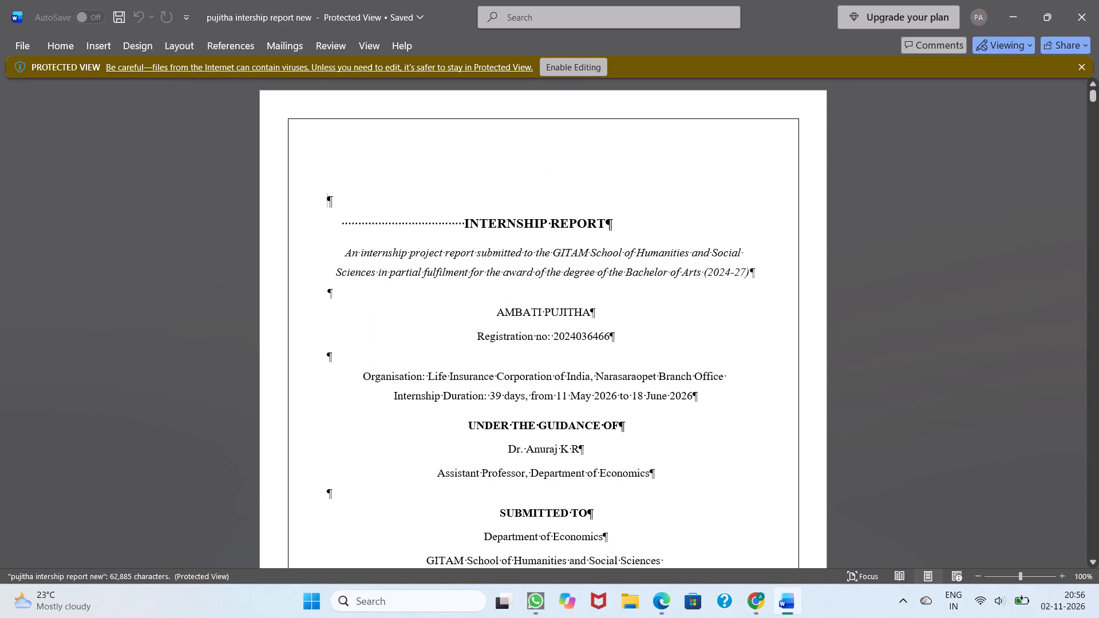
# Enable editing for the internship report opened in Protected View.
pyautogui.click(579, 69)
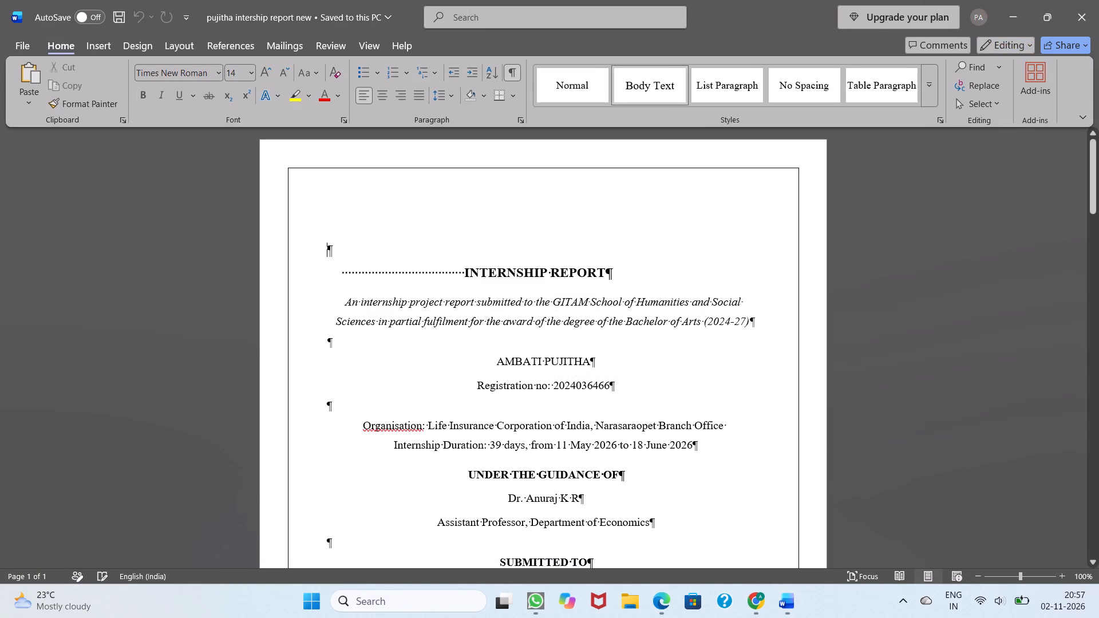
# Look through the internship report from the cover page to the table of contents.
pyautogui.scroll(-4, 432, 323)
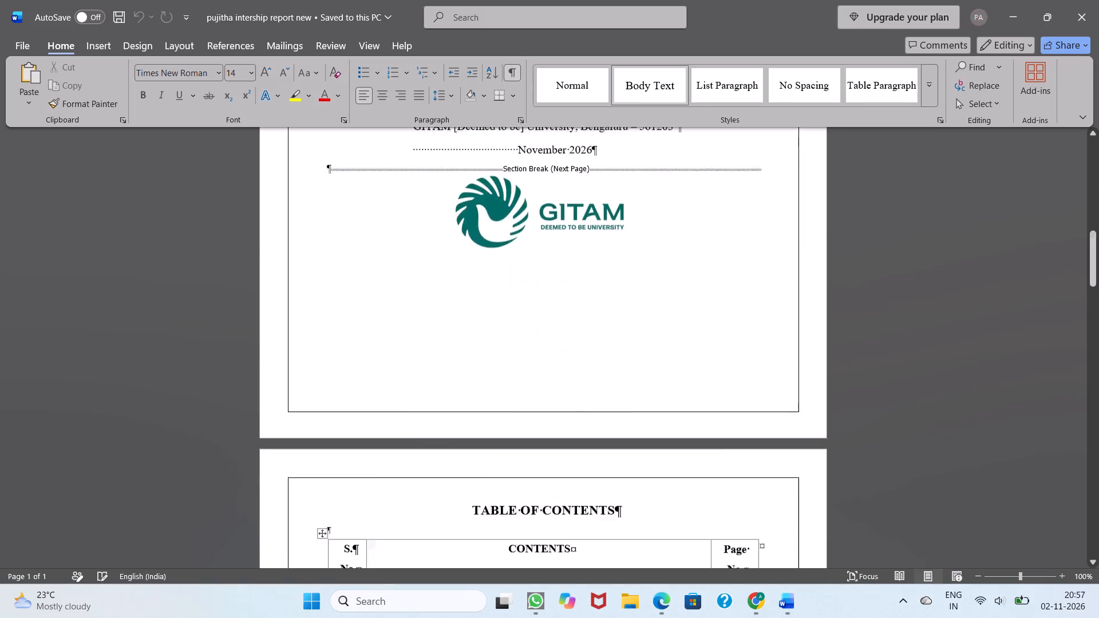
pyautogui.scroll(-3, 432, 323)
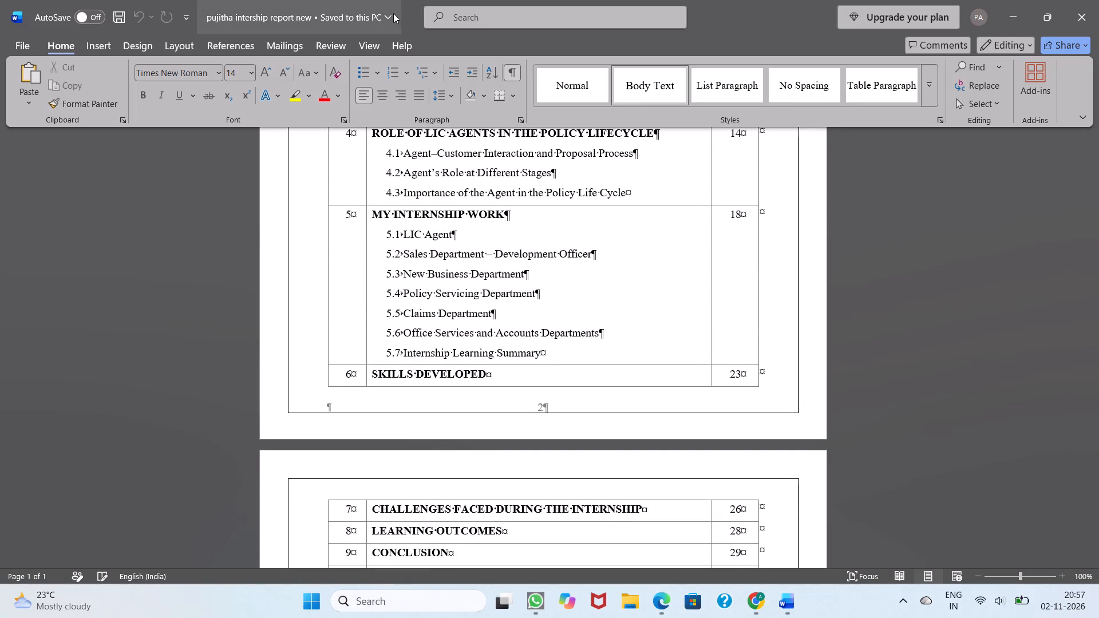
# Close the internship report document.
pyautogui.click(975, 14)
pyautogui.moveTo(932, 410); pyautogui.dragTo(1096, 46)
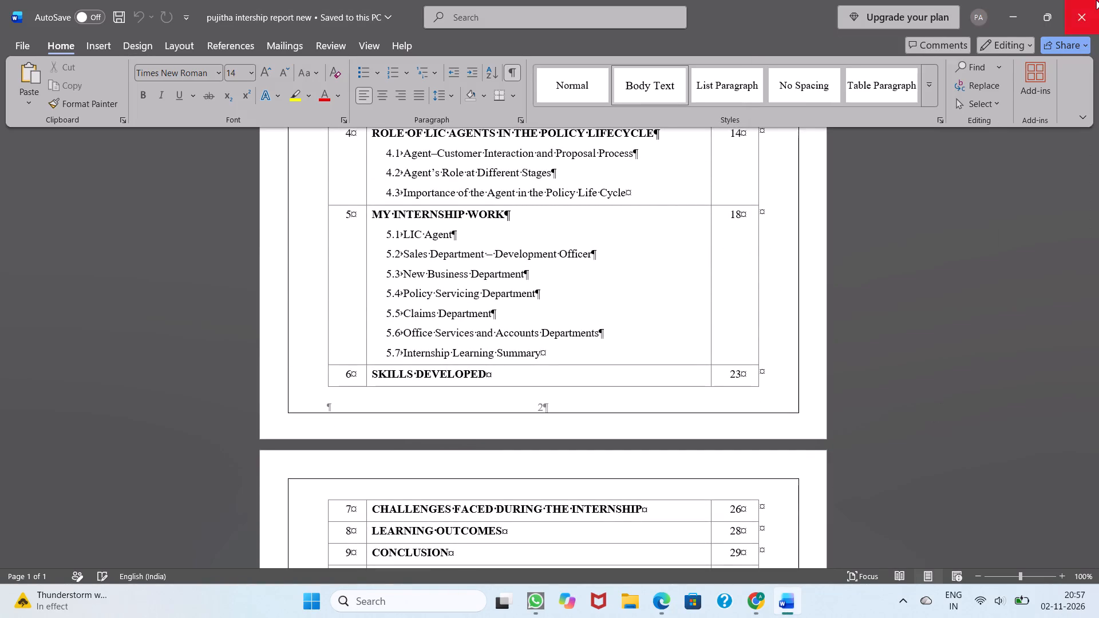
pyautogui.click(1096, 0)
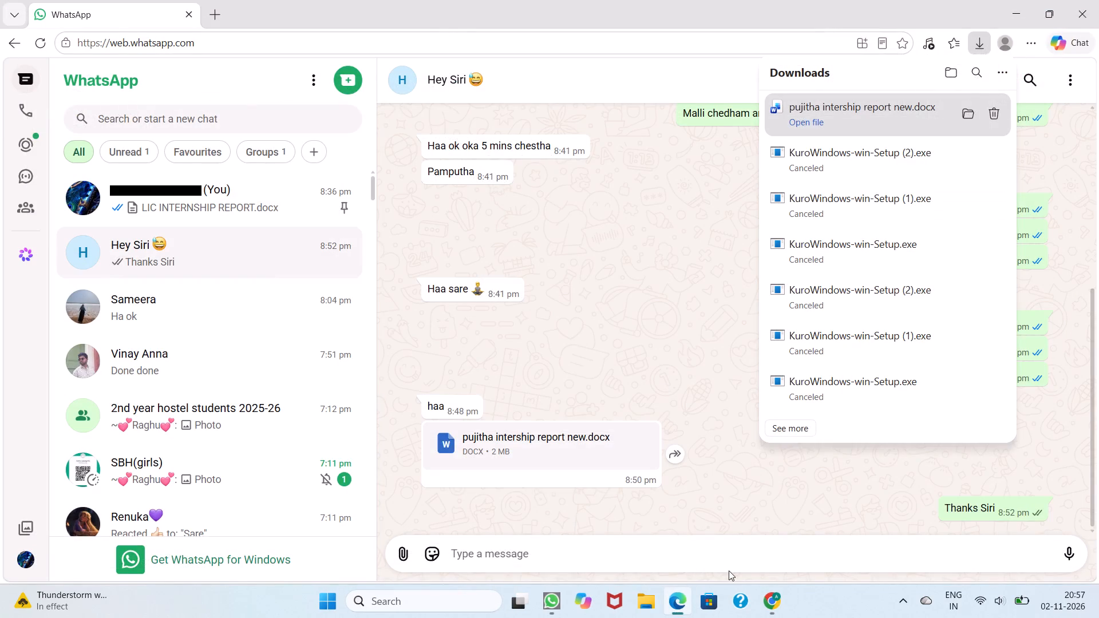
# Launch Word again from the installed apps without opening a document.
pyautogui.doubleClick(333, 612)
pyautogui.click(329, 609)
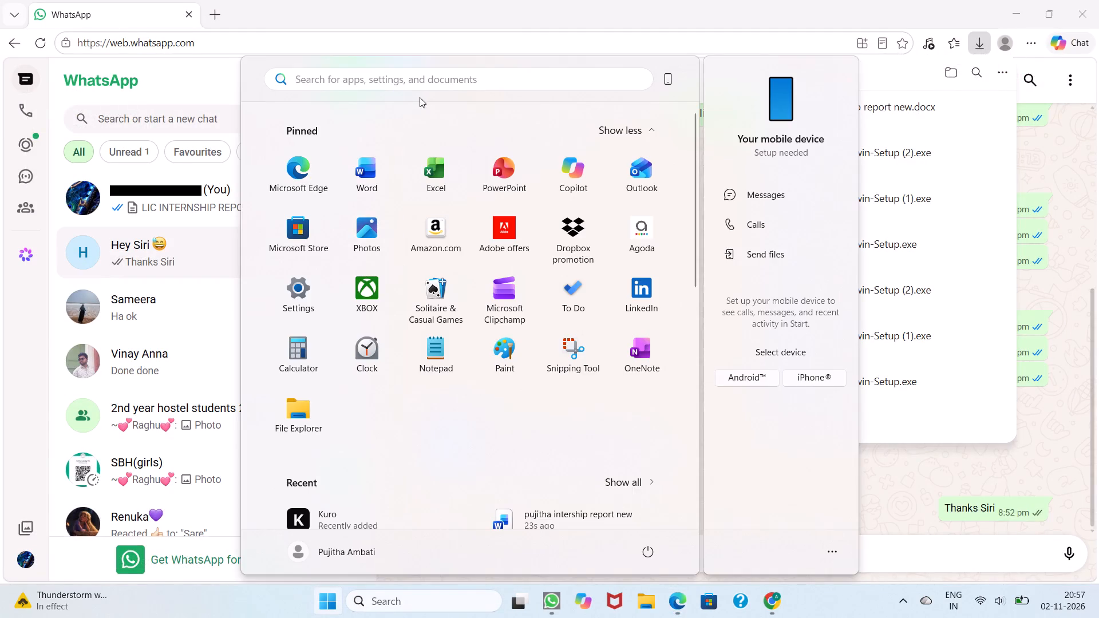
pyautogui.click(372, 171)
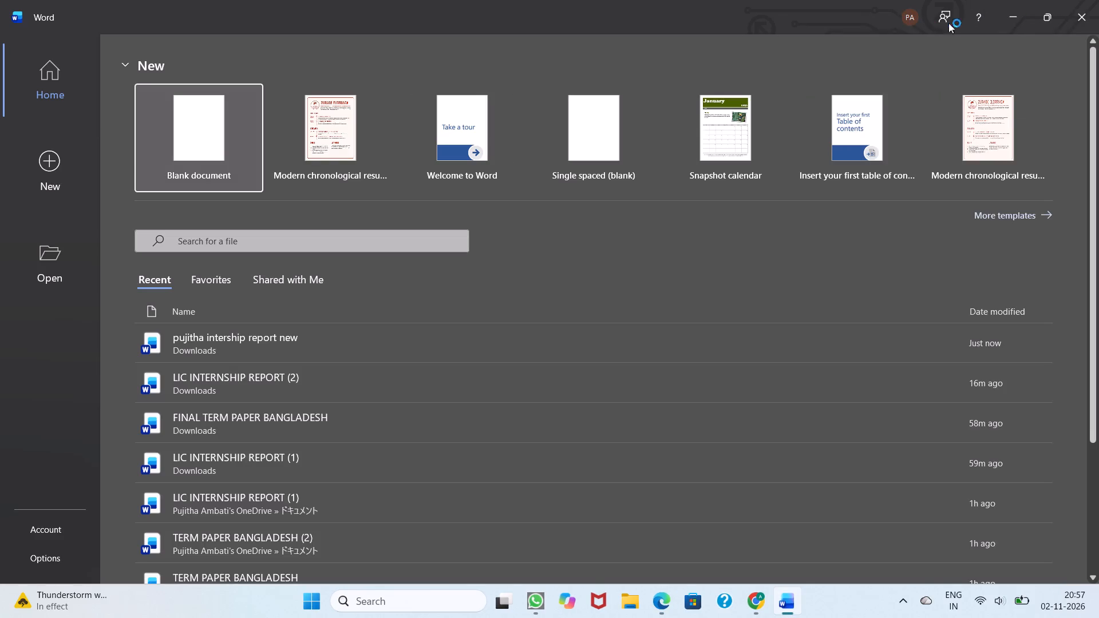
# Switch Word to the other signed-in Microsoft account.
pyautogui.click(898, 17)
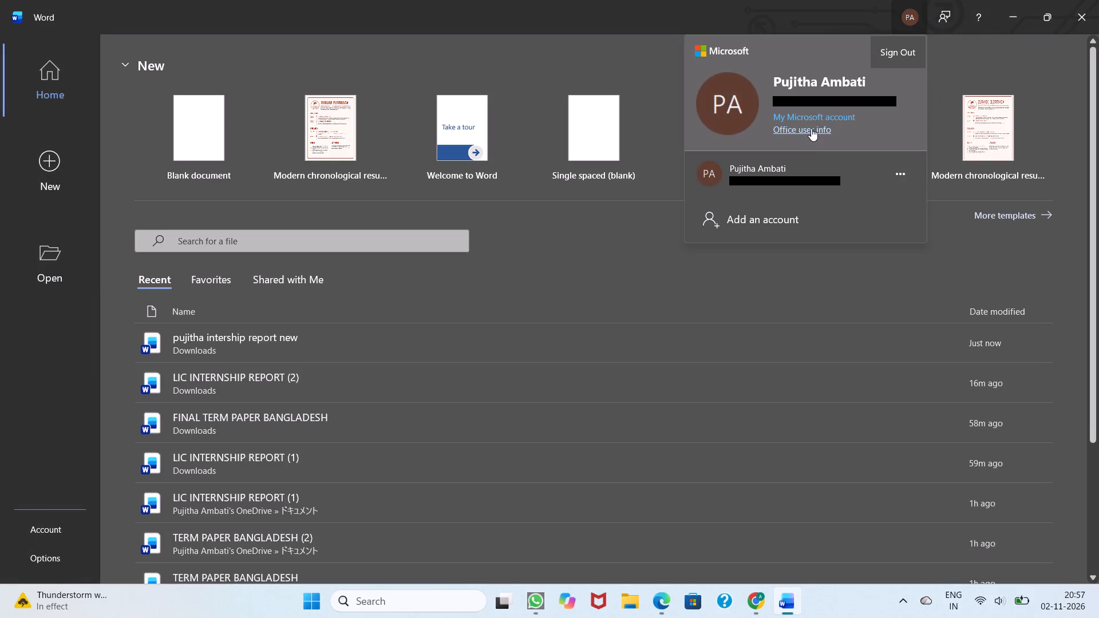
pyautogui.click(780, 169)
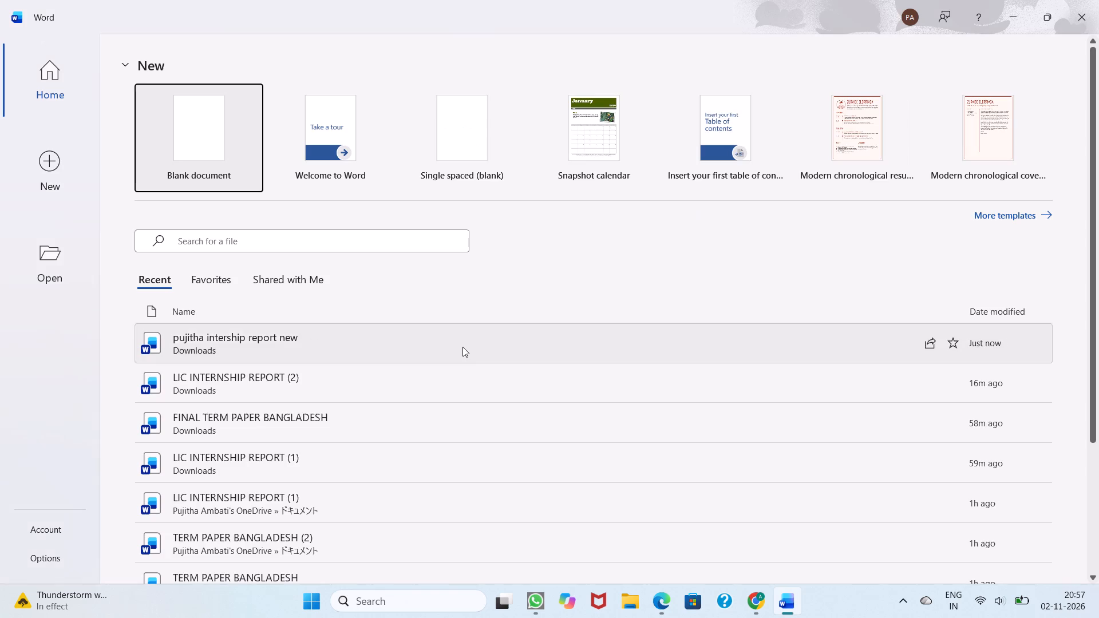
# Create a new blank document.
pyautogui.click(189, 149)
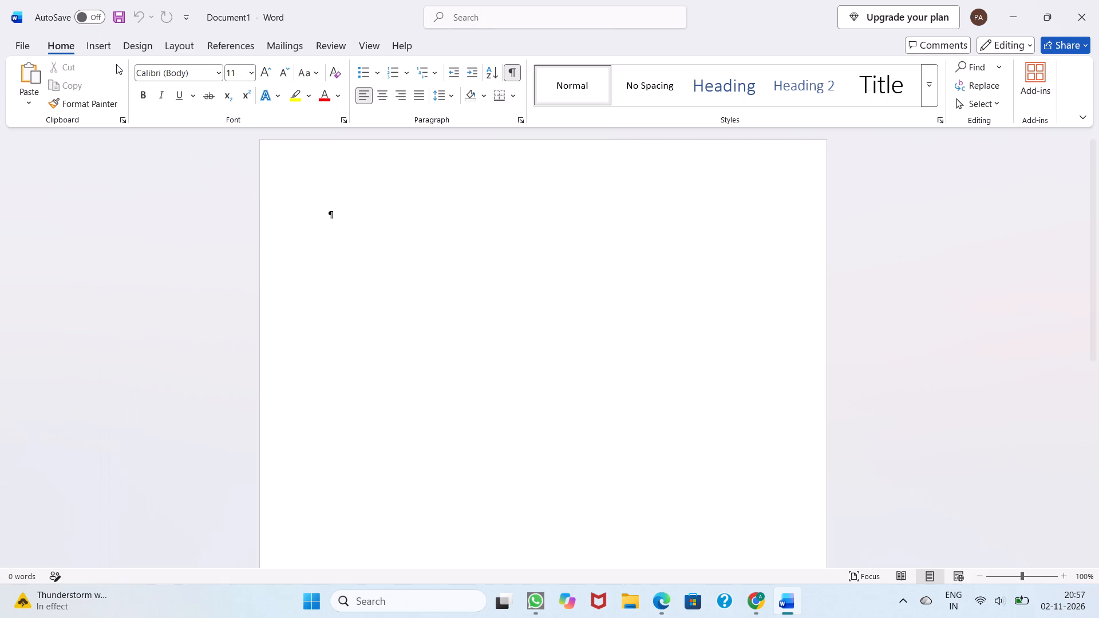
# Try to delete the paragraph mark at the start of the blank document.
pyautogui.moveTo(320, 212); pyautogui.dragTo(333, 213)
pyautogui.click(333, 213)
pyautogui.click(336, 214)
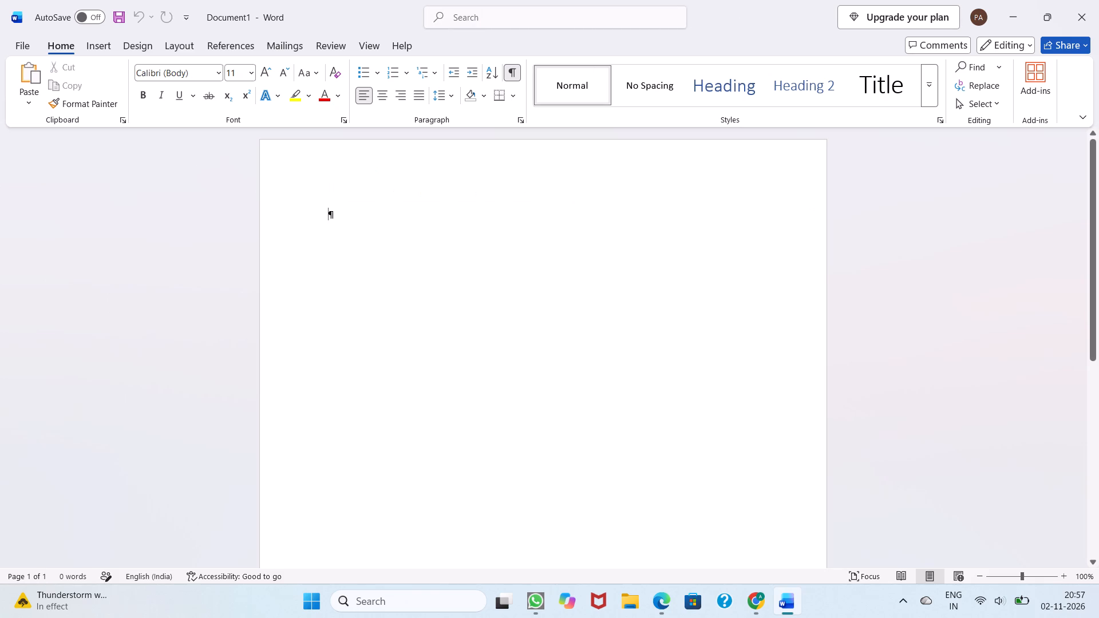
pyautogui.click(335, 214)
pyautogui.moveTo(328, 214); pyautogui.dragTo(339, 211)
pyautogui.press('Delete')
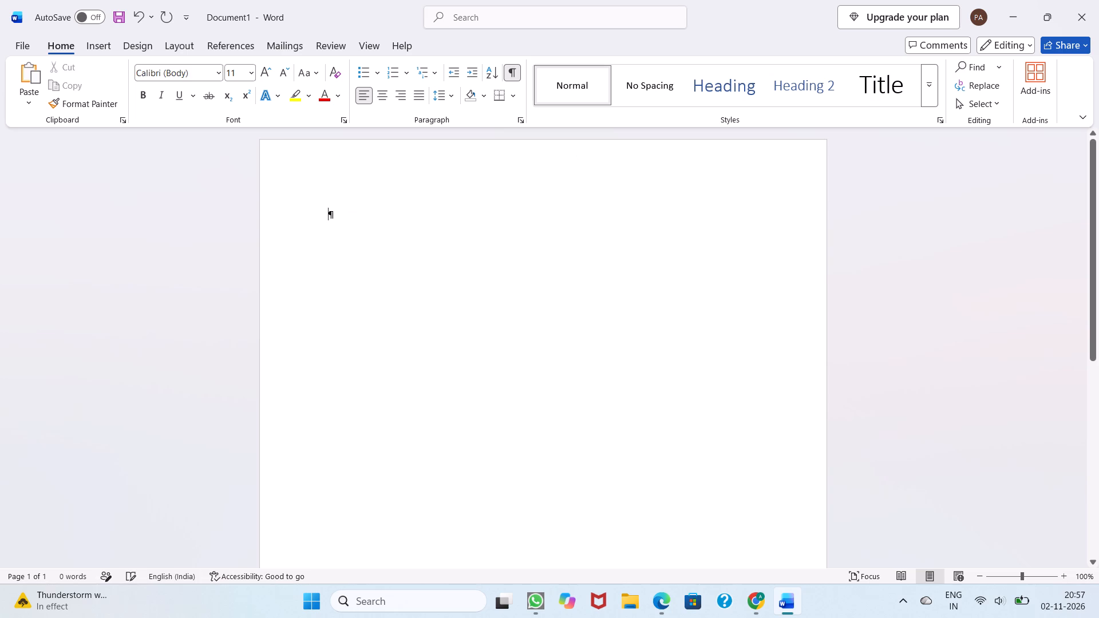
# Hide the paragraph marks and other formatting symbols in the blank document.
pyautogui.moveTo(327, 212); pyautogui.dragTo(335, 212)
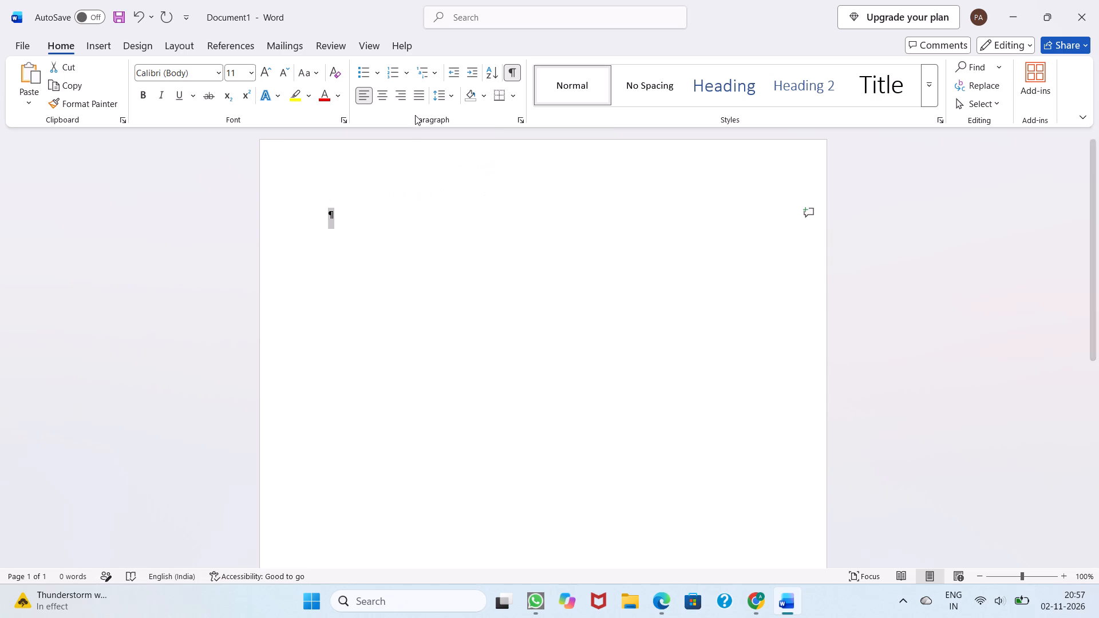
pyautogui.click(507, 69)
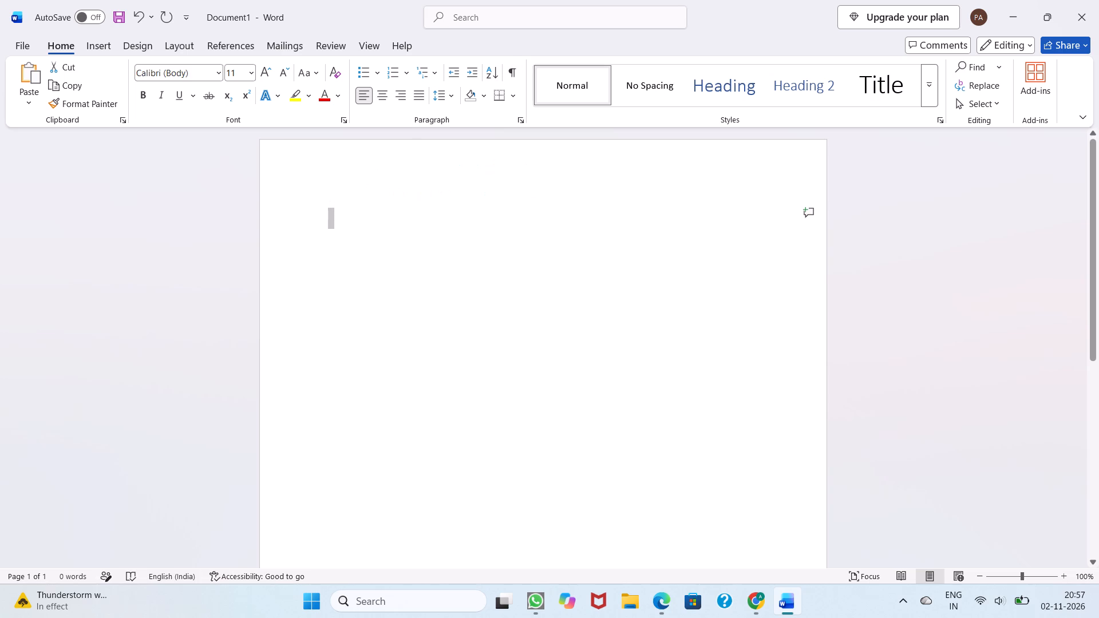
pyautogui.click(607, 332)
pyautogui.scroll(-13, 607, 332)
pyautogui.scroll(3, 607, 332)
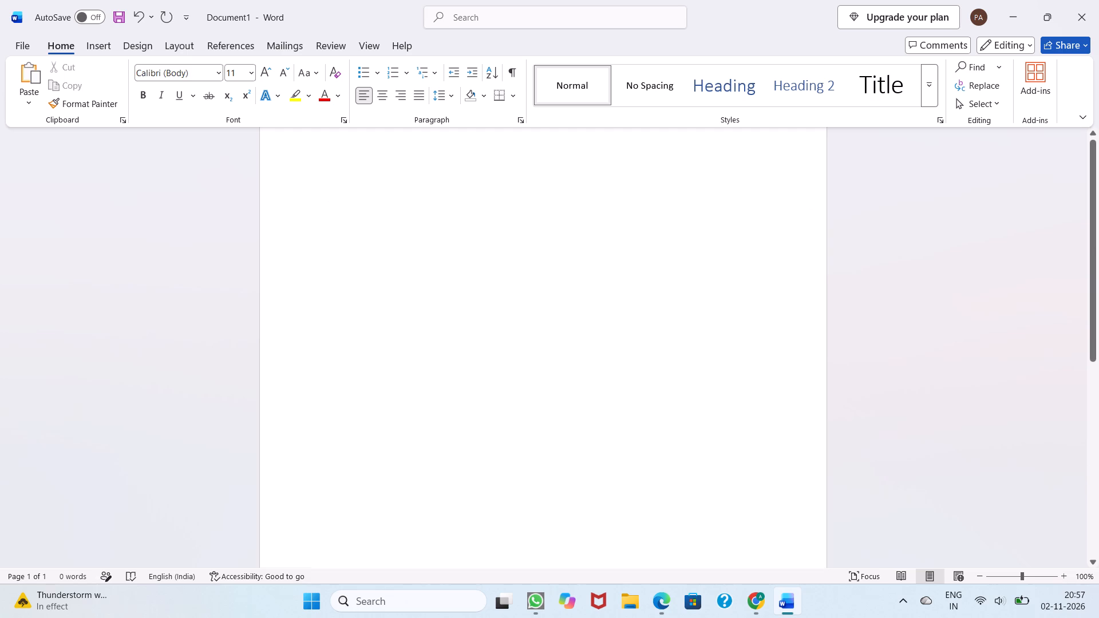
pyautogui.scroll(1, 607, 332)
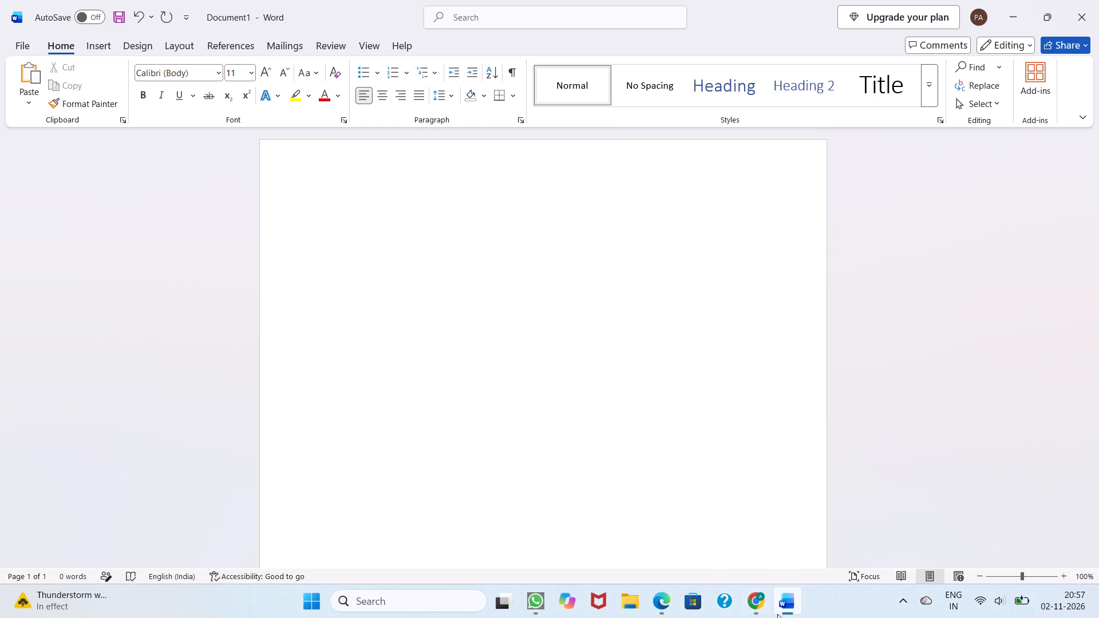
# Switch to WhatsApp and reopen the internship report document from there.
pyautogui.click(532, 616)
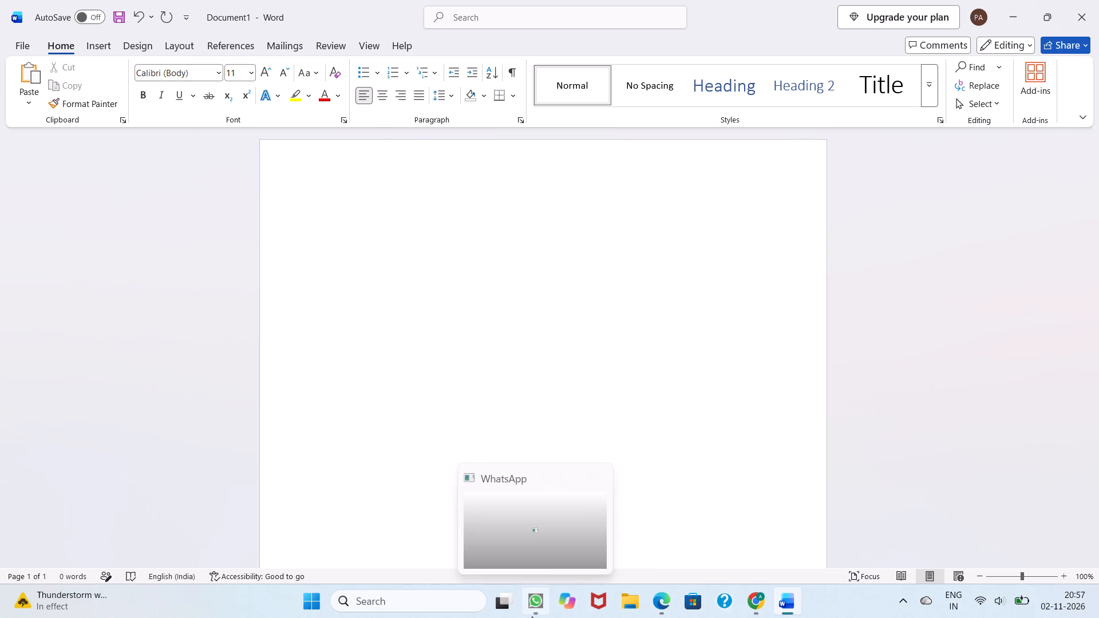
pyautogui.click(811, 120)
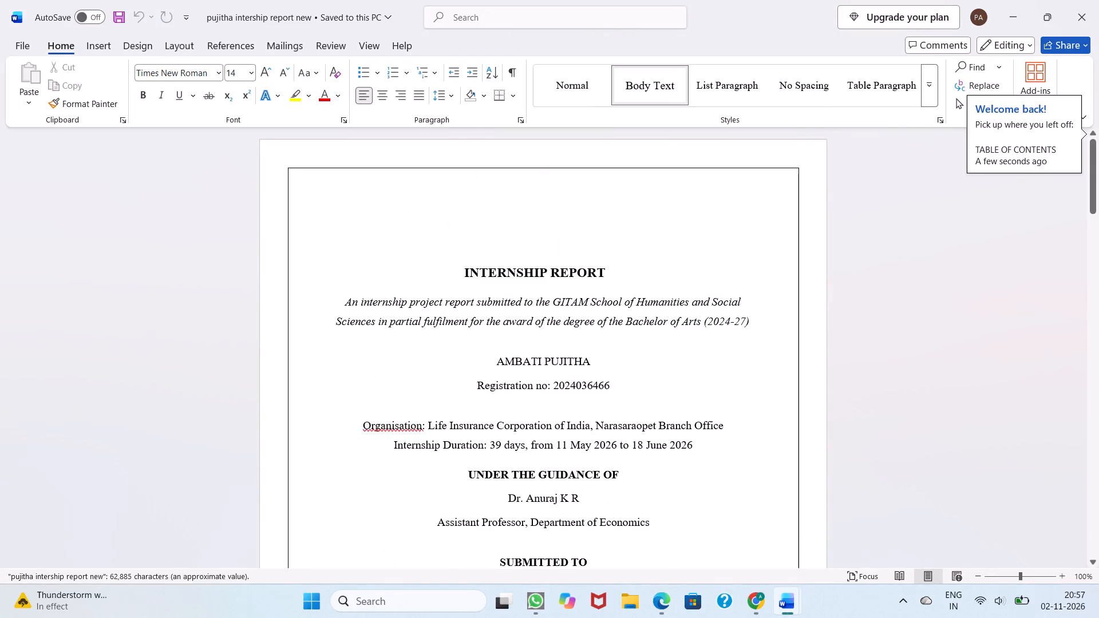
# Skim the internship report from the cover page to the last page and back to the cover.
pyautogui.scroll(-1, 705, 330)
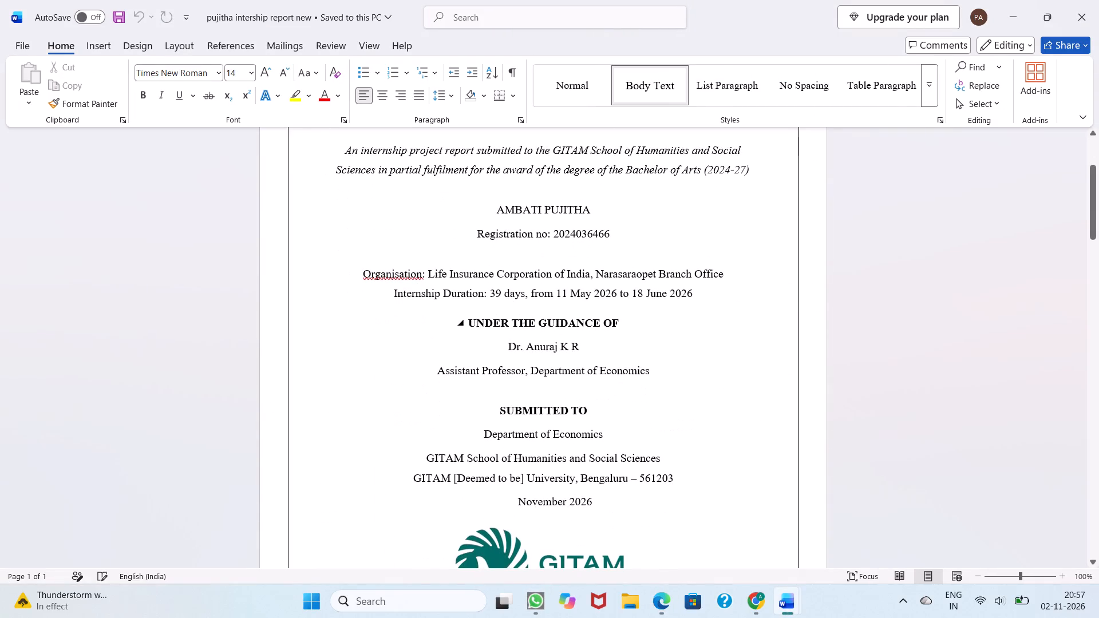
pyautogui.scroll(2, 705, 330)
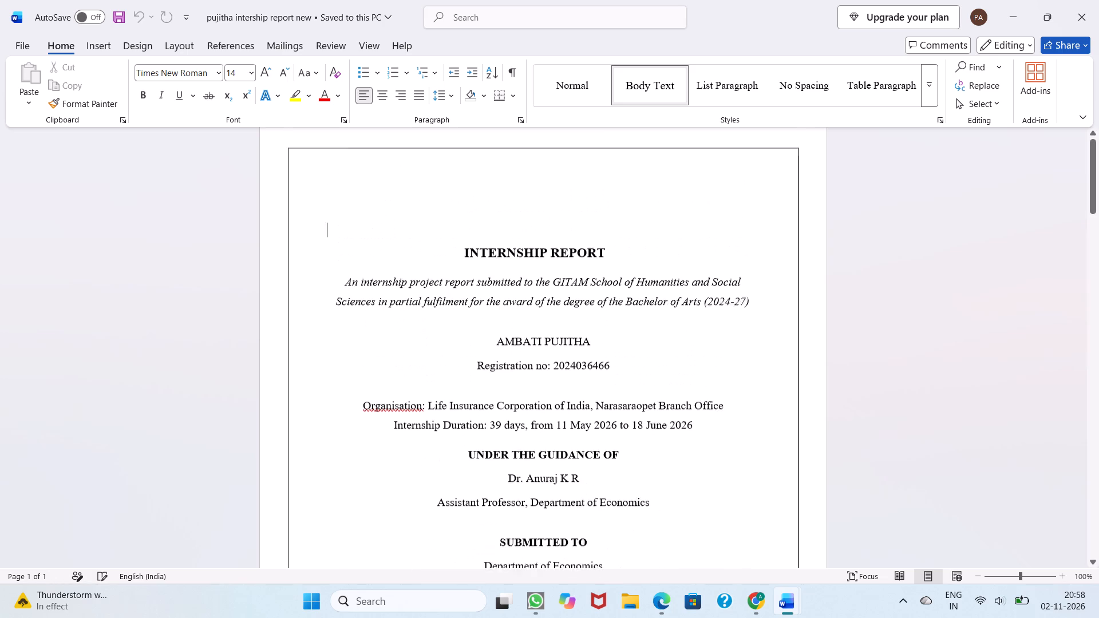
pyautogui.scroll(-3, 478, 282)
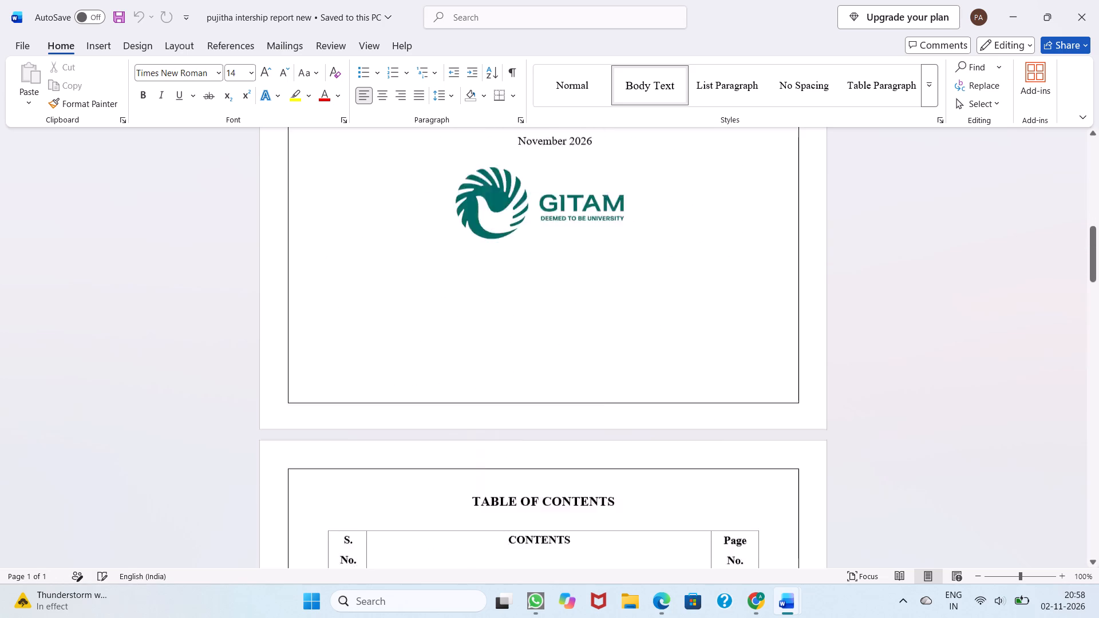
pyautogui.scroll(-17, 478, 282)
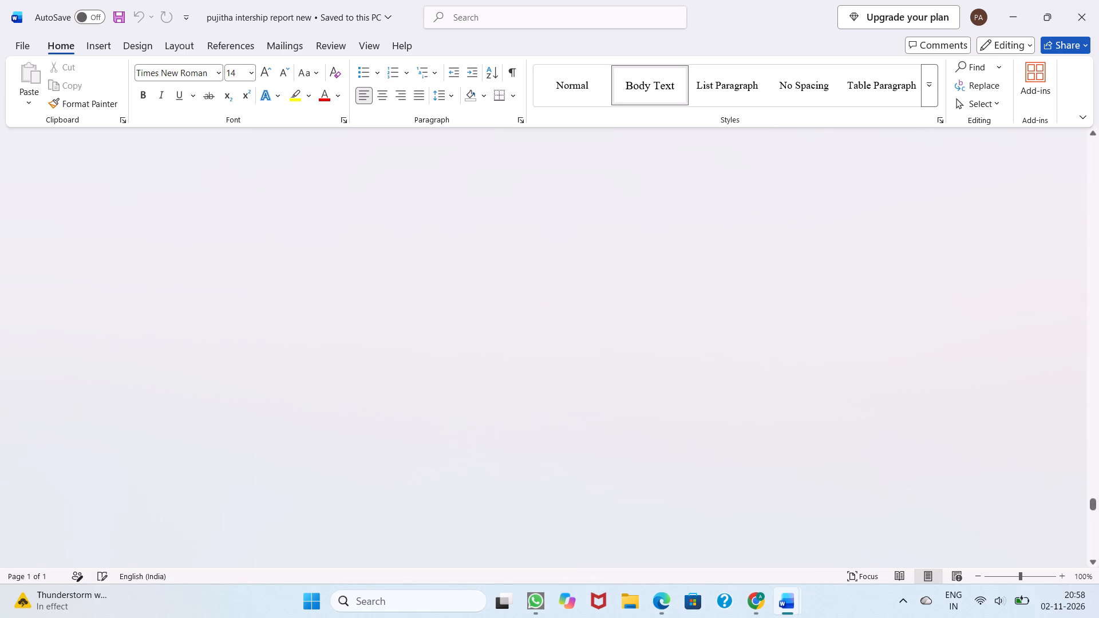
pyautogui.scroll(-18, 478, 282)
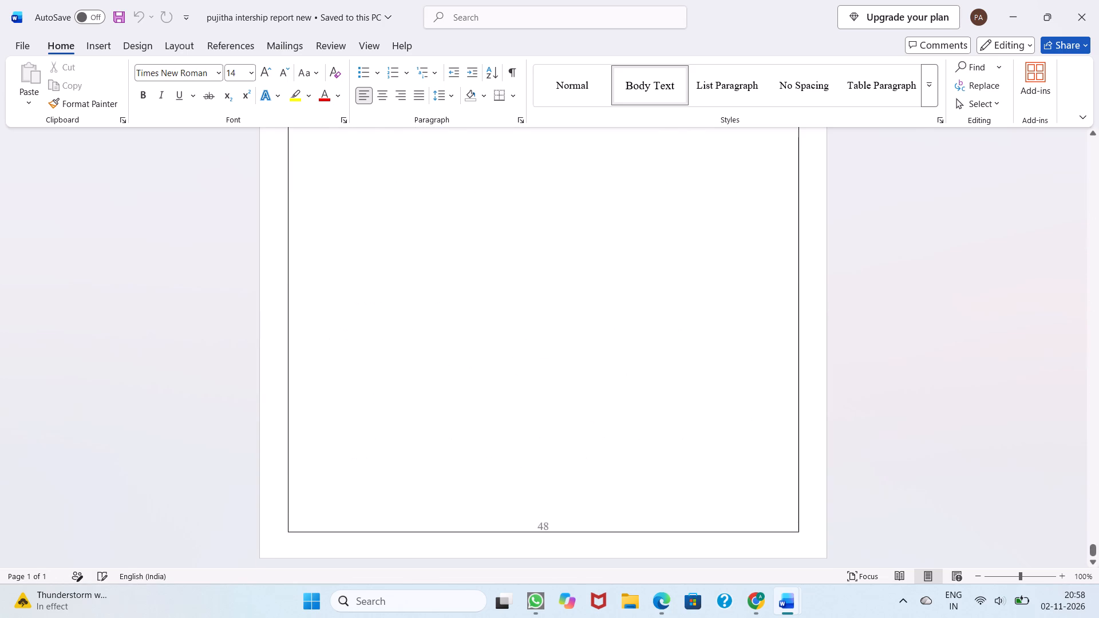
pyautogui.scroll(13, 478, 282)
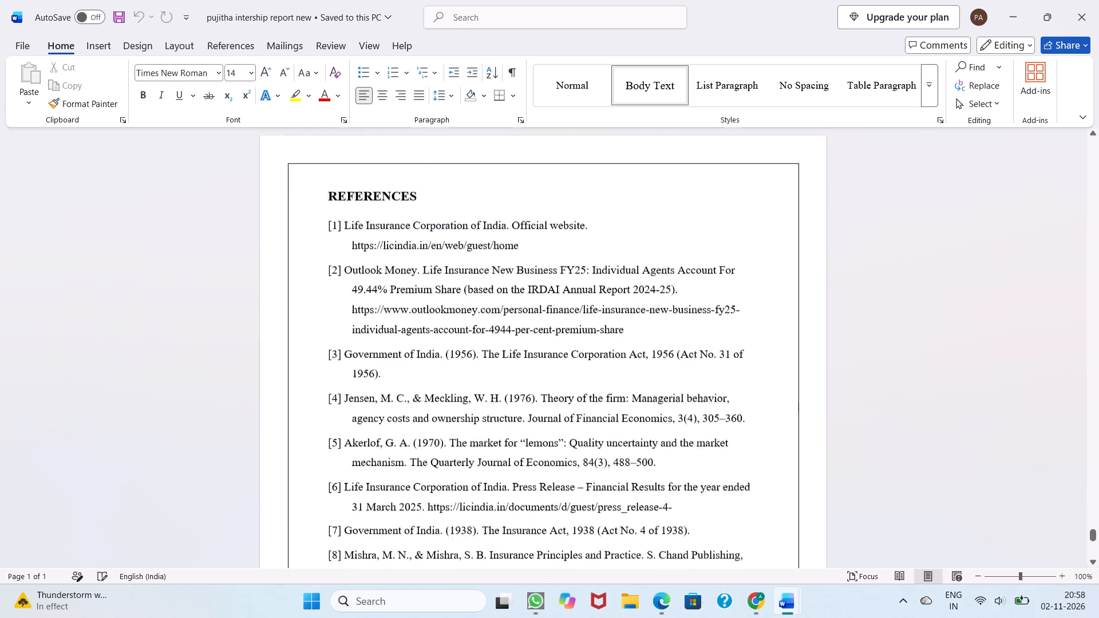
pyautogui.scroll(19, 478, 282)
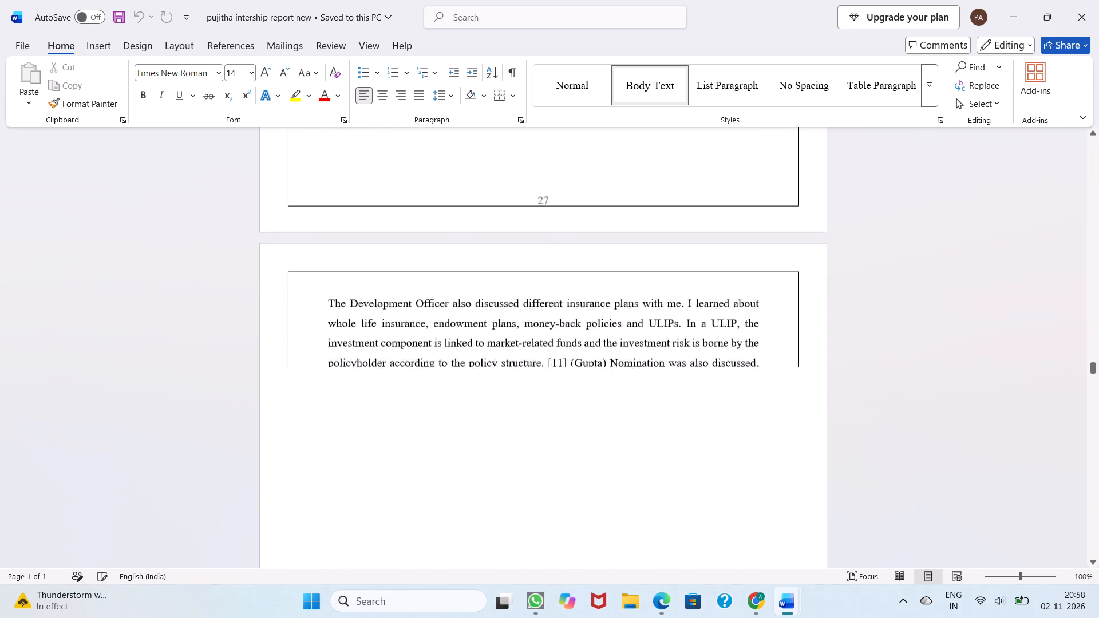
pyautogui.scroll(5, 478, 282)
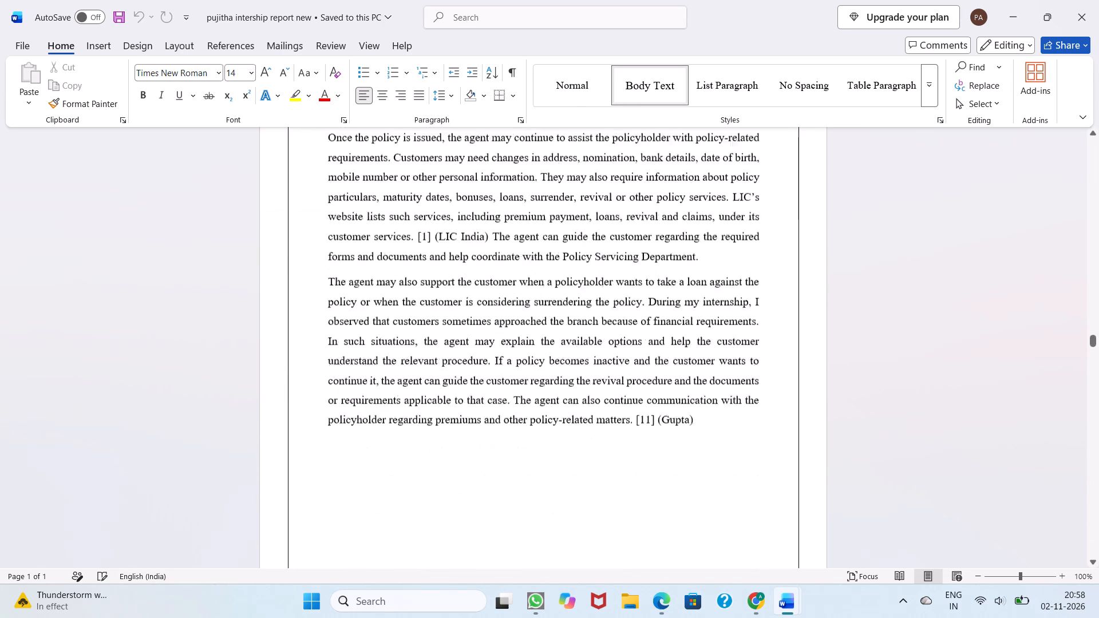
pyautogui.scroll(10, 478, 282)
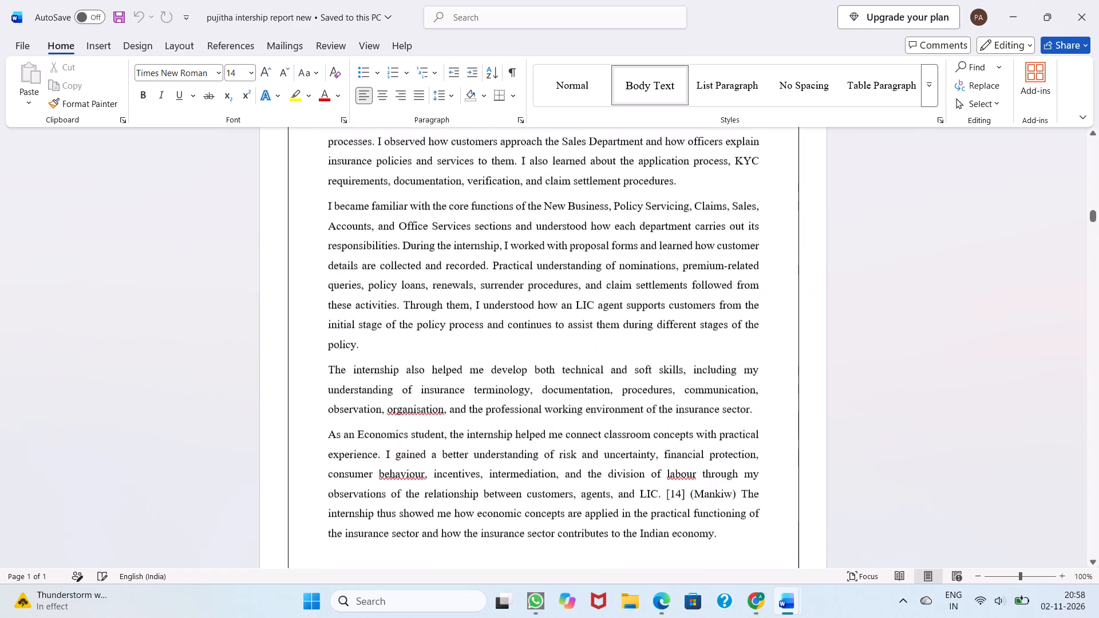
pyautogui.scroll(8, 478, 282)
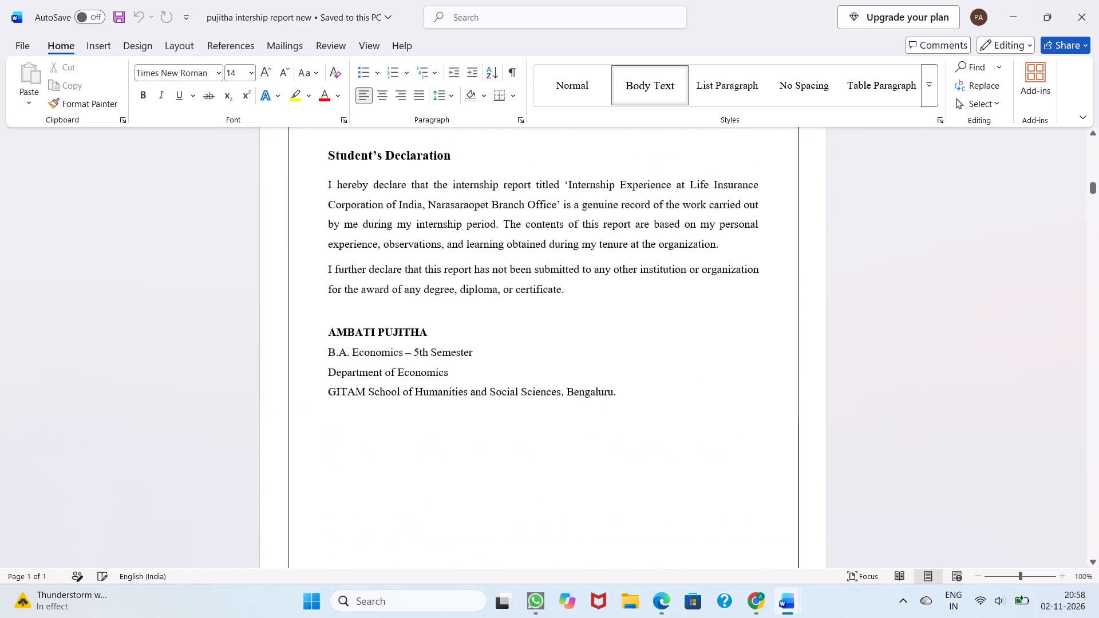
pyautogui.scroll(14, 478, 282)
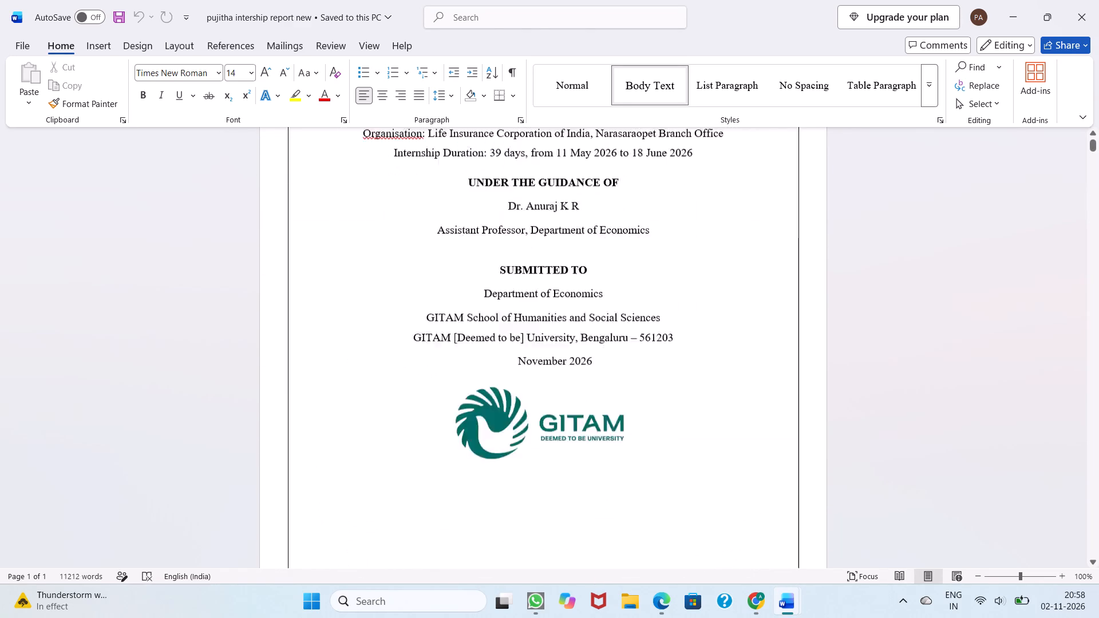
pyautogui.scroll(20, 478, 282)
pyautogui.scroll(20, 478, 282)
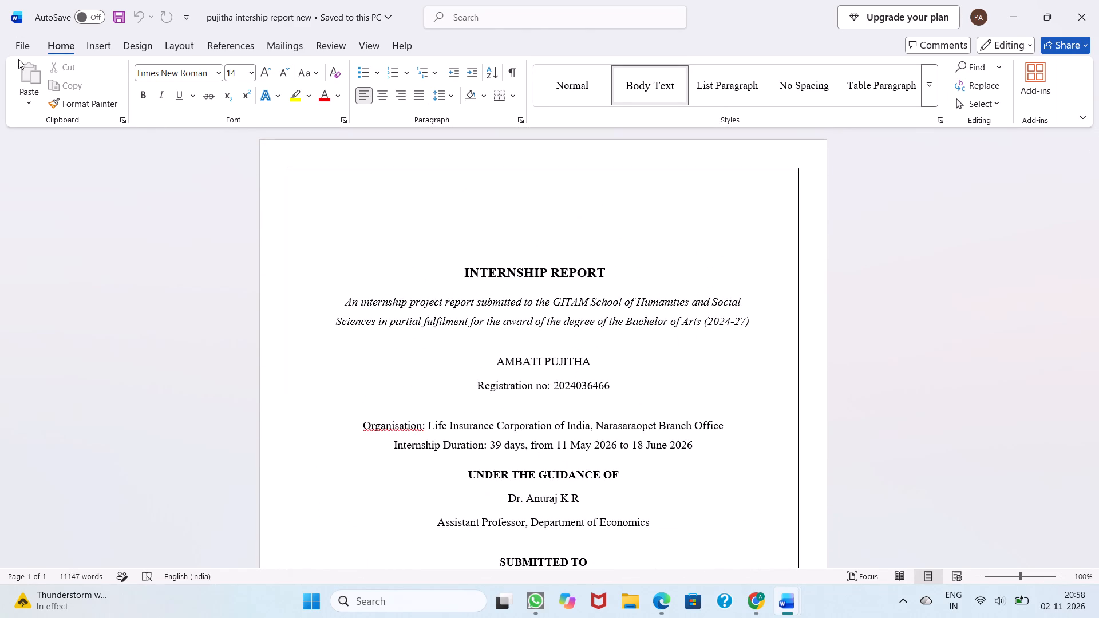
# Switch Word to the other signed-in account listed in the account details.
pyautogui.click(975, 4)
pyautogui.click(859, 109)
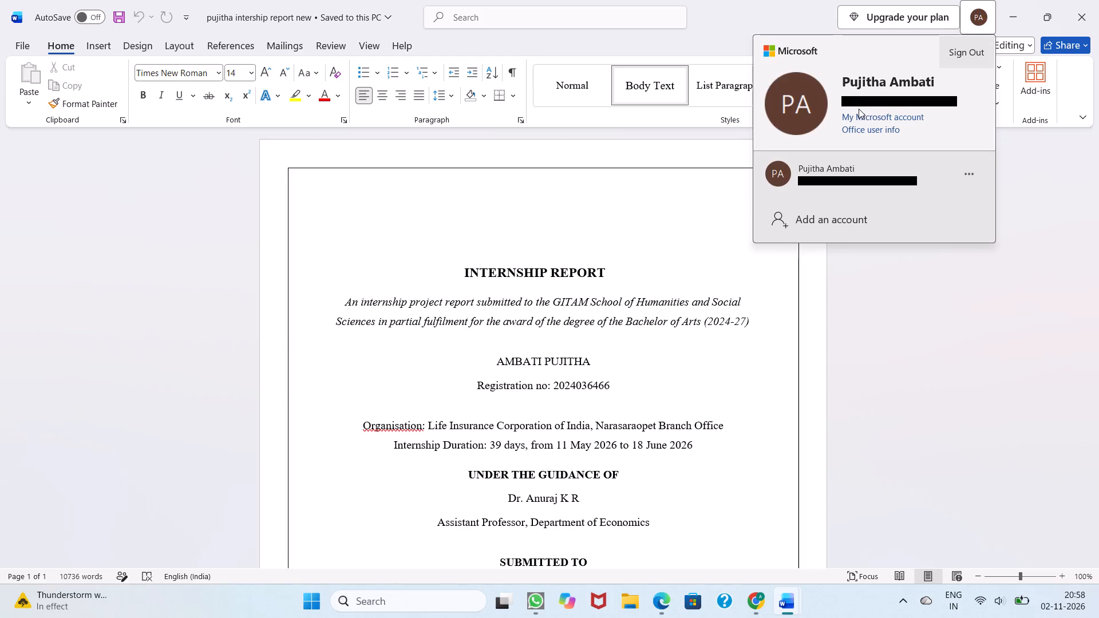
pyautogui.click(803, 182)
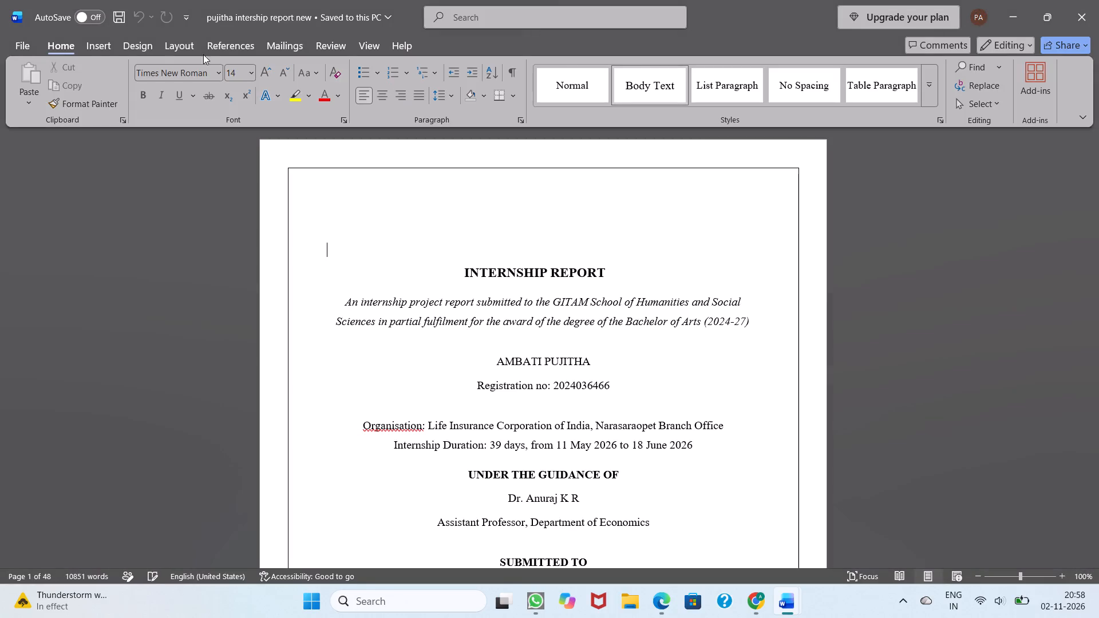
# Open the recent document LIC INTERNSHIP REPORT (2) from the Downloads folder.
pyautogui.click(21, 45)
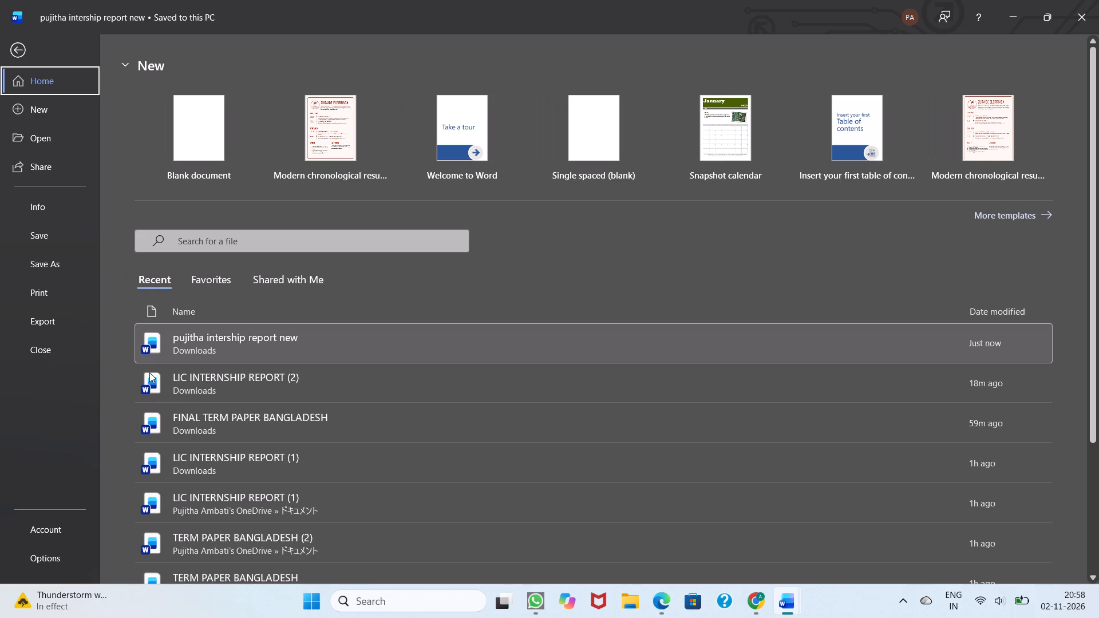
pyautogui.click(207, 401)
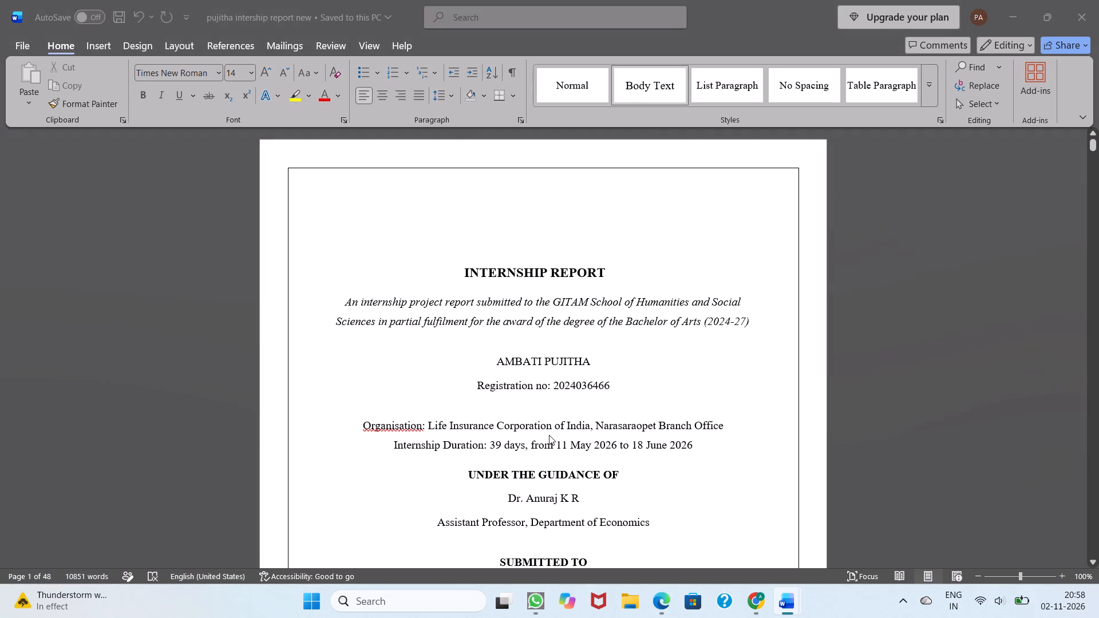
# Examine the LIC report's layout from the cover page and table of contents to section 3.6, LIC Branch Office Structure.
pyautogui.scroll(-4, 549, 435)
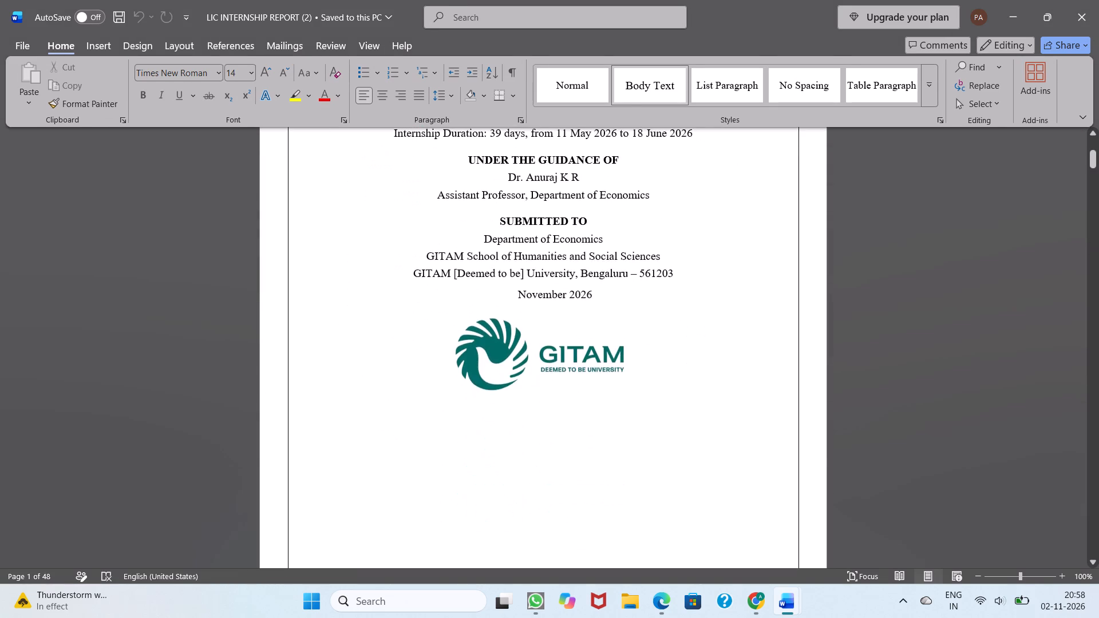
pyautogui.scroll(1, 549, 435)
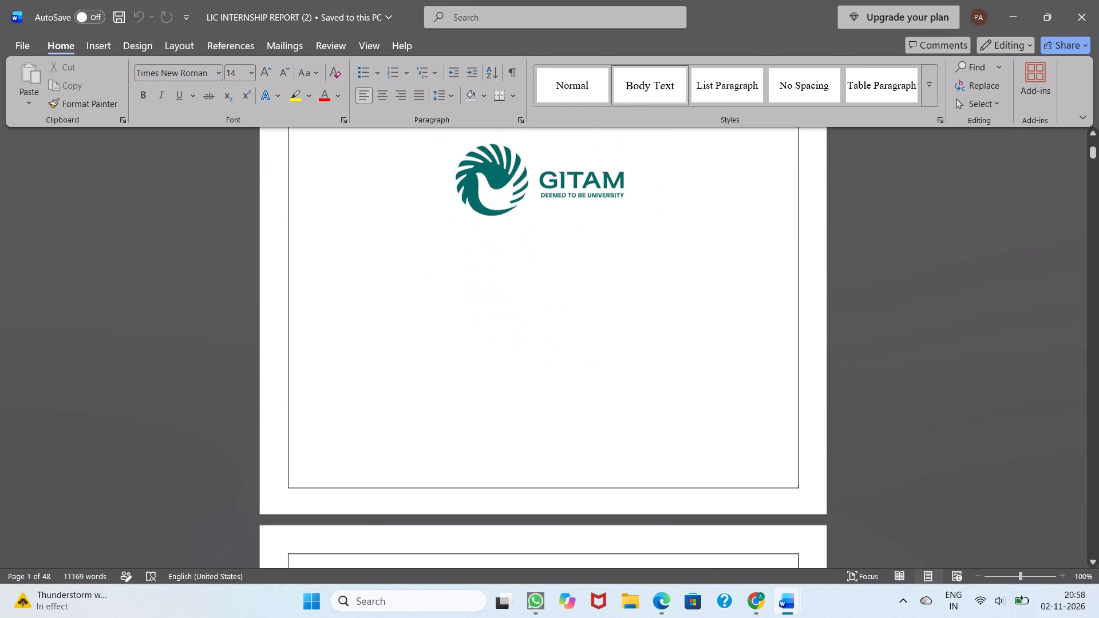
pyautogui.scroll(-1, 481, 368)
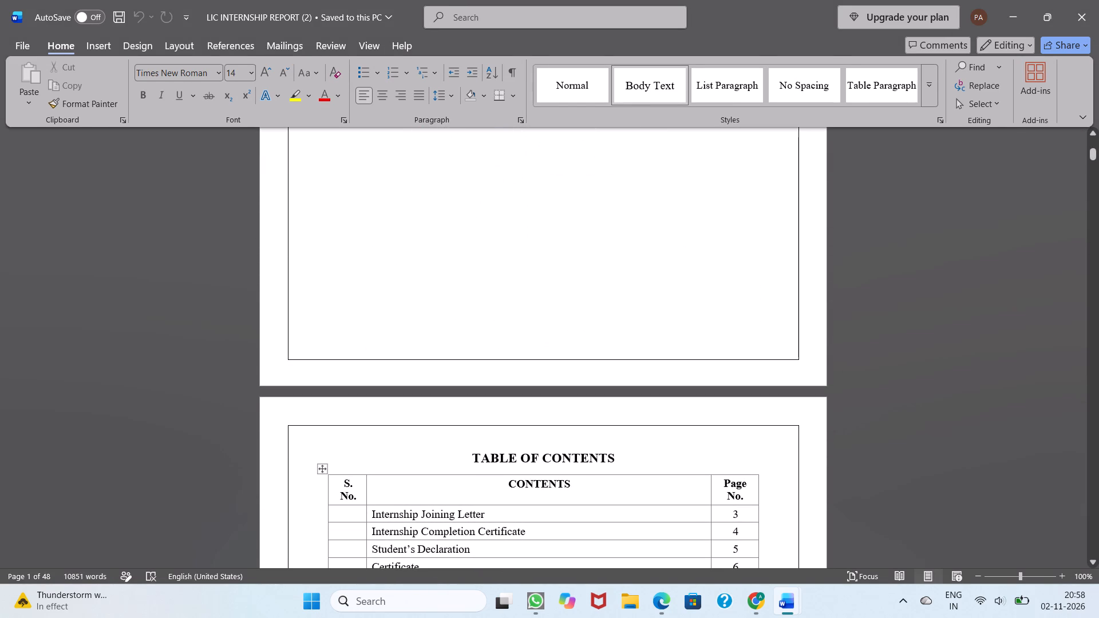
pyautogui.click(31, 42)
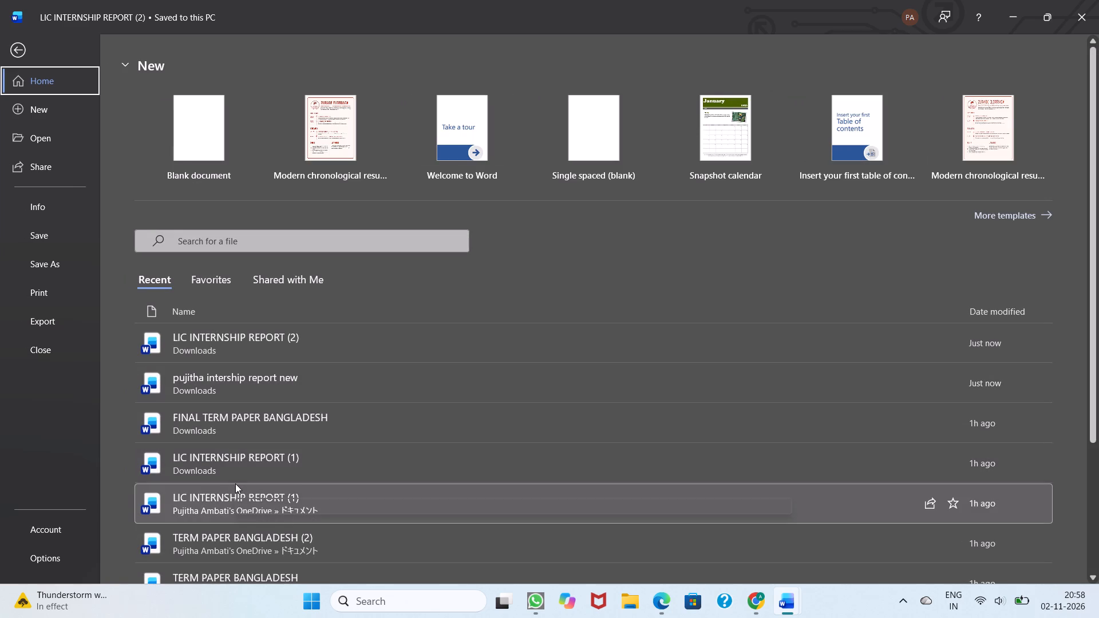
pyautogui.click(247, 348)
pyautogui.scroll(2, 247, 348)
pyautogui.scroll(-1, 247, 348)
pyautogui.scroll(4, 247, 348)
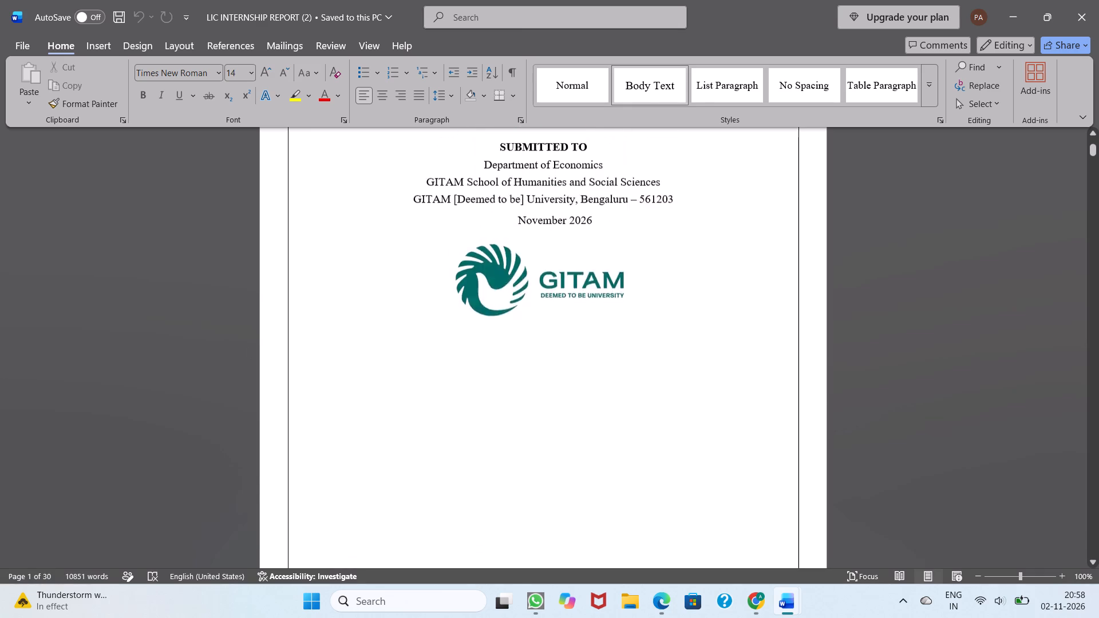
pyautogui.scroll(3, 247, 348)
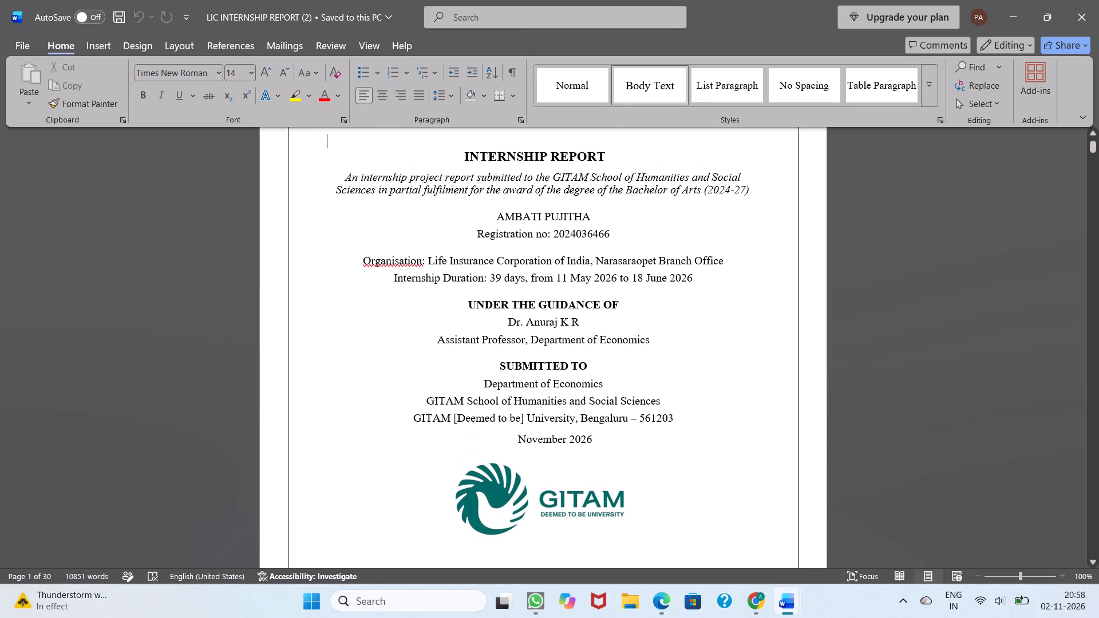
pyautogui.scroll(-19, 247, 348)
pyautogui.scroll(-10, 247, 348)
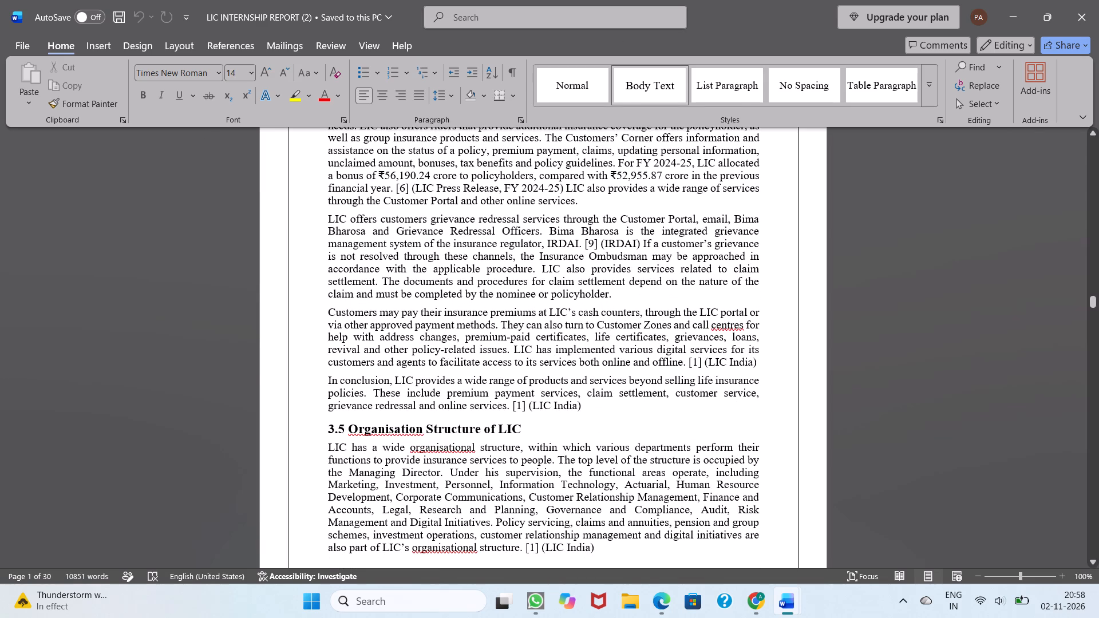
pyautogui.scroll(-3, 560, 377)
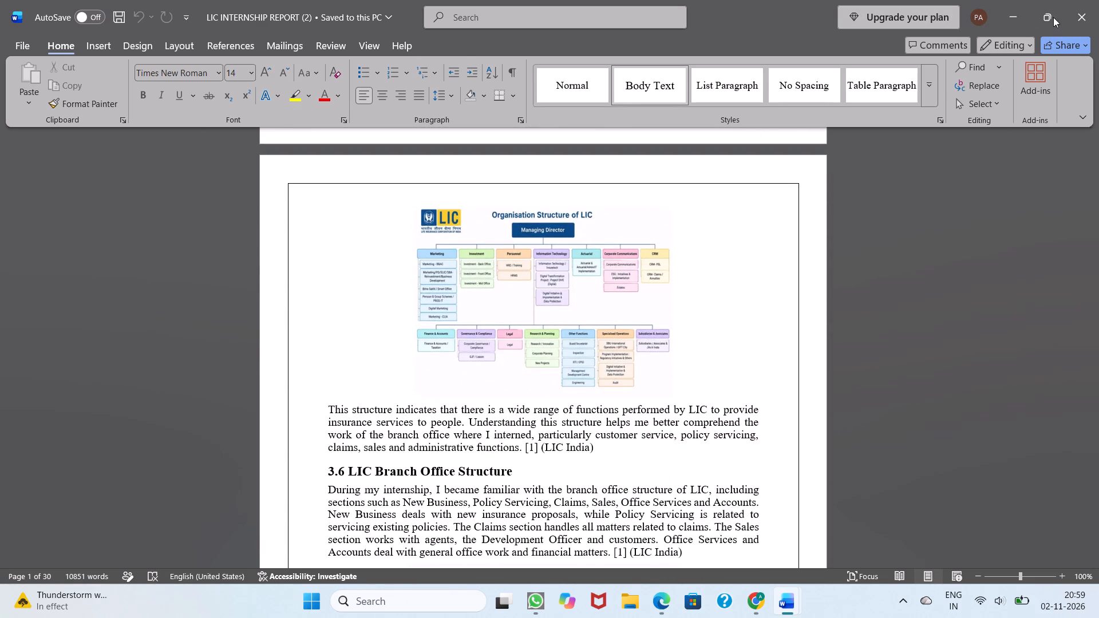
# Close LIC INTERNSHIP REPORT (2) and return to the newer internship report.
pyautogui.click(1082, 17)
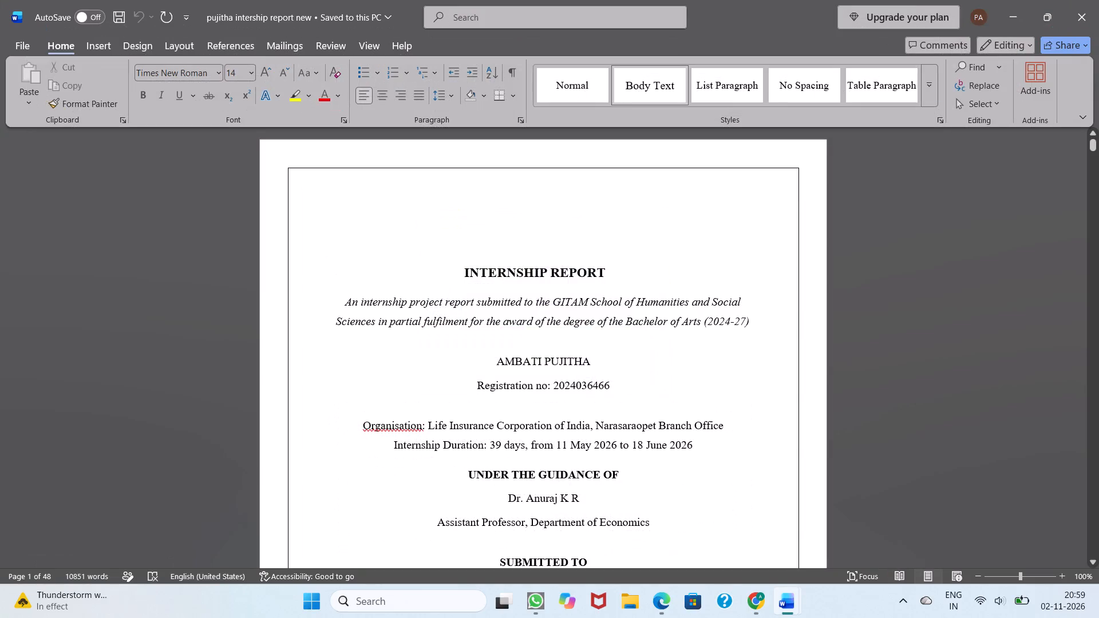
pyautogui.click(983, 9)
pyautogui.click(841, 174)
# Examine the internship report from the cover page through the table of contents and chapters to the References section.
pyautogui.scroll(-2, 694, 294)
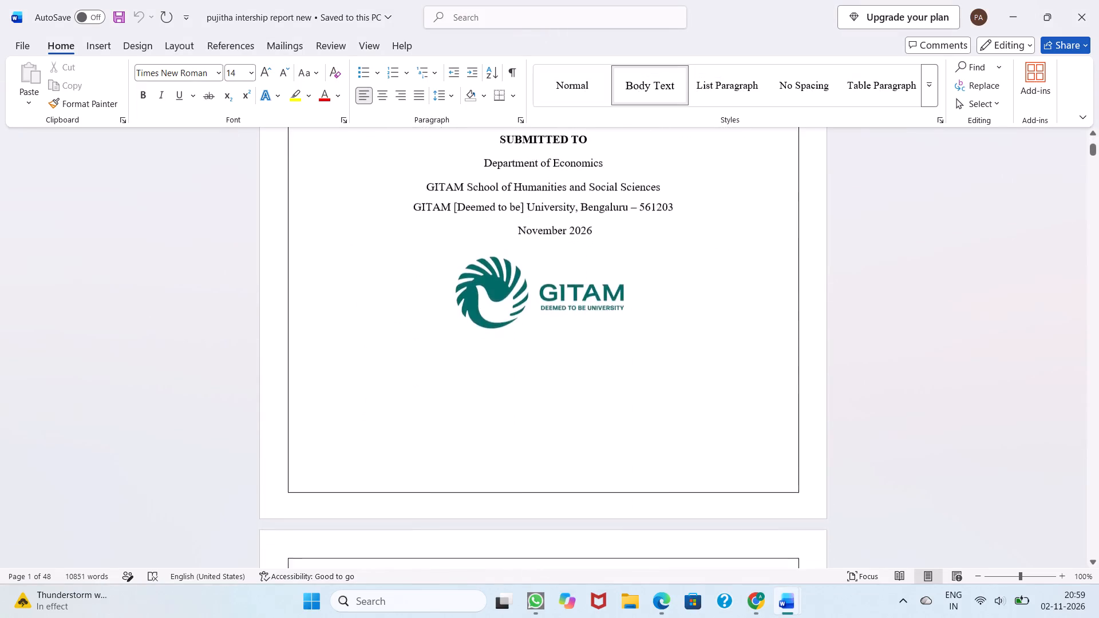
pyautogui.scroll(-4, 694, 294)
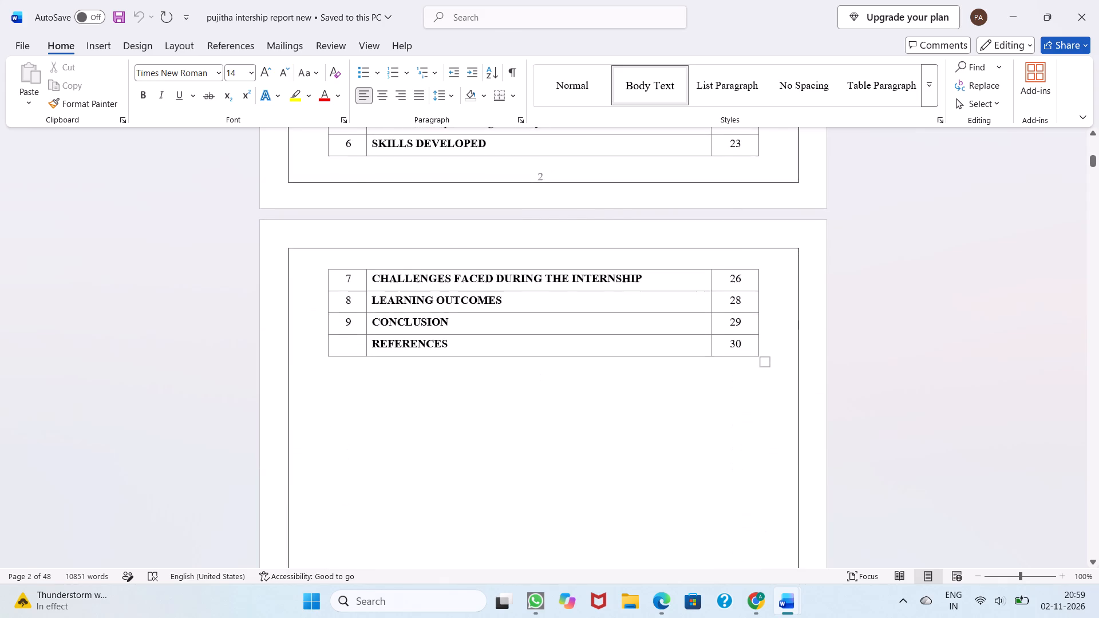
pyautogui.scroll(-3, 694, 294)
pyautogui.scroll(-3, 620, 331)
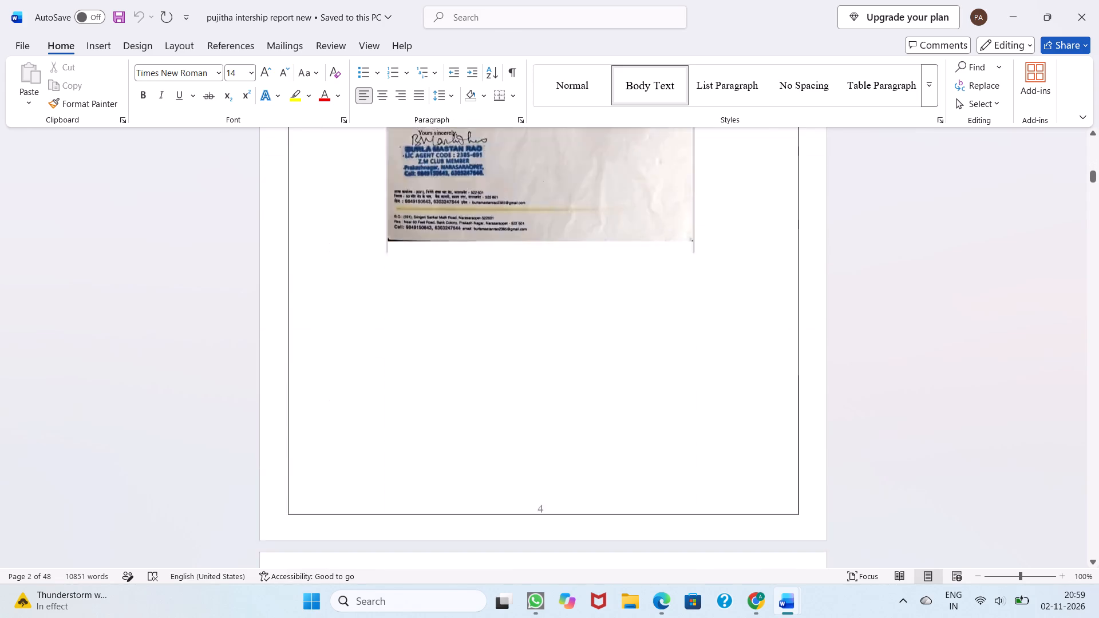
pyautogui.scroll(-19, 620, 331)
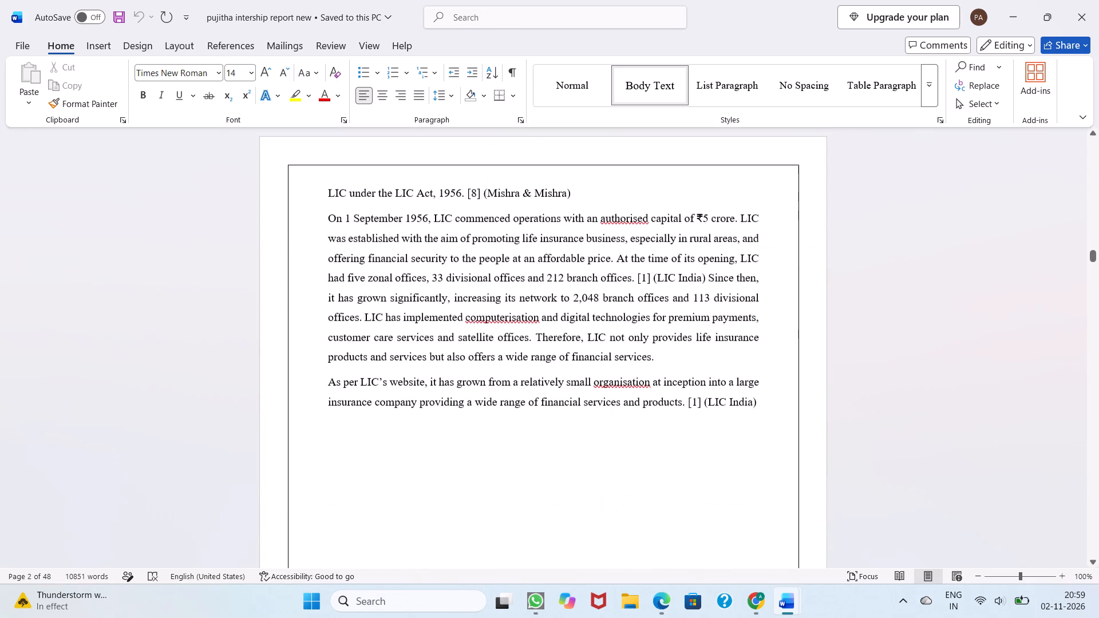
pyautogui.scroll(-20, 620, 331)
pyautogui.scroll(-6, 620, 331)
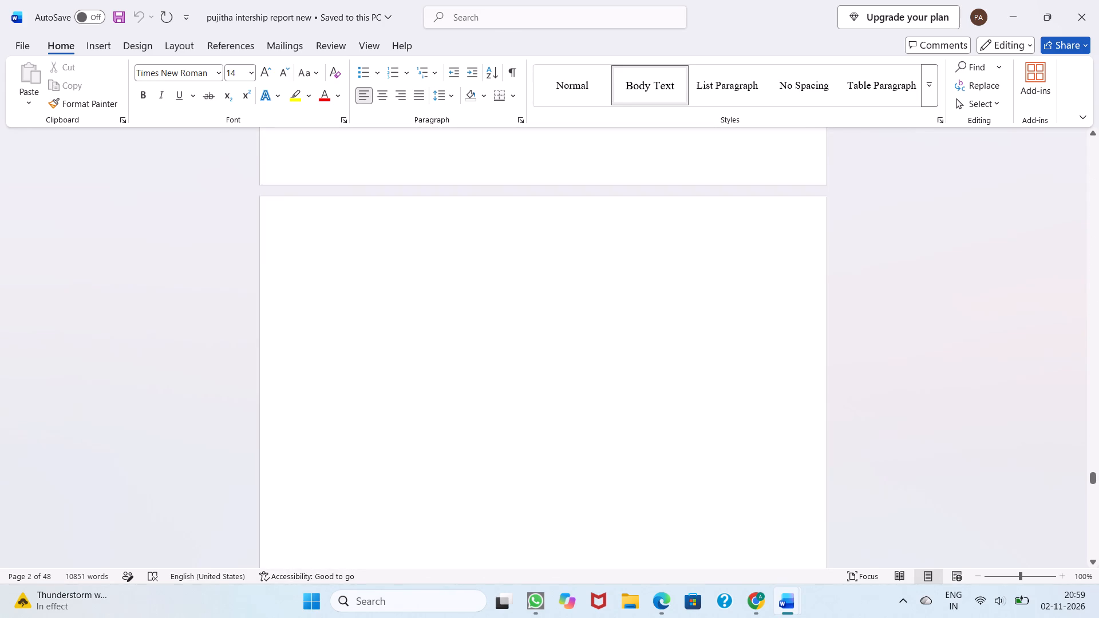
pyautogui.scroll(-6, 620, 331)
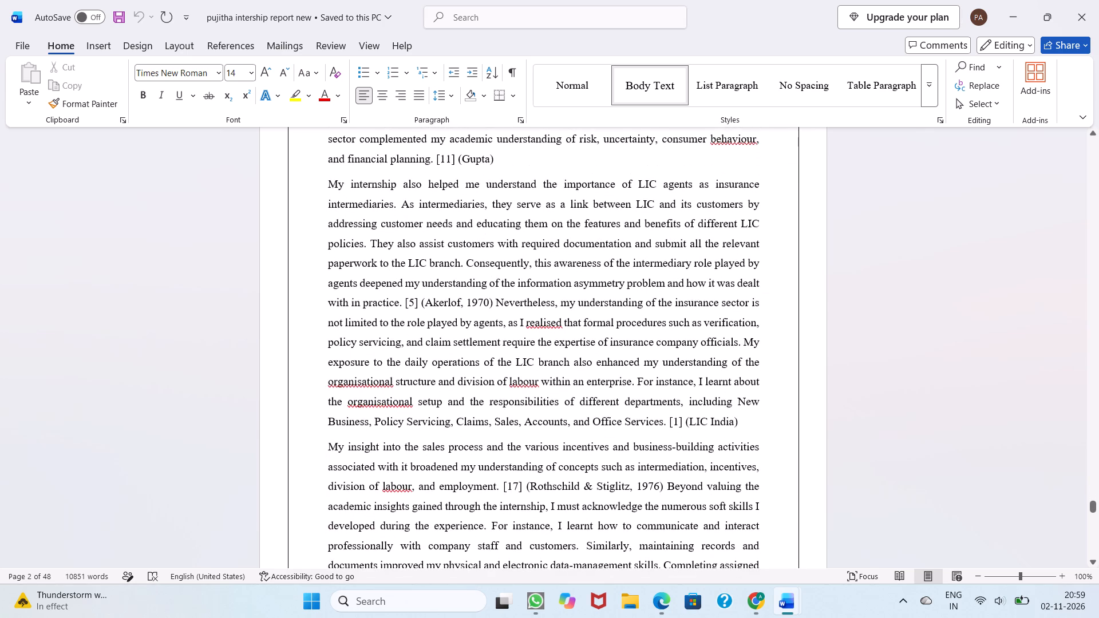
pyautogui.scroll(-15, 476, 431)
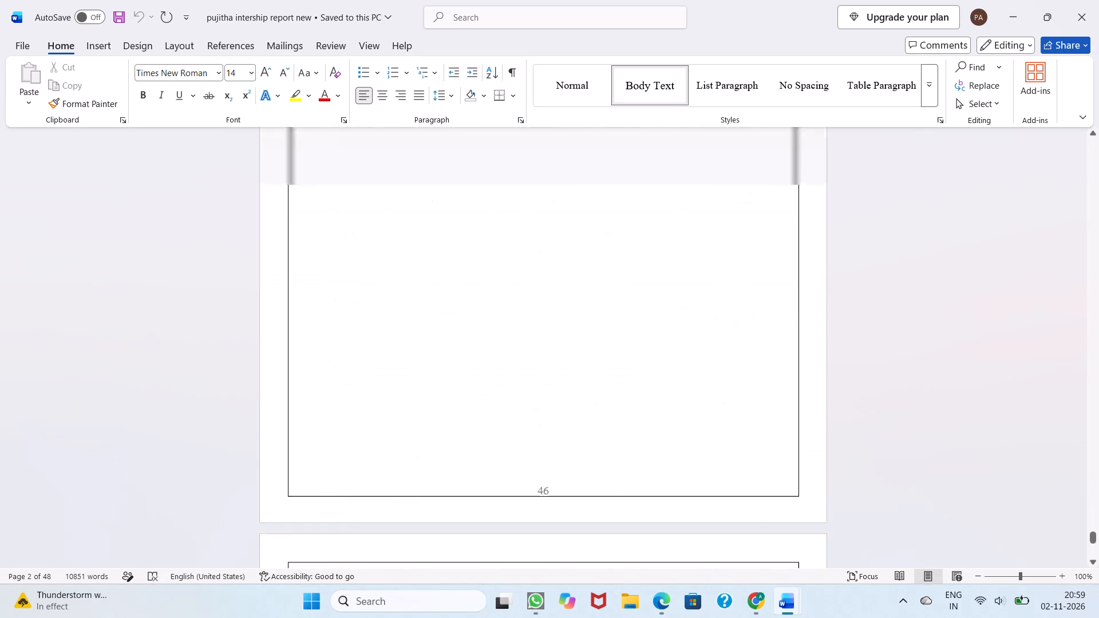
pyautogui.scroll(-5, 476, 431)
pyautogui.scroll(4, 476, 431)
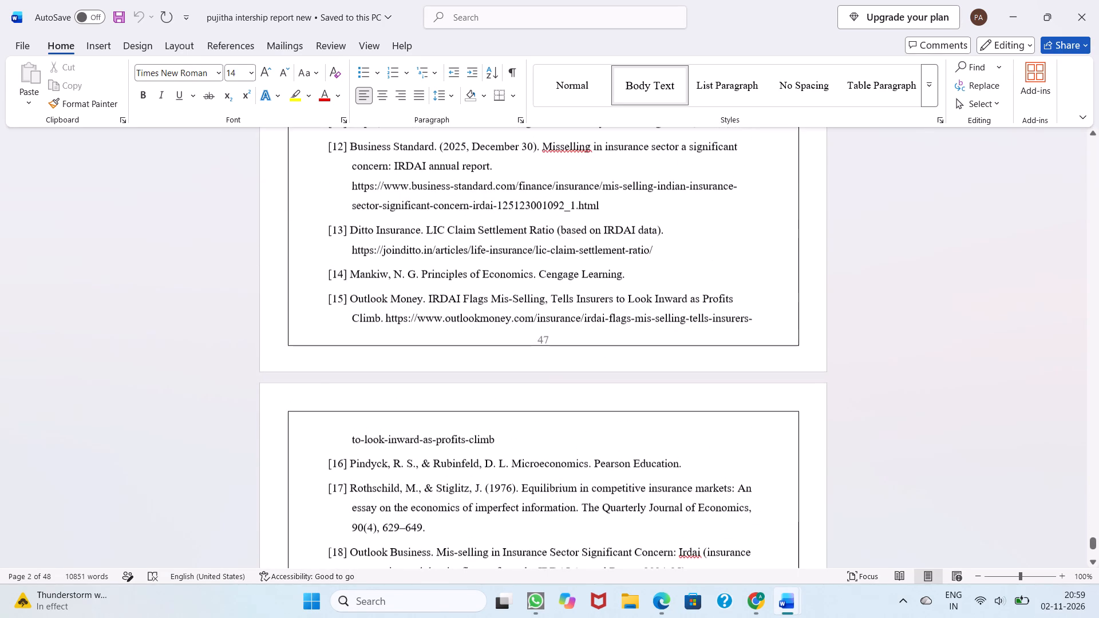
pyautogui.scroll(5, 479, 260)
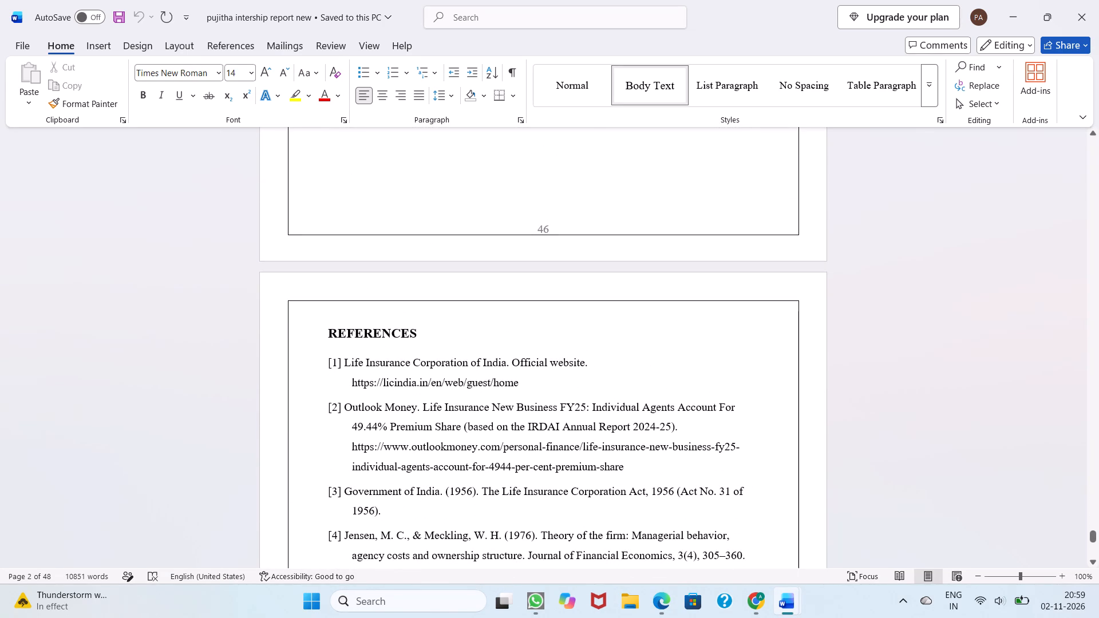
# Apply the Normal style to the empty line above the INTERNSHIP REPORT title on the cover page.
pyautogui.click(568, 96)
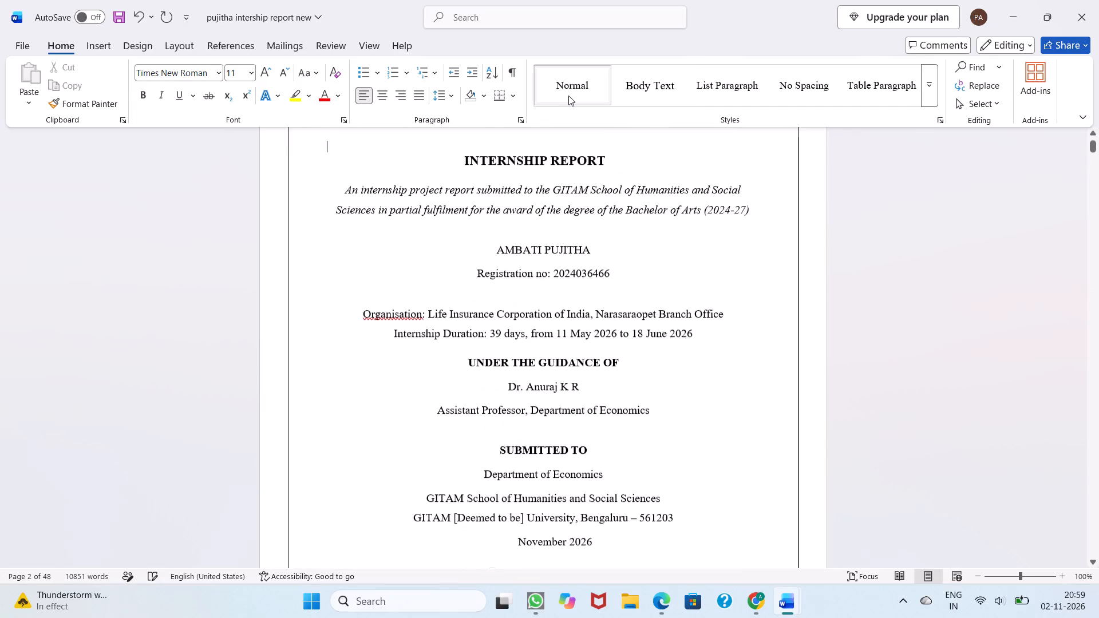
# Examine the opening pages from the cover to the Student's Declaration, and return to the cover page.
pyautogui.scroll(-7, 554, 232)
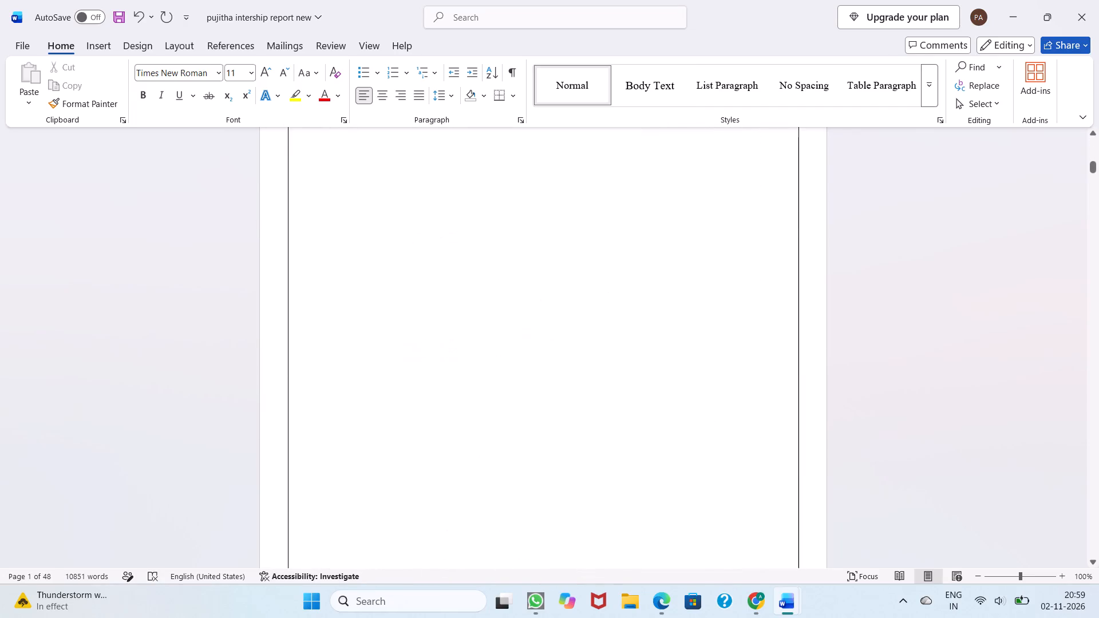
pyautogui.scroll(-3, 554, 232)
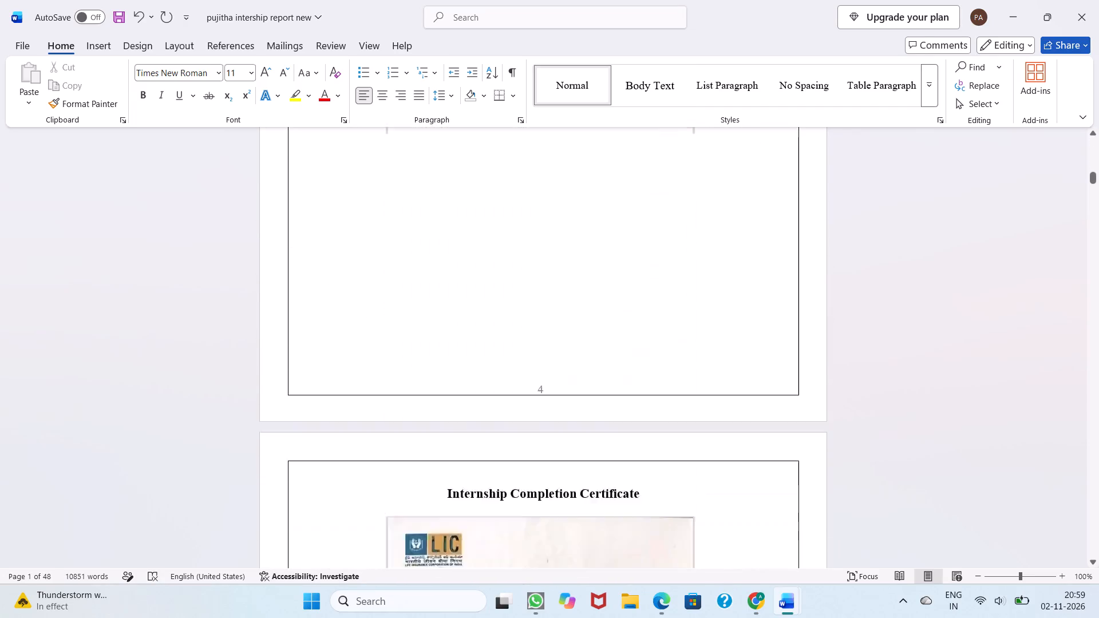
pyautogui.scroll(-4, 554, 232)
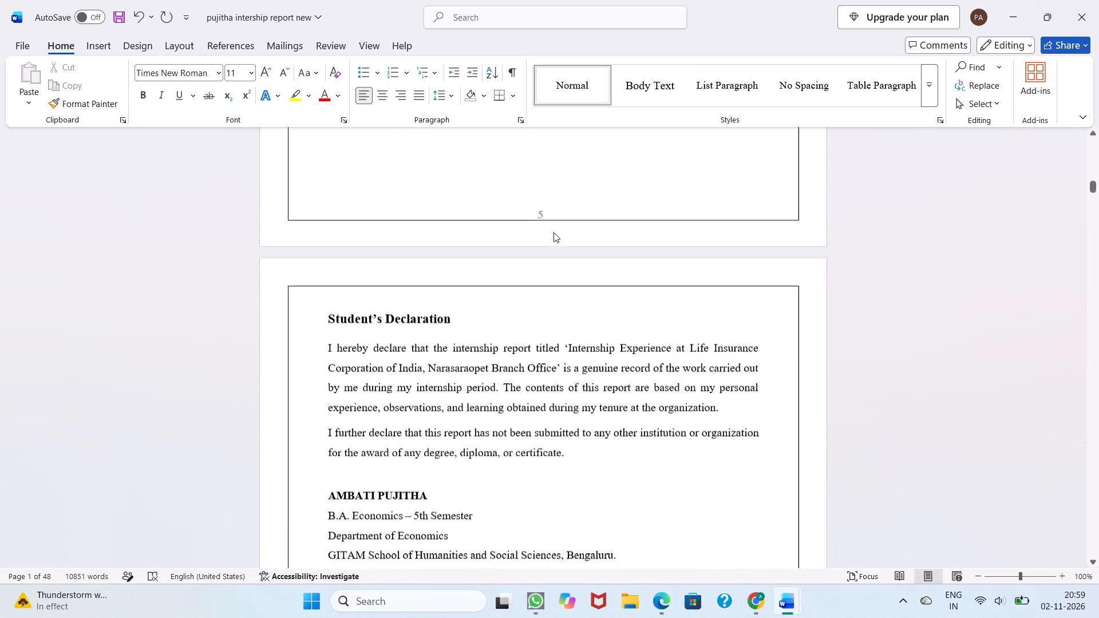
pyautogui.scroll(-1, 554, 232)
pyautogui.scroll(17, 554, 232)
pyautogui.scroll(5, 554, 232)
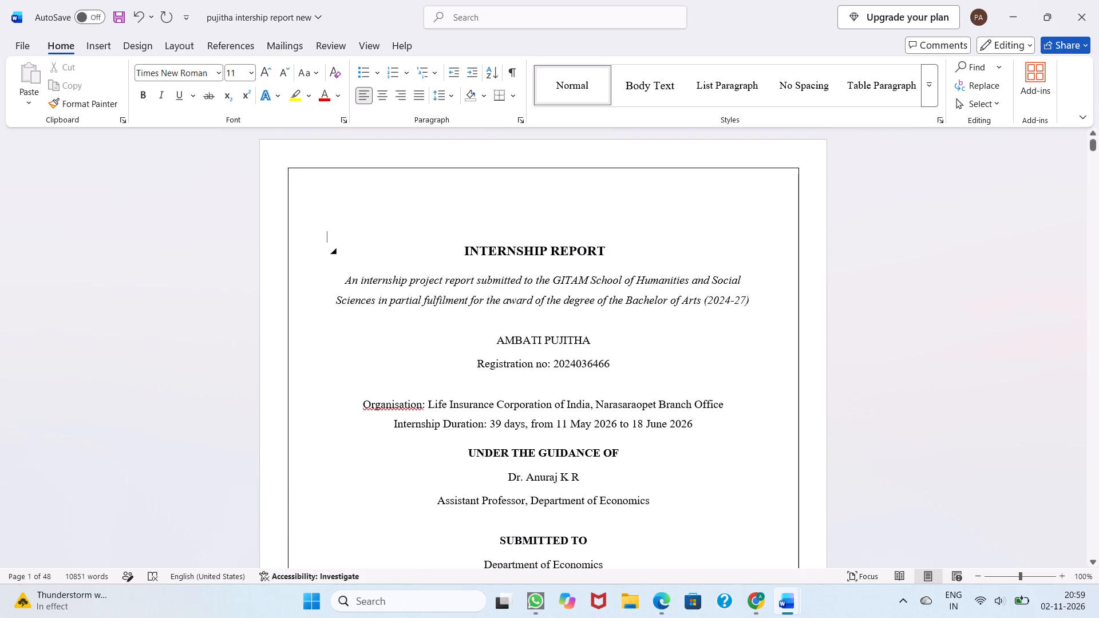
# Check the line spacing of the cover page text from the title down to the GITAM logo.
pyautogui.moveTo(462, 248); pyautogui.dragTo(512, 462)
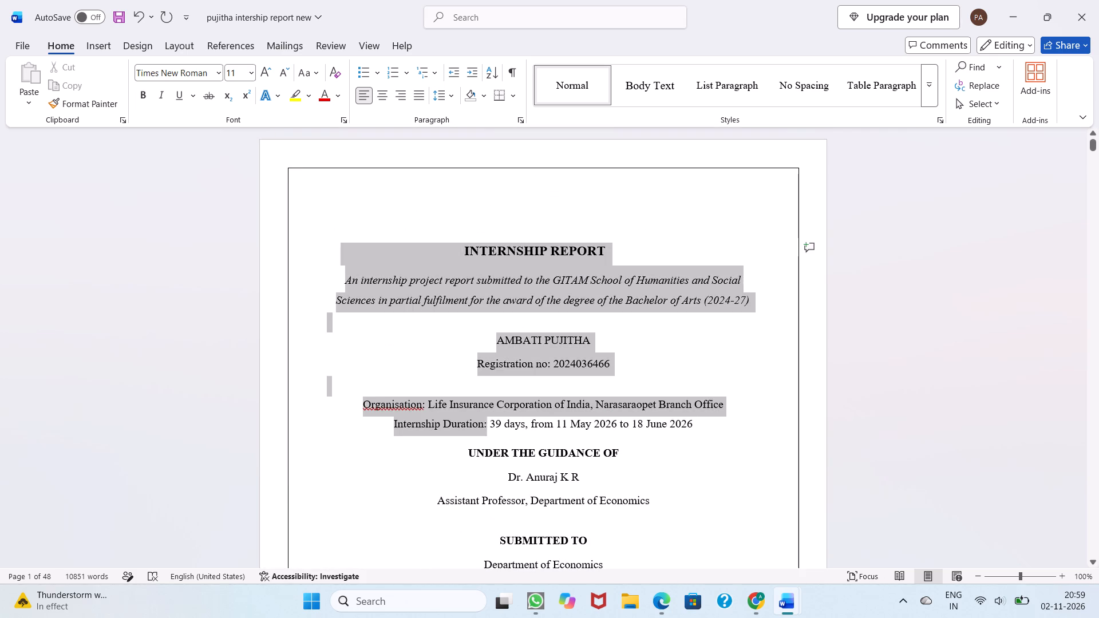
pyautogui.moveTo(512, 462); pyautogui.dragTo(623, 536)
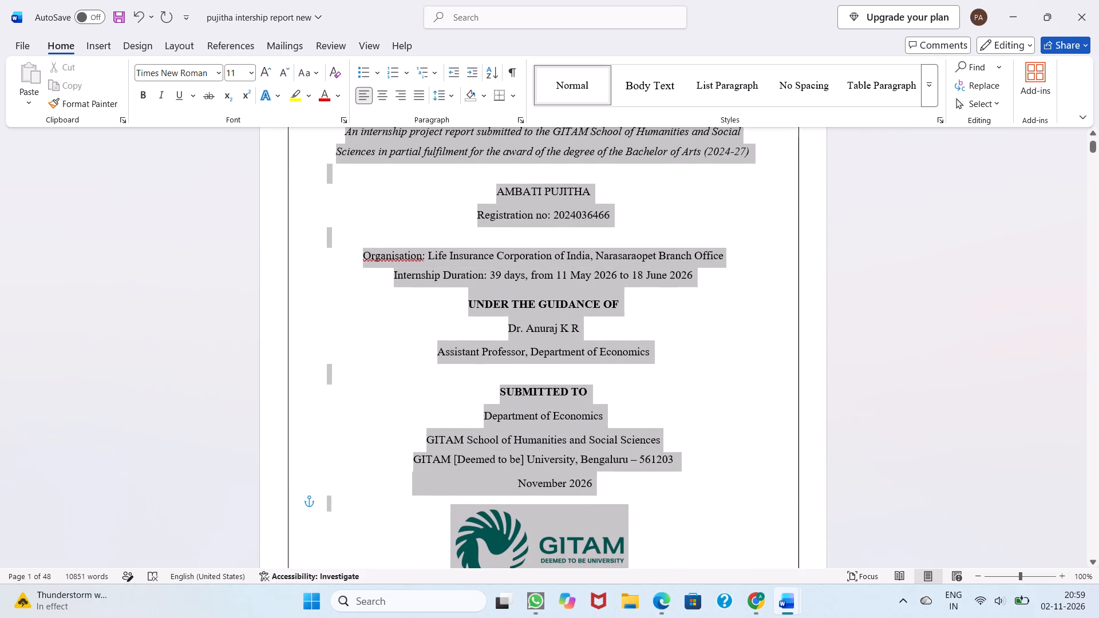
pyautogui.moveTo(623, 536); pyautogui.dragTo(626, 536)
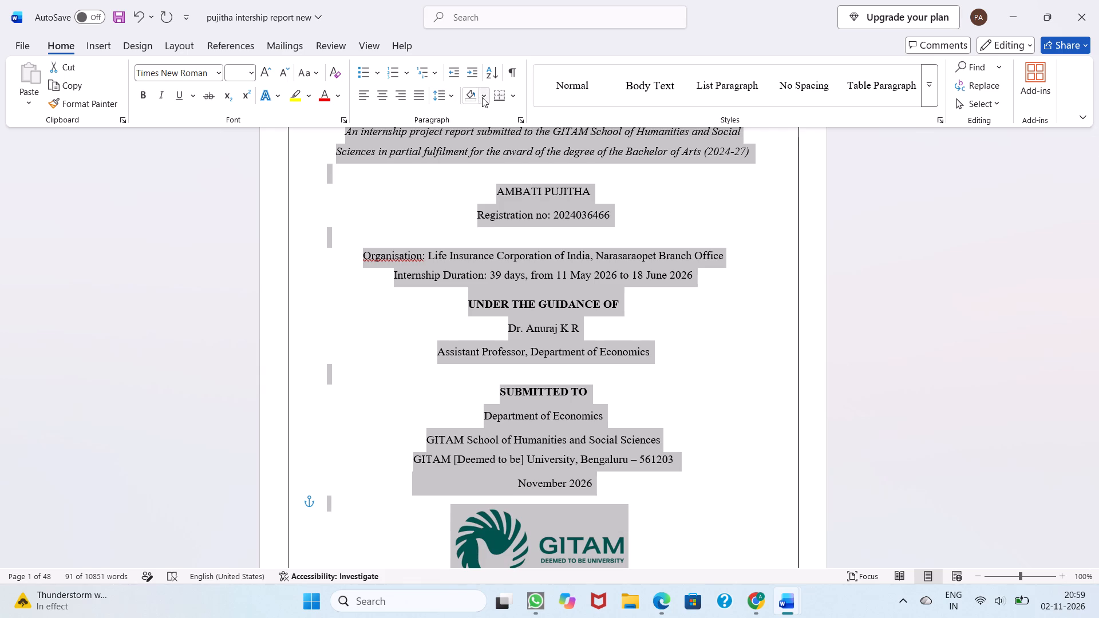
pyautogui.click(454, 92)
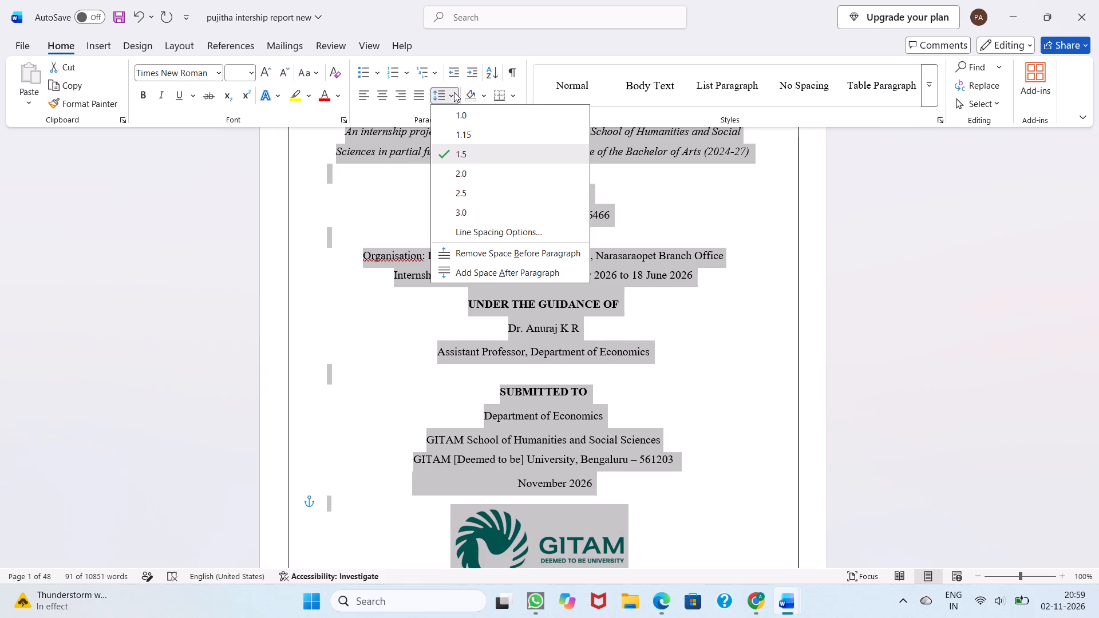
pyautogui.click(288, 304)
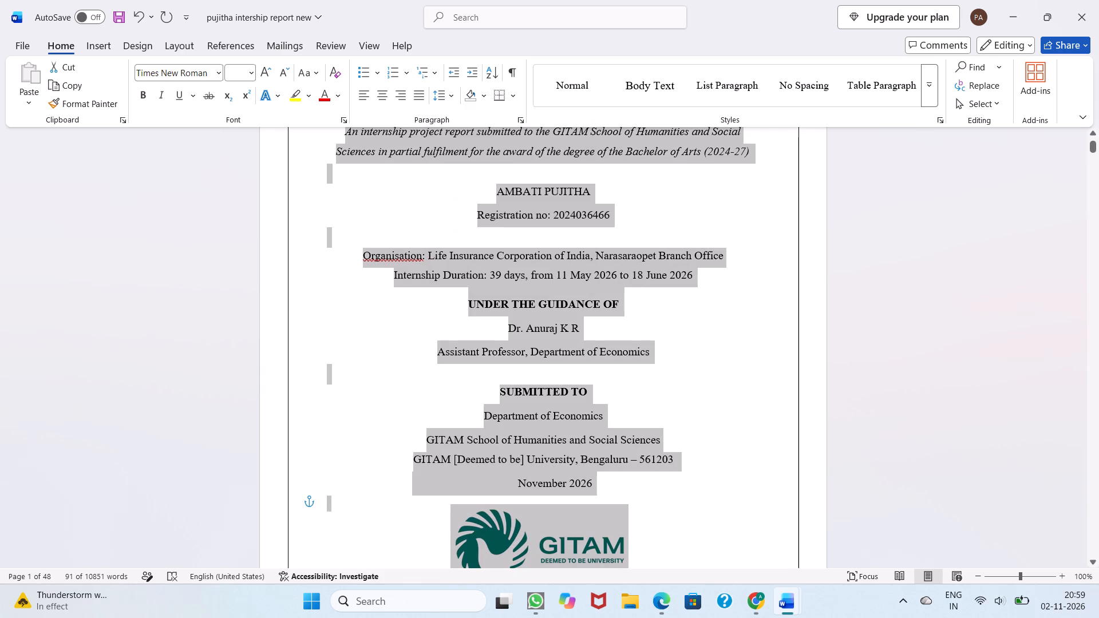
pyautogui.click(203, 336)
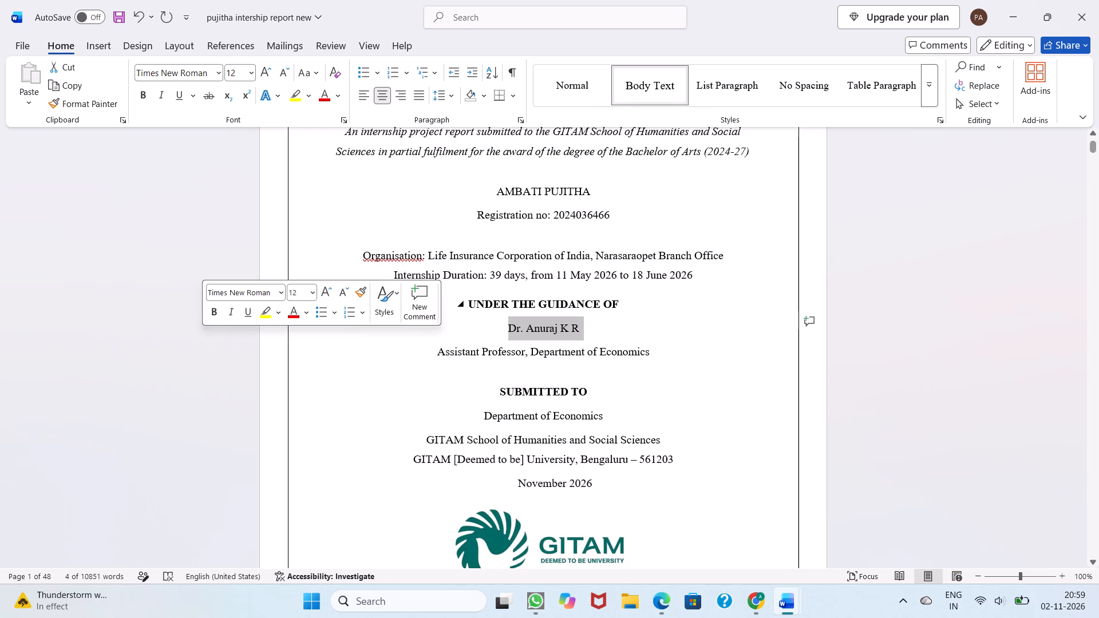
pyautogui.click(873, 370)
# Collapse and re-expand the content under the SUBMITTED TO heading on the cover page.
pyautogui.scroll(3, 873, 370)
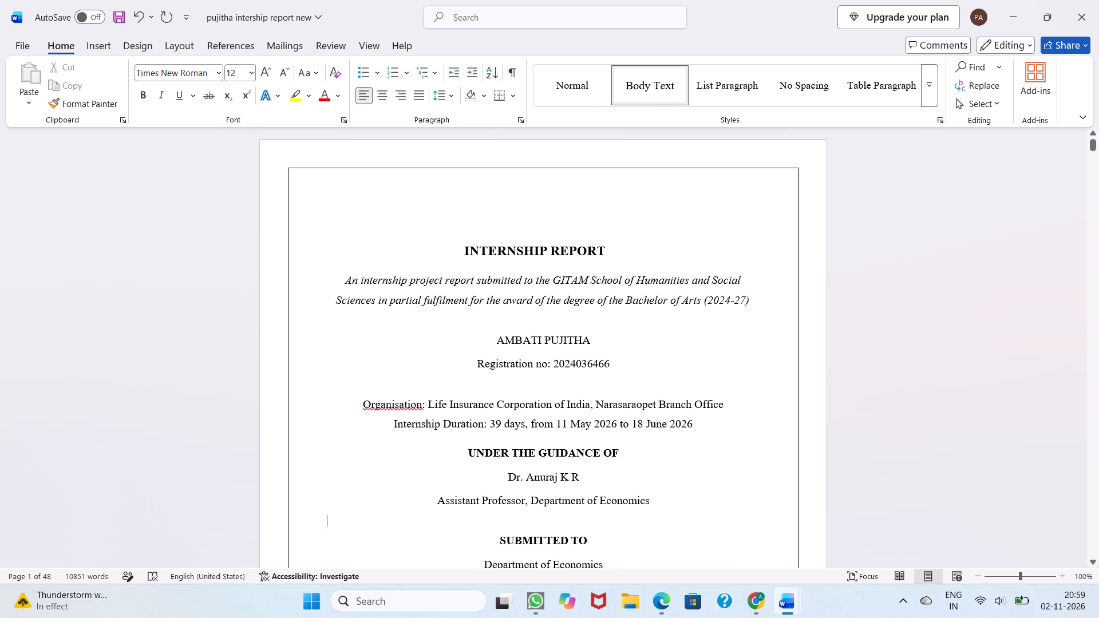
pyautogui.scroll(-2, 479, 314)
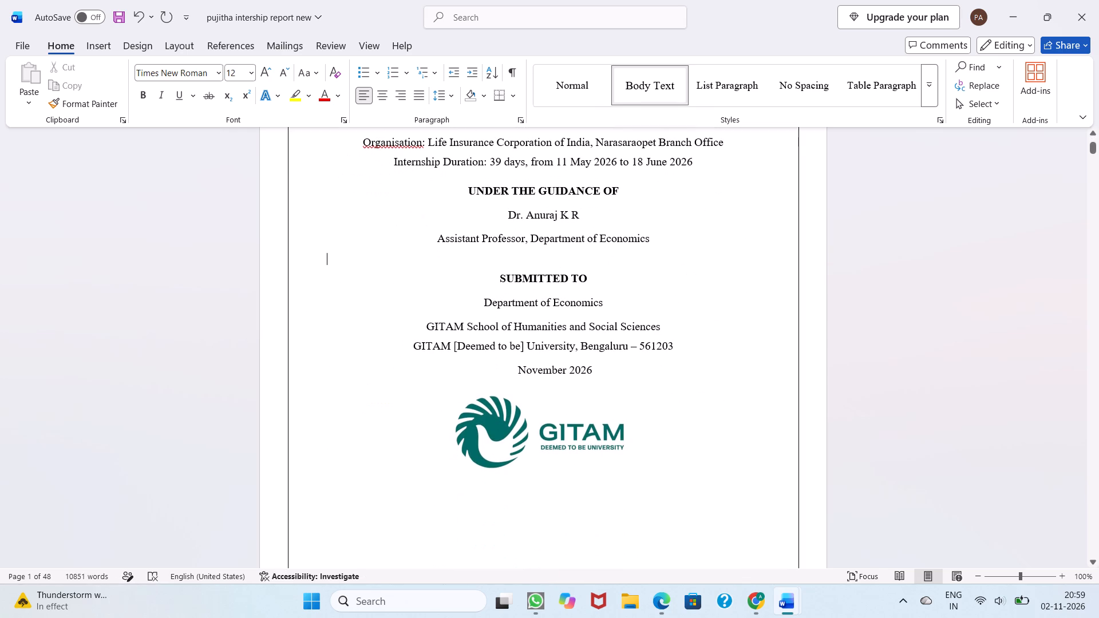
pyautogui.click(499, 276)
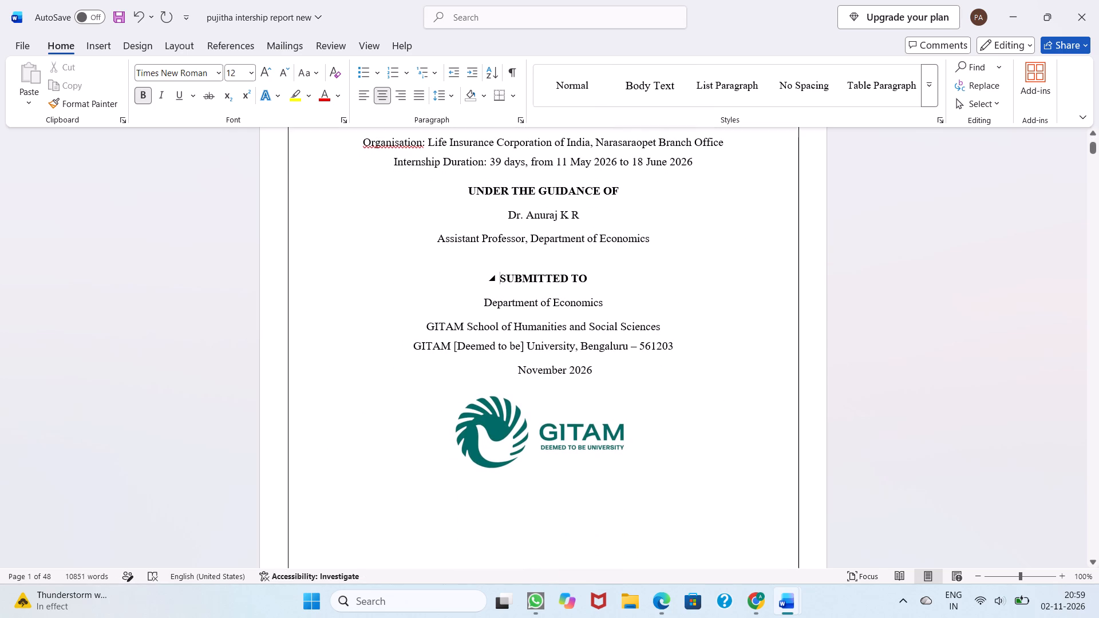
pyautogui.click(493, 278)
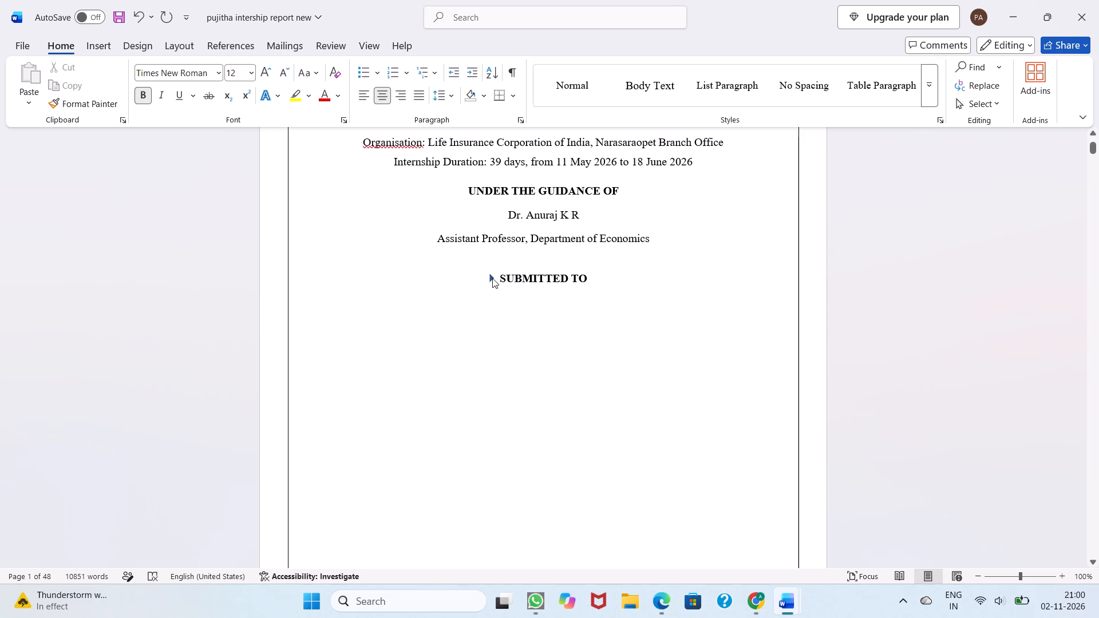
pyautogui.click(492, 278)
# Apply the Normal style to the SUBMITTED TO heading on the cover page.
pyautogui.moveTo(500, 275); pyautogui.dragTo(552, 279)
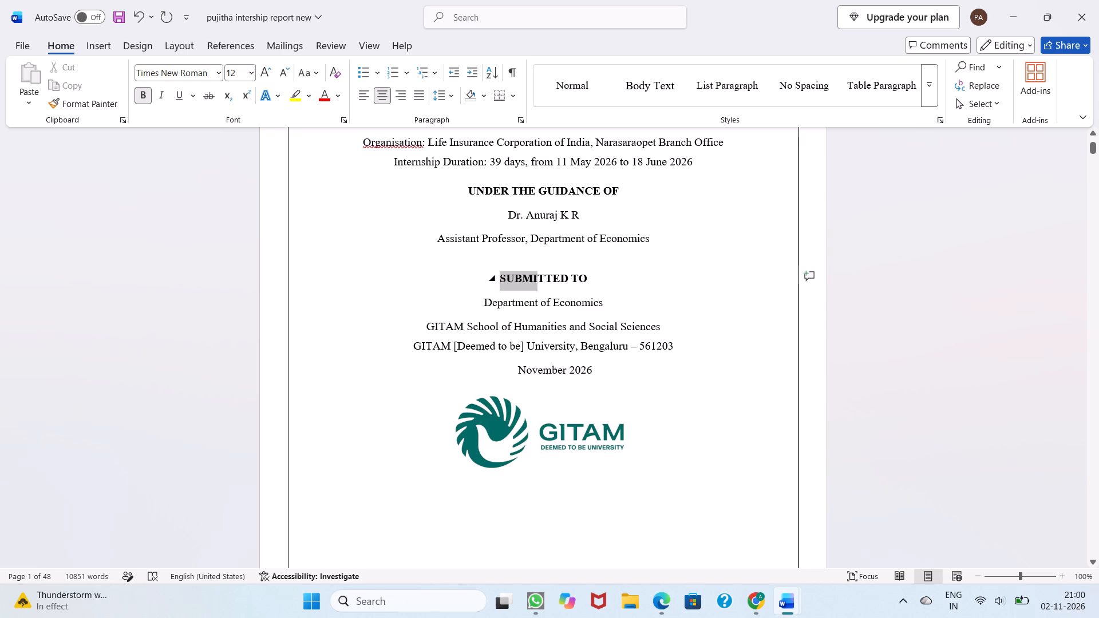
pyautogui.moveTo(552, 279); pyautogui.dragTo(597, 275)
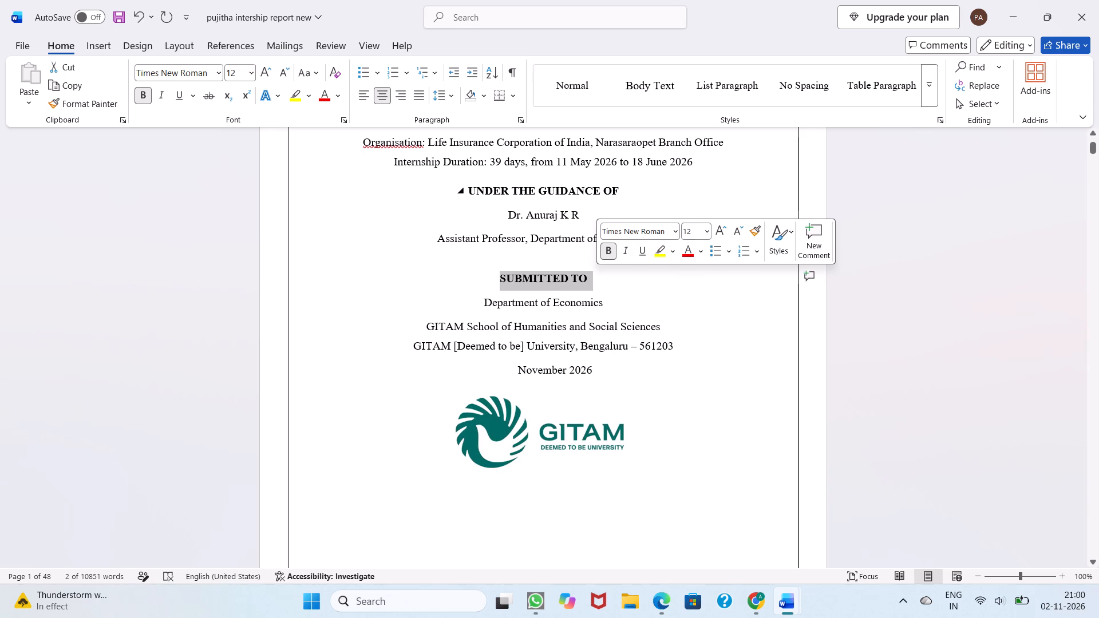
pyautogui.click(582, 93)
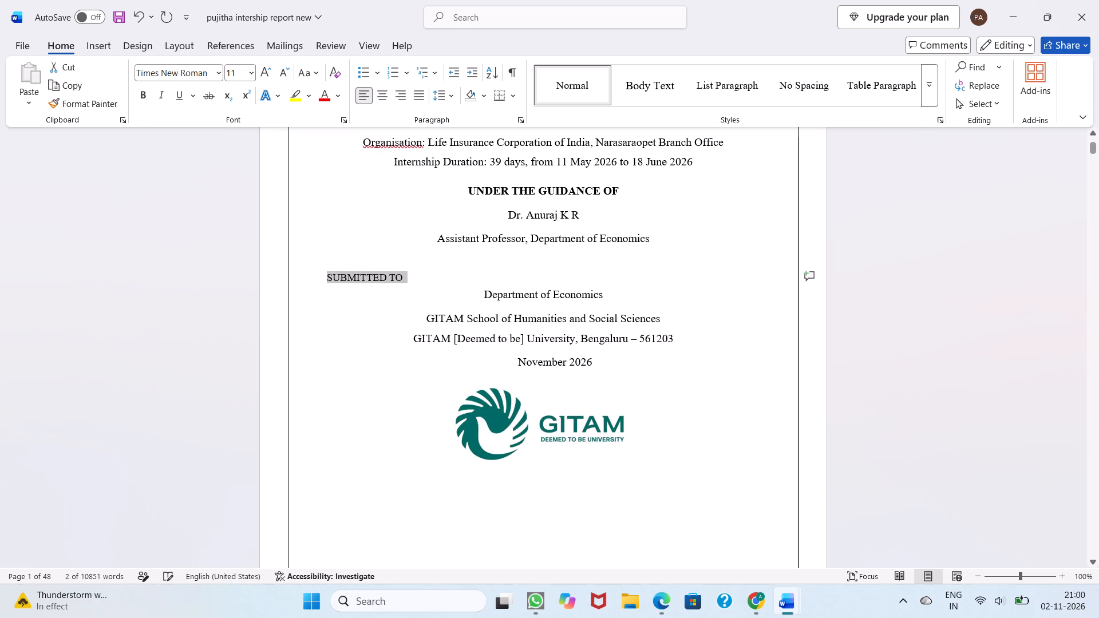
# Shift the SUBMITTED TO line to the centre of the cover page with leading spaces.
pyautogui.click(324, 272)
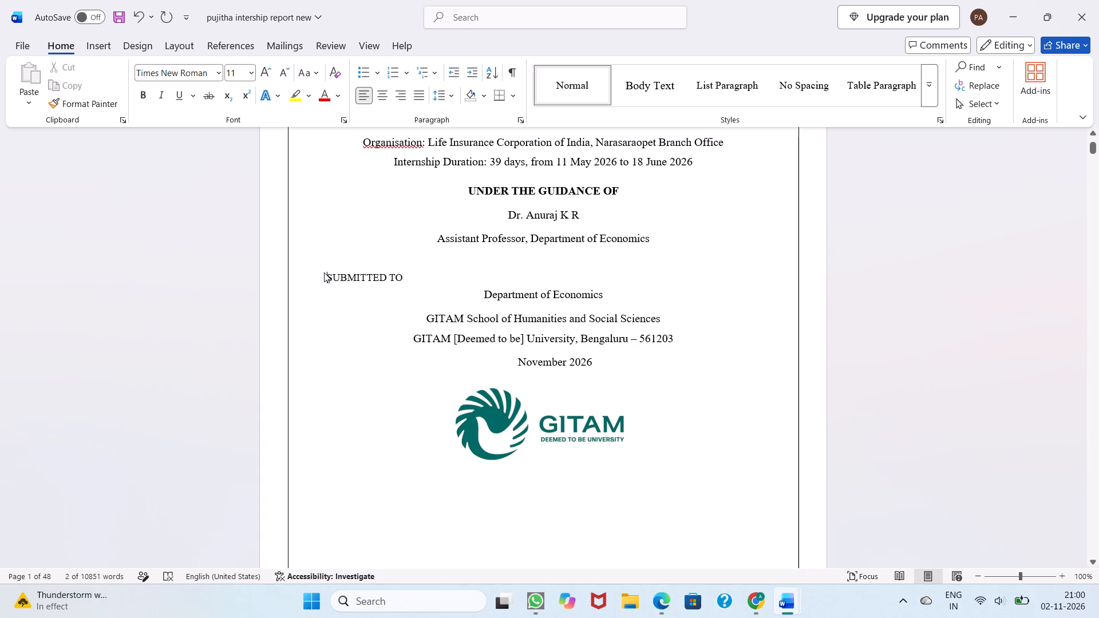
pyautogui.press('space')
pyautogui.press('space')
pyautogui.press('space')
pyautogui.press('space')
pyautogui.press('space')
pyautogui.press('space')
pyautogui.press('space')
pyautogui.press('space')
pyautogui.press('space')
pyautogui.press('space')
pyautogui.press('space')
pyautogui.press('space')
pyautogui.press('space')
pyautogui.press('space')
pyautogui.press('space')
pyautogui.press('space')
pyautogui.press('space')
pyautogui.press('space')
pyautogui.press('space')
pyautogui.press('space')
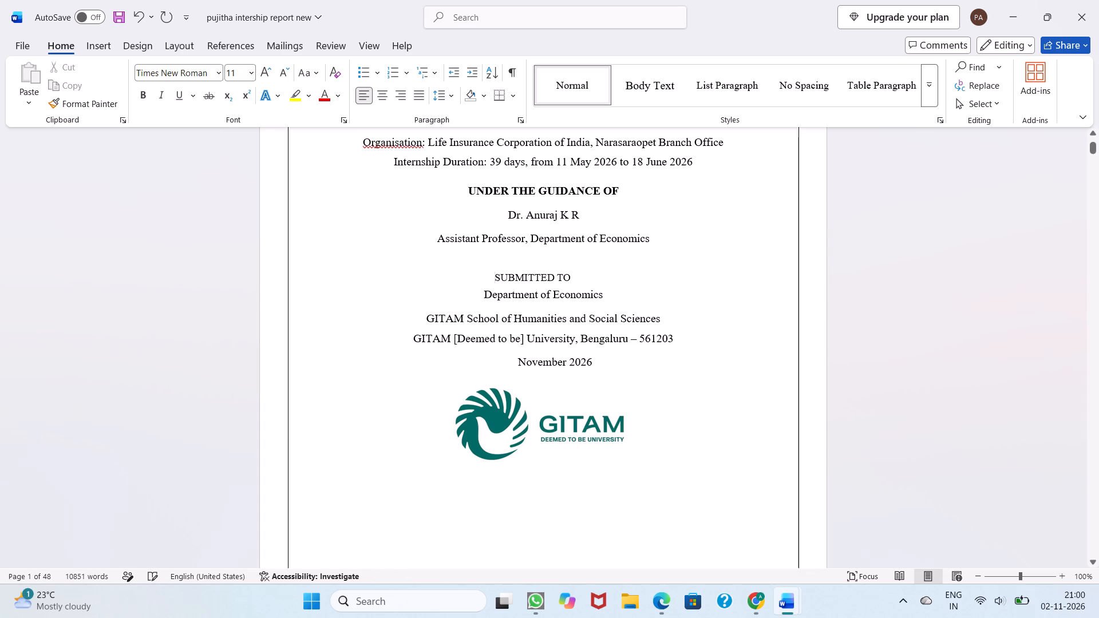
# Make the SUBMITTED TO text on the cover page bold and set its font size to 14.
pyautogui.moveTo(499, 277); pyautogui.dragTo(595, 280)
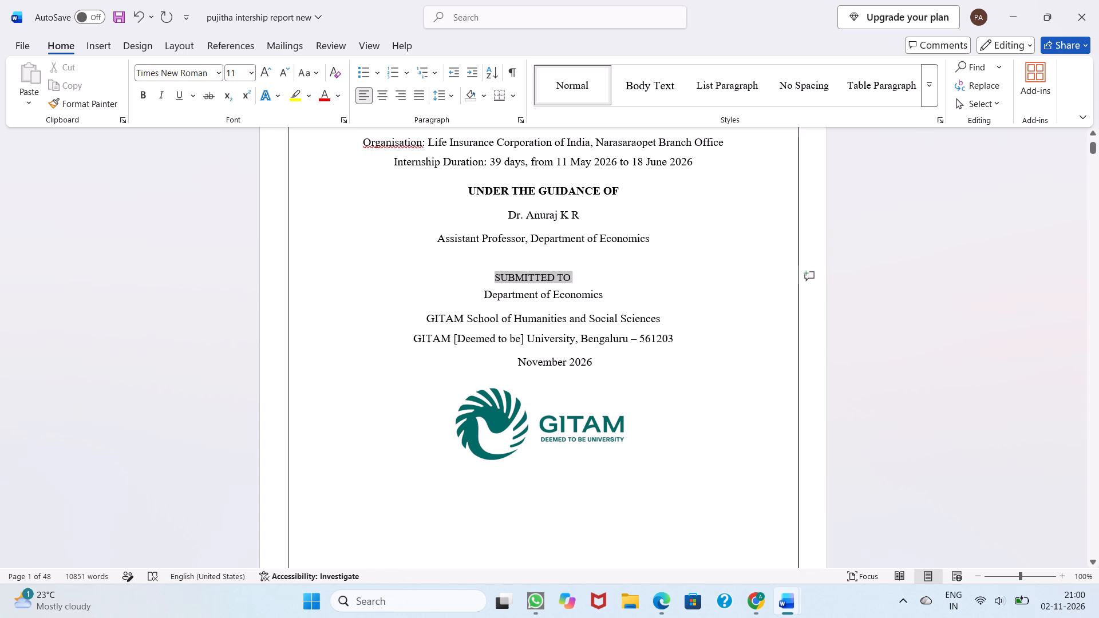
pyautogui.moveTo(595, 280); pyautogui.dragTo(596, 280)
pyautogui.click(612, 257)
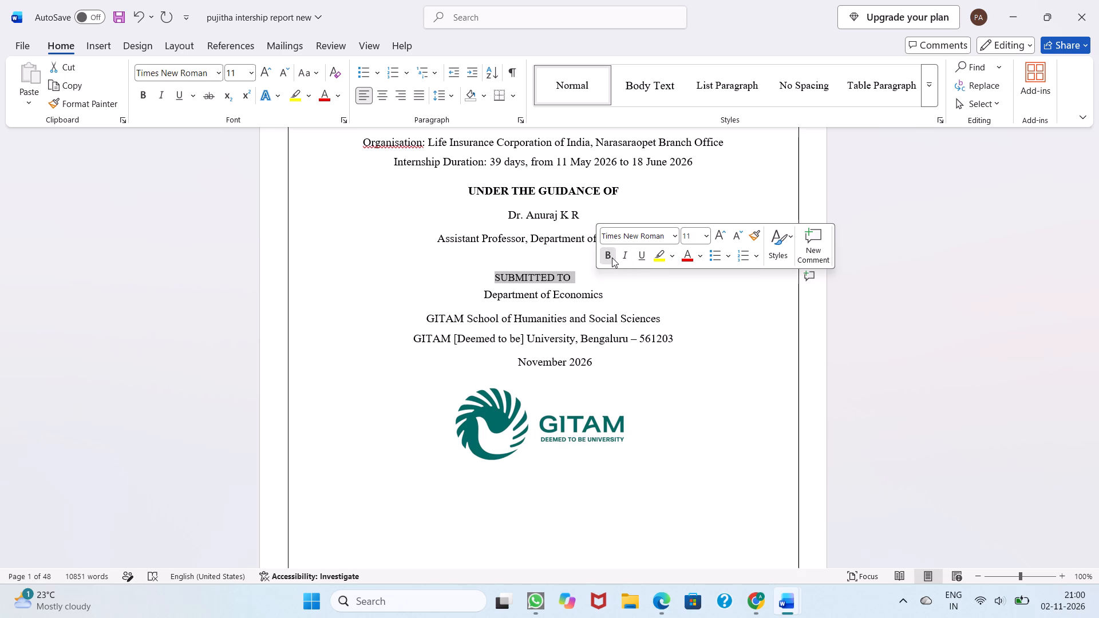
pyautogui.click(710, 239)
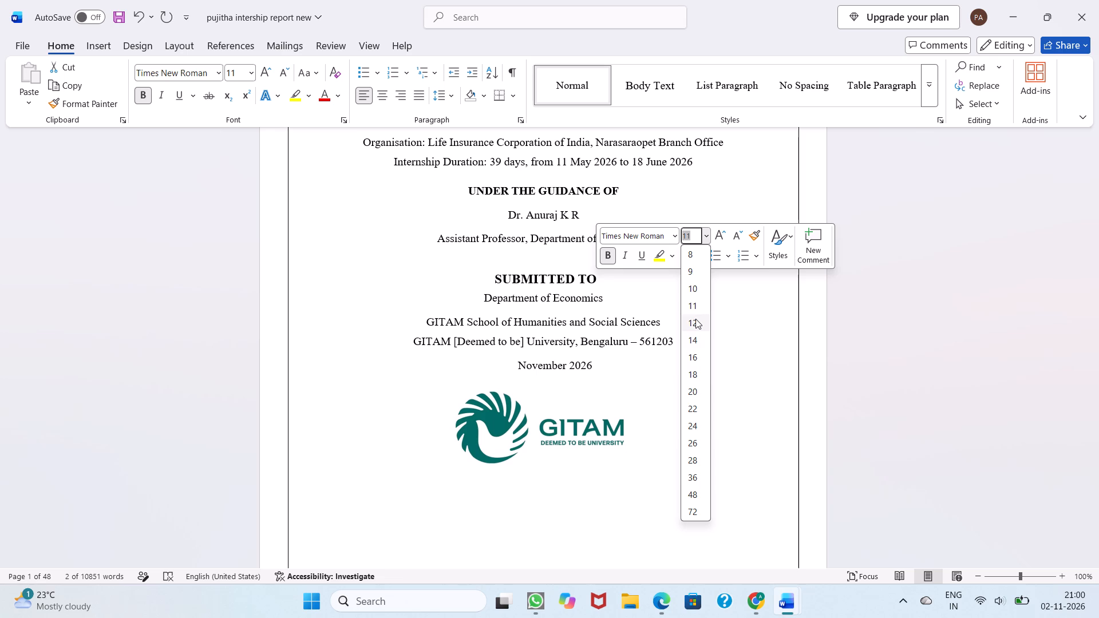
pyautogui.click(693, 333)
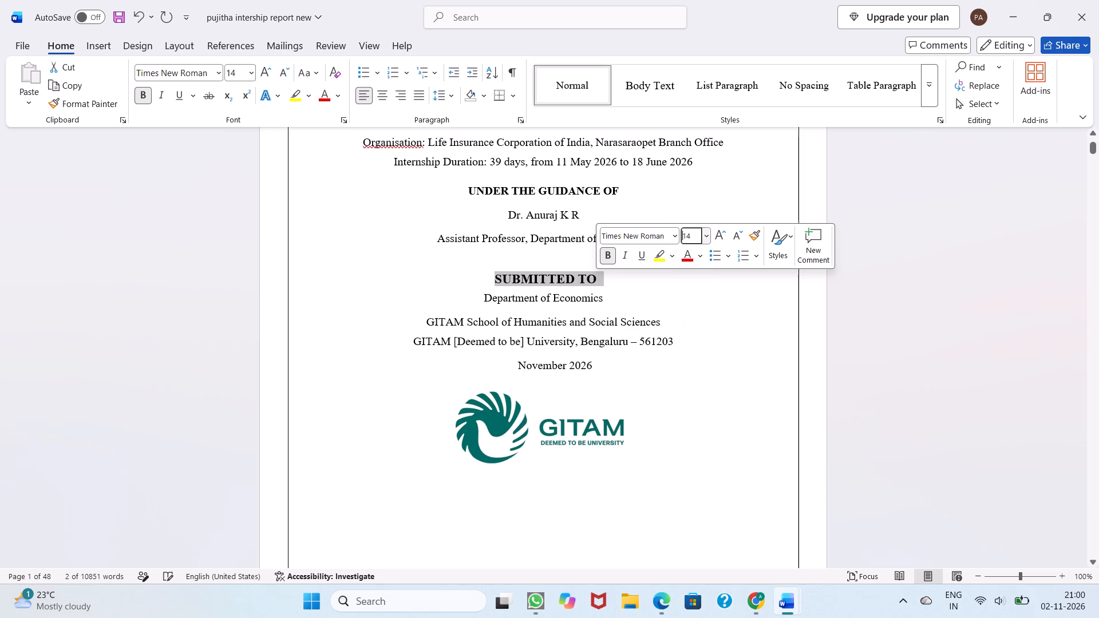
pyautogui.click(721, 336)
pyautogui.scroll(1, 569, 310)
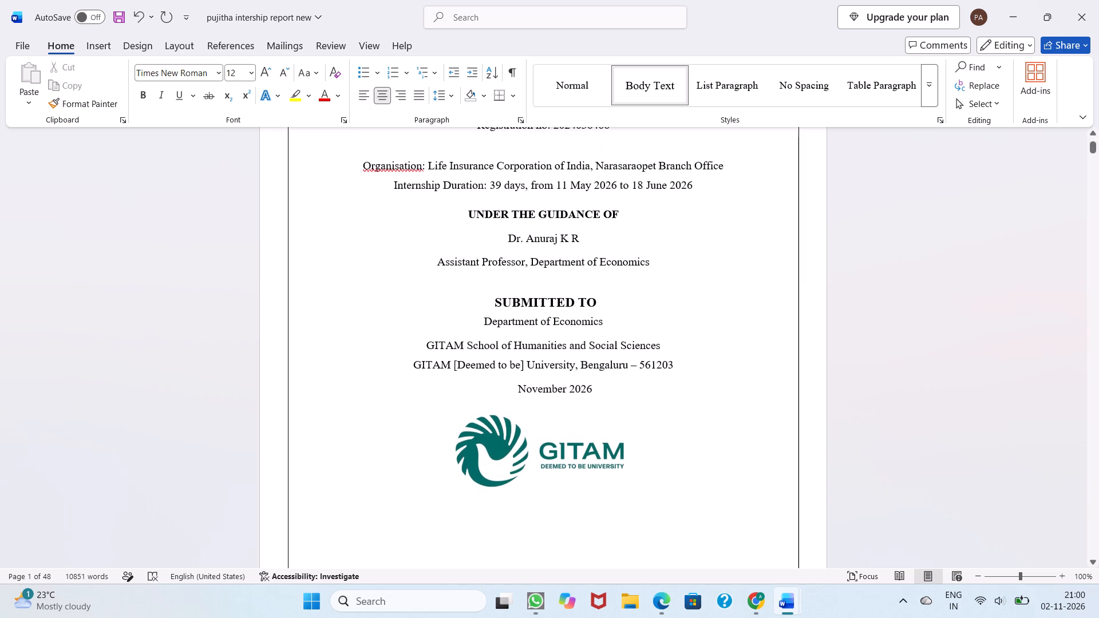
# Set the font size of the SUBMITTED TO line on the cover page to 12.
pyautogui.moveTo(476, 212); pyautogui.dragTo(553, 235)
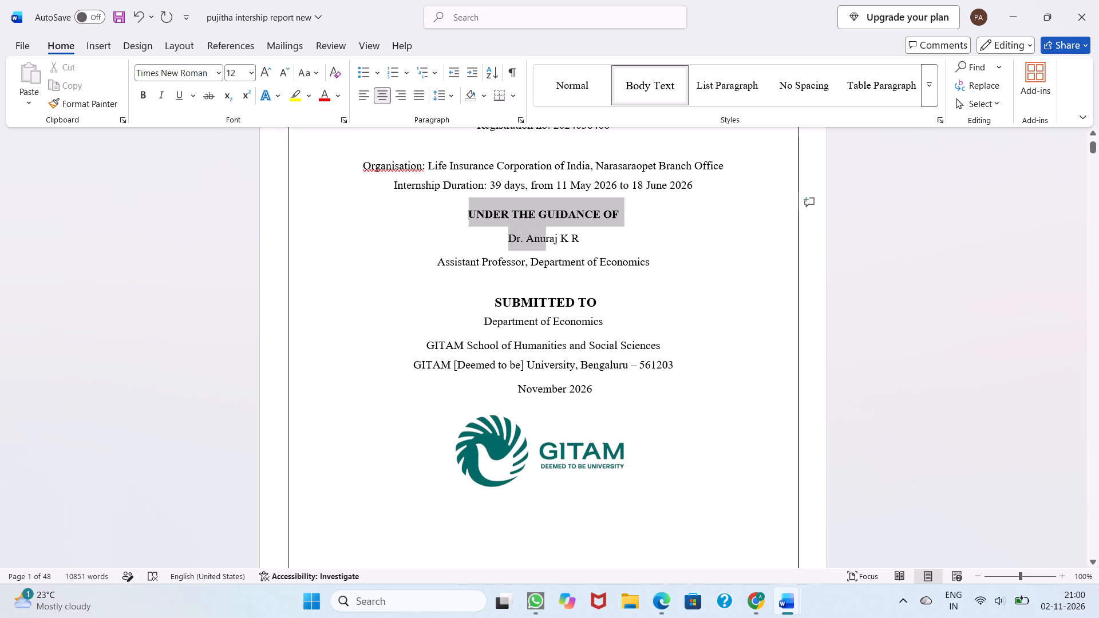
pyautogui.moveTo(553, 235); pyautogui.dragTo(625, 231)
pyautogui.click(625, 233)
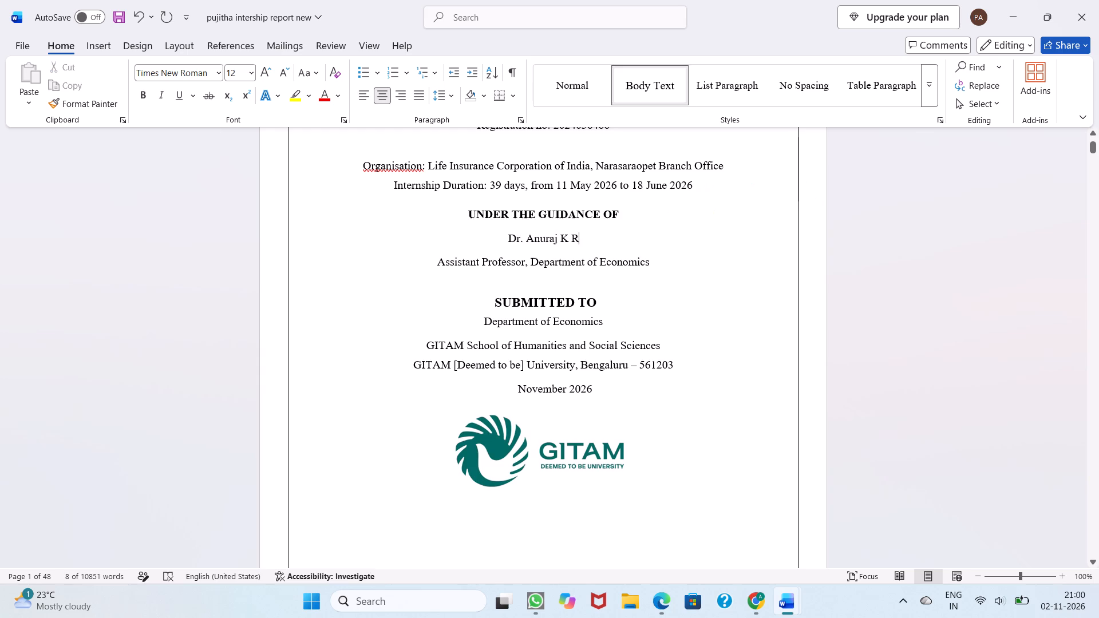
pyautogui.moveTo(490, 304); pyautogui.dragTo(603, 299)
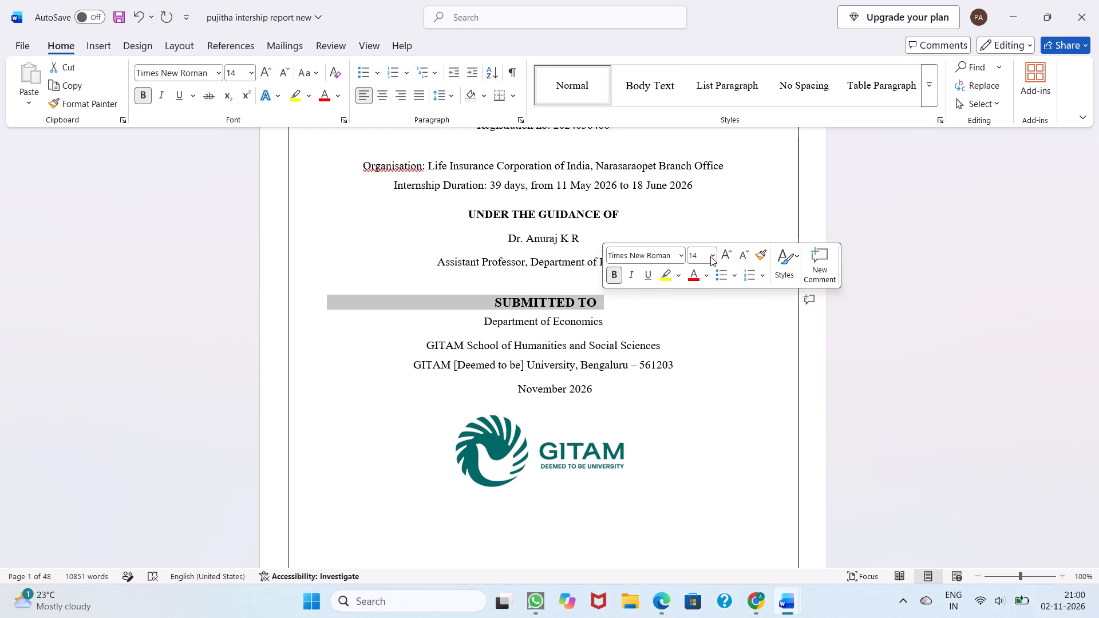
pyautogui.click(714, 259)
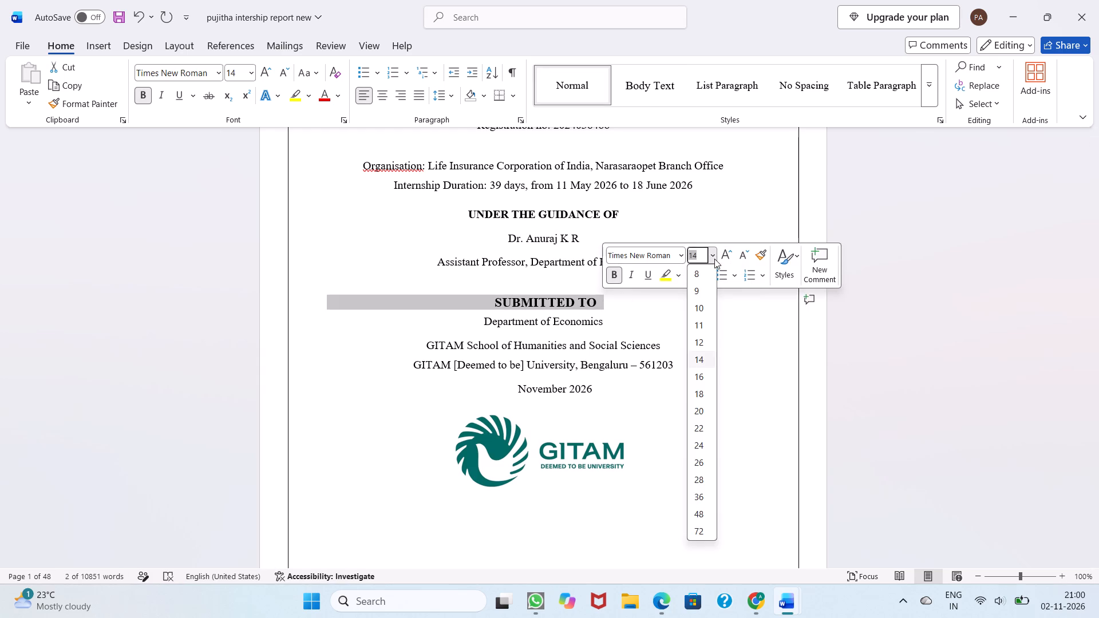
pyautogui.click(698, 340)
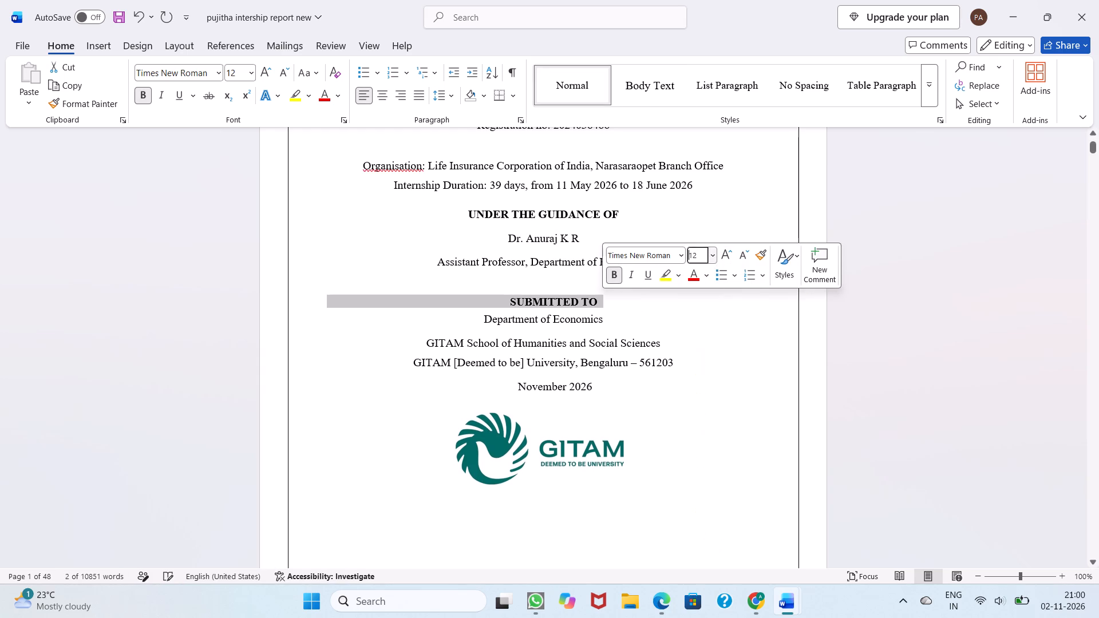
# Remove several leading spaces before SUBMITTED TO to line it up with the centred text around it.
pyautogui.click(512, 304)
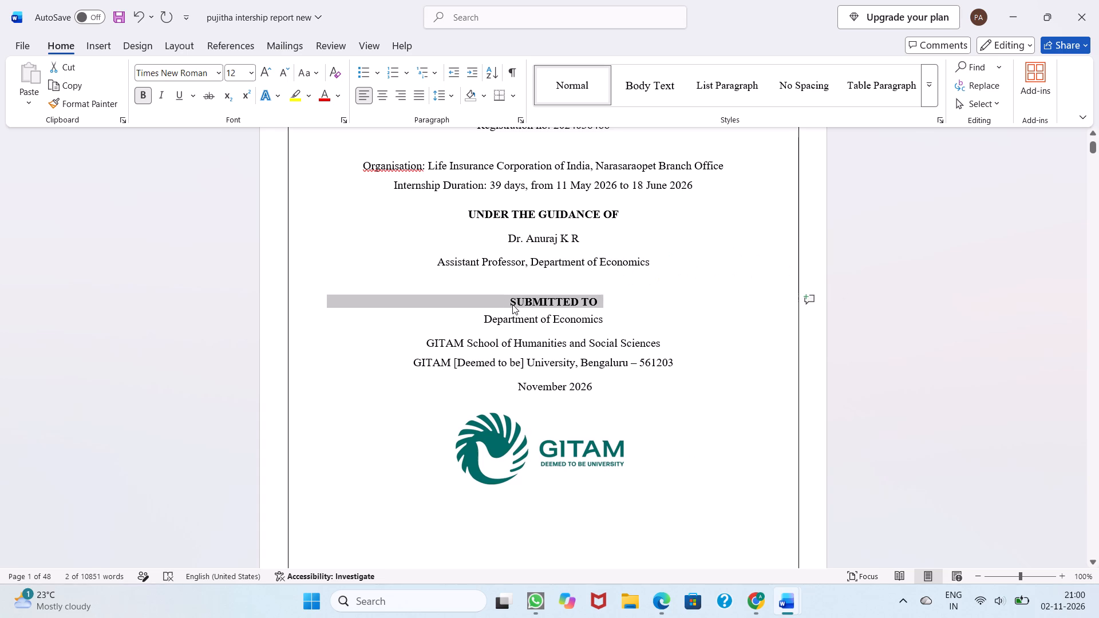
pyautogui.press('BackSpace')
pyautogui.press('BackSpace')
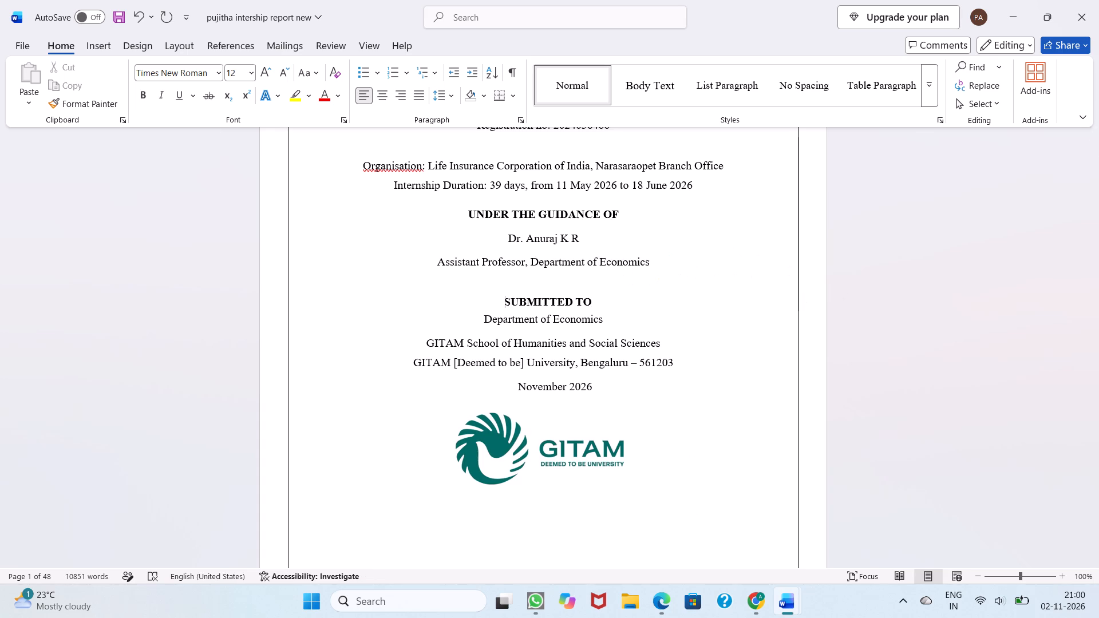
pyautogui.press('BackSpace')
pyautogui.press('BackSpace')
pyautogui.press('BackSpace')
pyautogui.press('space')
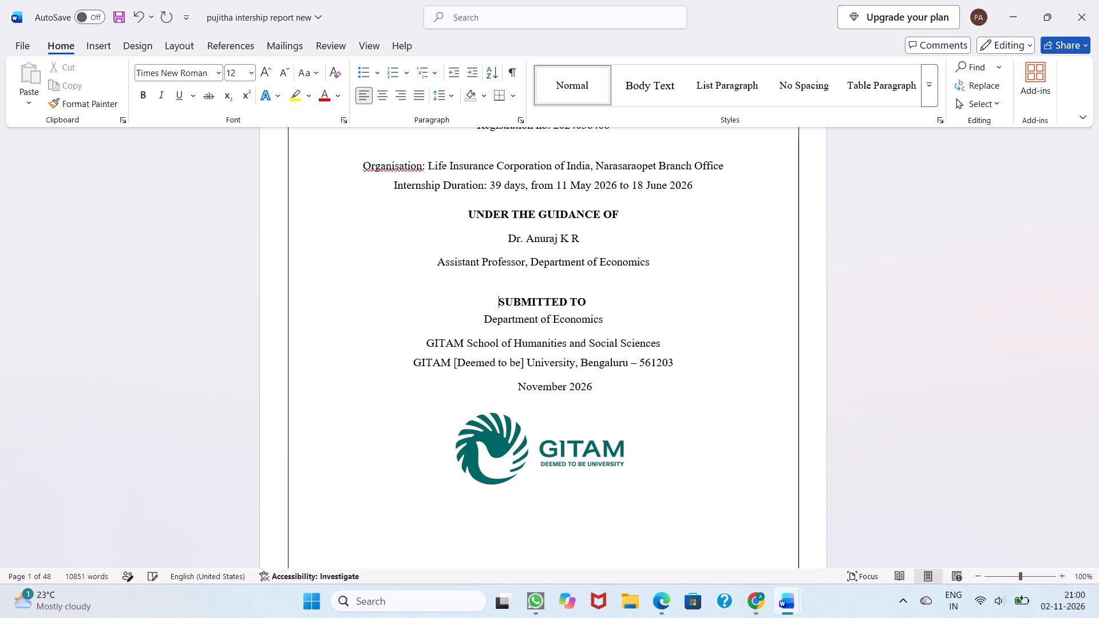
# Delete the GITAM logo picture below the November 2026 line on the cover page.
pyautogui.click(505, 463)
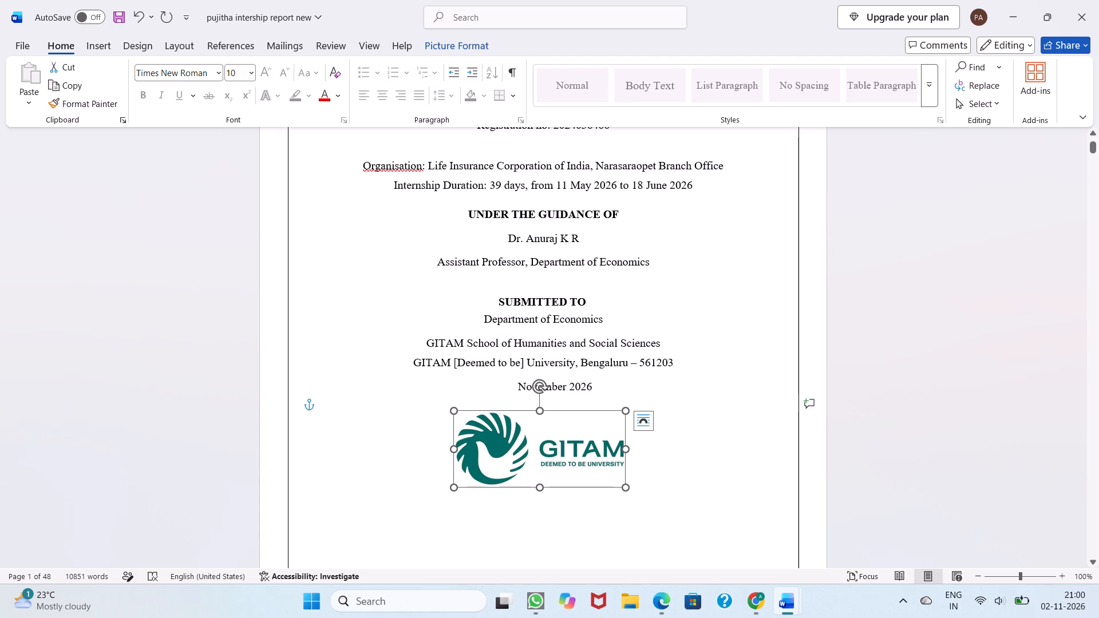
pyautogui.press('BackSpace')
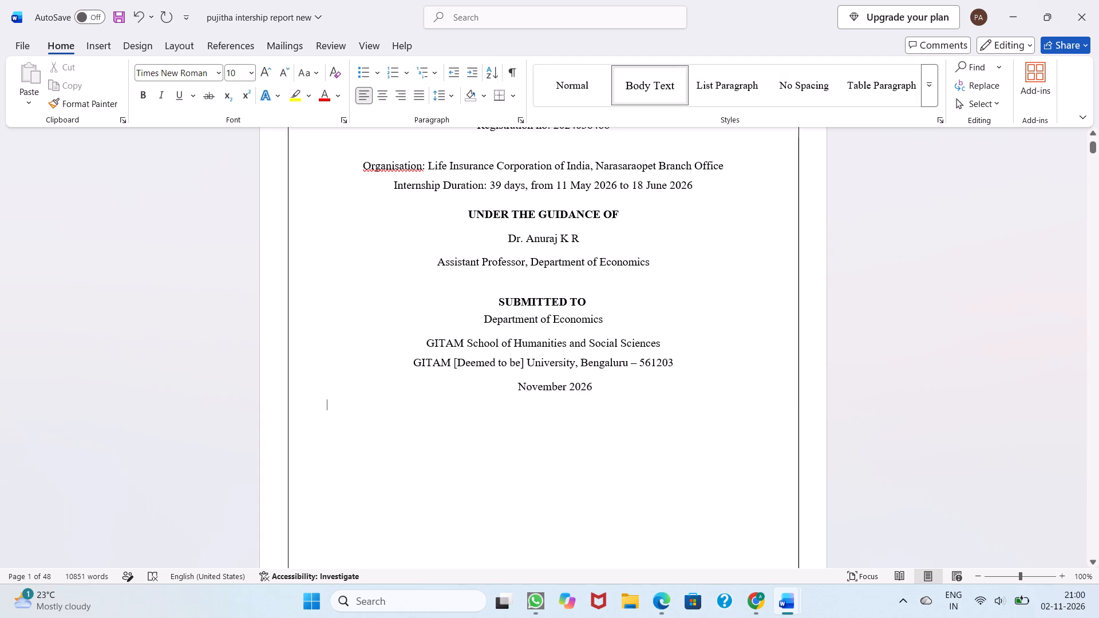
# Insert eleven line breaks before SUBMITTED TO to move that block further down the cover page.
pyautogui.click(498, 303)
pyautogui.press('Return')
pyautogui.press('Return')
pyautogui.press('Return')
pyautogui.press('Return')
pyautogui.press('Return')
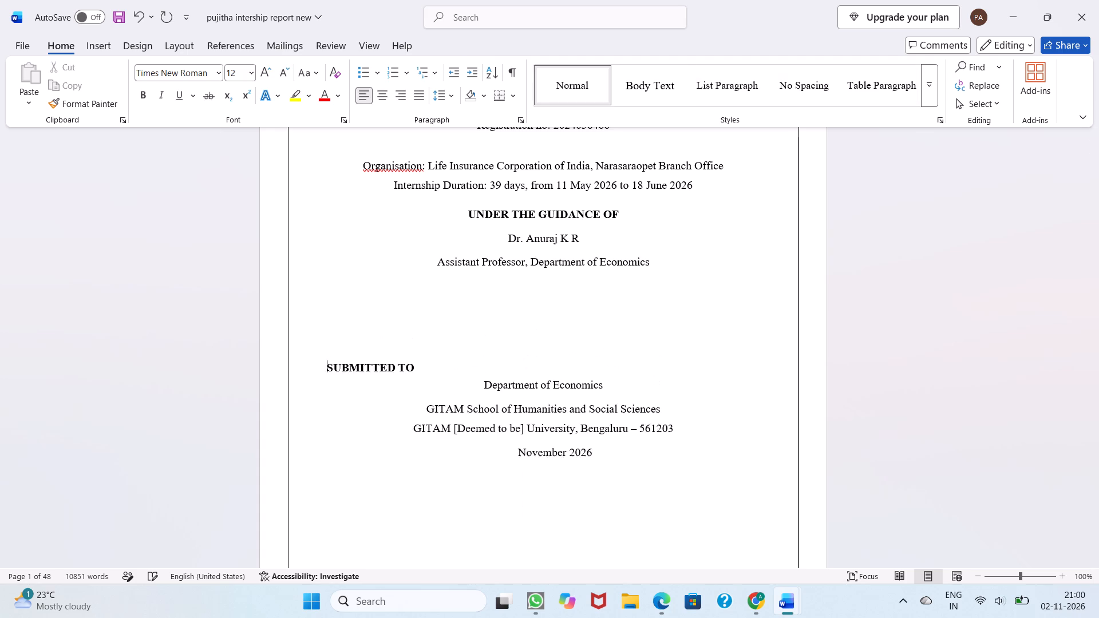
pyautogui.press('Return')
pyautogui.press('Return')
pyautogui.press('Return')
pyautogui.press('Return')
pyautogui.press('Return')
pyautogui.press('Return')
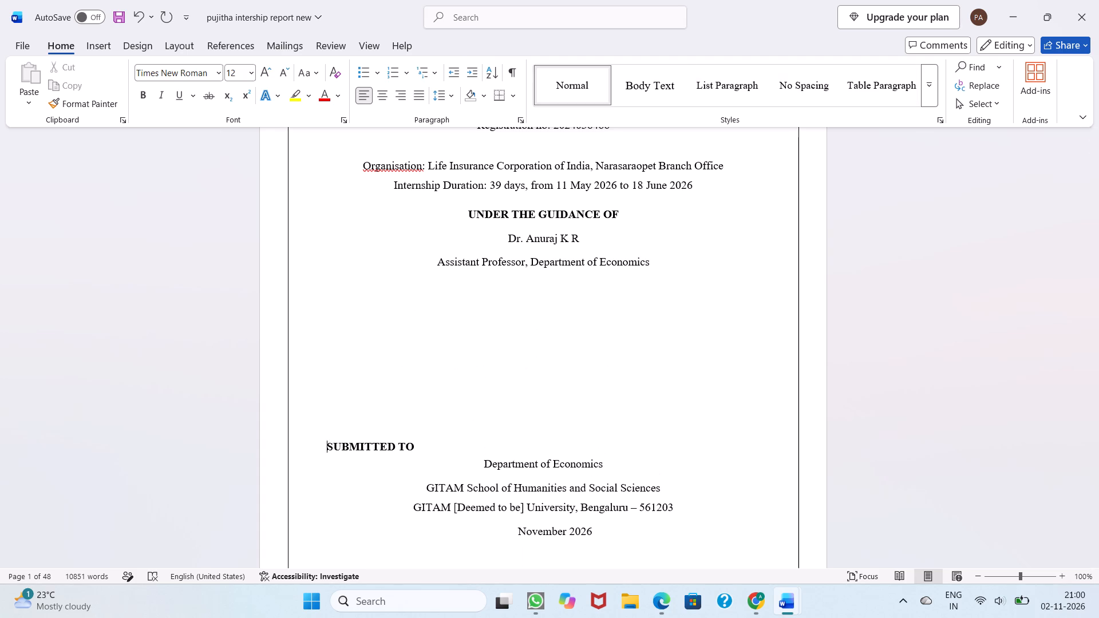
pyautogui.click(498, 303)
pyautogui.press('space')
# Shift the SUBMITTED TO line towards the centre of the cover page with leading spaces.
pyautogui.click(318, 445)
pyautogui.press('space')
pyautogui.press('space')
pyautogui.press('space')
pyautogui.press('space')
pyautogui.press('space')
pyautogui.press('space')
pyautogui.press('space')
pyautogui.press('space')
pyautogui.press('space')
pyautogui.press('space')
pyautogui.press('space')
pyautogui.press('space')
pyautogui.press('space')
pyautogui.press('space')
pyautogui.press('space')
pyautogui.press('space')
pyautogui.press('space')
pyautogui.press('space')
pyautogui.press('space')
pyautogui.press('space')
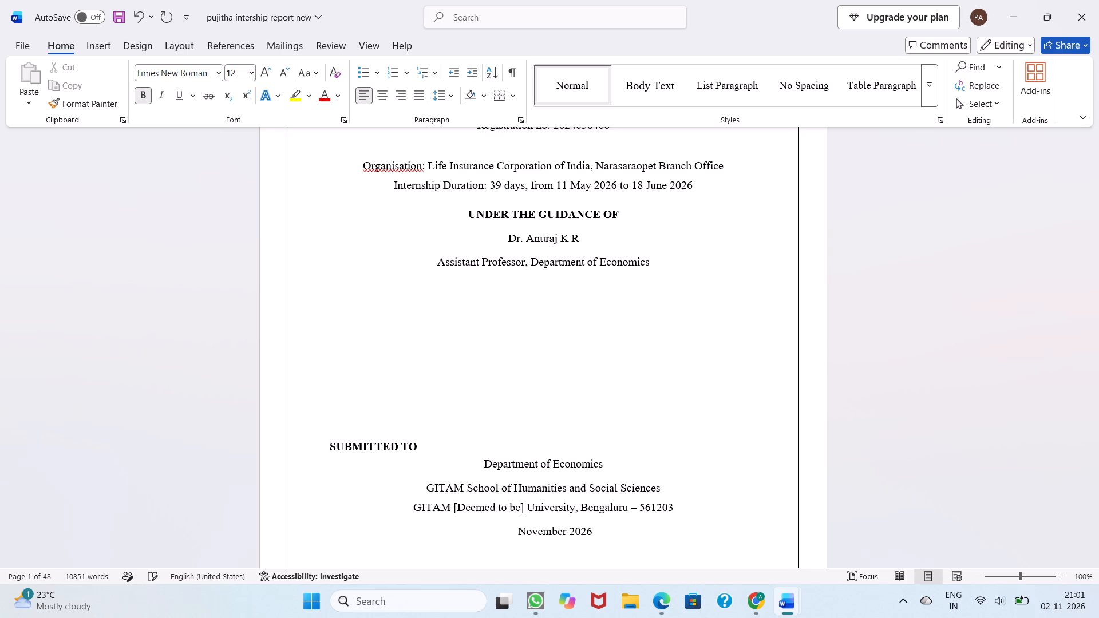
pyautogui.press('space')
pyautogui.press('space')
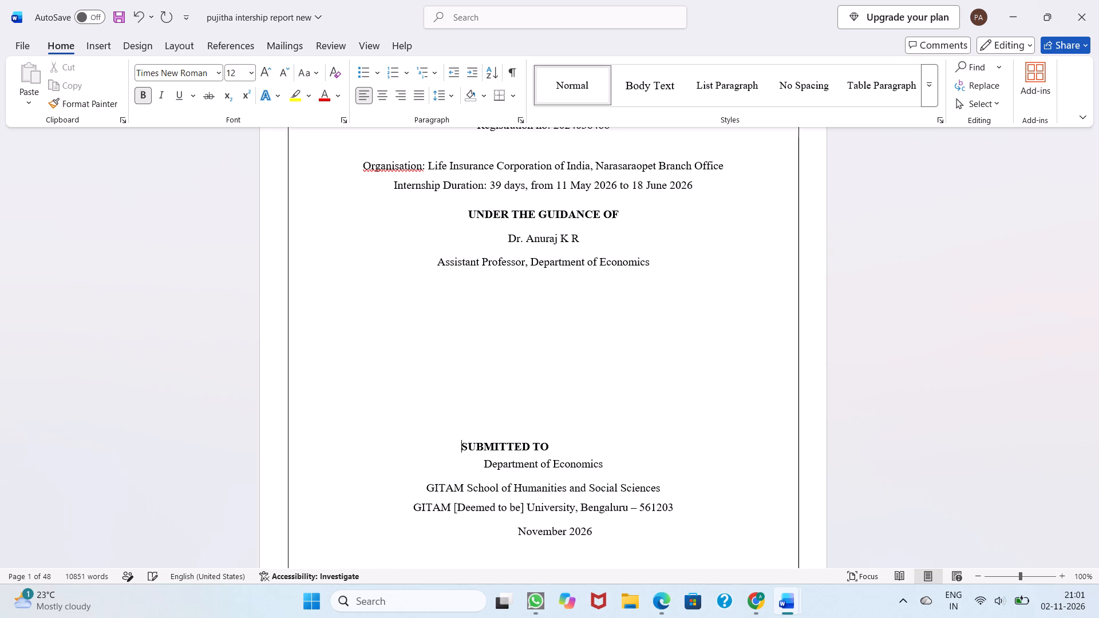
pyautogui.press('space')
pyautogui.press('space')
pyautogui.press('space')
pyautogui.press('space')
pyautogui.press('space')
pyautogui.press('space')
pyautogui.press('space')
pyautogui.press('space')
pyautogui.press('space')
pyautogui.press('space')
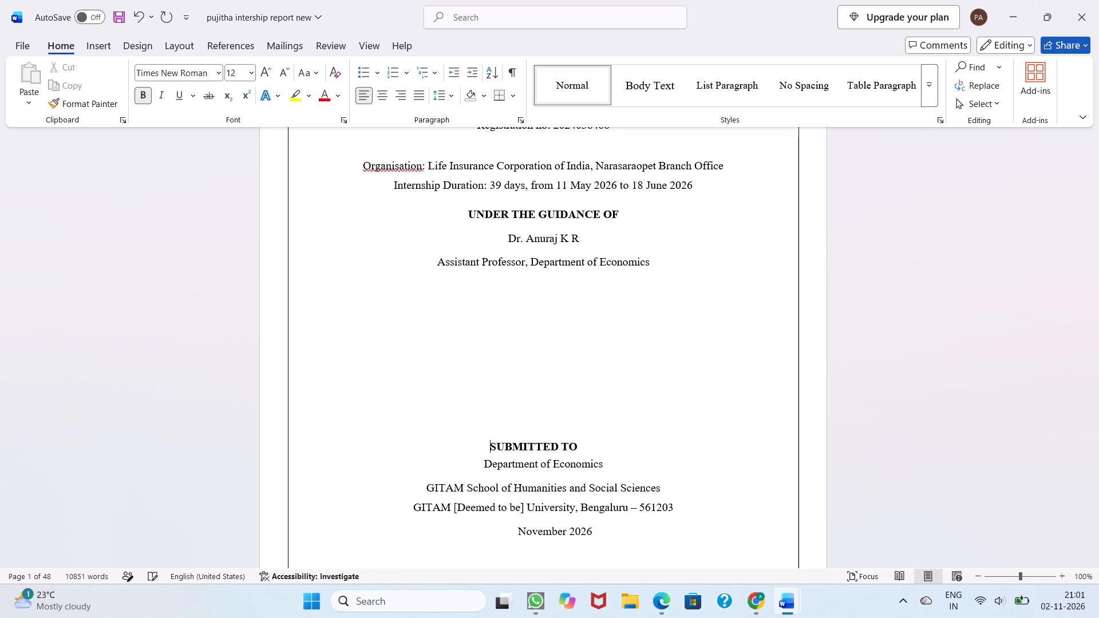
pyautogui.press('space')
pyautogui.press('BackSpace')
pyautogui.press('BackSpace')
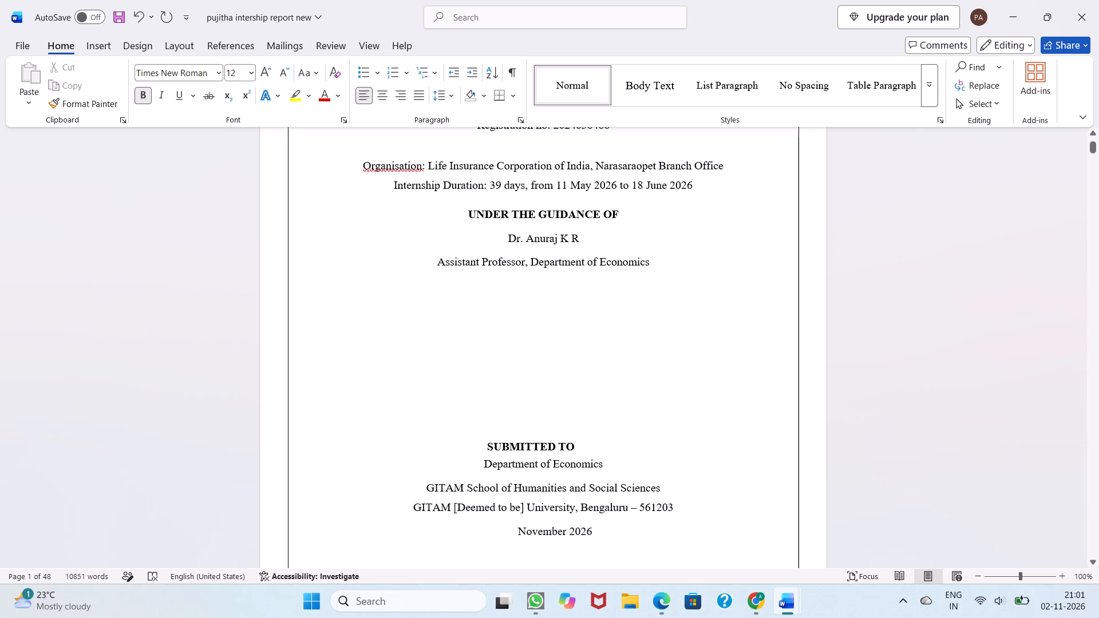
# Apply centre alignment to the SUBMITTED TO line on the cover page.
pyautogui.moveTo(489, 444); pyautogui.dragTo(550, 446)
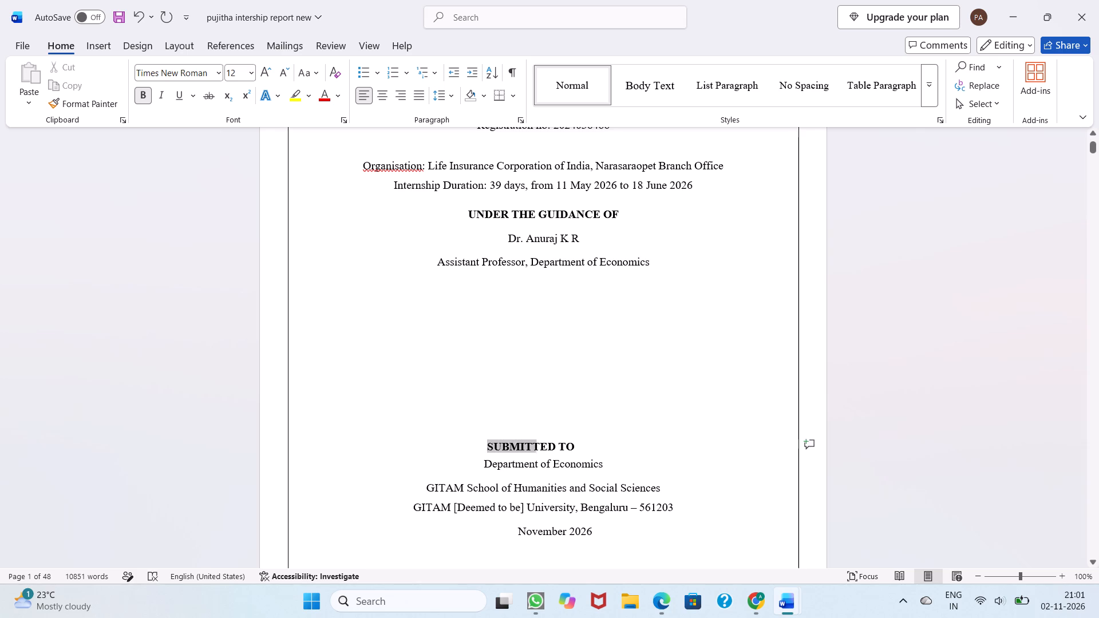
pyautogui.moveTo(550, 446); pyautogui.dragTo(576, 447)
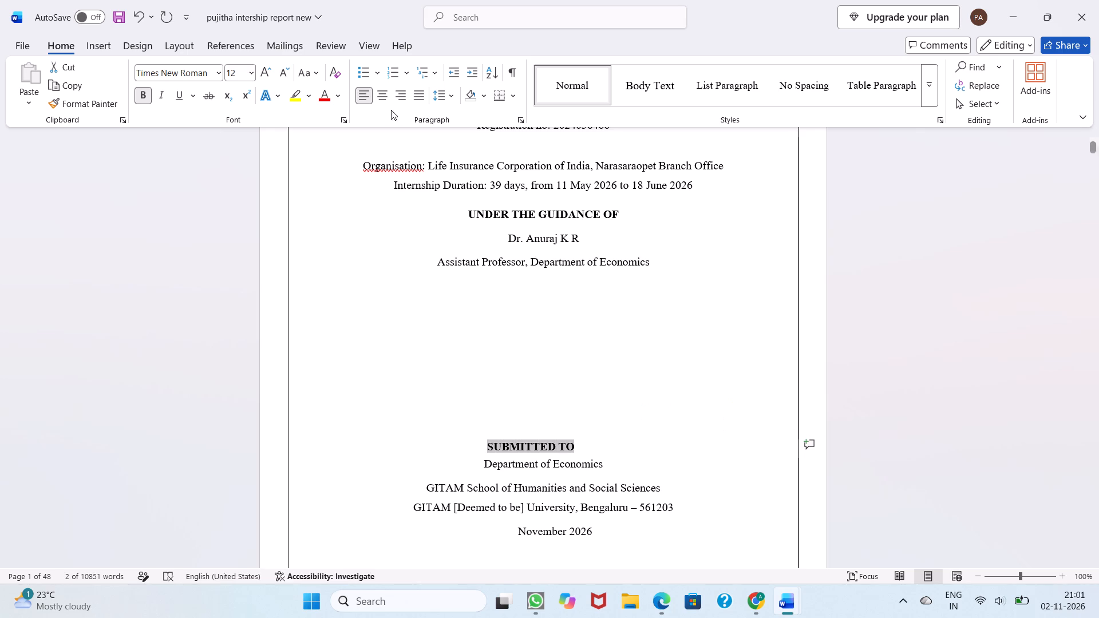
pyautogui.click(376, 86)
pyautogui.click(380, 96)
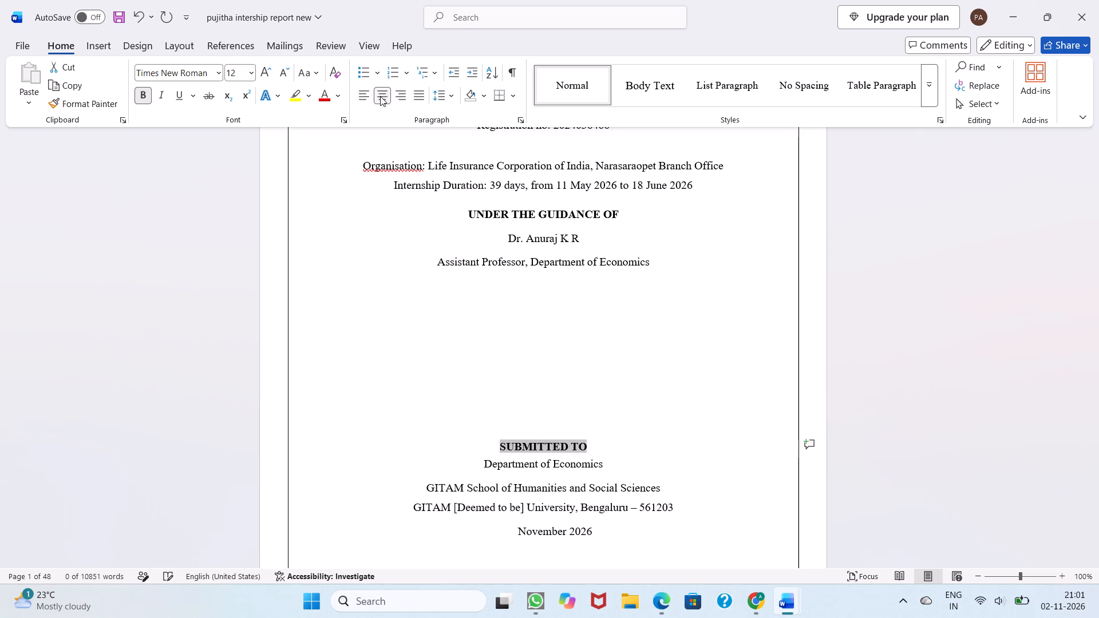
pyautogui.click(545, 303)
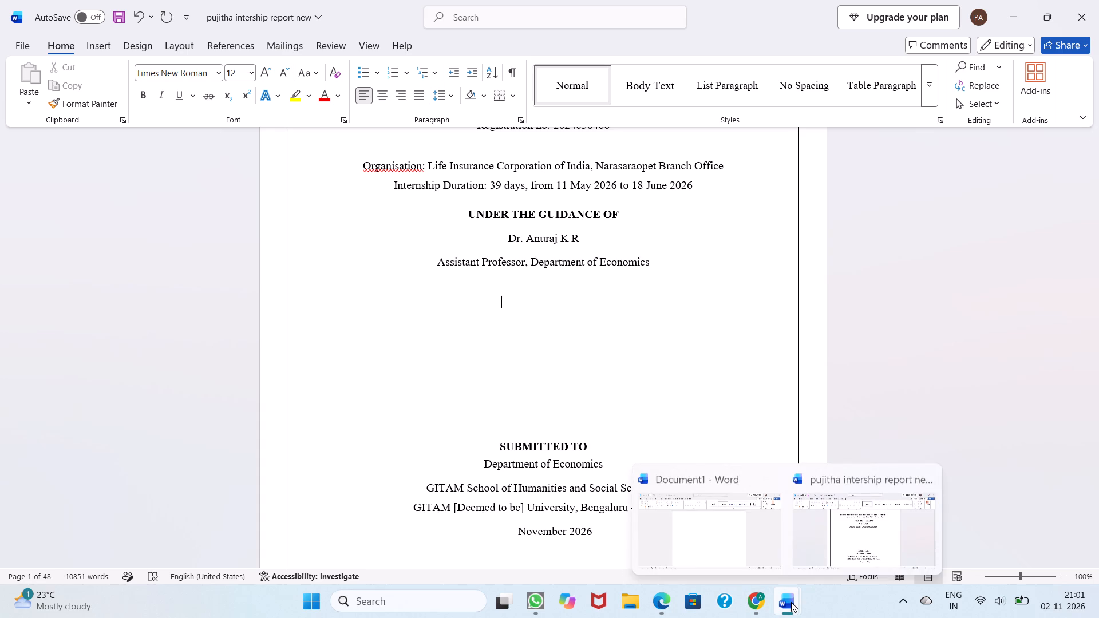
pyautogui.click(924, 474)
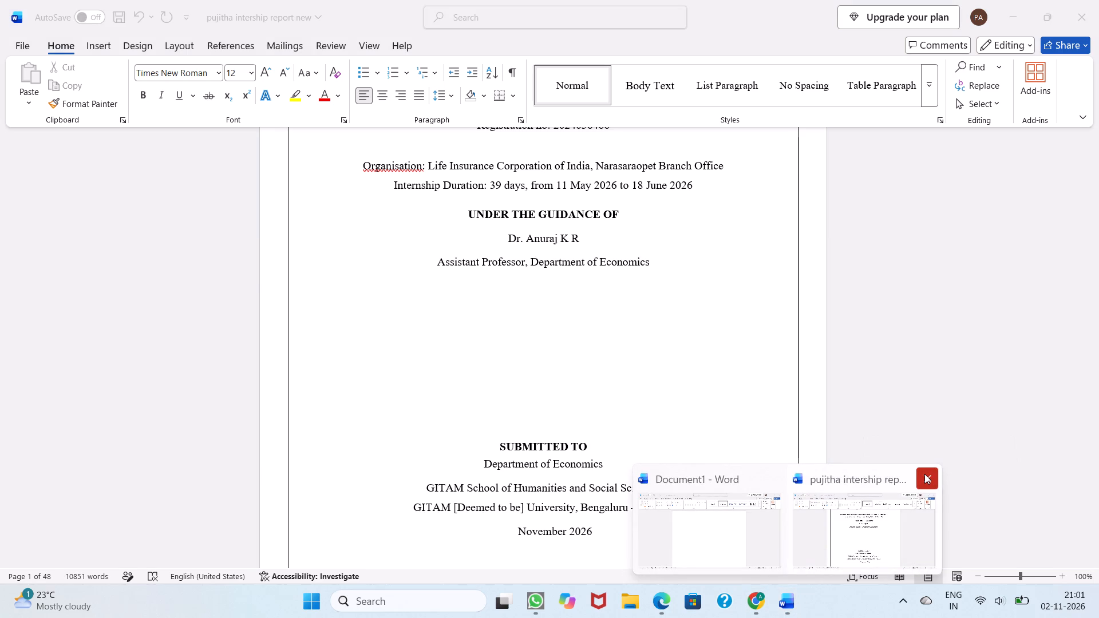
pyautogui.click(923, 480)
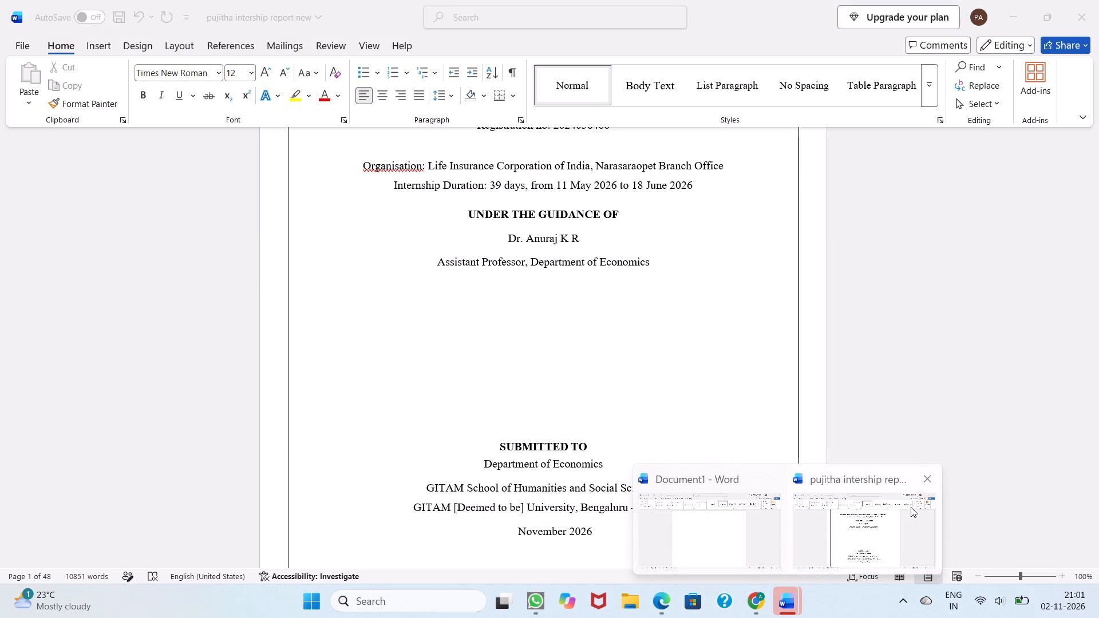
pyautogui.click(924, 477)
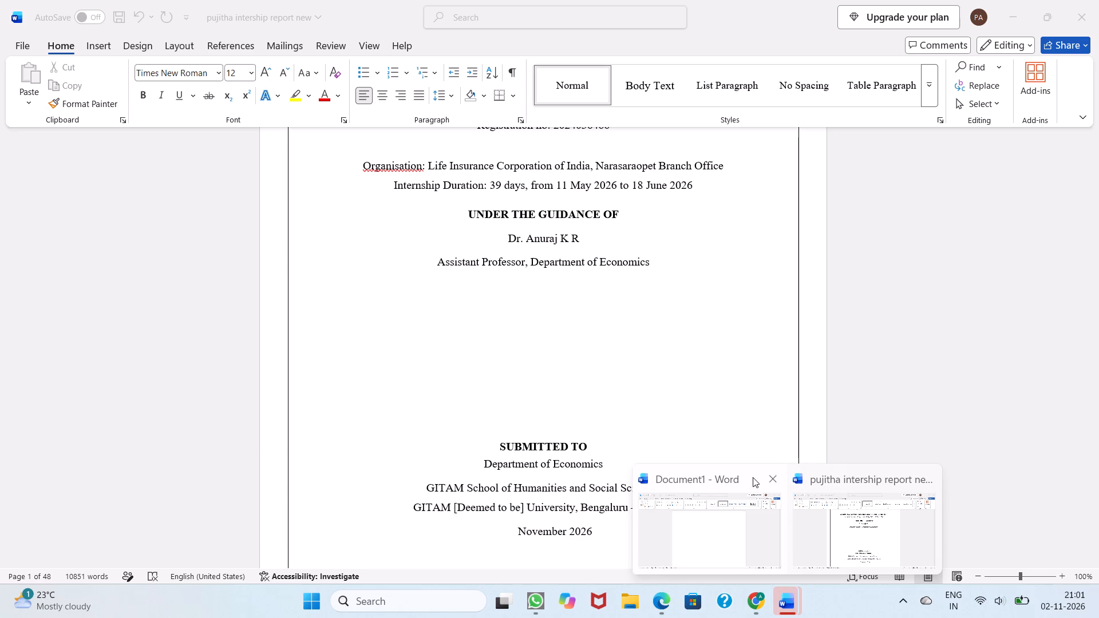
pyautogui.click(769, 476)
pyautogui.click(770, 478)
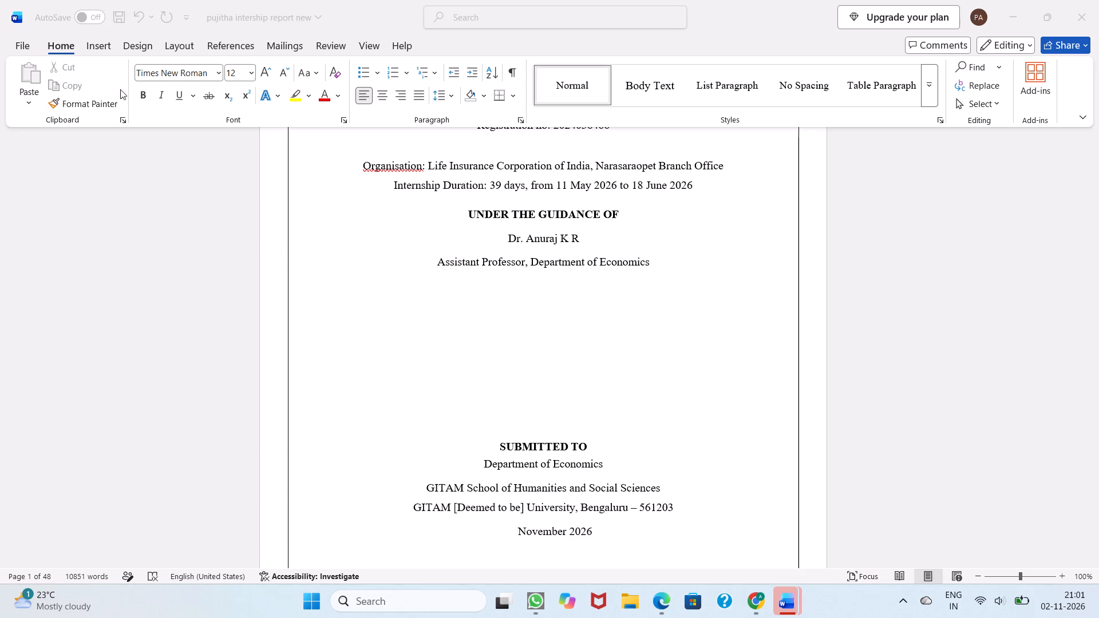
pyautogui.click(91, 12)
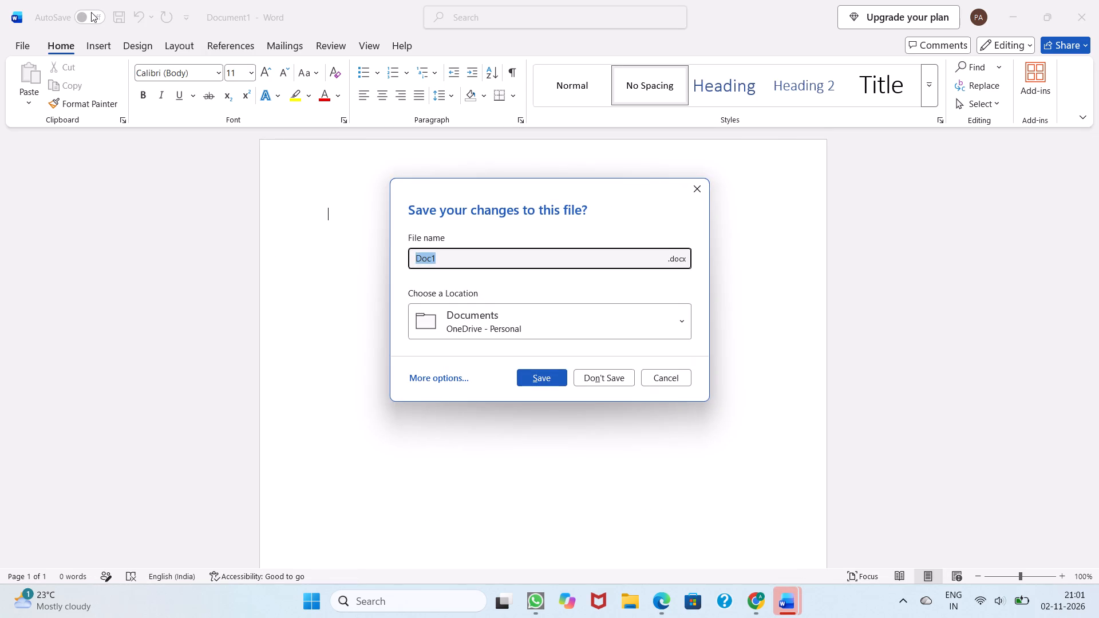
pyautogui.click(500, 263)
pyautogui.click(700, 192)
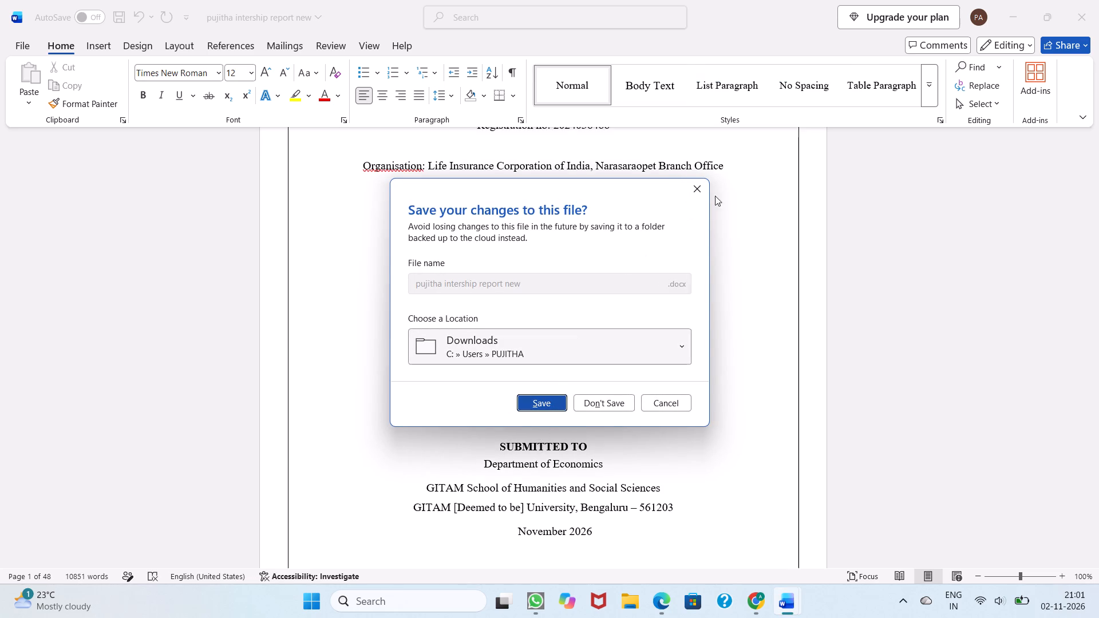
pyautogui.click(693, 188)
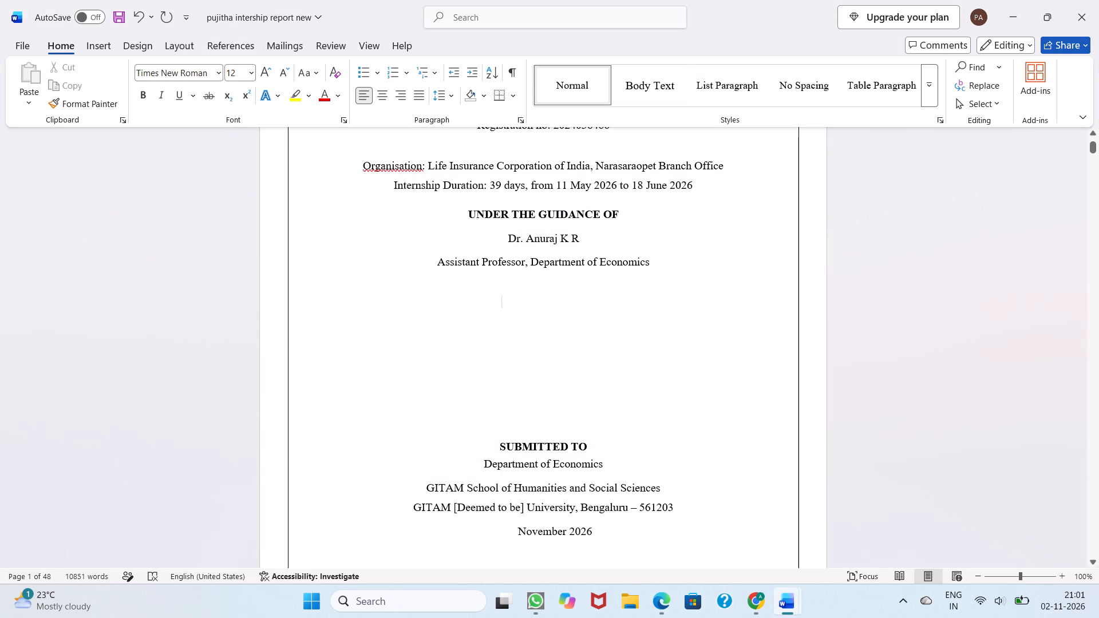
# Turn on AutoSave for the internship report by uploading it to the personal OneDrive.
pyautogui.click(88, 5)
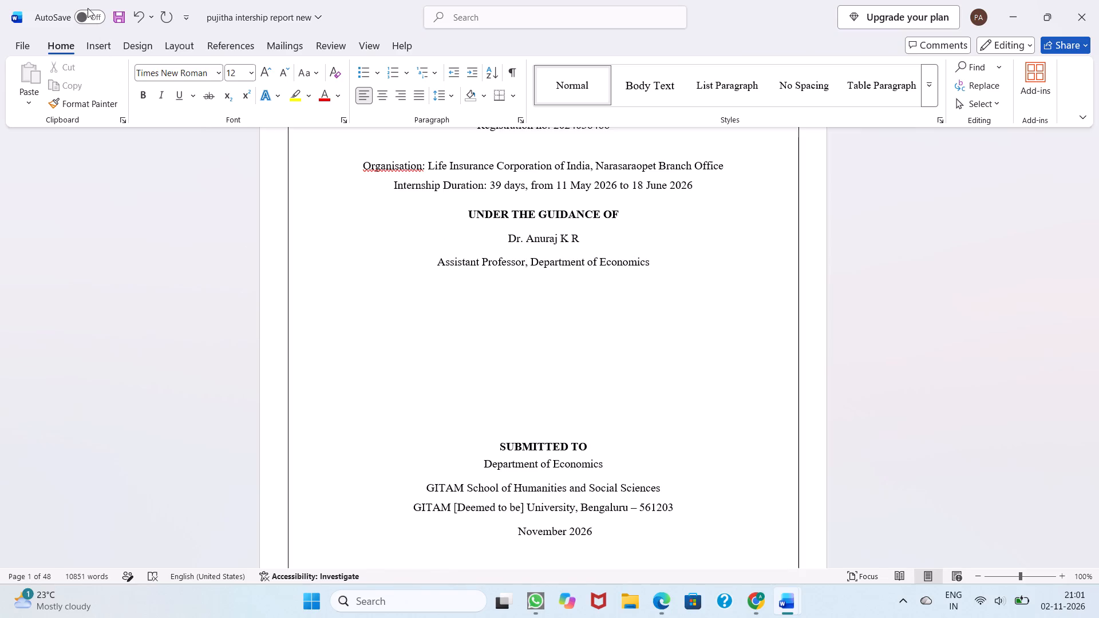
pyautogui.click(88, 10)
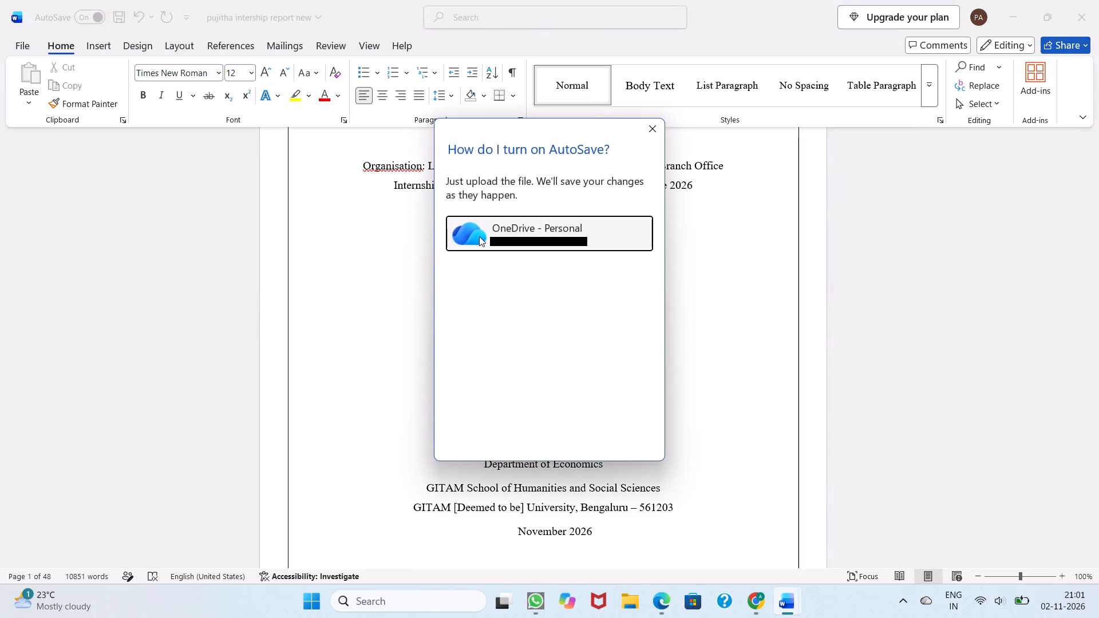
pyautogui.click(479, 236)
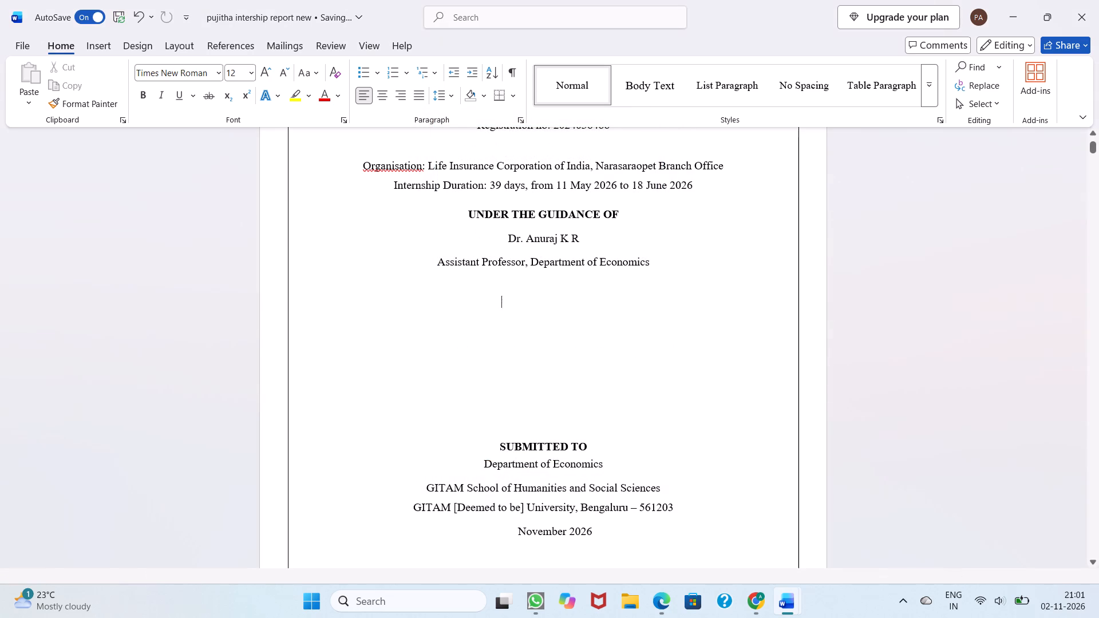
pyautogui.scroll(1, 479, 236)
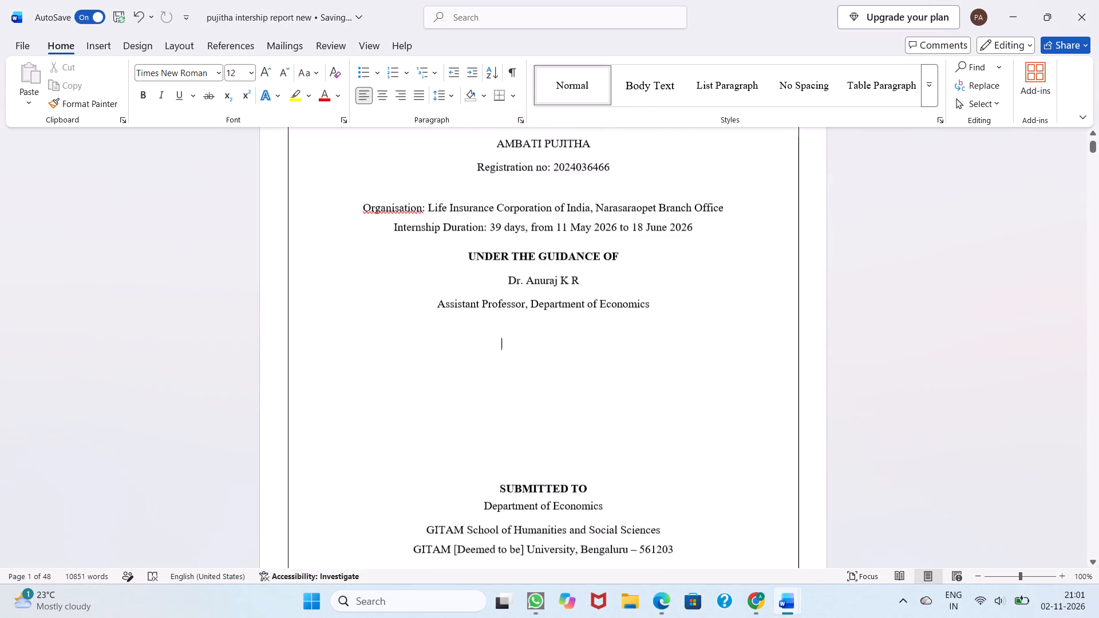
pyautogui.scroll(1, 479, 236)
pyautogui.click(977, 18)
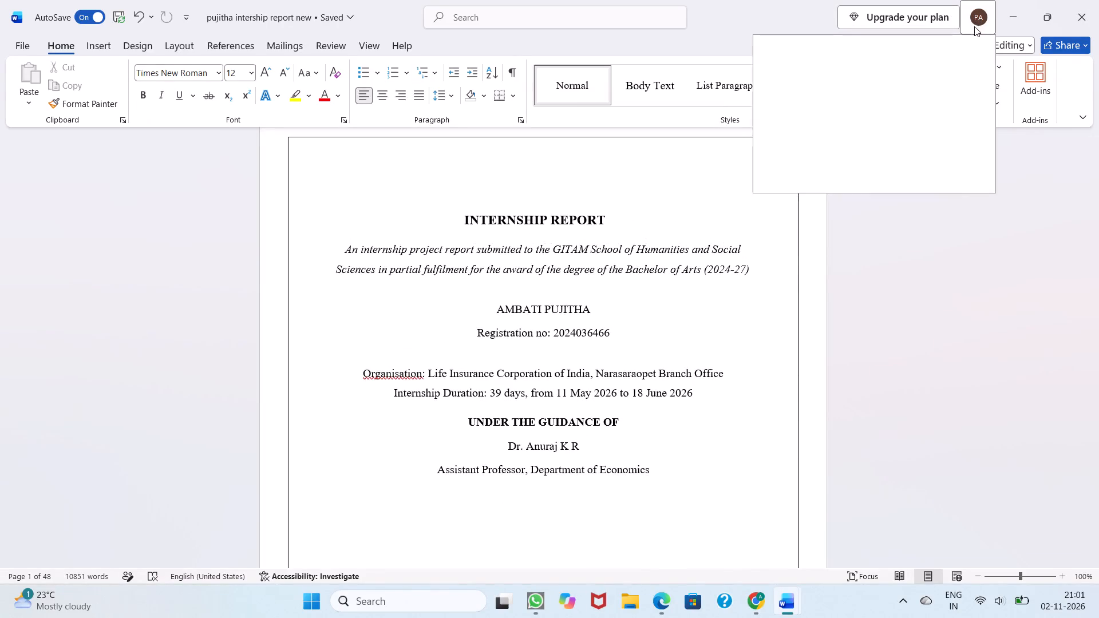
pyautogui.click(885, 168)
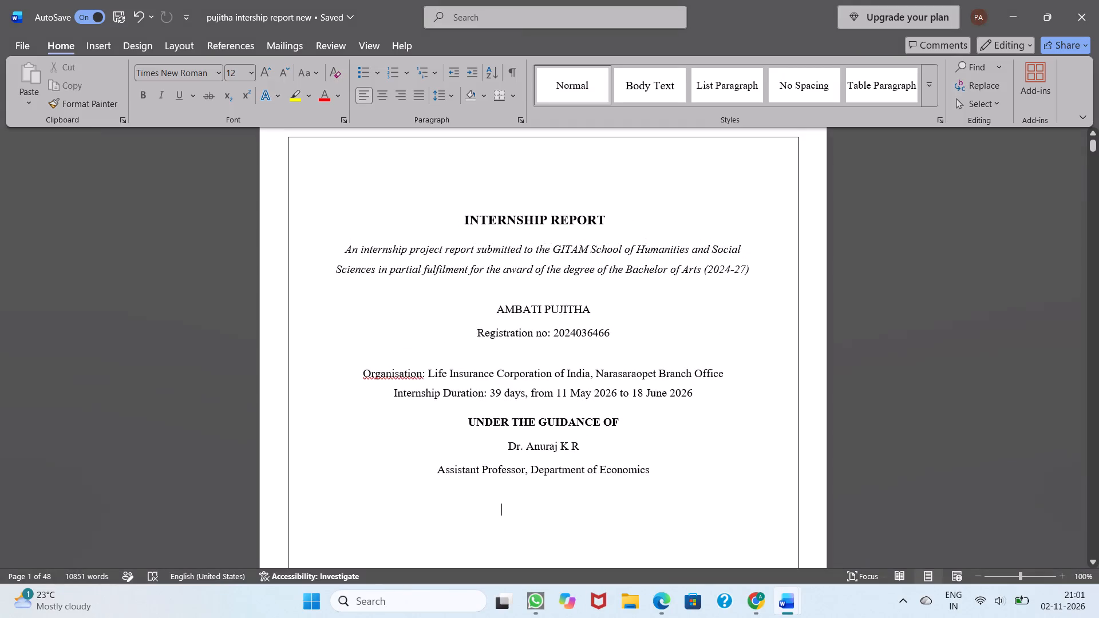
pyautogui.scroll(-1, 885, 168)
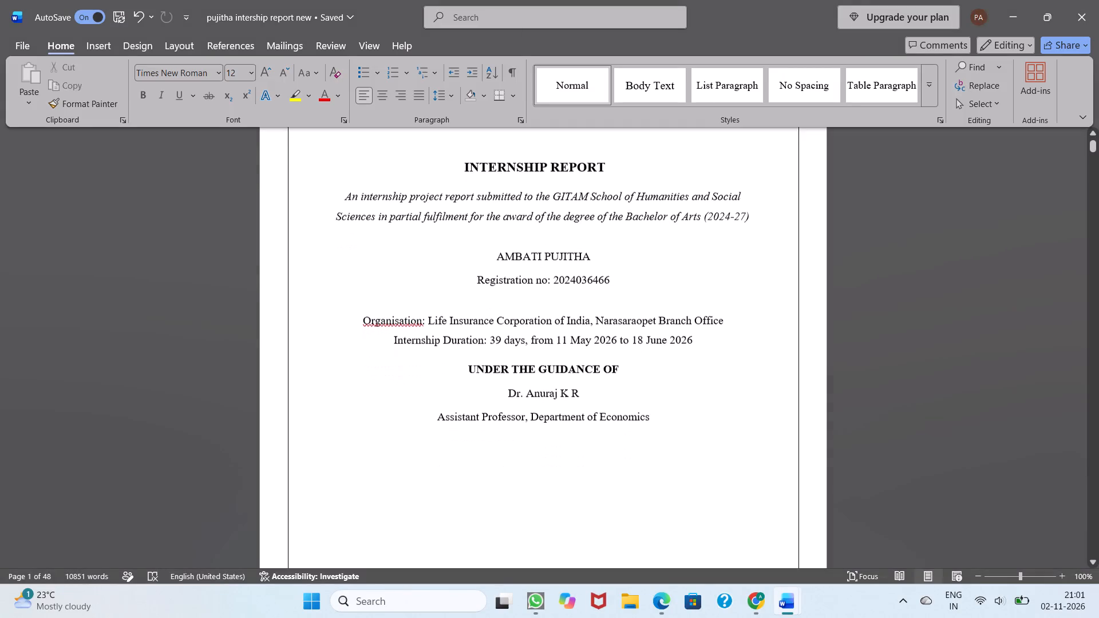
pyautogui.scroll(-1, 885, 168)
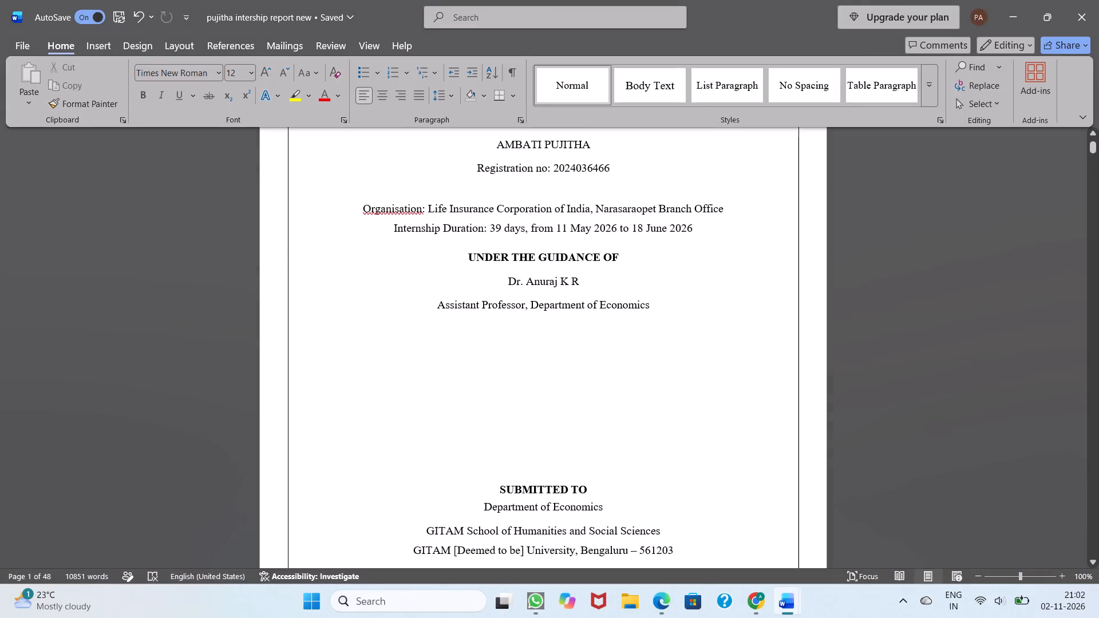
# Open the TERM PAPER BANGLADESH (2) document stored in OneDrive from the recent files.
pyautogui.click(18, 45)
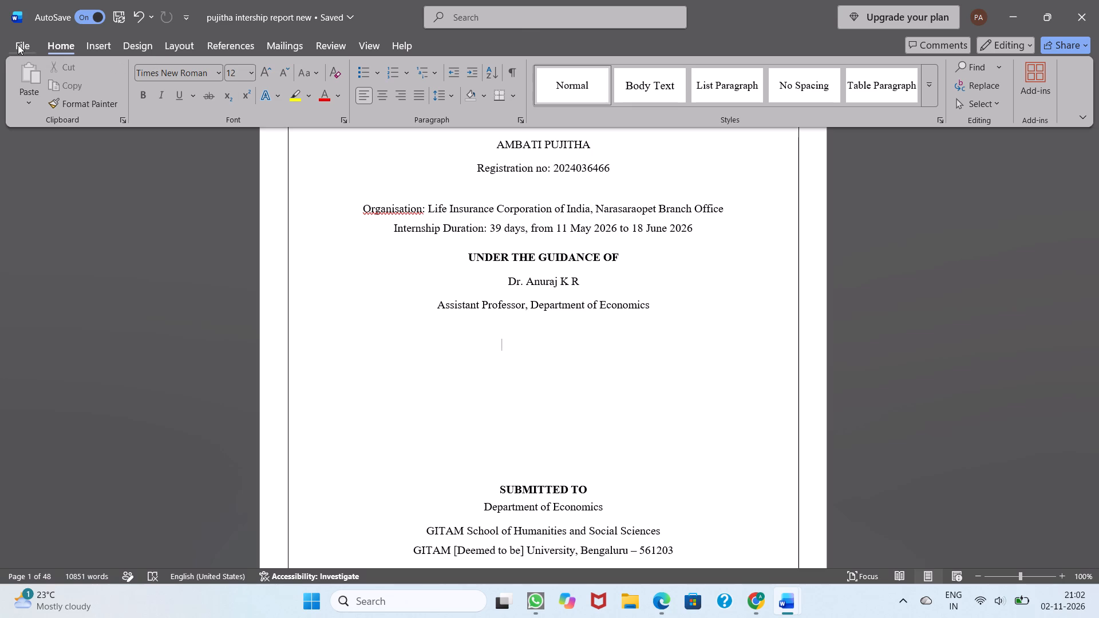
pyautogui.click(18, 45)
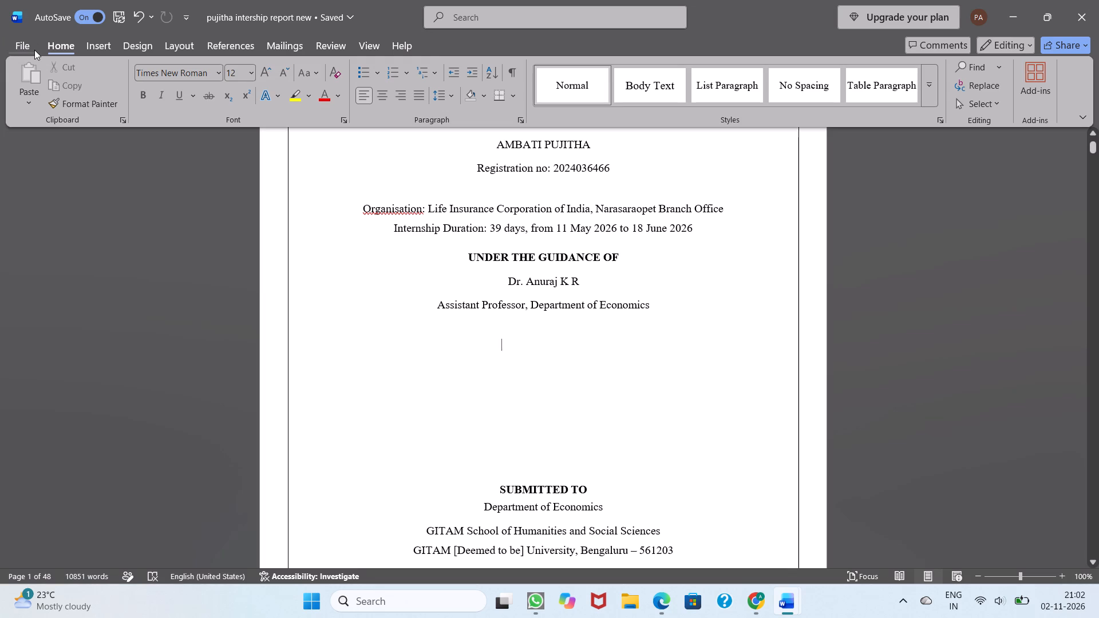
pyautogui.click(34, 50)
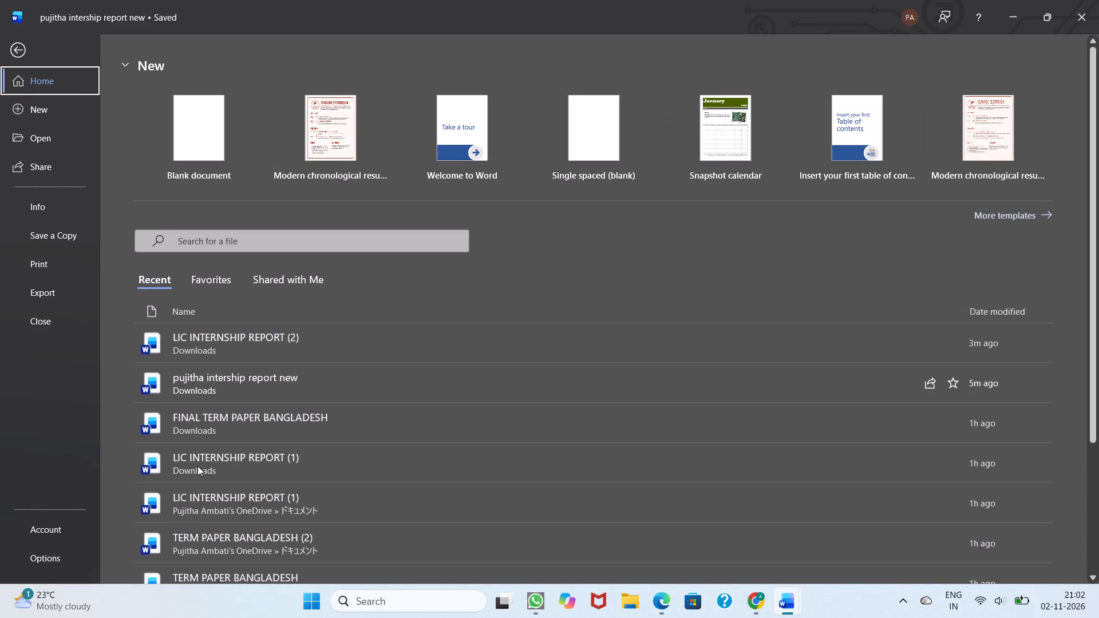
pyautogui.click(230, 550)
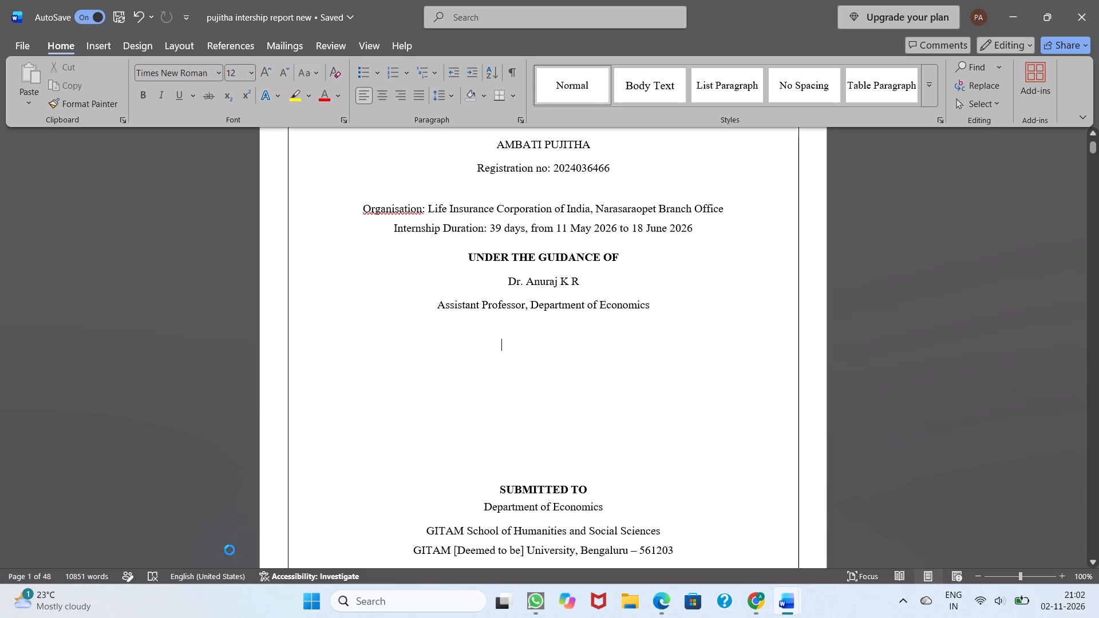
# Copy the GITAM Bengaluru logo from the term paper's cover page into the blank space above SUBMITTED TO in the internship report.
pyautogui.scroll(-2, 548, 392)
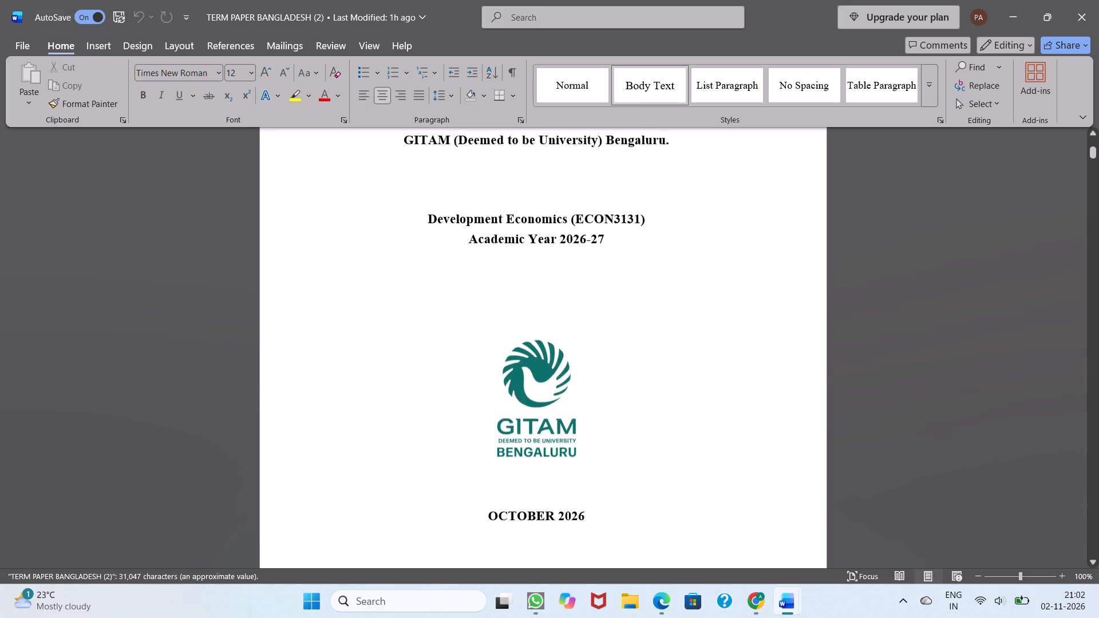
pyautogui.scroll(-1, 548, 392)
pyautogui.click(517, 204)
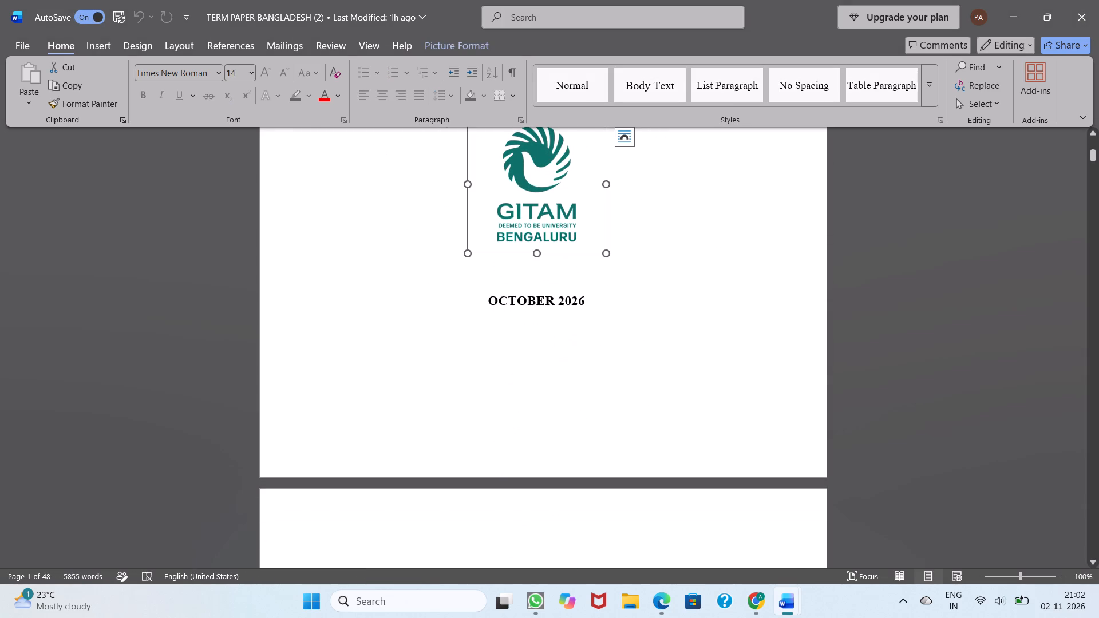
pyautogui.hotkey('ctrl', 'c')
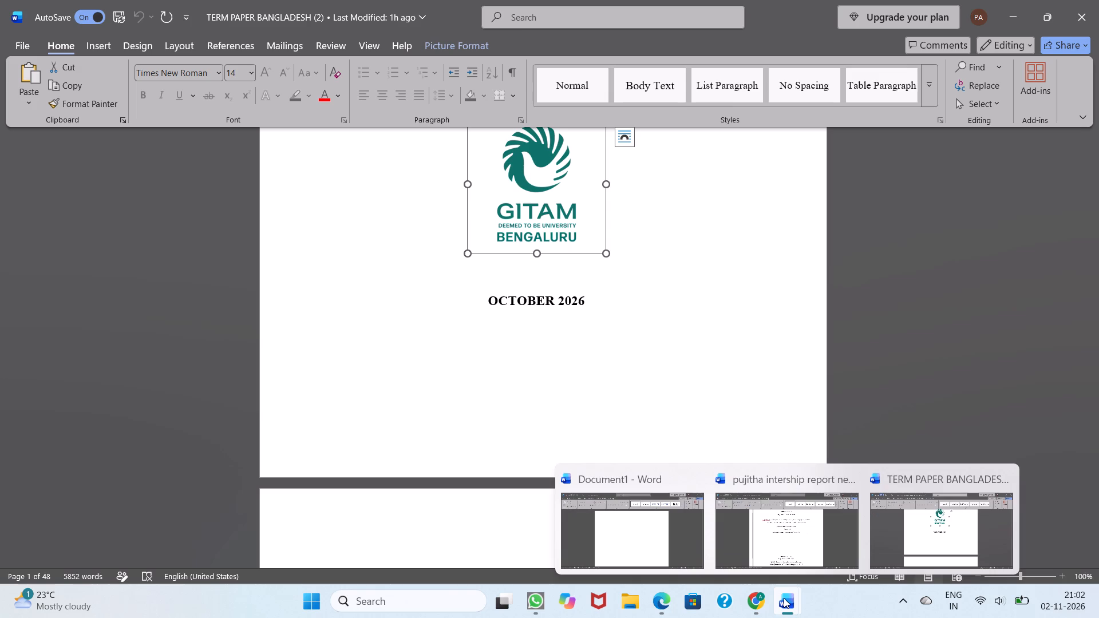
pyautogui.click(780, 556)
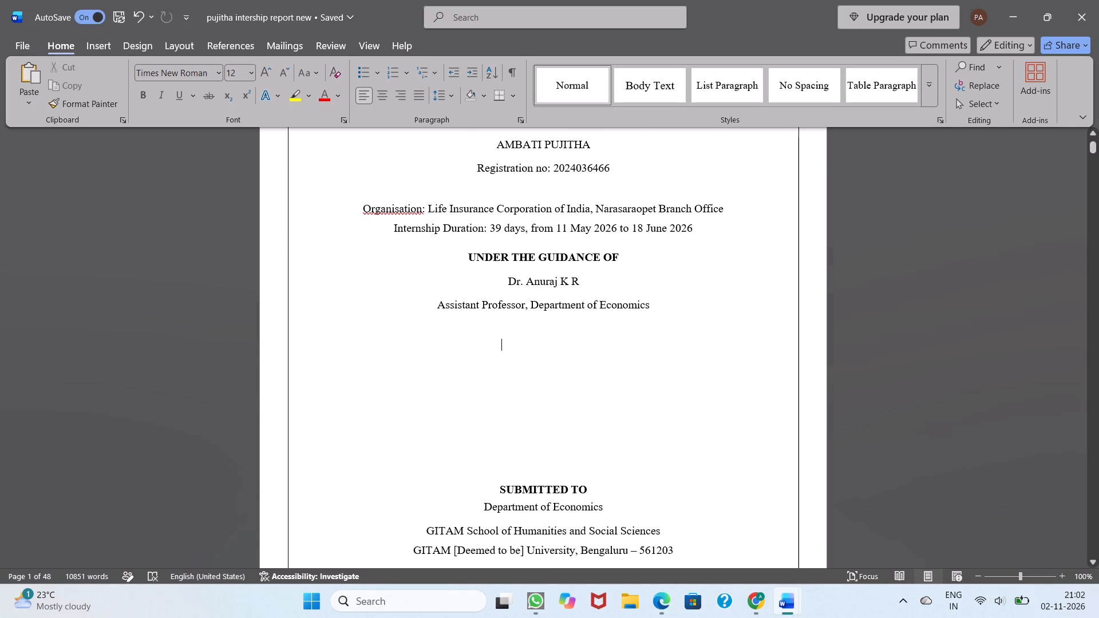
pyautogui.hotkey('ctrl', 'v')
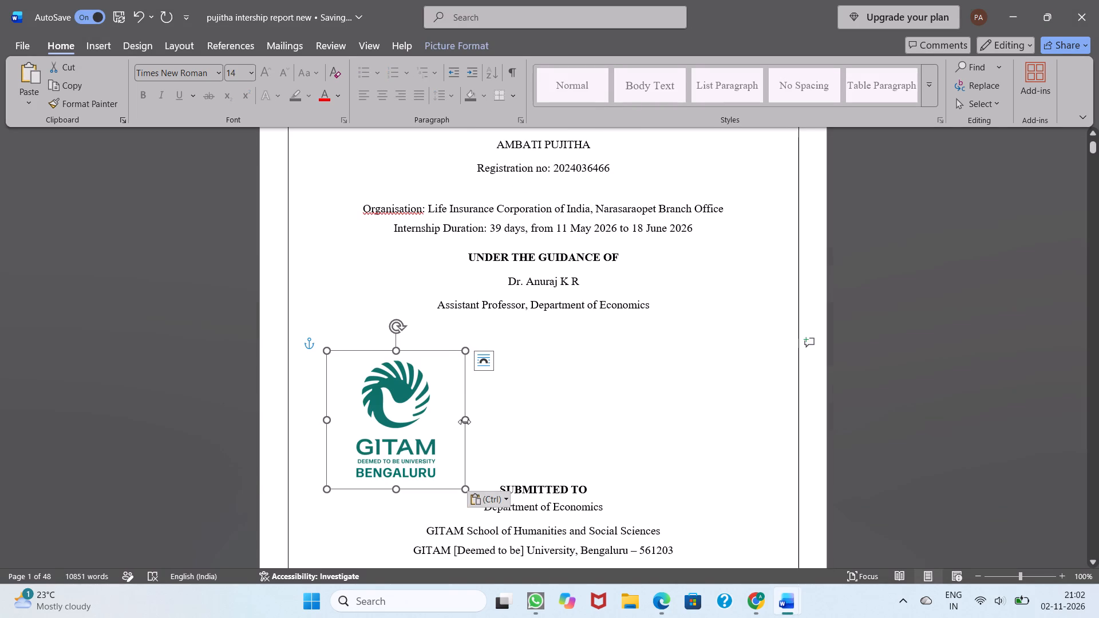
# Resize the pasted logo from its sides, top and bottom so it sits nearer the page centre and clears the SUBMITTED TO line.
pyautogui.moveTo(464, 422); pyautogui.dragTo(576, 407)
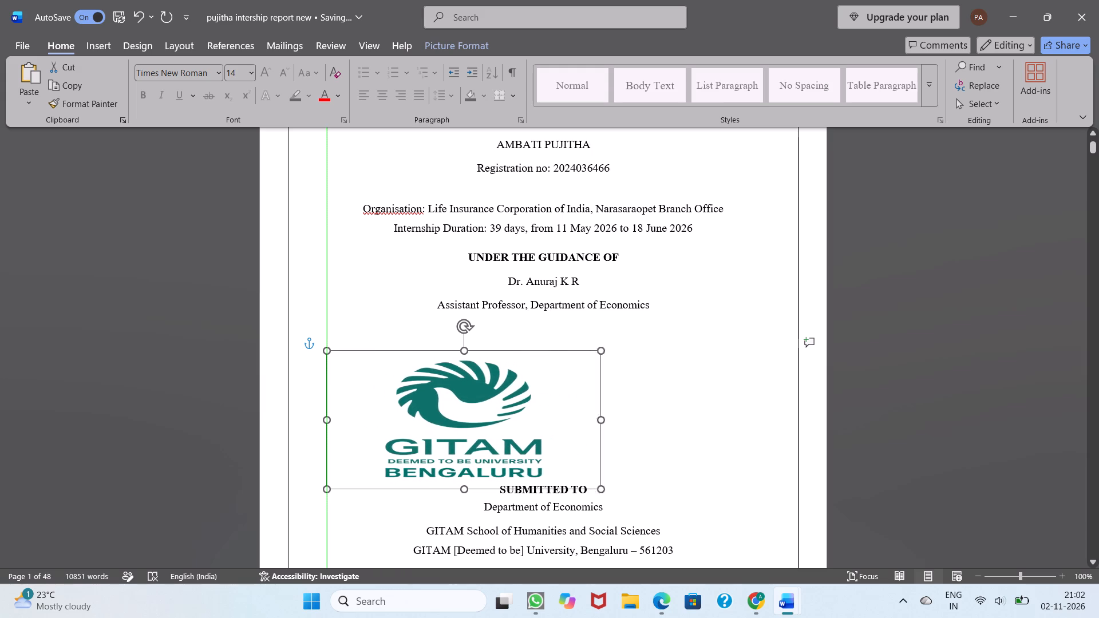
pyautogui.moveTo(576, 407); pyautogui.dragTo(567, 406)
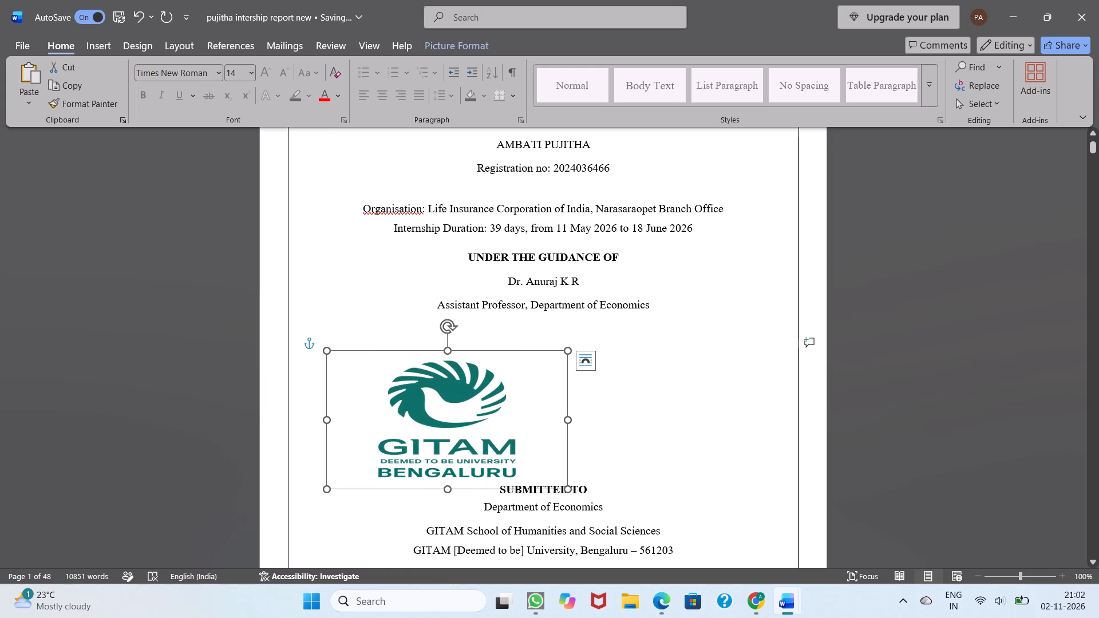
pyautogui.moveTo(326, 419); pyautogui.dragTo(446, 408)
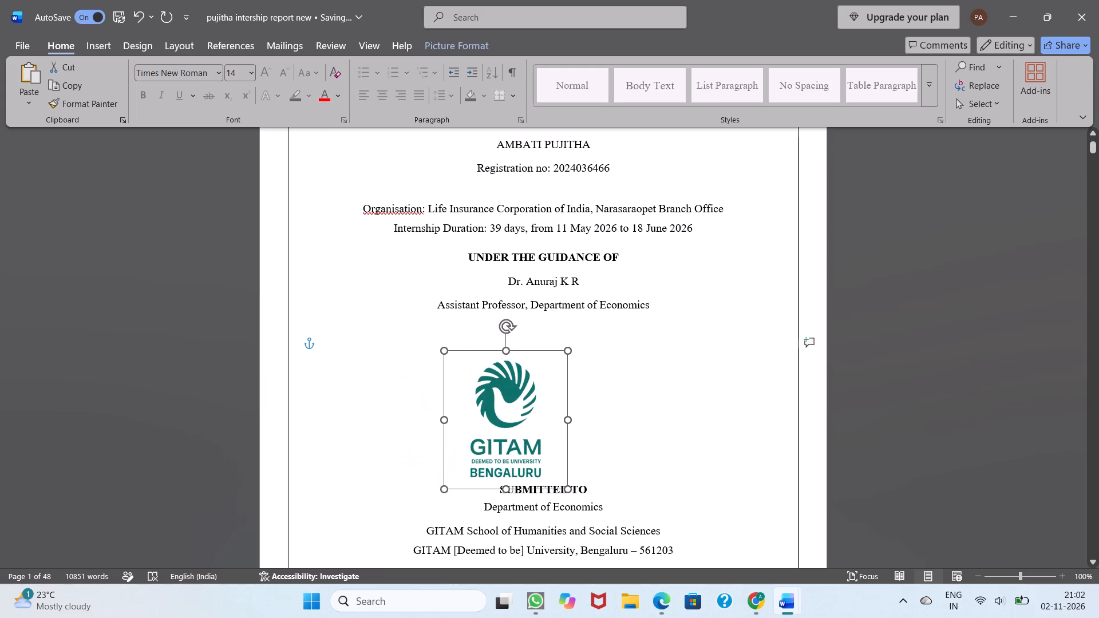
pyautogui.moveTo(446, 408); pyautogui.dragTo(436, 406)
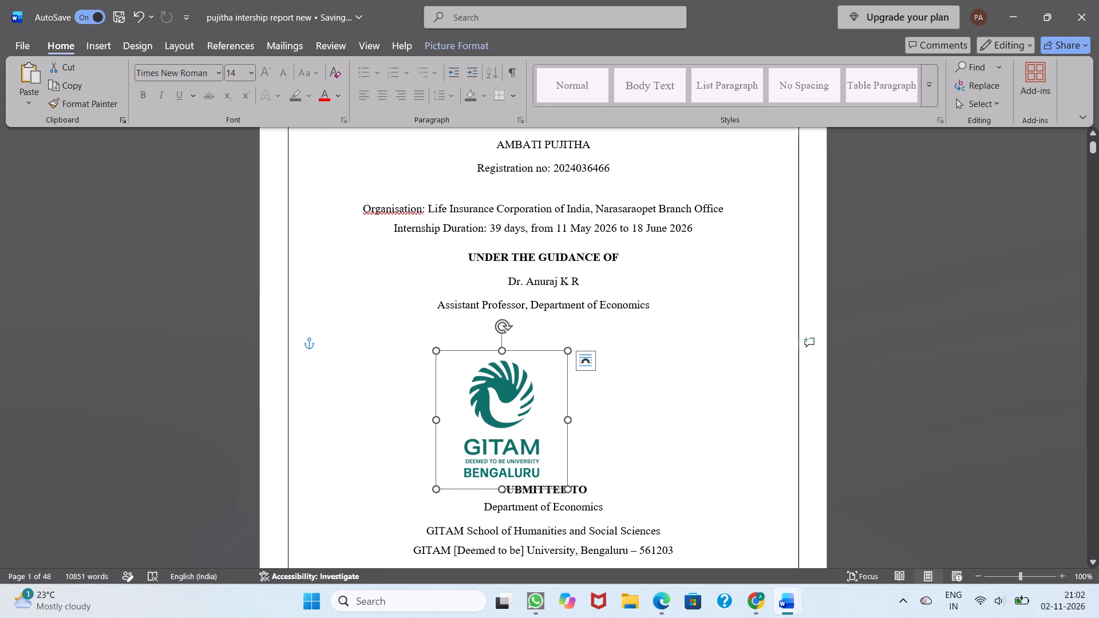
pyautogui.moveTo(500, 352); pyautogui.dragTo(502, 343)
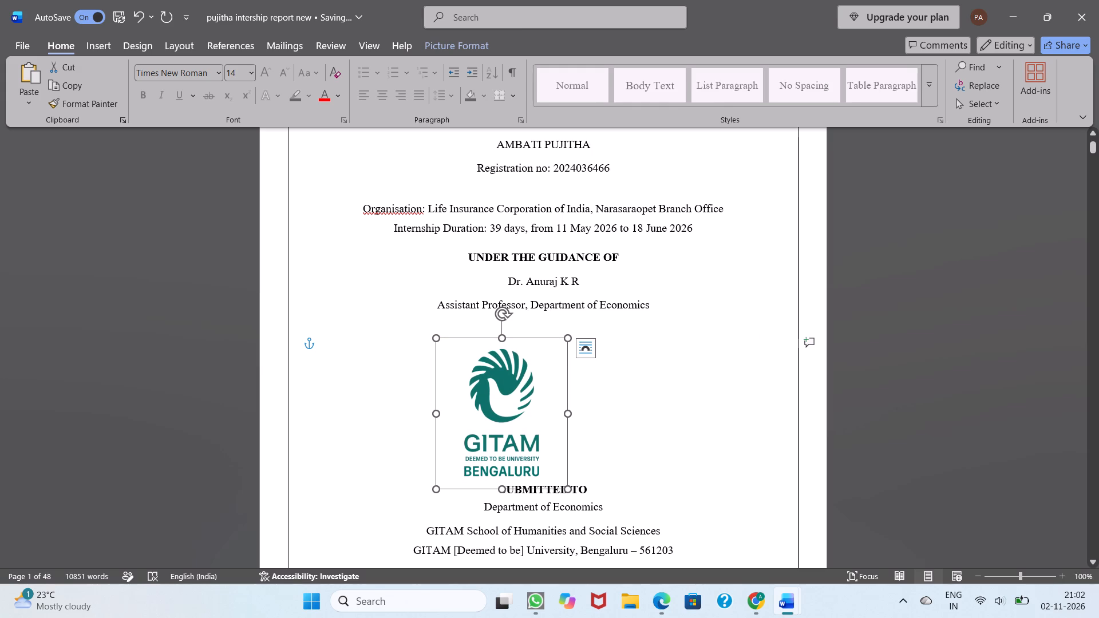
pyautogui.moveTo(501, 488); pyautogui.dragTo(509, 464)
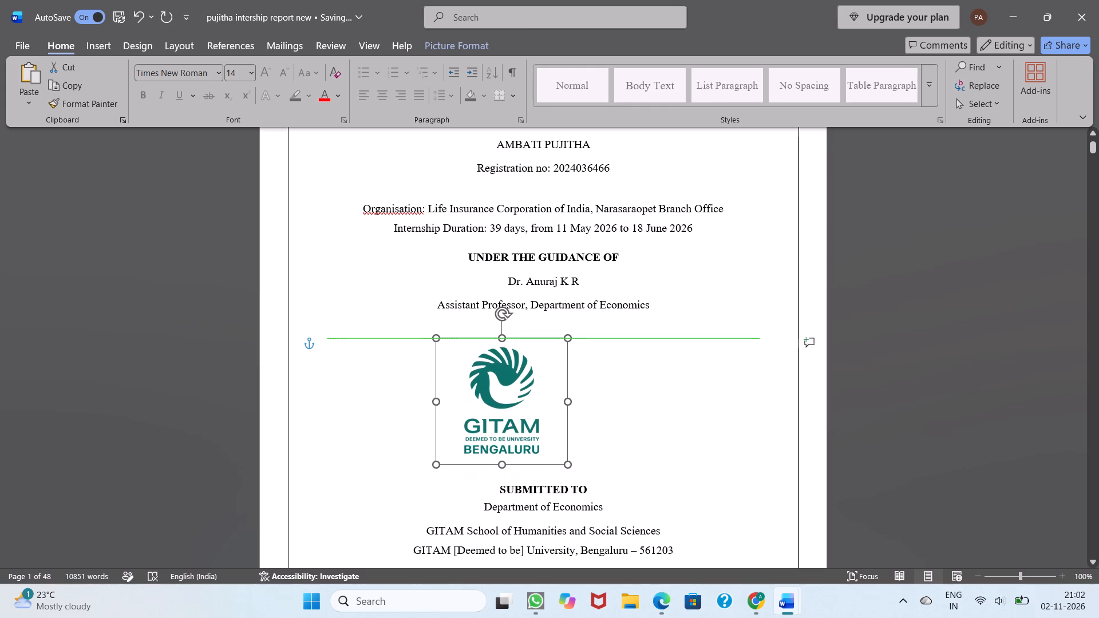
pyautogui.moveTo(509, 464); pyautogui.dragTo(508, 469)
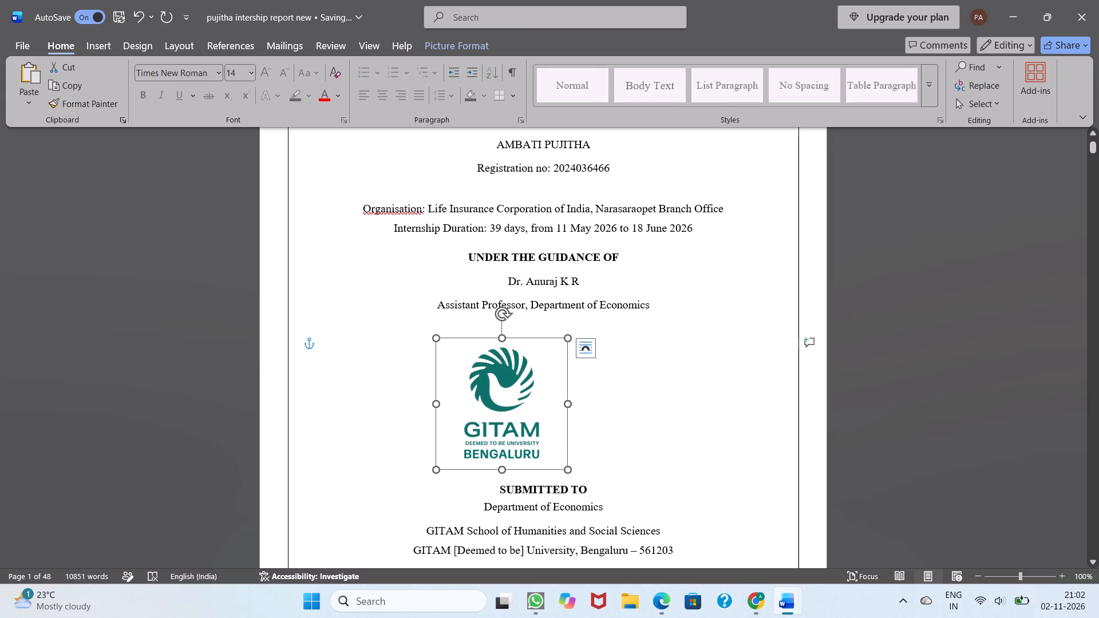
# Widen the logo on its right side and trim its left side to bring it closer to the page's centre line.
pyautogui.click(435, 403)
pyautogui.moveTo(569, 403); pyautogui.dragTo(610, 405)
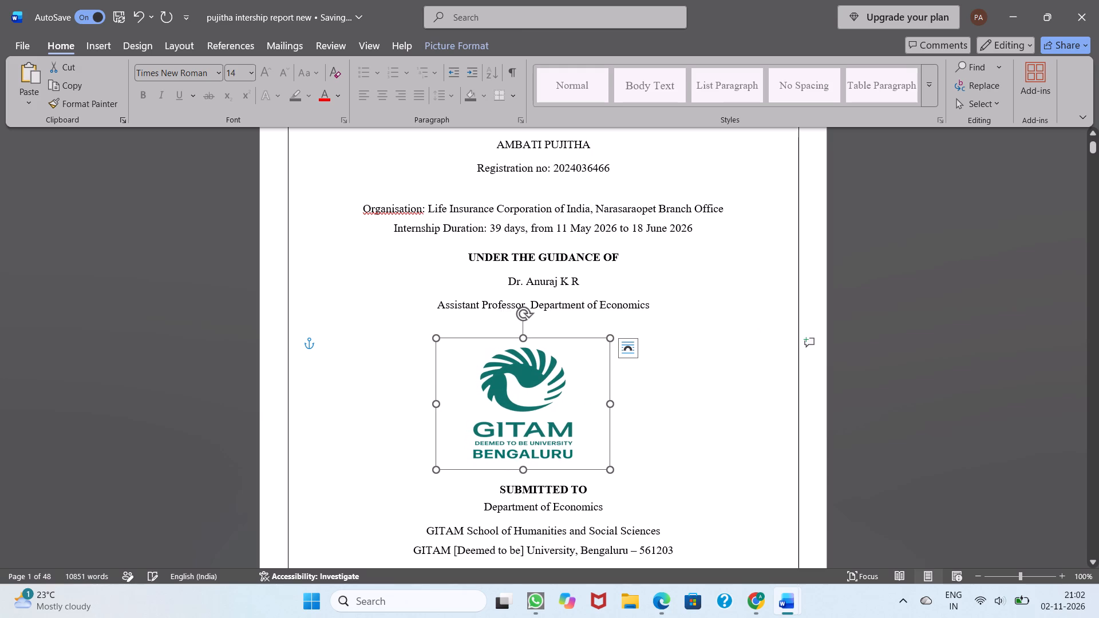
pyautogui.click(400, 410)
pyautogui.click(460, 414)
pyautogui.moveTo(432, 402); pyautogui.dragTo(443, 403)
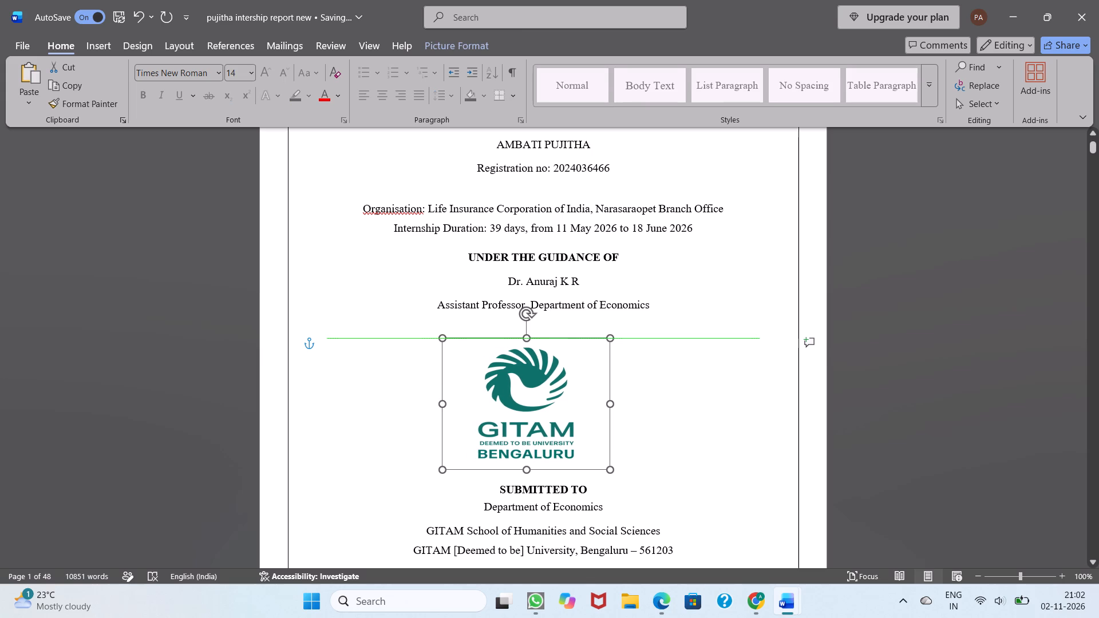
pyautogui.moveTo(443, 403); pyautogui.dragTo(453, 403)
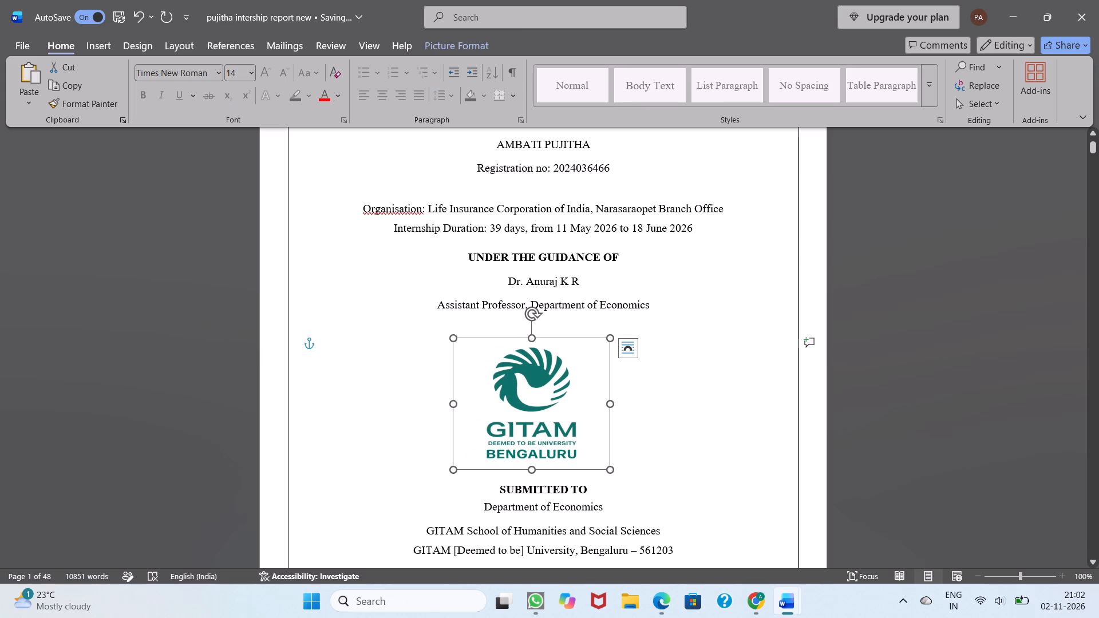
pyautogui.click(658, 433)
# Stretch the logo's top edge slightly upward towards the Assistant Professor line.
pyautogui.scroll(1, 658, 433)
pyautogui.scroll(-1, 658, 433)
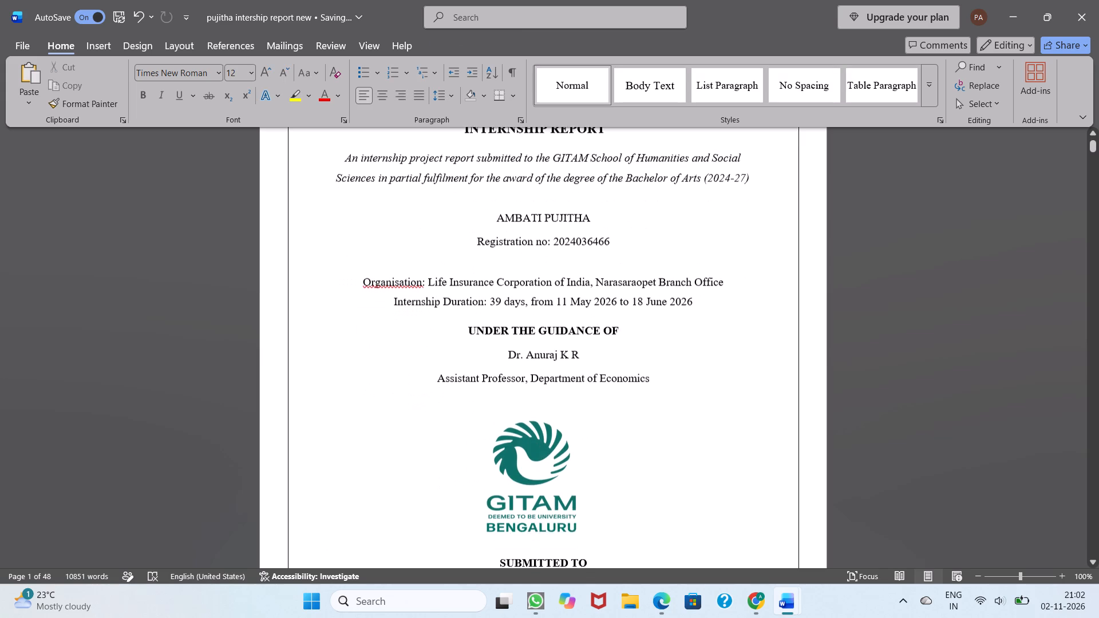
pyautogui.click(558, 459)
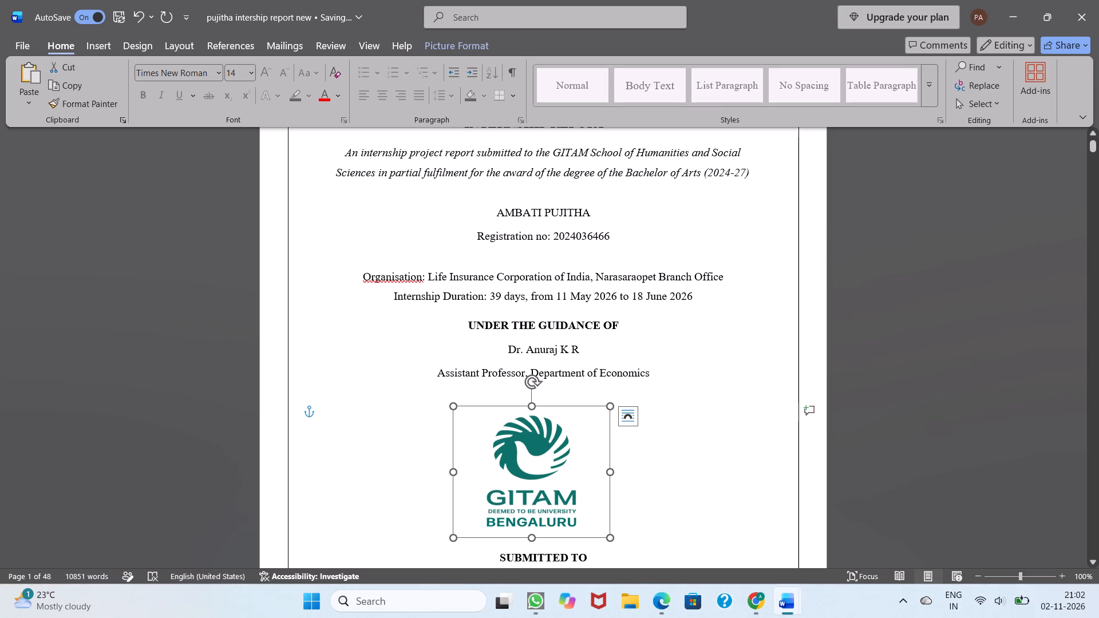
pyautogui.click(529, 402)
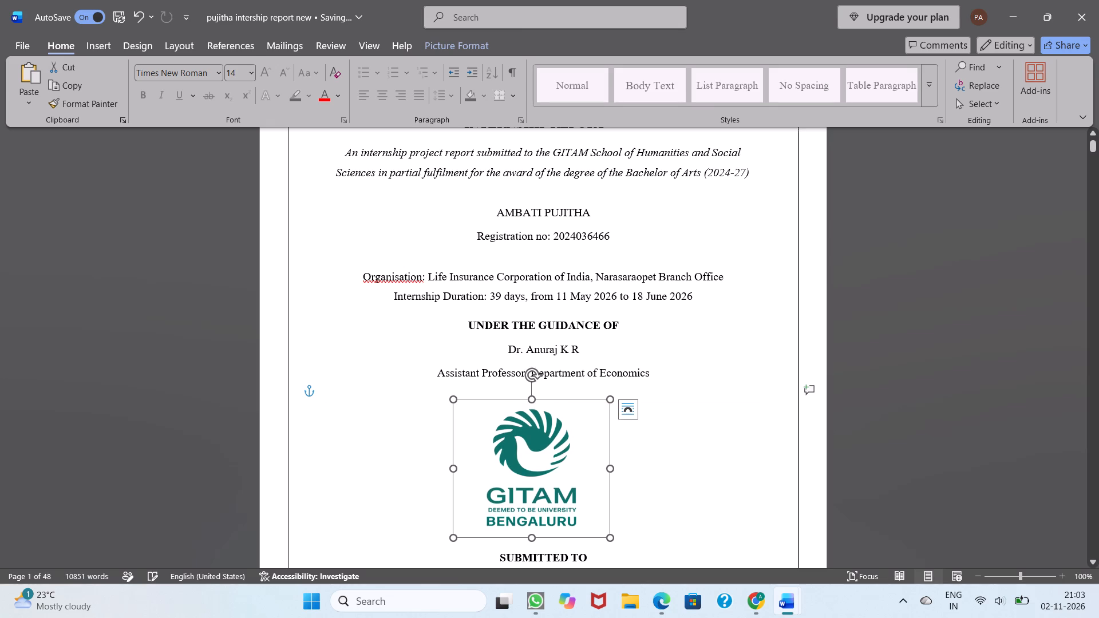
pyautogui.click(706, 475)
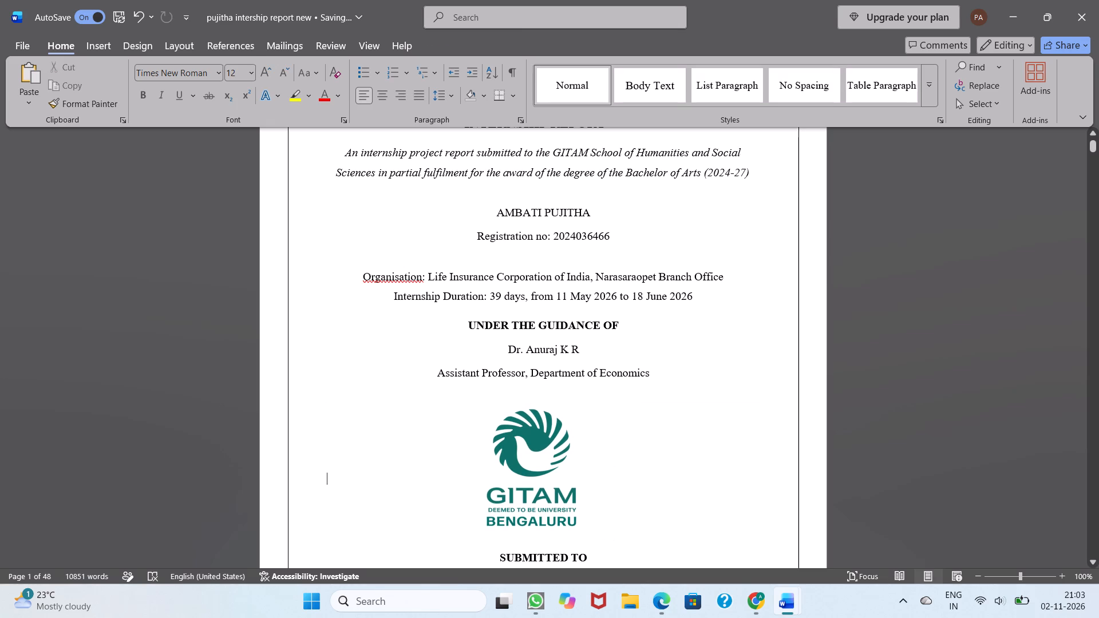
# Insert two line breaks before SUBMITTED TO to leave more space below the logo.
pyautogui.click(519, 505)
pyautogui.scroll(-3, 519, 505)
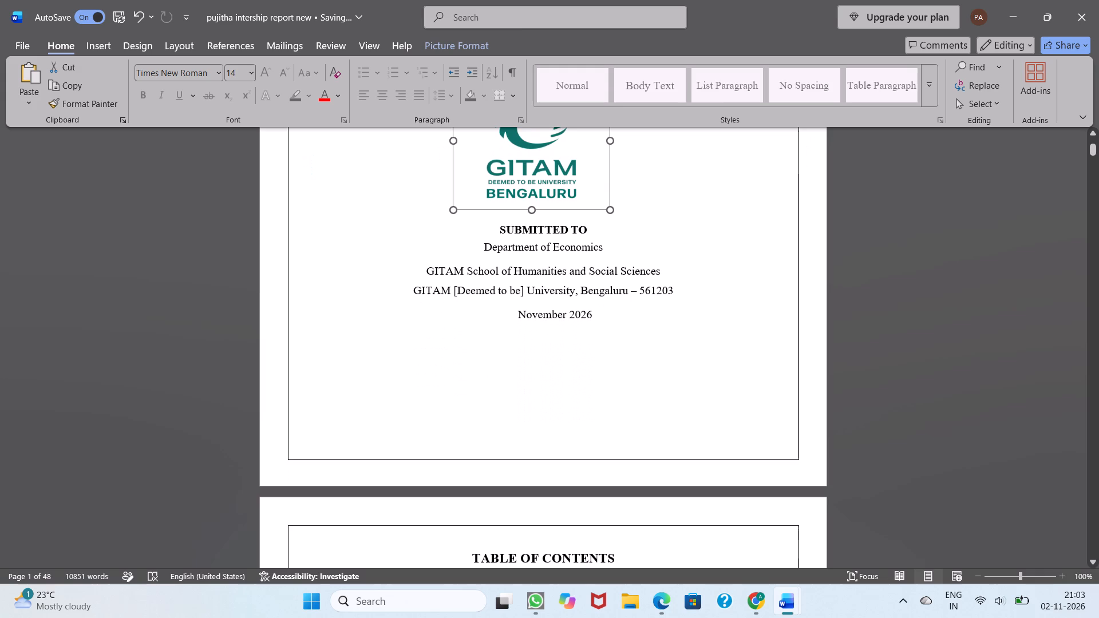
pyautogui.click(496, 227)
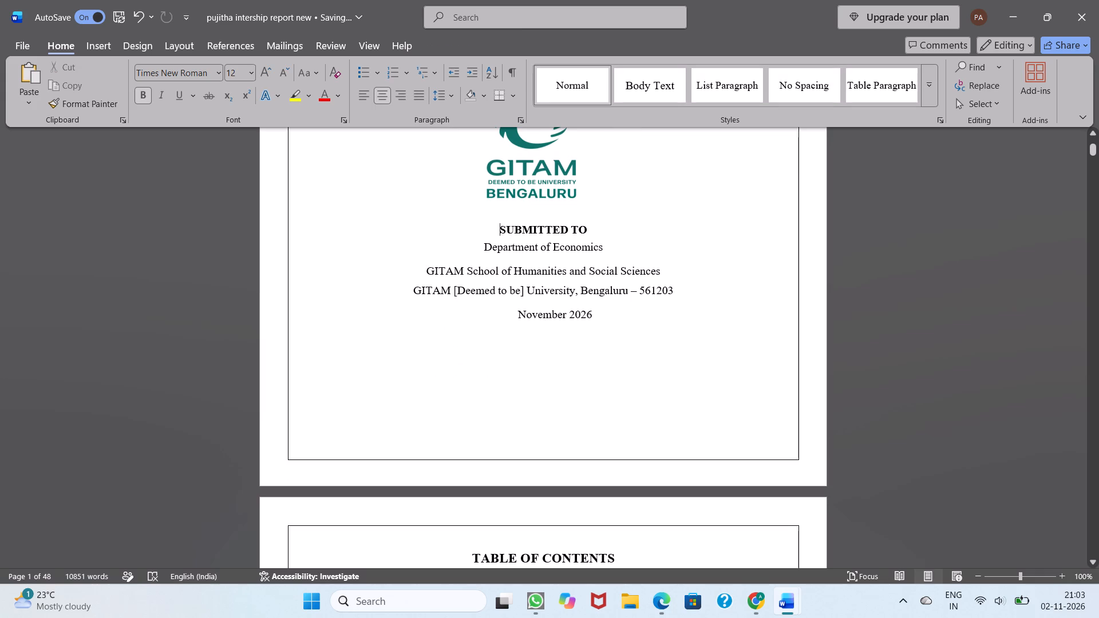
pyautogui.press('Return')
pyautogui.press('Return')
pyautogui.hscroll(1, 479, 286)
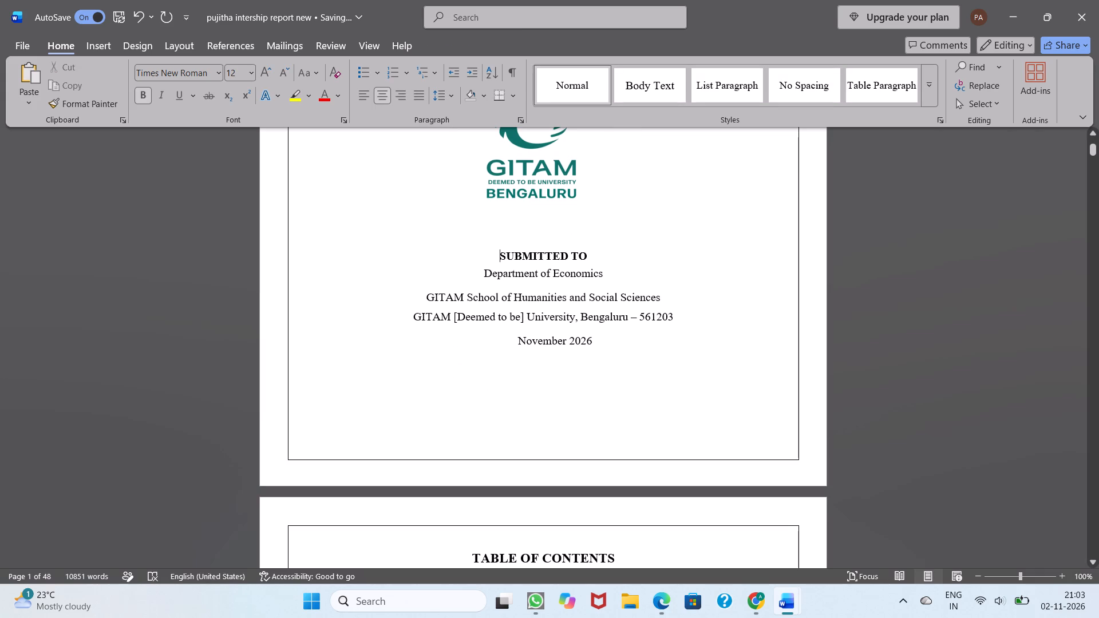
# Stretch the GITAM logo's bottom edge towards SUBMITTED TO, widen its right side and trim its left side to centre it.
pyautogui.scroll(1, 479, 286)
pyautogui.click(542, 306)
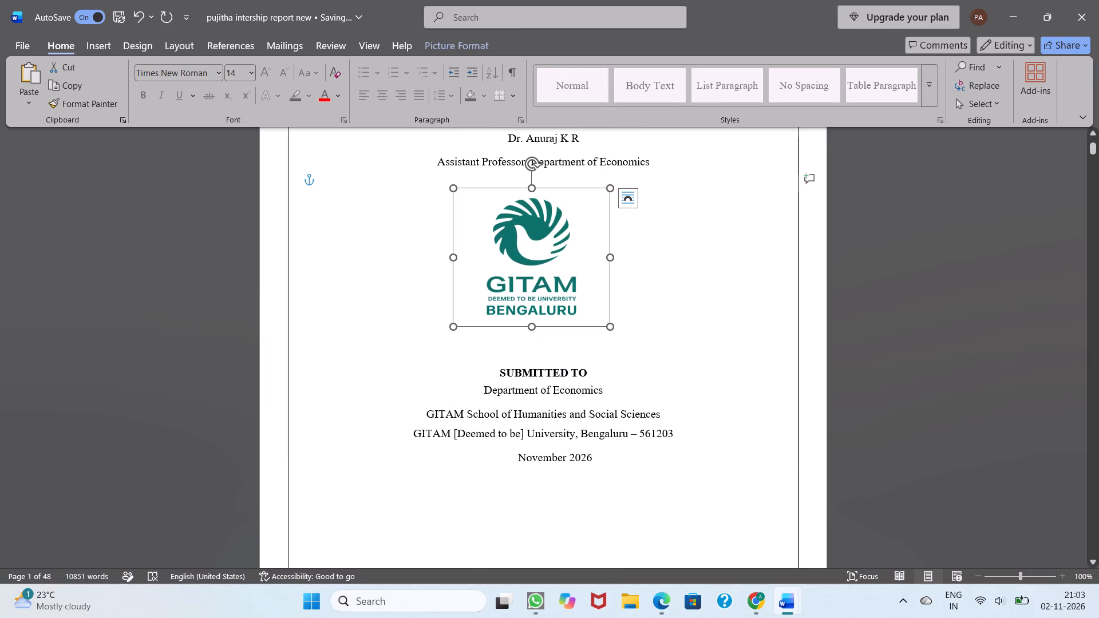
pyautogui.moveTo(533, 331); pyautogui.dragTo(538, 353)
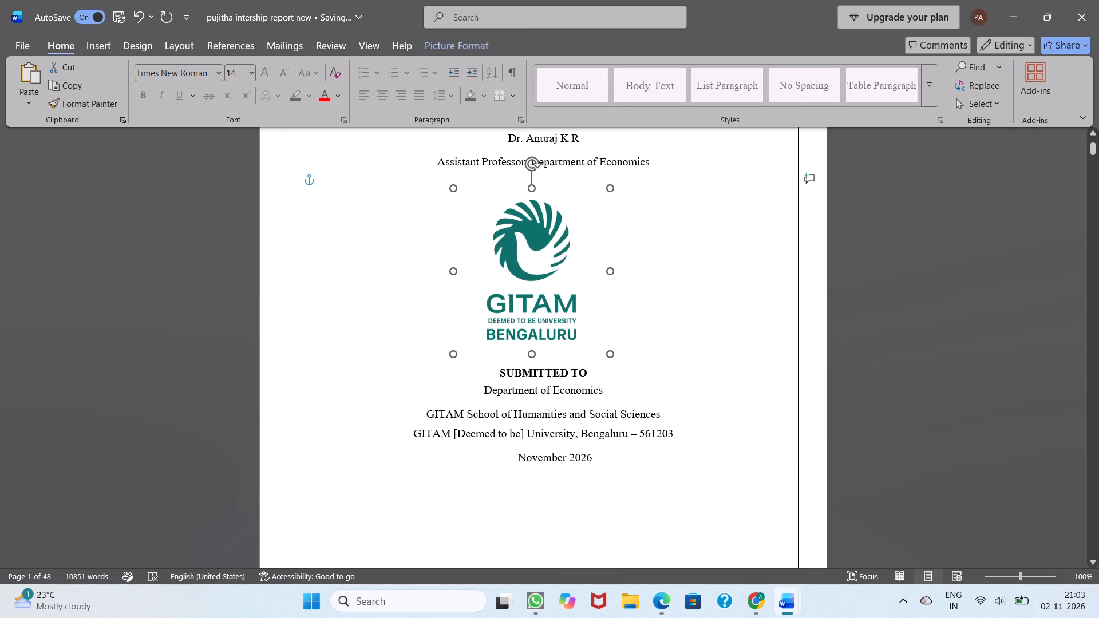
pyautogui.moveTo(538, 353); pyautogui.dragTo(543, 349)
pyautogui.moveTo(611, 267); pyautogui.dragTo(627, 267)
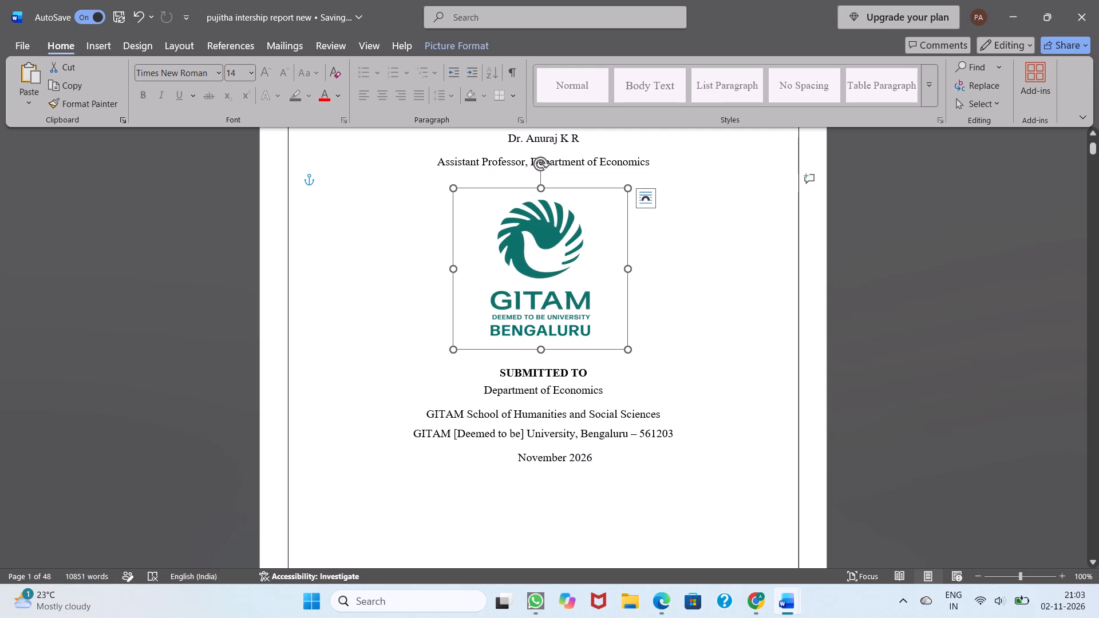
pyautogui.moveTo(455, 268); pyautogui.dragTo(462, 268)
pyautogui.click(696, 340)
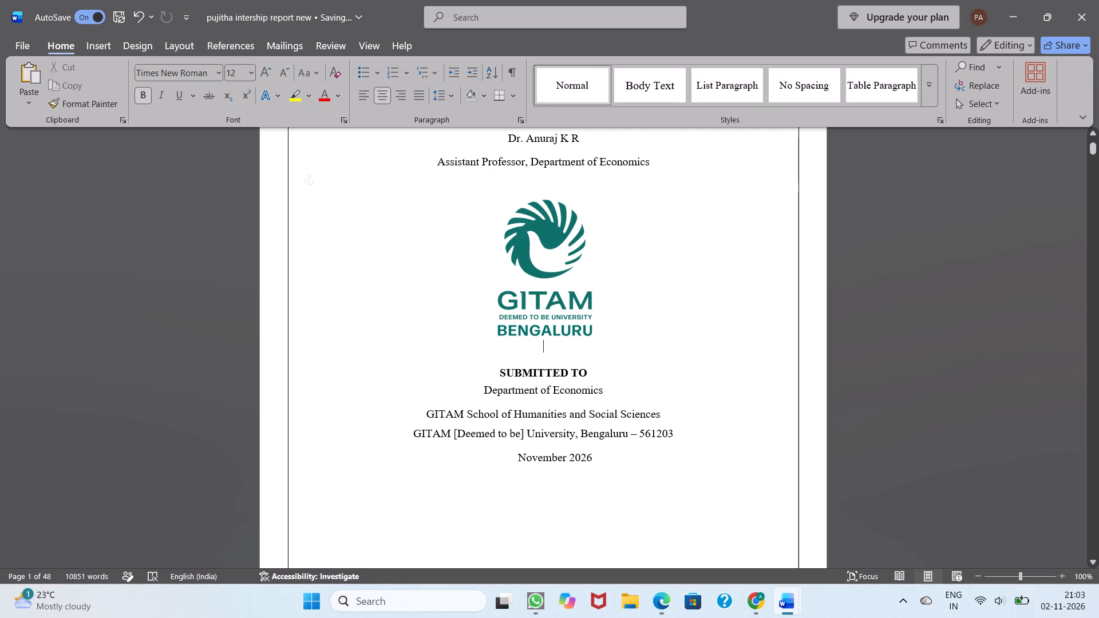
# Examine the cover page layout from the INTERNSHIP REPORT title down to the logo and the SUBMITTED TO block.
pyautogui.scroll(1, 696, 340)
pyautogui.keyDown('ctrl'); pyautogui.scroll(-2, 696, 340); pyautogui.keyUp('ctrl')
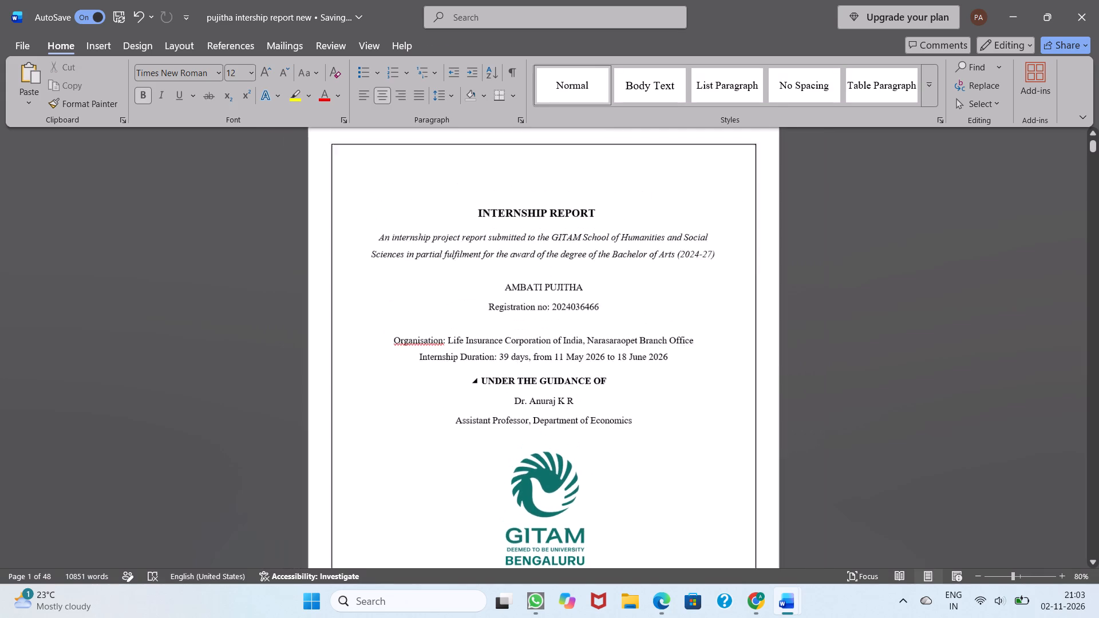
pyautogui.scroll(-3, 696, 340)
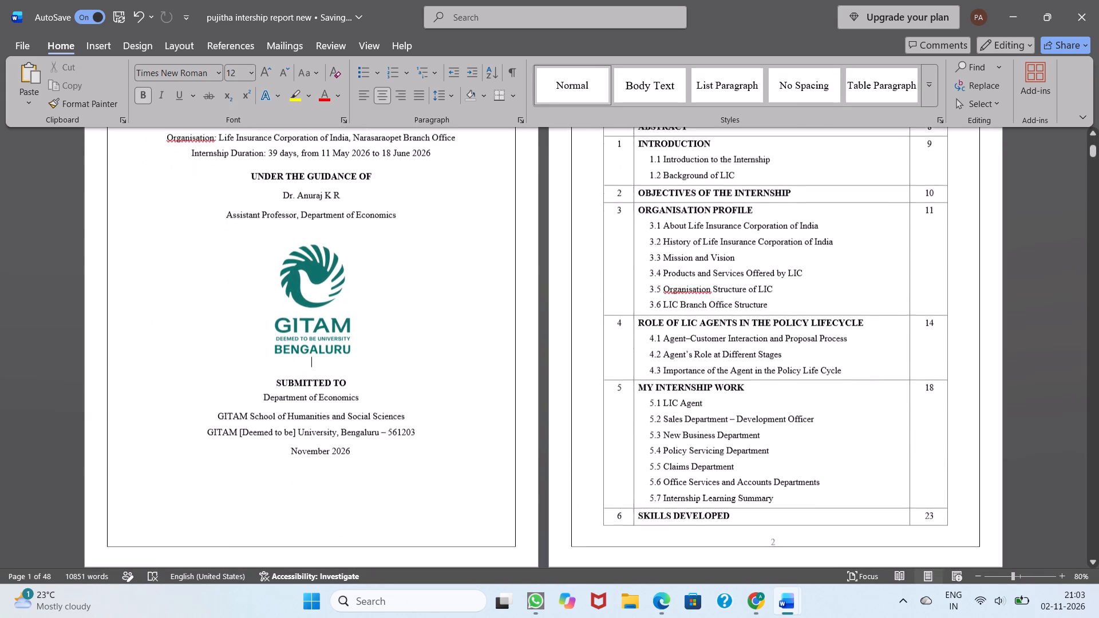
pyautogui.scroll(-1, 696, 340)
pyautogui.scroll(-1, 491, 385)
pyautogui.scroll(1, 491, 385)
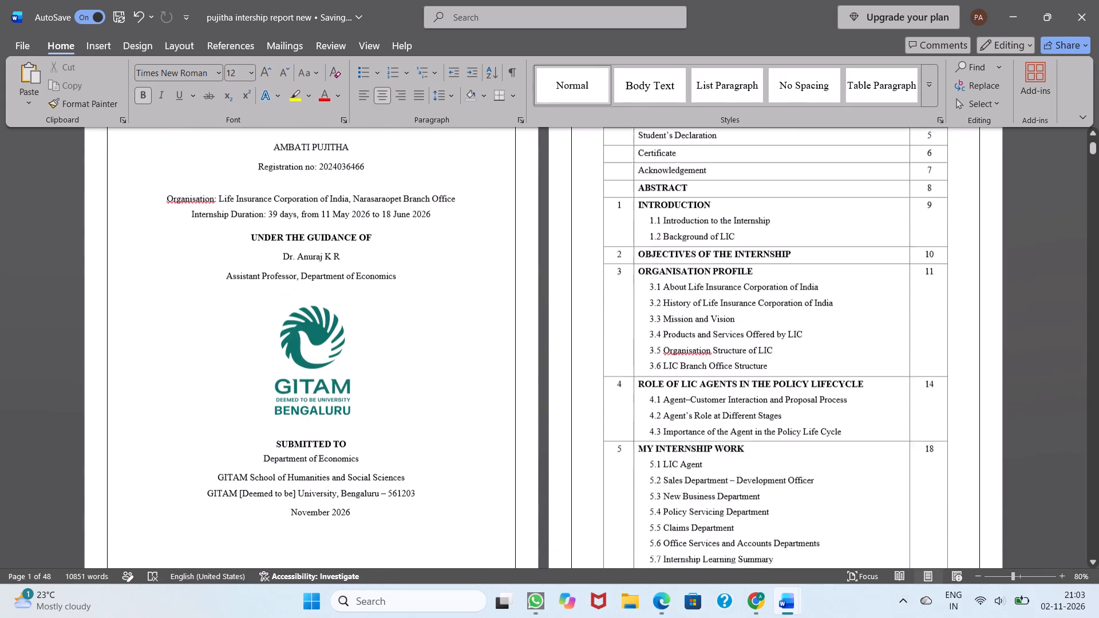
pyautogui.keyDown('ctrl'); pyautogui.scroll(5, 491, 385); pyautogui.keyUp('ctrl')
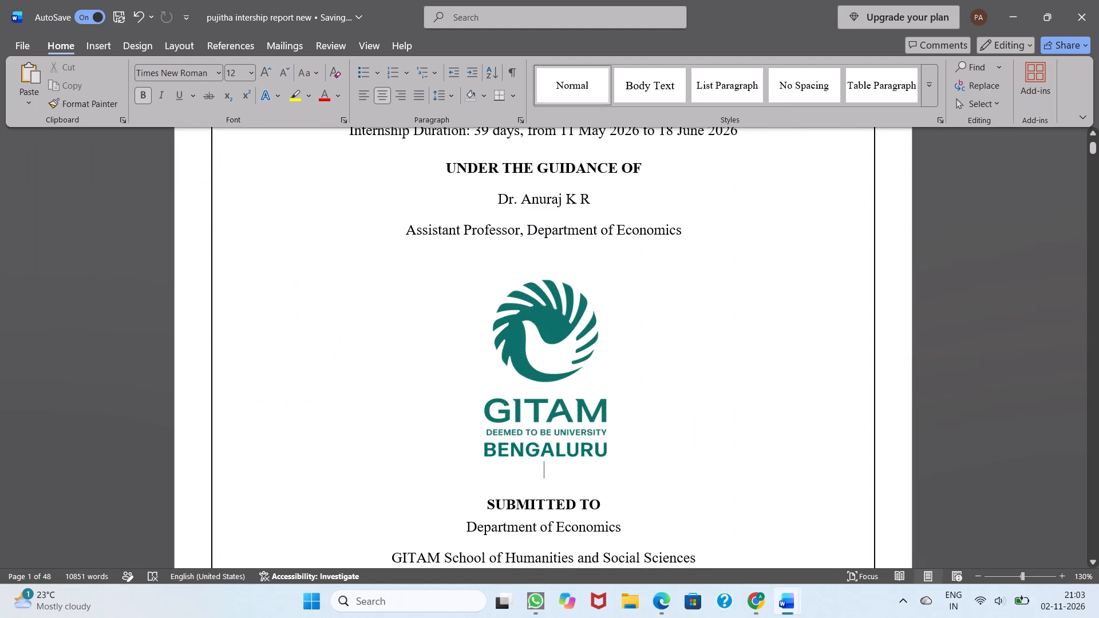
pyautogui.scroll(2, 475, 292)
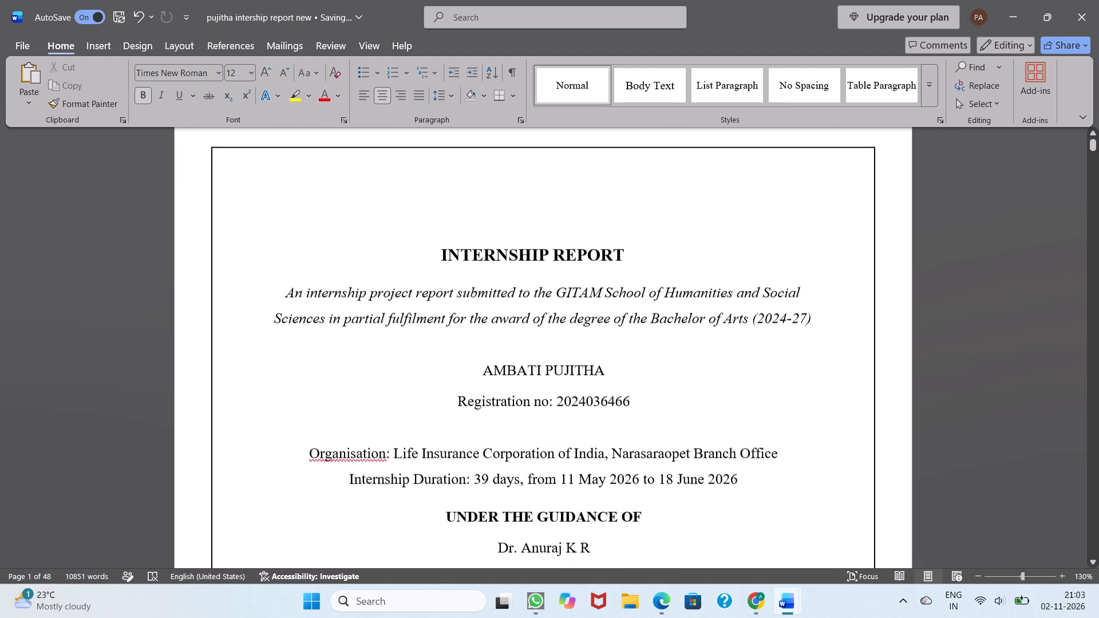
pyautogui.scroll(-1, 475, 292)
pyautogui.keyDown('ctrl'); pyautogui.scroll(-1, 475, 292); pyautogui.keyUp('ctrl')
pyautogui.scroll(1, 475, 292)
pyautogui.scroll(-1, 475, 292)
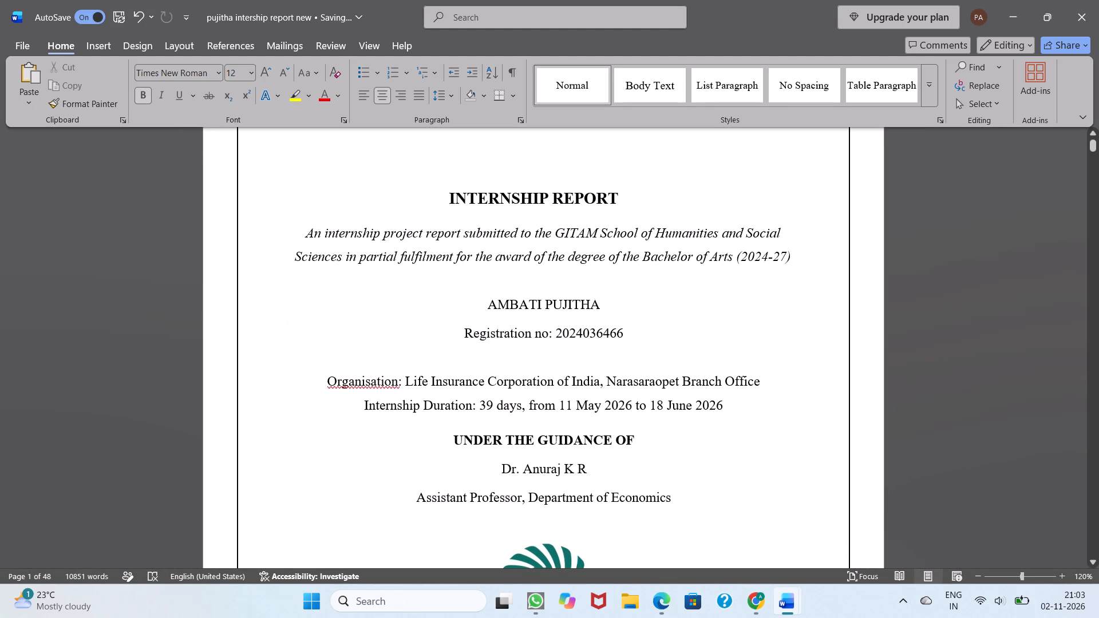
pyautogui.scroll(-1, 475, 292)
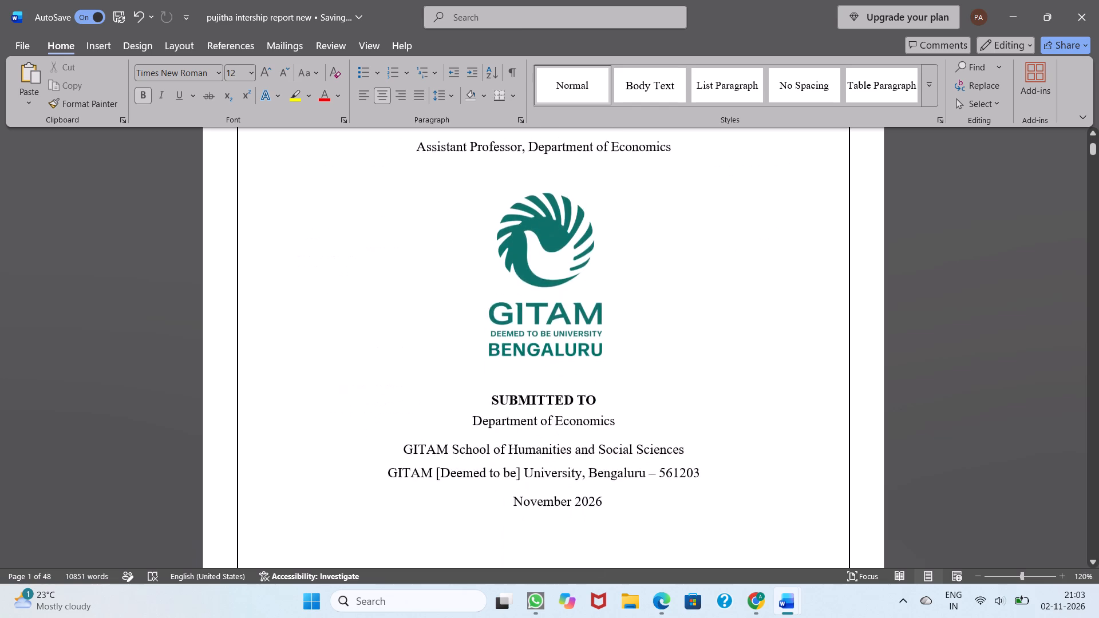
# Look through the lower cover page and the table of contents, down to its last row.
pyautogui.scroll(-3, 475, 292)
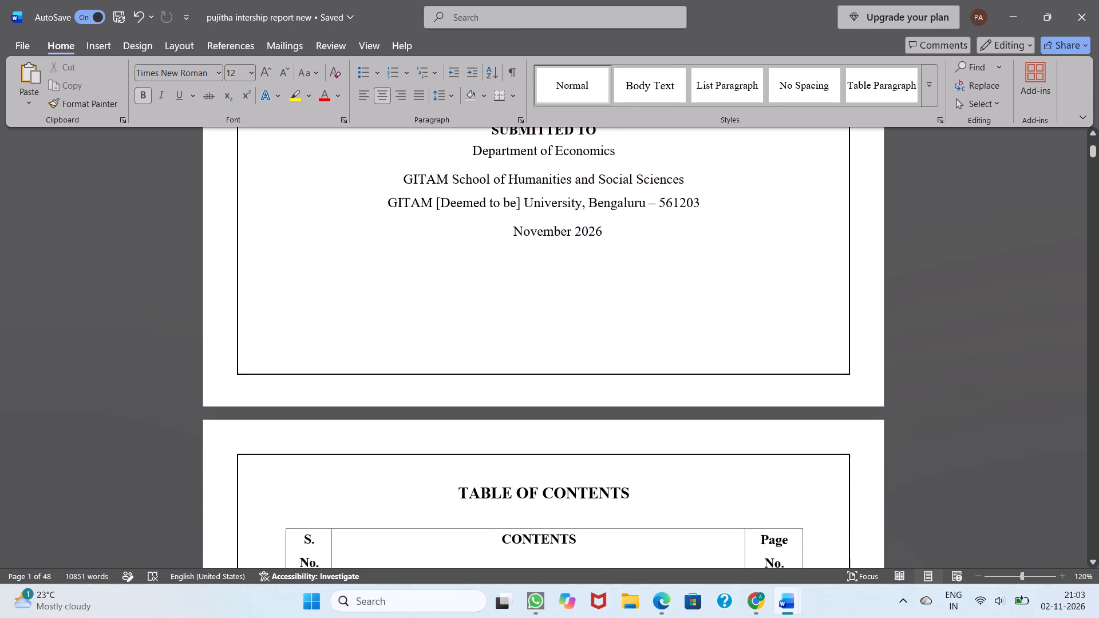
pyautogui.scroll(-3, 475, 292)
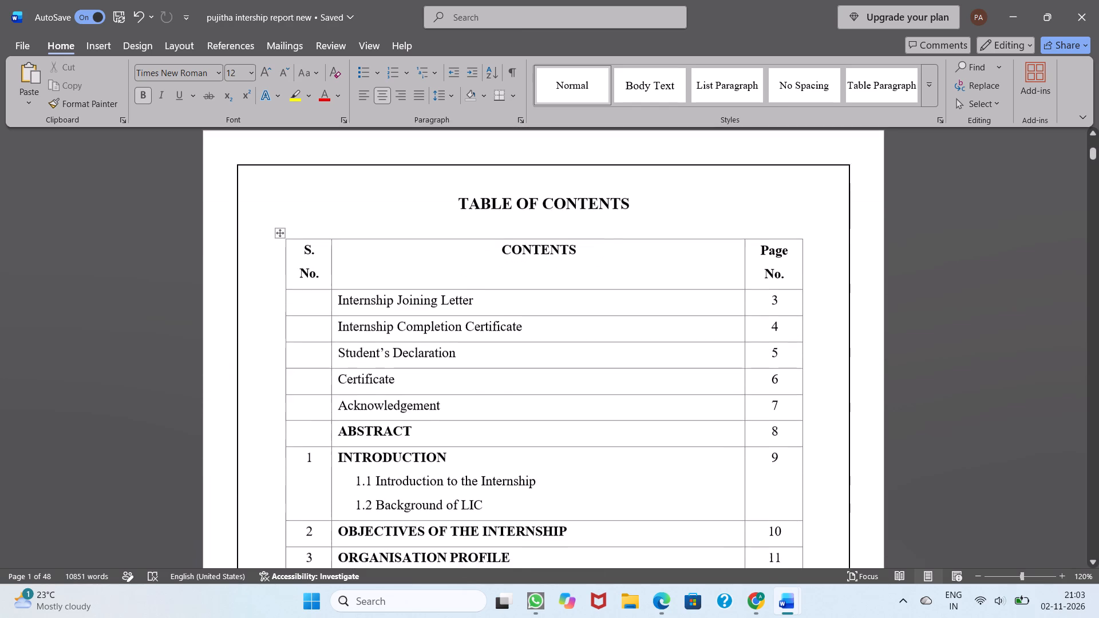
pyautogui.scroll(-3, 475, 292)
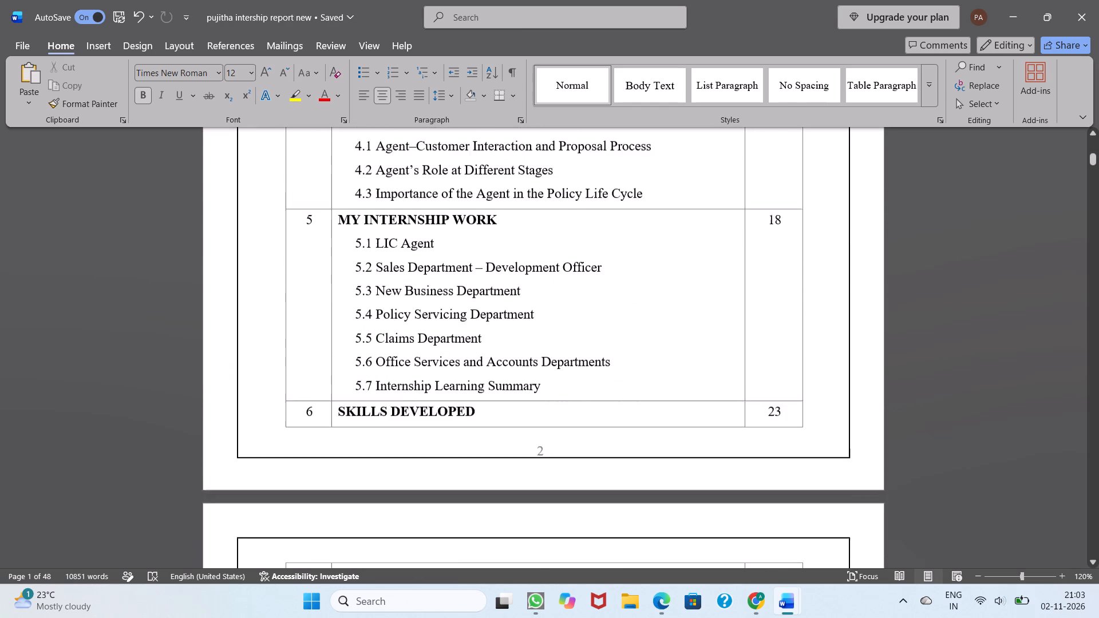
pyautogui.scroll(-3, 475, 292)
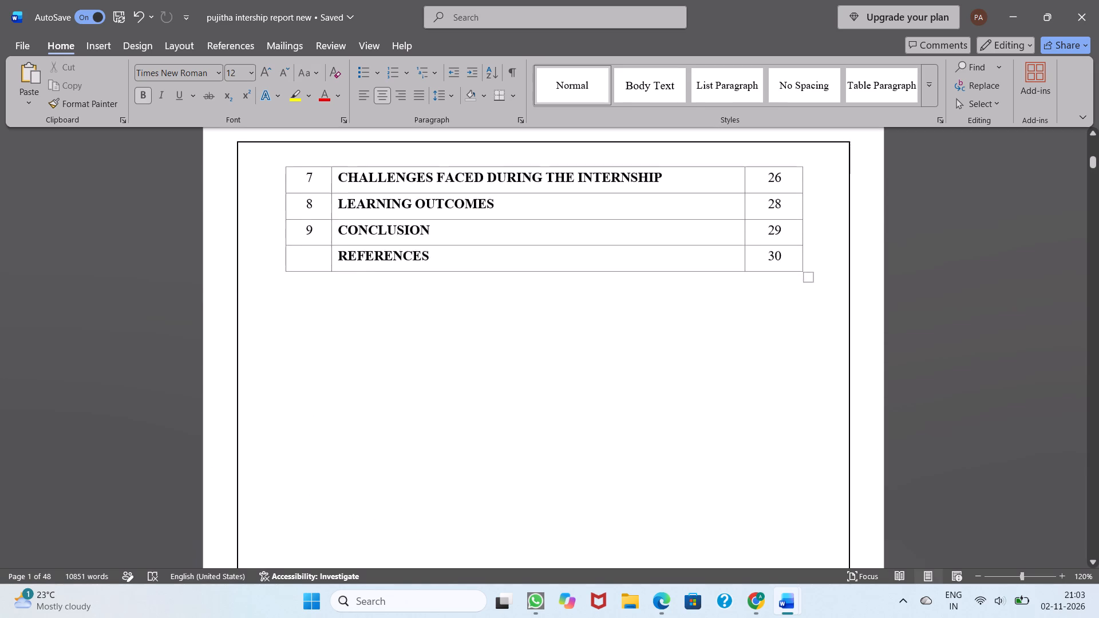
# Apply the Normal style to the Internship Joining Letter heading.
pyautogui.scroll(-2, 475, 292)
pyautogui.scroll(2, 475, 292)
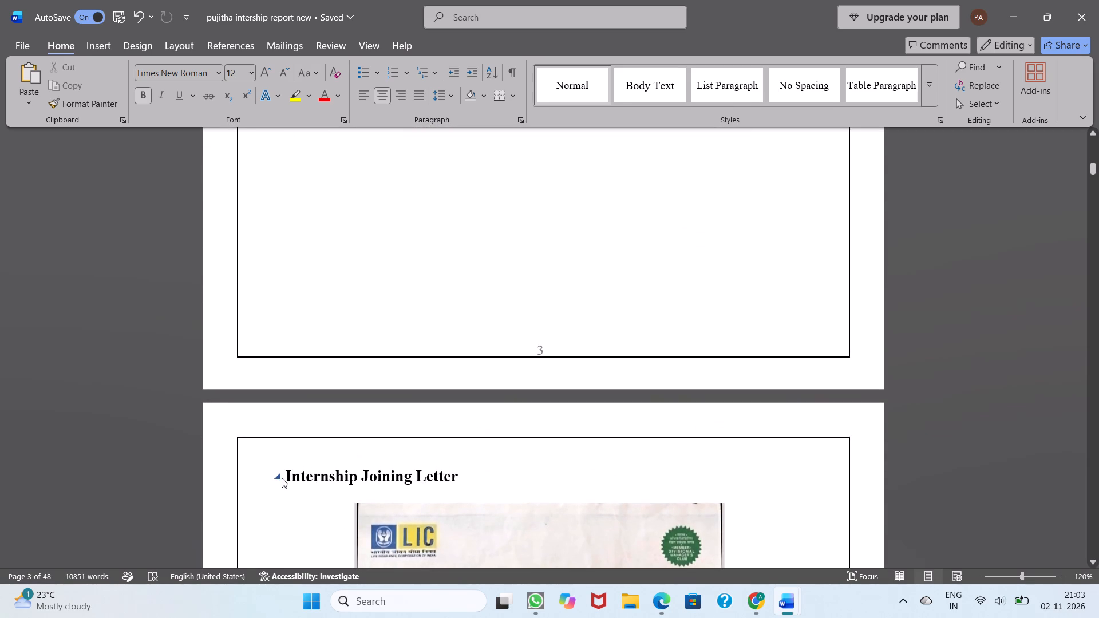
pyautogui.click(290, 474)
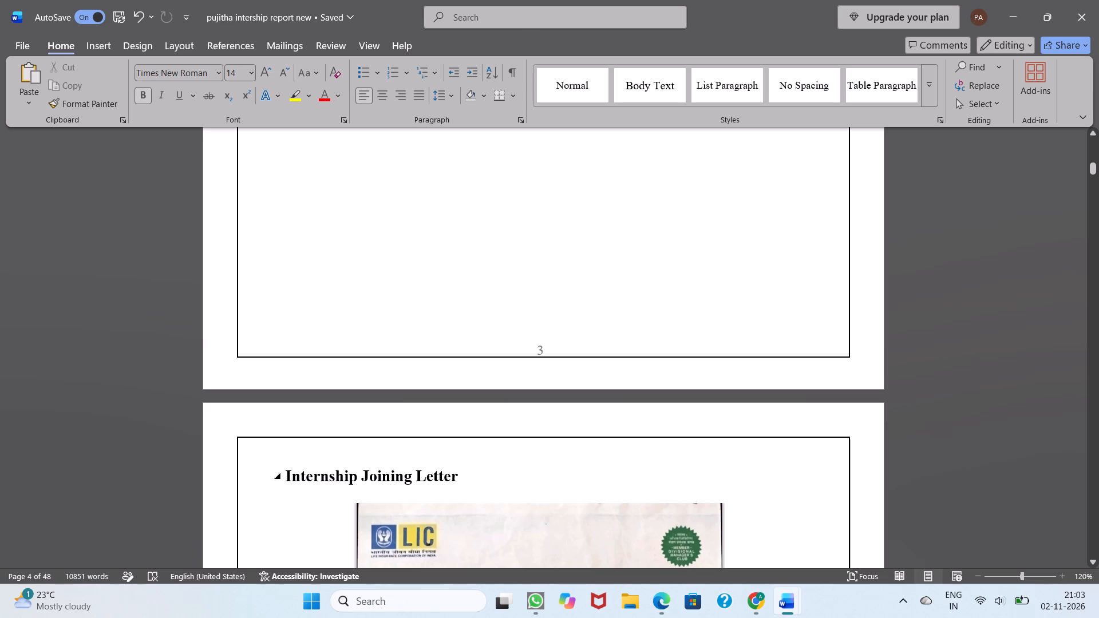
pyautogui.moveTo(289, 477); pyautogui.dragTo(294, 477)
pyautogui.moveTo(294, 477); pyautogui.dragTo(483, 478)
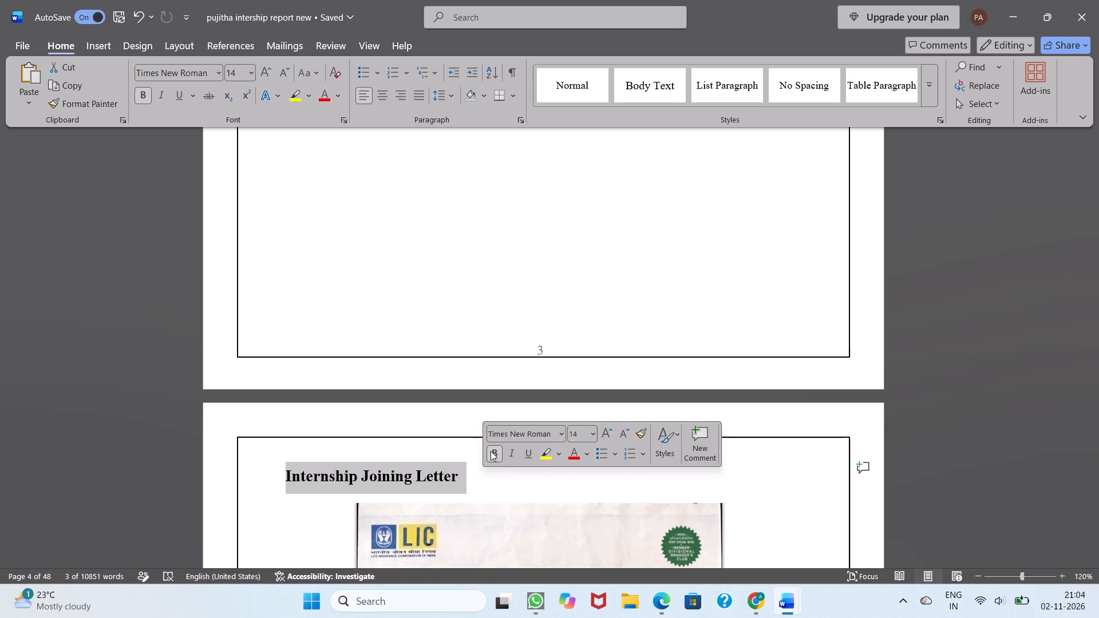
pyautogui.click(574, 88)
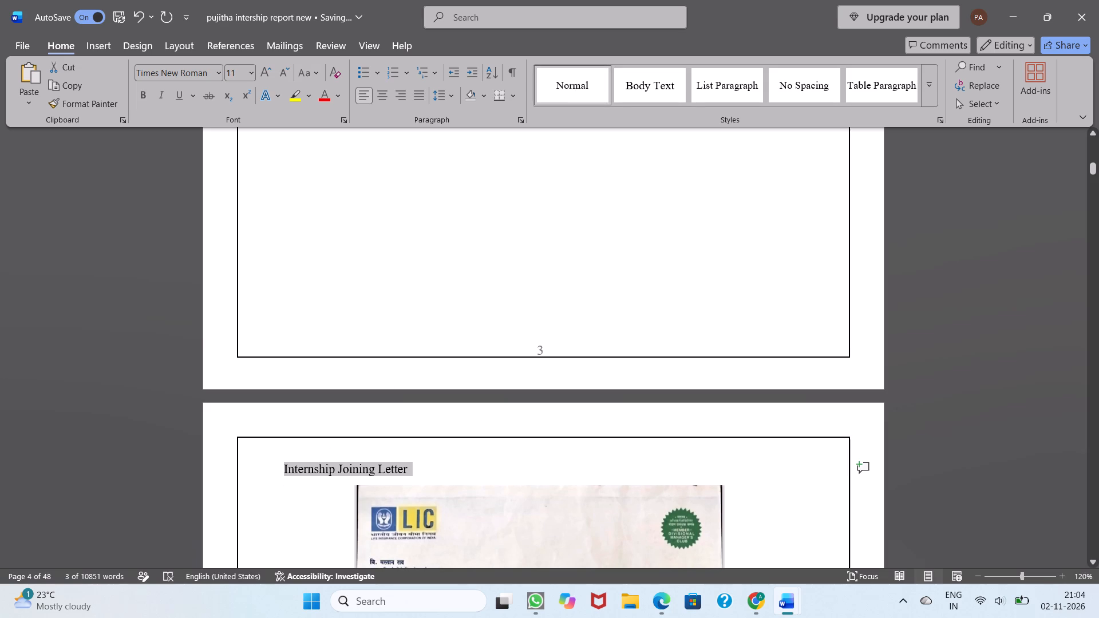
# Set the Internship Joining Letter heading to 14 pt bold.
pyautogui.click(286, 469)
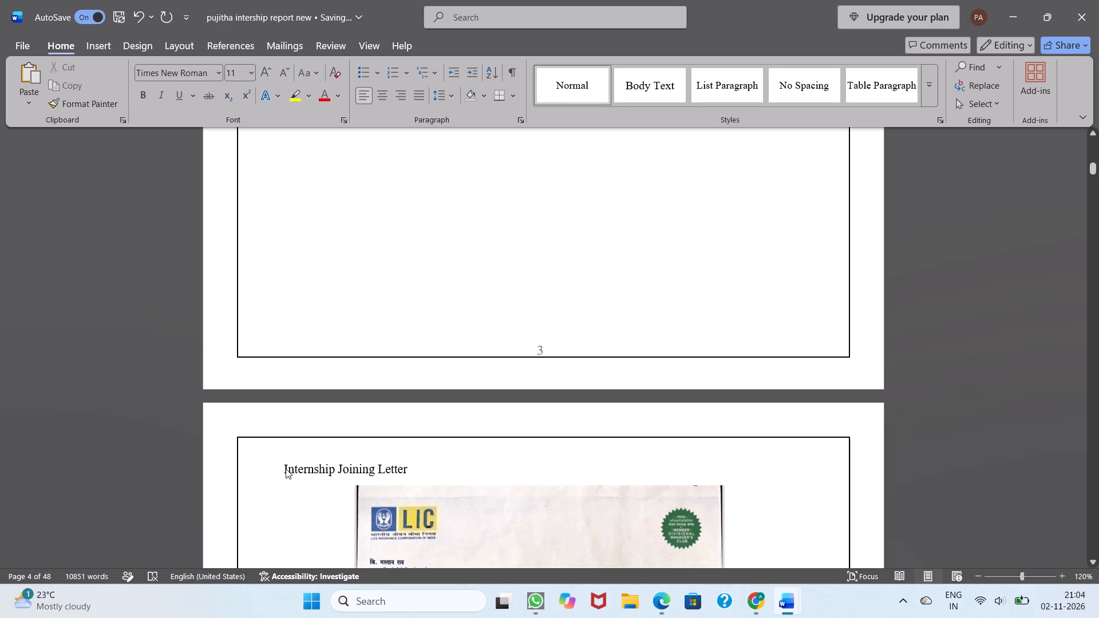
pyautogui.moveTo(286, 469); pyautogui.dragTo(413, 468)
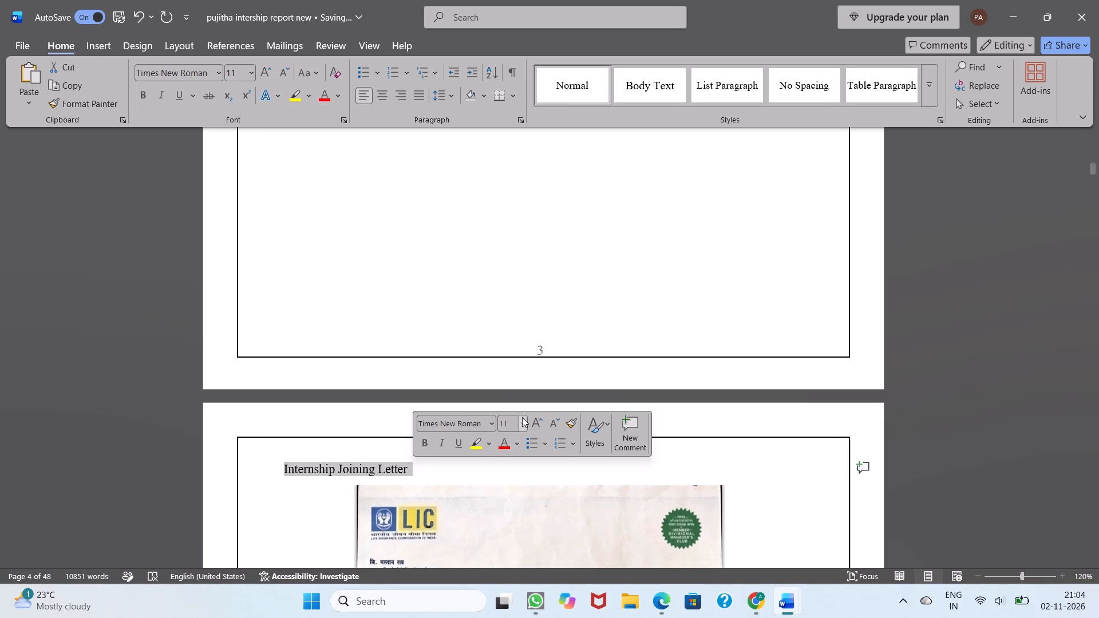
pyautogui.click(527, 420)
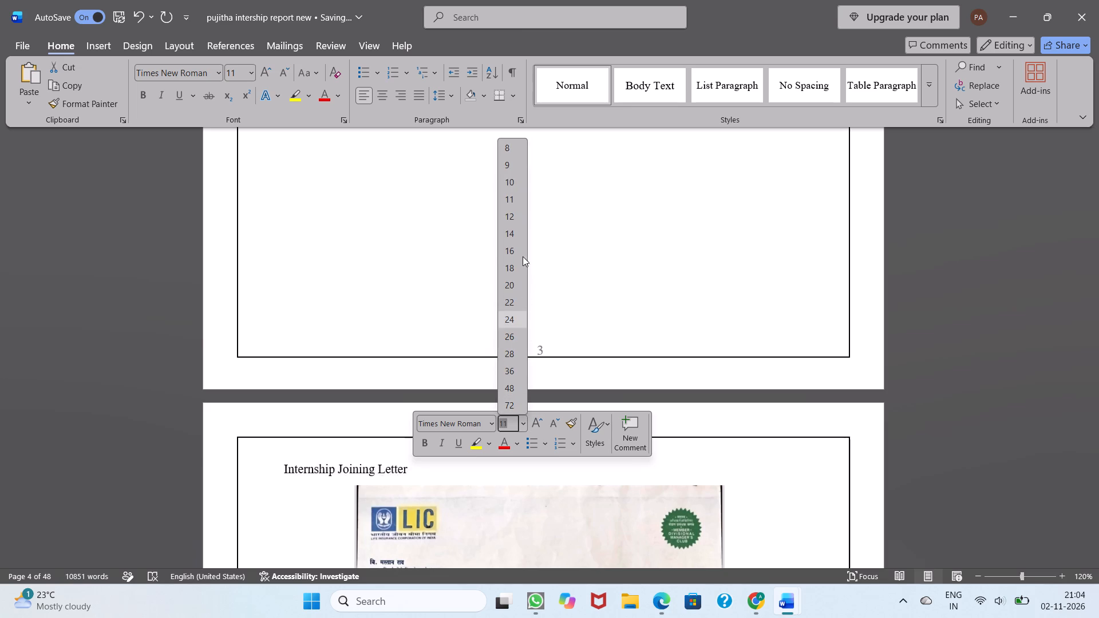
pyautogui.click(511, 233)
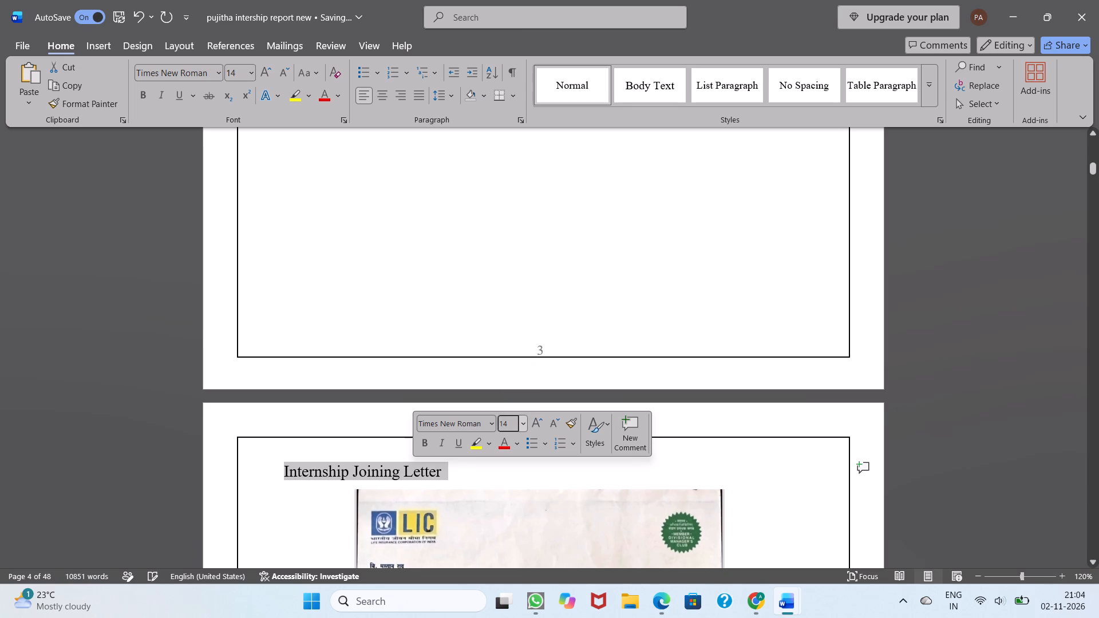
pyautogui.click(422, 448)
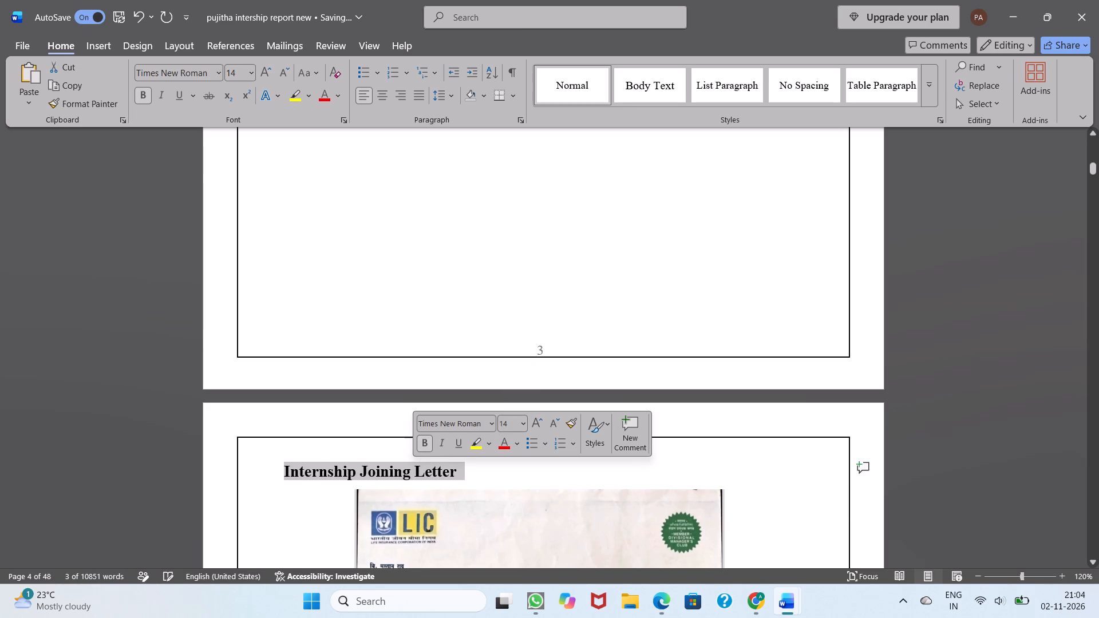
# Centre the Internship Joining Letter heading on the page.
pyautogui.click(280, 471)
pyautogui.moveTo(286, 469); pyautogui.dragTo(306, 469)
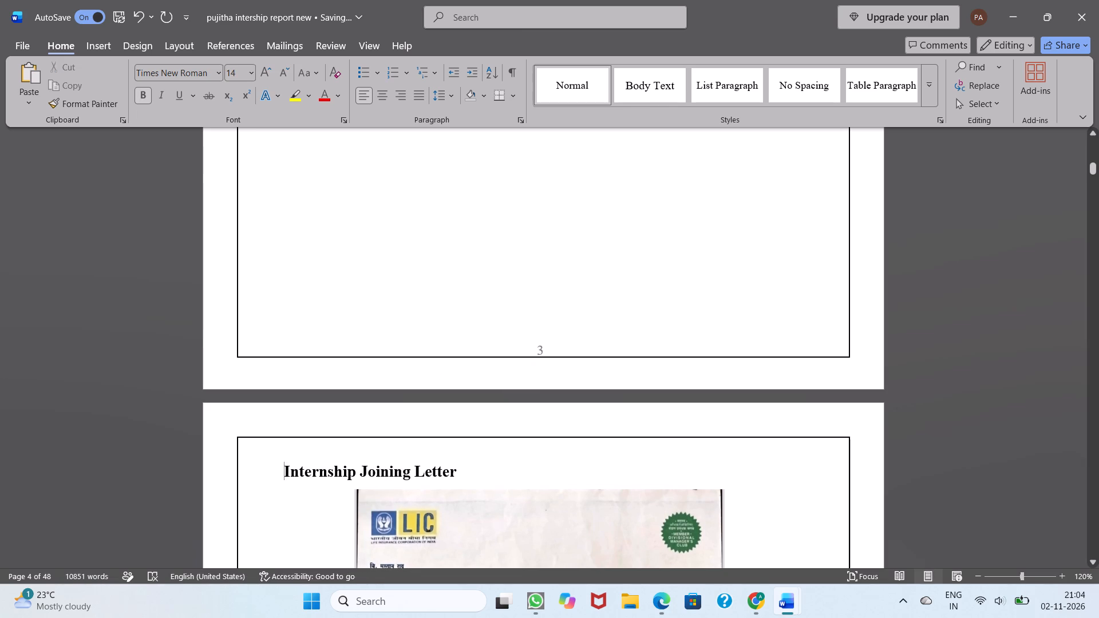
pyautogui.moveTo(306, 469); pyautogui.dragTo(442, 476)
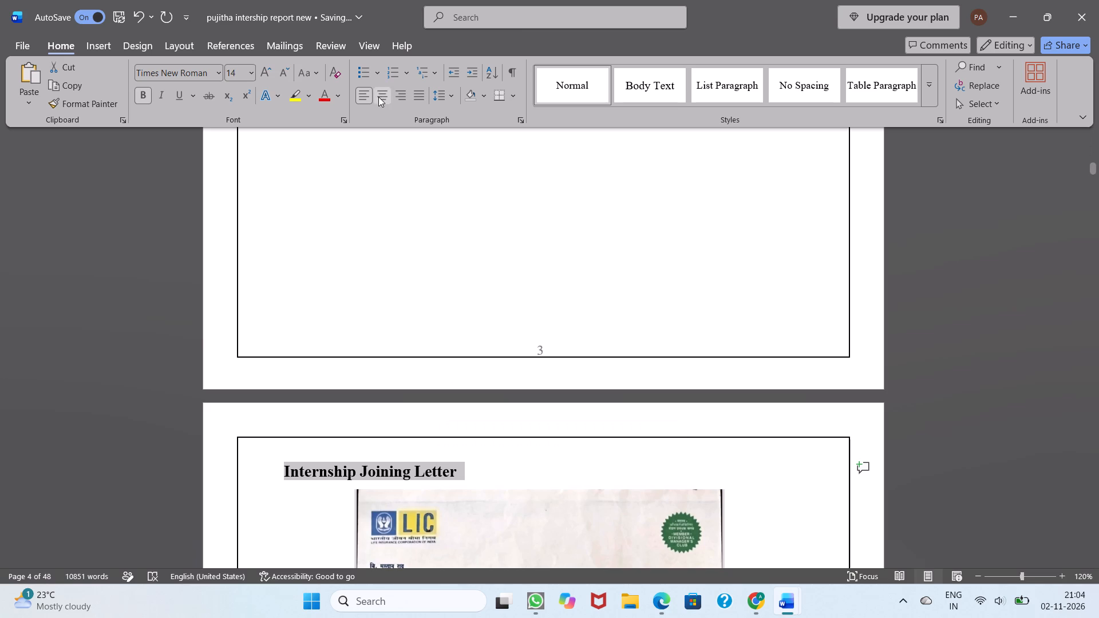
pyautogui.click(379, 92)
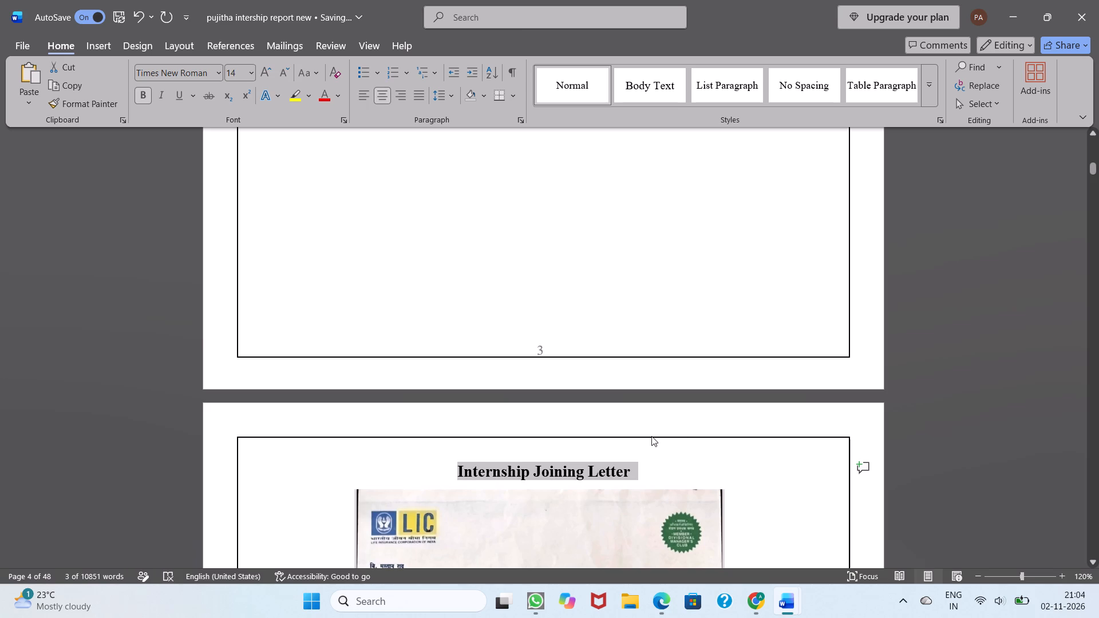
pyautogui.click(665, 482)
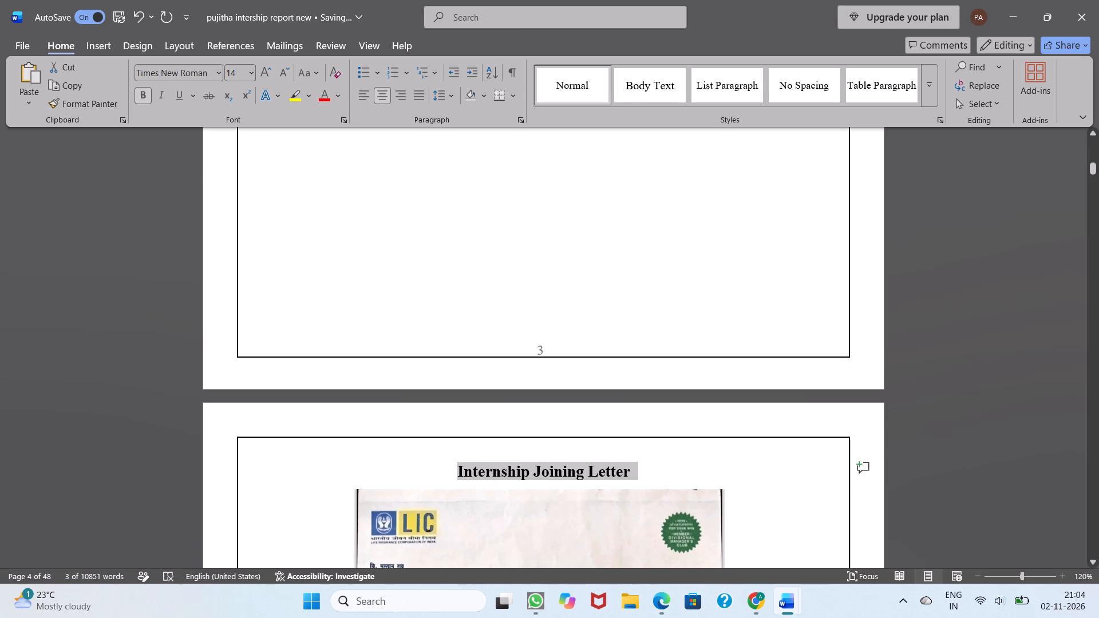
# Insert a blank line between the Internship Joining Letter heading and the scanned letter.
pyautogui.scroll(-4, 665, 482)
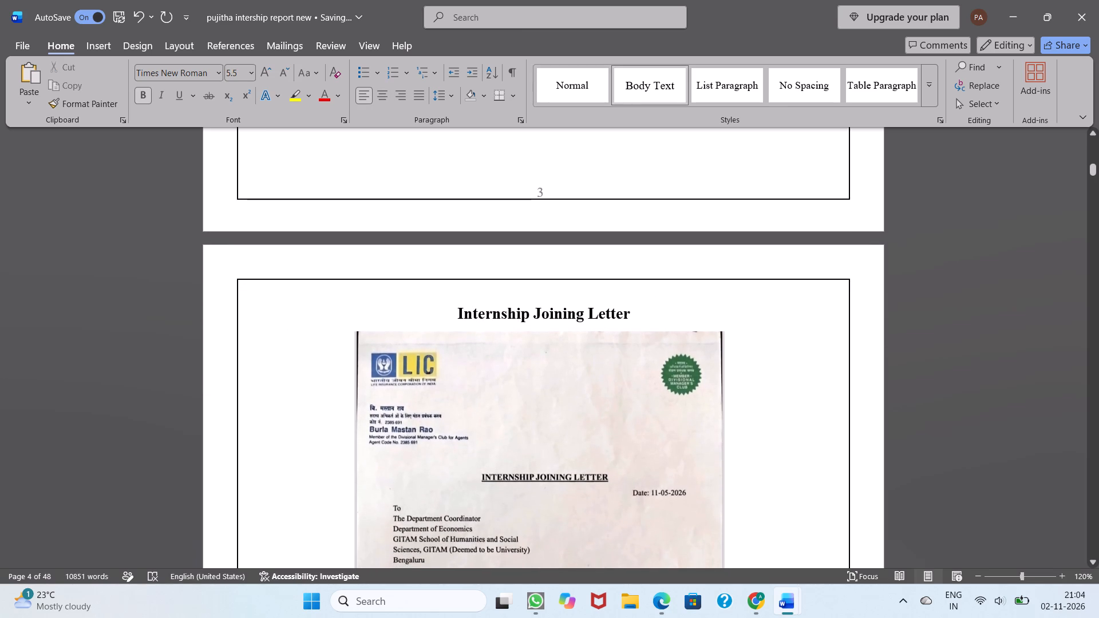
pyautogui.click(643, 318)
pyautogui.press('Return')
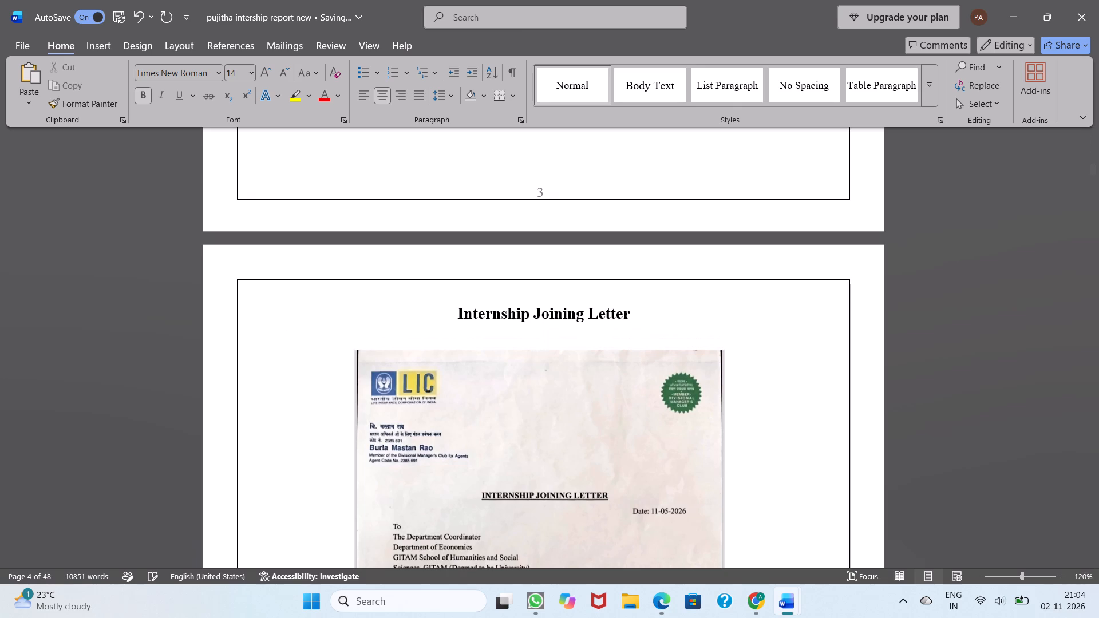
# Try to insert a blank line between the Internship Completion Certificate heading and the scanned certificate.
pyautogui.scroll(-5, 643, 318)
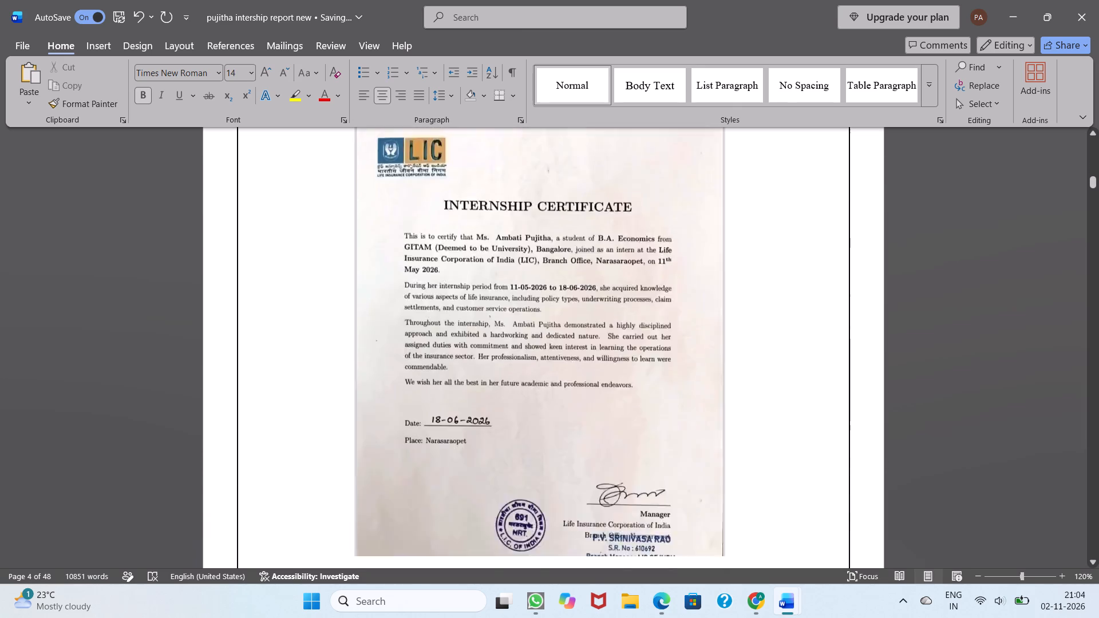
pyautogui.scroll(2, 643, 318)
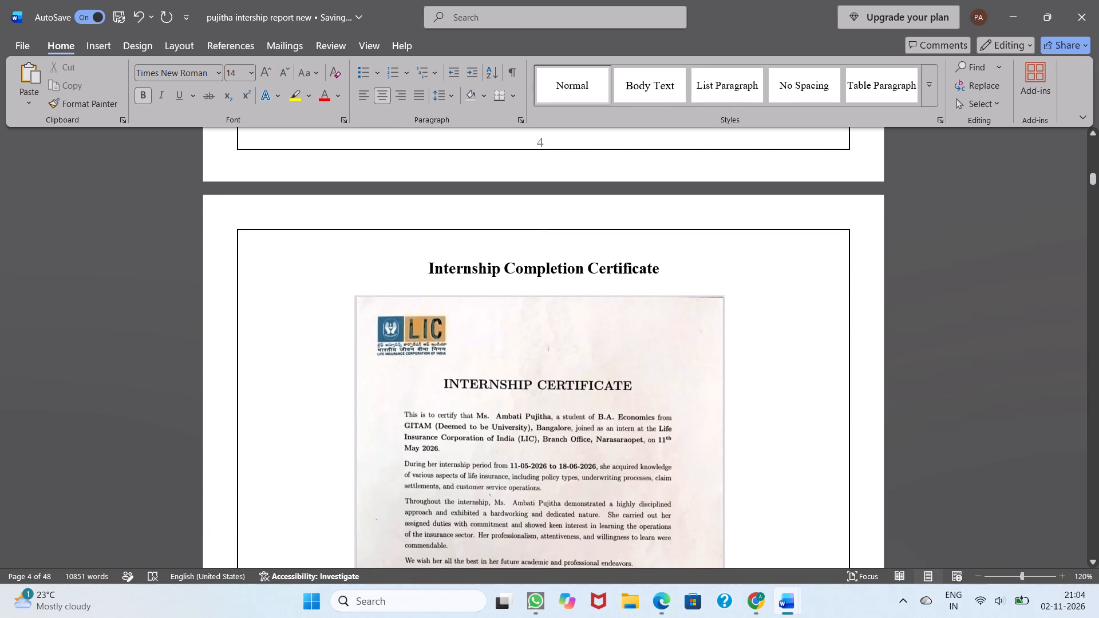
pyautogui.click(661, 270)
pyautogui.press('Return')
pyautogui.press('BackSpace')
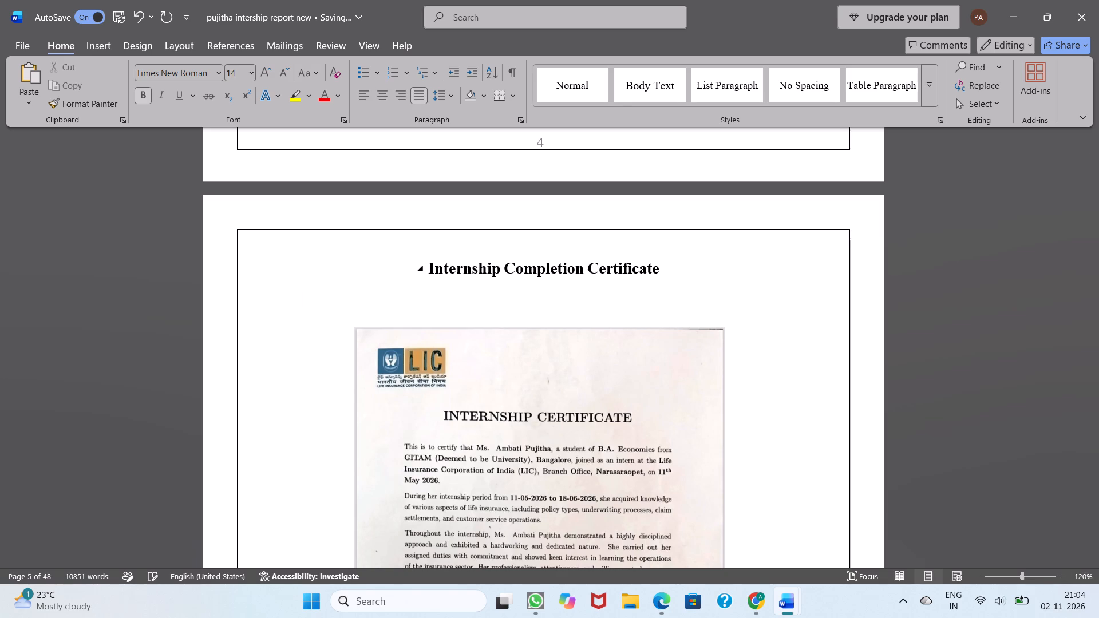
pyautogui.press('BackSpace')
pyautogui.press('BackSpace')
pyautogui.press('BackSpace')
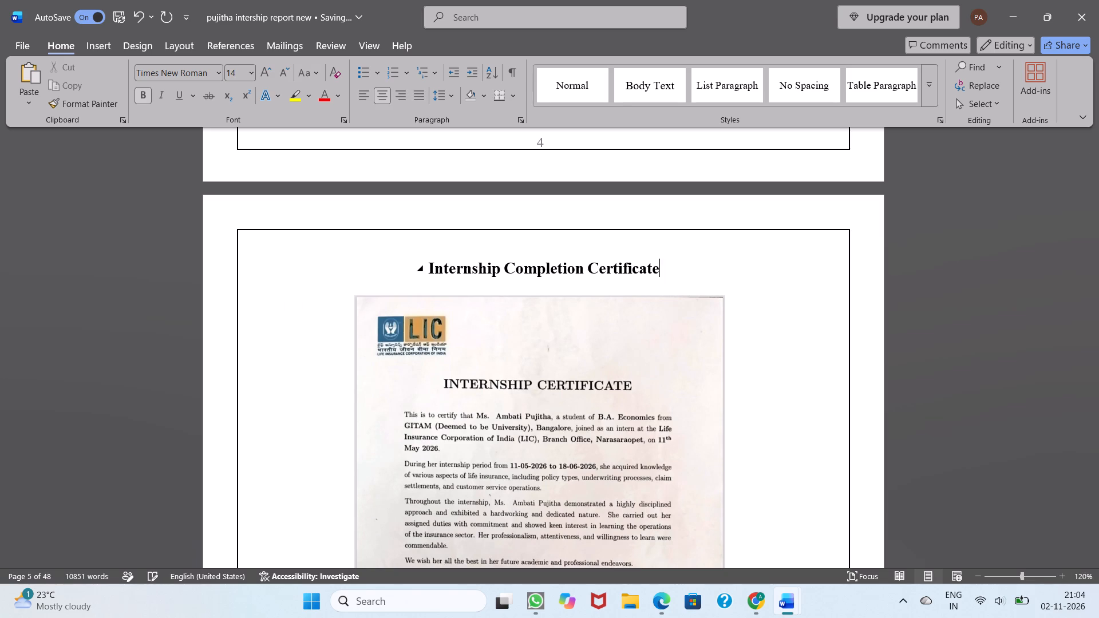
# Apply the Normal style to the Student's Declaration heading.
pyautogui.scroll(4, 661, 270)
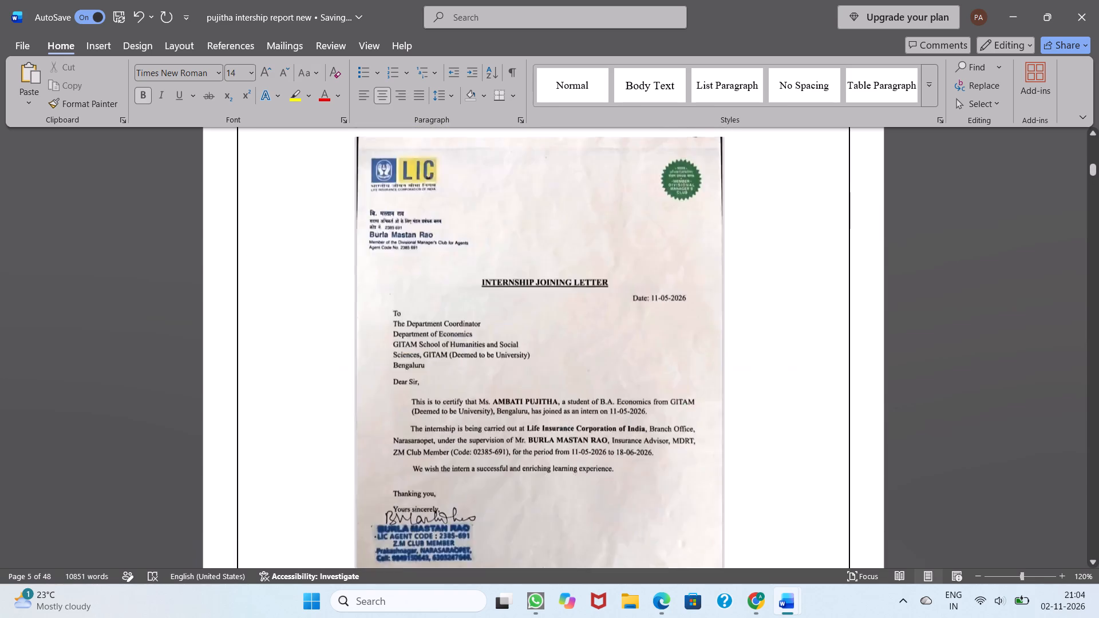
pyautogui.scroll(-3, 661, 270)
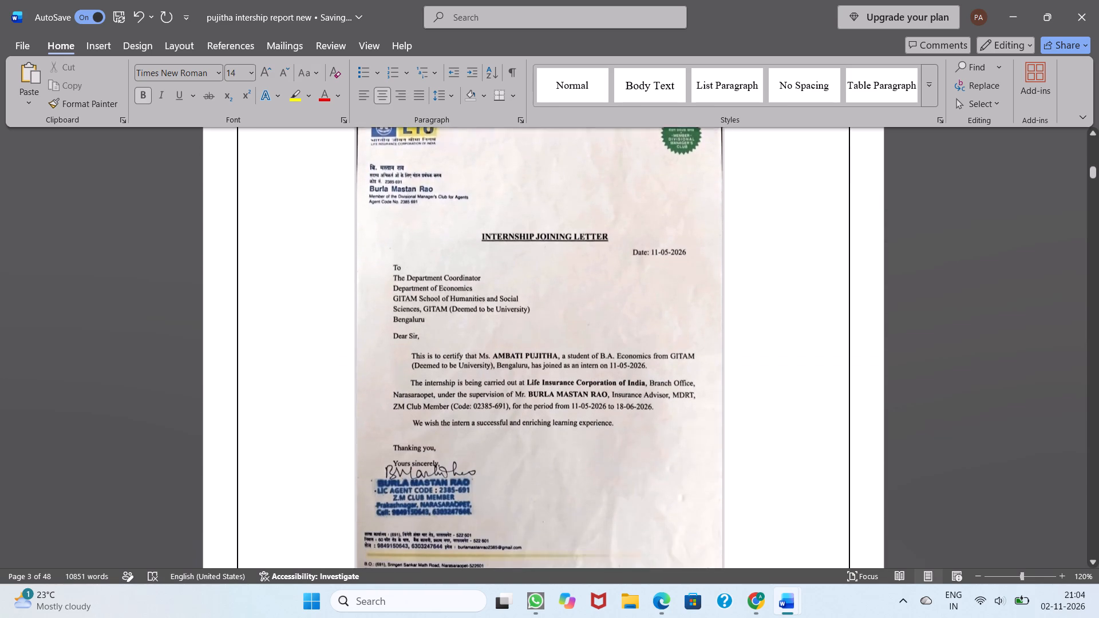
pyautogui.scroll(-3, 661, 270)
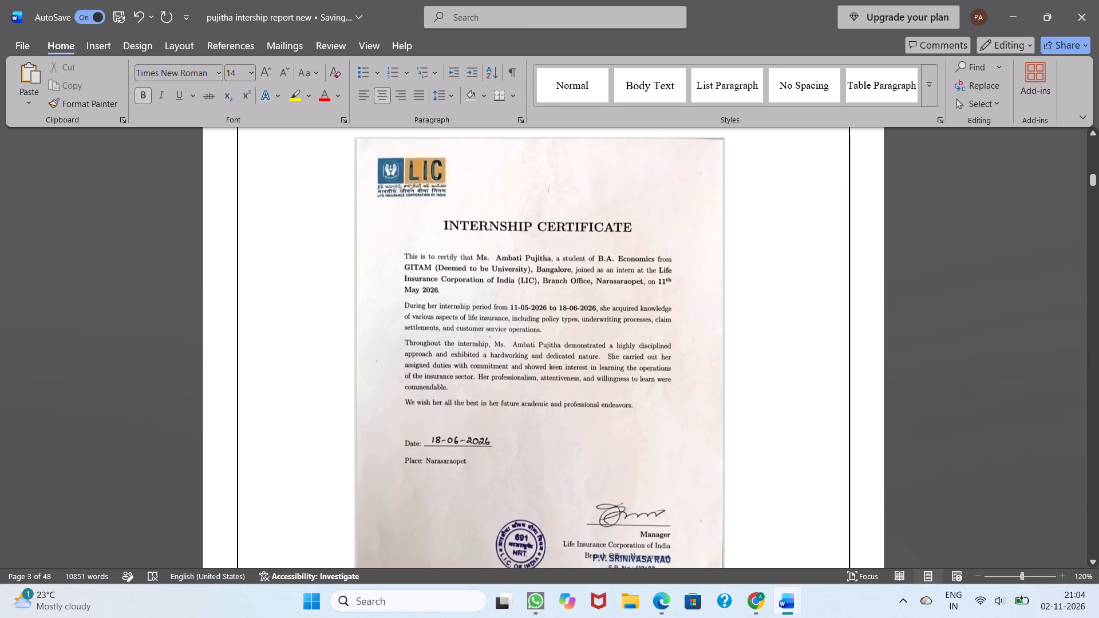
pyautogui.scroll(-2, 661, 270)
pyautogui.scroll(1, 661, 270)
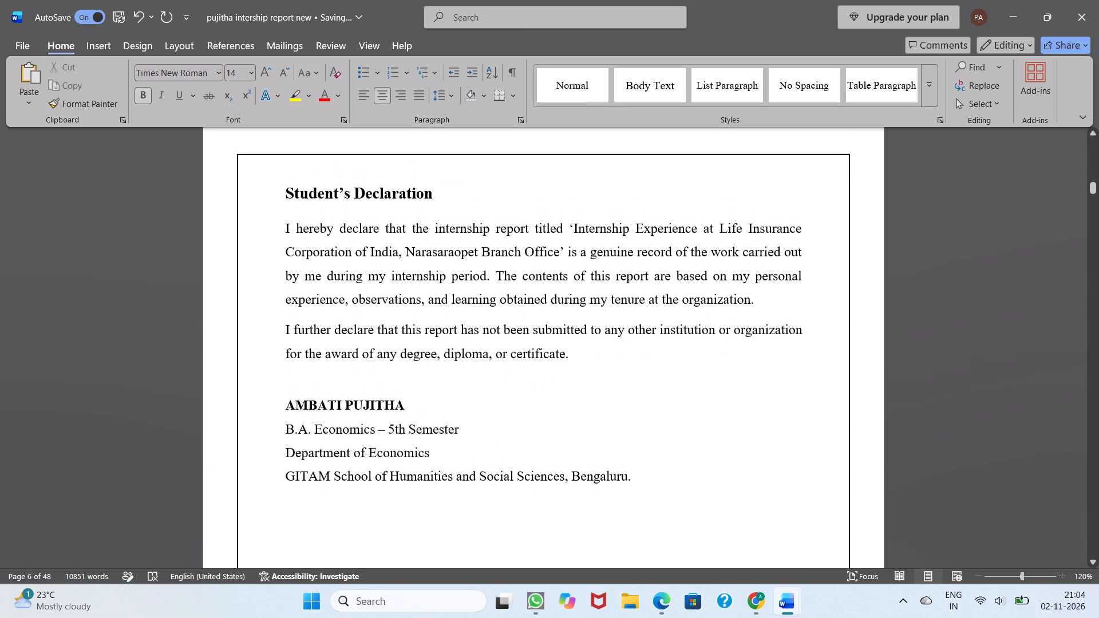
pyautogui.moveTo(288, 191); pyautogui.dragTo(436, 196)
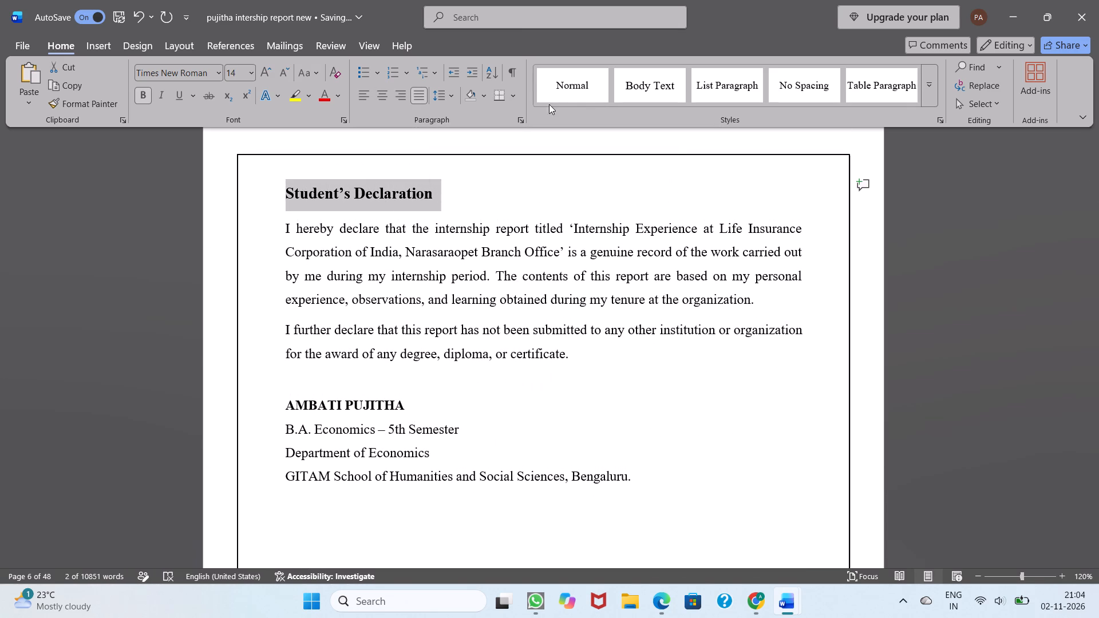
pyautogui.click(560, 100)
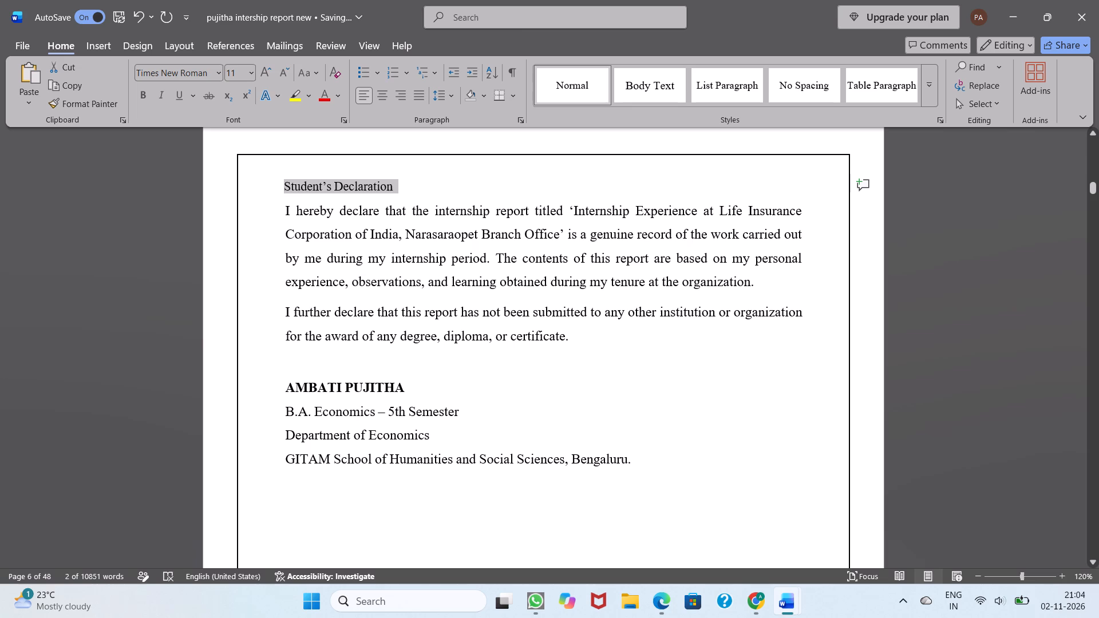
# Format the Student's Declaration heading as 14 pt bold and centre it on the page.
pyautogui.click(276, 187)
pyautogui.moveTo(287, 188); pyautogui.dragTo(385, 187)
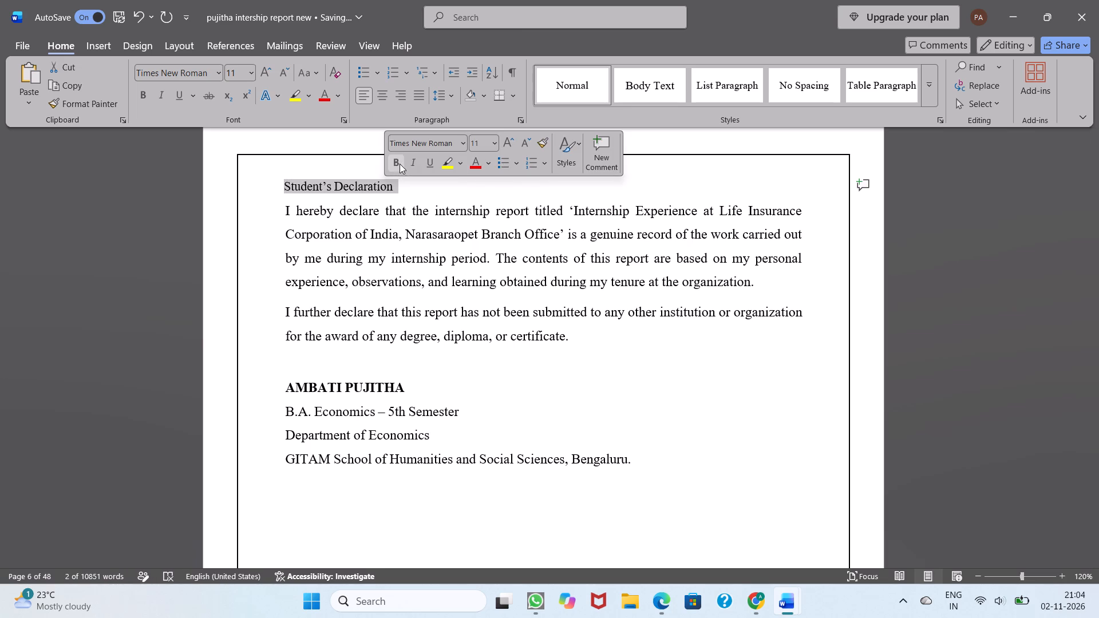
pyautogui.click(499, 141)
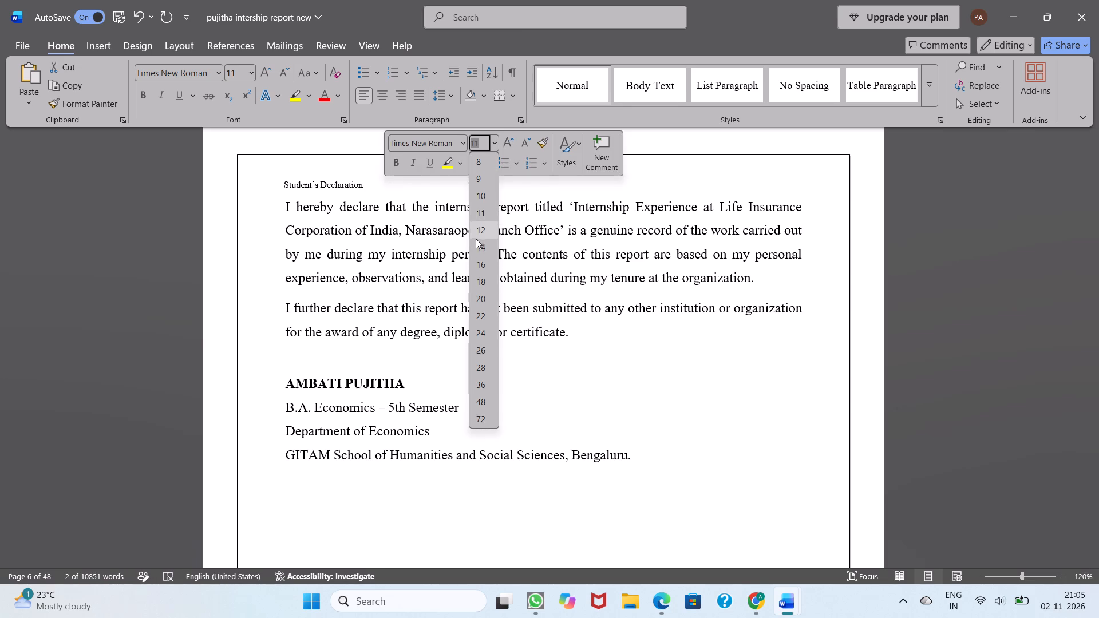
pyautogui.click(477, 252)
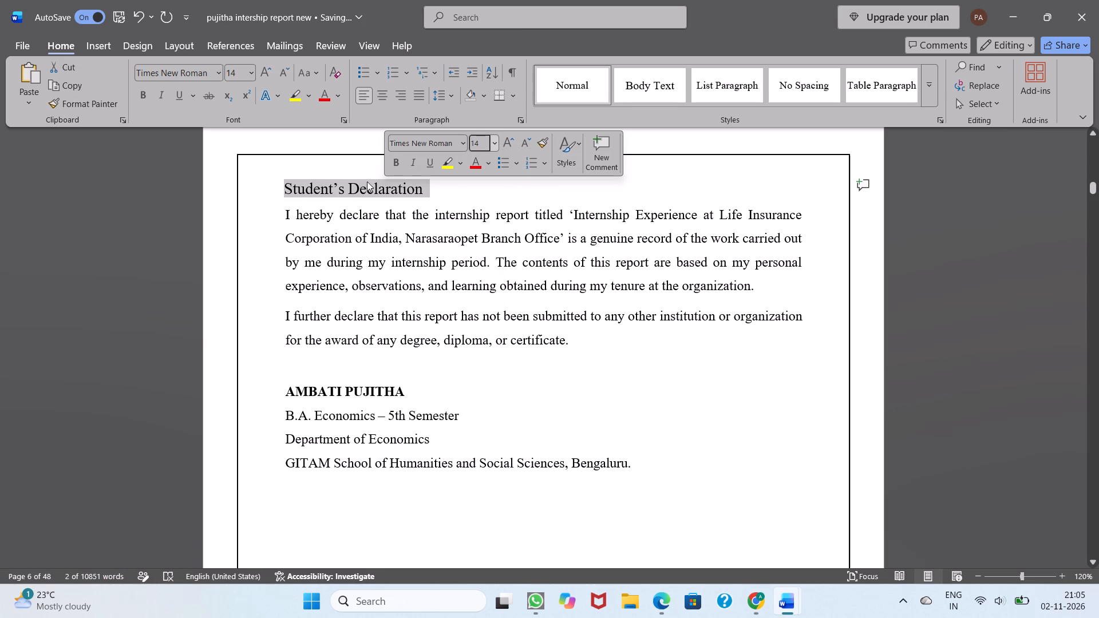
pyautogui.click(387, 93)
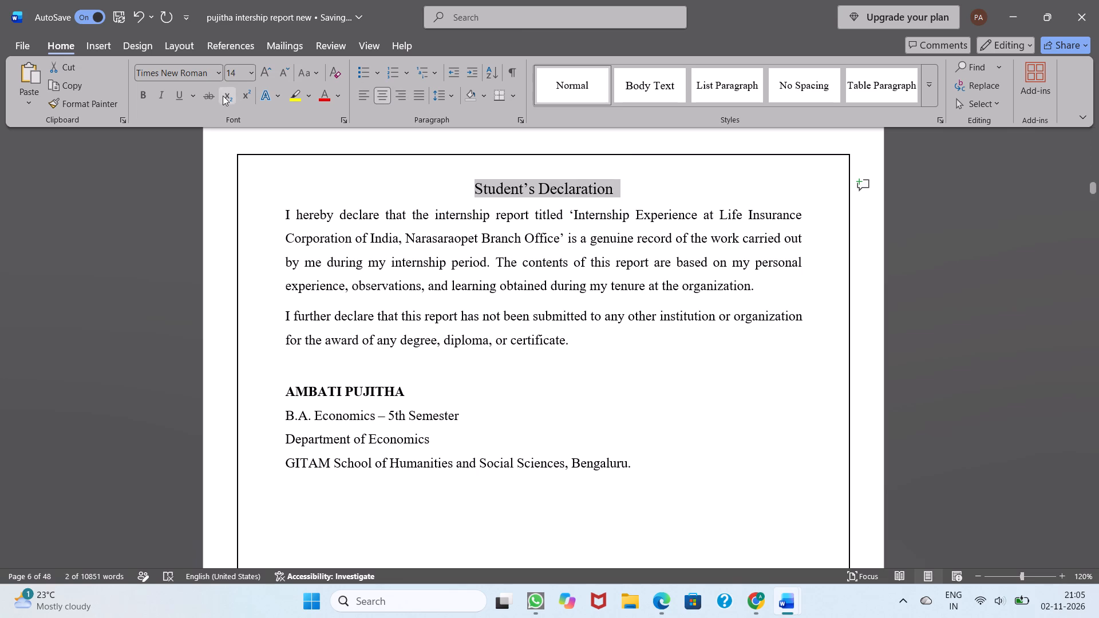
pyautogui.click(139, 92)
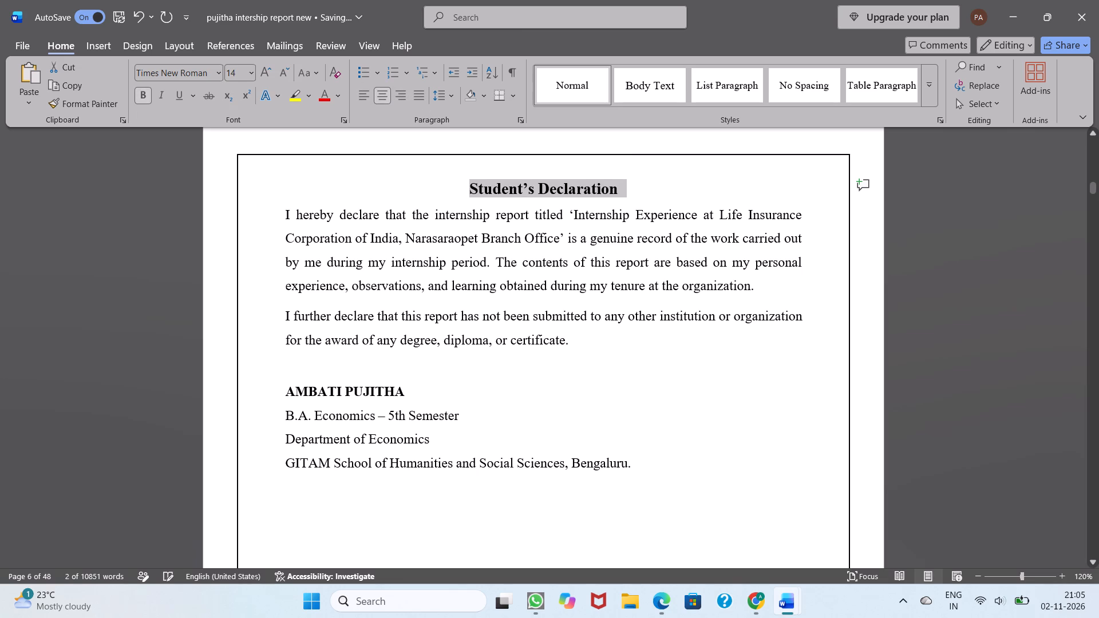
pyautogui.click(580, 366)
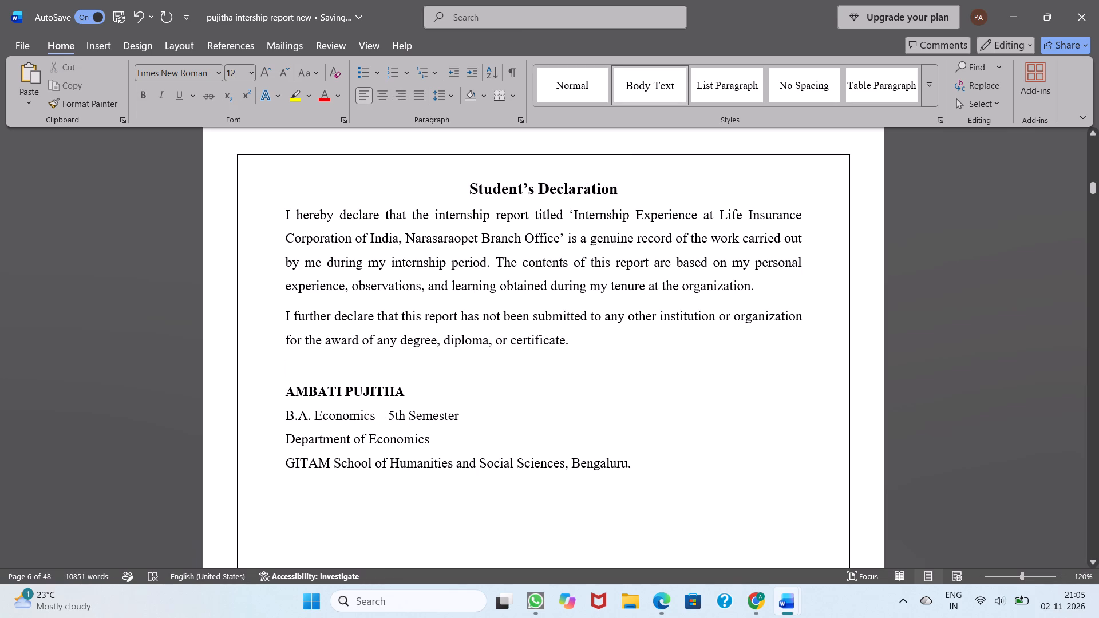
# Insert one blank line between the Student's Declaration heading and the declaration text.
pyautogui.keyDown('ctrl'); pyautogui.scroll(-1, 331, 397); pyautogui.keyUp('ctrl')
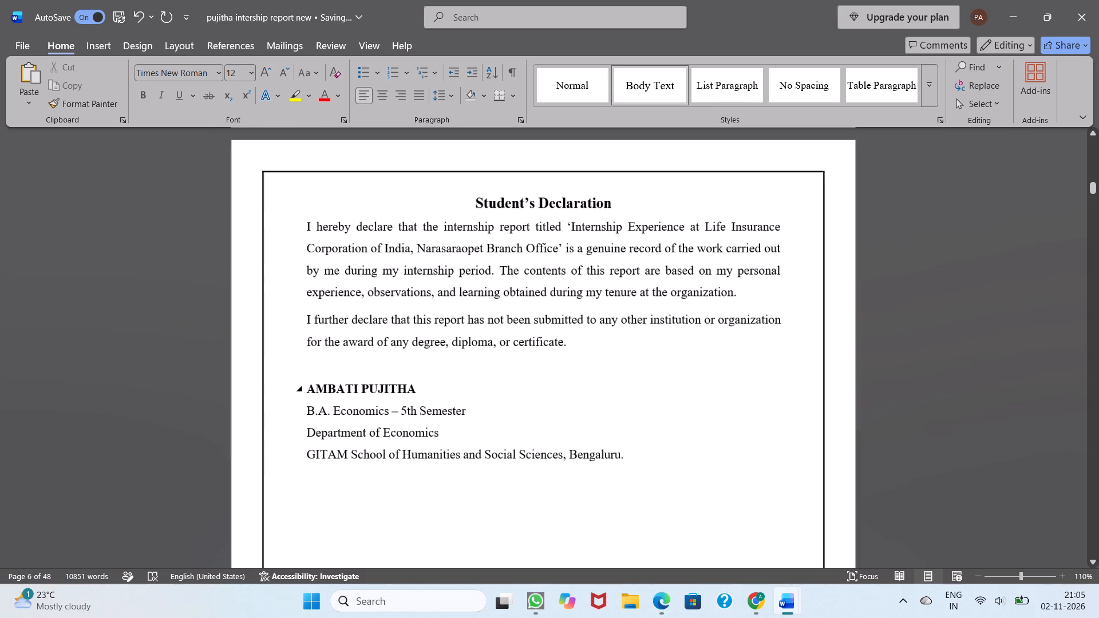
pyautogui.click(620, 204)
pyautogui.press('Return')
pyautogui.press('Return')
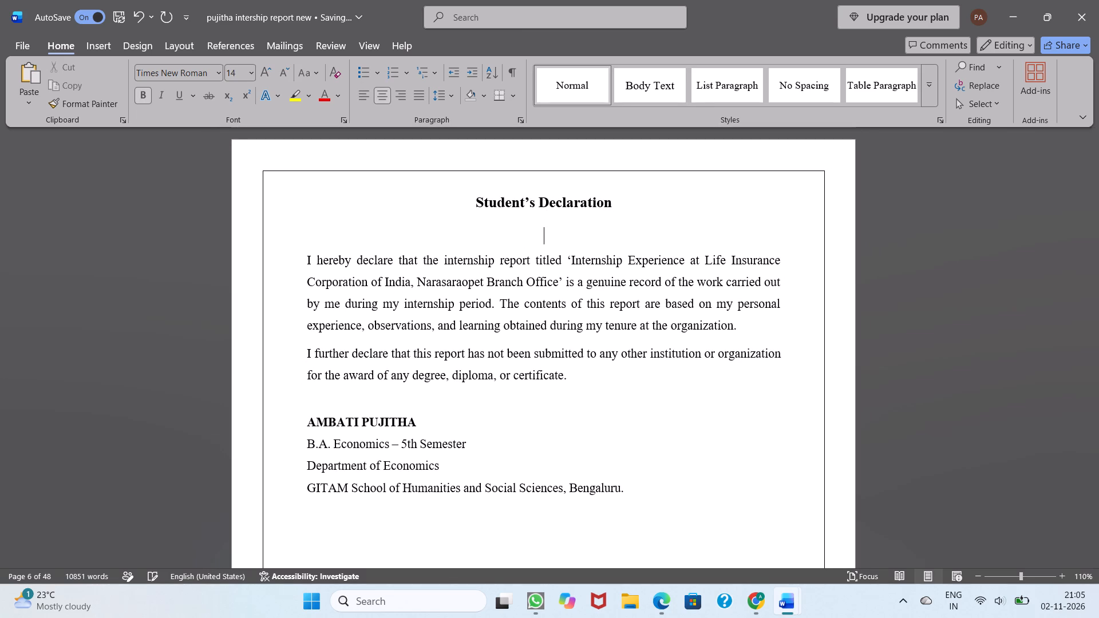
pyautogui.press('BackSpace')
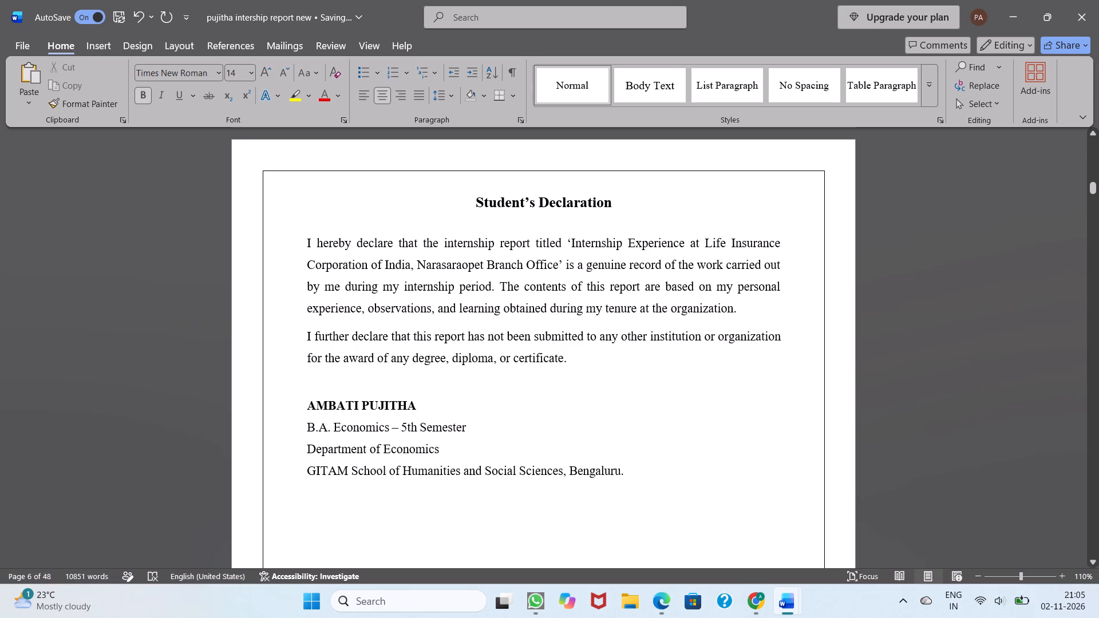
# Insert an extra blank line above the student's name in the declaration's signature block.
pyautogui.click(309, 405)
pyautogui.press('Return')
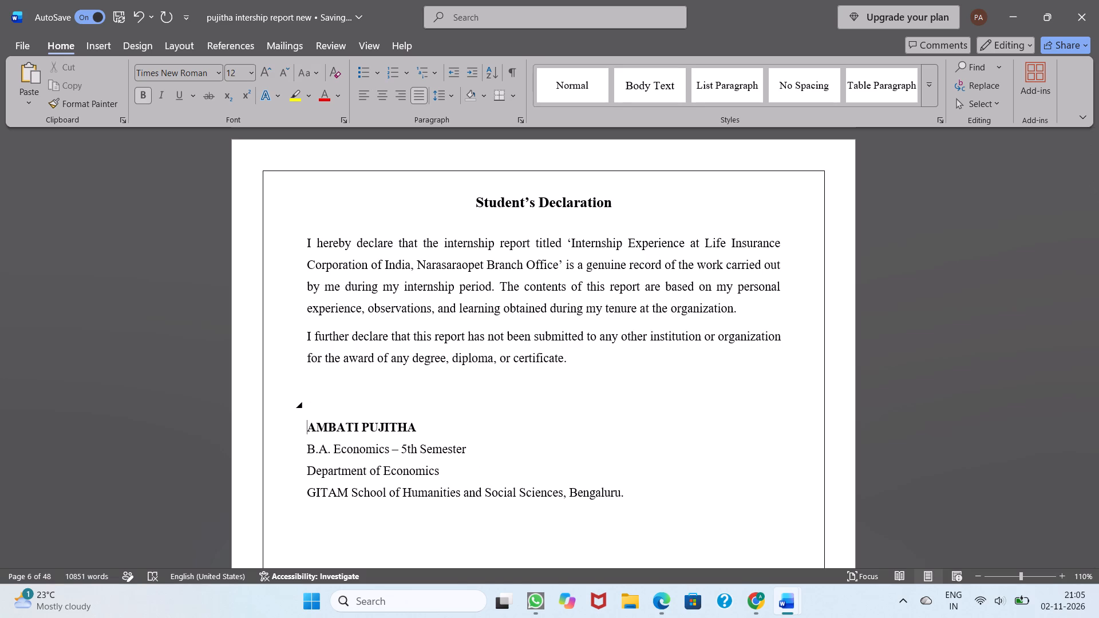
# Apply the Normal style to the CERTIFICATE heading on page 7.
pyautogui.scroll(-1, 309, 405)
pyautogui.scroll(1, 309, 405)
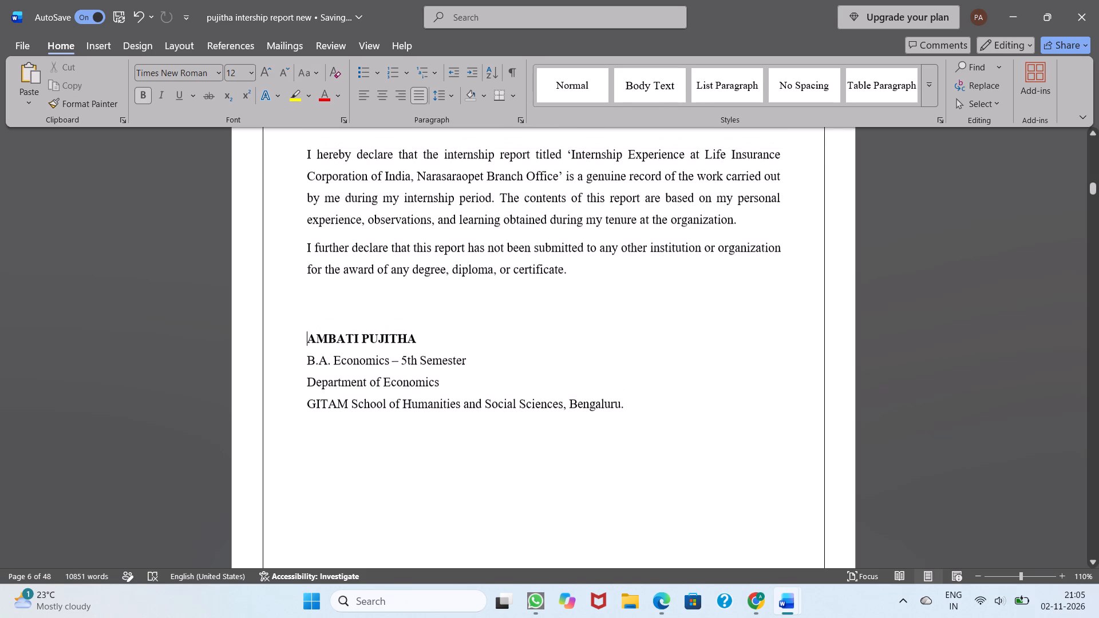
pyautogui.scroll(1, 309, 405)
pyautogui.scroll(-3, 309, 405)
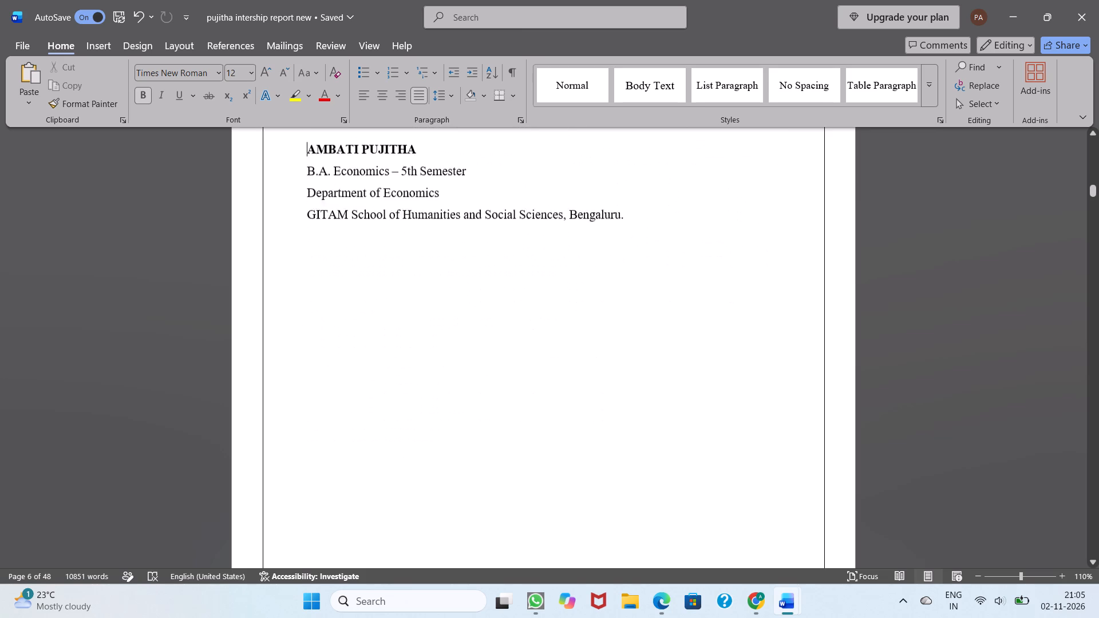
pyautogui.scroll(-4, 309, 405)
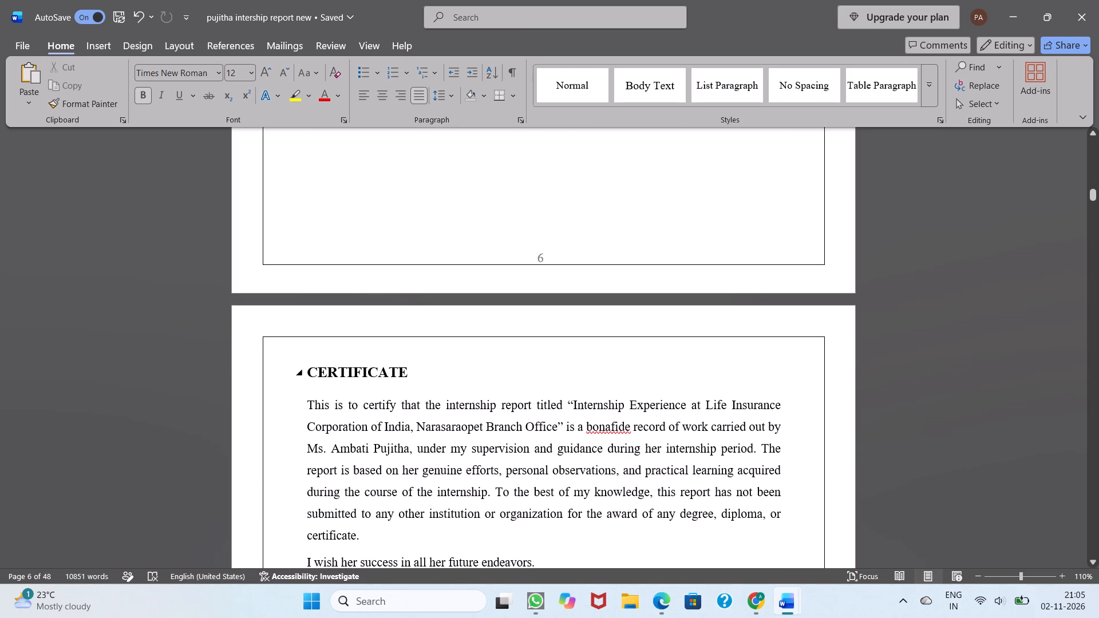
pyautogui.click(305, 374)
pyautogui.moveTo(305, 374); pyautogui.dragTo(409, 377)
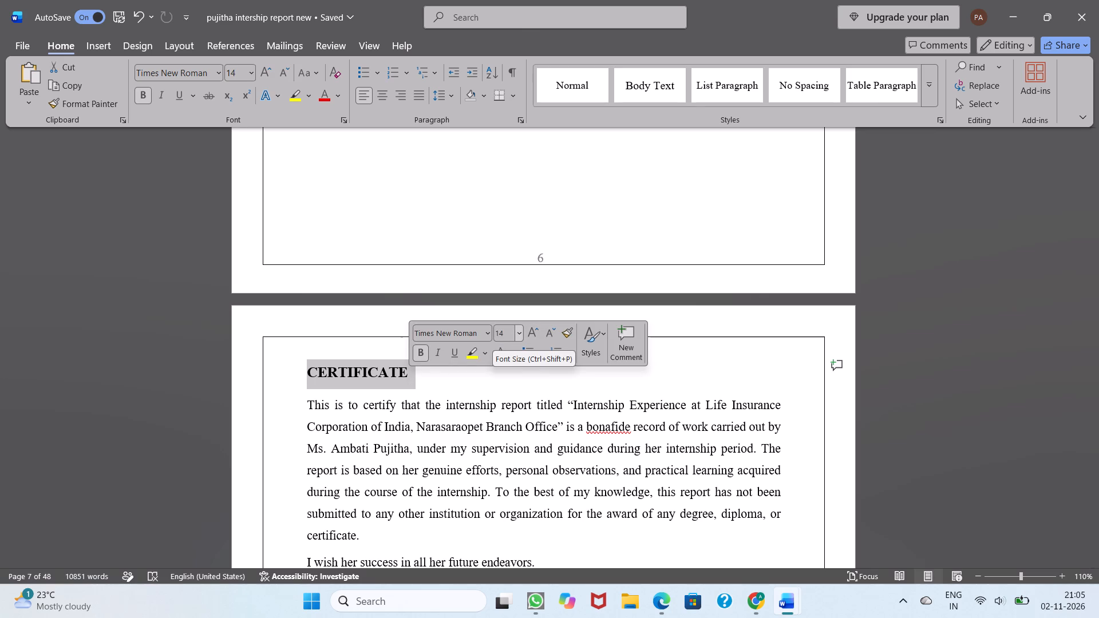
pyautogui.click(573, 94)
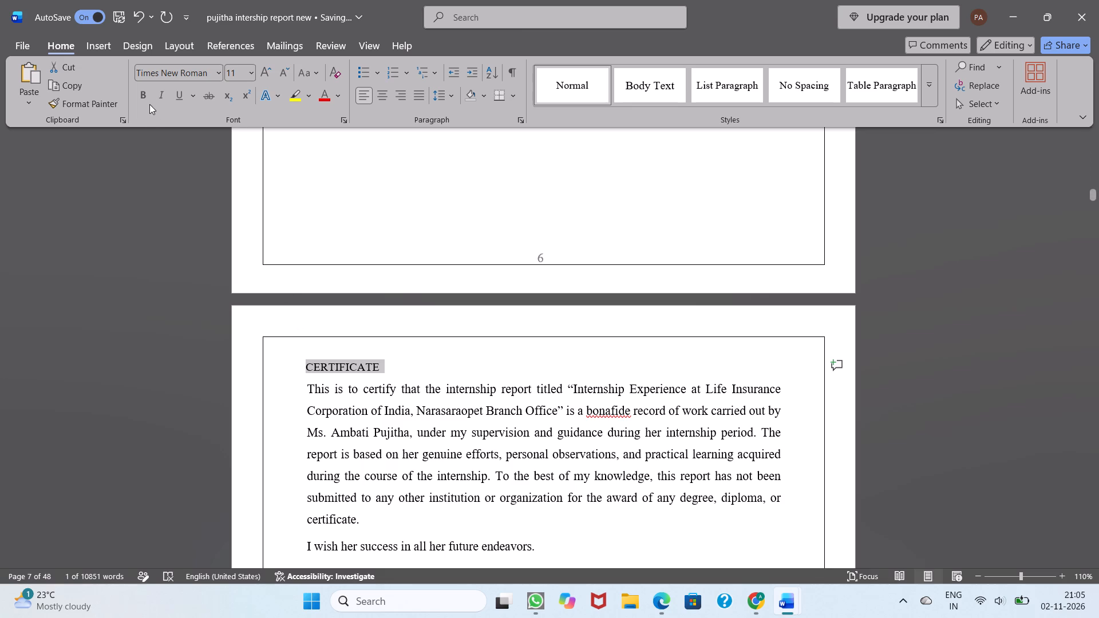
# Format the CERTIFICATE heading on page 7 as 14 pt bold and centre it.
pyautogui.click(254, 69)
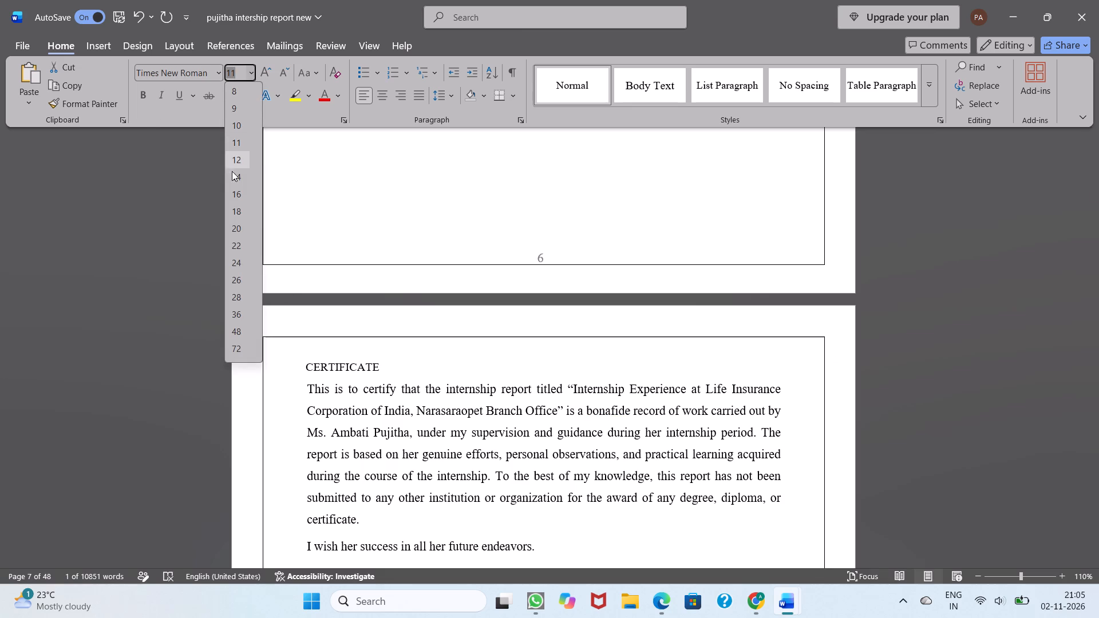
pyautogui.click(232, 175)
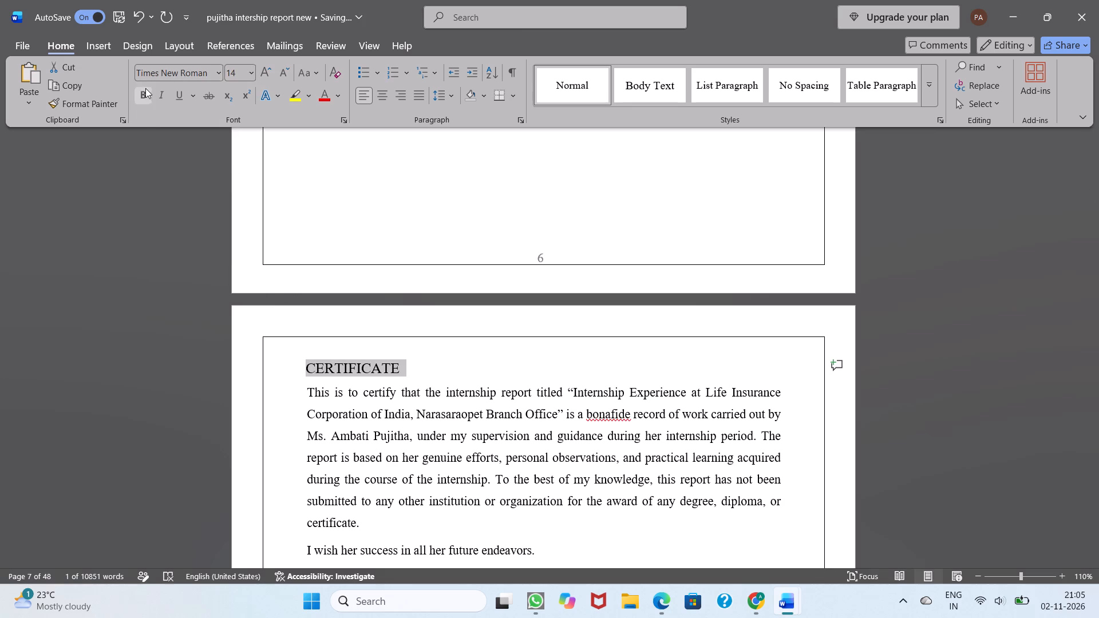
pyautogui.click(147, 89)
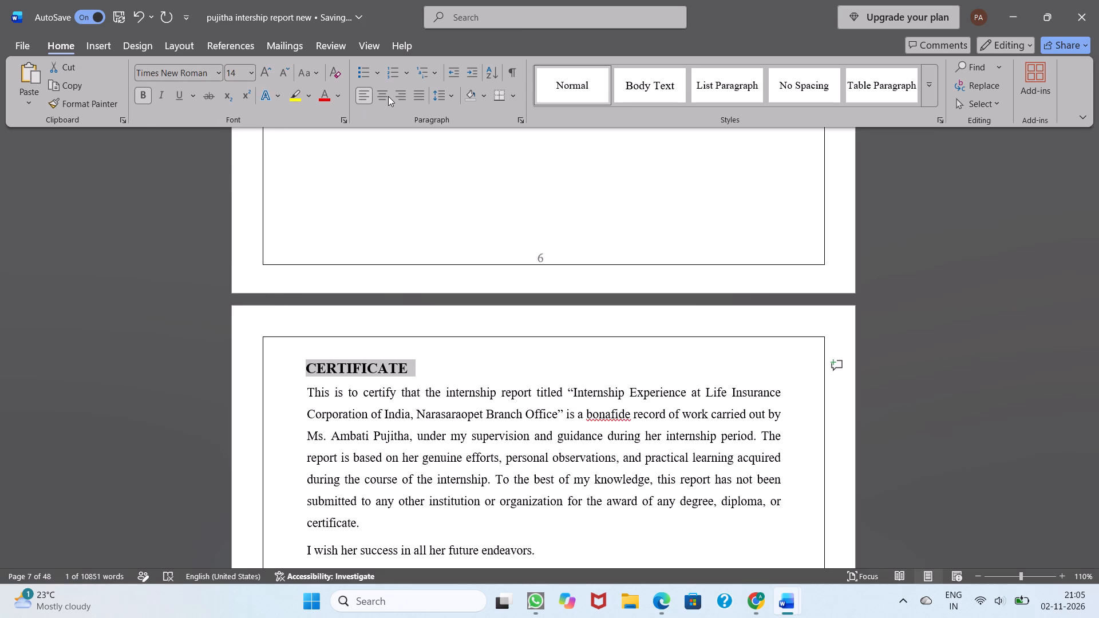
pyautogui.click(386, 96)
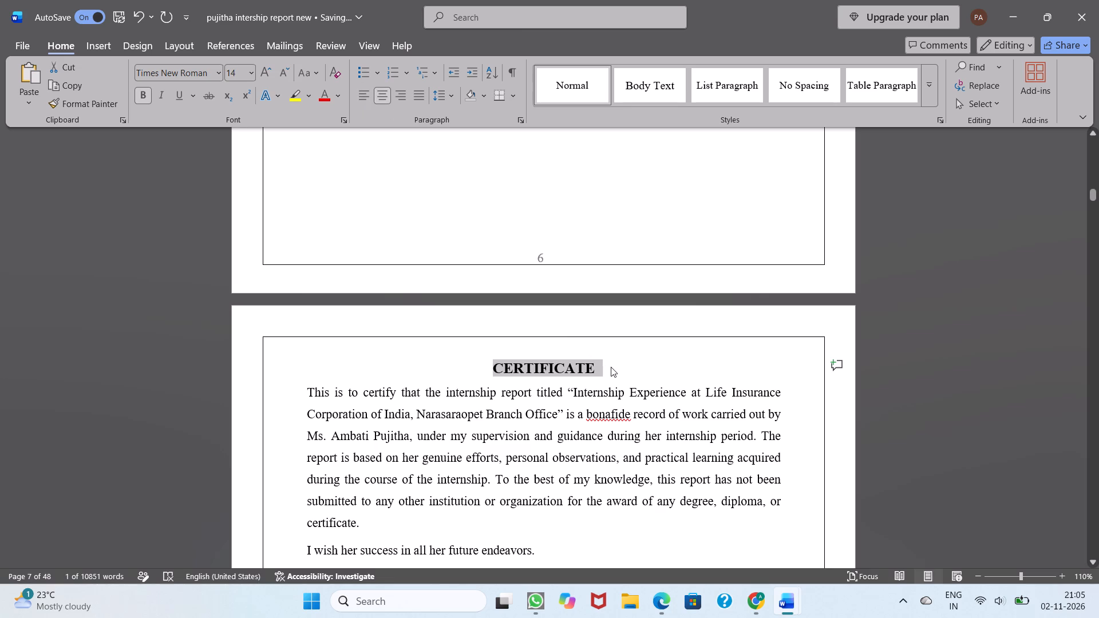
# Insert a blank line between the CERTIFICATE heading and the certificate text.
pyautogui.click(611, 367)
pyautogui.press('Return')
pyautogui.press('Return')
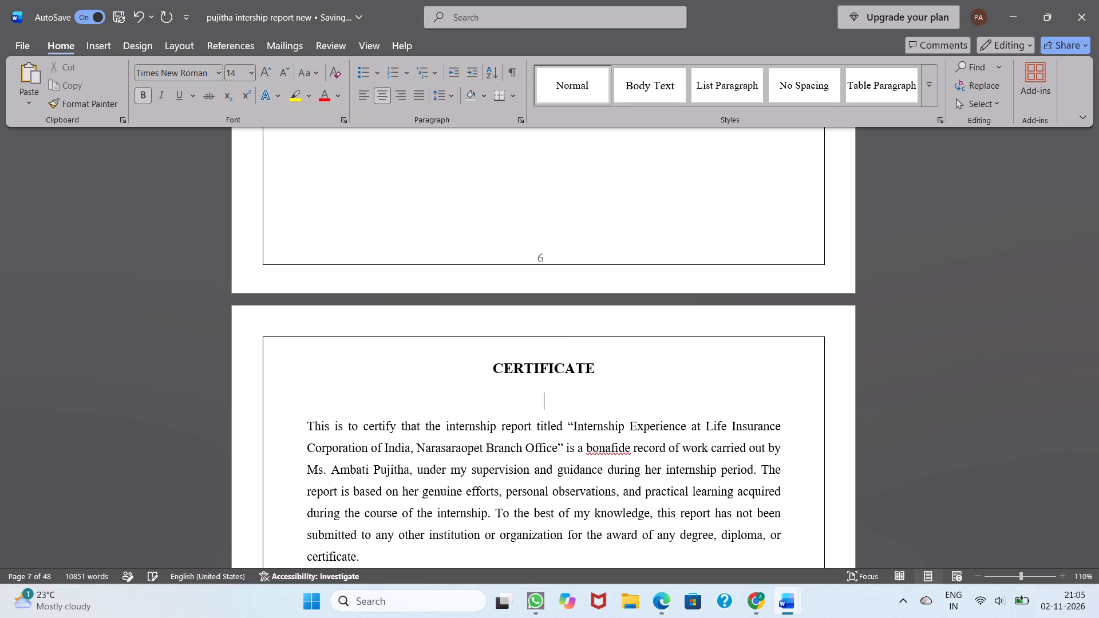
# Insert an extra blank line above the supervisor's name in the certificate's signature block.
pyautogui.scroll(-2, 611, 367)
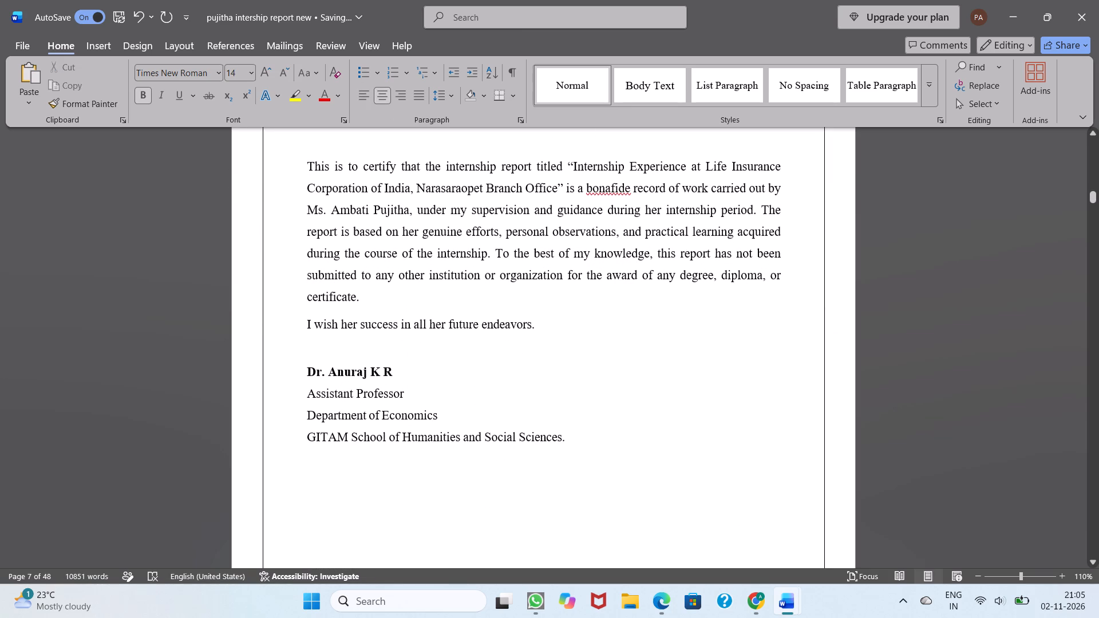
pyautogui.click(309, 376)
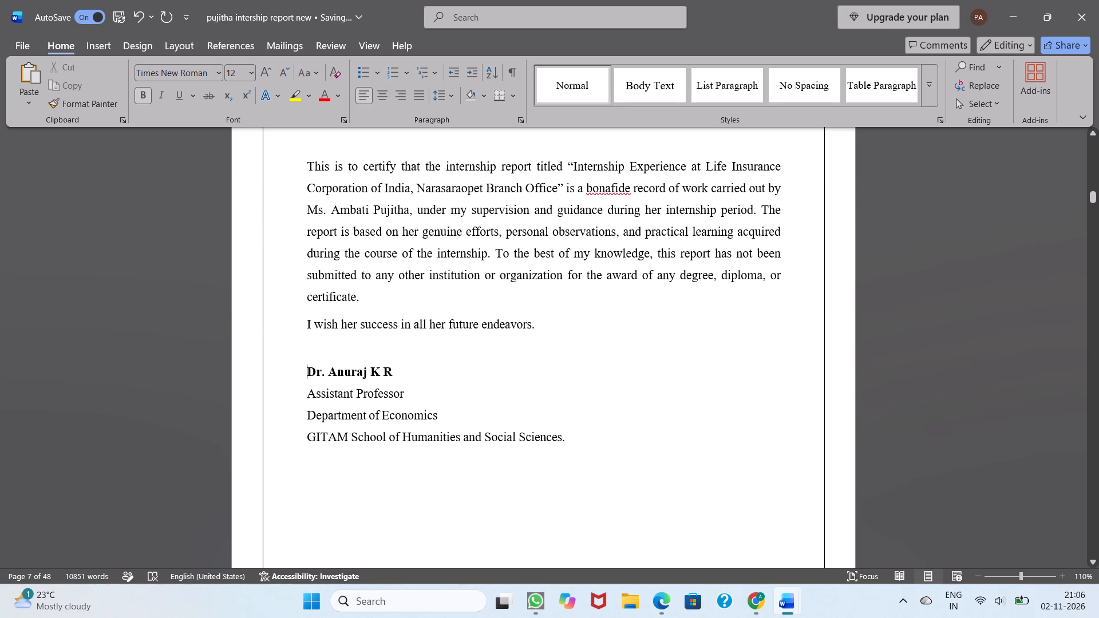
pyautogui.press('Return')
# Replace the line break before the first declaration paragraph to widen the gap under the Student's Declaration heading.
pyautogui.scroll(4, 309, 376)
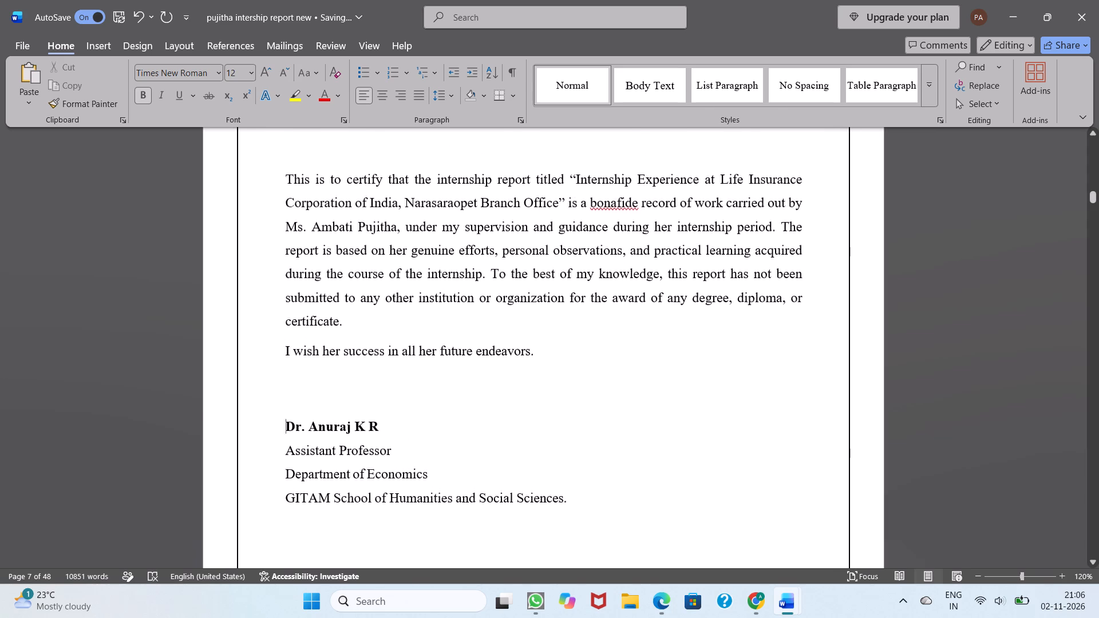
pyautogui.scroll(3, 309, 376)
pyautogui.scroll(-1, 309, 376)
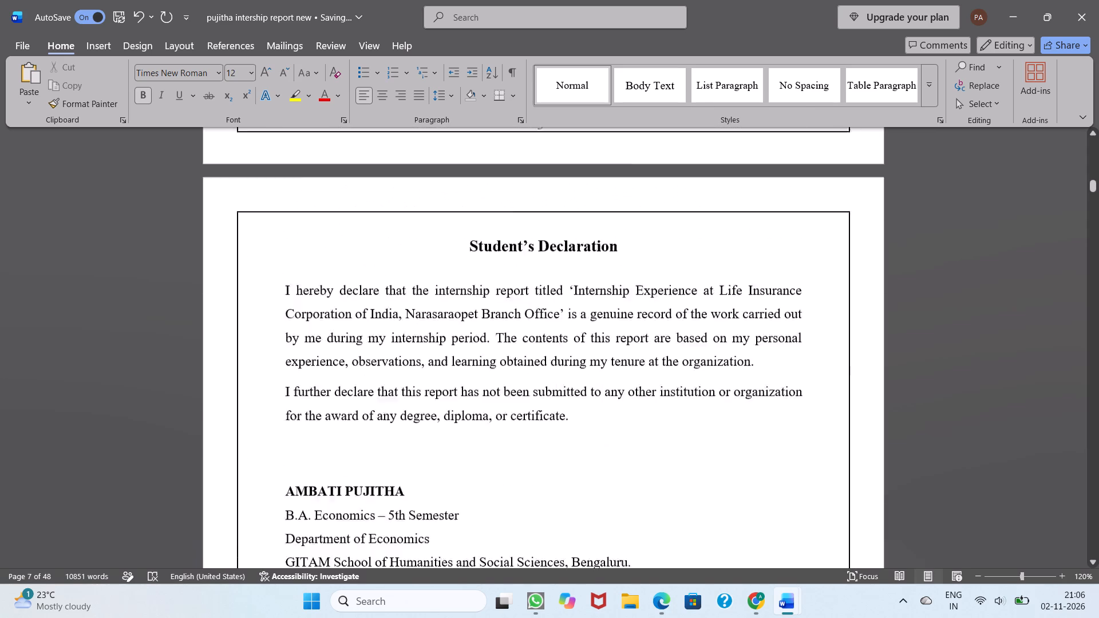
pyautogui.scroll(-1, 309, 376)
pyautogui.scroll(1, 309, 376)
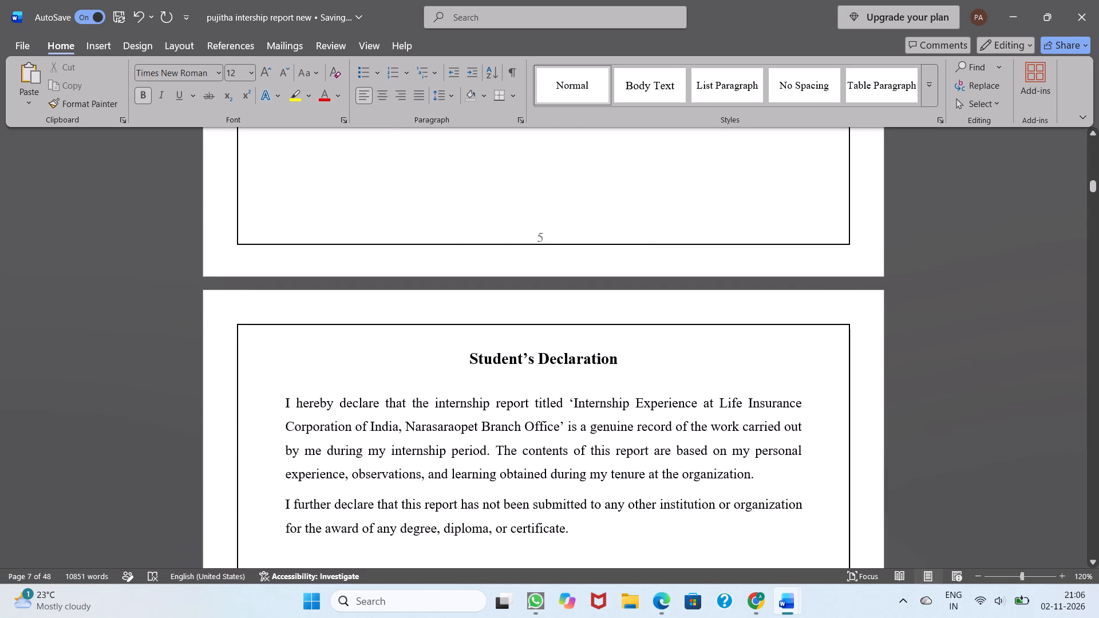
pyautogui.click(278, 403)
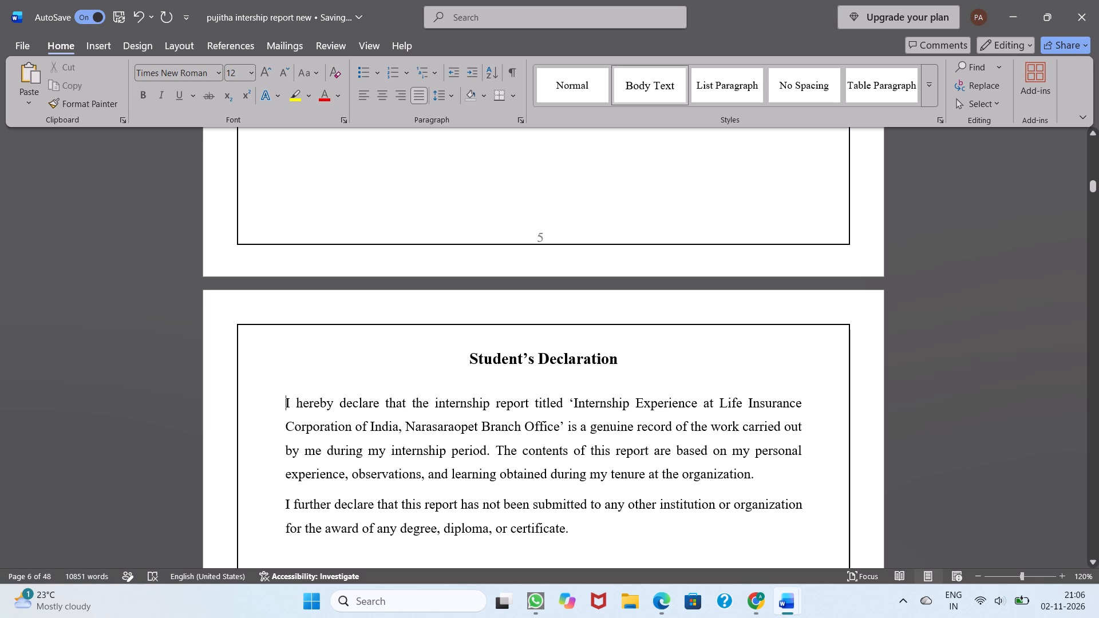
pyautogui.press('BackSpace')
pyautogui.press('Return')
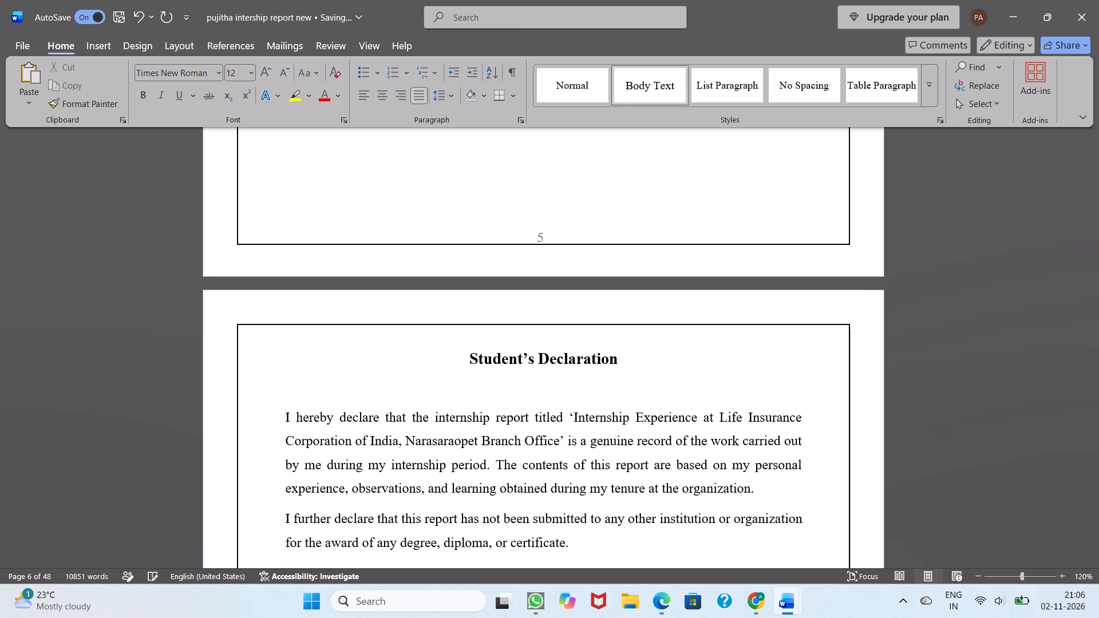
# Remove one blank line between the CERTIFICATE heading and the body text below it.
pyautogui.scroll(-4, 278, 403)
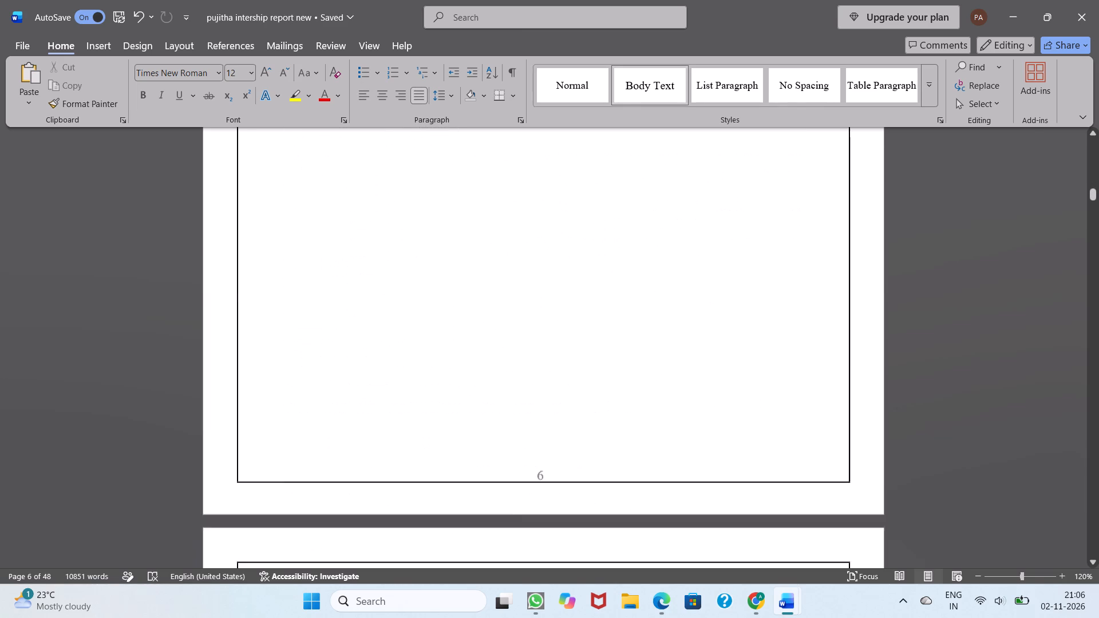
pyautogui.scroll(-2, 278, 403)
pyautogui.scroll(2, 278, 403)
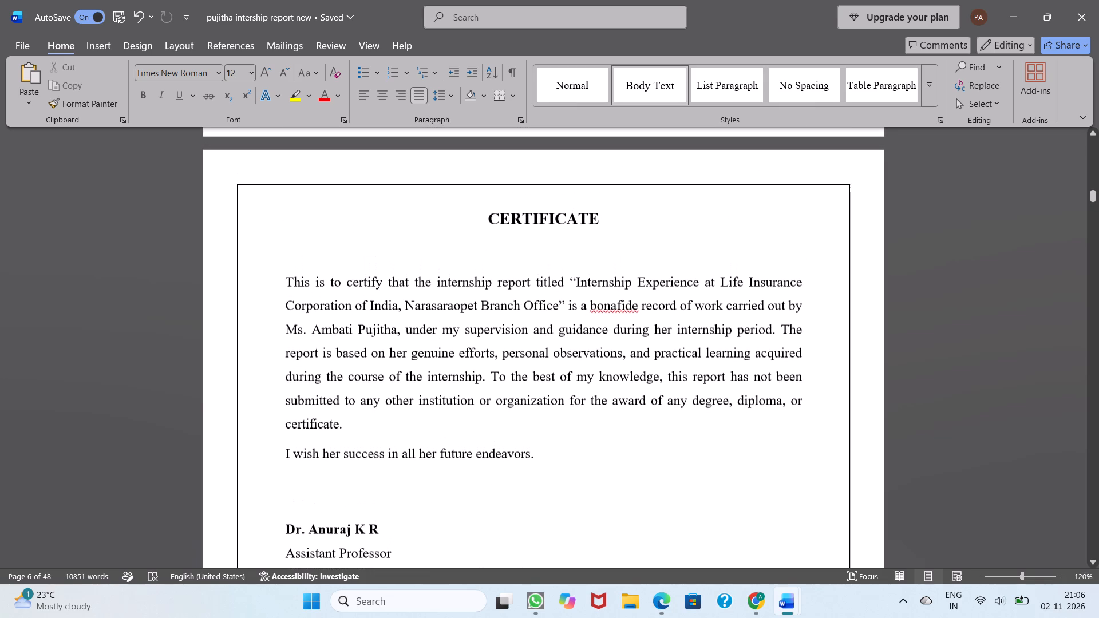
pyautogui.click(285, 276)
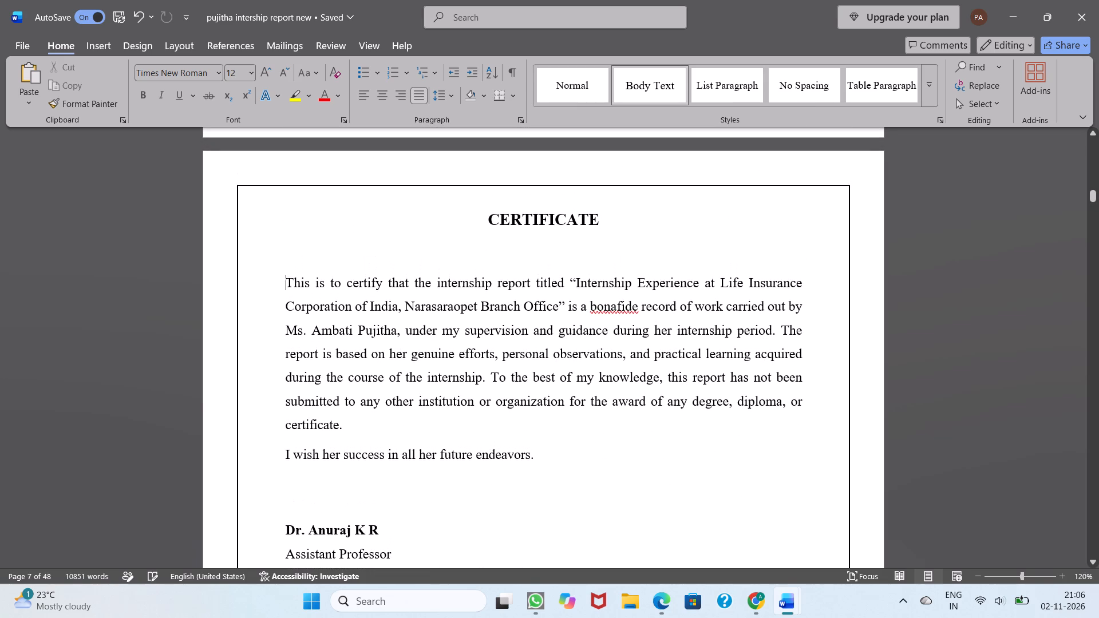
pyautogui.press('BackSpace')
# Apply the Normal style to the Acknowledgement heading on page 8.
pyautogui.scroll(-4, 285, 276)
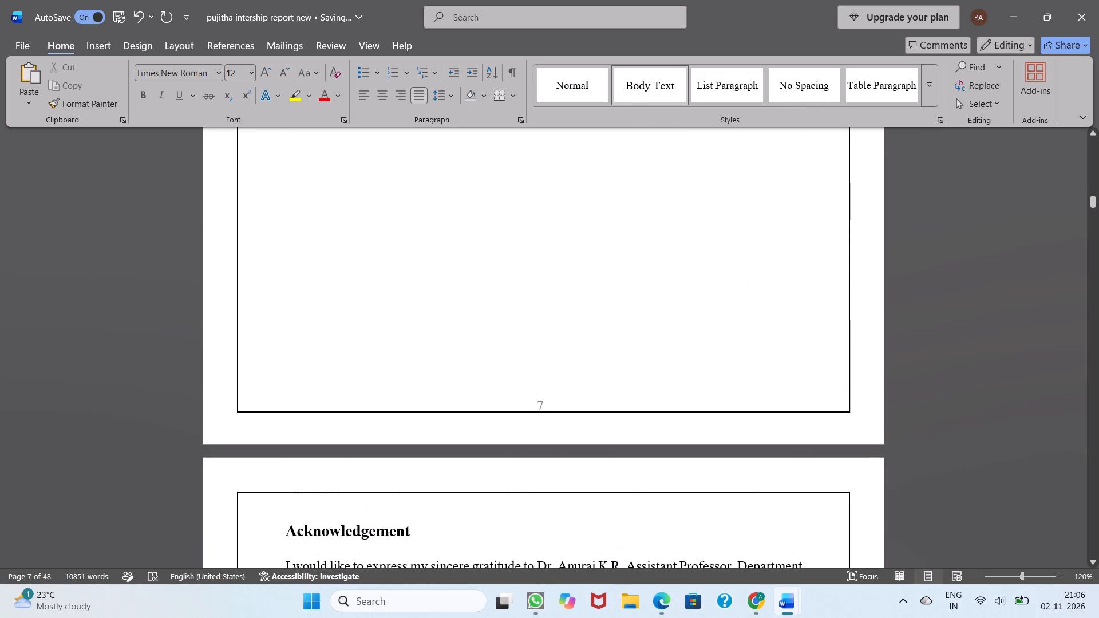
pyautogui.scroll(-1, 314, 391)
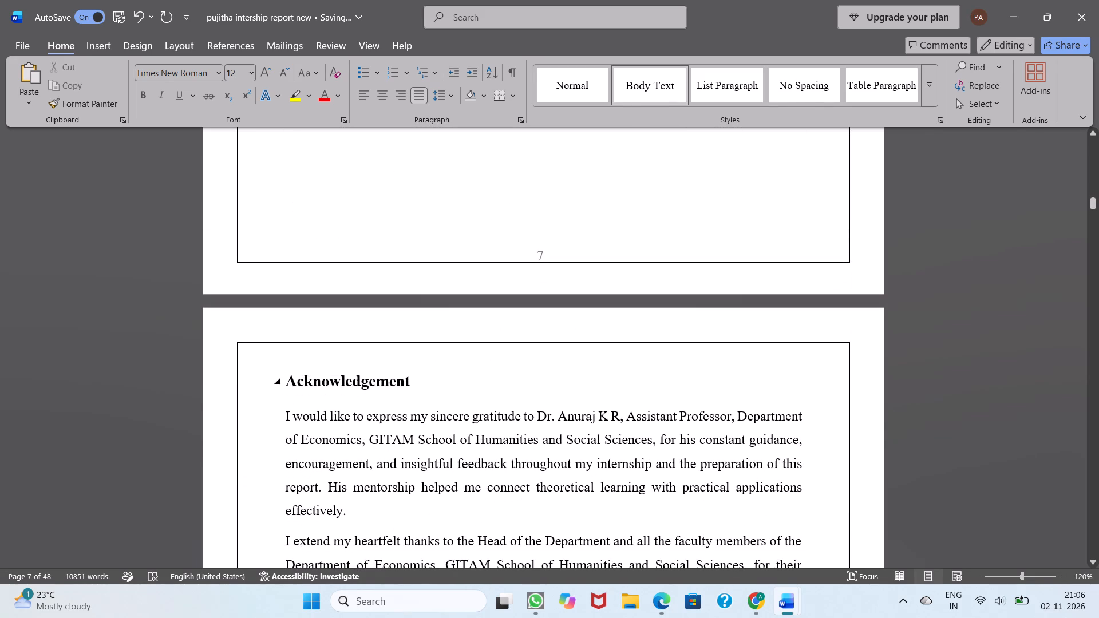
pyautogui.moveTo(285, 377); pyautogui.dragTo(431, 369)
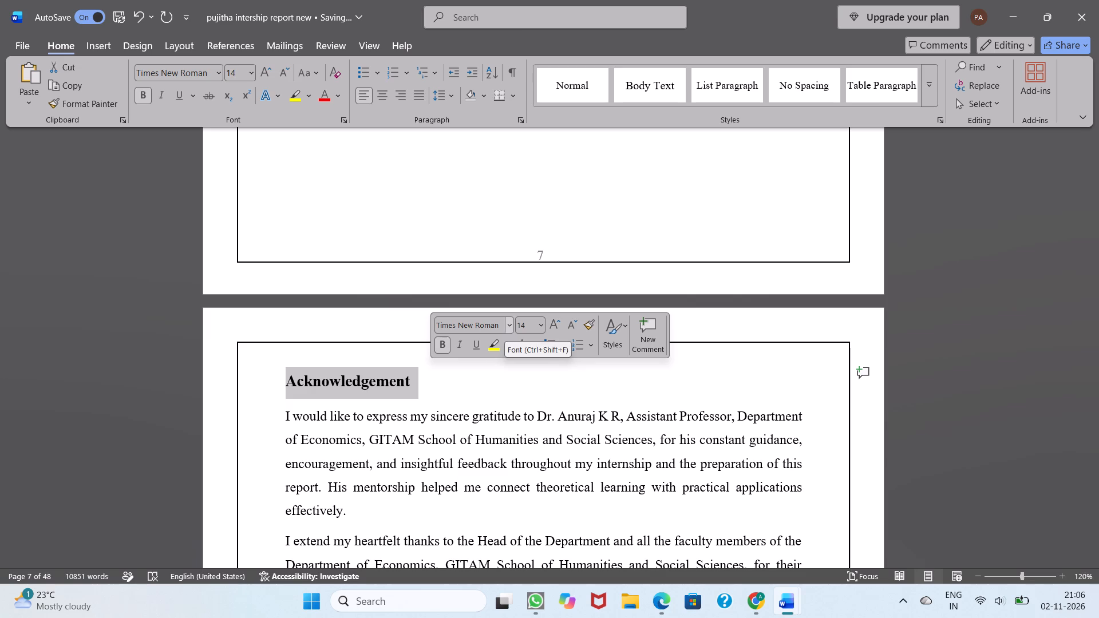
pyautogui.click(576, 88)
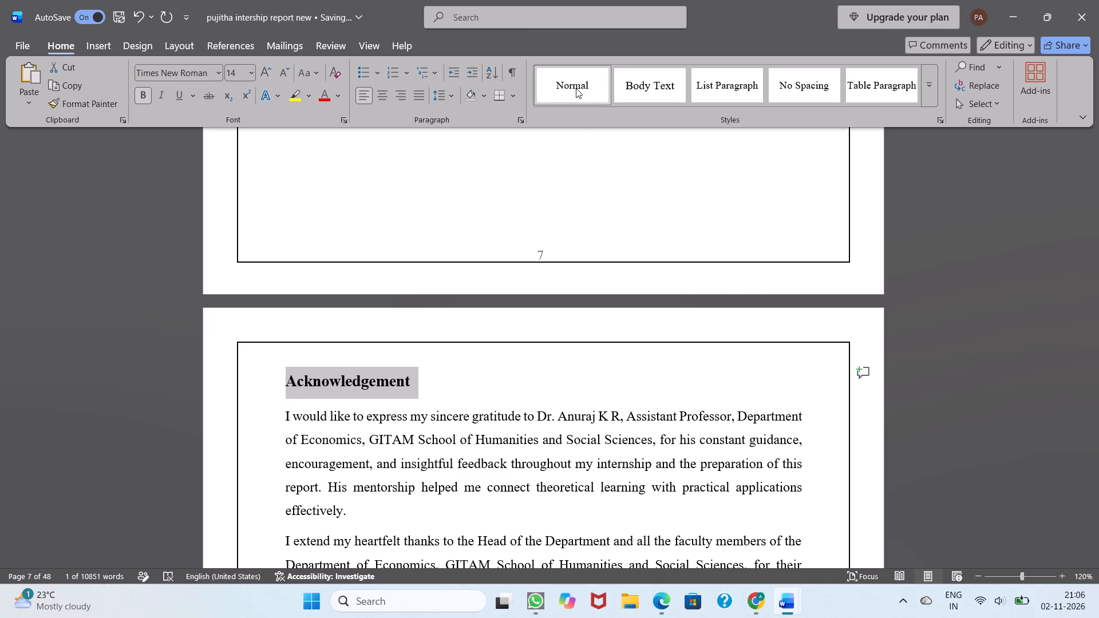
# Format the Acknowledgement heading on page 8 as 14 pt bold and centre it.
pyautogui.click(250, 77)
pyautogui.click(240, 178)
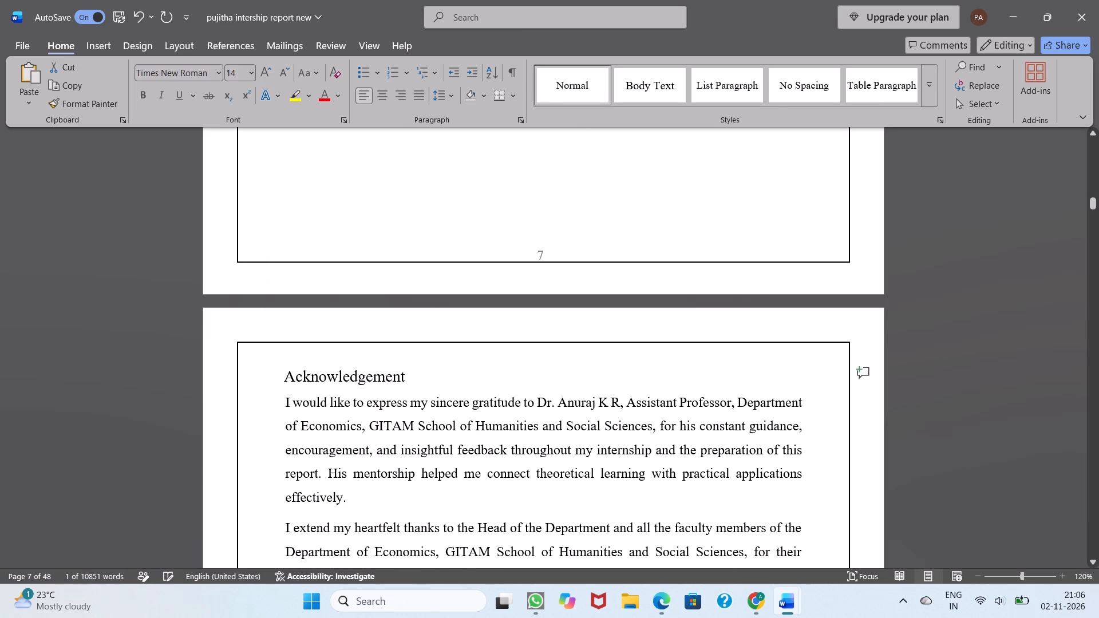
pyautogui.click(139, 90)
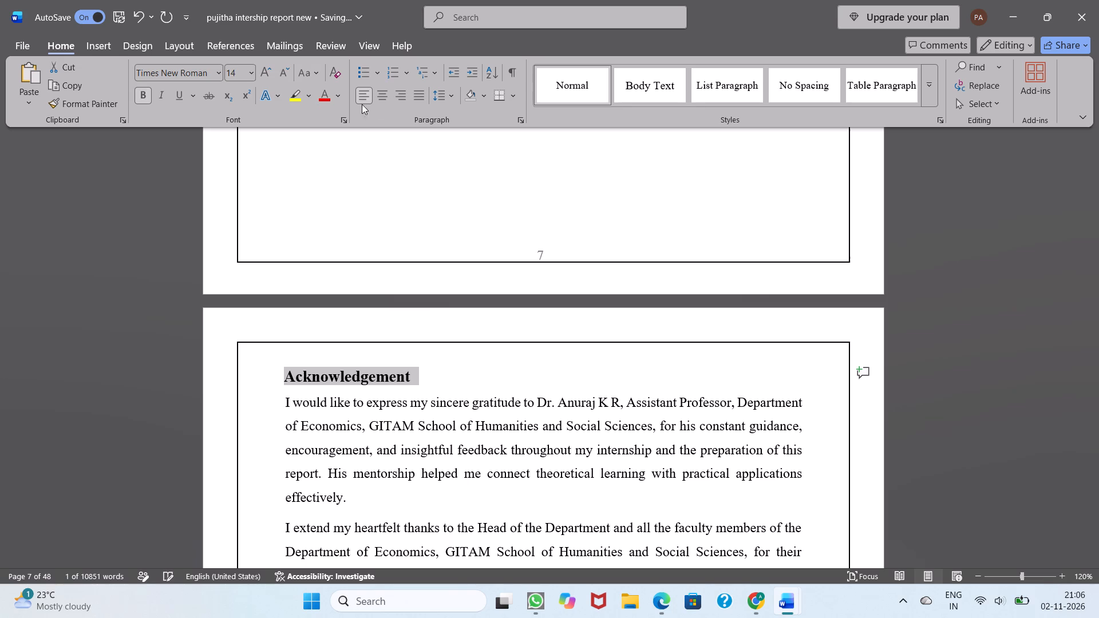
pyautogui.click(386, 95)
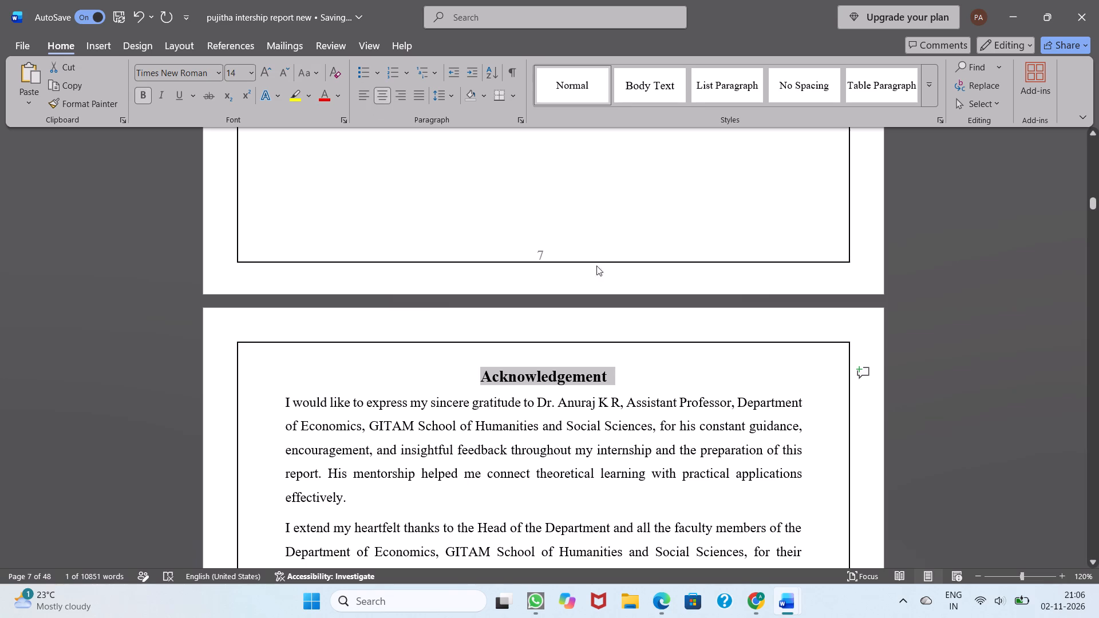
# Insert a blank line between the Acknowledgement heading and the first paragraph below it.
pyautogui.click(626, 372)
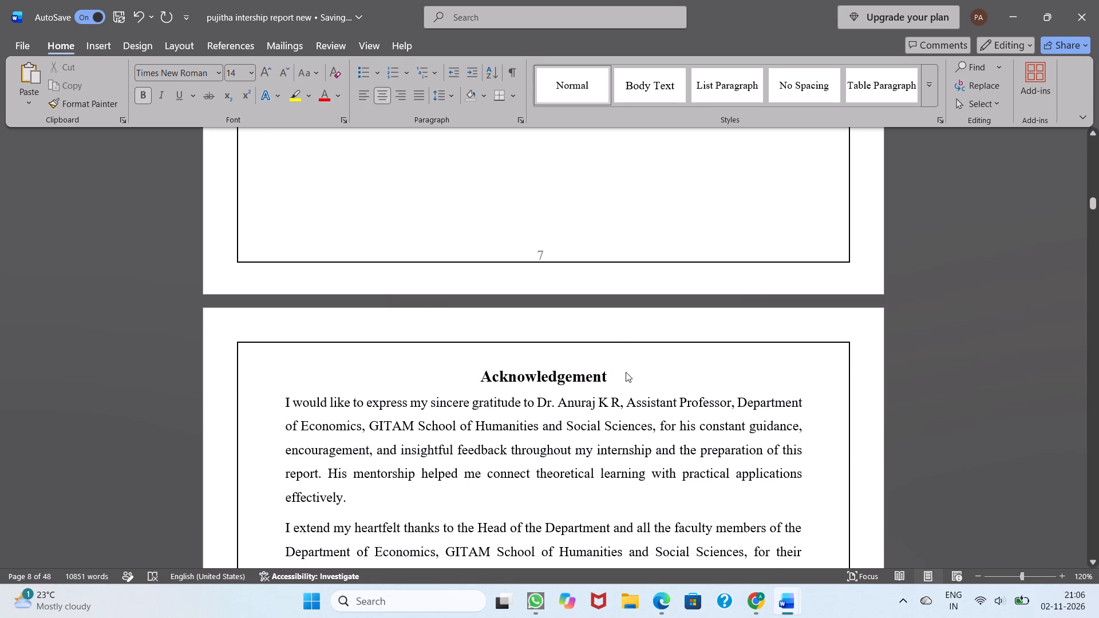
pyautogui.press('Return')
# Insert an extra blank line above the student's name in the acknowledgement's signature block.
pyautogui.scroll(-3, 626, 372)
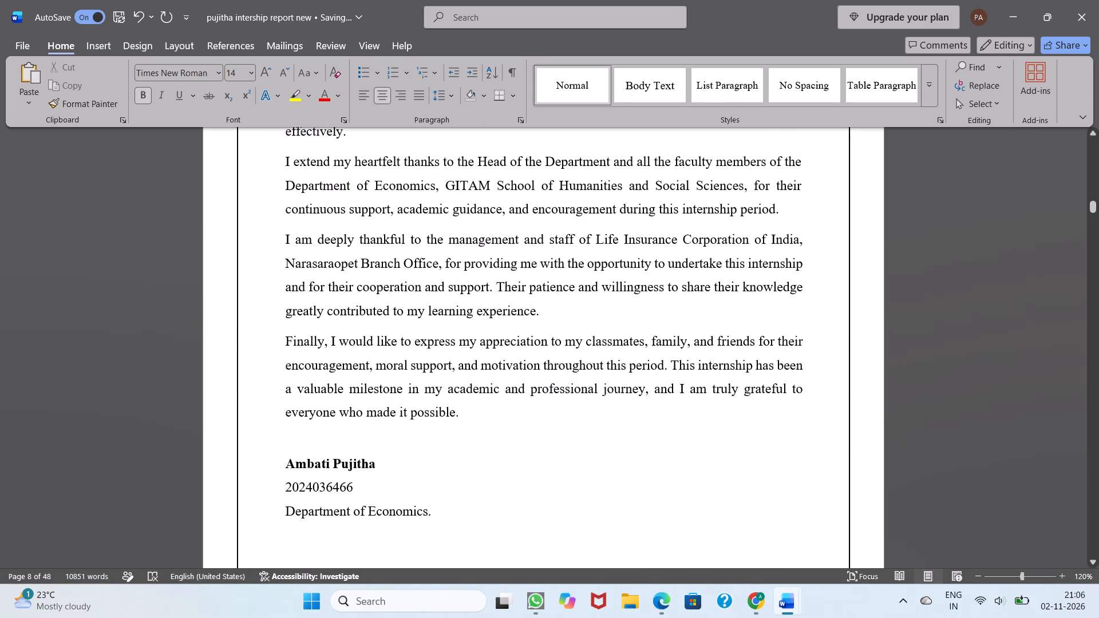
pyautogui.click(284, 468)
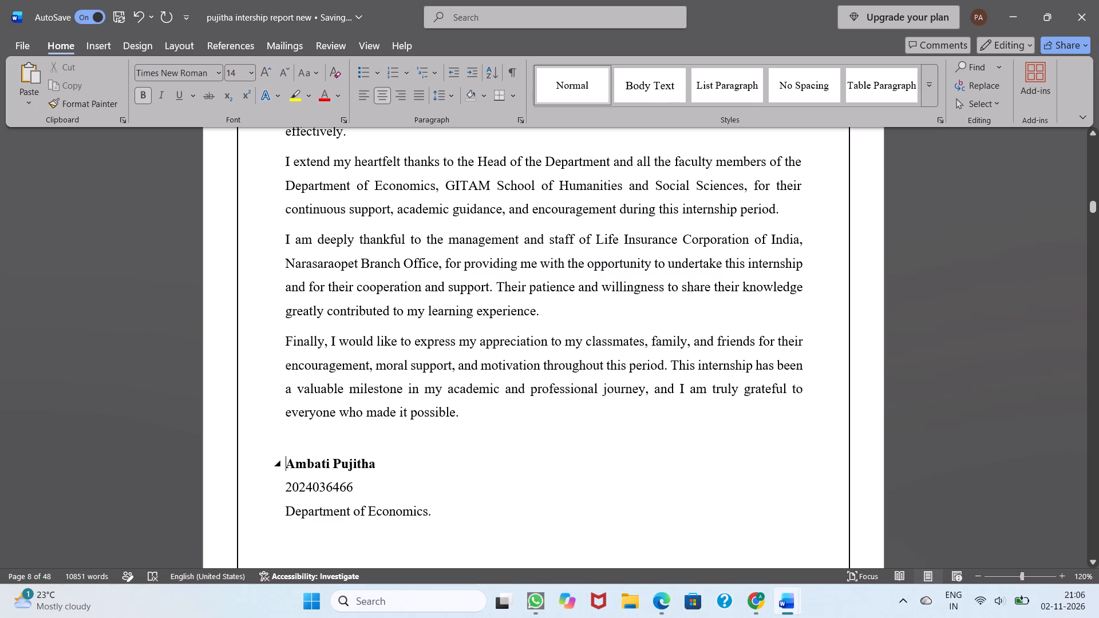
pyautogui.press('Return')
# Review the layout of the remaining report pages, from the Abstract through the numbered chapters to the end of the References.
pyautogui.scroll(-3, 284, 468)
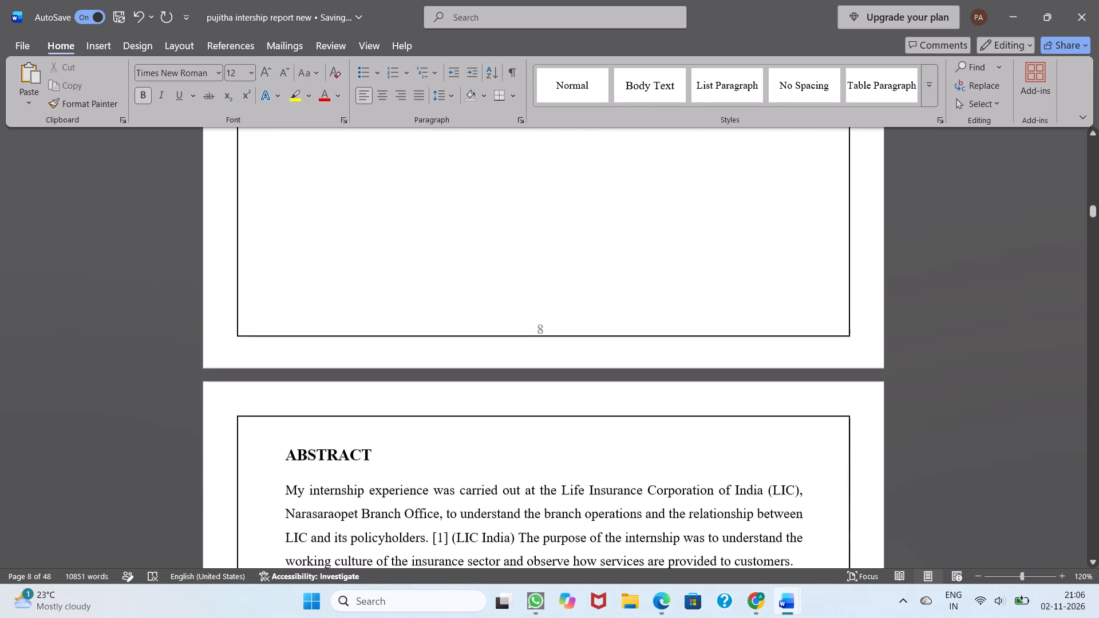
pyautogui.scroll(-2, 284, 468)
pyautogui.scroll(-1, 287, 412)
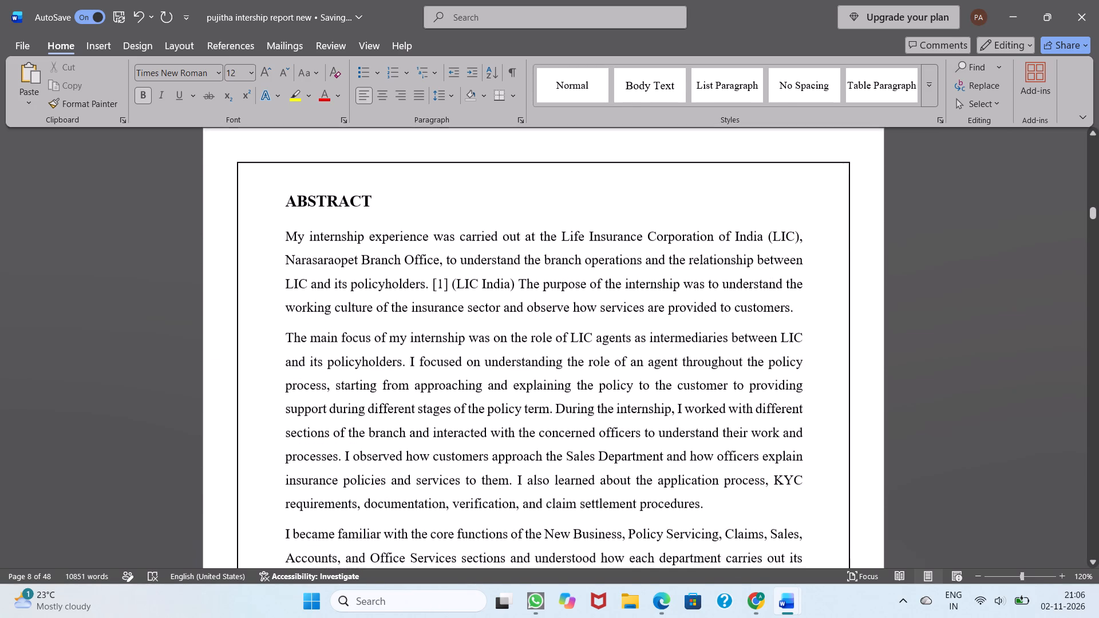
pyautogui.scroll(-2, 287, 412)
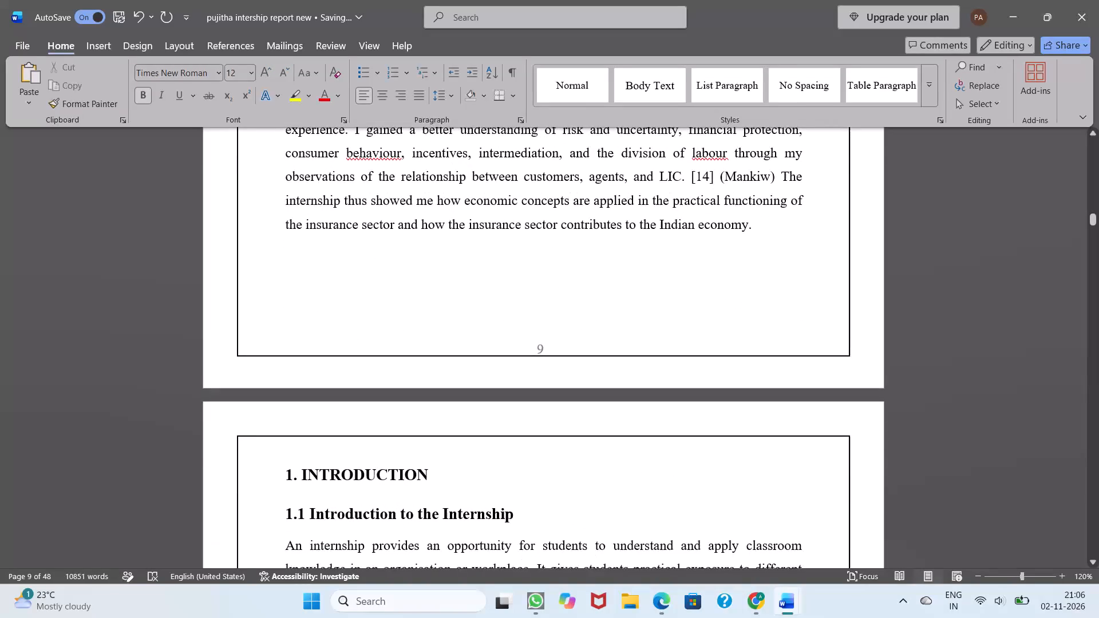
pyautogui.scroll(-4, 287, 412)
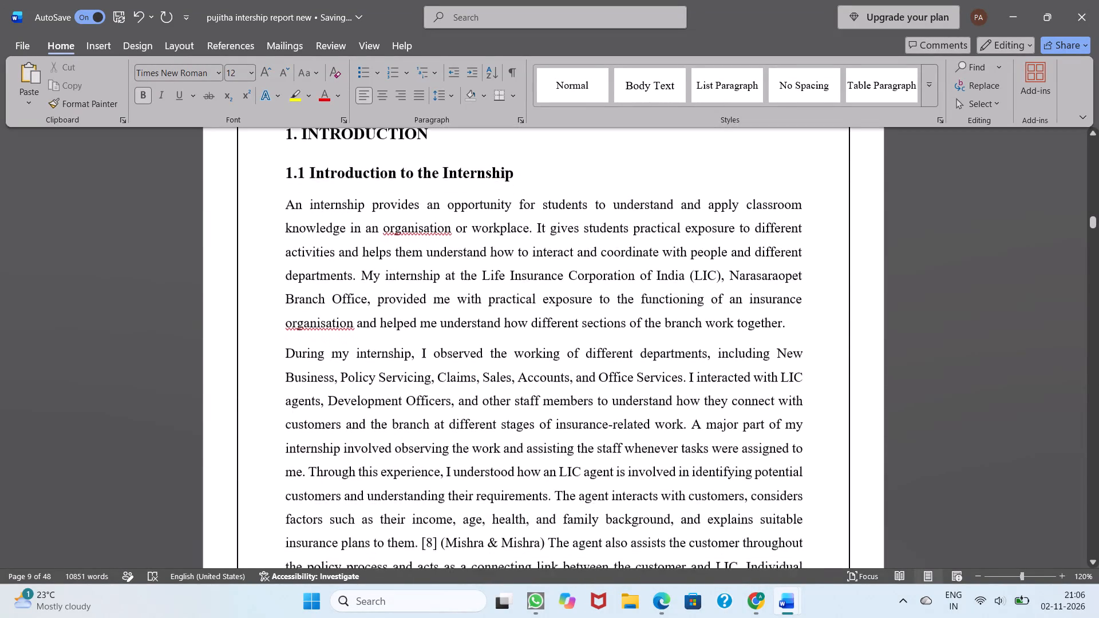
pyautogui.scroll(-4, 287, 412)
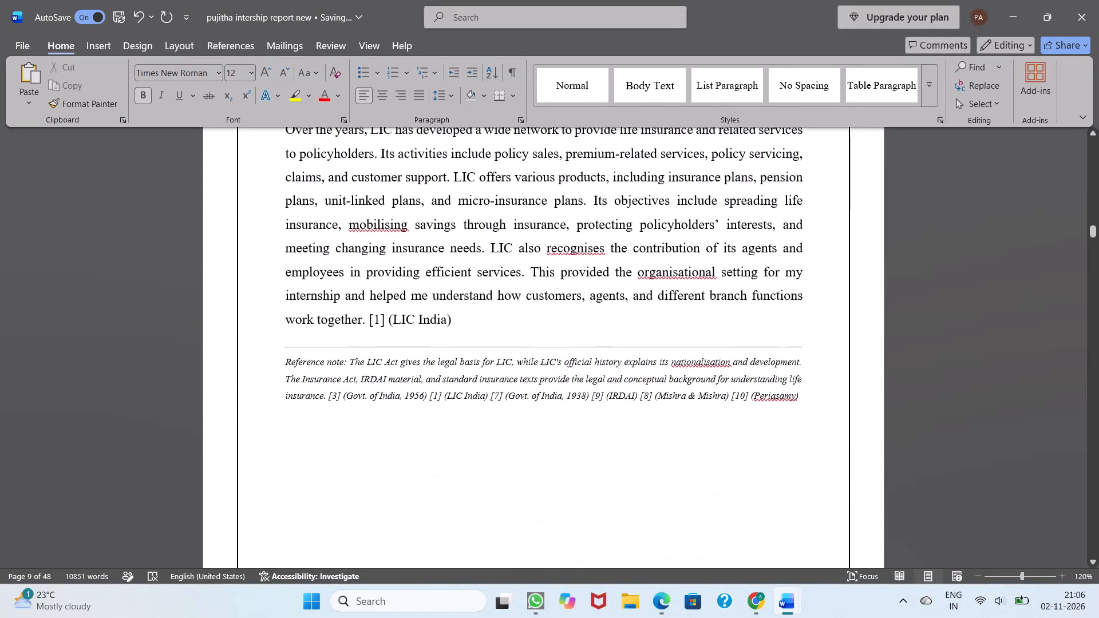
pyautogui.scroll(-3, 287, 412)
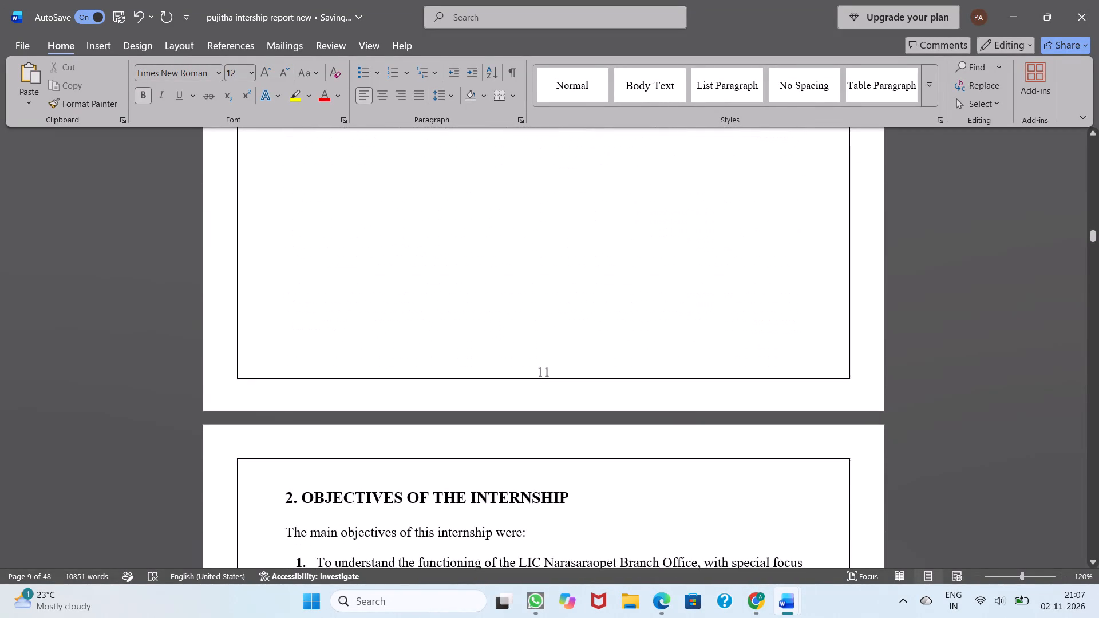
pyautogui.scroll(-9, 287, 412)
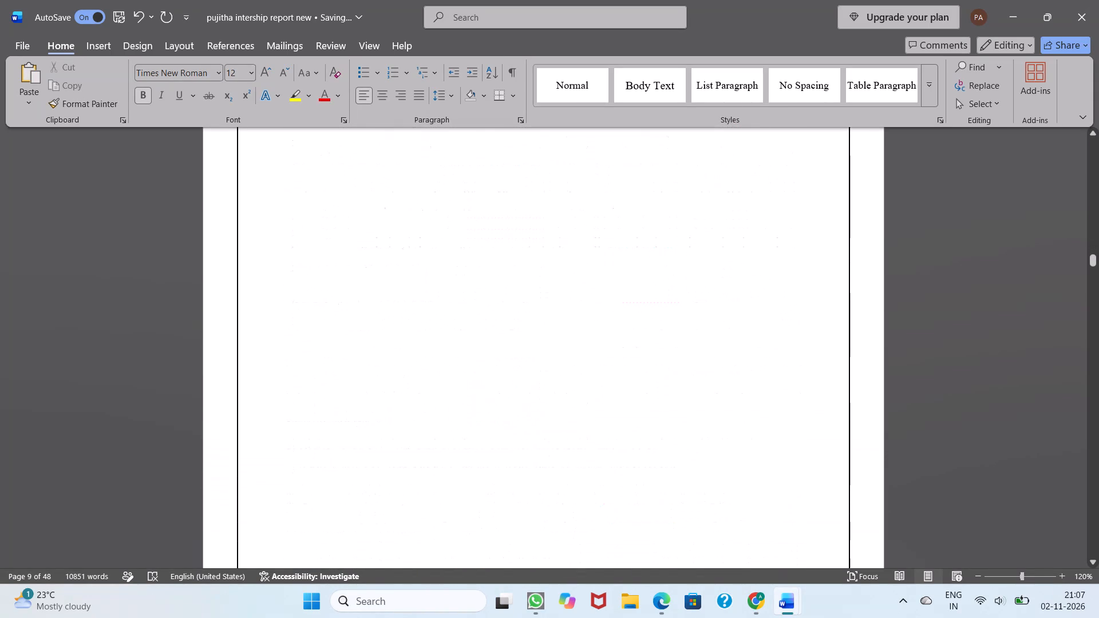
pyautogui.scroll(3, 287, 412)
pyautogui.scroll(-2, 287, 412)
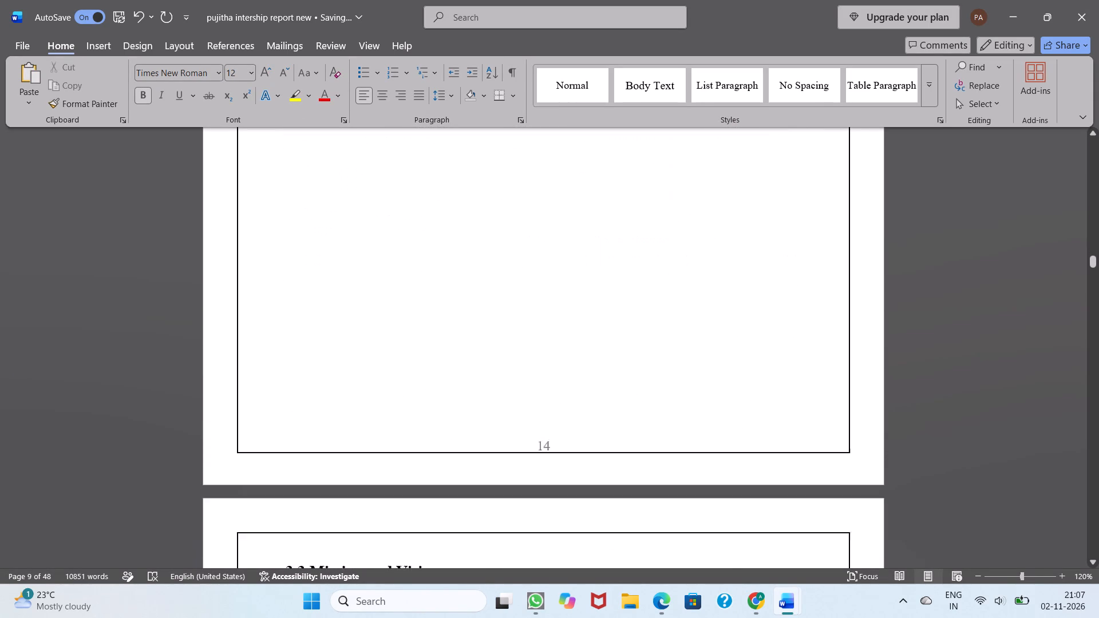
pyautogui.scroll(-3, 287, 412)
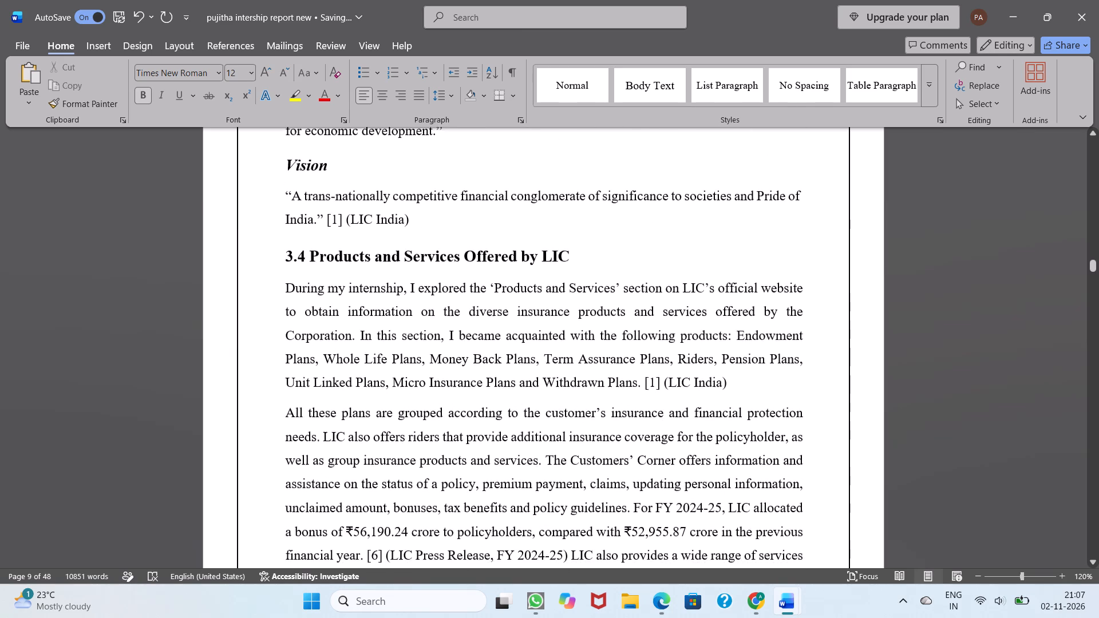
pyautogui.scroll(-4, 287, 412)
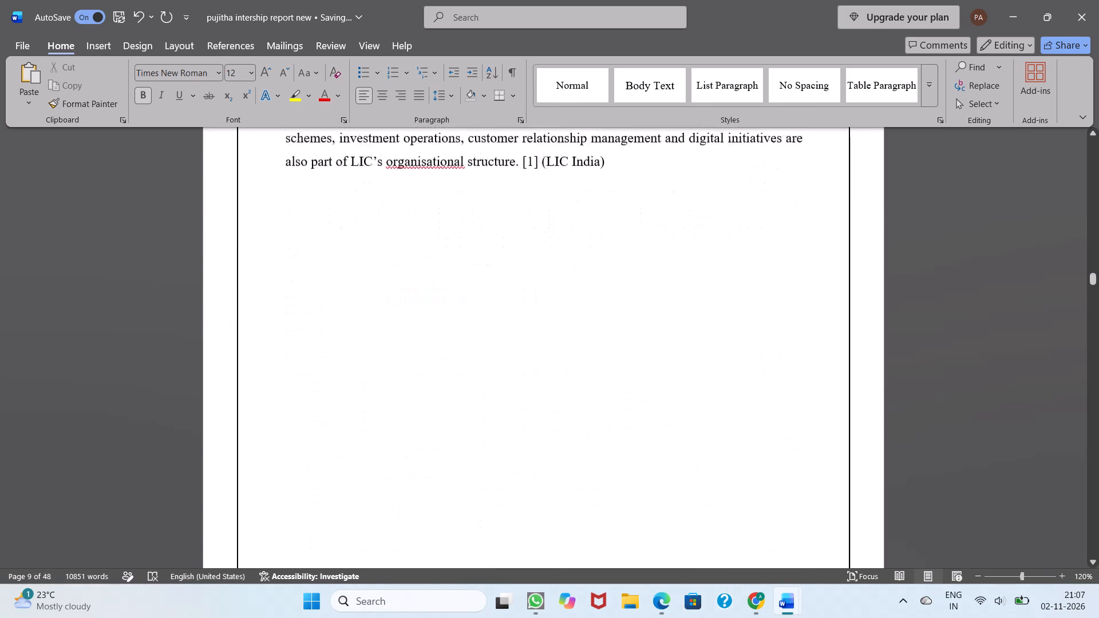
pyautogui.scroll(-3, 287, 412)
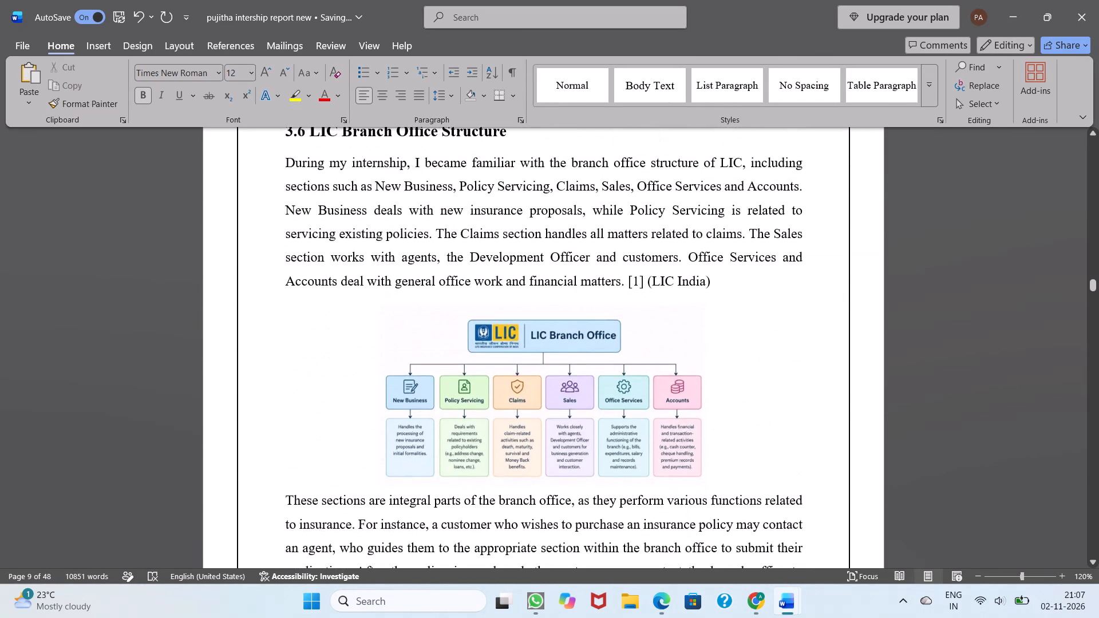
pyautogui.scroll(-4, 287, 412)
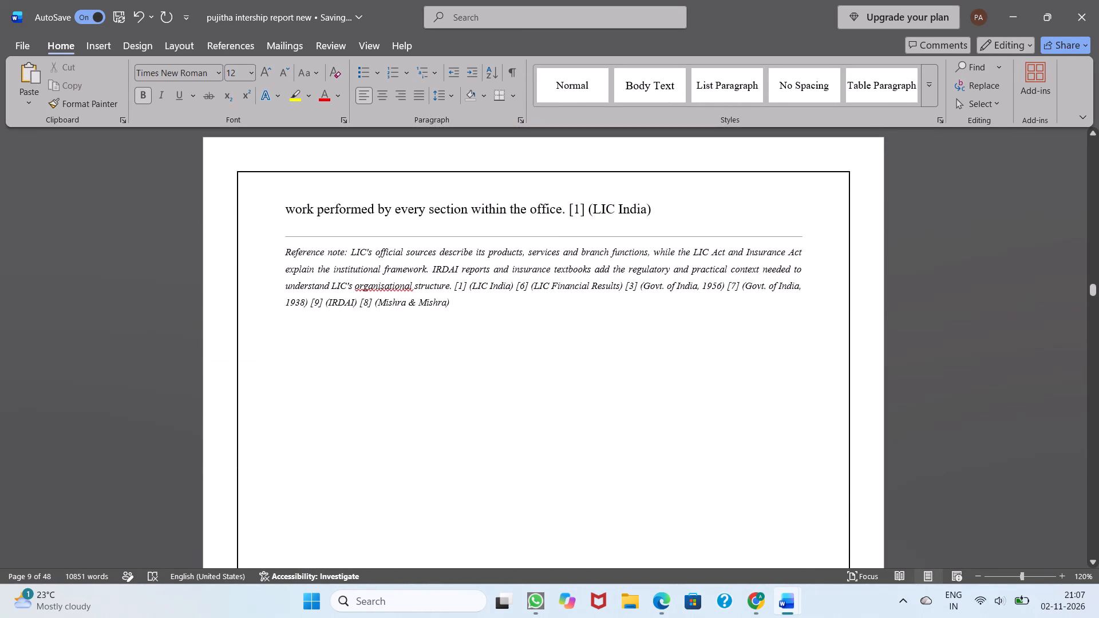
pyautogui.scroll(-4, 287, 412)
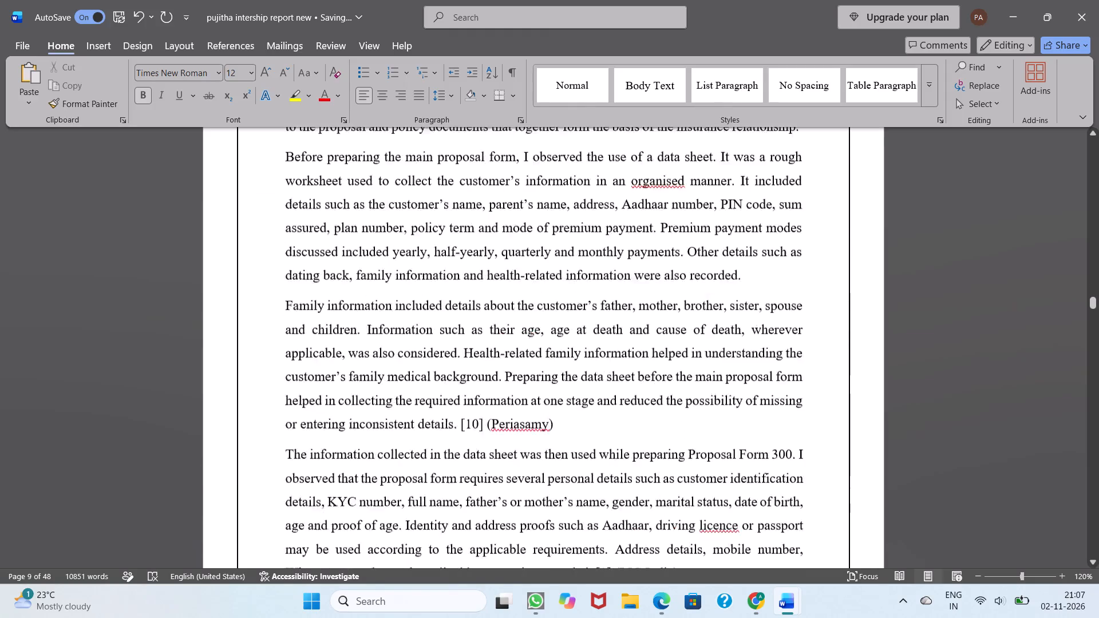
pyautogui.scroll(-5, 287, 412)
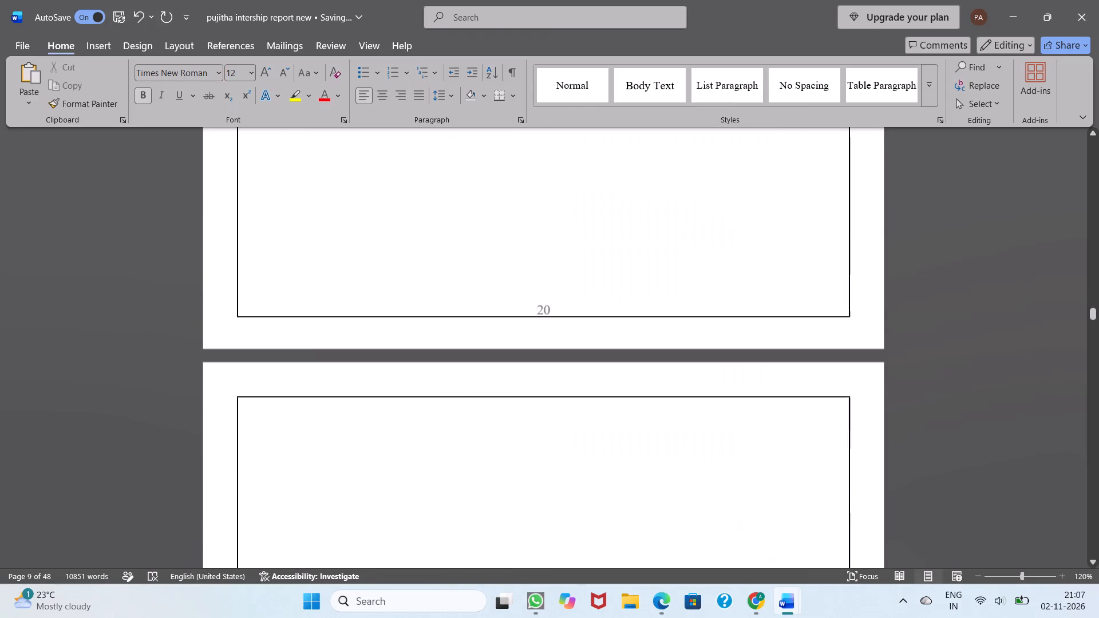
pyautogui.scroll(-3, 287, 412)
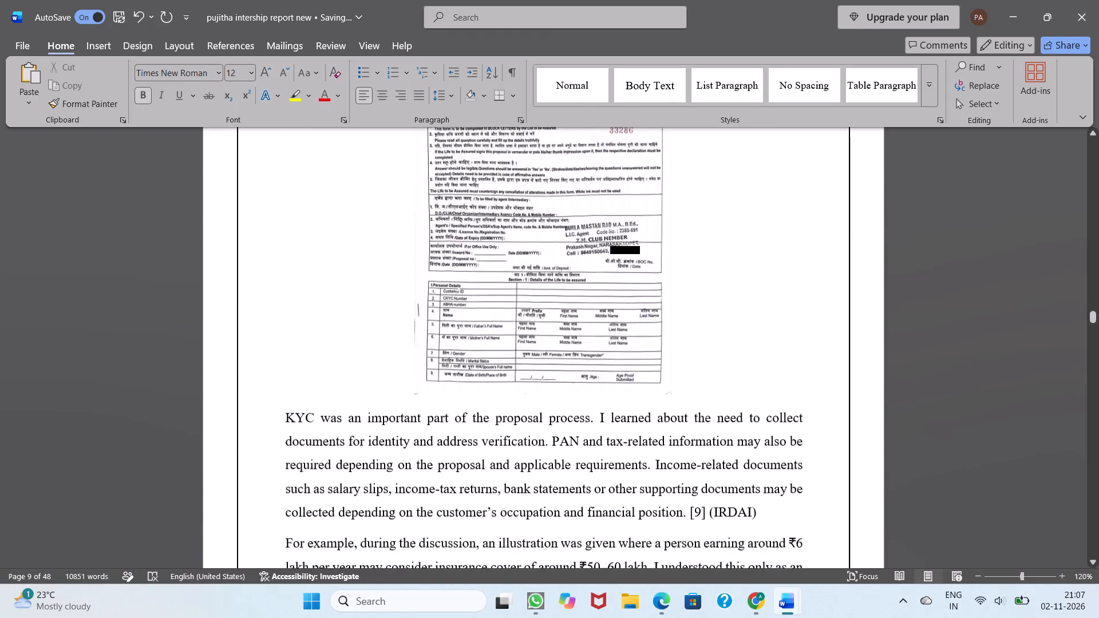
pyautogui.scroll(-17, 287, 412)
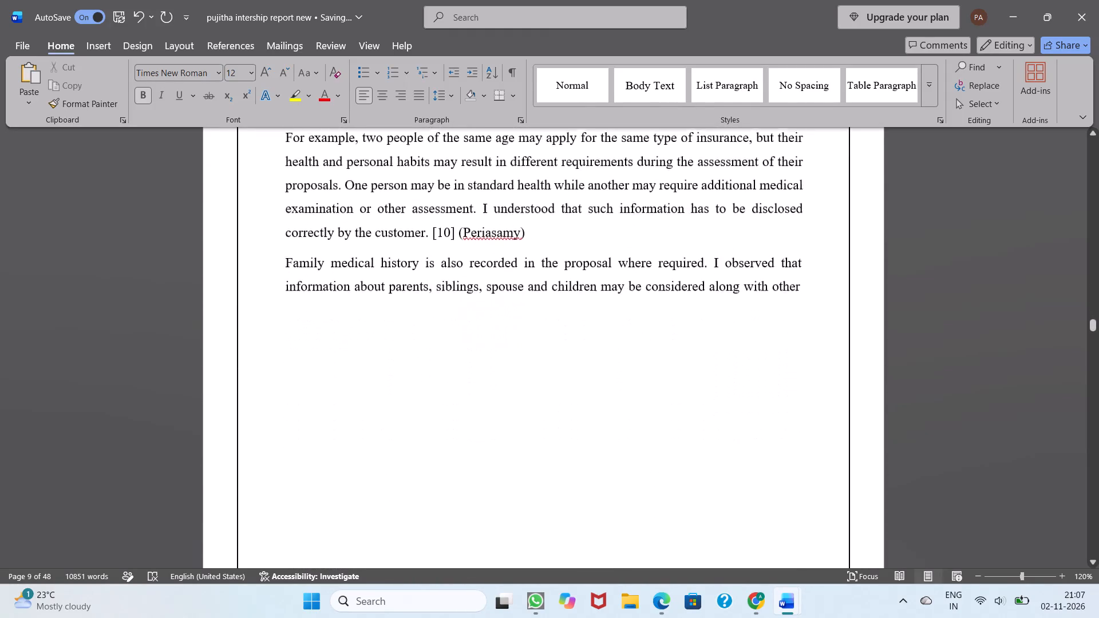
pyautogui.scroll(-4, 287, 412)
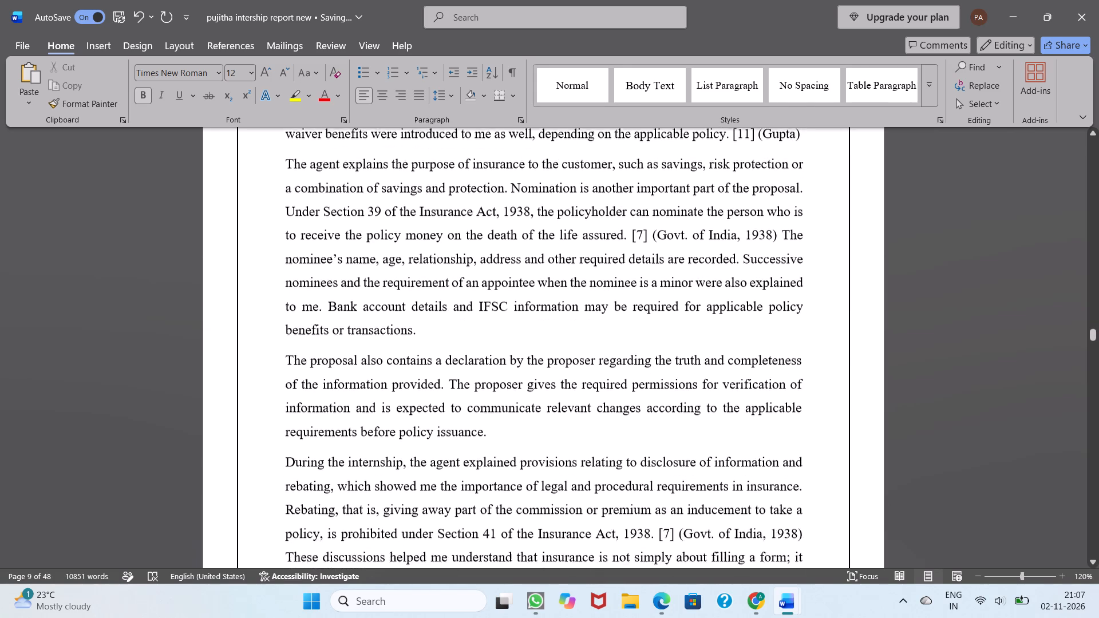
pyautogui.scroll(-5, 287, 412)
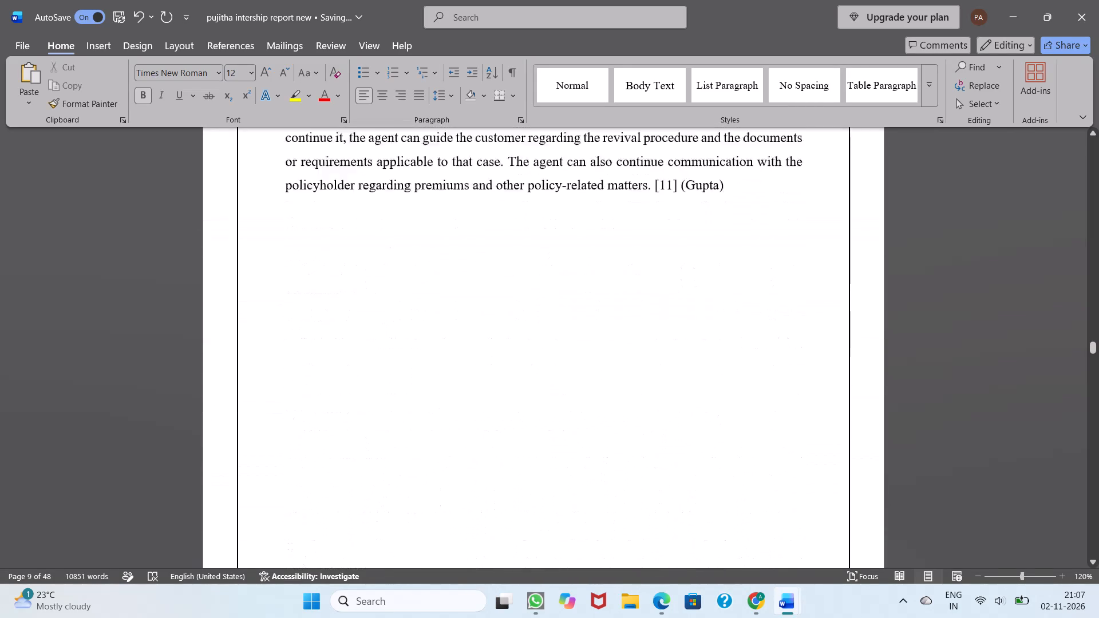
pyautogui.scroll(-7, 287, 412)
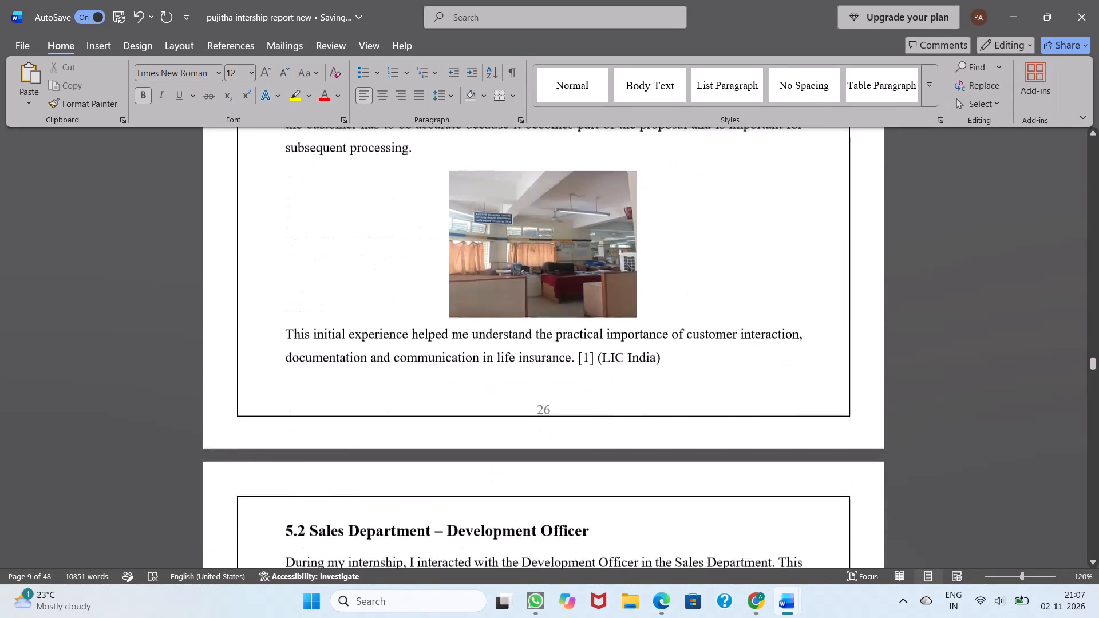
pyautogui.scroll(-5, 287, 412)
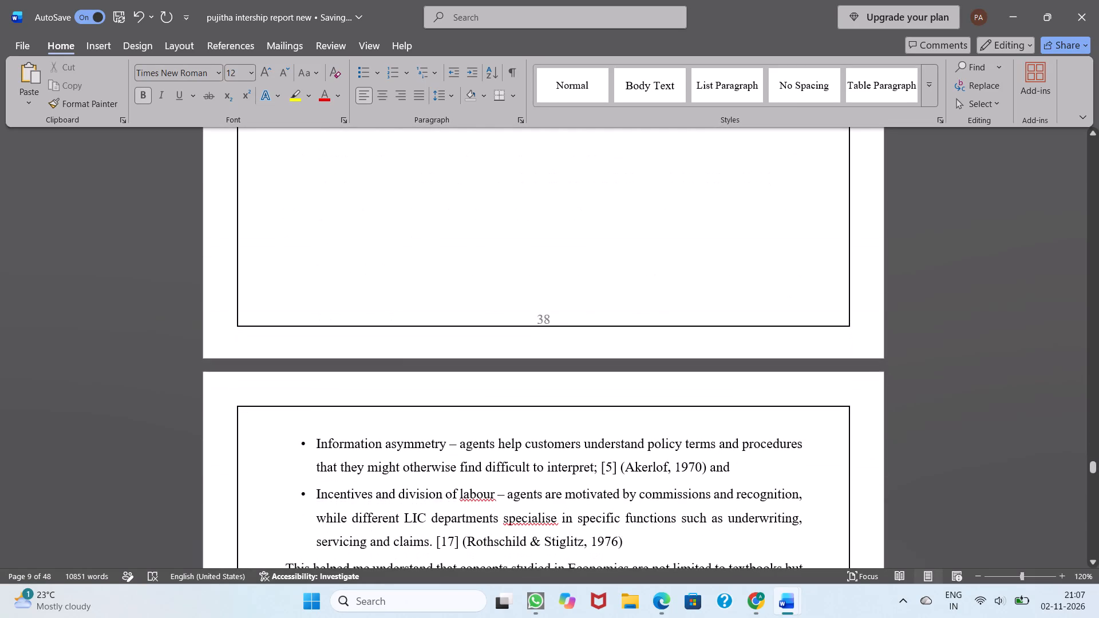
pyautogui.scroll(-4, 287, 412)
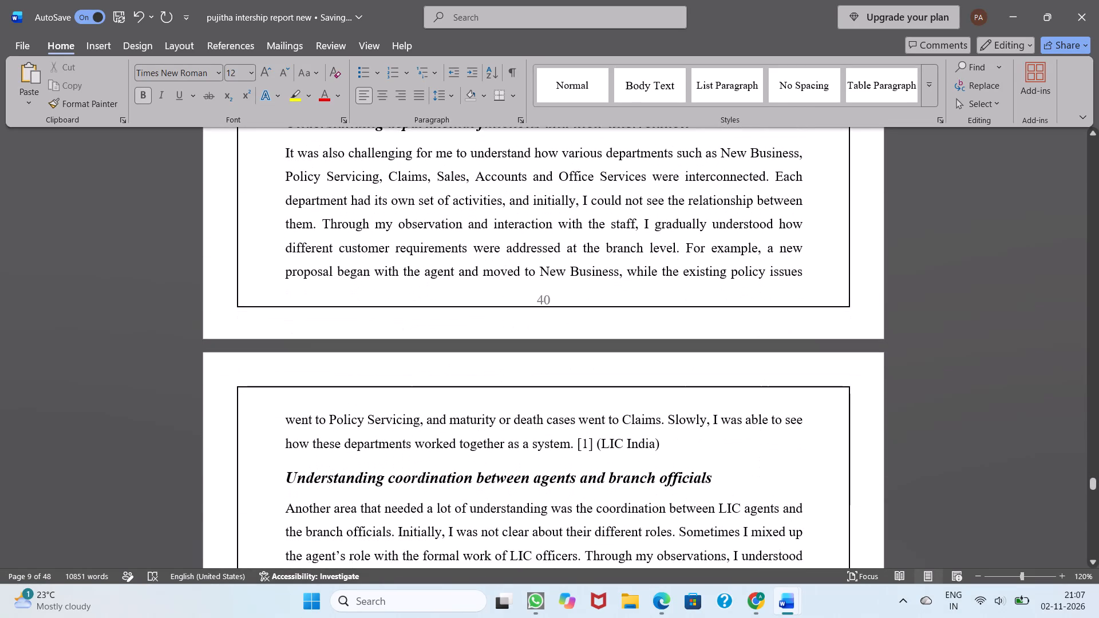
pyautogui.scroll(-6, 287, 412)
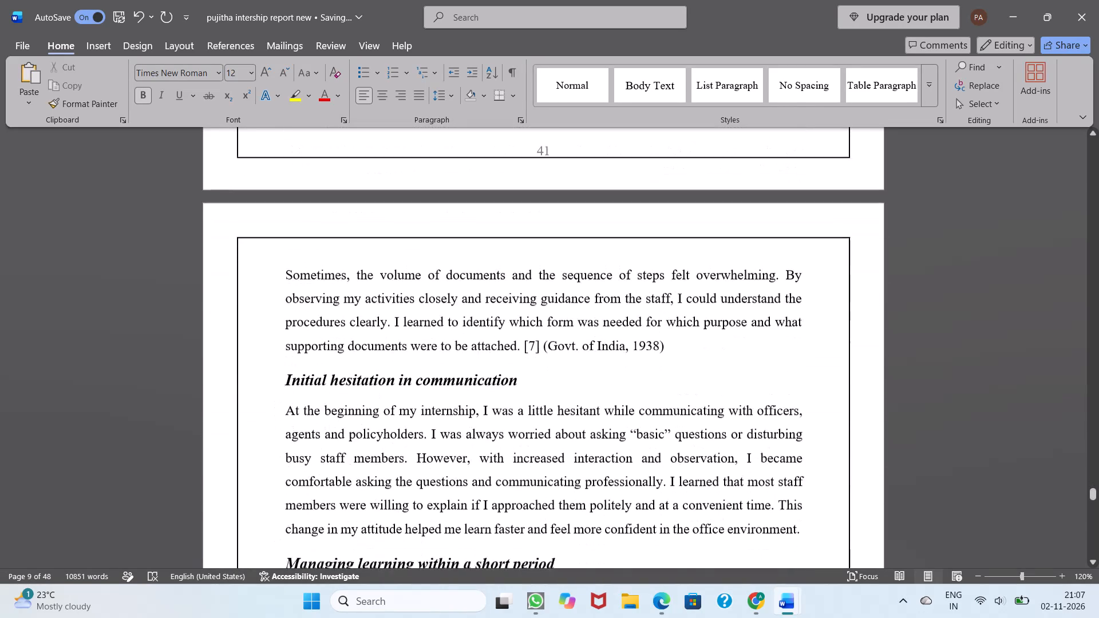
pyautogui.scroll(-6, 287, 412)
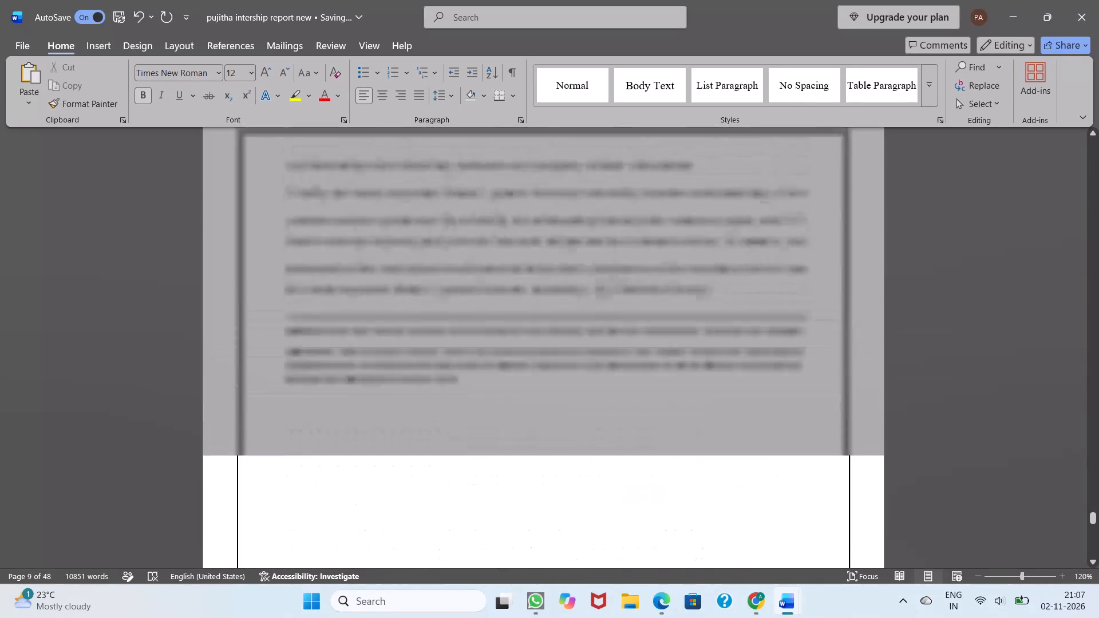
pyautogui.scroll(-3, 287, 412)
# Look back over the References pages and the closing section on the internship's main objective and the agent's role.
pyautogui.scroll(1, 287, 412)
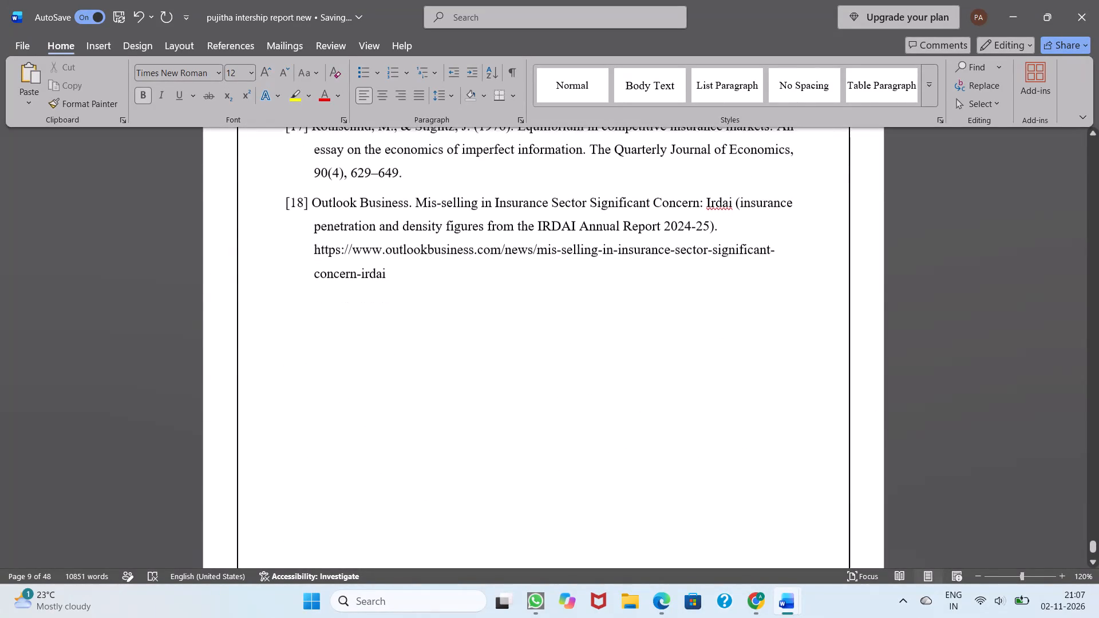
pyautogui.scroll(3, 287, 412)
pyautogui.scroll(1, 243, 485)
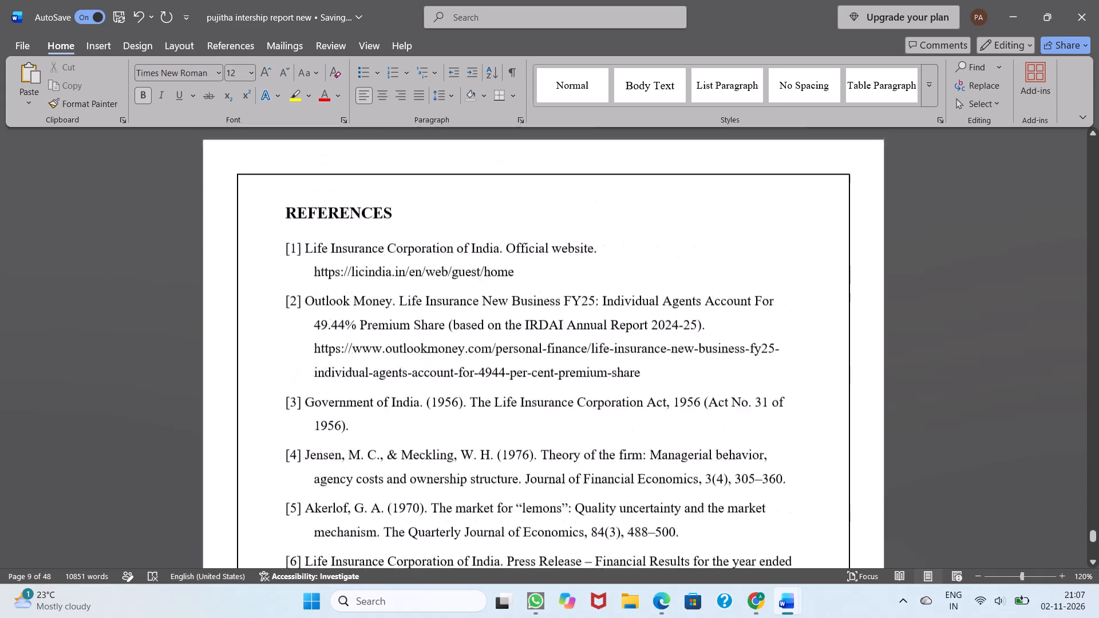
pyautogui.scroll(5, 243, 485)
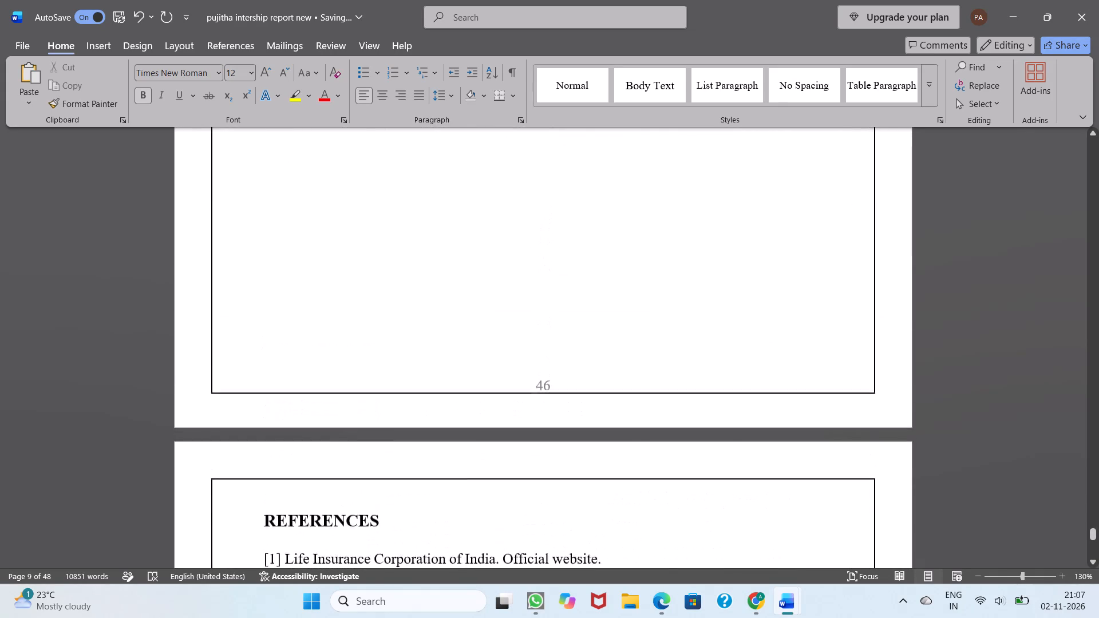
pyautogui.scroll(2, 243, 485)
pyautogui.click(241, 531)
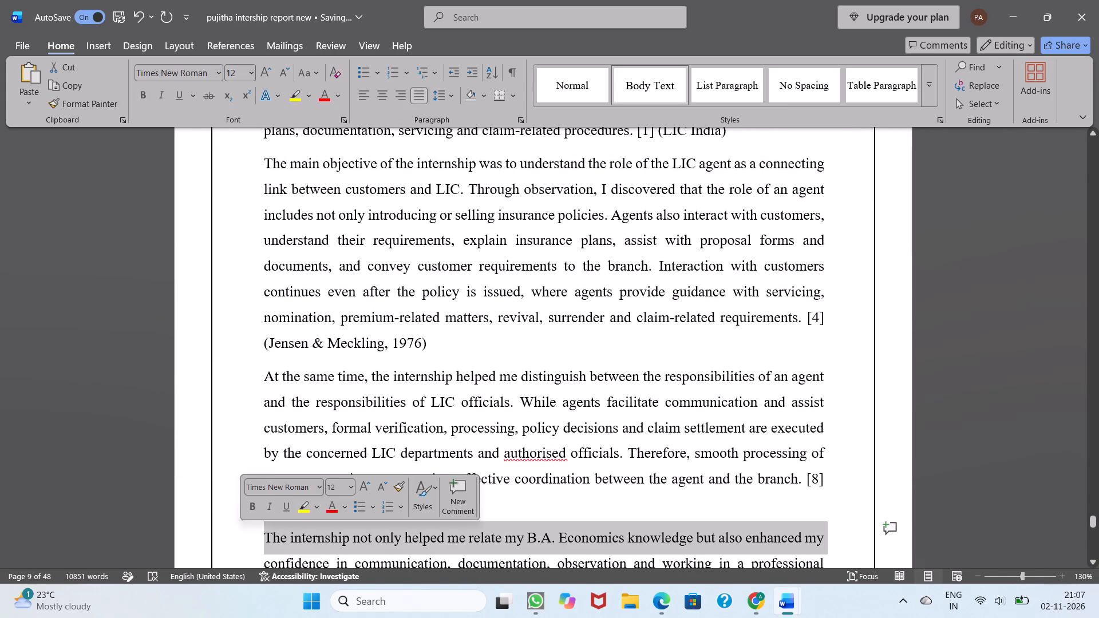
pyautogui.click(189, 339)
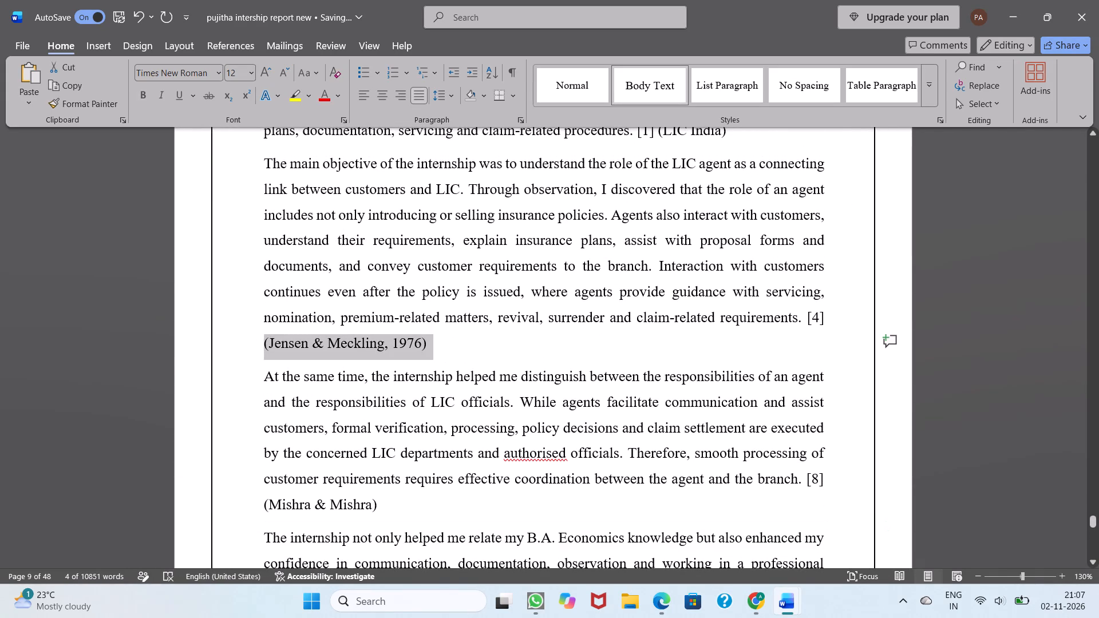
# Look back through the numbered chapters from the internship's main objective to the LIC customer services text before section 3.5.
pyautogui.click(106, 367)
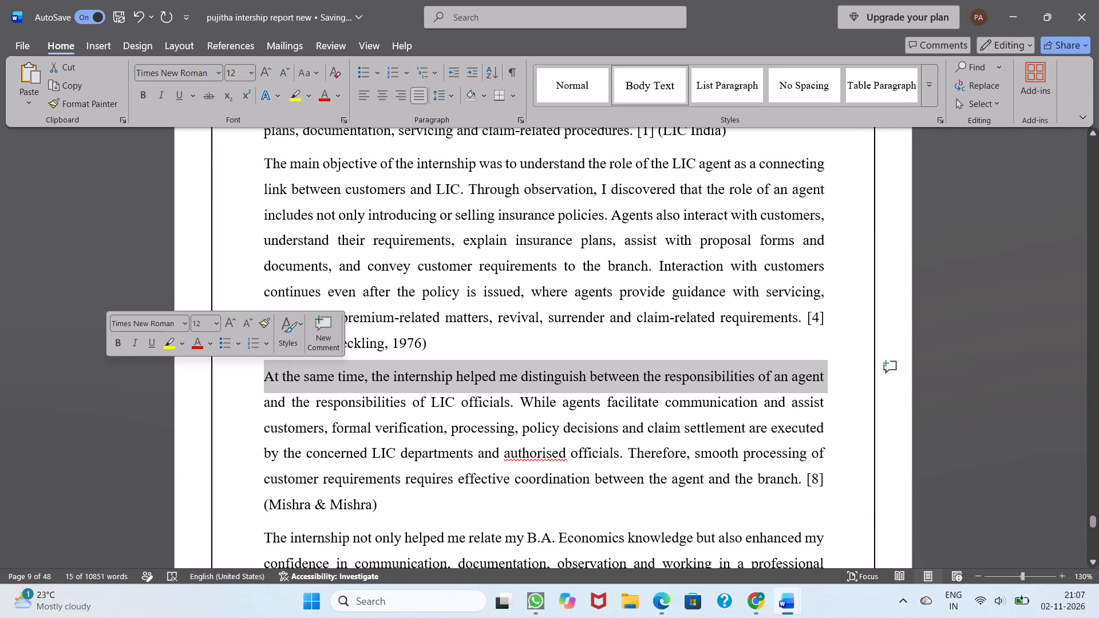
pyautogui.click(948, 244)
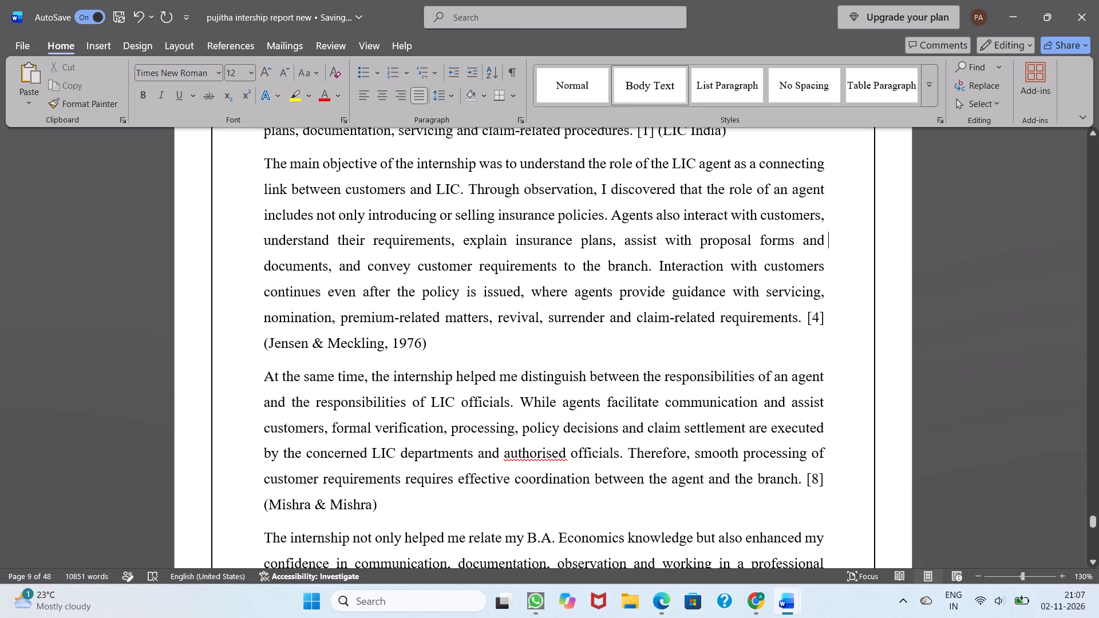
pyautogui.scroll(14, 849, 256)
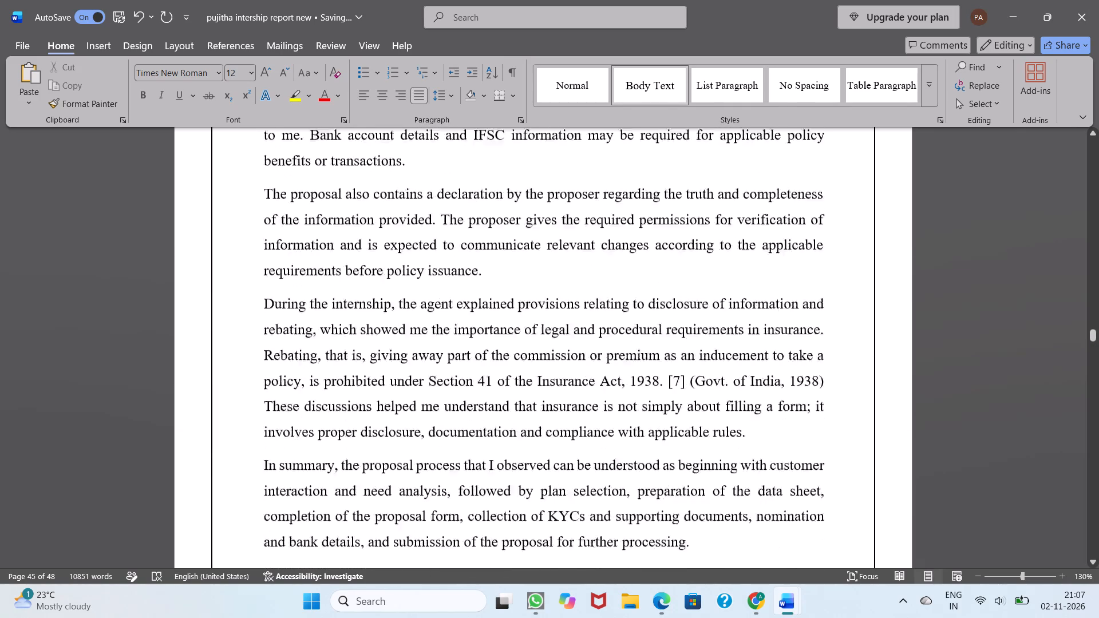
pyautogui.keyDown('ctrl'); pyautogui.scroll(1, 1007, 294); pyautogui.keyUp('ctrl')
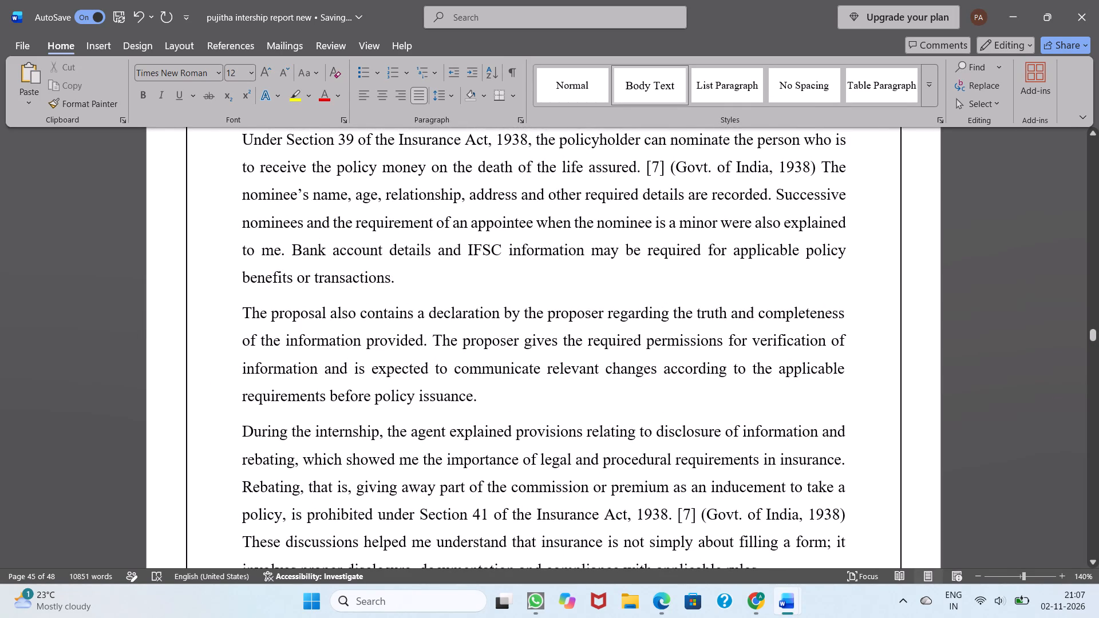
pyautogui.scroll(11, 871, 314)
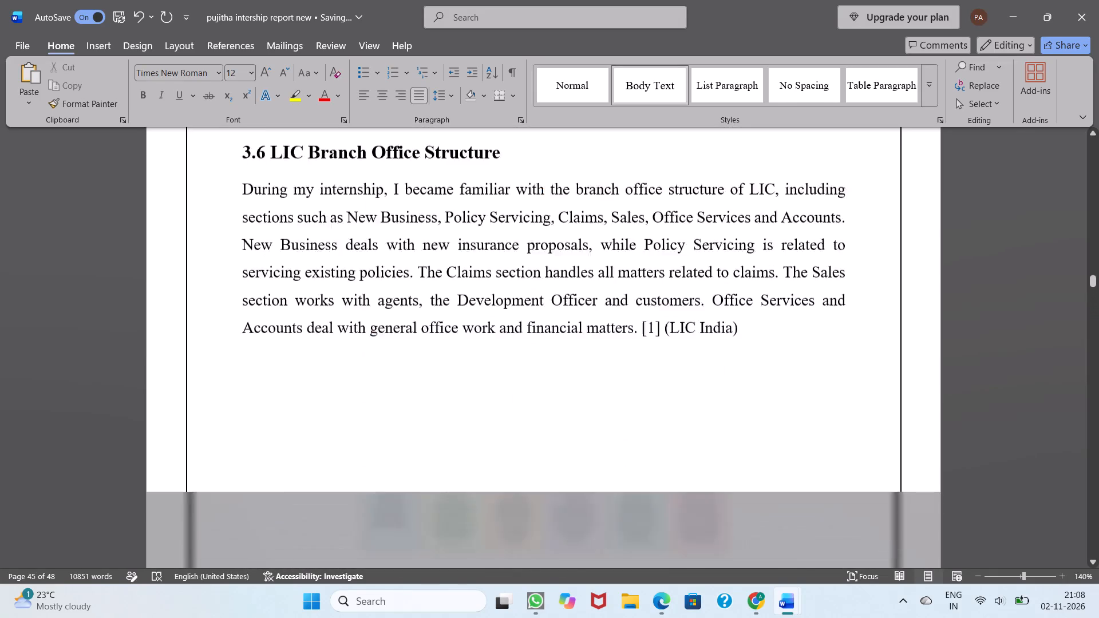
pyautogui.scroll(1, 872, 320)
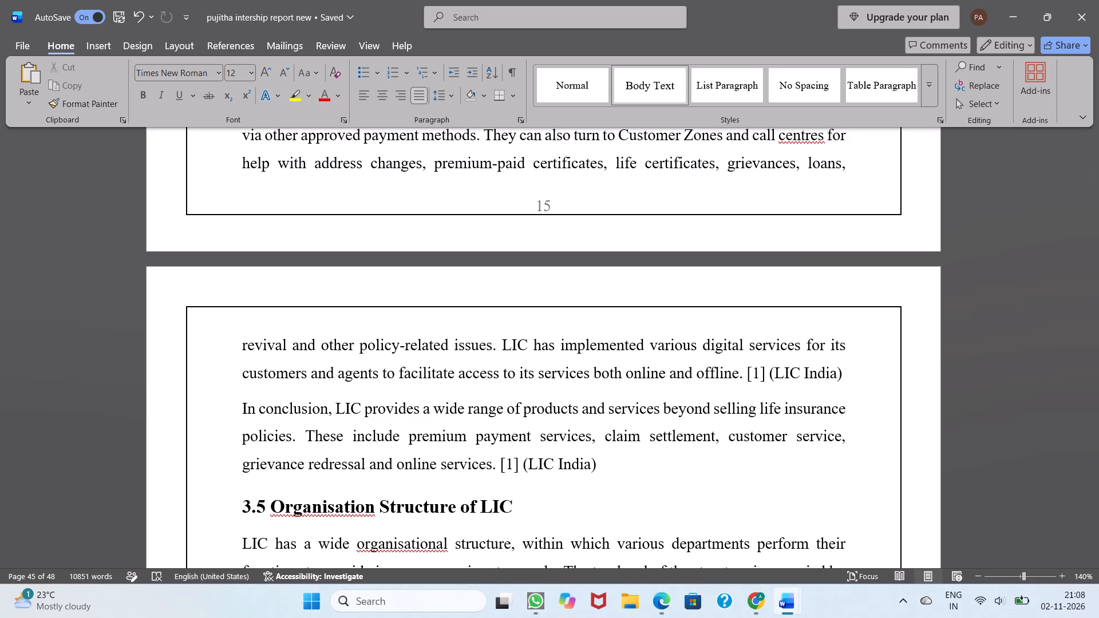
pyautogui.scroll(1, 872, 320)
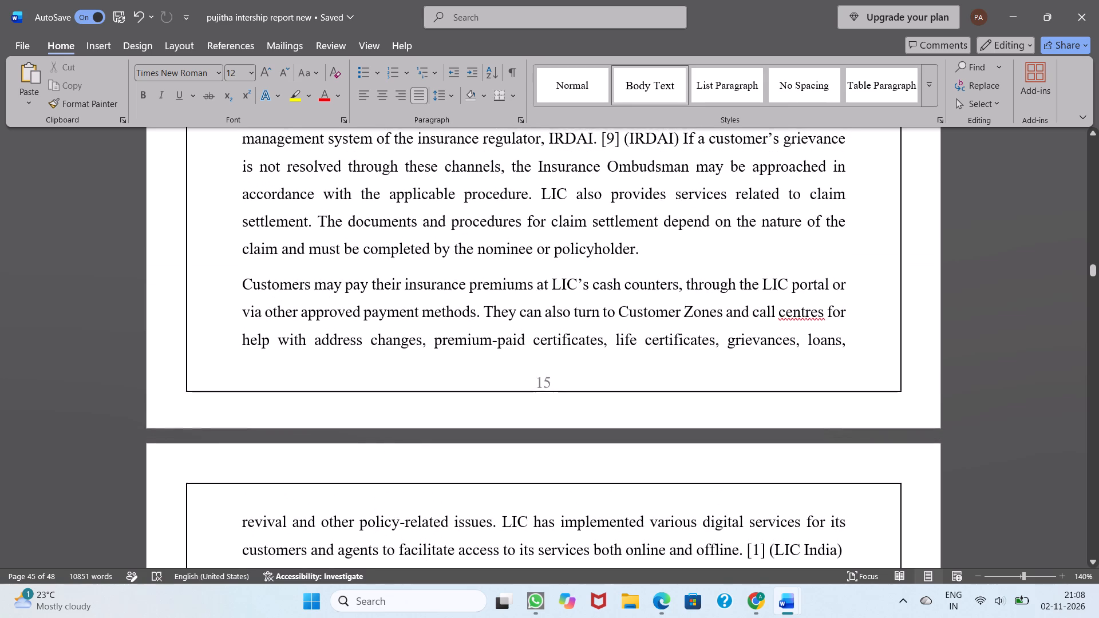
# Copy the Organisation Structure of LIC chart from page 17 to a new centred line below the section 3.5 paragraph on page 16.
pyautogui.keyDown('ctrl'); pyautogui.scroll(-2, 872, 320); pyautogui.keyUp('ctrl')
pyautogui.scroll(-4, 872, 320)
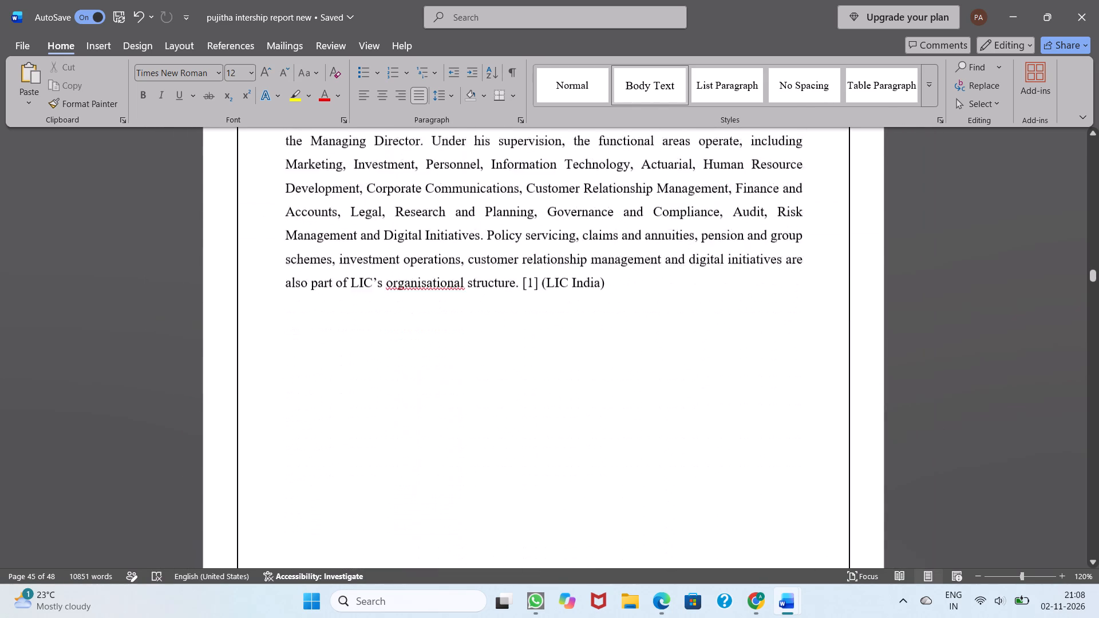
pyautogui.scroll(-3, 872, 320)
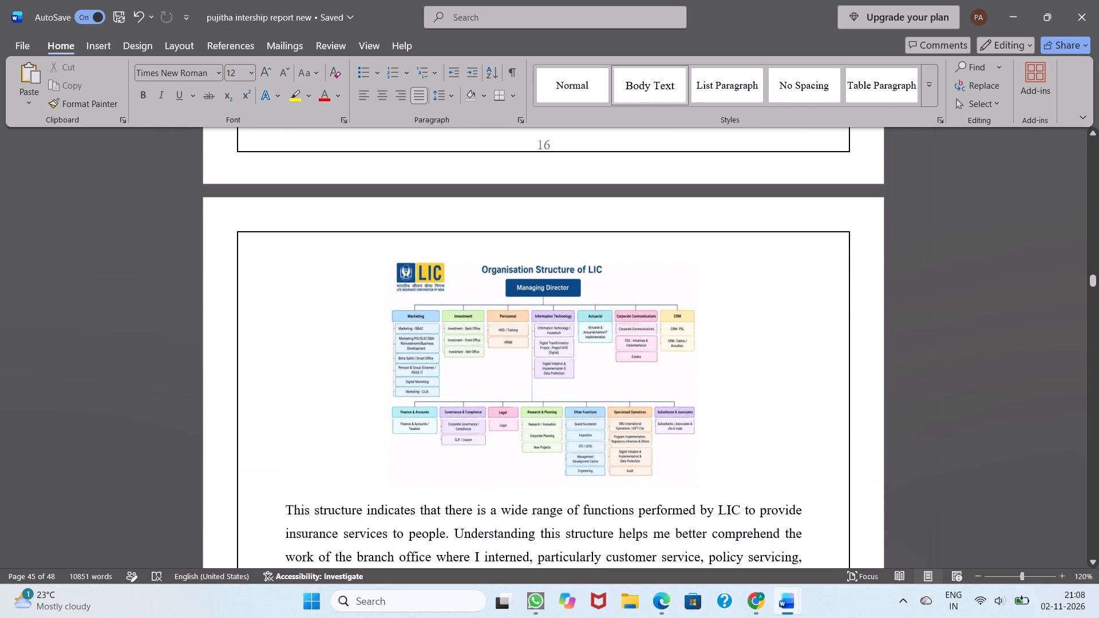
pyautogui.scroll(-1, 872, 320)
pyautogui.click(547, 301)
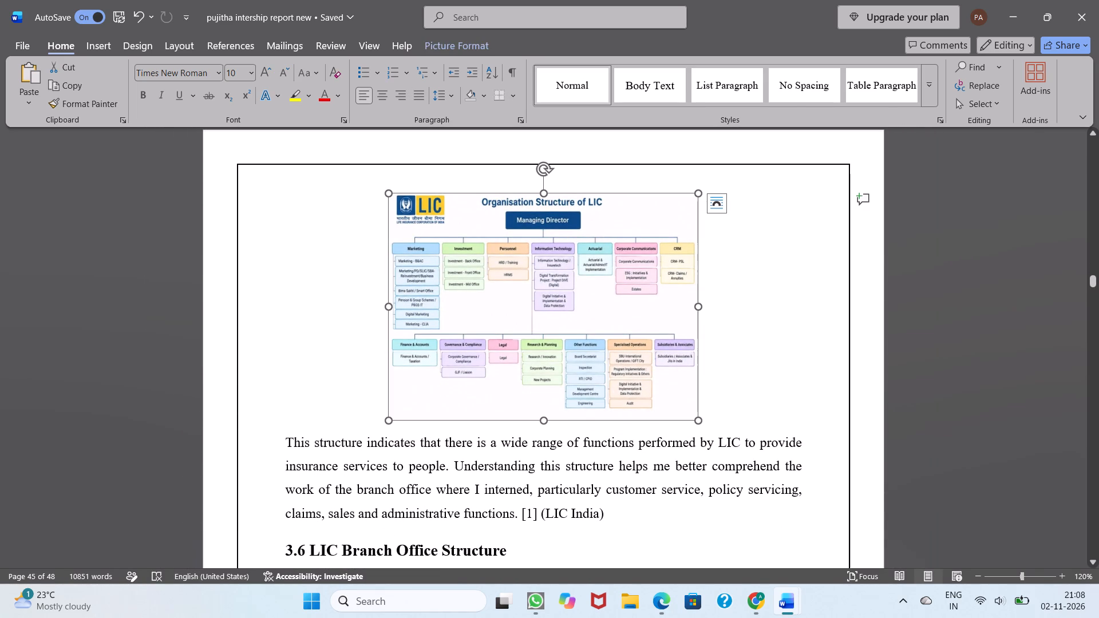
pyautogui.hotkey('ctrl', 'c')
pyautogui.scroll(1, 547, 301)
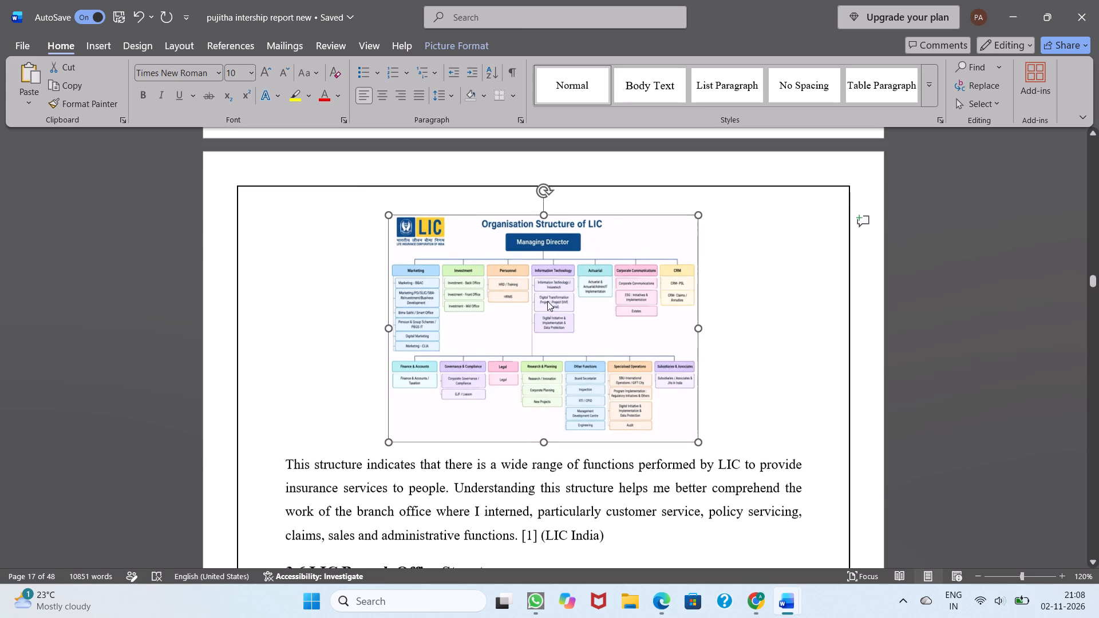
pyautogui.scroll(3, 547, 301)
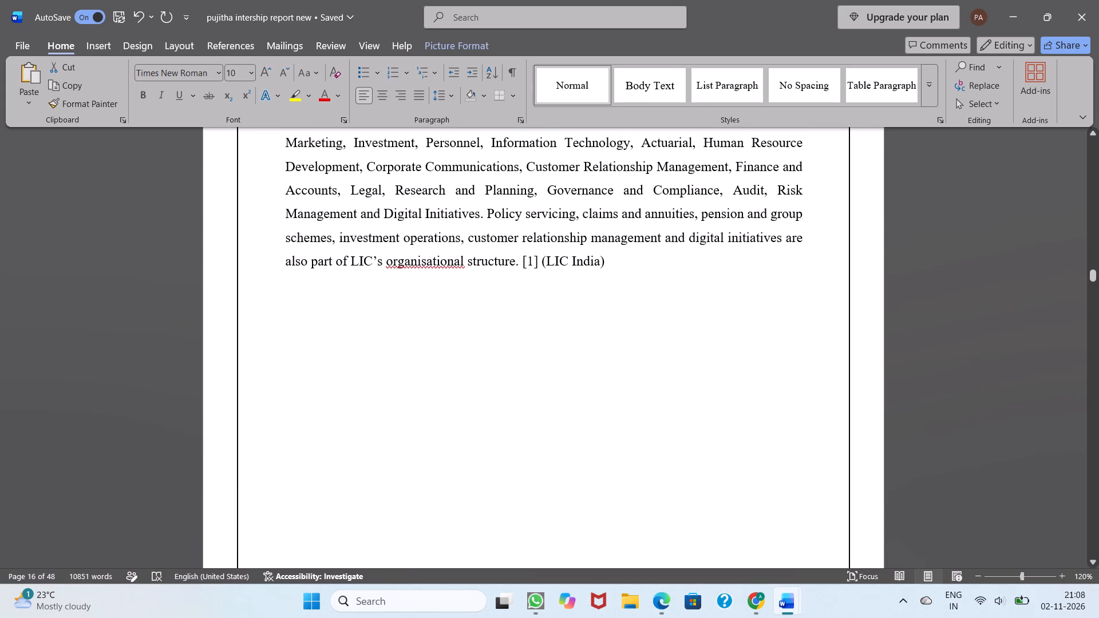
pyautogui.click(626, 269)
pyautogui.press('Return')
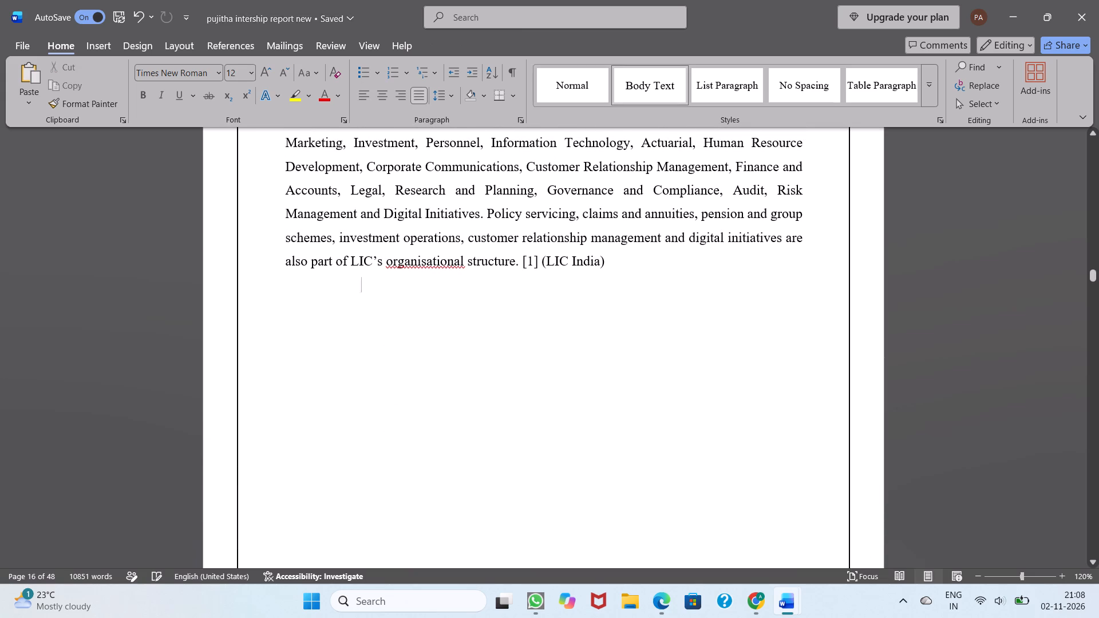
pyautogui.click(403, 99)
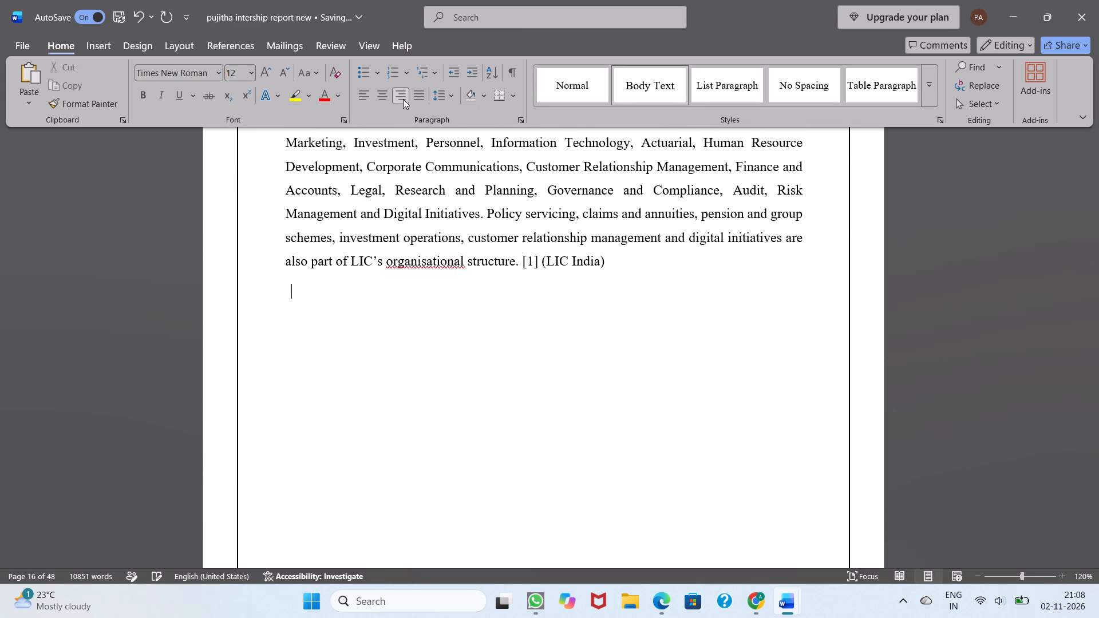
pyautogui.click(386, 100)
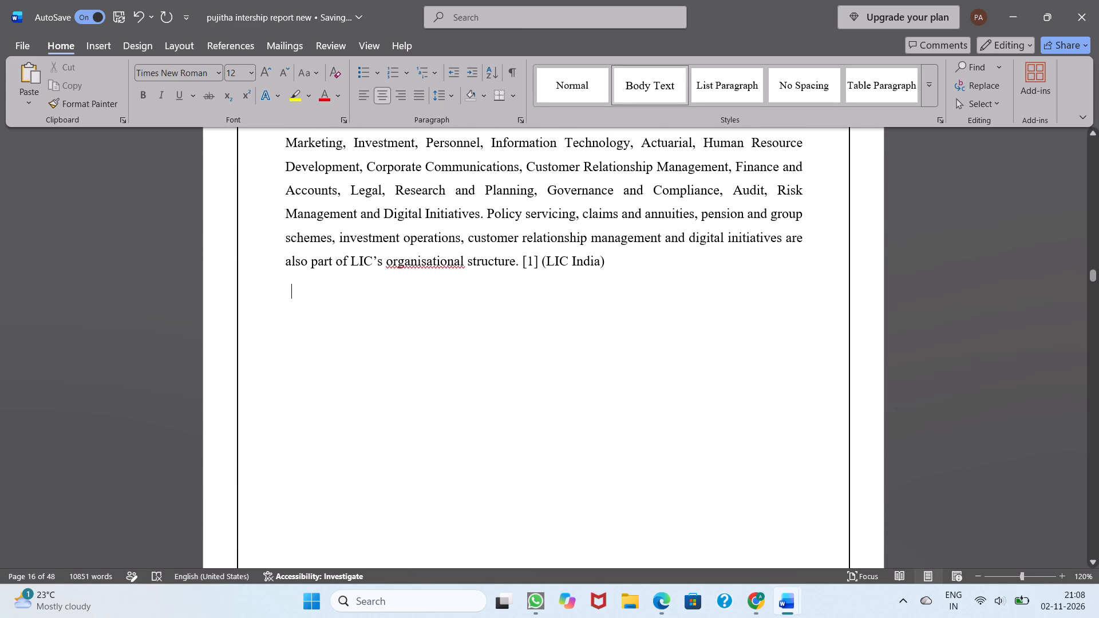
pyautogui.hotkey('ctrl', 'v')
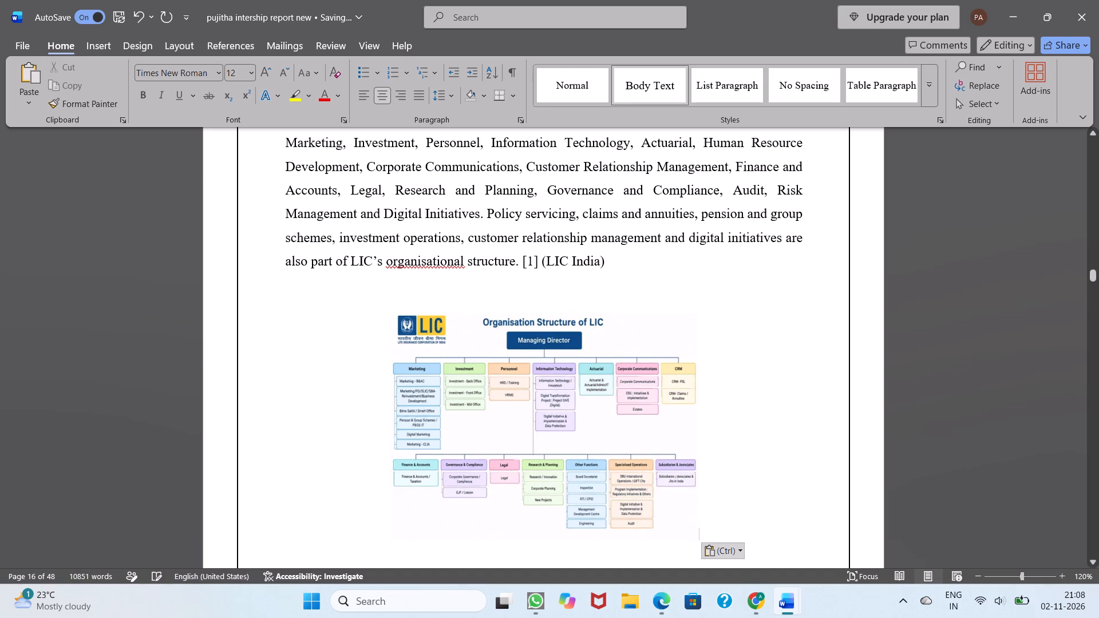
# Delete the original Organisation Structure of LIC chart at the top of page 17.
pyautogui.scroll(-2, 404, 271)
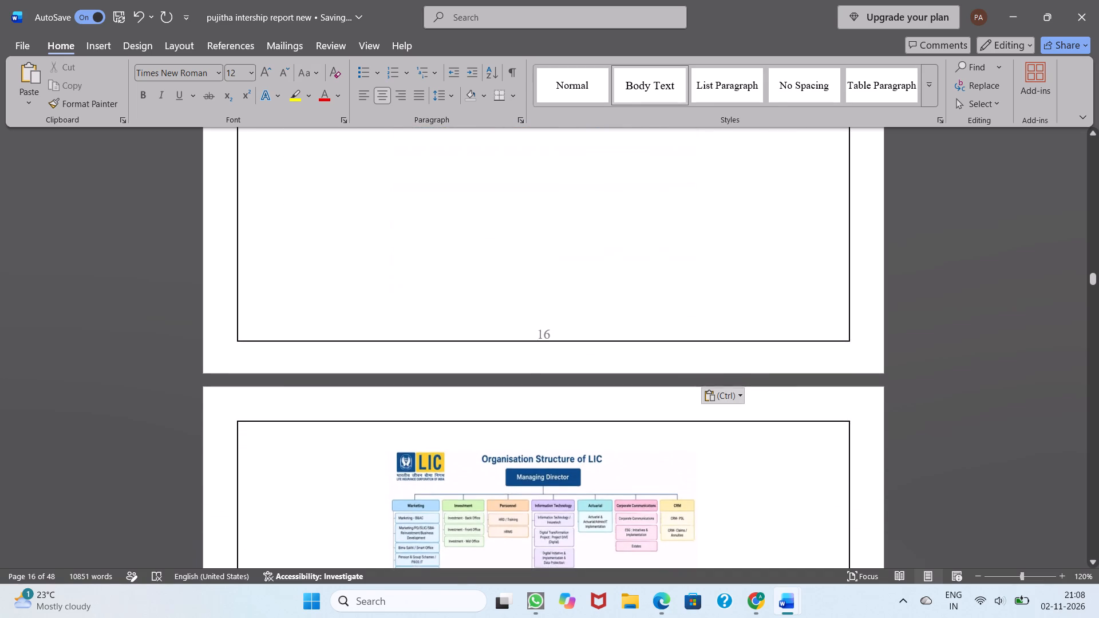
pyautogui.scroll(-1, 404, 271)
pyautogui.click(472, 470)
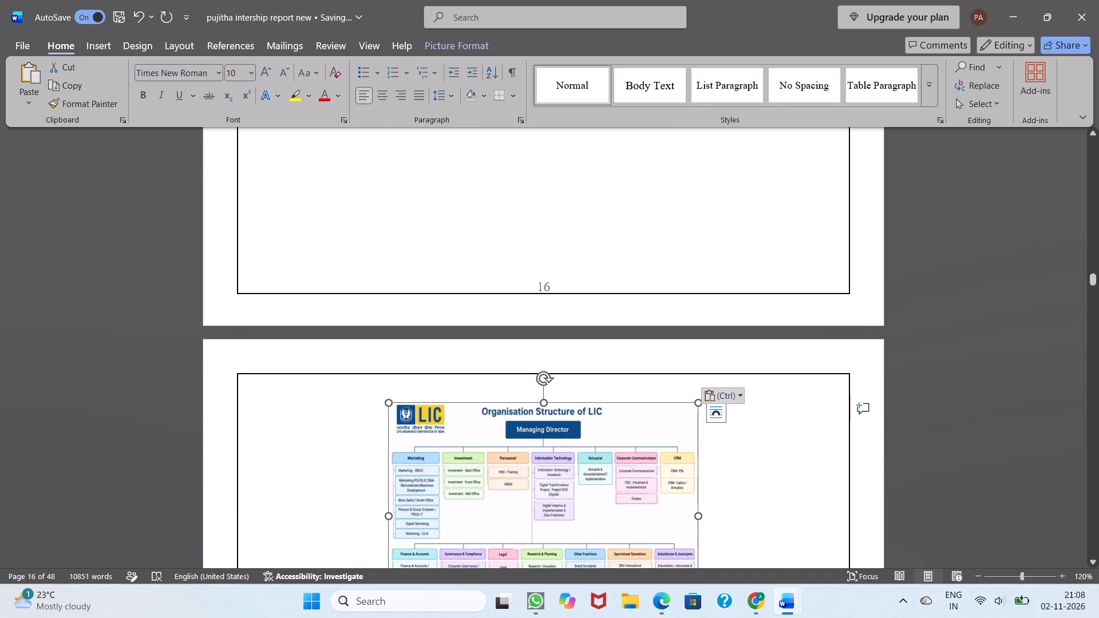
pyautogui.press('BackSpace')
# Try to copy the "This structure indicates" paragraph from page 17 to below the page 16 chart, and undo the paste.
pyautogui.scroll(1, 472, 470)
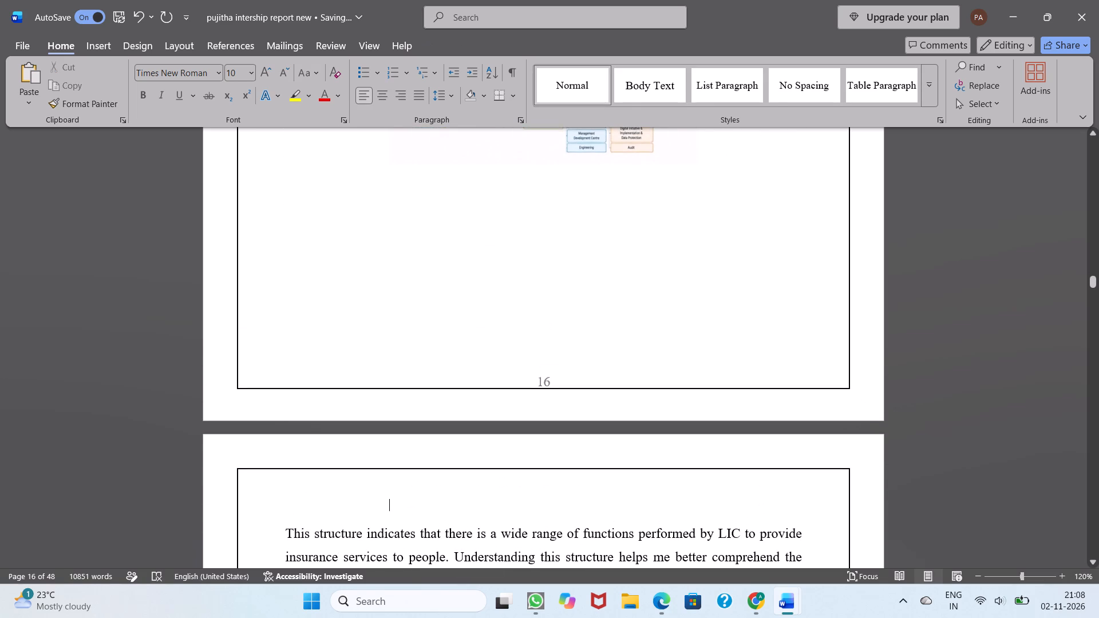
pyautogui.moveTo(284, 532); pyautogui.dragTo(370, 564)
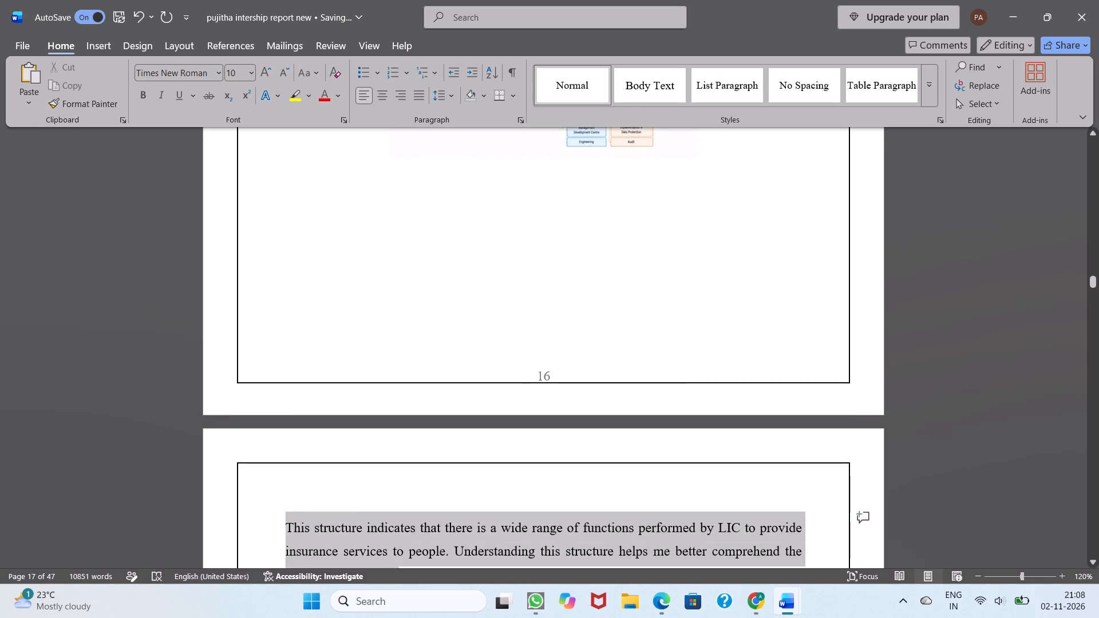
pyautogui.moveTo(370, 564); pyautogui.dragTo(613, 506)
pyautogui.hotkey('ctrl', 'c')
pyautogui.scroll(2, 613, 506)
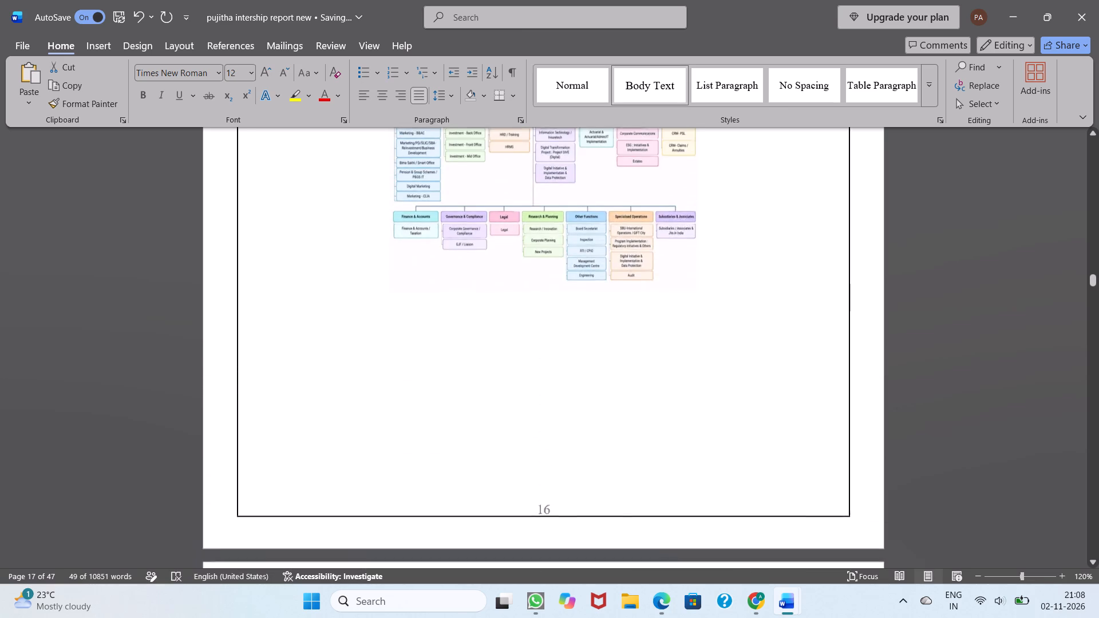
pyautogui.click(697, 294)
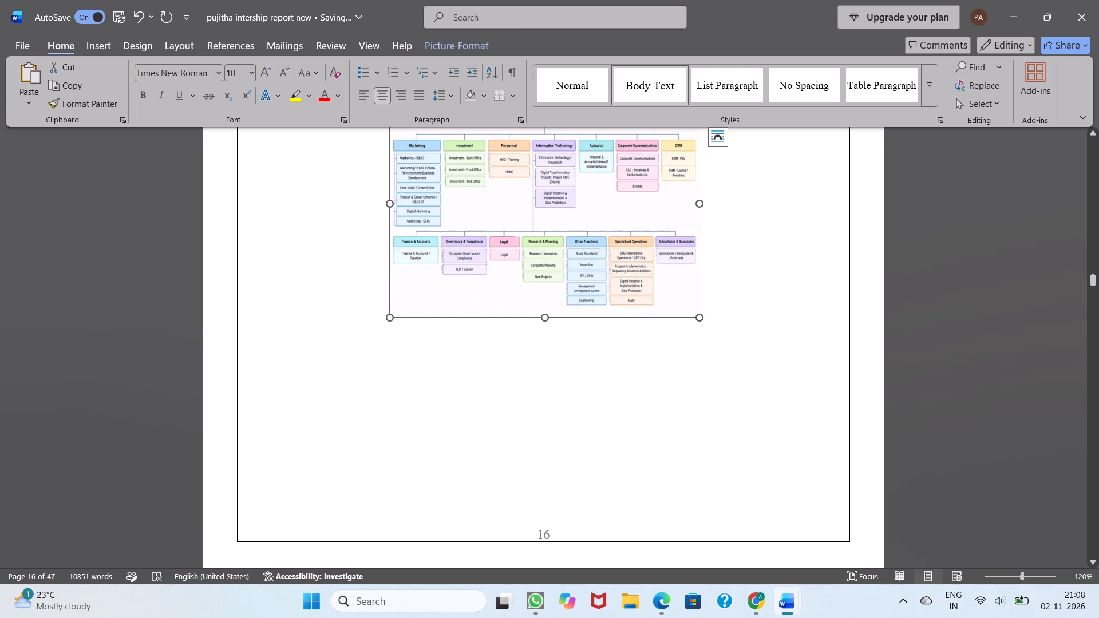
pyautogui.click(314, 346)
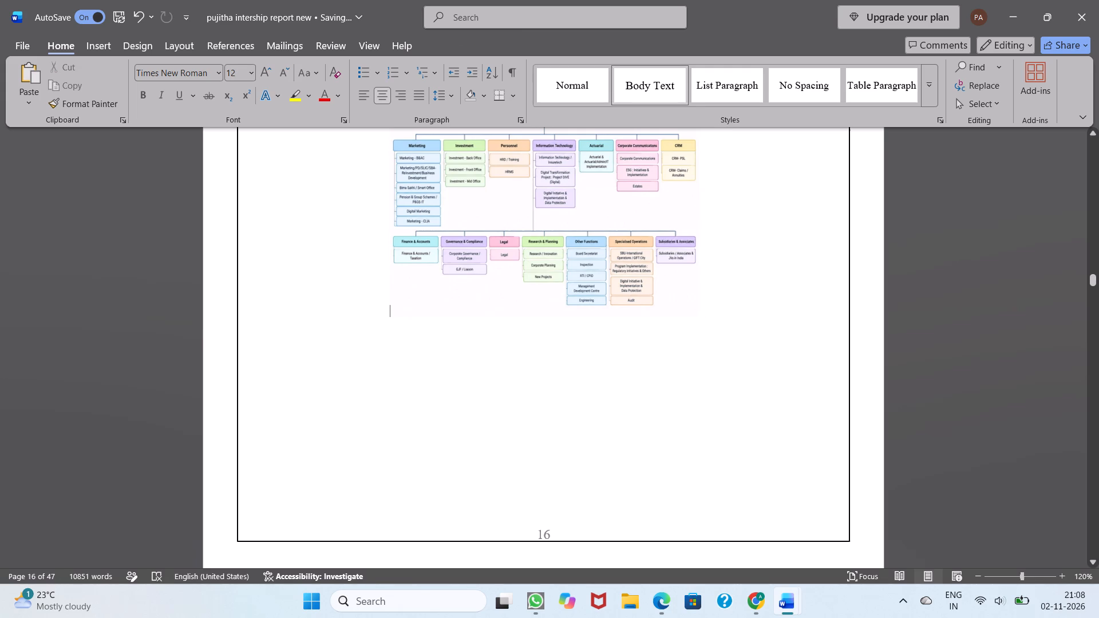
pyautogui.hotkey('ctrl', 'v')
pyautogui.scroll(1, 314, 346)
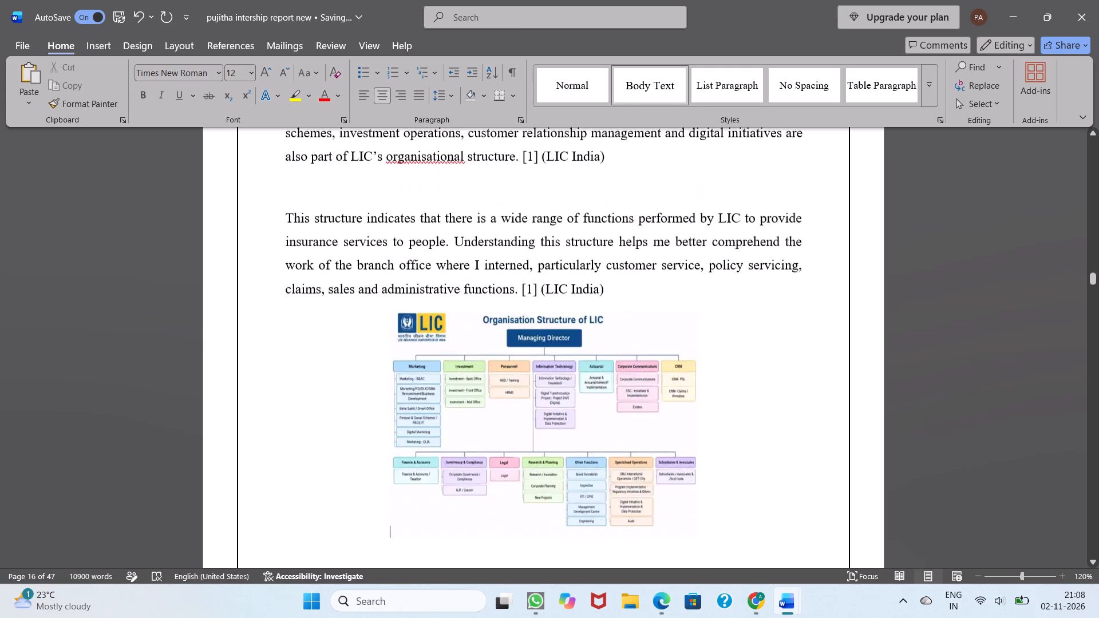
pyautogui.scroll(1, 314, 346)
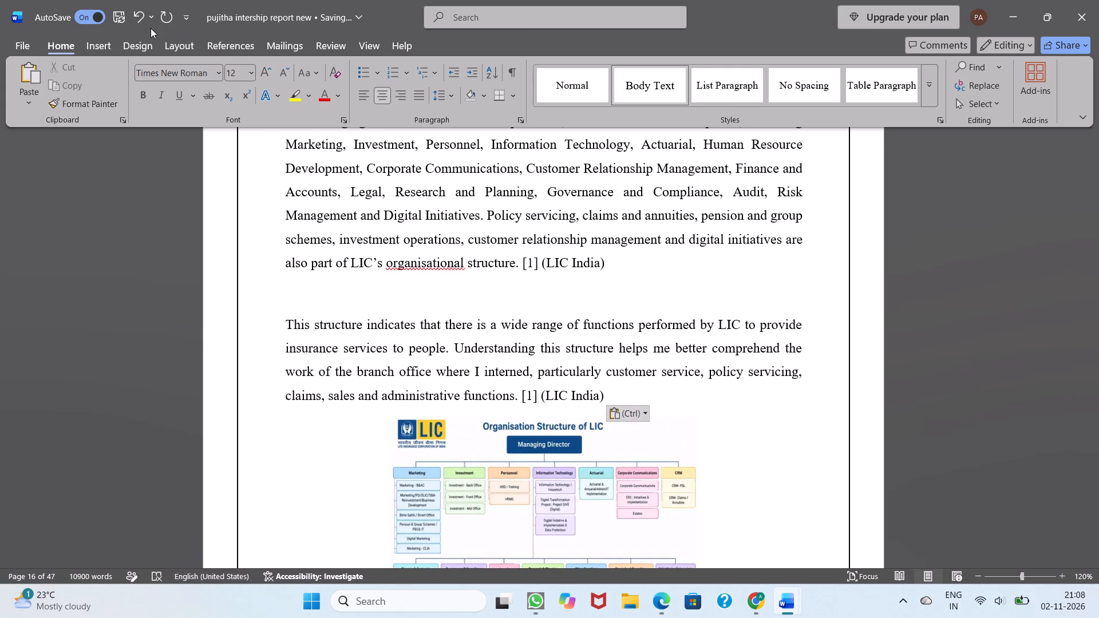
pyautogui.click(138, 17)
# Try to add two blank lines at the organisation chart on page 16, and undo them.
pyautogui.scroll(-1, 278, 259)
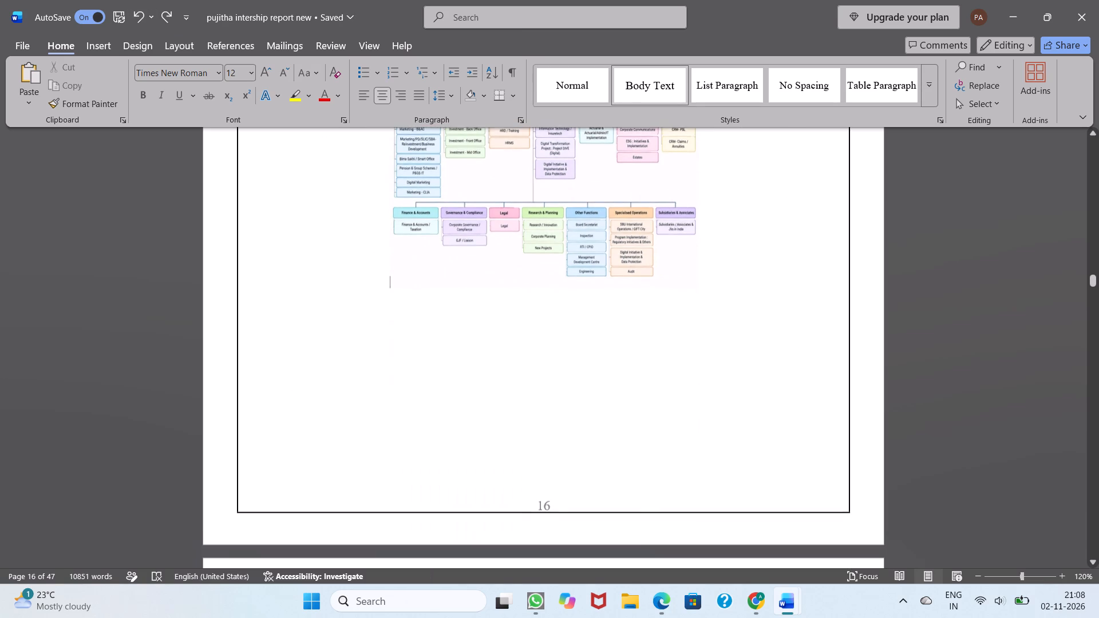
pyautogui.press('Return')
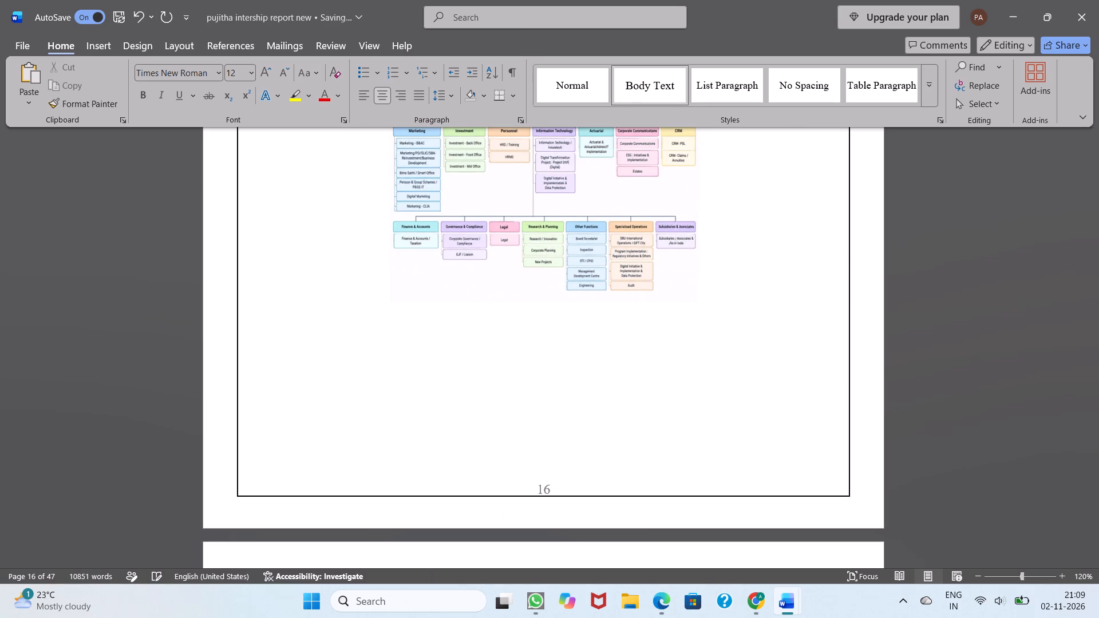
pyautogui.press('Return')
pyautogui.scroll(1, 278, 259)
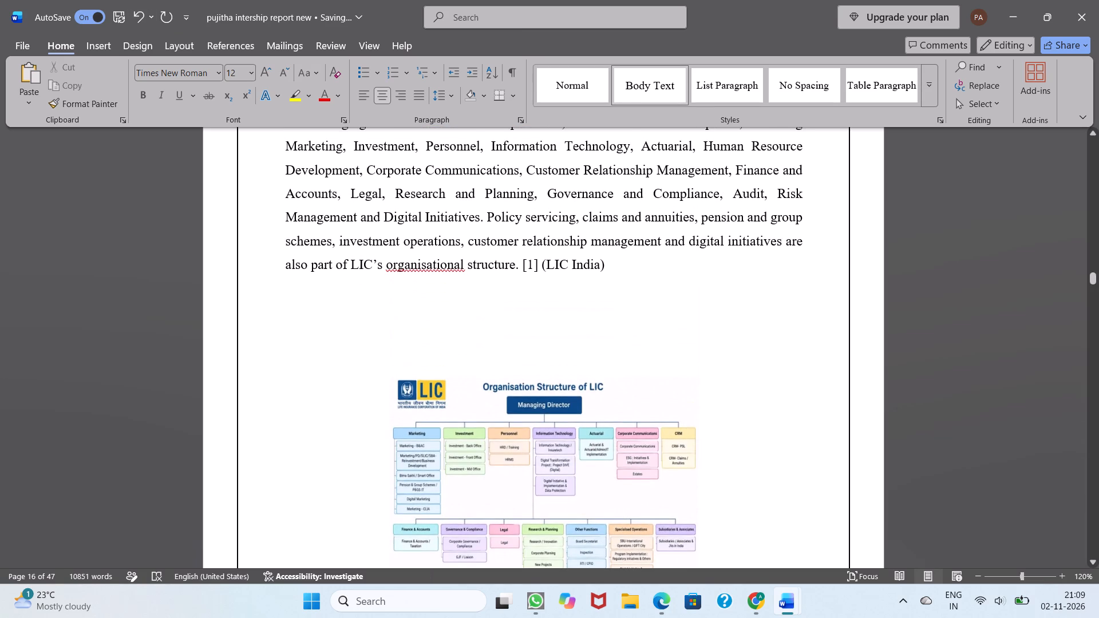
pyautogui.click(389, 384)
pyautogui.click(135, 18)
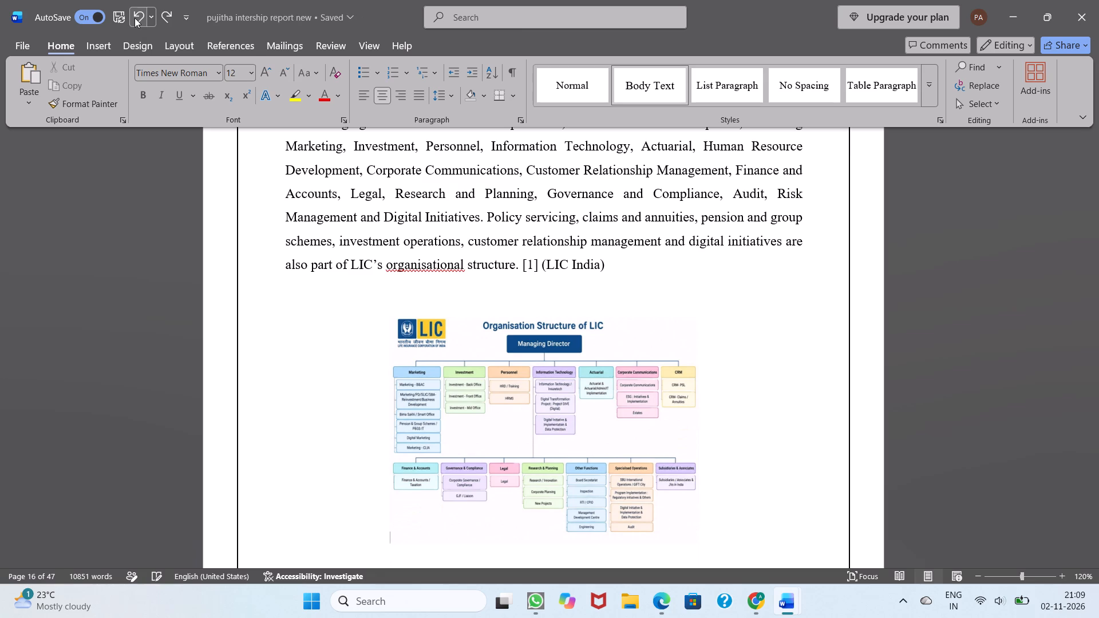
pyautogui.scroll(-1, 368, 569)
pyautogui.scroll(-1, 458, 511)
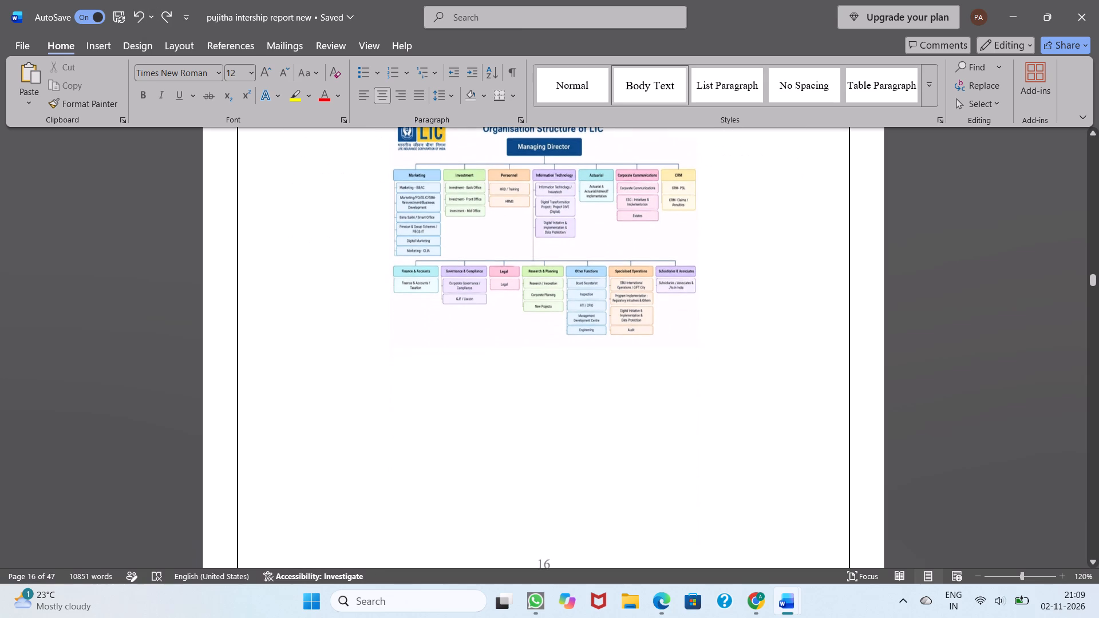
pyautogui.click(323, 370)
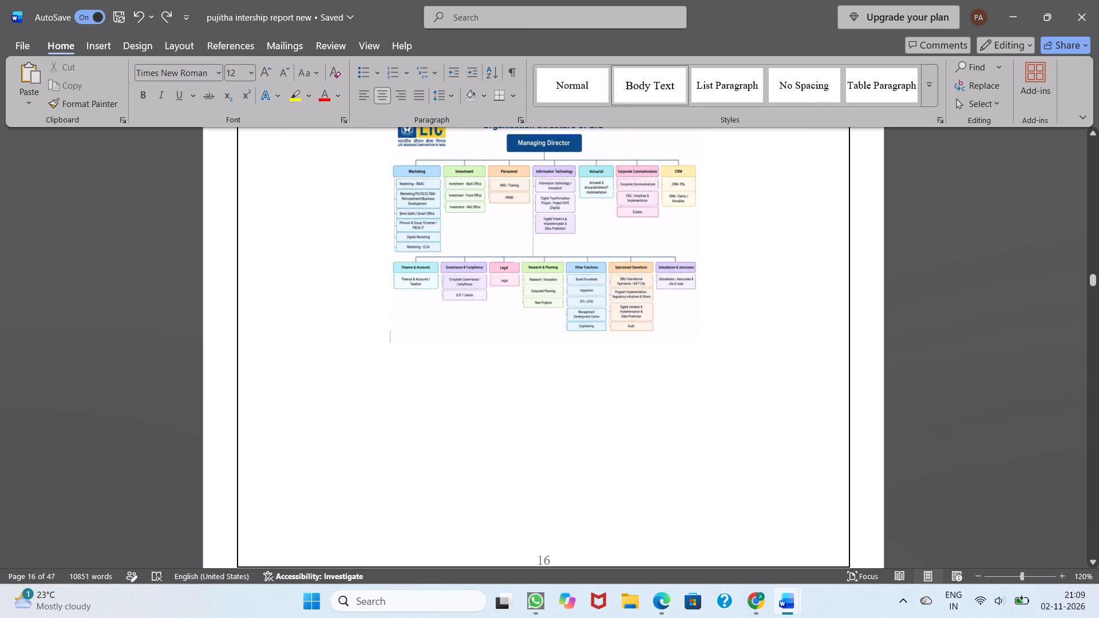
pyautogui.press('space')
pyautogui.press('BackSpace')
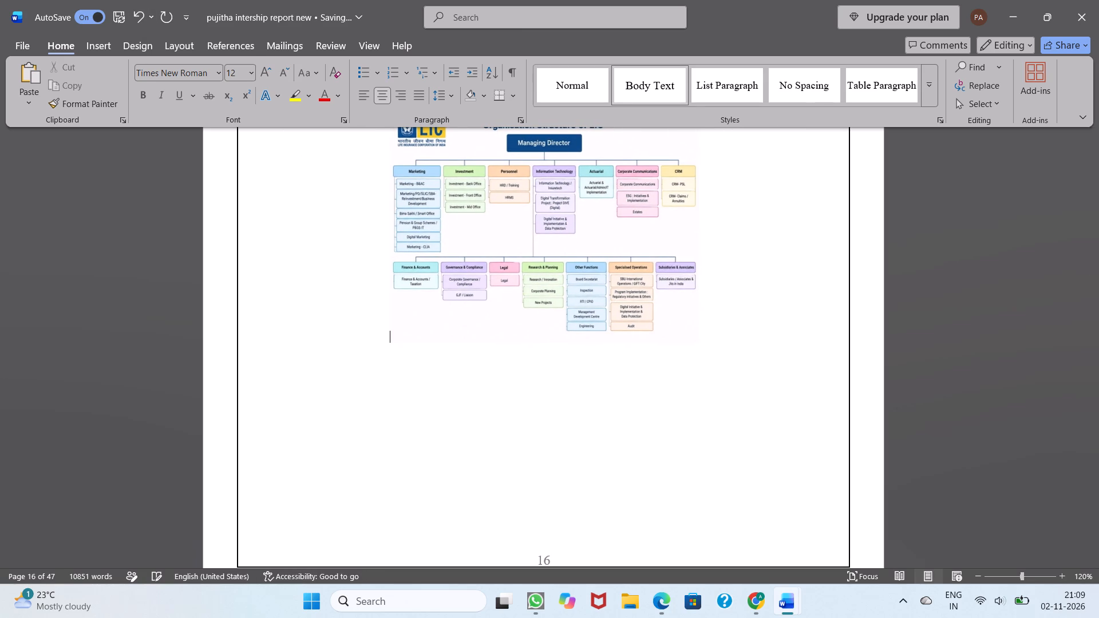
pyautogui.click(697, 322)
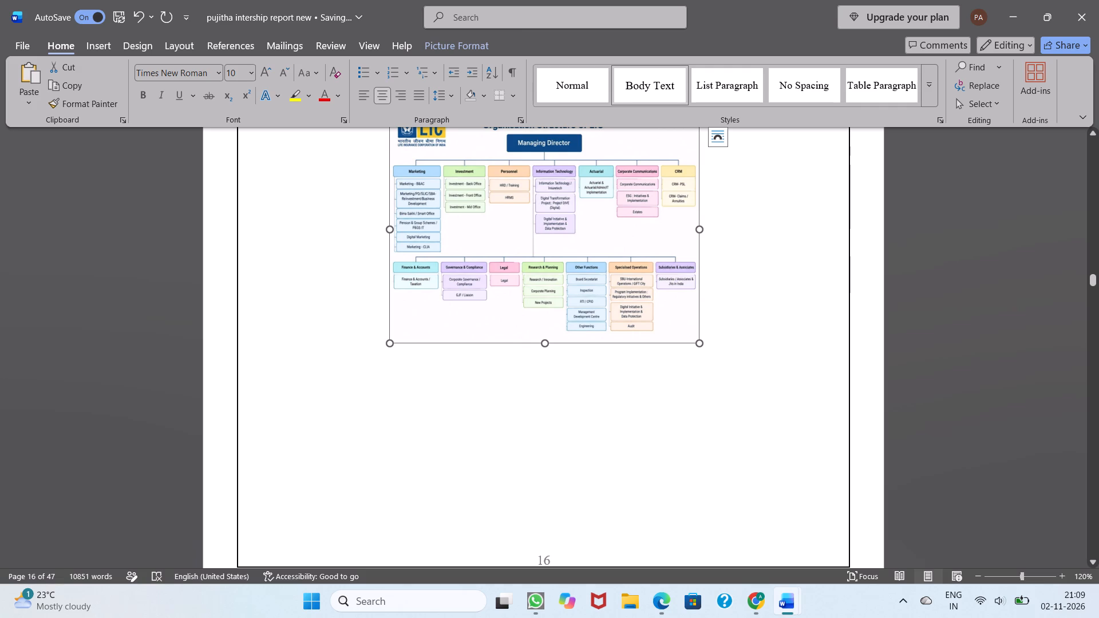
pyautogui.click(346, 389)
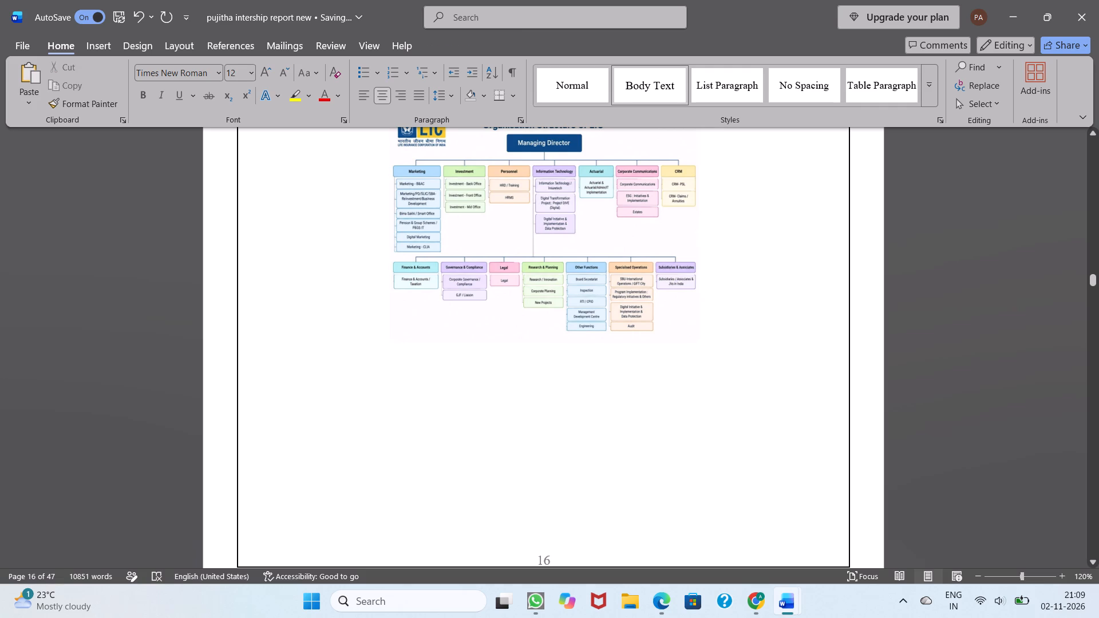
# Add three new lines below the organisation chart on page 16, using a placeholder letter h and spaces beside it, and left-align the last line.
pyautogui.click(287, 424)
pyautogui.scroll(-1, 446, 443)
pyautogui.scroll(1, 446, 443)
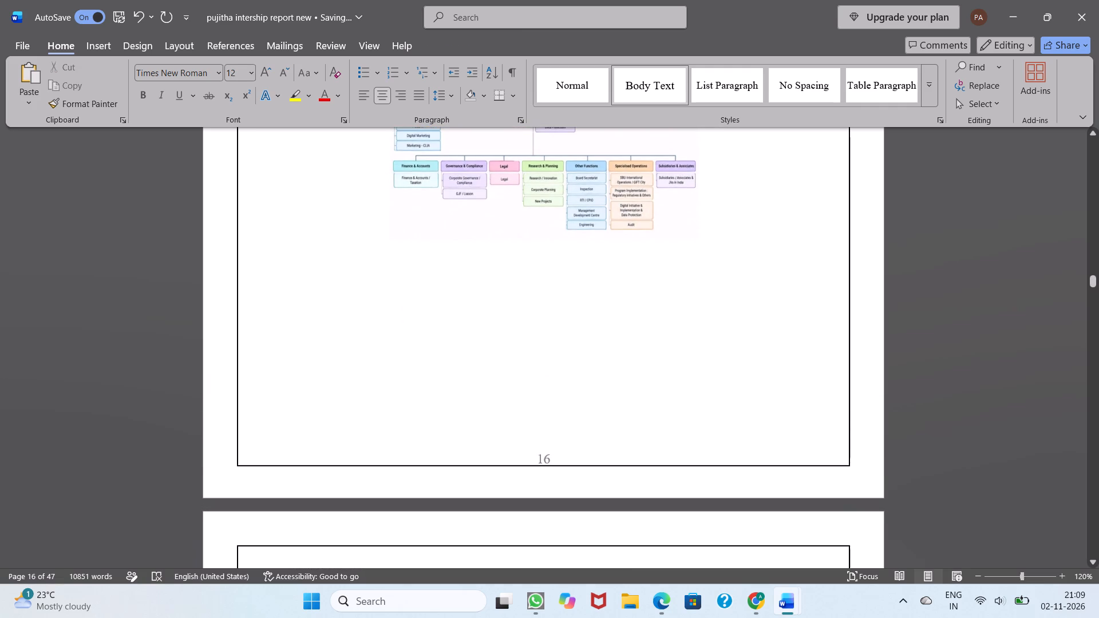
pyautogui.click(695, 334)
pyautogui.write('hj')
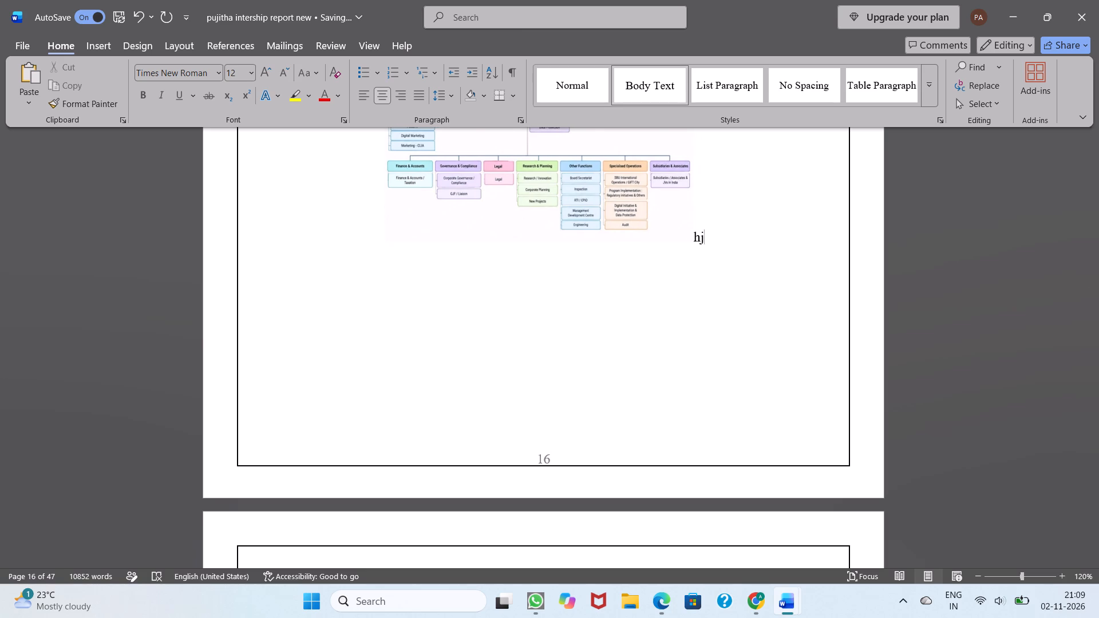
pyautogui.press('BackSpace')
pyautogui.press('space')
pyautogui.press('space')
pyautogui.press('space')
pyautogui.press('space')
pyautogui.press('space')
pyautogui.press('space')
pyautogui.press('space')
pyautogui.press('space')
pyautogui.press('space')
pyautogui.press('space')
pyautogui.press('space')
pyautogui.press('space')
pyautogui.press('space')
pyautogui.press('space')
pyautogui.press('space')
pyautogui.press('space')
pyautogui.press('space')
pyautogui.press('space')
pyautogui.press('space')
pyautogui.press('space')
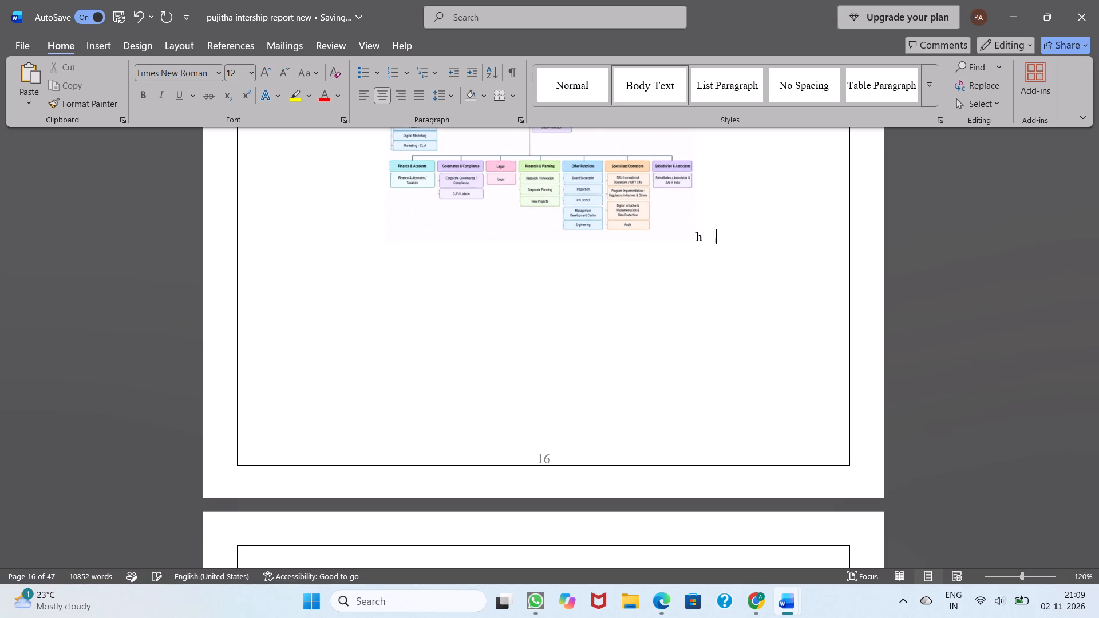
pyautogui.press('space')
pyautogui.press('space')
pyautogui.press('space')
pyautogui.press('space')
pyautogui.press('space')
pyautogui.press('space')
pyautogui.press('space')
pyautogui.press('Return')
pyautogui.press('Return')
pyautogui.press('Return')
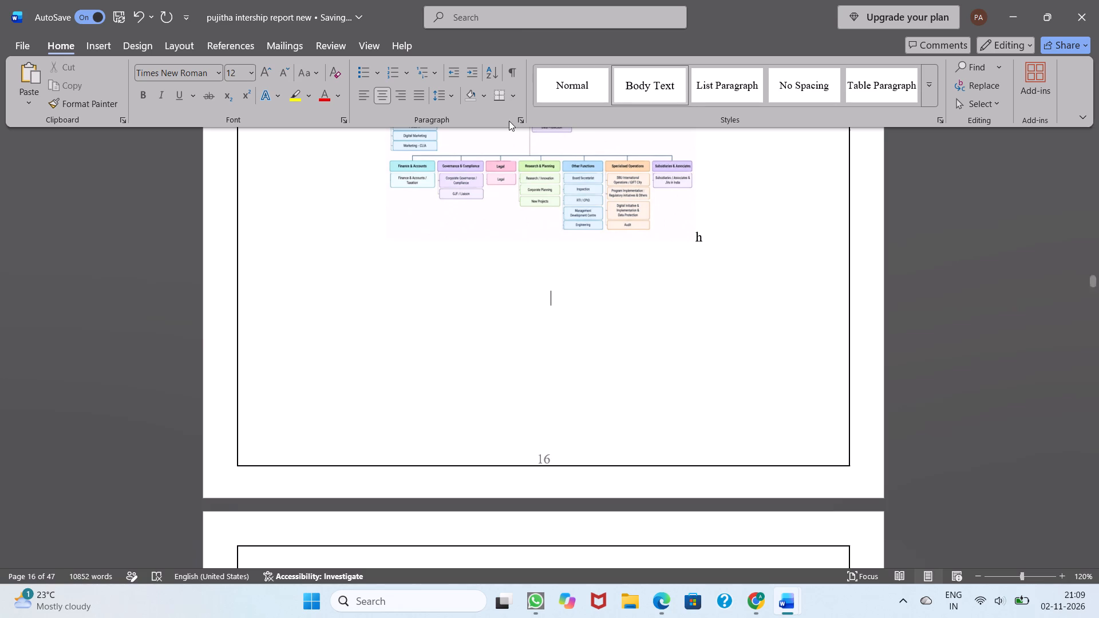
pyautogui.click(366, 98)
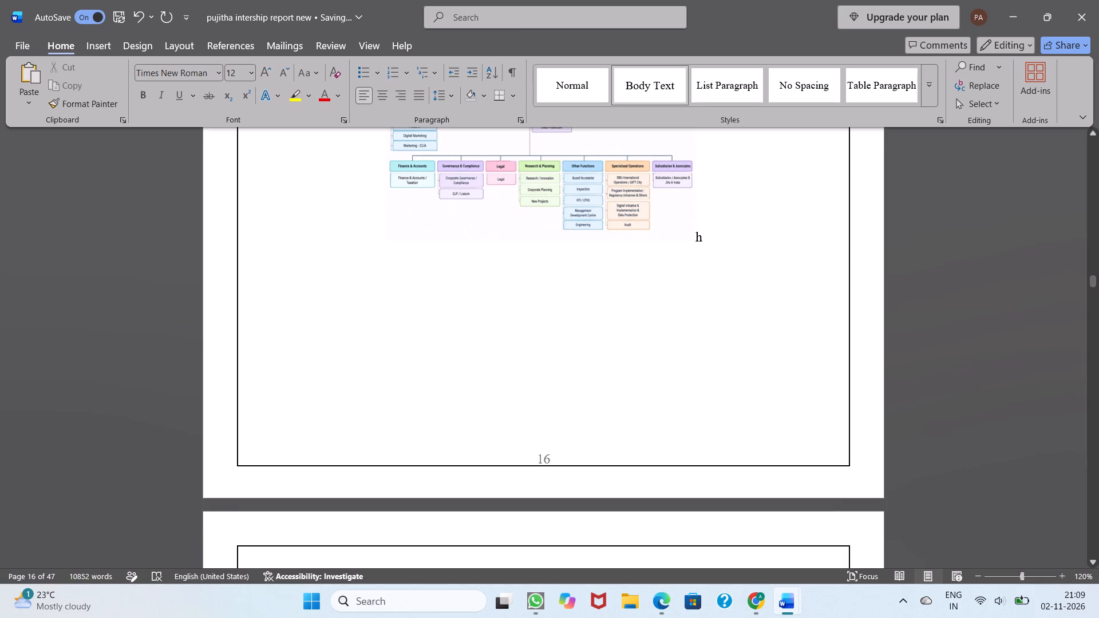
# Delete the placeholder letter h beside the organisation chart on page 16.
pyautogui.click(705, 240)
pyautogui.press('BackSpace')
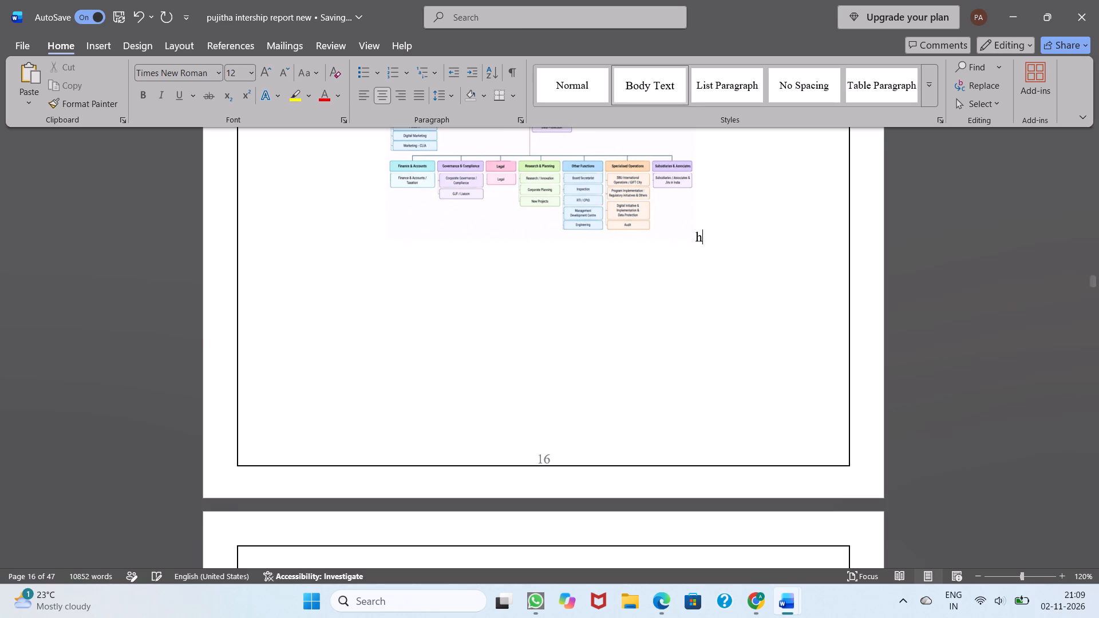
pyautogui.press('BackSpace')
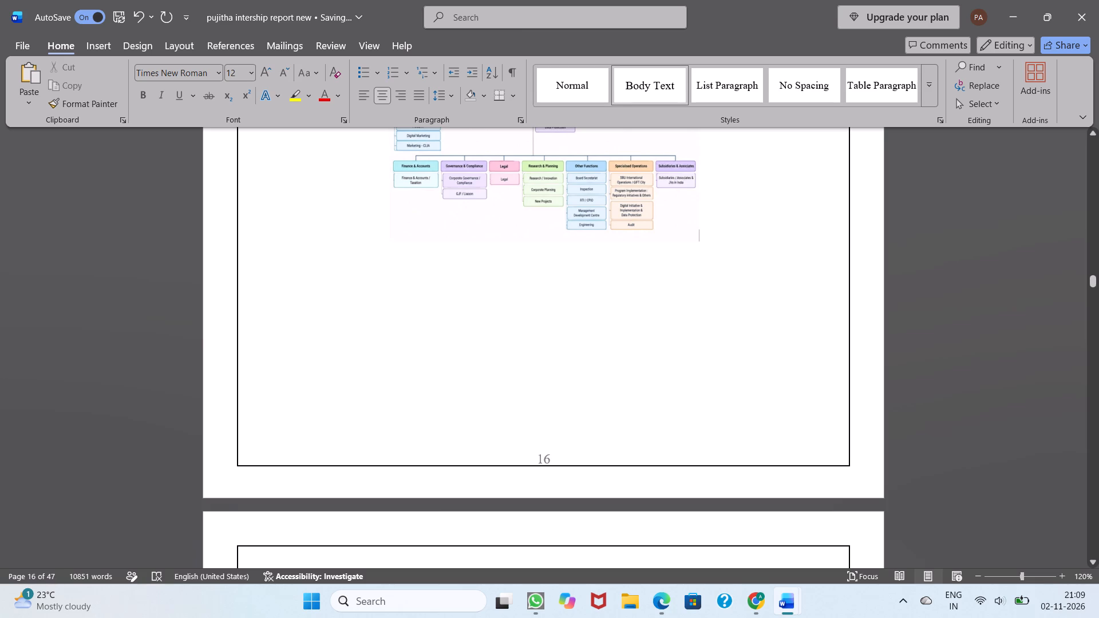
# Paste the "This structure indicates" paragraph below the organisation chart on page 16 and remove the blank lines above it.
pyautogui.click(338, 283)
pyautogui.hotkey('ctrl', 'v')
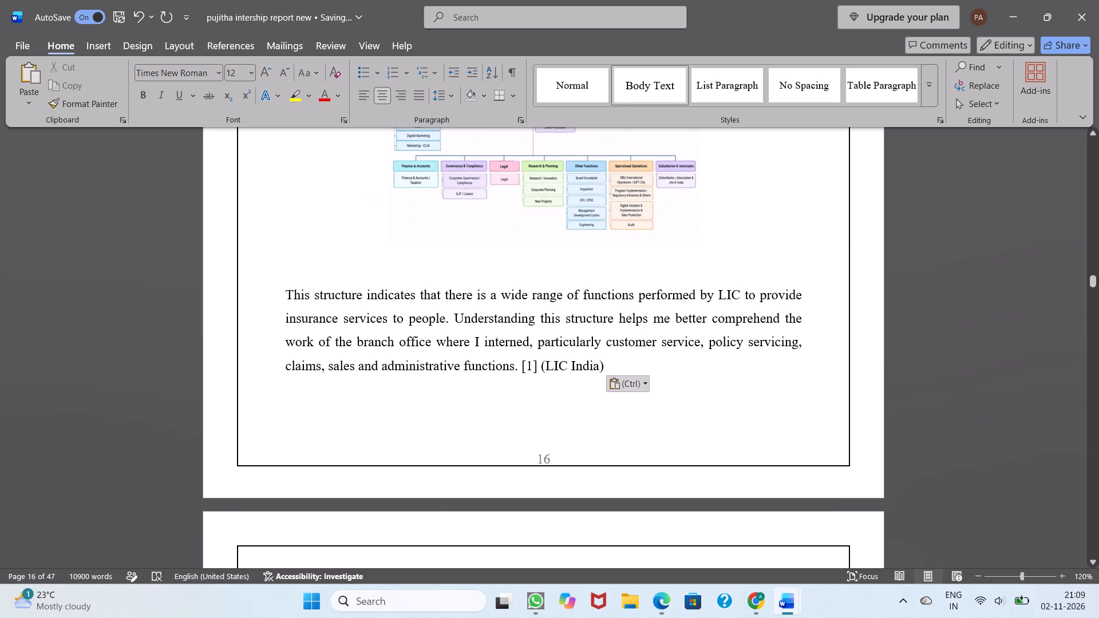
pyautogui.click(286, 299)
pyautogui.press('BackSpace')
pyautogui.press('BackSpace')
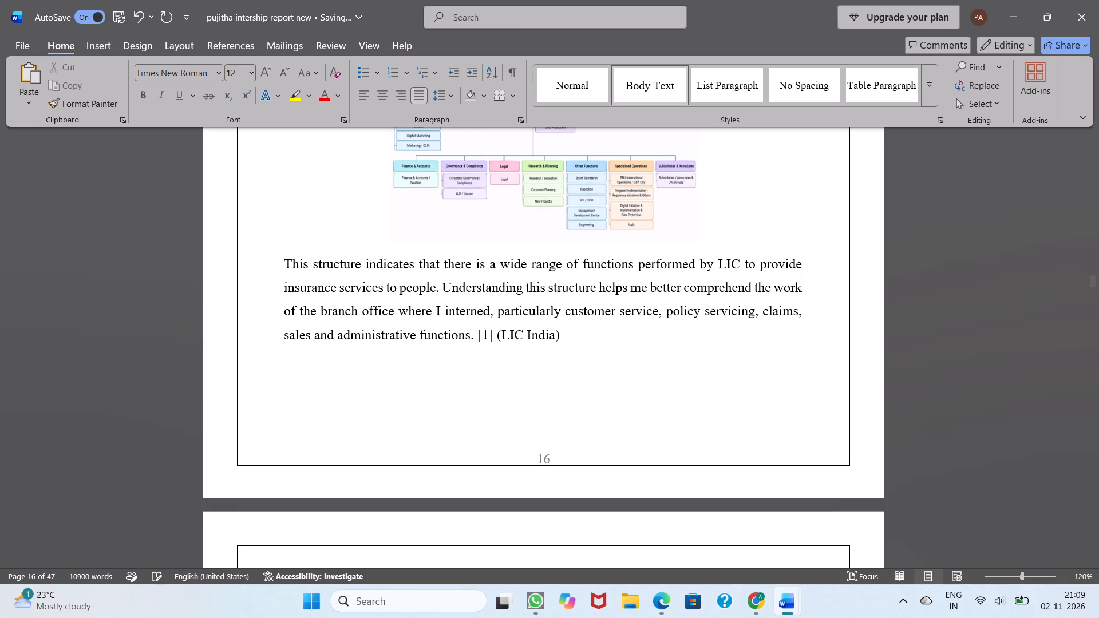
# Delete the original "This structure indicates" paragraph above heading 3.6 at the top of page 17.
pyautogui.scroll(2, 286, 299)
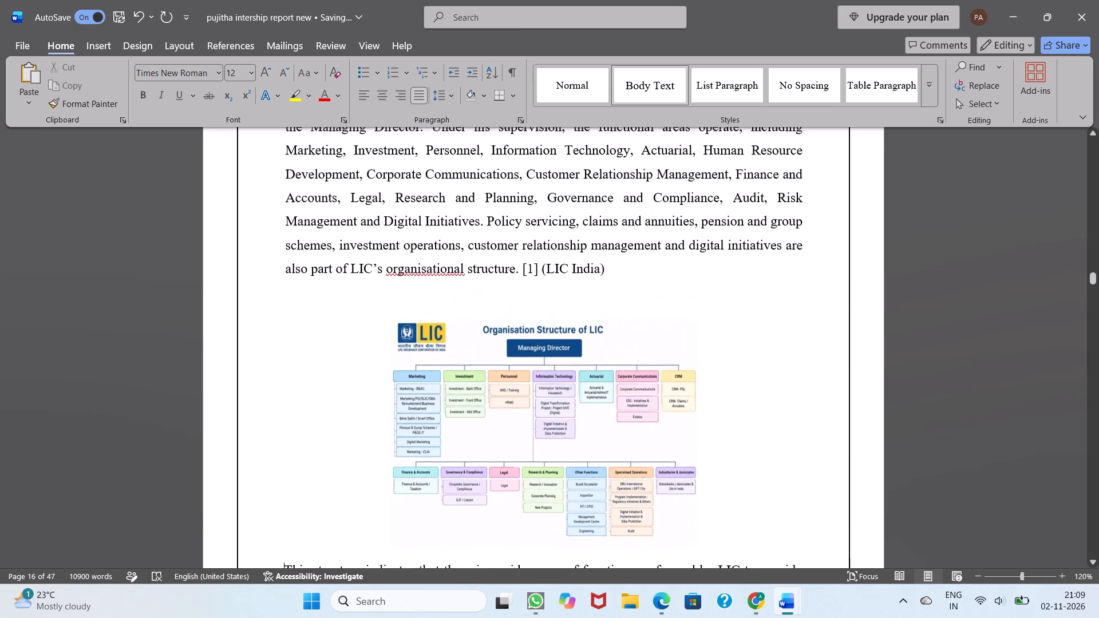
pyautogui.scroll(-3, 286, 299)
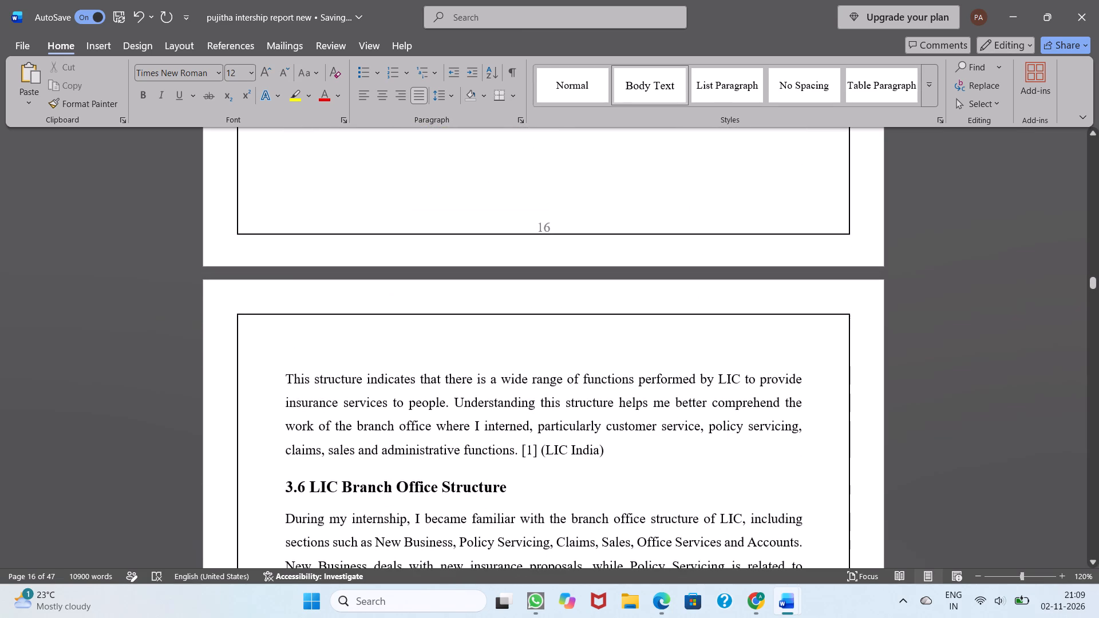
pyautogui.moveTo(282, 376); pyautogui.dragTo(577, 449)
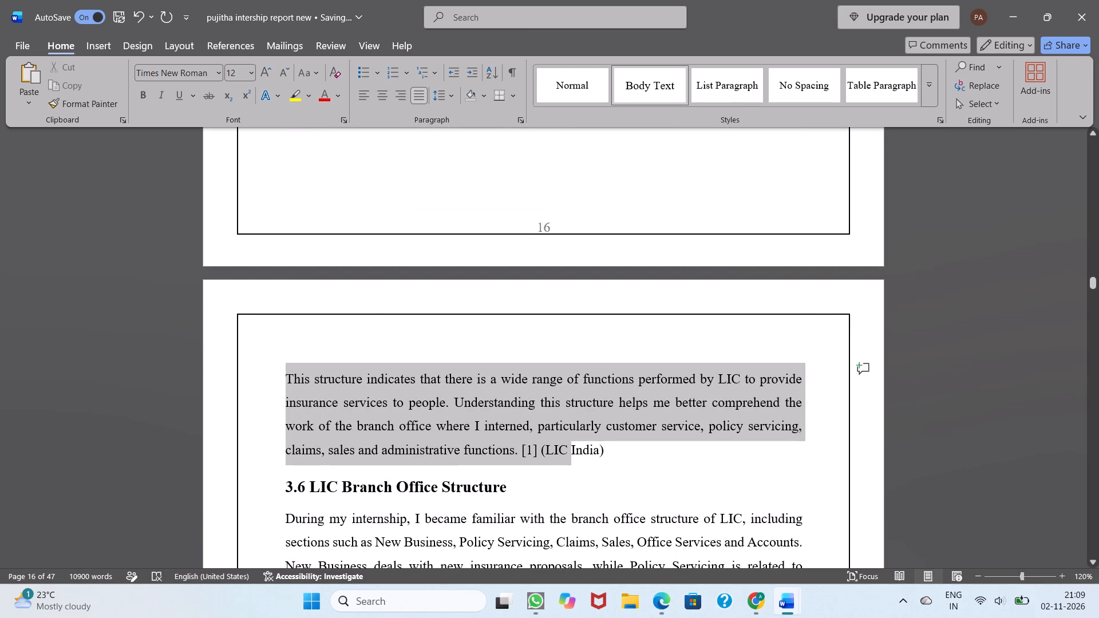
pyautogui.moveTo(577, 449); pyautogui.dragTo(640, 449)
pyautogui.press('BackSpace')
# Review the layout and page gaps from section 3.5 on page 16 through the data sheet images on page 19.
pyautogui.scroll(1, 640, 449)
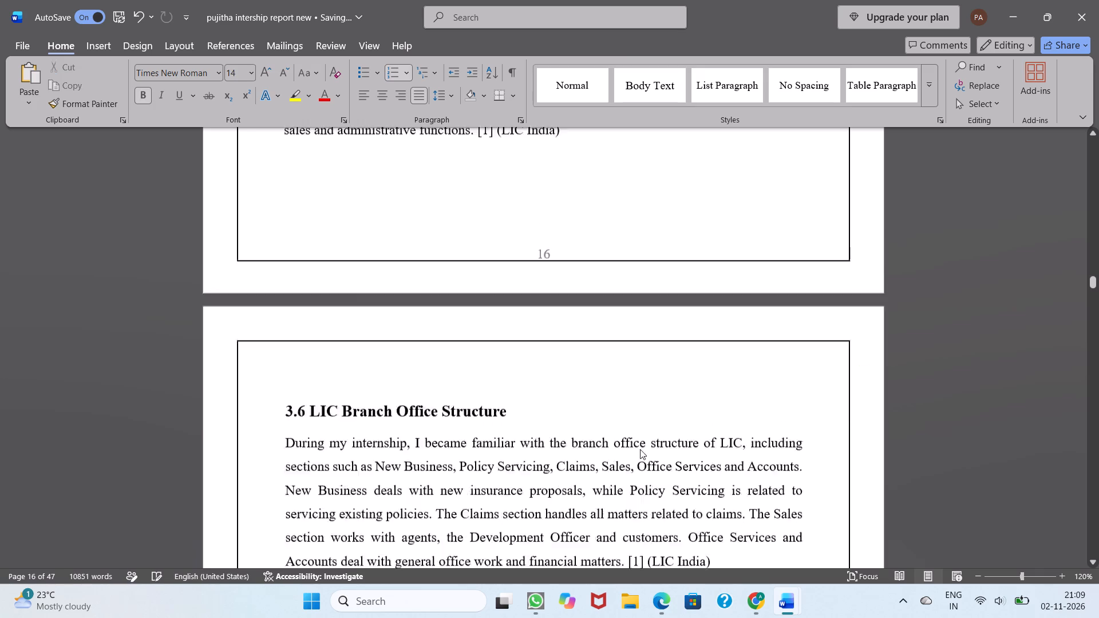
pyautogui.scroll(1, 640, 449)
pyautogui.scroll(-1, 640, 449)
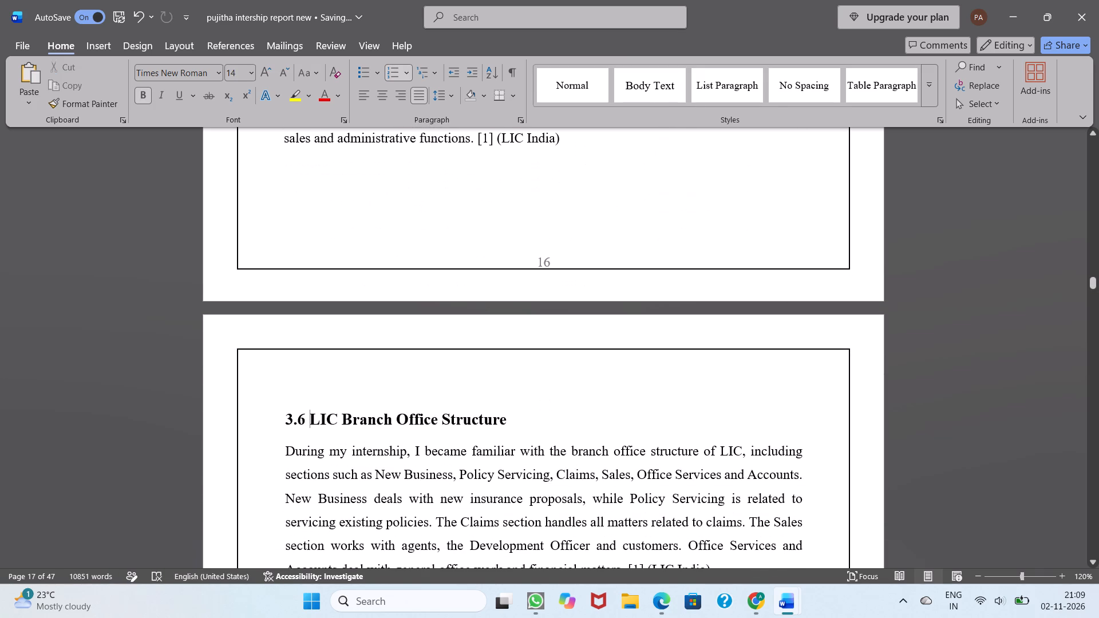
pyautogui.scroll(2, 640, 449)
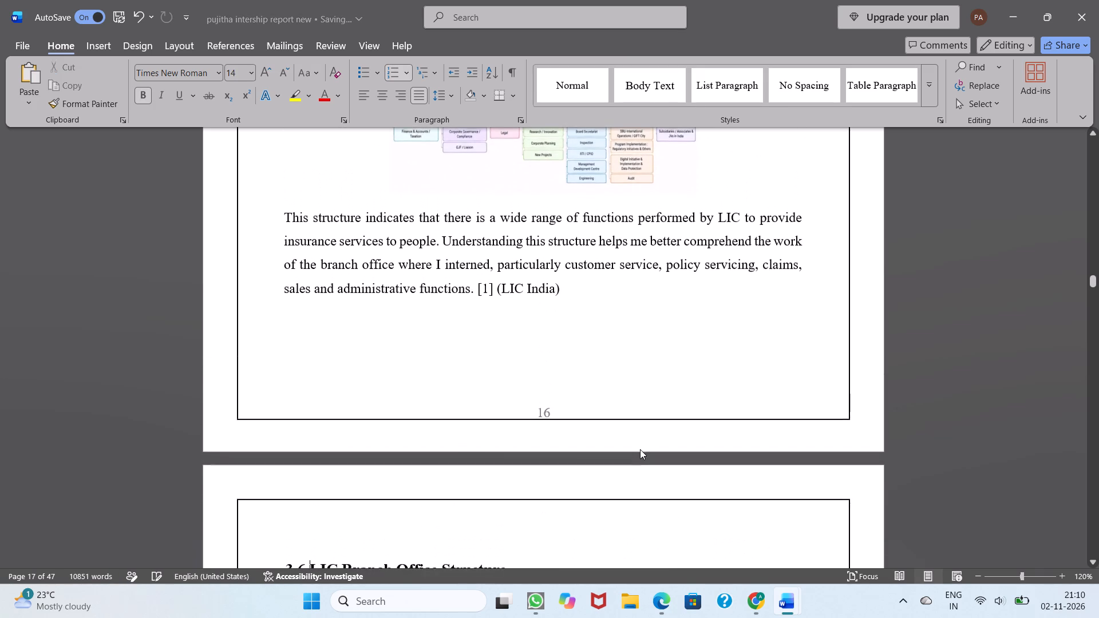
pyautogui.scroll(-2, 640, 449)
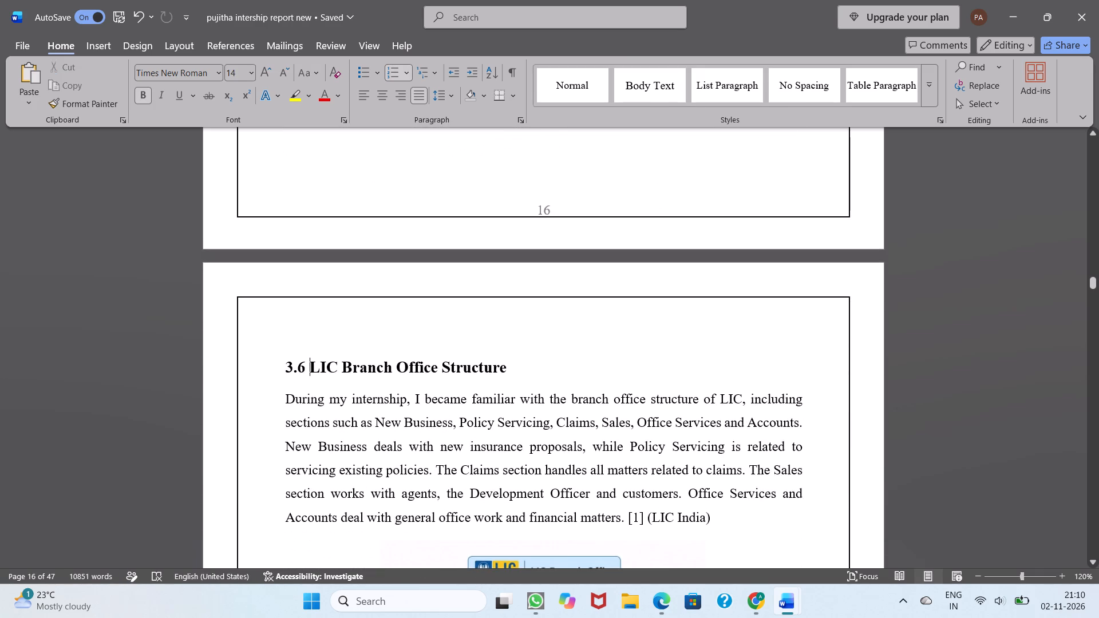
pyautogui.scroll(-1, 640, 449)
pyautogui.scroll(4, 640, 449)
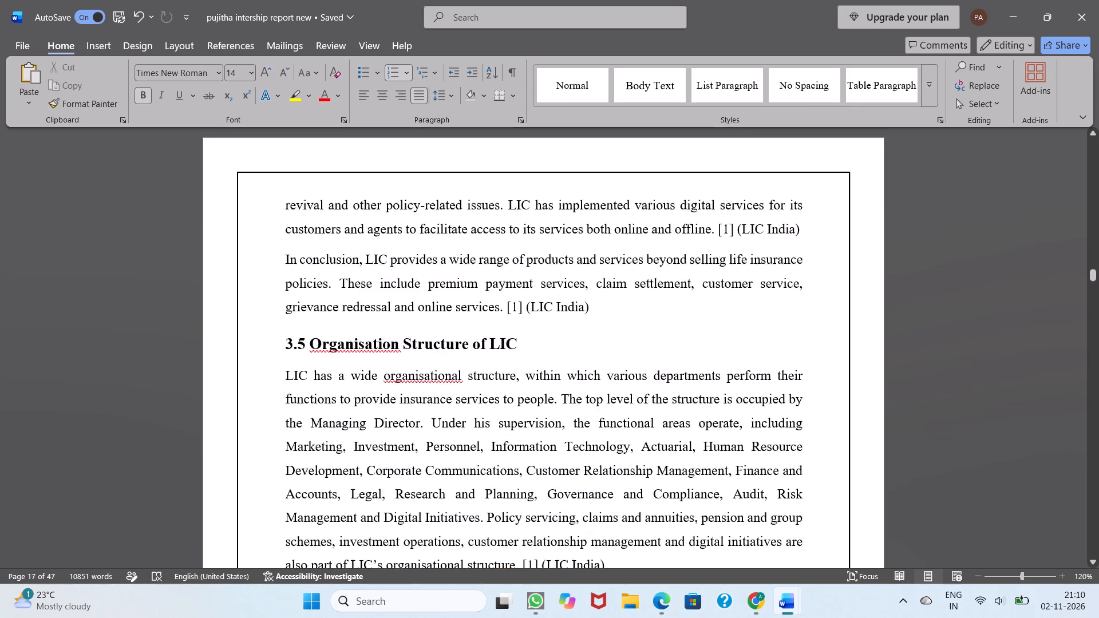
pyautogui.scroll(-3, 640, 449)
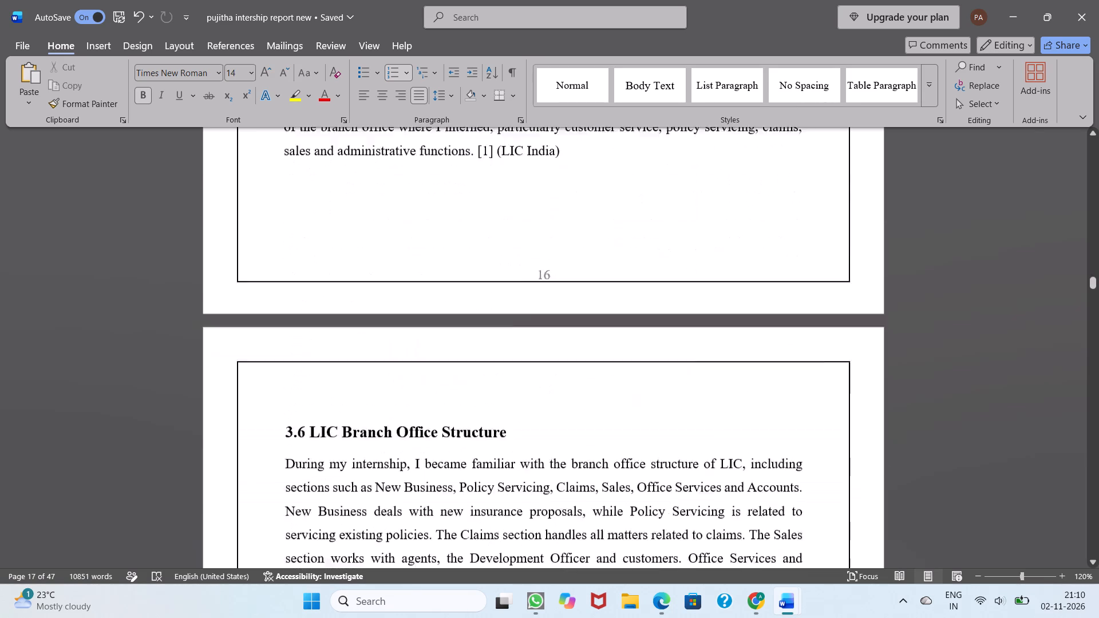
pyautogui.scroll(-3, 640, 449)
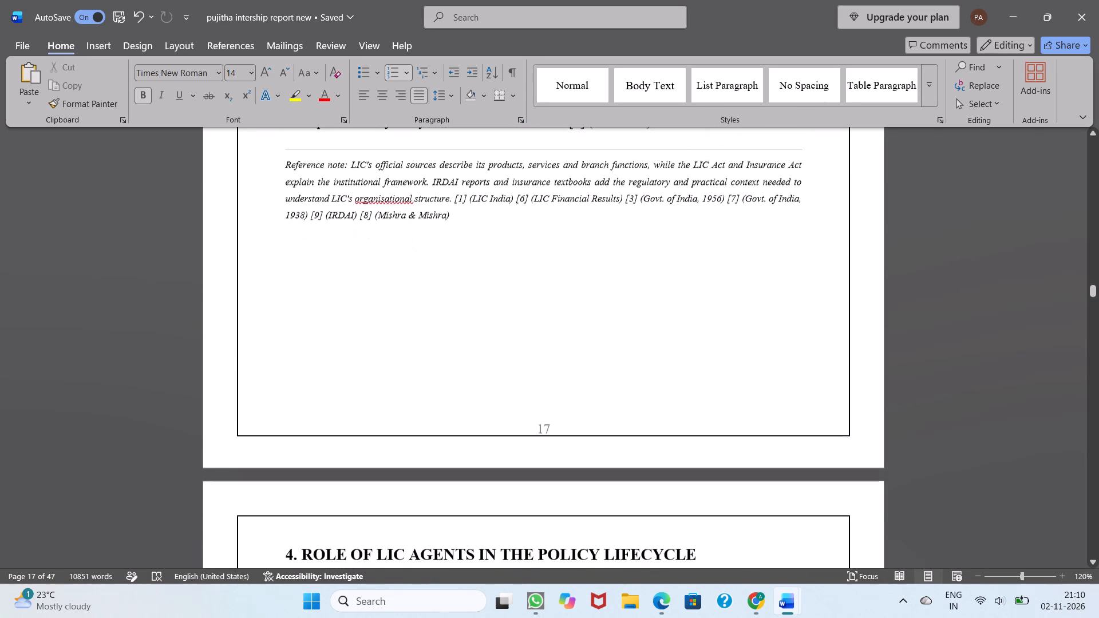
pyautogui.scroll(-9, 640, 449)
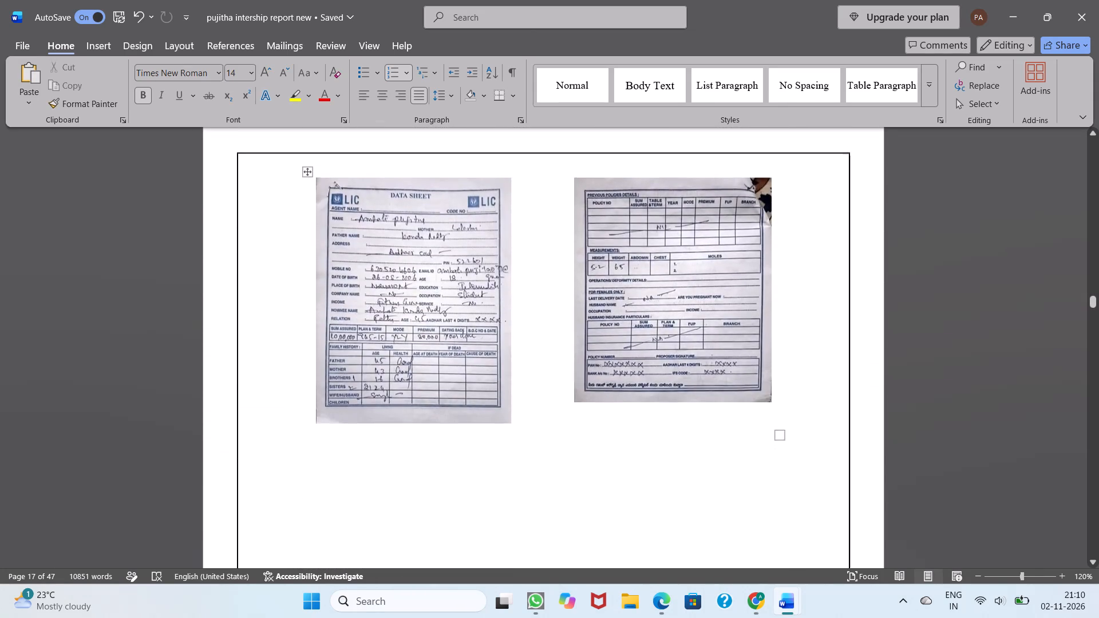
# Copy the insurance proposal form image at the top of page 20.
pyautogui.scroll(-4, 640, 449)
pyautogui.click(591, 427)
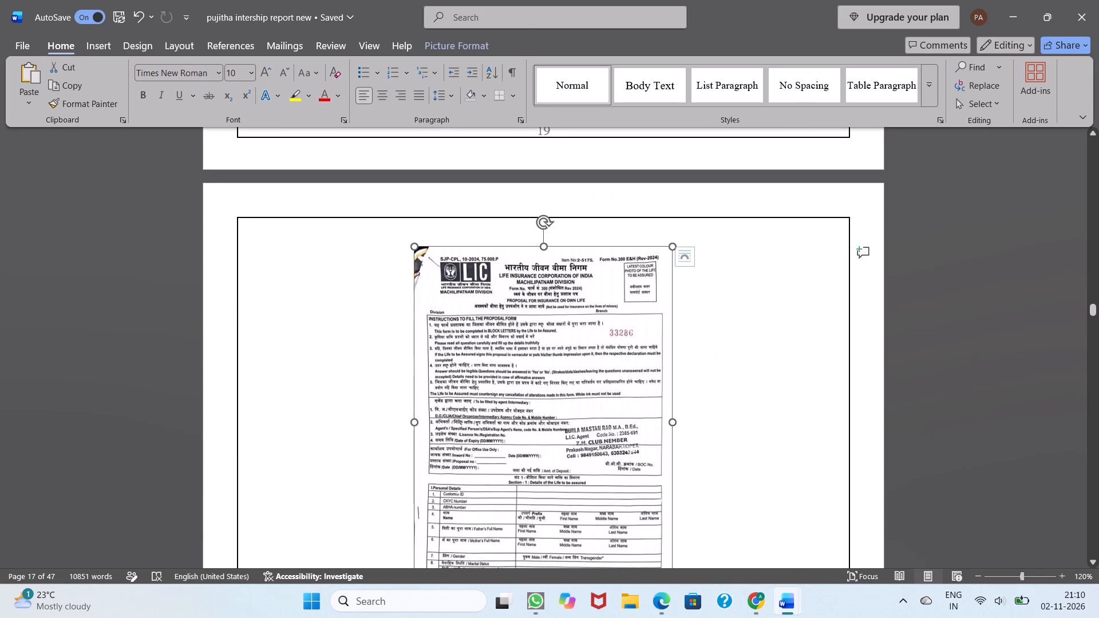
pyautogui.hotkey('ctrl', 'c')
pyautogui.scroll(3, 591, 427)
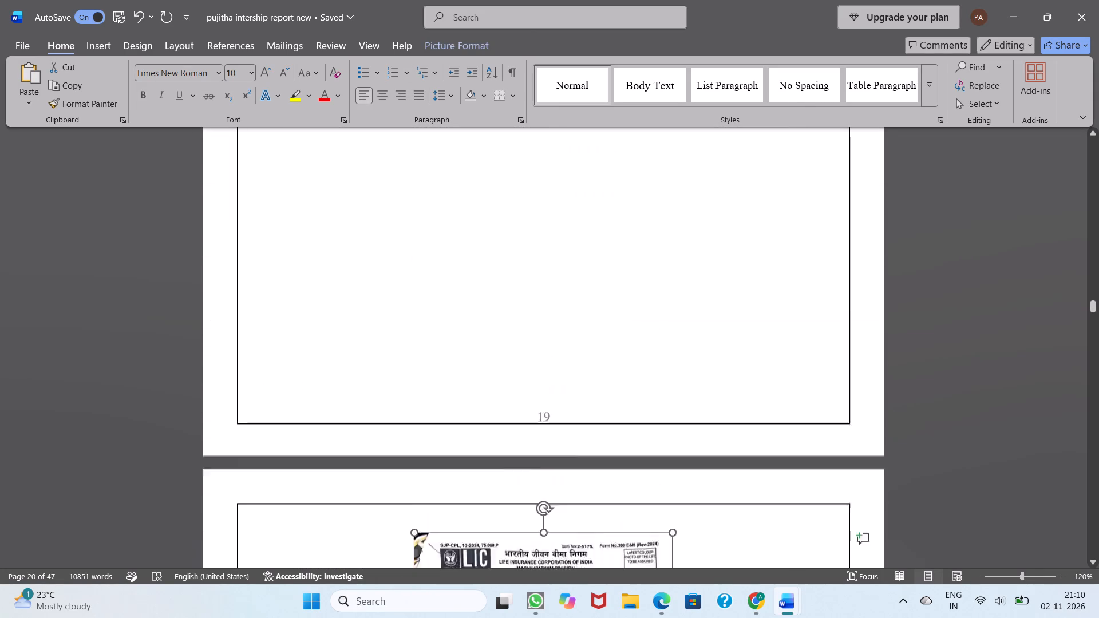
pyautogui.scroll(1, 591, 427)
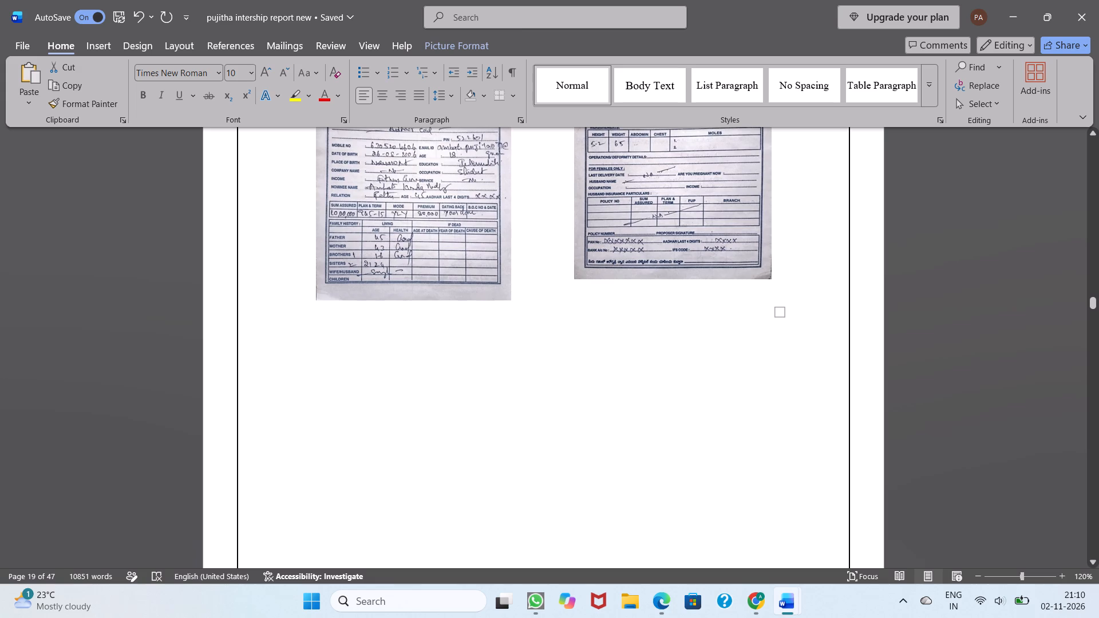
# Try centre and right alignment on the page 20 proposal form image, and set it to justified.
pyautogui.click(385, 101)
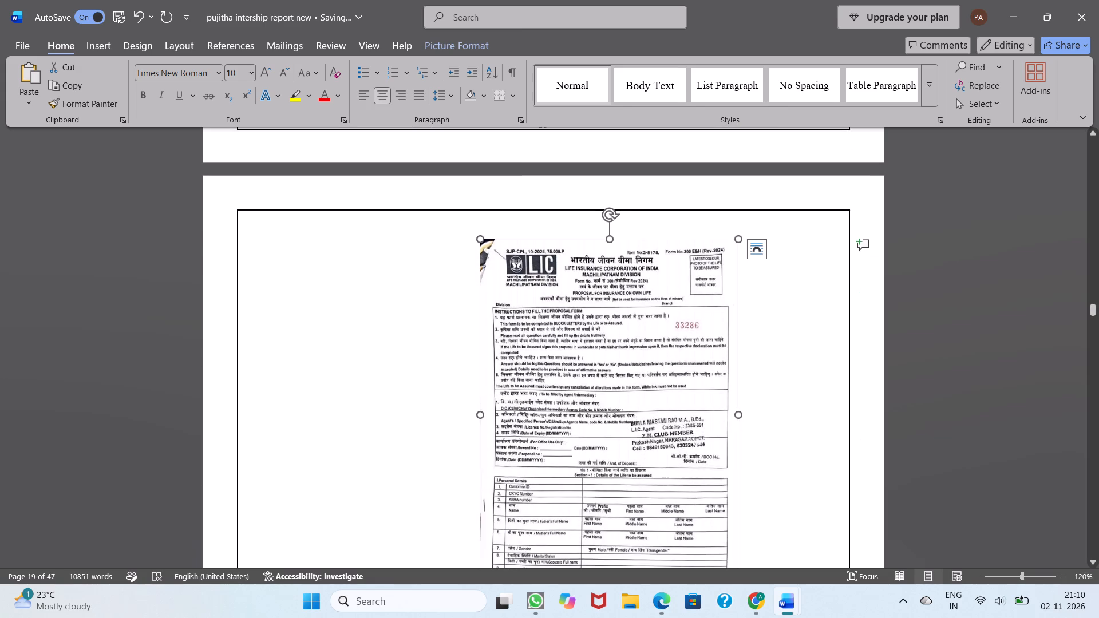
pyautogui.scroll(3, 520, 367)
pyautogui.scroll(-1, 520, 367)
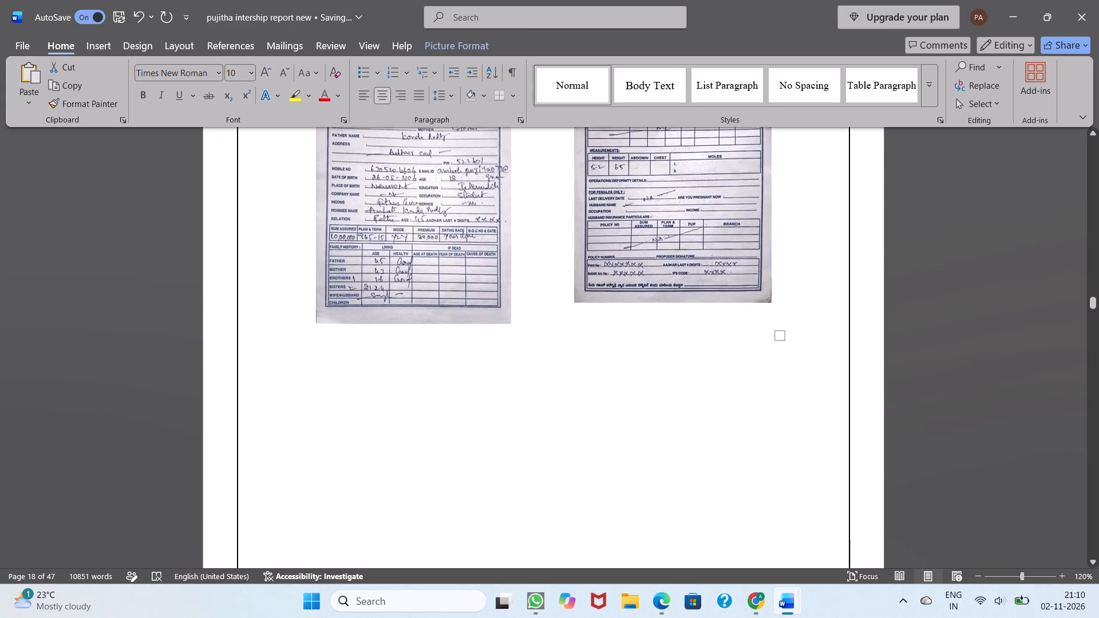
pyautogui.scroll(-1, 520, 367)
pyautogui.hscroll(1, 520, 367)
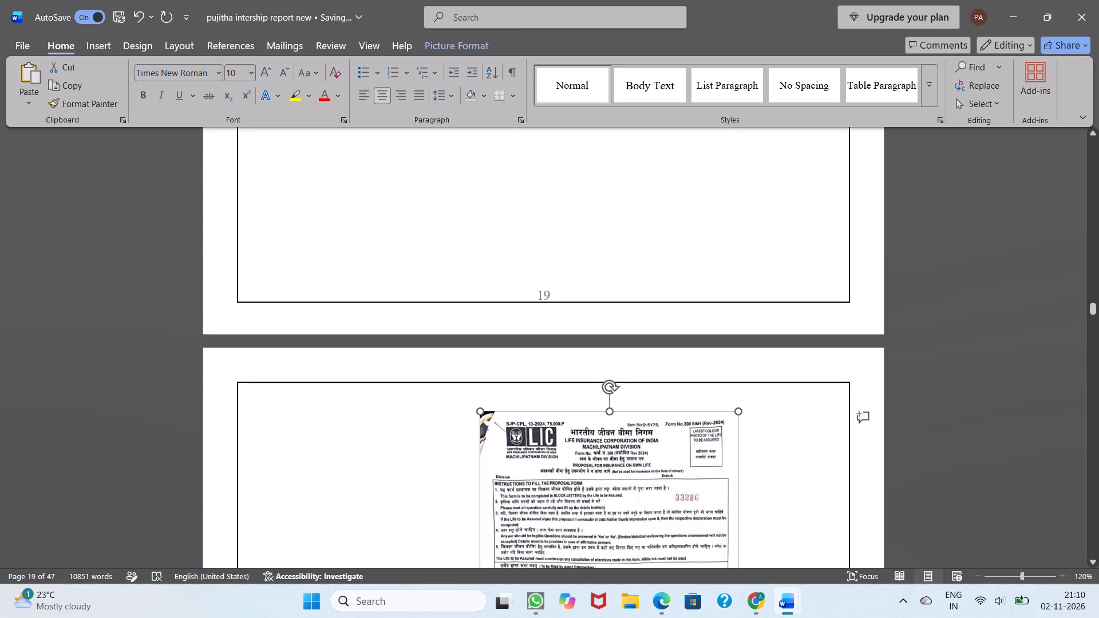
pyautogui.click(404, 101)
pyautogui.click(419, 96)
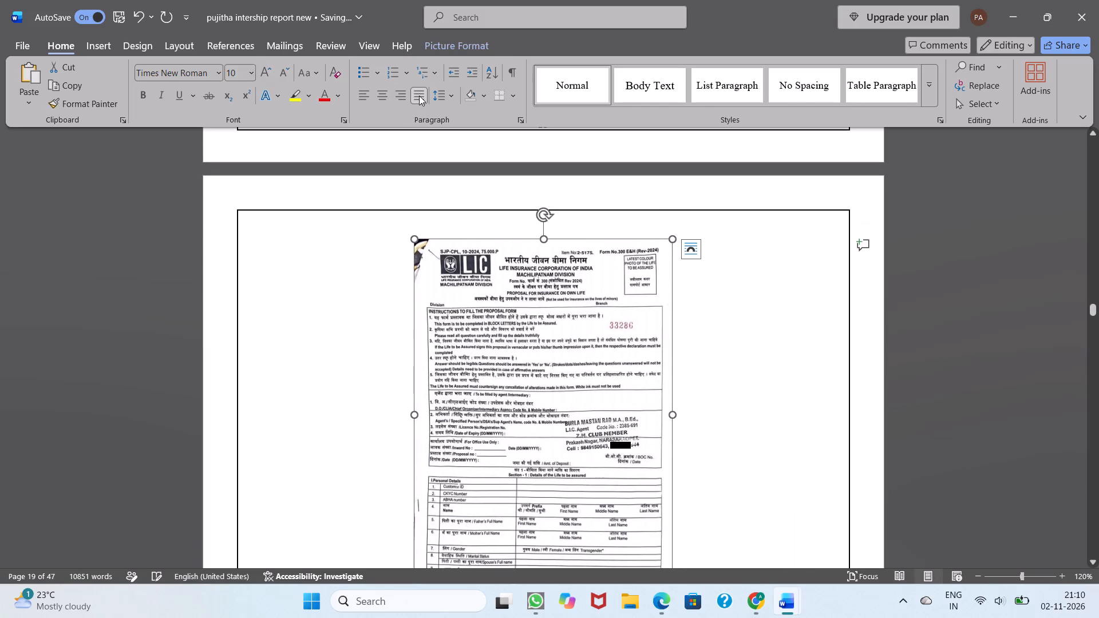
# Copy the page 20 proposal form image and paste it, justified, under the data sheet images on page 19 after adding blank lines.
pyautogui.click(502, 387)
pyautogui.hotkey('ctrl', 'c')
pyautogui.scroll(3, 502, 387)
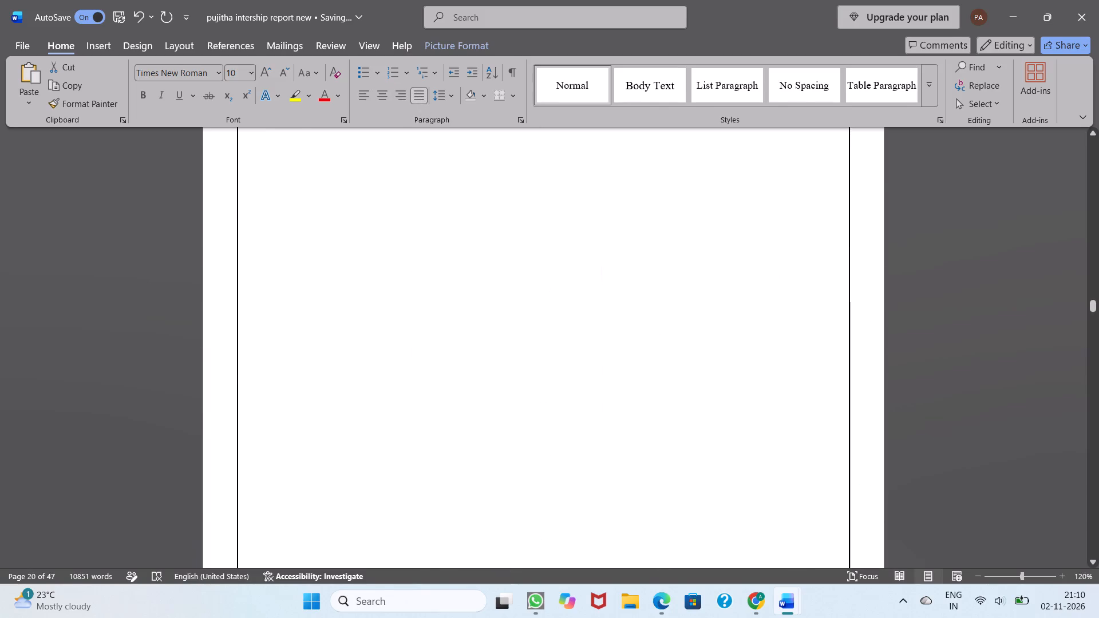
pyautogui.scroll(1, 502, 387)
pyautogui.click(460, 304)
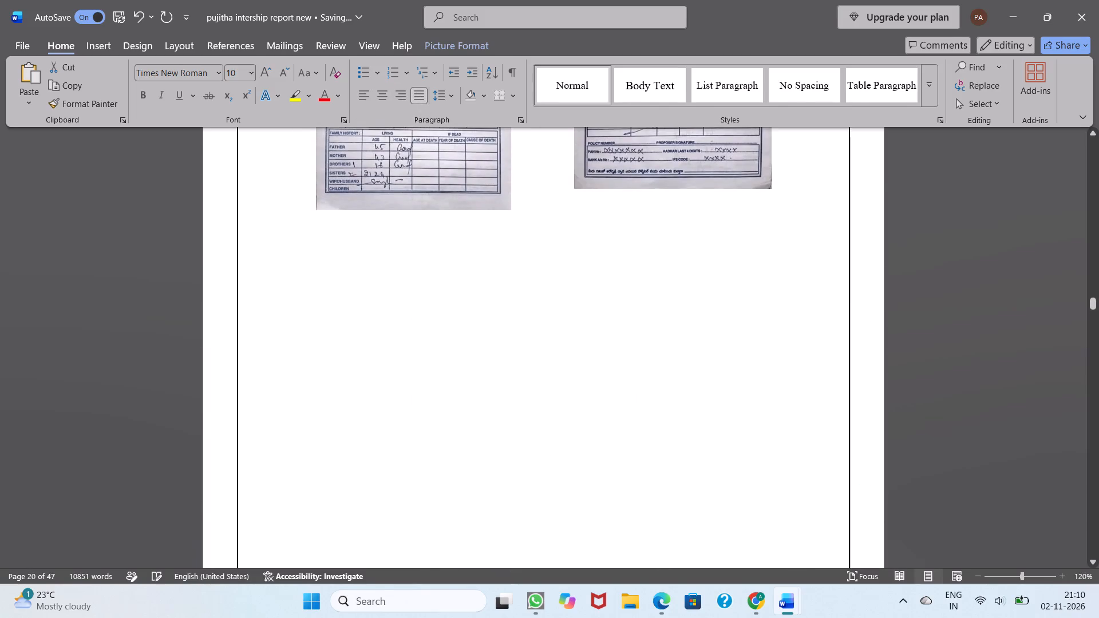
pyautogui.click(417, 287)
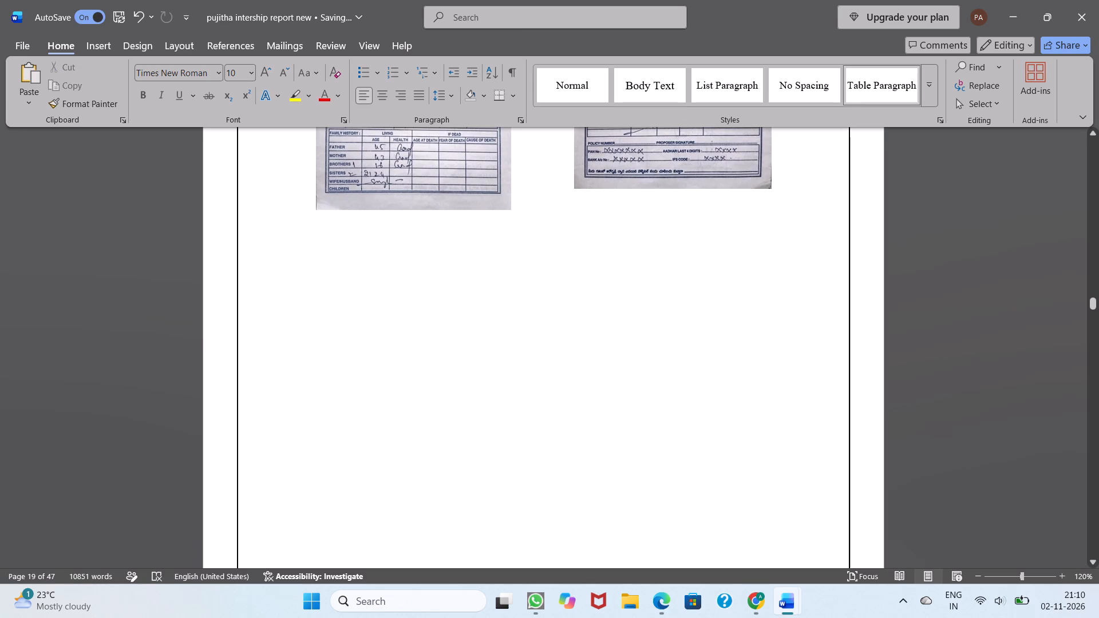
pyautogui.click(579, 236)
pyautogui.press('space')
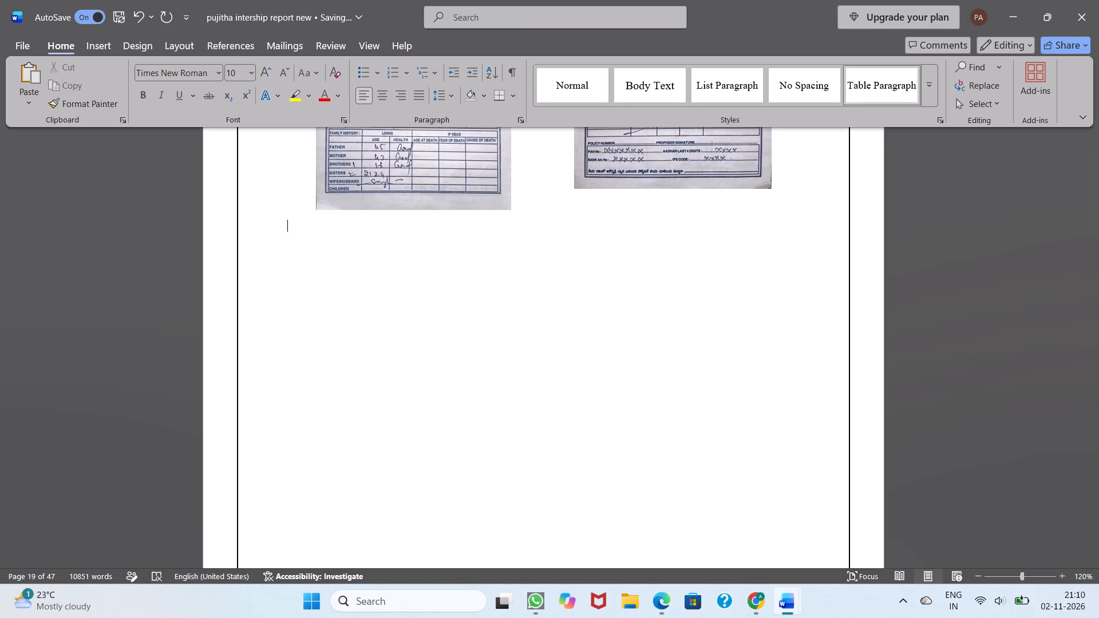
pyautogui.press('Return')
pyautogui.press('Return')
pyautogui.press('Return')
pyautogui.press('Return')
pyautogui.click(416, 94)
pyautogui.hotkey('ctrl', 'v')
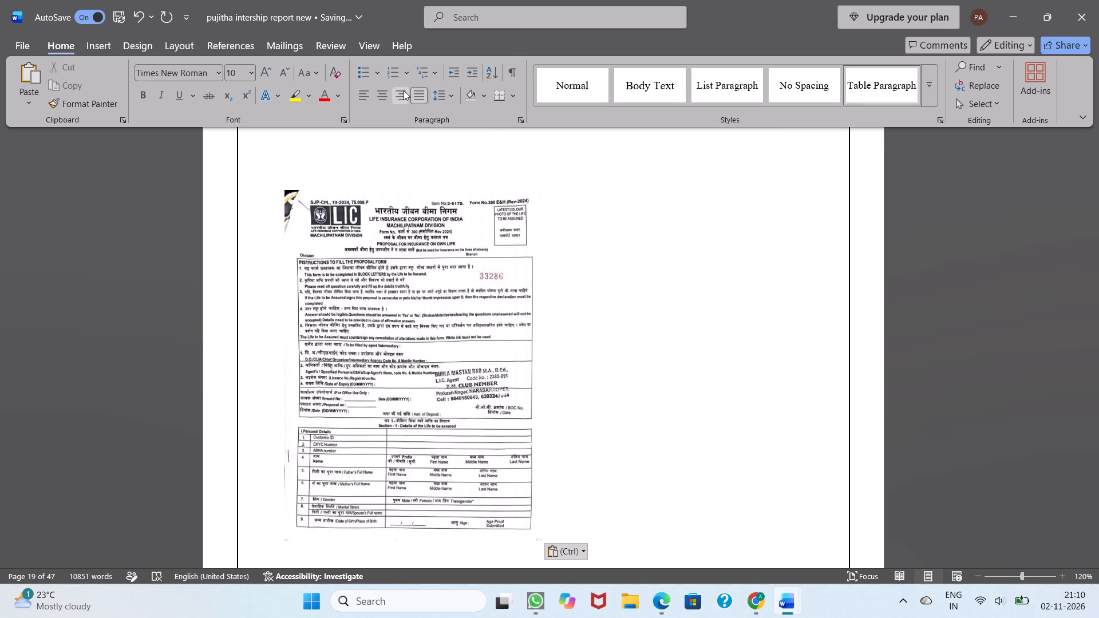
# Try right alignment on the pasted proposal form image on page 19, and set it to centred.
pyautogui.click(404, 90)
pyautogui.click(388, 93)
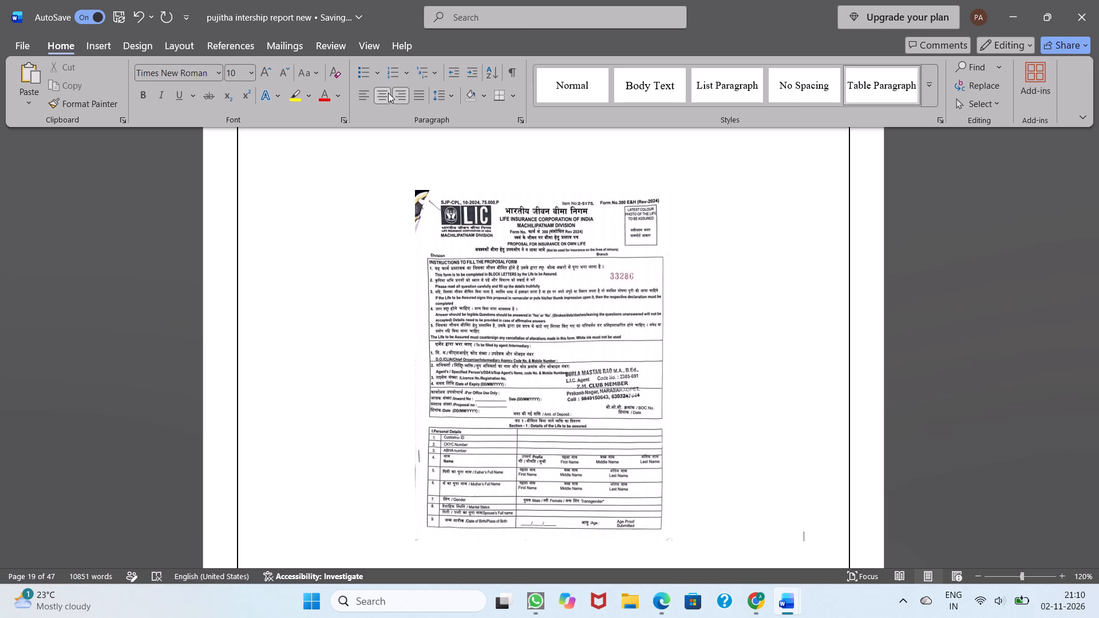
pyautogui.scroll(1, 526, 334)
pyautogui.scroll(-1, 526, 334)
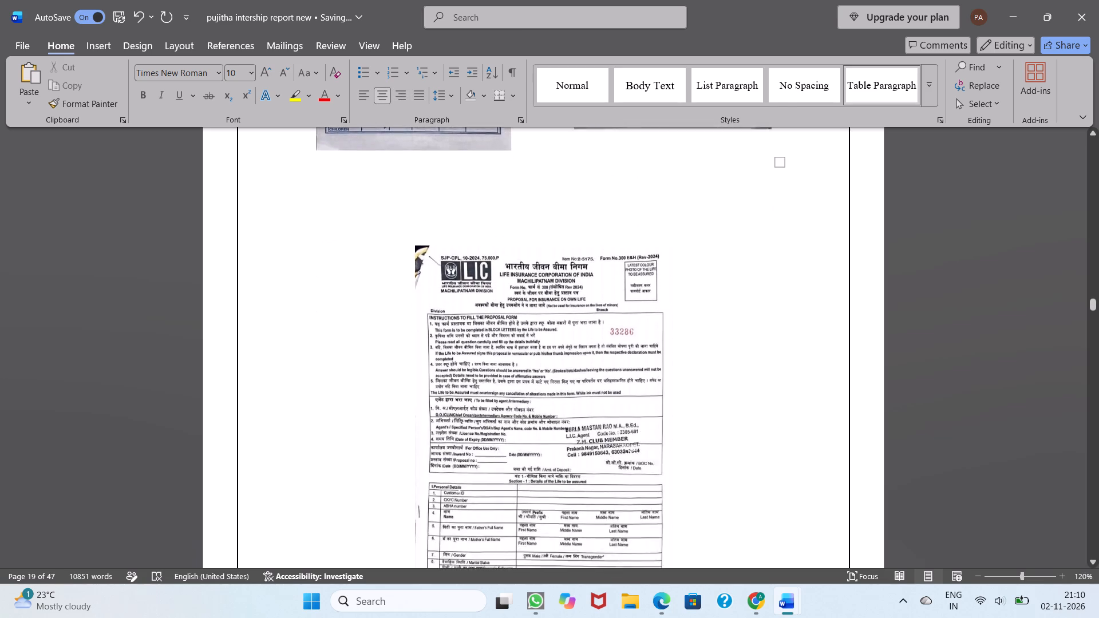
# Delete the original proposal form image at the top of page 20.
pyautogui.scroll(-3, 526, 334)
pyautogui.click(508, 406)
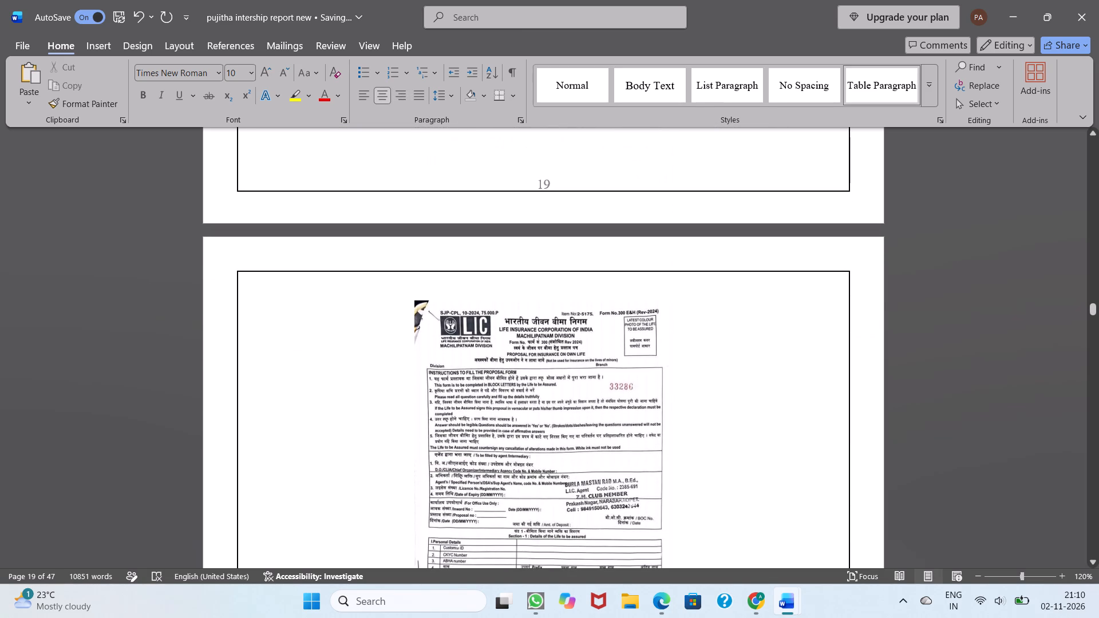
pyautogui.press('BackSpace')
# Review the layout and page gaps from section 4.1 on page 18 through the top of page 23.
pyautogui.scroll(2, 508, 406)
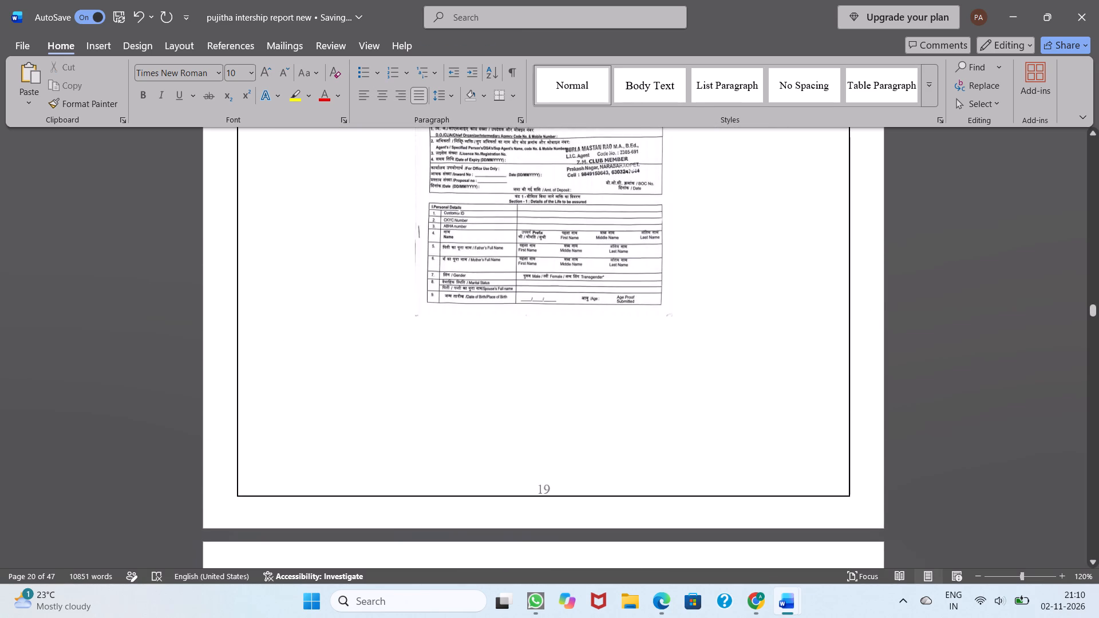
pyautogui.scroll(-3, 508, 406)
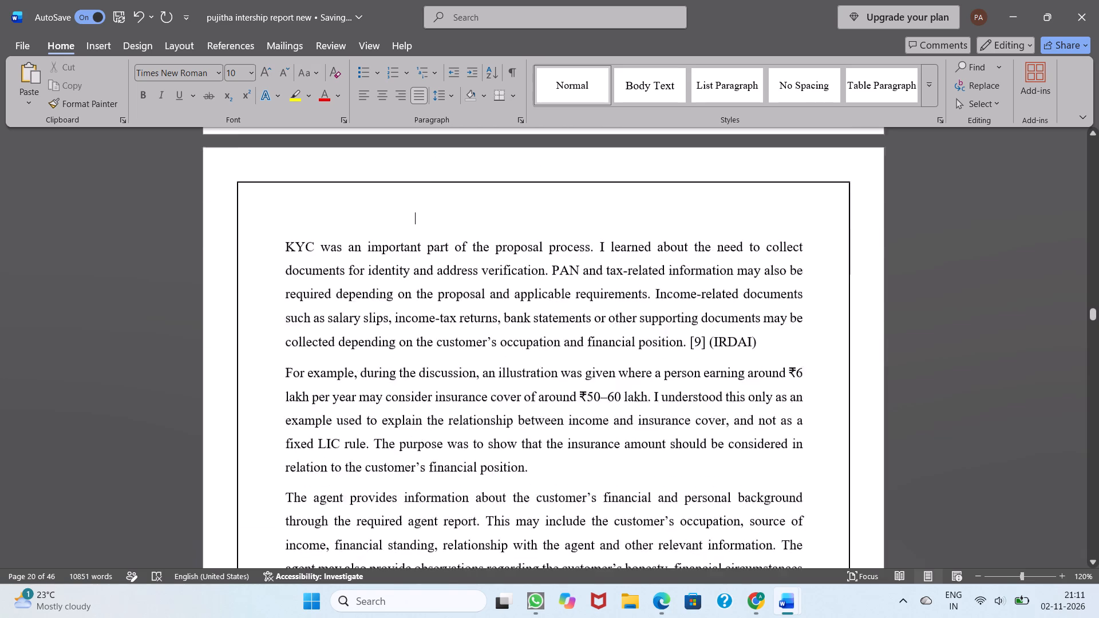
pyautogui.scroll(-1, 508, 406)
pyautogui.scroll(4, 508, 406)
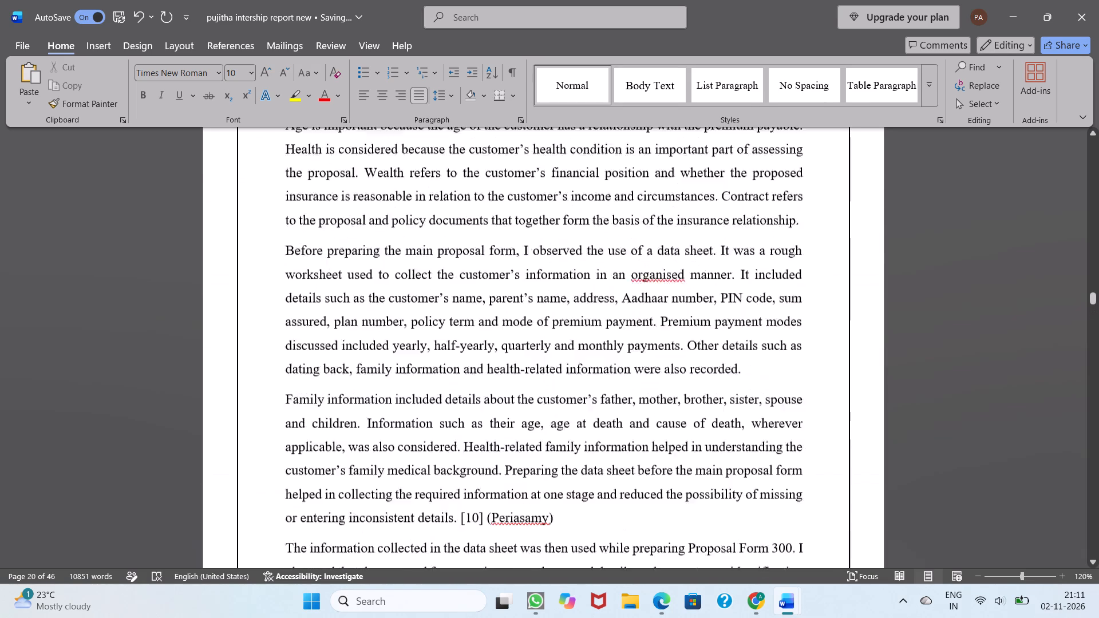
pyautogui.scroll(-6, 508, 406)
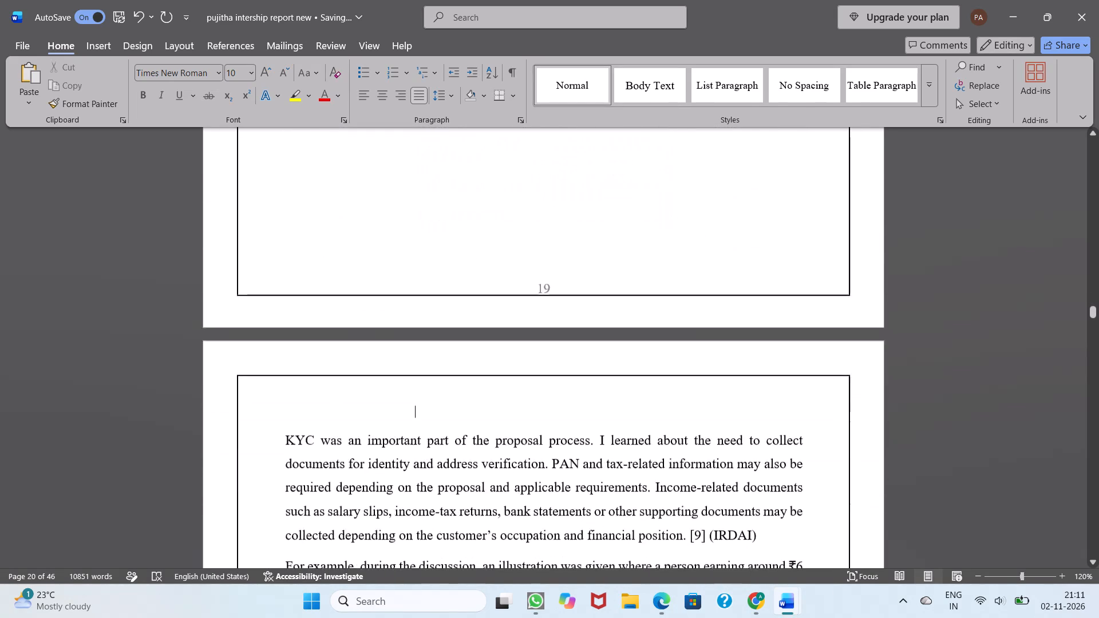
pyautogui.scroll(-4, 508, 406)
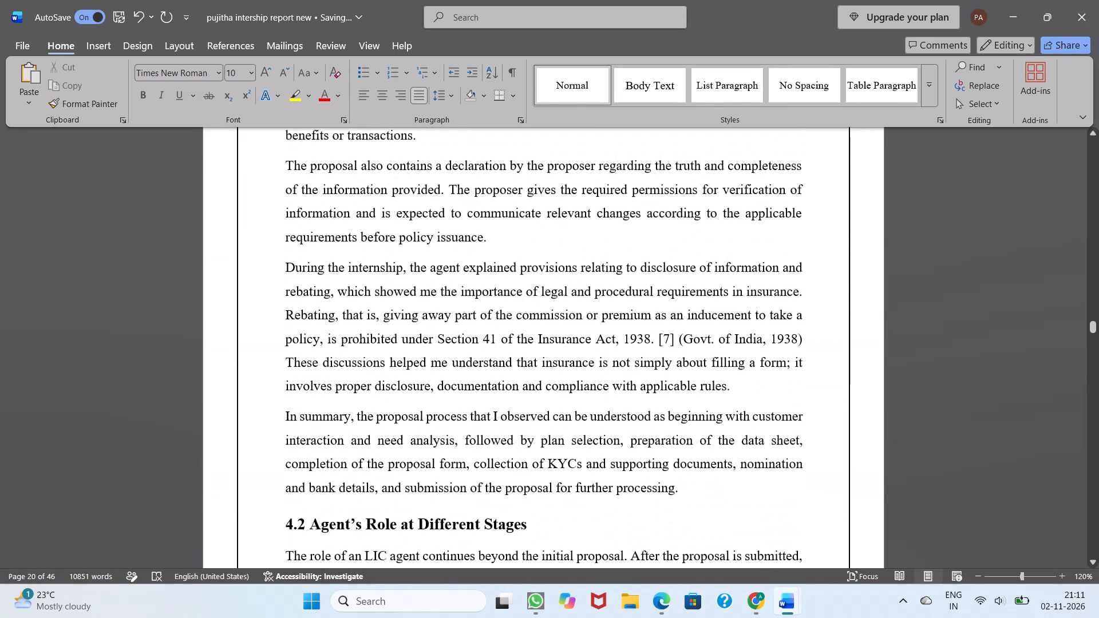
pyautogui.scroll(-4, 508, 406)
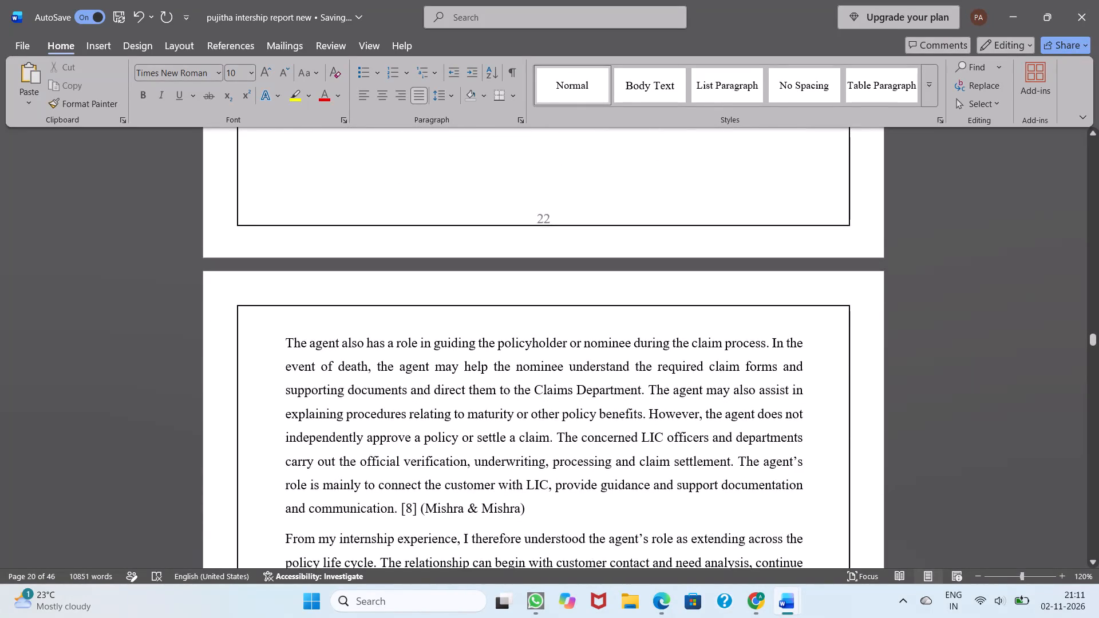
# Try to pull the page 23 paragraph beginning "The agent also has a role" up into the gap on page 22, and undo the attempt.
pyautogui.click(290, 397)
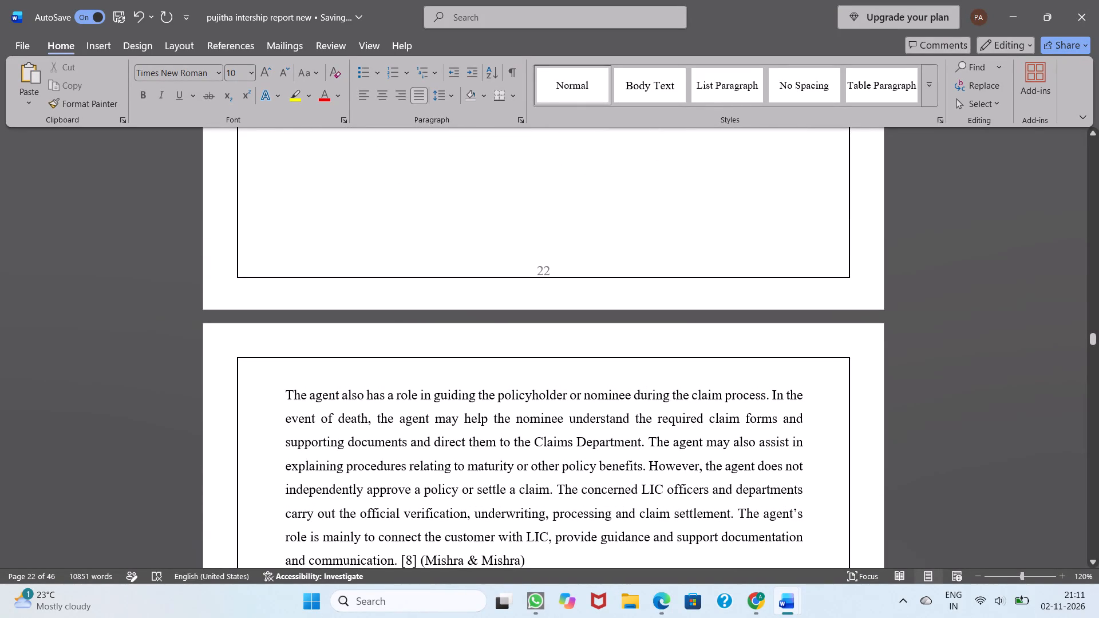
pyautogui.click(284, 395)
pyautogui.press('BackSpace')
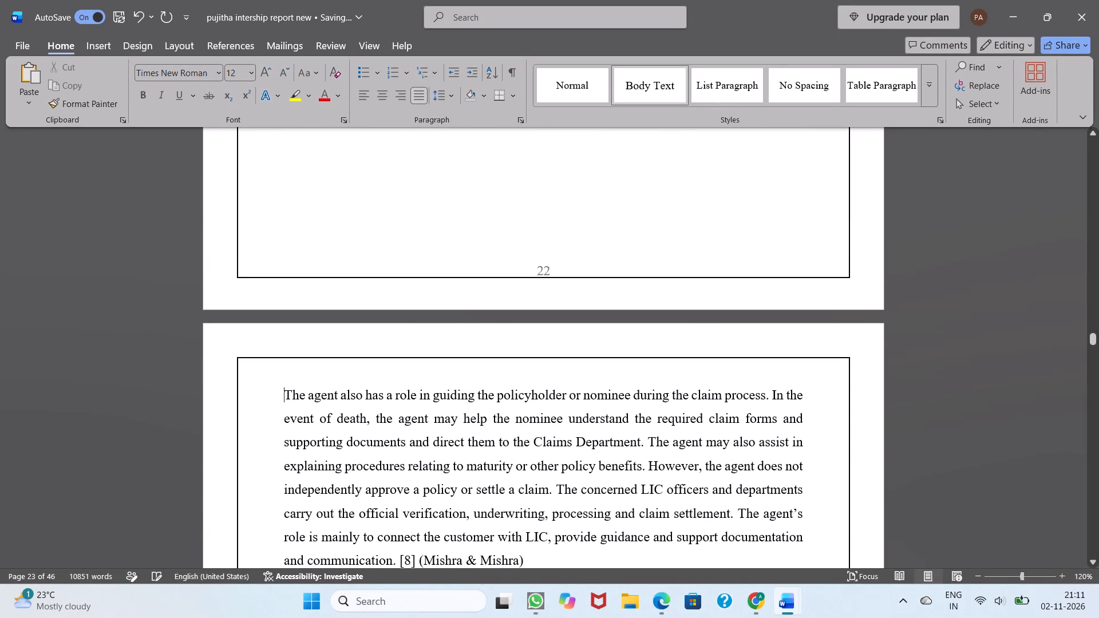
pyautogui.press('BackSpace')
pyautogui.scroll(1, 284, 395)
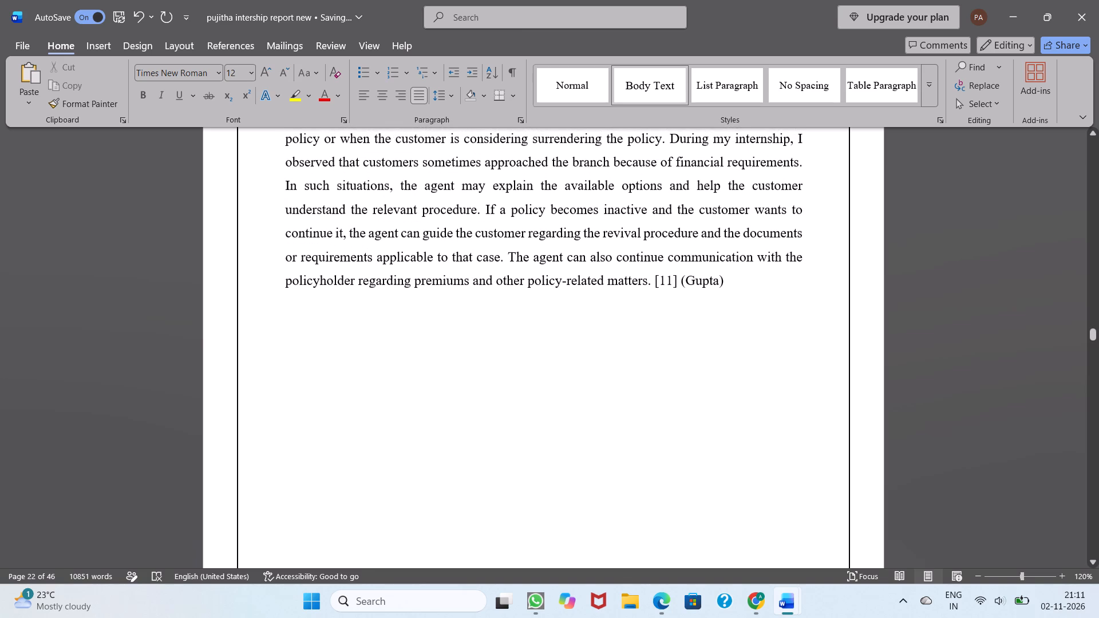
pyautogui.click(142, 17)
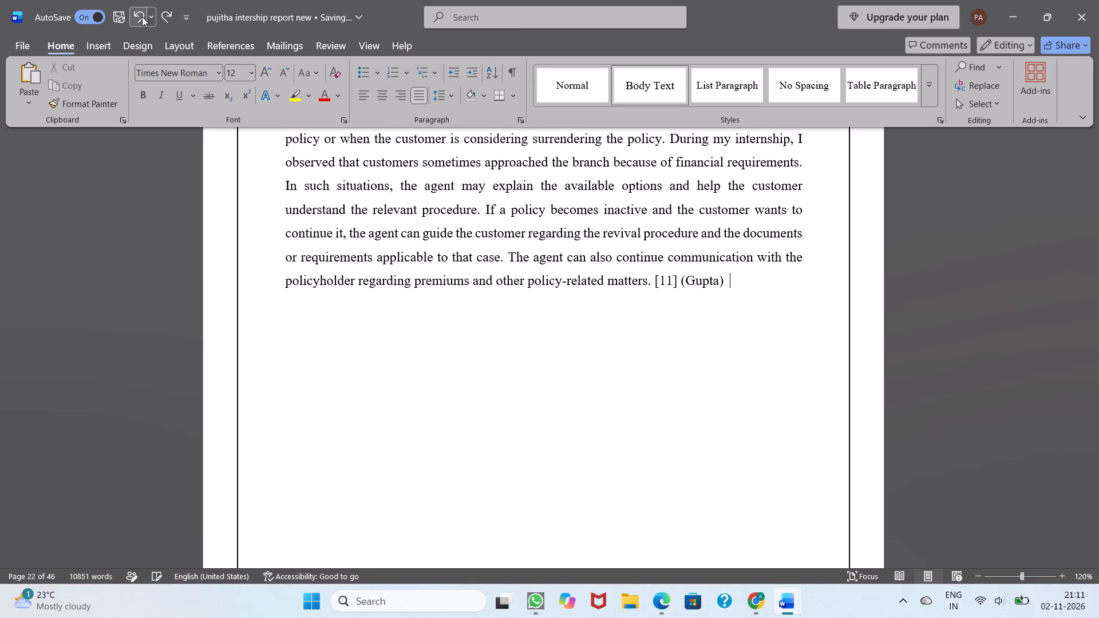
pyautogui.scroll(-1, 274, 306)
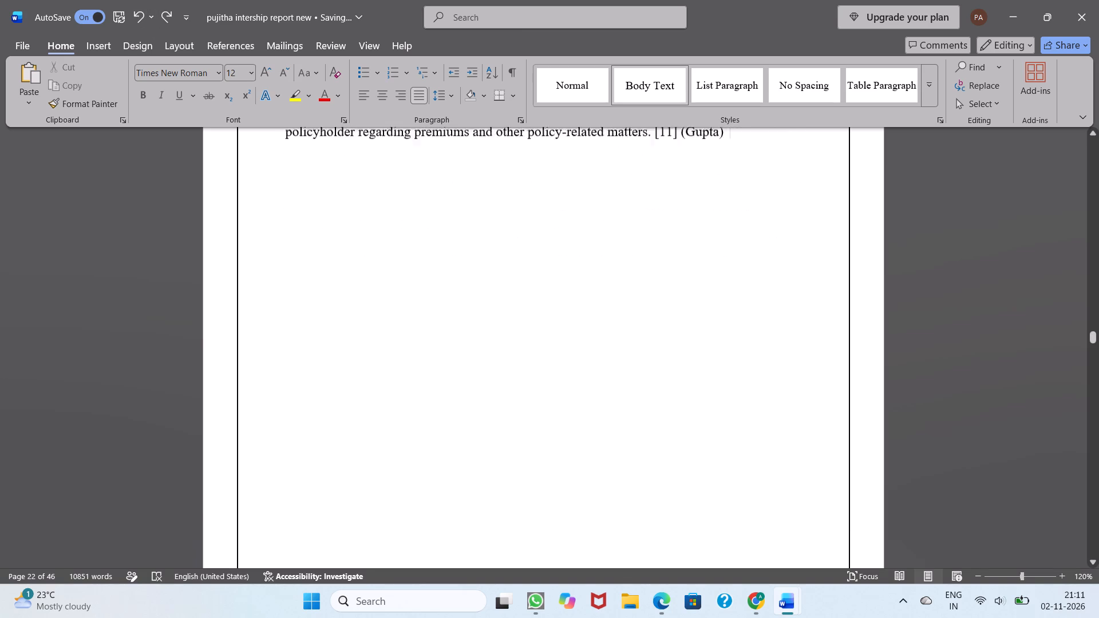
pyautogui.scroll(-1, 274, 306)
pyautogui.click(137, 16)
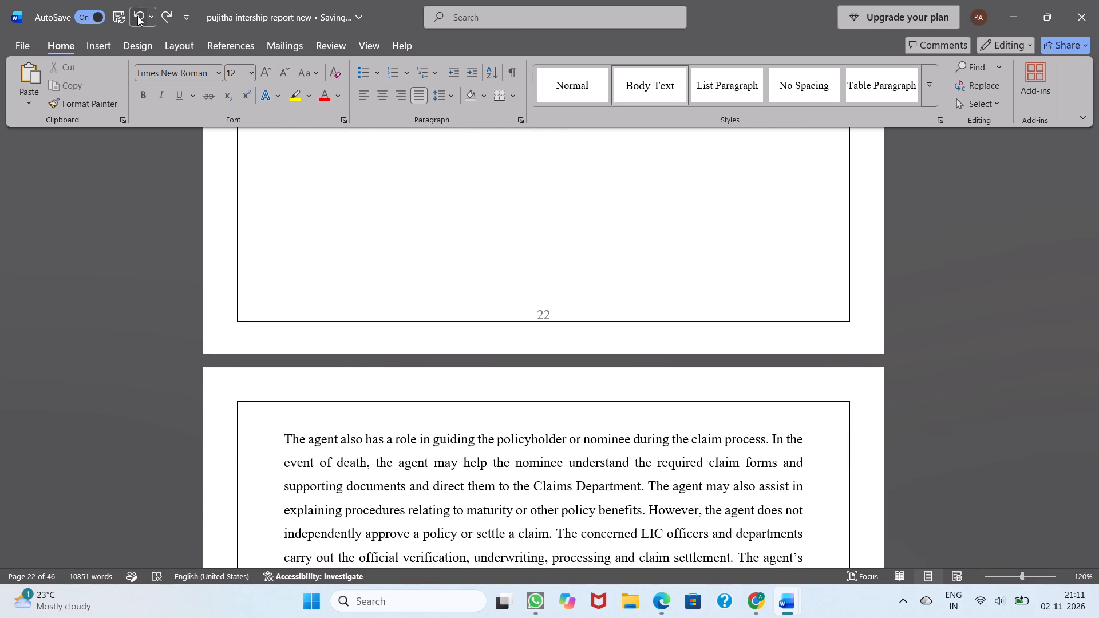
# Examine the text flow and gaps from page 22 back to the section 4 heading on page 18.
pyautogui.scroll(5, 137, 16)
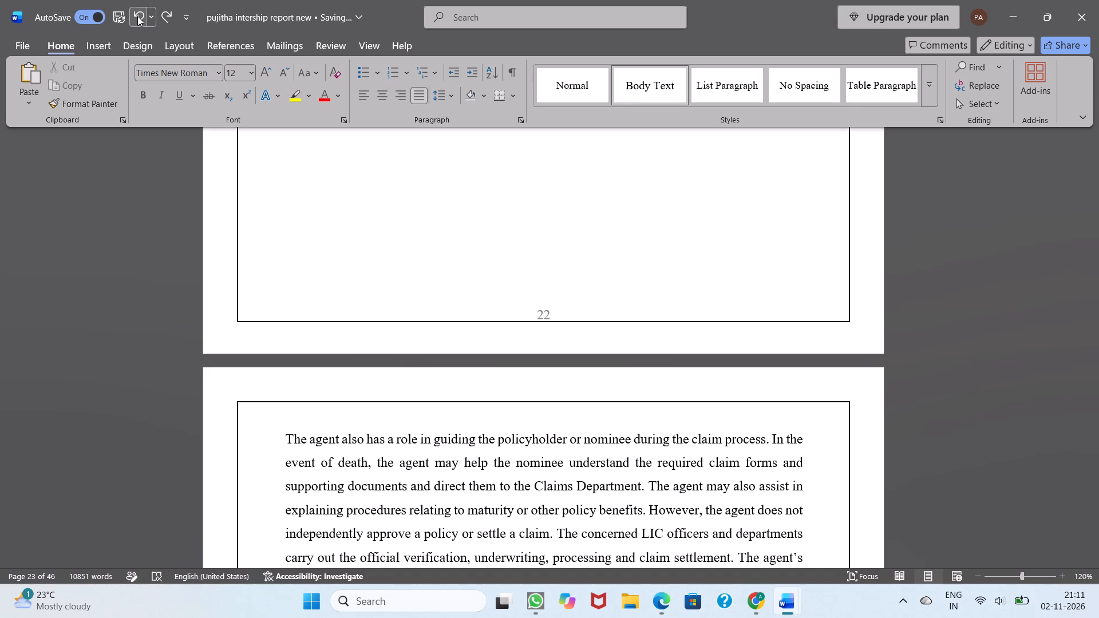
pyautogui.scroll(3, 322, 152)
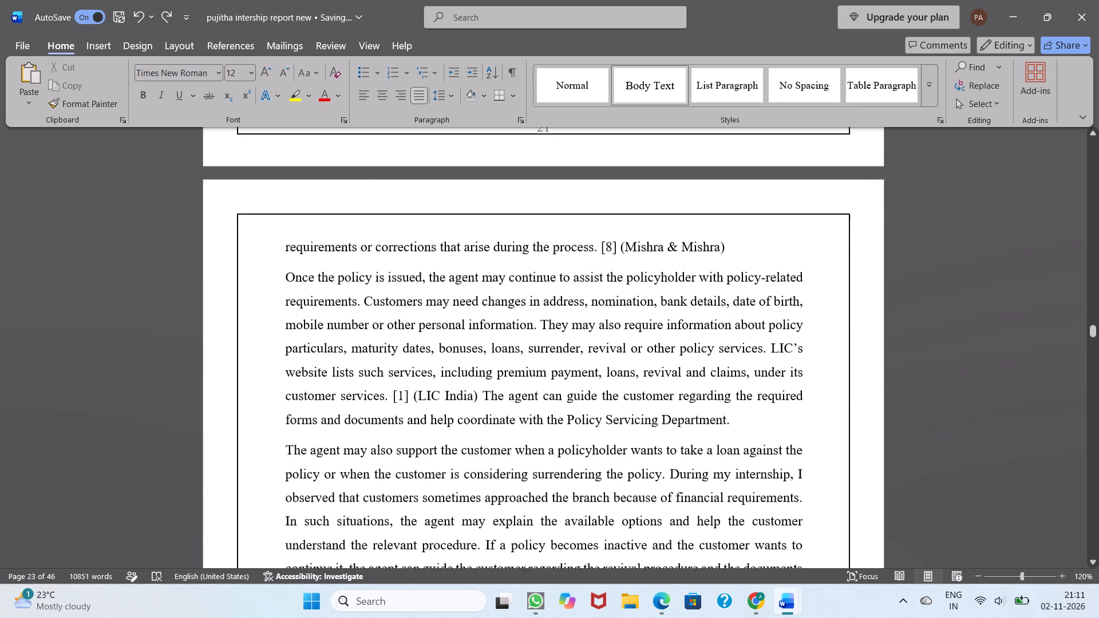
pyautogui.scroll(-2, 322, 152)
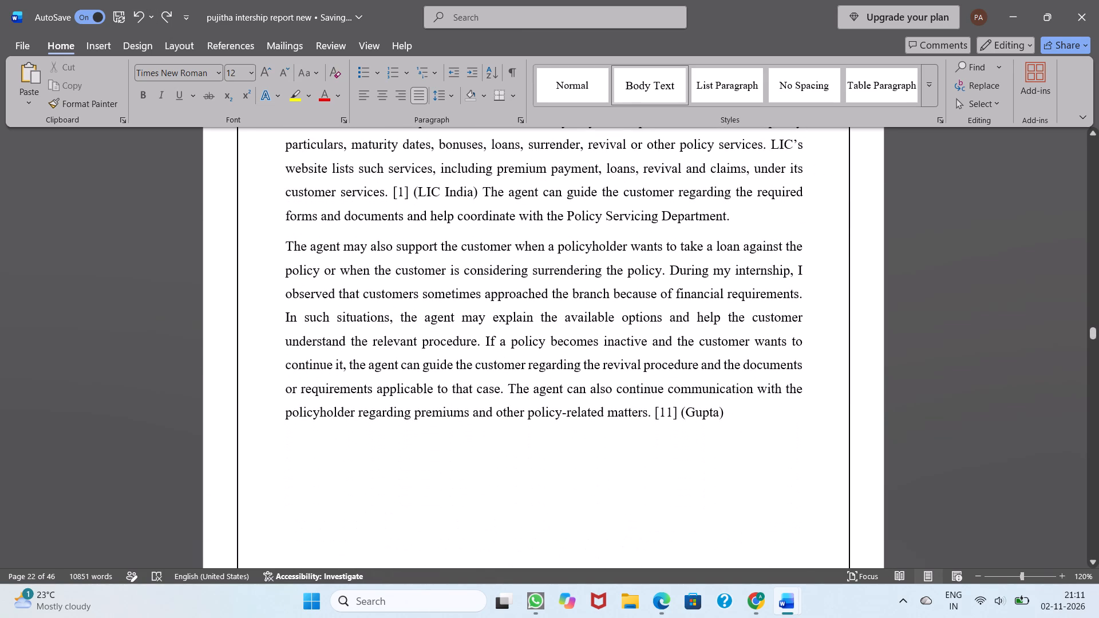
pyautogui.scroll(3, 505, 240)
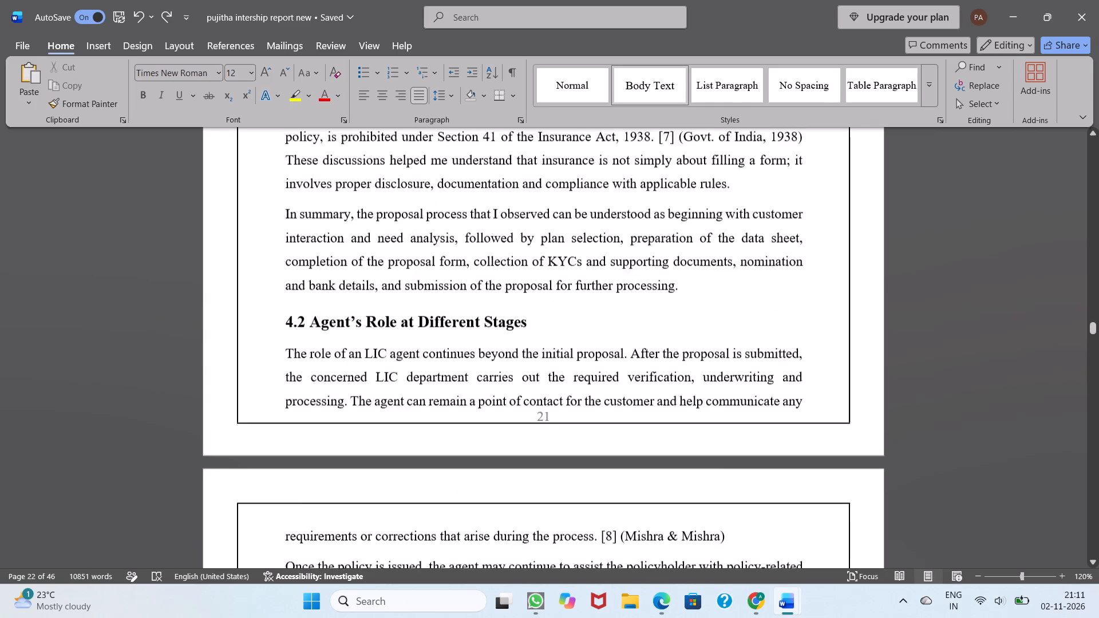
pyautogui.scroll(3, 505, 240)
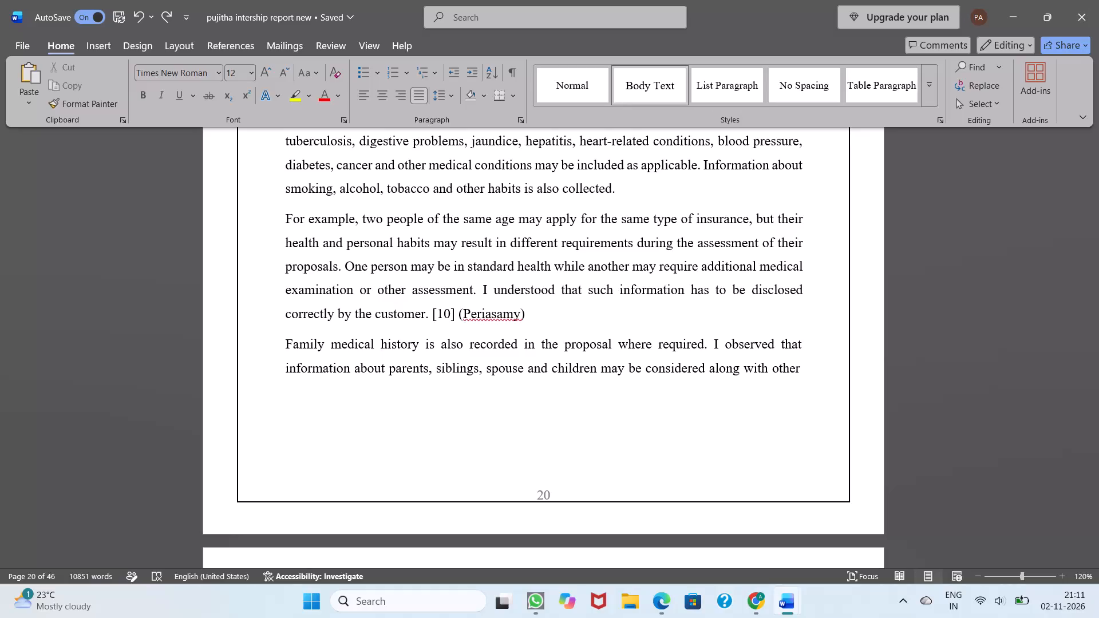
pyautogui.scroll(2, 505, 240)
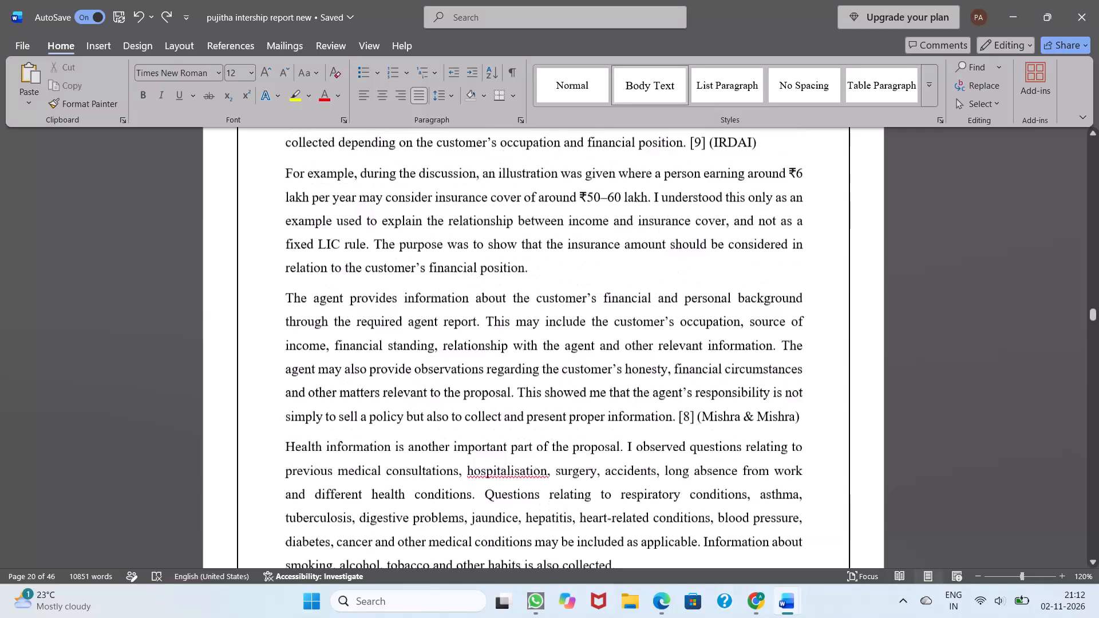
pyautogui.scroll(6, 505, 240)
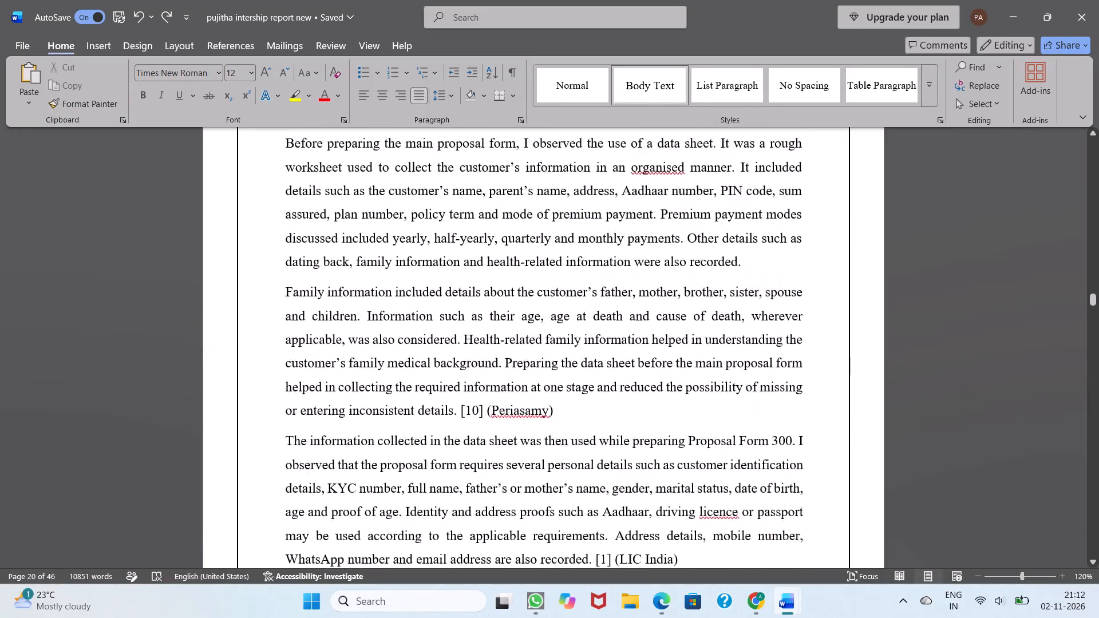
pyautogui.scroll(1, 505, 240)
# Check the page layout again from the section 4 heading through the gap at the end of page 20.
pyautogui.scroll(-3, 505, 240)
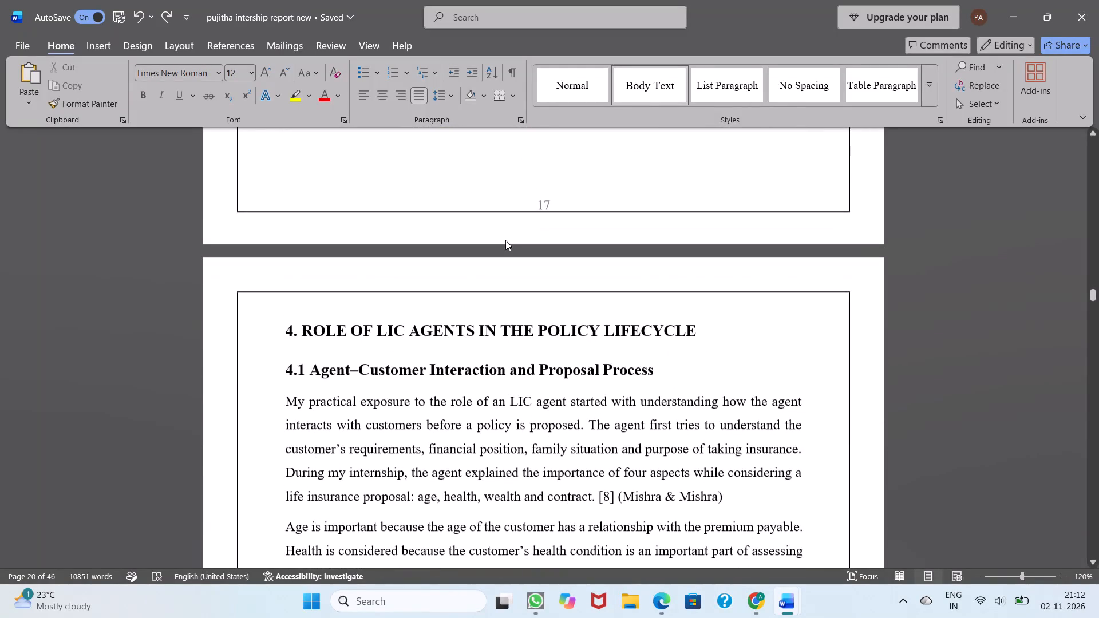
pyautogui.scroll(-5, 505, 240)
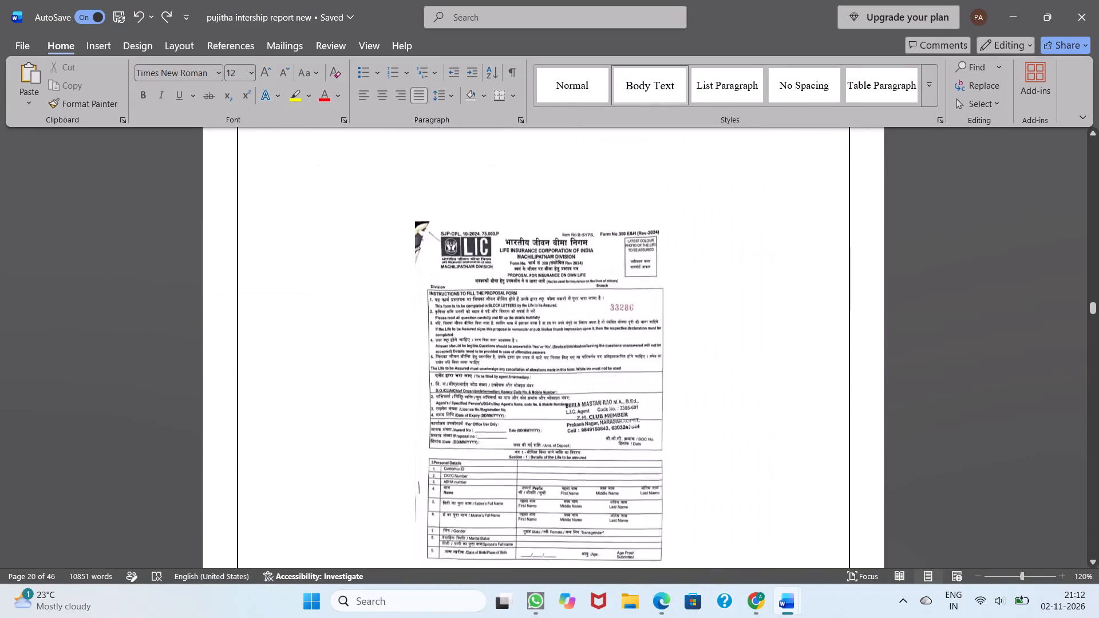
pyautogui.scroll(-3, 505, 240)
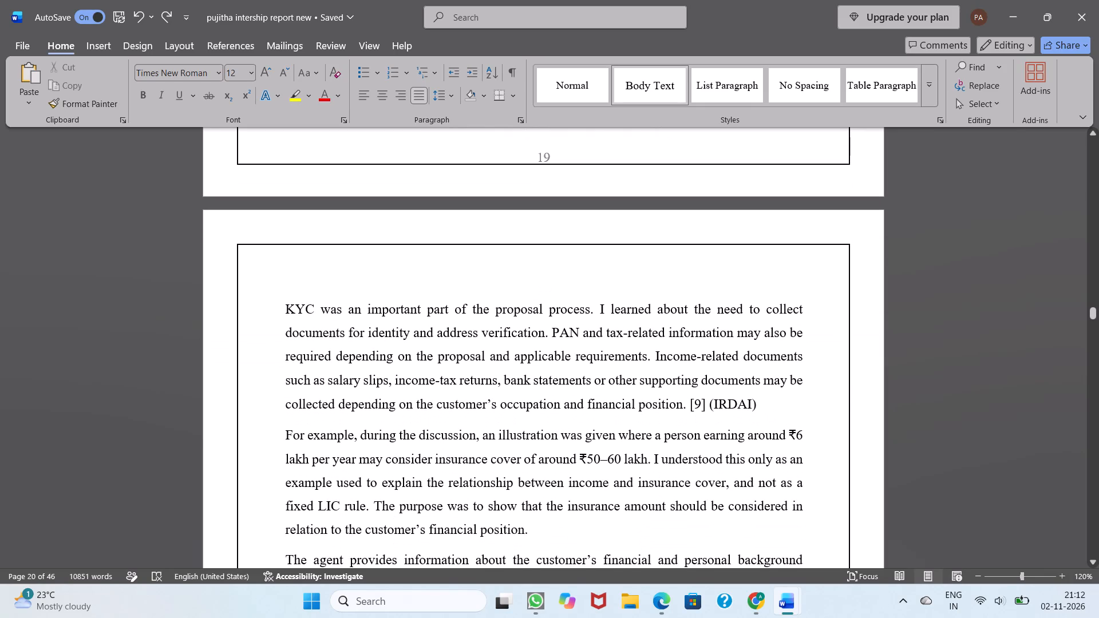
pyautogui.scroll(-2, 505, 240)
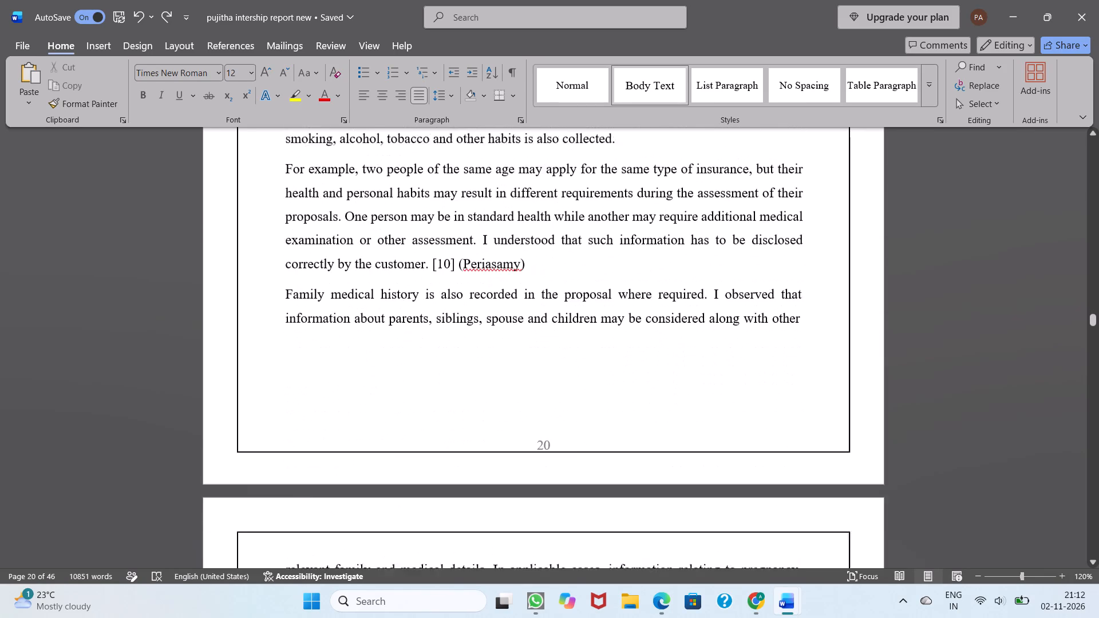
pyautogui.scroll(-1, 505, 240)
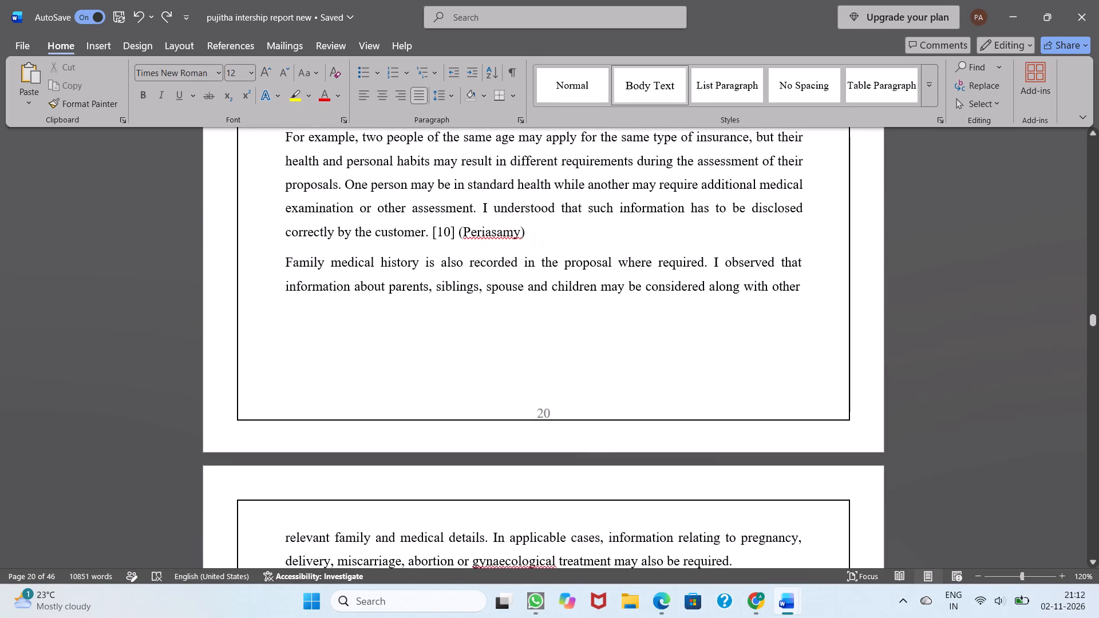
# Review the text flow and page gaps from the end of page 20 through the opening paragraphs of page 23.
pyautogui.scroll(-3, 505, 240)
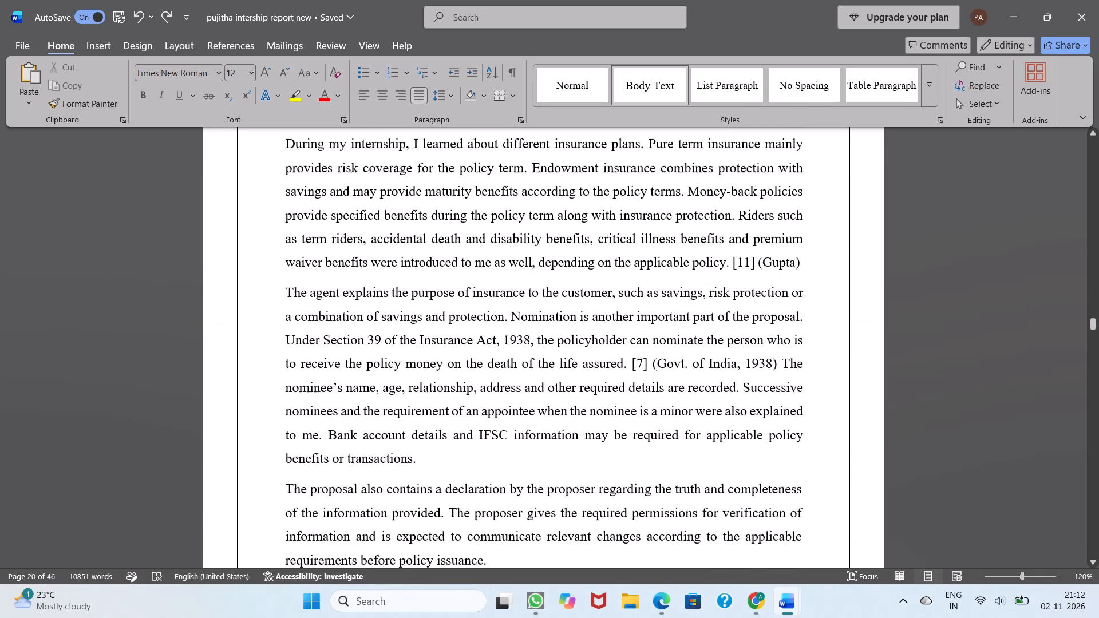
pyautogui.scroll(-1, 505, 240)
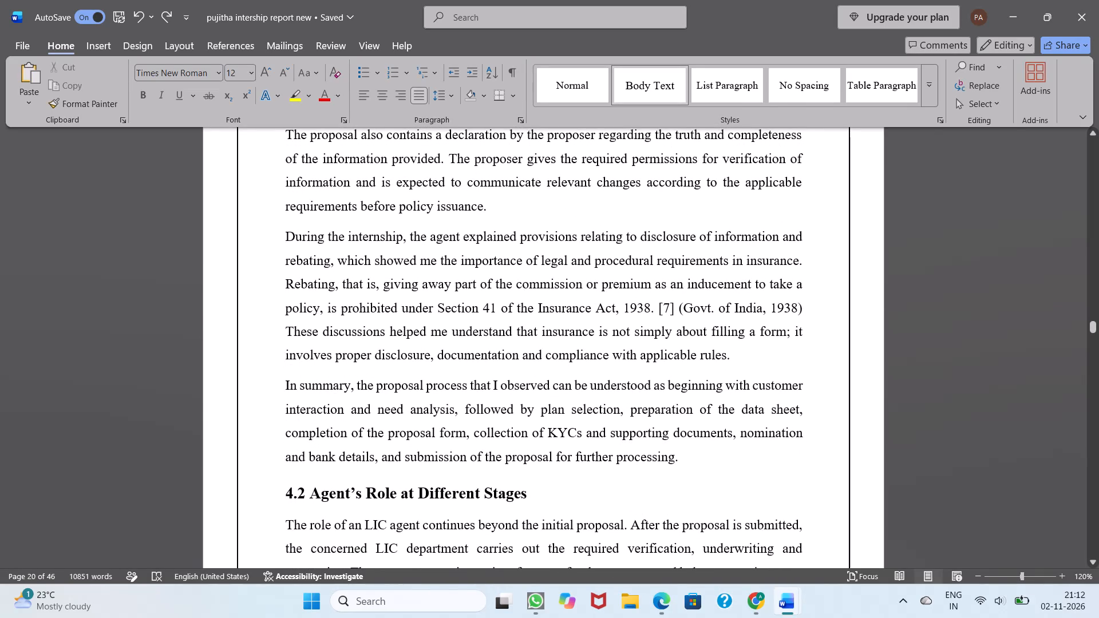
pyautogui.scroll(-2, 505, 240)
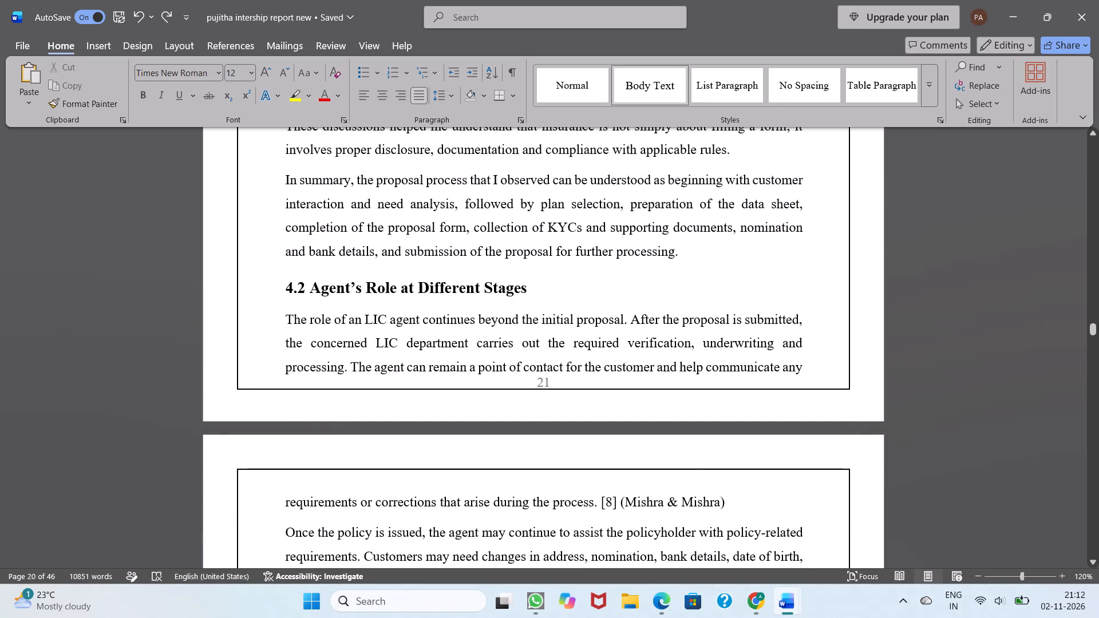
pyautogui.scroll(-4, 505, 240)
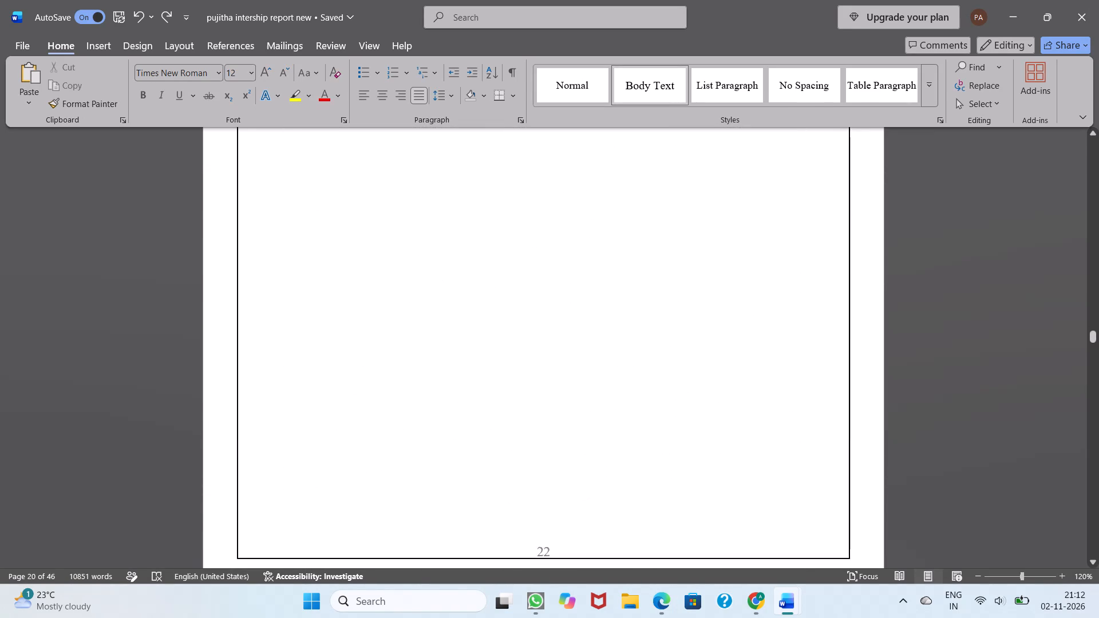
pyautogui.scroll(-4, 505, 240)
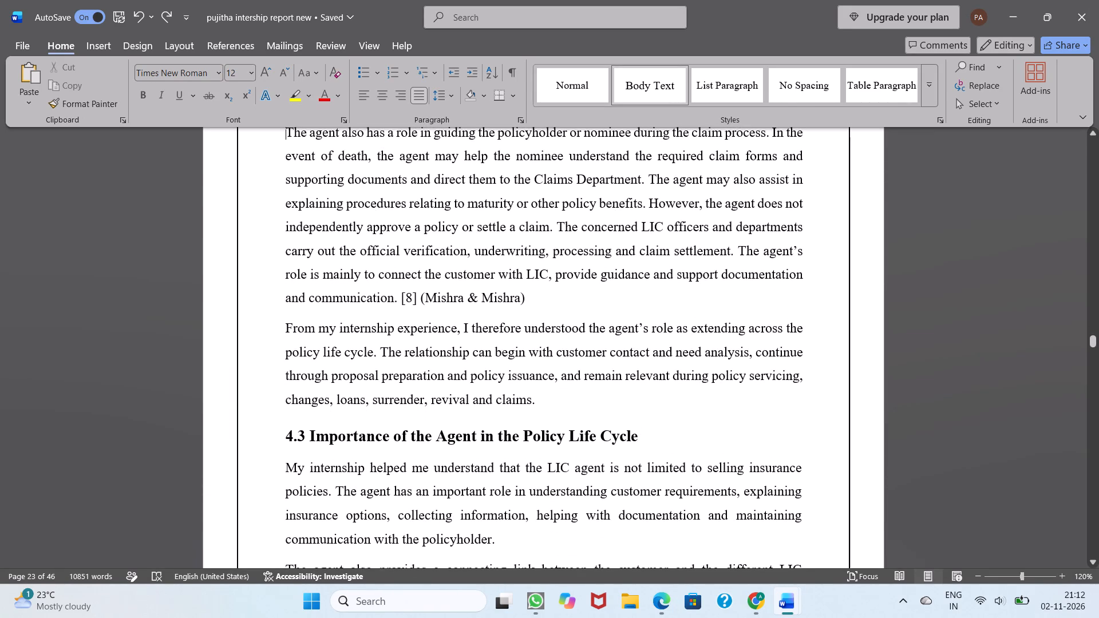
# Copy the two page 23 paragraphs from "The agent also has a role" to "revival and claims" into the gap on page 22.
pyautogui.scroll(1, 346, 240)
pyautogui.moveTo(286, 279); pyautogui.dragTo(302, 398)
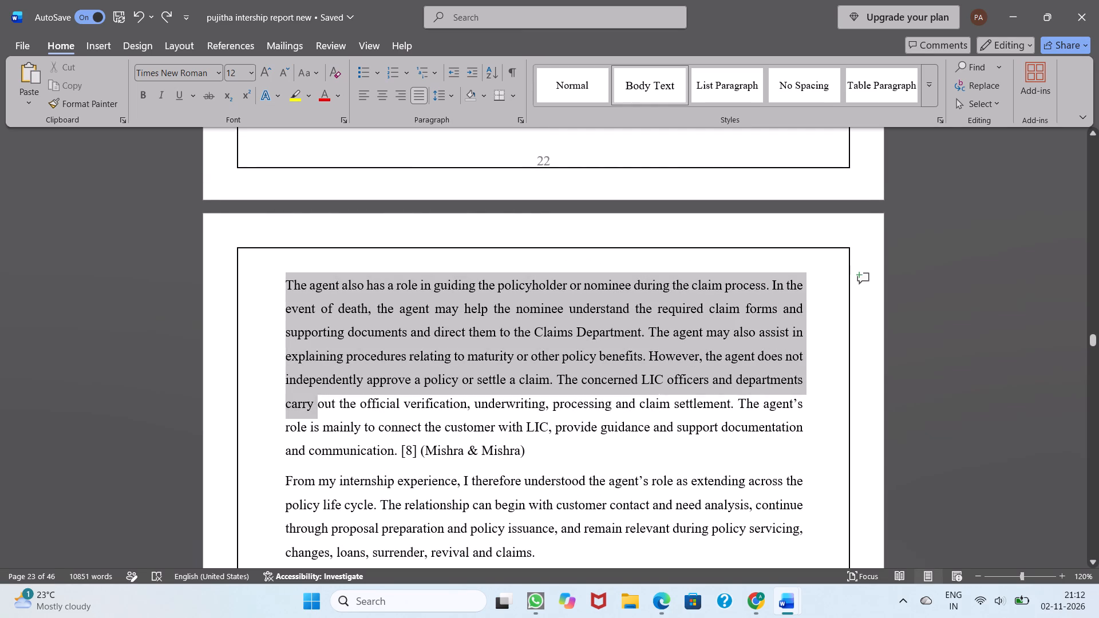
pyautogui.moveTo(302, 398); pyautogui.dragTo(544, 456)
pyautogui.hscroll(1, 495, 525)
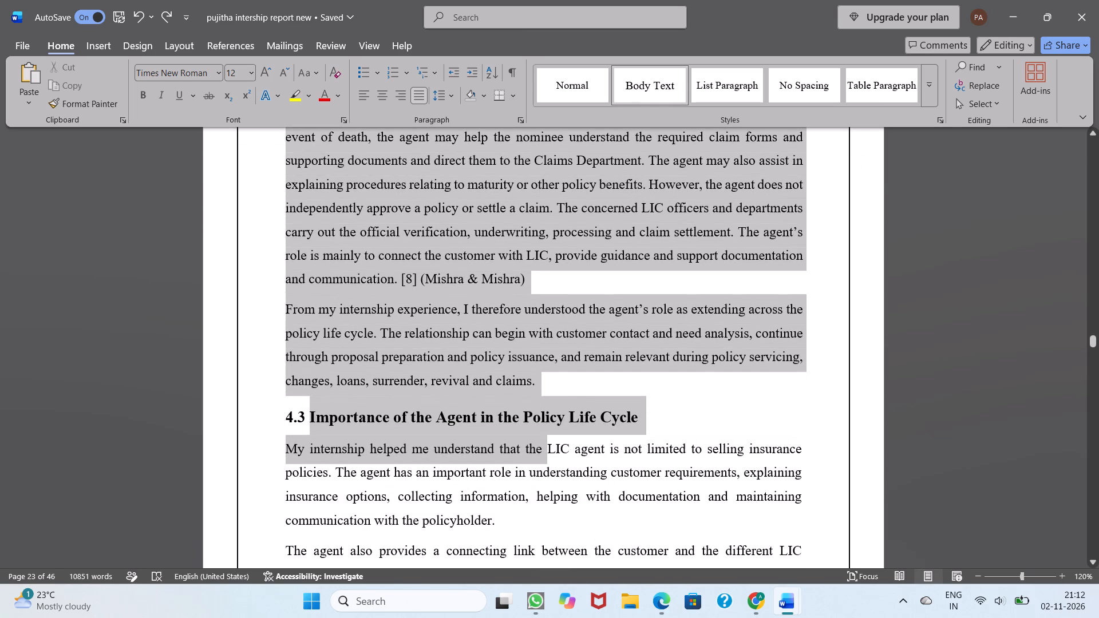
pyautogui.moveTo(544, 456); pyautogui.dragTo(538, 388)
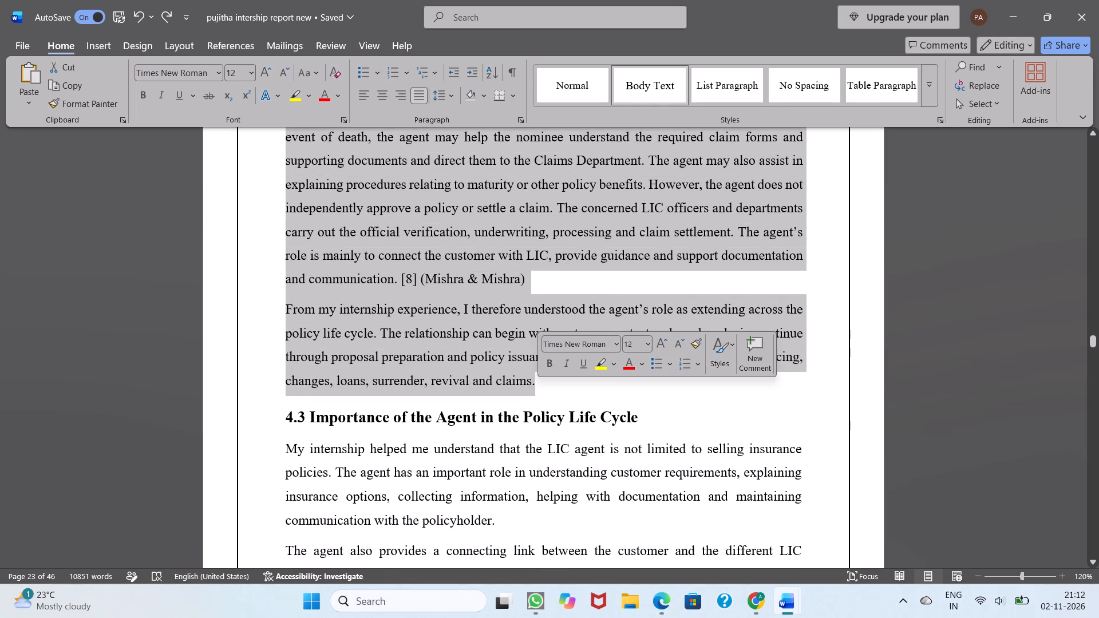
pyautogui.hotkey('ctrl', 'c')
pyautogui.scroll(4, 538, 388)
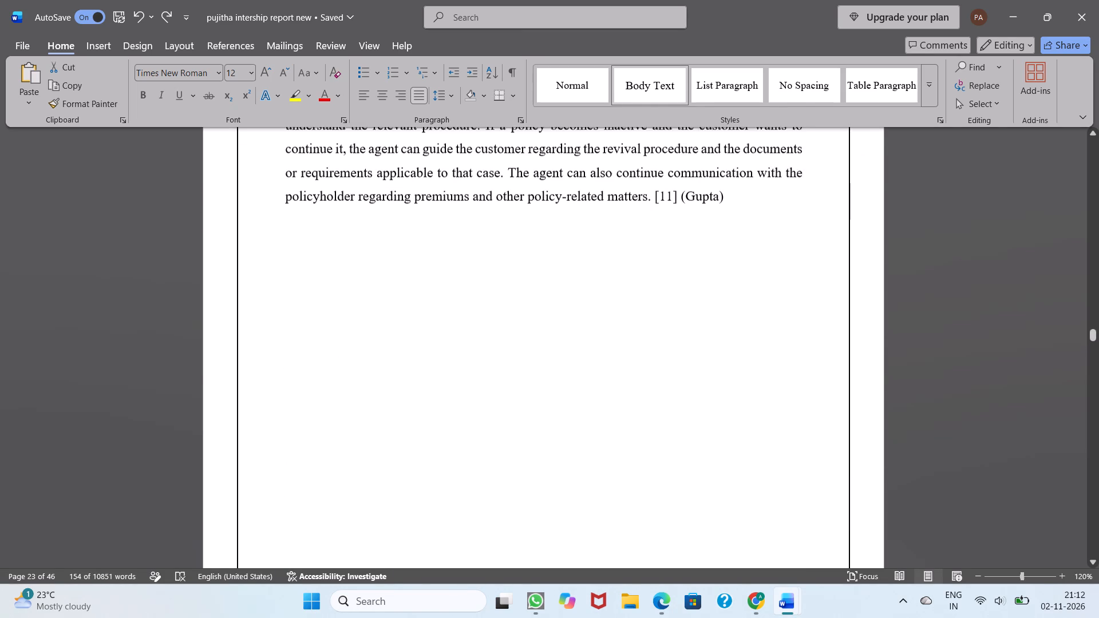
pyautogui.click(733, 221)
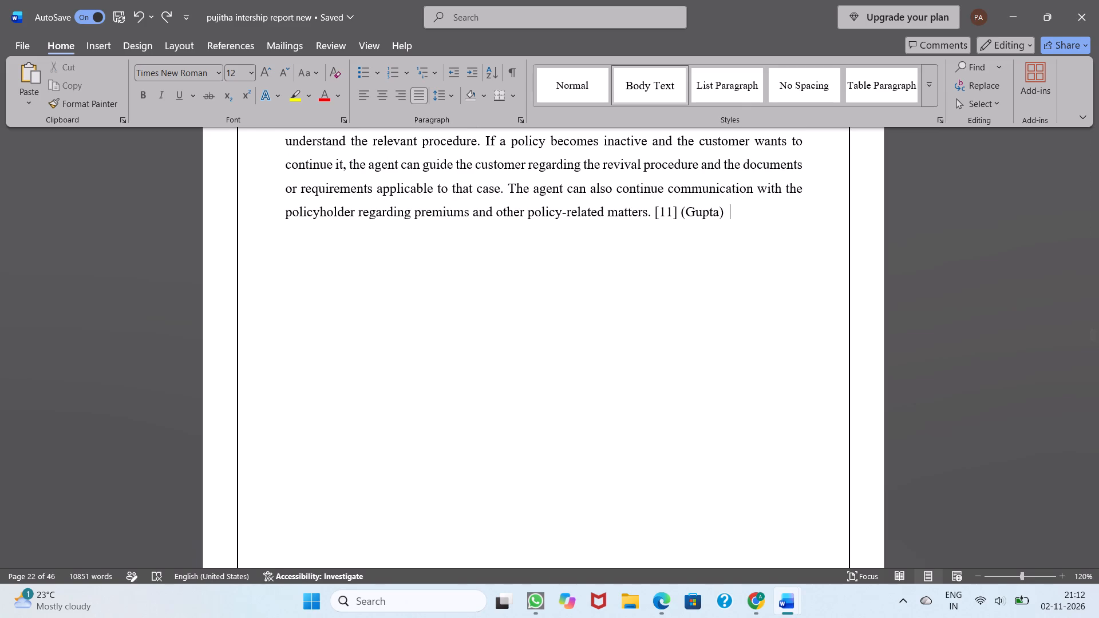
pyautogui.press('Return')
pyautogui.press('BackSpace')
pyautogui.hotkey('ctrl', 'v')
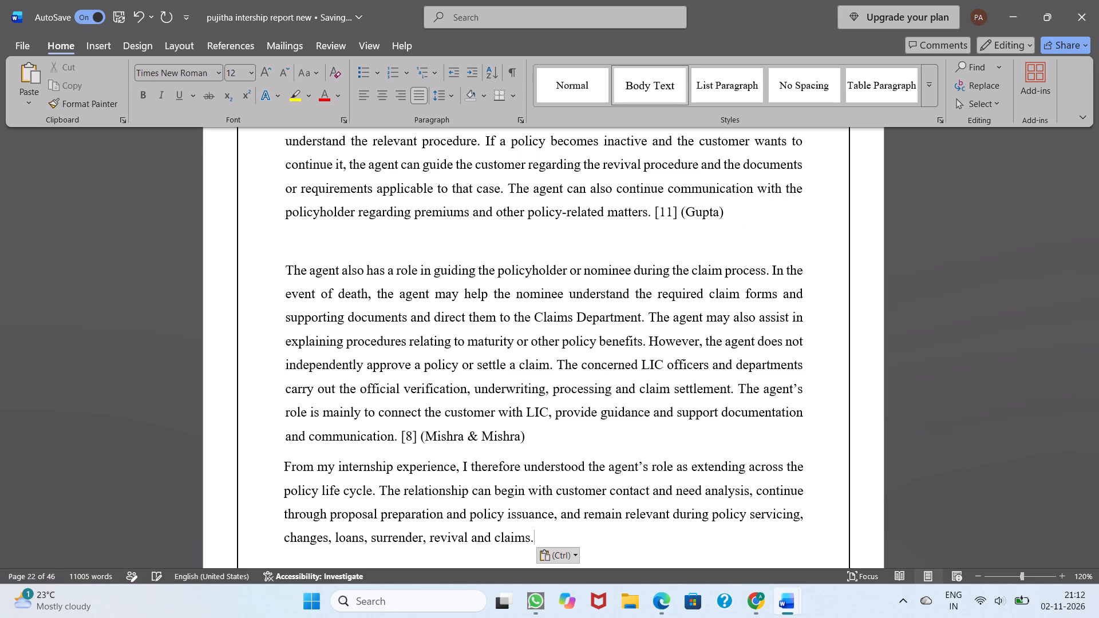
# Left-align the pasted "The agent also has a role" paragraph and remove the blank line above it.
pyautogui.click(286, 267)
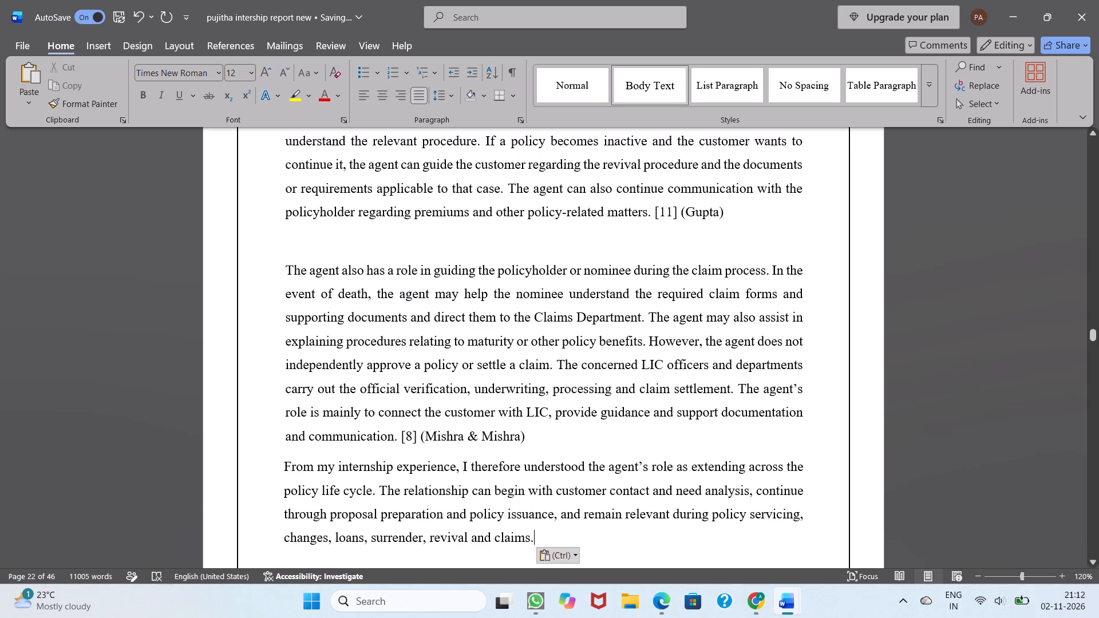
pyautogui.click(359, 94)
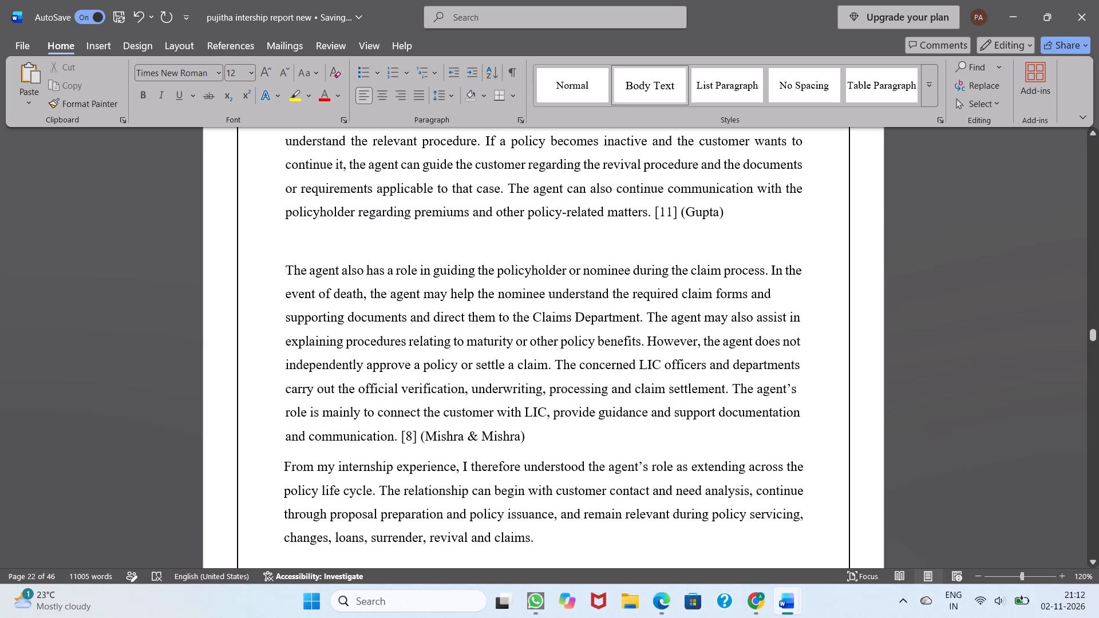
pyautogui.press('BackSpace')
pyautogui.press('BackSpace')
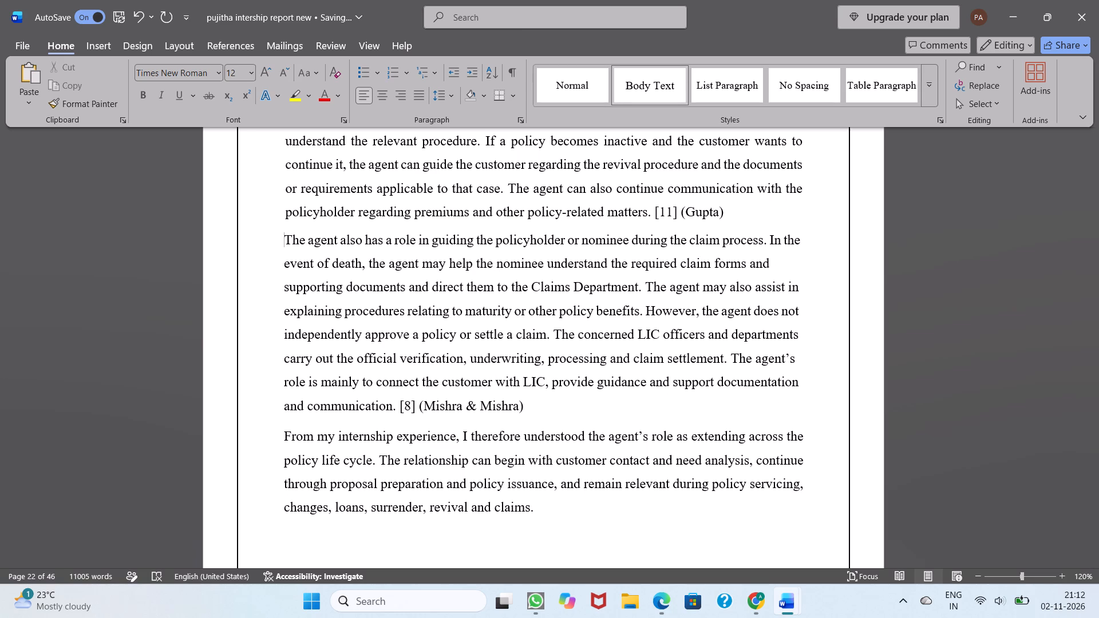
# Delete the two original paragraphs above heading 4.3 on page 23, from "The agent also has a role" to "revival and claims".
pyautogui.scroll(-3, 283, 262)
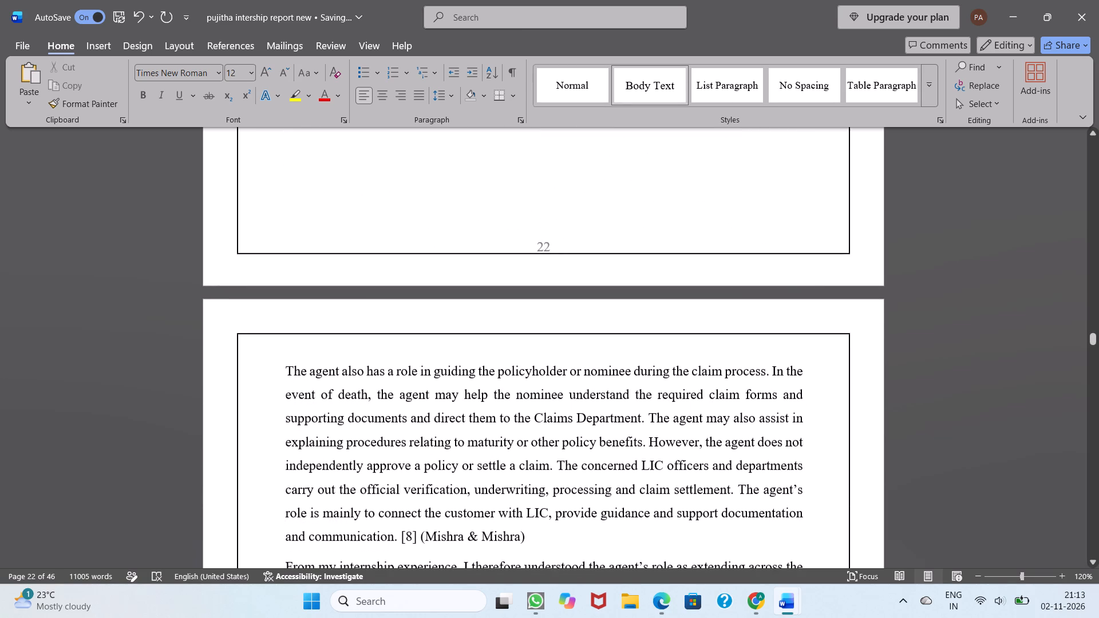
pyautogui.moveTo(287, 361); pyautogui.dragTo(438, 561)
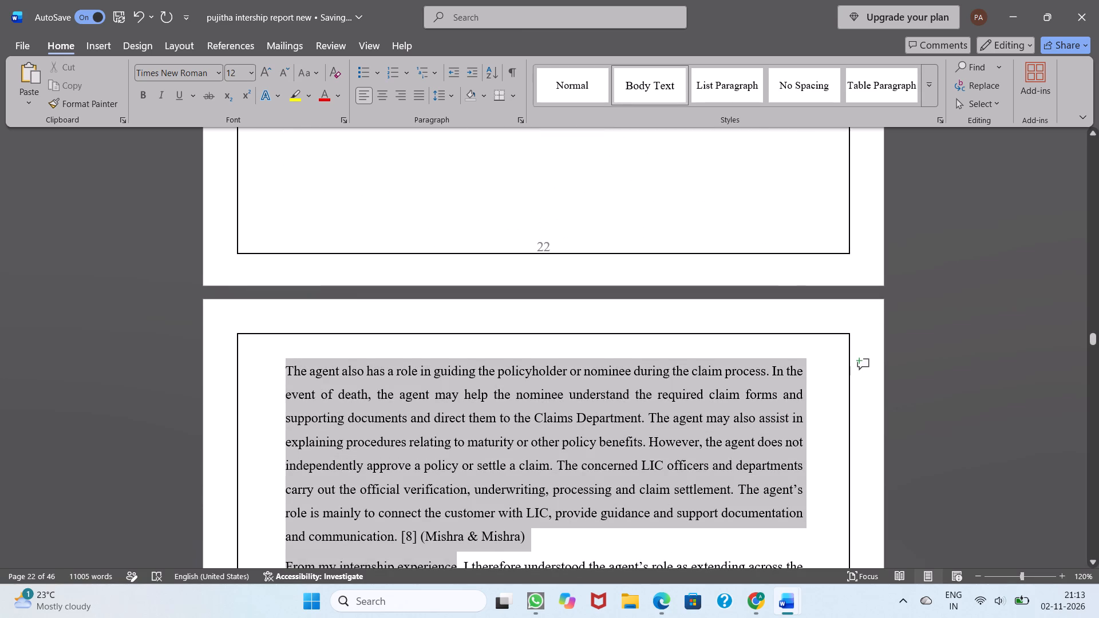
pyautogui.moveTo(438, 561); pyautogui.dragTo(544, 392)
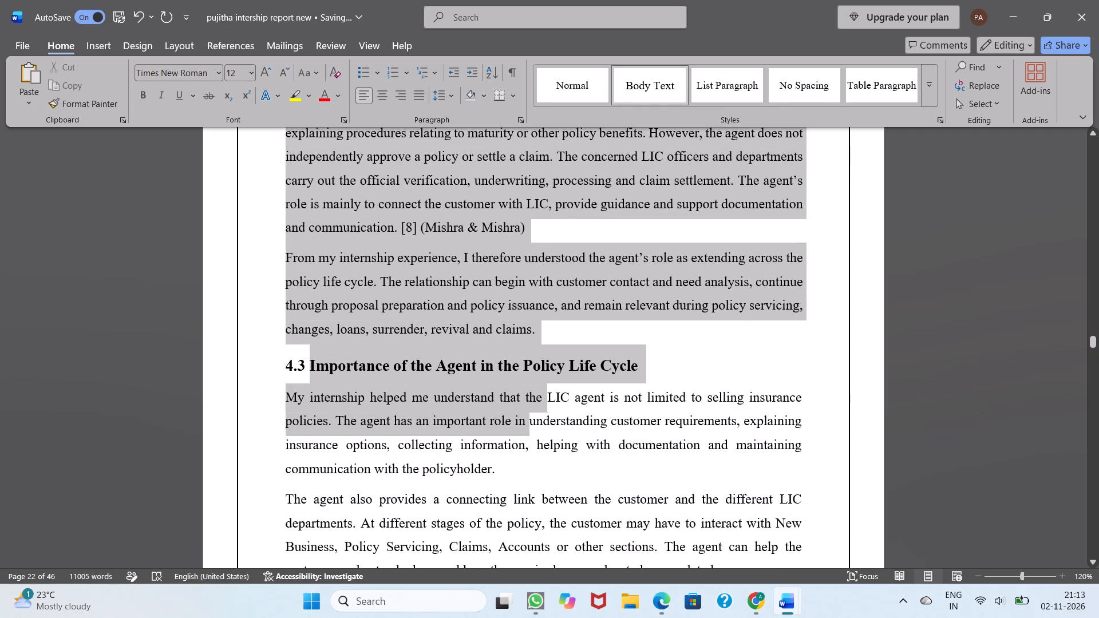
pyautogui.moveTo(544, 392); pyautogui.dragTo(555, 327)
pyautogui.press('BackSpace')
# Check the layout around the moved paragraphs, from the end of page 21 to the section 5 heading.
pyautogui.scroll(3, 555, 327)
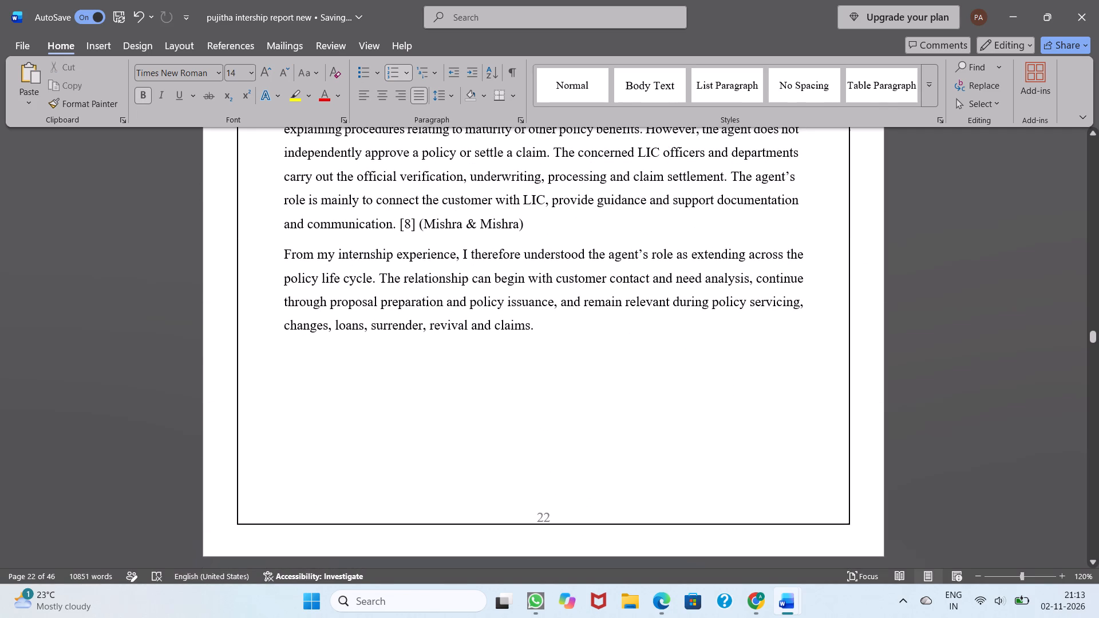
pyautogui.scroll(3, 555, 327)
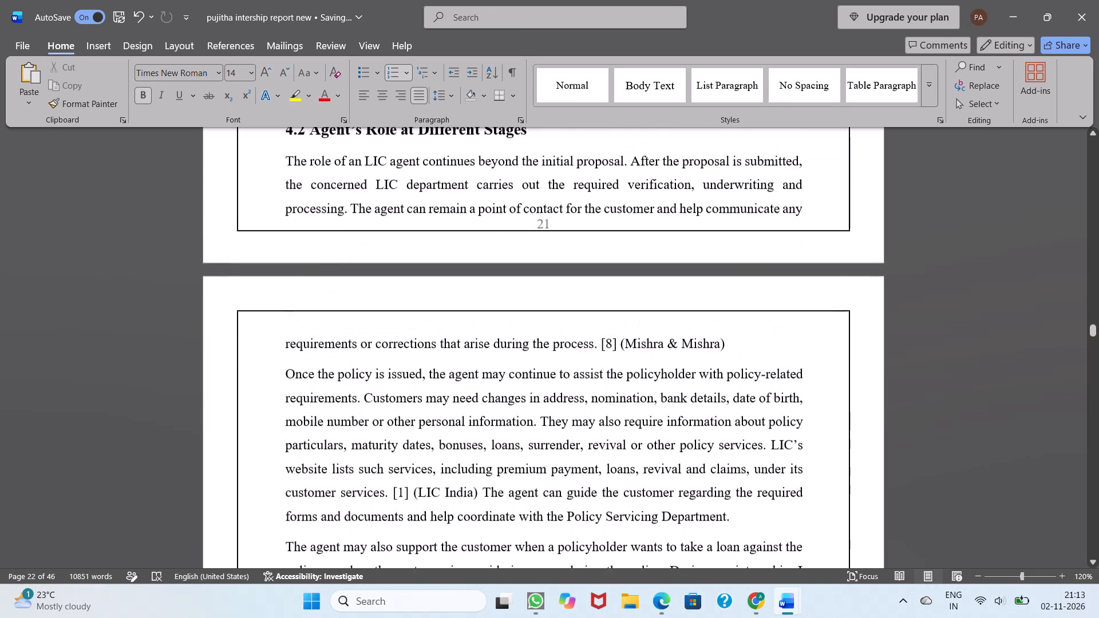
pyautogui.scroll(-3, 555, 327)
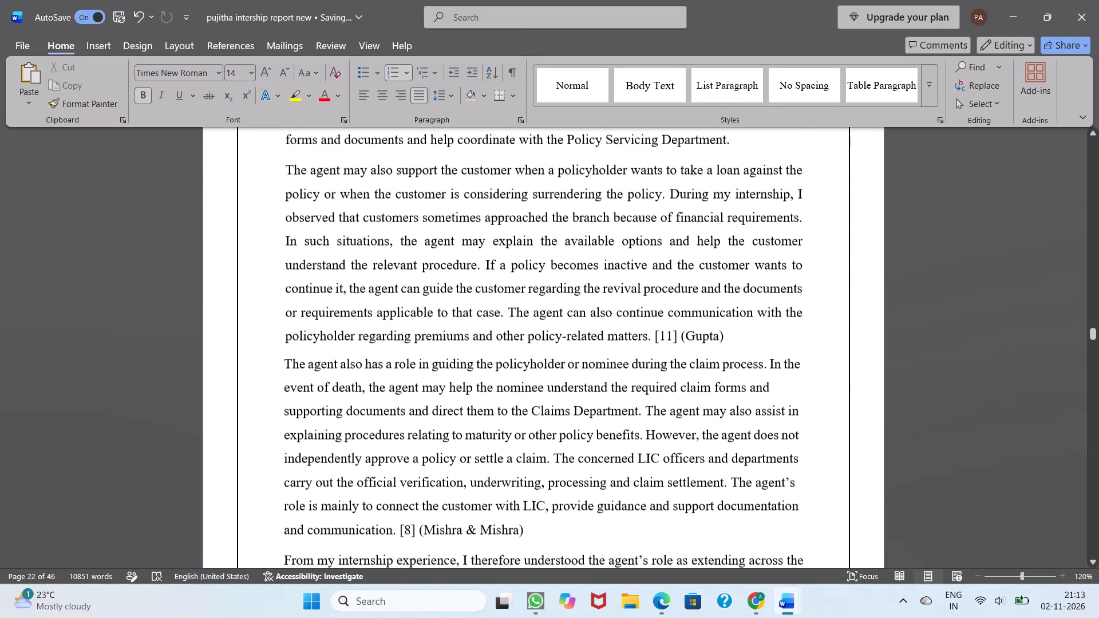
pyautogui.scroll(-4, 555, 327)
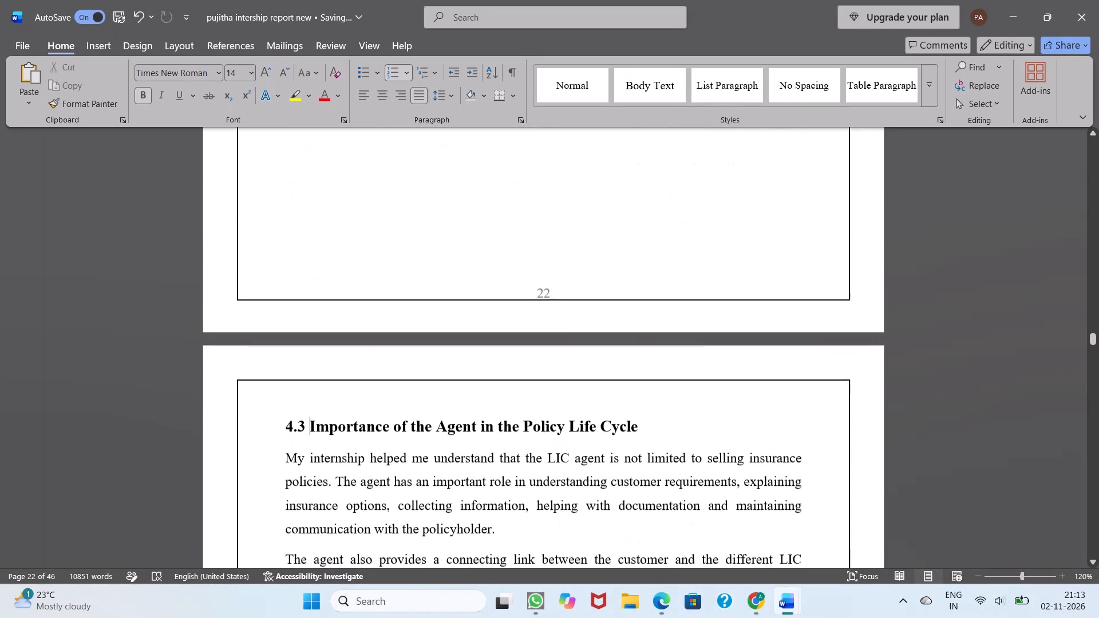
pyautogui.scroll(-3, 555, 327)
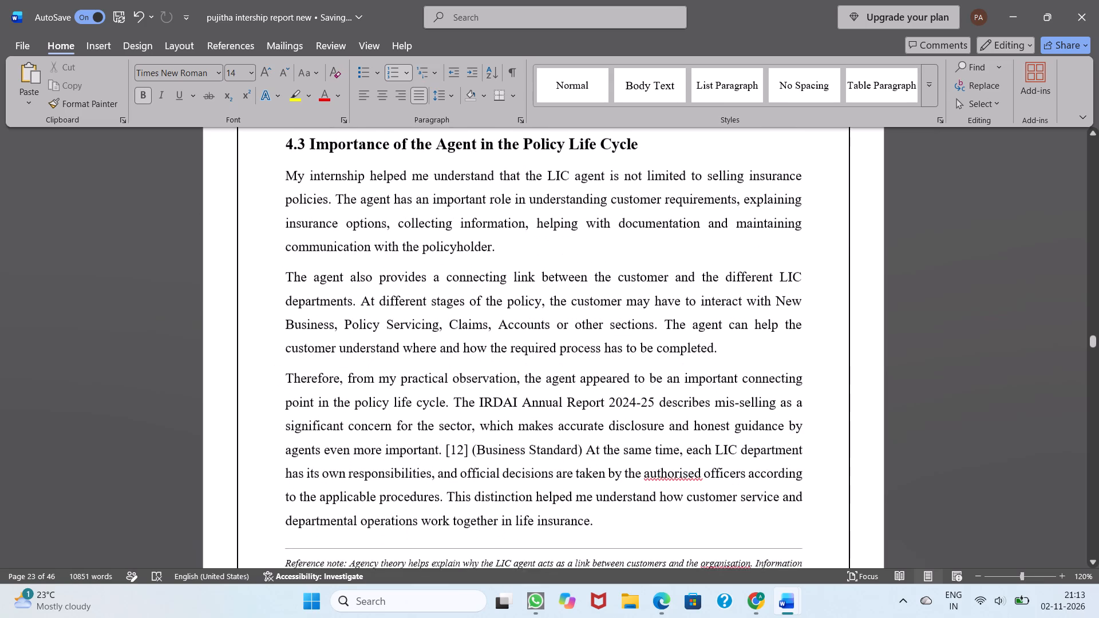
pyautogui.scroll(-3, 555, 327)
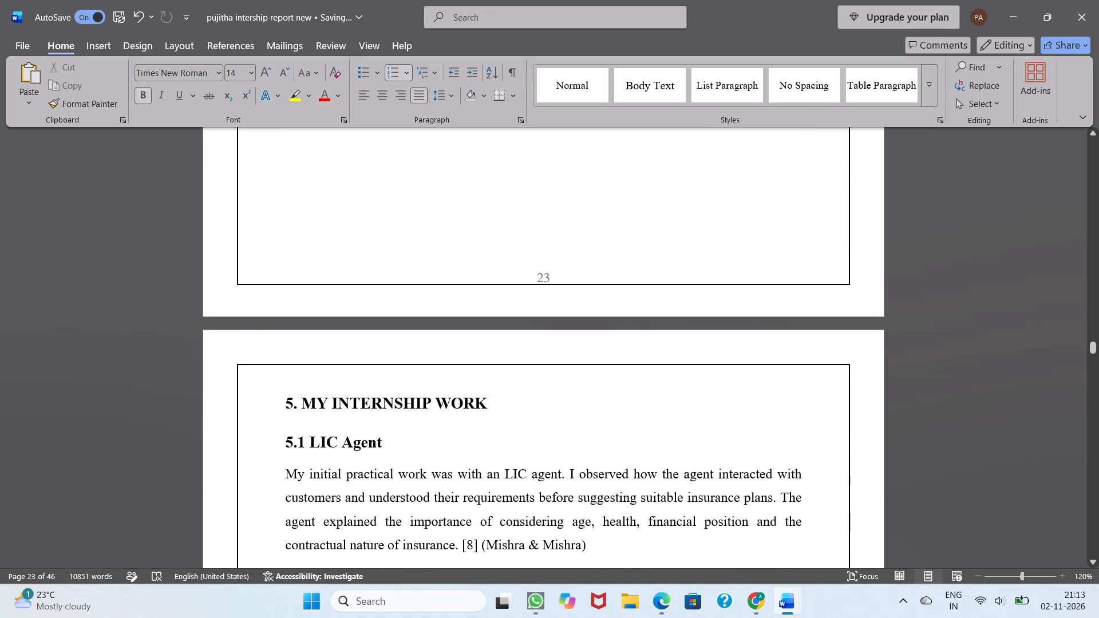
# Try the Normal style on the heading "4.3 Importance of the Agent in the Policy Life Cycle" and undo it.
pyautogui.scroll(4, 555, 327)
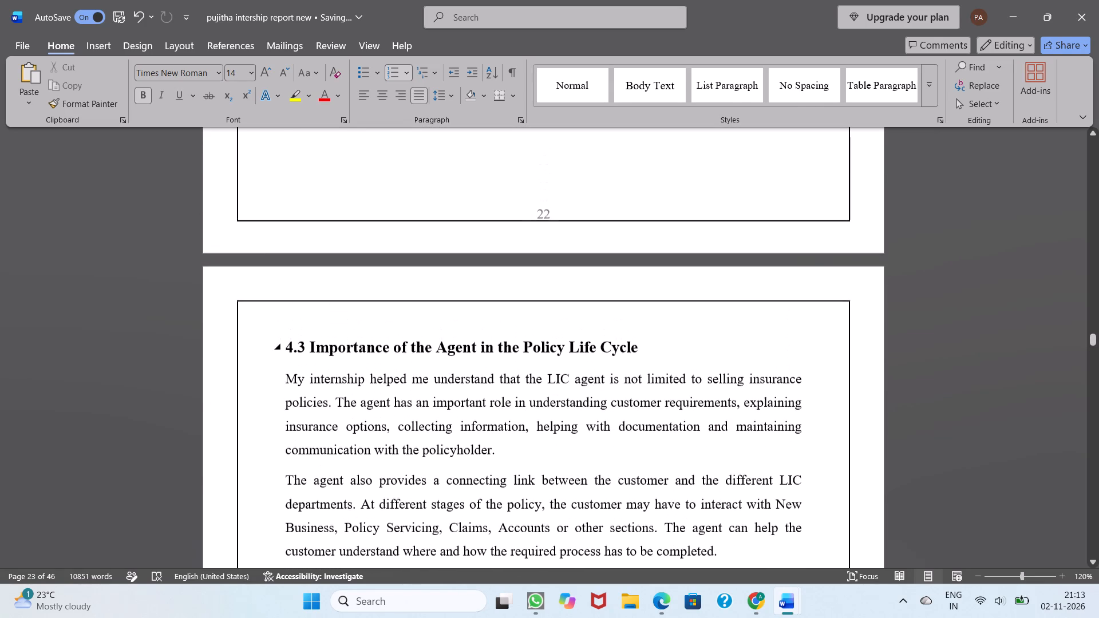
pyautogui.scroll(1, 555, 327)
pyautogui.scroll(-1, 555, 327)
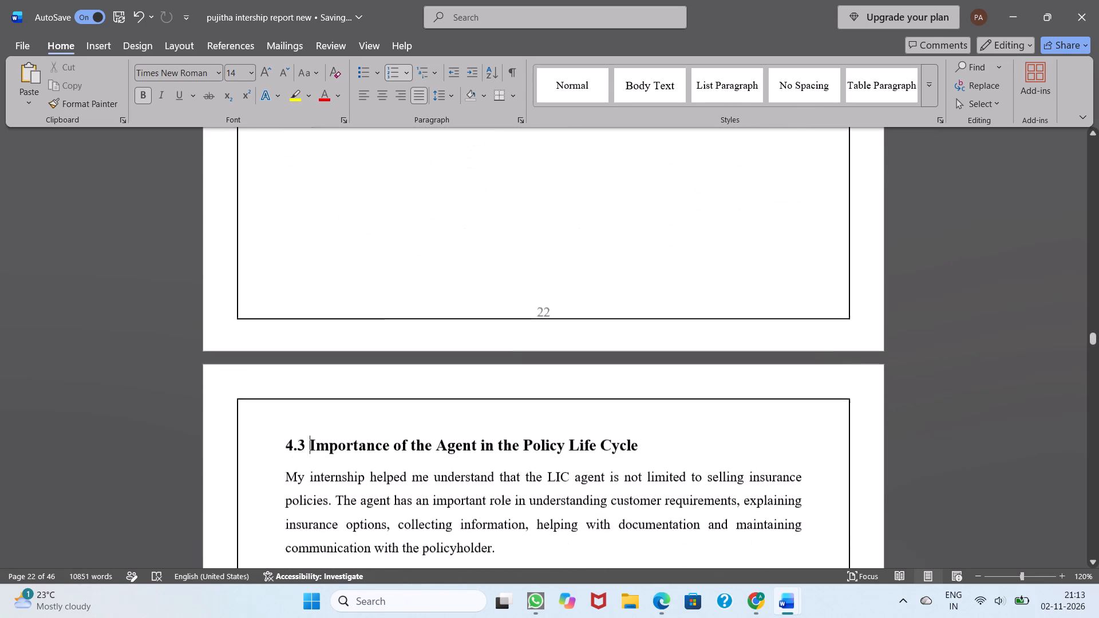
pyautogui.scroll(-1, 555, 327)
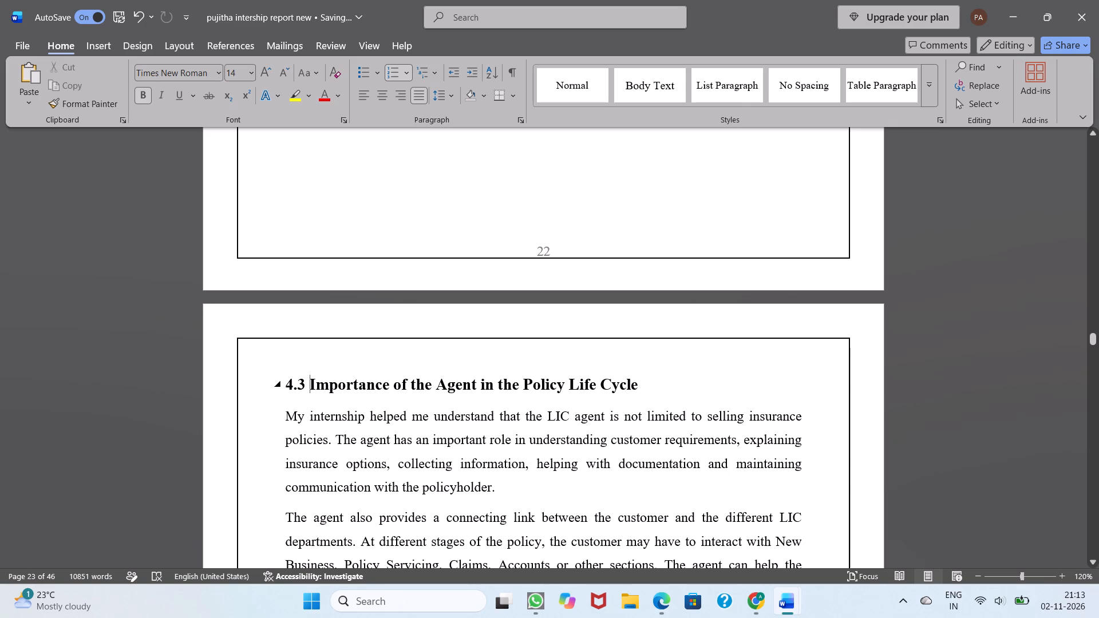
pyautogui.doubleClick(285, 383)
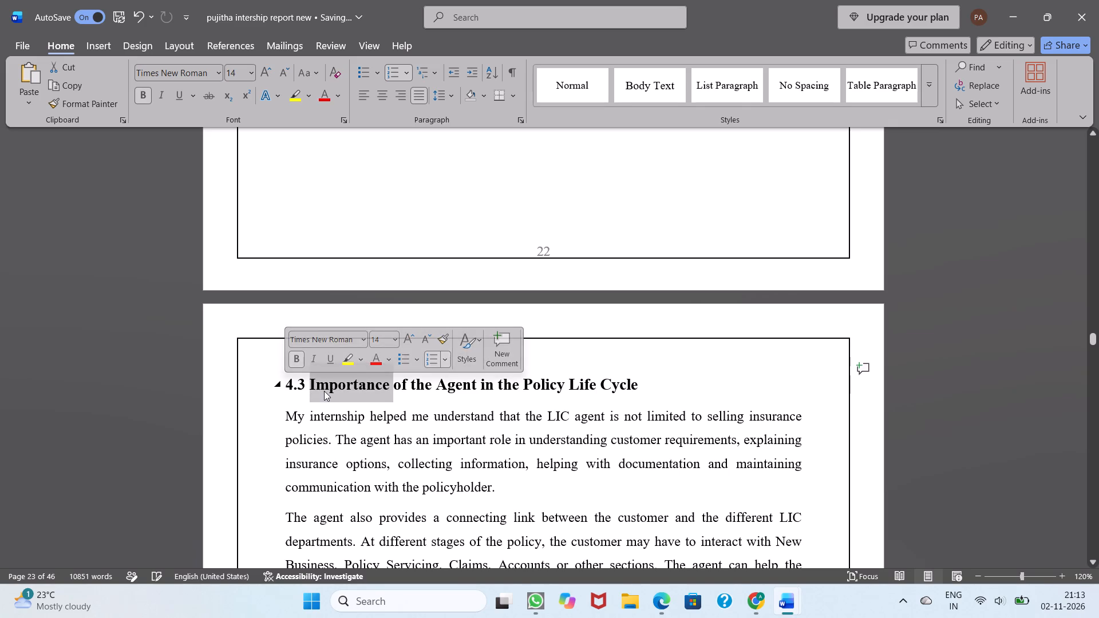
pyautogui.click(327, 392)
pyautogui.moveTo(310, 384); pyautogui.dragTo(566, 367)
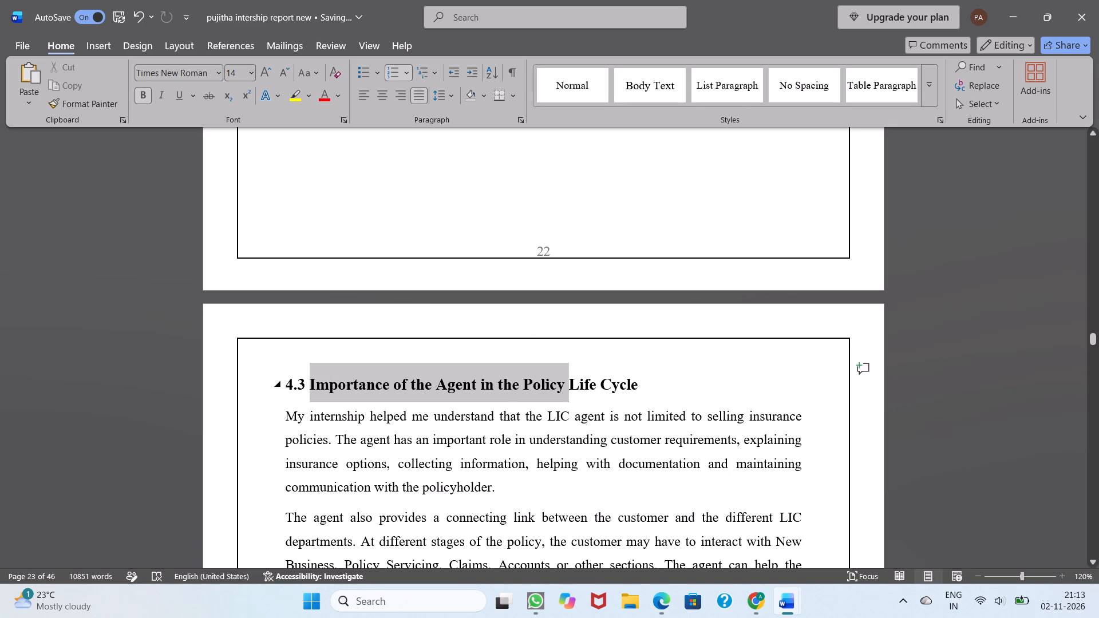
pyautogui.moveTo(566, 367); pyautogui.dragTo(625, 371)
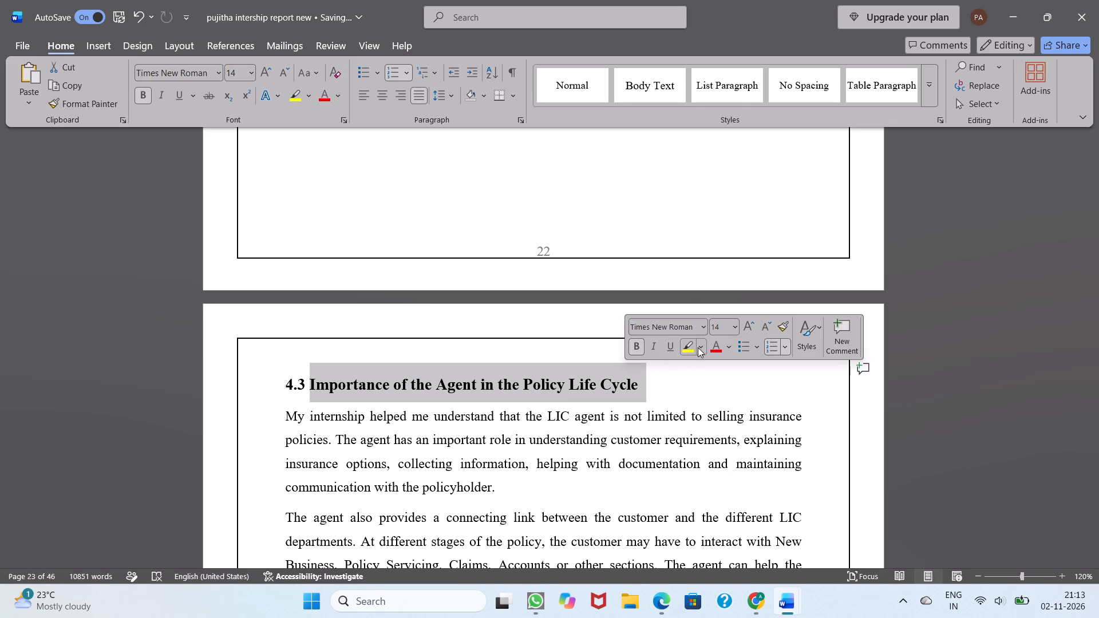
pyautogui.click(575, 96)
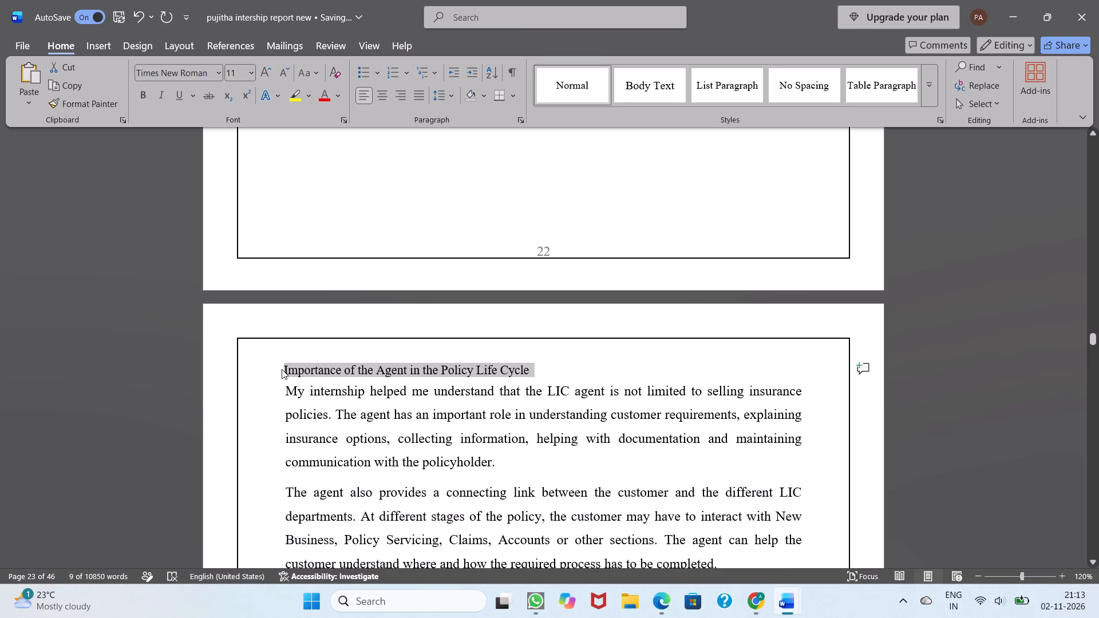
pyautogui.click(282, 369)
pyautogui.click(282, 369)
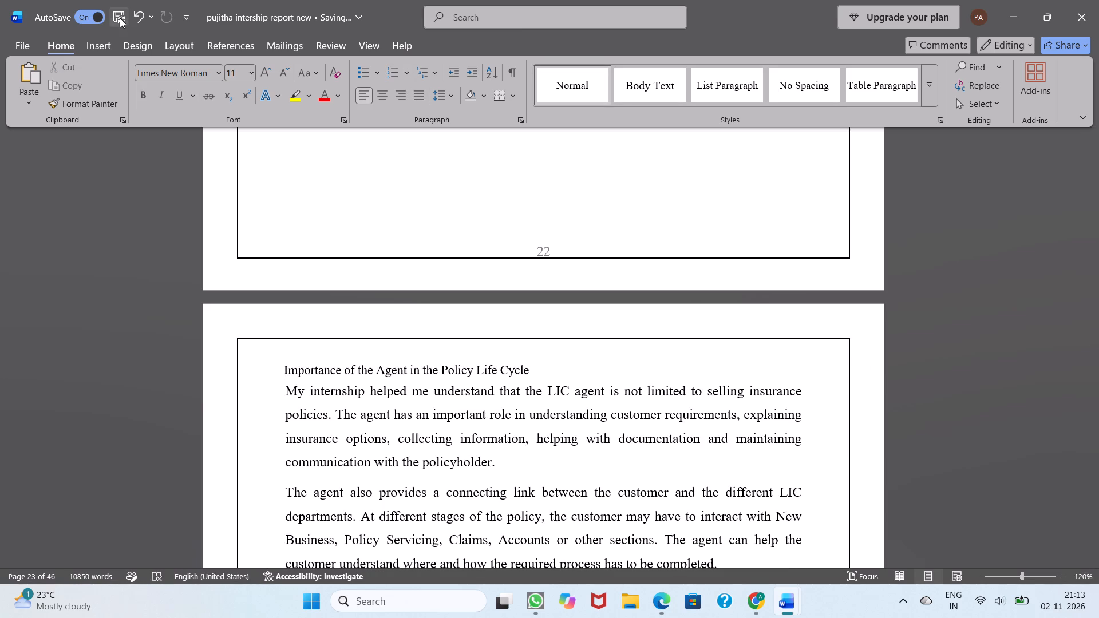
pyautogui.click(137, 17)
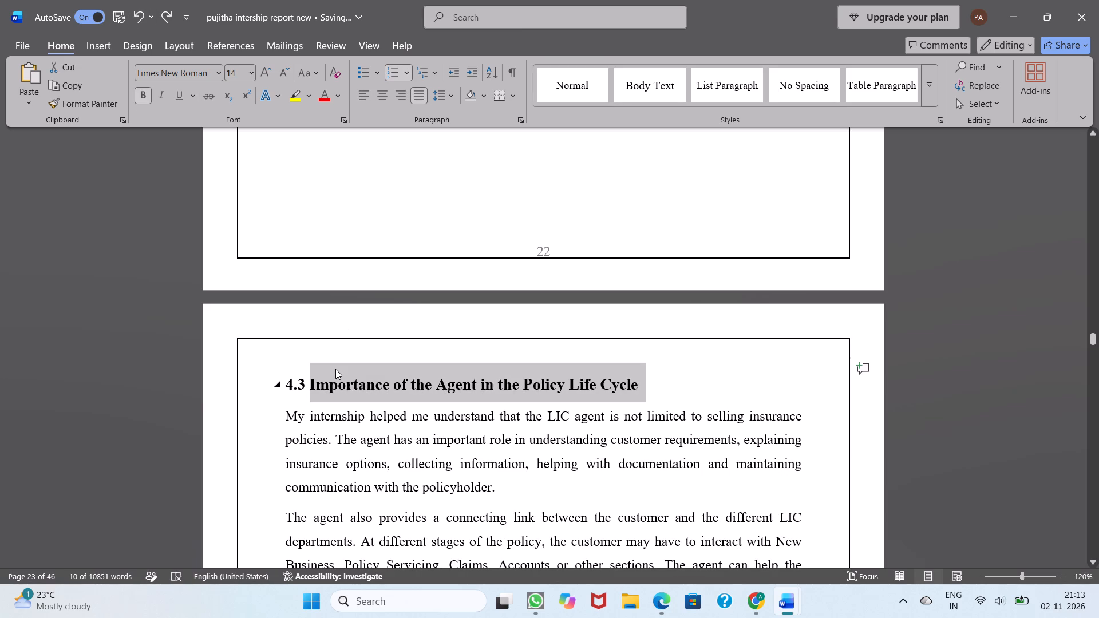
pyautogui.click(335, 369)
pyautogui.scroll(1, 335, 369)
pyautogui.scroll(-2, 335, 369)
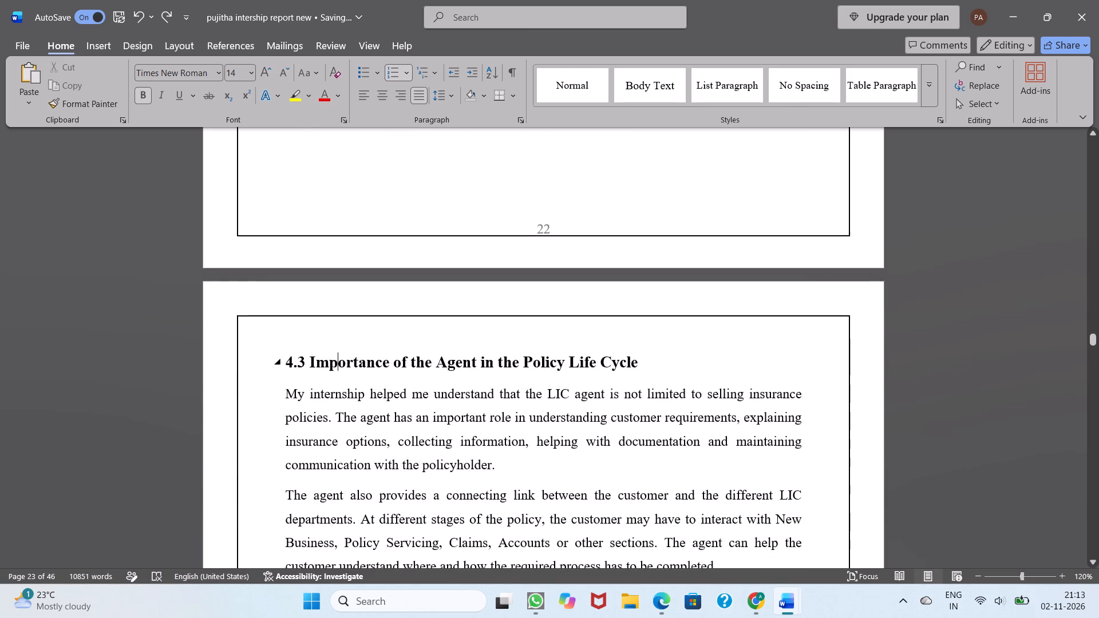
# Check the layout from heading 4.3 on page 23 to the top of page 26 for empty space.
pyautogui.scroll(-1, 335, 369)
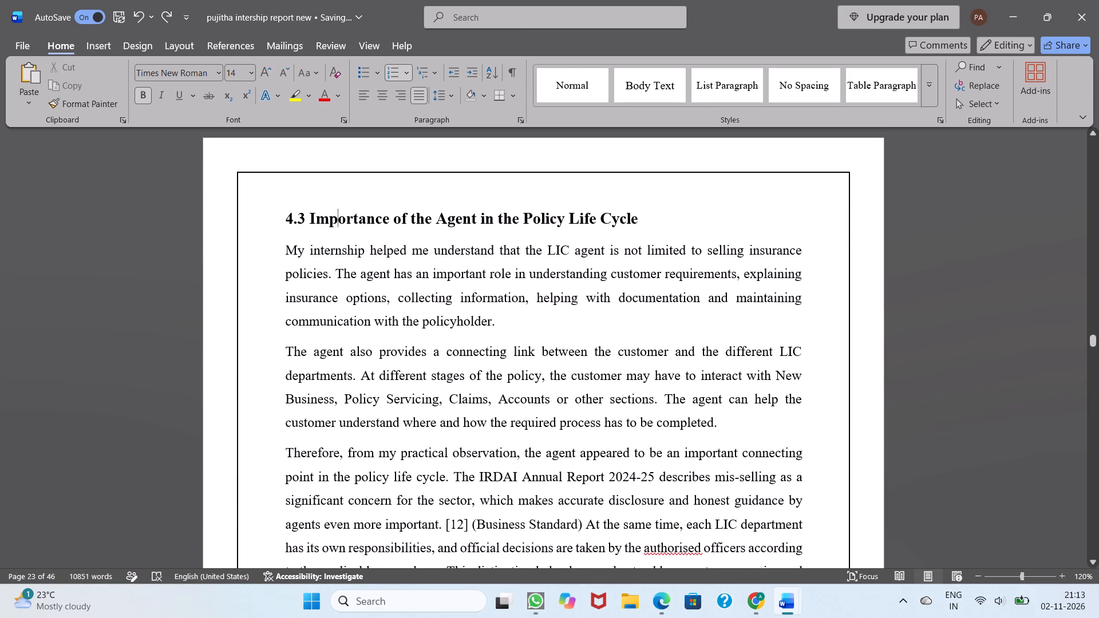
pyautogui.scroll(-3, 335, 369)
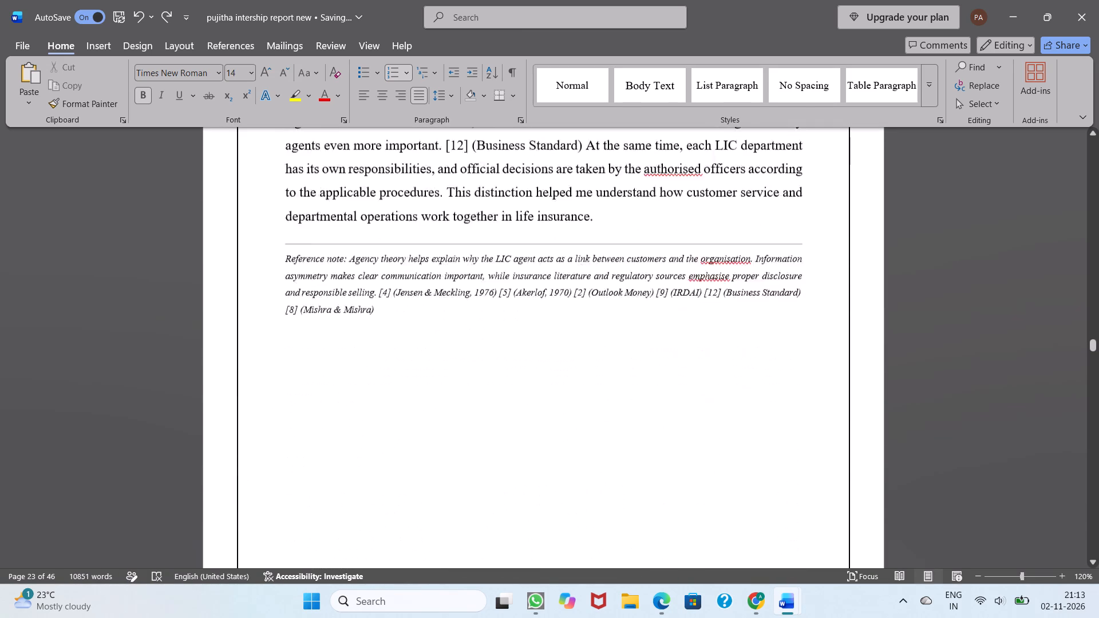
pyautogui.scroll(-3, 335, 369)
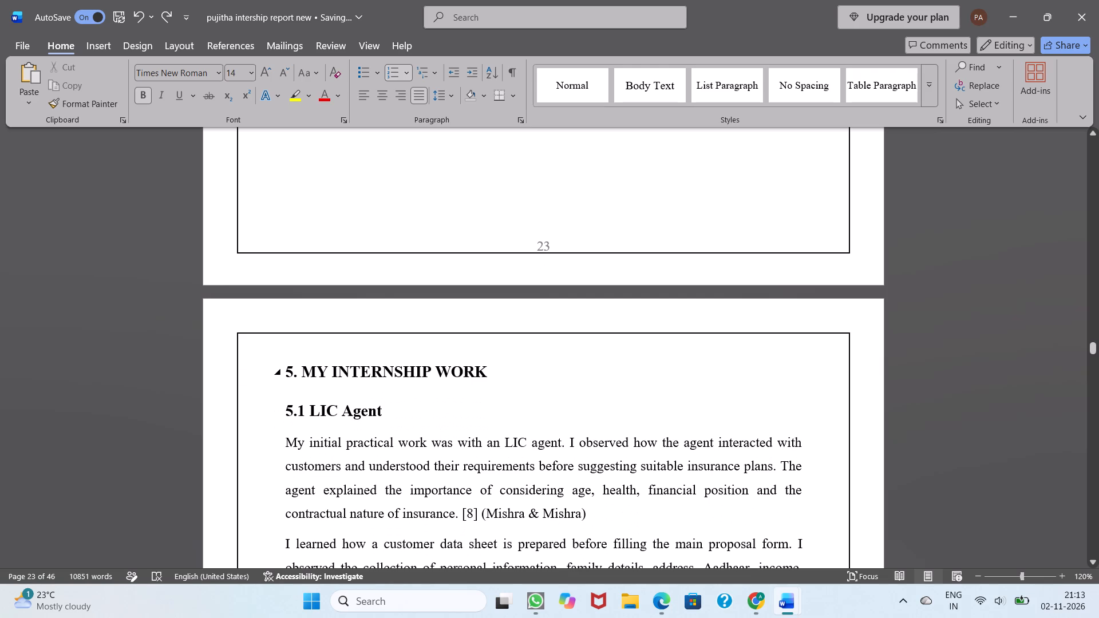
pyautogui.scroll(-1, 335, 369)
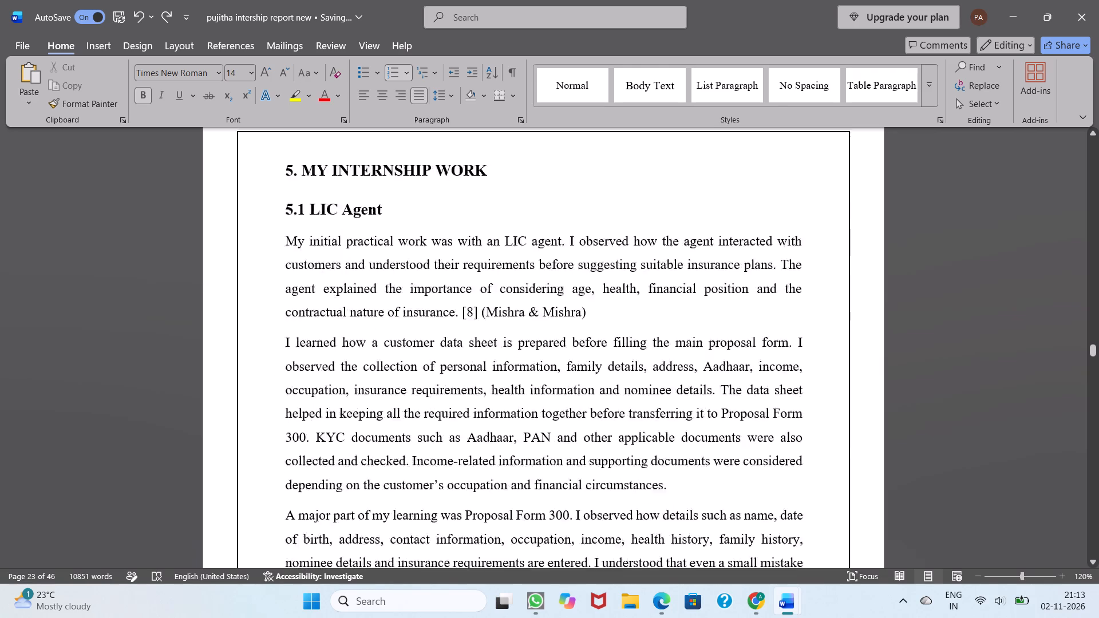
pyautogui.scroll(-4, 335, 369)
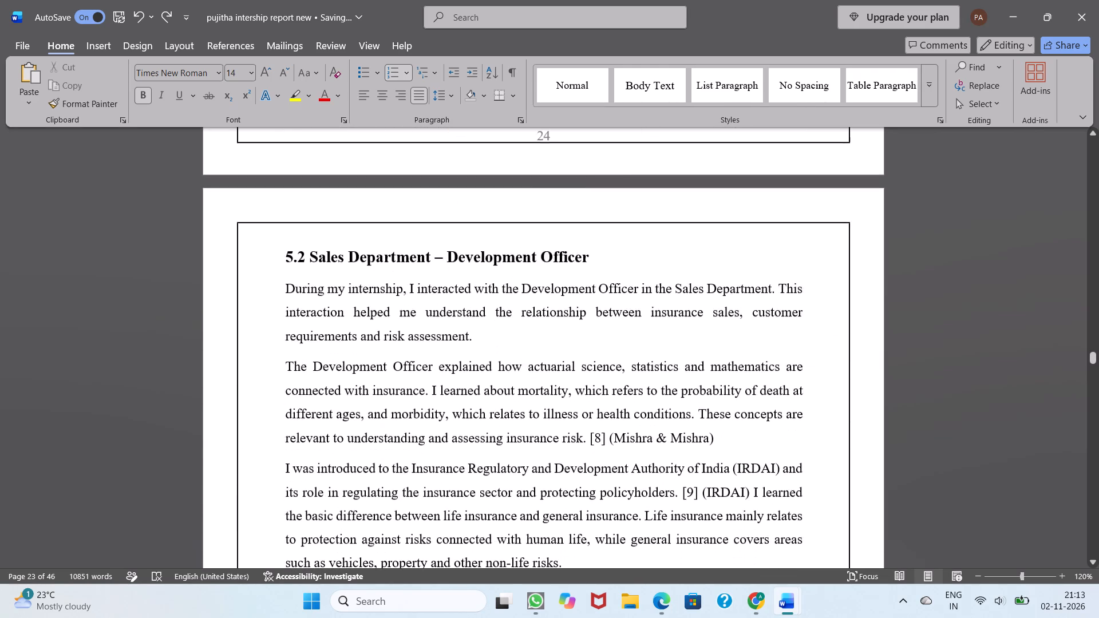
pyautogui.scroll(-3, 335, 369)
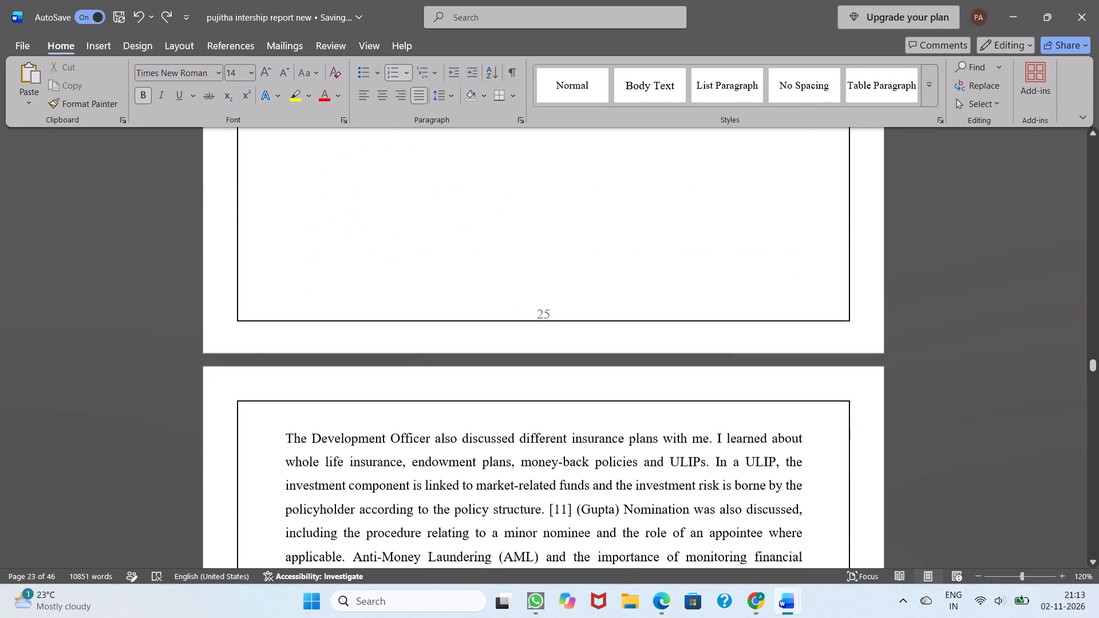
pyautogui.scroll(-1, 335, 369)
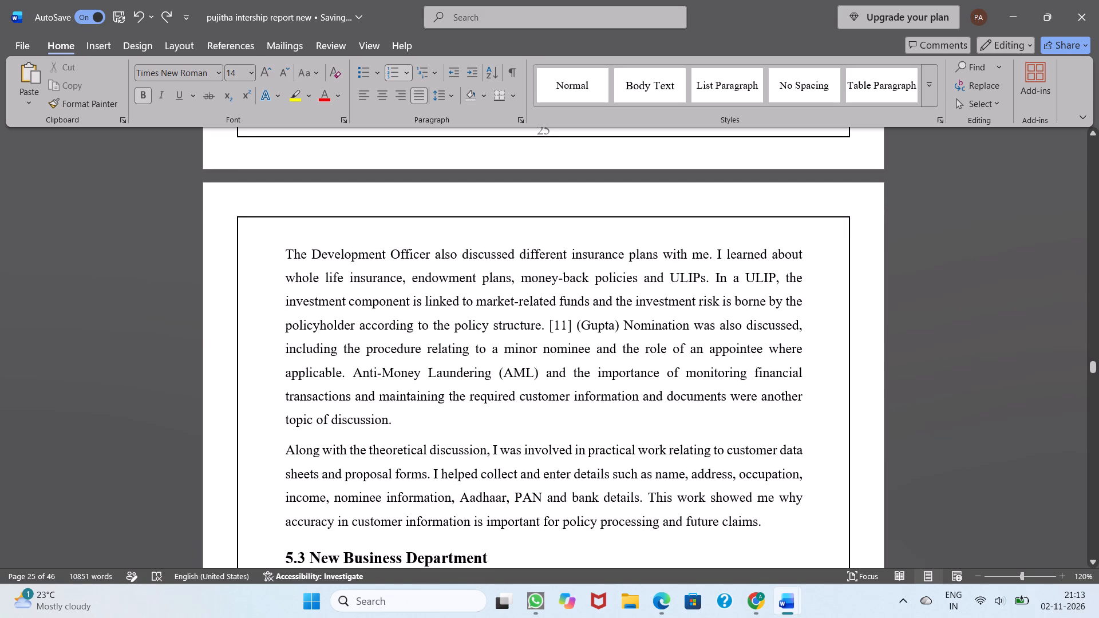
# Copy the two paragraphs above heading 5.3, from "The Development Officer also discussed" to "future claims", into the gap below "non-life risks" on page 25.
pyautogui.moveTo(288, 252); pyautogui.dragTo(524, 514)
pyautogui.hscroll(1, 484, 476)
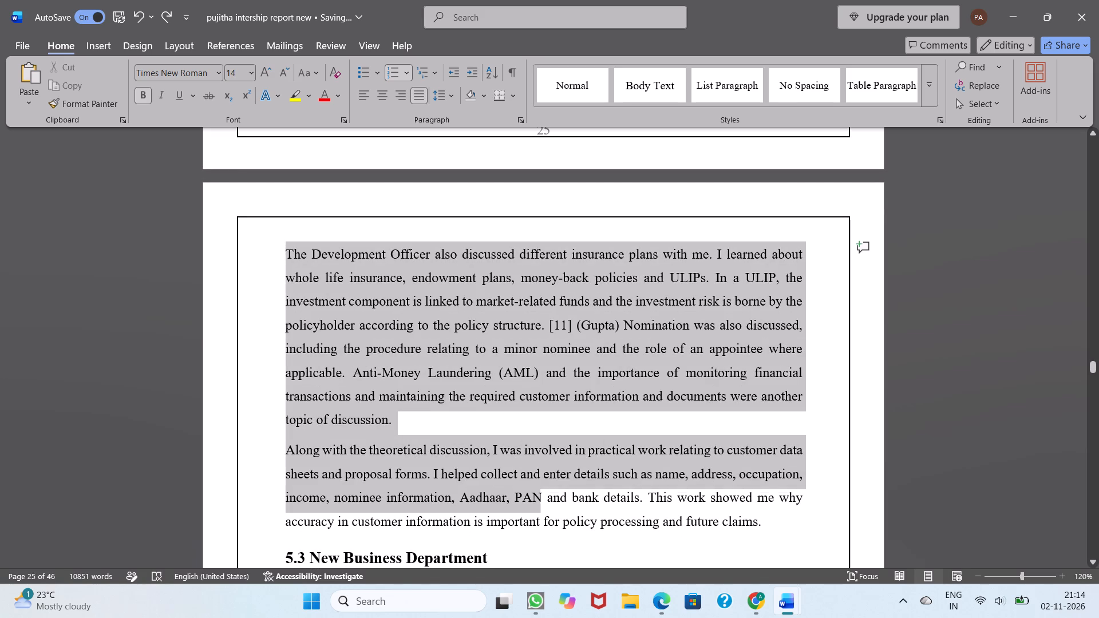
pyautogui.moveTo(524, 514); pyautogui.dragTo(766, 525)
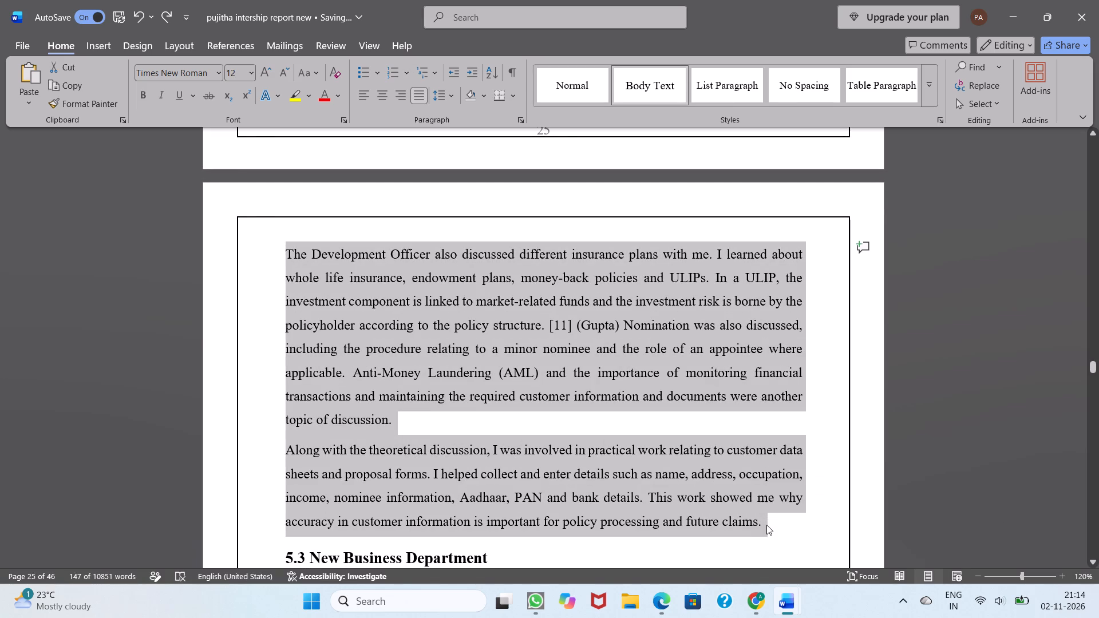
pyautogui.hotkey('ctrl', 'c')
pyautogui.scroll(3, 766, 525)
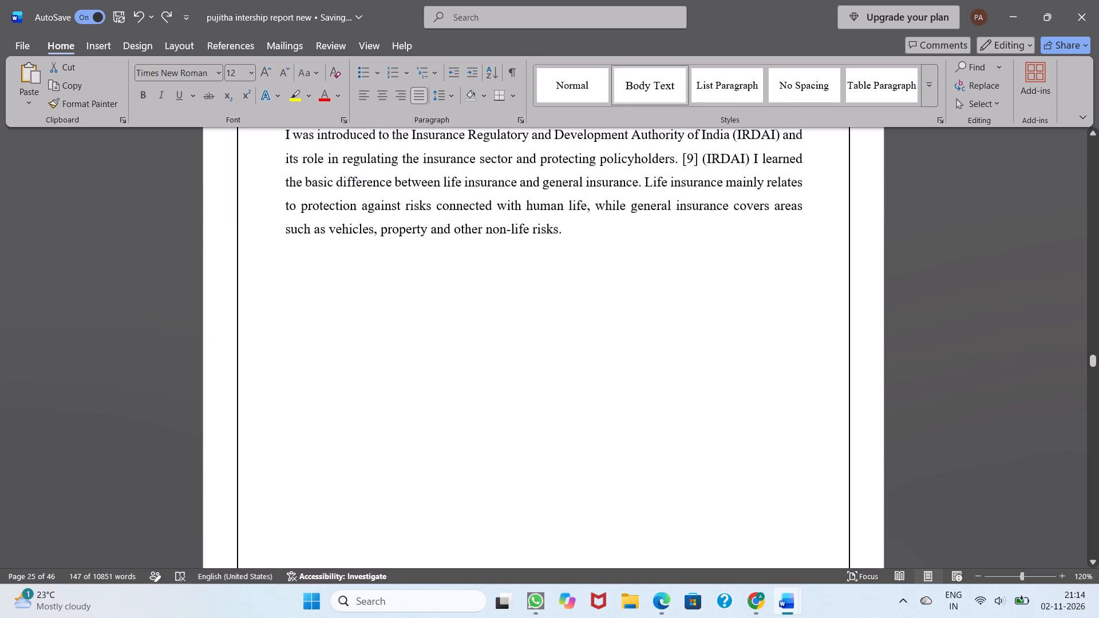
pyautogui.click(569, 233)
pyautogui.press('Return')
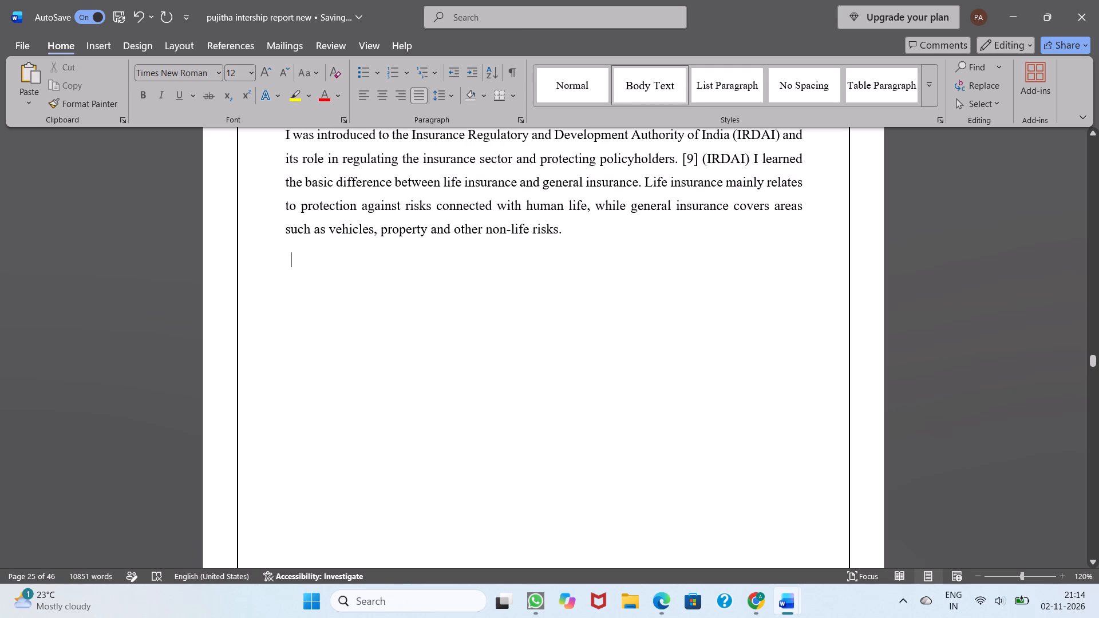
pyautogui.hotkey('ctrl', 'v')
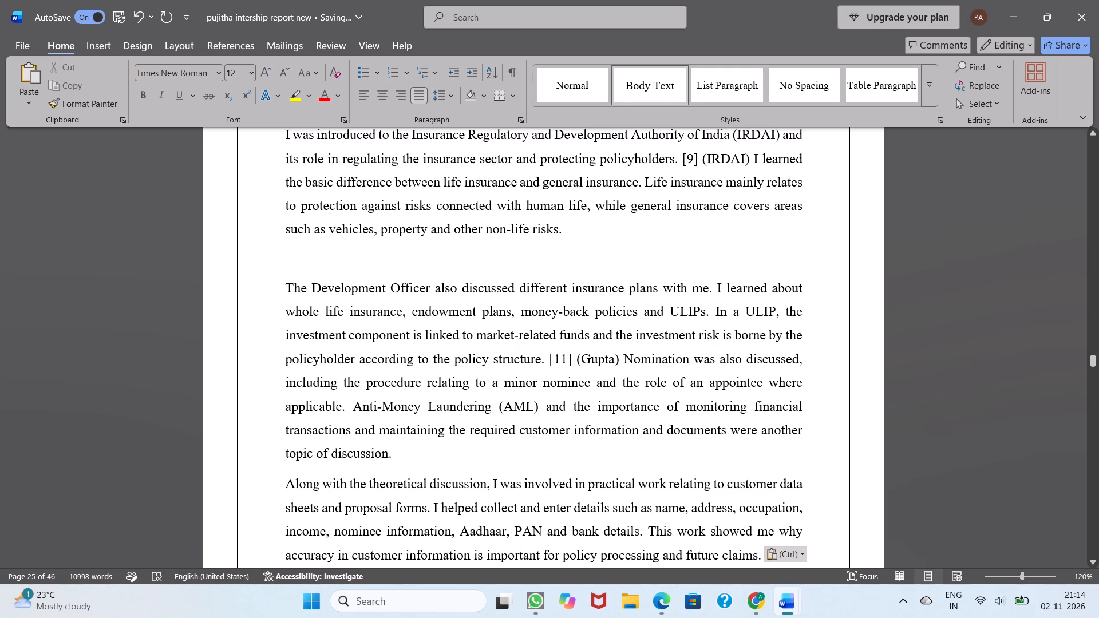
# Try right and centre alignment at the end of the pasted text, and remove the blank space above "The Development Officer also discussed".
pyautogui.click(396, 100)
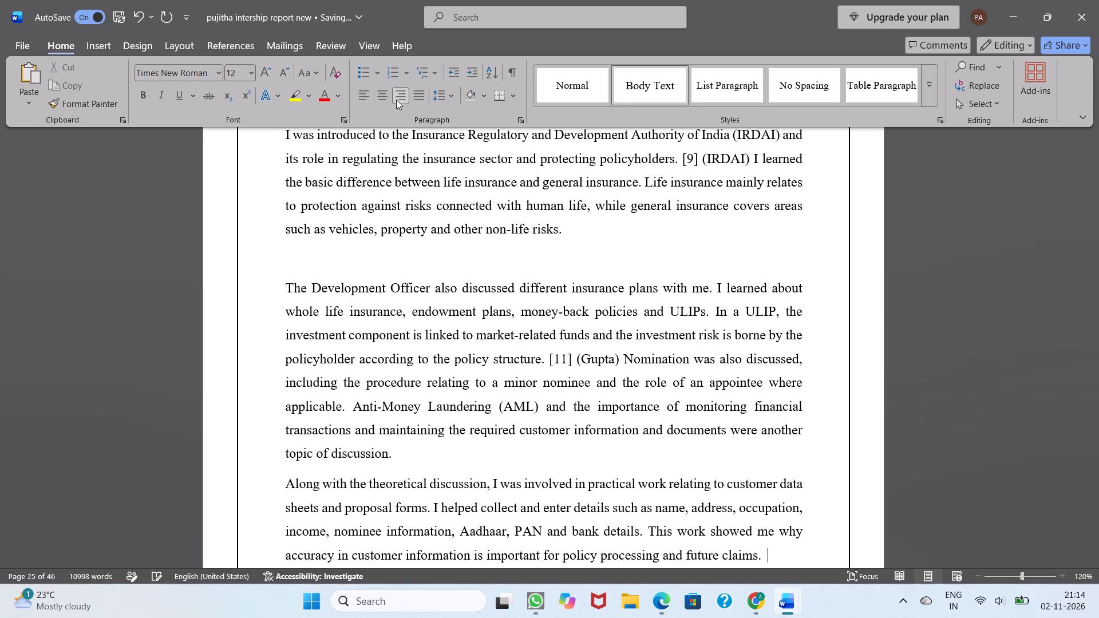
pyautogui.click(388, 97)
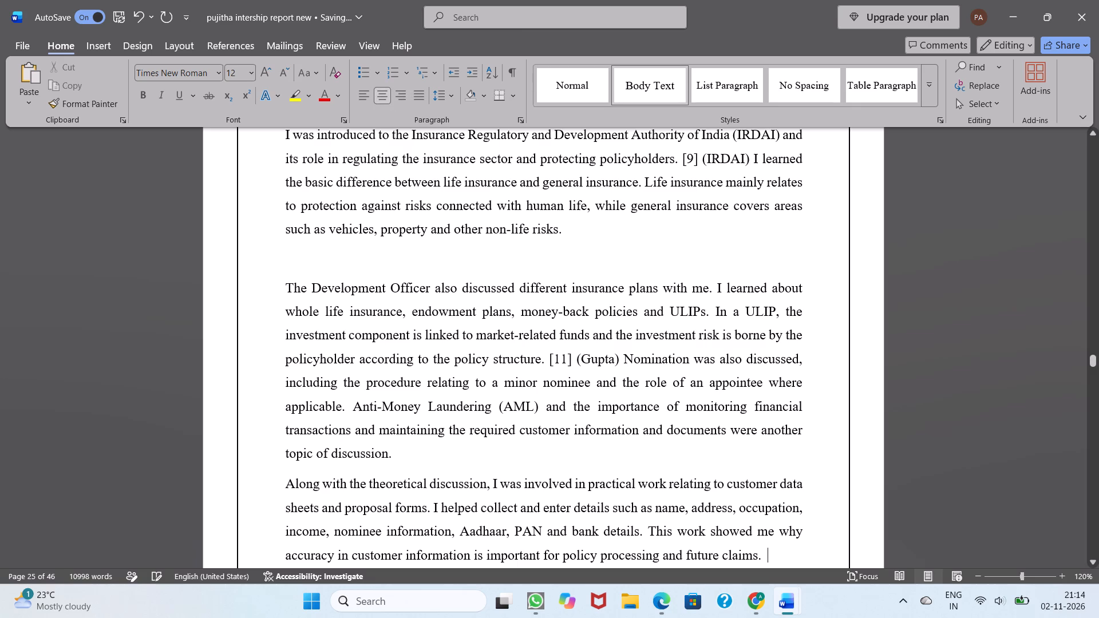
pyautogui.moveTo(284, 286); pyautogui.dragTo(323, 392)
pyautogui.scroll(1, 296, 348)
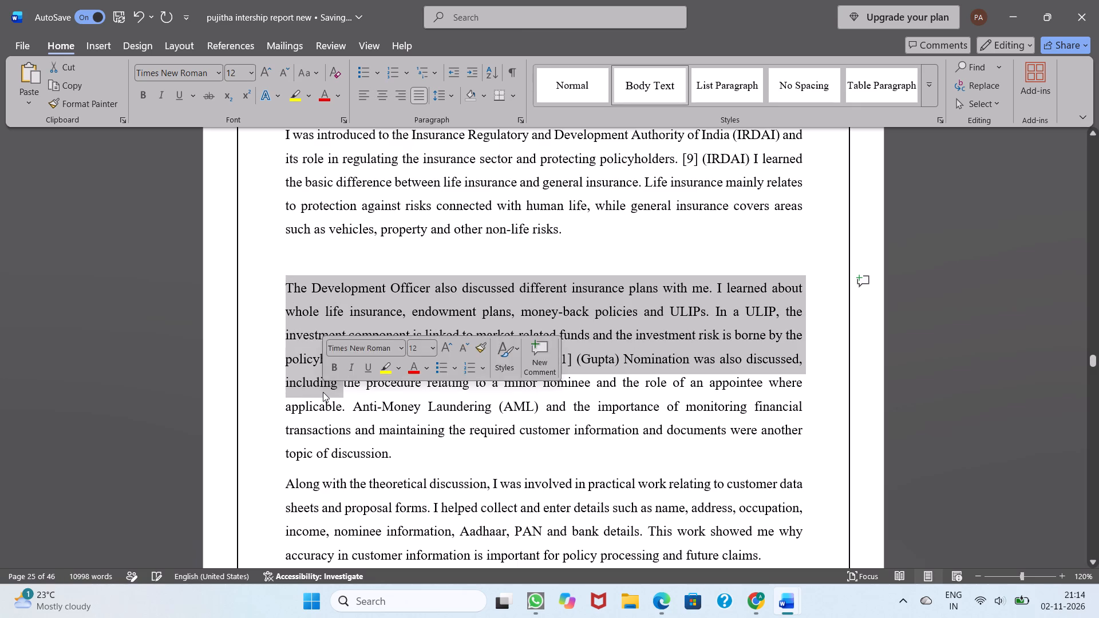
pyautogui.click(323, 392)
pyautogui.click(287, 287)
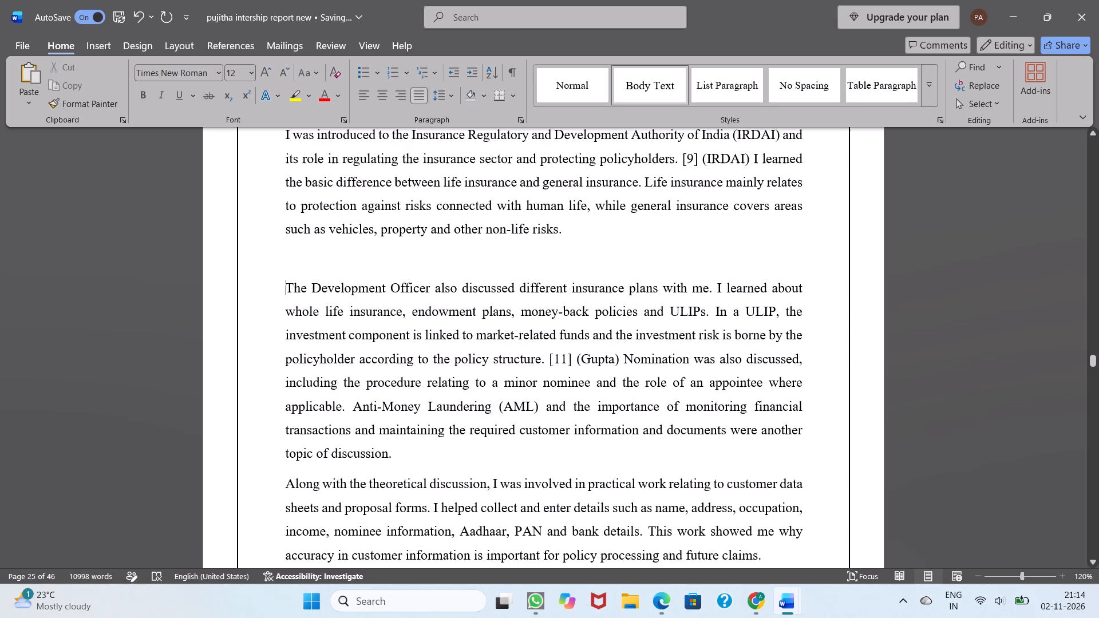
pyautogui.press('BackSpace')
pyautogui.press('BackSpace')
# Delete the two original paragraphs above heading 5.3 on page 26, from "The Development Officer also discussed" to "future claims".
pyautogui.scroll(-1, 287, 287)
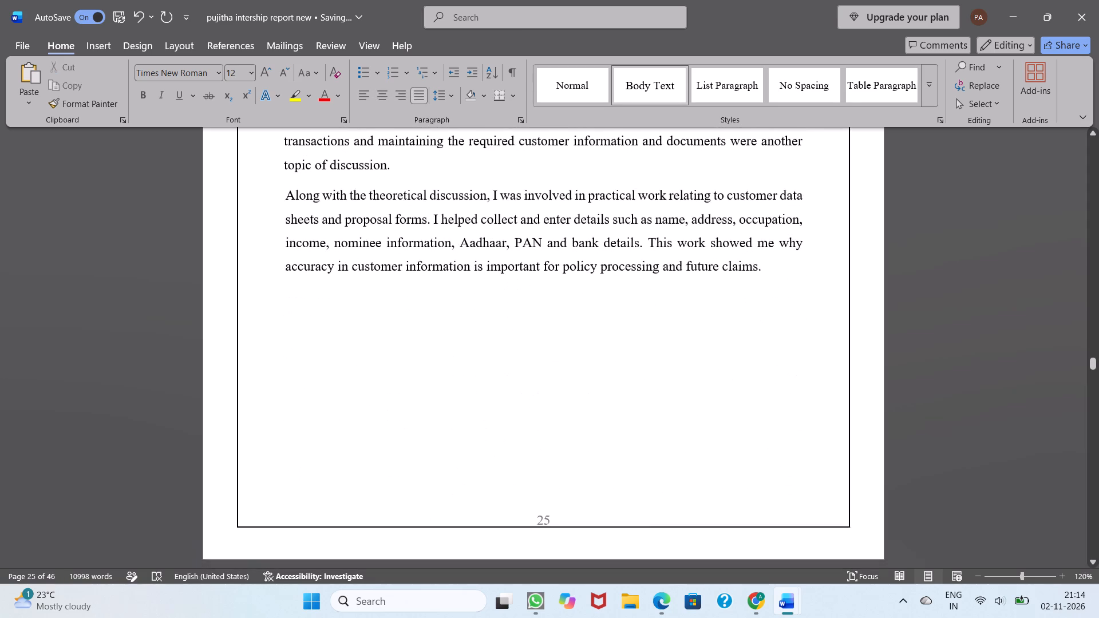
pyautogui.scroll(-1, 287, 287)
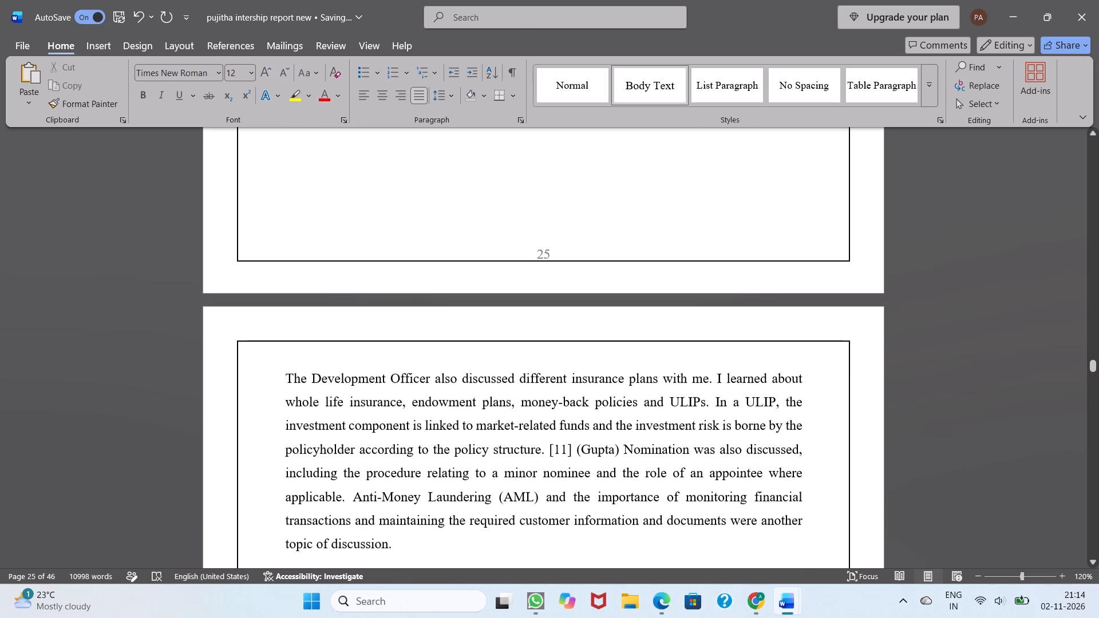
pyautogui.moveTo(284, 376); pyautogui.dragTo(428, 451)
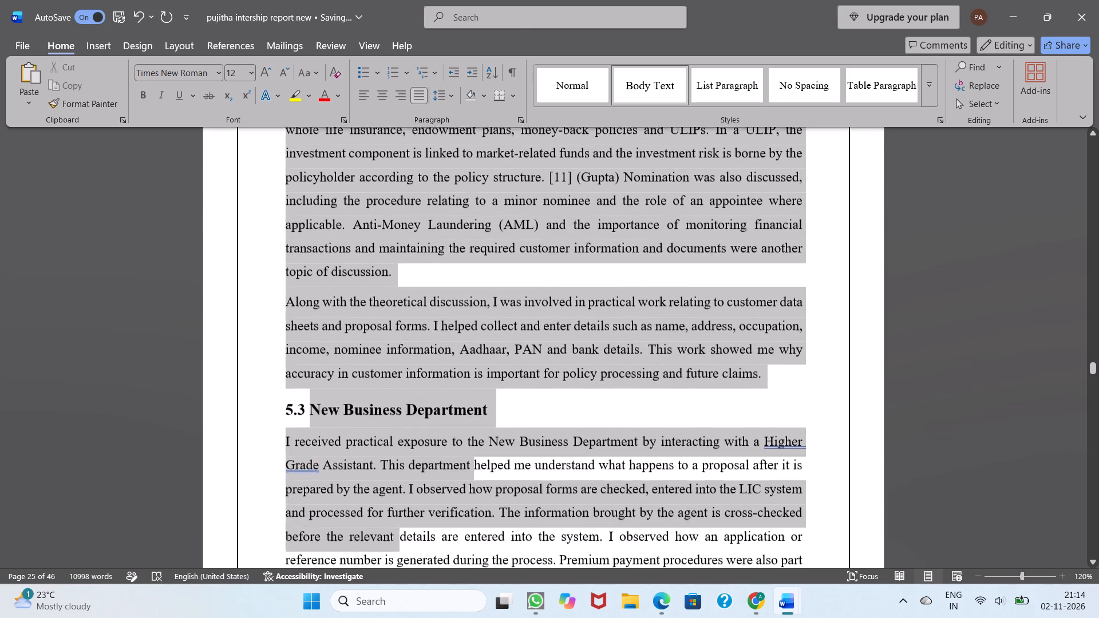
pyautogui.moveTo(428, 451); pyautogui.dragTo(811, 370)
pyautogui.press('BackSpace')
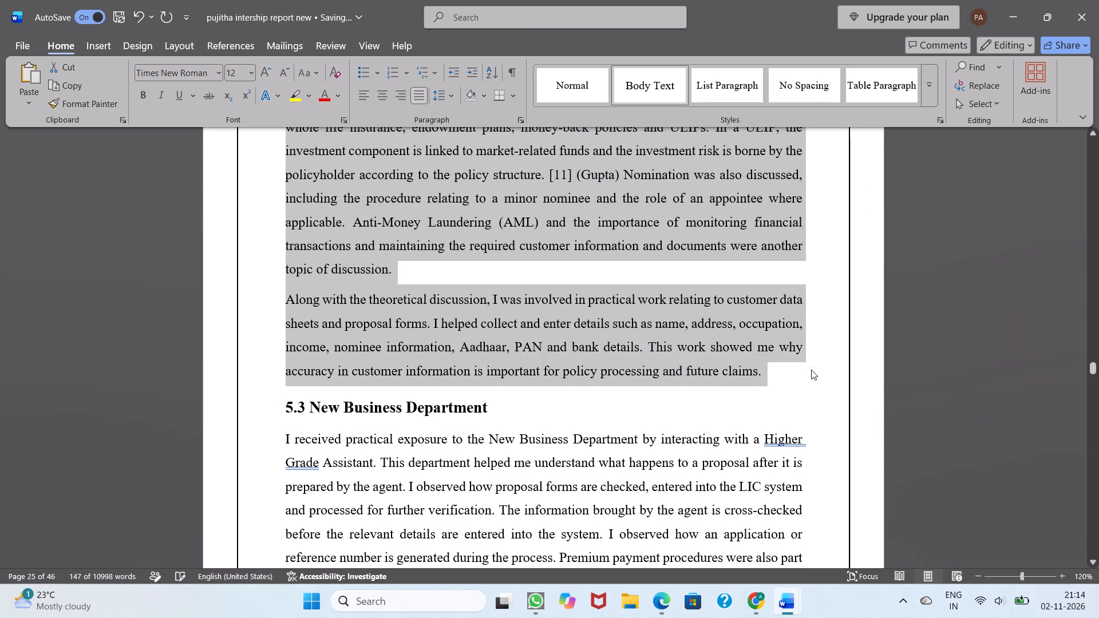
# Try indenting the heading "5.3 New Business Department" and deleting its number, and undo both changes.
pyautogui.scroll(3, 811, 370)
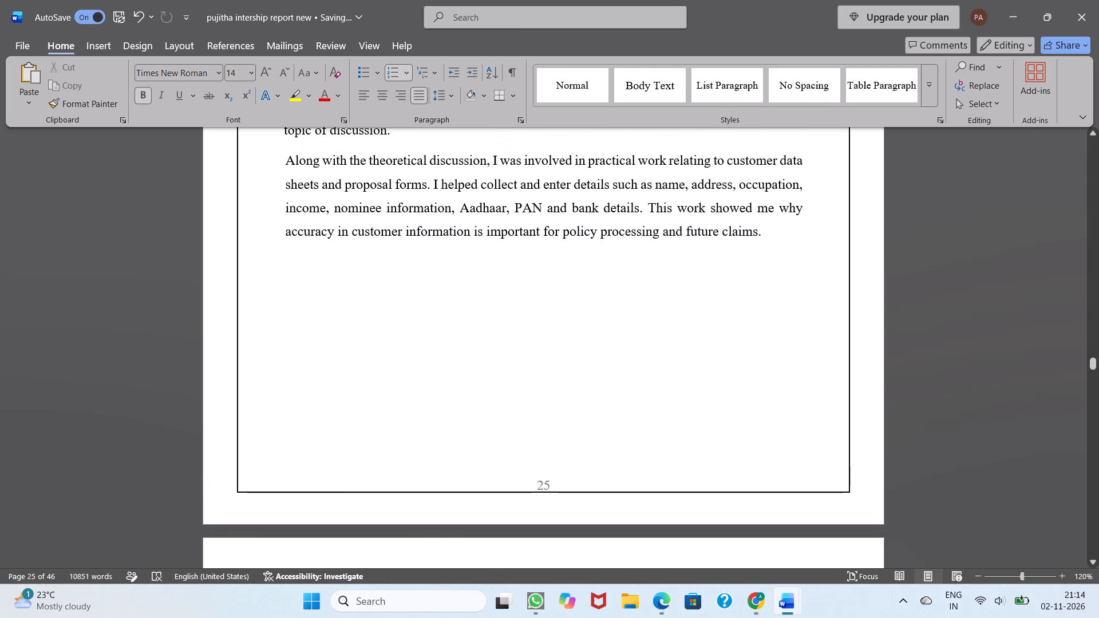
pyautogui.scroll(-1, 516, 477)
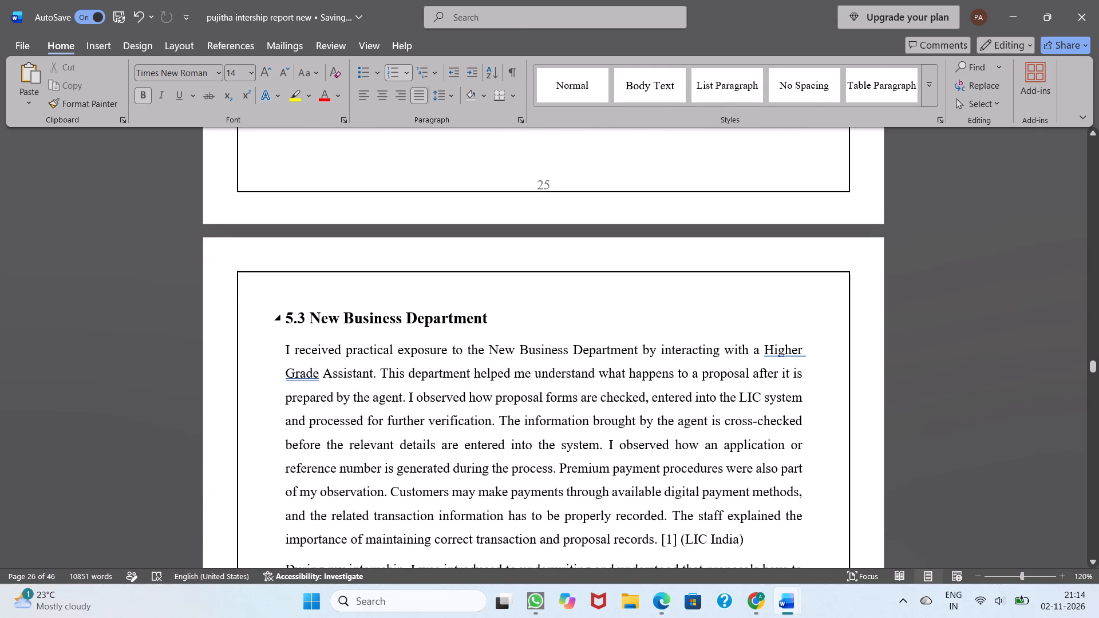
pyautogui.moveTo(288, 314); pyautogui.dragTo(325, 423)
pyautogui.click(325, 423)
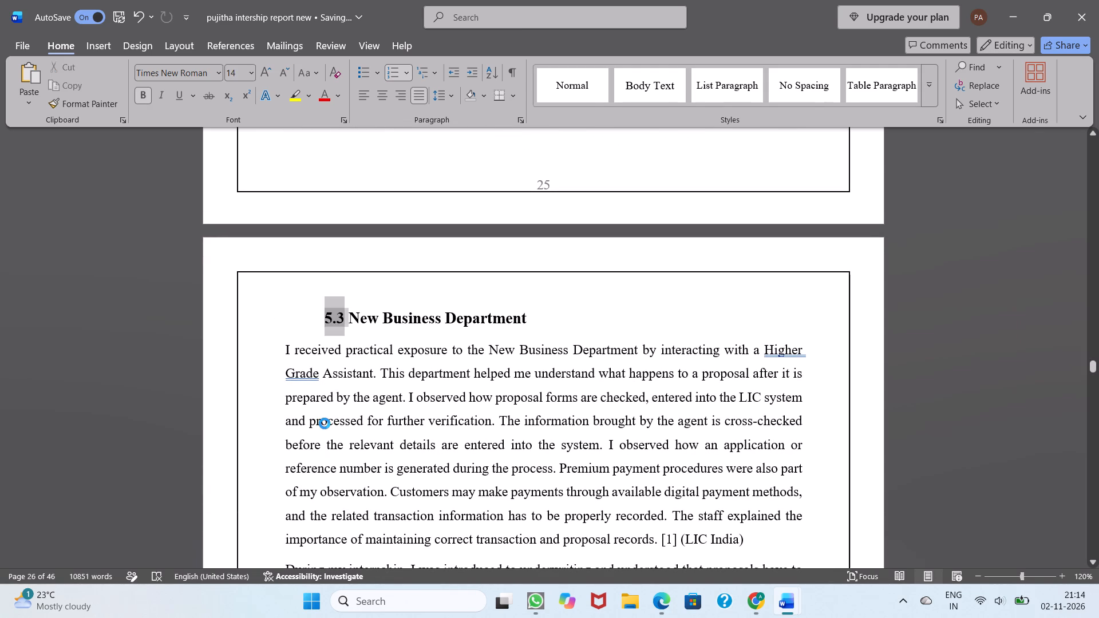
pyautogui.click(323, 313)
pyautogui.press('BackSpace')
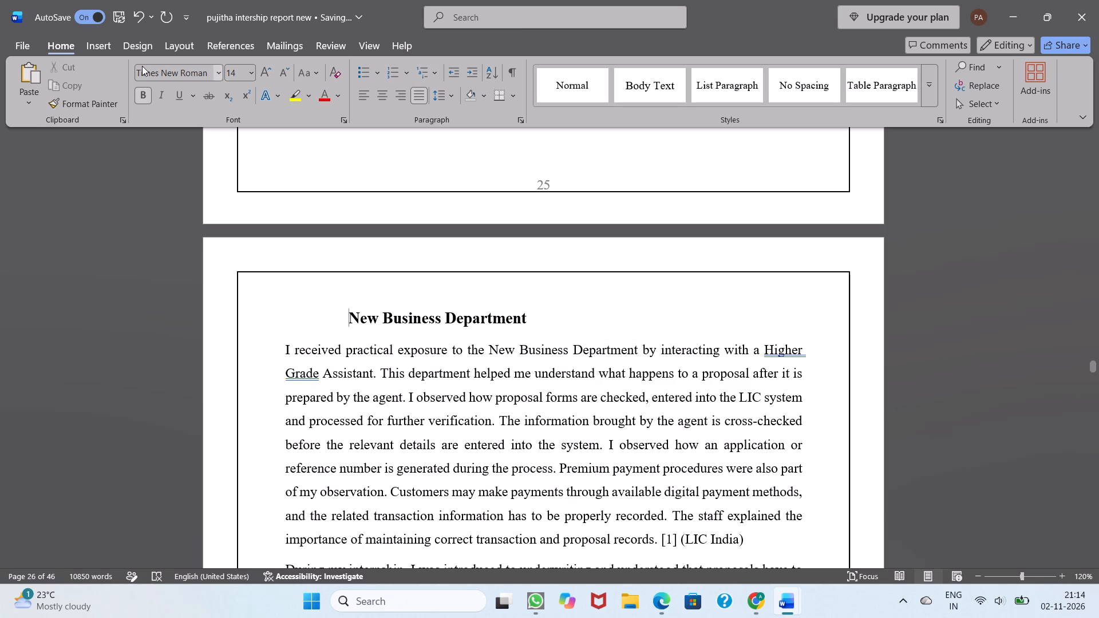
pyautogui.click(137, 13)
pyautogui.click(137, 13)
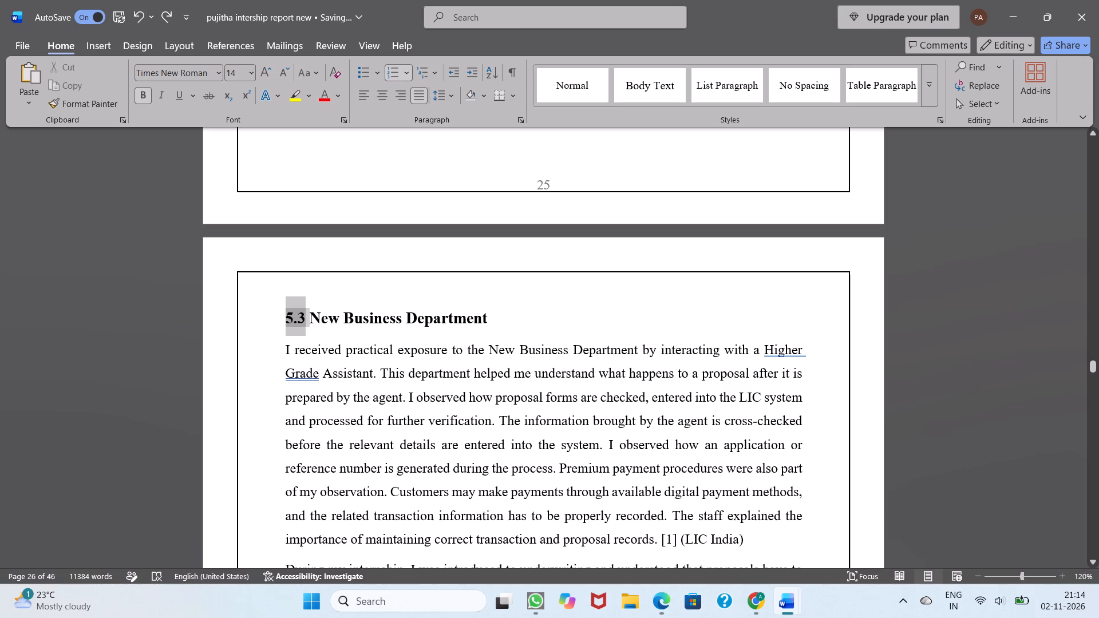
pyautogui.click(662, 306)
# Check the layout from the end of page 25 to the Policy Servicing Department section on page 28 for empty space.
pyautogui.scroll(2, 662, 306)
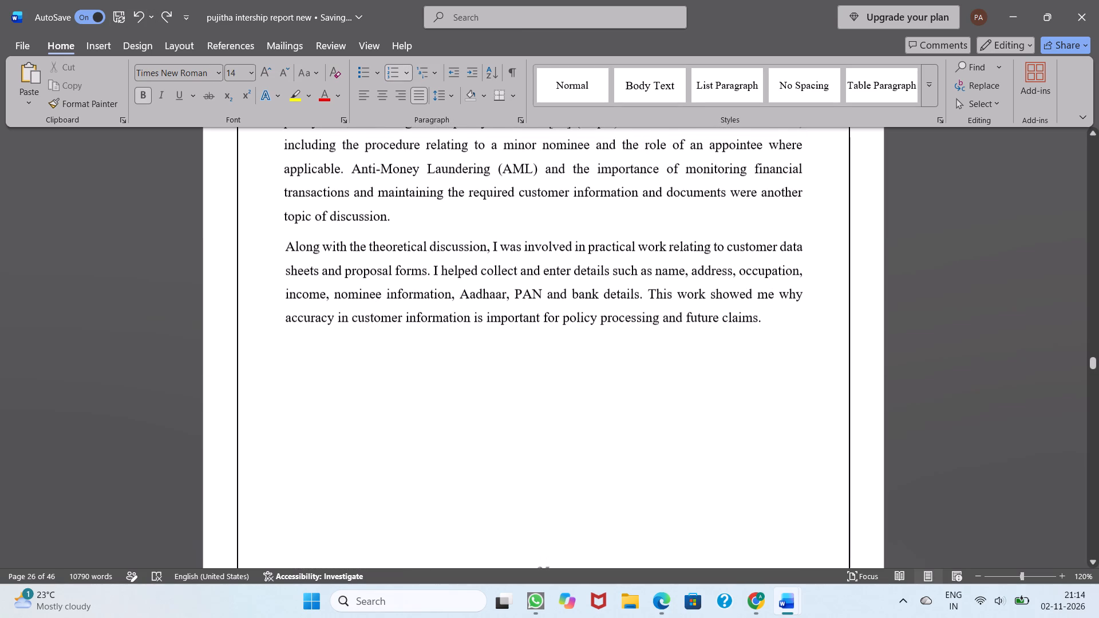
pyautogui.scroll(-6, 662, 306)
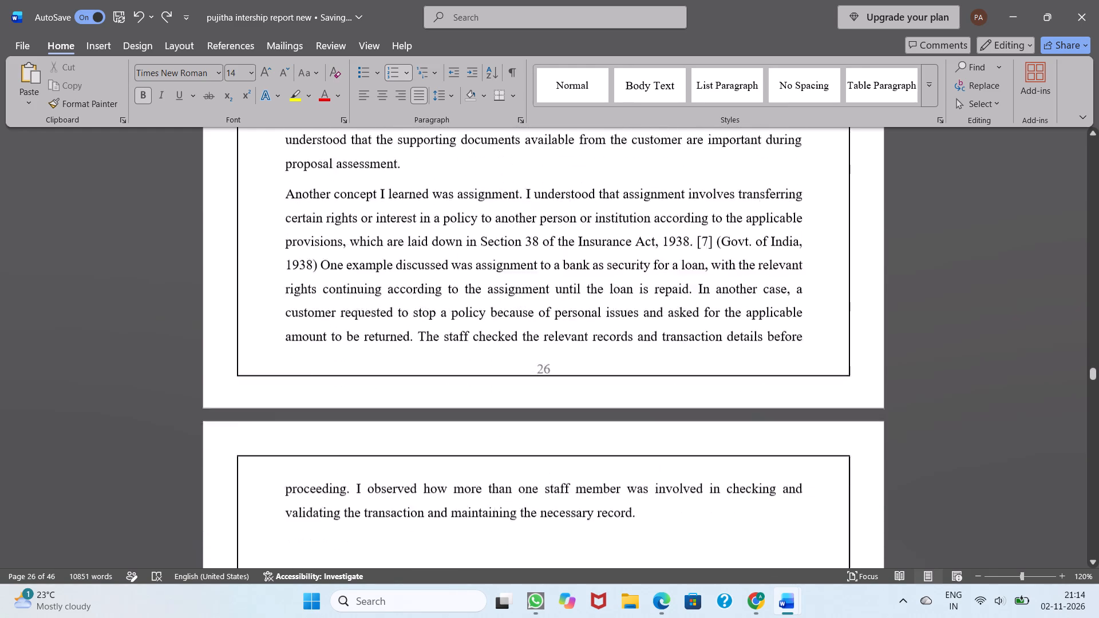
pyautogui.scroll(-3, 662, 306)
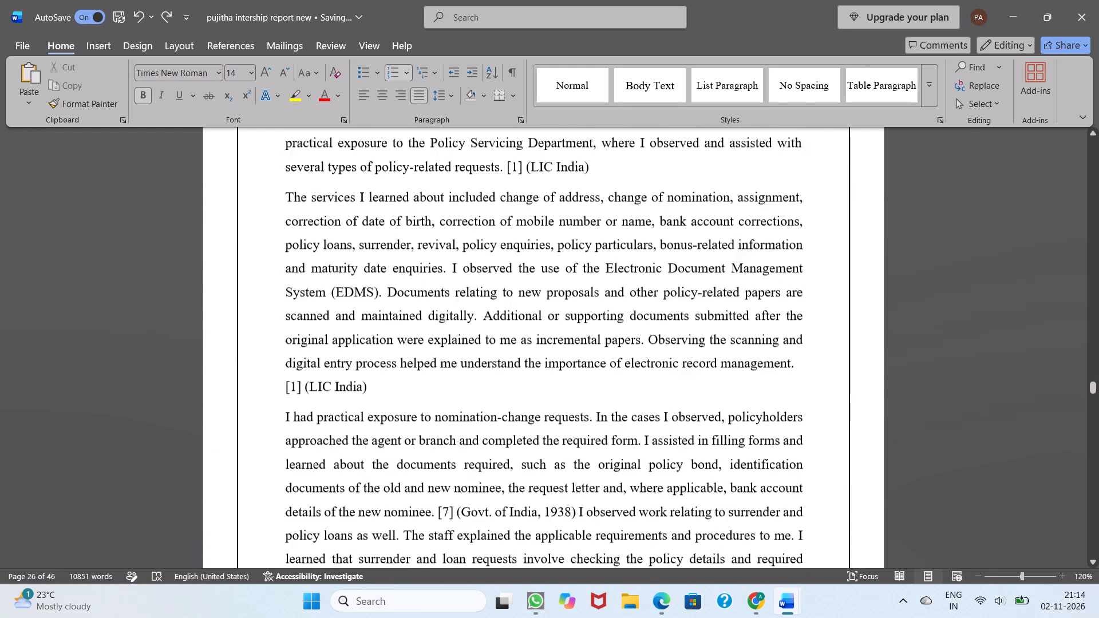
pyautogui.scroll(-1, 662, 306)
pyautogui.scroll(1, 662, 306)
pyautogui.scroll(1, 460, 268)
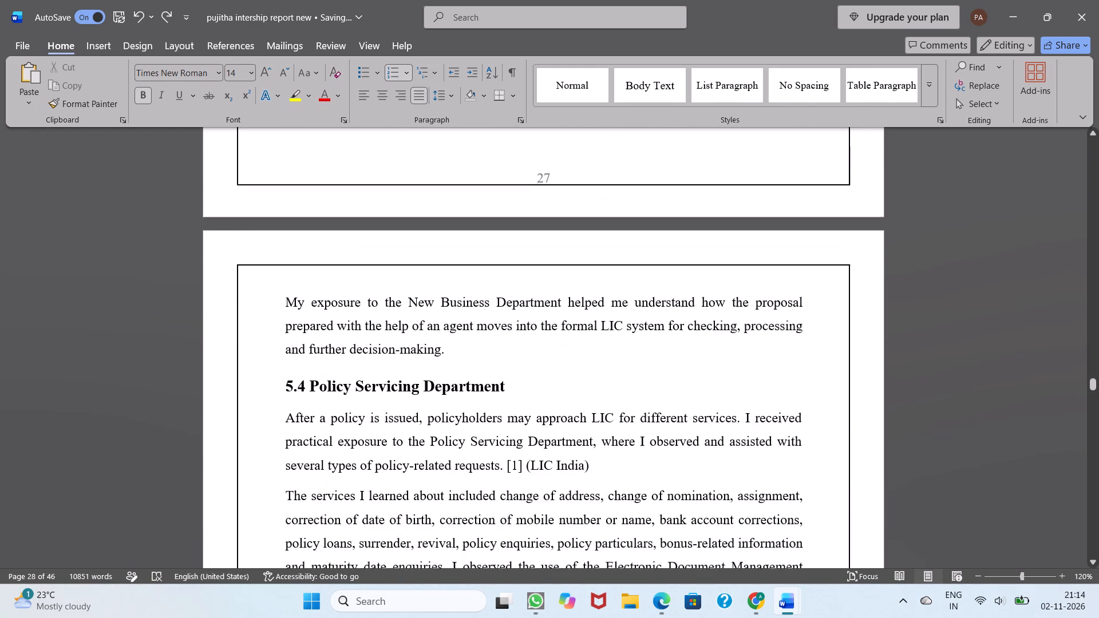
# Copy the "My exposure to the New Business Department" paragraph from page 28 into a new paragraph below "necessary record" on page 27.
pyautogui.moveTo(286, 319); pyautogui.dragTo(441, 371)
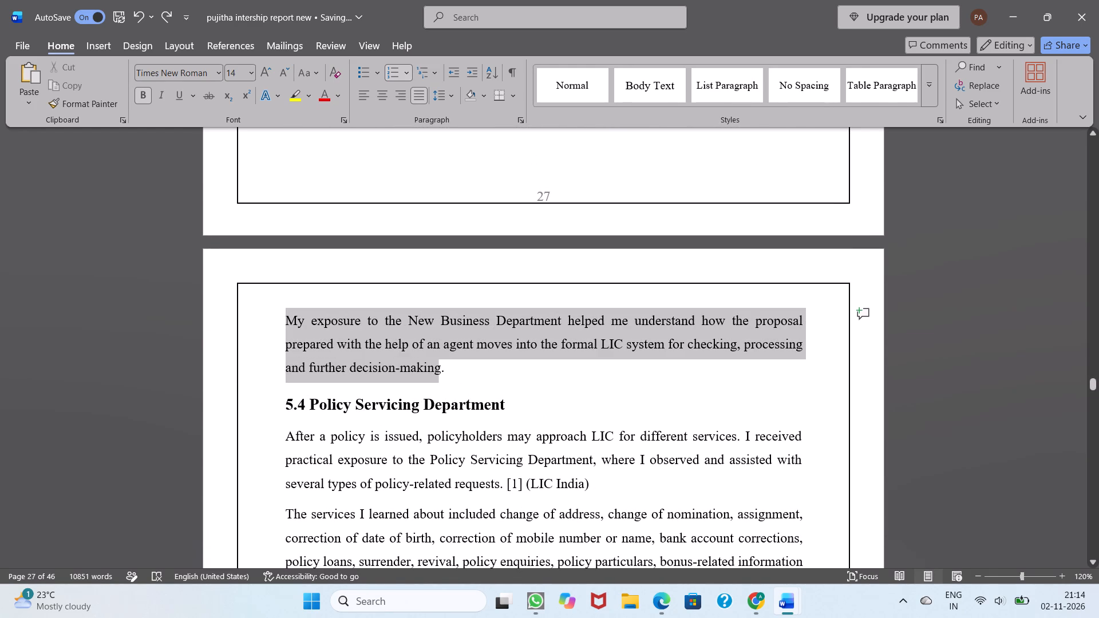
pyautogui.moveTo(441, 371); pyautogui.dragTo(446, 371)
pyautogui.hotkey('ctrl', 'c')
pyautogui.scroll(2, 446, 371)
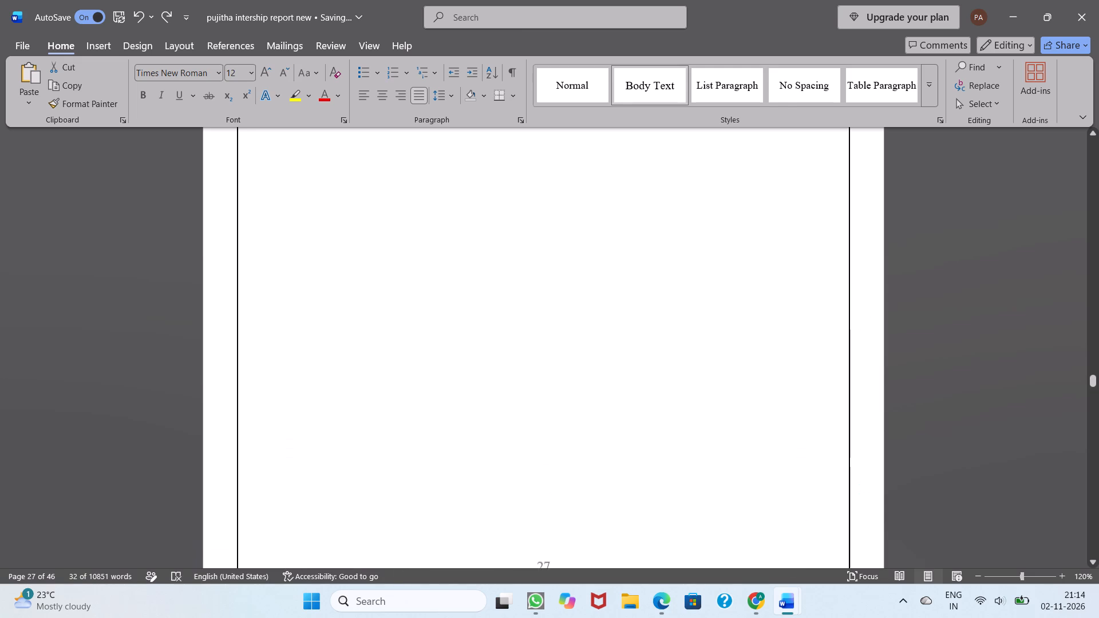
pyautogui.scroll(2, 446, 371)
pyautogui.click(637, 292)
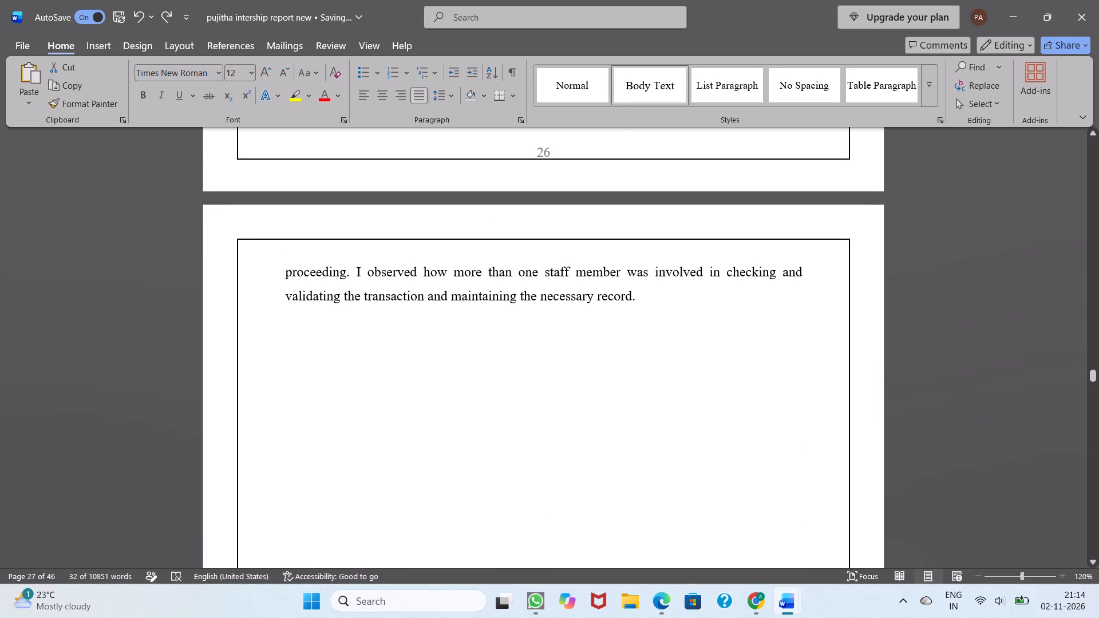
pyautogui.press('Return')
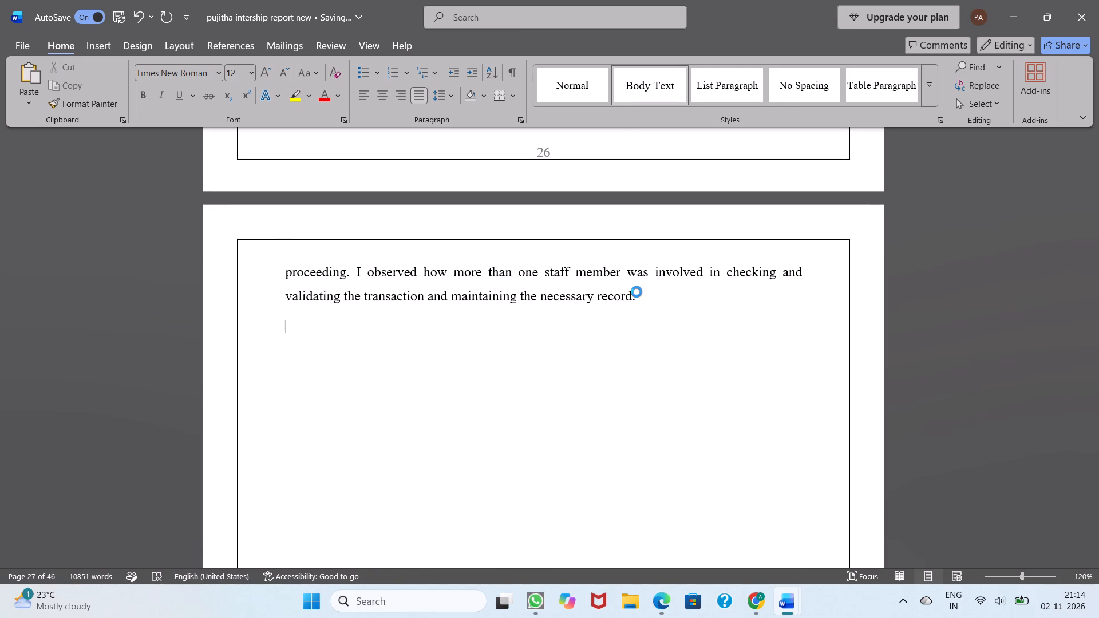
pyautogui.hotkey('ctrl', 'v')
pyautogui.scroll(-4, 637, 292)
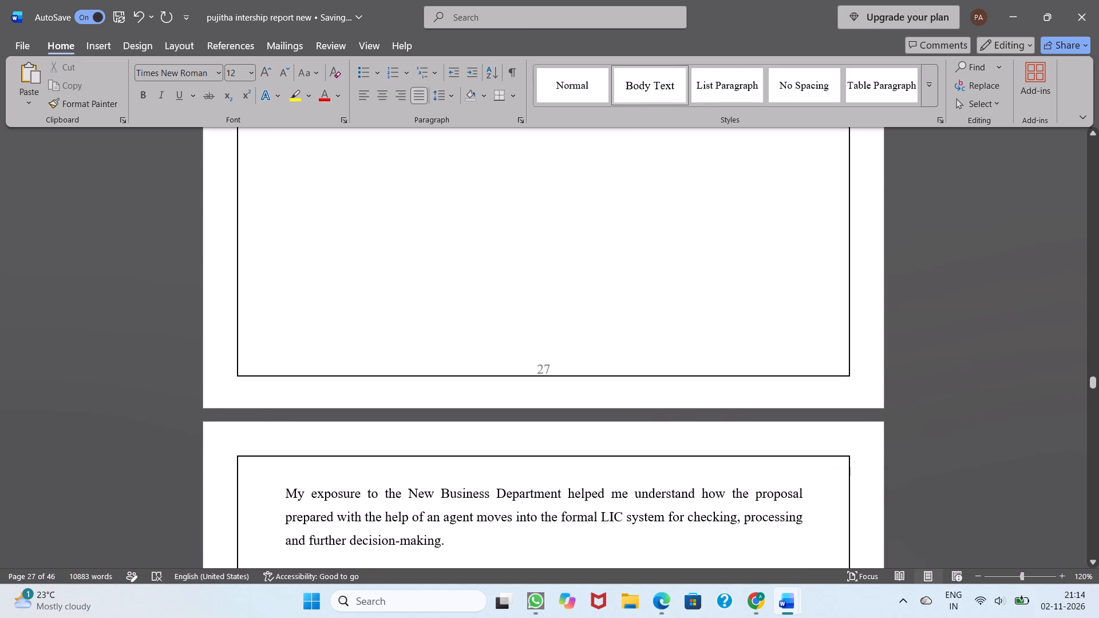
# Delete the original "My exposure to the New Business Department" paragraph above heading 5.4 at the top of page 28.
pyautogui.moveTo(283, 488); pyautogui.dragTo(456, 546)
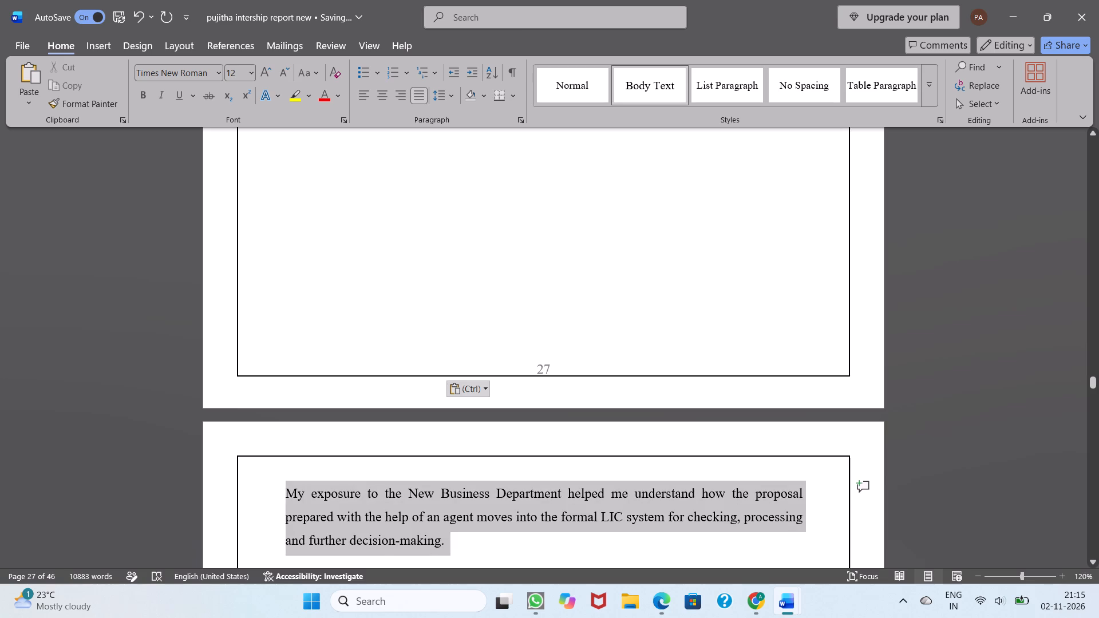
pyautogui.moveTo(456, 546); pyautogui.dragTo(458, 546)
pyautogui.press('BackSpace')
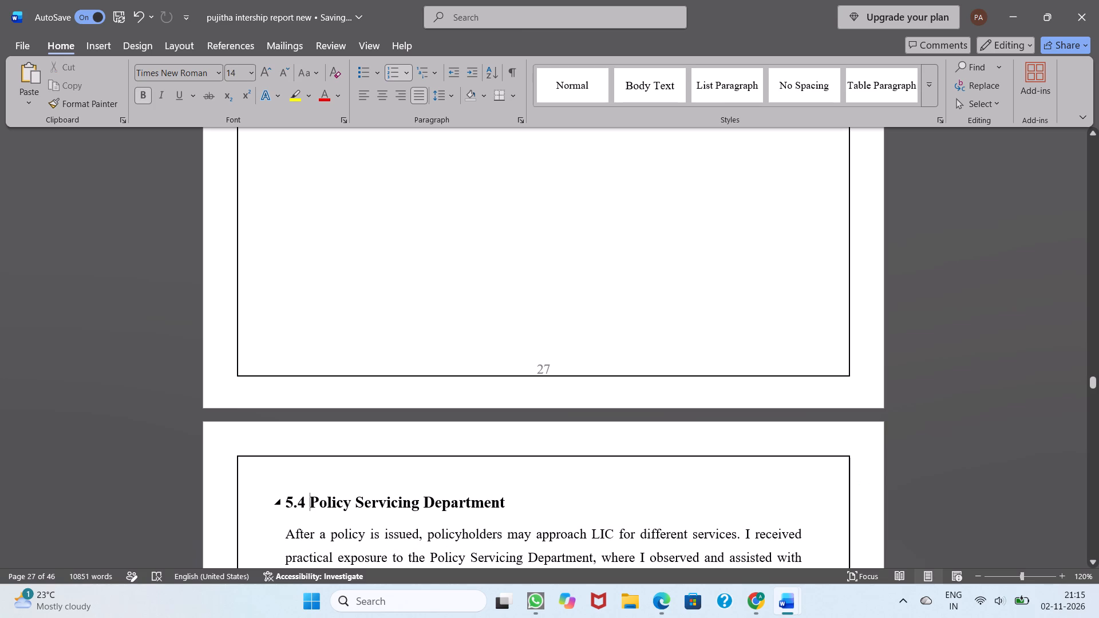
# Check the layout from the Policy Servicing Department section through page 30 and back to page 22 for empty space.
pyautogui.scroll(-4, 325, 513)
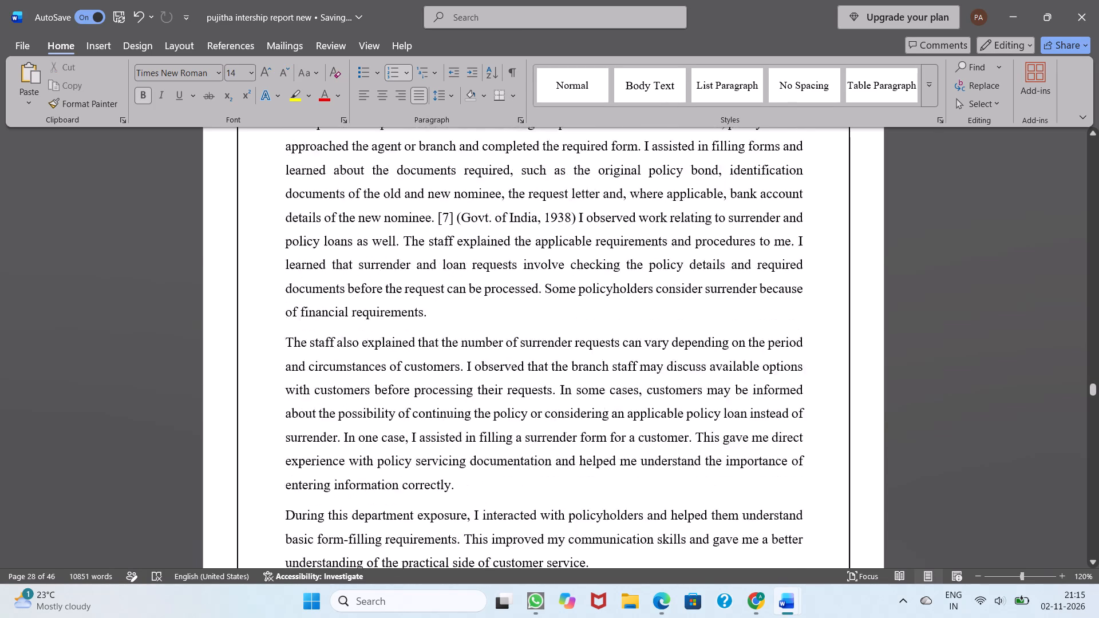
pyautogui.scroll(-4, 325, 513)
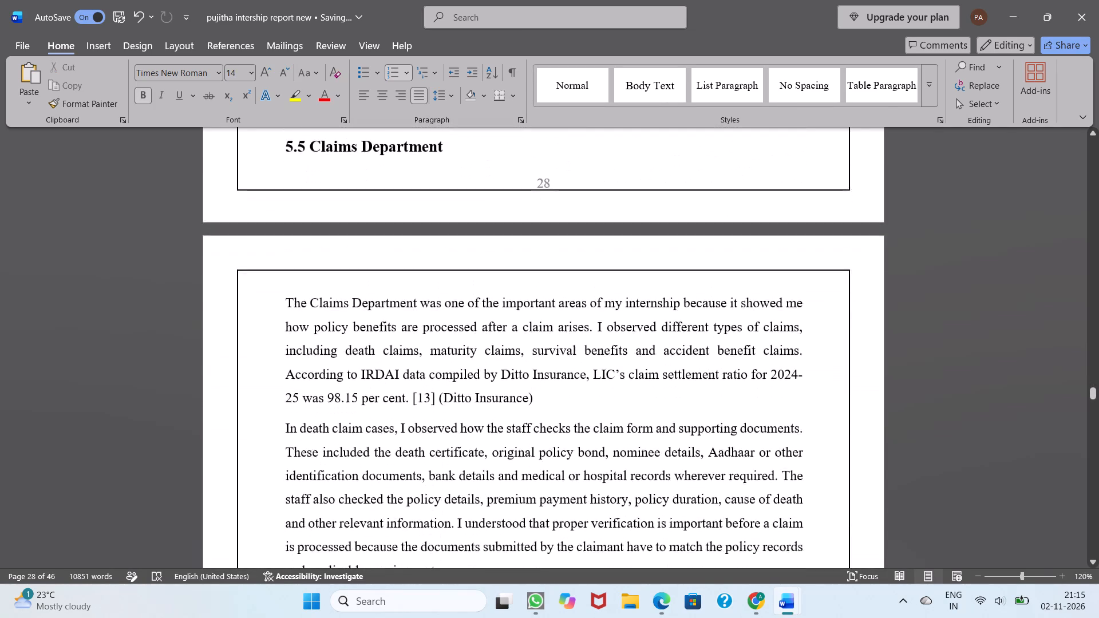
pyautogui.scroll(-4, 325, 513)
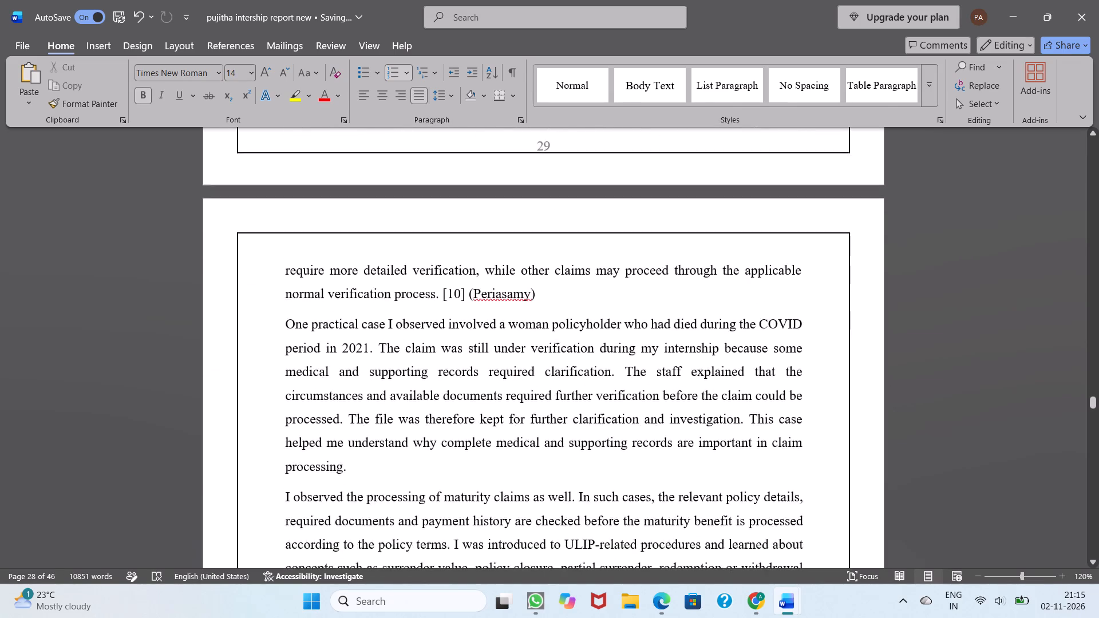
pyautogui.scroll(-2, 325, 513)
pyautogui.scroll(8, 325, 513)
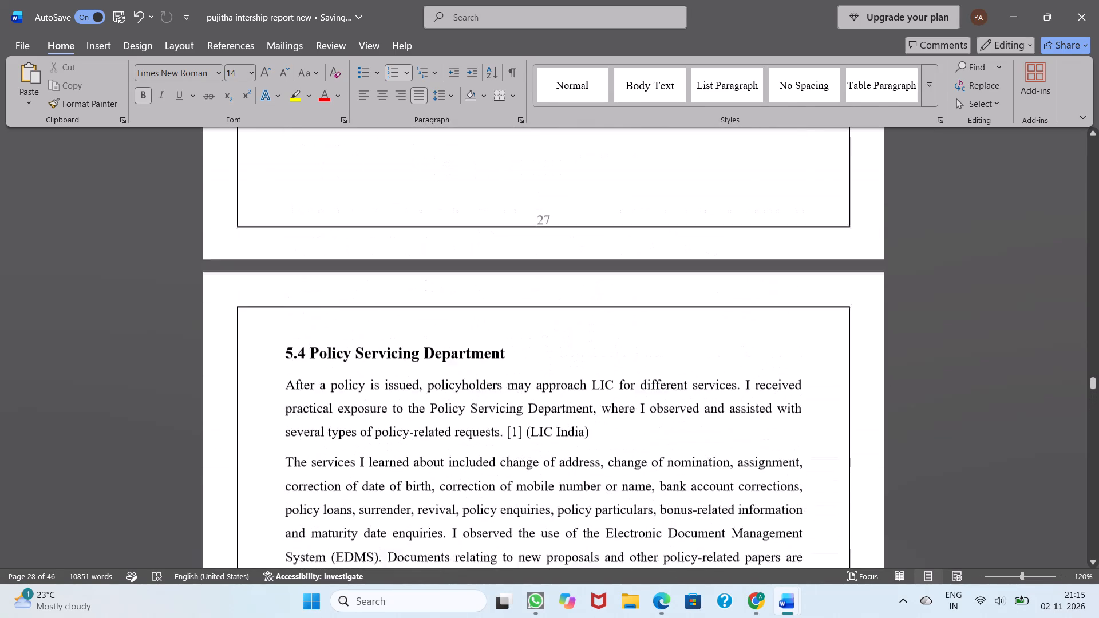
pyautogui.scroll(4, 325, 513)
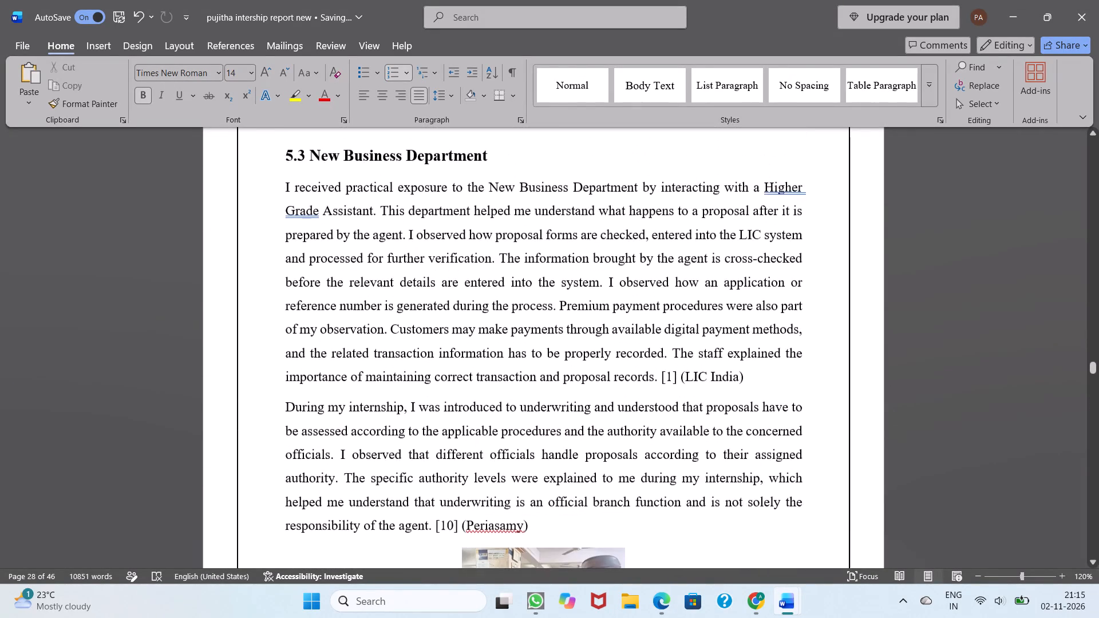
pyautogui.scroll(4, 325, 513)
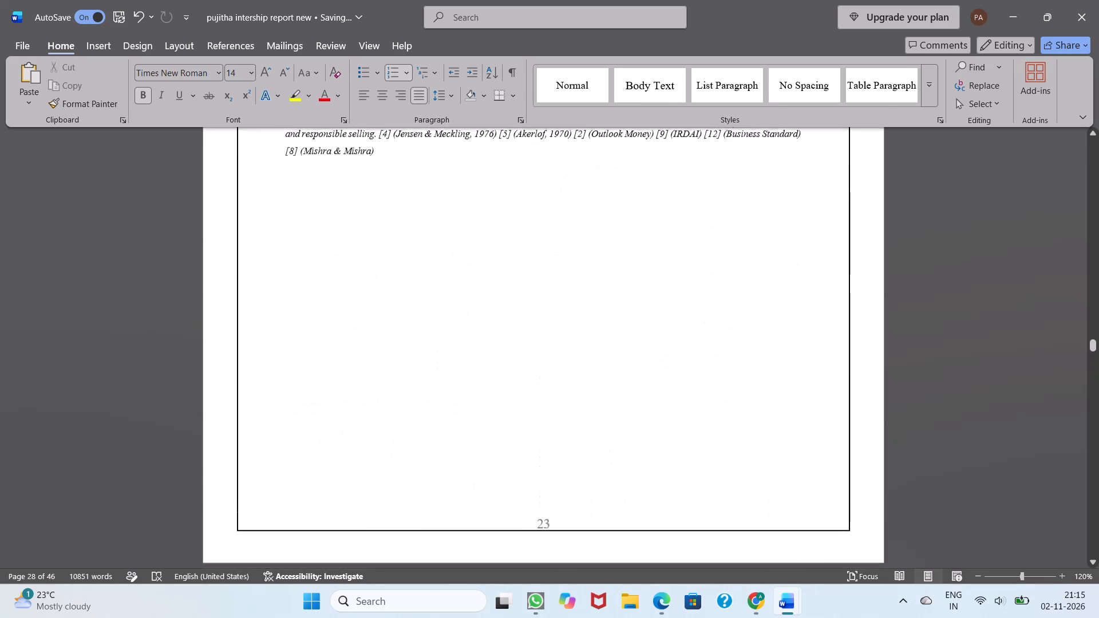
pyautogui.scroll(1, 325, 513)
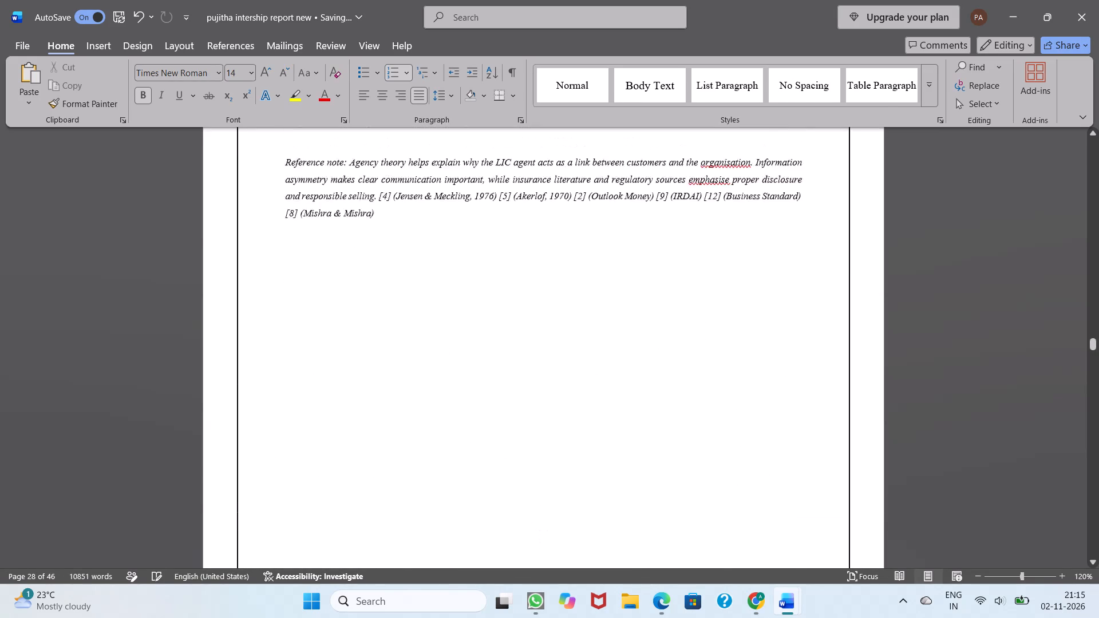
pyautogui.scroll(2, 325, 513)
pyautogui.keyDown('ctrl'); pyautogui.scroll(-2, 325, 513); pyautogui.keyUp('ctrl')
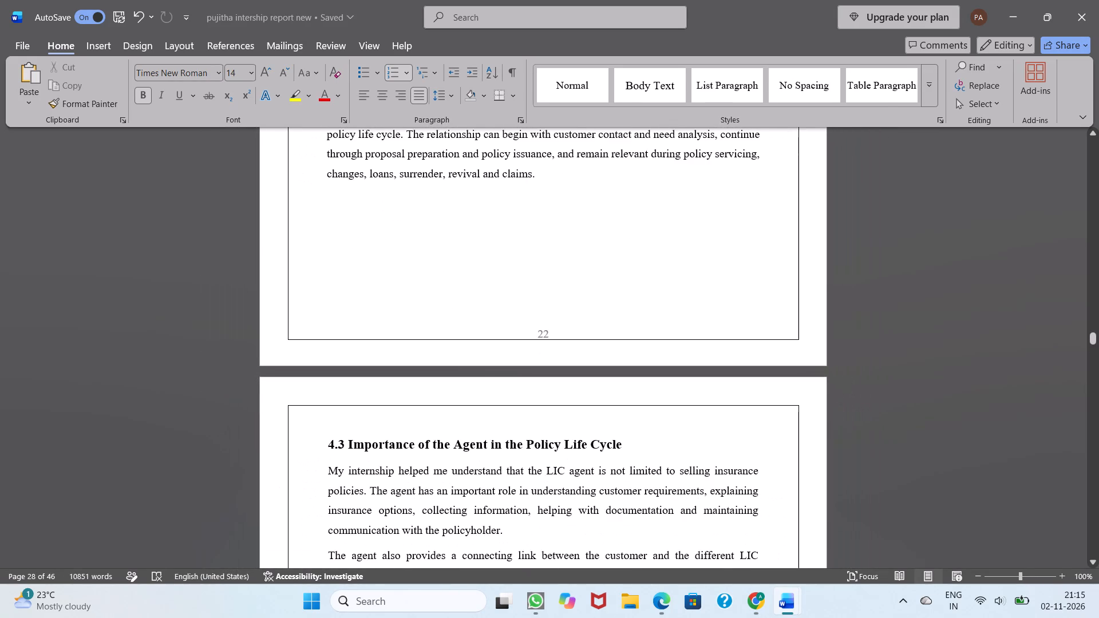
pyautogui.scroll(1, 325, 513)
pyautogui.scroll(-1, 325, 513)
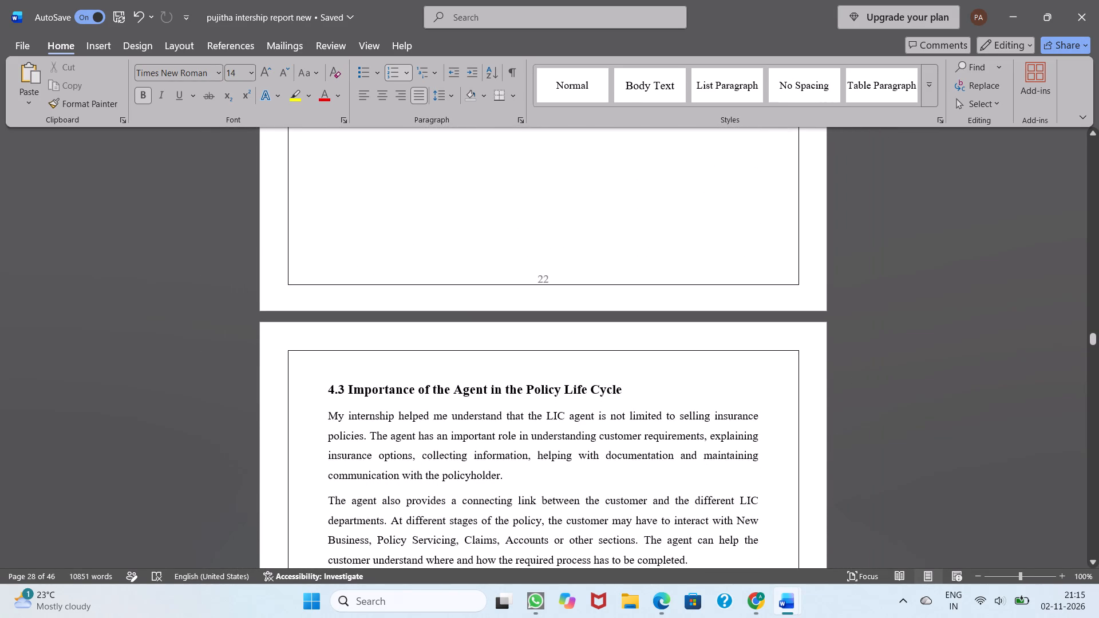
pyautogui.keyDown('ctrl'); pyautogui.scroll(3, 323, 468); pyautogui.keyUp('ctrl')
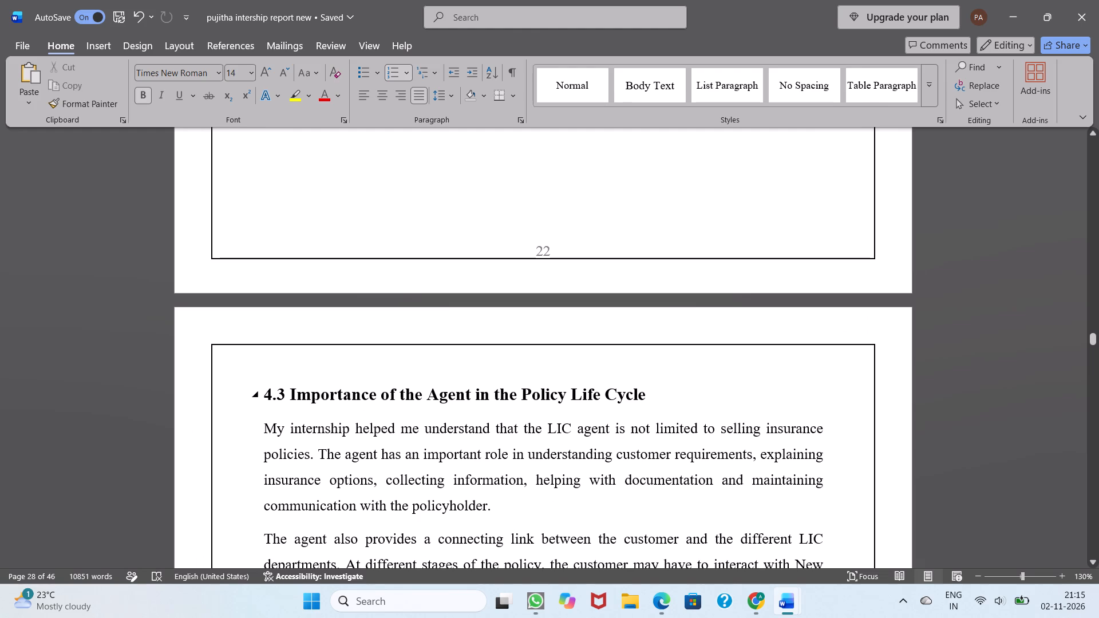
# Apply the Normal style to the heading "Importance of the Agent in the Policy Life Cycle" and make it bold at 14 pt.
pyautogui.moveTo(293, 393); pyautogui.dragTo(637, 399)
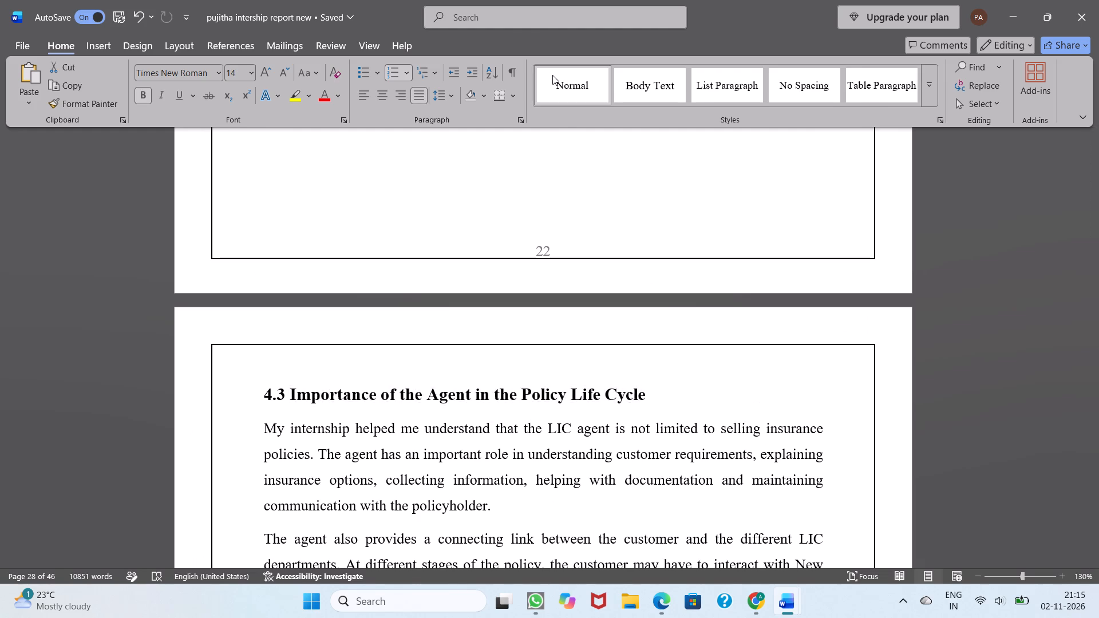
pyautogui.click(552, 75)
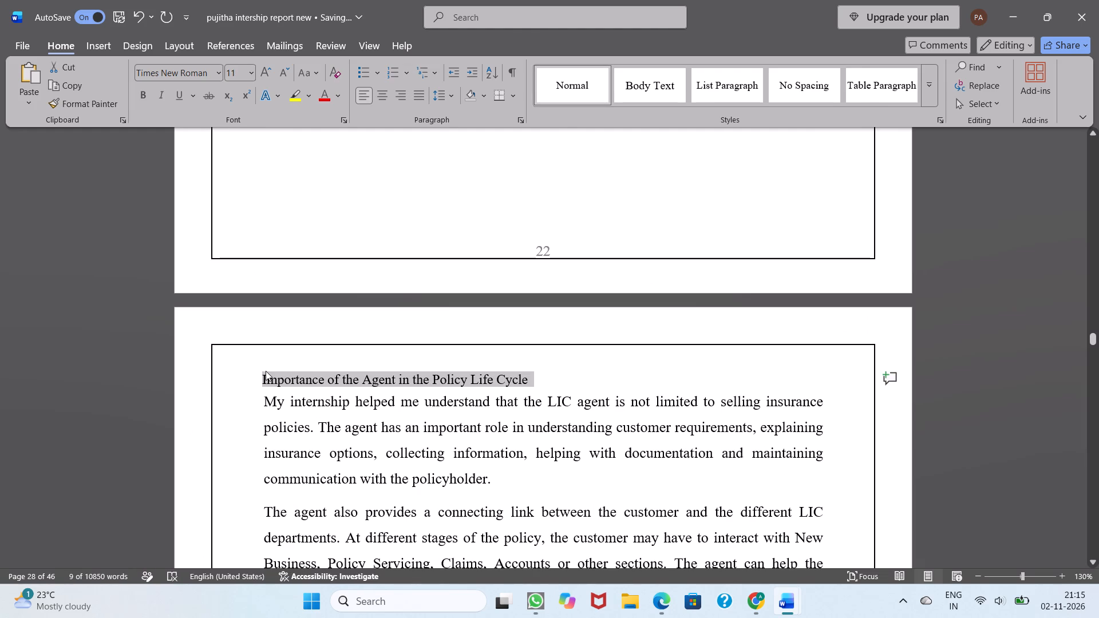
pyautogui.click(137, 99)
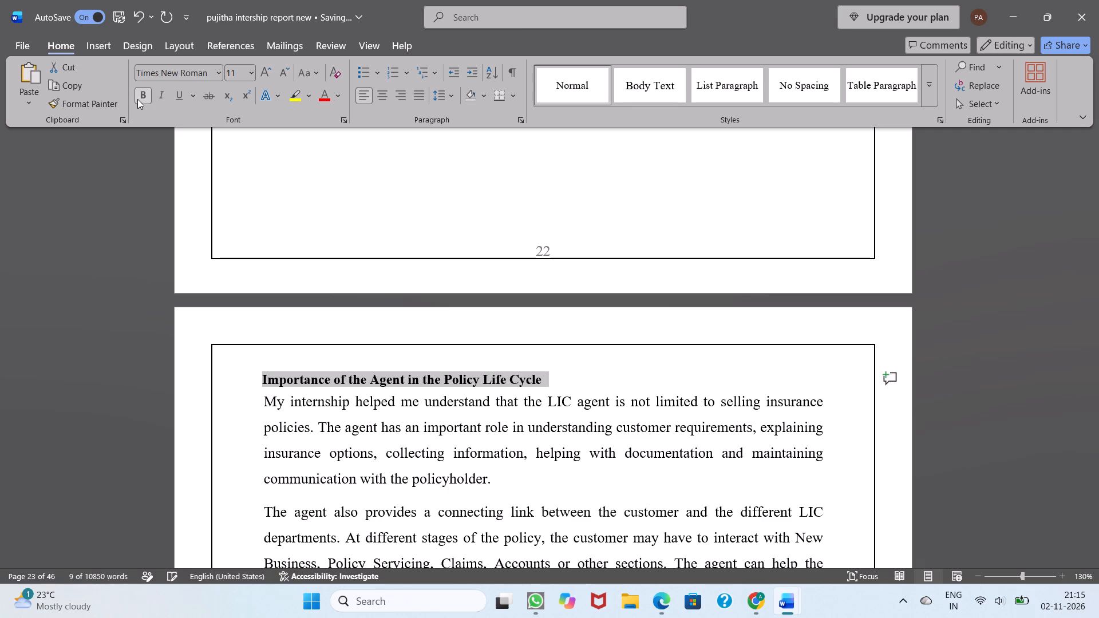
pyautogui.click(249, 77)
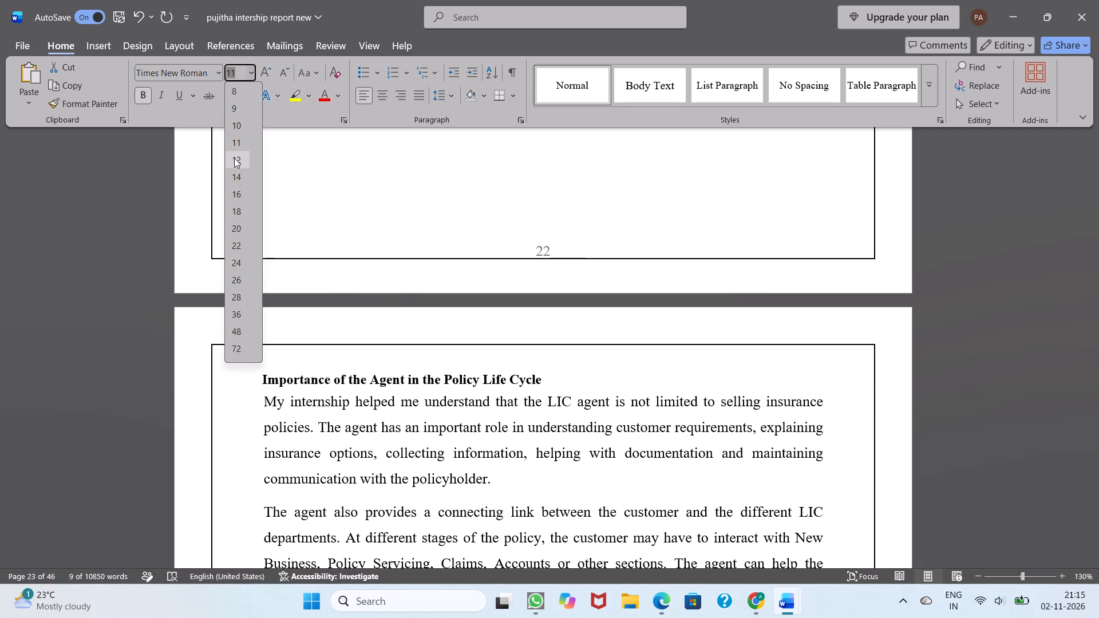
pyautogui.click(236, 172)
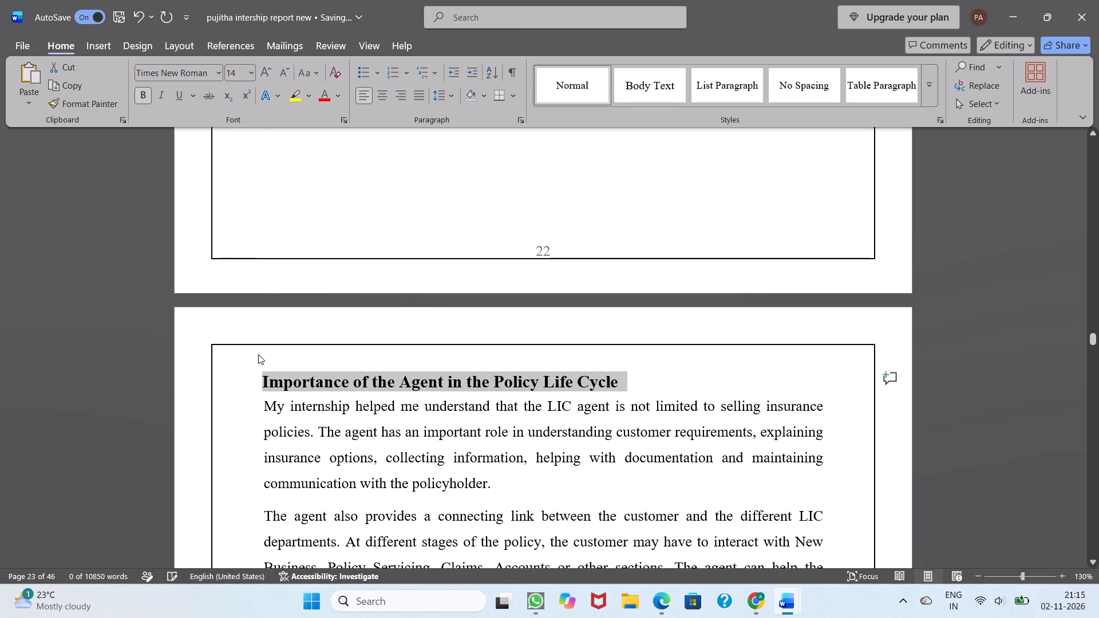
# Add the number 4.3 in front of the heading "Importance of the Agent in the Policy Life Cycle".
pyautogui.click(262, 378)
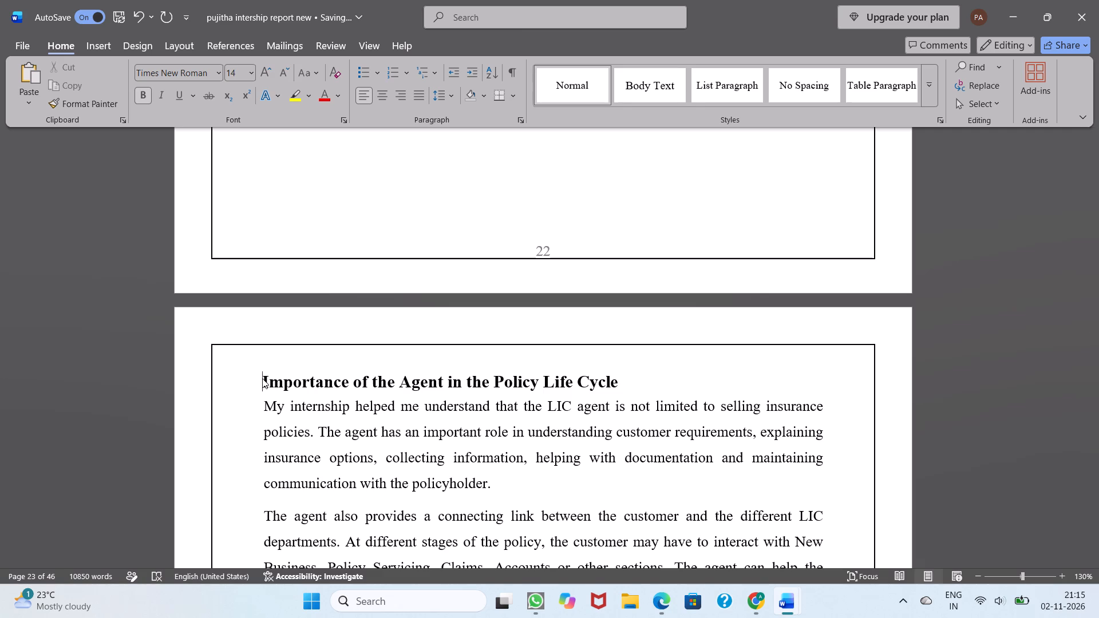
pyautogui.press('4')
pyautogui.press('.')
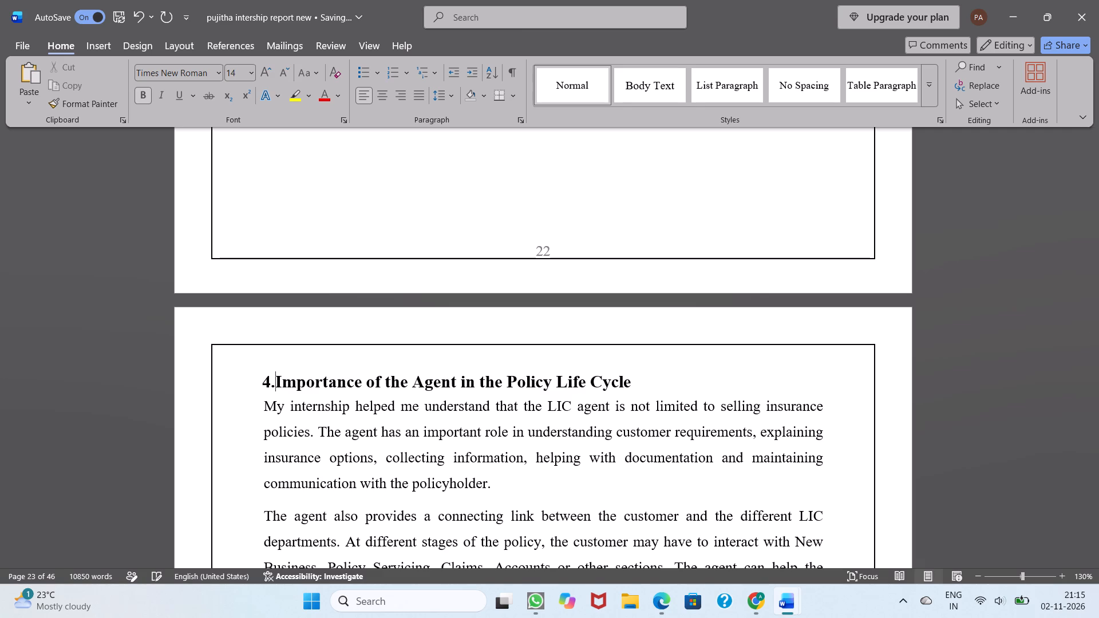
pyautogui.write('3')
pyautogui.press('space')
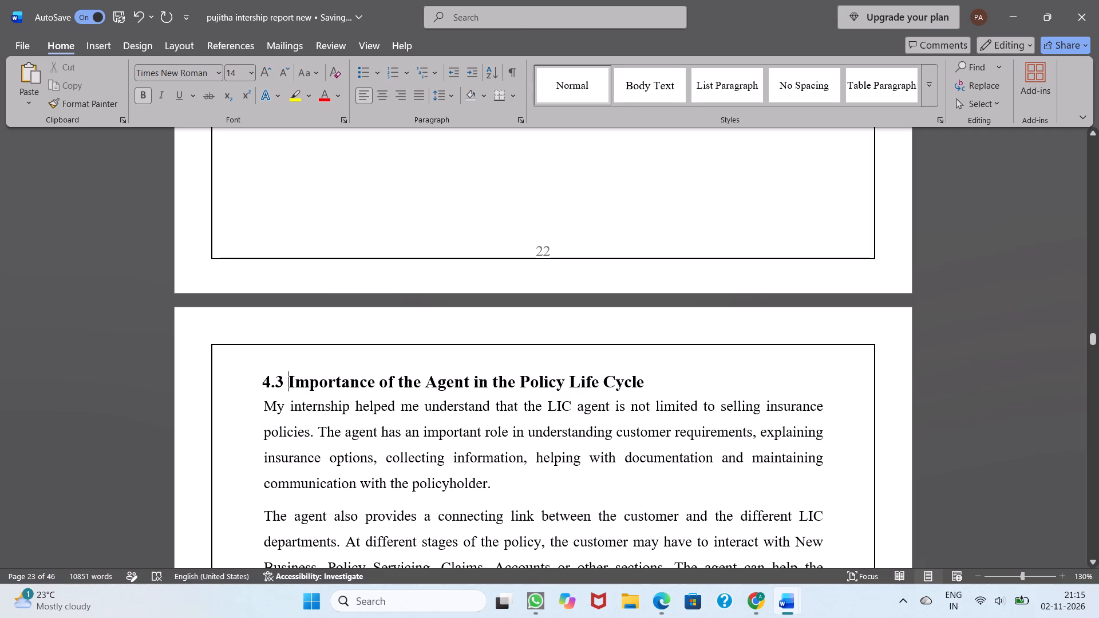
# Remove the full stop after "revival and claims" on page 22 and start an empty paragraph below that text.
pyautogui.click(260, 375)
pyautogui.press('BackSpace')
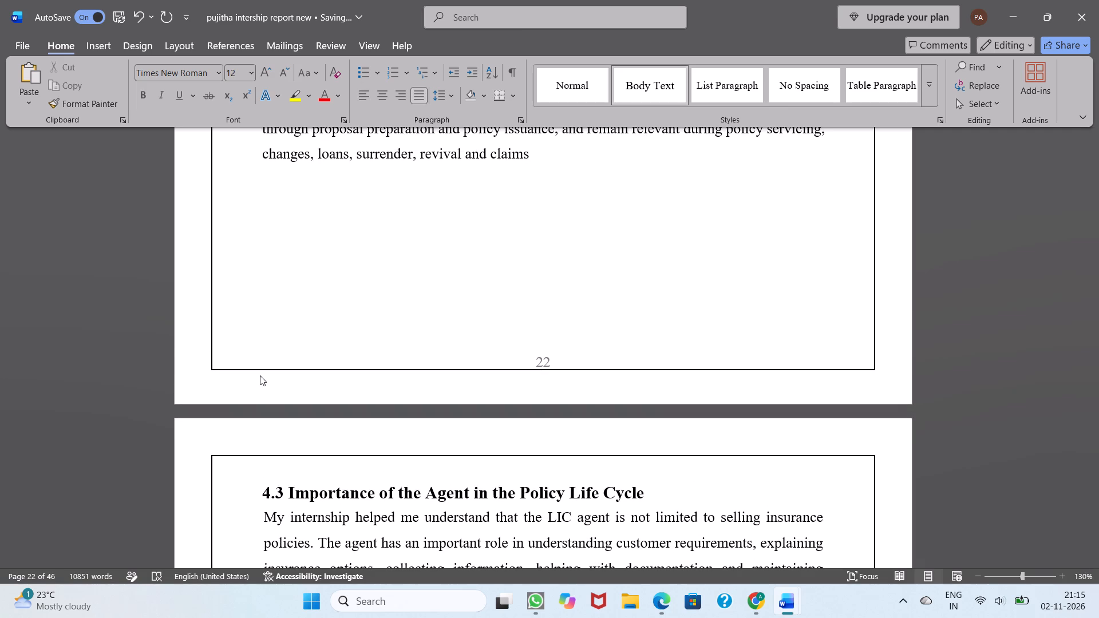
pyautogui.press('Return')
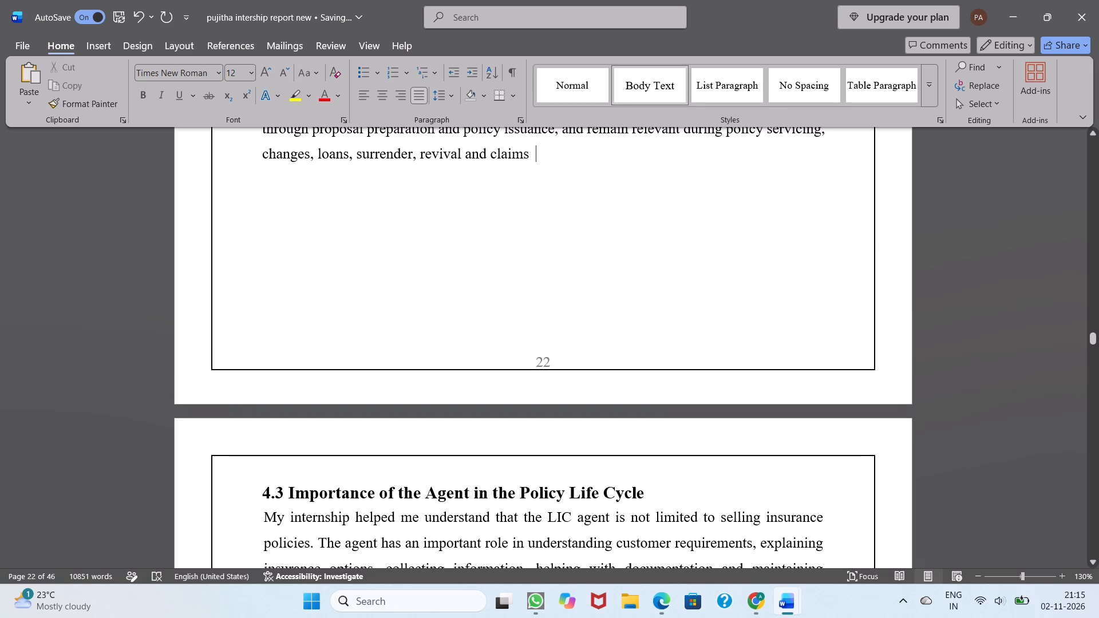
pyautogui.scroll(-1, 272, 499)
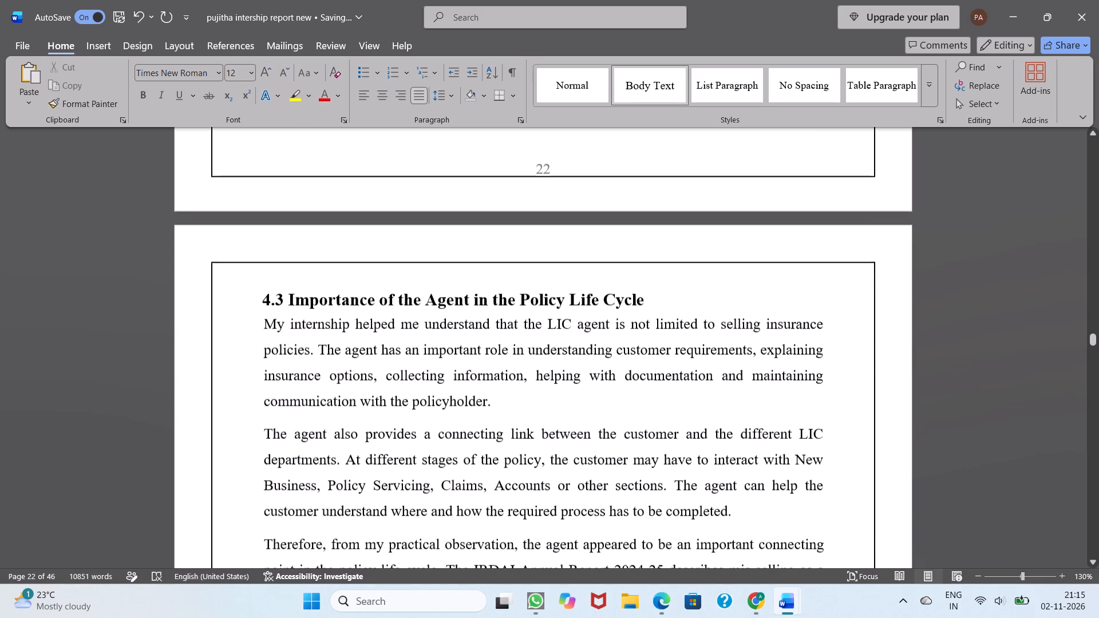
pyautogui.scroll(1, 272, 499)
pyautogui.press('Return')
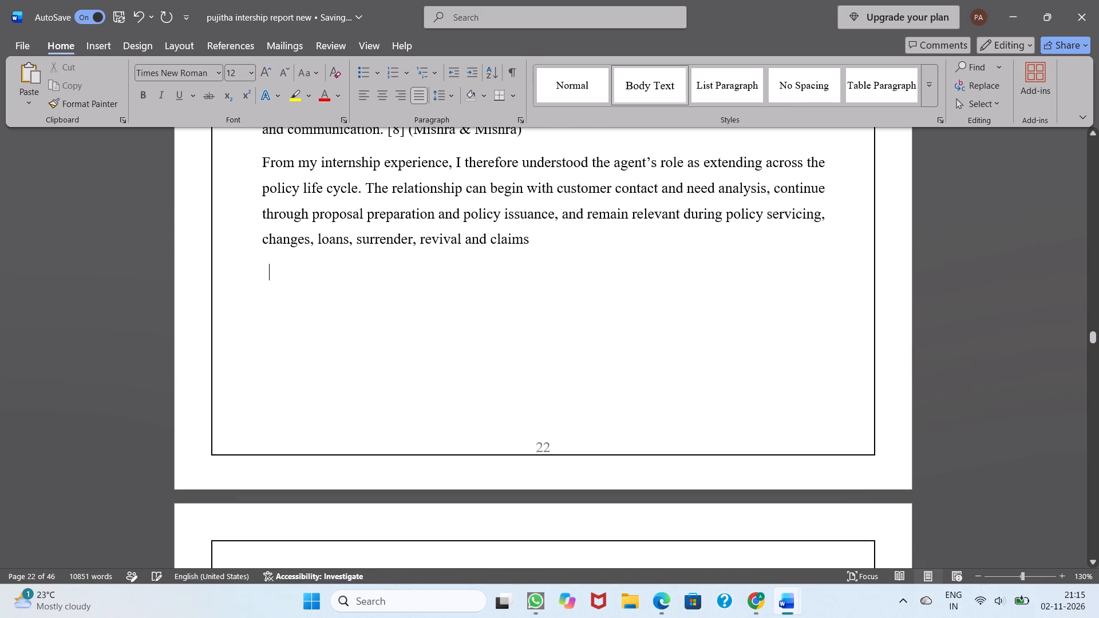
# Copy section 4.3, from its heading through the reference note, from page 23 into the empty paragraph on page 22.
pyautogui.scroll(-1, 554, 243)
pyautogui.scroll(-1, 410, 280)
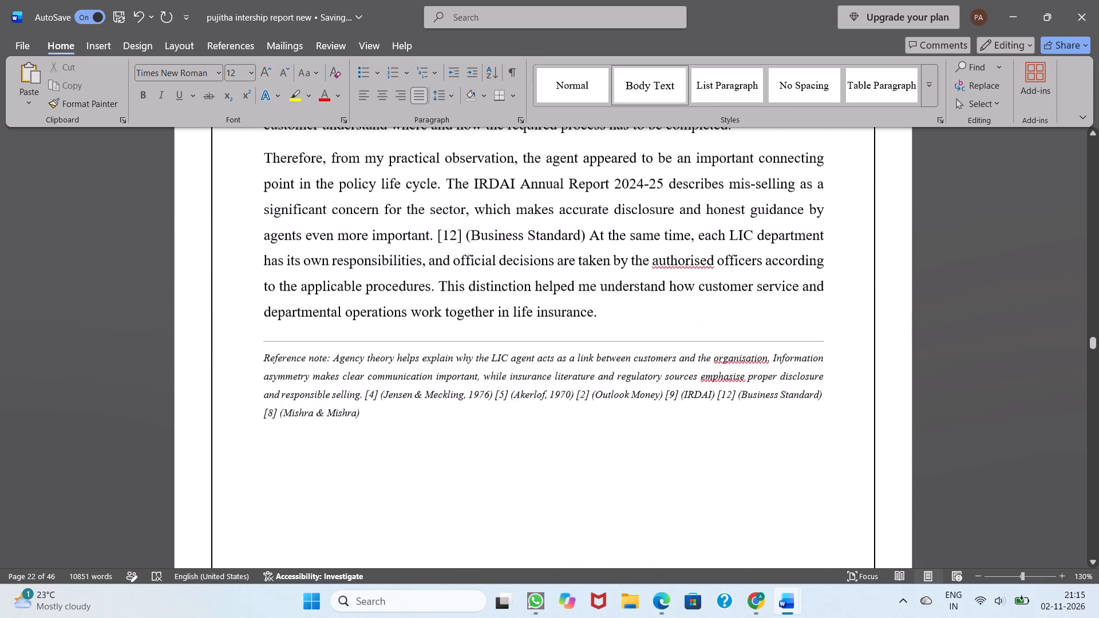
pyautogui.scroll(-1, 410, 280)
pyautogui.scroll(2, 410, 280)
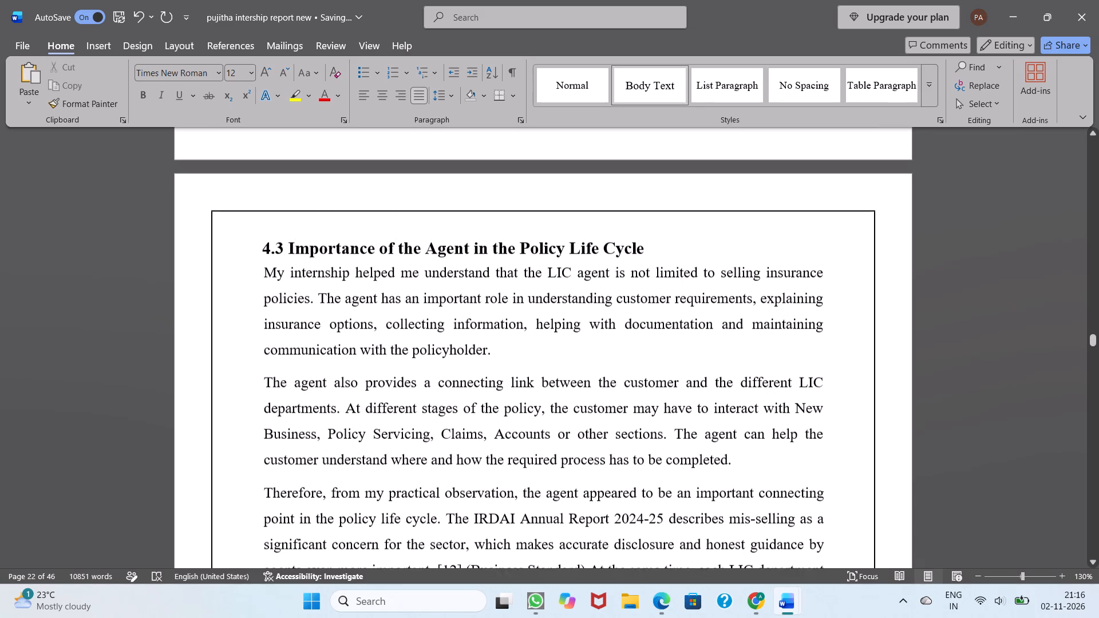
pyautogui.moveTo(264, 248); pyautogui.dragTo(312, 557)
pyautogui.scroll(1, 266, 319)
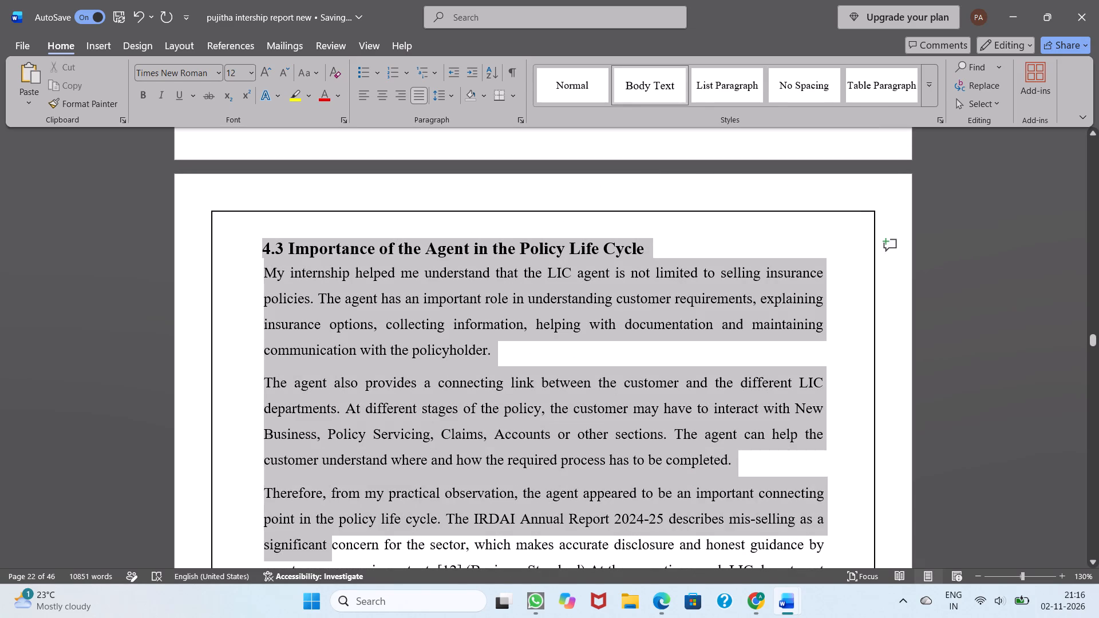
pyautogui.moveTo(312, 557); pyautogui.dragTo(408, 378)
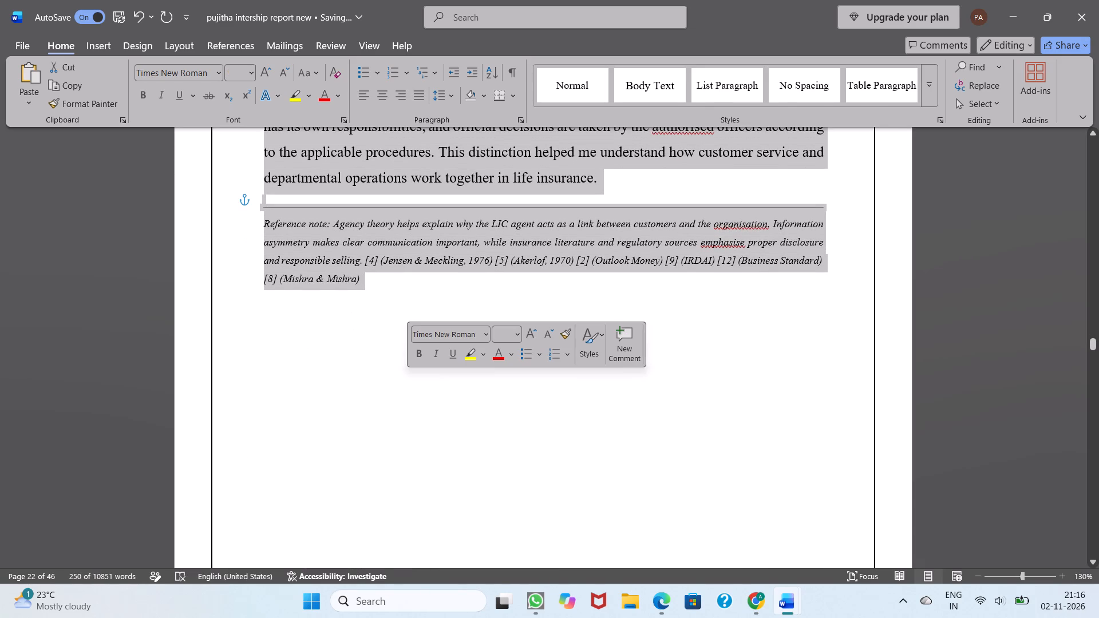
pyautogui.hotkey('ctrl', 'c')
pyautogui.scroll(3, 408, 378)
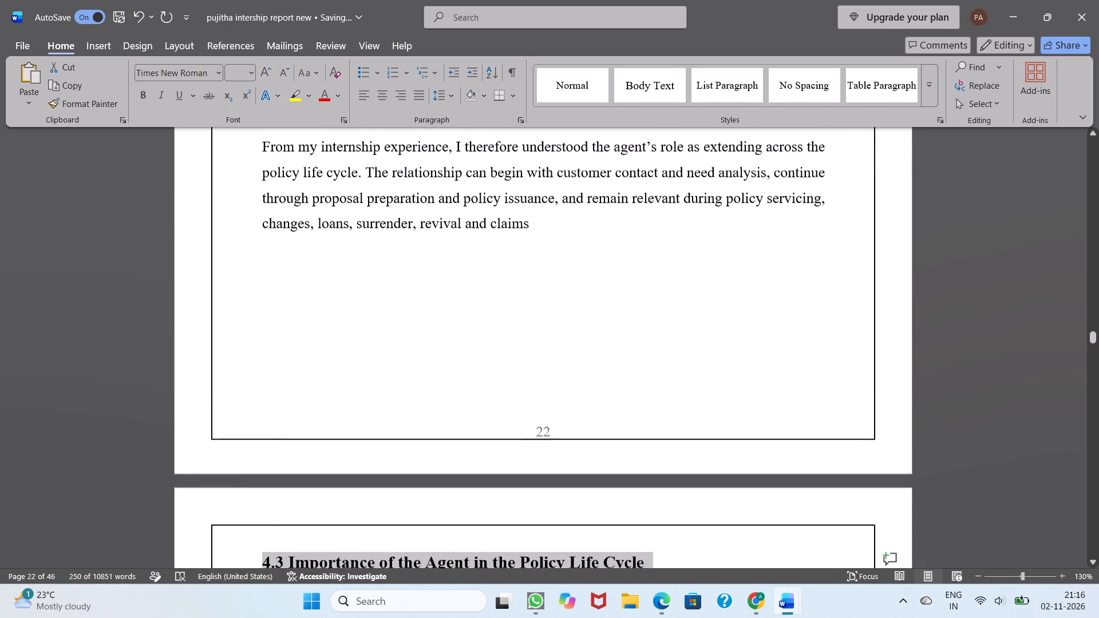
pyautogui.click(274, 262)
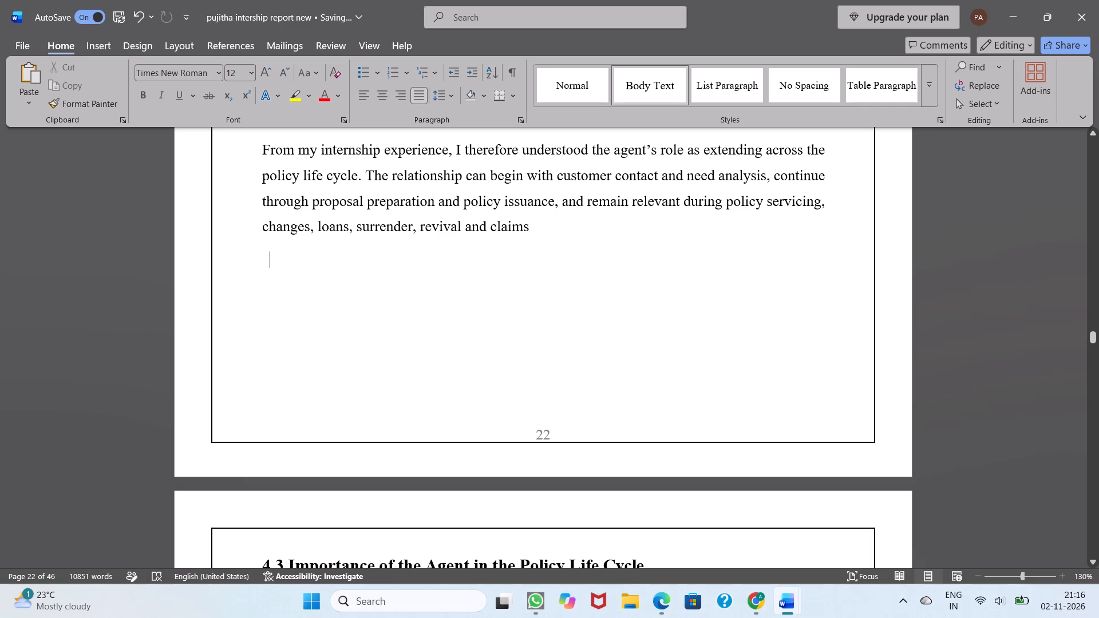
pyautogui.hotkey('ctrl', 'v')
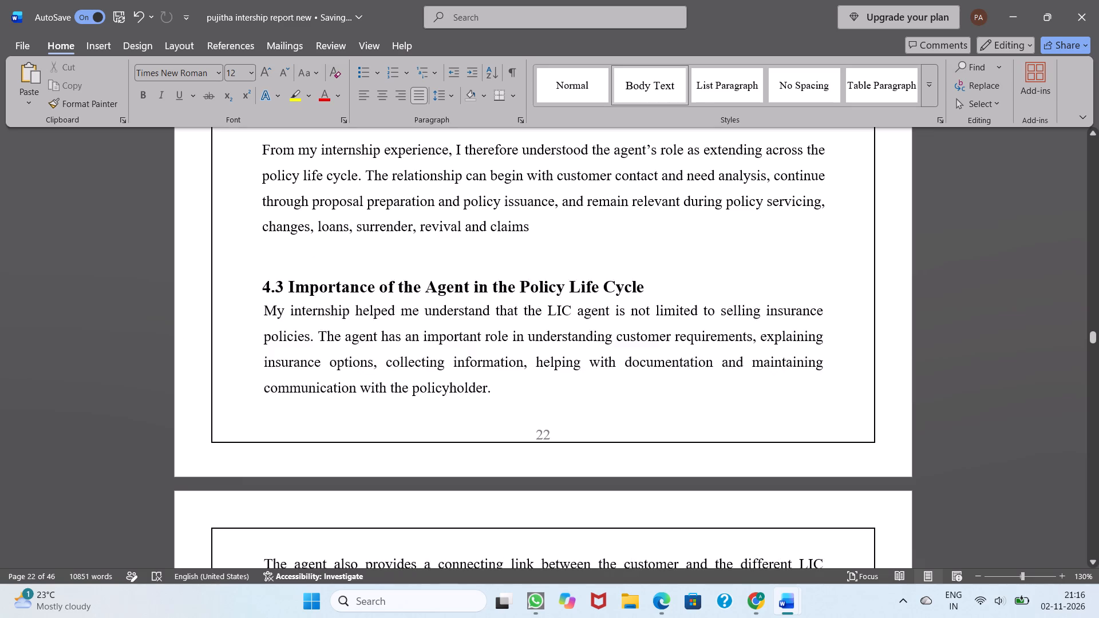
# Remove the blank line above the pasted heading 4.3 on page 22.
pyautogui.scroll(3, 306, 253)
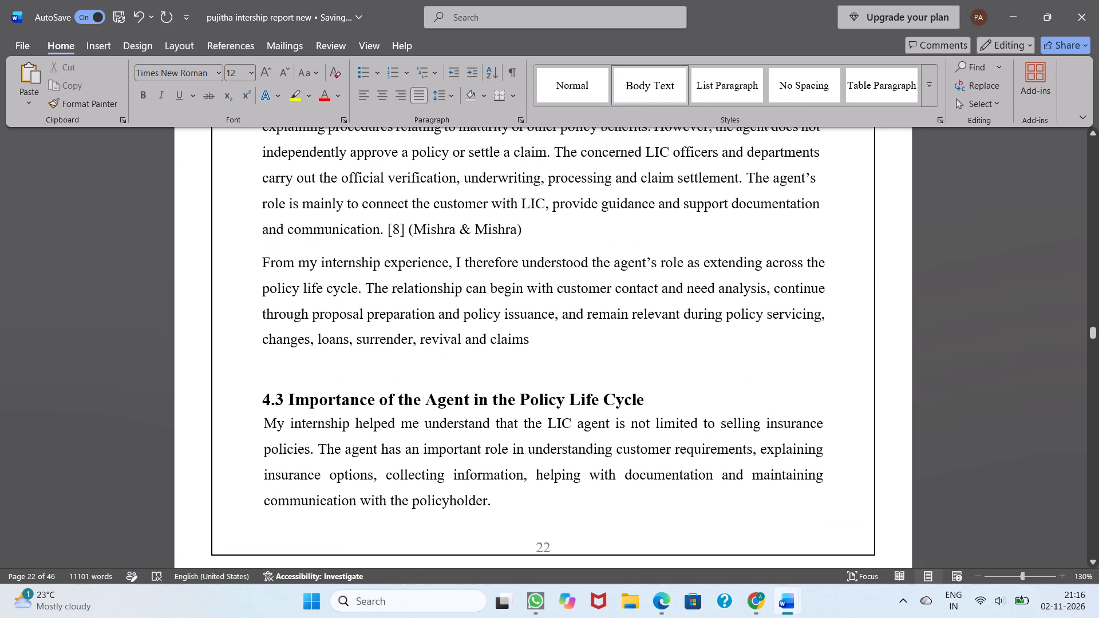
pyautogui.click(261, 399)
pyautogui.press('BackSpace')
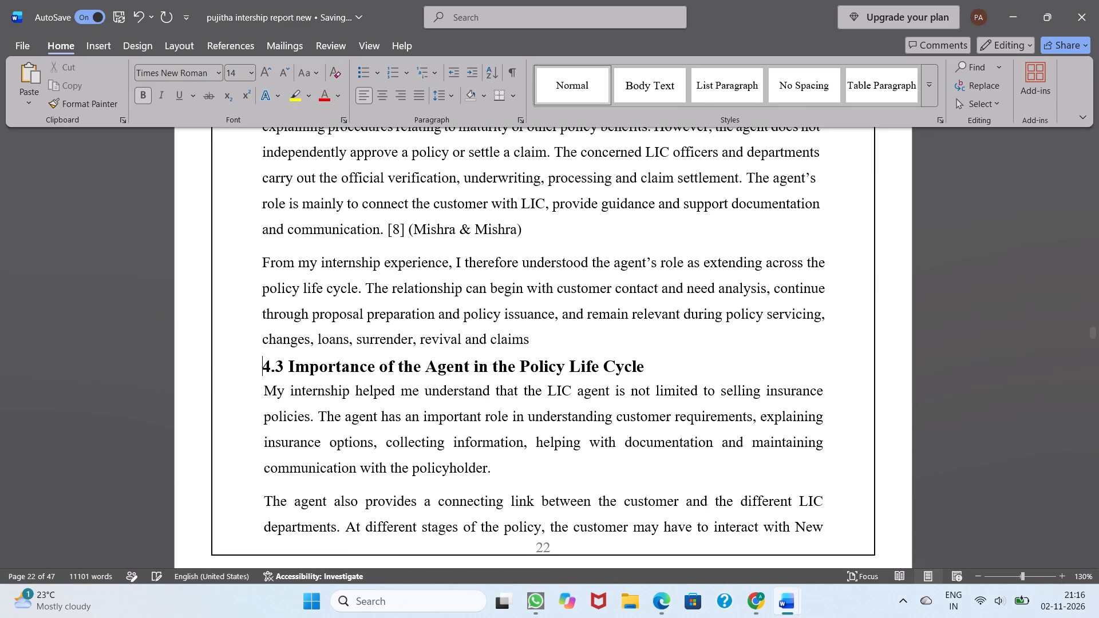
# Delete the duplicate section 4.3, from its heading through the reference note, on the page after page 23.
pyautogui.scroll(-2, 261, 399)
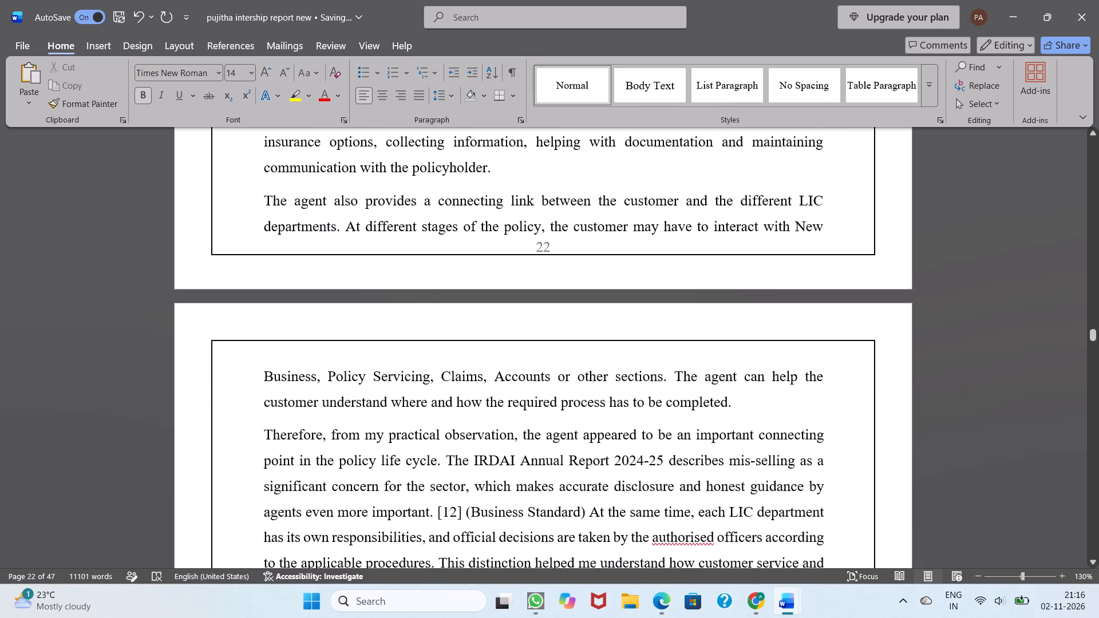
pyautogui.scroll(-3, 261, 399)
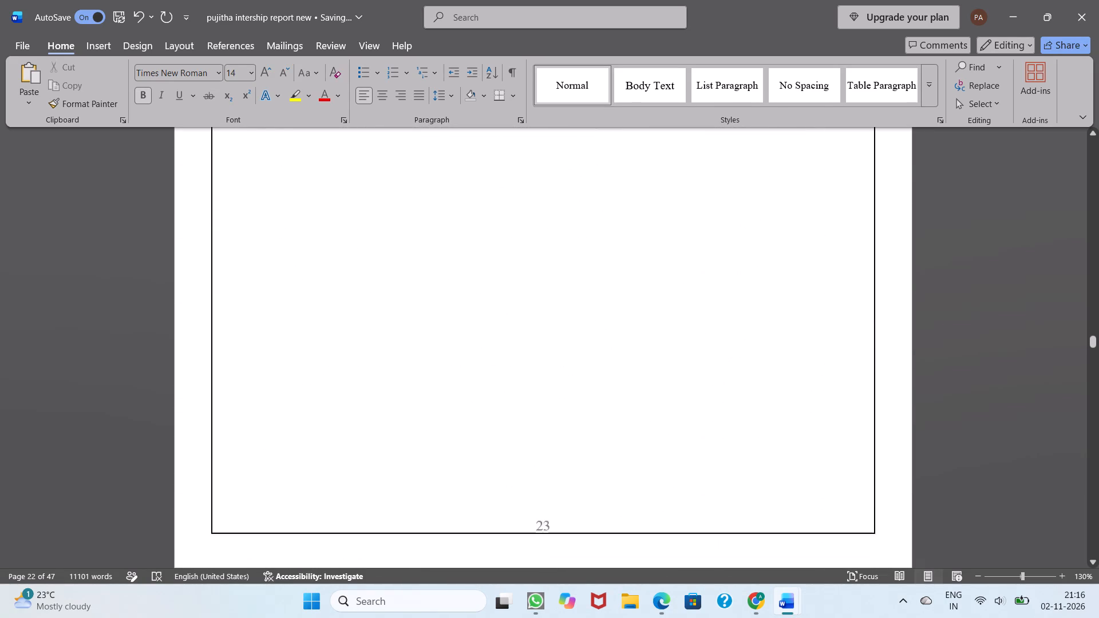
pyautogui.scroll(-2, 261, 399)
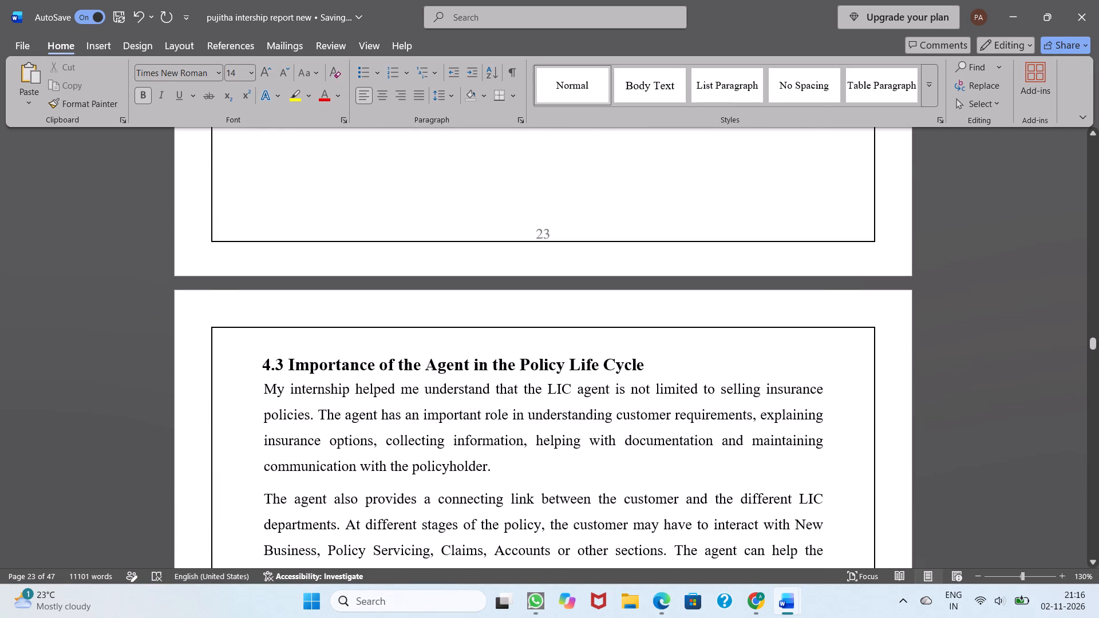
pyautogui.moveTo(260, 359); pyautogui.dragTo(278, 600)
pyautogui.scroll(1, 259, 471)
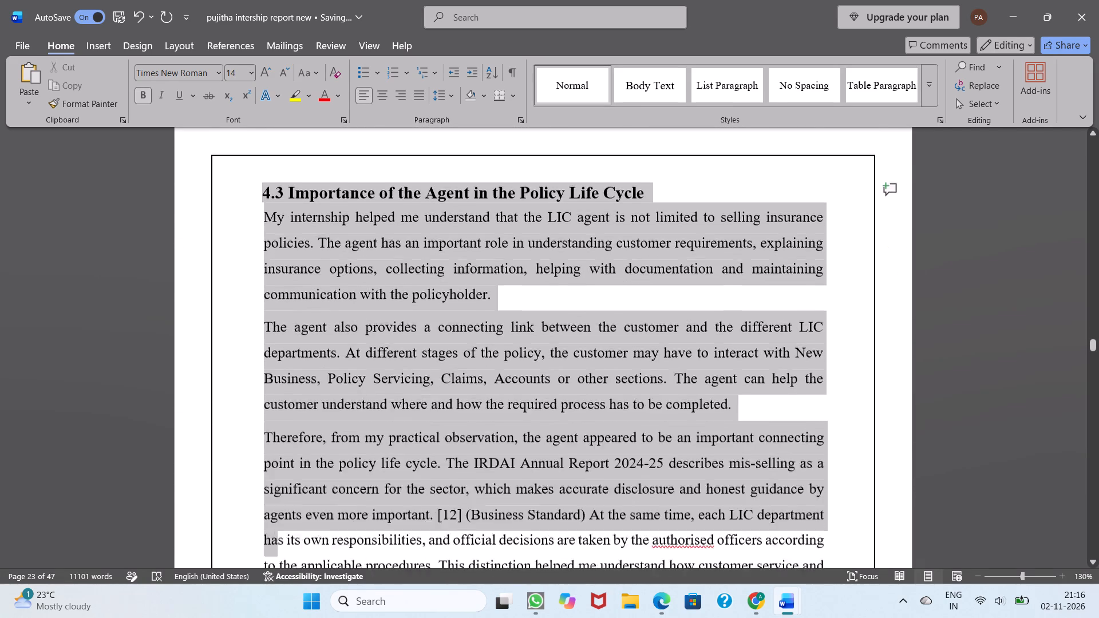
pyautogui.moveTo(278, 600); pyautogui.dragTo(396, 484)
pyautogui.press('BackSpace')
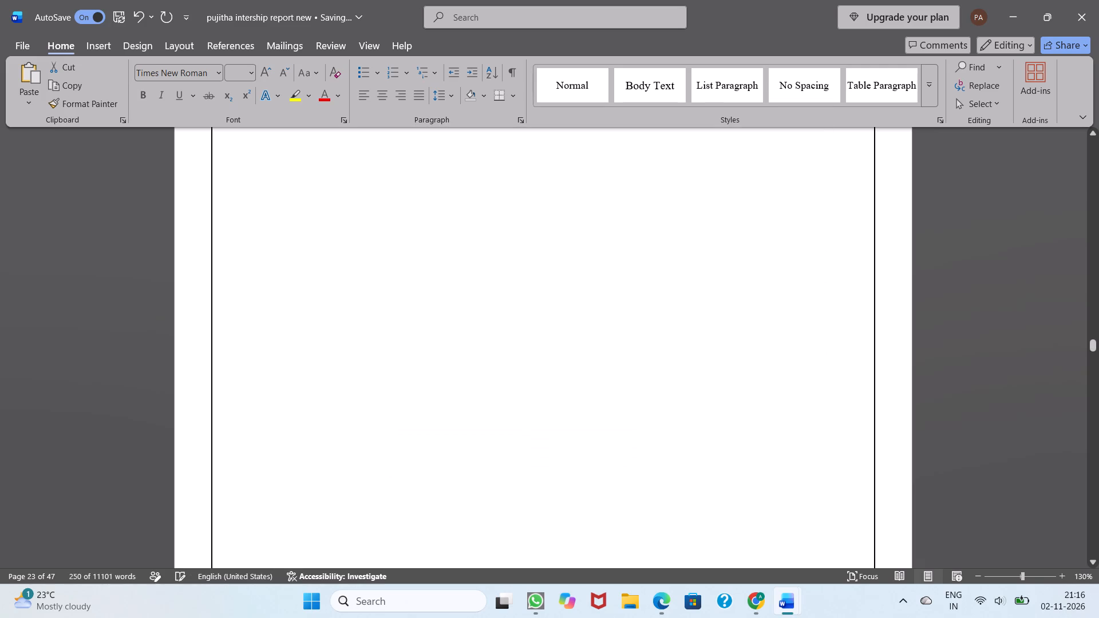
# Check how the remaining section 4.3 runs from page 22 onto page 23.
pyautogui.scroll(4, 396, 484)
pyautogui.scroll(-1, 396, 484)
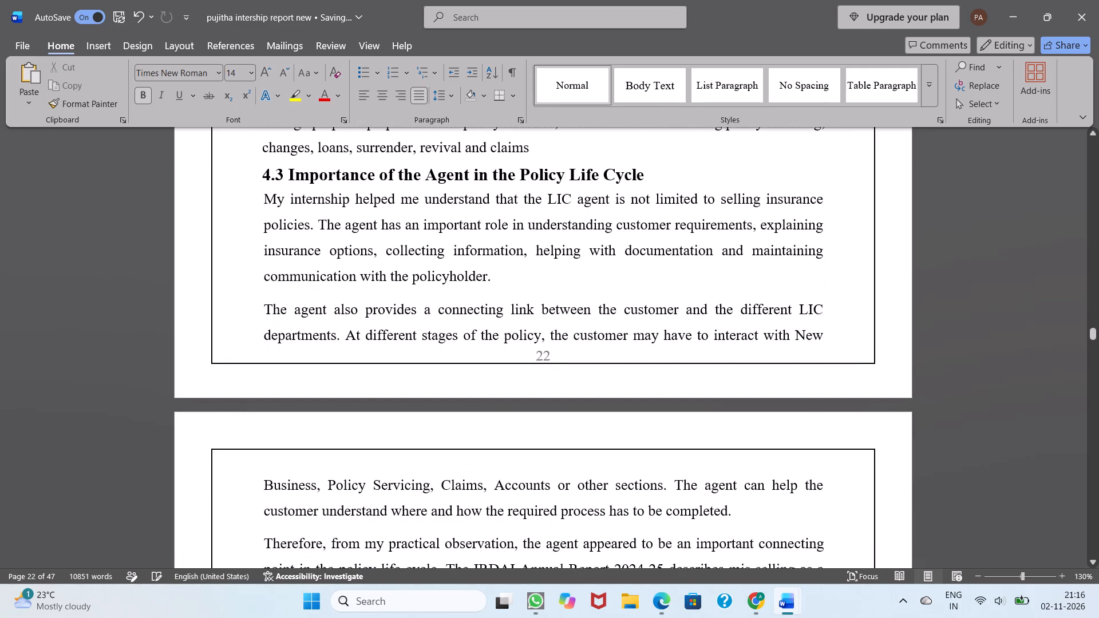
pyautogui.scroll(-2, 396, 484)
pyautogui.scroll(1, 396, 484)
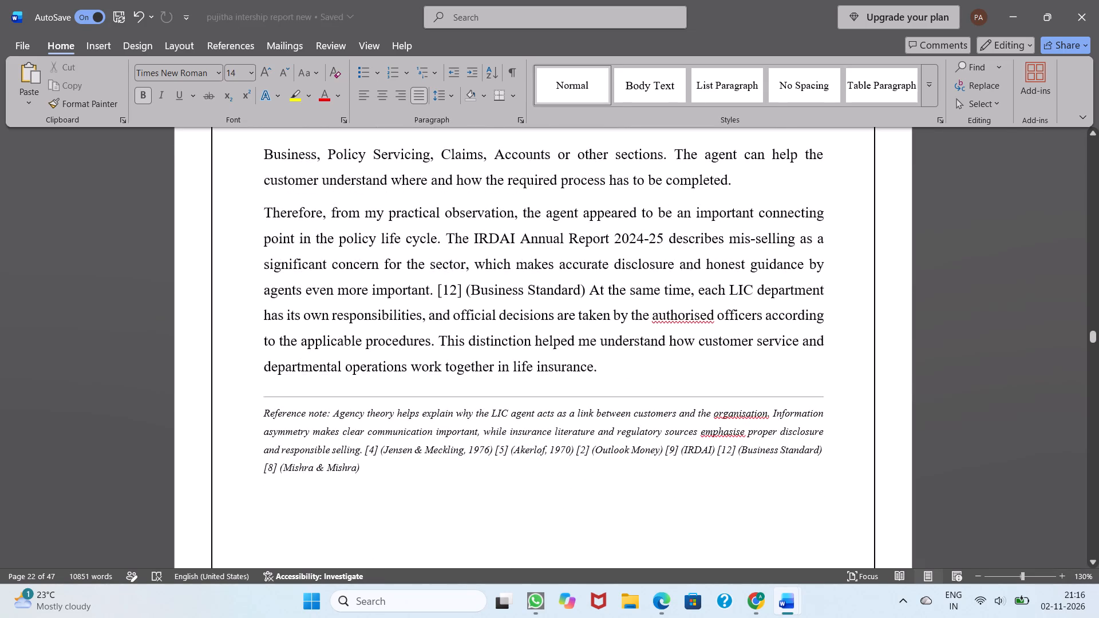
# Review the report's front matter from the cover page through the contents, letters, declaration, certificate and abstract.
pyautogui.scroll(11, 396, 484)
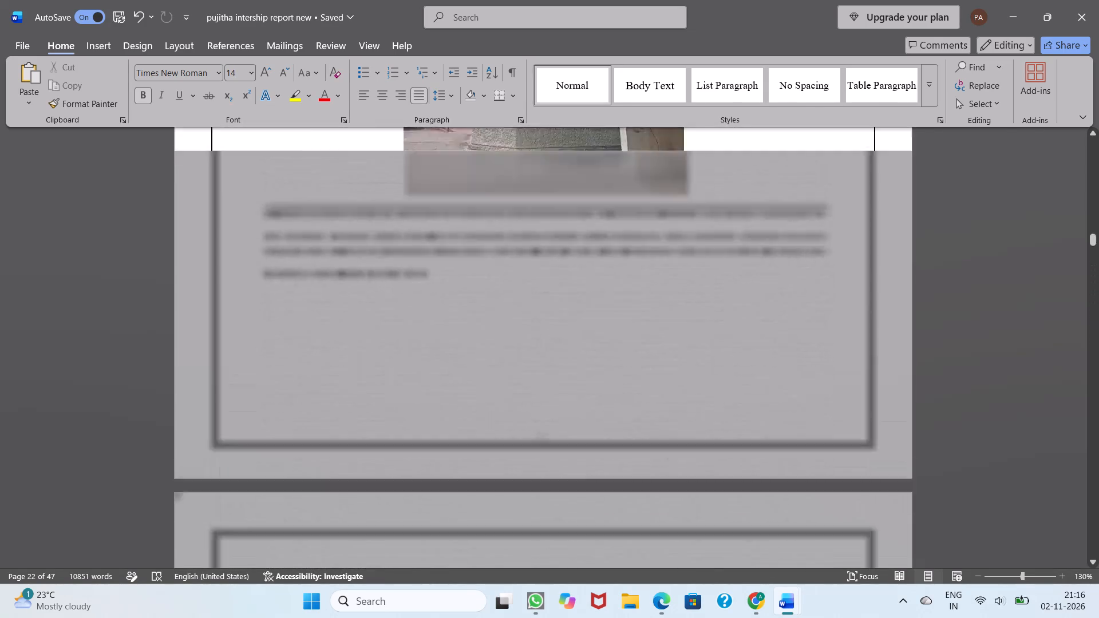
pyautogui.scroll(11, 396, 484)
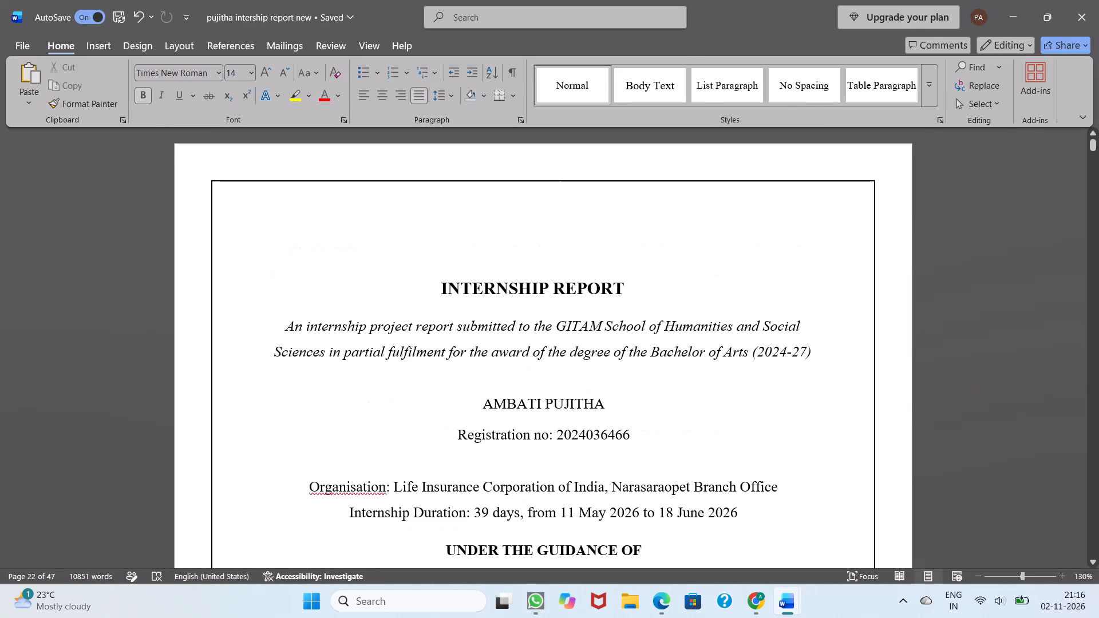
pyautogui.keyDown('ctrl'); pyautogui.scroll(-1, 396, 484); pyautogui.keyUp('ctrl')
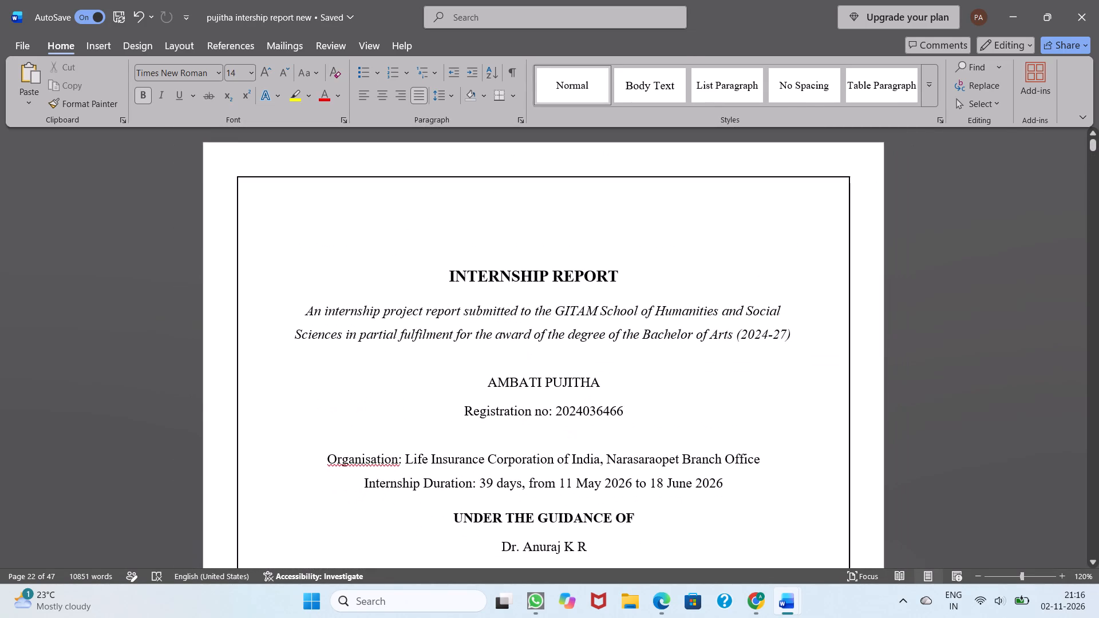
pyautogui.scroll(-3, 396, 484)
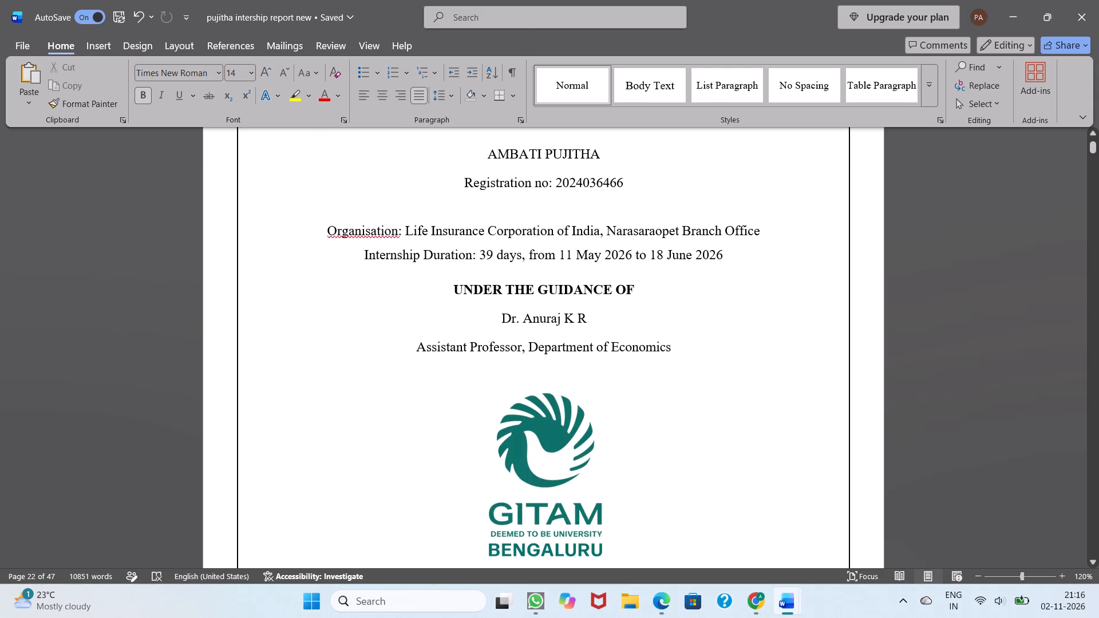
pyautogui.scroll(-10, 396, 484)
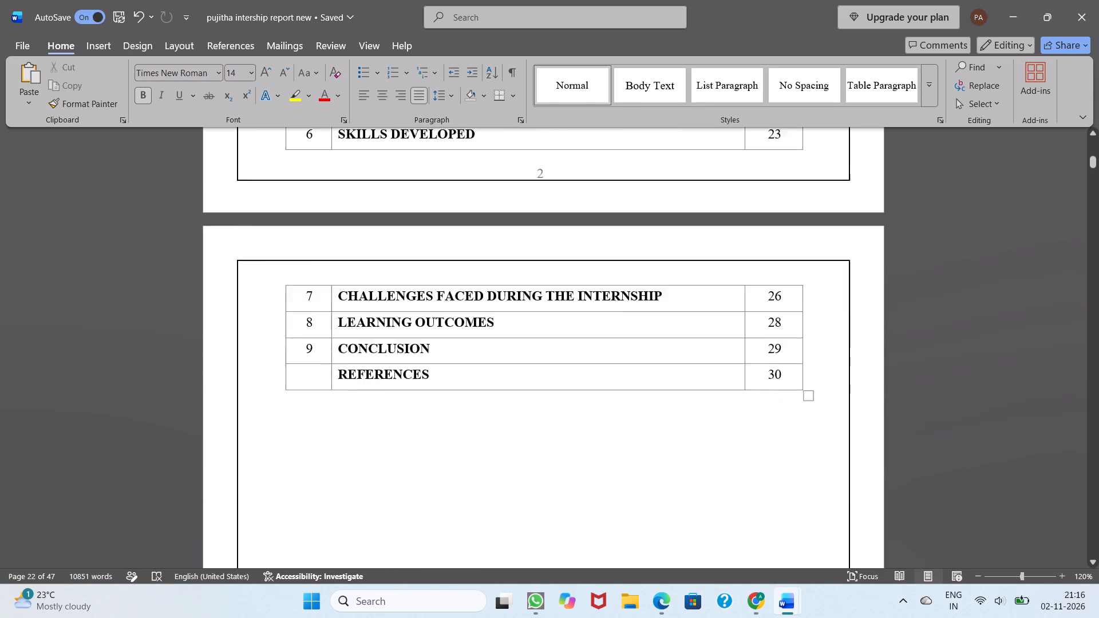
pyautogui.scroll(-4, 396, 484)
pyautogui.scroll(2, 396, 484)
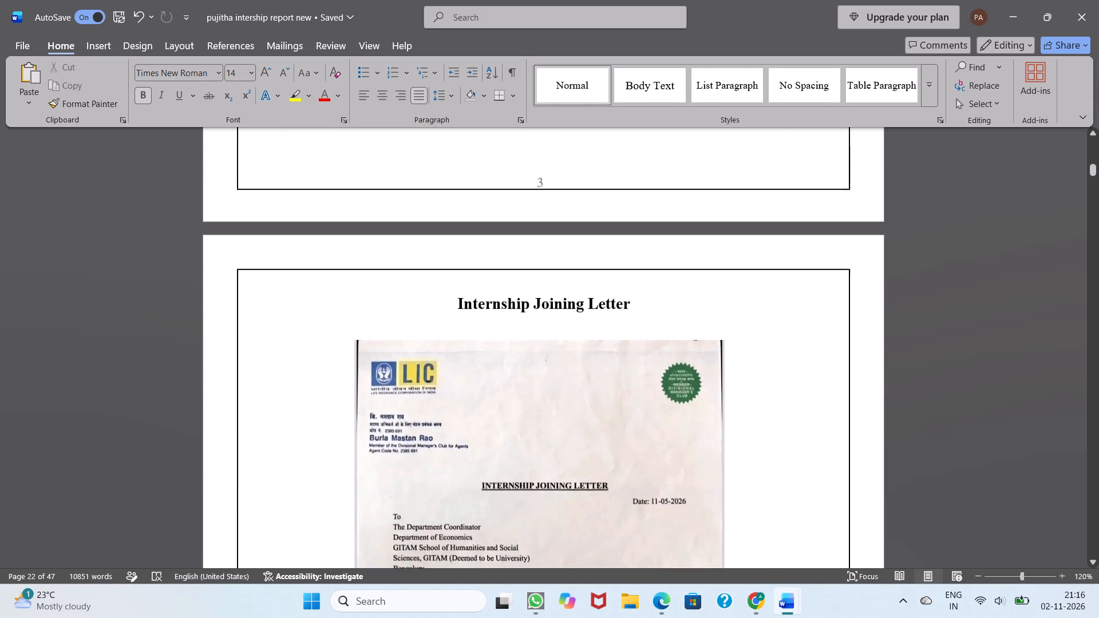
pyautogui.scroll(-3, 396, 484)
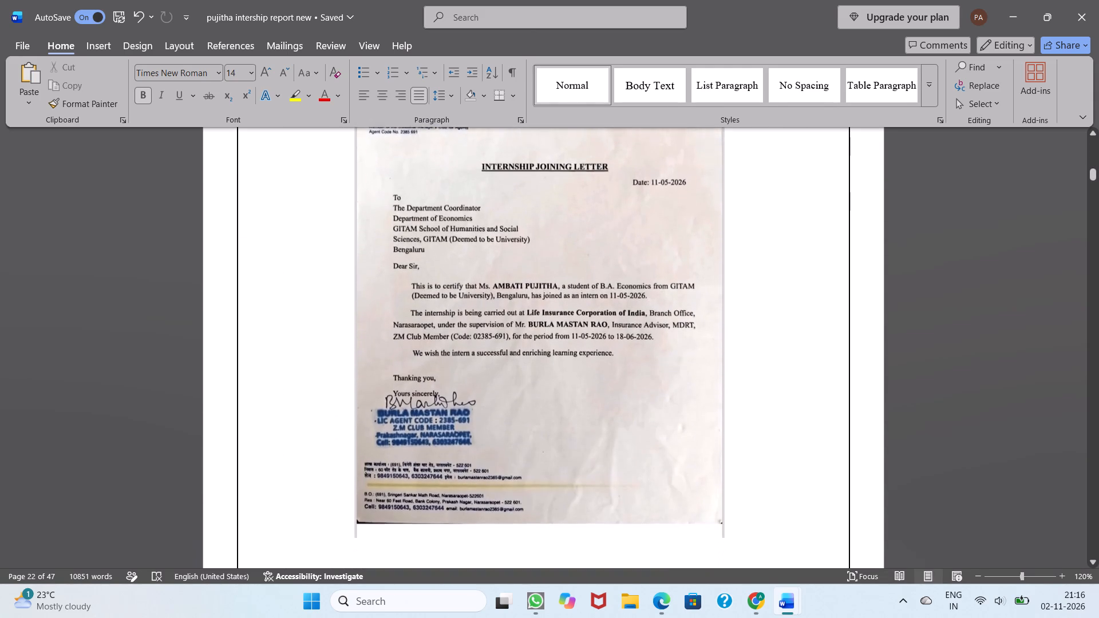
pyautogui.scroll(-3, 396, 484)
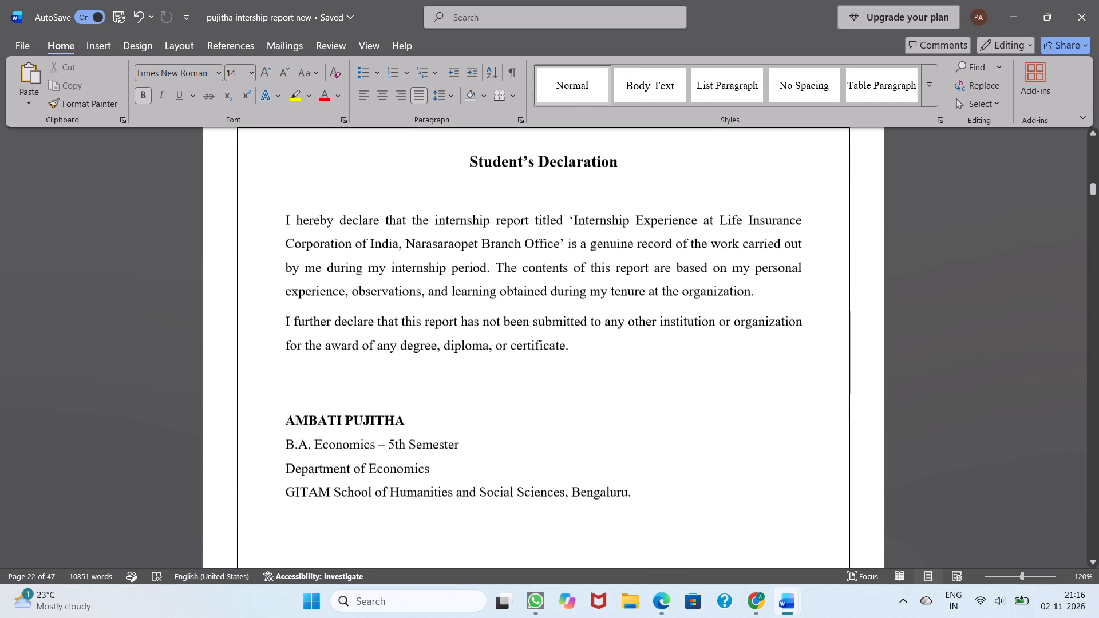
pyautogui.scroll(-3, 396, 484)
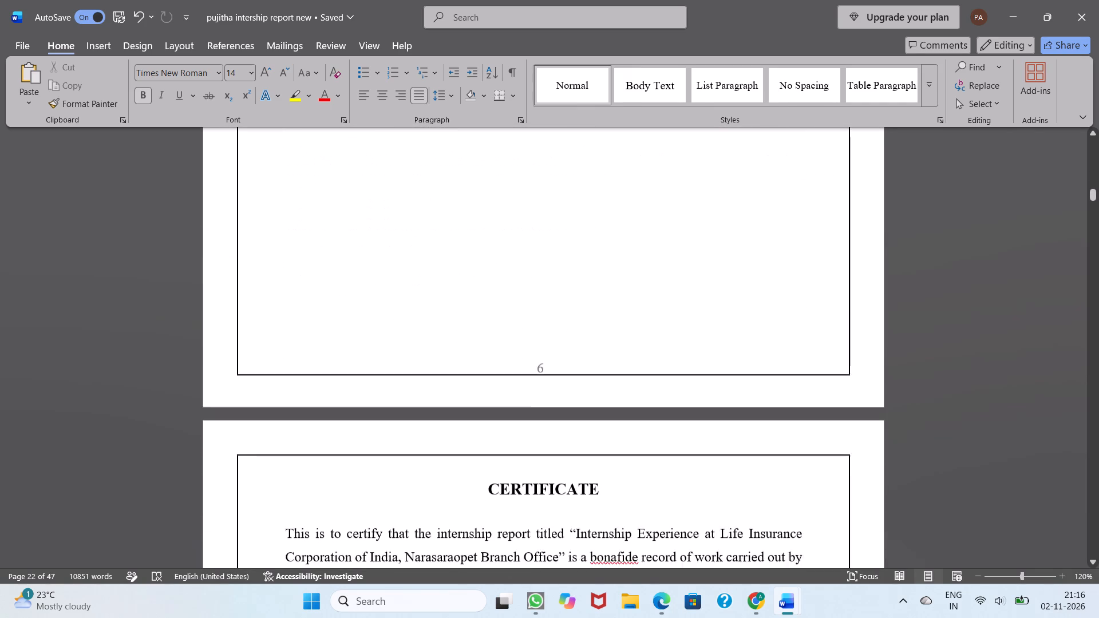
pyautogui.scroll(-2, 396, 484)
pyautogui.scroll(2, 396, 484)
pyautogui.scroll(-1, 396, 484)
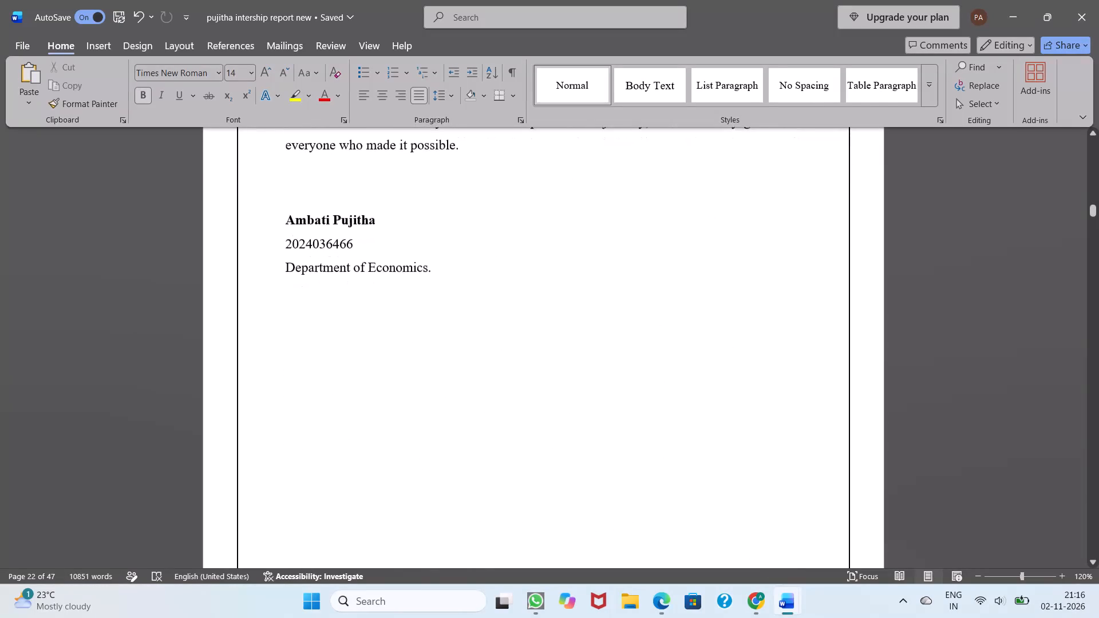
pyautogui.scroll(-3, 396, 484)
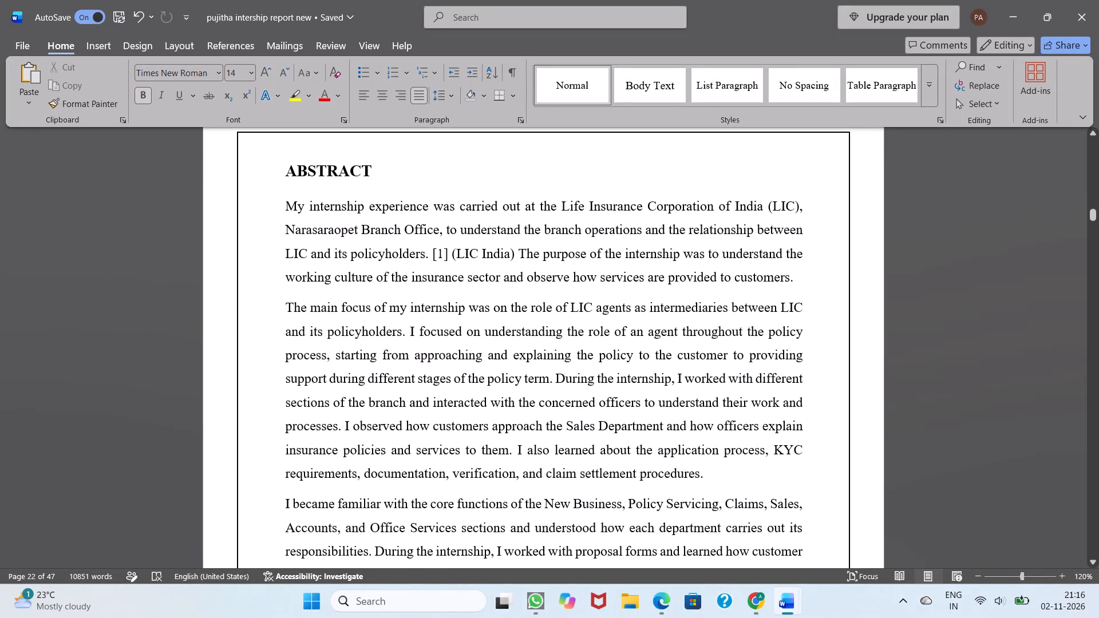
pyautogui.scroll(-3, 396, 484)
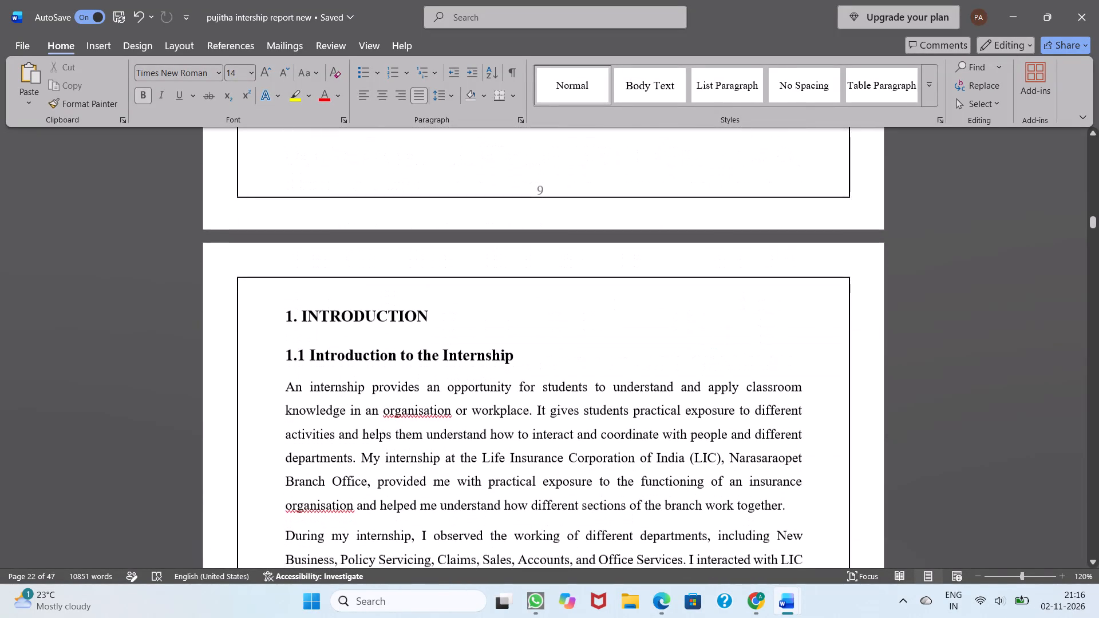
# Review the layout of chapters 1 to 3, from the Introduction to section 3.4 Products and Services Offered by LIC.
pyautogui.scroll(-3, 396, 484)
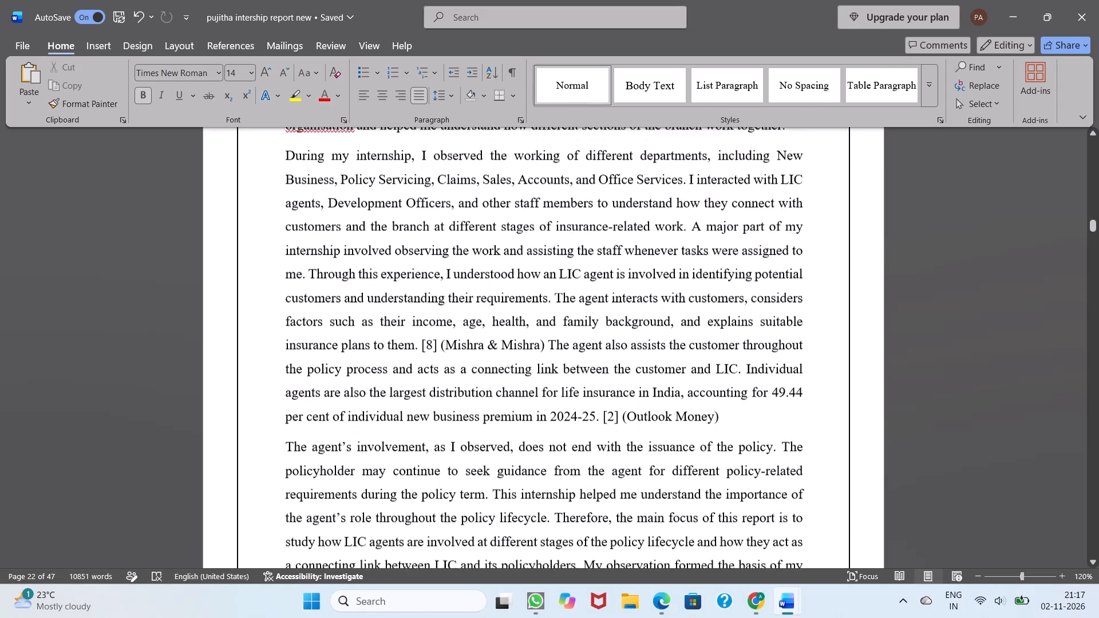
pyautogui.scroll(-4, 396, 484)
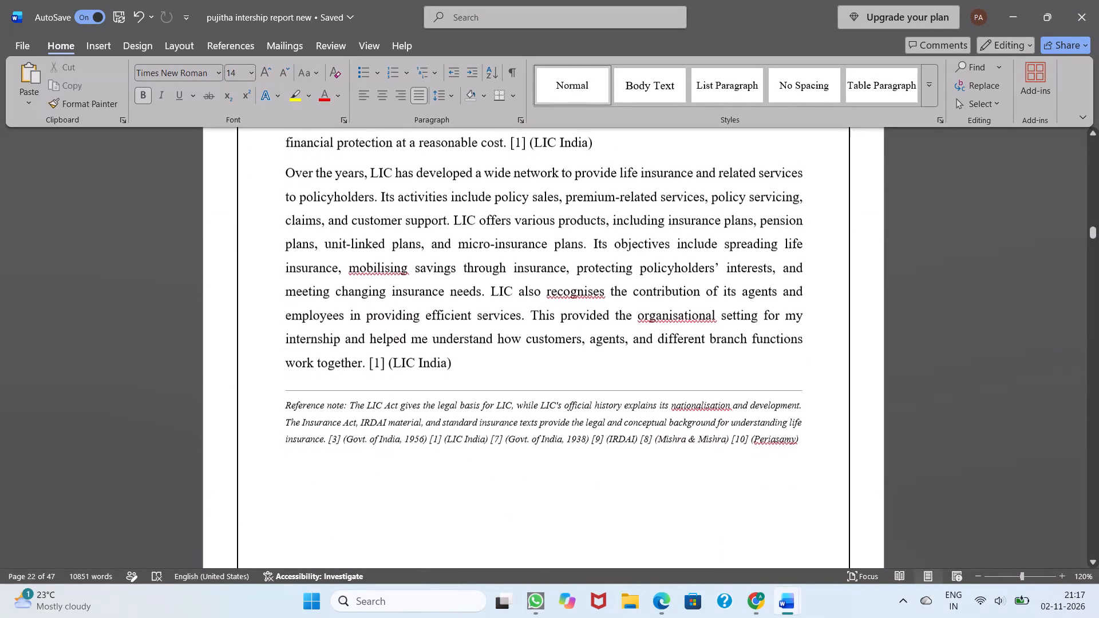
pyautogui.scroll(-4, 396, 484)
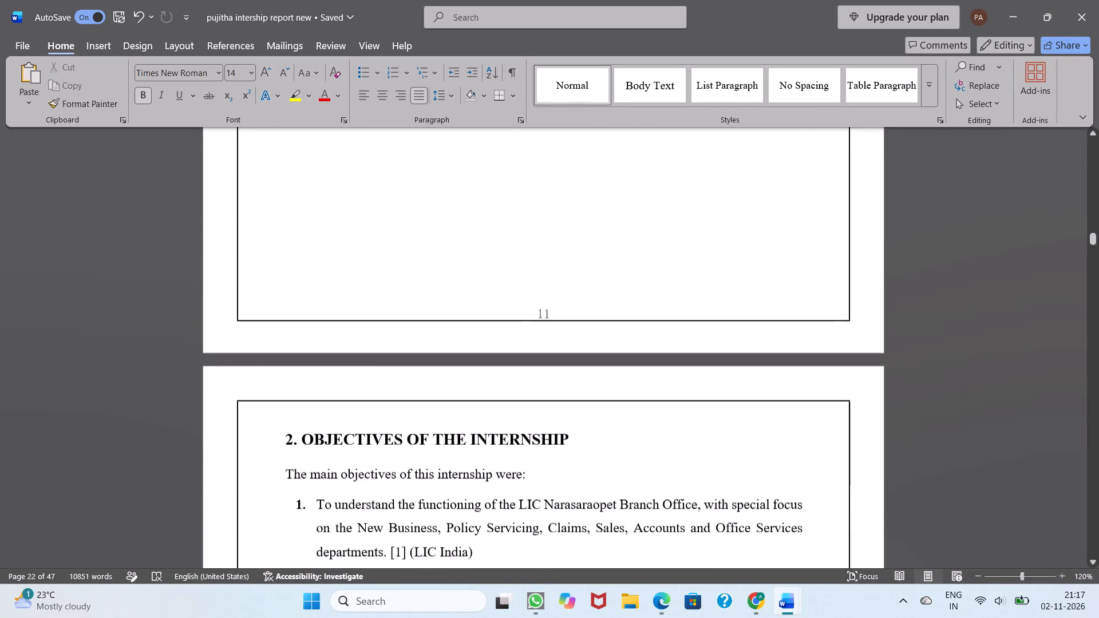
pyautogui.scroll(-3, 396, 484)
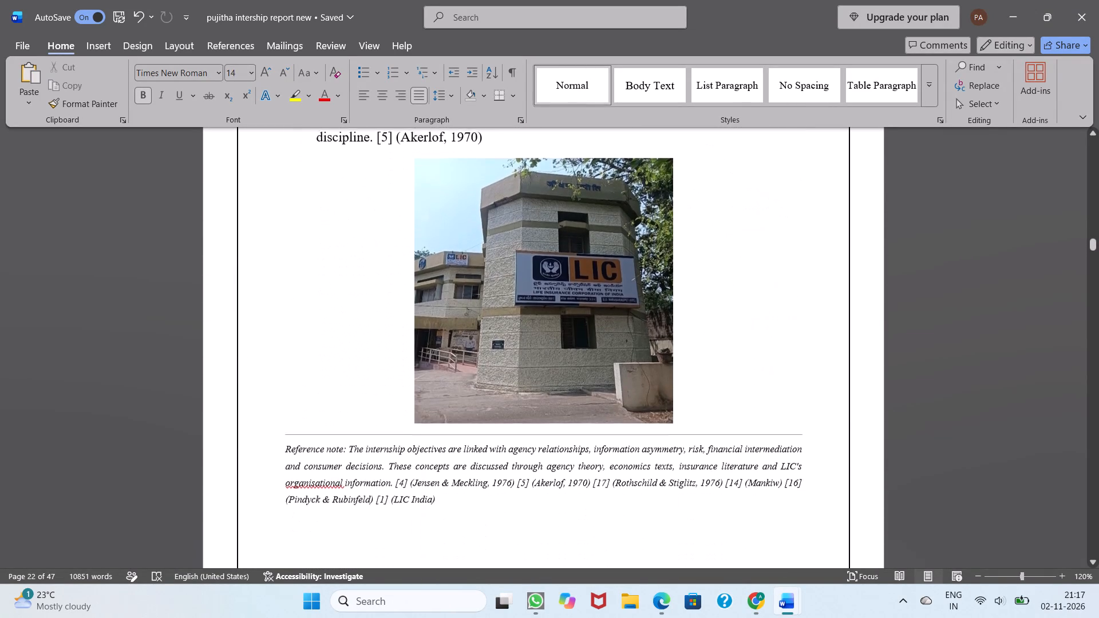
pyautogui.scroll(-3, 396, 484)
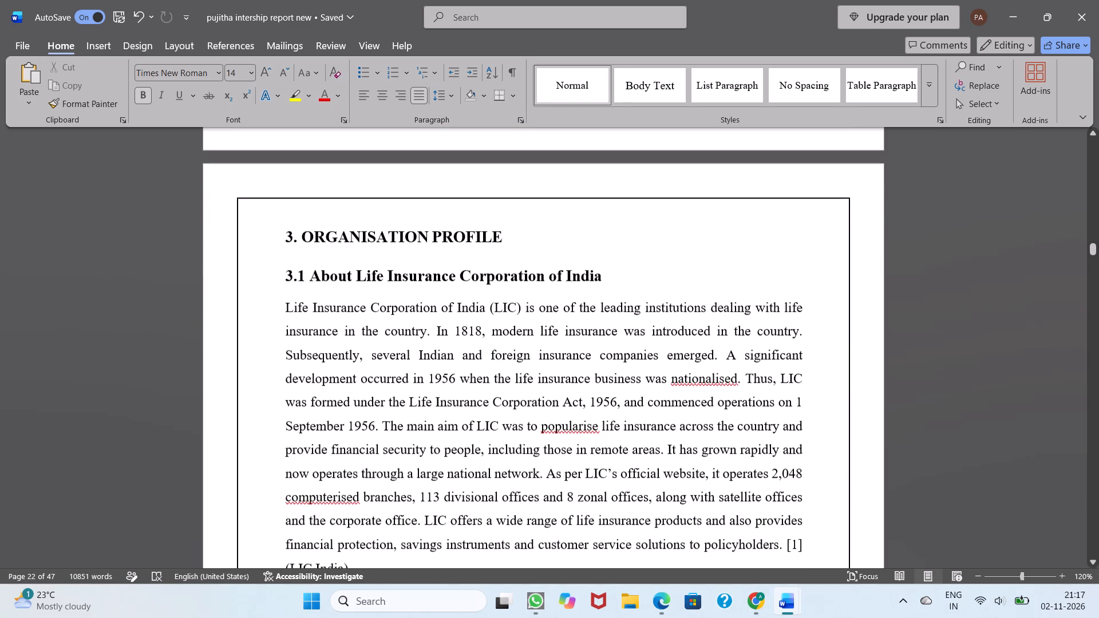
pyautogui.scroll(-7, 396, 484)
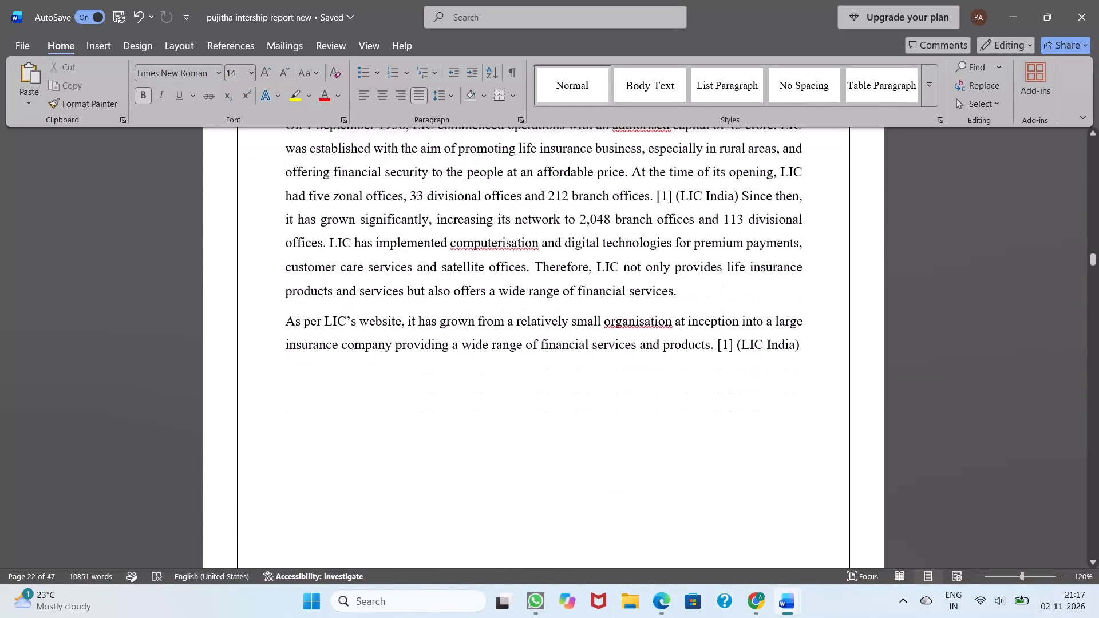
pyautogui.scroll(-3, 396, 484)
# Examine the space at the end of page 14 and the Mission and Vision section 3.3 that follows it.
pyautogui.scroll(1, 396, 484)
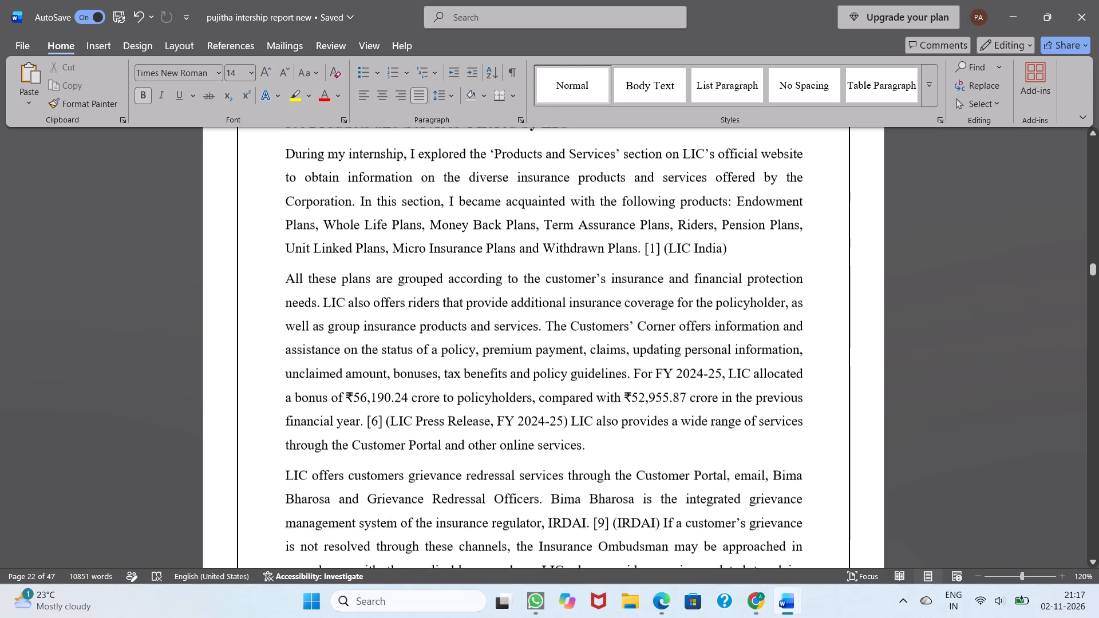
pyautogui.scroll(3, 396, 484)
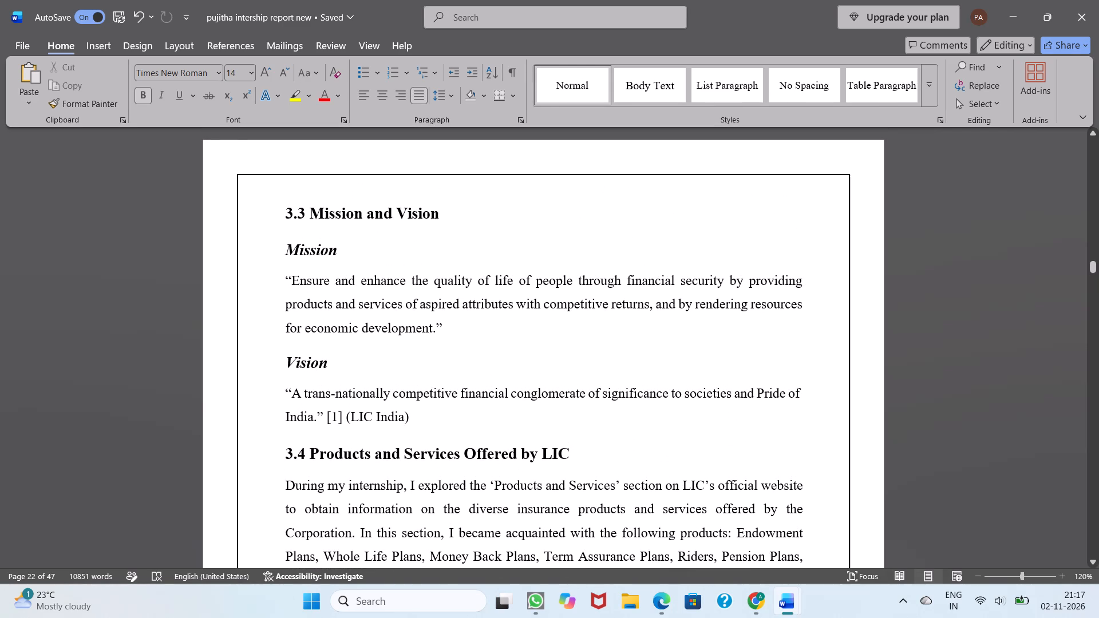
pyautogui.scroll(3, 396, 484)
pyautogui.scroll(-2, 396, 484)
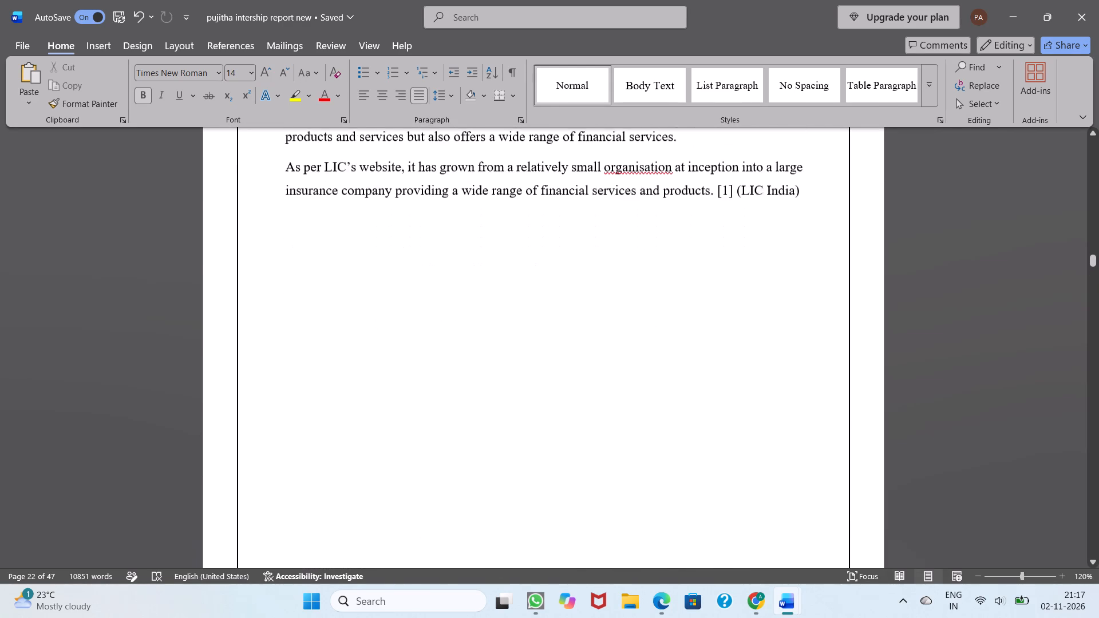
pyautogui.scroll(-2, 396, 484)
pyautogui.scroll(1, 396, 484)
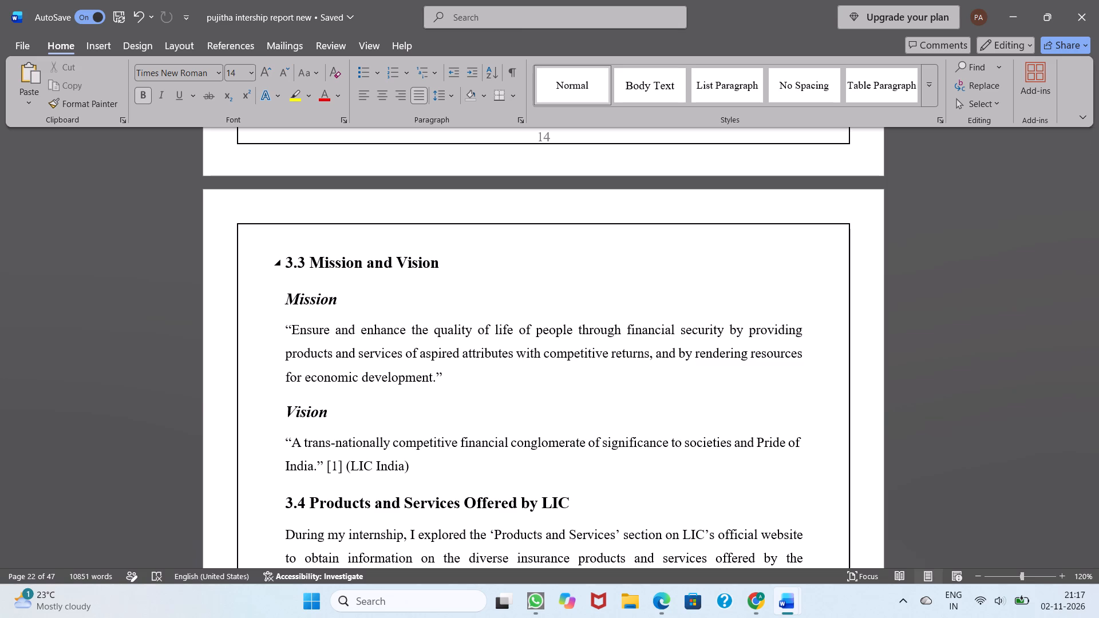
pyautogui.scroll(2, 288, 263)
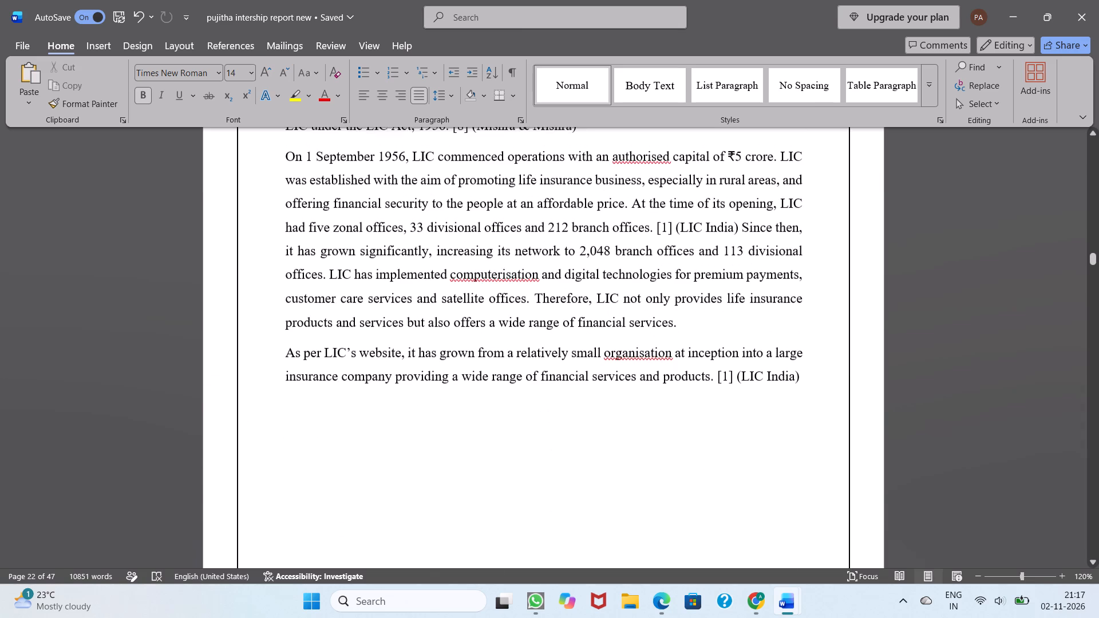
# Add an empty line after the last paragraph on page 14, following the text about LIC's growth.
pyautogui.click(818, 386)
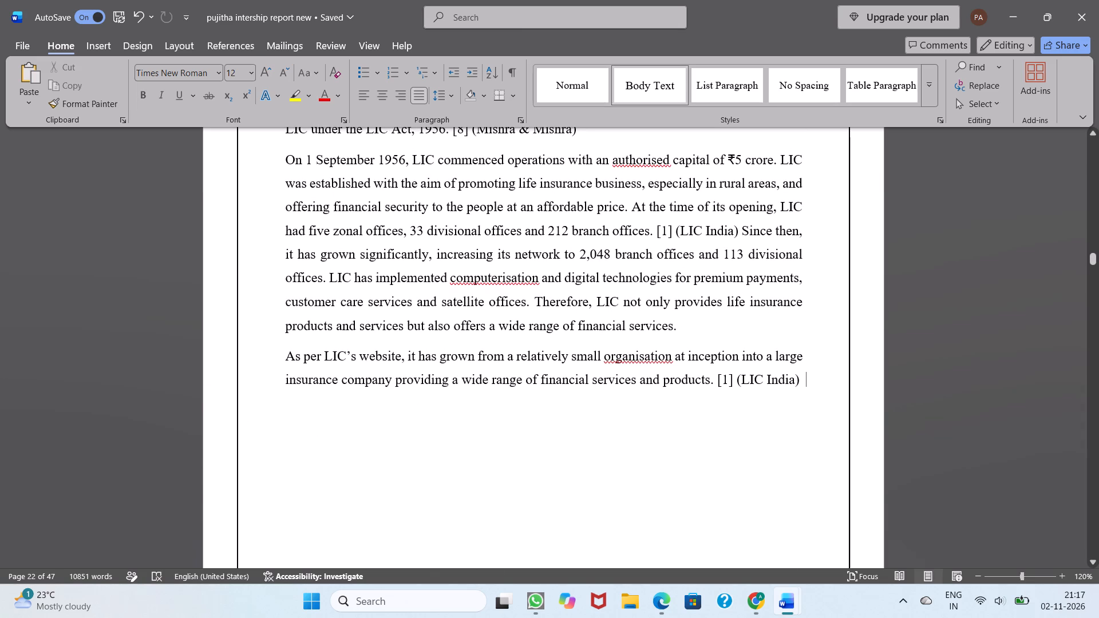
pyautogui.press('Return')
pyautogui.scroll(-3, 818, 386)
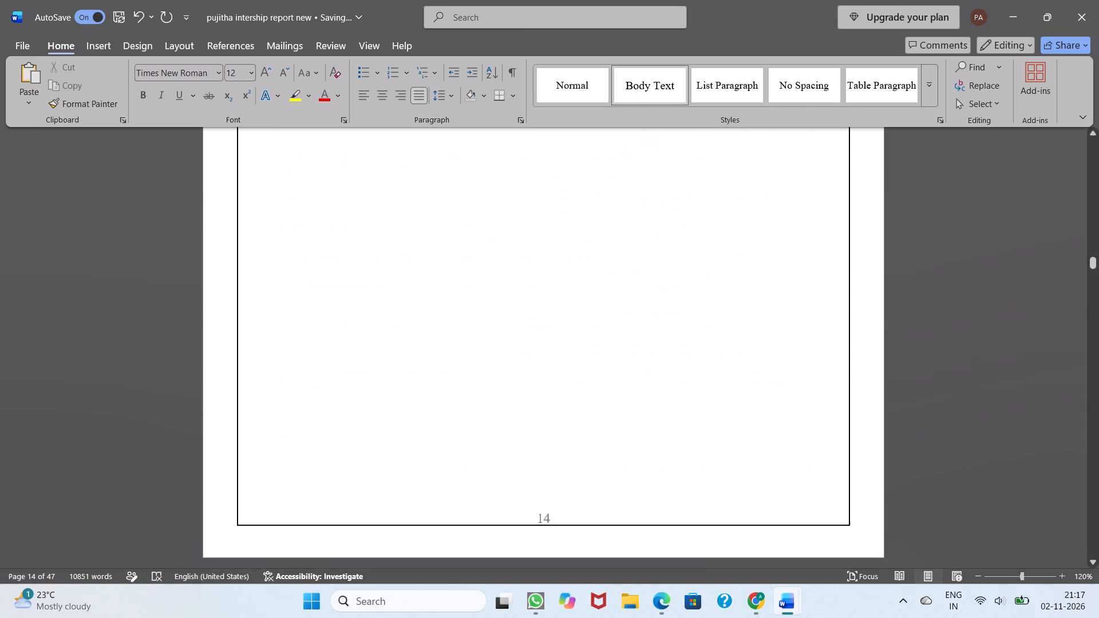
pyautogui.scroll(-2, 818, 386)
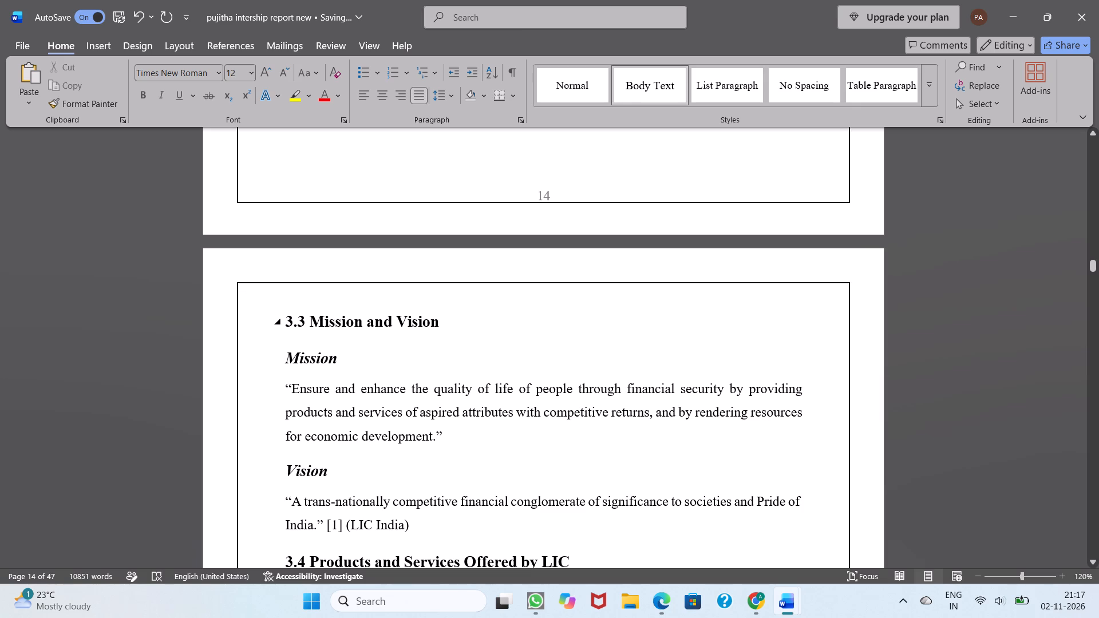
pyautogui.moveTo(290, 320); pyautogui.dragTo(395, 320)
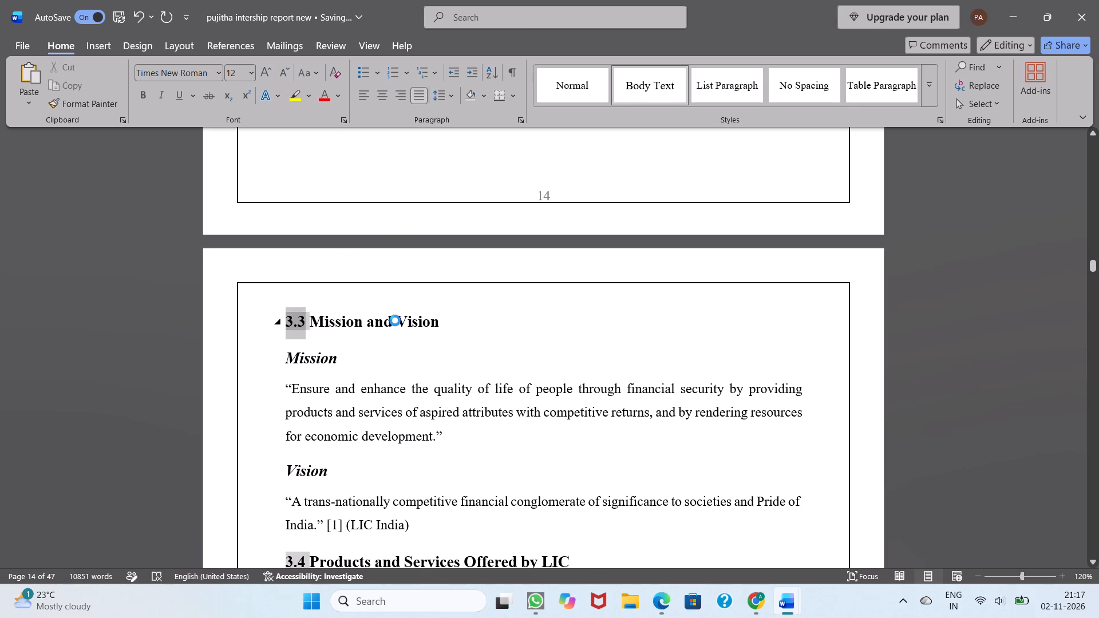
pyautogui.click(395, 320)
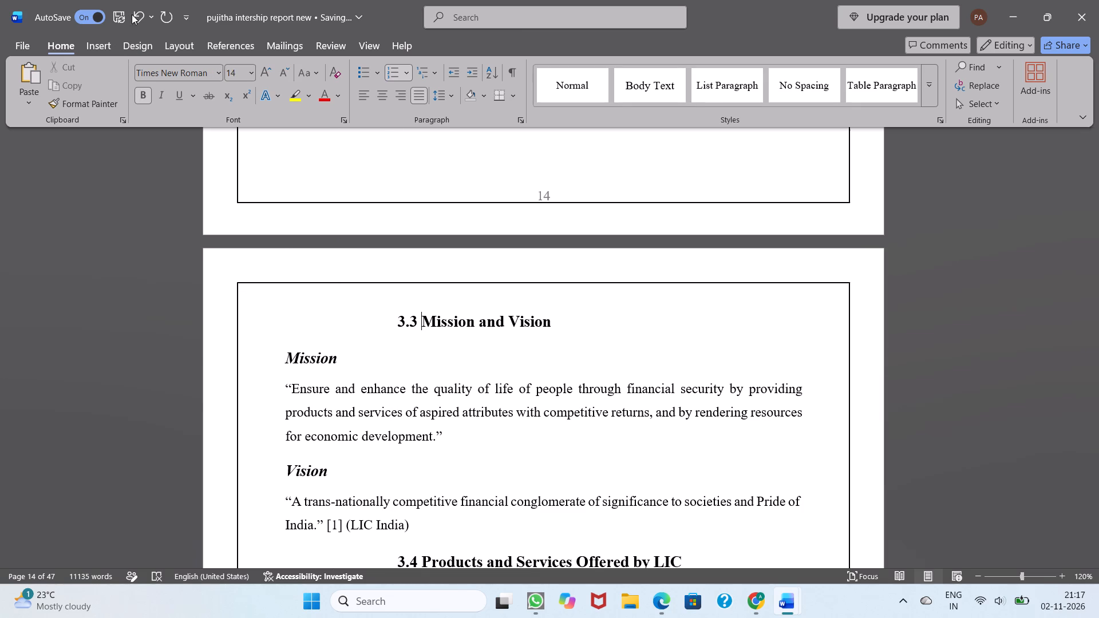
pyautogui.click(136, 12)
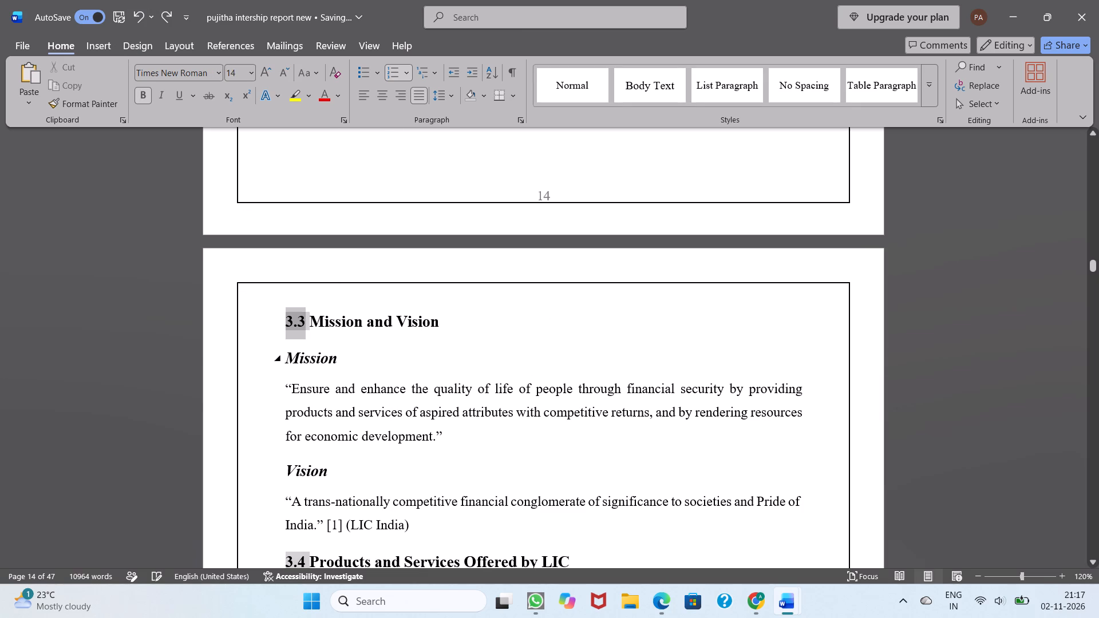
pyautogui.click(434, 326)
# Apply the Normal style to the "Mission and Vision" heading and number it manually as 3.3.
pyautogui.click(448, 322)
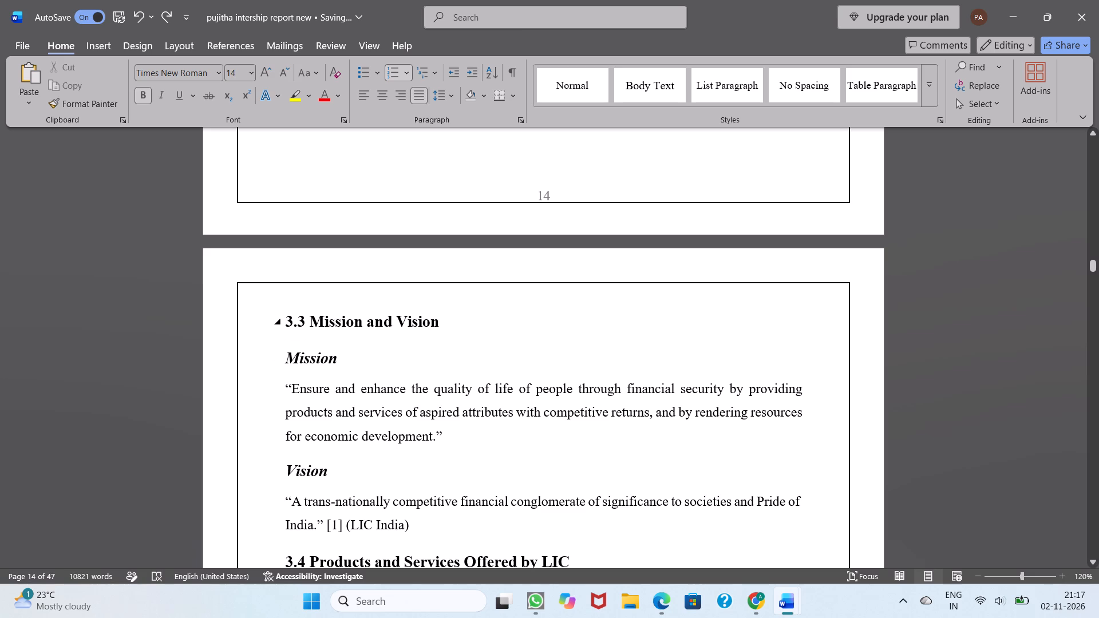
pyautogui.moveTo(448, 322); pyautogui.dragTo(321, 327)
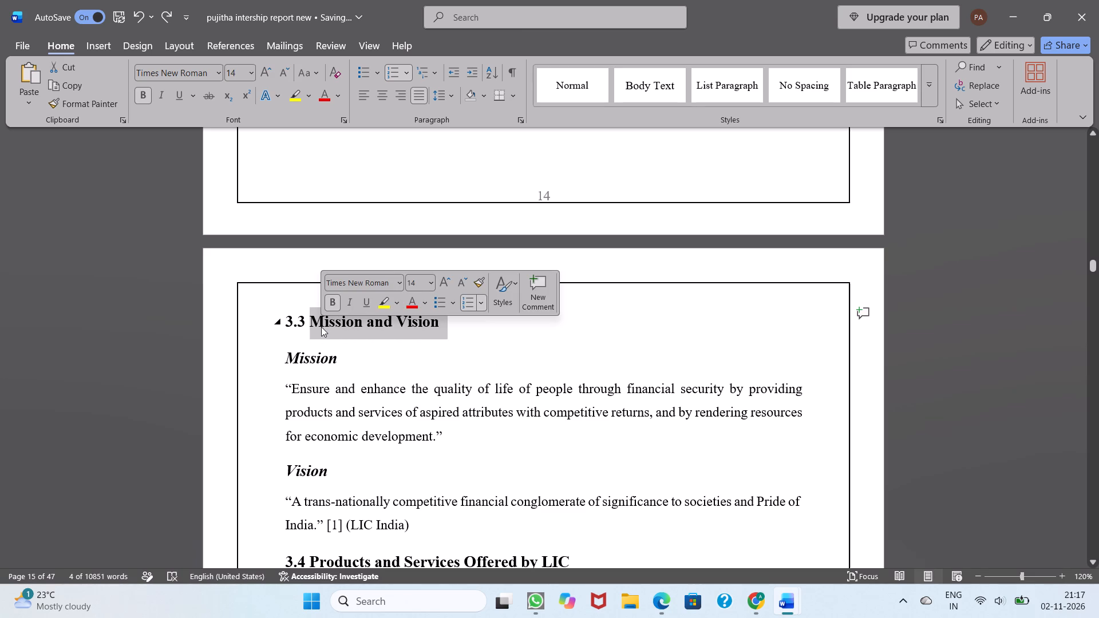
pyautogui.click(558, 87)
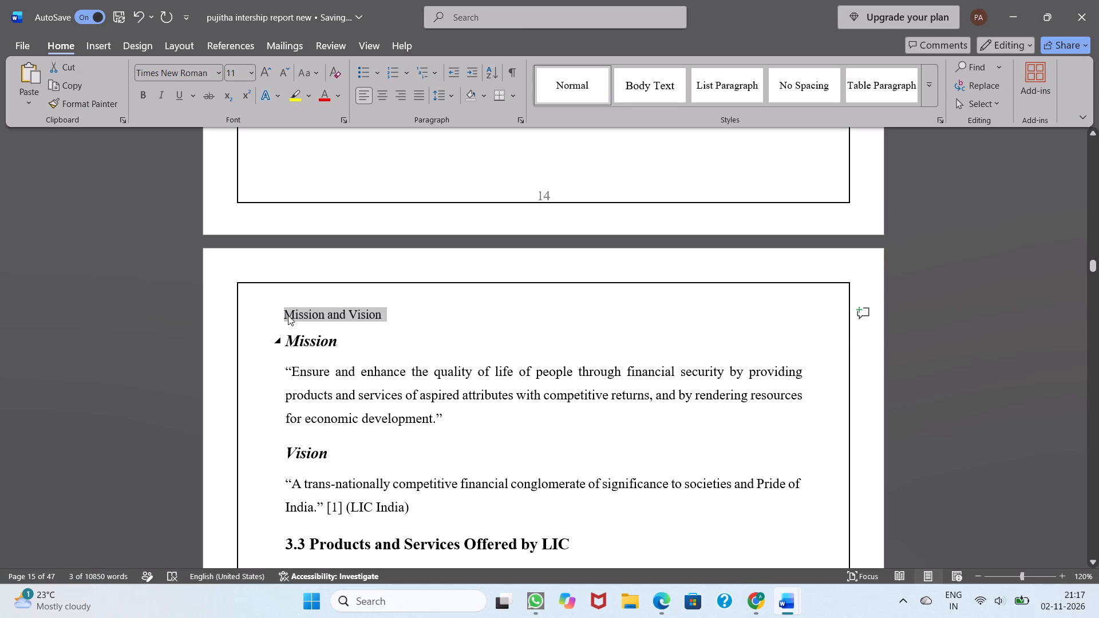
pyautogui.click(286, 315)
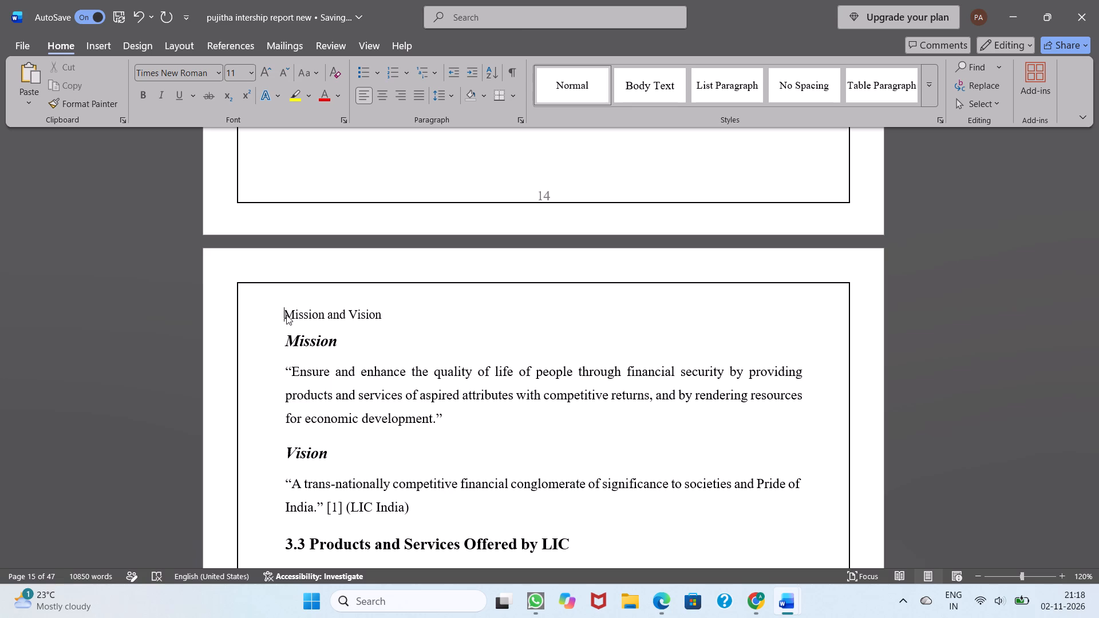
pyautogui.press('3')
pyautogui.write('.3')
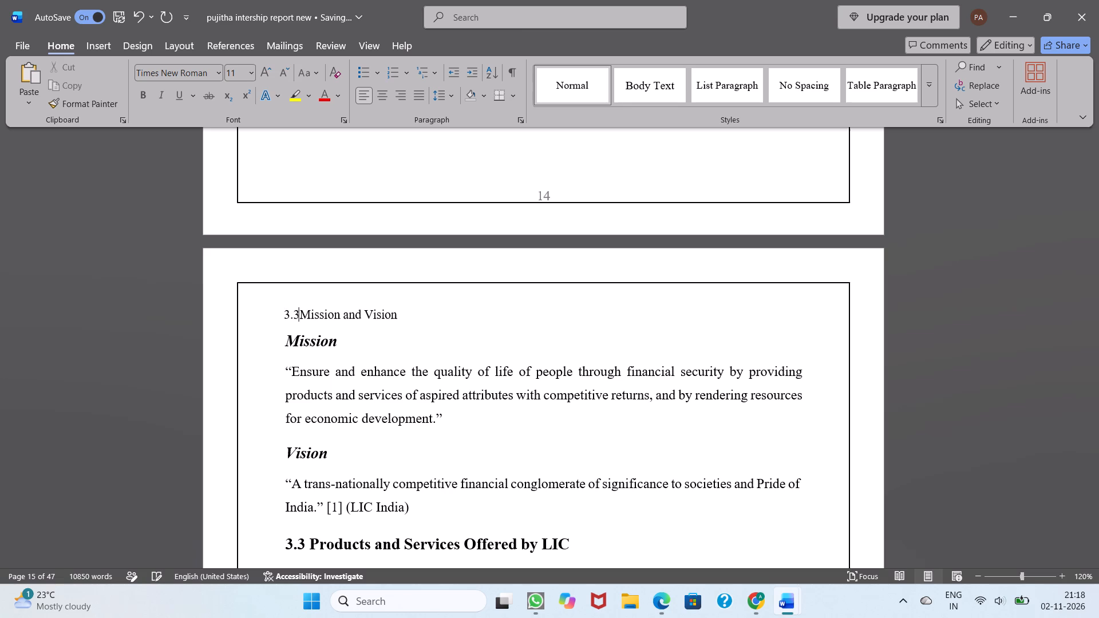
pyautogui.press('space')
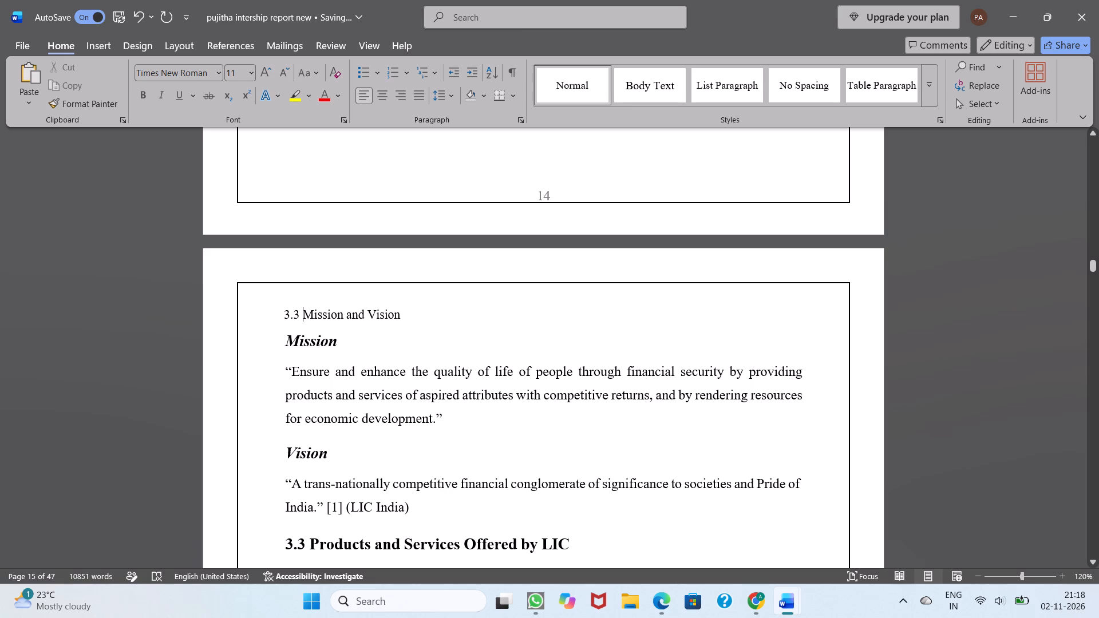
# Format the whole "3.3 Mission and Vision" heading as 14 pt bold.
pyautogui.moveTo(284, 314); pyautogui.dragTo(402, 317)
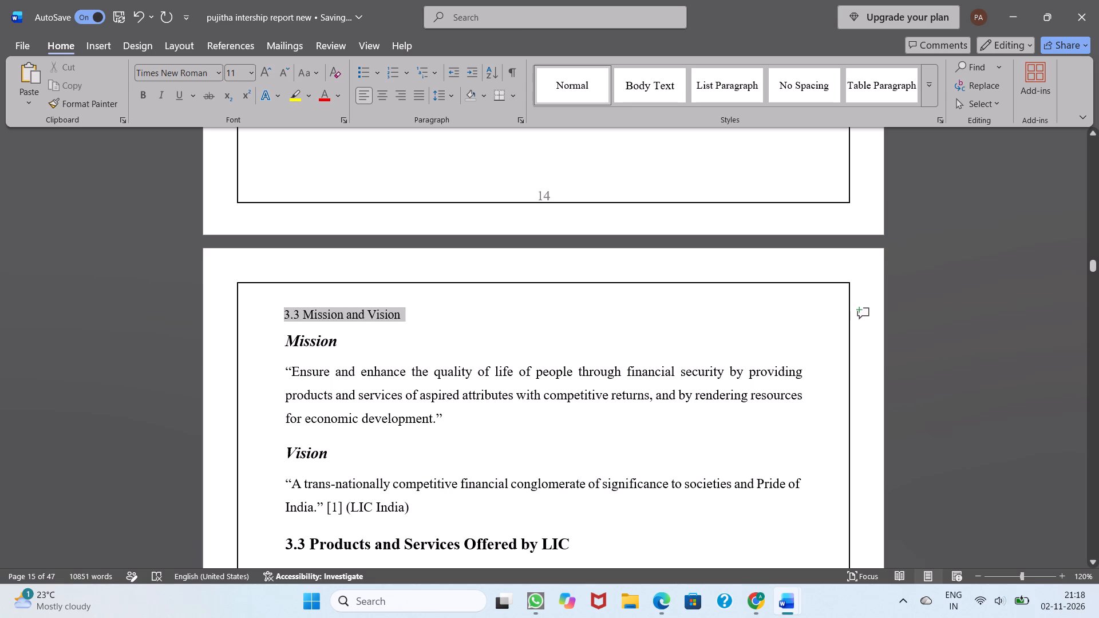
pyautogui.moveTo(402, 317); pyautogui.dragTo(405, 317)
pyautogui.click(515, 275)
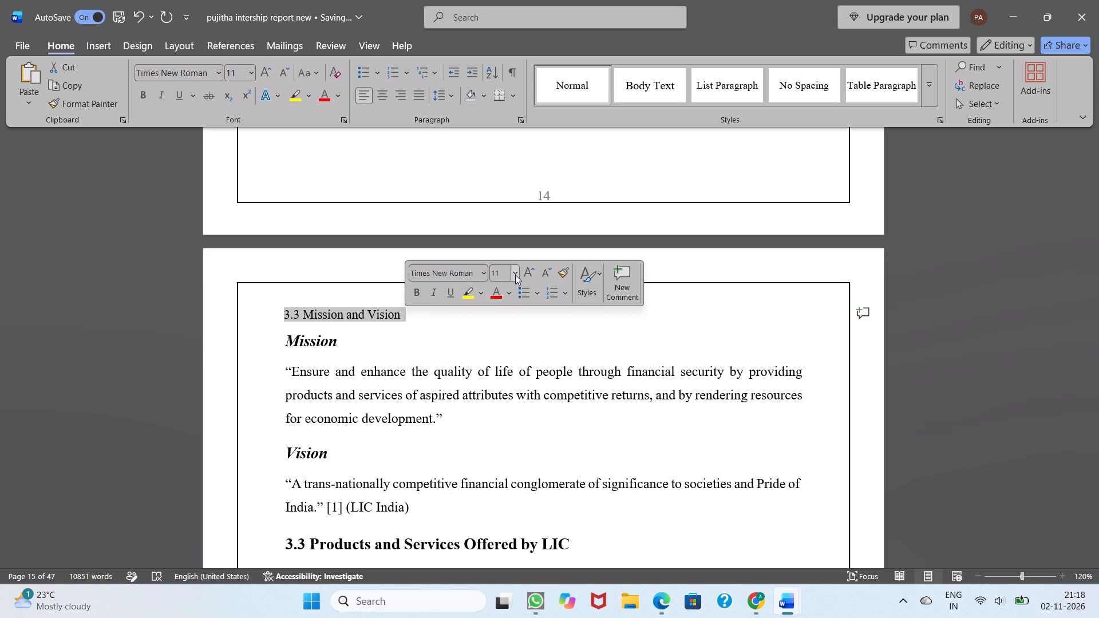
pyautogui.click(504, 375)
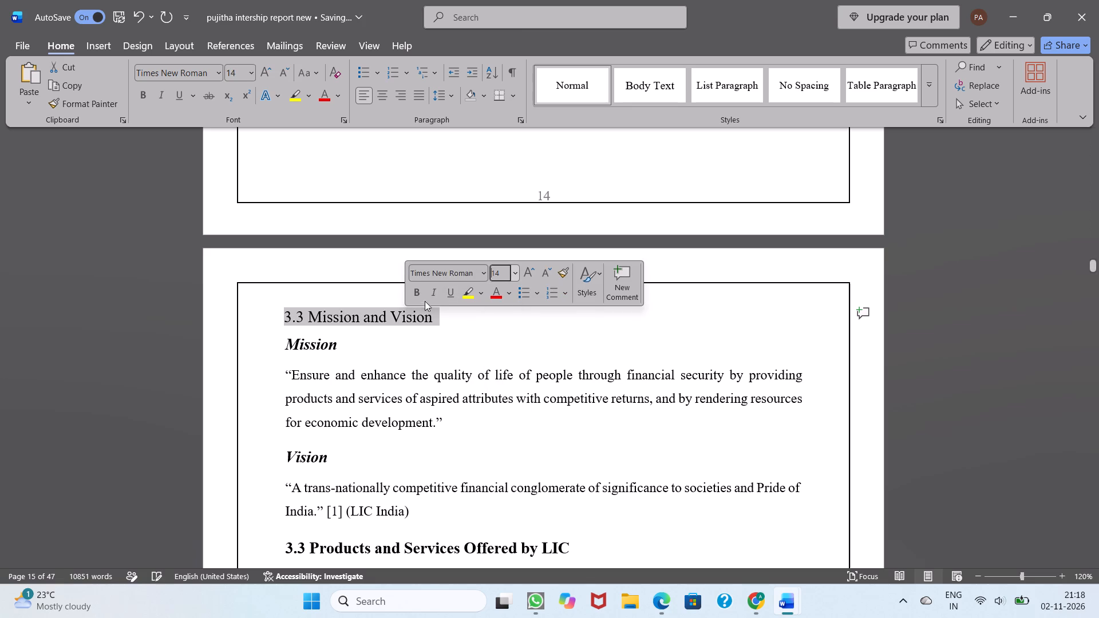
pyautogui.click(420, 296)
# Copy section 3.3, from its heading through the Vision statement, to a new line below the last paragraph on page 14.
pyautogui.click(281, 320)
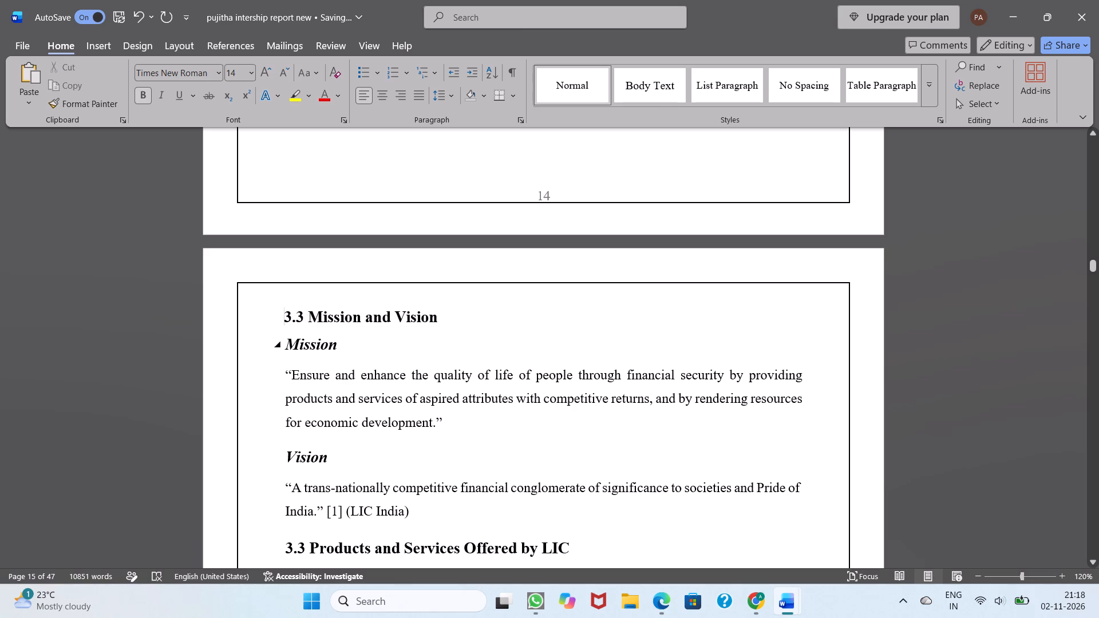
pyautogui.moveTo(286, 318); pyautogui.dragTo(376, 503)
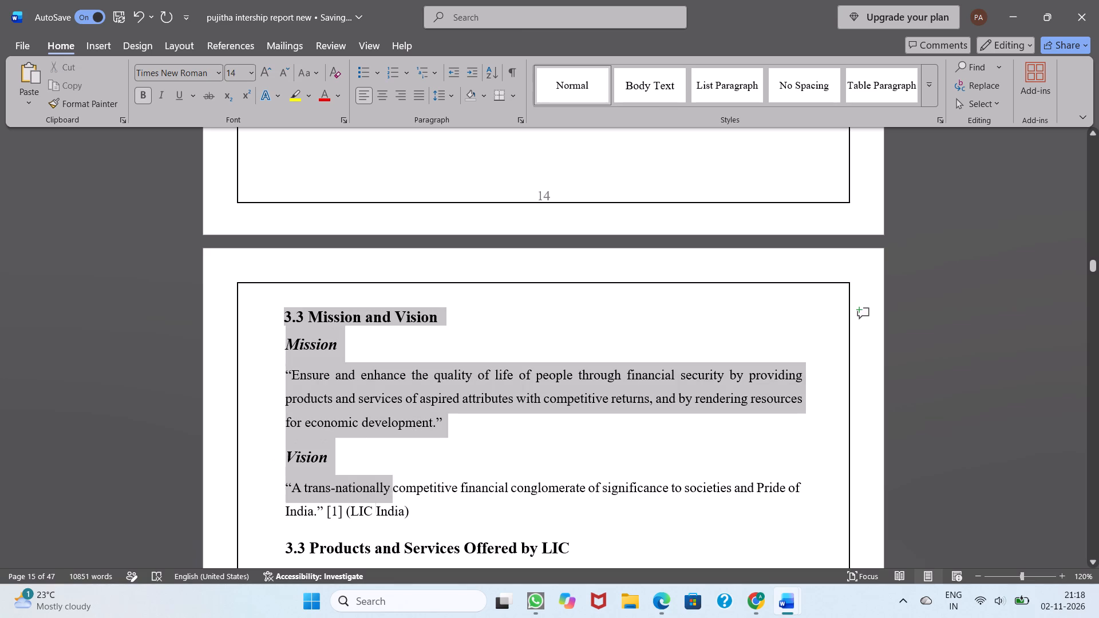
pyautogui.moveTo(376, 503); pyautogui.dragTo(416, 511)
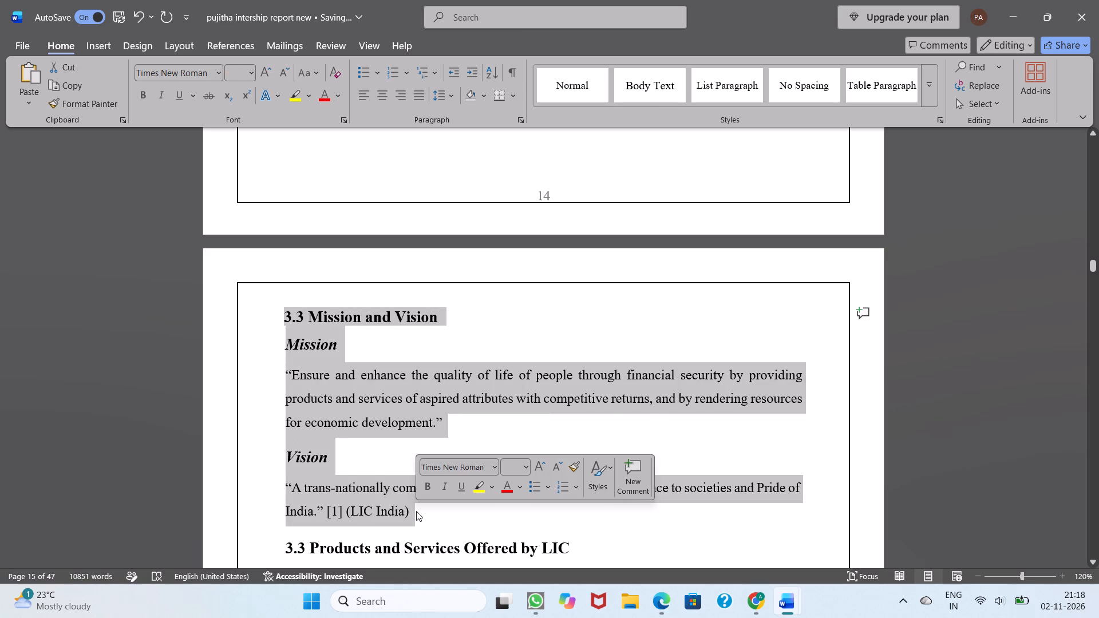
pyautogui.hotkey('ctrl', 'c')
pyautogui.scroll(1, 416, 511)
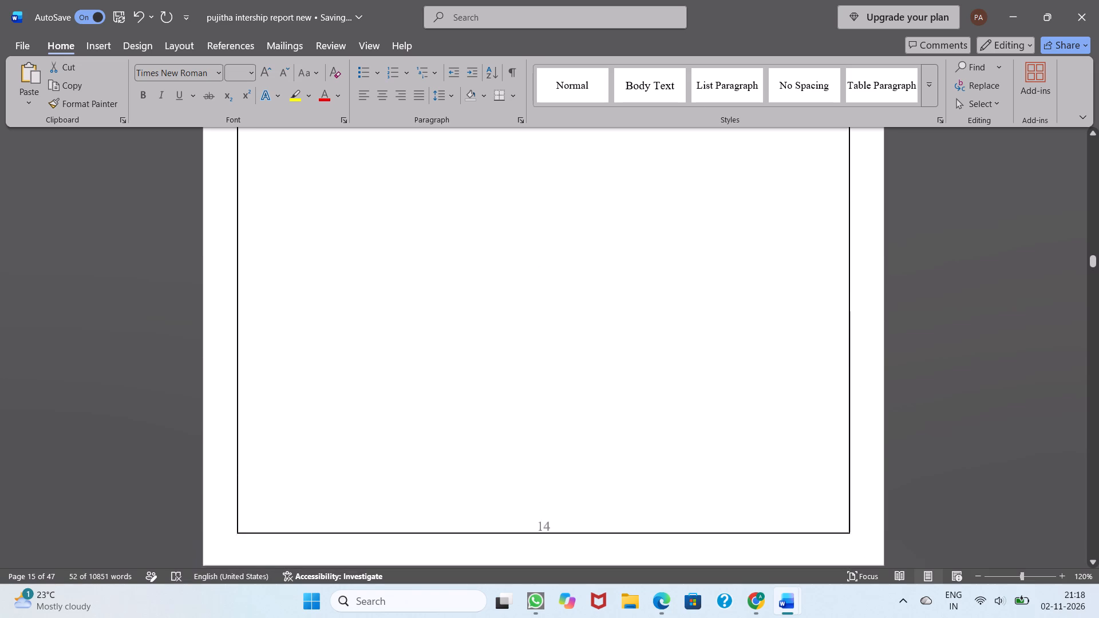
pyautogui.scroll(1, 416, 511)
pyautogui.click(808, 231)
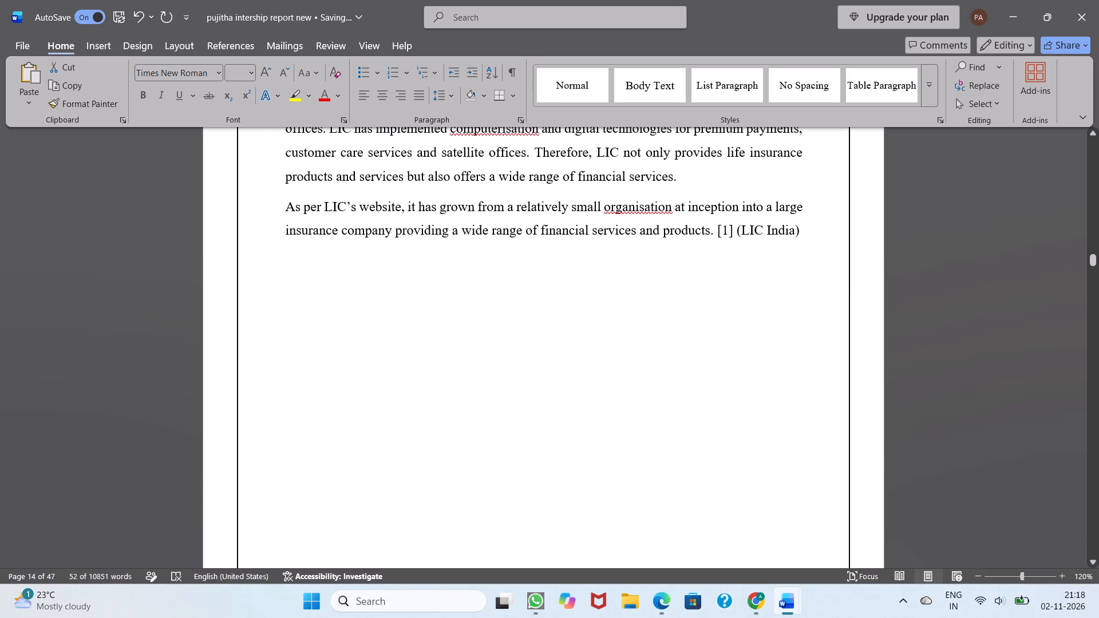
pyautogui.press('Return')
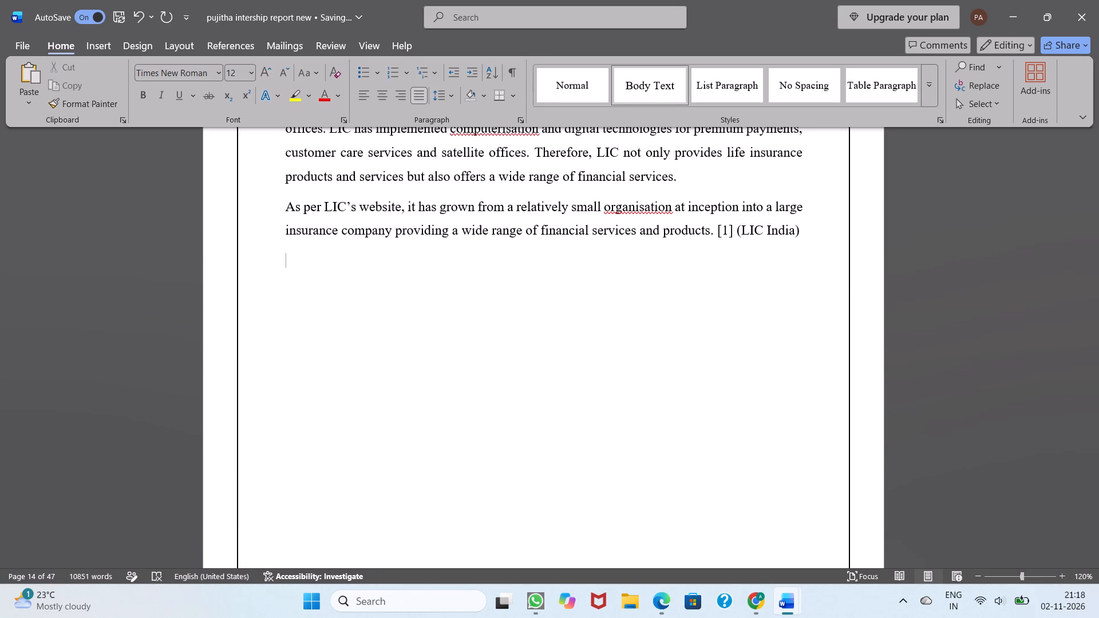
pyautogui.hotkey('ctrl', 'v')
# Delete the original Mission and Vision section at the start of page 15, from its heading through the Vision statement.
pyautogui.scroll(-2, 808, 231)
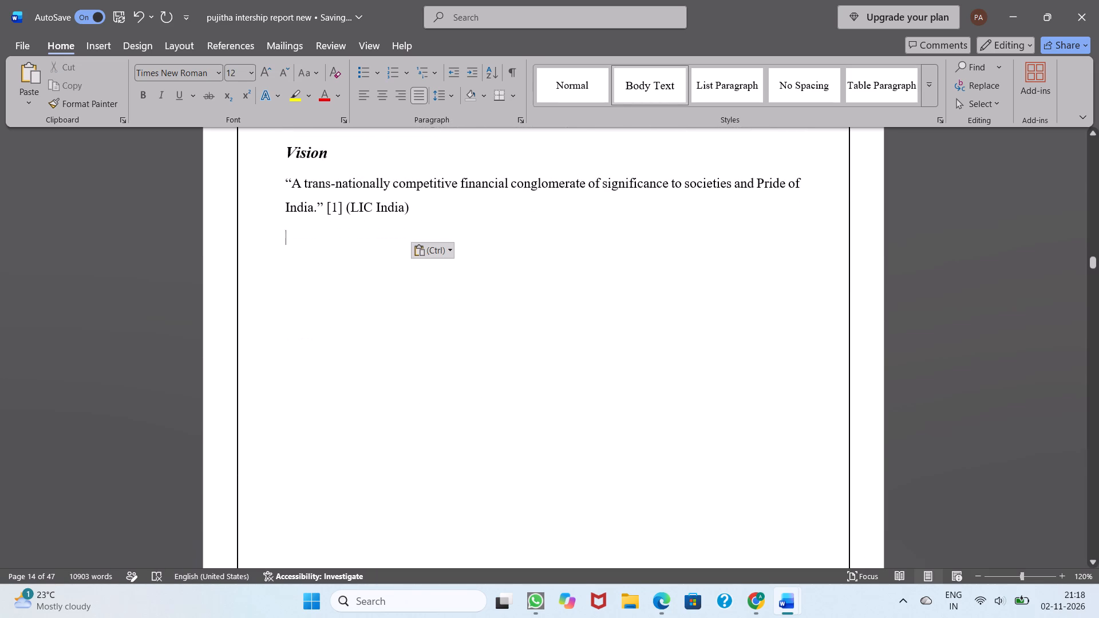
pyautogui.scroll(-2, 808, 231)
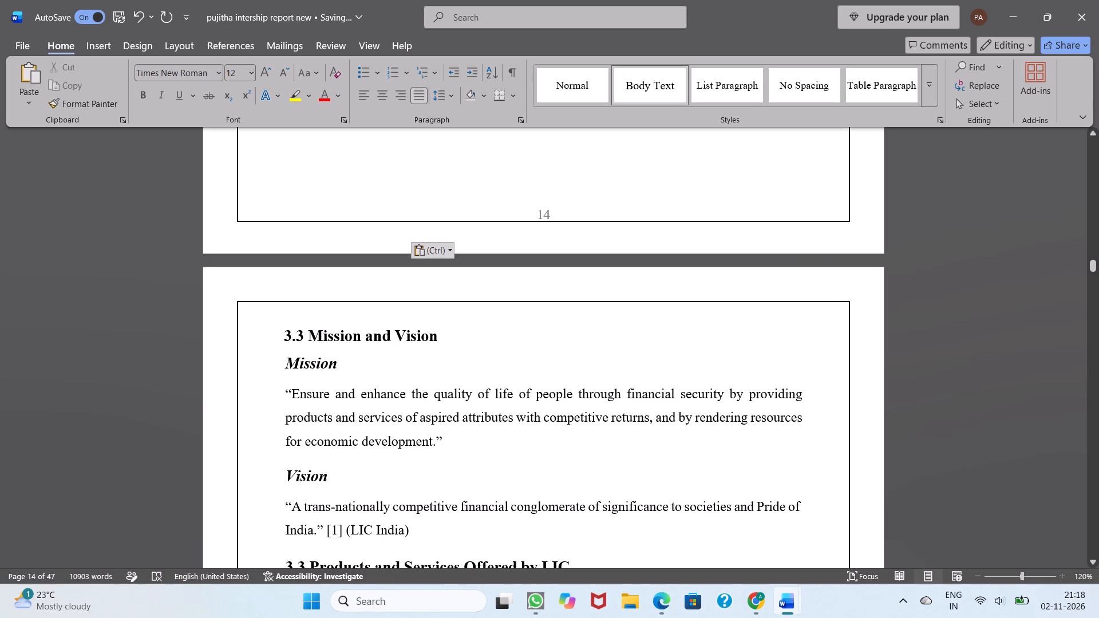
pyautogui.moveTo(283, 335); pyautogui.dragTo(384, 505)
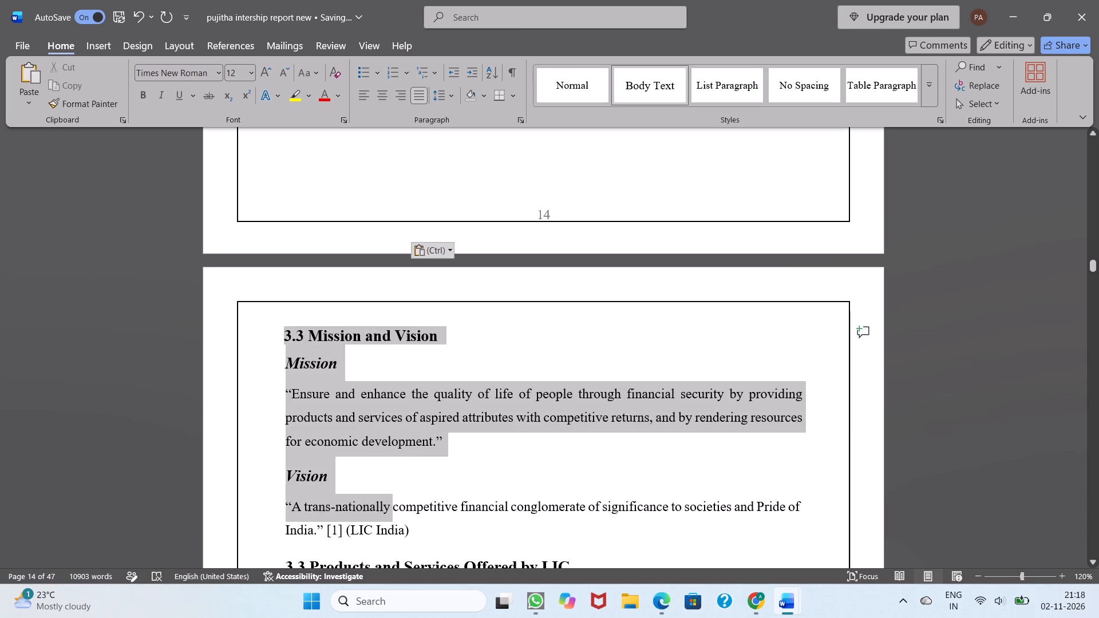
pyautogui.moveTo(384, 505); pyautogui.dragTo(416, 532)
pyautogui.press('BackSpace')
# Apply the Normal style to the "Products and Services Offered by LIC" heading and set its font size to 14.
pyautogui.scroll(1, 416, 532)
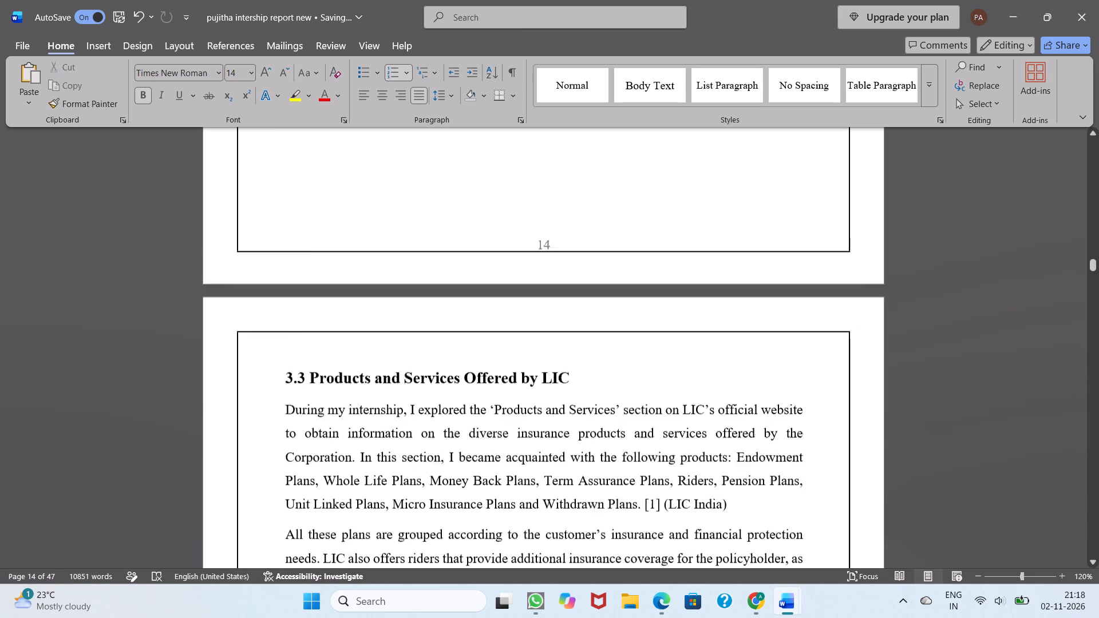
pyautogui.scroll(1, 416, 532)
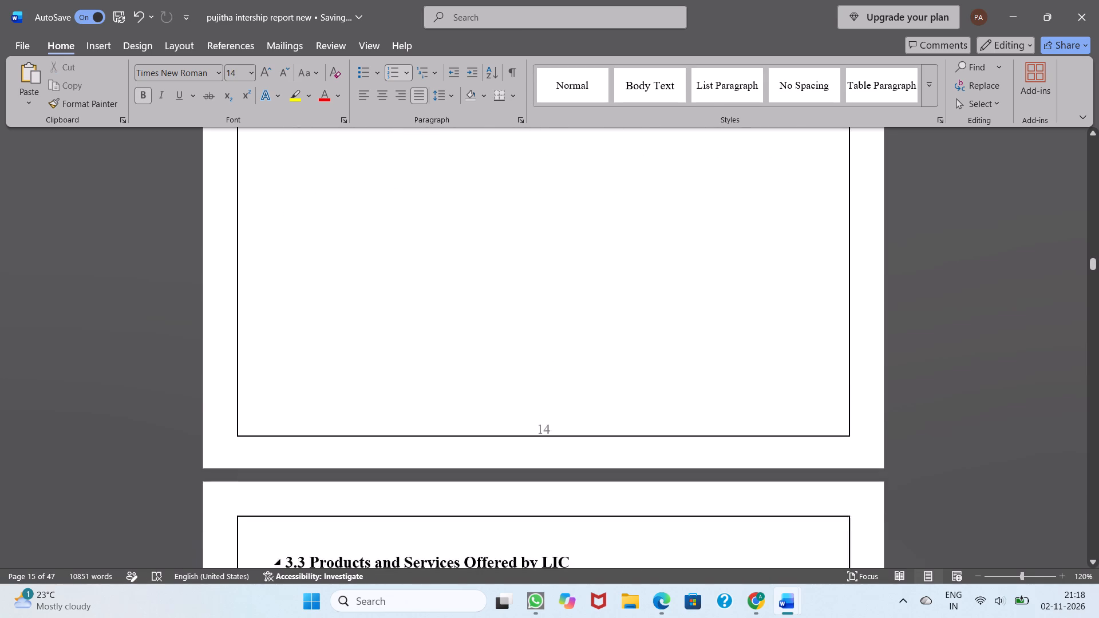
pyautogui.scroll(-1, 354, 567)
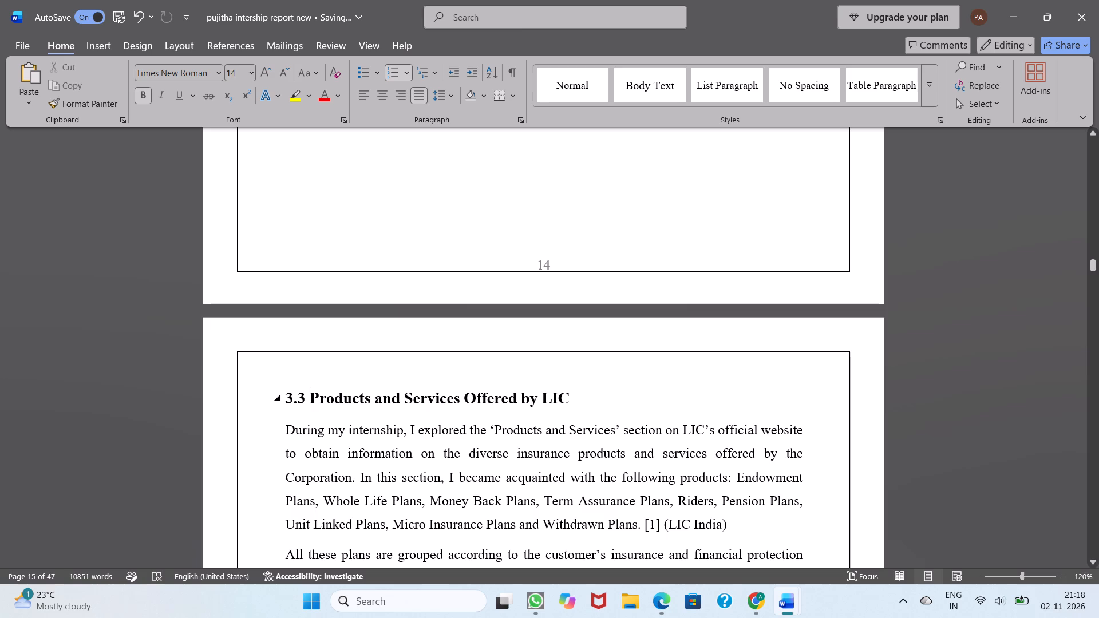
pyautogui.moveTo(286, 395); pyautogui.dragTo(534, 398)
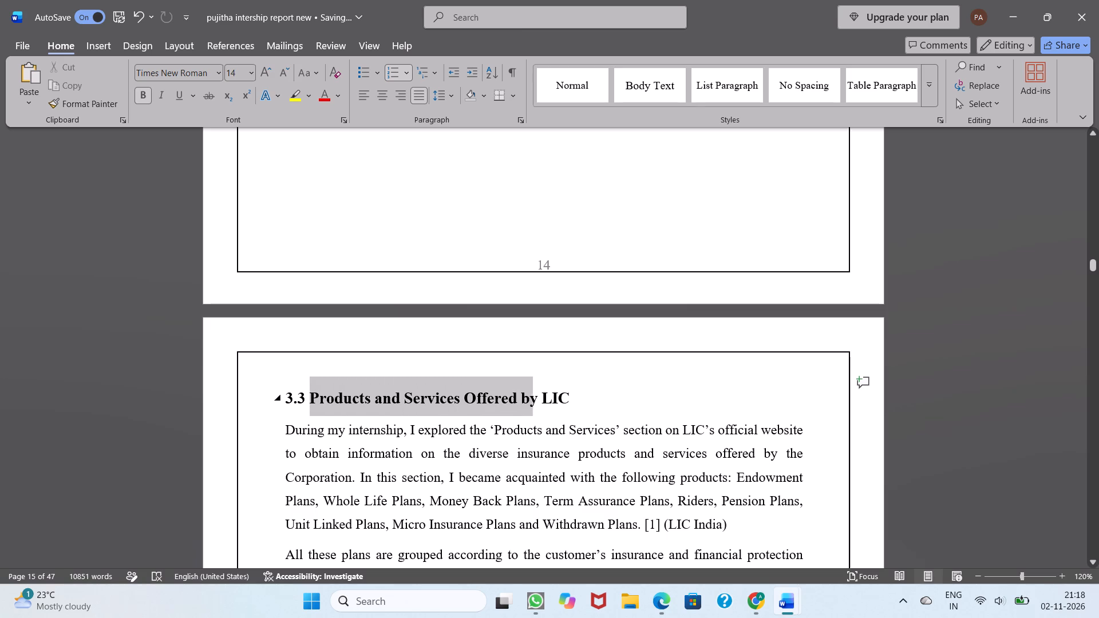
pyautogui.moveTo(534, 398); pyautogui.dragTo(571, 402)
pyautogui.click(585, 96)
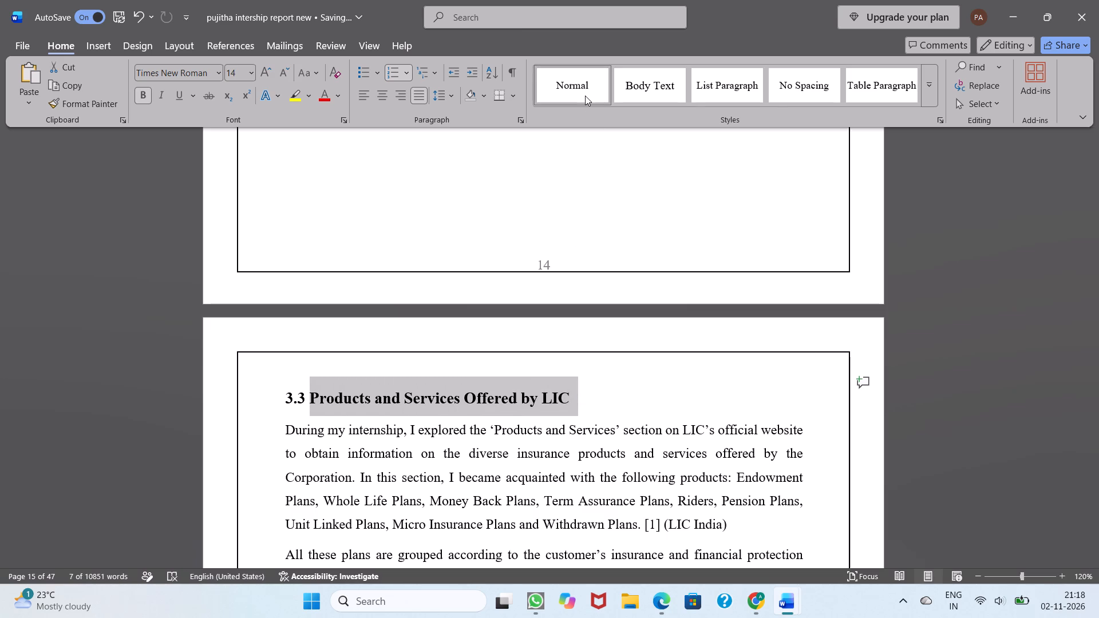
pyautogui.click(286, 378)
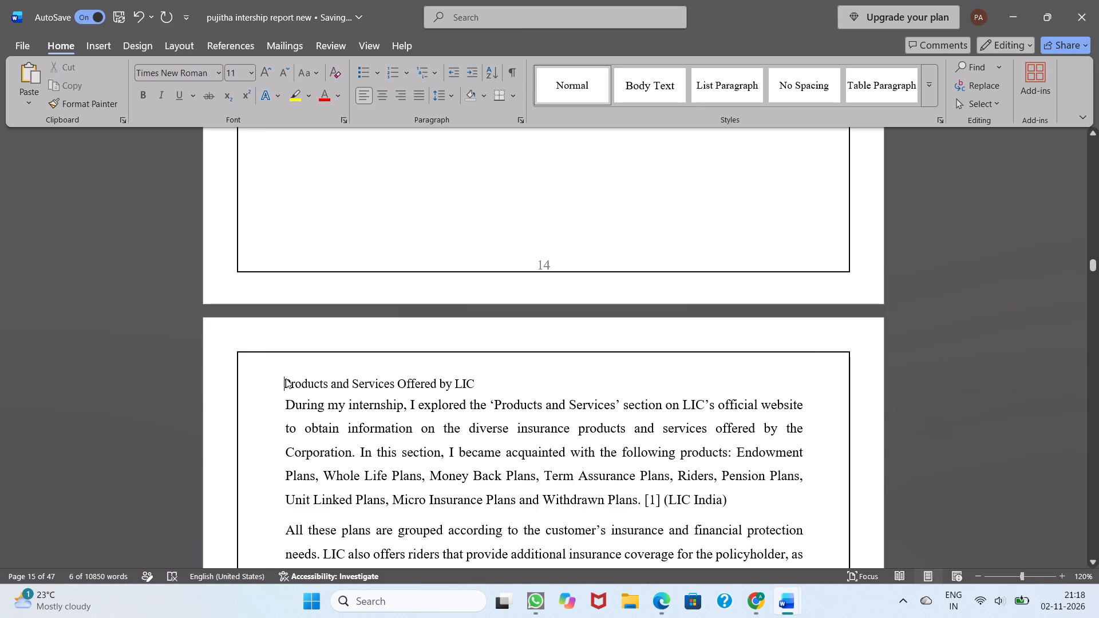
pyautogui.click(286, 378)
pyautogui.moveTo(286, 378); pyautogui.dragTo(471, 375)
pyautogui.click(578, 333)
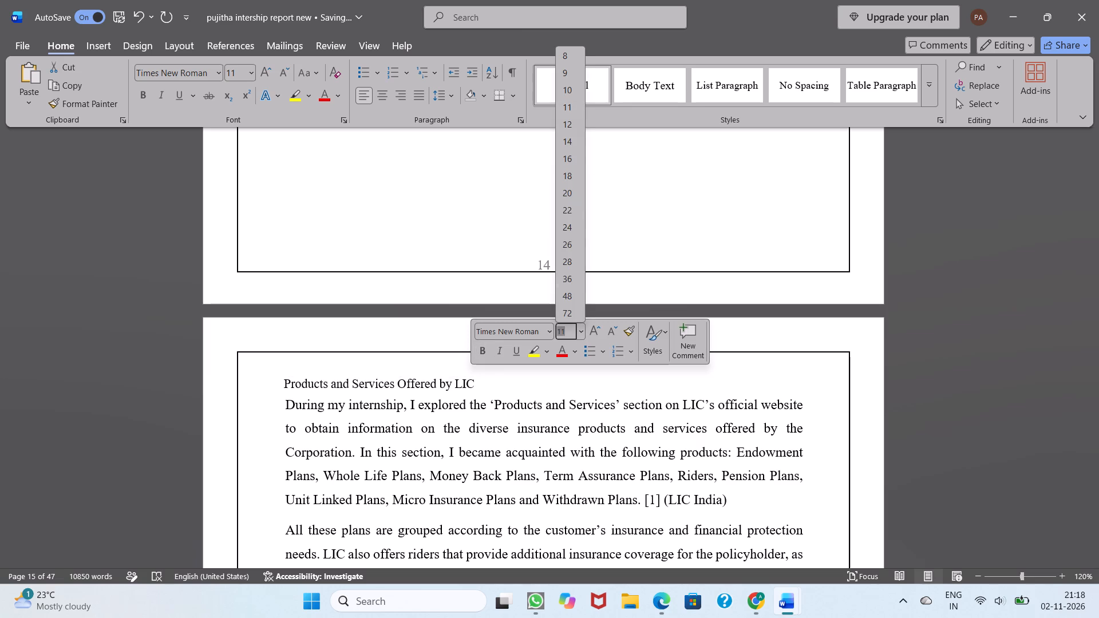
pyautogui.click(564, 140)
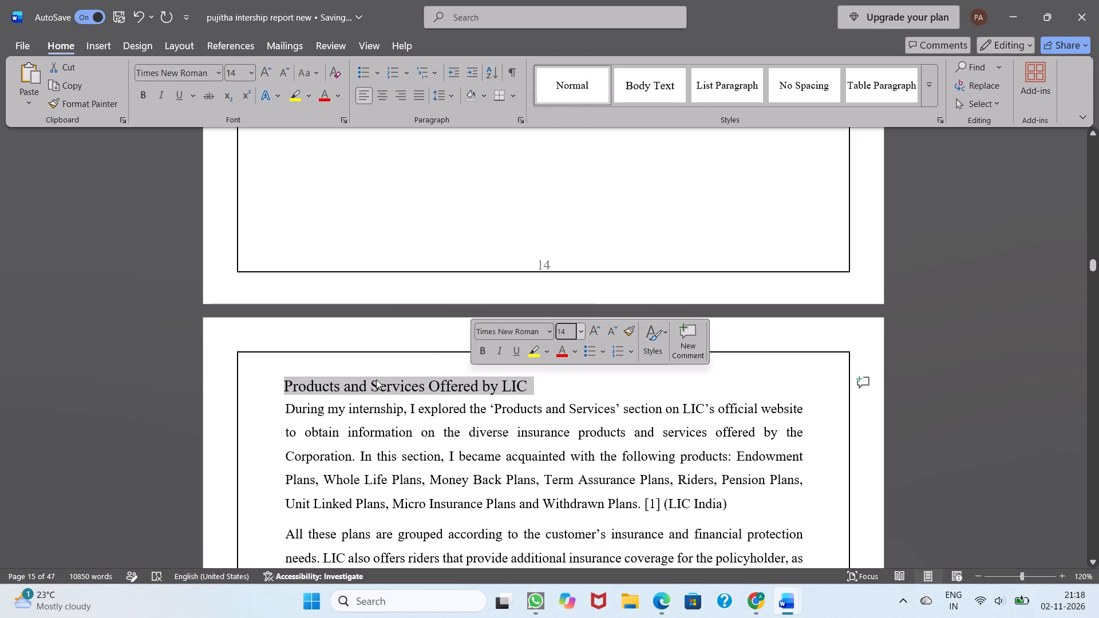
# Number the "Products and Services Offered by LIC" heading manually as 3.4.
pyautogui.click(282, 378)
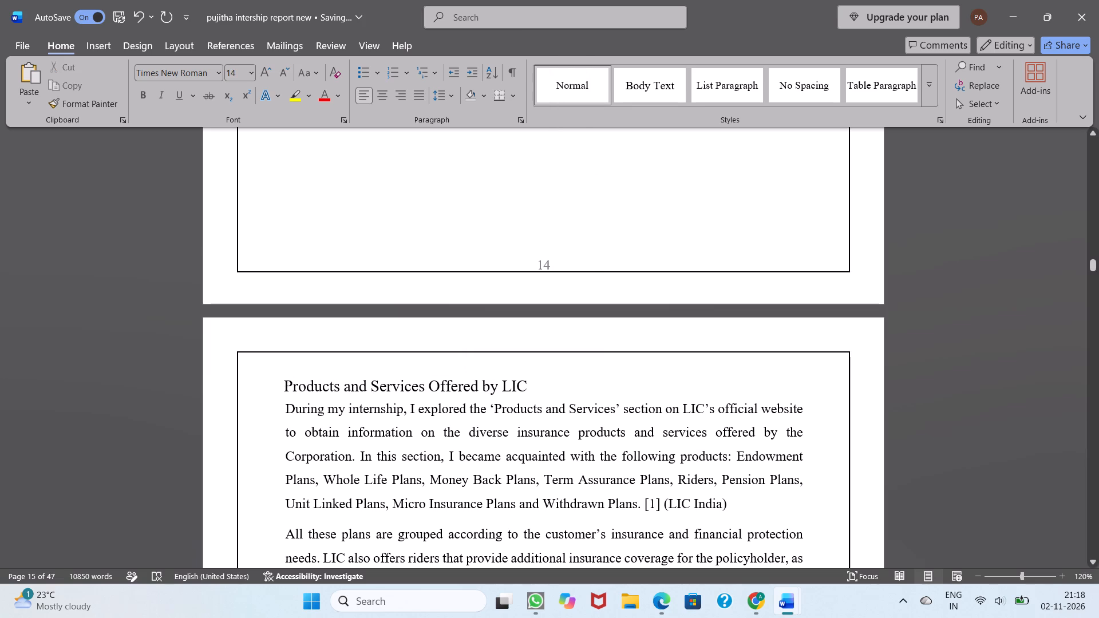
pyautogui.press('3')
pyautogui.write('.4')
pyautogui.press('space')
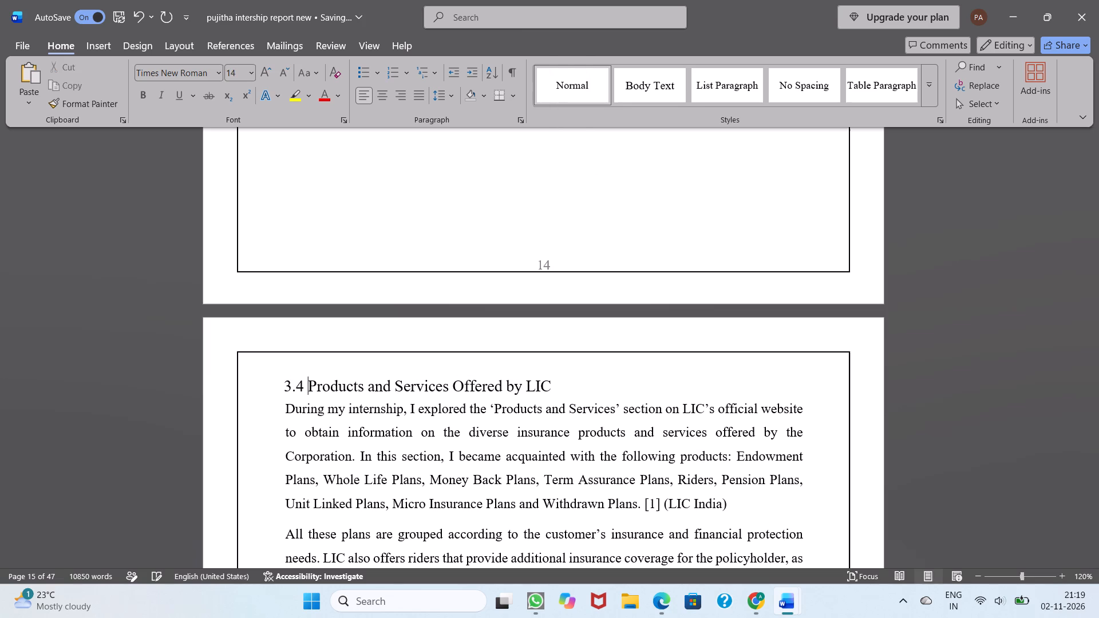
# Make the "3.4 Products and Services Offered by LIC" heading at the start of page 15 bold.
pyautogui.moveTo(279, 385); pyautogui.dragTo(393, 389)
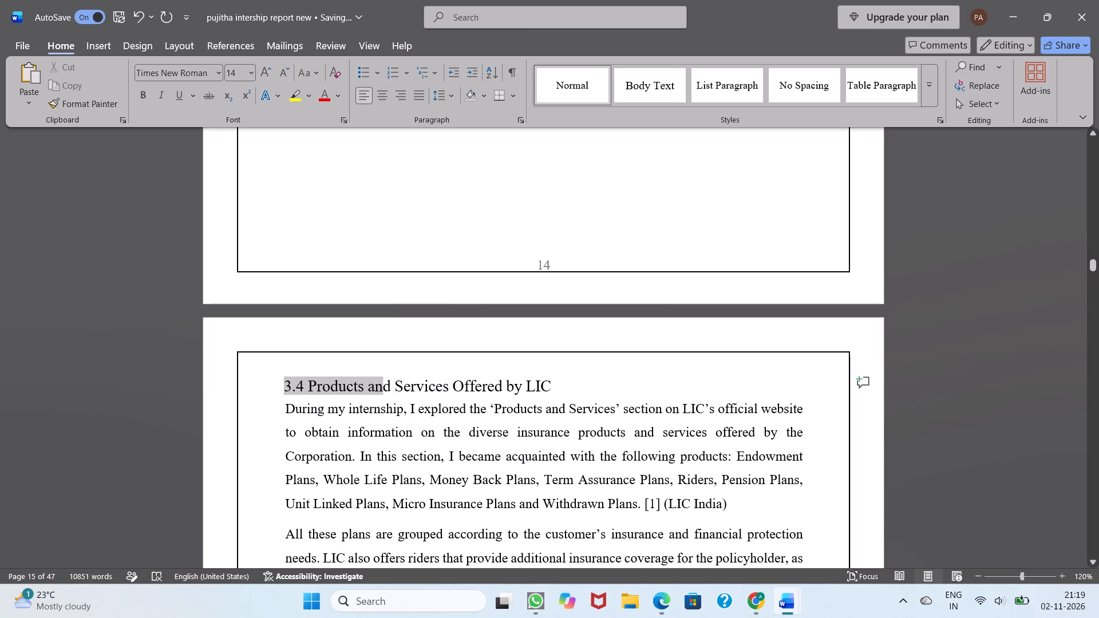
pyautogui.moveTo(393, 389); pyautogui.dragTo(580, 387)
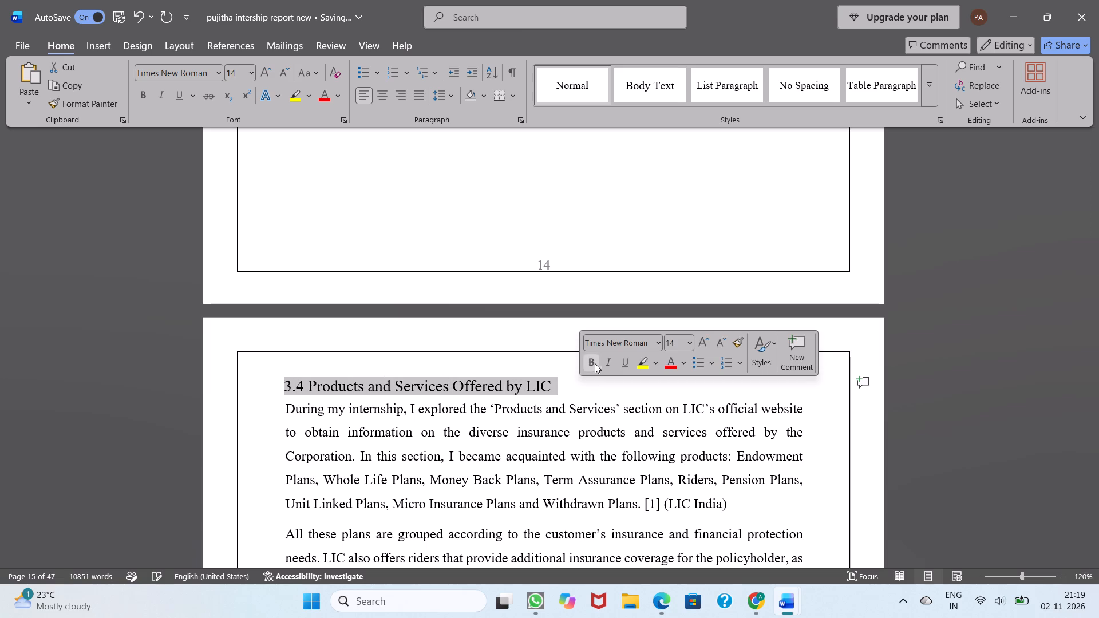
pyautogui.click(592, 363)
pyautogui.click(459, 391)
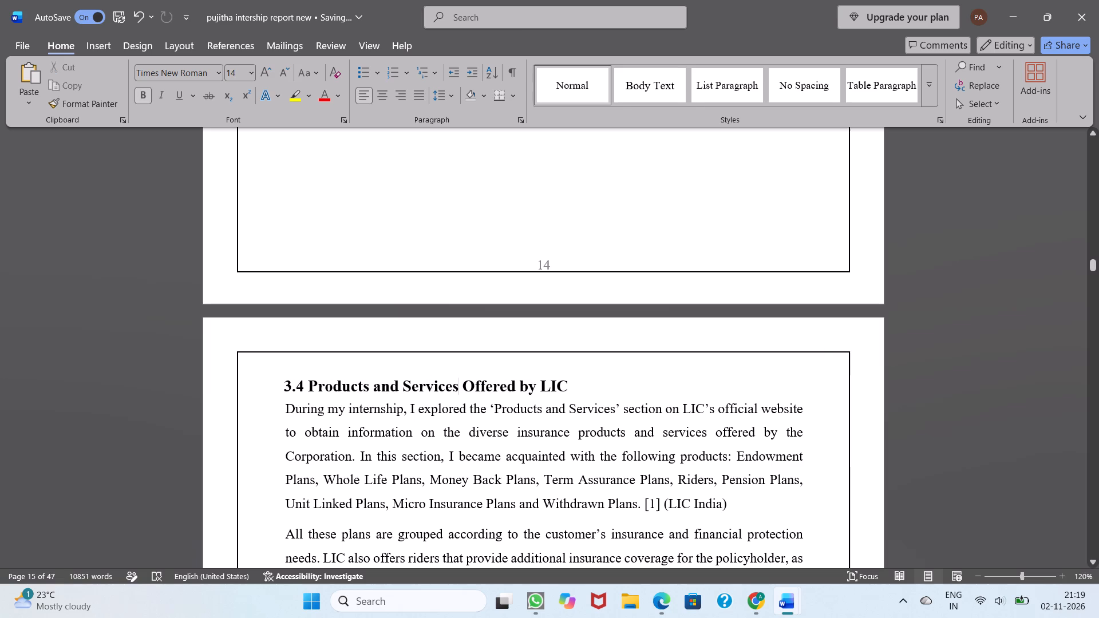
# Copy section 3.4, from its heading through the "In conclusion" paragraph, to a new line below the Vision statement on page 14.
pyautogui.moveTo(282, 383); pyautogui.dragTo(293, 547)
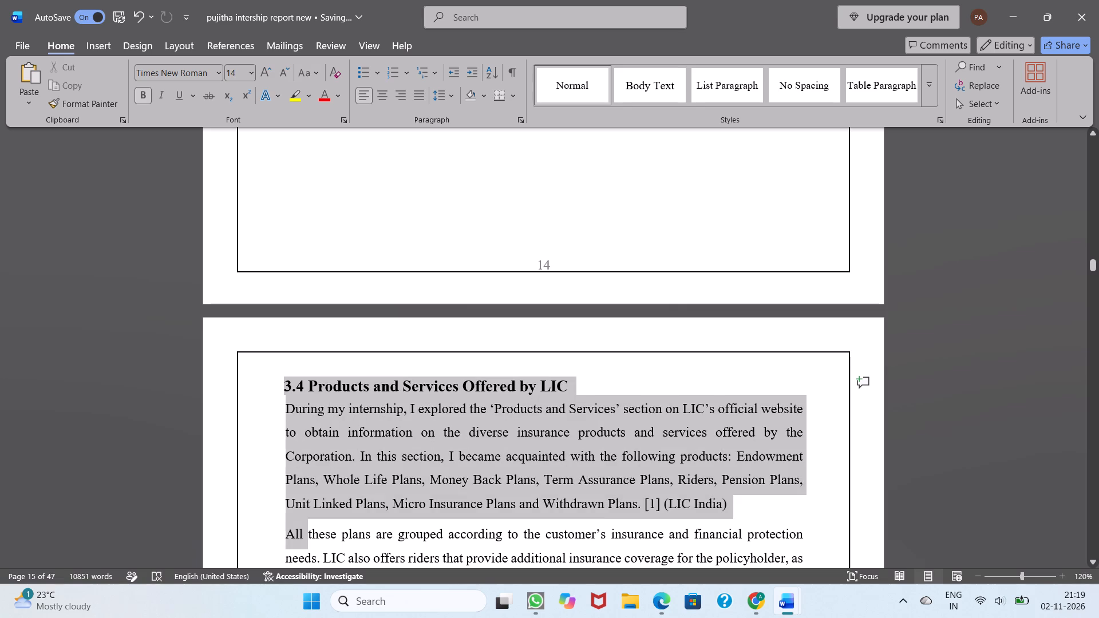
pyautogui.moveTo(293, 547); pyautogui.dragTo(332, 617)
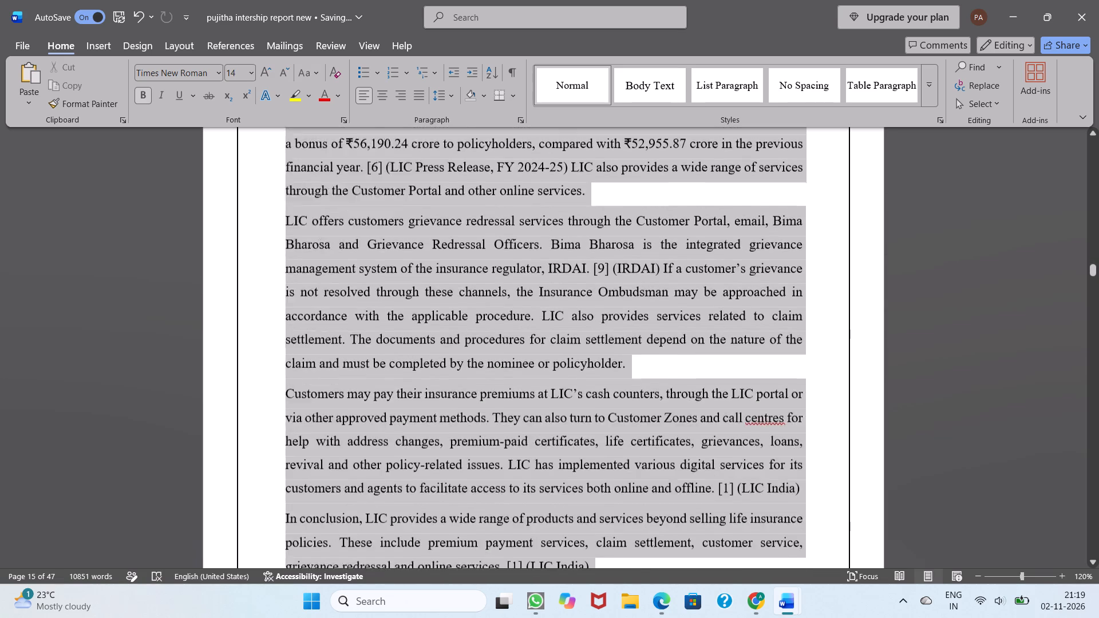
pyautogui.moveTo(332, 617); pyautogui.dragTo(404, 100)
pyautogui.scroll(-1, 367, 246)
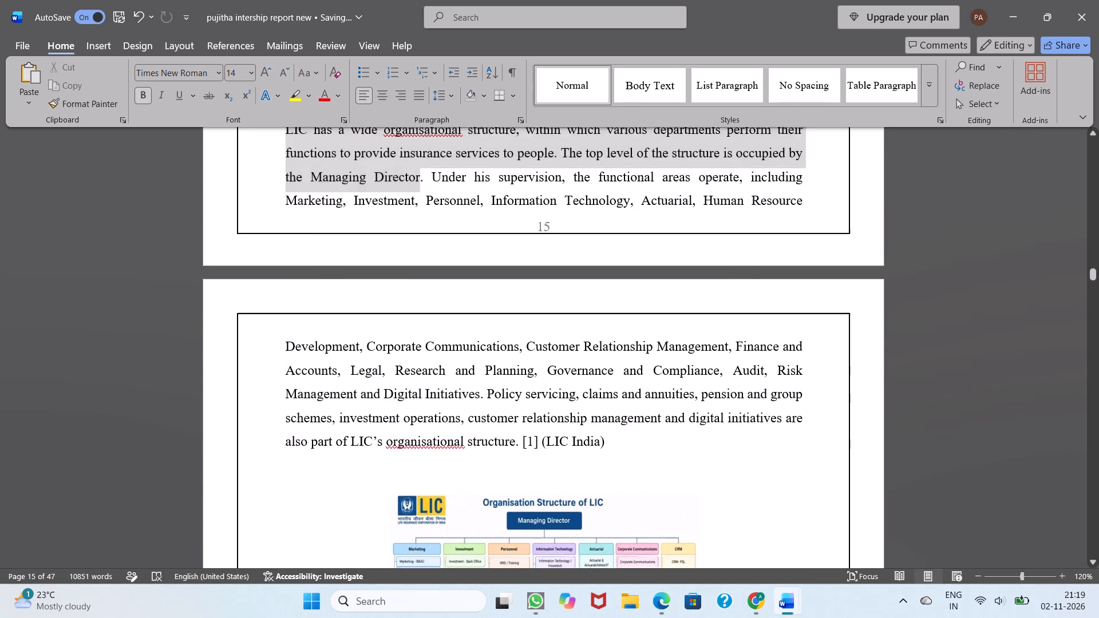
pyautogui.moveTo(404, 100); pyautogui.dragTo(596, 379)
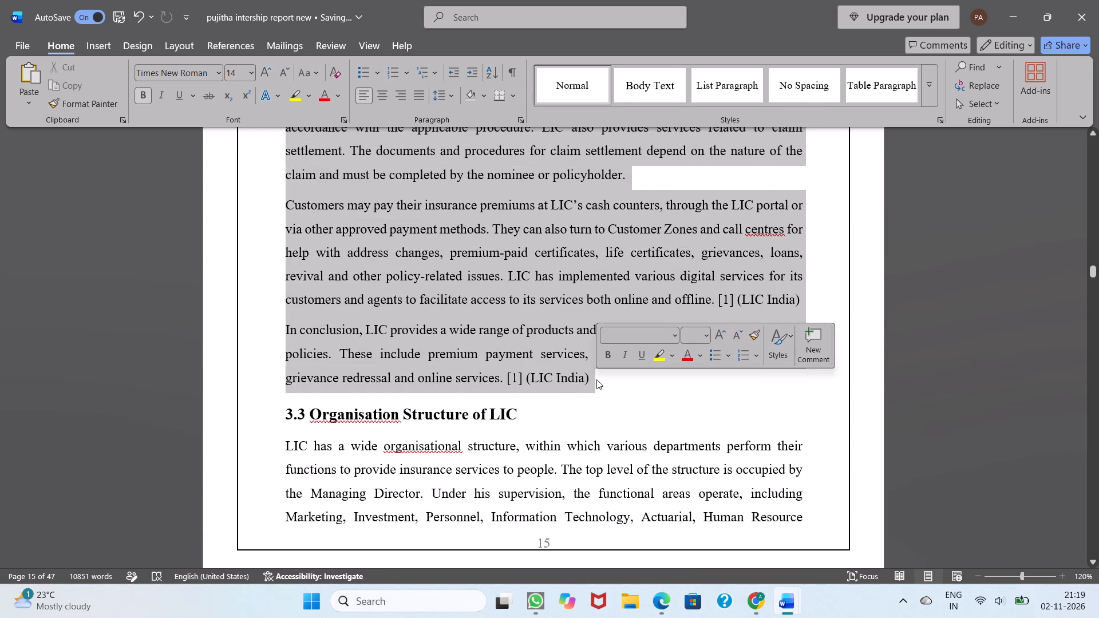
pyautogui.hotkey('ctrl', 'c')
pyautogui.scroll(3, 596, 379)
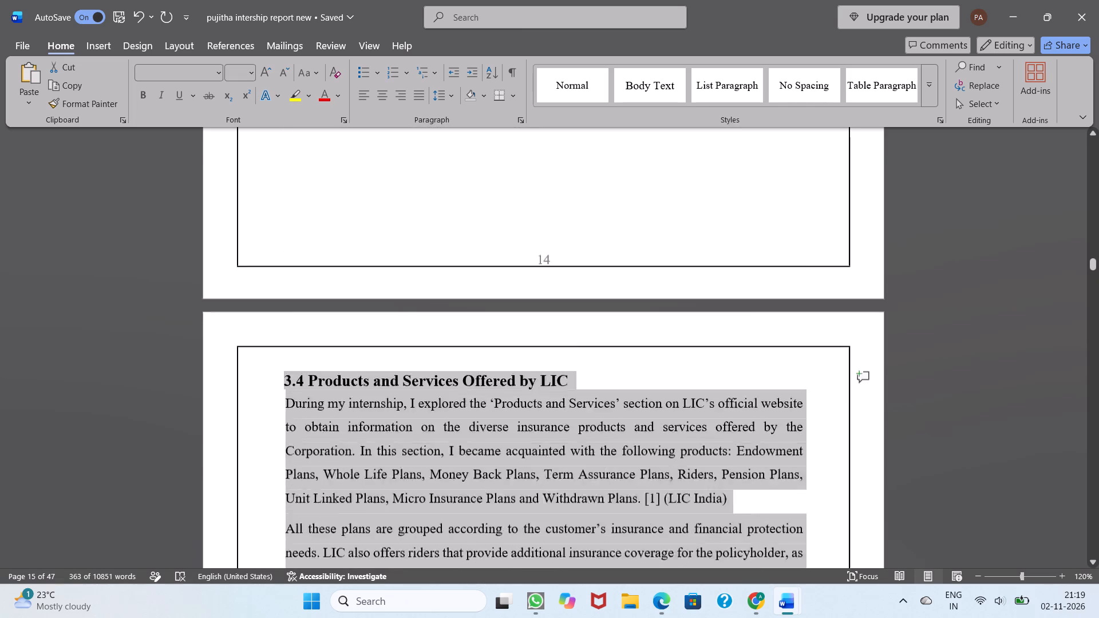
pyautogui.scroll(2, 596, 379)
pyautogui.click(433, 397)
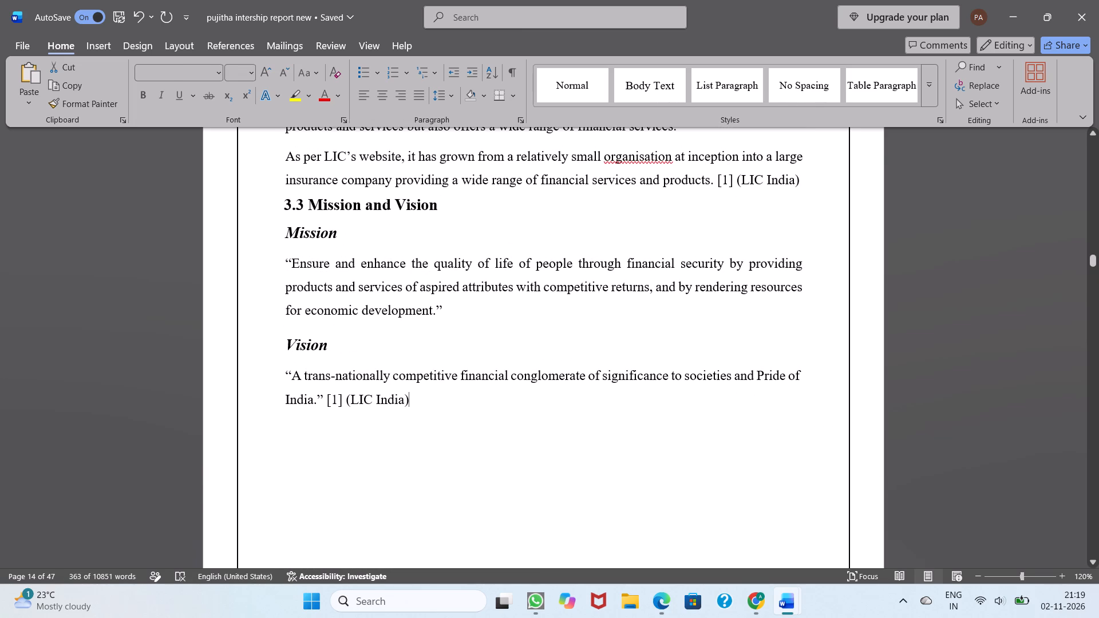
pyautogui.press('Return')
pyautogui.hotkey('ctrl', 'v')
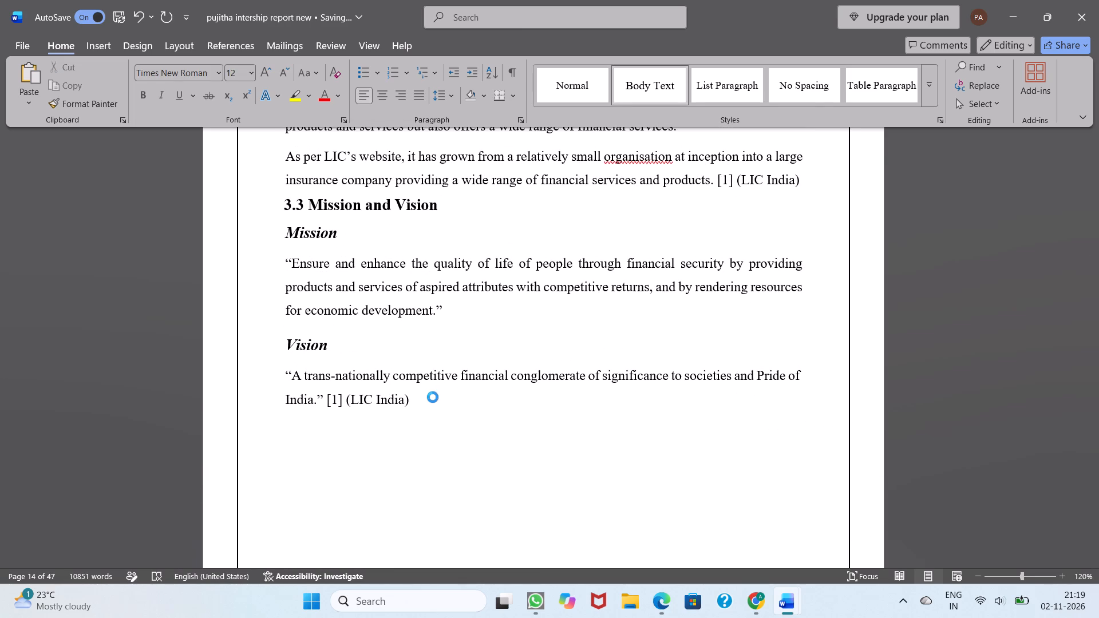
# Review the pasted section 3.4 and how it follows the Mission and Vision section on page 14.
pyautogui.scroll(-1, 433, 397)
pyautogui.scroll(1, 433, 397)
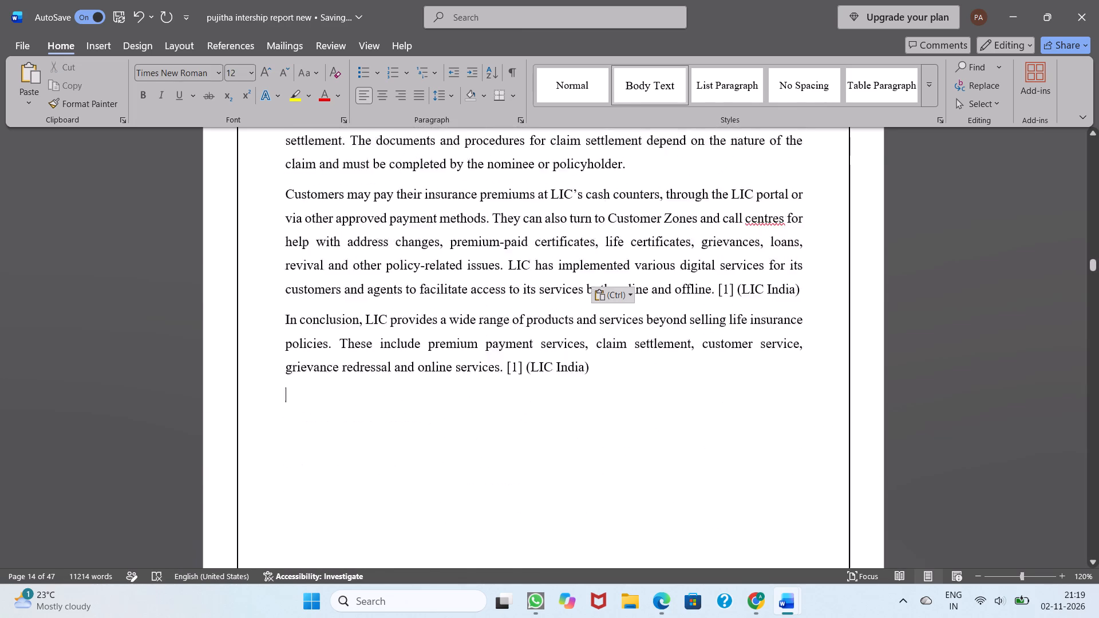
pyautogui.scroll(4, 433, 397)
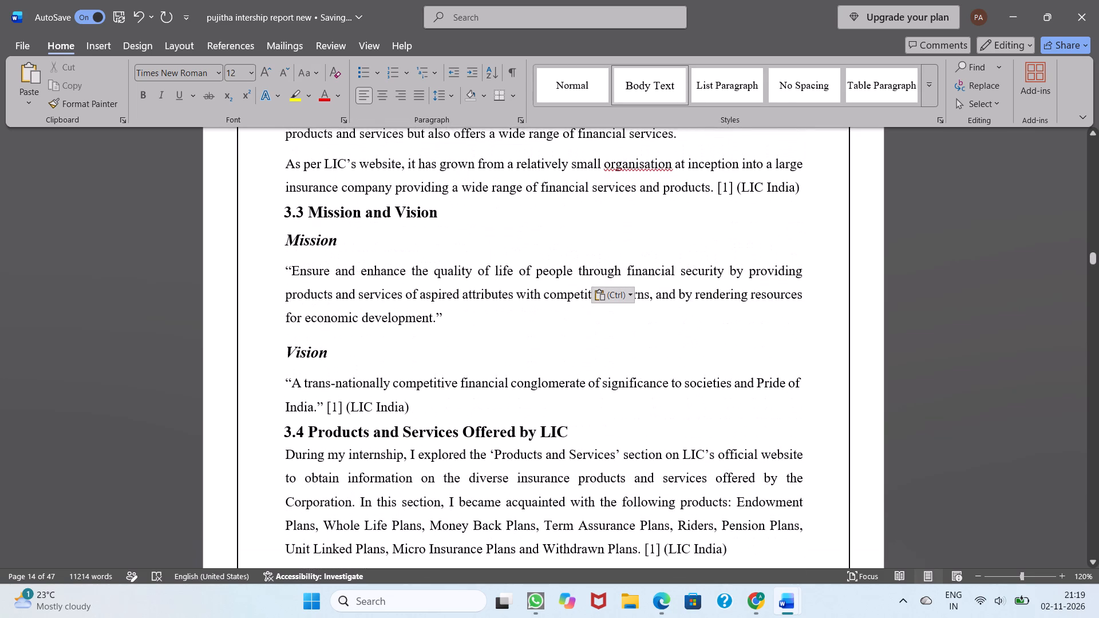
pyautogui.scroll(1, 433, 397)
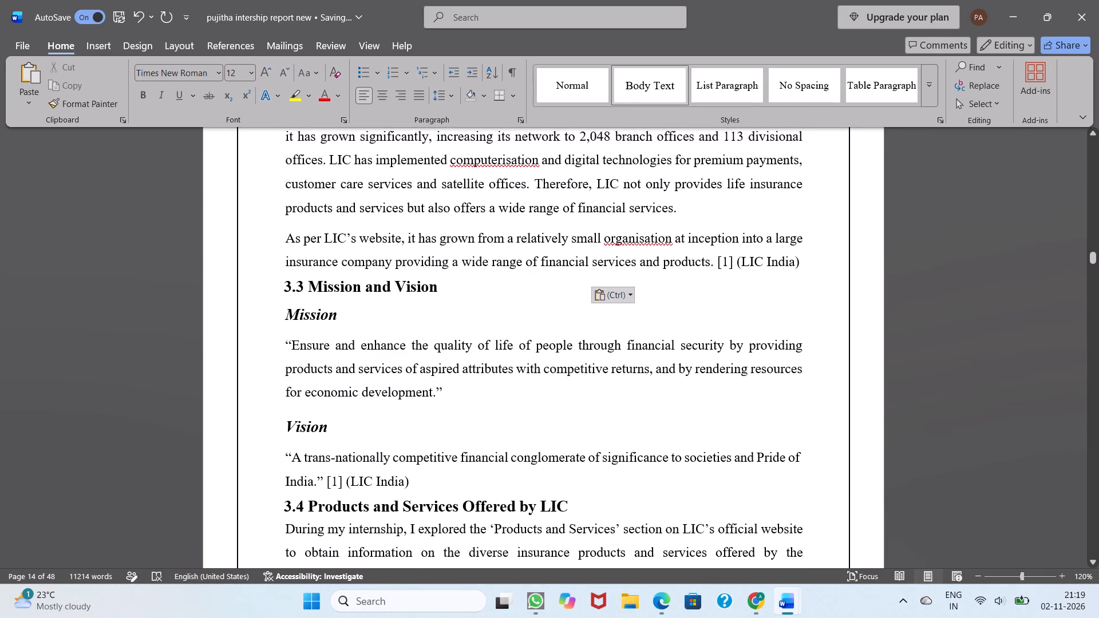
pyautogui.scroll(1, 389, 370)
# Delete the original section 3.4 at the start of page 16, from its heading through the "In conclusion" paragraph.
pyautogui.scroll(-3, 389, 370)
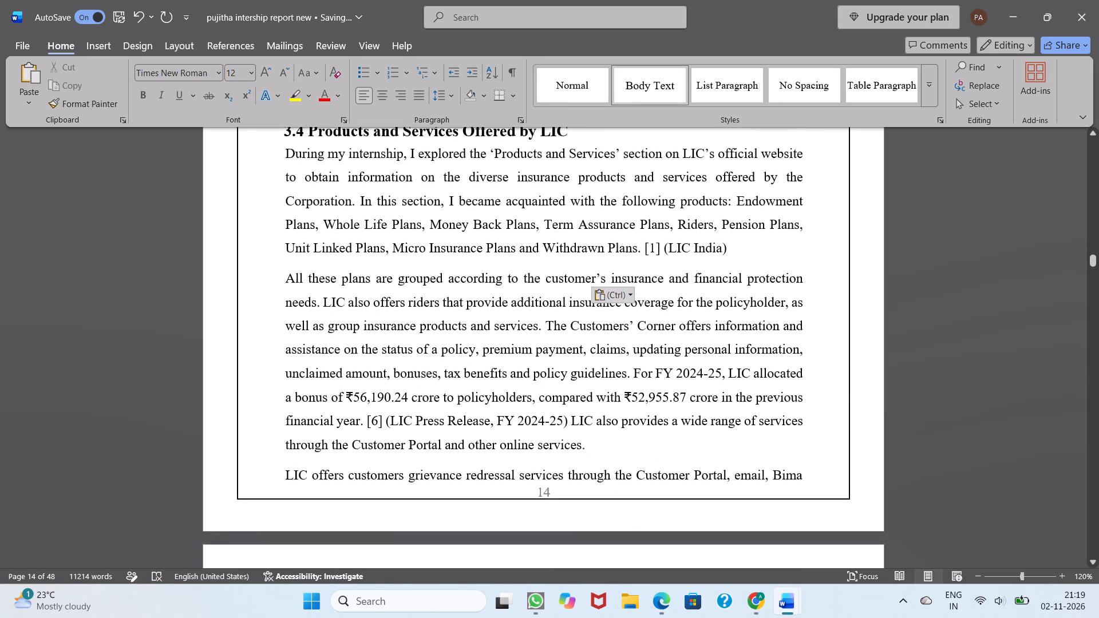
pyautogui.scroll(-4, 389, 370)
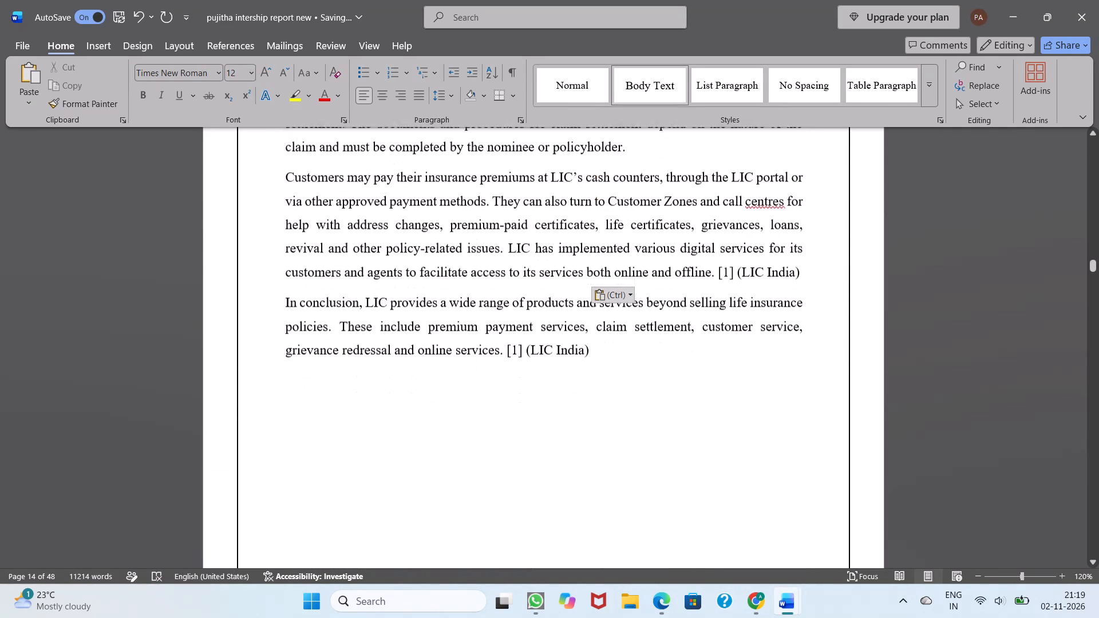
pyautogui.scroll(-3, 389, 370)
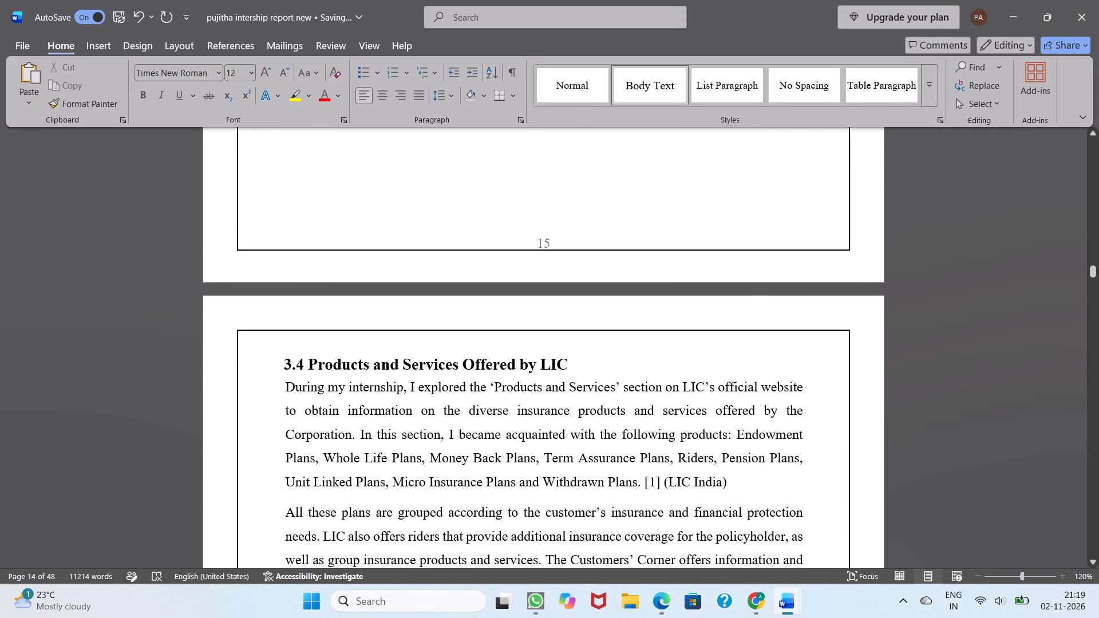
pyautogui.moveTo(283, 359); pyautogui.dragTo(320, 596)
pyautogui.scroll(1, 290, 426)
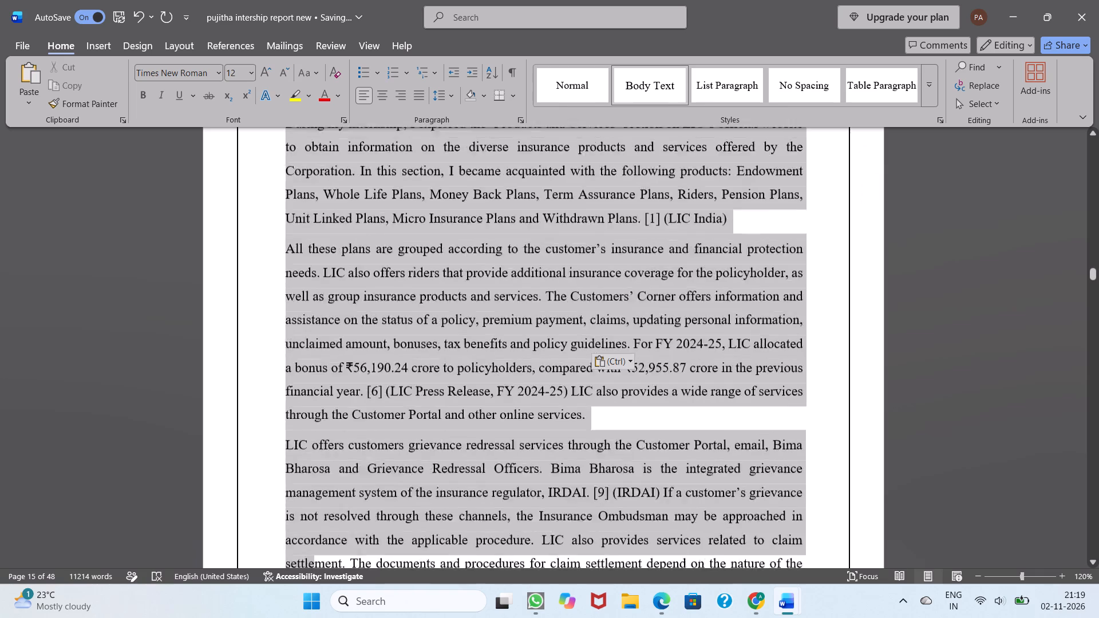
pyautogui.moveTo(320, 596); pyautogui.dragTo(584, 411)
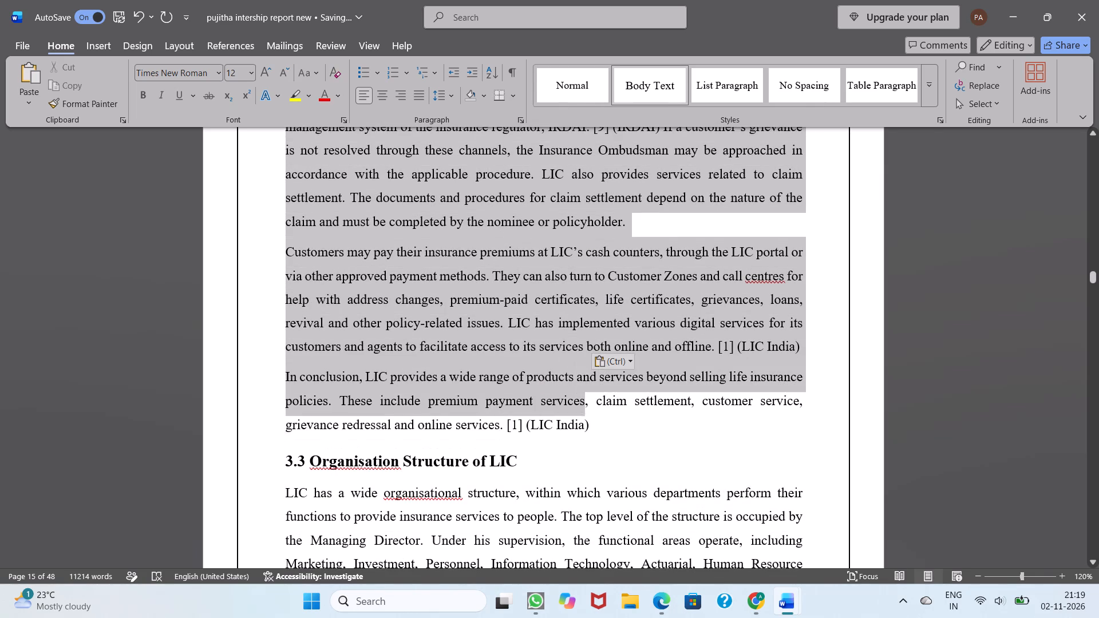
pyautogui.moveTo(584, 411); pyautogui.dragTo(596, 422)
pyautogui.press('BackSpace')
# Apply the Normal style to the "Organisation Structure of LIC" heading, make it bold and set its font size to 14.
pyautogui.scroll(1, 596, 422)
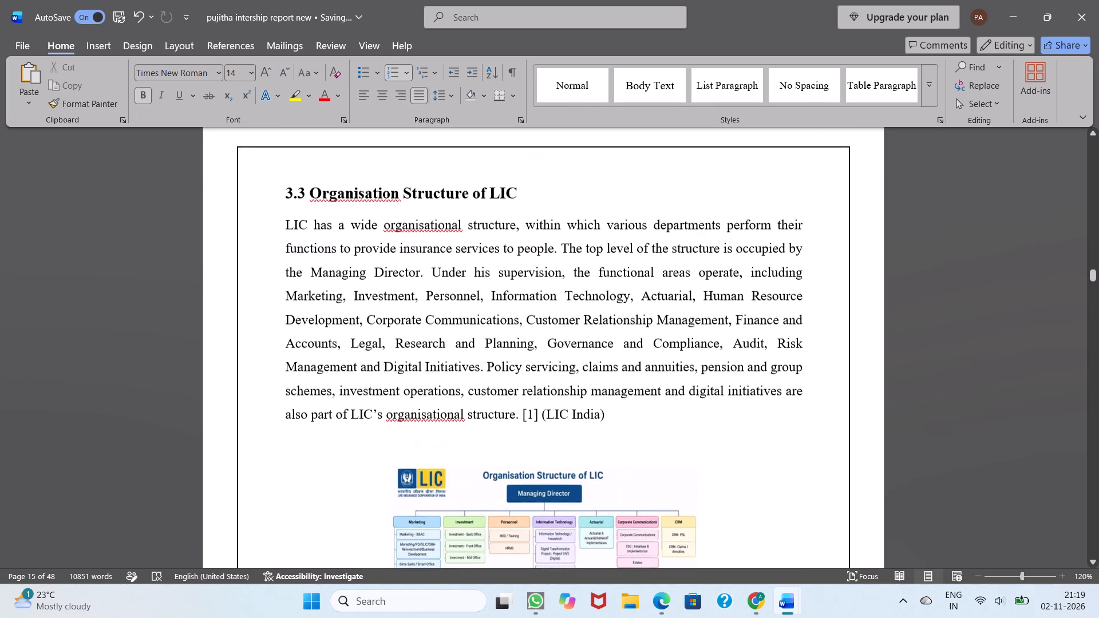
pyautogui.scroll(1, 596, 422)
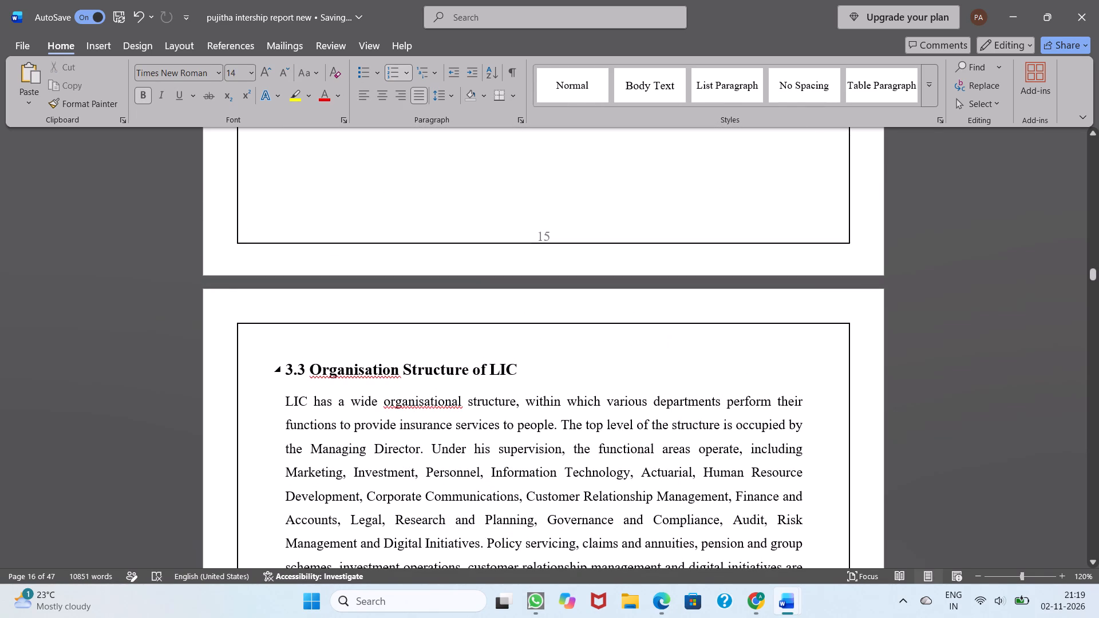
pyautogui.moveTo(307, 366); pyautogui.dragTo(515, 372)
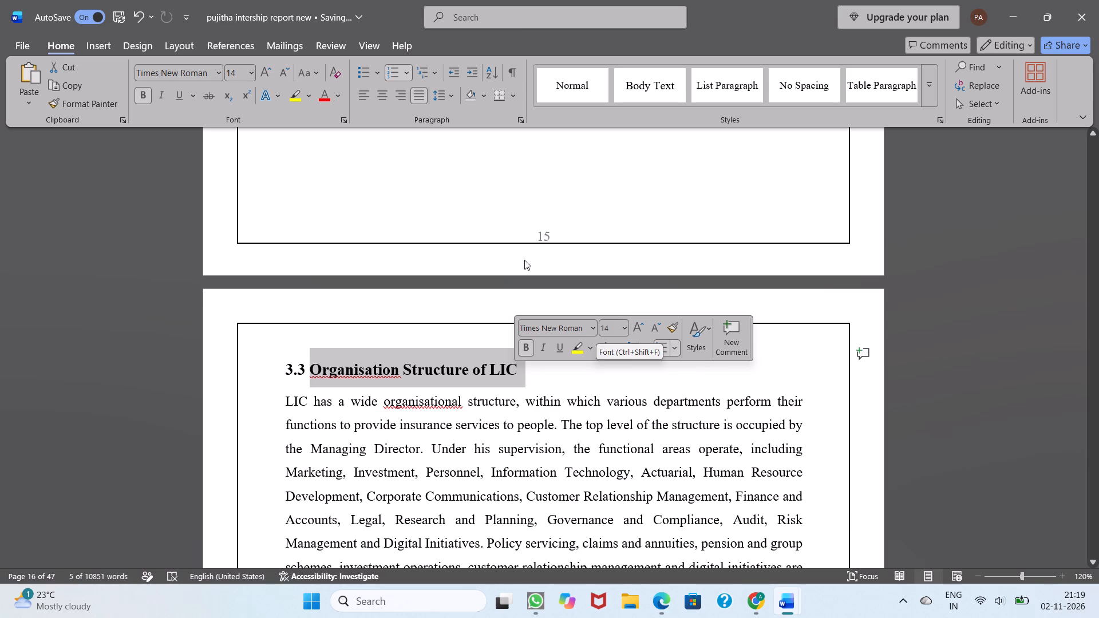
pyautogui.click(573, 77)
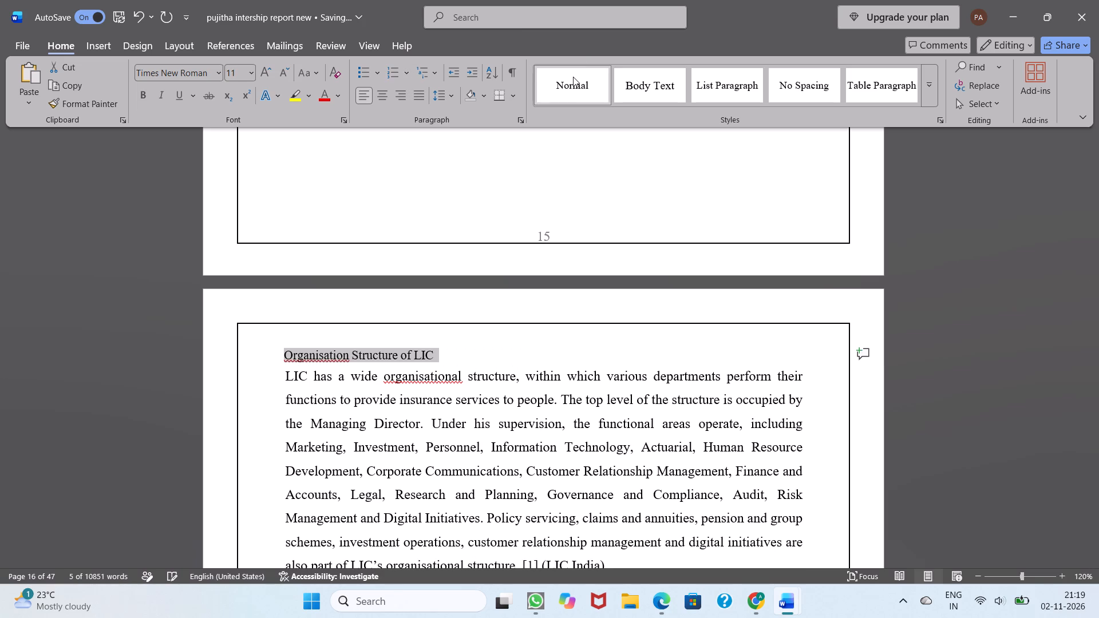
pyautogui.click(290, 353)
pyautogui.moveTo(286, 354); pyautogui.dragTo(438, 352)
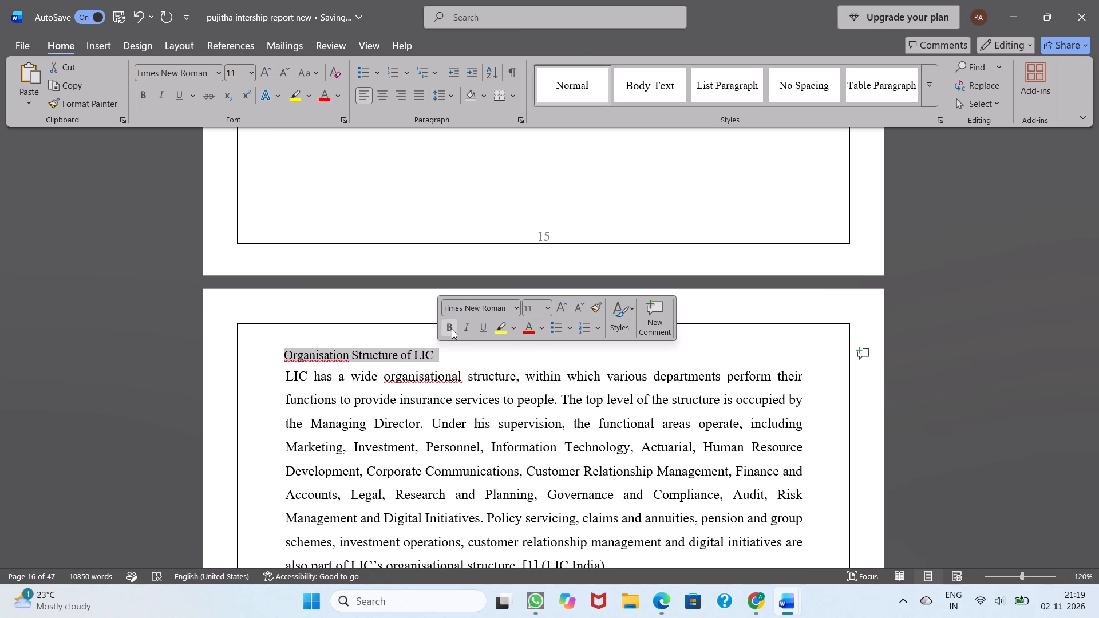
pyautogui.click(452, 329)
pyautogui.click(548, 309)
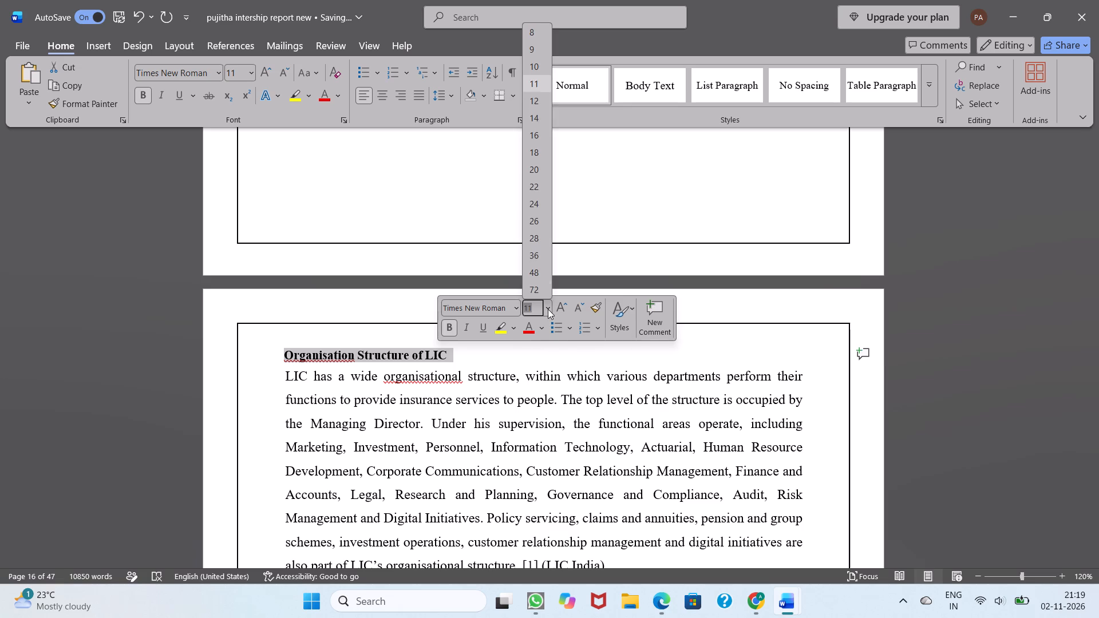
pyautogui.click(540, 120)
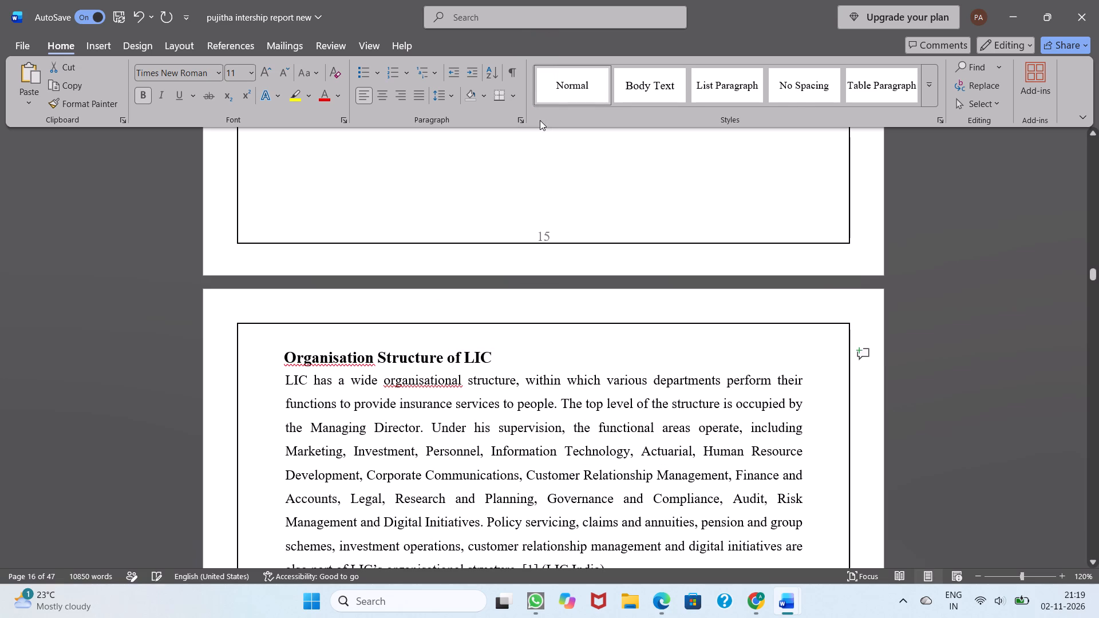
# Number the "Organisation Structure of LIC" heading manually as 3.6.
pyautogui.click(290, 351)
pyautogui.click(287, 351)
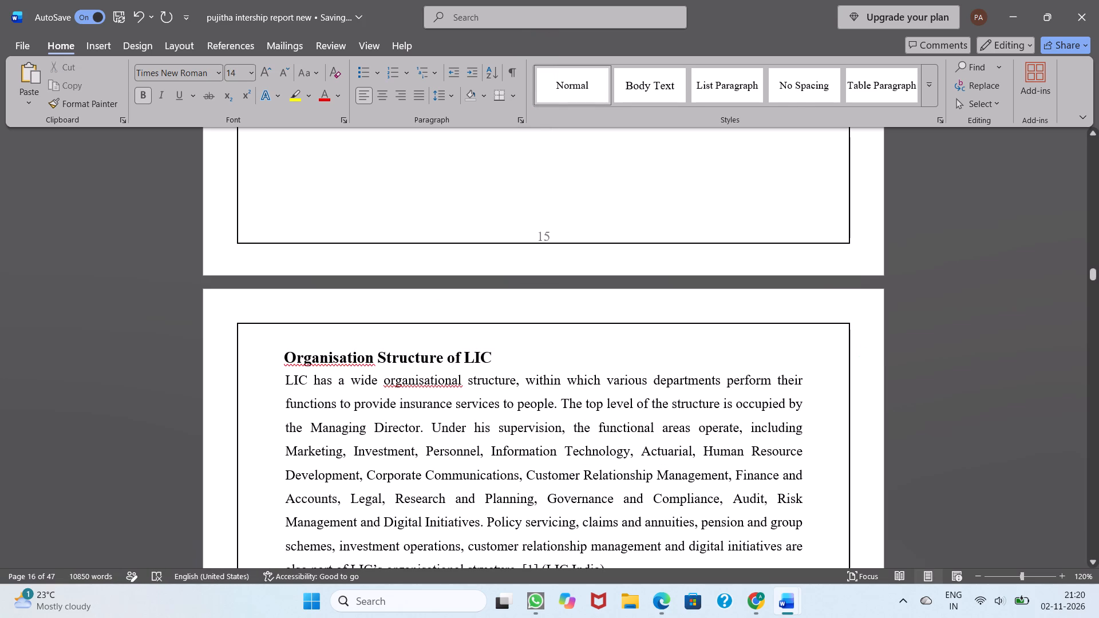
pyautogui.press('3')
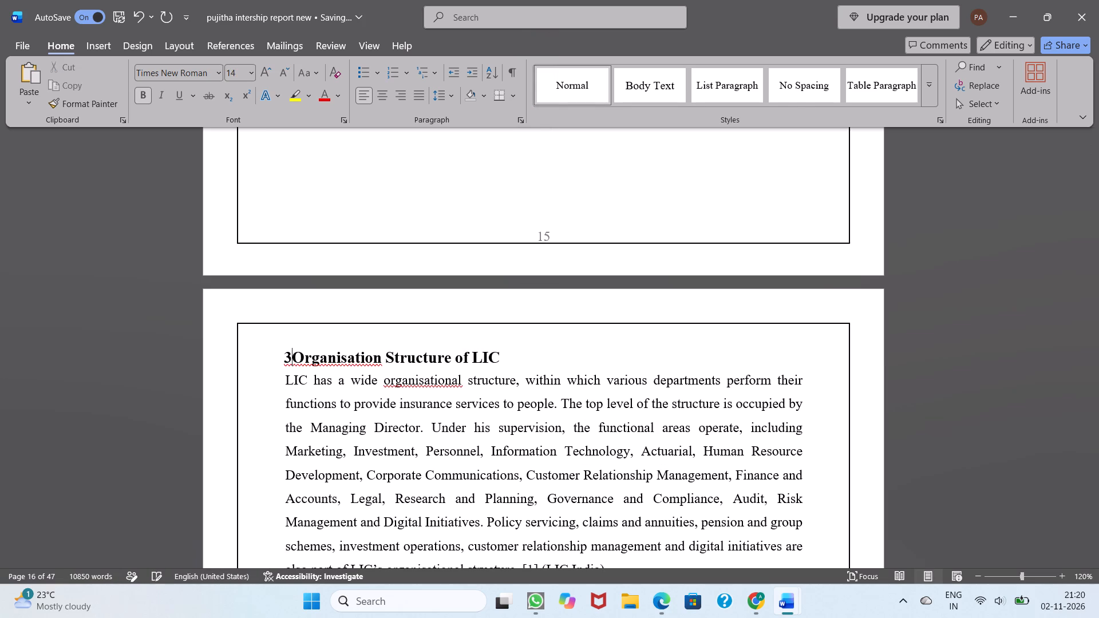
pyautogui.write('.6')
pyautogui.press('space')
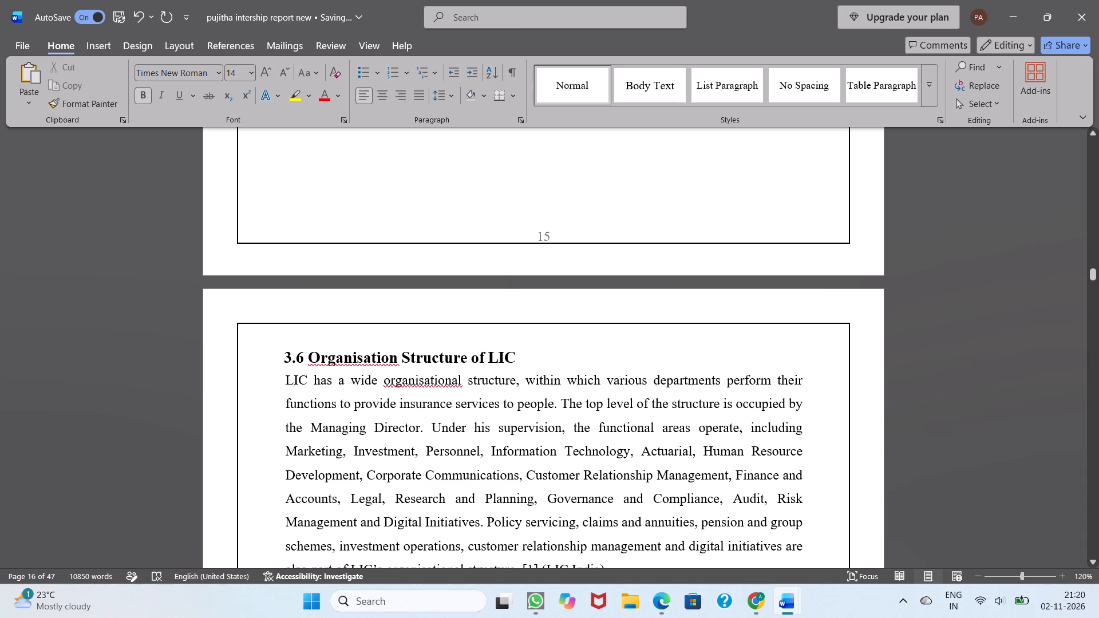
# Copy the 3.6 heading and its paragraph above the organisation chart to a new line below the last paragraph on page 15.
pyautogui.moveTo(282, 357); pyautogui.dragTo(310, 532)
pyautogui.scroll(1, 284, 443)
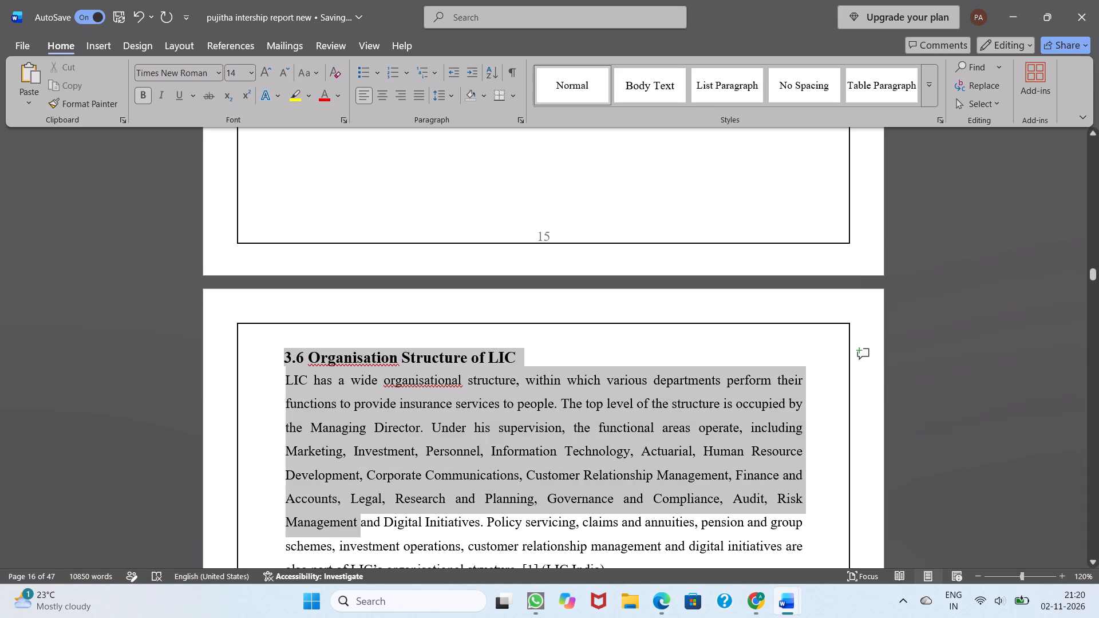
pyautogui.moveTo(310, 532); pyautogui.dragTo(401, 199)
pyautogui.scroll(-1, 363, 248)
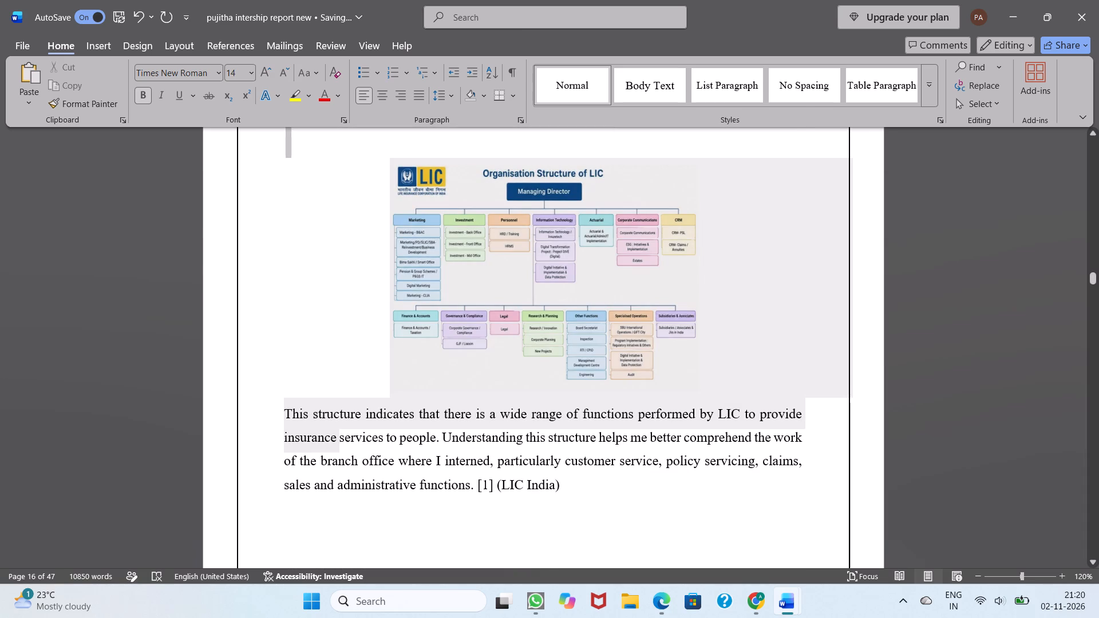
pyautogui.moveTo(401, 199); pyautogui.dragTo(606, 191)
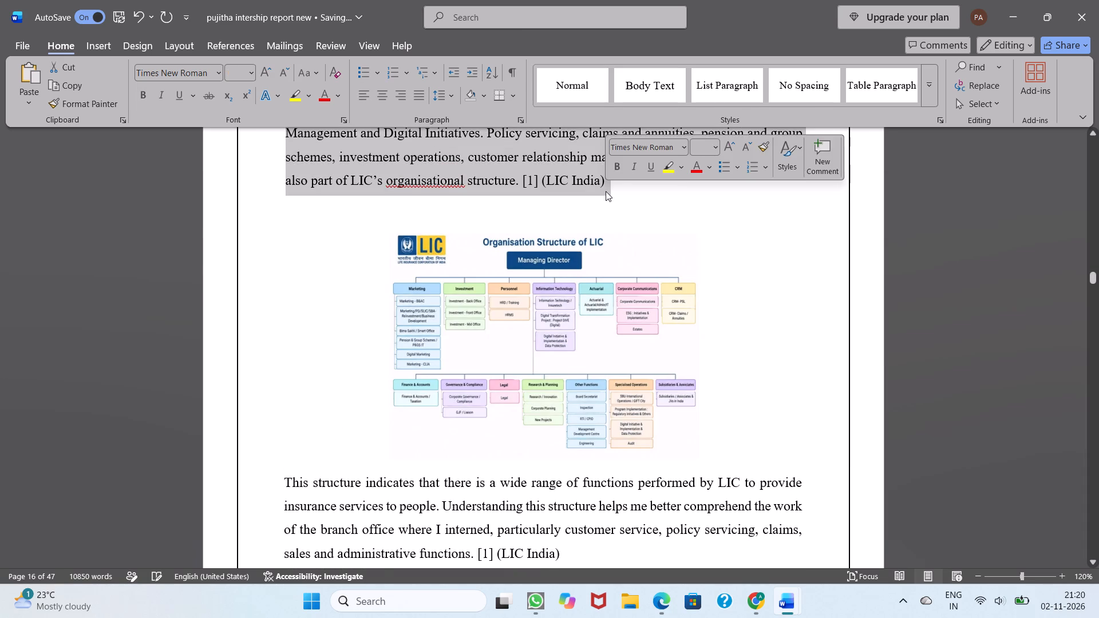
pyautogui.hotkey('ctrl', 'c')
pyautogui.scroll(4, 606, 191)
pyautogui.click(607, 215)
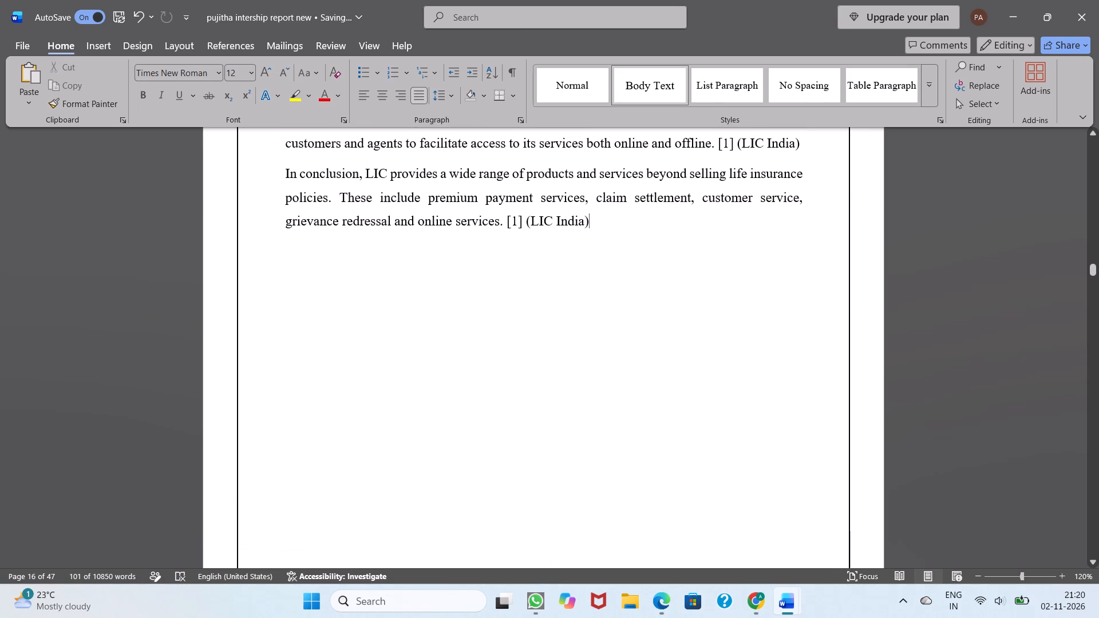
pyautogui.press('Return')
pyautogui.hotkey('ctrl', 'v')
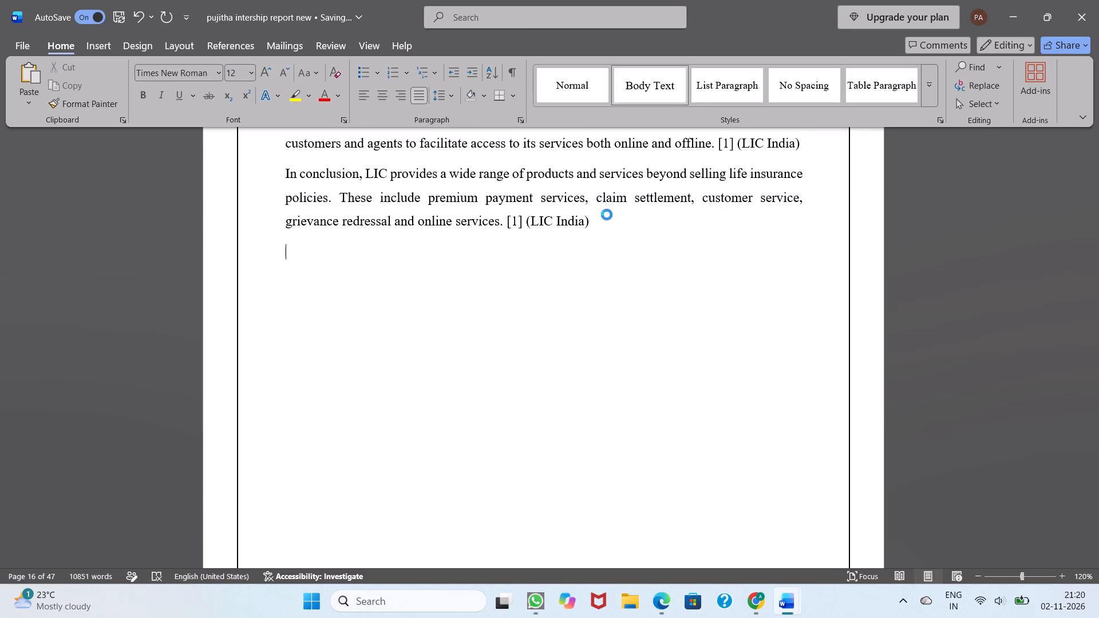
# Delete the original 3.6 heading and its paragraph above the organisation chart on page 16.
pyautogui.scroll(-2, 607, 215)
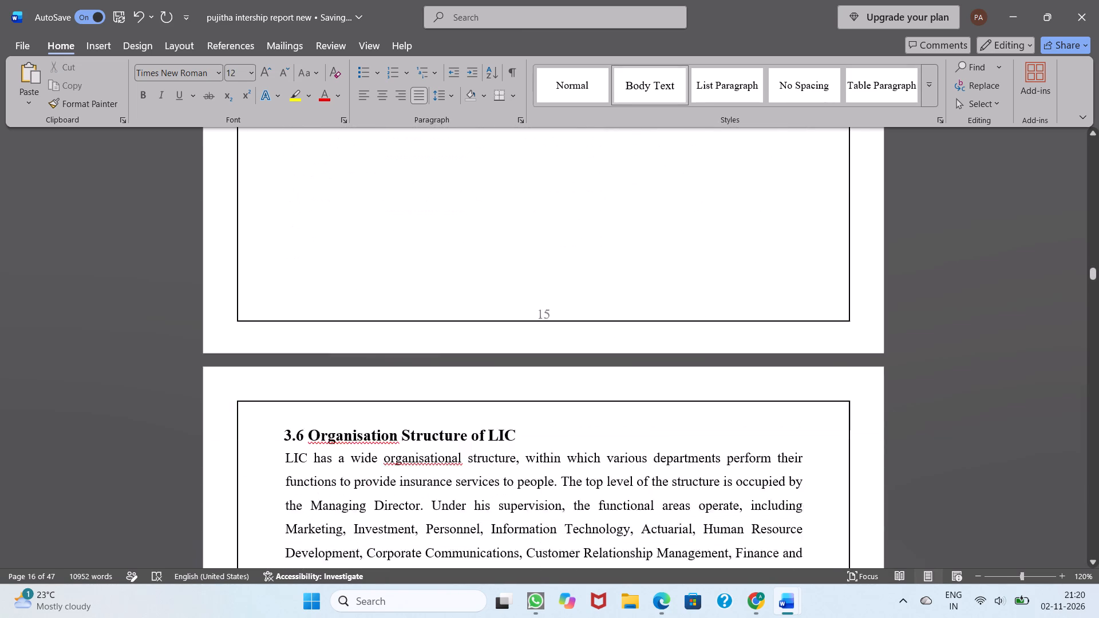
pyautogui.scroll(-1, 607, 215)
pyautogui.moveTo(285, 383); pyautogui.dragTo(286, 383)
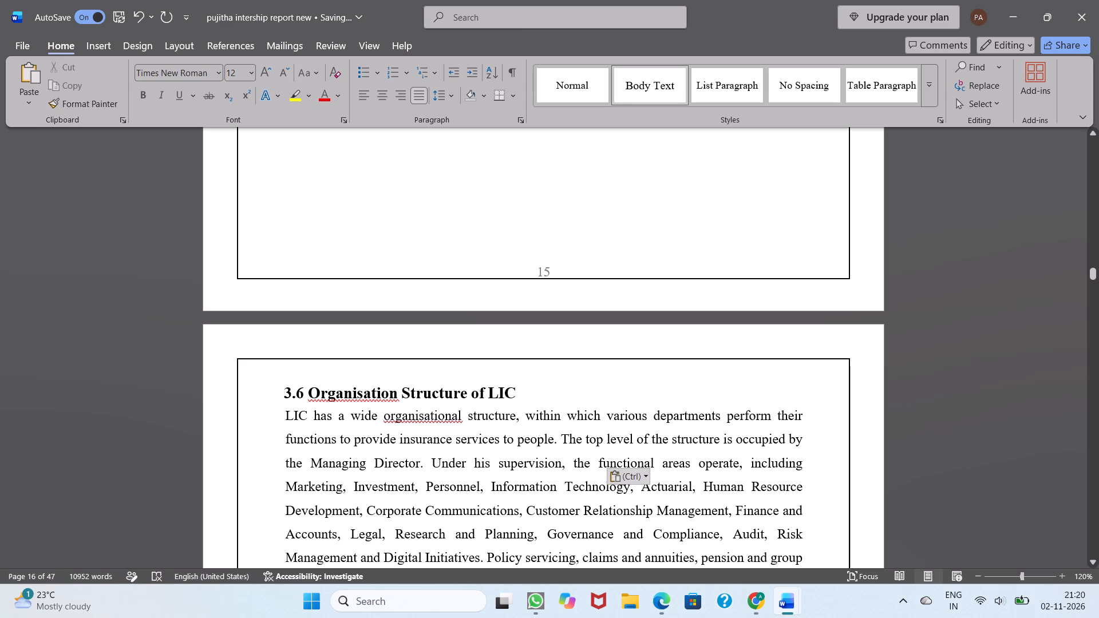
pyautogui.moveTo(286, 383); pyautogui.dragTo(423, 482)
pyautogui.scroll(1, 379, 562)
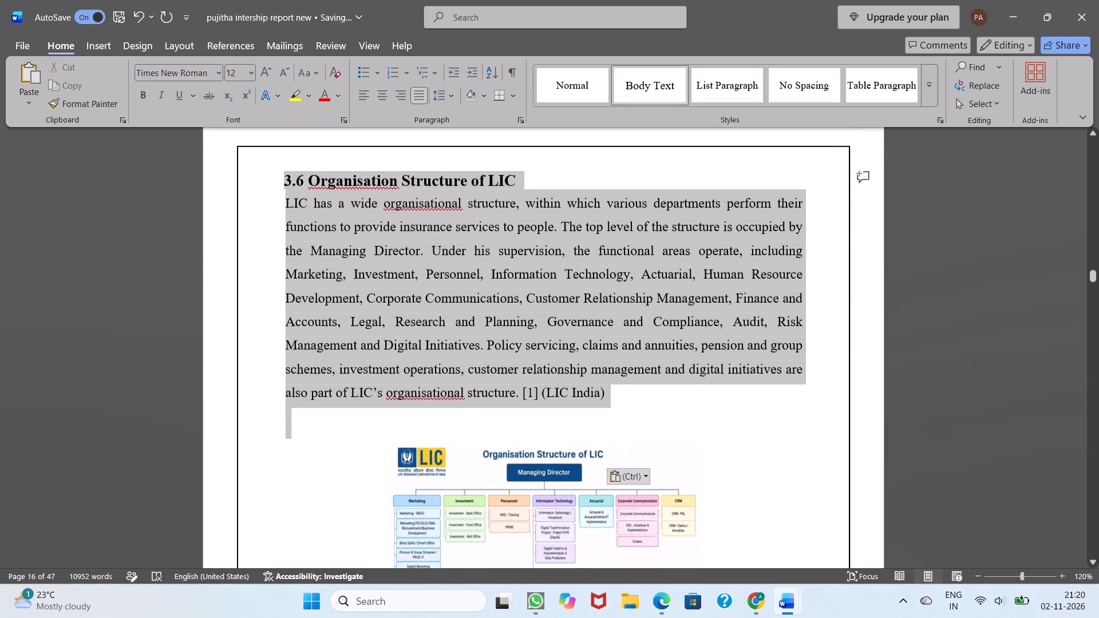
pyautogui.moveTo(423, 482); pyautogui.dragTo(602, 410)
pyautogui.press('BackSpace')
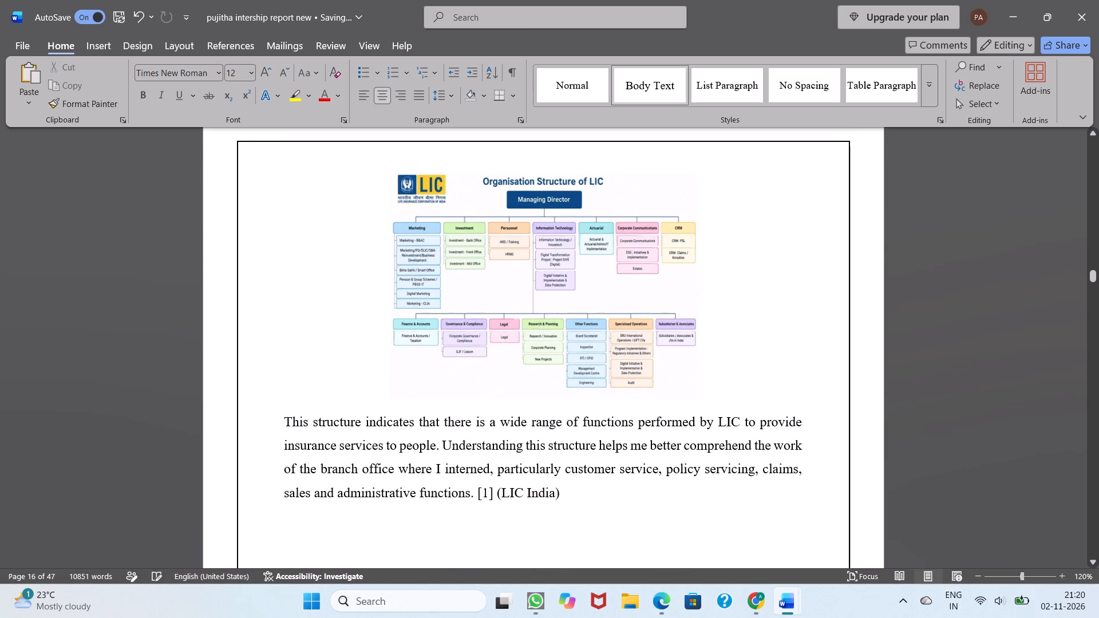
# Copy the organisation chart image to a new line below the section 3.6 paragraph on page 15 and centre it.
pyautogui.click(671, 306)
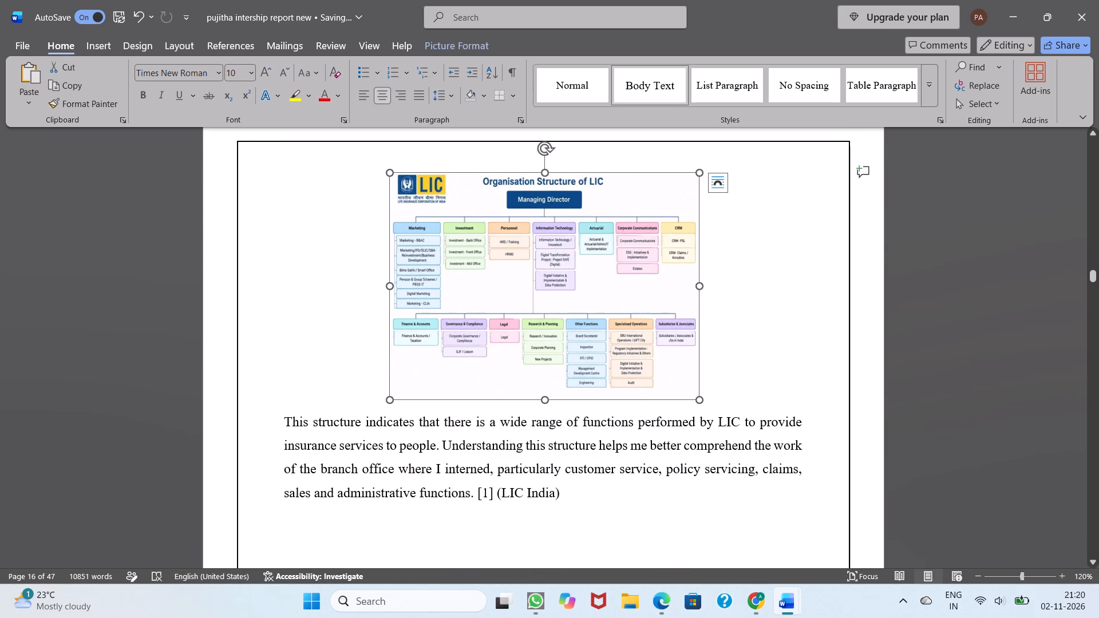
pyautogui.hotkey('ctrl', 'c')
pyautogui.scroll(3, 600, 291)
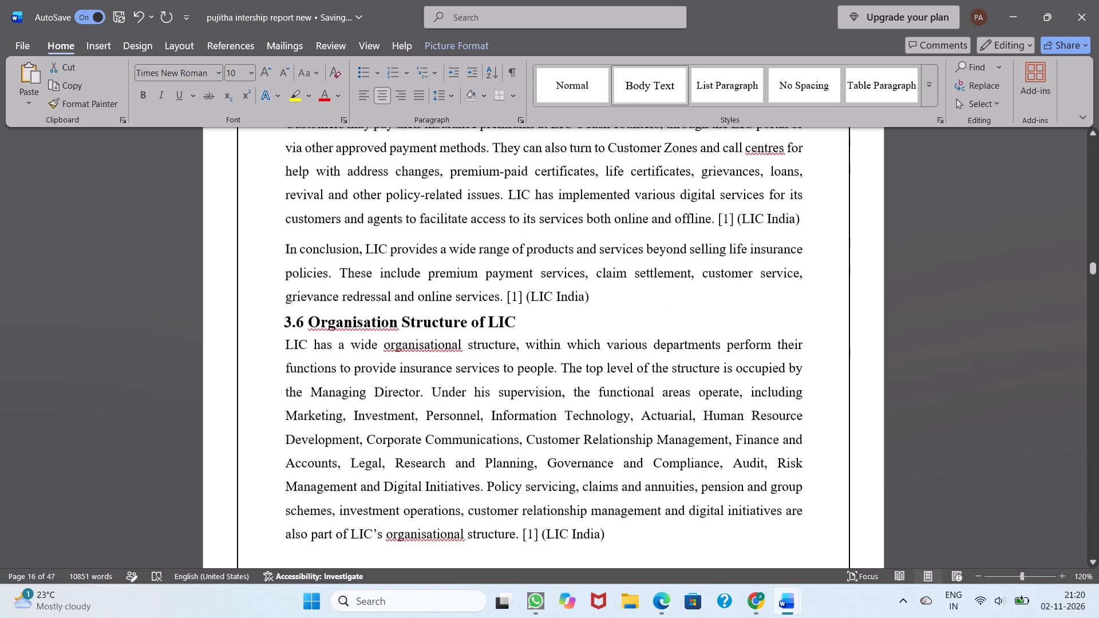
pyautogui.scroll(-3, 591, 255)
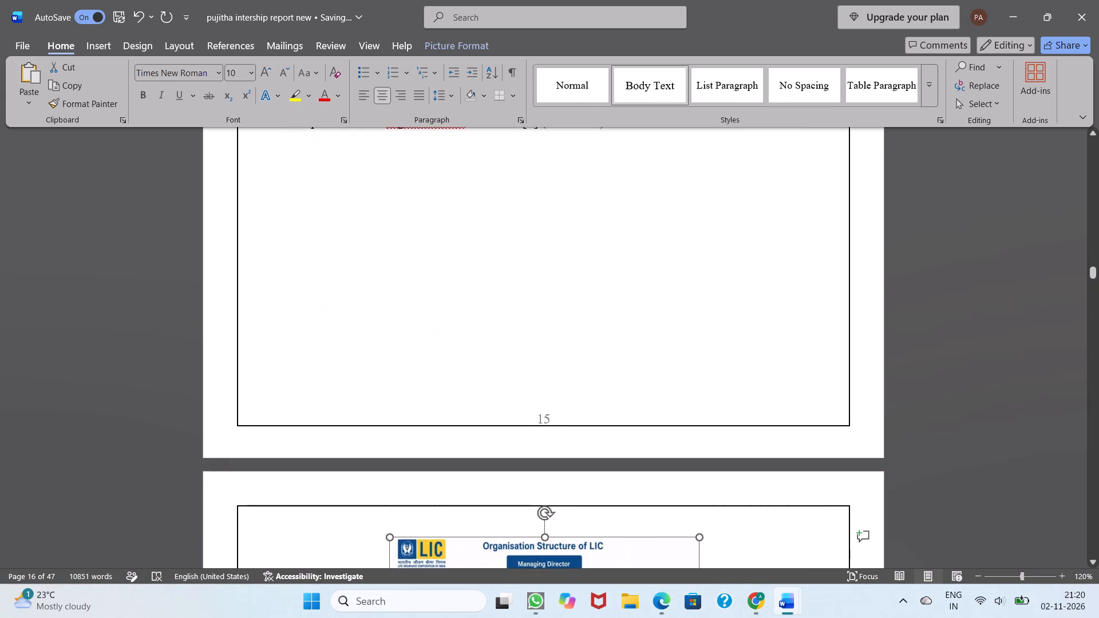
pyautogui.scroll(1, 565, 151)
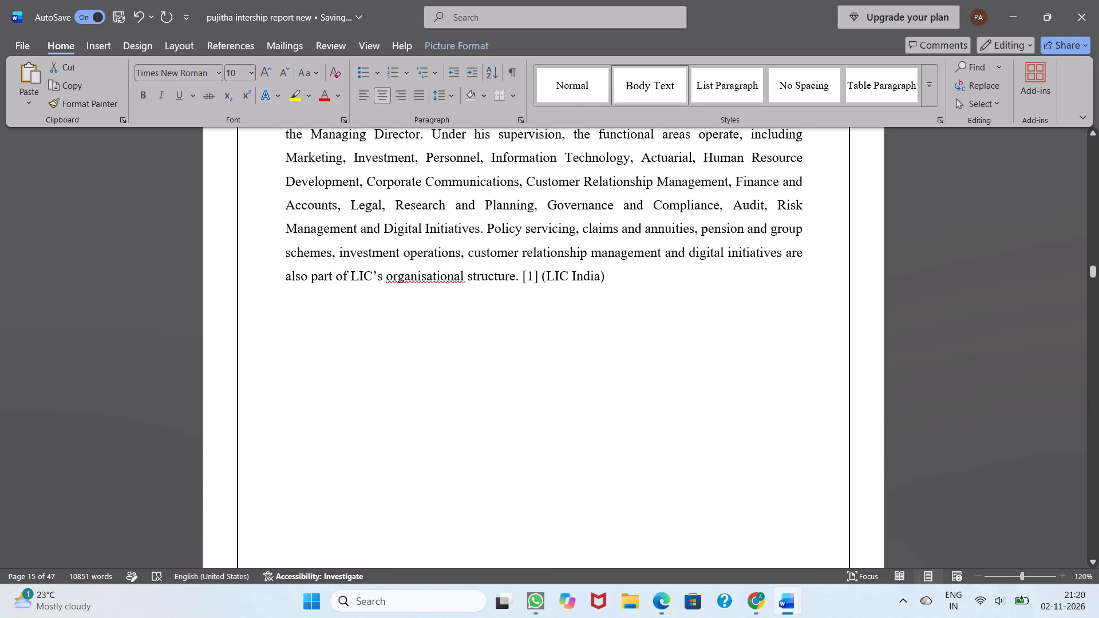
pyautogui.click(611, 279)
pyautogui.press('Return')
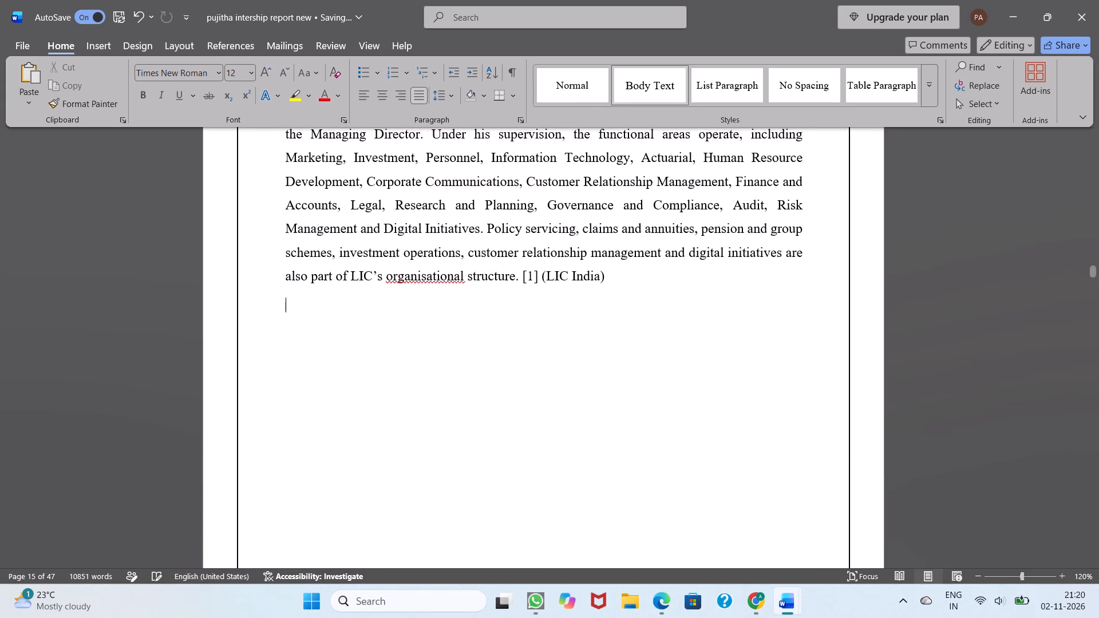
pyautogui.click(405, 98)
pyautogui.hotkey('ctrl', 'v')
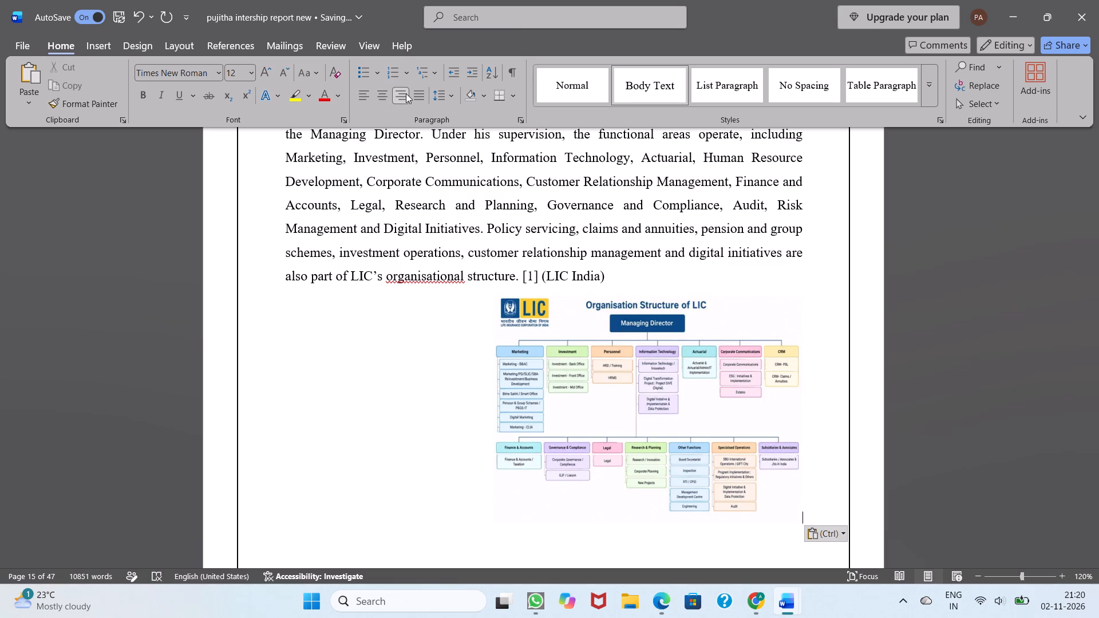
pyautogui.click(414, 98)
pyautogui.click(390, 100)
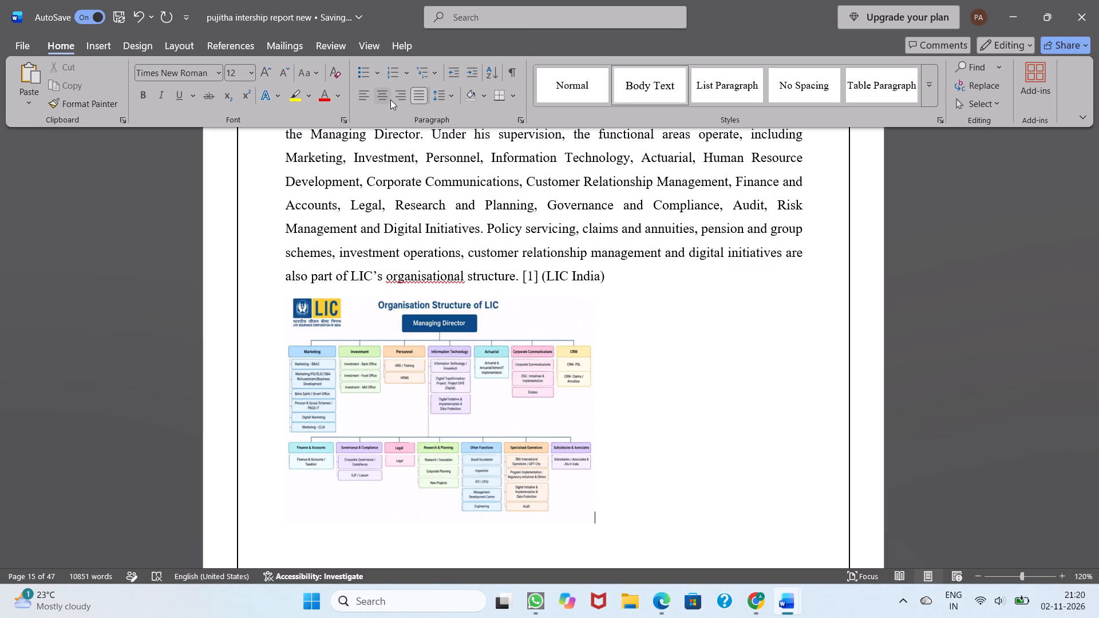
# Delete the original organisation chart image above the "This structure indicates" paragraph on page 17.
pyautogui.scroll(-1, 654, 409)
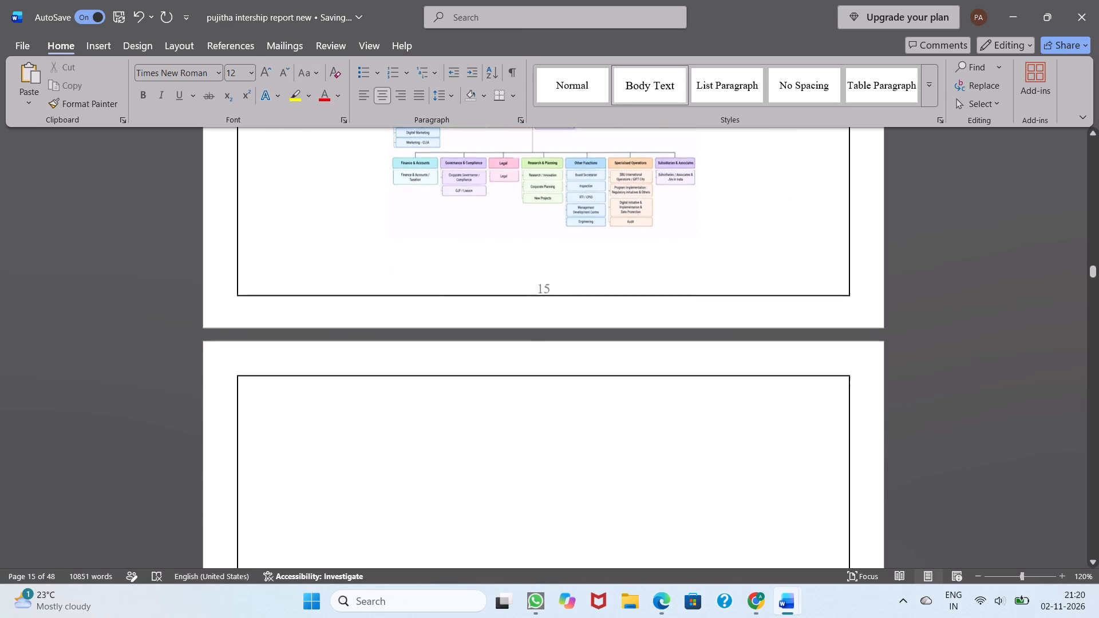
pyautogui.scroll(-5, 654, 409)
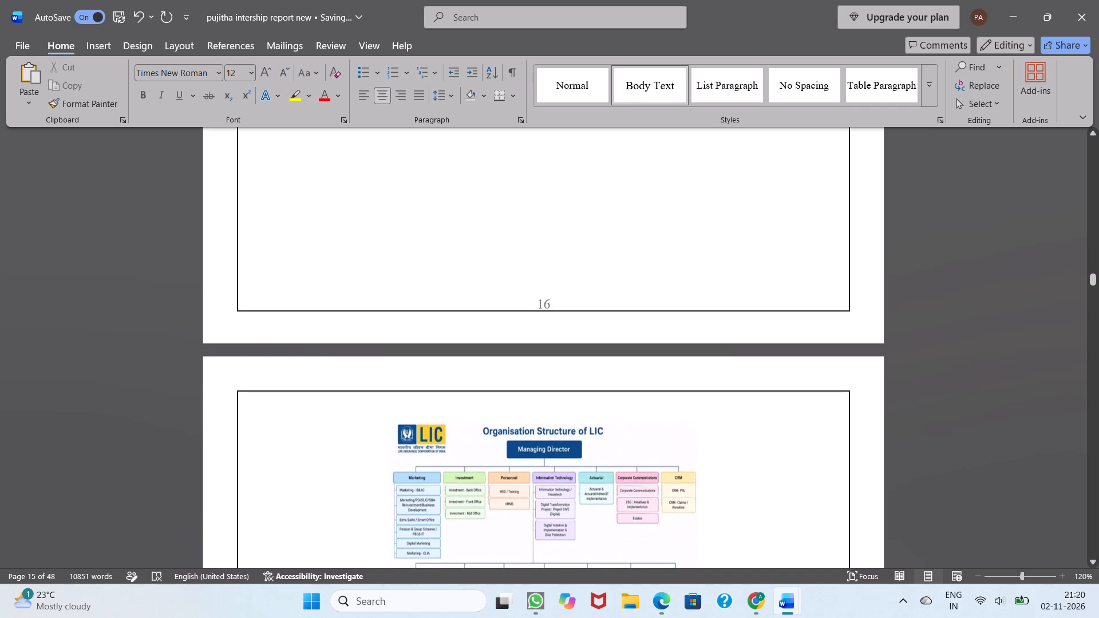
pyautogui.click(569, 481)
pyautogui.press('BackSpace')
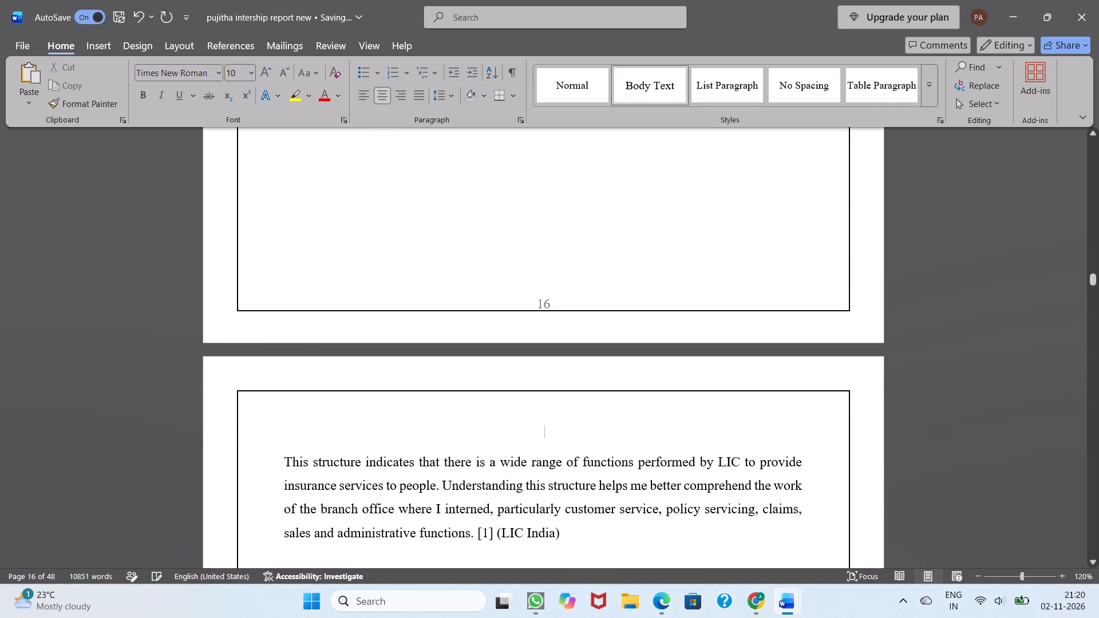
# Check the layout and gaps on pages 15 to 17 around the relocated organisation chart.
pyautogui.scroll(5, 569, 481)
pyautogui.scroll(-1, 569, 481)
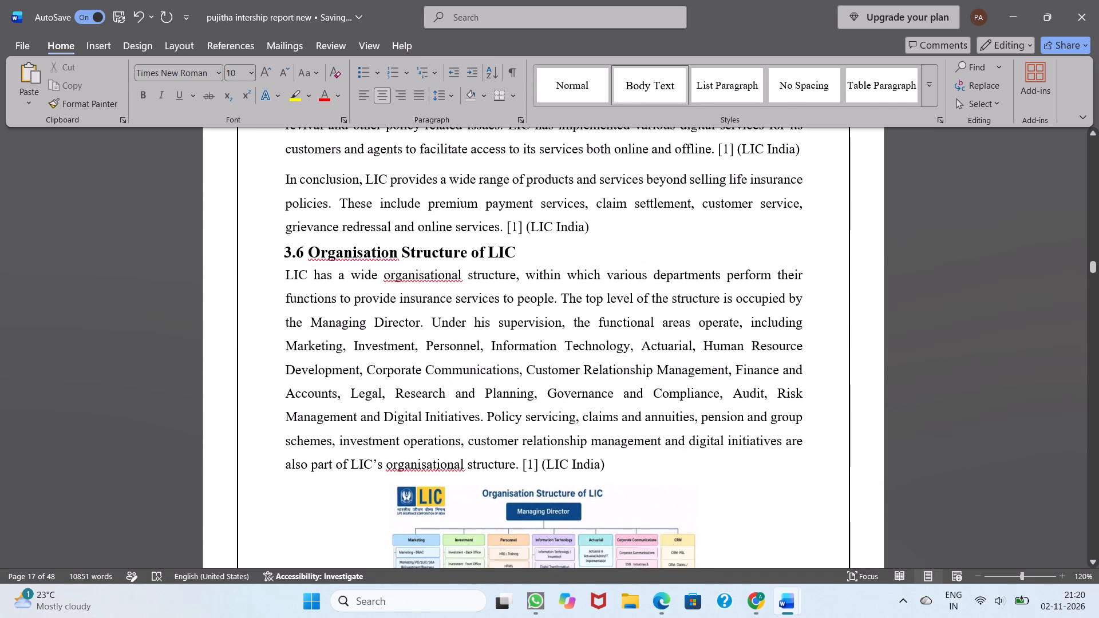
pyautogui.scroll(-2, 569, 481)
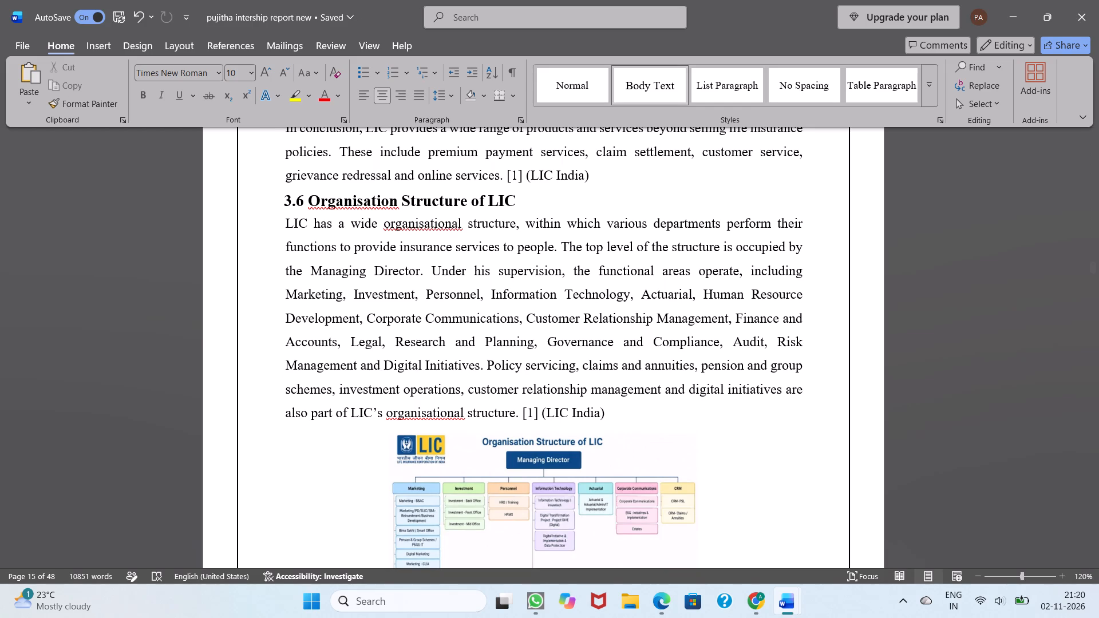
pyautogui.scroll(3, 569, 481)
pyautogui.scroll(-7, 569, 481)
pyautogui.scroll(1, 569, 481)
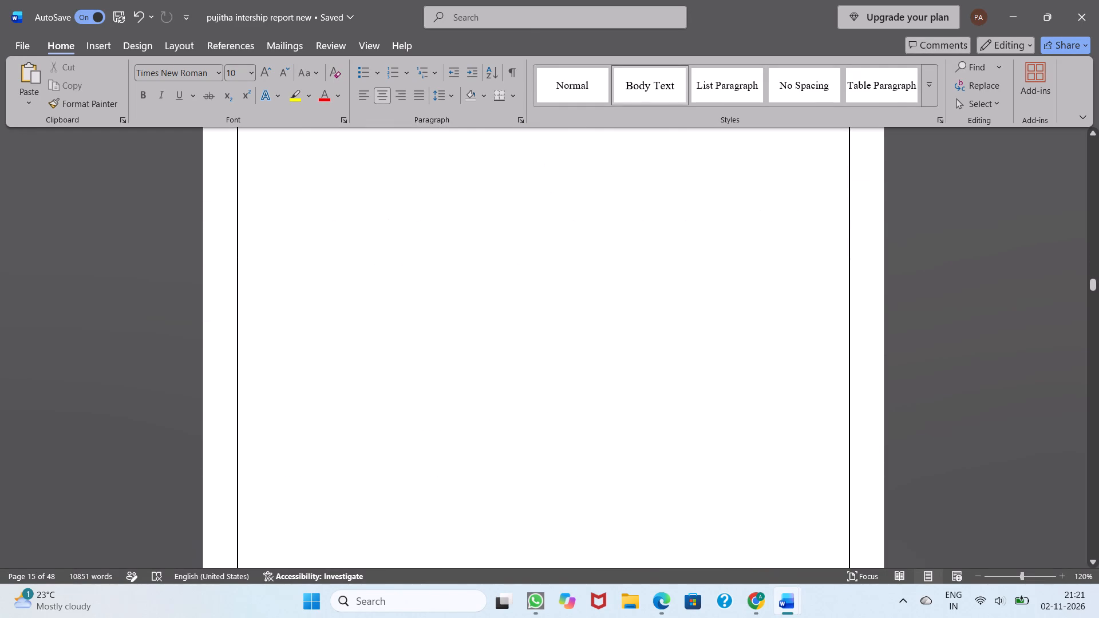
pyautogui.scroll(5, 569, 481)
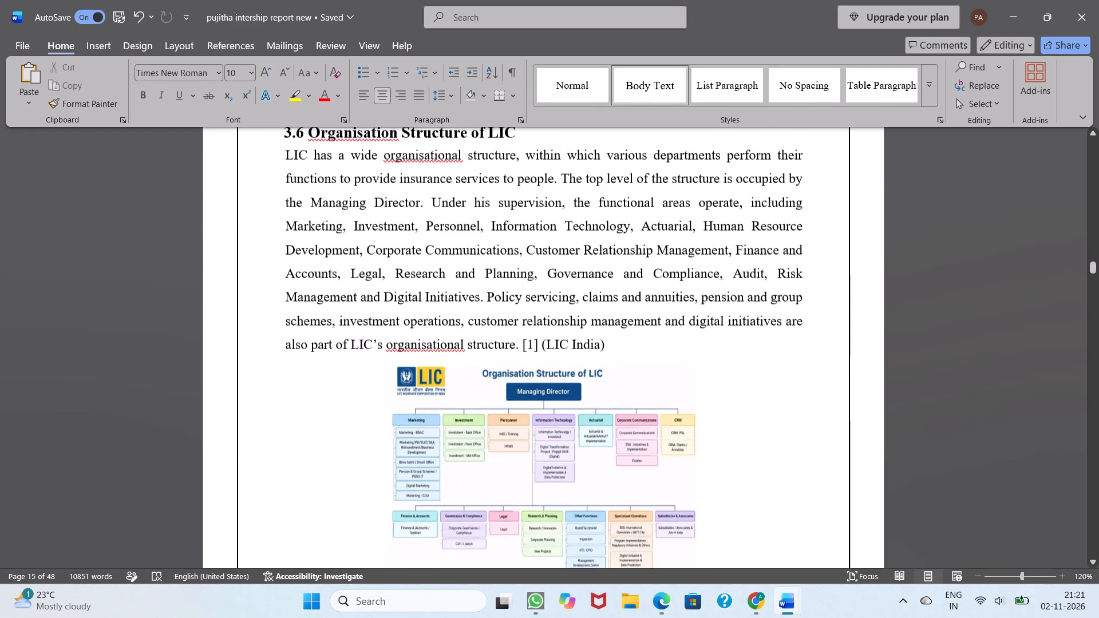
pyautogui.scroll(2, 569, 481)
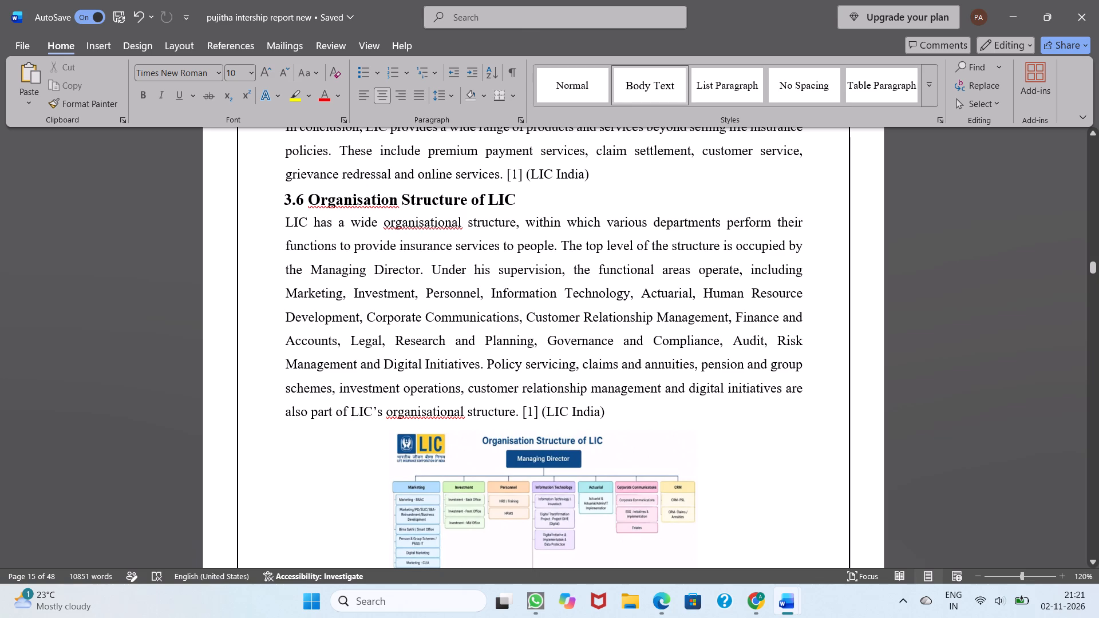
pyautogui.scroll(-3, 569, 481)
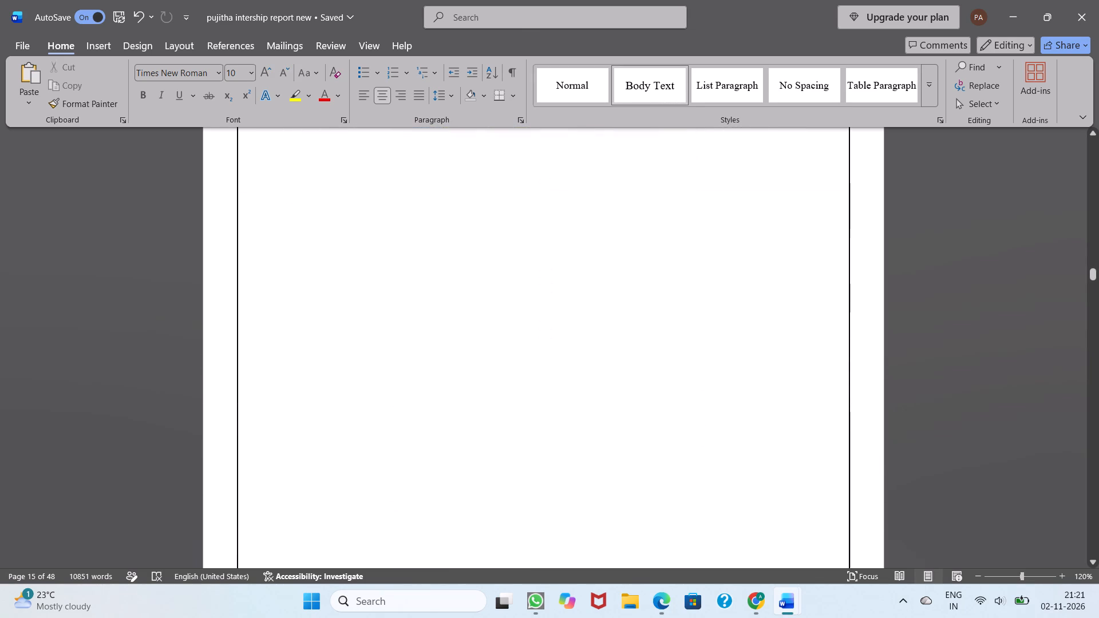
pyautogui.scroll(-3, 569, 481)
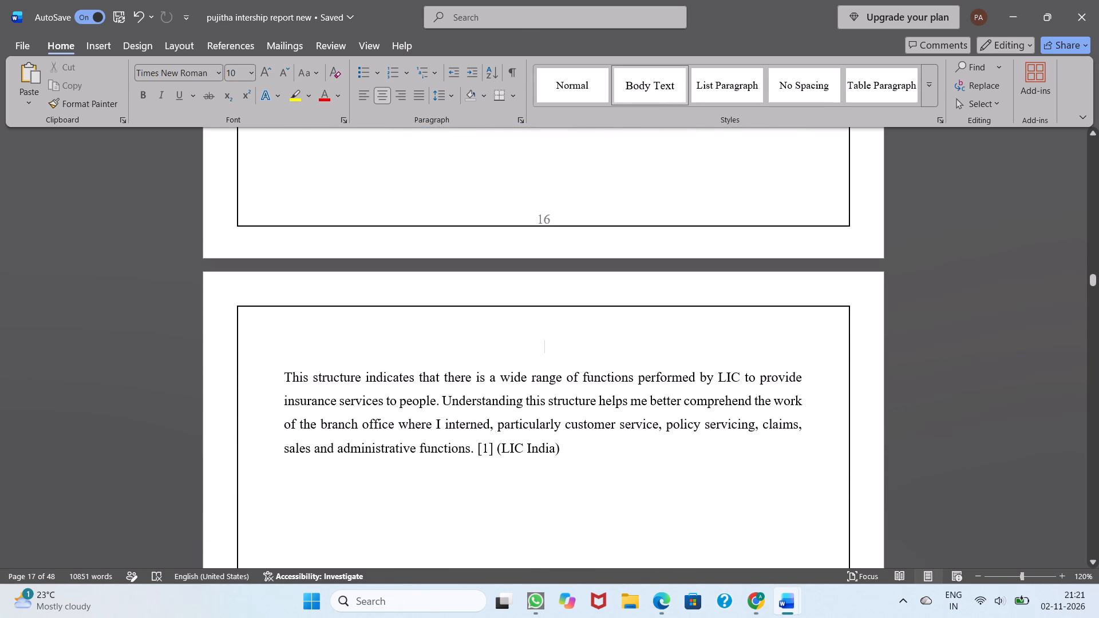
pyautogui.scroll(2, 569, 481)
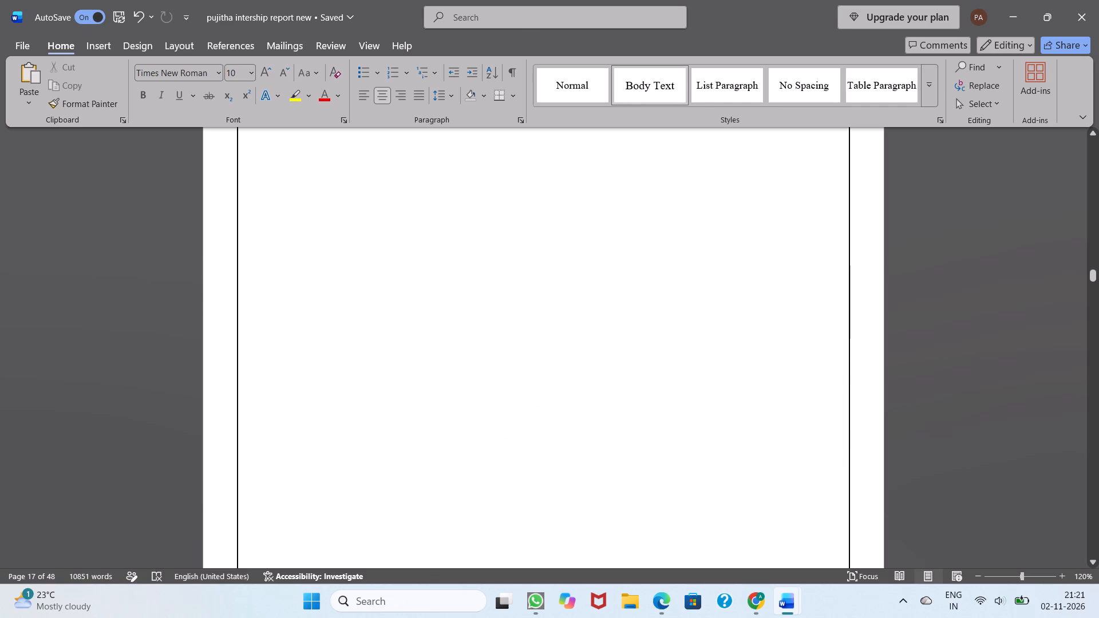
pyautogui.scroll(4, 569, 481)
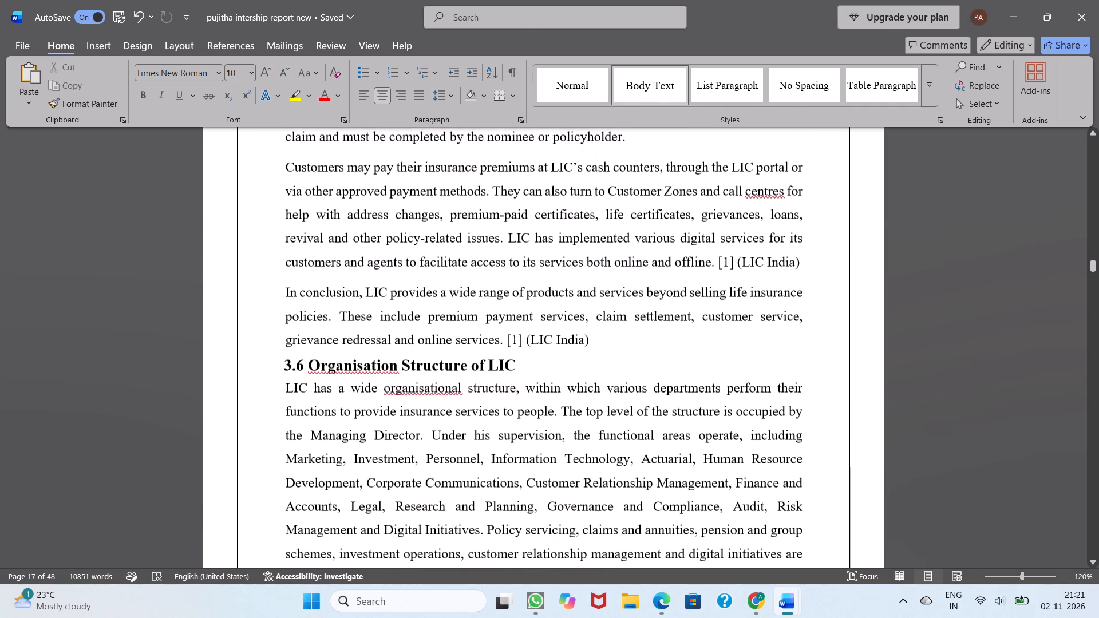
# Check the preceding section's number and renumber the "Organisation Structure of LIC" heading as 3.5.
pyautogui.scroll(3, 275, 503)
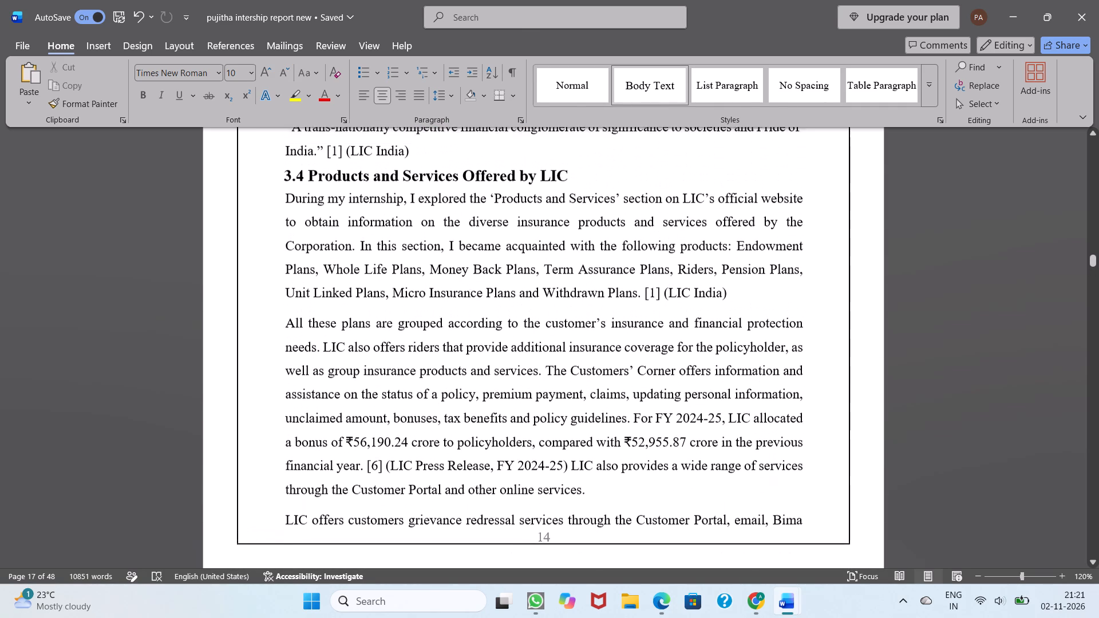
pyautogui.scroll(-4, 275, 503)
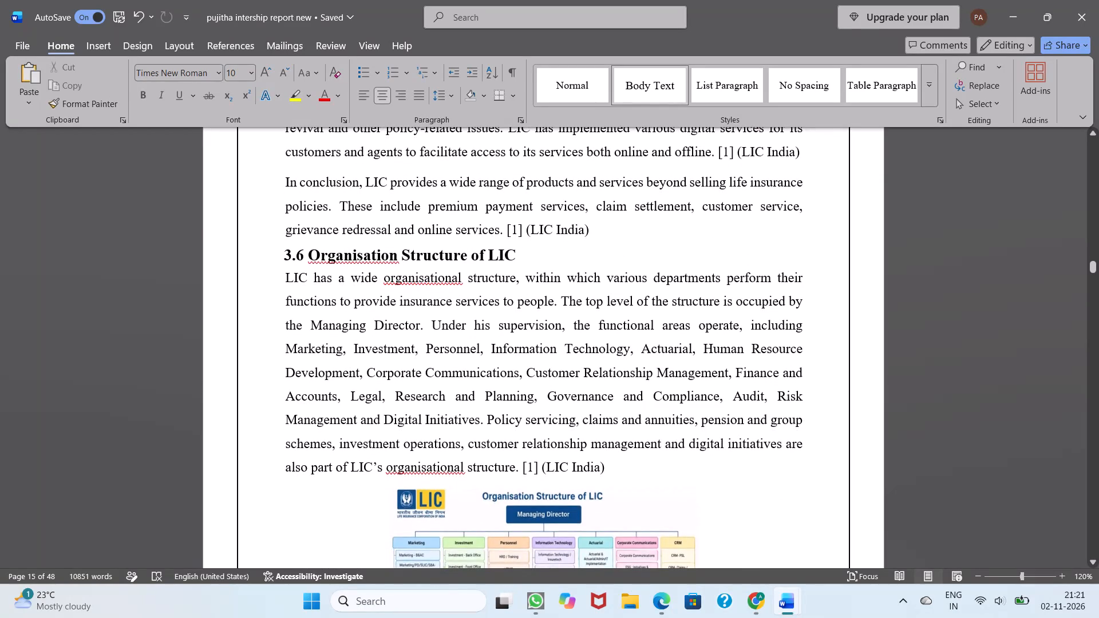
pyautogui.click(306, 260)
pyautogui.press('BackSpace')
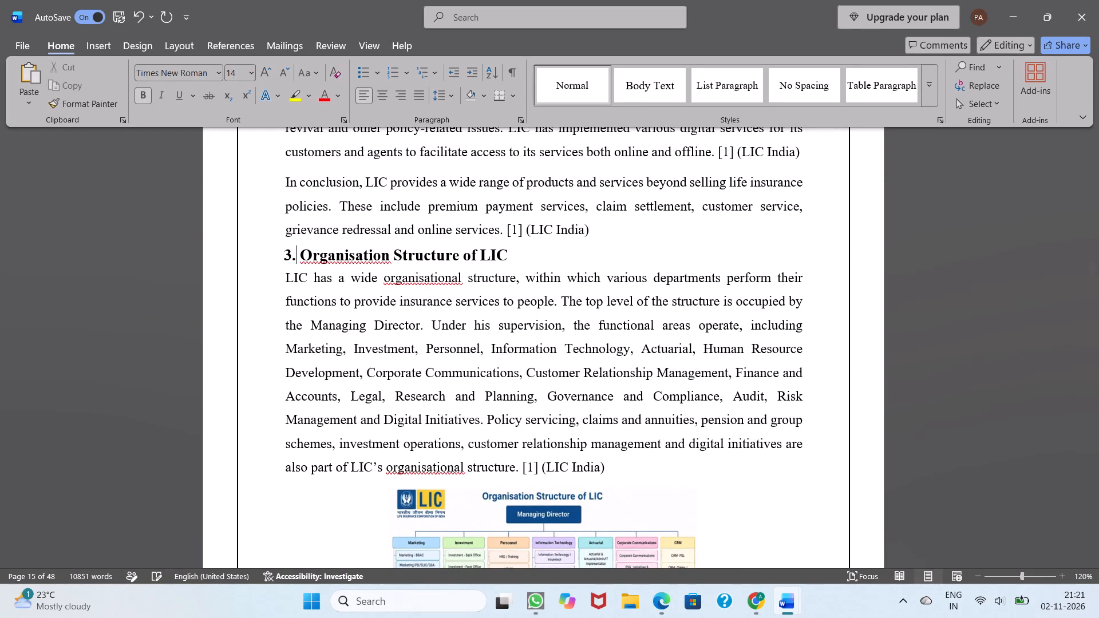
pyautogui.press('5')
# Copy the "This structure indicates" paragraph from page 17 to the start of the blank page 16.
pyautogui.scroll(-3, 306, 260)
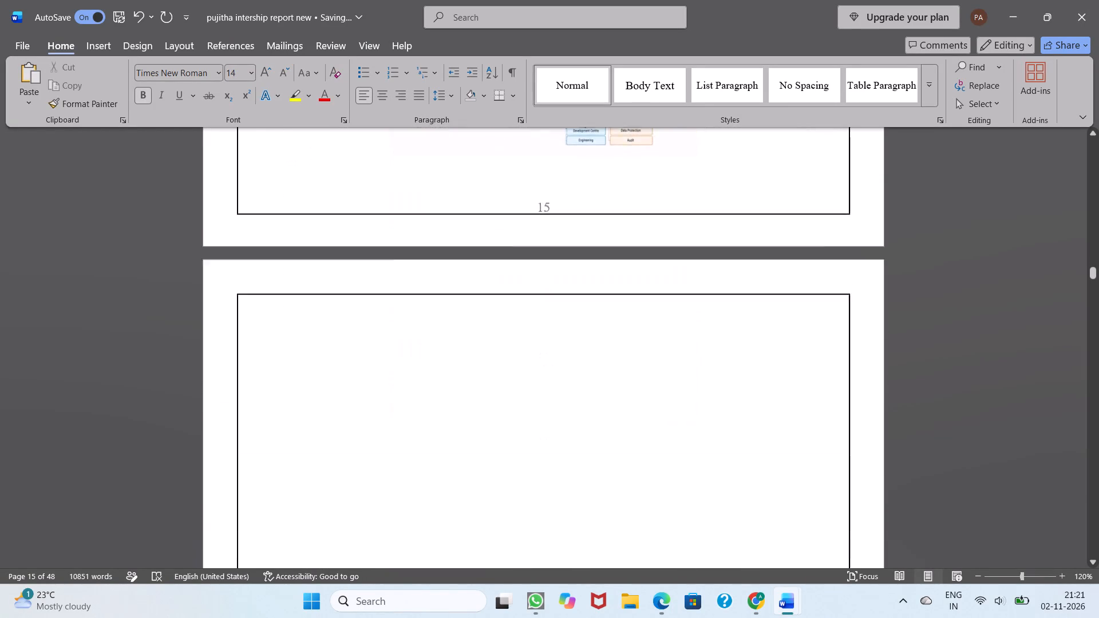
pyautogui.scroll(-1, 306, 260)
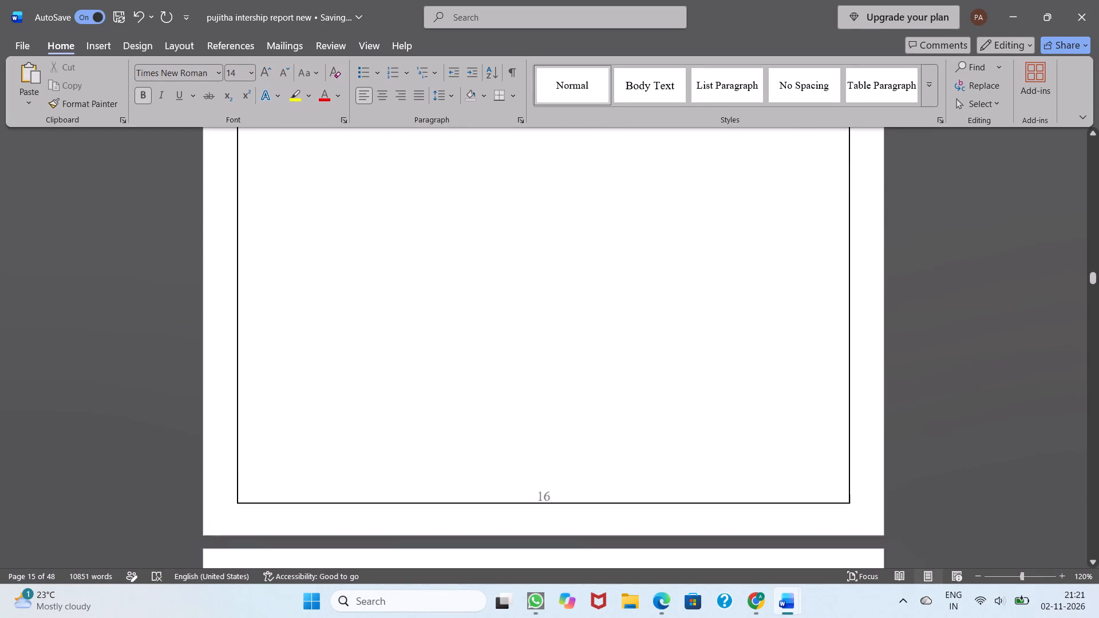
pyautogui.scroll(-1, 306, 260)
pyautogui.moveTo(280, 412); pyautogui.dragTo(298, 414)
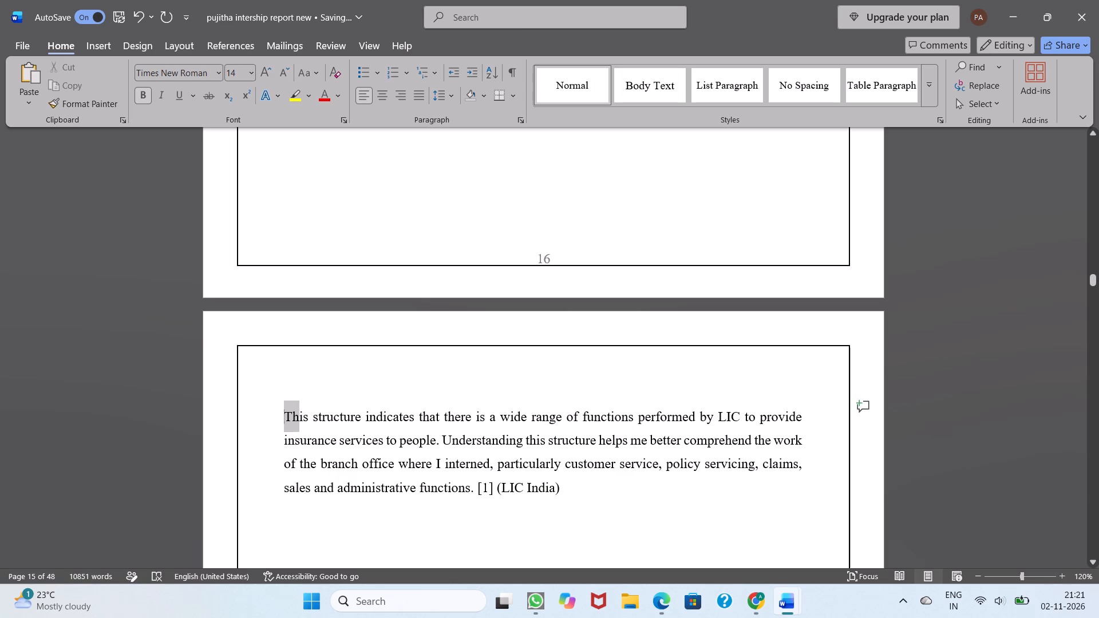
pyautogui.moveTo(298, 414); pyautogui.dragTo(568, 460)
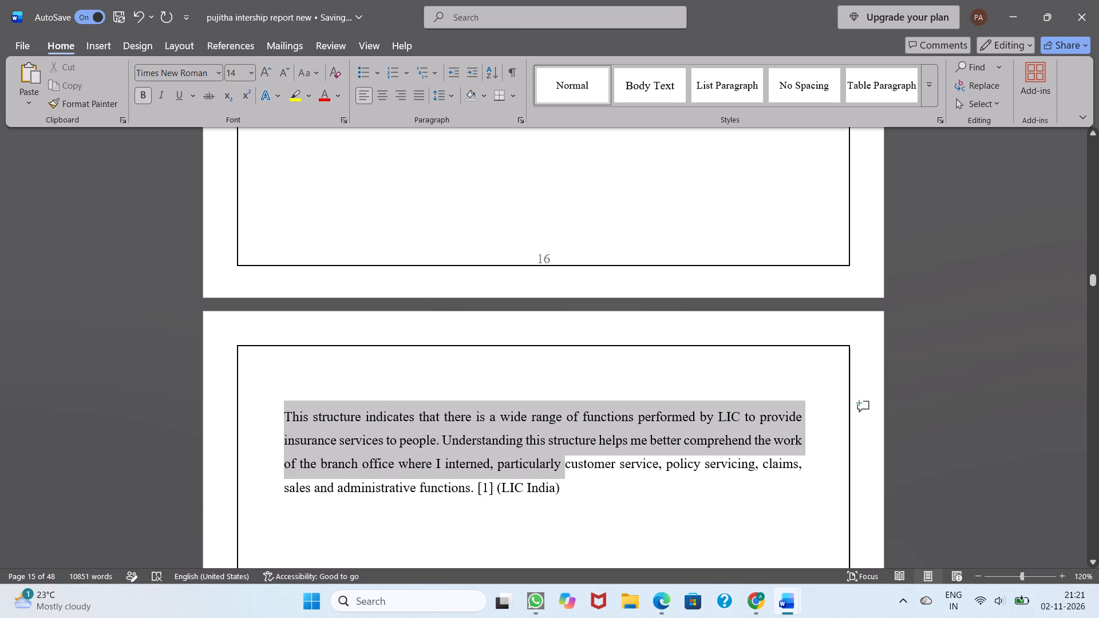
pyautogui.moveTo(568, 460); pyautogui.dragTo(558, 521)
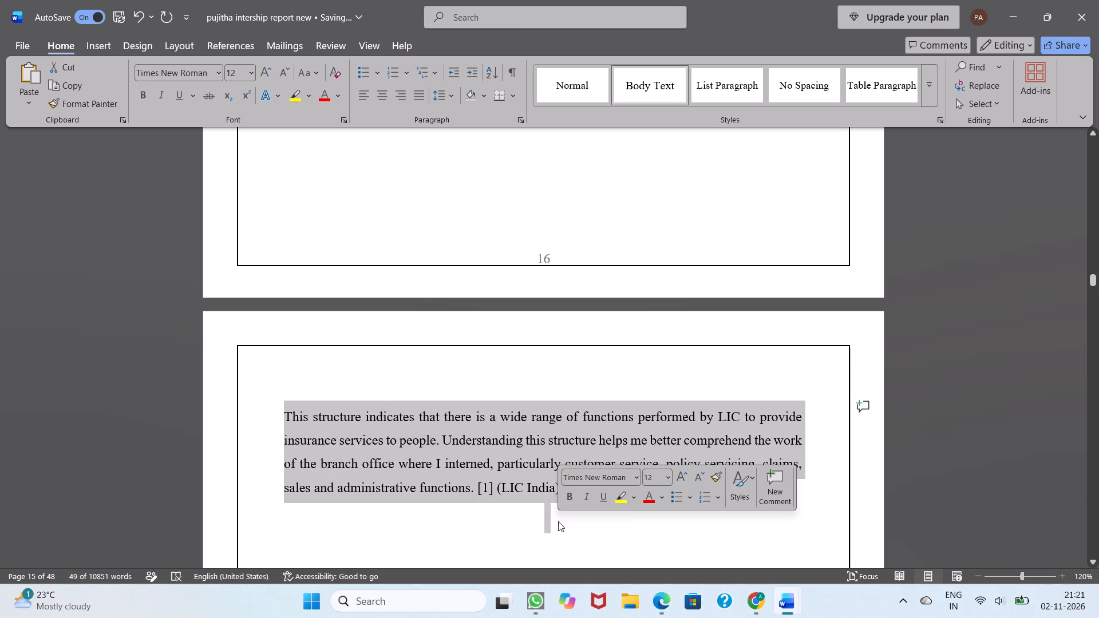
pyautogui.hotkey('ctrl', 'c')
pyautogui.scroll(3, 558, 521)
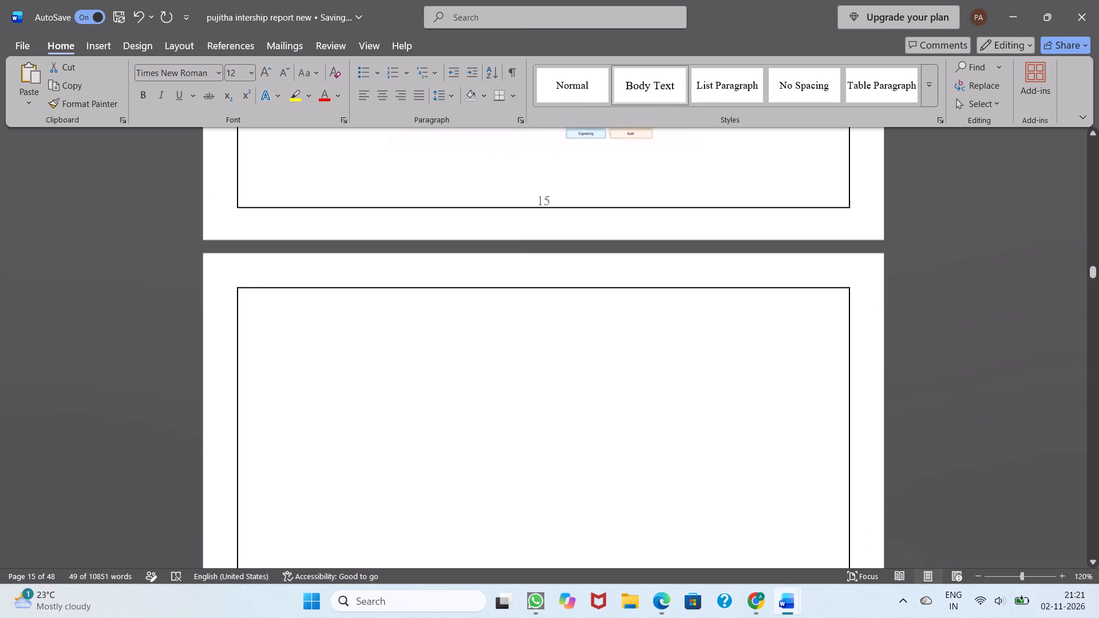
pyautogui.scroll(1, 558, 521)
pyautogui.scroll(-4, 558, 521)
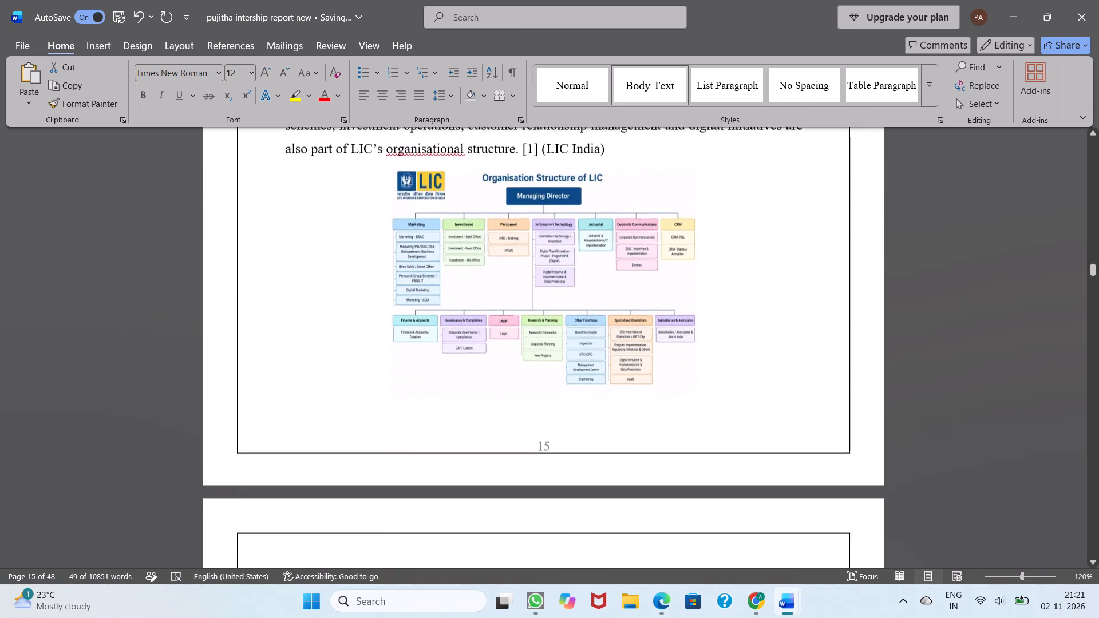
pyautogui.scroll(-1, 558, 521)
pyautogui.keyDown('ctrl'); pyautogui.scroll(1, 558, 521); pyautogui.keyUp('ctrl')
pyautogui.click(298, 533)
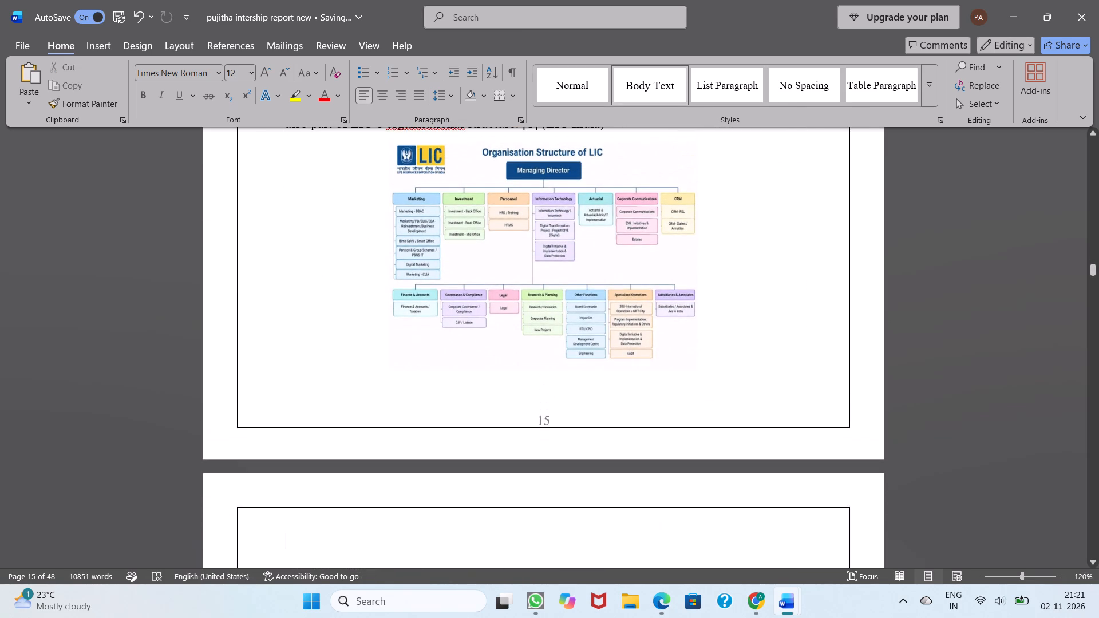
pyautogui.hotkey('ctrl', 'v')
pyautogui.scroll(-1, 298, 533)
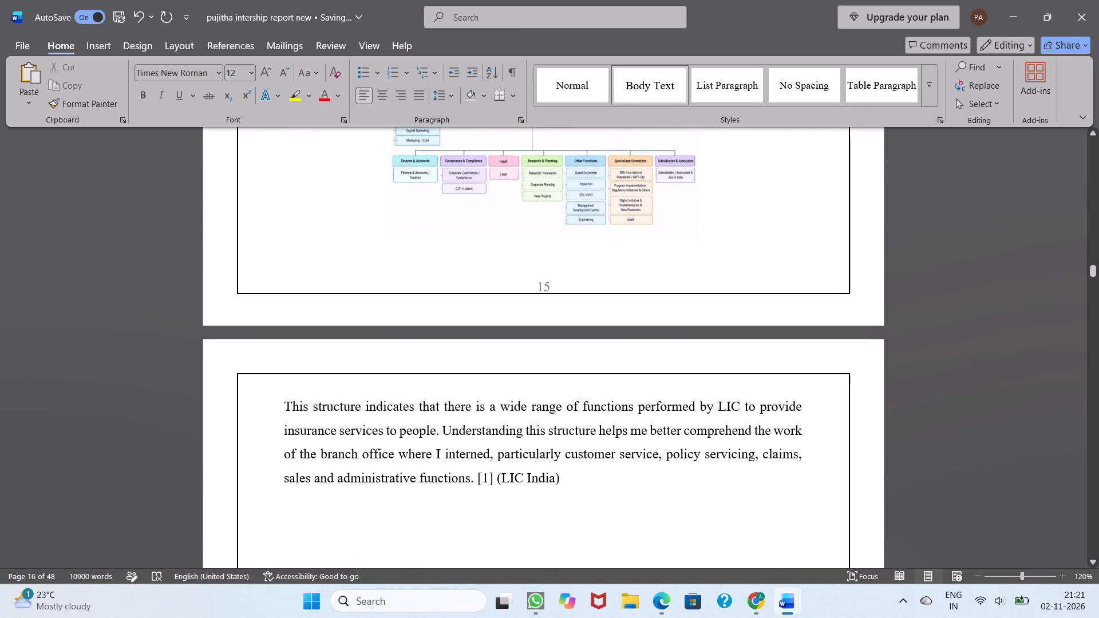
# Delete the duplicate "This structure indicates" paragraph at the top of page 17.
pyautogui.scroll(-3, 298, 533)
pyautogui.scroll(1, 298, 533)
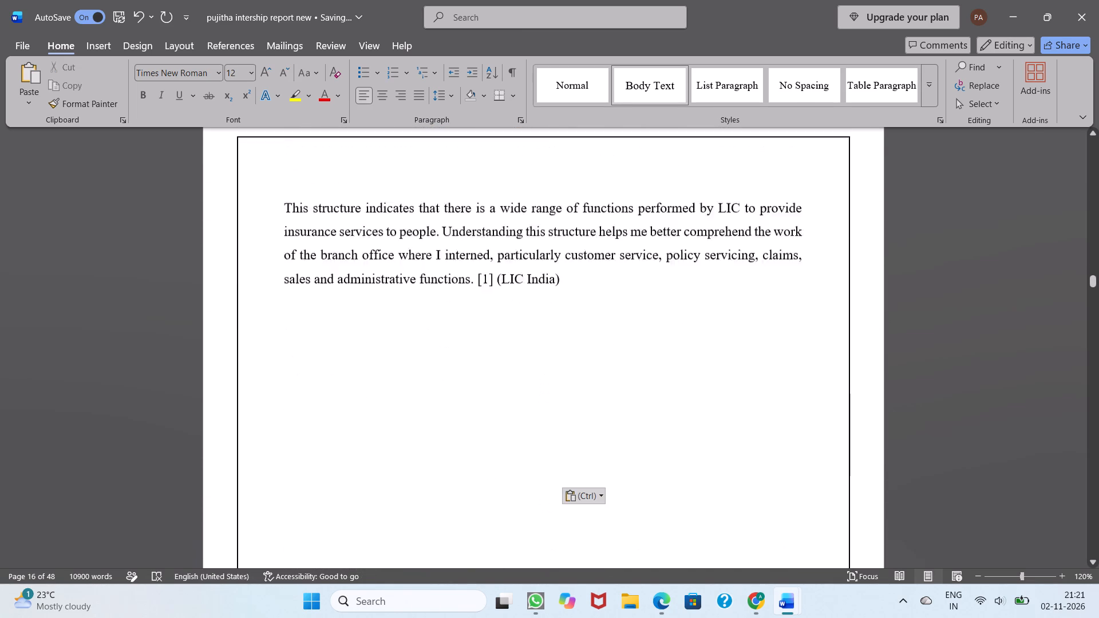
pyautogui.scroll(1, 298, 533)
pyautogui.moveTo(284, 292); pyautogui.dragTo(499, 361)
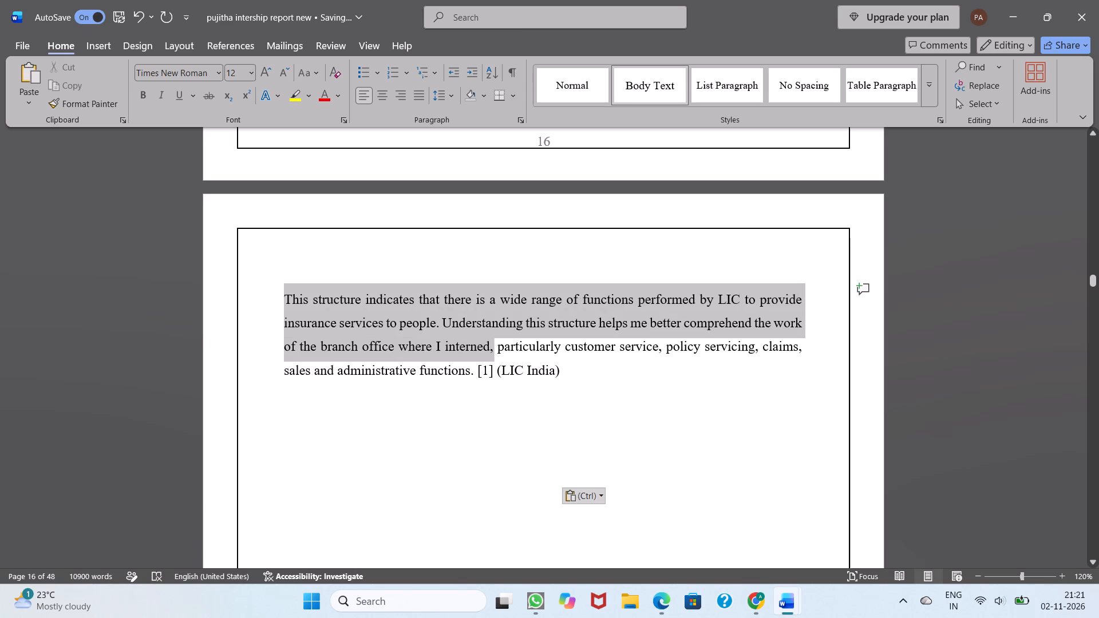
pyautogui.moveTo(499, 361); pyautogui.dragTo(582, 375)
pyautogui.press('BackSpace')
# Check the layout and gaps from the organisation chart on page 15 to the branch office section on page 18.
pyautogui.scroll(3, 582, 375)
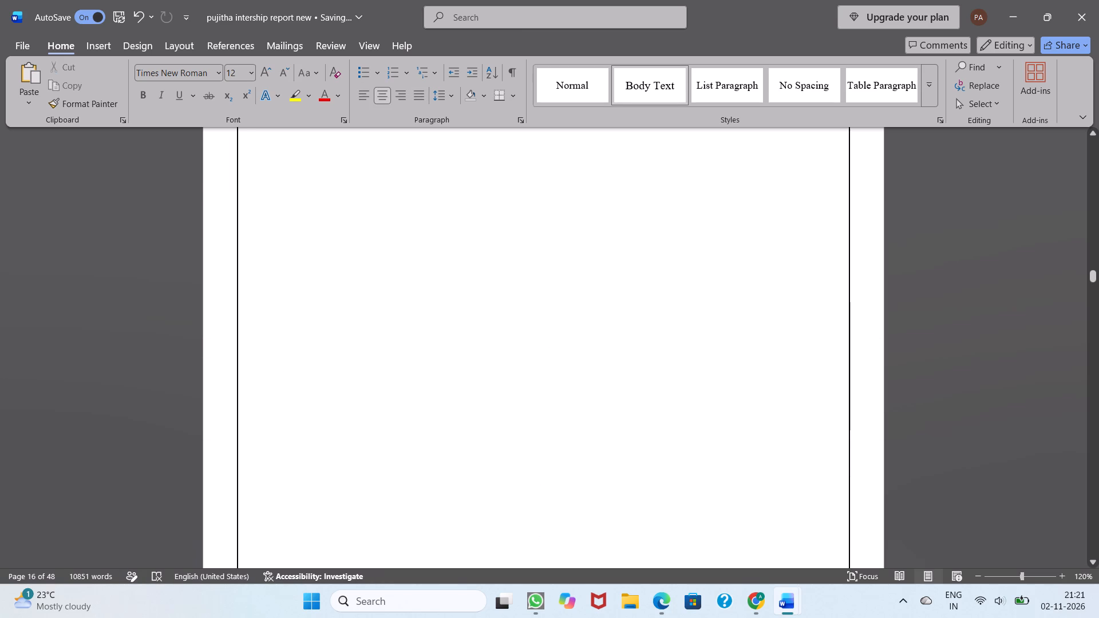
pyautogui.scroll(2, 582, 375)
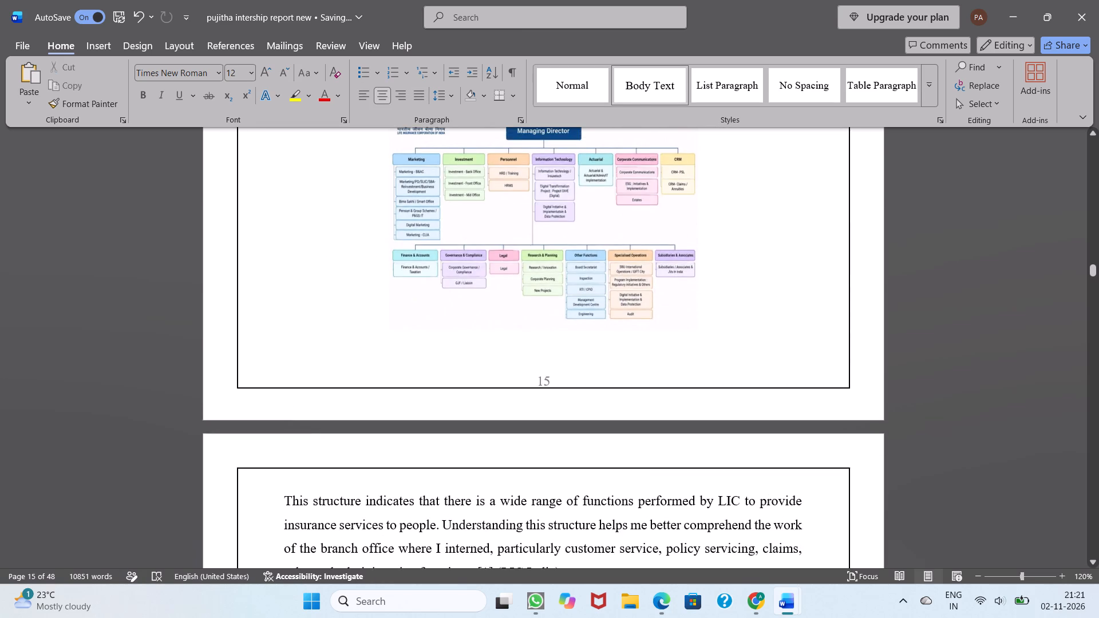
pyautogui.scroll(-1, 580, 370)
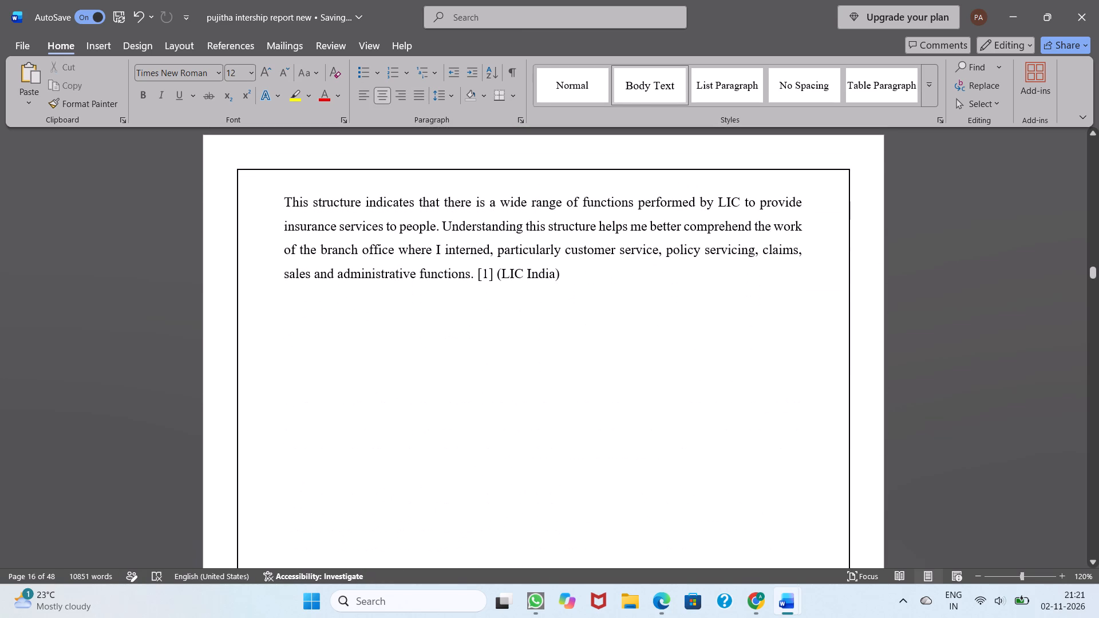
pyautogui.scroll(-3, 580, 370)
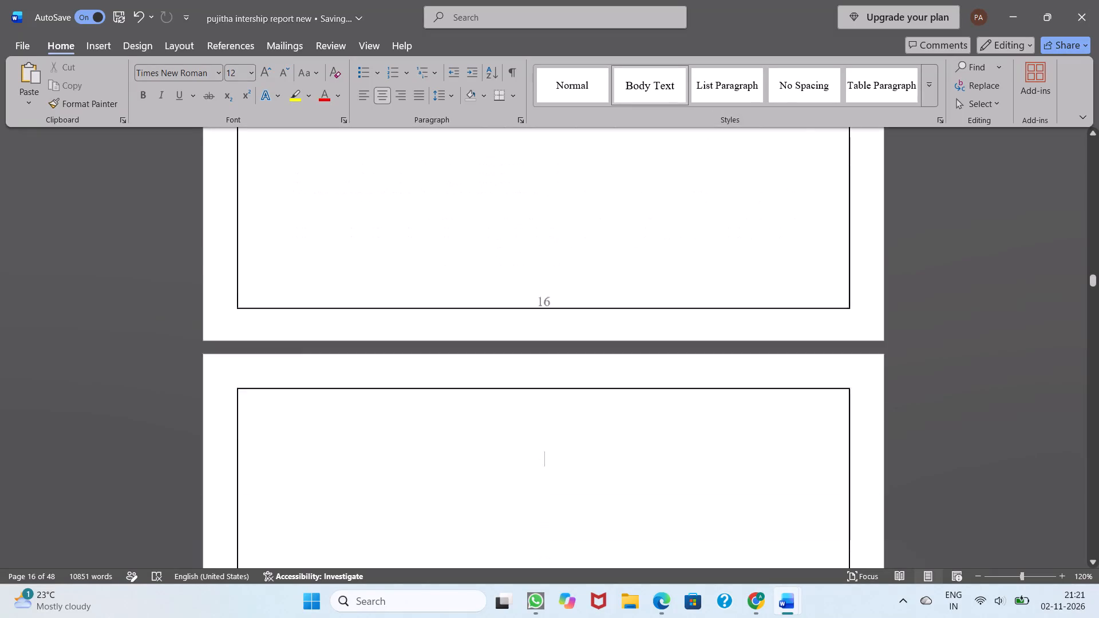
pyautogui.scroll(-2, 580, 370)
pyautogui.scroll(2, 580, 370)
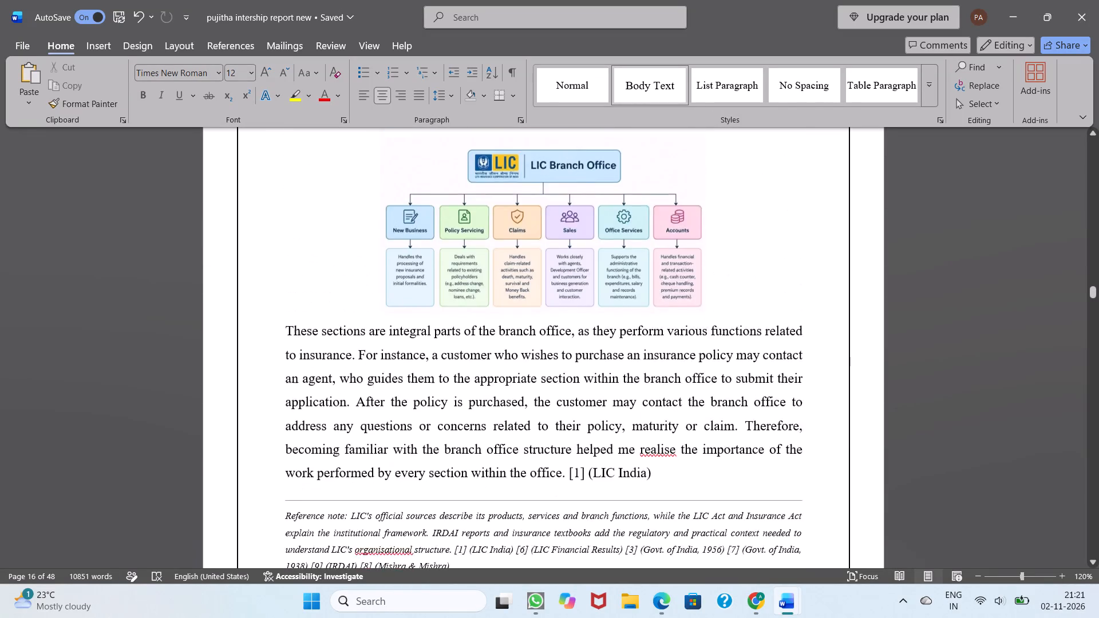
pyautogui.scroll(2, 580, 370)
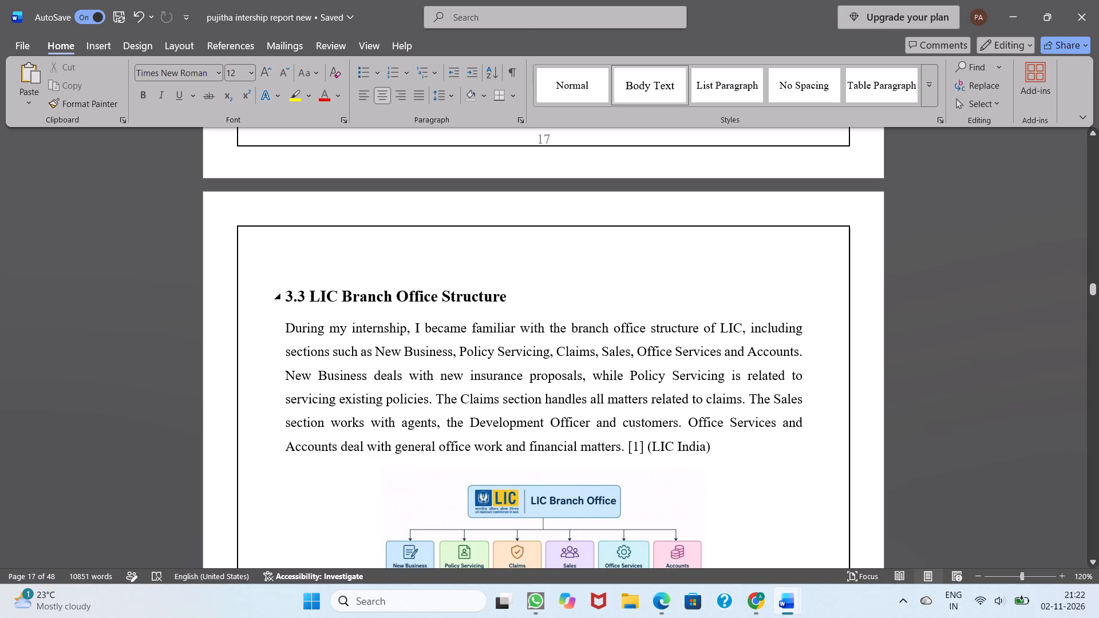
# Restyle the "LIC Branch Office Structure" heading as Normal, bold, 14 pt, and number it 3.6.
pyautogui.moveTo(308, 298); pyautogui.dragTo(511, 311)
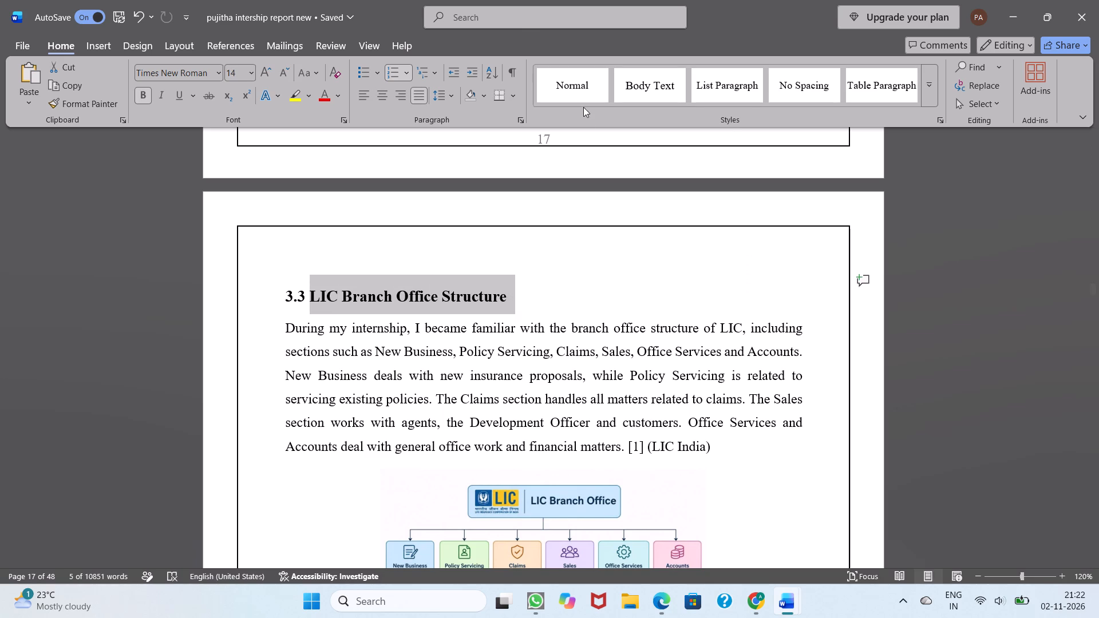
pyautogui.click(582, 92)
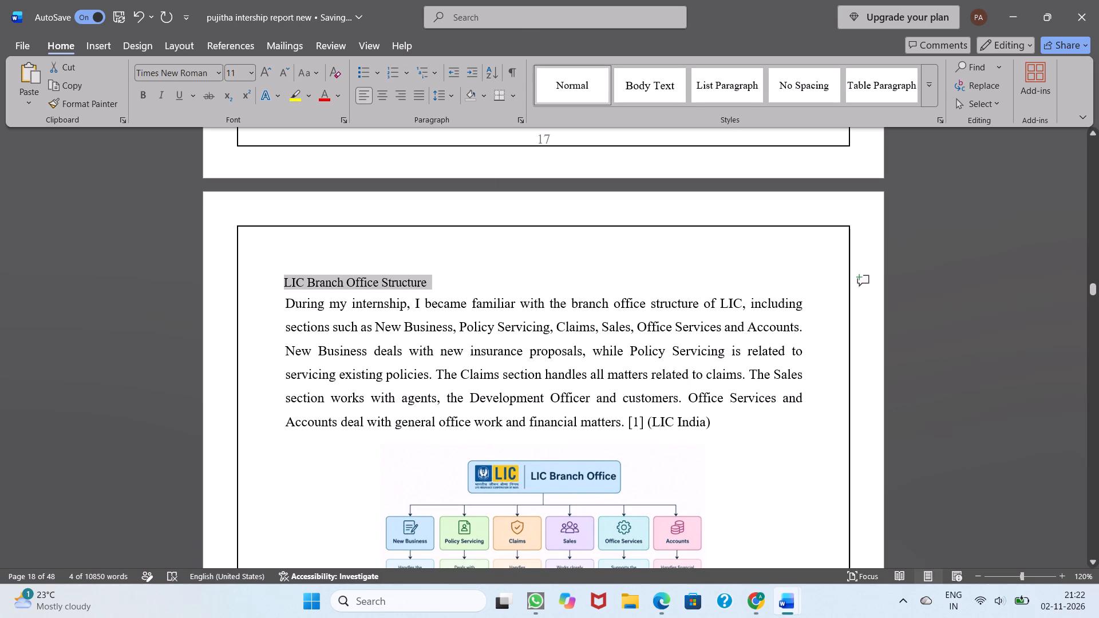
pyautogui.click(146, 96)
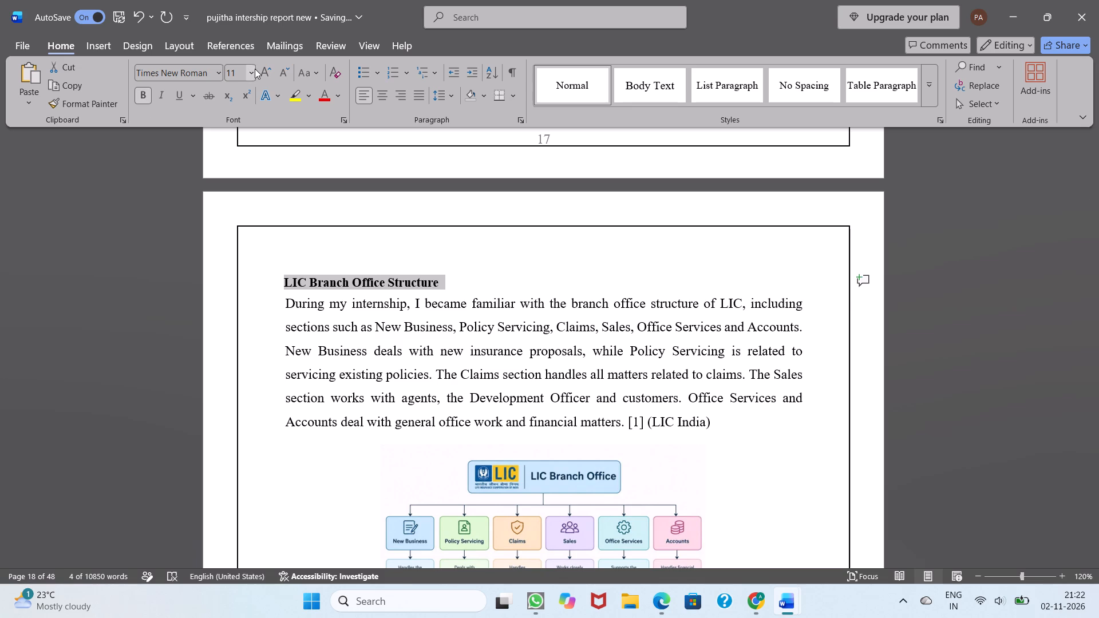
pyautogui.click(252, 70)
pyautogui.click(236, 179)
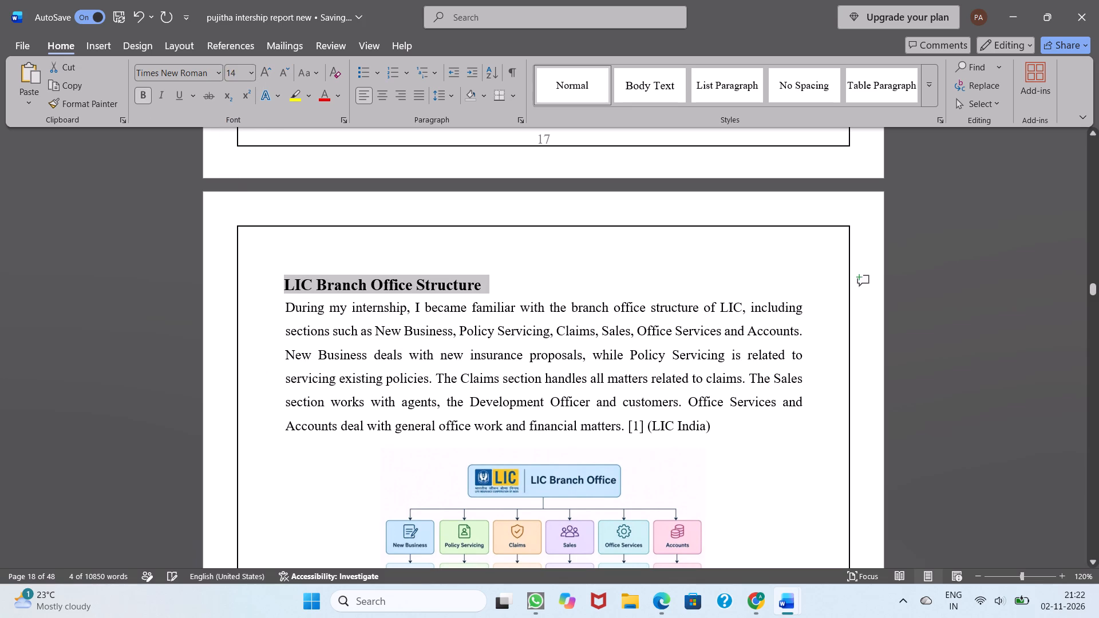
pyautogui.click(280, 280)
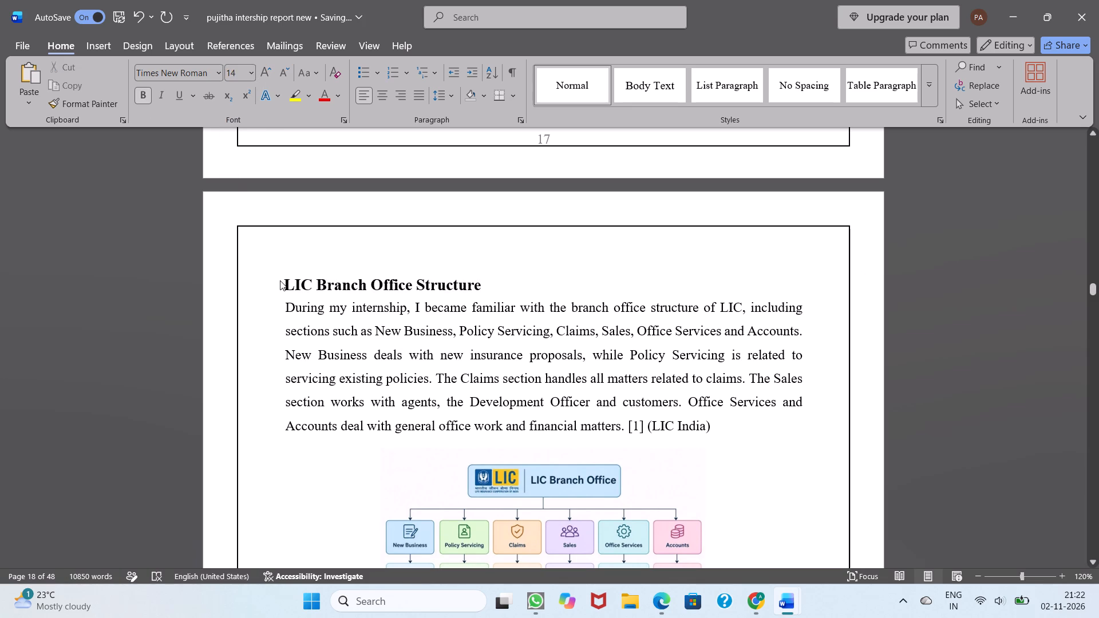
pyautogui.press('3')
pyautogui.write('.6')
pyautogui.press('space')
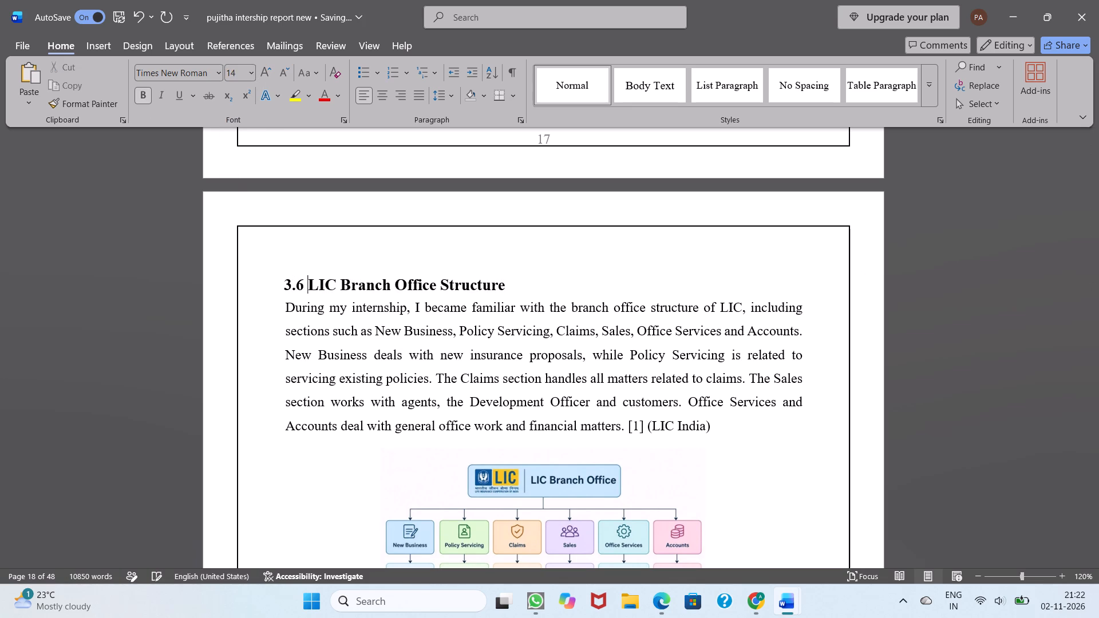
# Copy the 3.6 heading and its "During my internship" paragraph to a new line below the "This structure indicates" paragraph on page 16.
pyautogui.moveTo(286, 288); pyautogui.dragTo(307, 292)
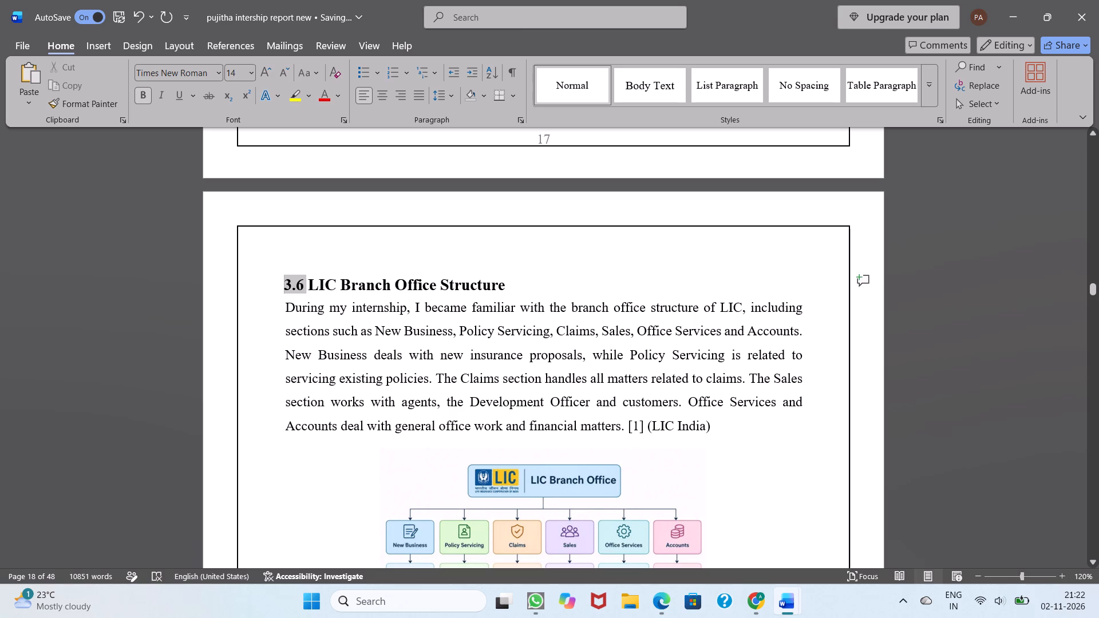
pyautogui.moveTo(307, 292); pyautogui.dragTo(745, 440)
pyautogui.hscroll(2, 474, 387)
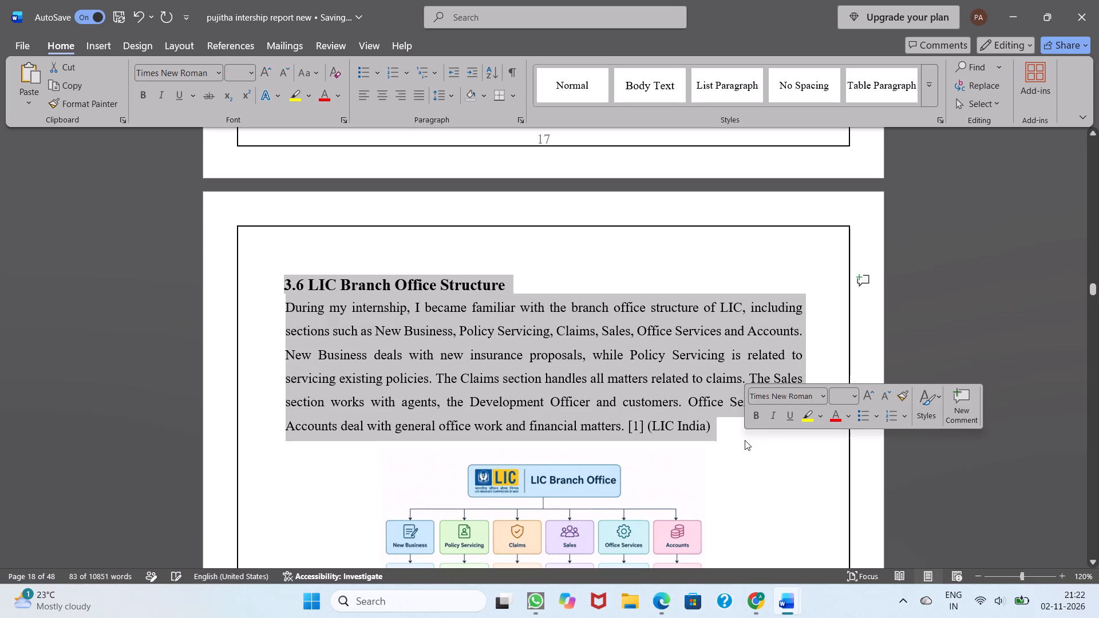
pyautogui.hotkey('ctrl', 'c')
pyautogui.scroll(5, 745, 440)
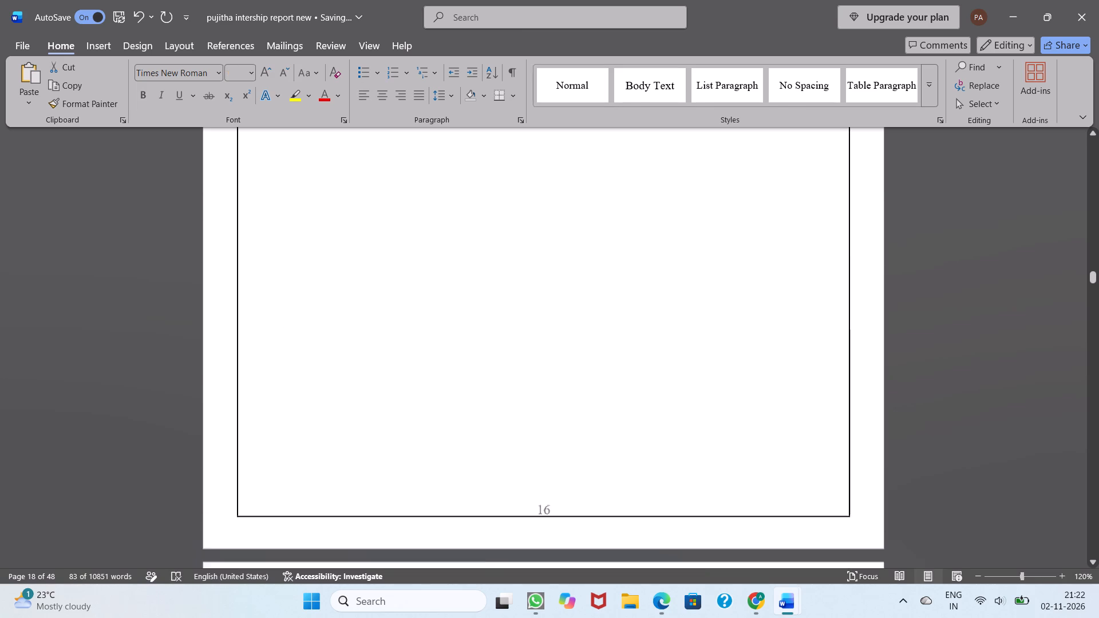
pyautogui.scroll(2, 745, 440)
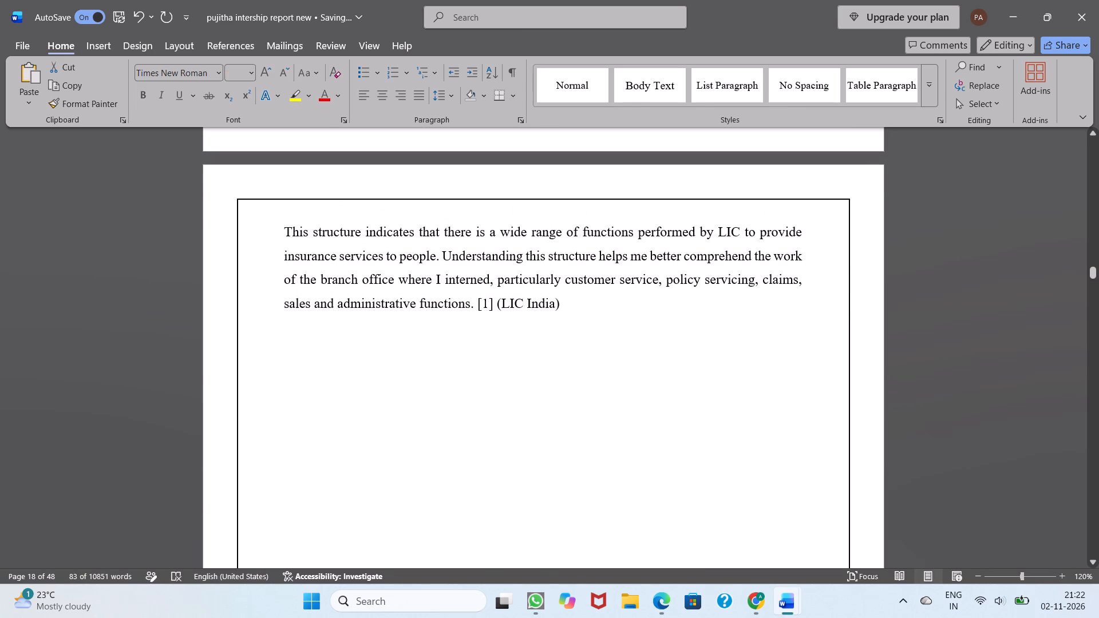
pyautogui.click(579, 307)
pyautogui.press('Return')
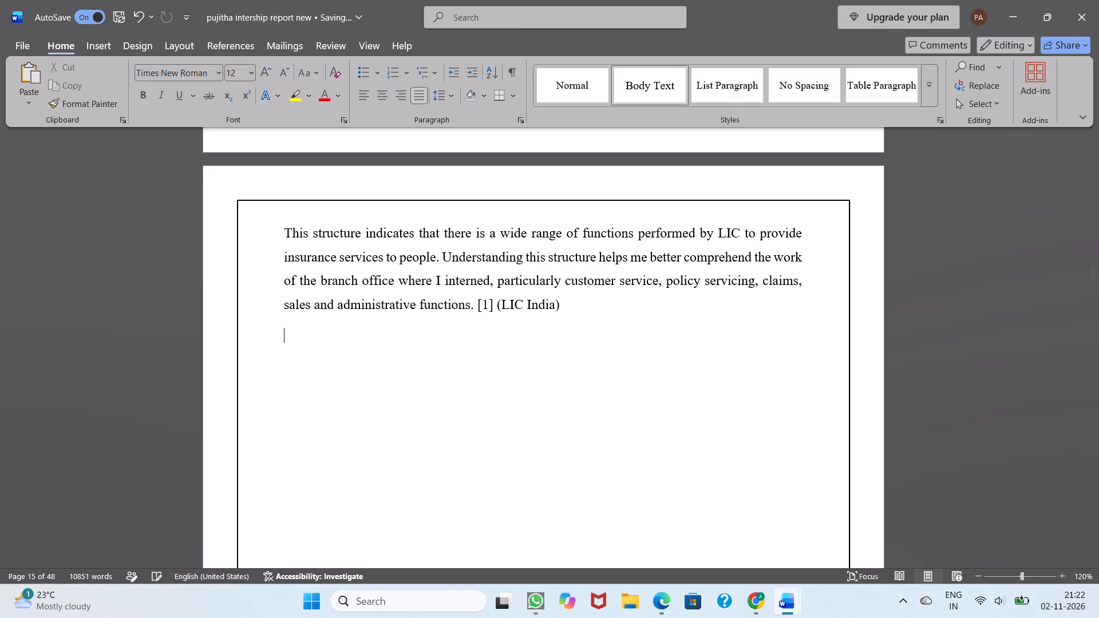
pyautogui.hotkey('ctrl', 'v')
# Delete the original 3.6 heading and paragraph above the LIC Branch Office chart on page 18.
pyautogui.scroll(-3, 579, 307)
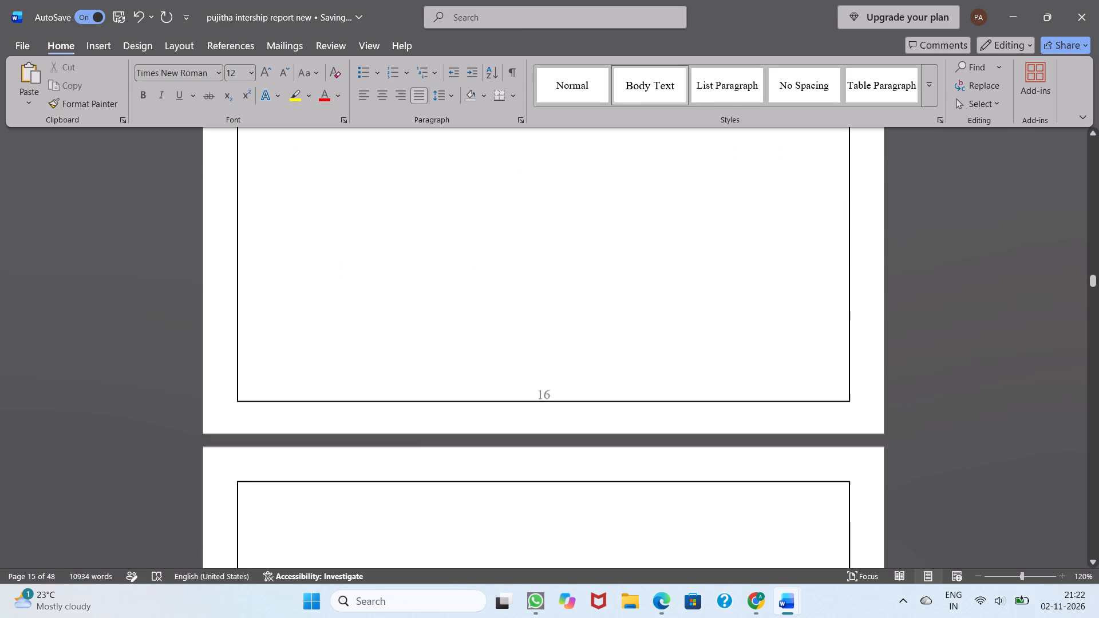
pyautogui.scroll(-3, 579, 307)
pyautogui.scroll(3, 579, 307)
pyautogui.scroll(-1, 579, 307)
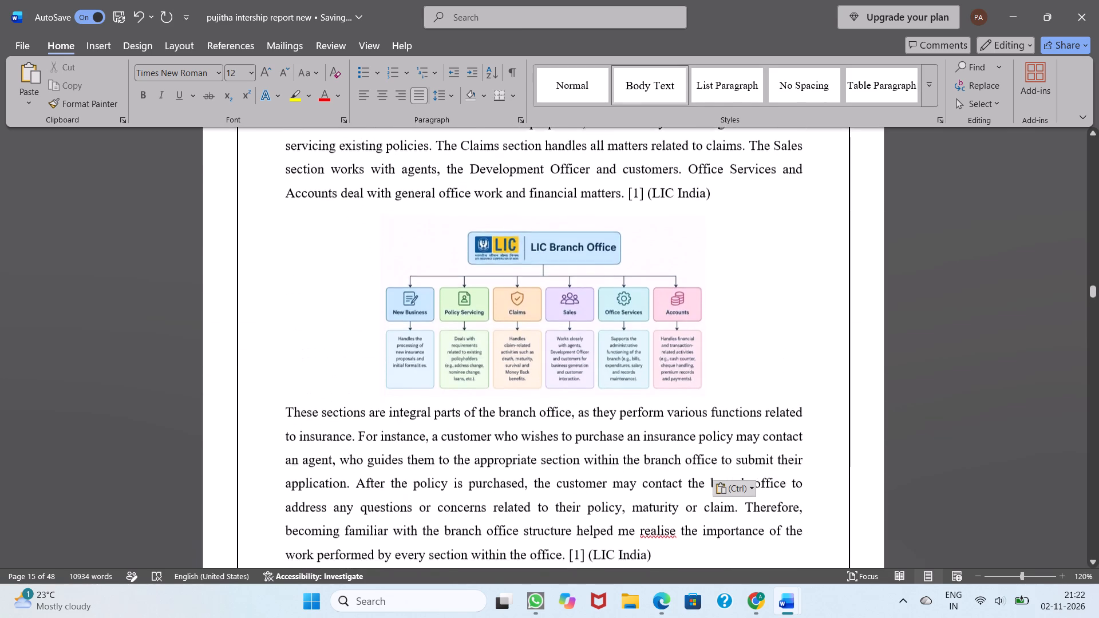
pyautogui.scroll(2, 579, 307)
pyautogui.hscroll(-1, 579, 307)
pyautogui.moveTo(285, 393); pyautogui.dragTo(715, 366)
pyautogui.hscroll(1, 576, 595)
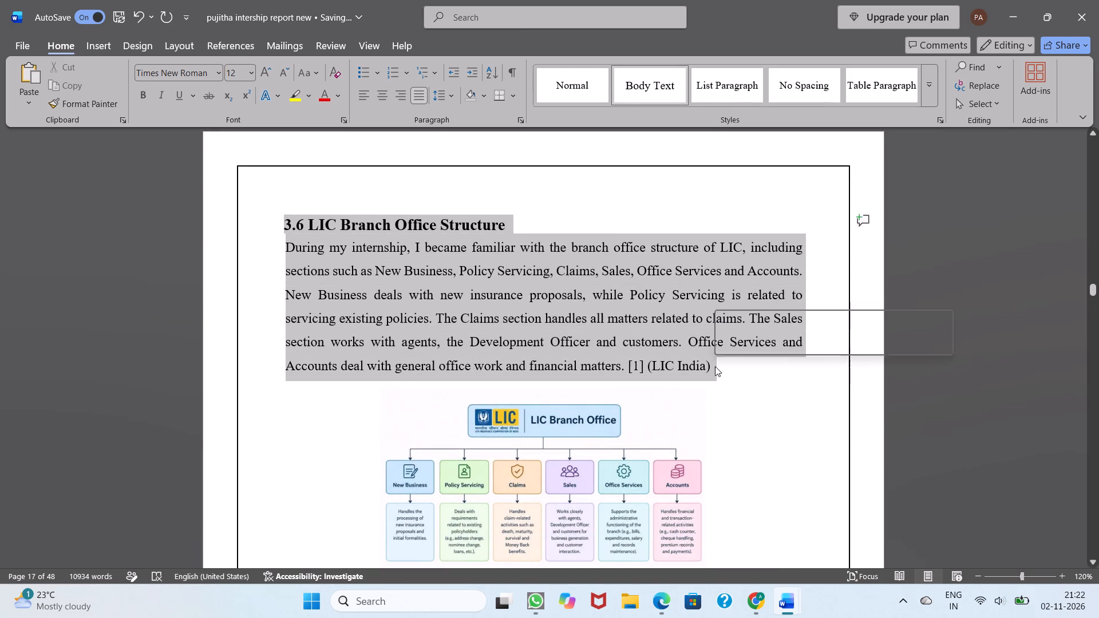
pyautogui.press('Delete')
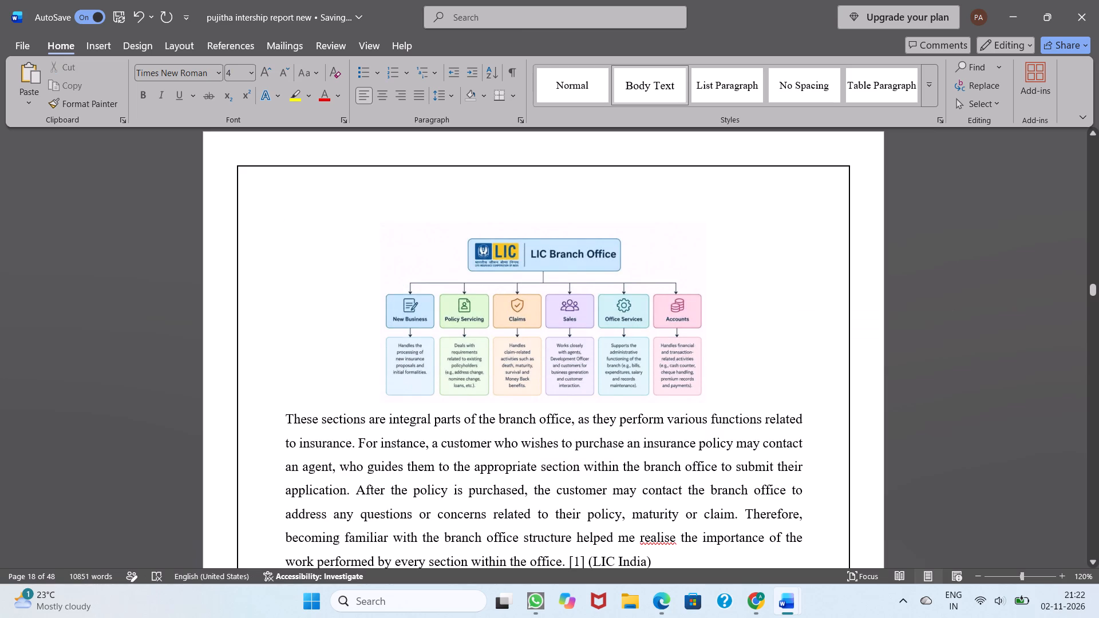
# Copy the LIC Branch Office chart from page 18 to a new line below the 3.6 paragraph on page 16.
pyautogui.click(622, 352)
pyautogui.hotkey('ctrl', 'c')
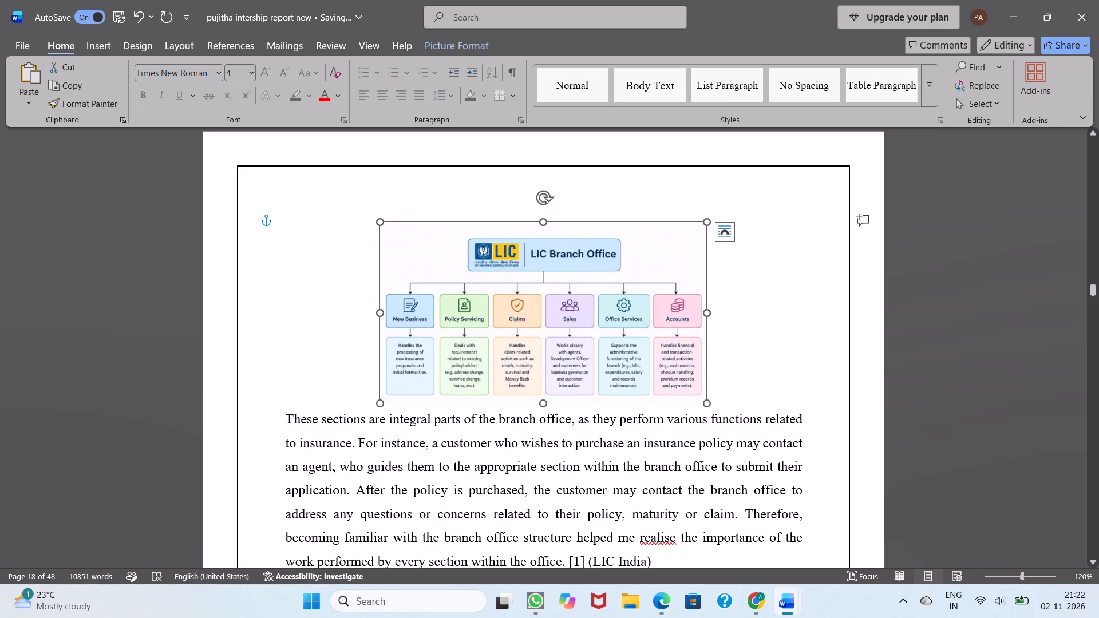
pyautogui.scroll(6, 622, 352)
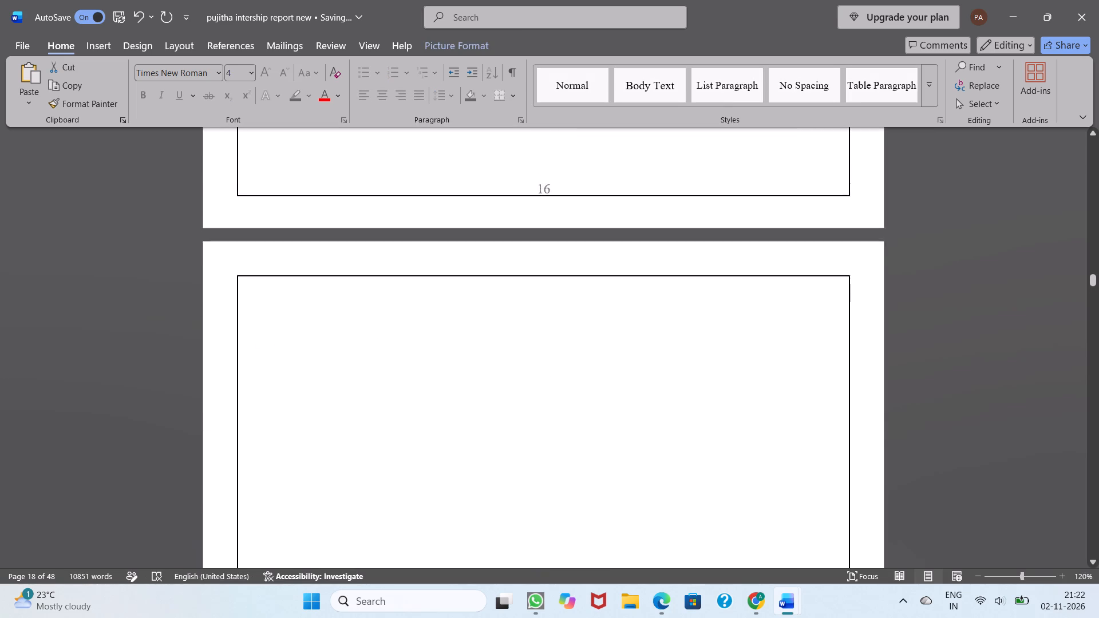
pyautogui.scroll(4, 622, 352)
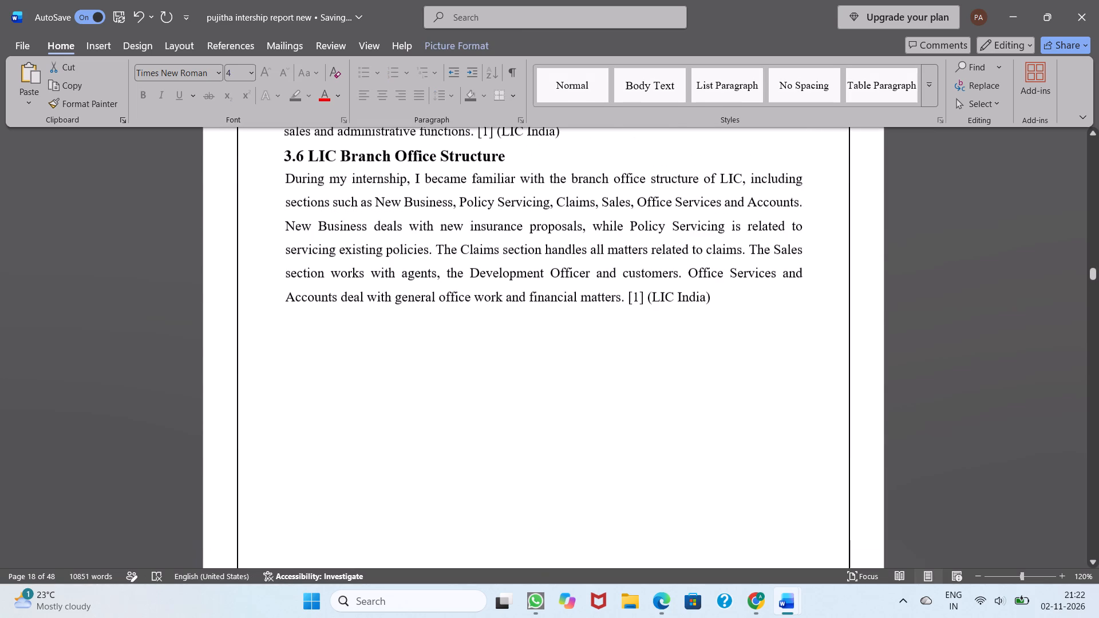
pyautogui.click(725, 319)
pyautogui.press('Return')
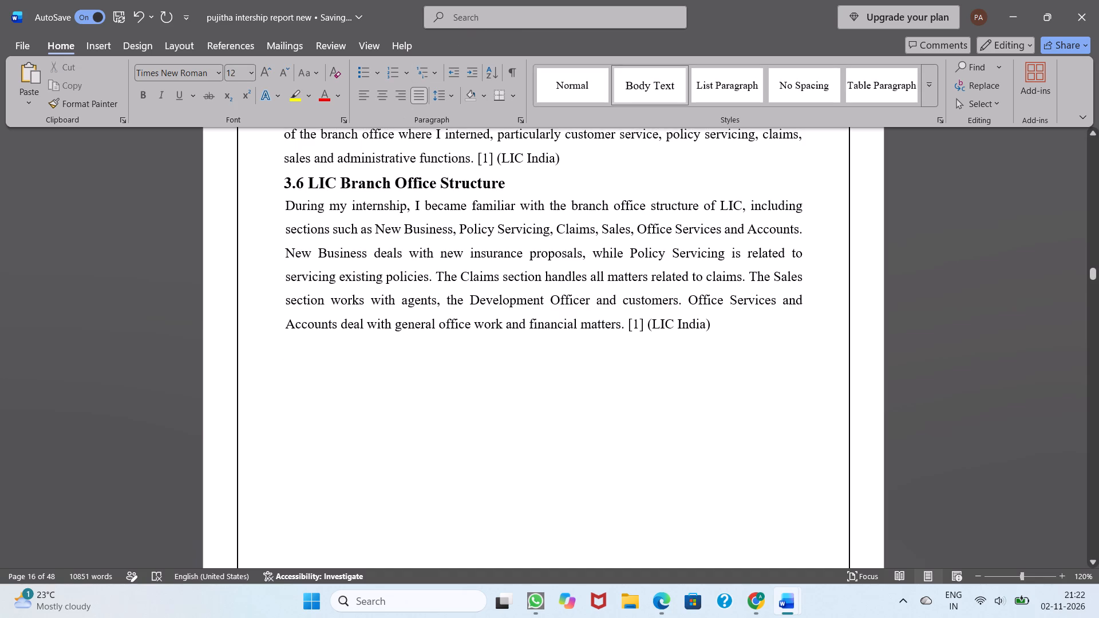
pyautogui.hotkey('ctrl', 'v')
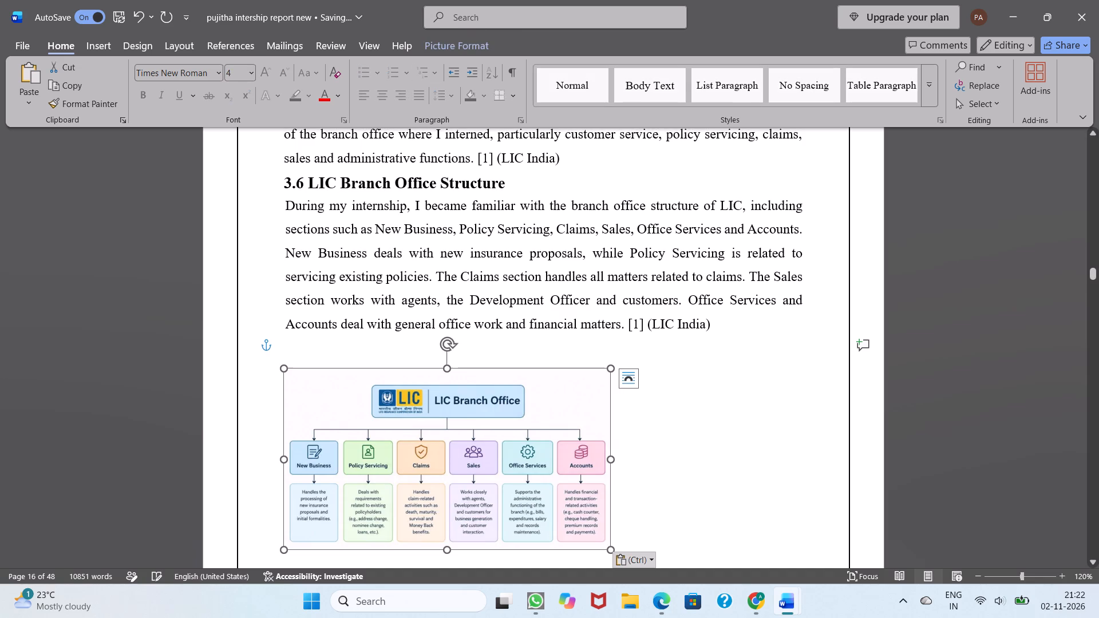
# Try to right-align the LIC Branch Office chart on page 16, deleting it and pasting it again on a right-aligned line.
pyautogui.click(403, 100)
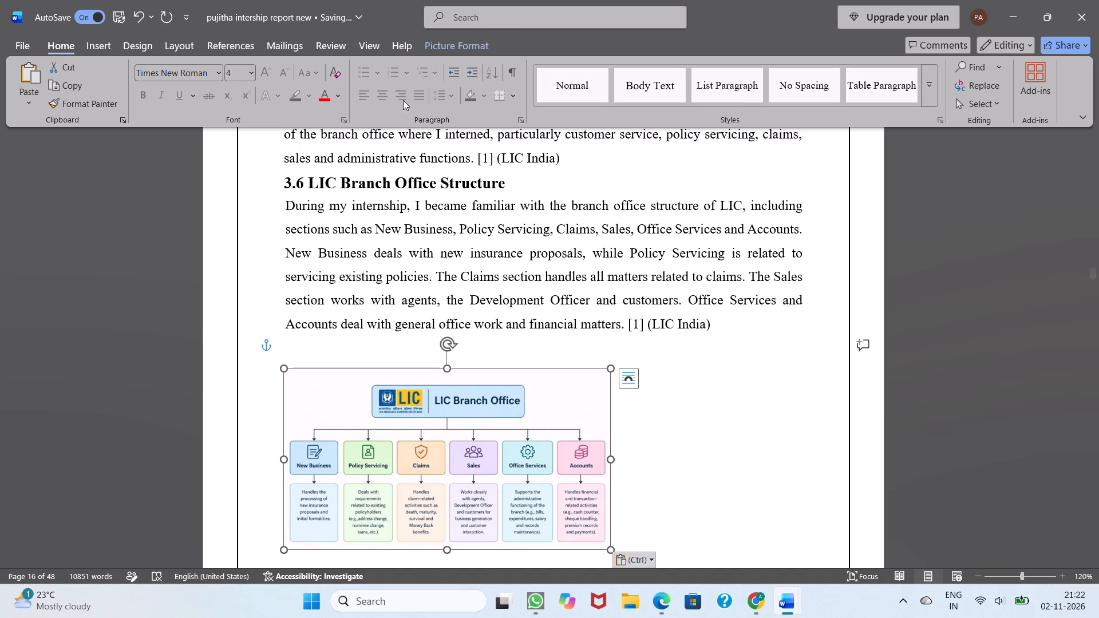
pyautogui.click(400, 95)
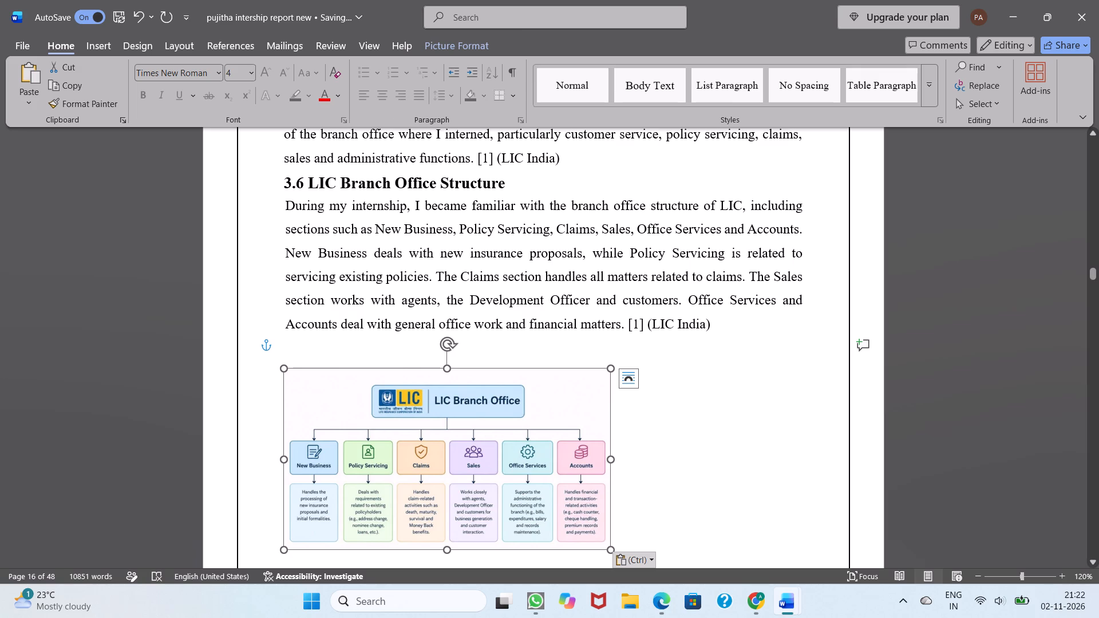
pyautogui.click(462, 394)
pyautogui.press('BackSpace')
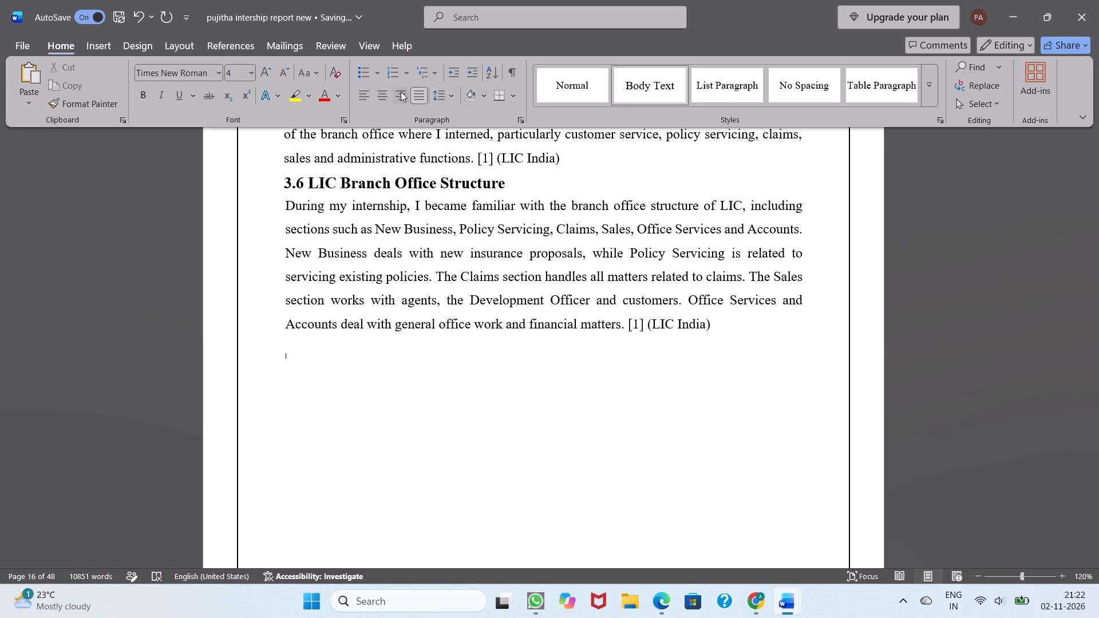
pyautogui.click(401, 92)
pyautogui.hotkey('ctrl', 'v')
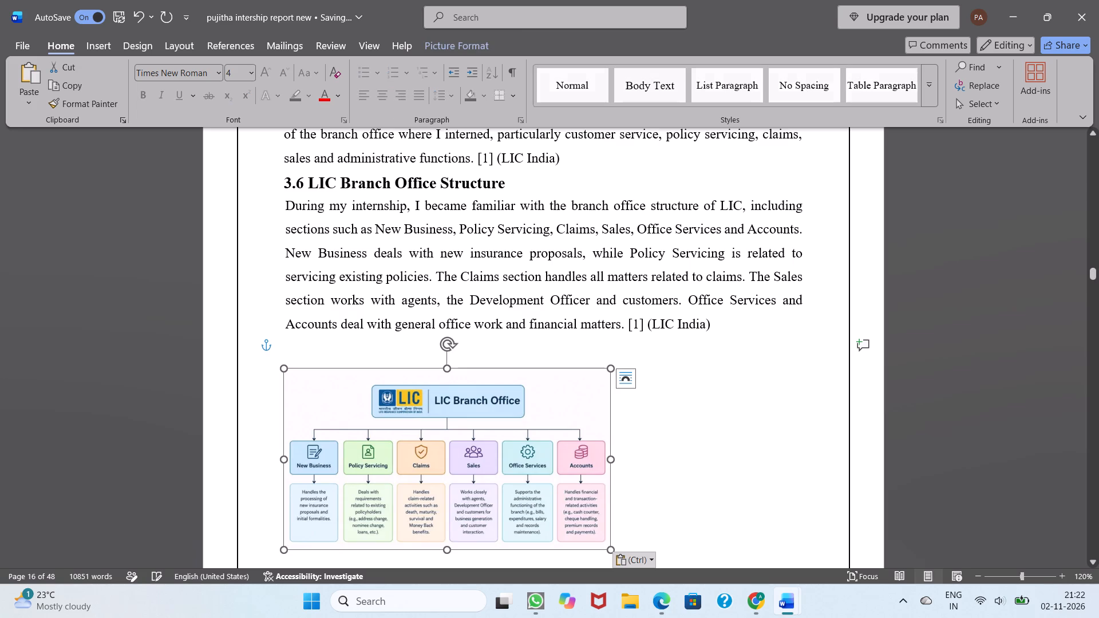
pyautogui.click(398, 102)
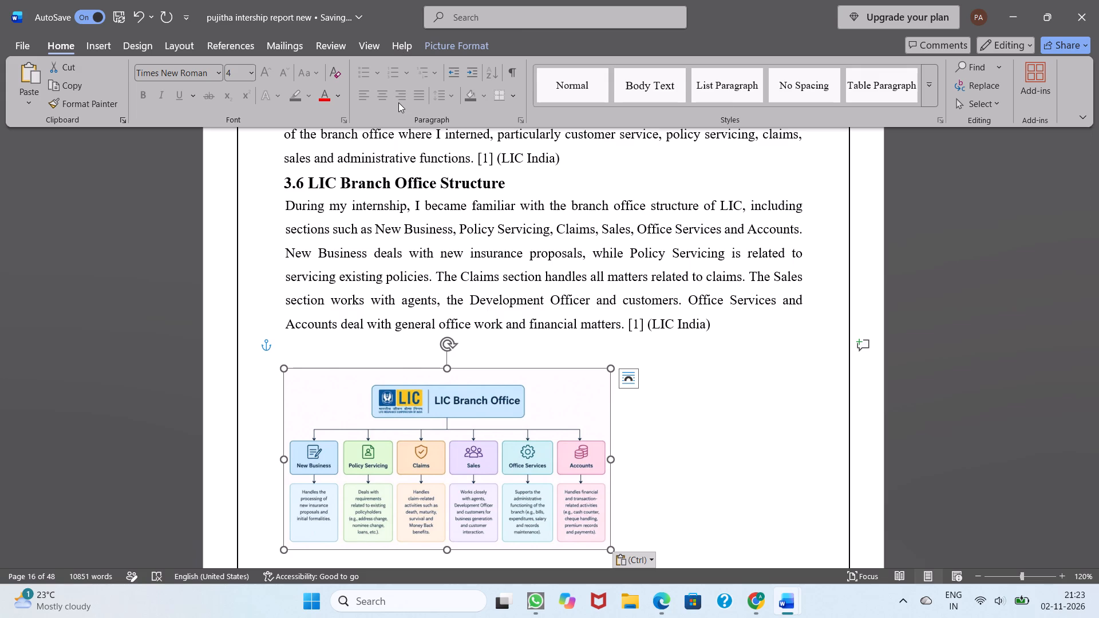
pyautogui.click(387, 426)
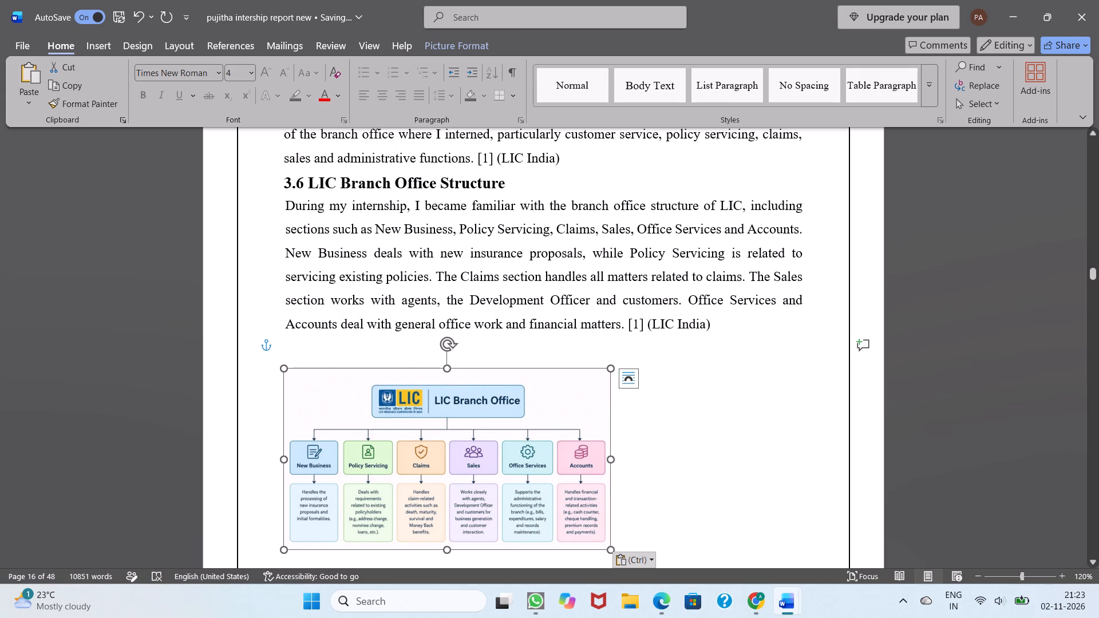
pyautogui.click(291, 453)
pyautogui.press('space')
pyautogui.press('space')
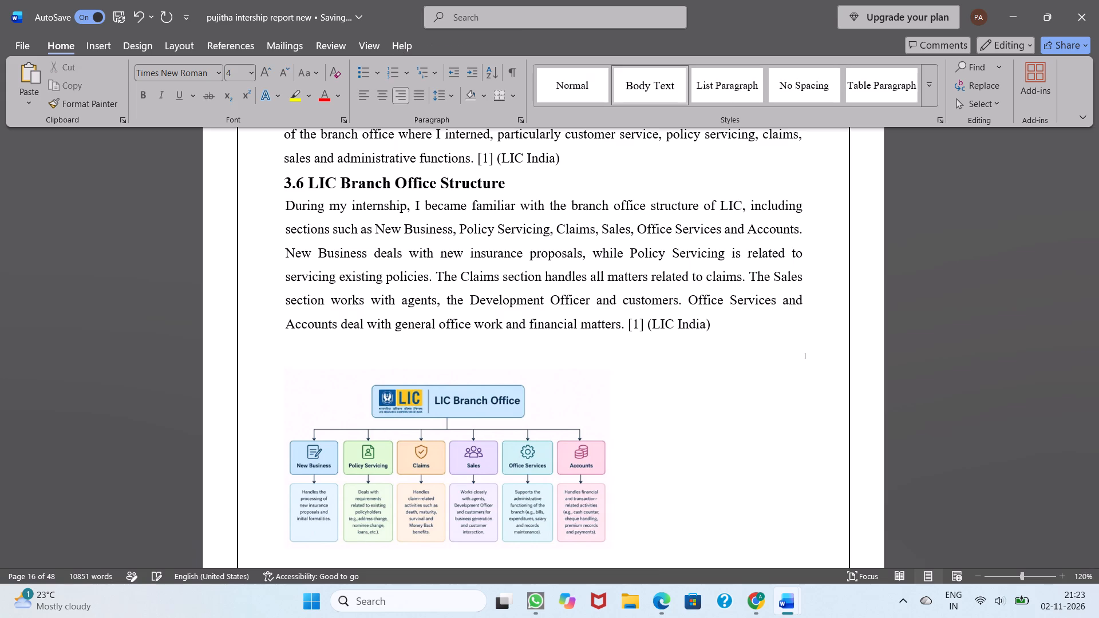
# Shift the page 16 LIC Branch Office chart toward the page centre by adjusting its side edges, and extend its bottom edge to make it taller.
pyautogui.click(446, 544)
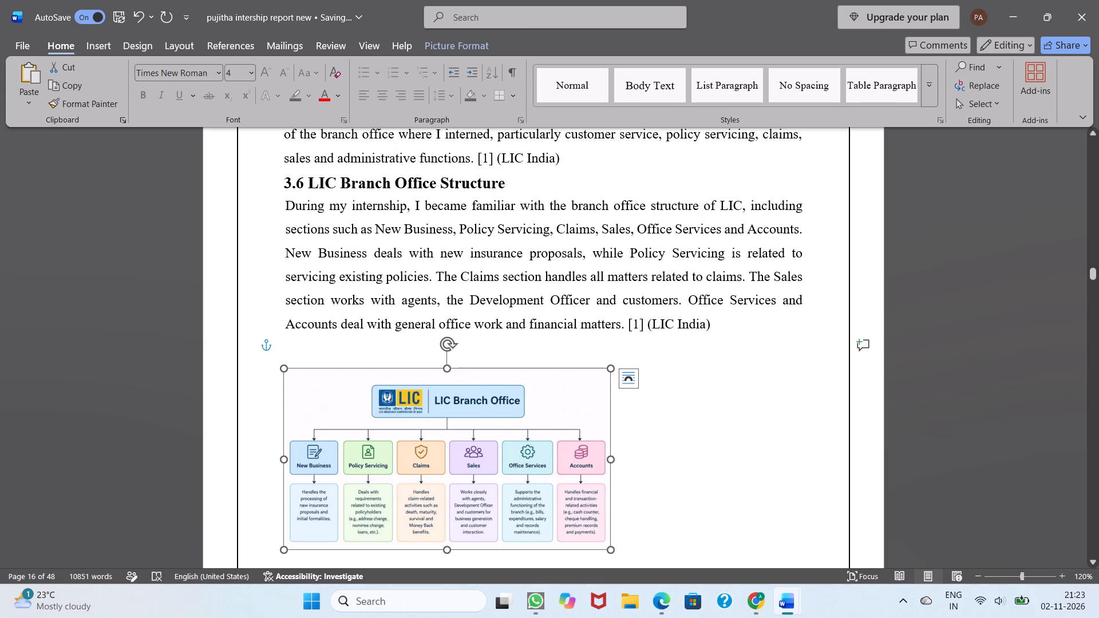
pyautogui.moveTo(612, 457); pyautogui.dragTo(633, 459)
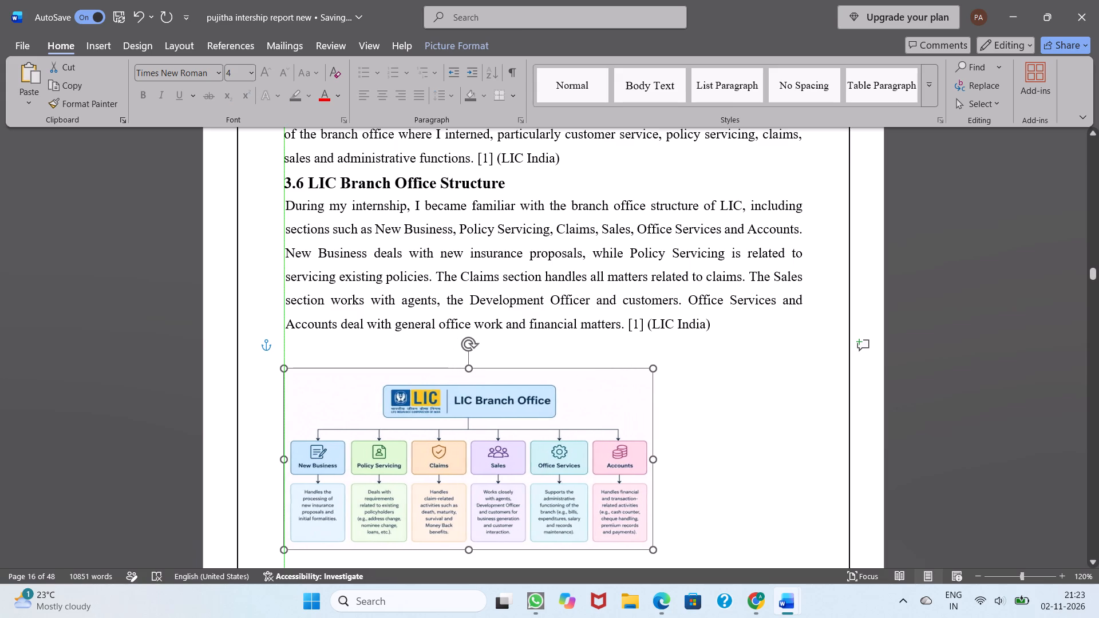
pyautogui.moveTo(633, 459); pyautogui.dragTo(617, 461)
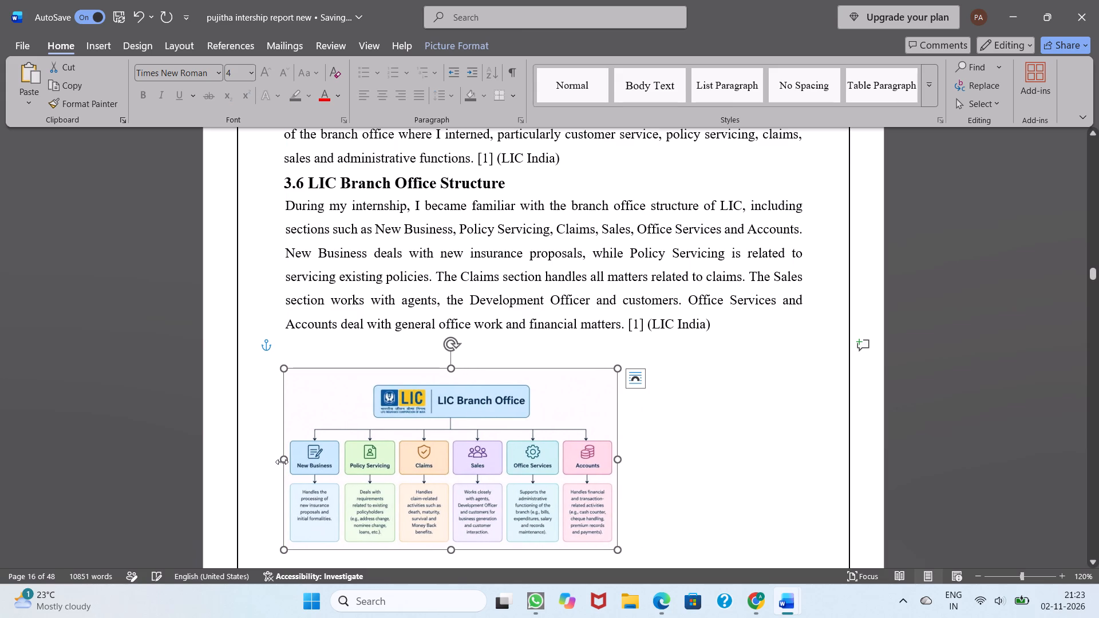
pyautogui.moveTo(282, 462); pyautogui.dragTo(333, 460)
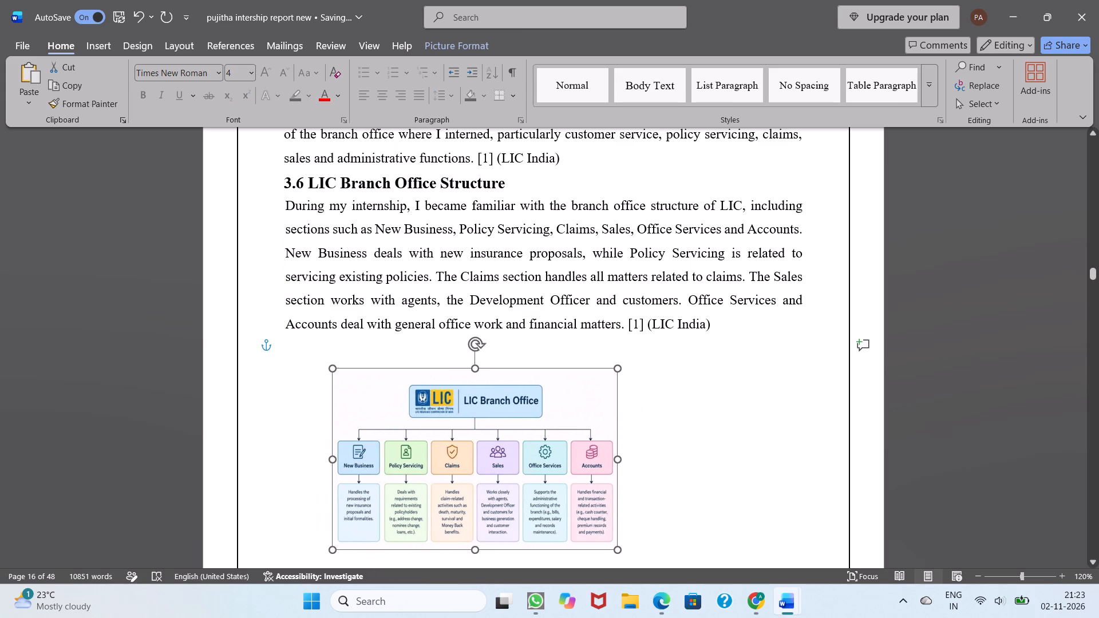
pyautogui.moveTo(333, 460); pyautogui.dragTo(320, 459)
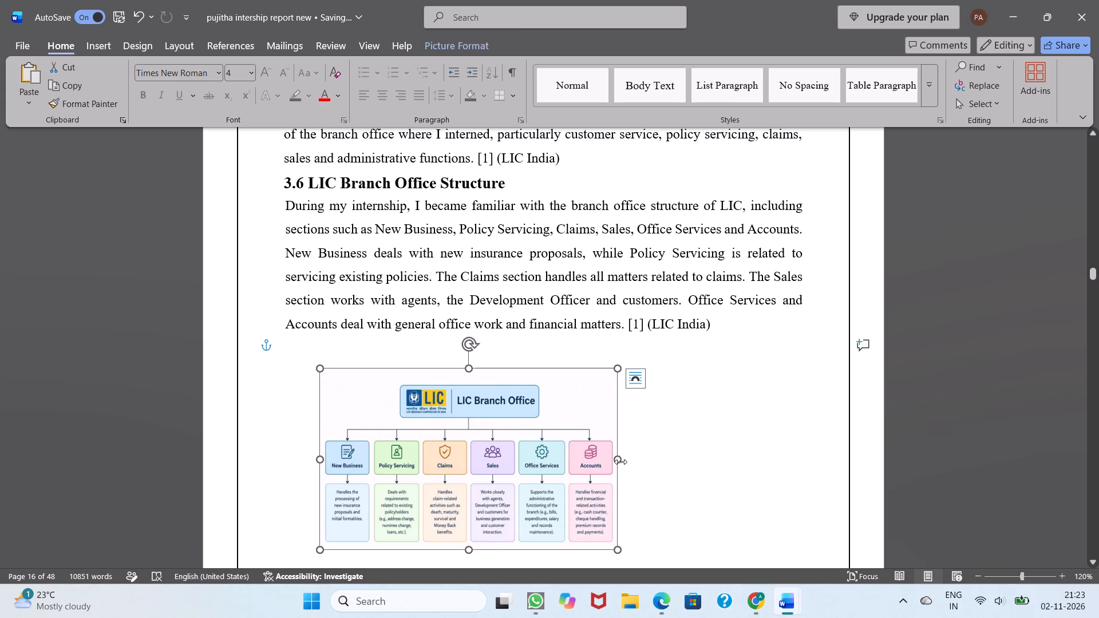
pyautogui.moveTo(620, 461); pyautogui.dragTo(666, 454)
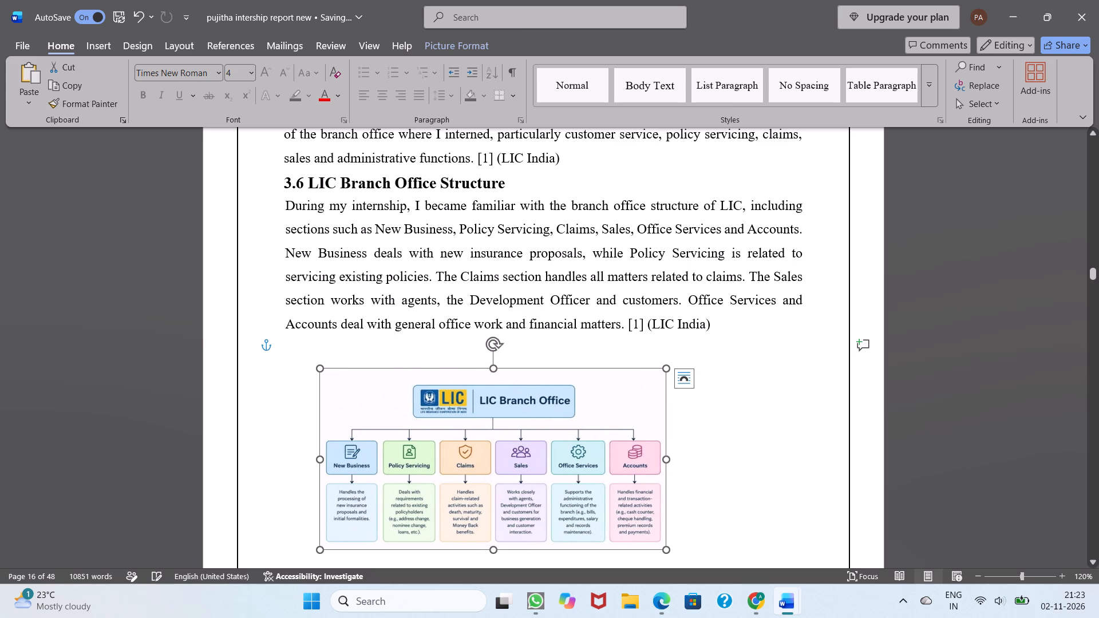
pyautogui.click(323, 462)
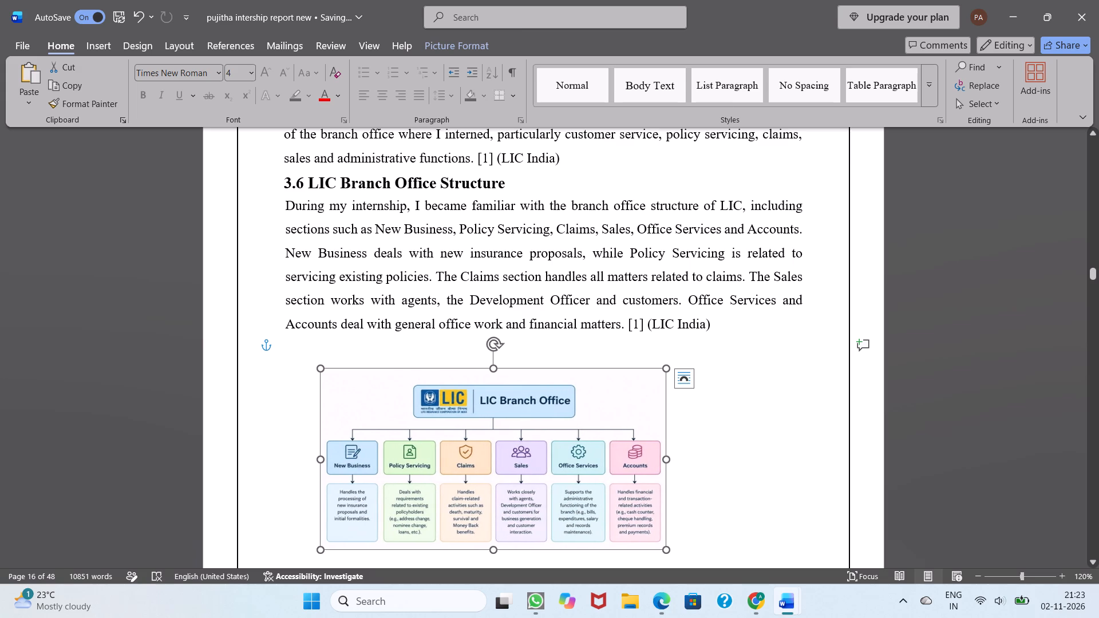
pyautogui.click(323, 460)
pyautogui.moveTo(323, 460); pyautogui.dragTo(349, 460)
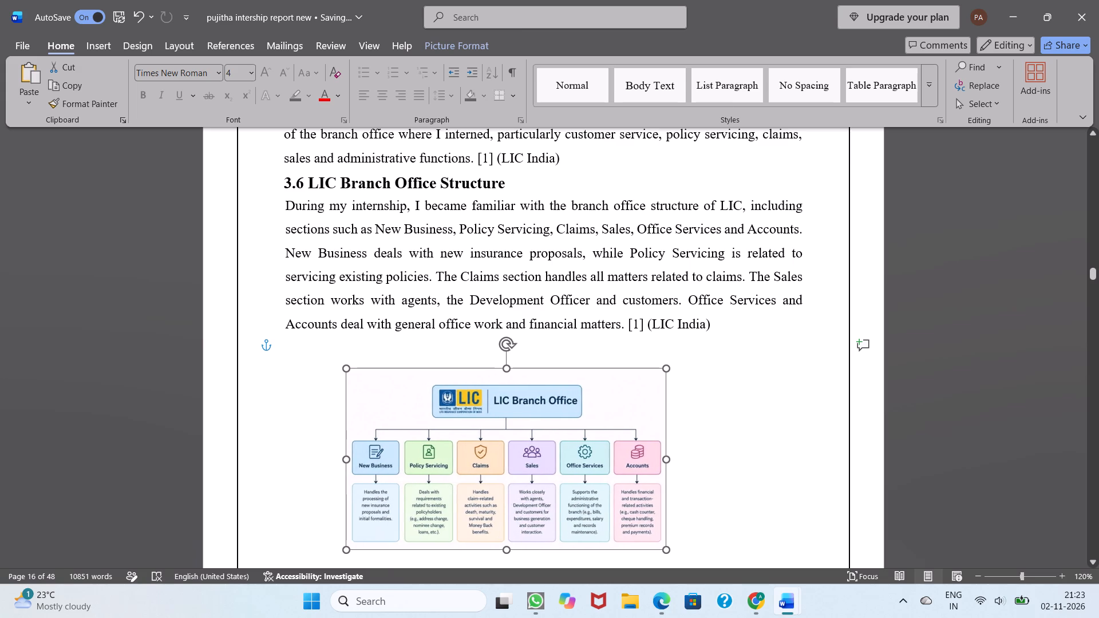
pyautogui.moveTo(349, 460); pyautogui.dragTo(354, 457)
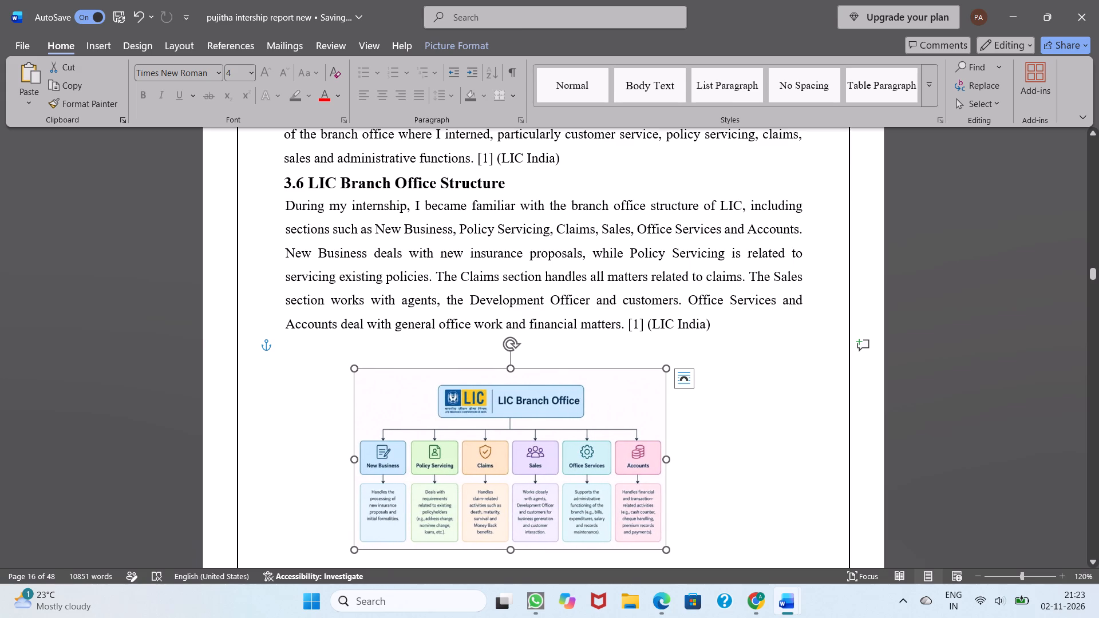
pyautogui.moveTo(667, 461); pyautogui.dragTo(686, 459)
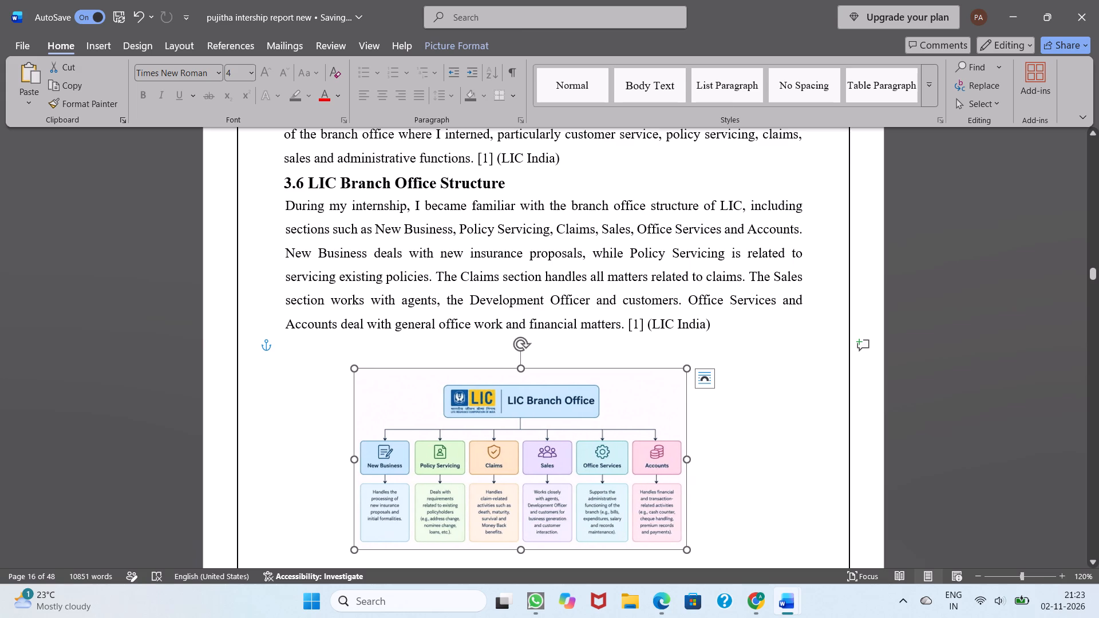
pyautogui.scroll(-1, 517, 523)
pyautogui.moveTo(520, 415); pyautogui.dragTo(520, 421)
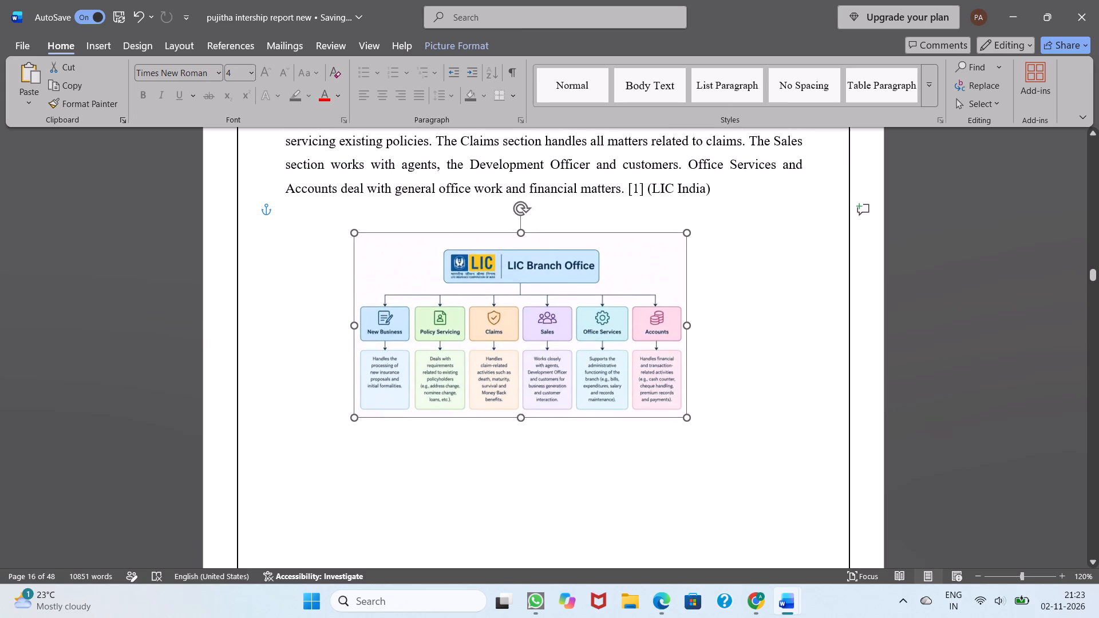
pyautogui.moveTo(520, 421); pyautogui.dragTo(532, 447)
pyautogui.click(769, 366)
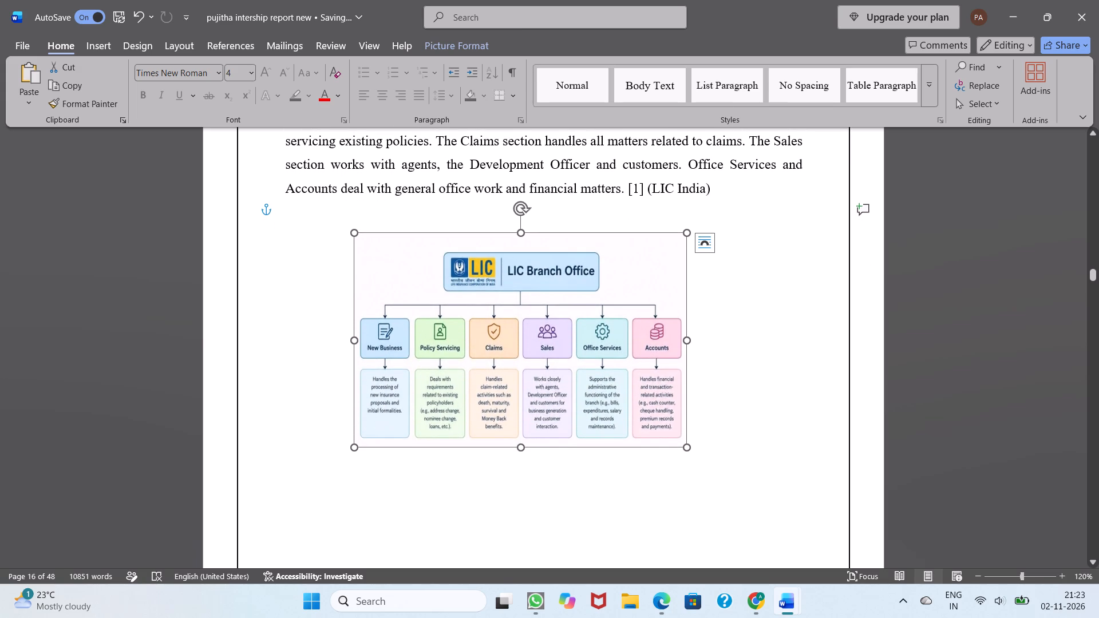
# Centre-align the line that anchors the LIC Branch Office chart below the 3.6 paragraph on page 16.
pyautogui.scroll(2, 769, 366)
pyautogui.scroll(-1, 769, 366)
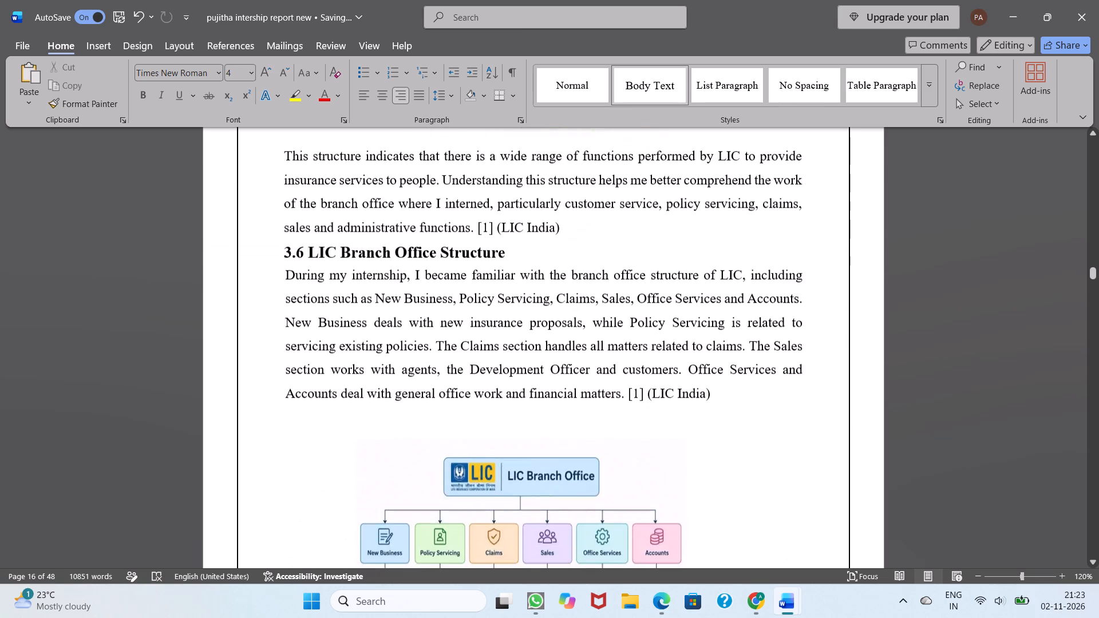
pyautogui.scroll(2, 769, 366)
pyautogui.scroll(-1, 769, 366)
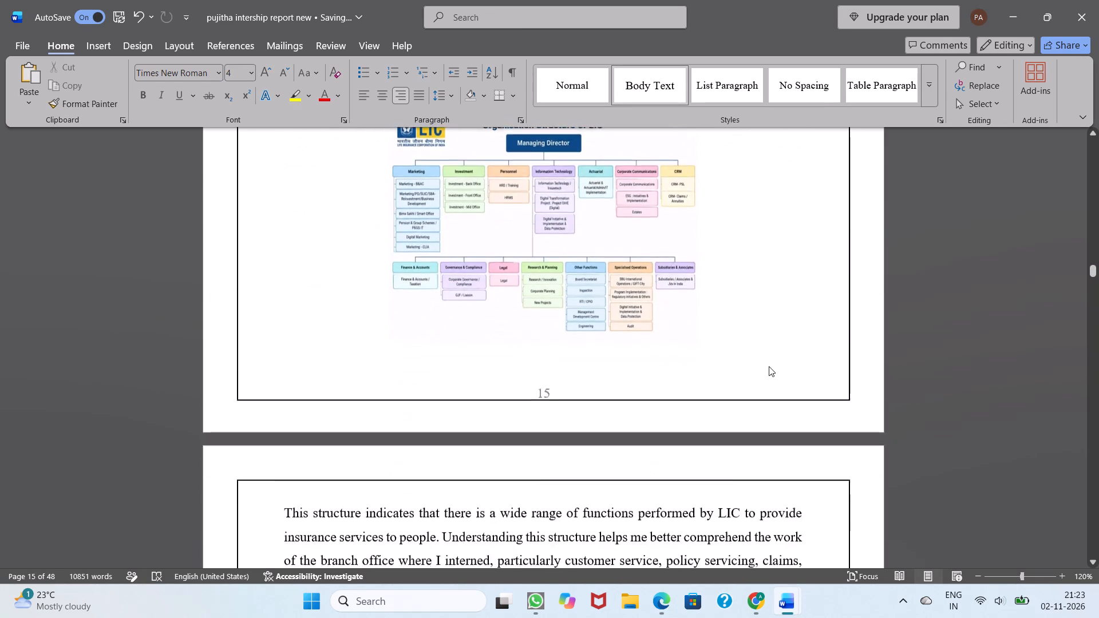
pyautogui.scroll(-3, 769, 366)
pyautogui.scroll(2, 729, 388)
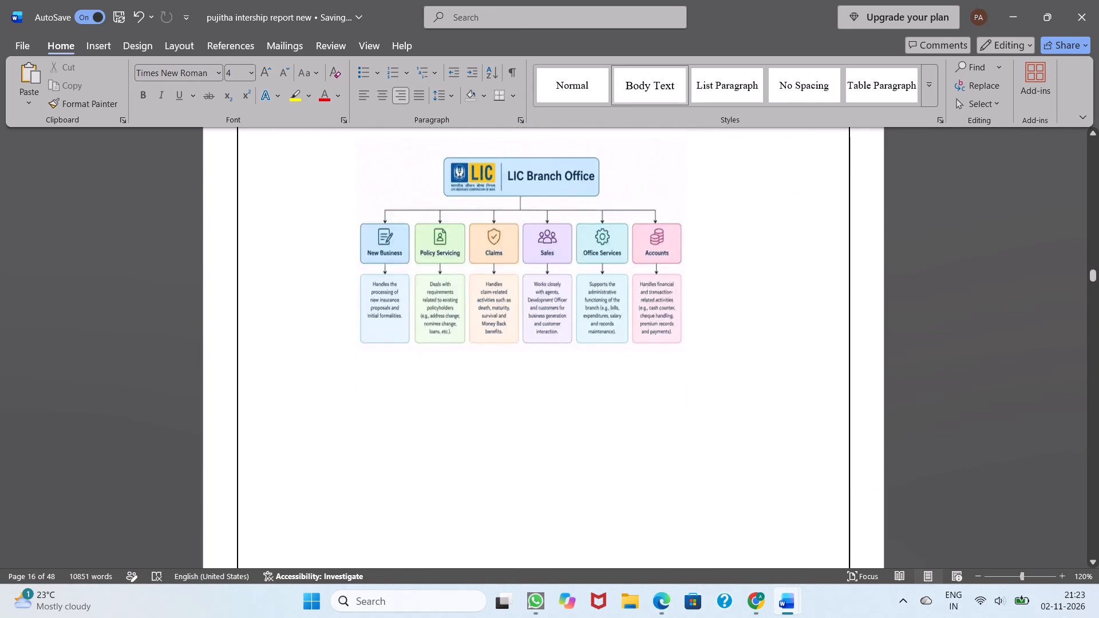
pyautogui.click(525, 397)
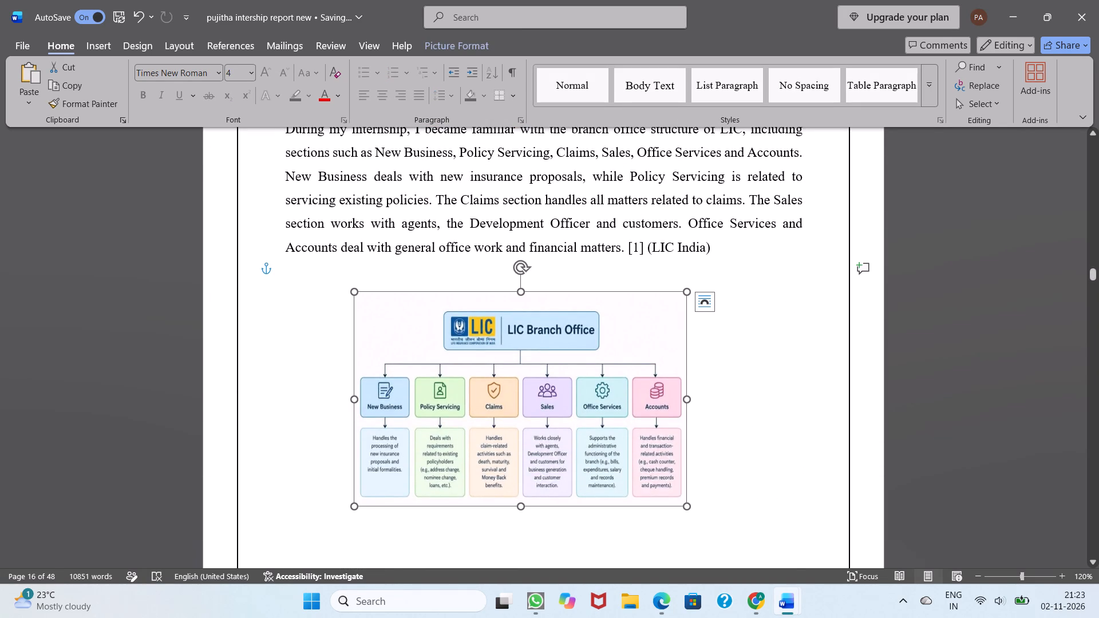
pyautogui.click(479, 371)
pyautogui.click(274, 452)
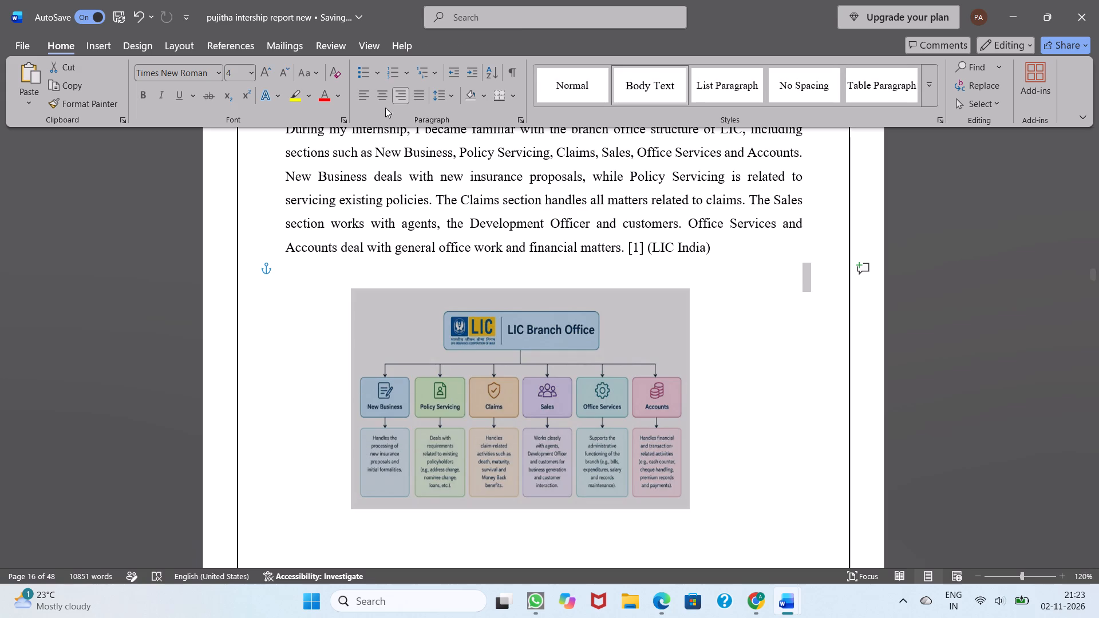
pyautogui.click(382, 98)
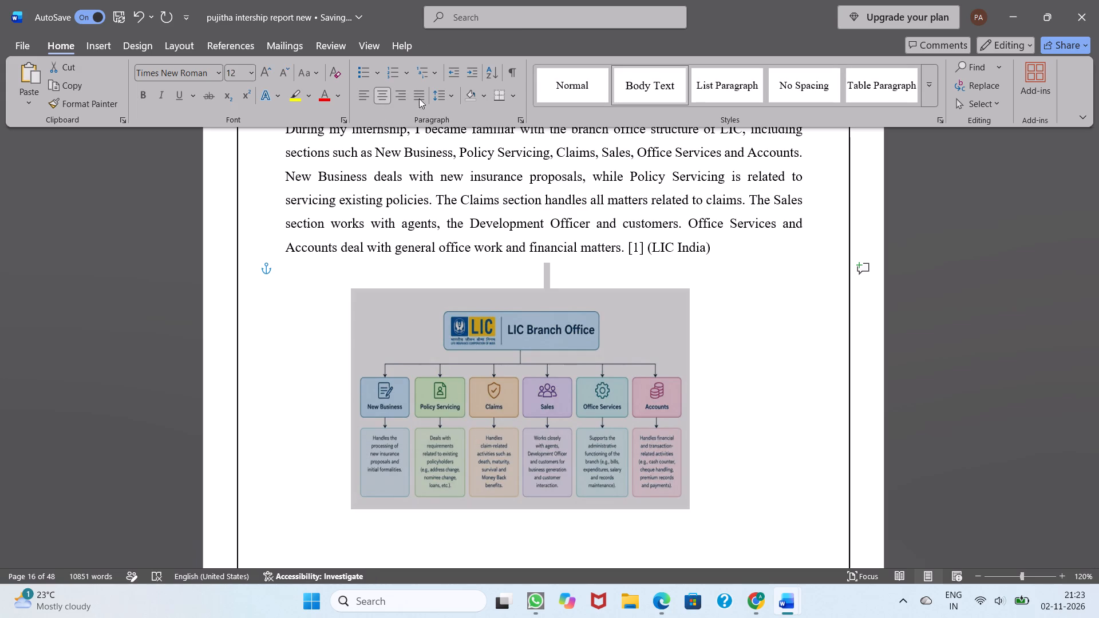
pyautogui.click(406, 100)
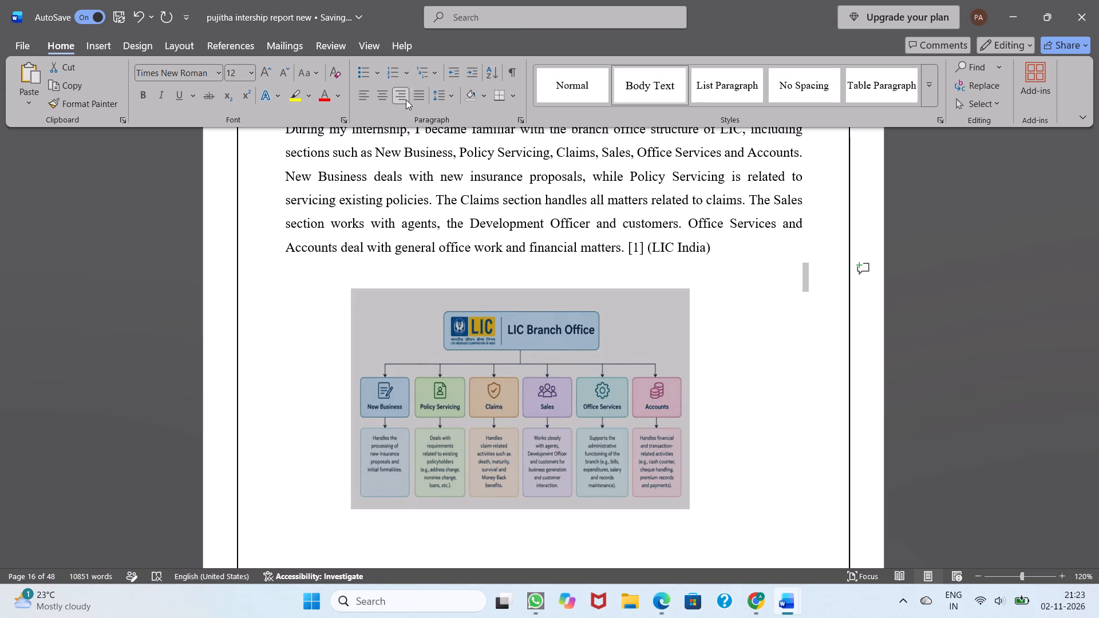
pyautogui.click(419, 98)
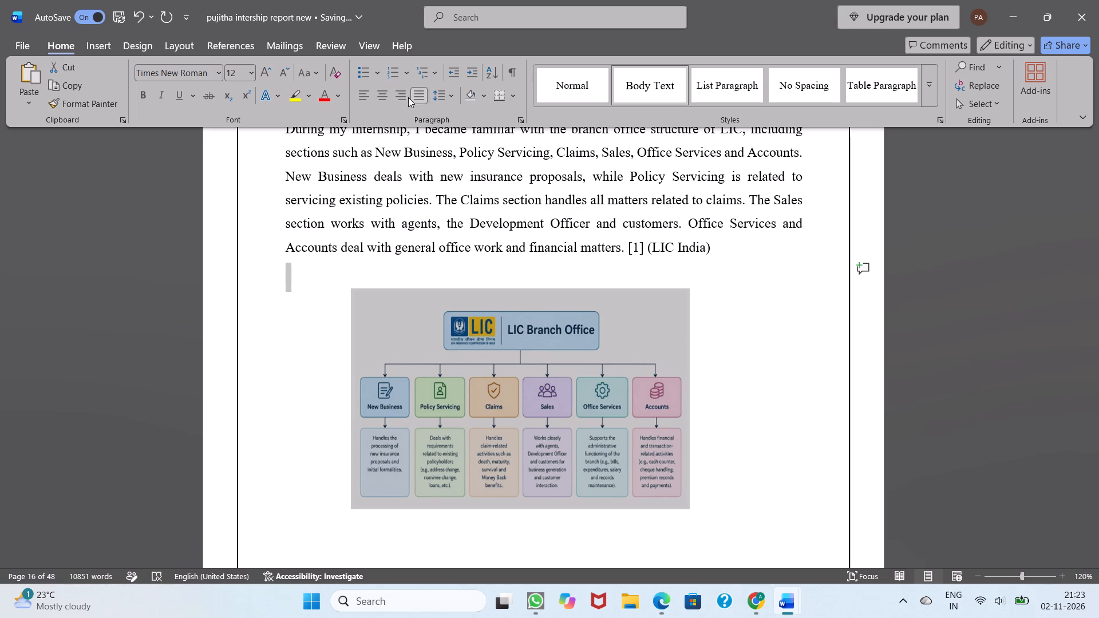
pyautogui.click(386, 97)
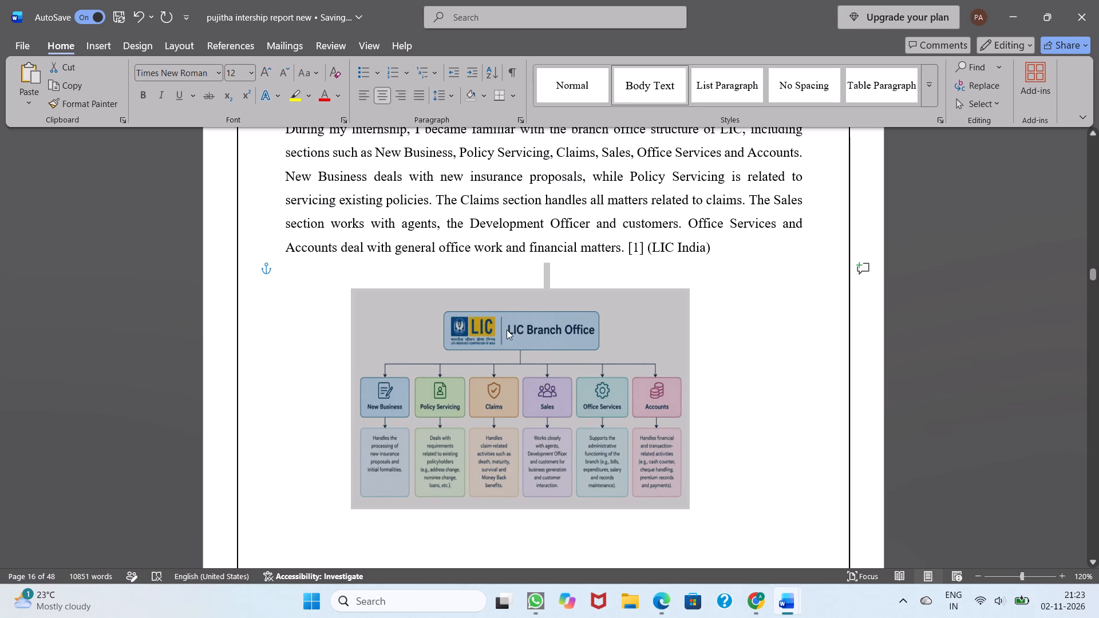
pyautogui.click(748, 427)
# Delete the original LIC Branch Office chart above the "These sections are integral parts" paragraph on page 18.
pyautogui.scroll(-1, 748, 427)
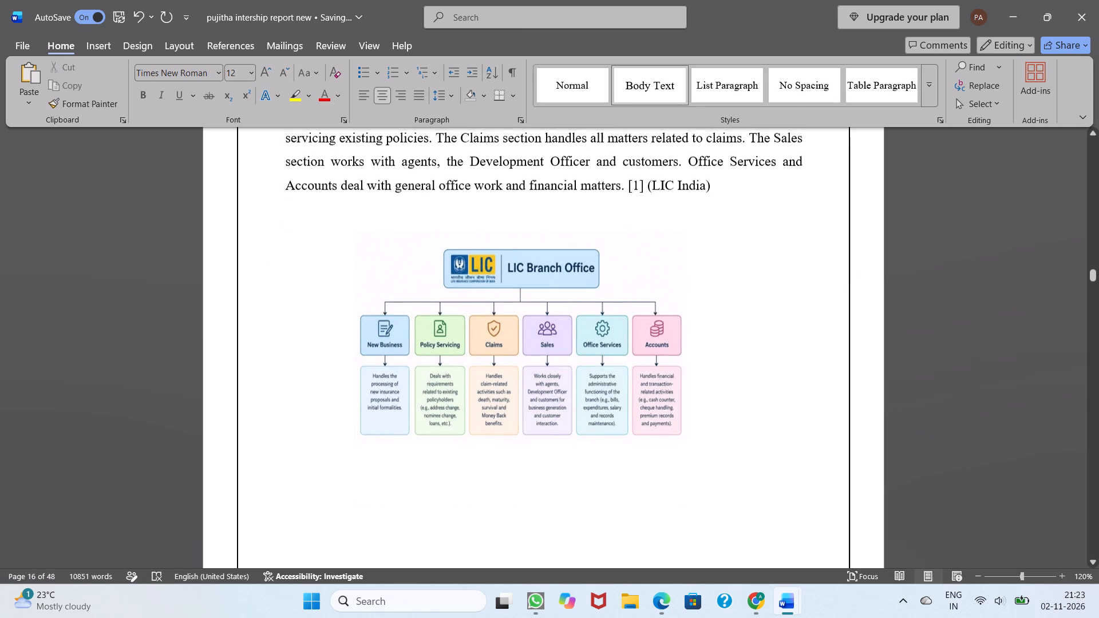
pyautogui.scroll(-1, 748, 427)
pyautogui.click(511, 315)
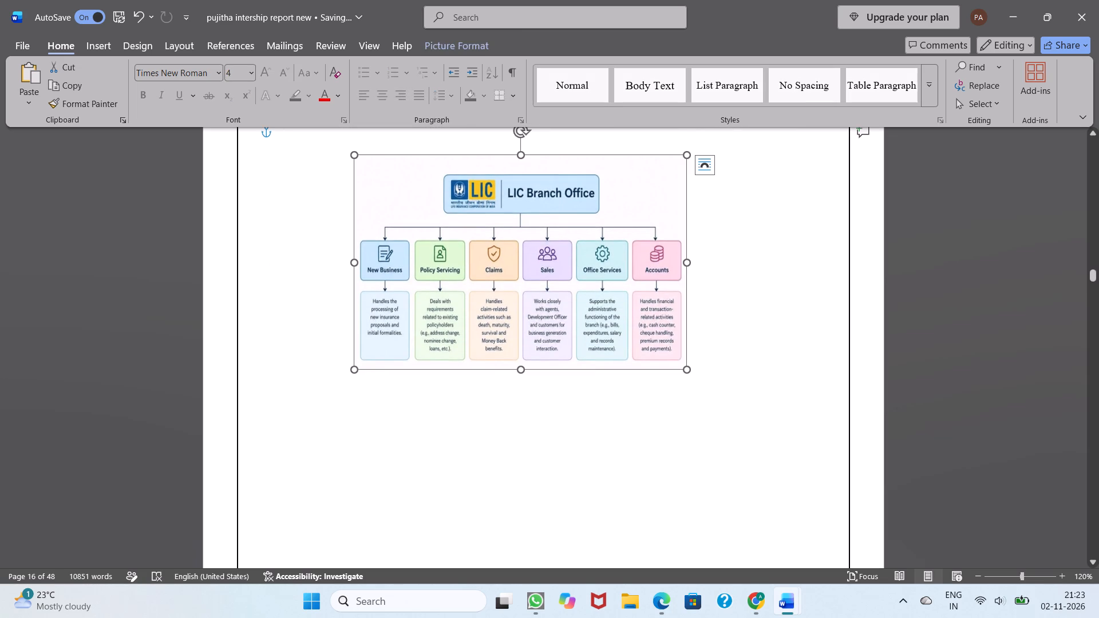
pyautogui.click(792, 434)
pyautogui.scroll(-2, 693, 398)
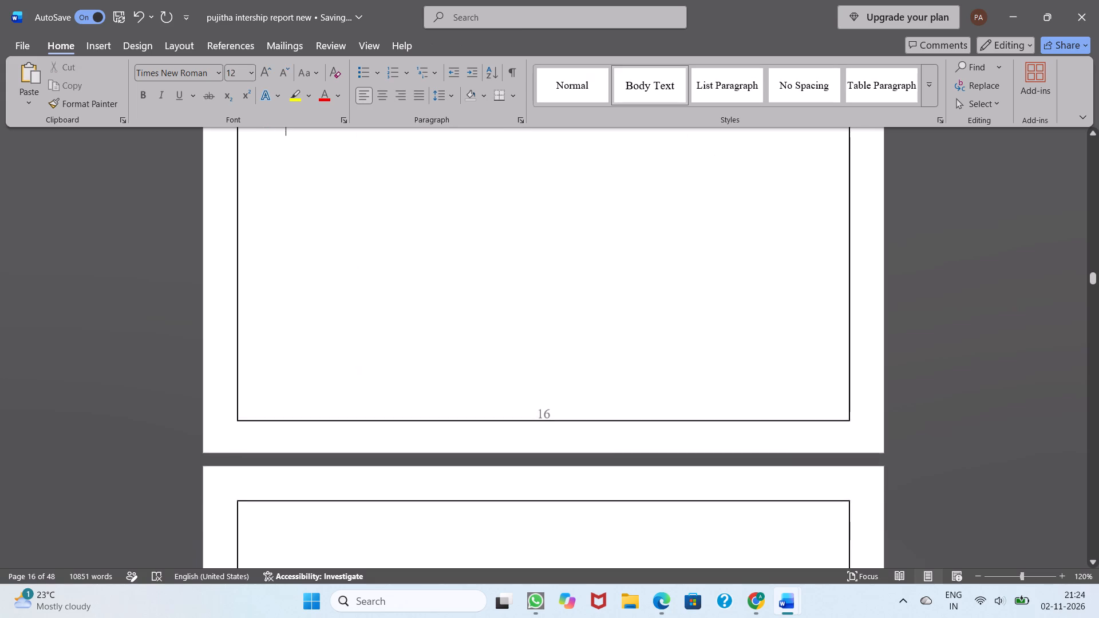
pyautogui.scroll(-4, 693, 398)
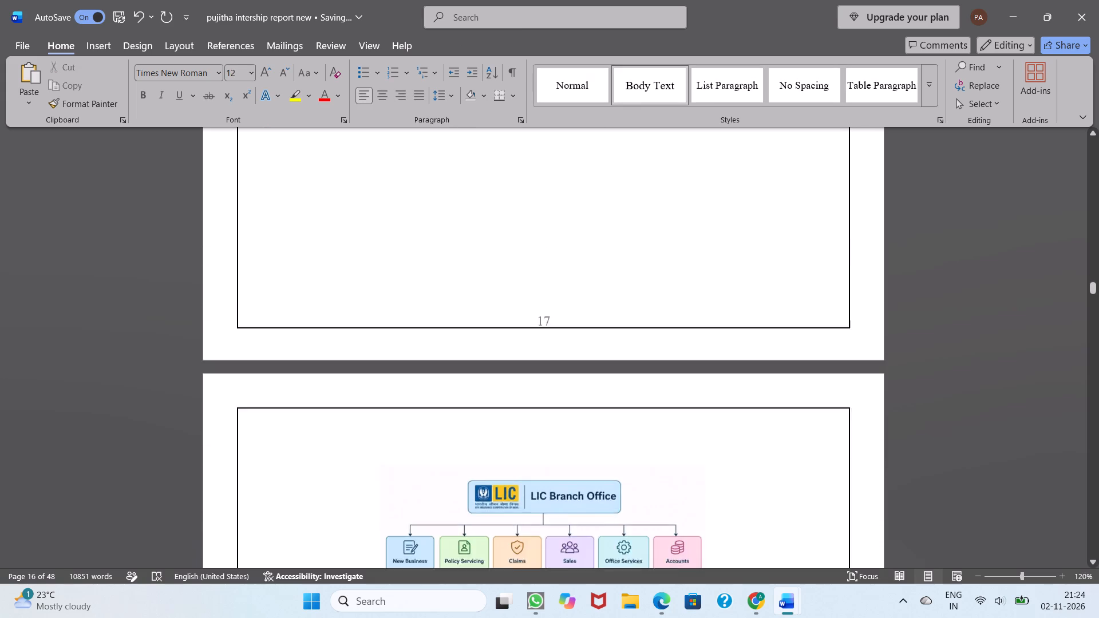
pyautogui.scroll(-1, 693, 398)
pyautogui.click(567, 425)
pyautogui.press('BackSpace')
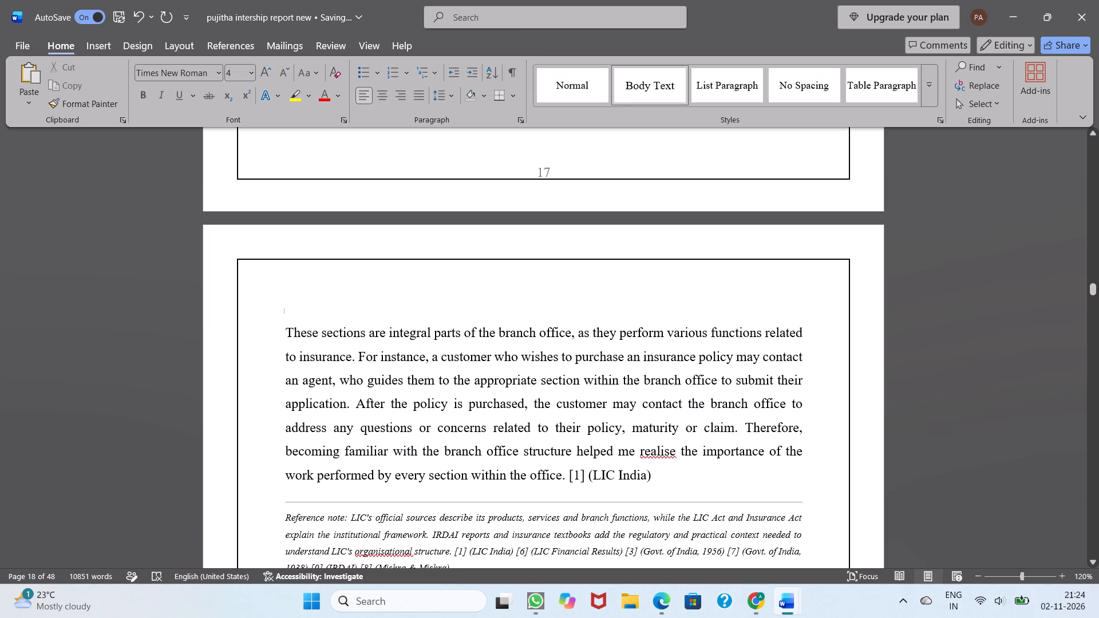
# Copy the "These sections are integral parts" paragraph and its reference note from page 18 onto a left-aligned line below the page 16 chart.
pyautogui.moveTo(286, 330); pyautogui.dragTo(451, 513)
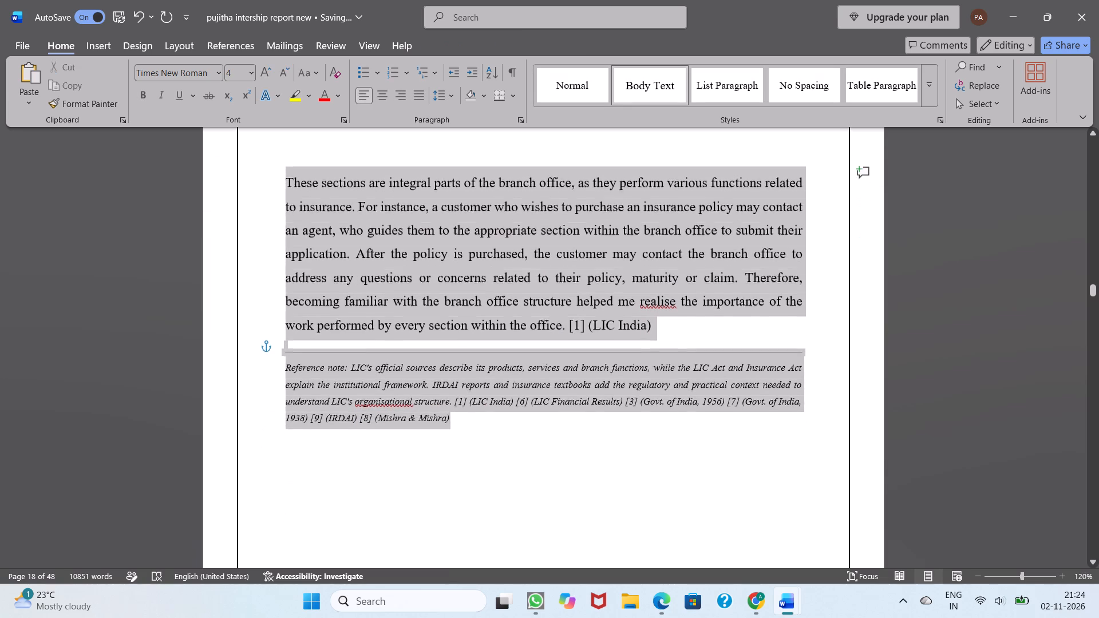
pyautogui.moveTo(451, 513); pyautogui.dragTo(450, 419)
pyautogui.hotkey('ctrl', 'c')
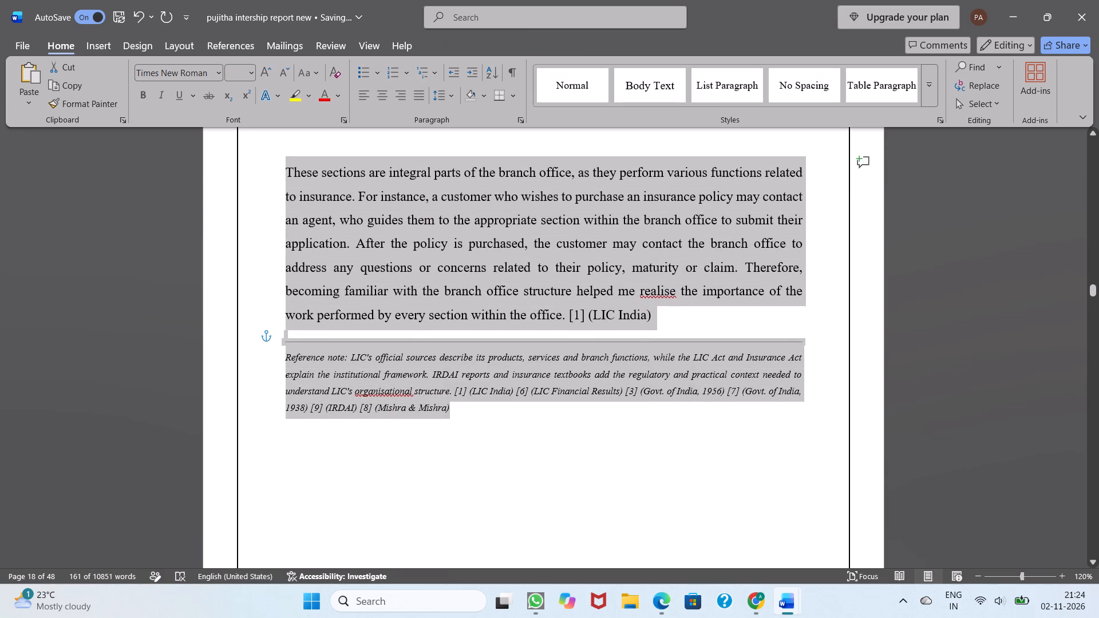
pyautogui.scroll(5, 450, 419)
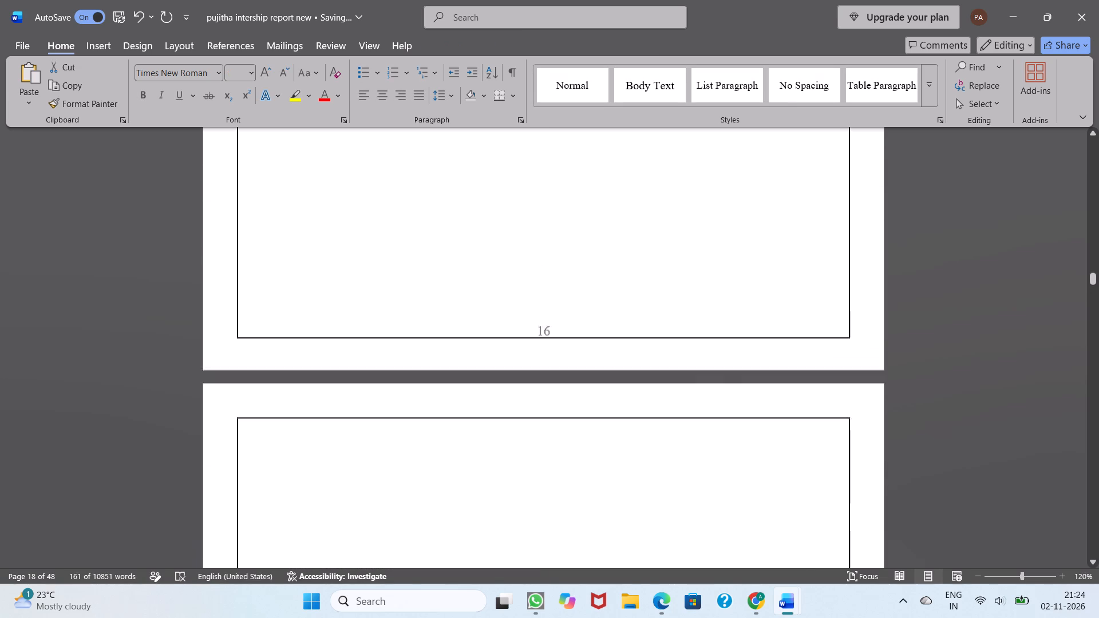
pyautogui.scroll(2, 450, 419)
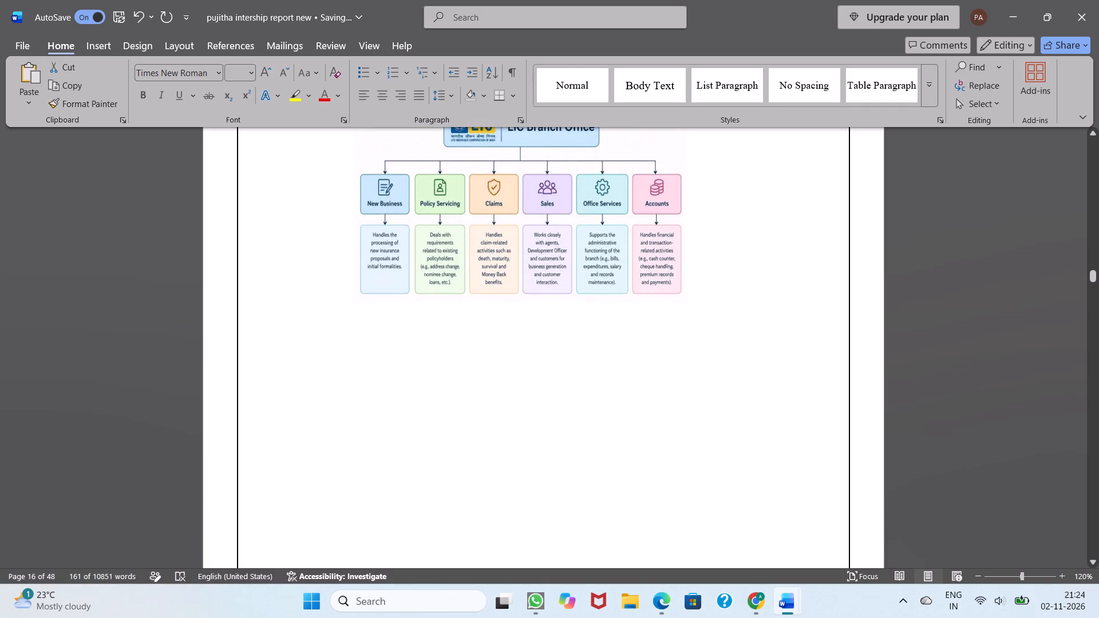
pyautogui.click(292, 349)
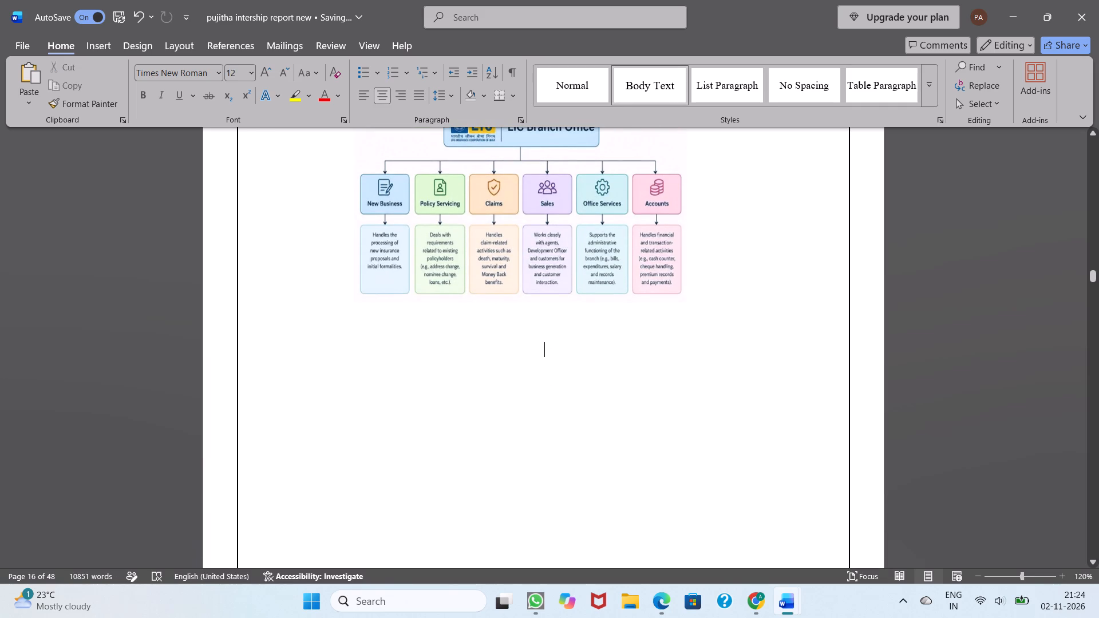
pyautogui.click(363, 101)
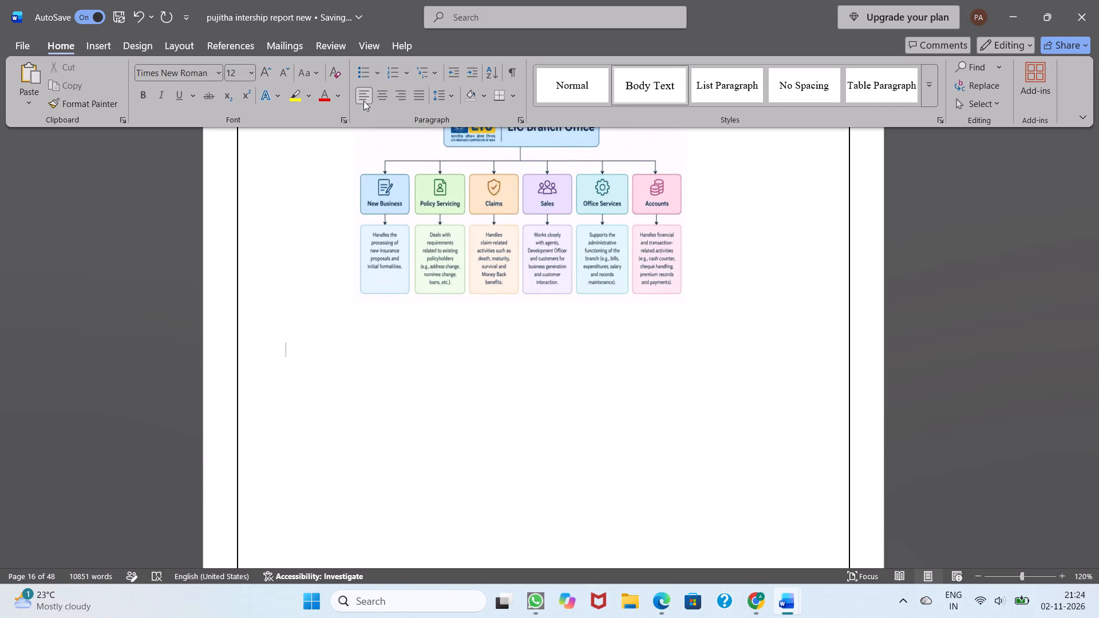
pyautogui.hotkey('ctrl', 'v')
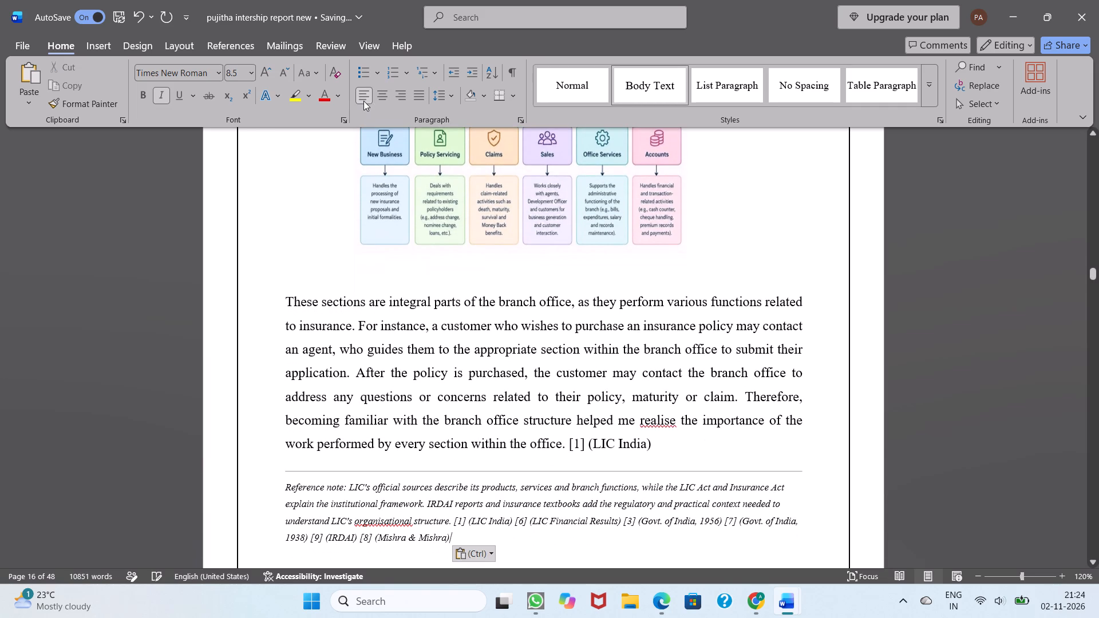
# Remove the blank line between the LIC Branch Office chart and the pasted "These sections are integral parts" paragraph on page 16.
pyautogui.click(286, 301)
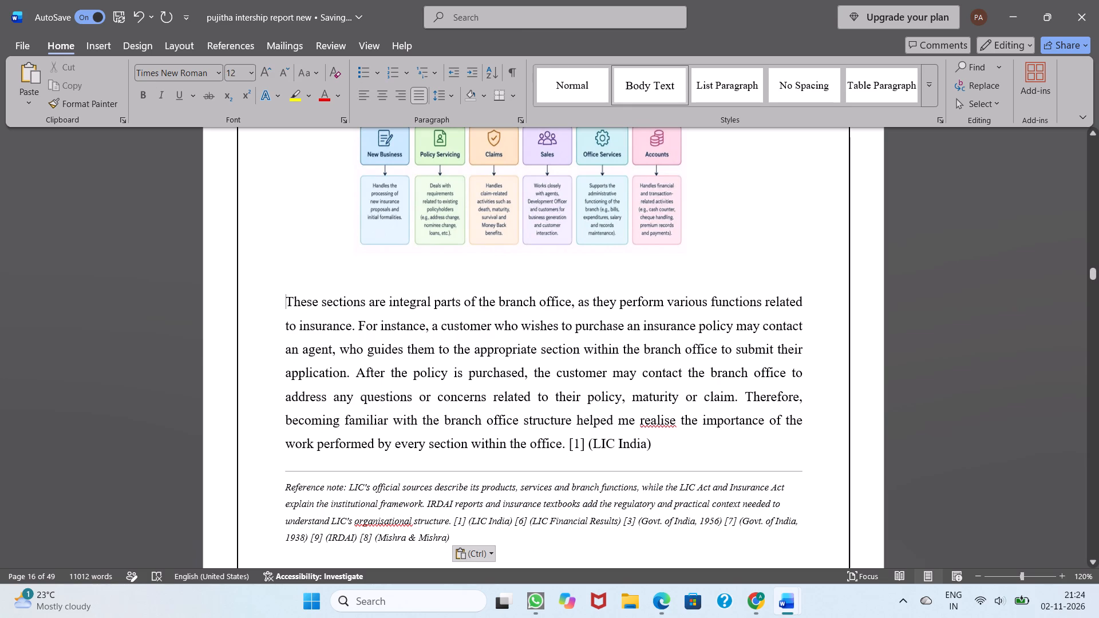
pyautogui.press('BackSpace')
pyautogui.press('BackSpace')
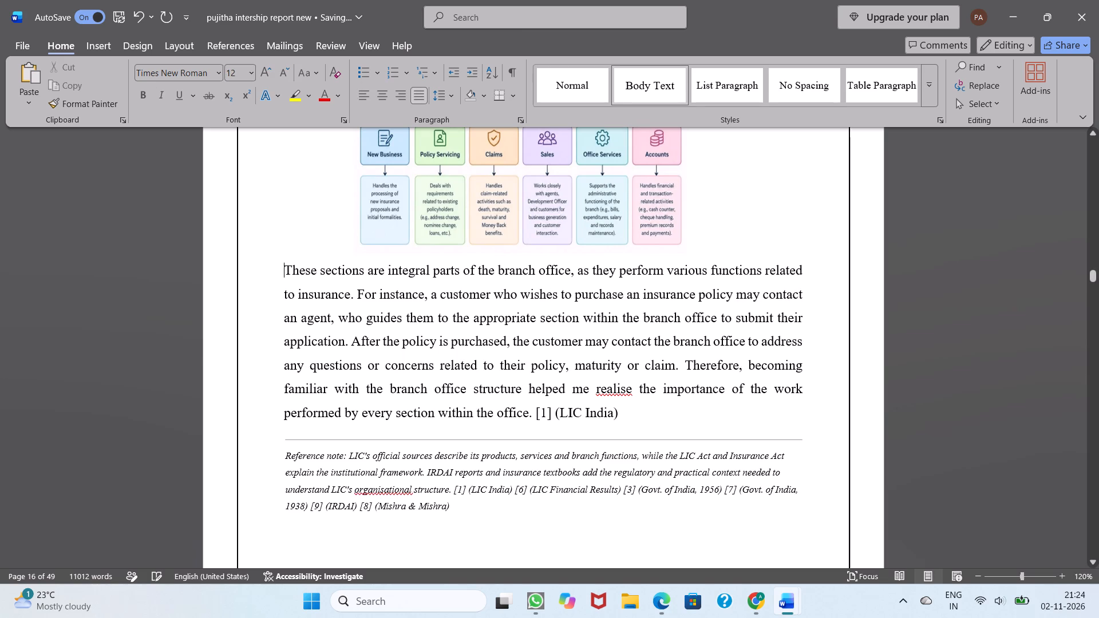
# Delete the original "These sections are integral parts" paragraph and its reference note from page 18.
pyautogui.scroll(2, 286, 301)
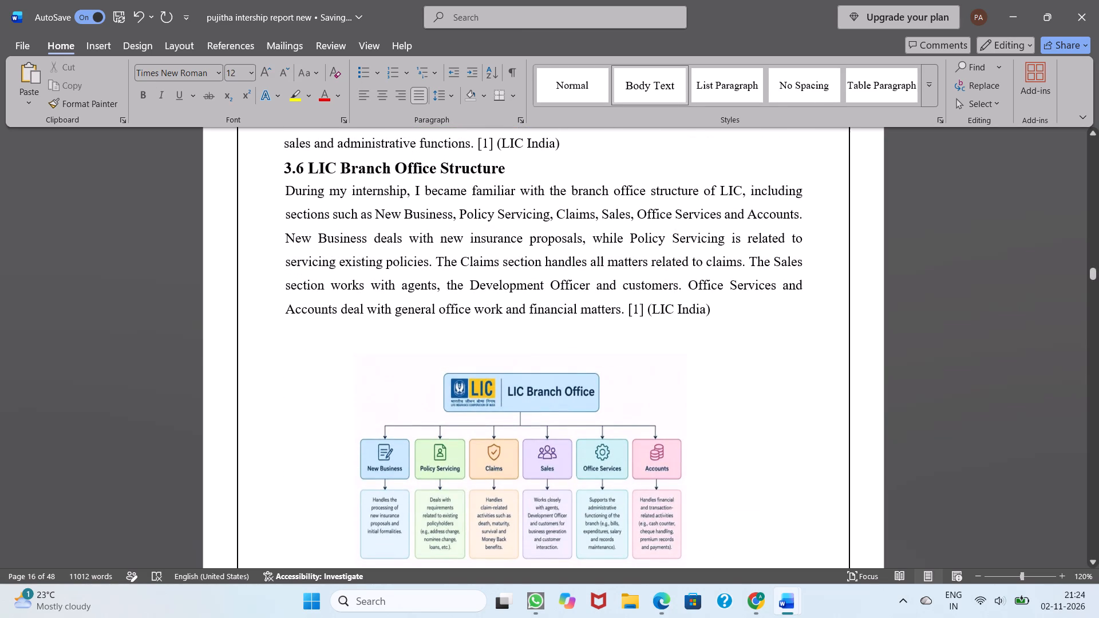
pyautogui.scroll(-2, 286, 301)
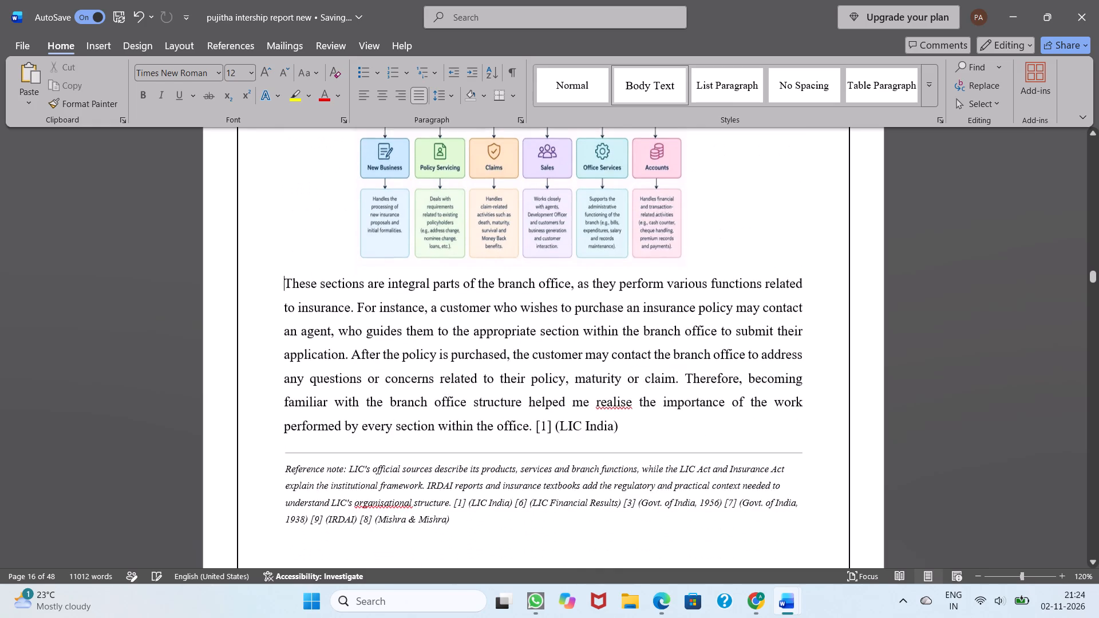
pyautogui.scroll(-3, 286, 301)
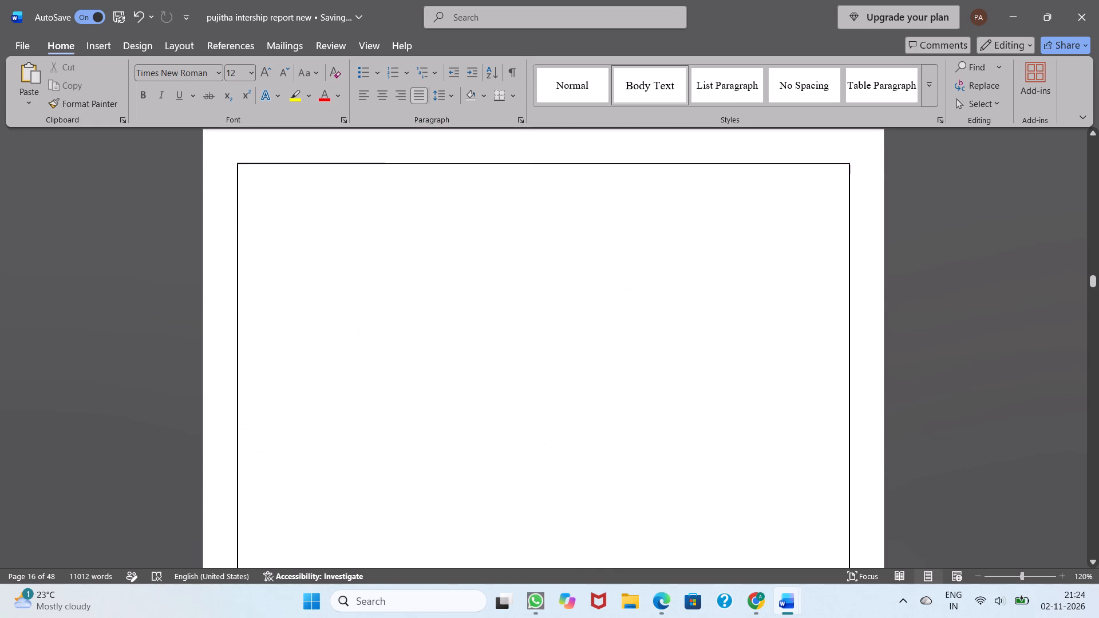
pyautogui.scroll(-2, 286, 301)
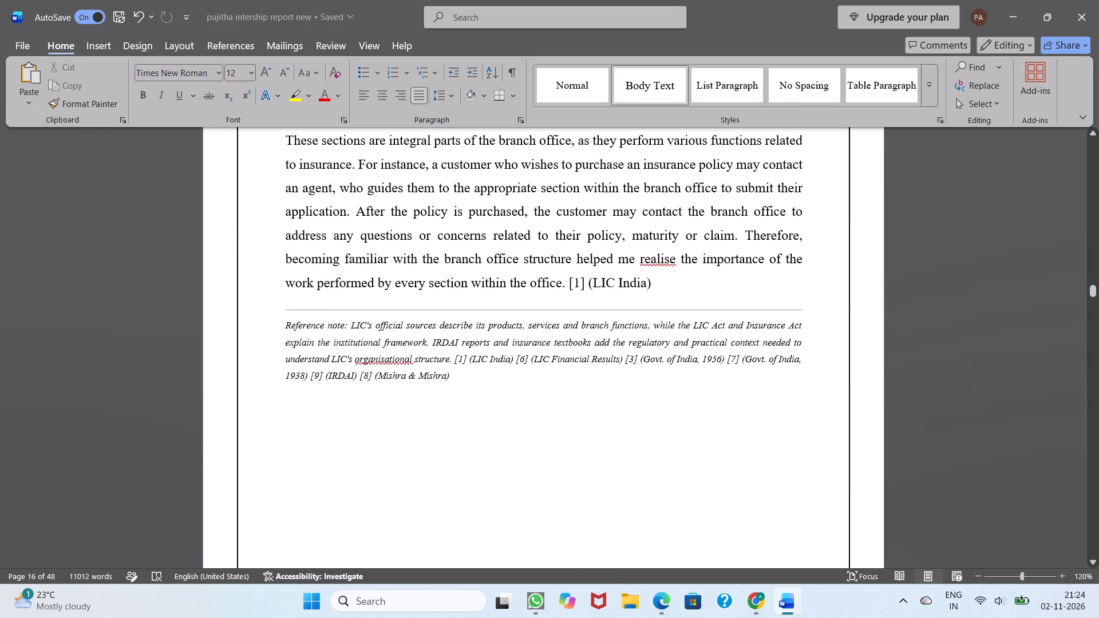
pyautogui.moveTo(289, 144); pyautogui.dragTo(469, 395)
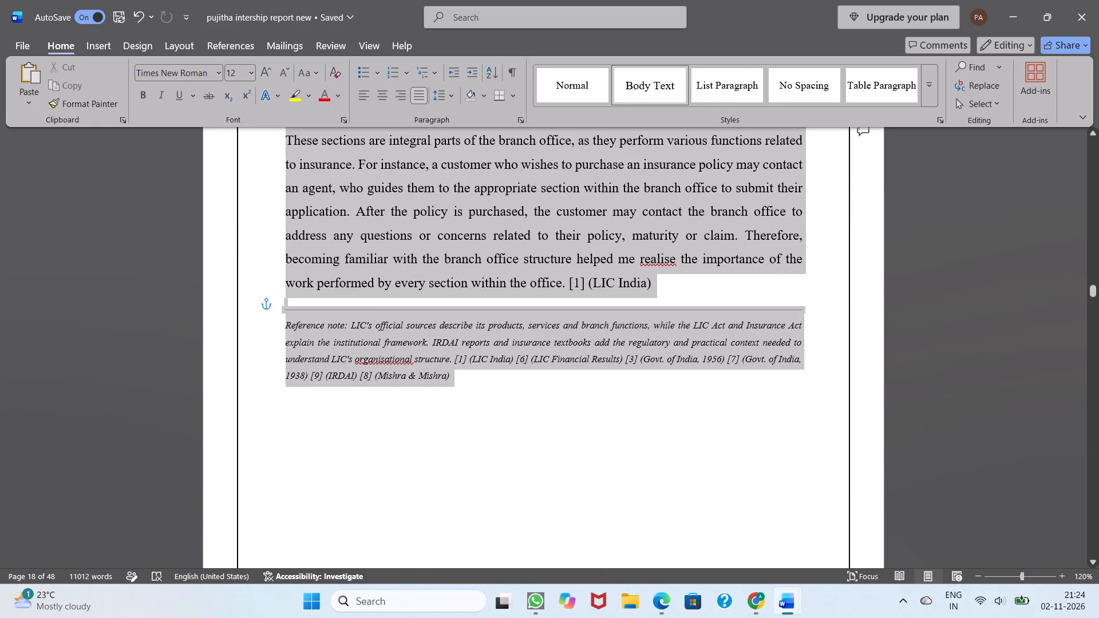
pyautogui.moveTo(469, 395); pyautogui.dragTo(467, 442)
pyautogui.press('BackSpace')
# Extend the page 16 LIC Branch Office chart slightly upward by its top corner, keeping the paragraph below directly beneath it.
pyautogui.scroll(3, 467, 442)
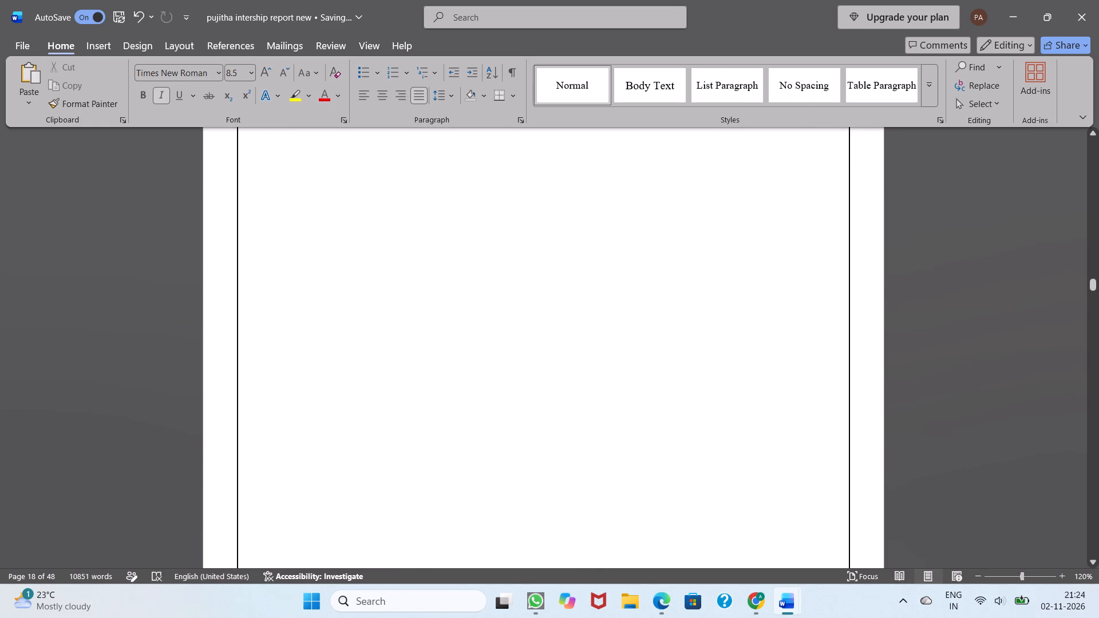
pyautogui.scroll(3, 467, 442)
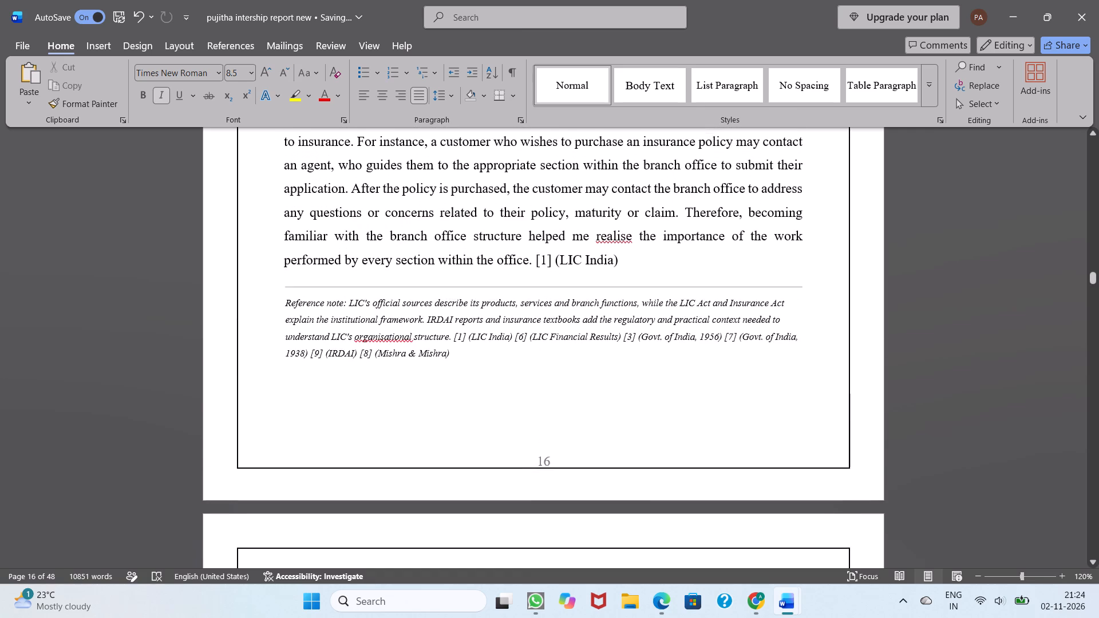
pyautogui.scroll(3, 467, 442)
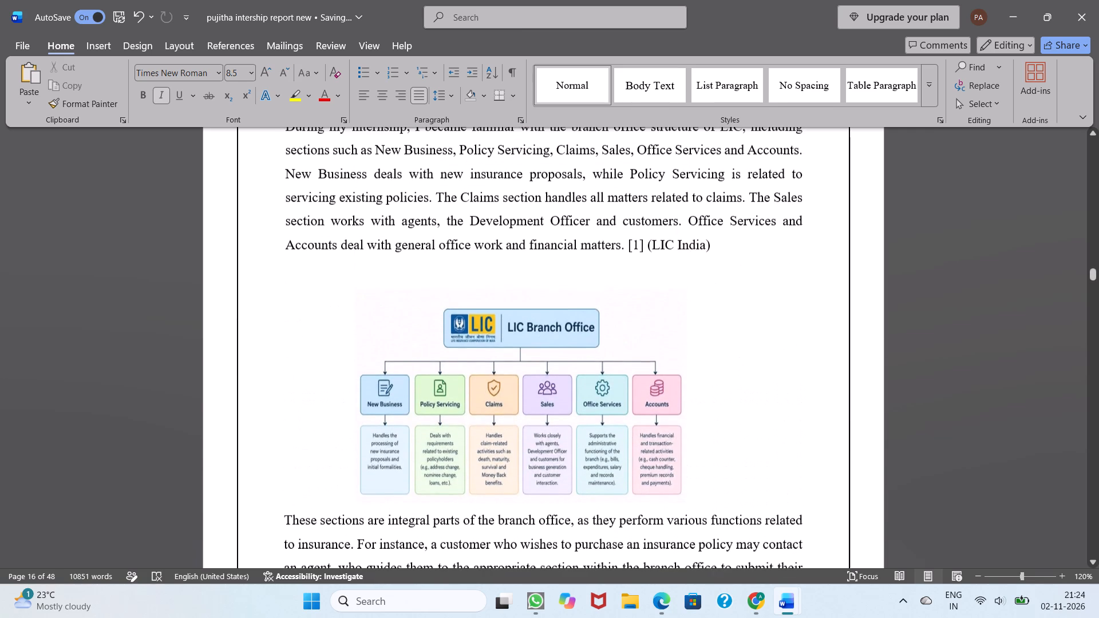
pyautogui.click(475, 386)
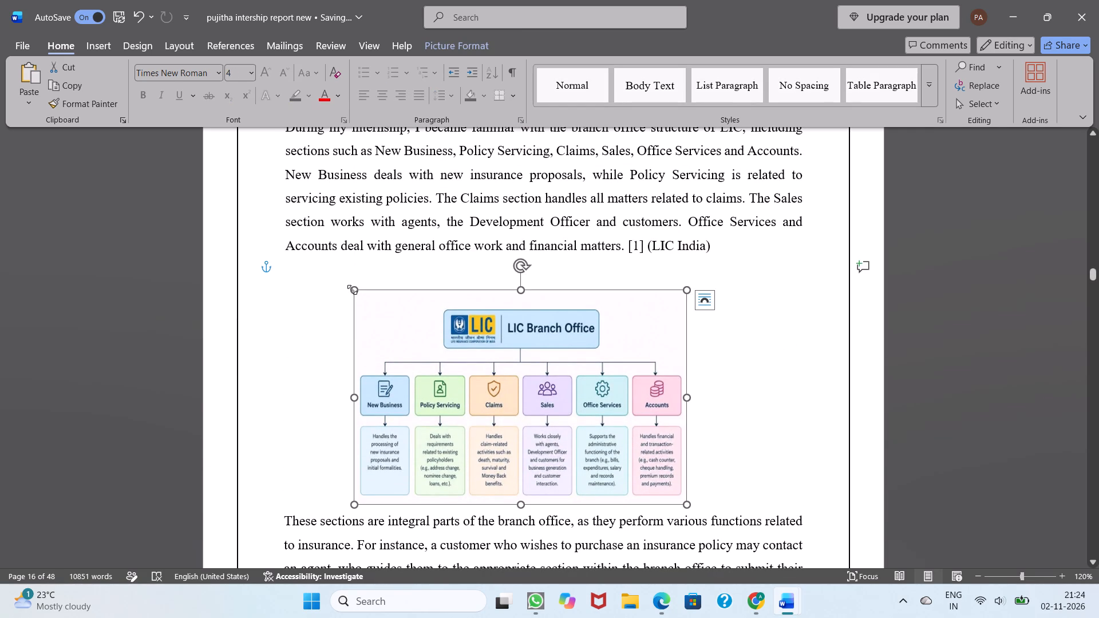
pyautogui.moveTo(352, 290); pyautogui.dragTo(355, 275)
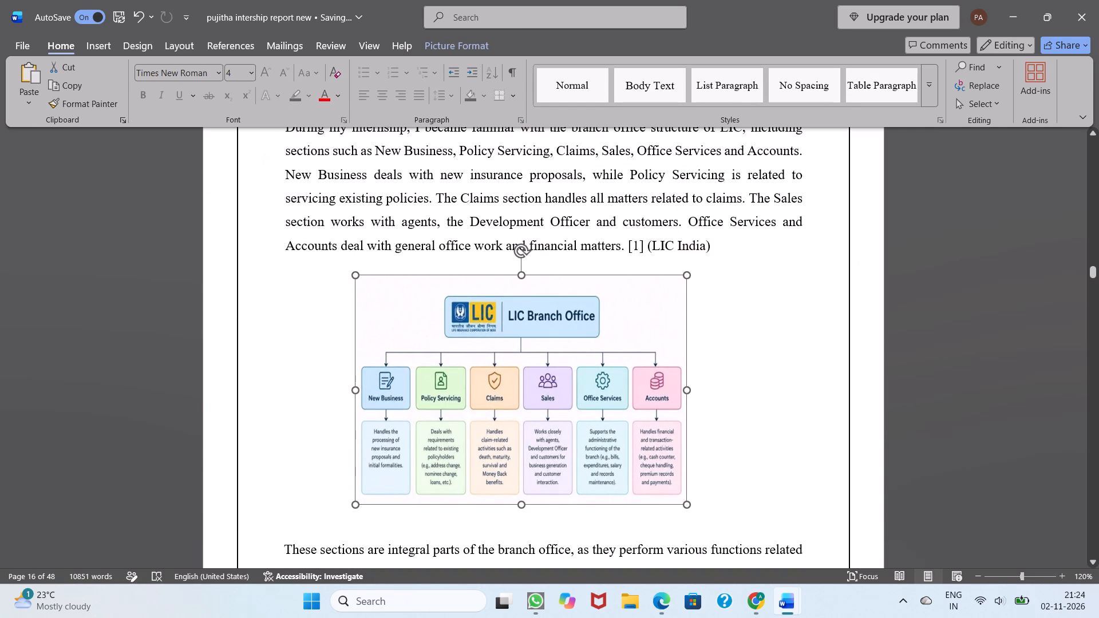
pyautogui.moveTo(355, 275); pyautogui.dragTo(356, 286)
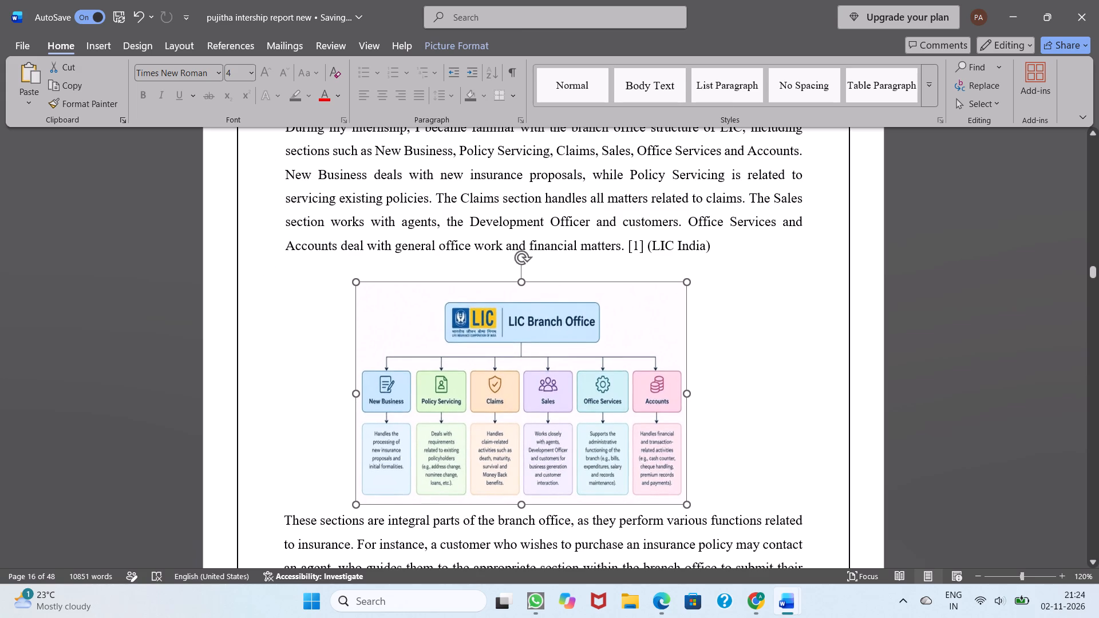
pyautogui.moveTo(356, 286); pyautogui.dragTo(356, 284)
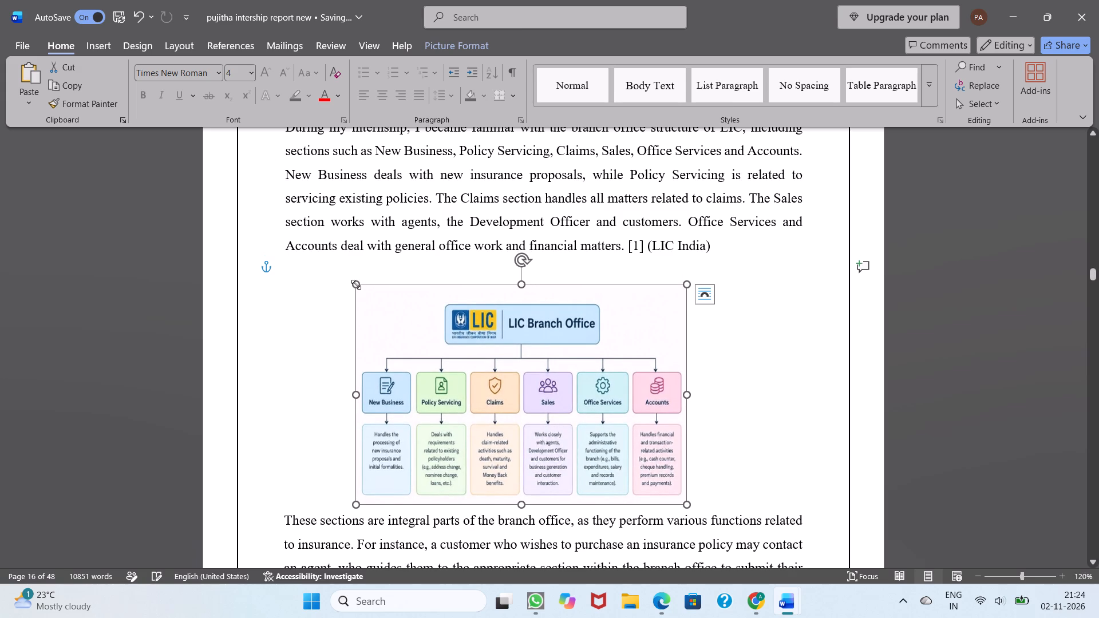
pyautogui.click(859, 421)
# Review pages 16 to 22 for blank pages and layout gaps around the start of section 4.
pyautogui.scroll(-1, 859, 421)
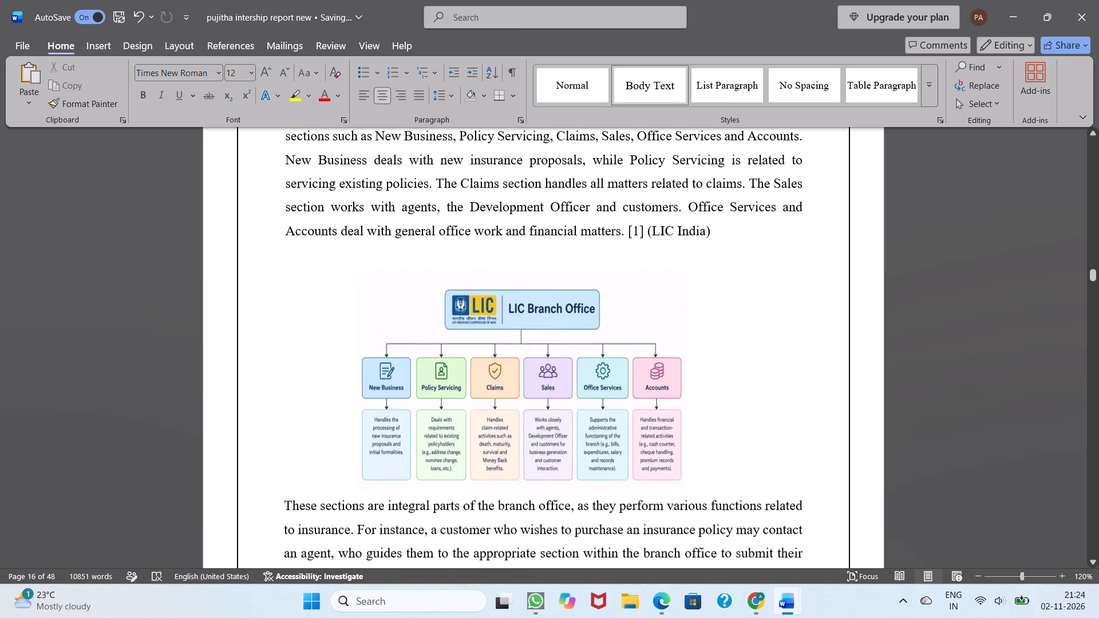
pyautogui.scroll(-4, 859, 421)
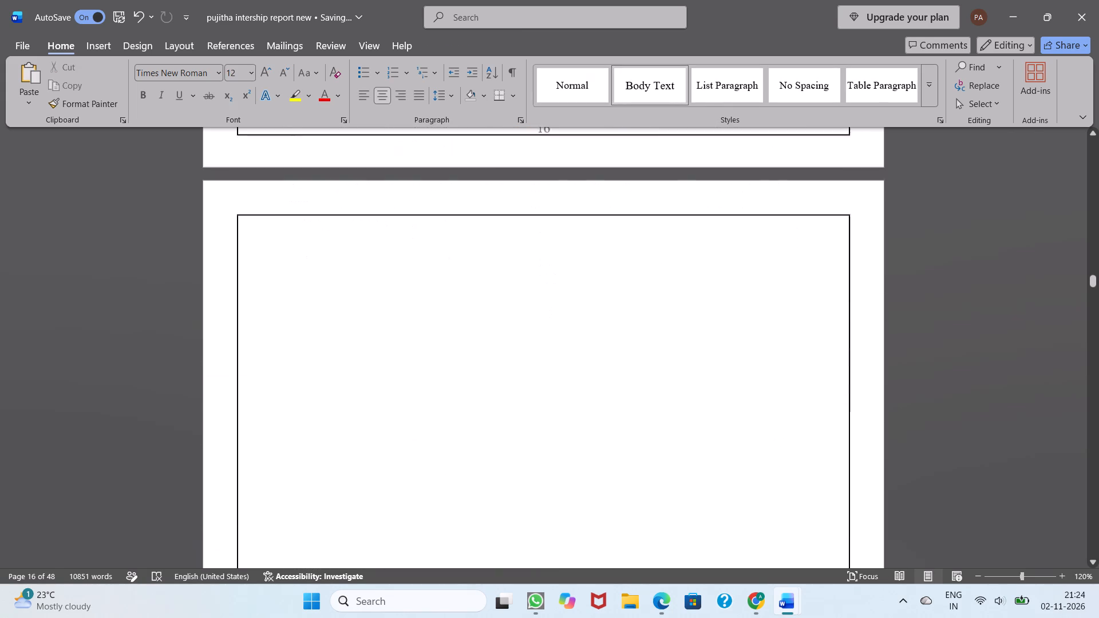
pyautogui.scroll(-4, 859, 421)
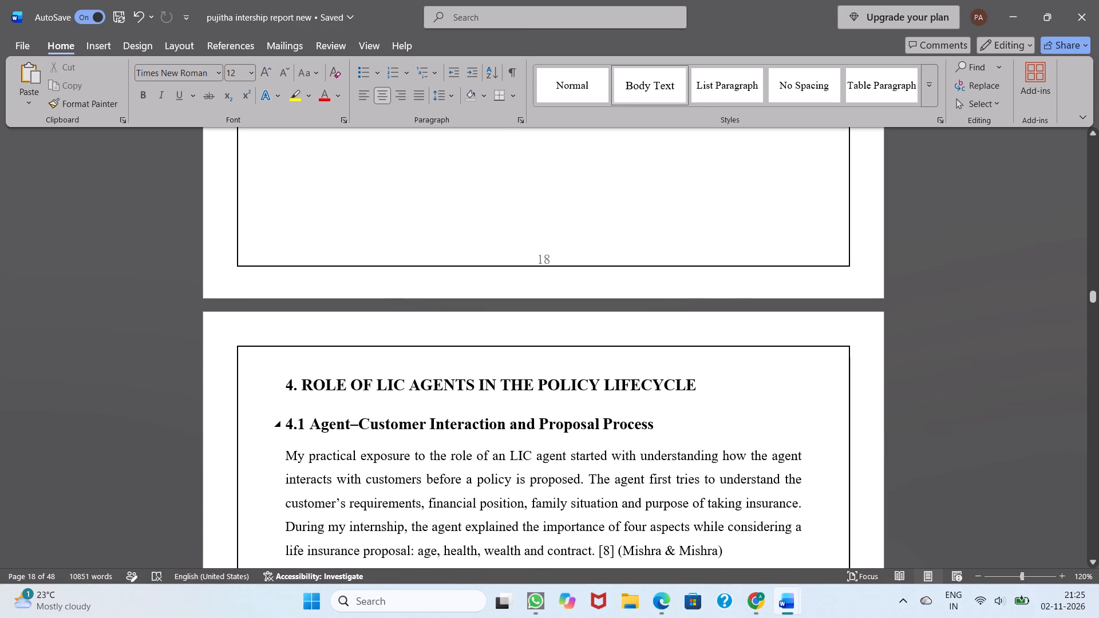
pyautogui.scroll(-5, 392, 417)
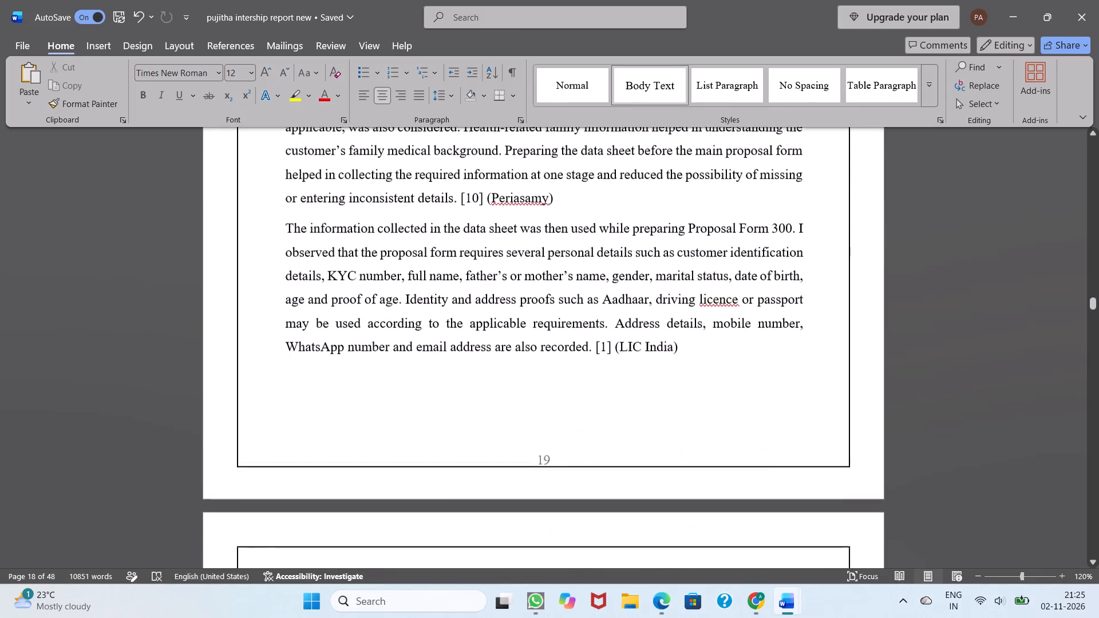
pyautogui.scroll(-4, 392, 417)
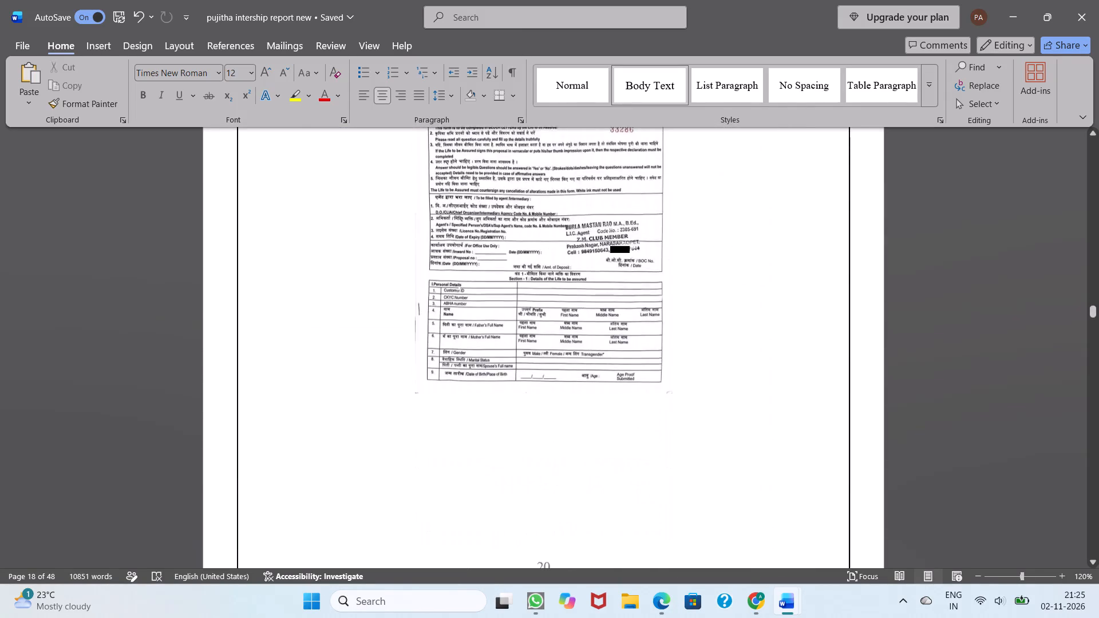
pyautogui.scroll(-4, 392, 417)
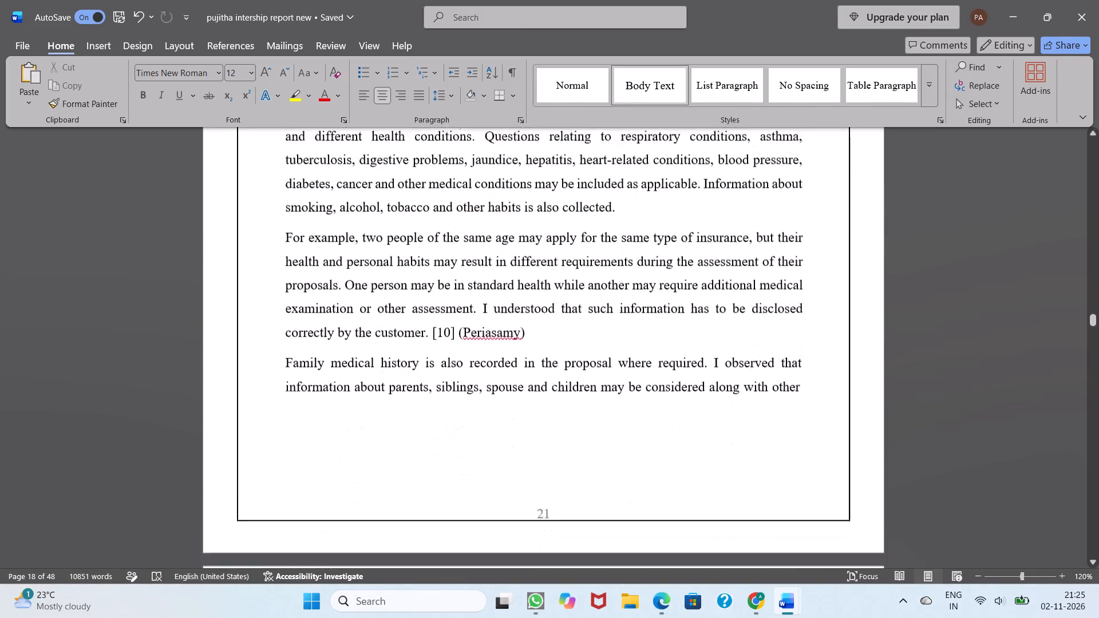
pyautogui.scroll(-3, 392, 417)
pyautogui.scroll(4, 392, 417)
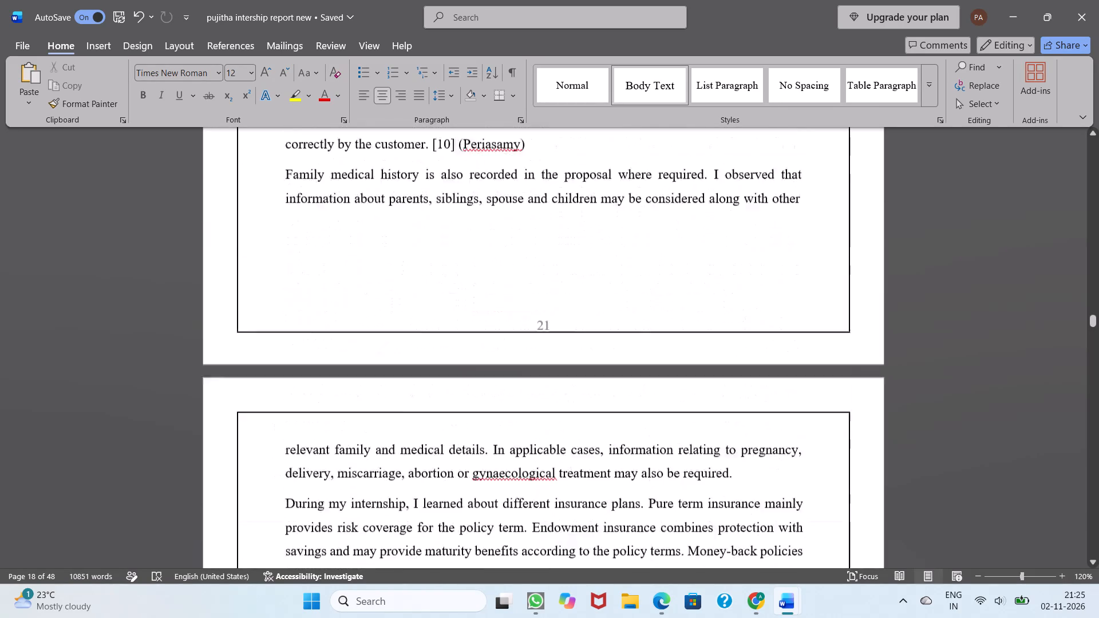
pyautogui.scroll(6, 392, 417)
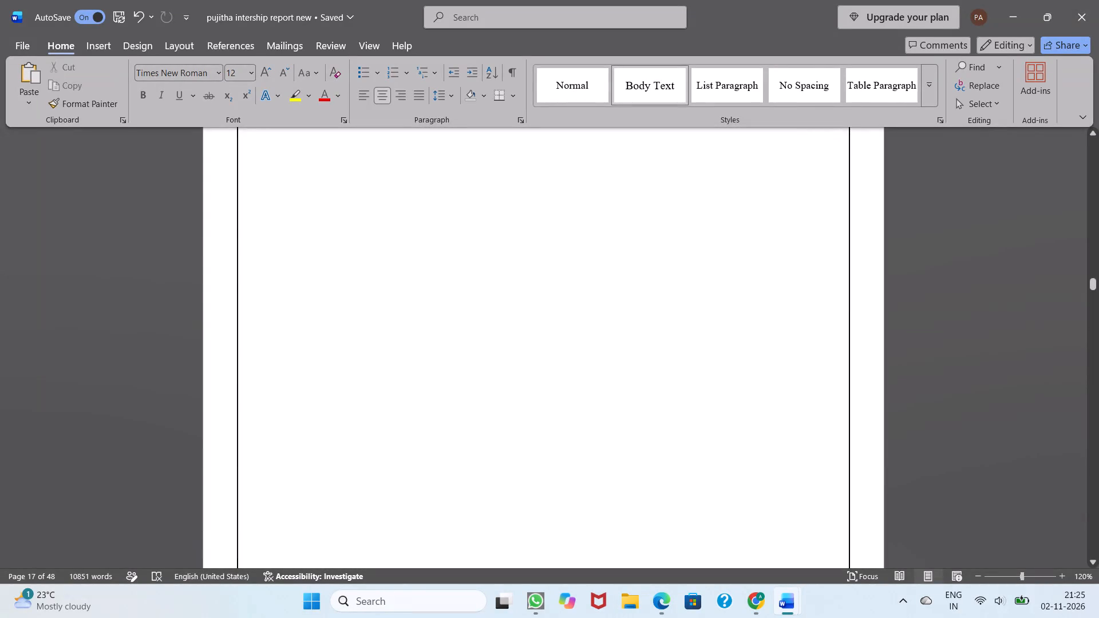
pyautogui.scroll(3, 392, 417)
# Apply the Normal style to the "ROLE OF LIC AGENTS IN THE POLICY LIFECYCLE" heading on page 19.
pyautogui.scroll(-5, 392, 417)
pyautogui.scroll(-2, 397, 462)
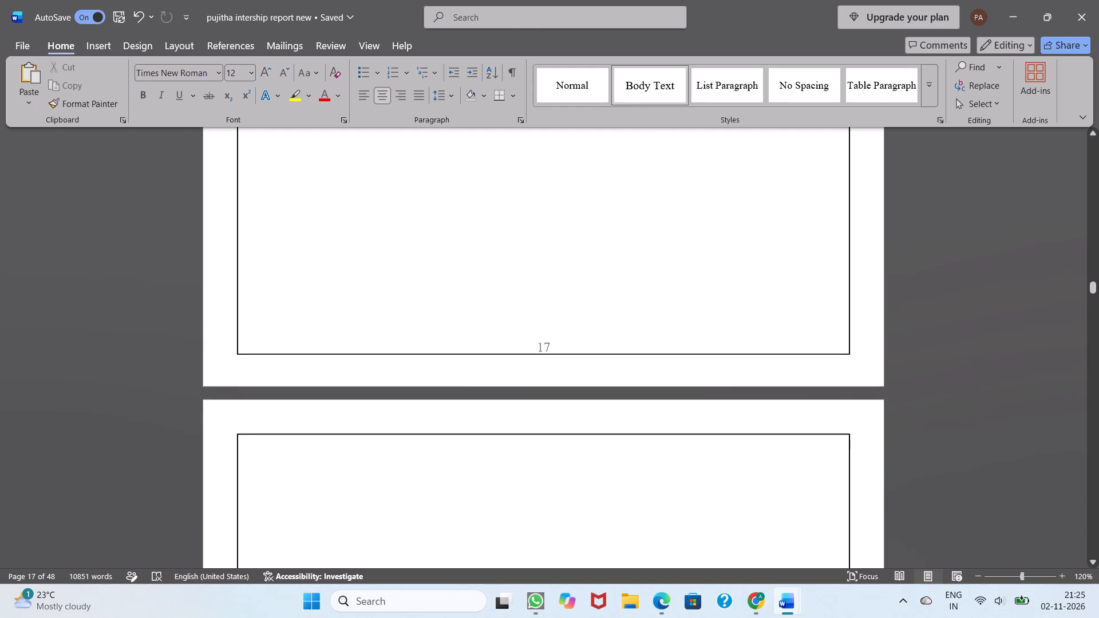
pyautogui.scroll(-6, 397, 462)
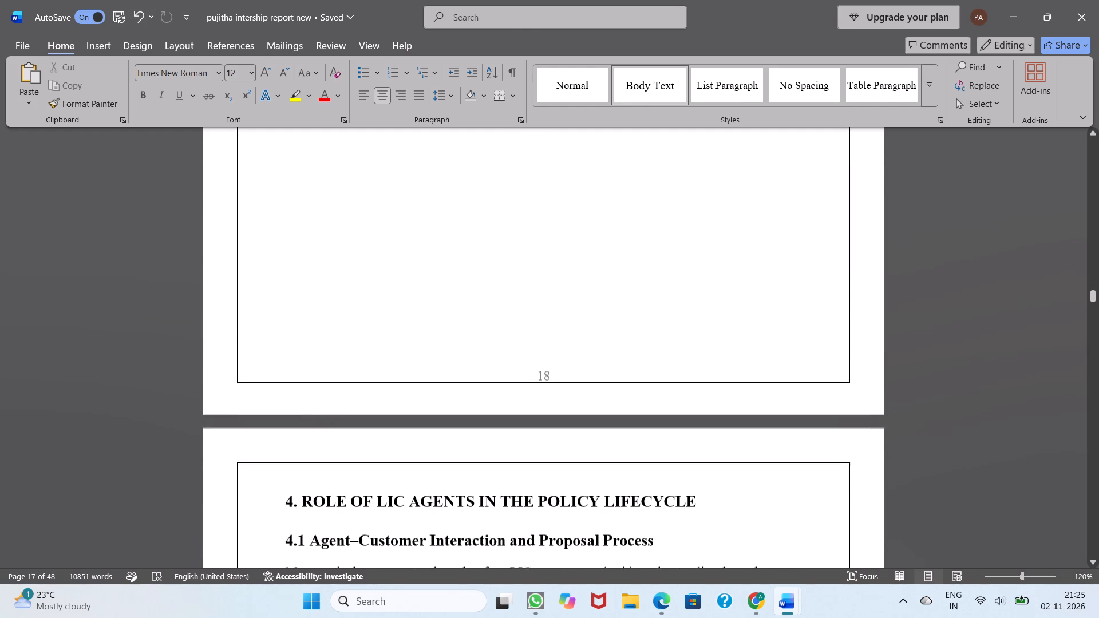
pyautogui.click(283, 496)
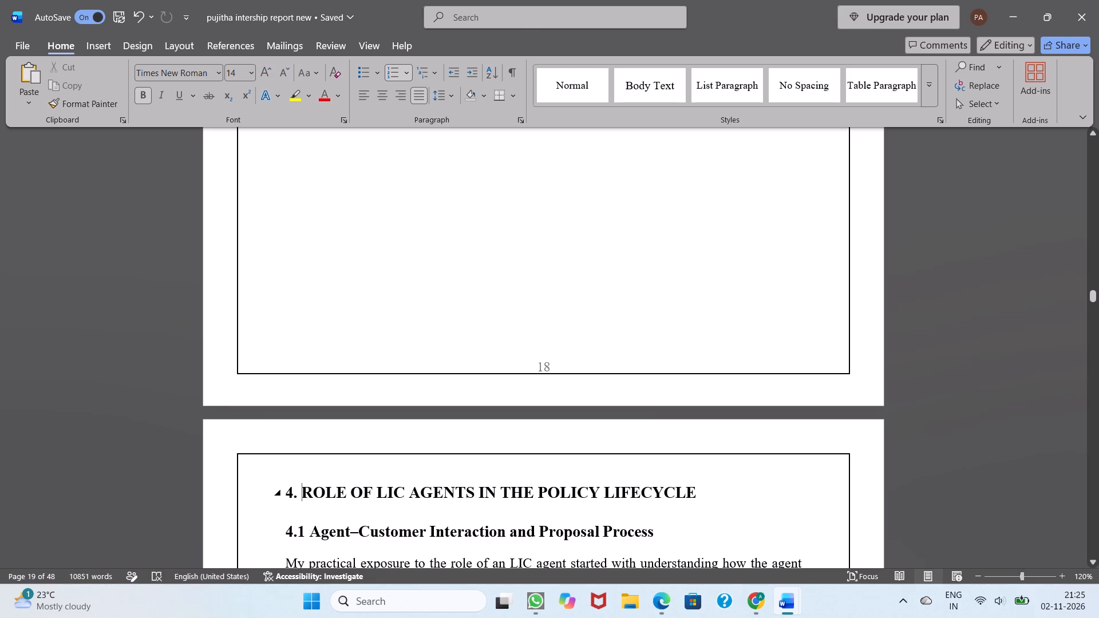
pyautogui.moveTo(301, 488); pyautogui.dragTo(329, 487)
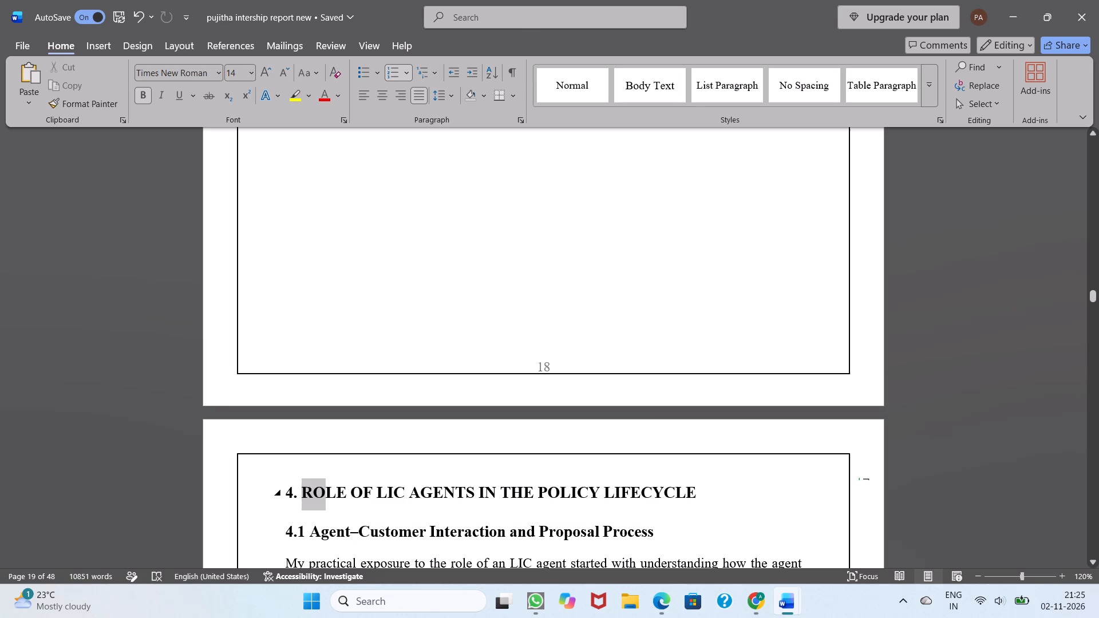
pyautogui.moveTo(329, 487); pyautogui.dragTo(682, 492)
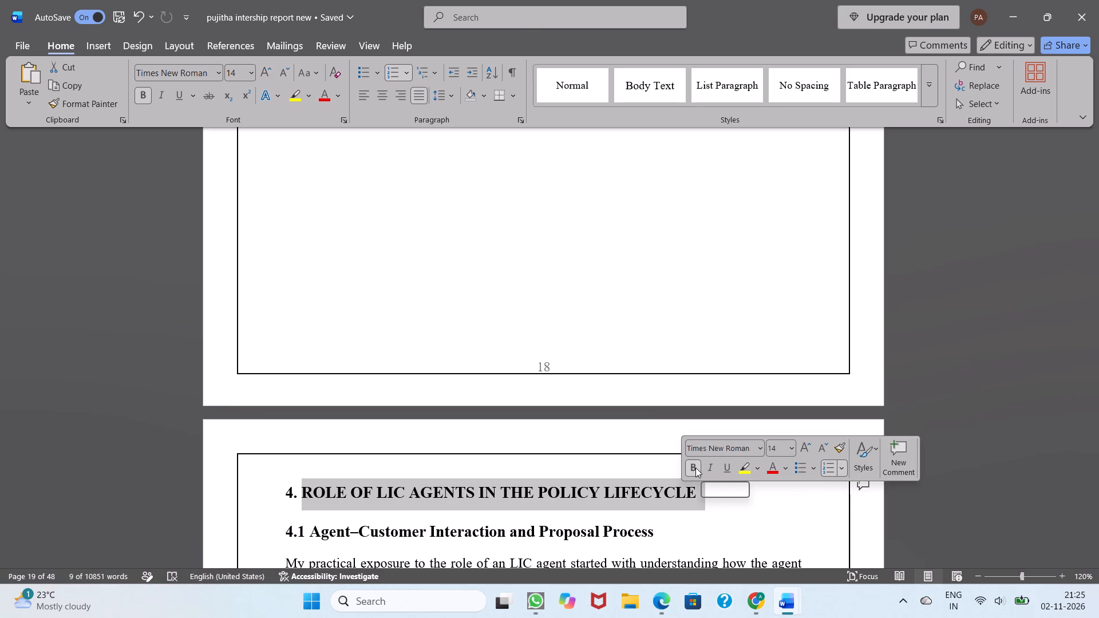
pyautogui.click(582, 81)
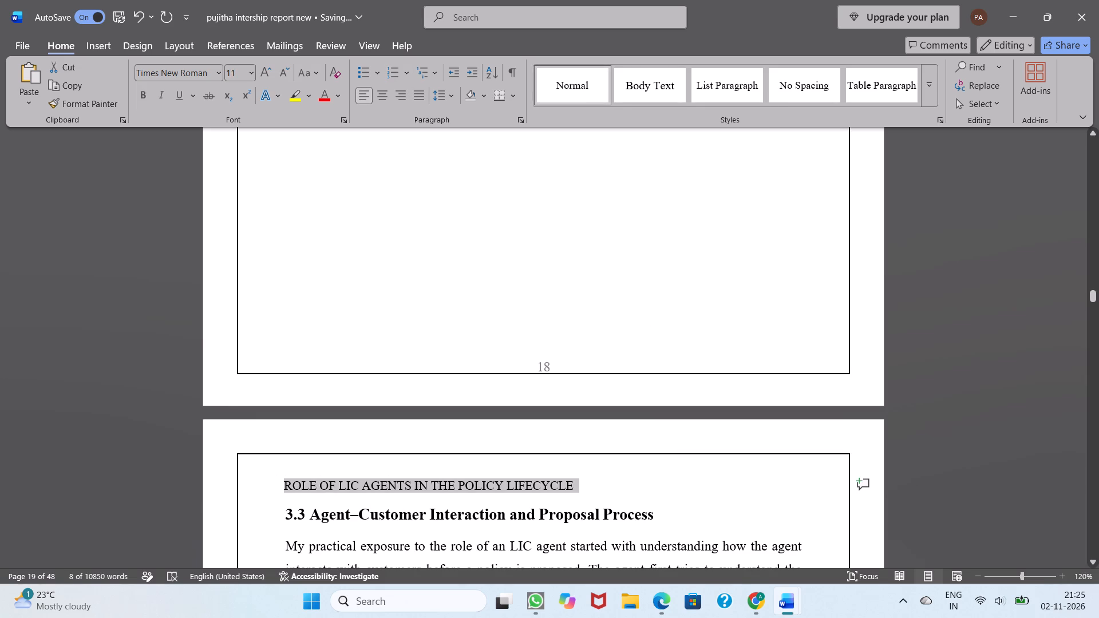
# Make the page 19 "ROLE OF LIC AGENTS IN THE POLICY LIFECYCLE" heading 14 pt bold and prefix it with "4.".
pyautogui.click(286, 482)
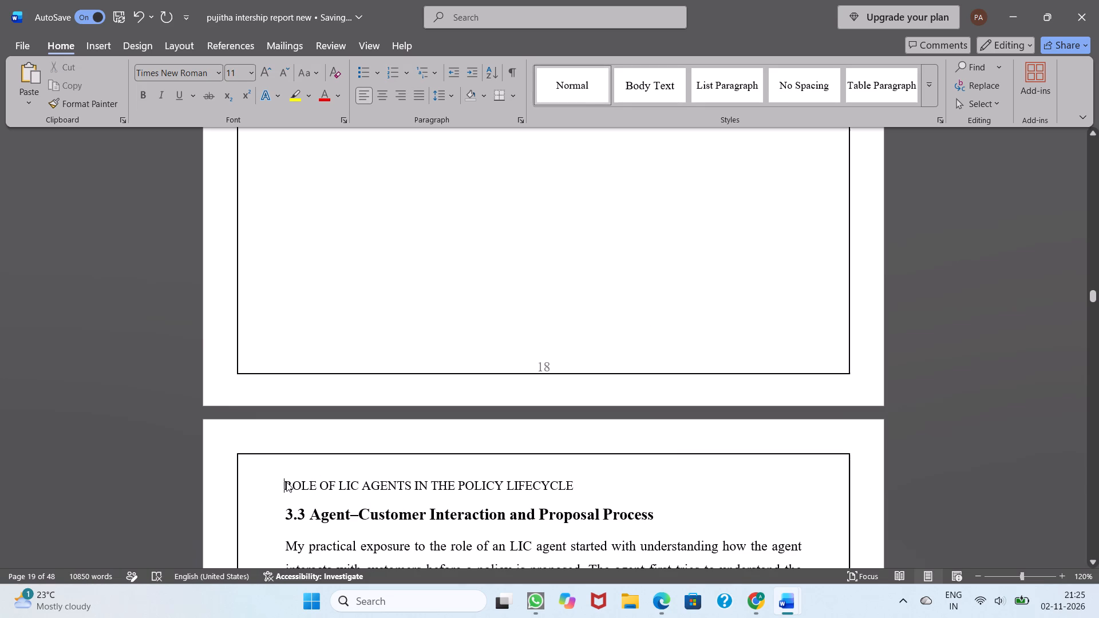
pyautogui.moveTo(574, 482); pyautogui.dragTo(271, 481)
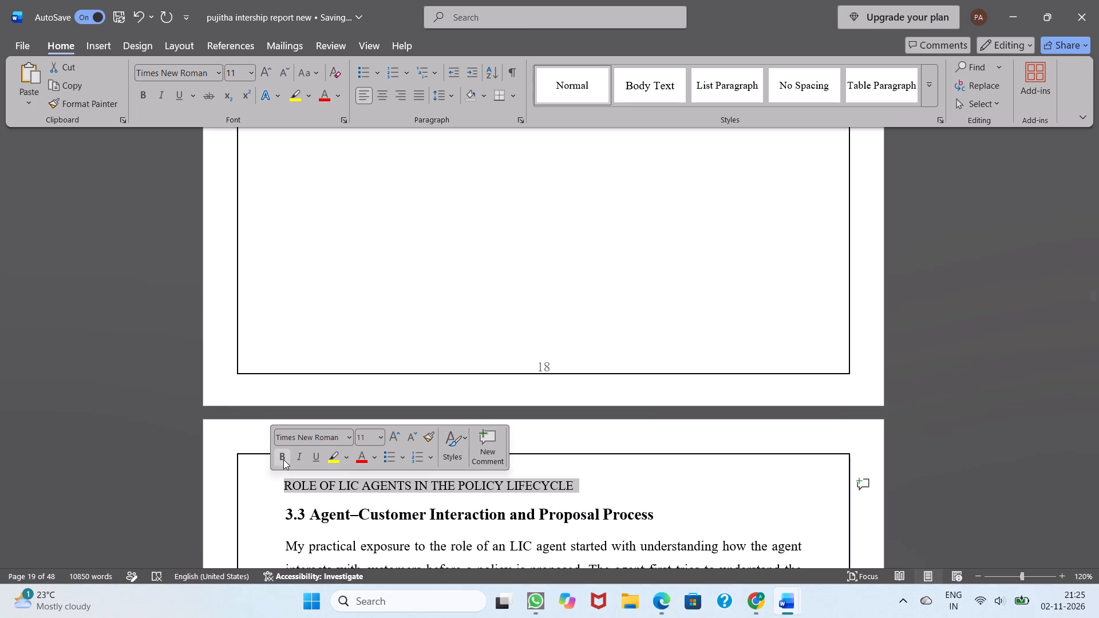
pyautogui.click(381, 440)
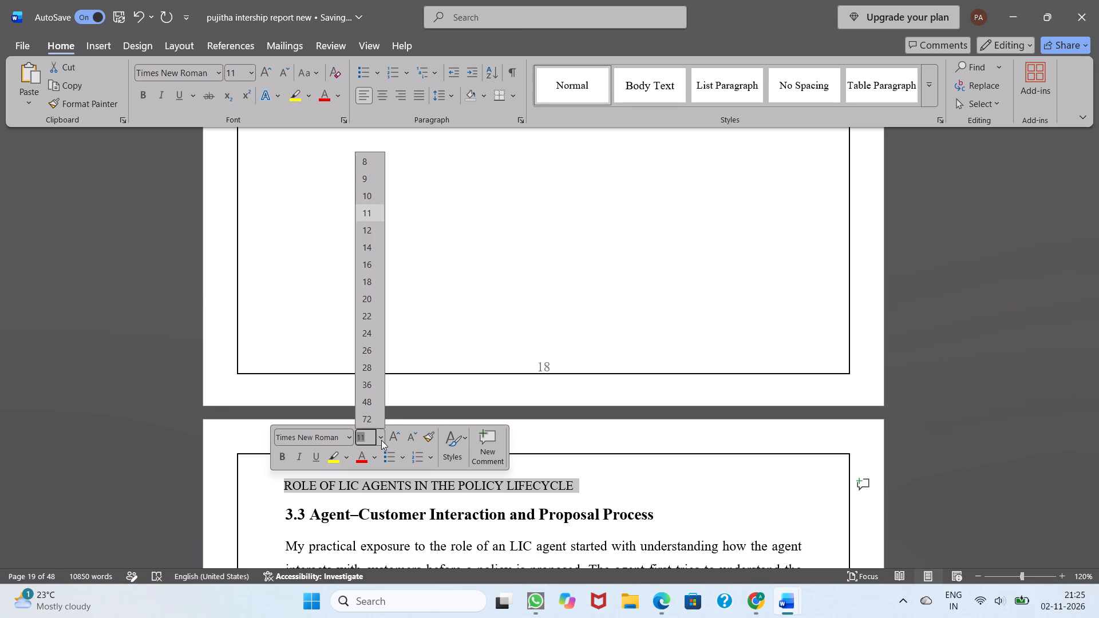
pyautogui.click(372, 244)
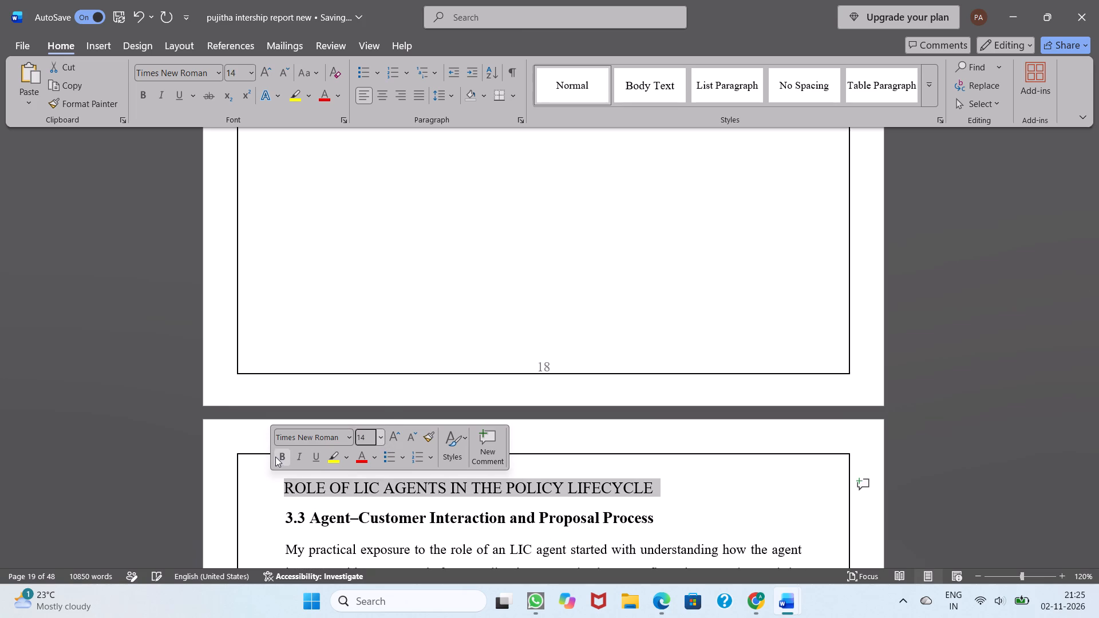
pyautogui.click(276, 454)
pyautogui.click(284, 487)
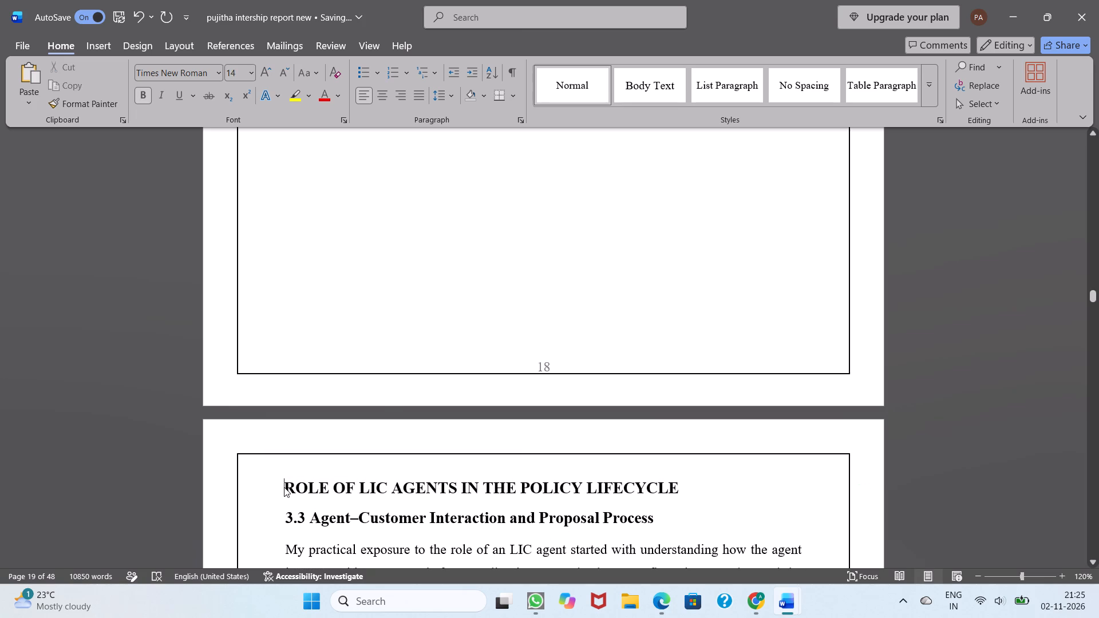
pyautogui.press('4')
pyautogui.press('.')
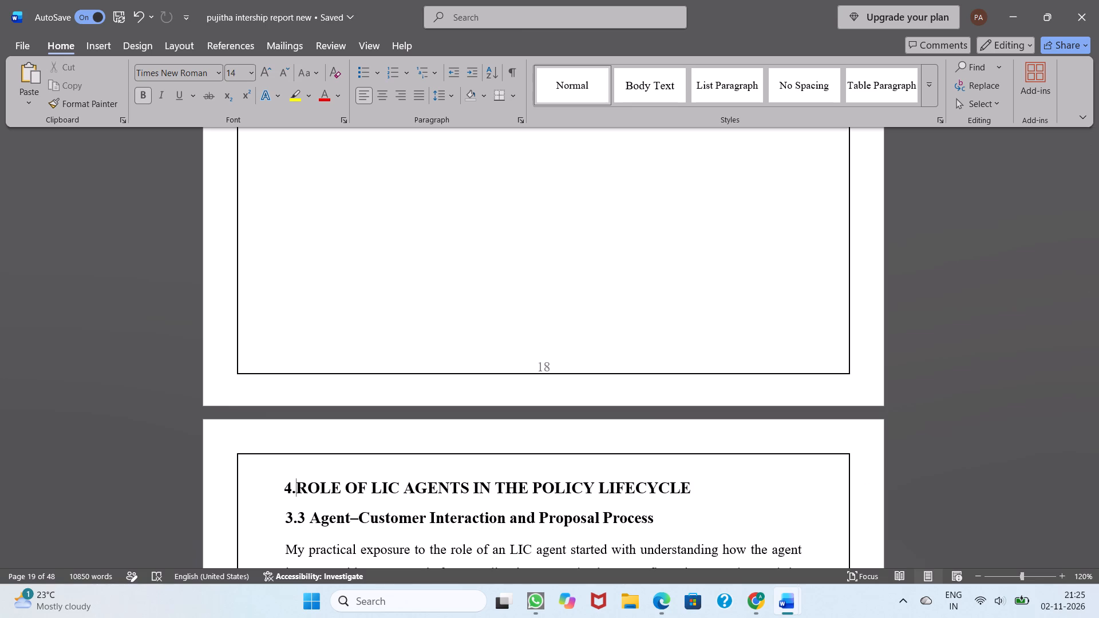
# Restyle the "Agent–Customer Interaction and Proposal Process" subheading as Normal, 12 pt bold, and number it "4.1".
pyautogui.scroll(-1, 302, 488)
pyautogui.moveTo(313, 374); pyautogui.dragTo(649, 379)
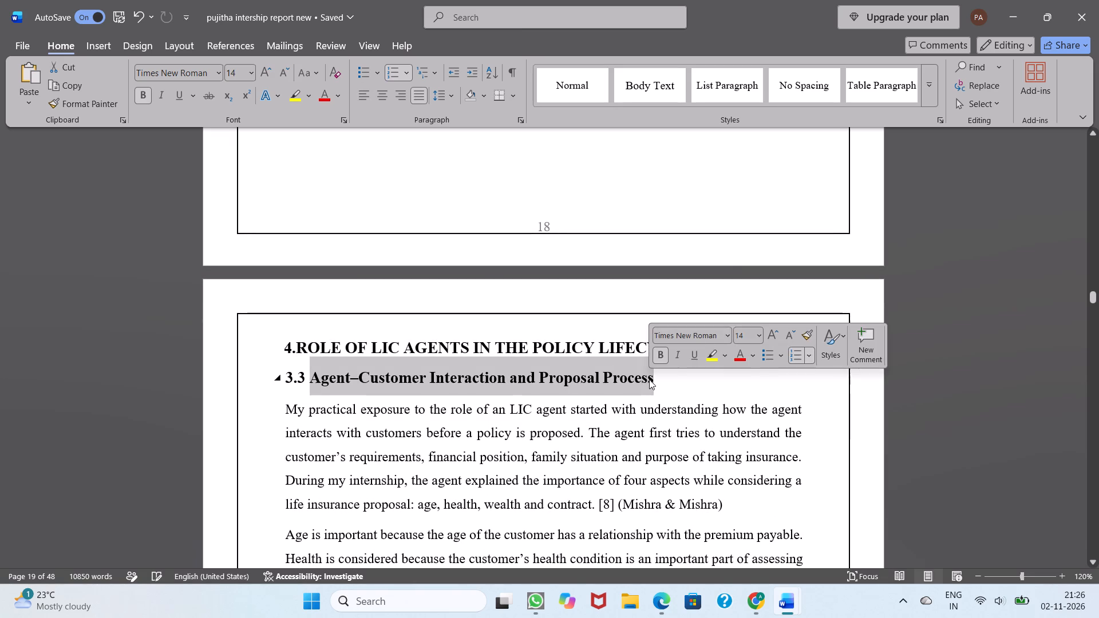
pyautogui.click(598, 86)
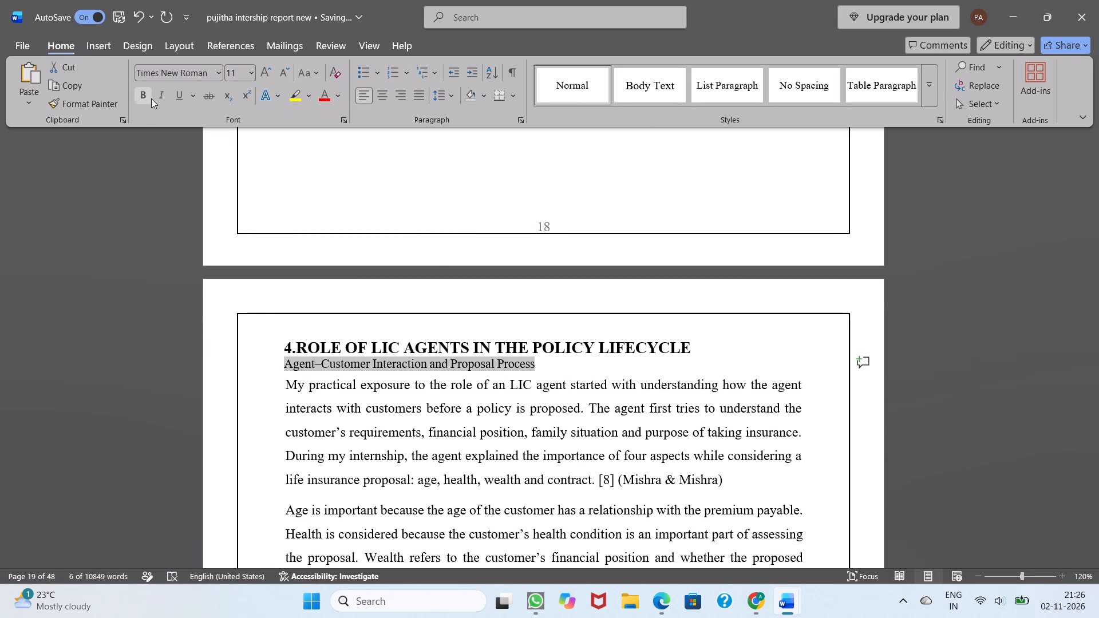
pyautogui.moveTo(145, 96); pyautogui.dragTo(251, 71)
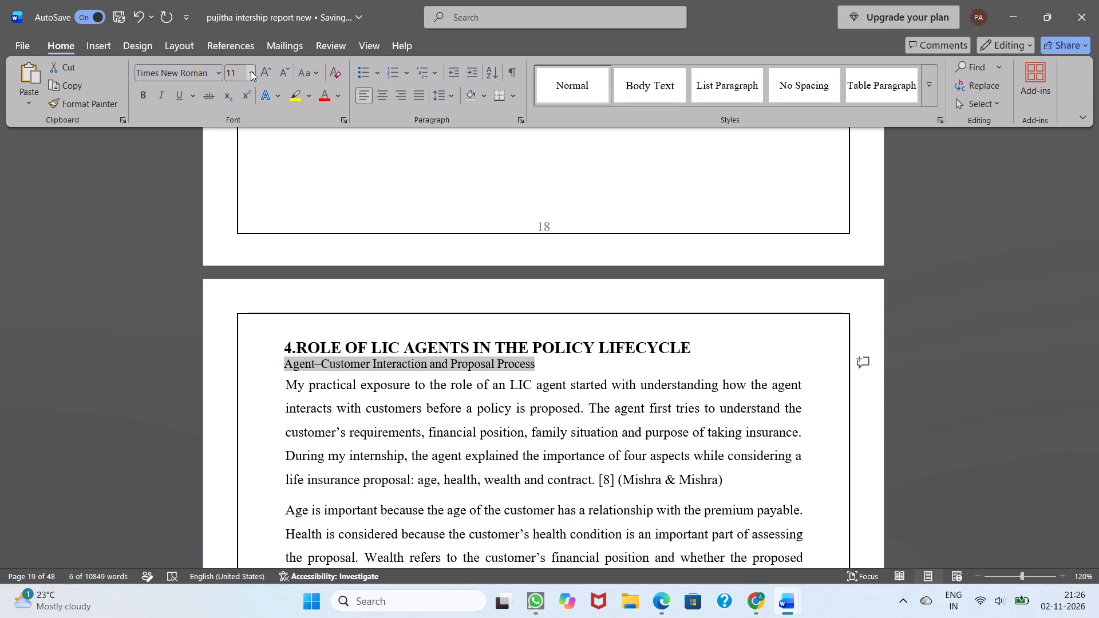
pyautogui.click(251, 71)
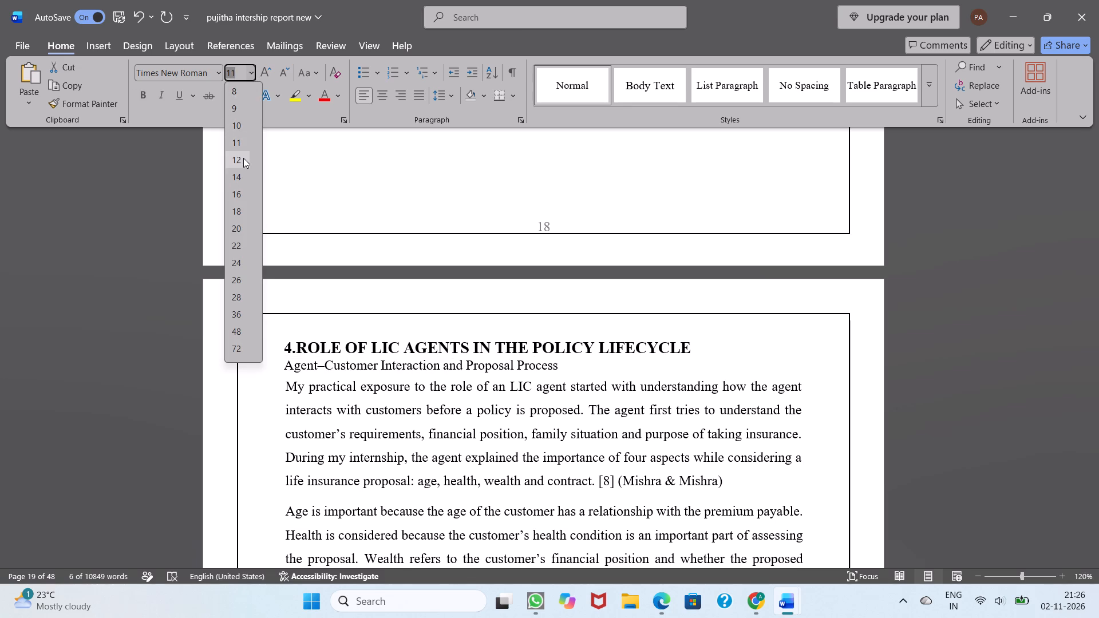
pyautogui.click(243, 158)
pyautogui.click(145, 92)
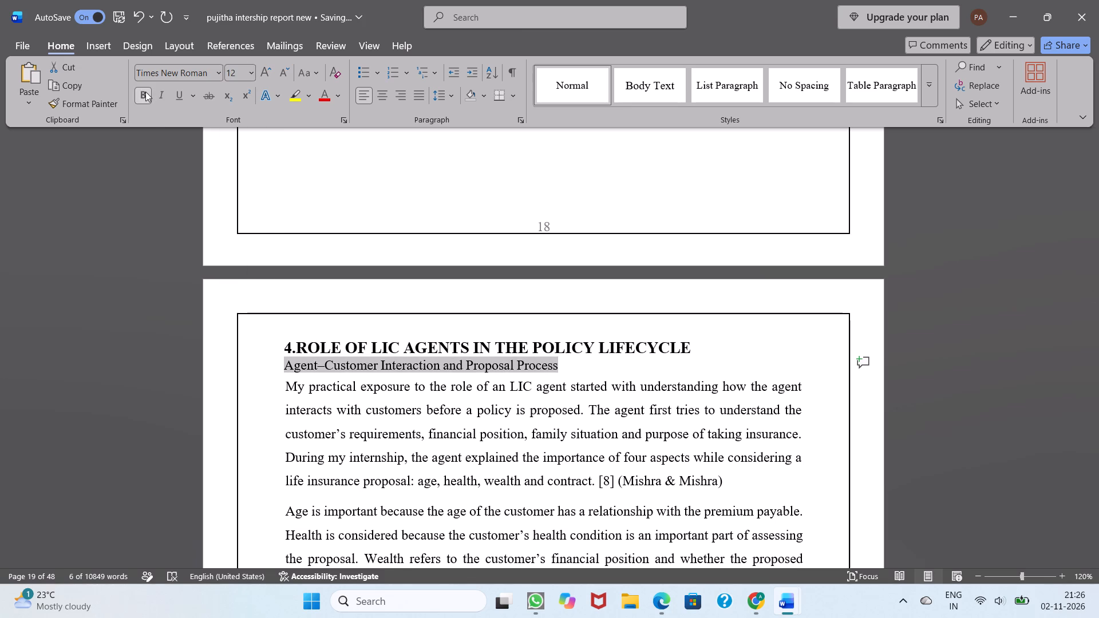
pyautogui.click(280, 367)
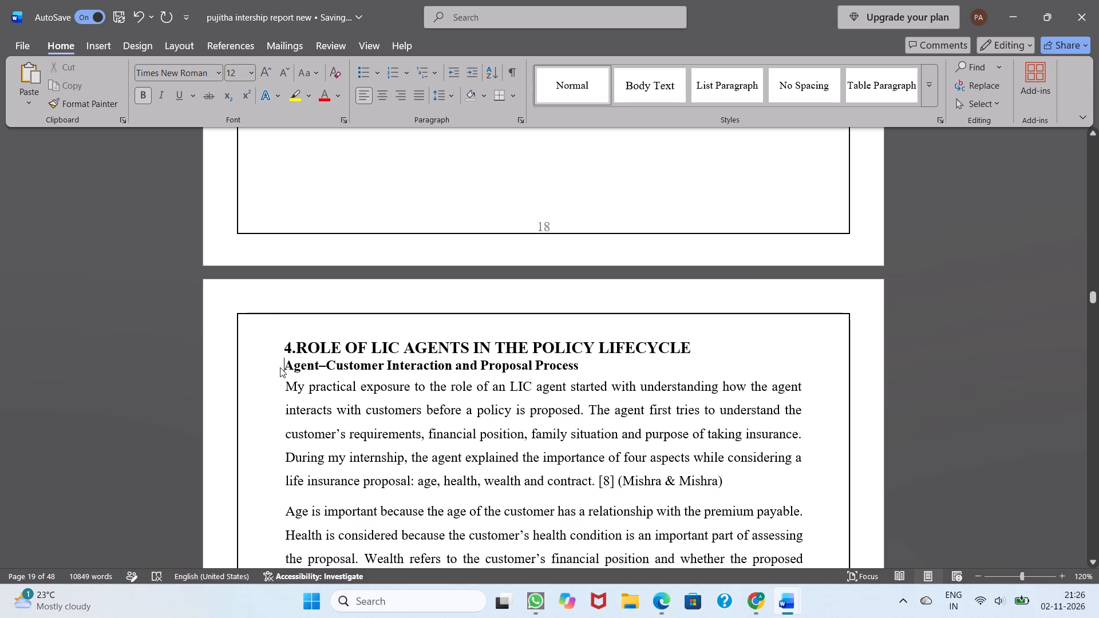
pyautogui.press('4')
pyautogui.press('.')
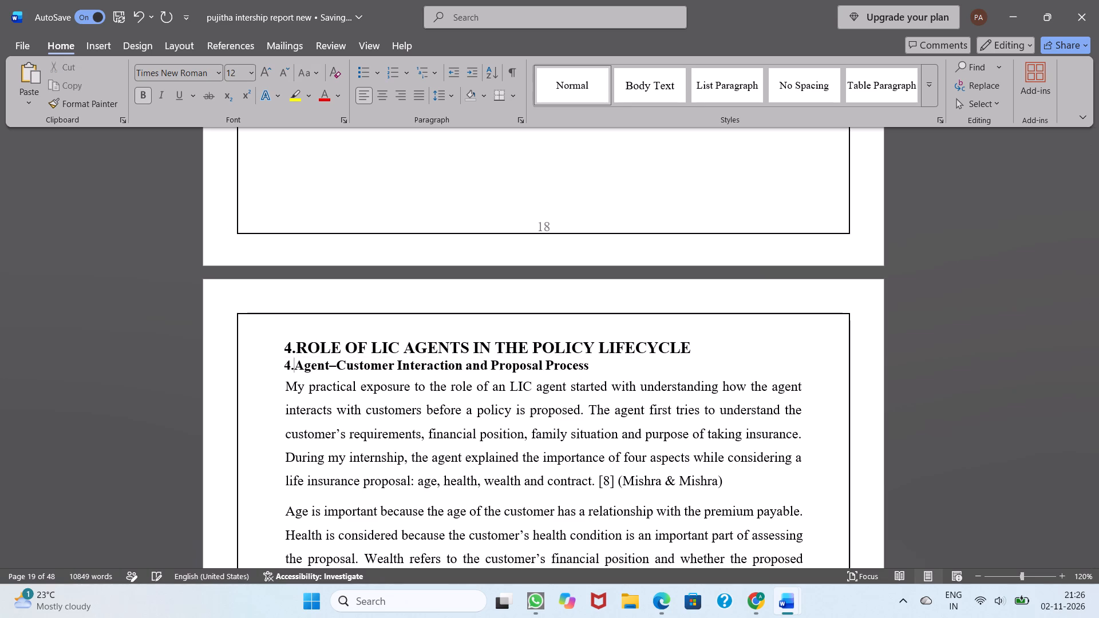
pyautogui.write('1')
pyautogui.press('space')
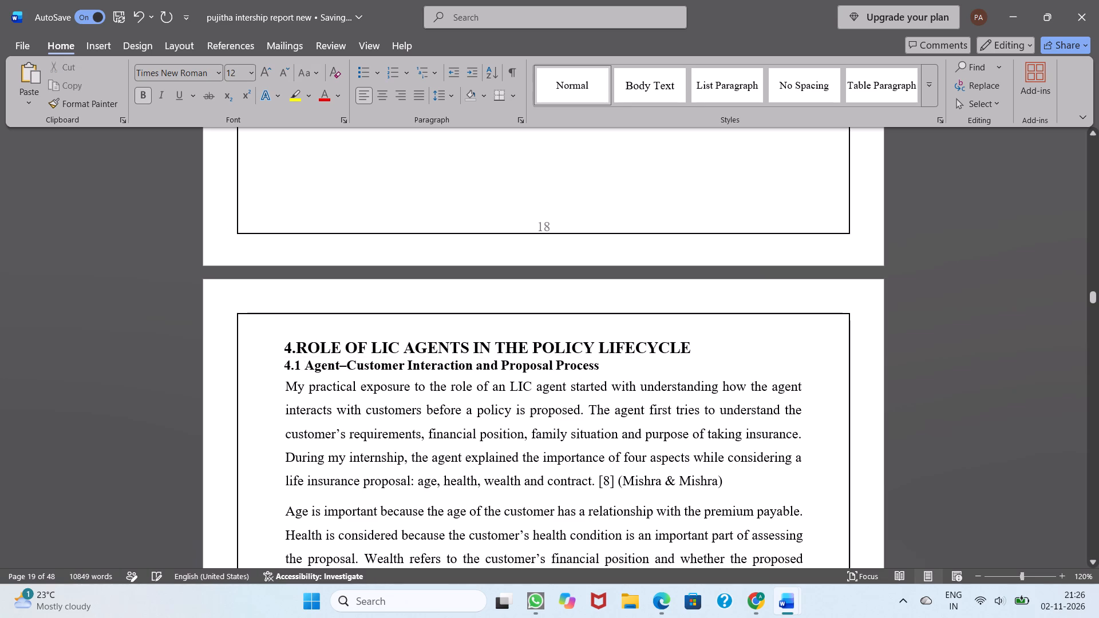
# Copy the "4.ROLE OF LIC AGENTS IN THE POLICY LIFECYCLE" heading to the top of blank page 17, with the line left-aligned.
pyautogui.moveTo(282, 348); pyautogui.dragTo(680, 332)
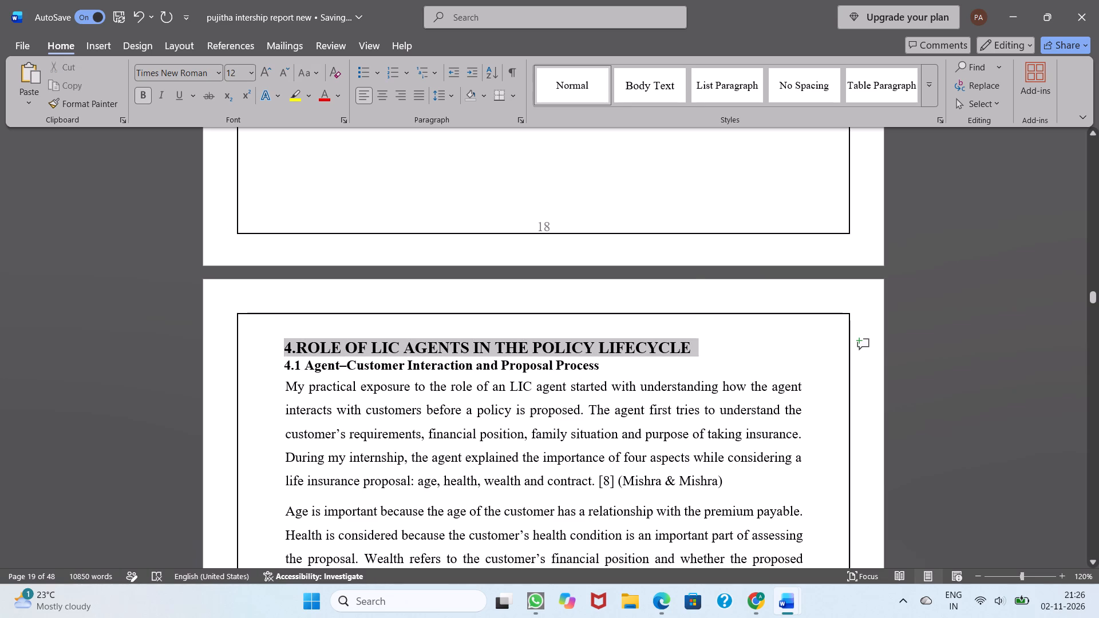
pyautogui.moveTo(680, 332); pyautogui.dragTo(695, 333)
pyautogui.hotkey('ctrl', 'c')
pyautogui.scroll(3, 695, 333)
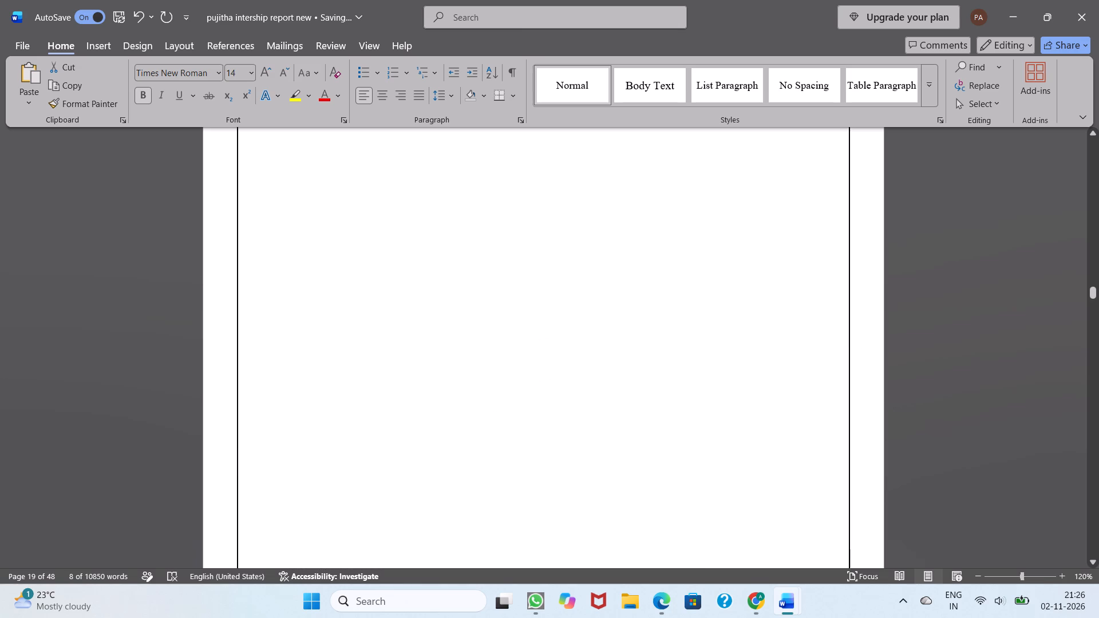
pyautogui.scroll(3, 695, 333)
pyautogui.scroll(-1, 695, 333)
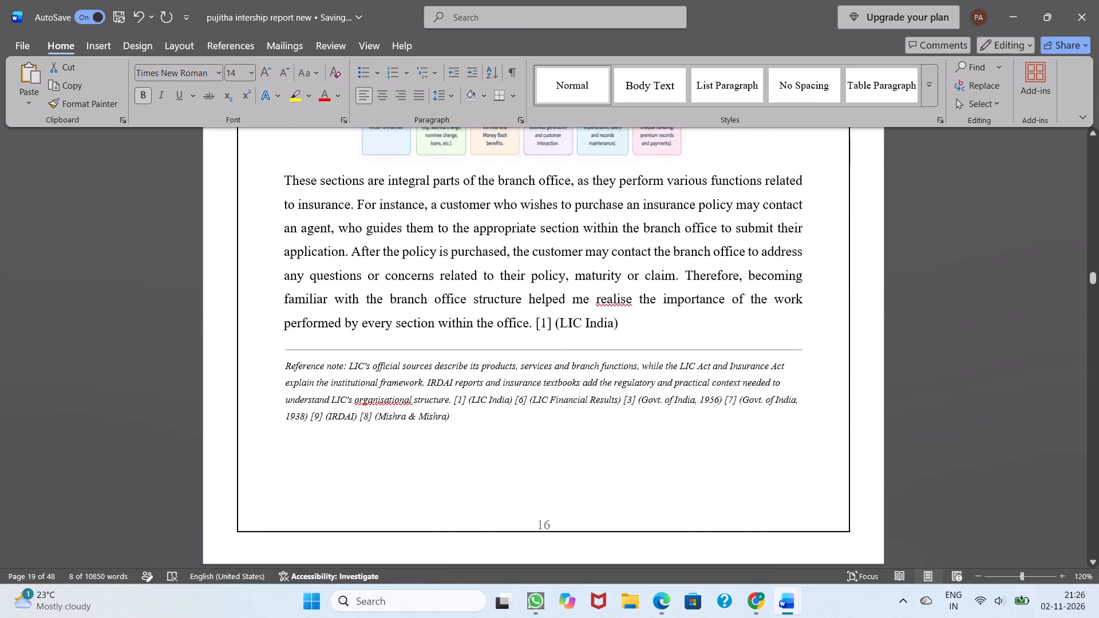
pyautogui.scroll(-2, 695, 333)
pyautogui.click(290, 413)
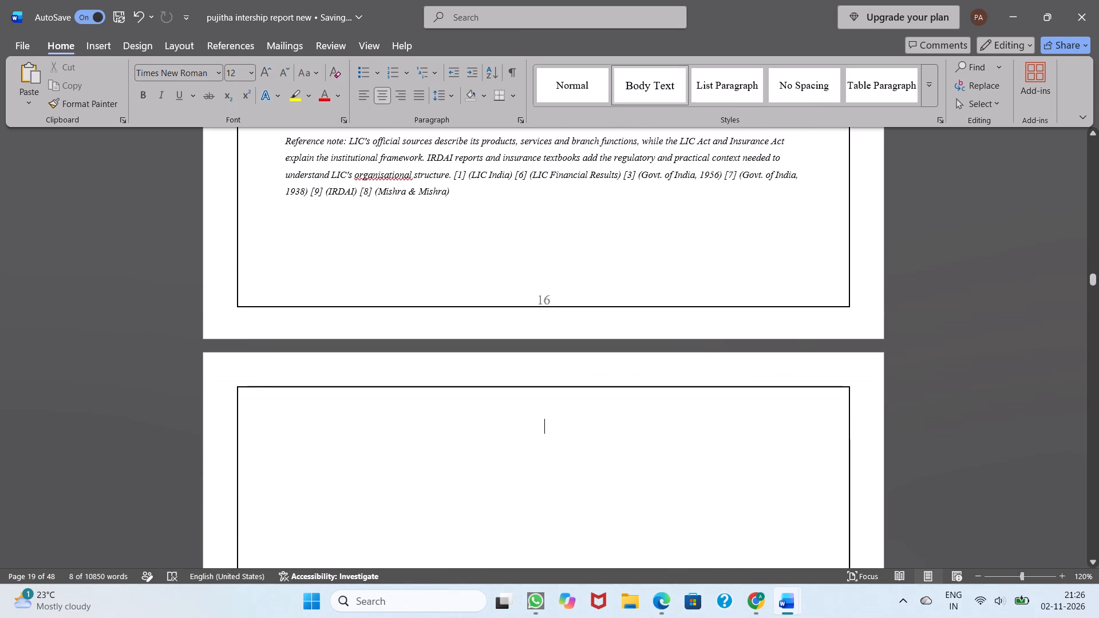
pyautogui.click(365, 99)
pyautogui.hotkey('ctrl', 'v')
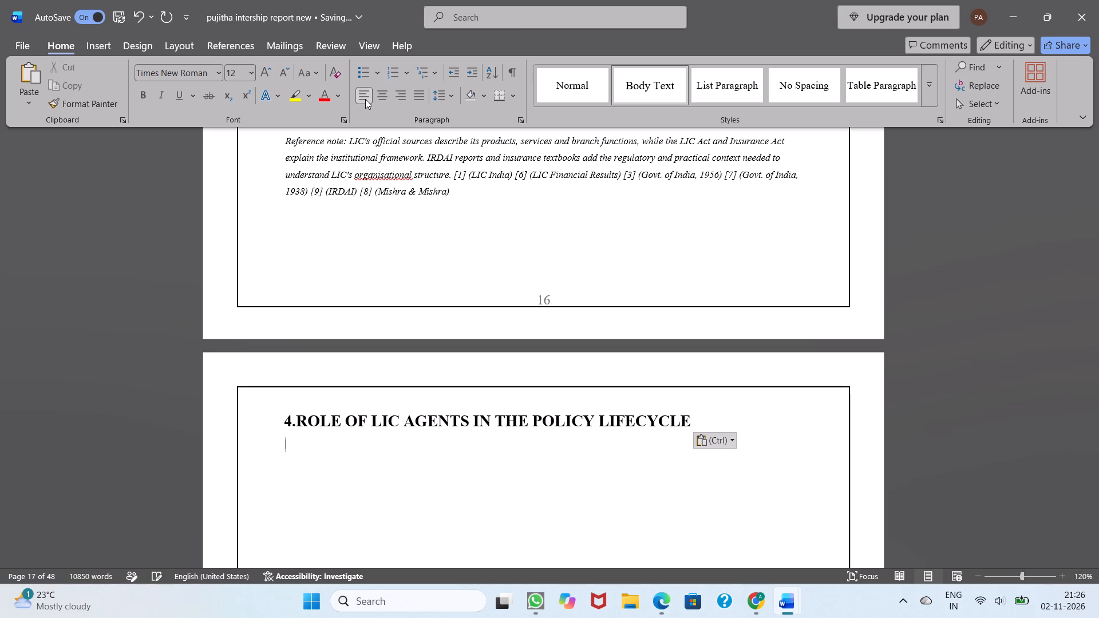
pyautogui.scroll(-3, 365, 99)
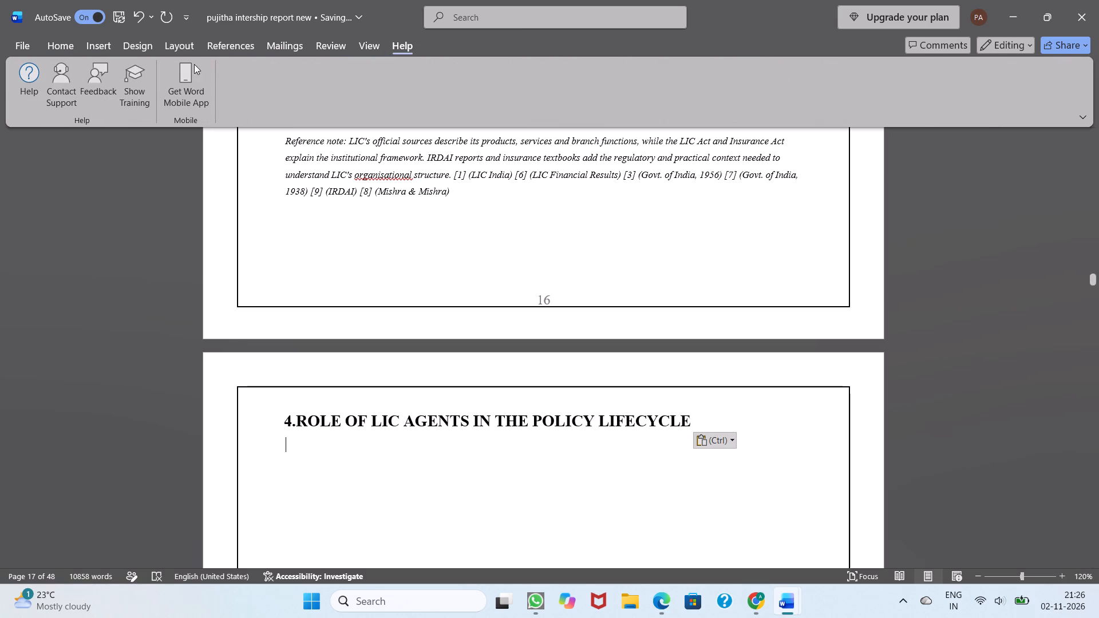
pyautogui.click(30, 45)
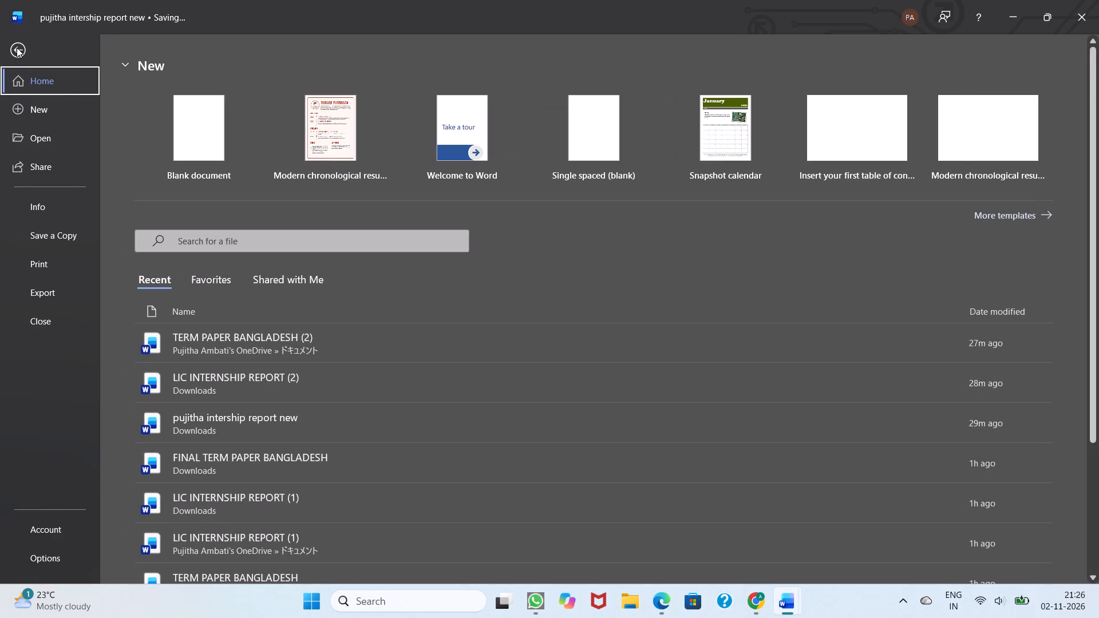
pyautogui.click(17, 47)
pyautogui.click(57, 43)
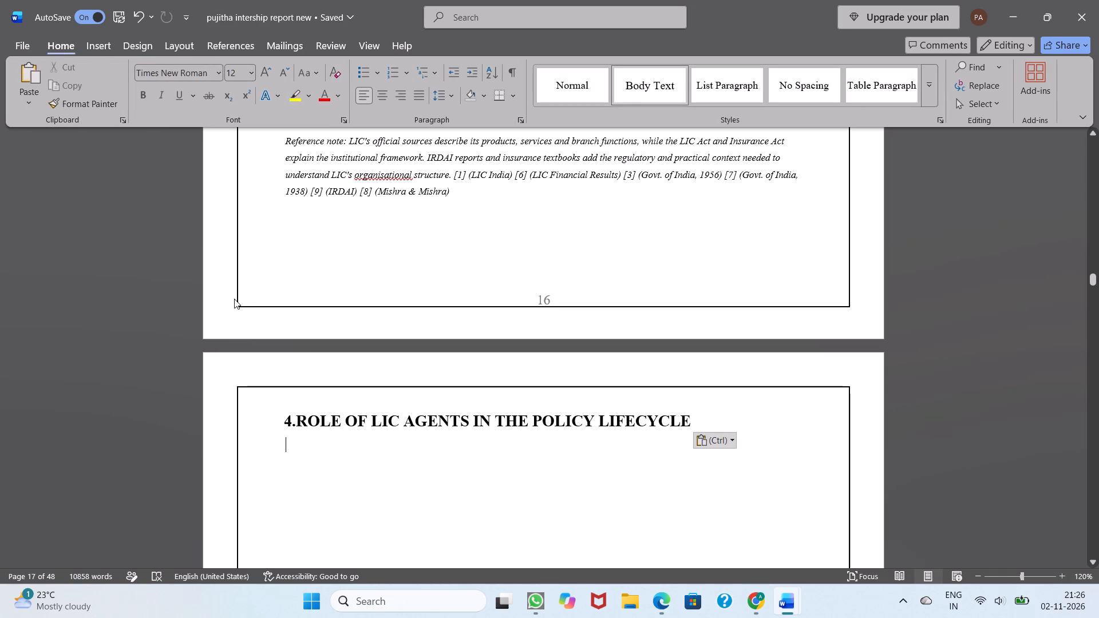
# Copy the "4.1 Agent–Customer Interaction and Proposal Process" subheading and its paragraphs from page 19 to below the section 4 heading on page 17.
pyautogui.scroll(-3, 375, 442)
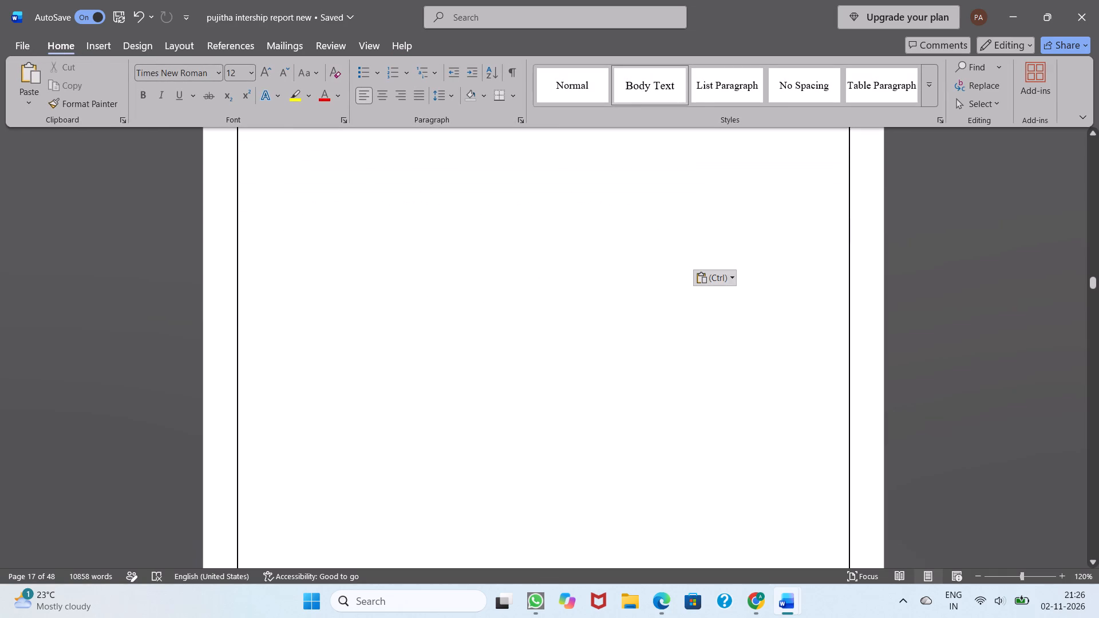
pyautogui.scroll(-4, 375, 442)
pyautogui.scroll(5, 375, 442)
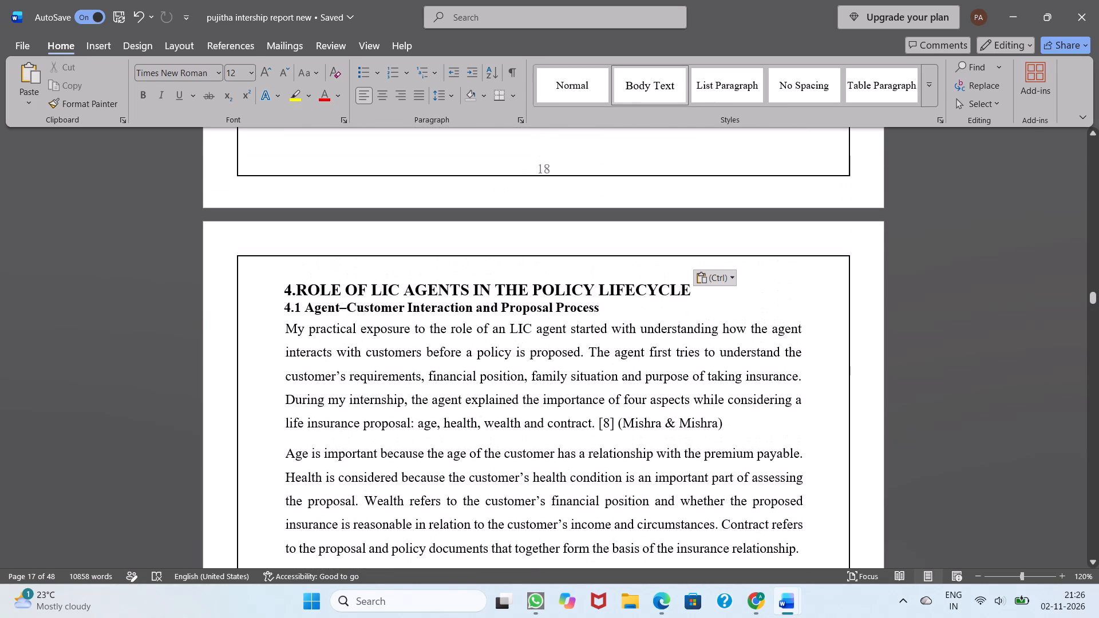
pyautogui.moveTo(284, 309); pyautogui.dragTo(295, 311)
pyautogui.moveTo(295, 311); pyautogui.dragTo(408, 553)
pyautogui.scroll(1, 326, 408)
pyautogui.scroll(1, 396, 556)
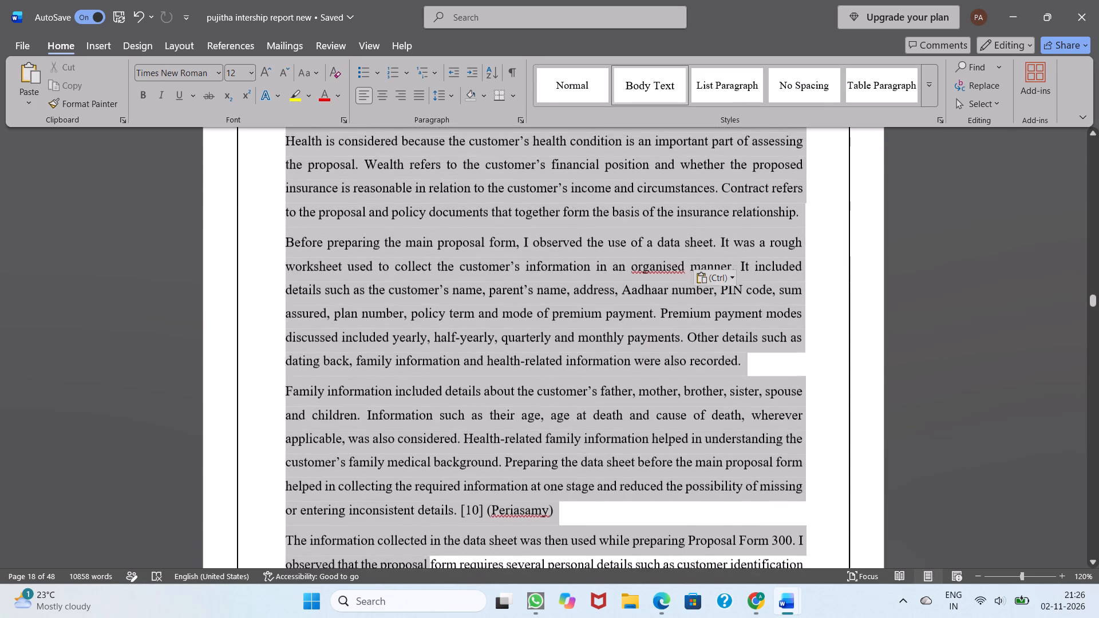
pyautogui.moveTo(408, 553); pyautogui.dragTo(651, 319)
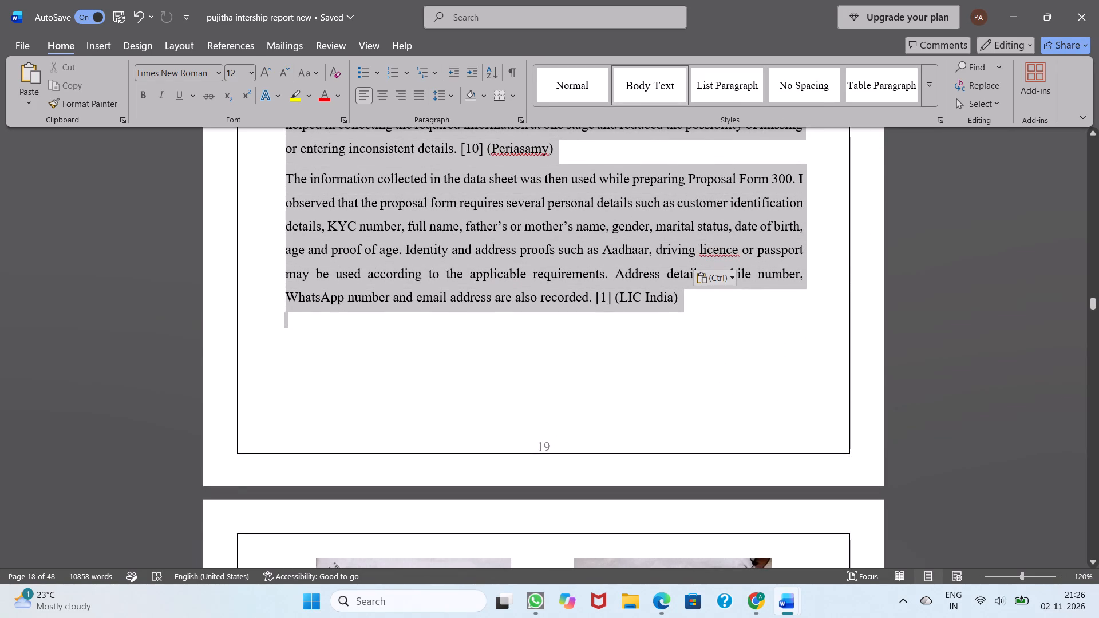
pyautogui.moveTo(651, 319); pyautogui.dragTo(686, 302)
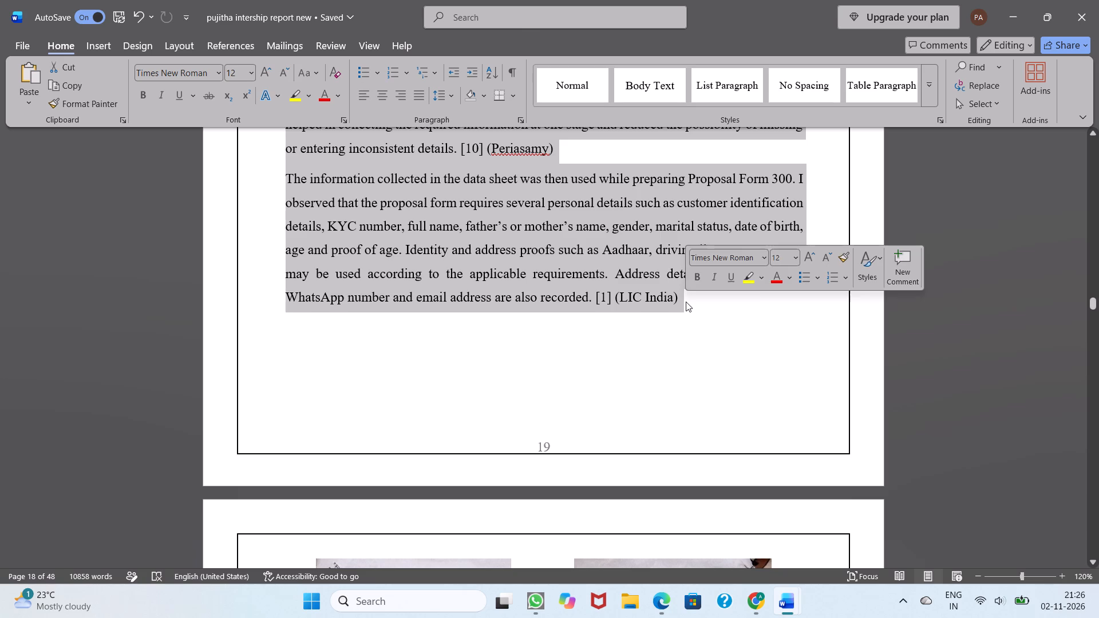
pyautogui.hotkey('ctrl', 'c')
pyautogui.scroll(3, 686, 302)
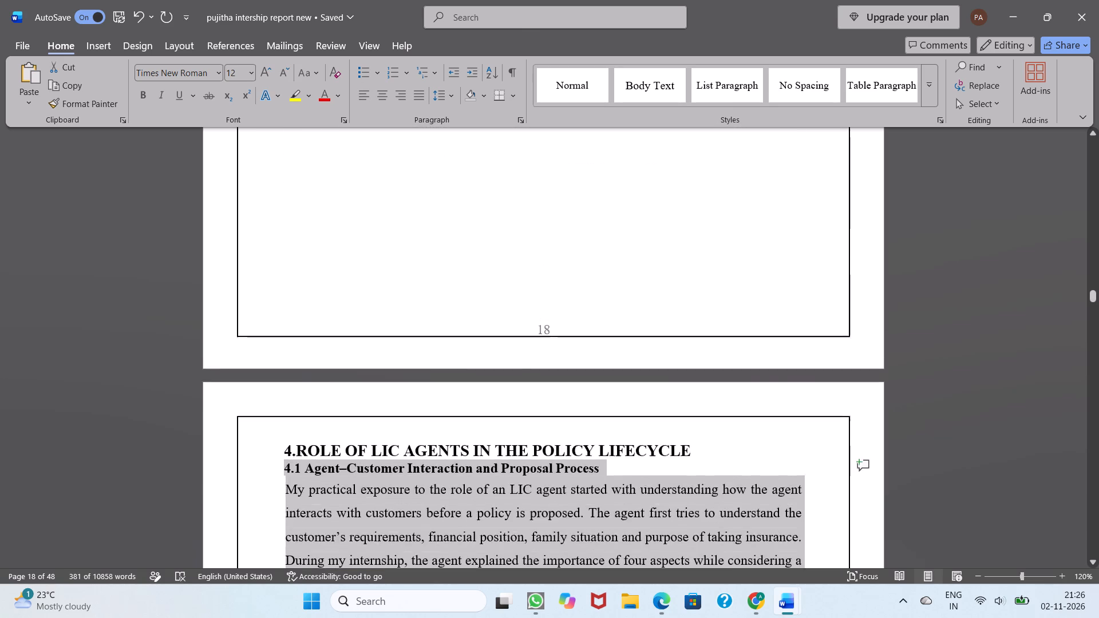
pyautogui.scroll(4, 686, 302)
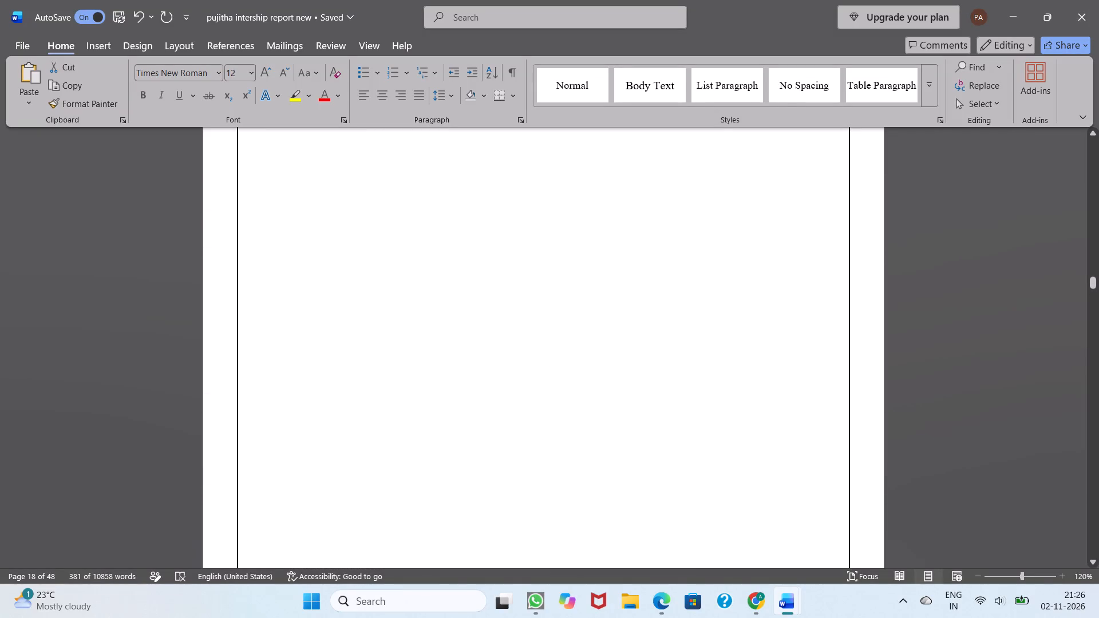
pyautogui.scroll(2, 686, 302)
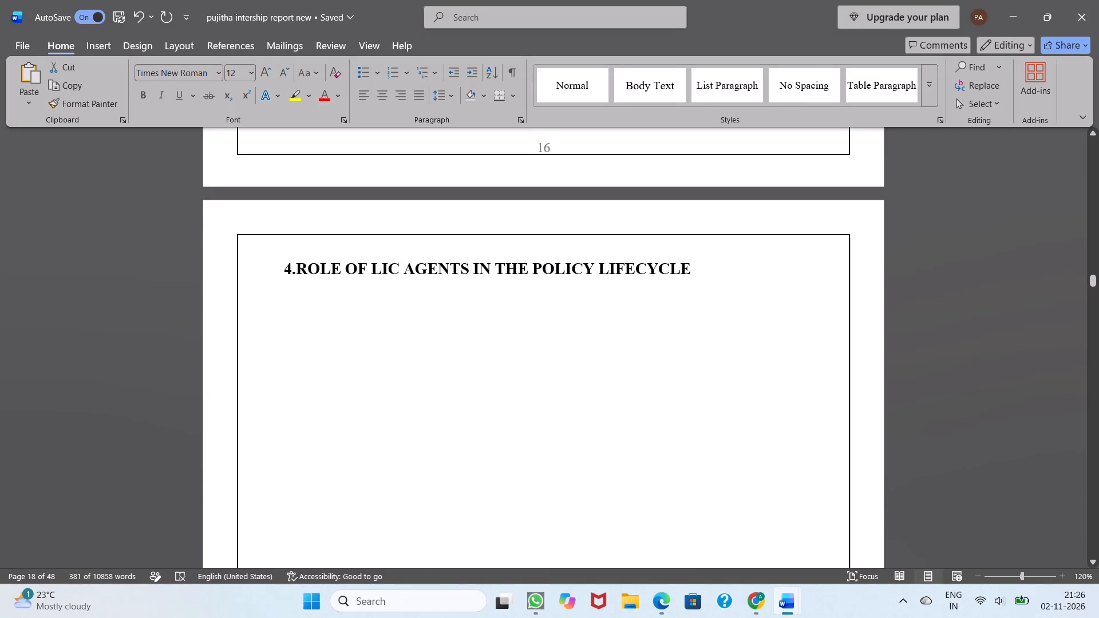
pyautogui.click(297, 302)
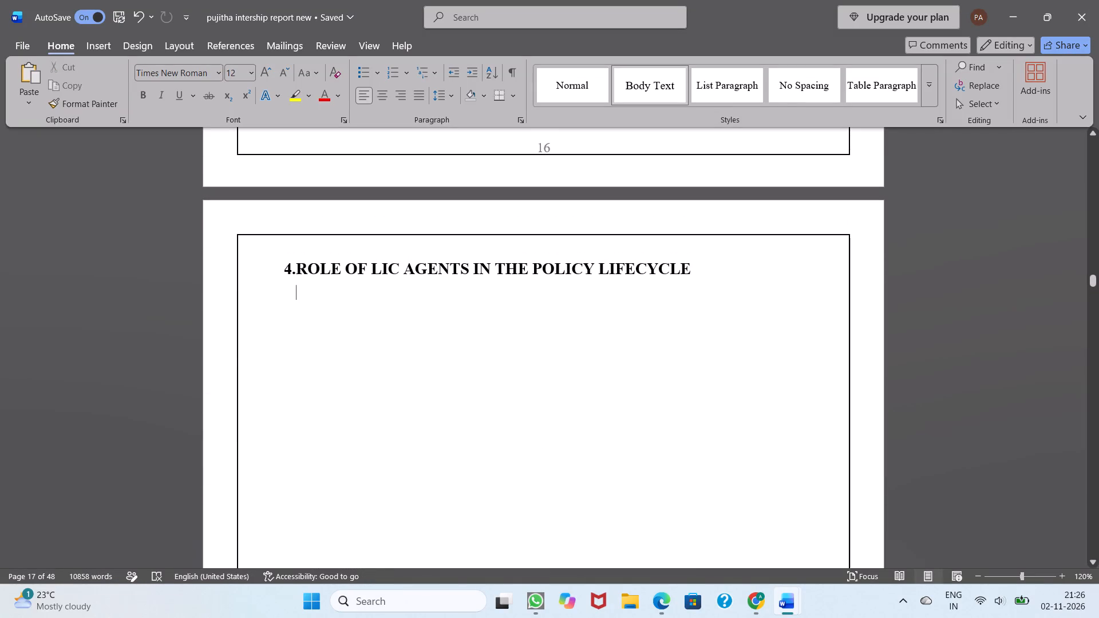
pyautogui.hotkey('ctrl', 'v')
# Insert a blank line between the page 17 section 4 heading and subheading 4.1, and remove the leading spaces before "4.1".
pyautogui.scroll(3, 297, 302)
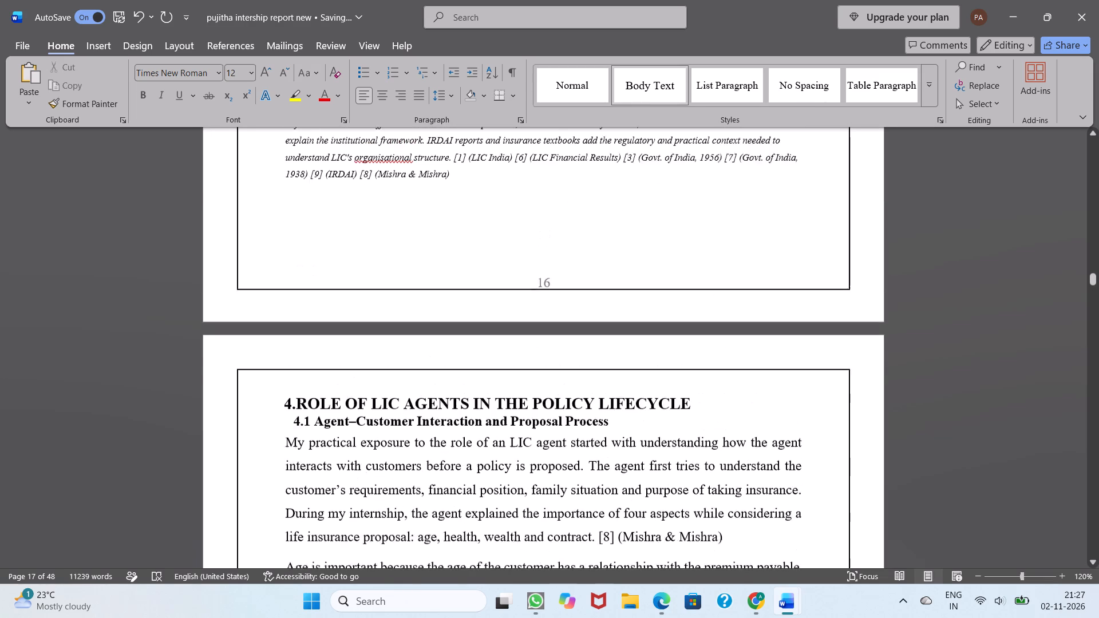
pyautogui.click(699, 450)
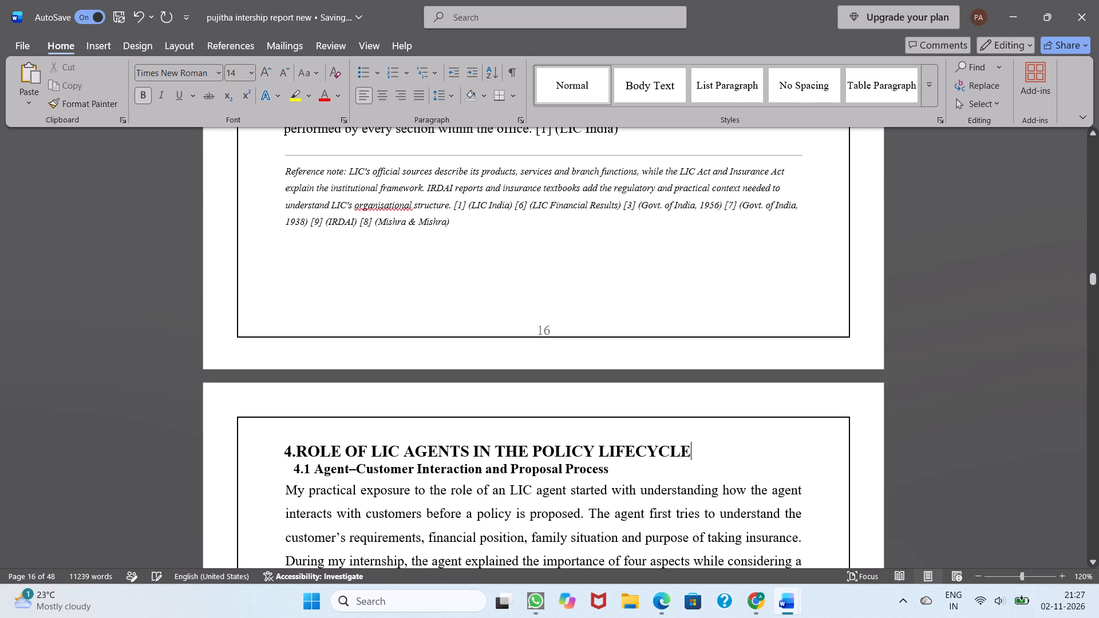
pyautogui.press('Return')
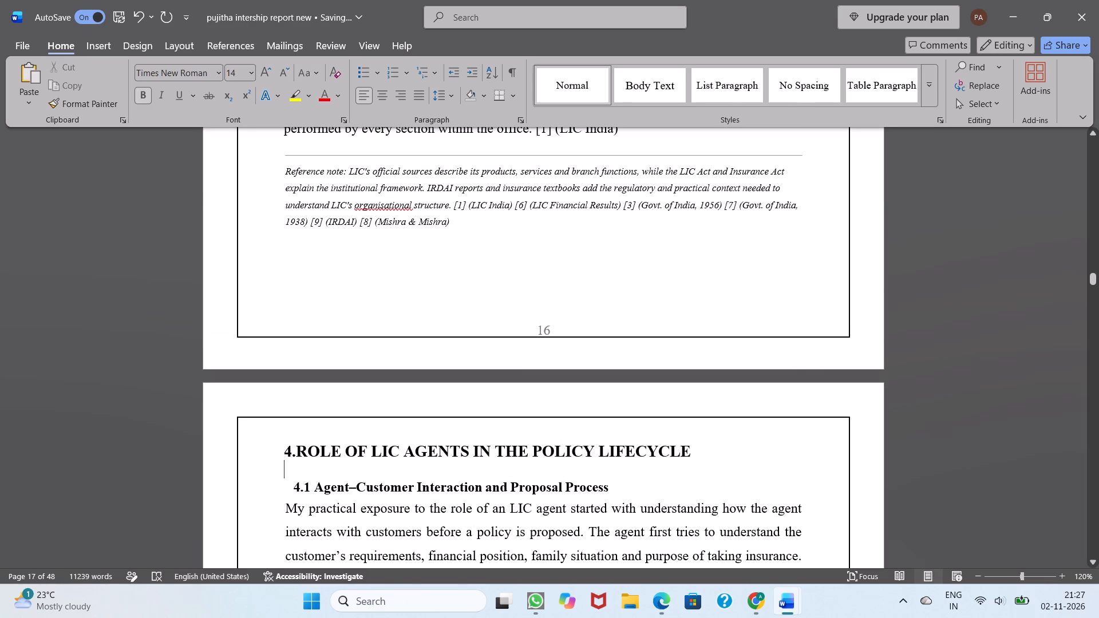
pyautogui.click(292, 489)
pyautogui.press('BackSpace')
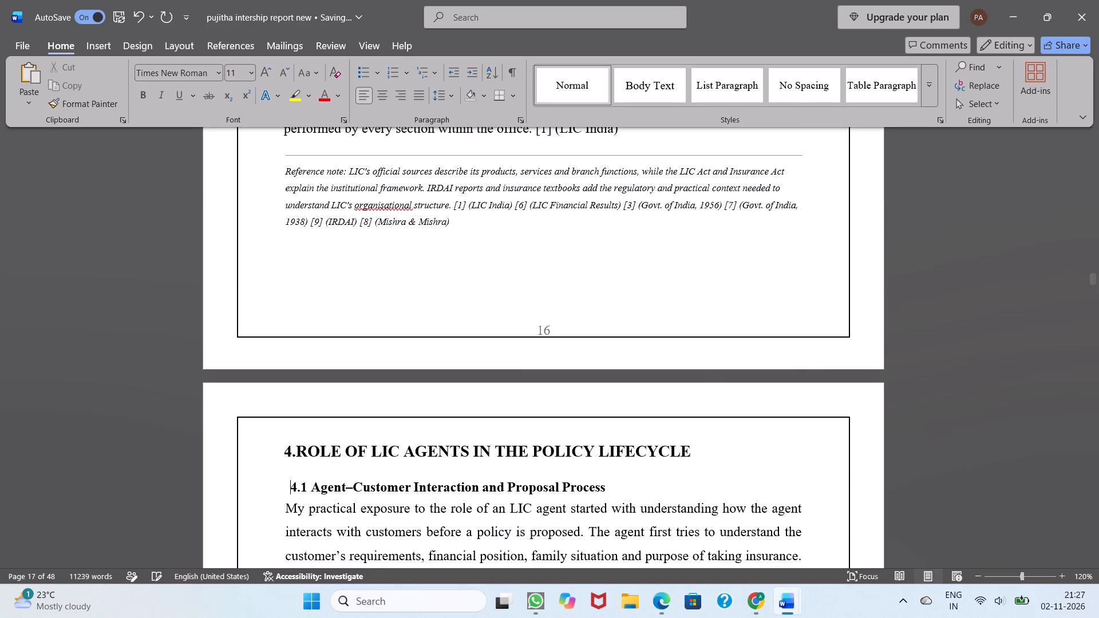
pyautogui.press('BackSpace')
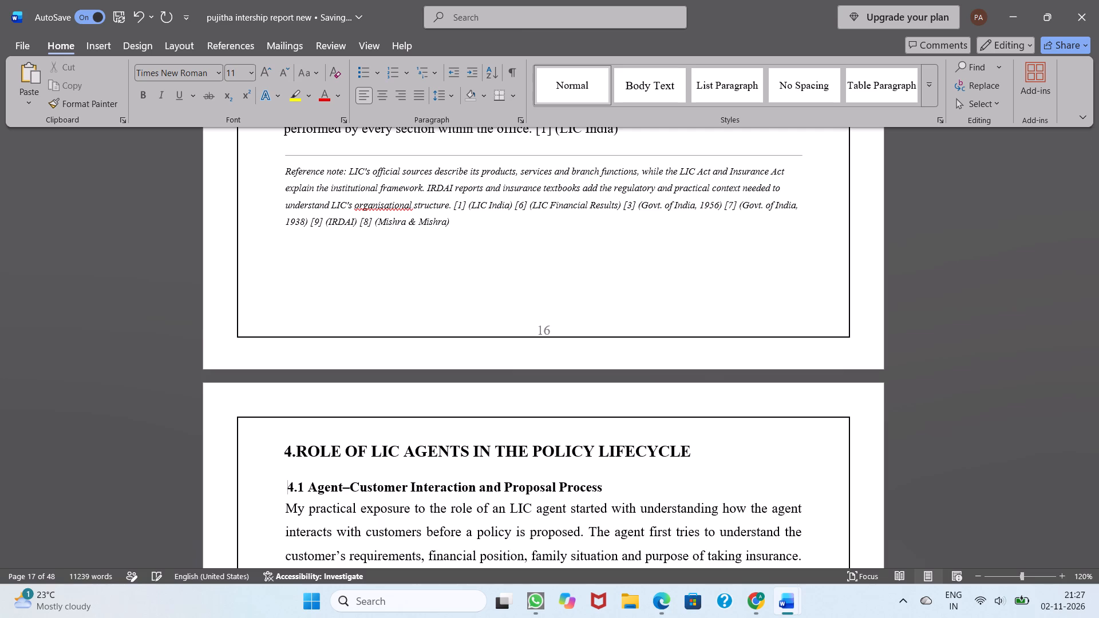
pyautogui.press('BackSpace')
pyautogui.press('BackSpace')
pyautogui.press('Return')
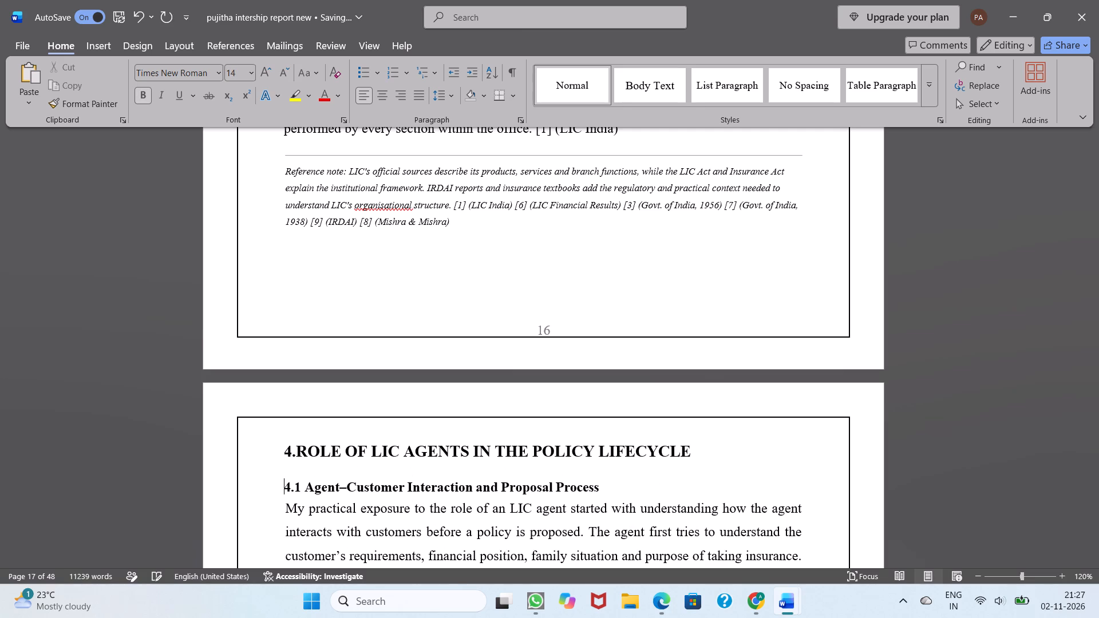
pyautogui.scroll(-2, 342, 509)
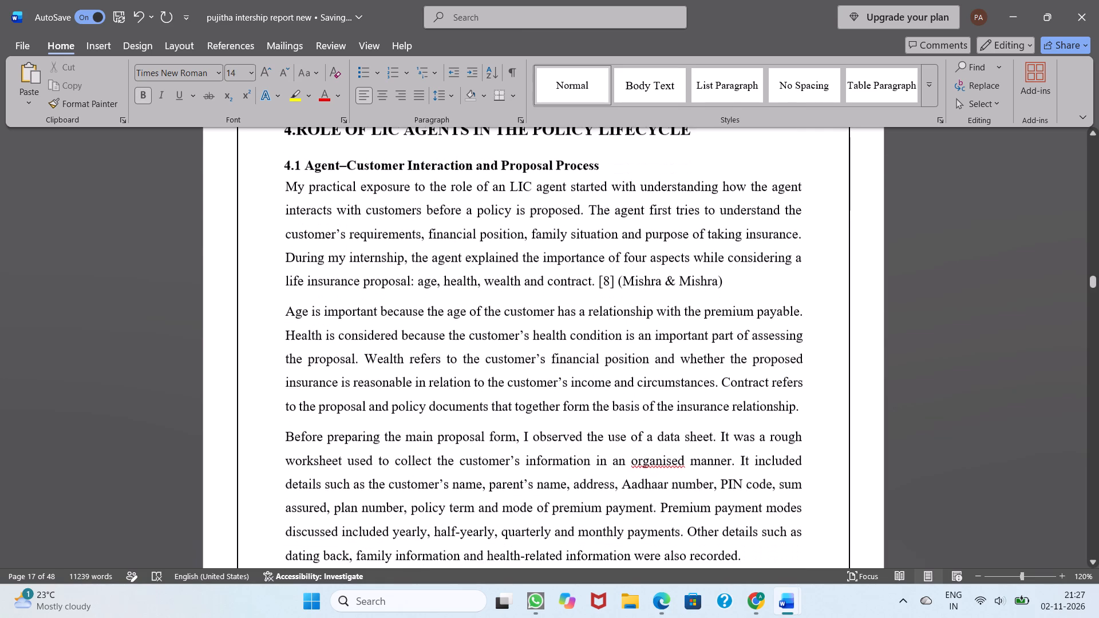
pyautogui.scroll(1, 339, 498)
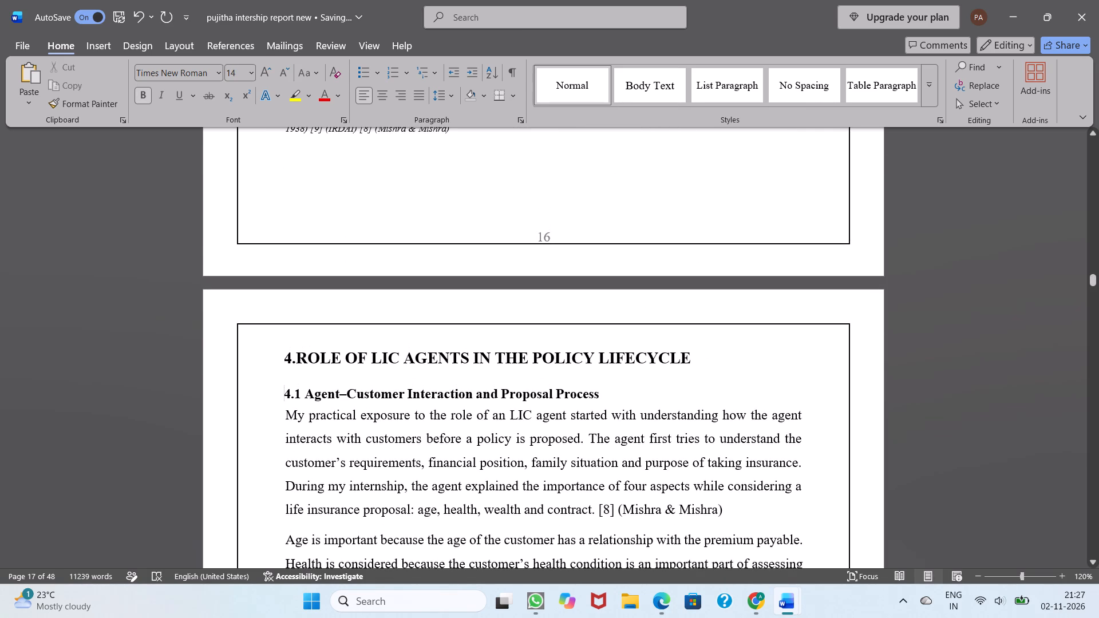
pyautogui.press('space')
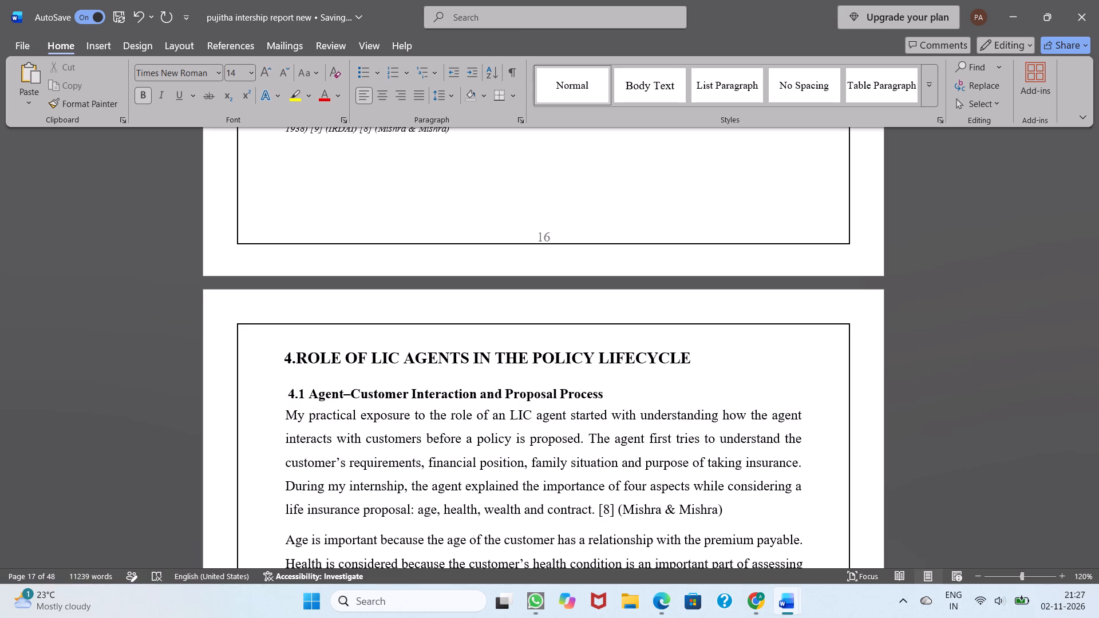
pyautogui.press('BackSpace')
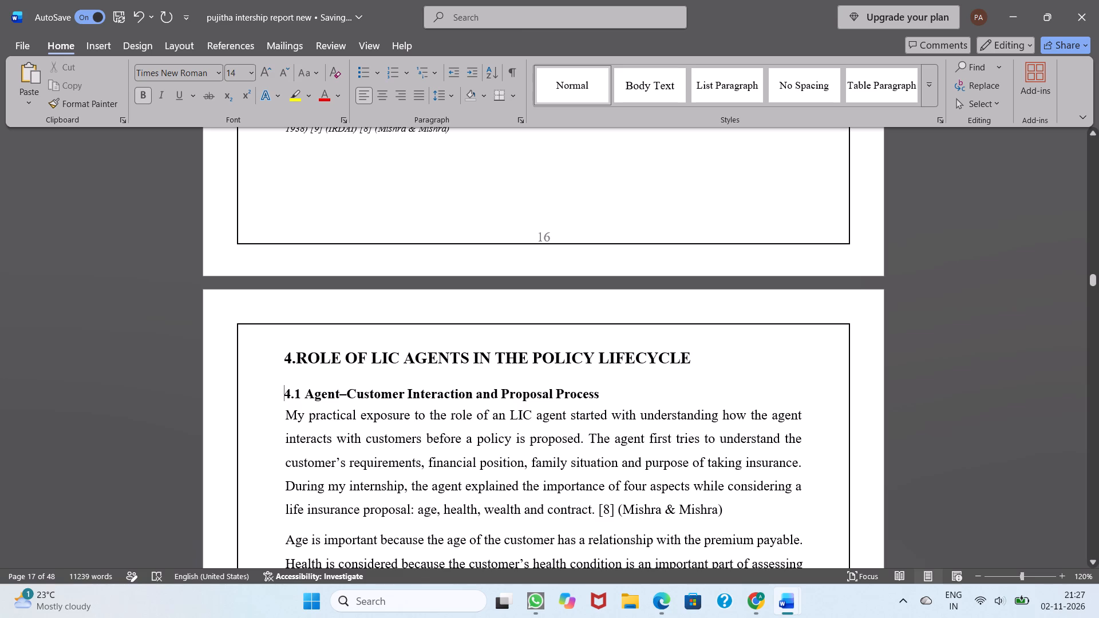
# Delete the duplicate "4.ROLE OF LIC AGENTS IN THE POLICY LIFECYCLE" heading with its 4.1 subheading and paragraphs from page 19.
pyautogui.scroll(1, 703, 393)
pyautogui.scroll(-7, 703, 393)
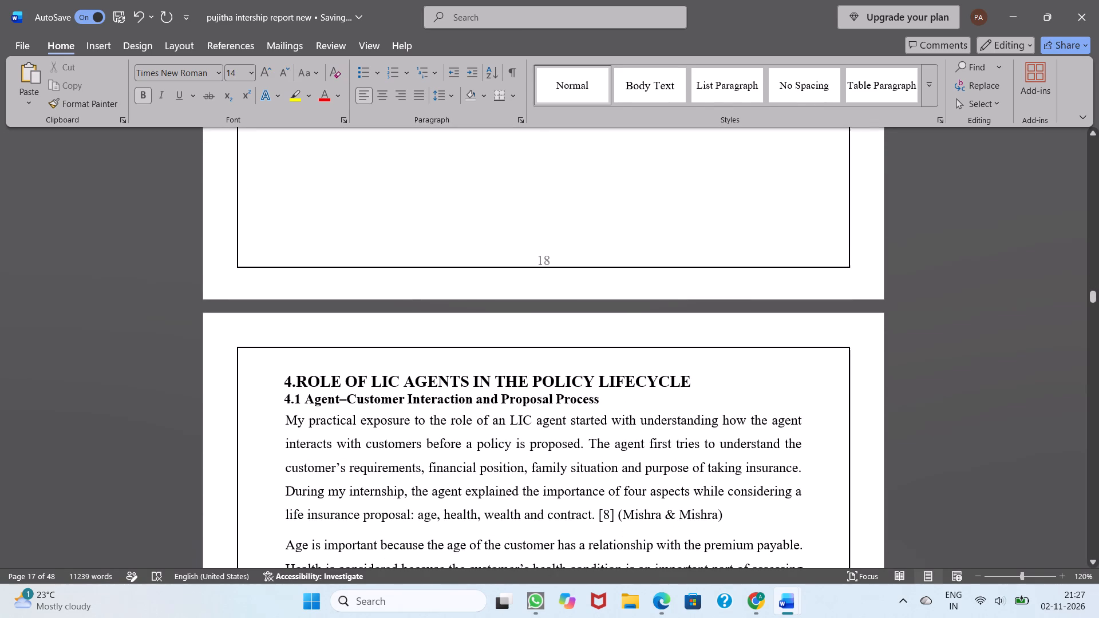
pyautogui.moveTo(284, 377); pyautogui.dragTo(336, 603)
pyautogui.scroll(1, 299, 488)
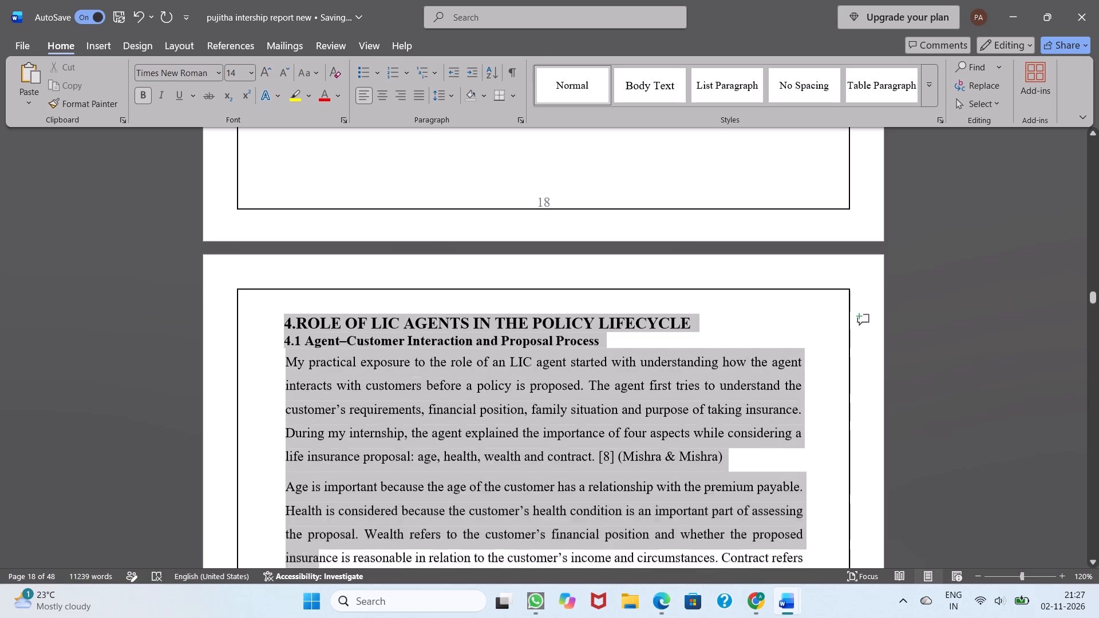
pyautogui.moveTo(336, 603); pyautogui.dragTo(586, 395)
pyautogui.press('BackSpace')
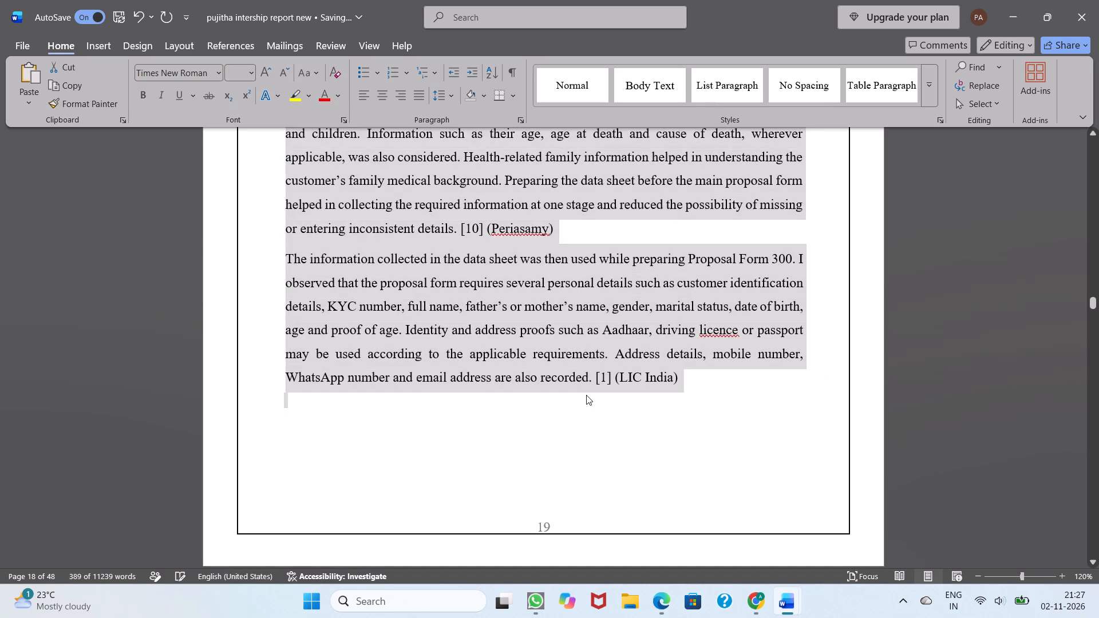
pyautogui.scroll(2, 620, 397)
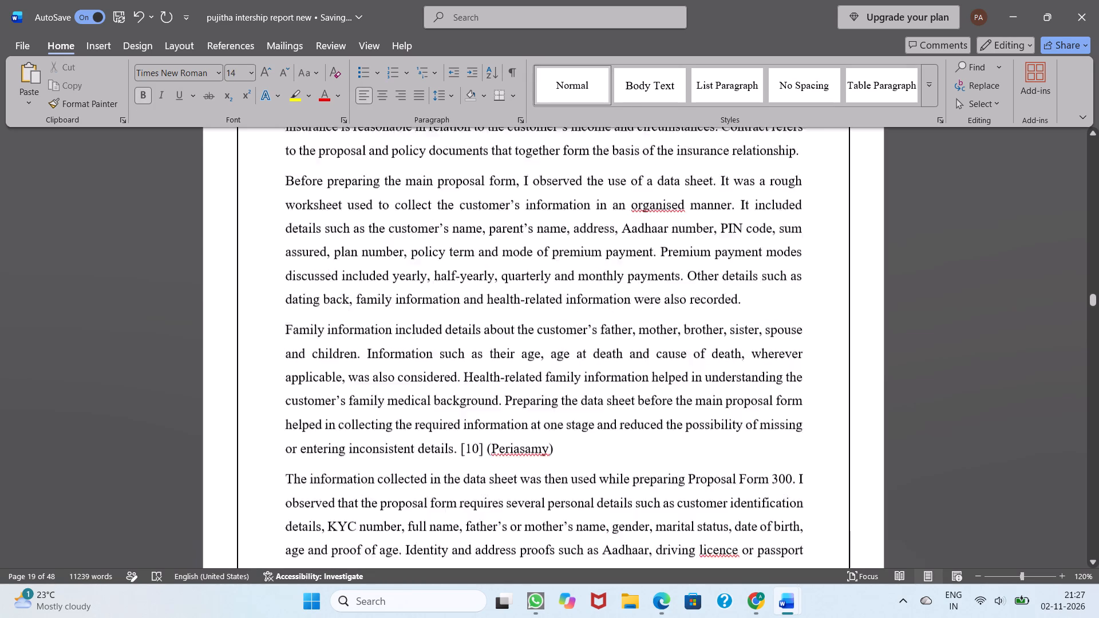
pyautogui.click(559, 394)
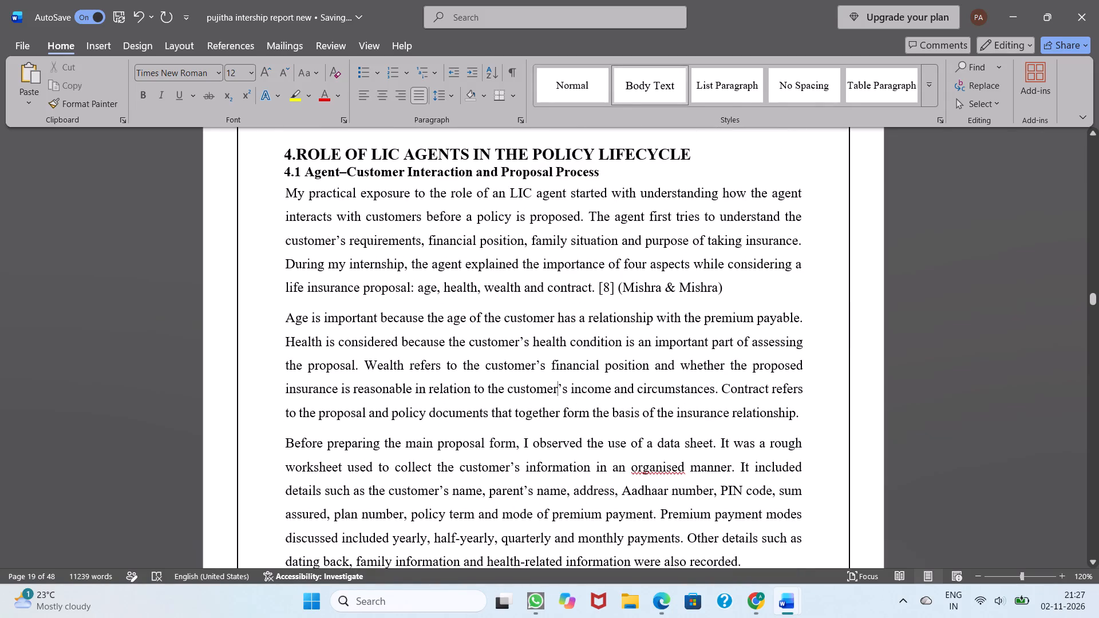
pyautogui.moveTo(284, 153); pyautogui.dragTo(592, 471)
pyautogui.scroll(1, 412, 520)
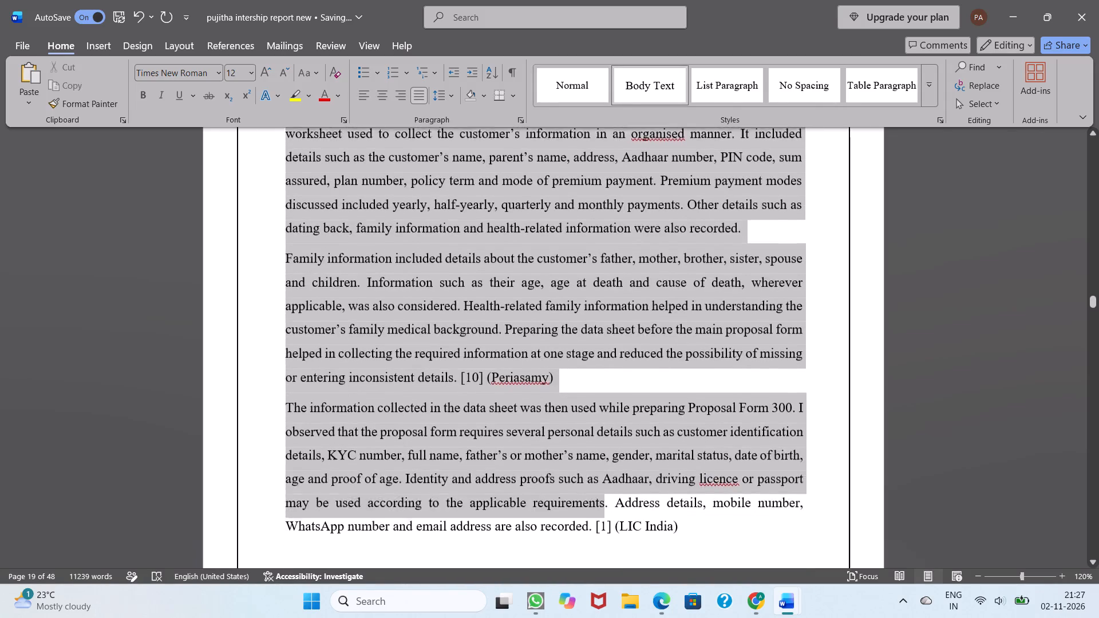
pyautogui.moveTo(592, 471); pyautogui.dragTo(721, 526)
pyautogui.press('Delete')
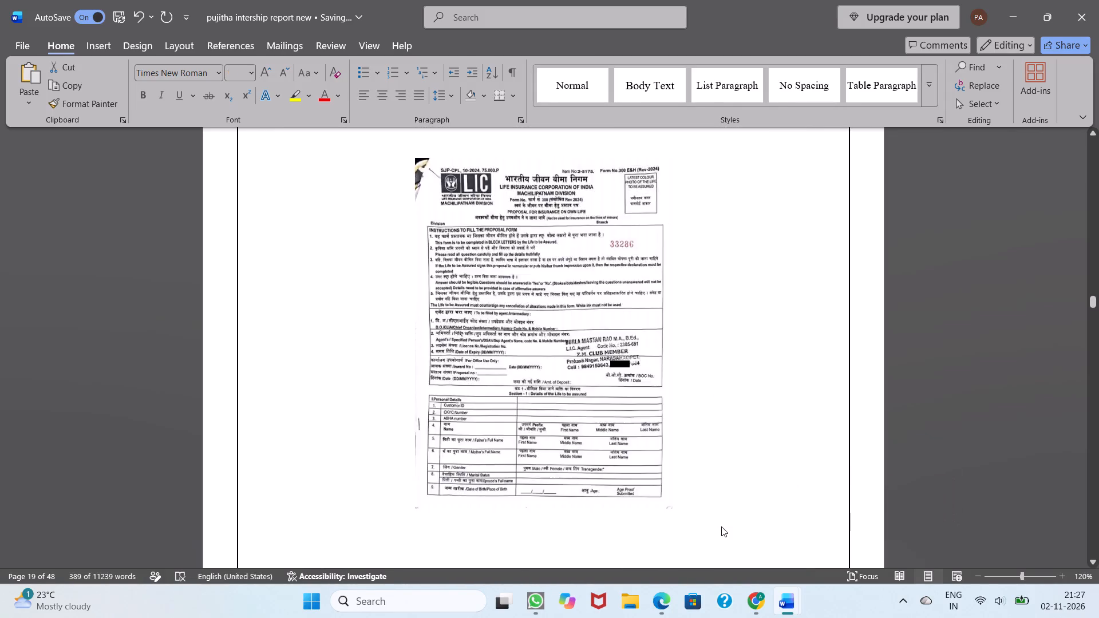
# Copy the first LIC data sheet image from page 19 to the top of blank page 18.
pyautogui.scroll(4, 721, 526)
pyautogui.scroll(-1, 721, 526)
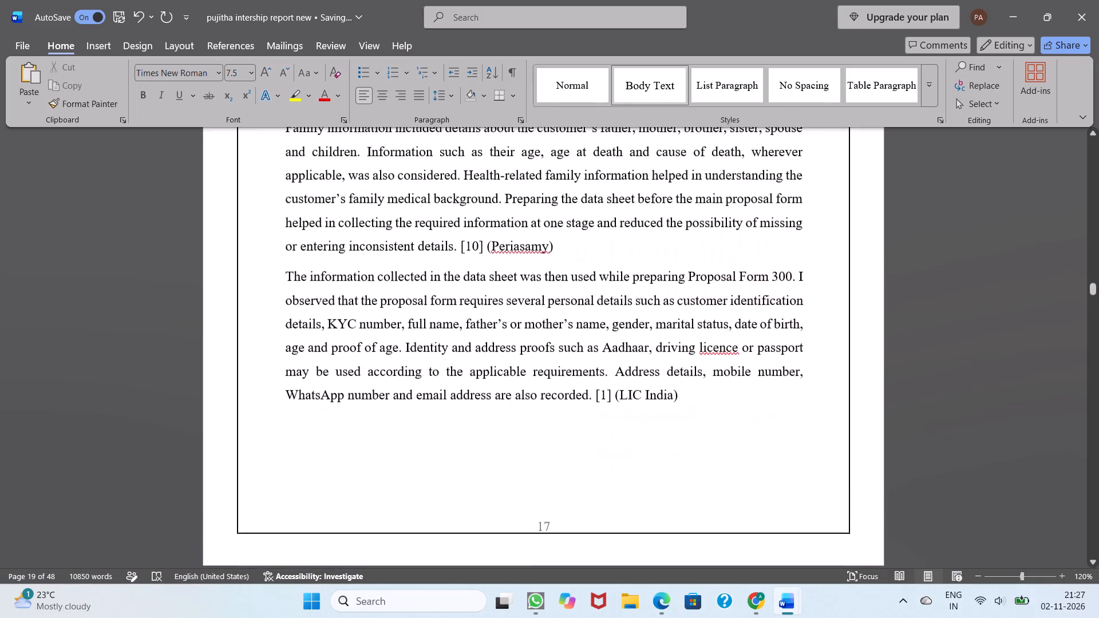
pyautogui.scroll(-4, 721, 526)
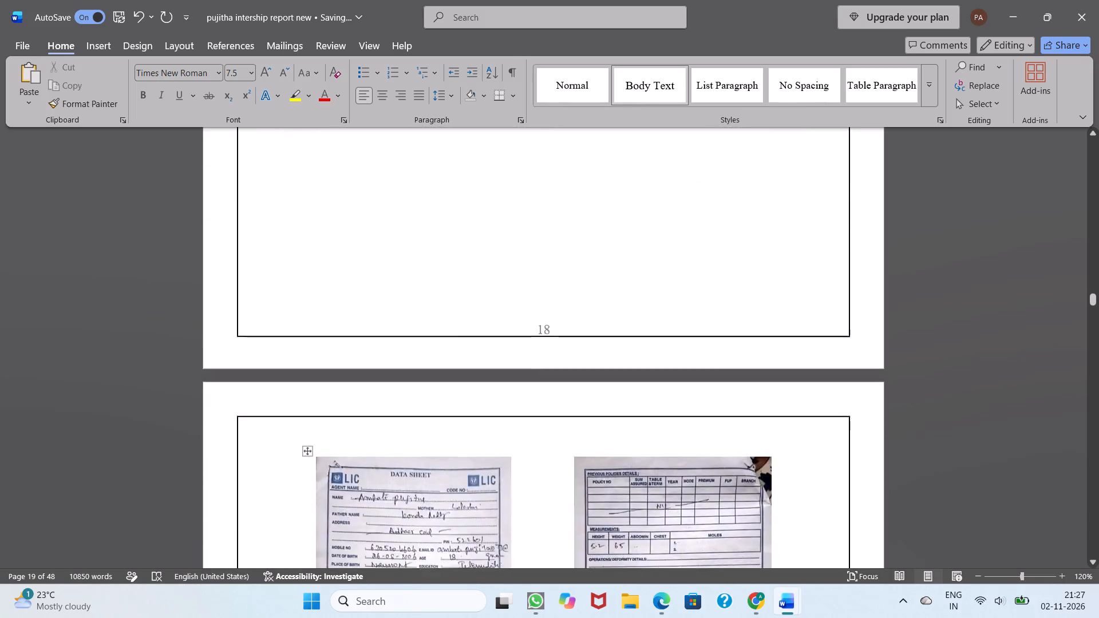
pyautogui.scroll(-1, 721, 526)
pyautogui.scroll(-1, 436, 459)
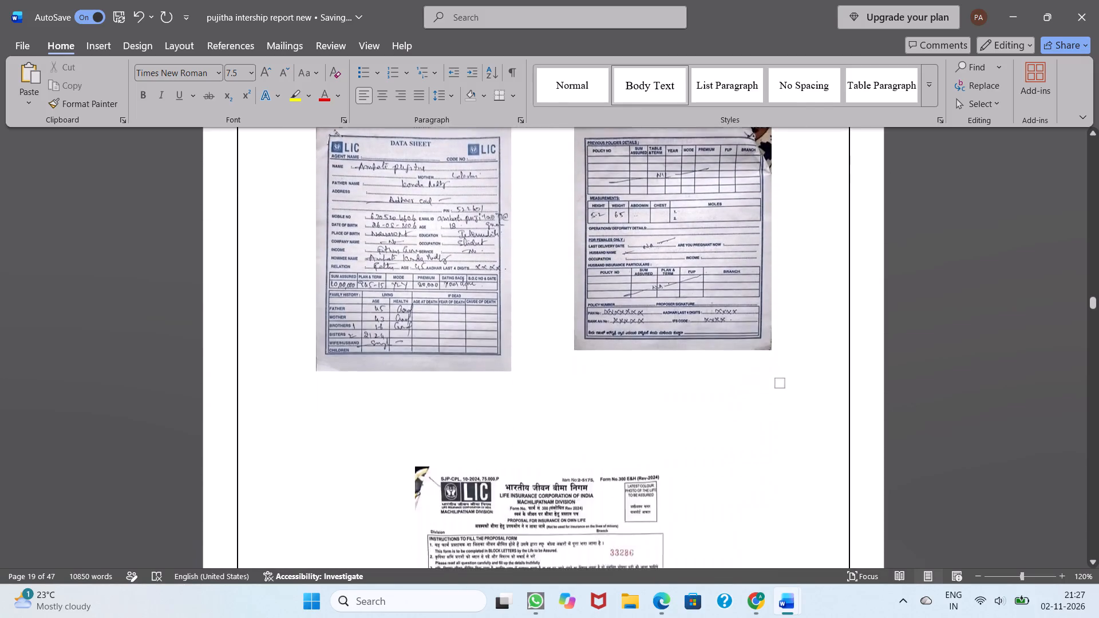
pyautogui.scroll(-1, 436, 459)
pyautogui.scroll(1, 436, 459)
pyautogui.click(416, 322)
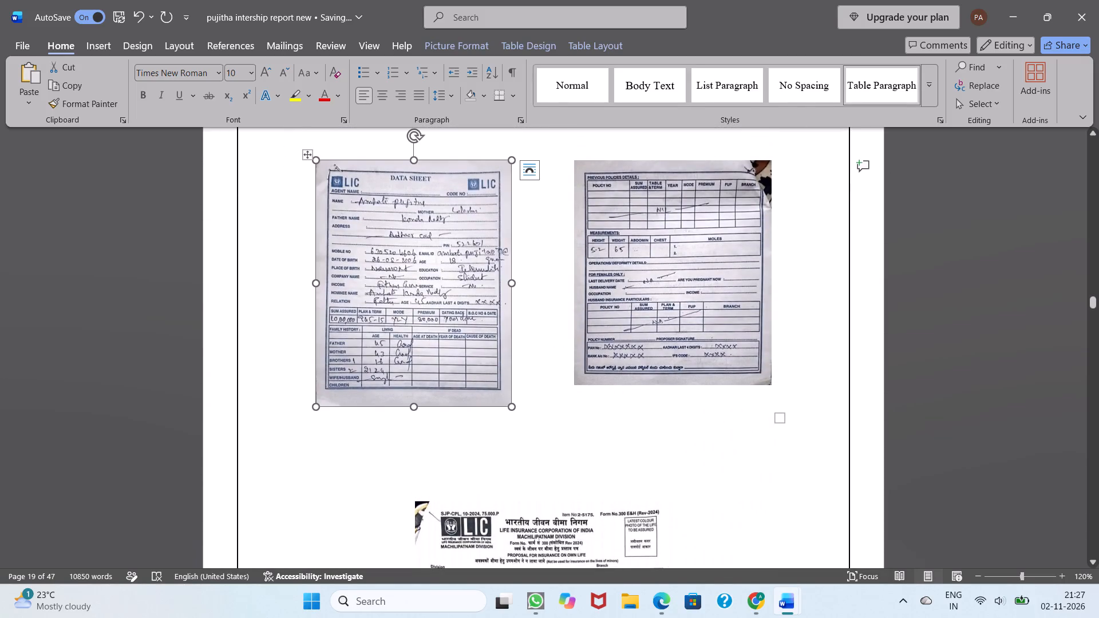
pyautogui.hotkey('ctrl', 'c')
pyautogui.scroll(1, 415, 280)
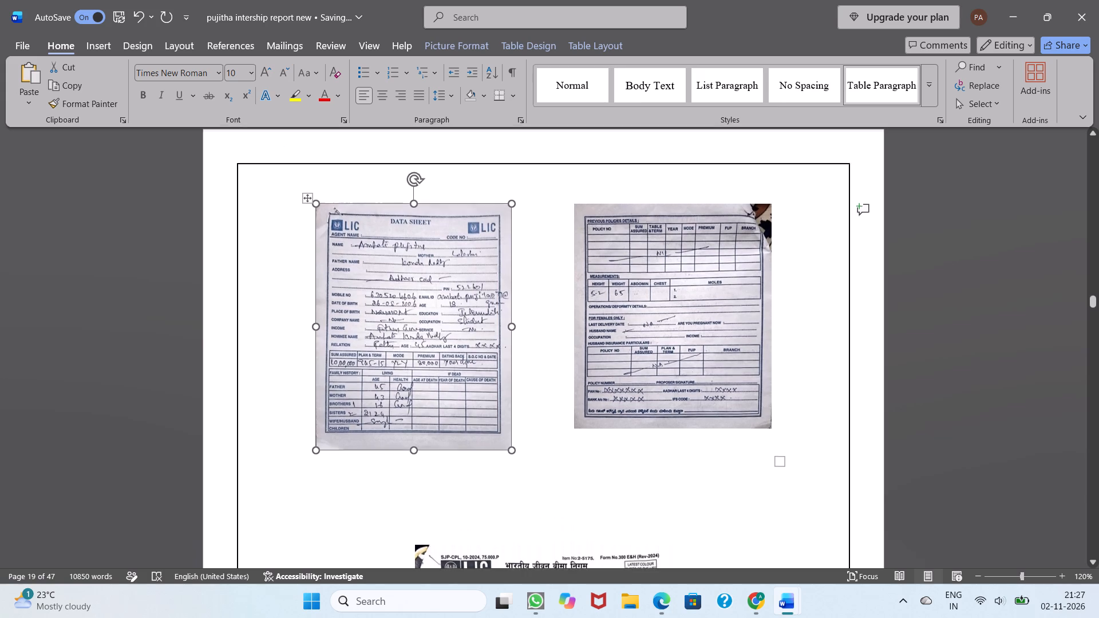
pyautogui.scroll(4, 415, 280)
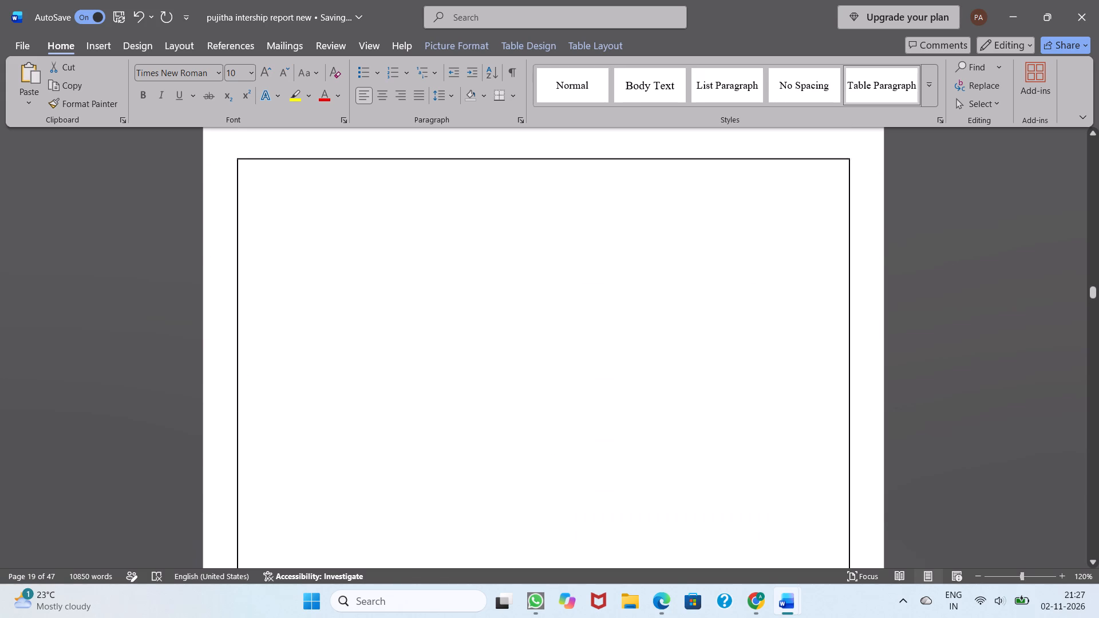
pyautogui.scroll(1, 415, 280)
pyautogui.scroll(-1, 415, 280)
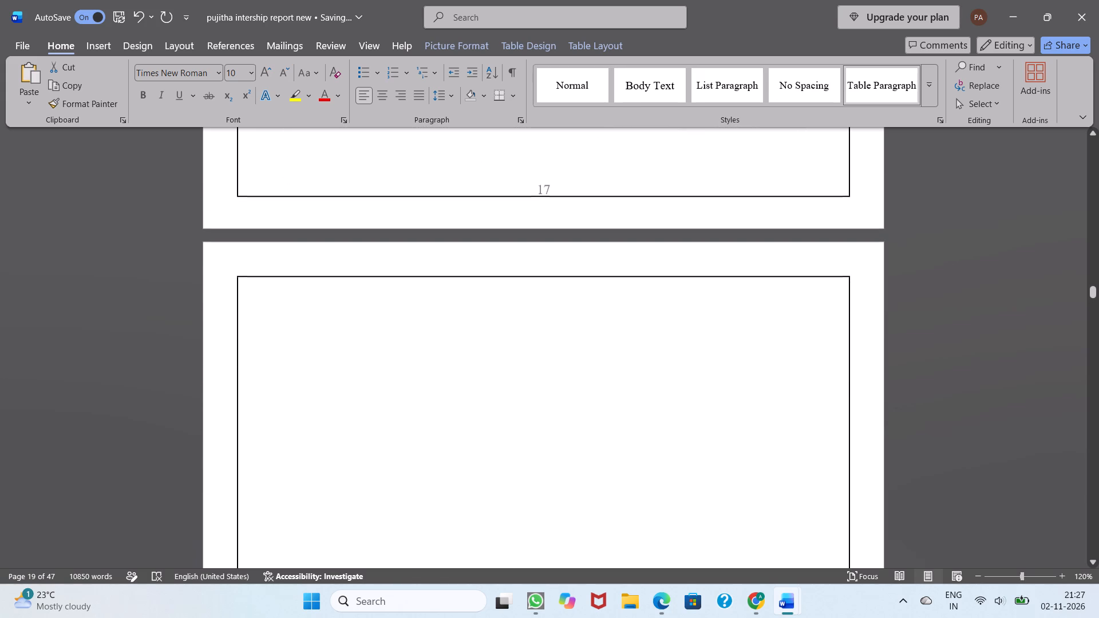
pyautogui.click(333, 324)
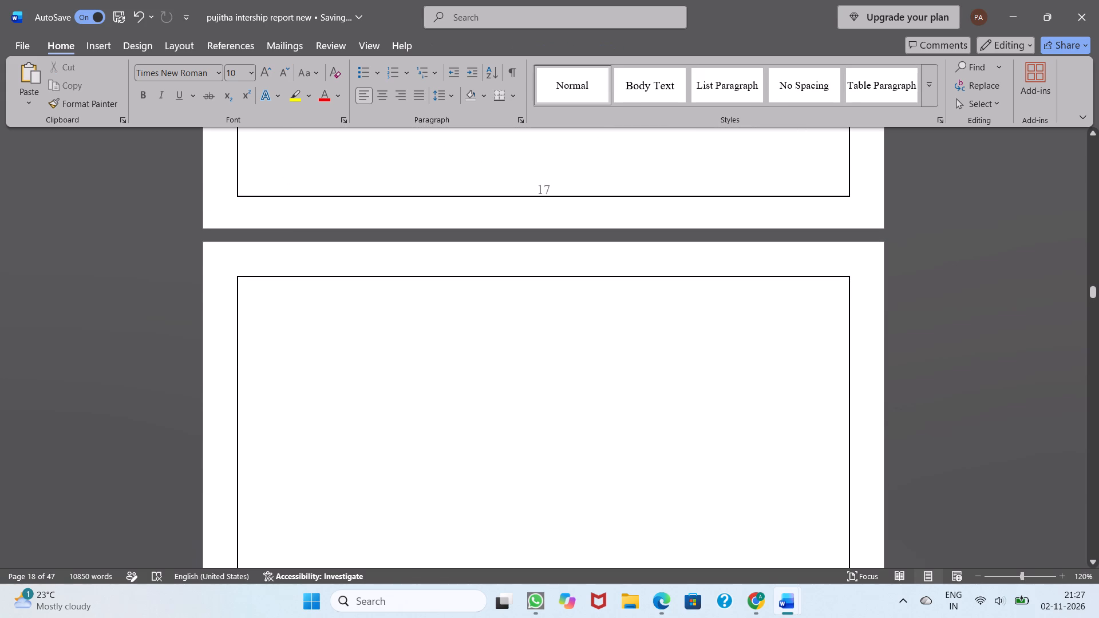
pyautogui.hotkey('ctrl', 'c')
pyautogui.hotkey('ctrl', 'v')
pyautogui.click(539, 366)
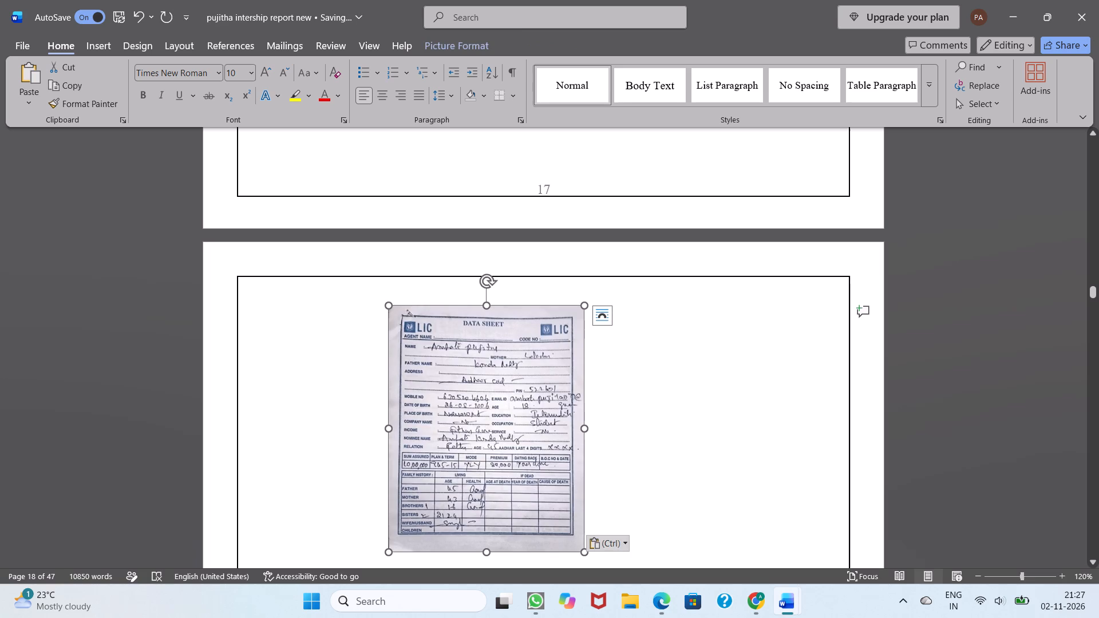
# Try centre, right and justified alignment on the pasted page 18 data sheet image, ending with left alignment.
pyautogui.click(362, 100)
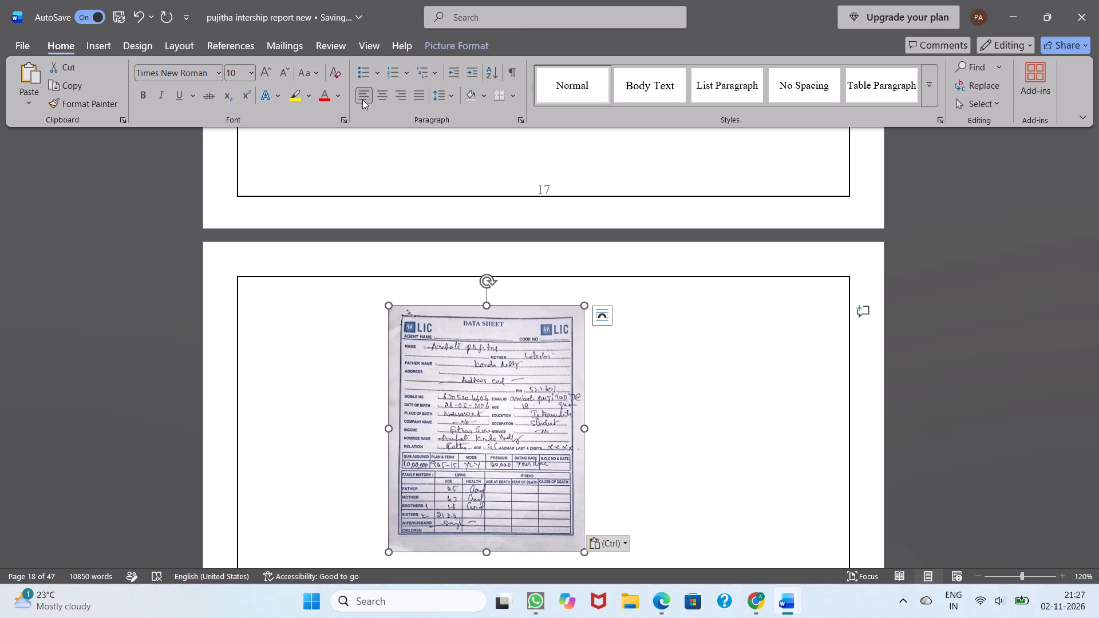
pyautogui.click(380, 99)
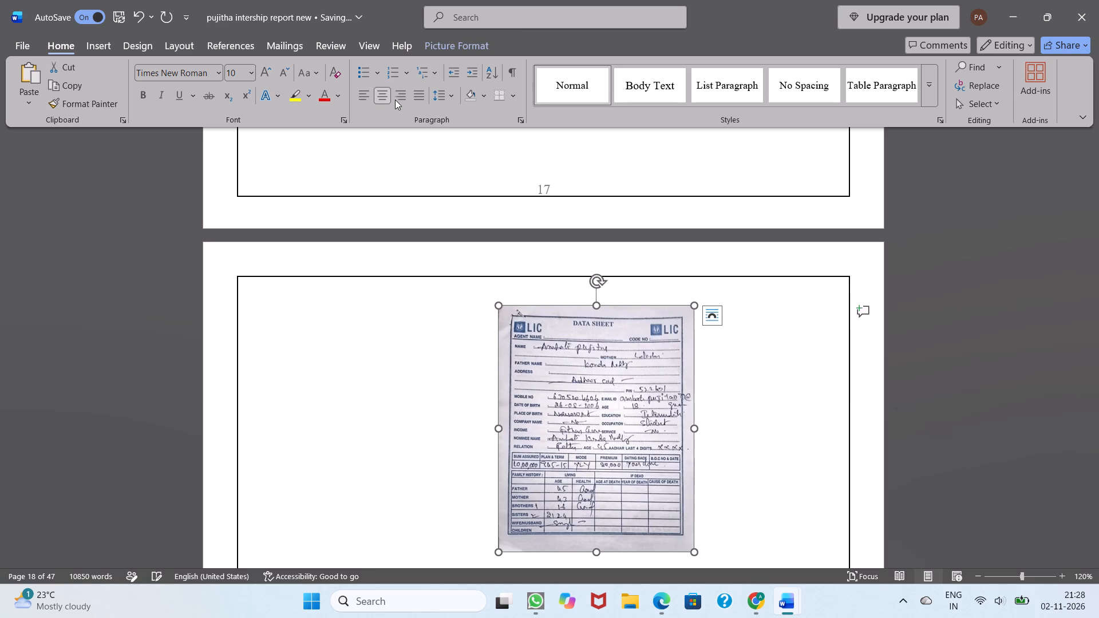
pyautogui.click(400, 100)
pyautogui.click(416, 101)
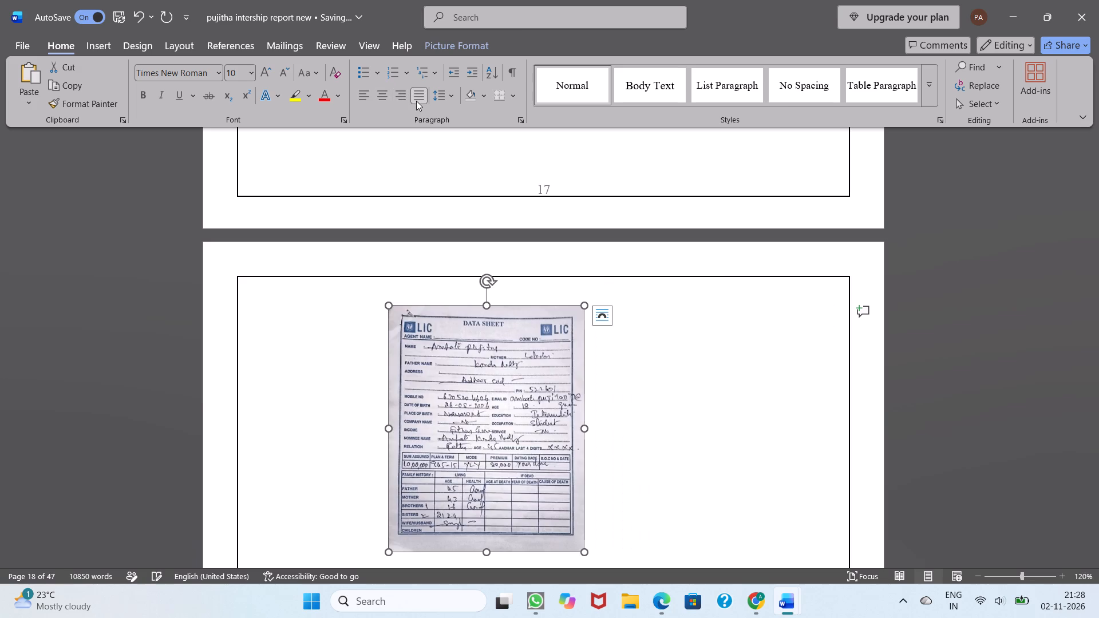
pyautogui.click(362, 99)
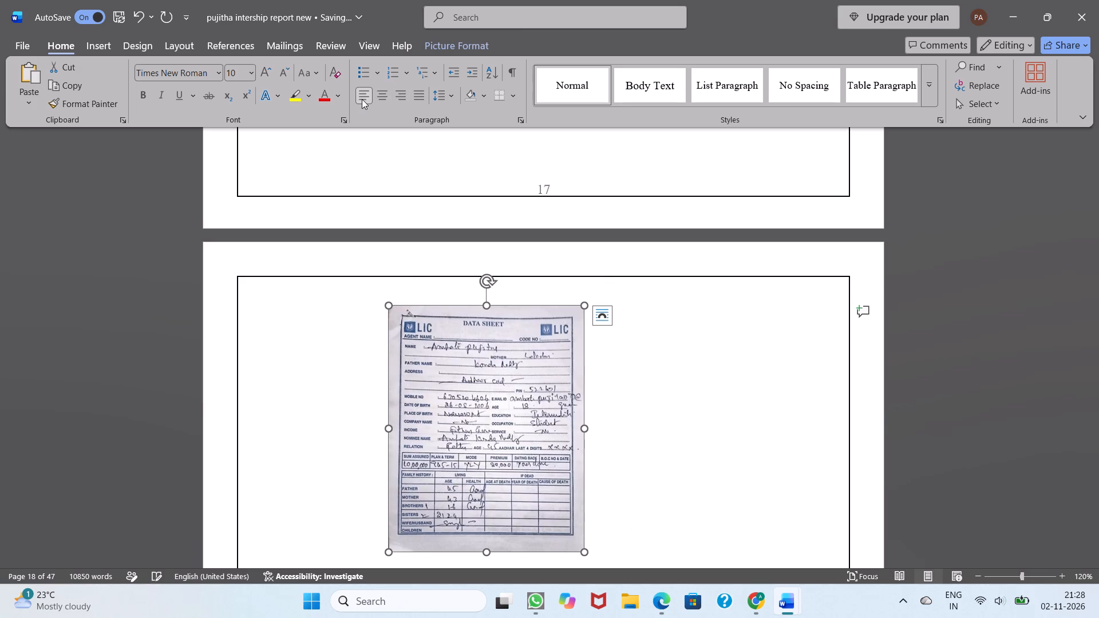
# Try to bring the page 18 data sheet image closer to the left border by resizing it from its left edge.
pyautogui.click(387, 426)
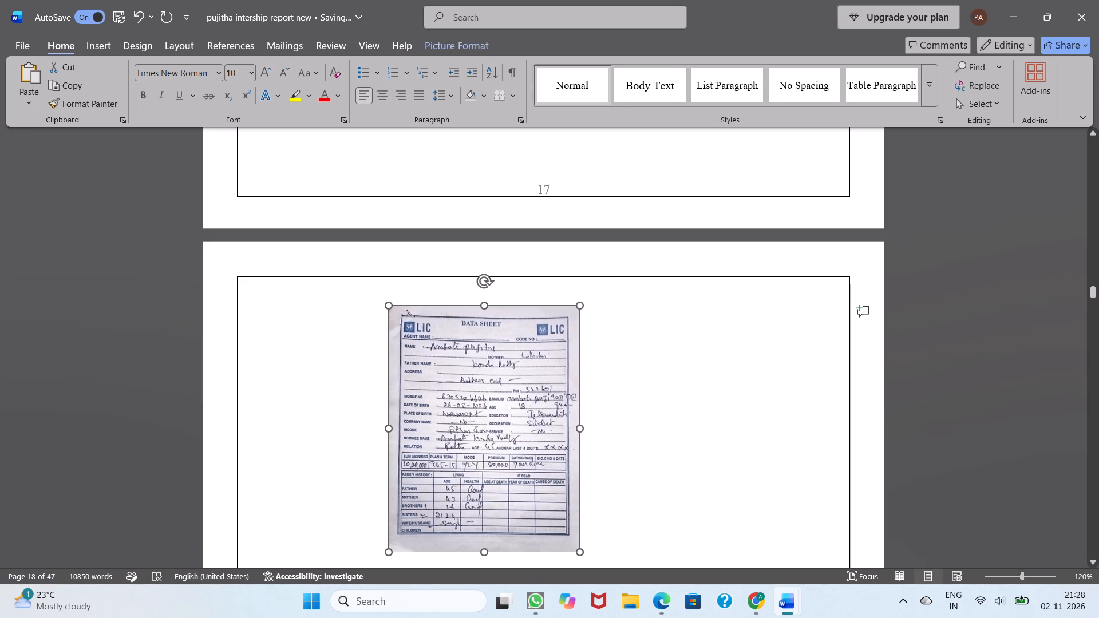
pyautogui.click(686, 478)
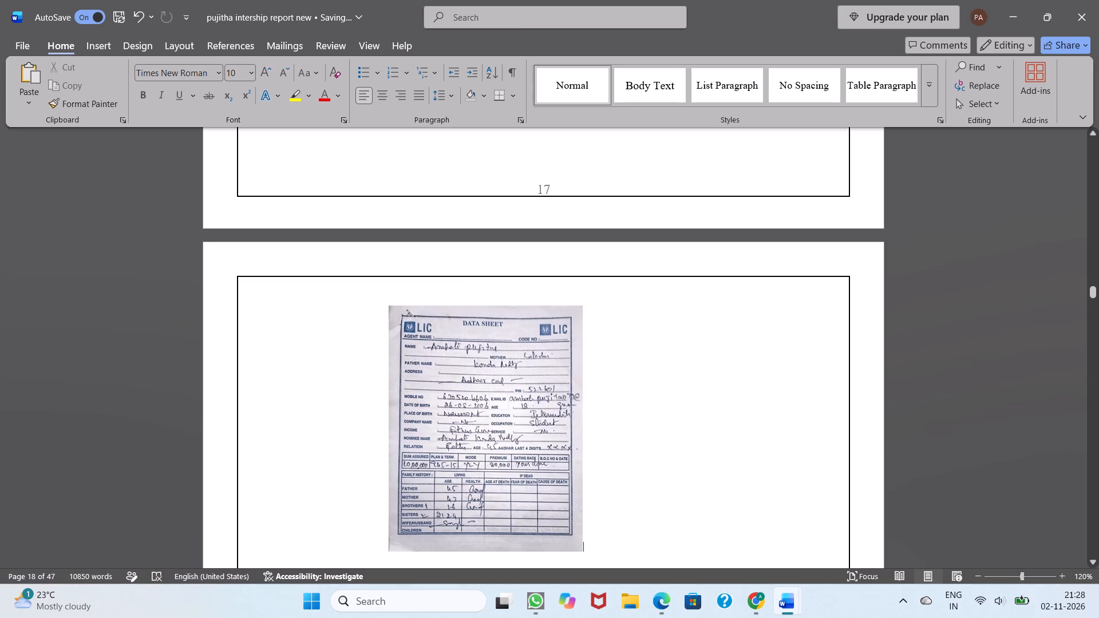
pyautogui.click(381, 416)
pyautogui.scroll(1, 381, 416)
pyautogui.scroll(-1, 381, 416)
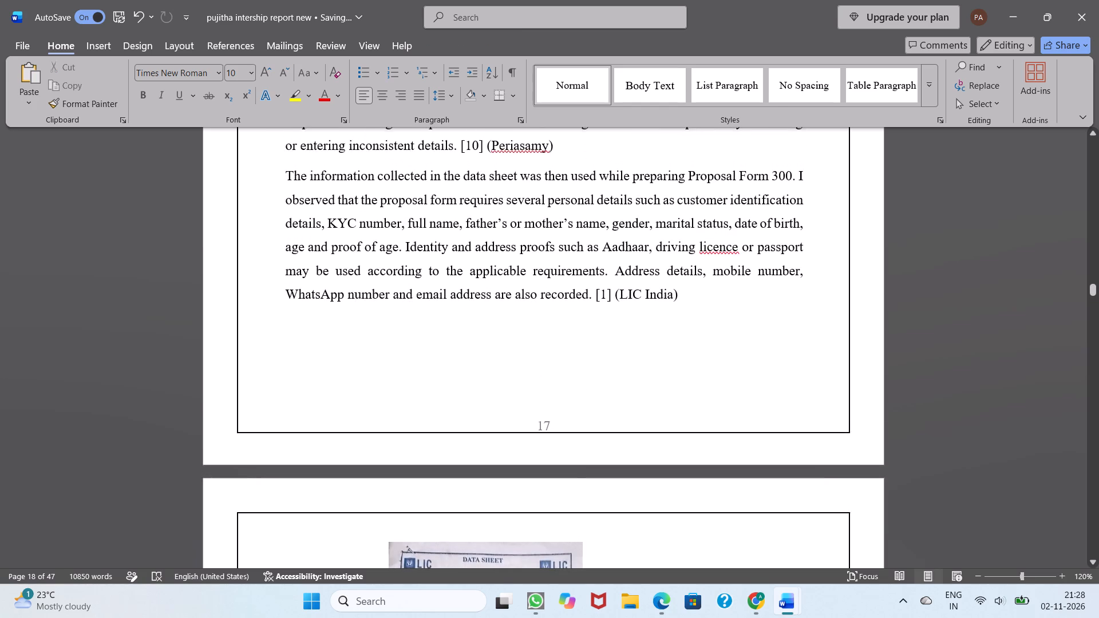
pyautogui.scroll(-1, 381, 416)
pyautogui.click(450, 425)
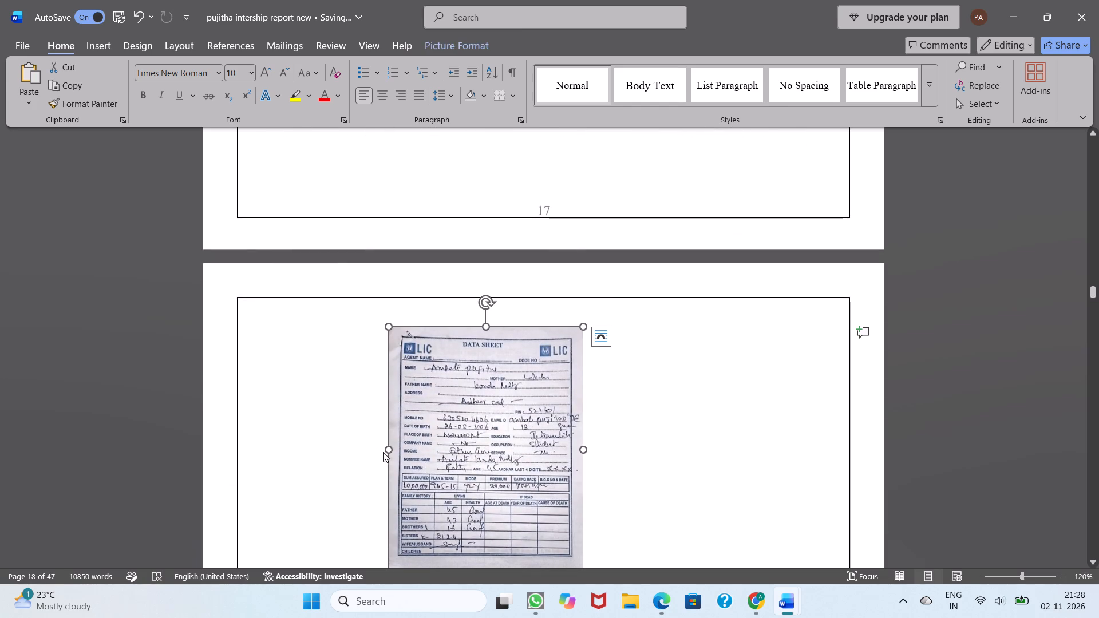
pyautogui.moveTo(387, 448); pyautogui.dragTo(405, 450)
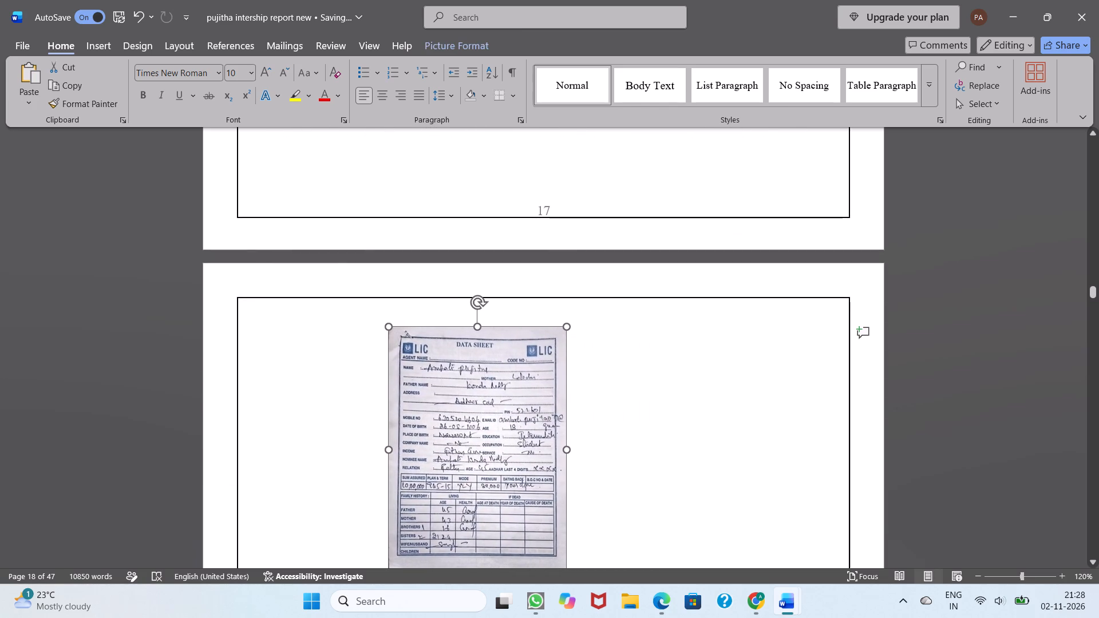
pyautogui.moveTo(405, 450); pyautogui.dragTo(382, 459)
# Delete the page 18 data sheet image, remove the line's indent, and paste the image again at the left margin.
pyautogui.click(530, 414)
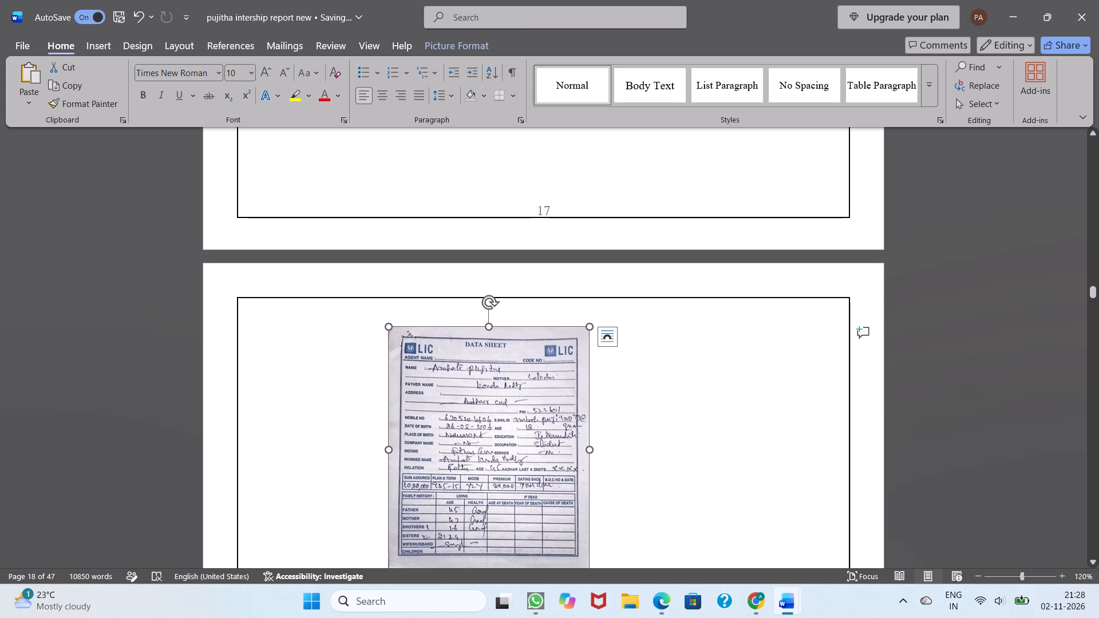
pyautogui.press('BackSpace')
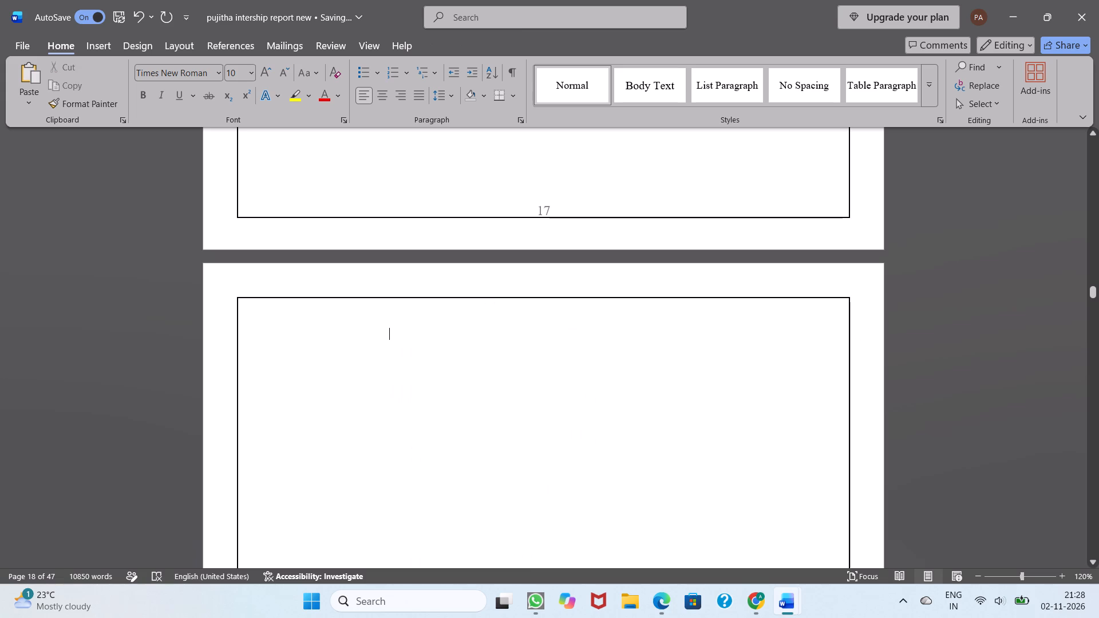
pyautogui.press('BackSpace')
pyautogui.hotkey('ctrl', 'v')
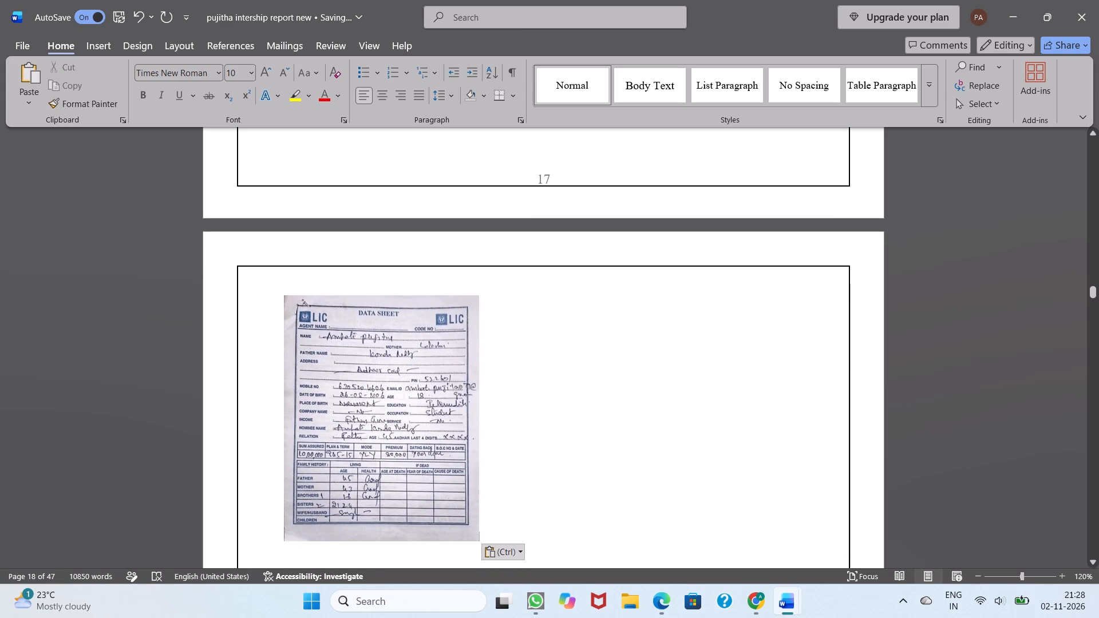
# Insert 20 spaces after the data sheet image on page 18 to make a gap beside it.
pyautogui.click(587, 319)
pyautogui.click(527, 318)
pyautogui.press('space')
pyautogui.press('space')
pyautogui.press('space')
pyautogui.press('space')
pyautogui.press('space')
pyautogui.press('space')
pyautogui.press('space')
pyautogui.press('space')
pyautogui.press('space')
pyautogui.press('space')
pyautogui.press('space')
pyautogui.press('space')
pyautogui.press('space')
pyautogui.press('space')
pyautogui.press('space')
pyautogui.press('space')
pyautogui.press('space')
pyautogui.press('space')
pyautogui.press('space')
pyautogui.press('space')
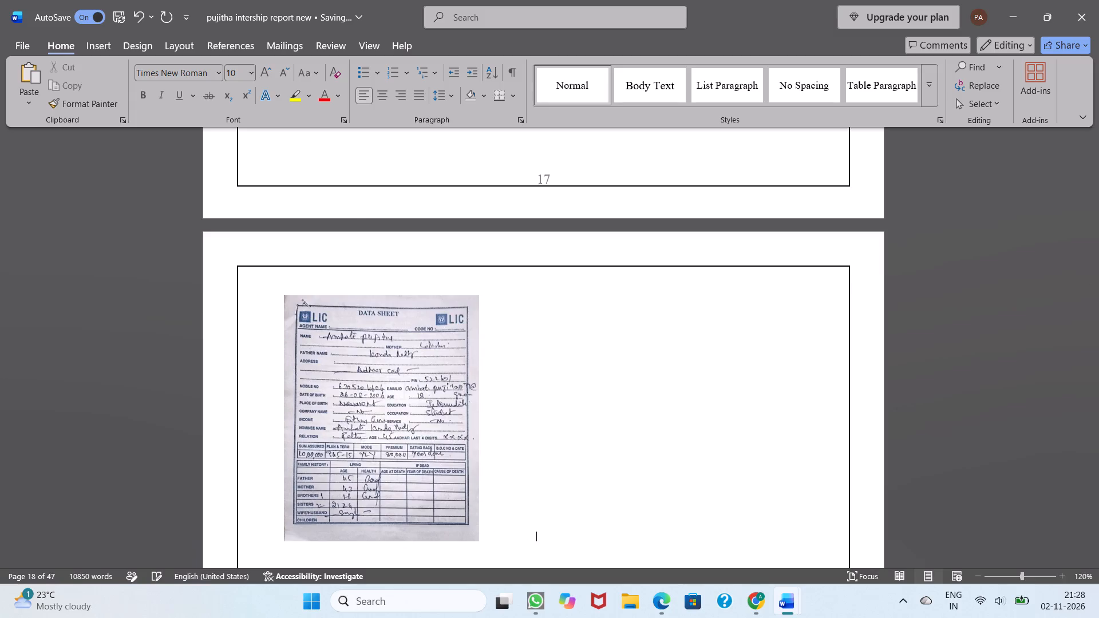
# Paste the copied first data sheet image over the second image, the previous policies sheet, on page 19.
pyautogui.scroll(-4, 593, 414)
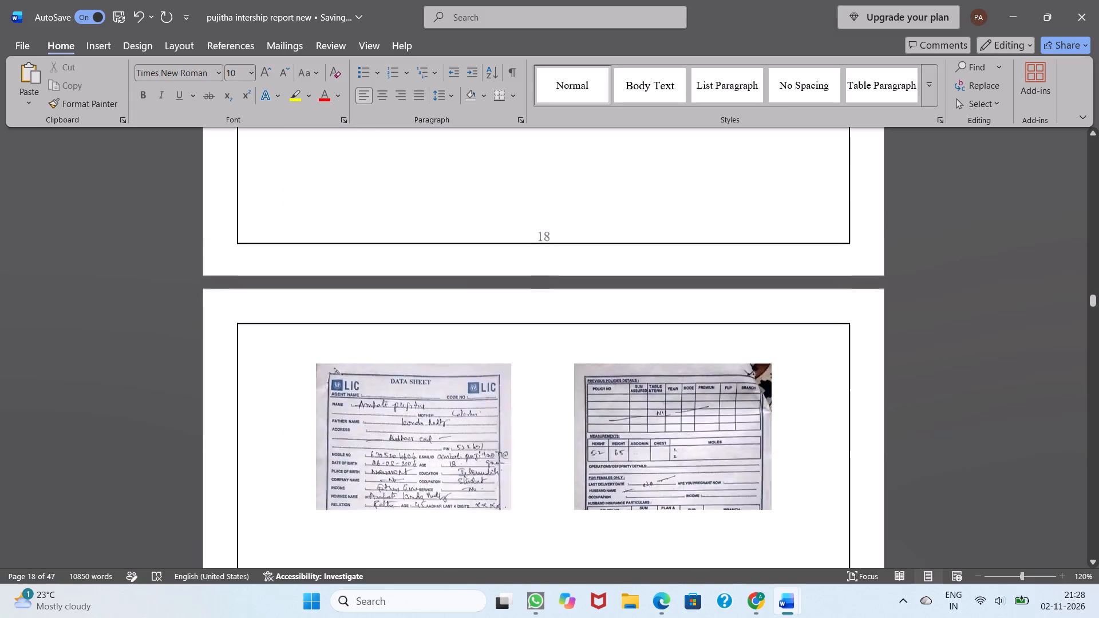
pyautogui.scroll(-2, 593, 414)
pyautogui.scroll(2, 593, 414)
pyautogui.click(671, 337)
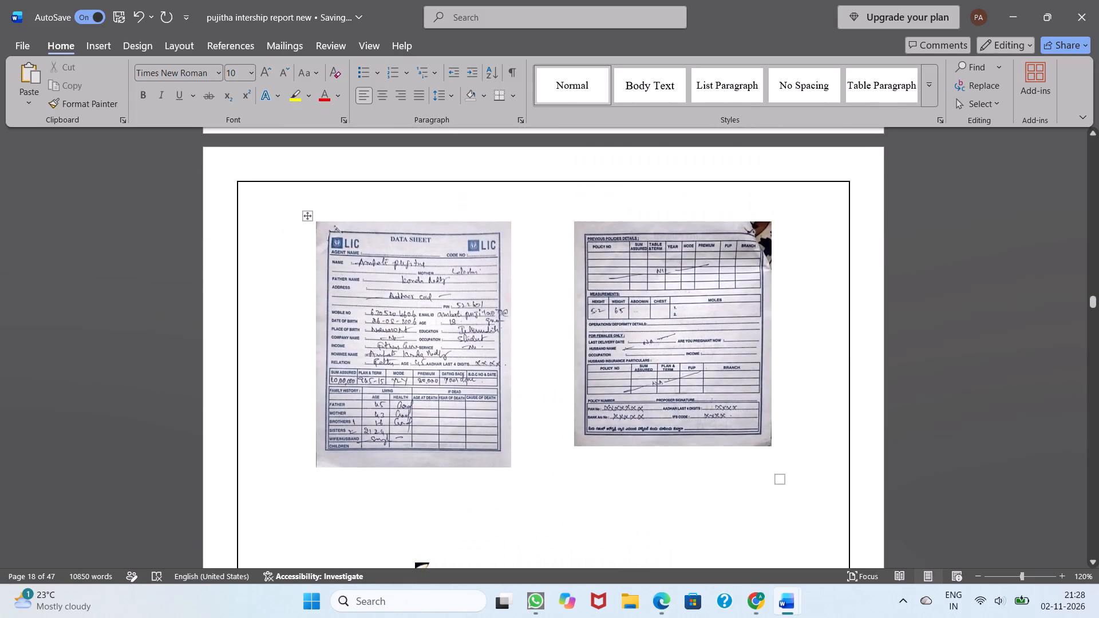
pyautogui.hotkey('ctrl', 'v')
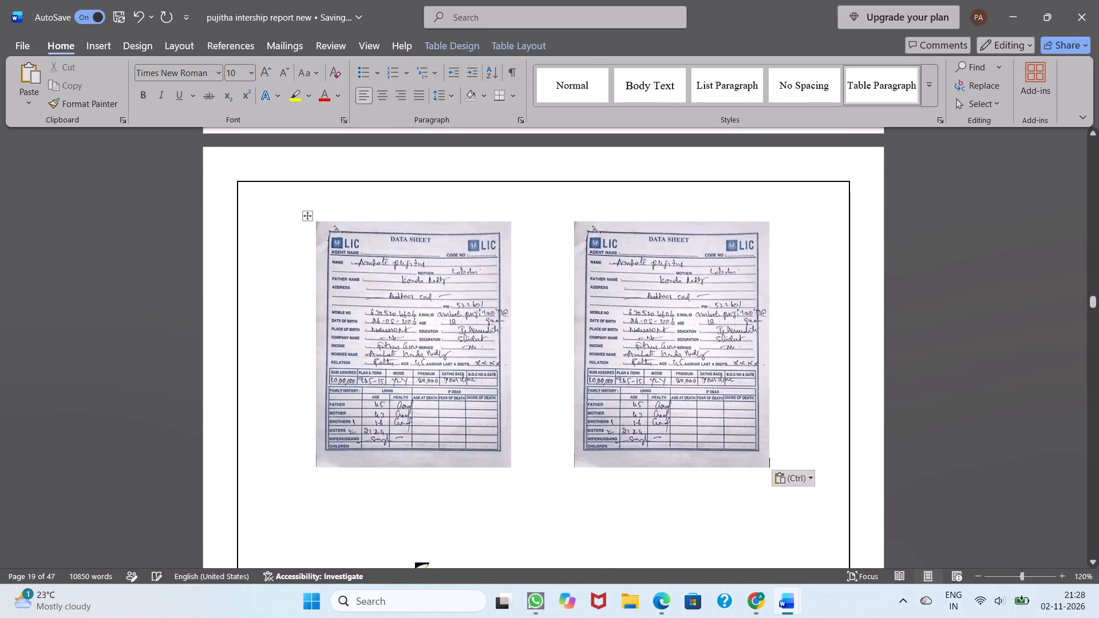
# Paste the copied data sheet image after the gap on page 18, beside the first image, and select it.
pyautogui.scroll(6, 671, 337)
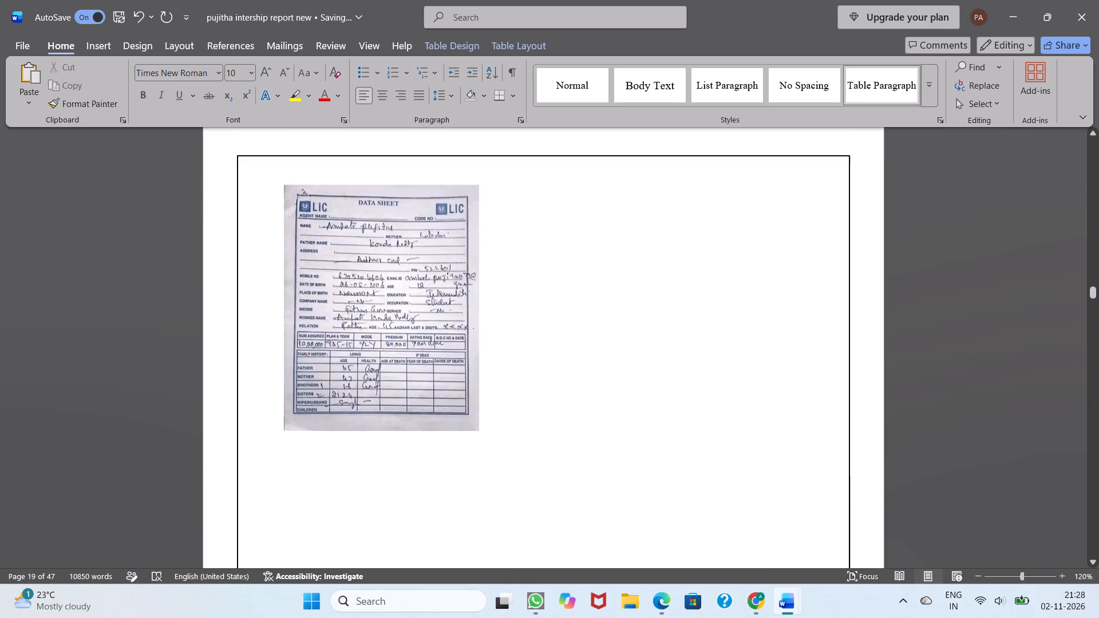
pyautogui.scroll(1, 671, 337)
pyautogui.click(548, 441)
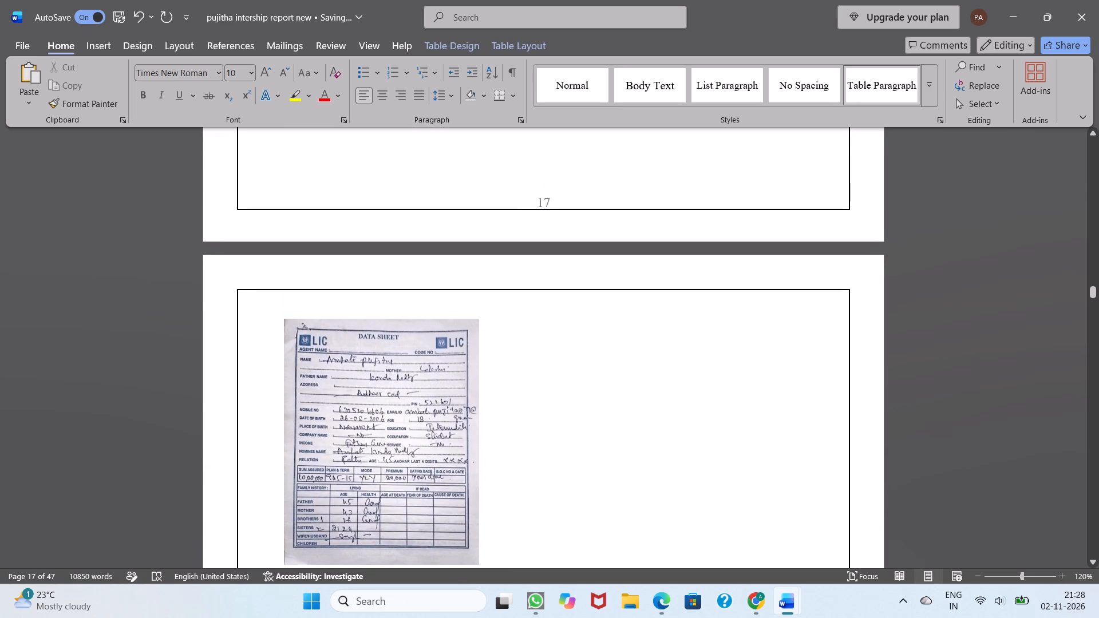
pyautogui.scroll(-1, 548, 441)
pyautogui.click(487, 423)
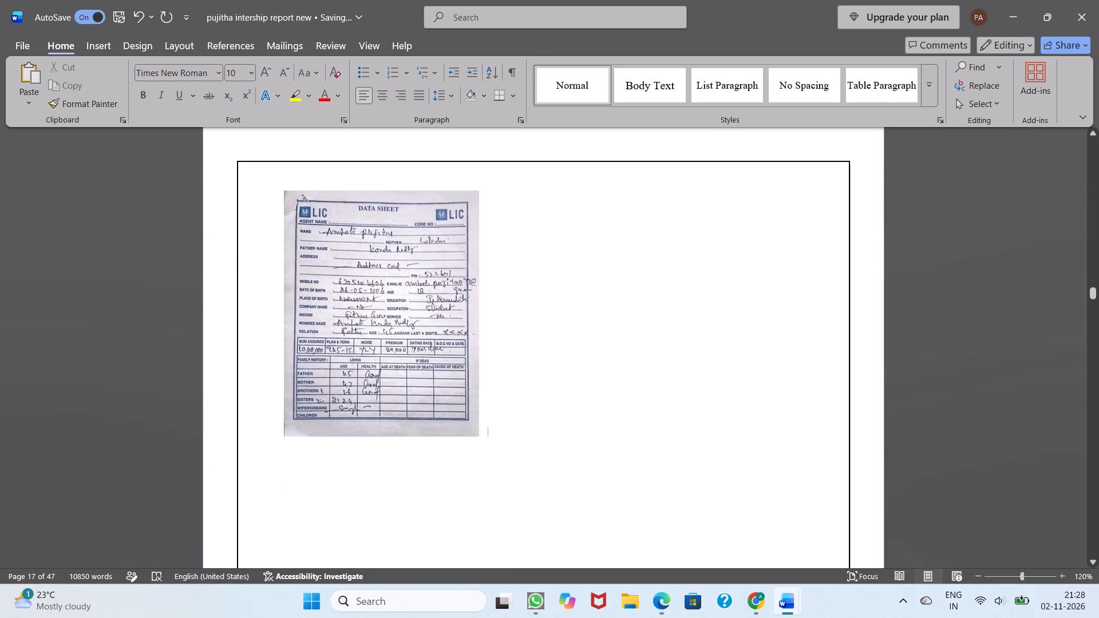
pyautogui.click(531, 411)
pyautogui.click(540, 197)
pyautogui.hotkey('ctrl', 'v')
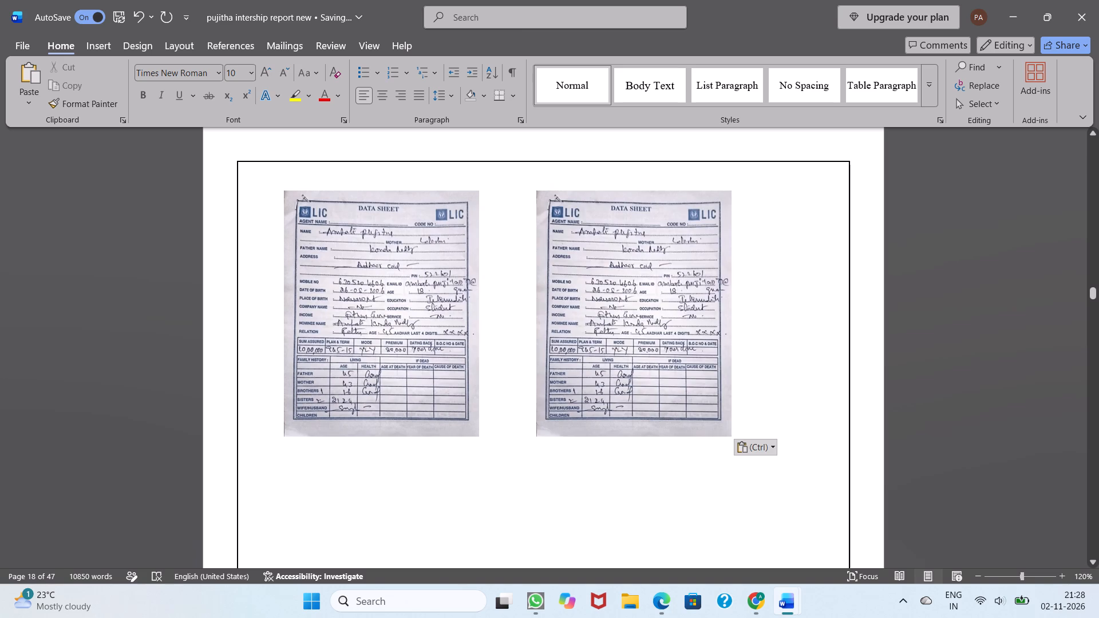
pyautogui.click(616, 294)
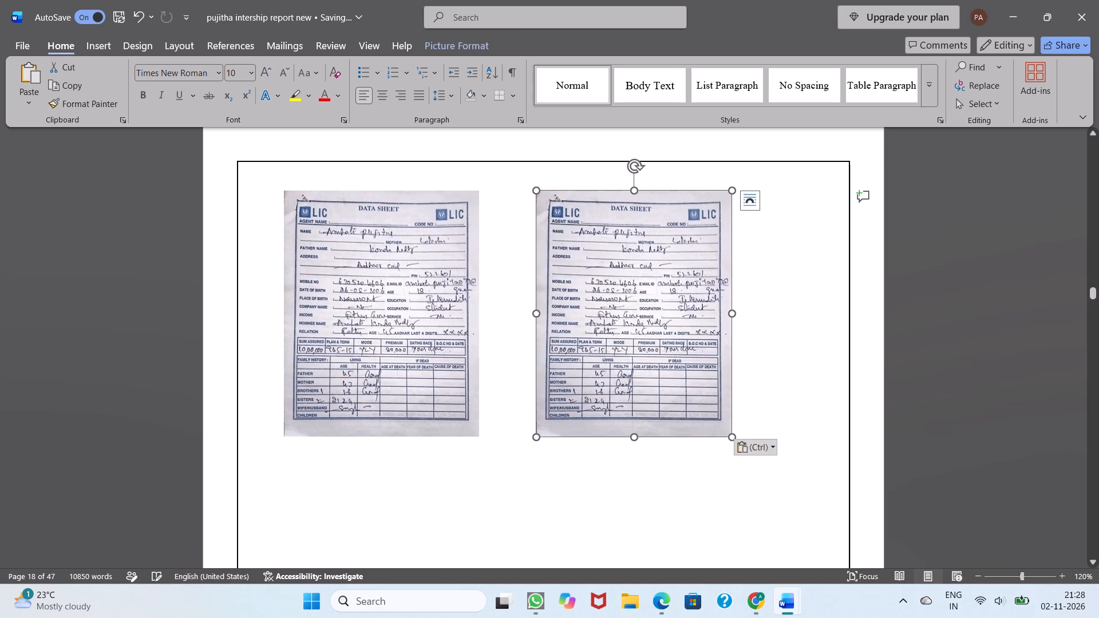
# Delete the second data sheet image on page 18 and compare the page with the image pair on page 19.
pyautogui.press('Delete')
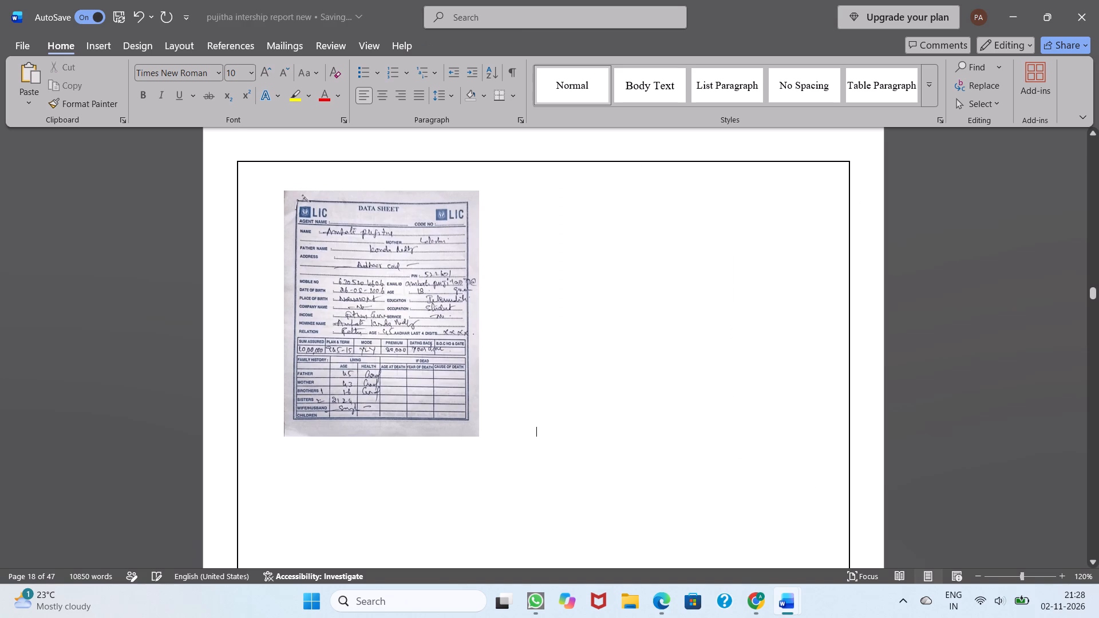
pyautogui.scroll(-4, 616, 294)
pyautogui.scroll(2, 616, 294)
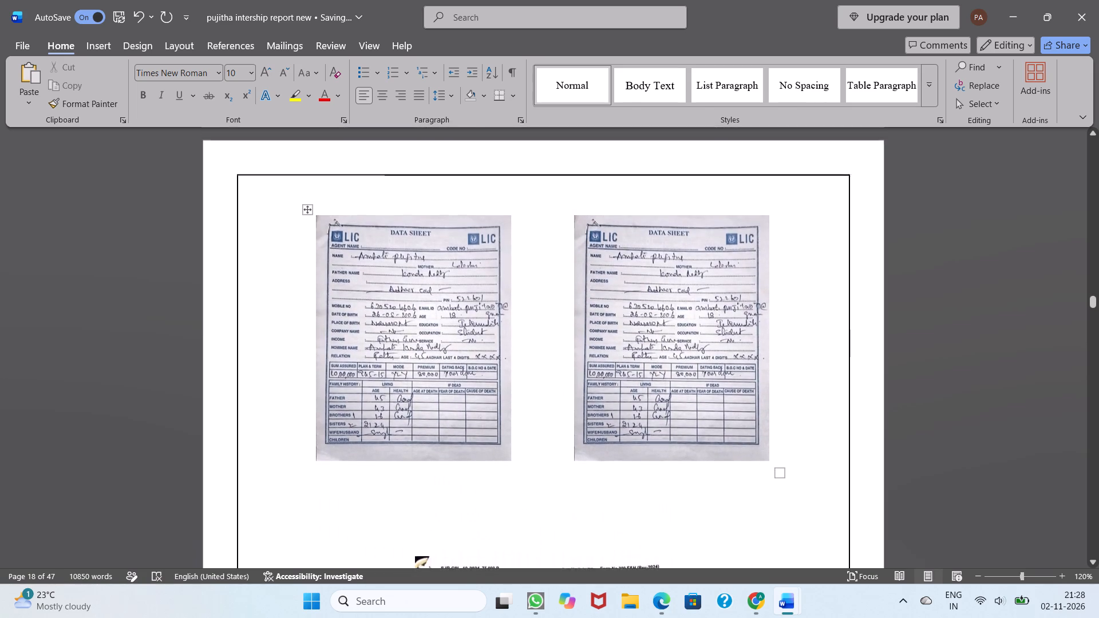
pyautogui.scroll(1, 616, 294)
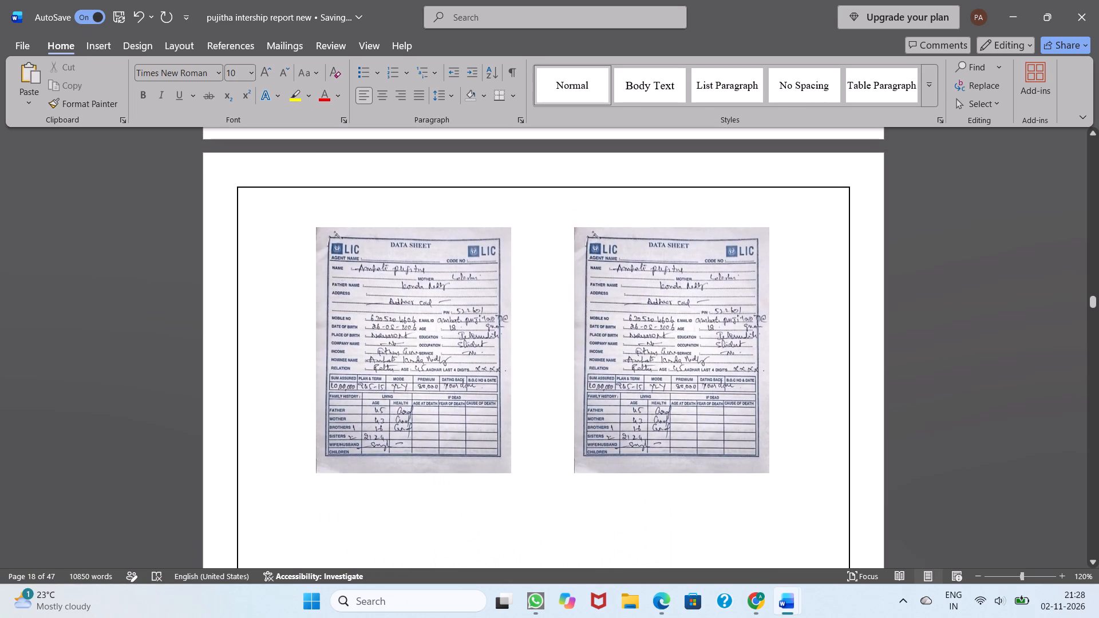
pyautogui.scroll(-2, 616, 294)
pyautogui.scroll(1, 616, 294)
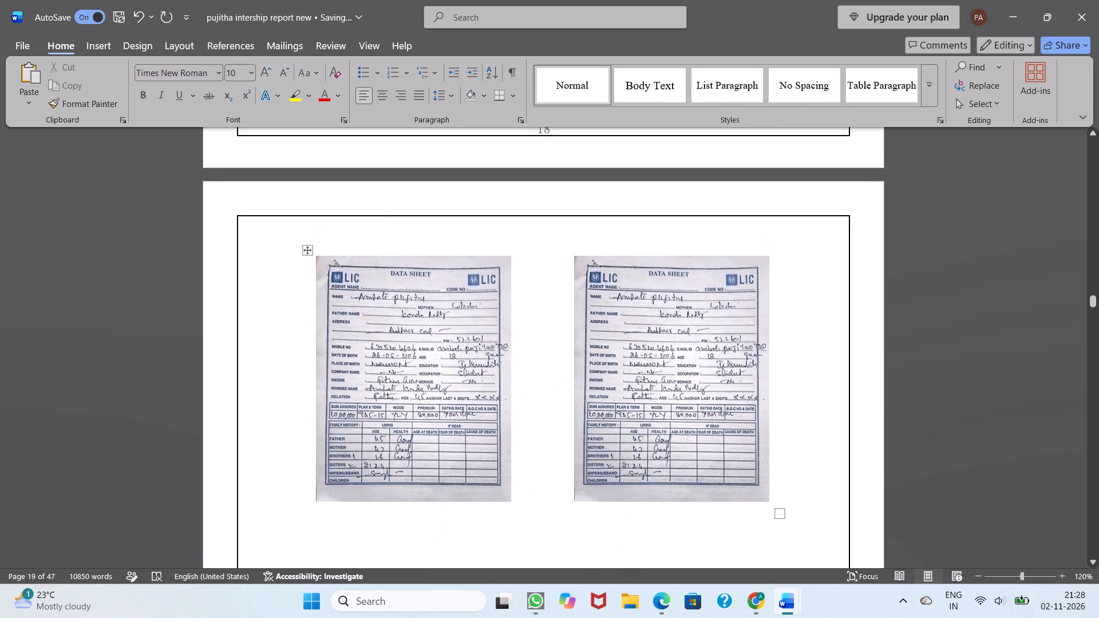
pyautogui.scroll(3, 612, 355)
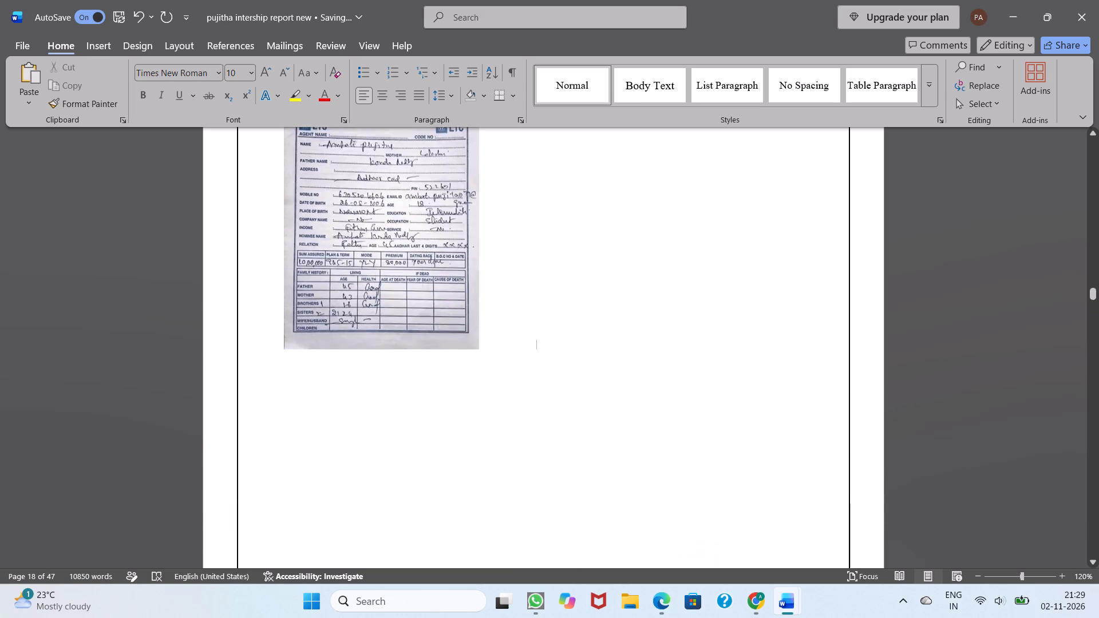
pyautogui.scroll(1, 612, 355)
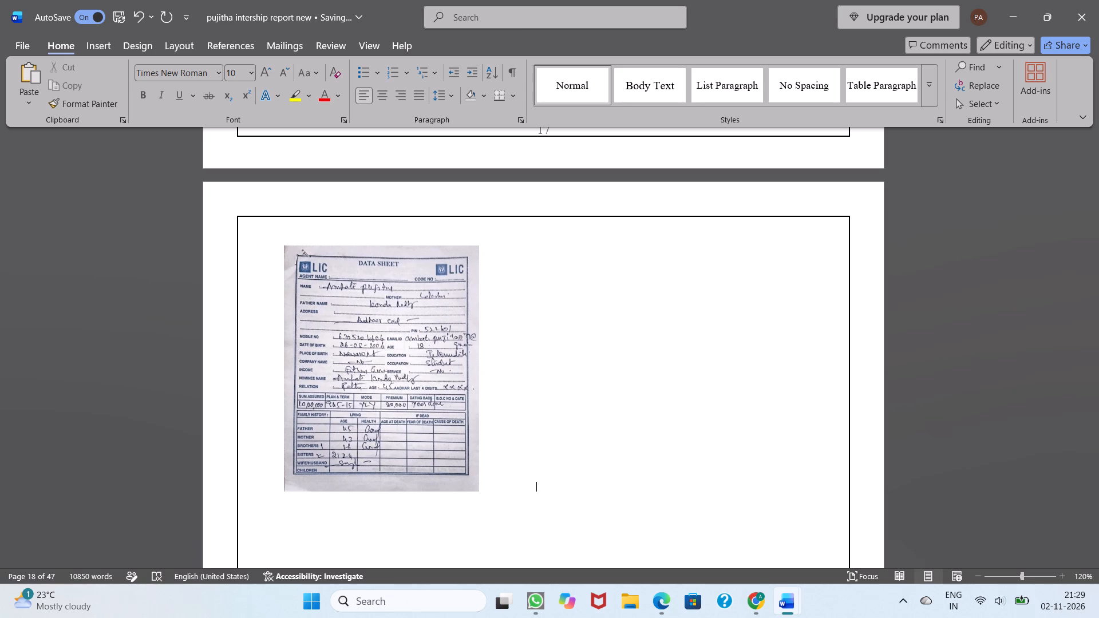
# Undo the image deletion and both data sheet pastes, back to the previous policies sheet on page 19.
pyautogui.click(137, 15)
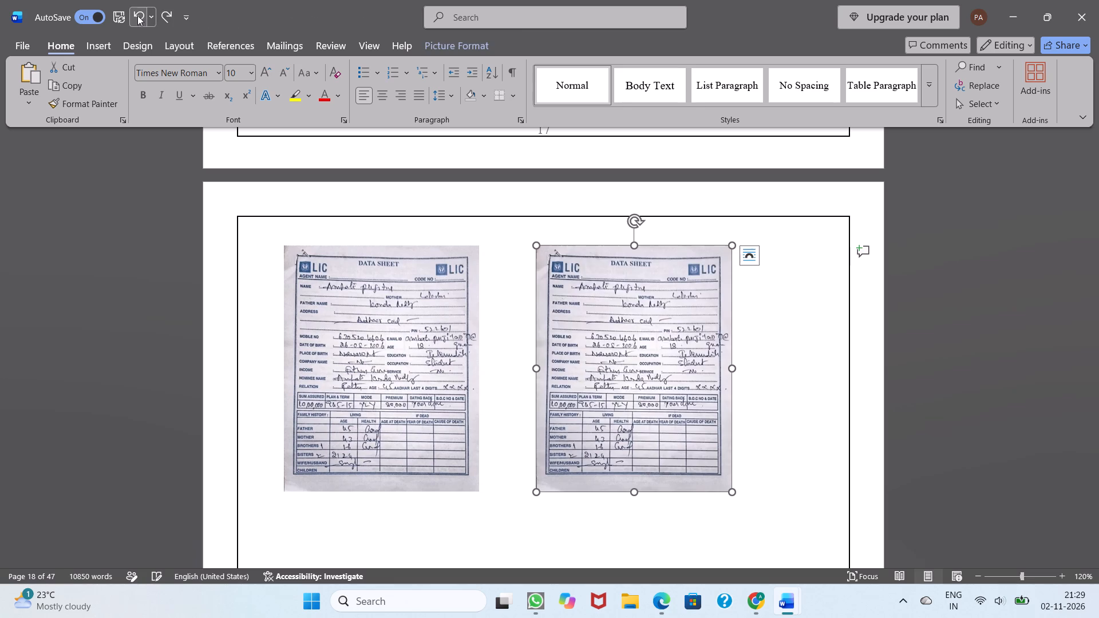
pyautogui.click(137, 15)
pyautogui.click(137, 15)
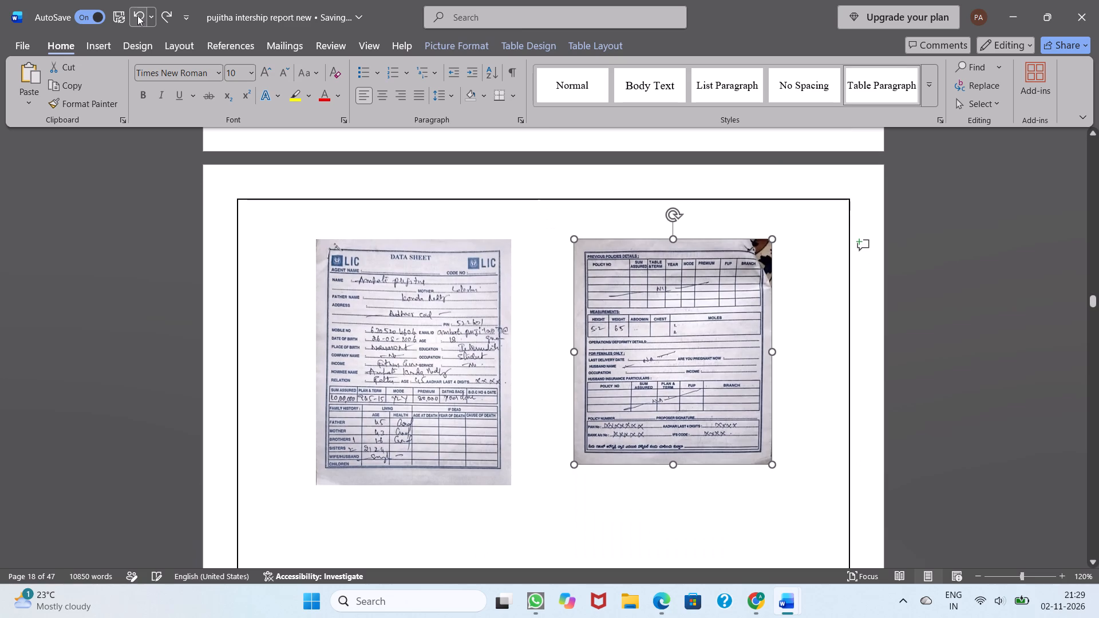
# Copy the previous policies sheet image from page 19 and paste it after the gap beside the page 18 data sheet.
pyautogui.click(652, 379)
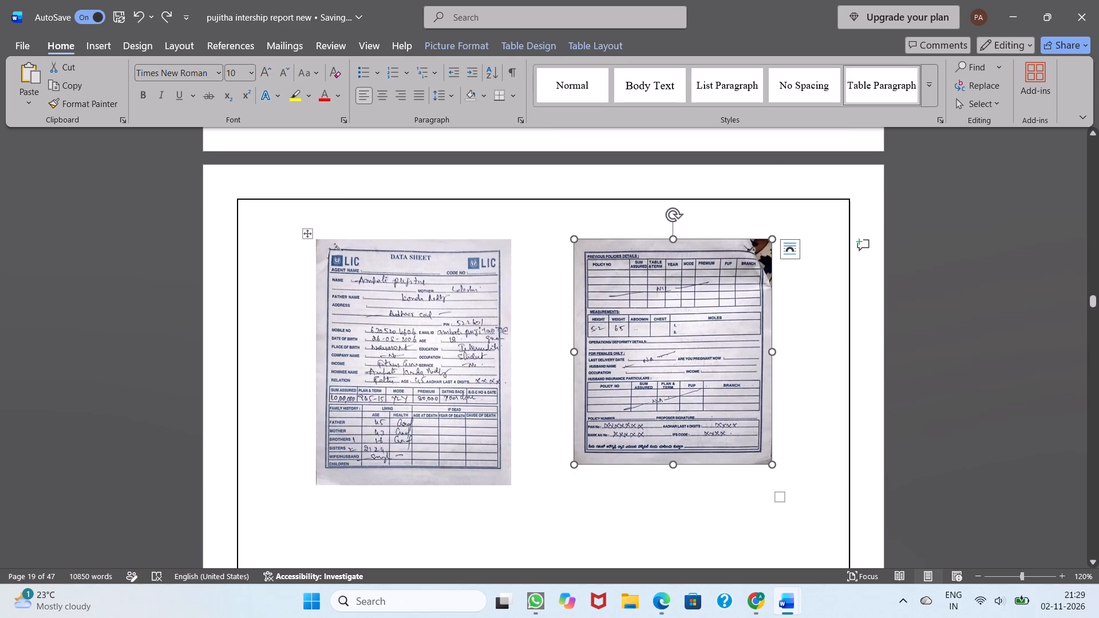
pyautogui.hotkey('ctrl', 'c')
pyautogui.scroll(2, 652, 379)
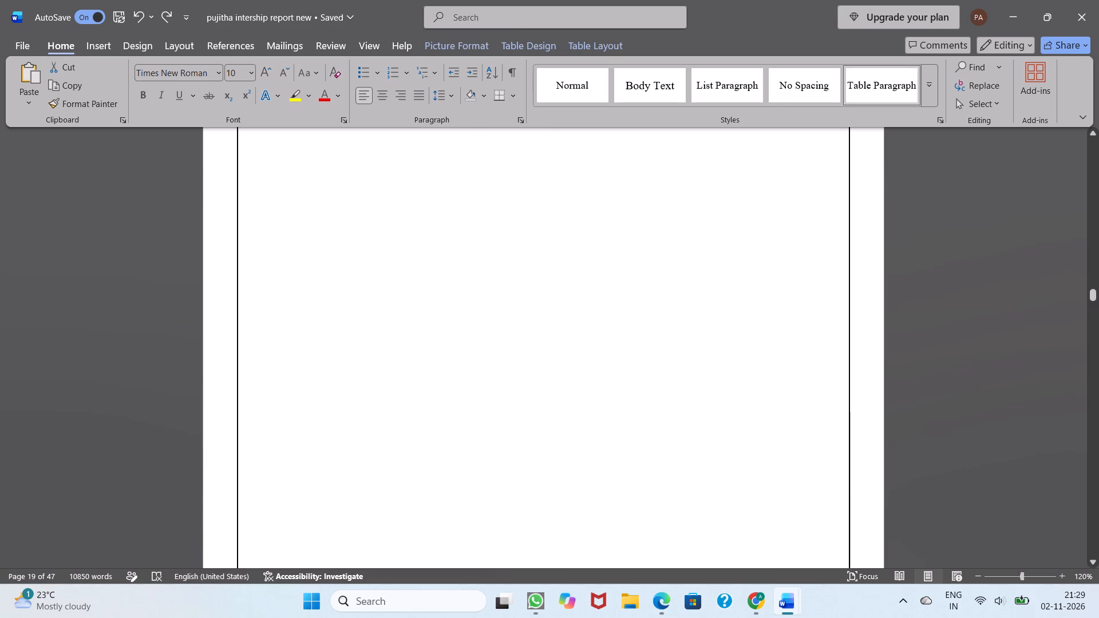
pyautogui.scroll(2, 652, 379)
pyautogui.scroll(-3, 616, 269)
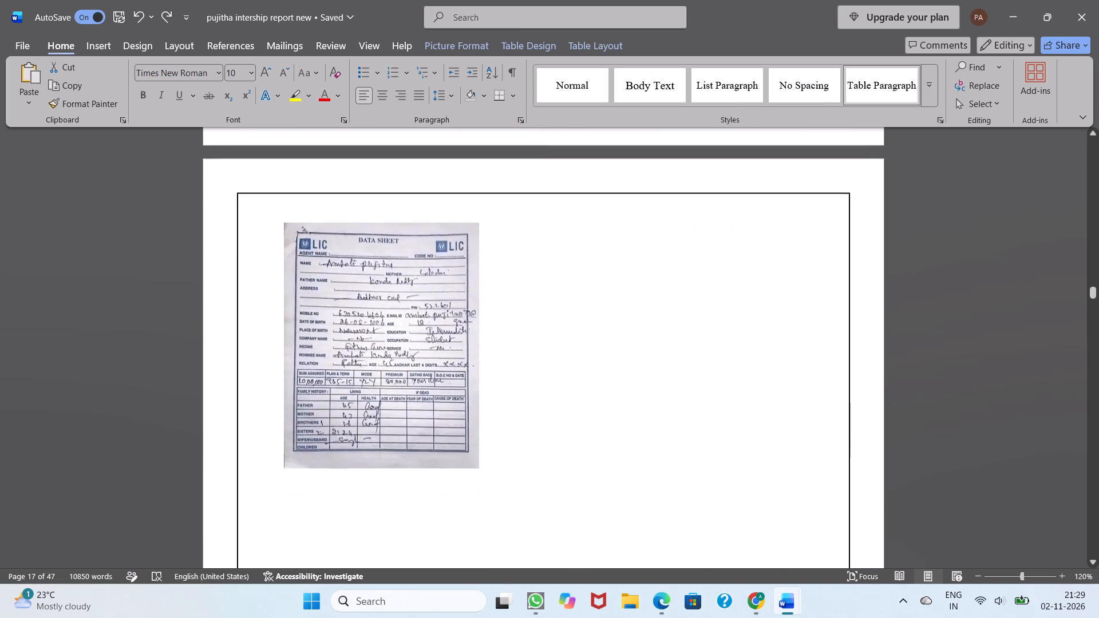
pyautogui.click(568, 249)
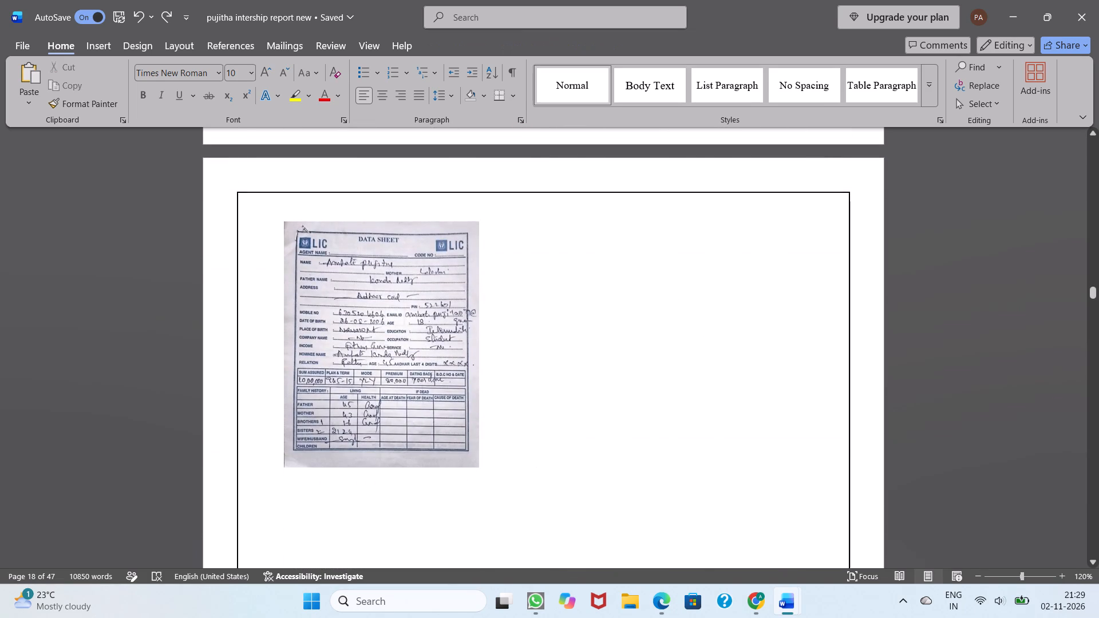
pyautogui.hotkey('ctrl', 'v')
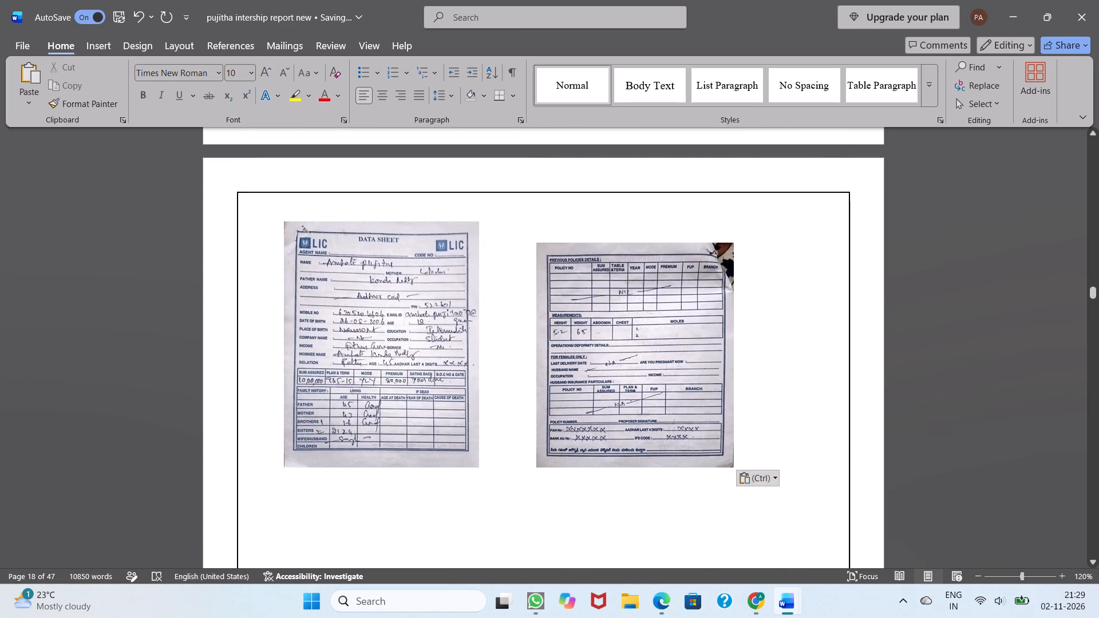
# Stretch the pasted previous policies image upward to match the height of the data sheet image beside it.
pyautogui.click(599, 296)
pyautogui.moveTo(536, 241); pyautogui.dragTo(536, 239)
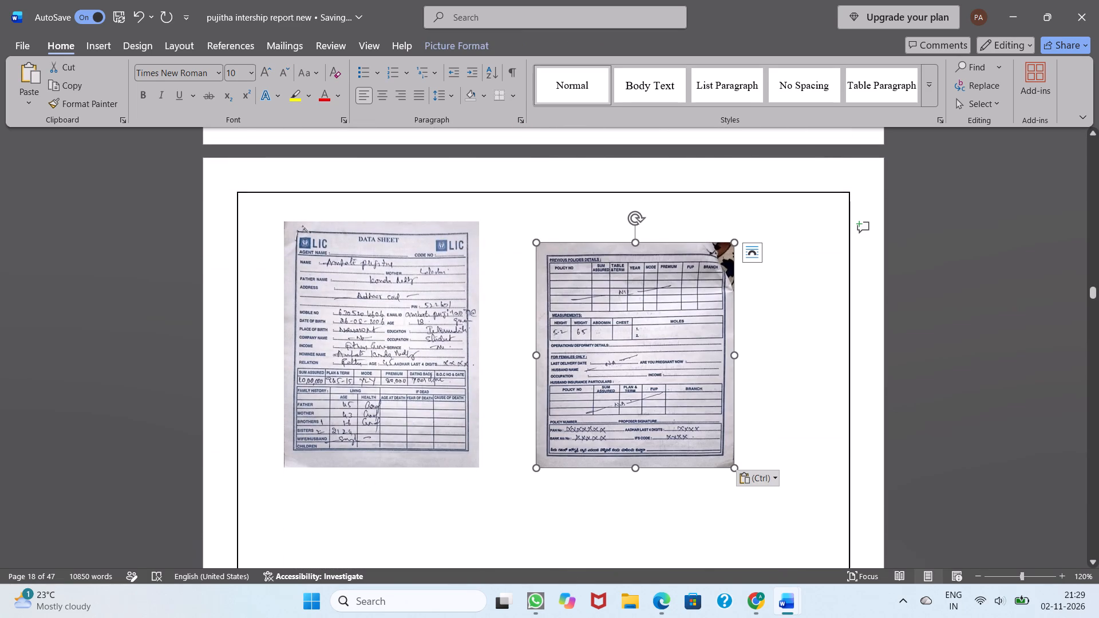
pyautogui.moveTo(536, 239); pyautogui.dragTo(541, 224)
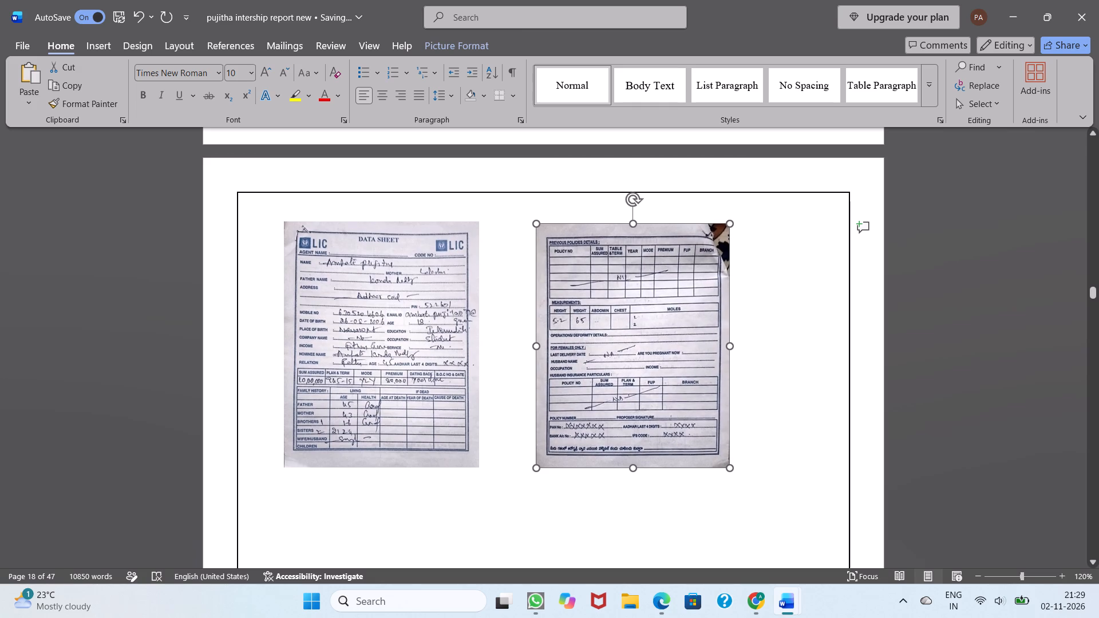
pyautogui.moveTo(541, 224); pyautogui.dragTo(541, 220)
pyautogui.click(659, 419)
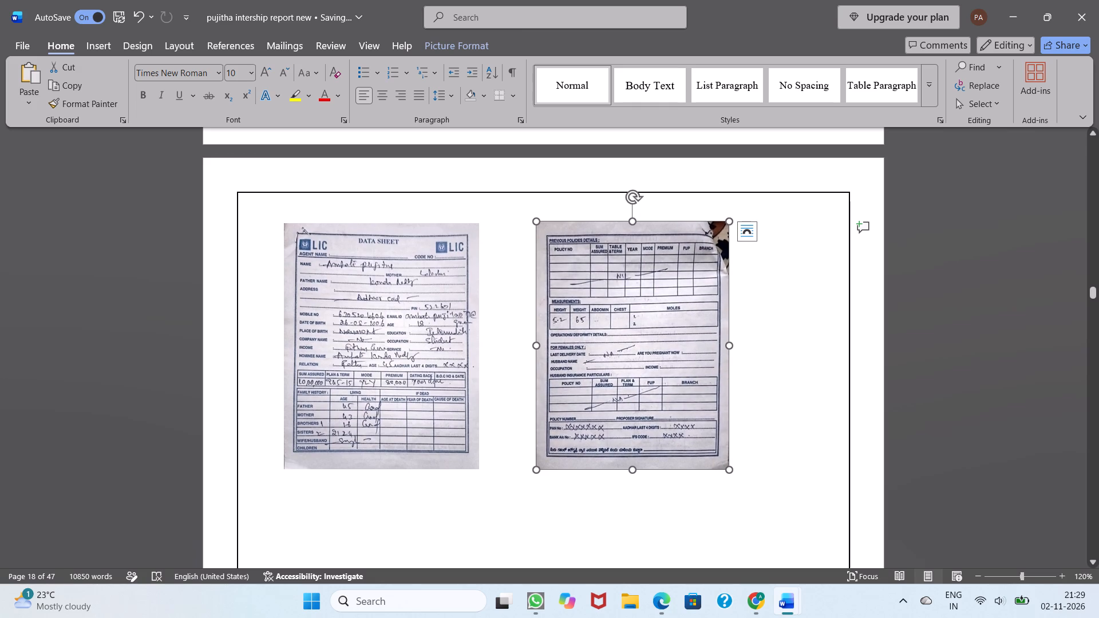
pyautogui.click(888, 384)
# Set the font size to 12 on the blank line below the two page 18 images.
pyautogui.scroll(-1, 888, 384)
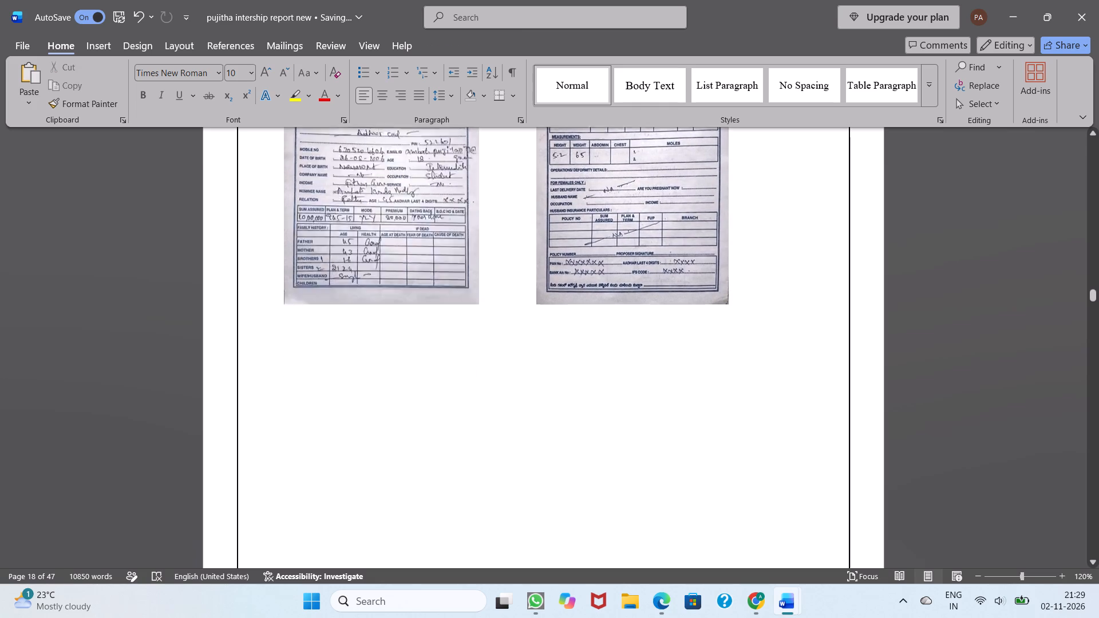
pyautogui.scroll(-2, 888, 384)
pyautogui.scroll(2, 888, 384)
pyautogui.click(449, 465)
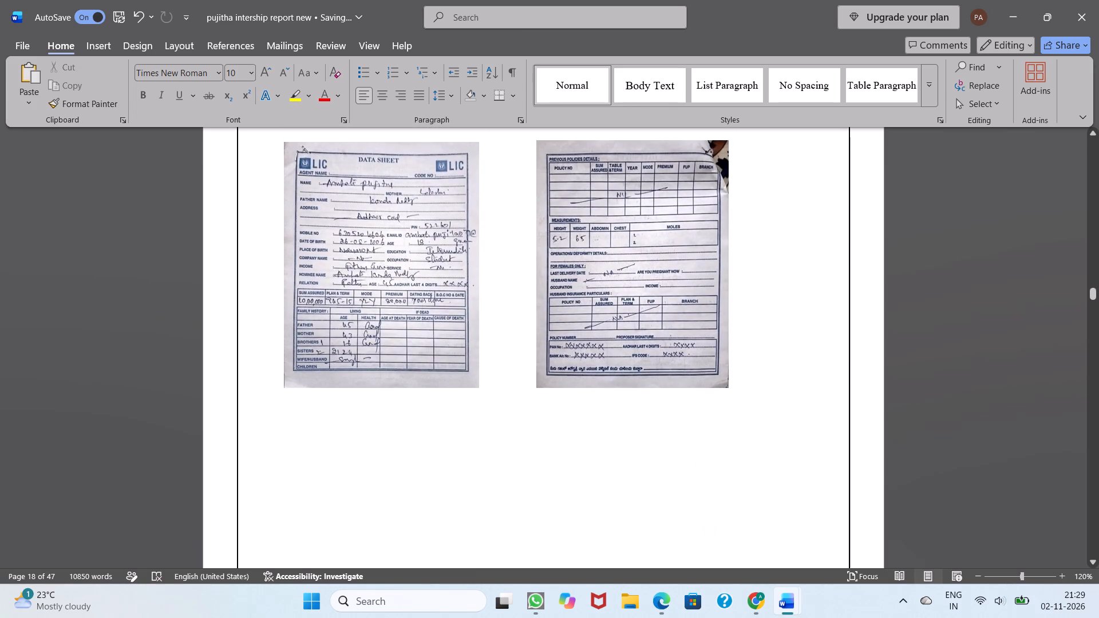
pyautogui.click(509, 414)
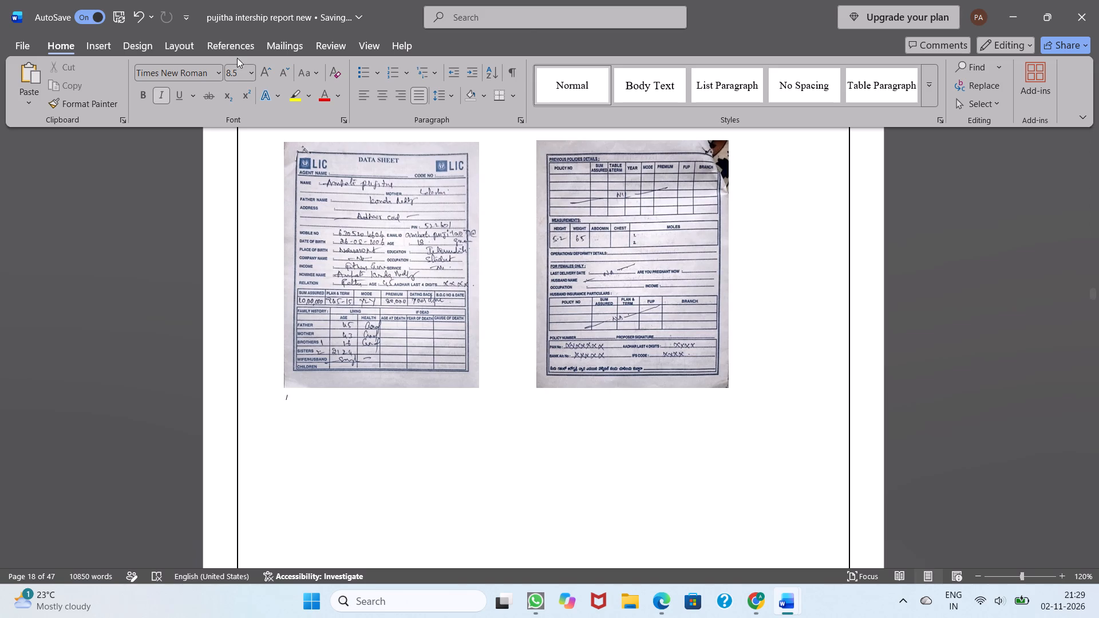
pyautogui.click(251, 72)
pyautogui.click(234, 161)
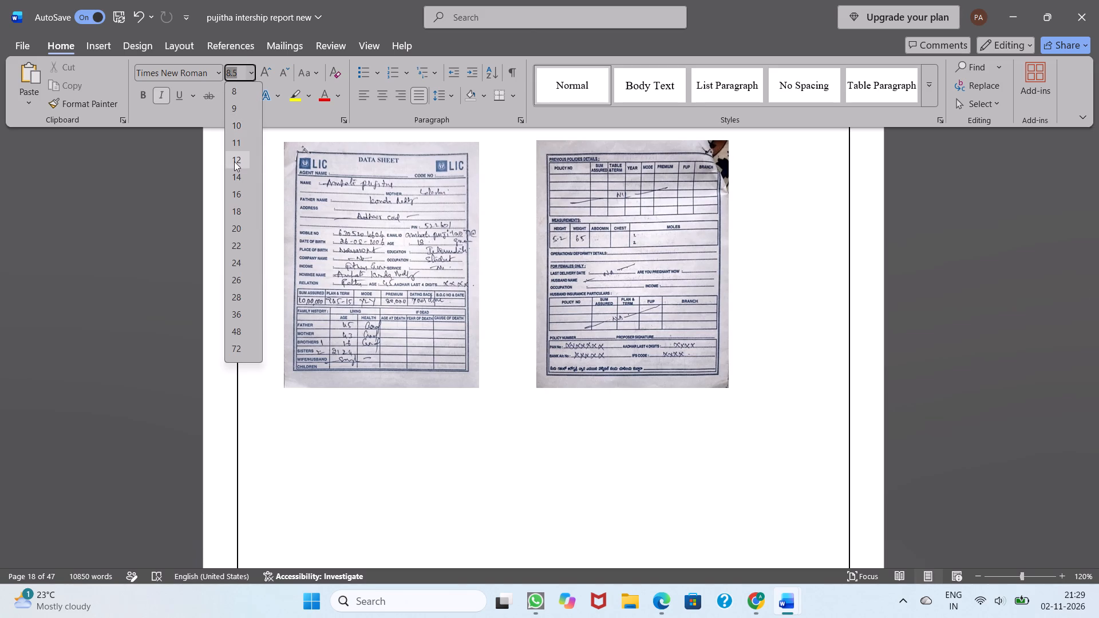
# Insert four spaces on the blank line below the page 18 images, centre the line and add one more space.
pyautogui.click(292, 413)
pyautogui.press('space')
pyautogui.press('space')
pyautogui.press('space')
pyautogui.press('space')
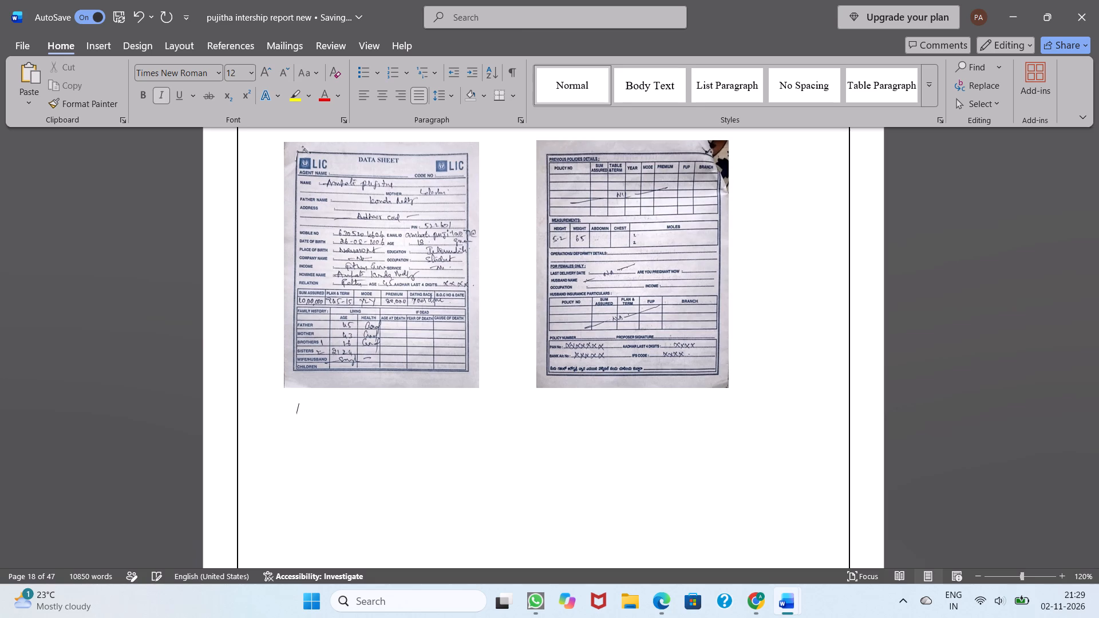
pyautogui.click(403, 94)
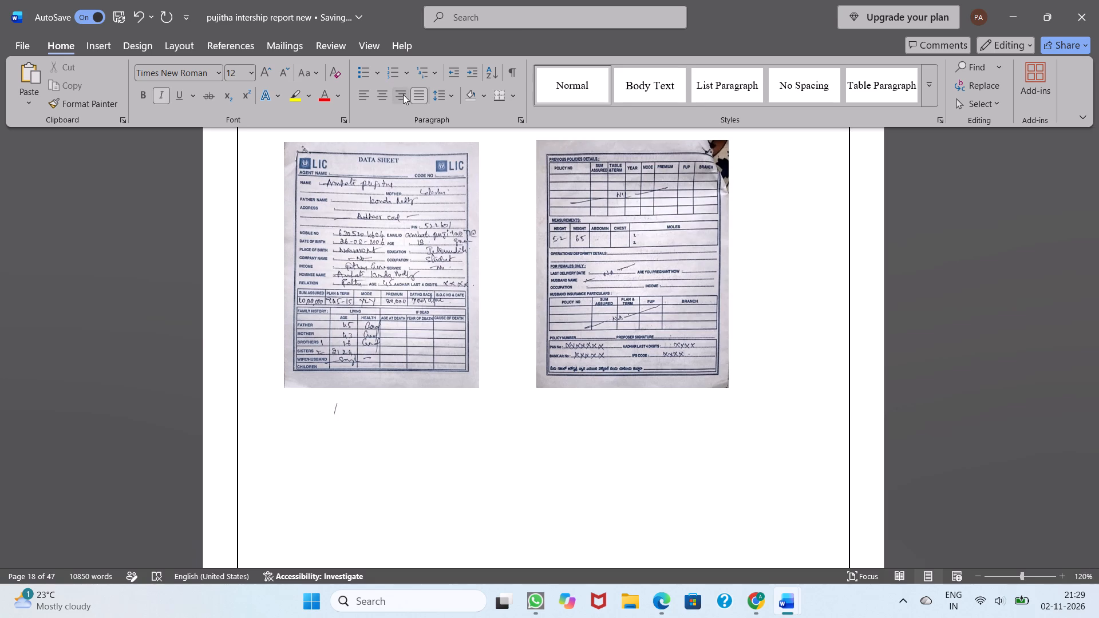
pyautogui.click(392, 94)
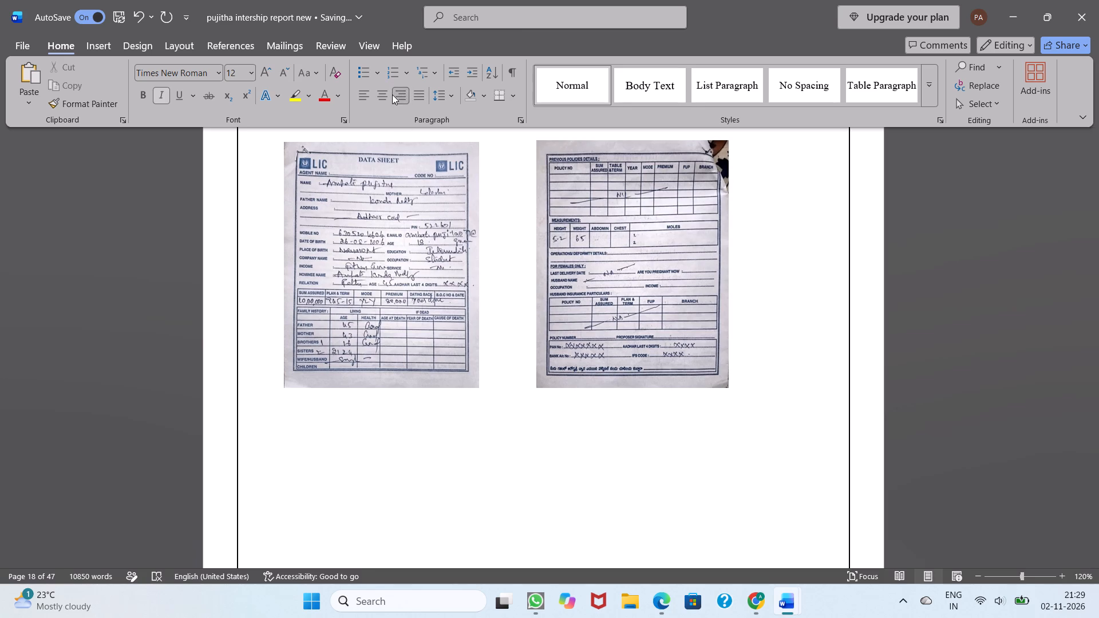
pyautogui.click(388, 95)
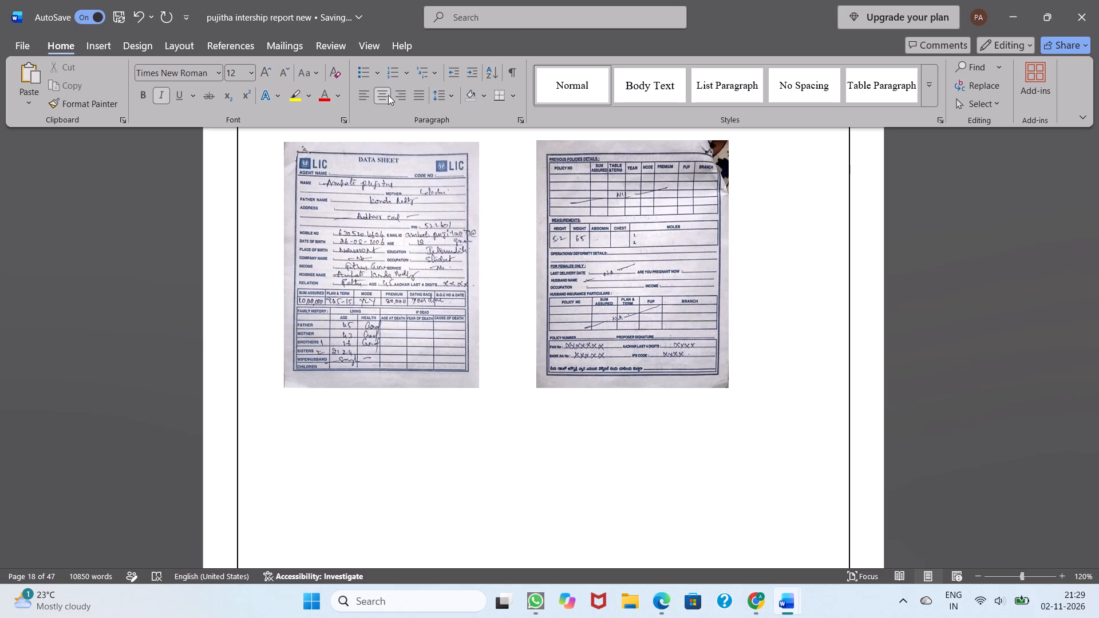
pyautogui.press('space')
pyautogui.press('BackSpace')
pyautogui.press('space')
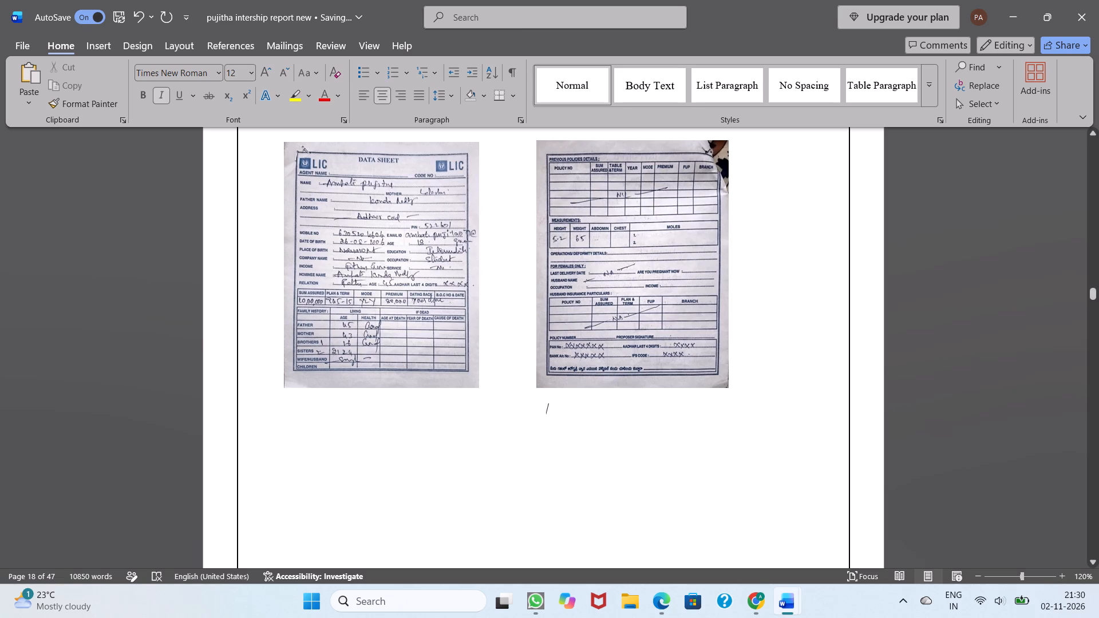
# Add a new line below the page 18 images, insert five spaces and set its alignment to justified.
pyautogui.press('Return')
pyautogui.press('Return')
pyautogui.press('BackSpace')
pyautogui.press('BackSpace')
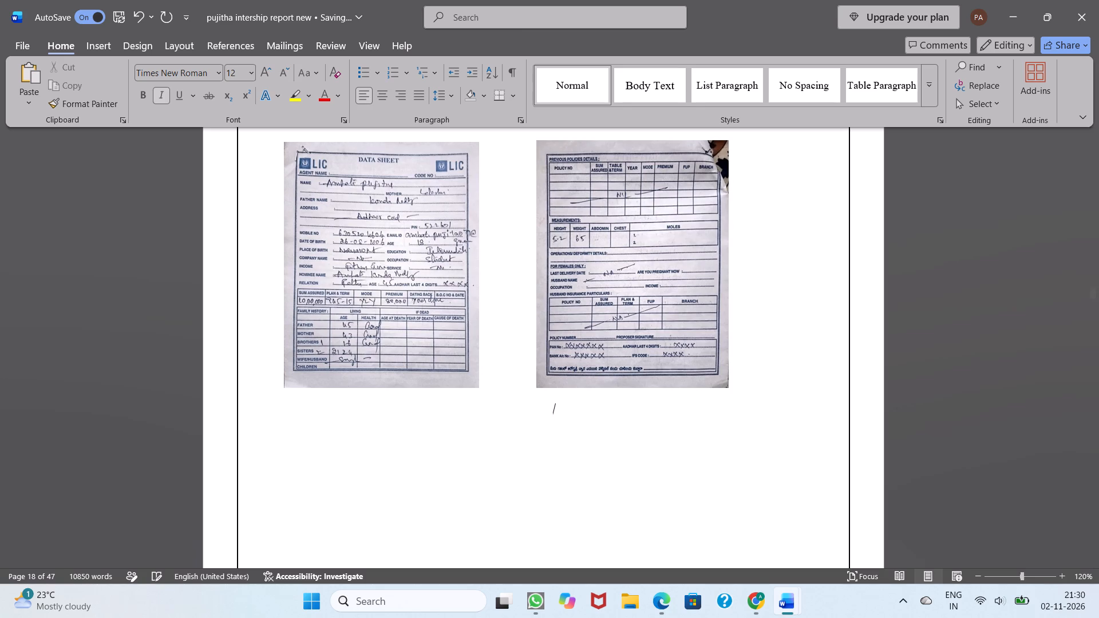
pyautogui.press('Return')
pyautogui.press('space')
pyautogui.press('space')
pyautogui.press('space')
pyautogui.press('space')
pyautogui.press('space')
pyautogui.click(381, 104)
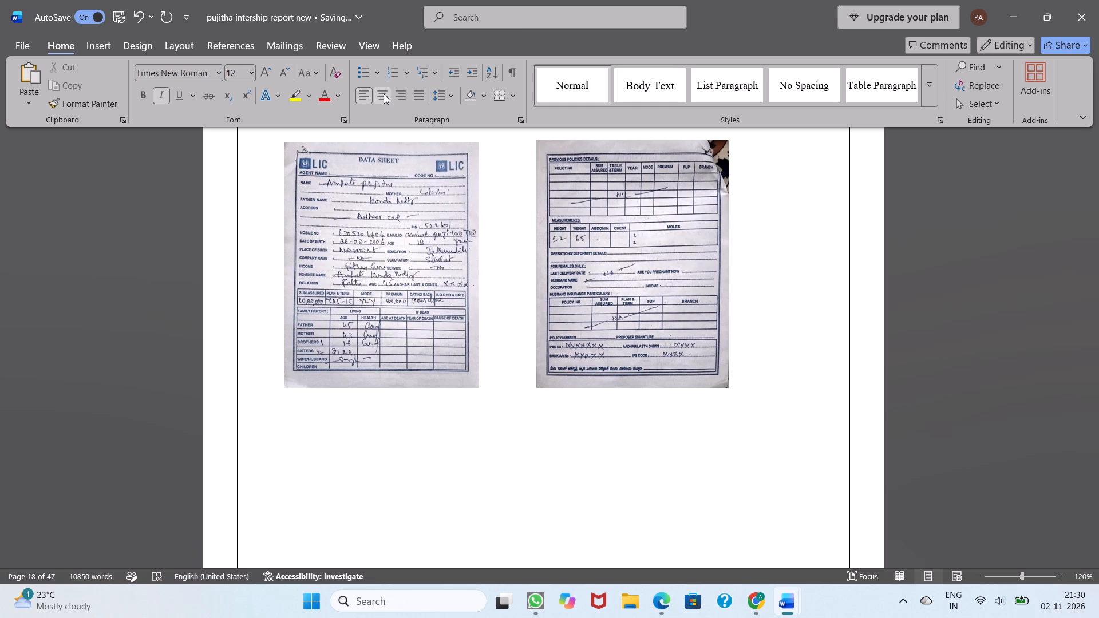
pyautogui.click(384, 94)
pyautogui.click(405, 94)
pyautogui.click(419, 95)
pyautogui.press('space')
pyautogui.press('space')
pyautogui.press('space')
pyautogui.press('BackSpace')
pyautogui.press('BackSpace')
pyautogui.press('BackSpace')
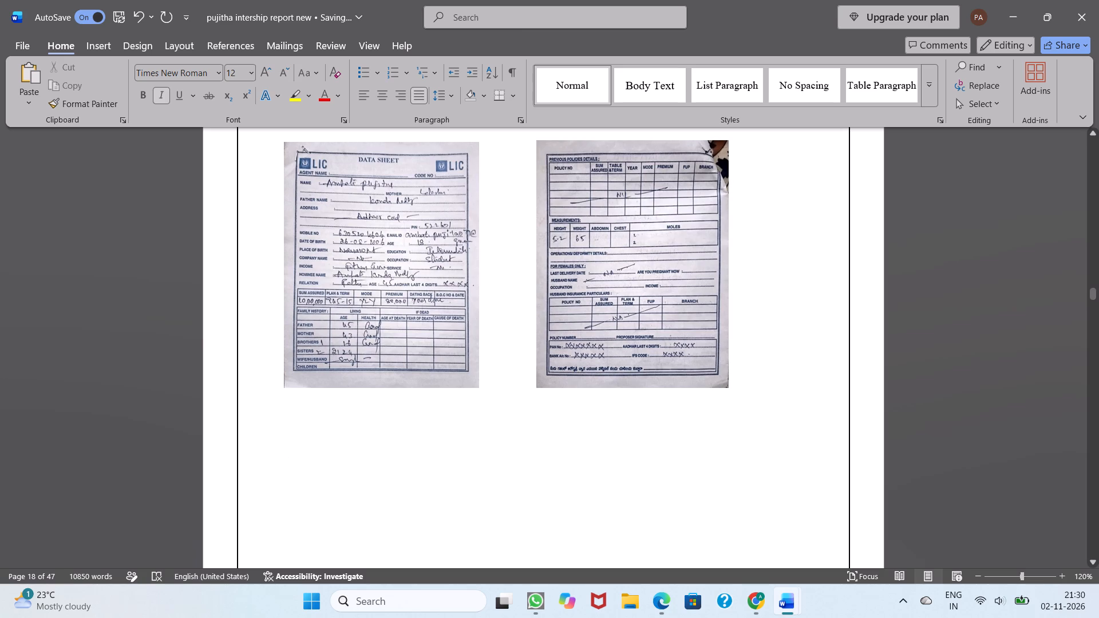
# Copy the LIC proposal form image from page 19 and paste it below the two images on page 18.
pyautogui.scroll(-5, 641, 287)
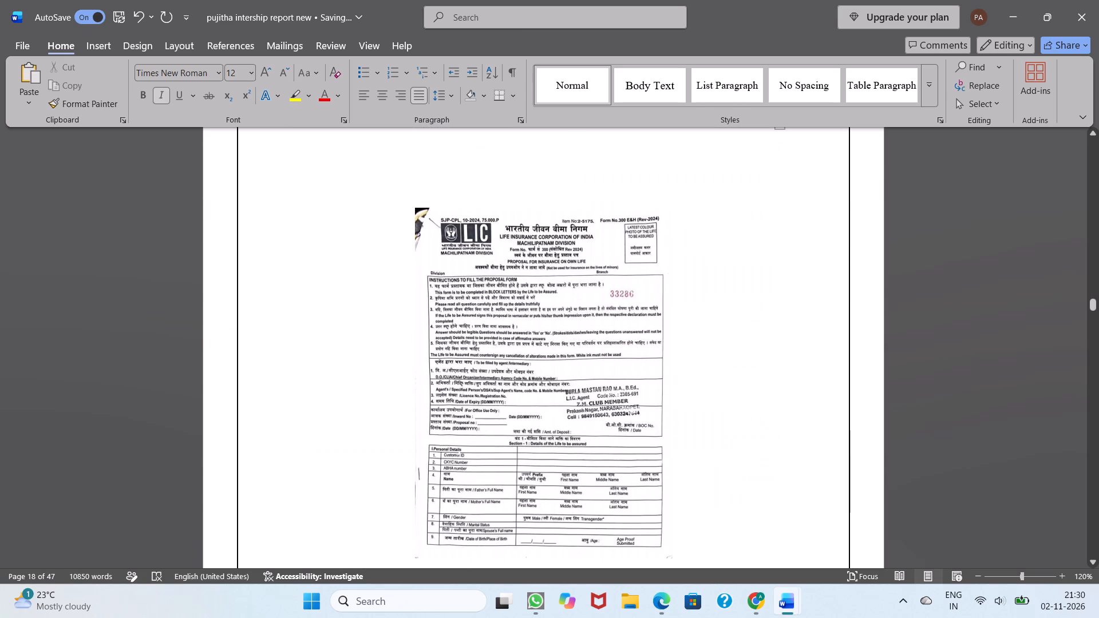
pyautogui.click(568, 335)
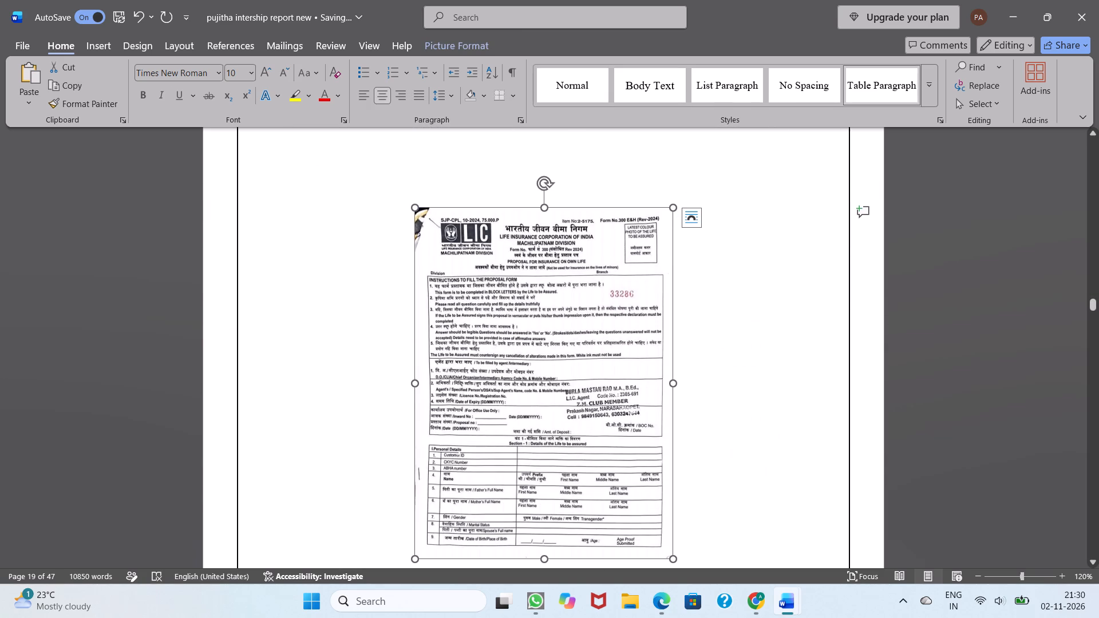
pyautogui.hotkey('ctrl', 'v')
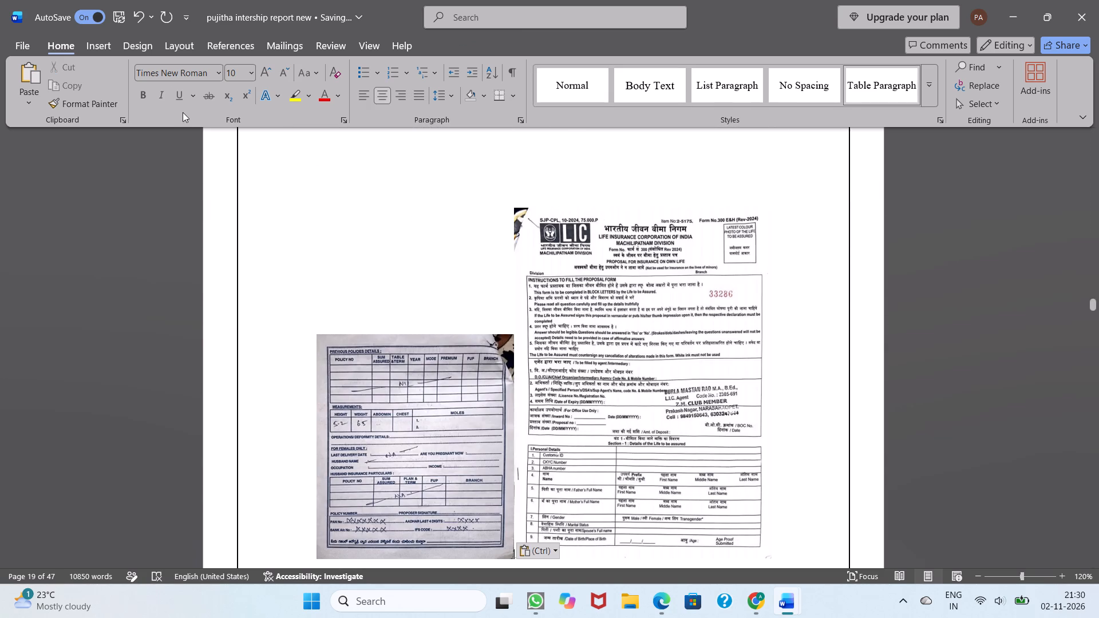
pyautogui.click(137, 13)
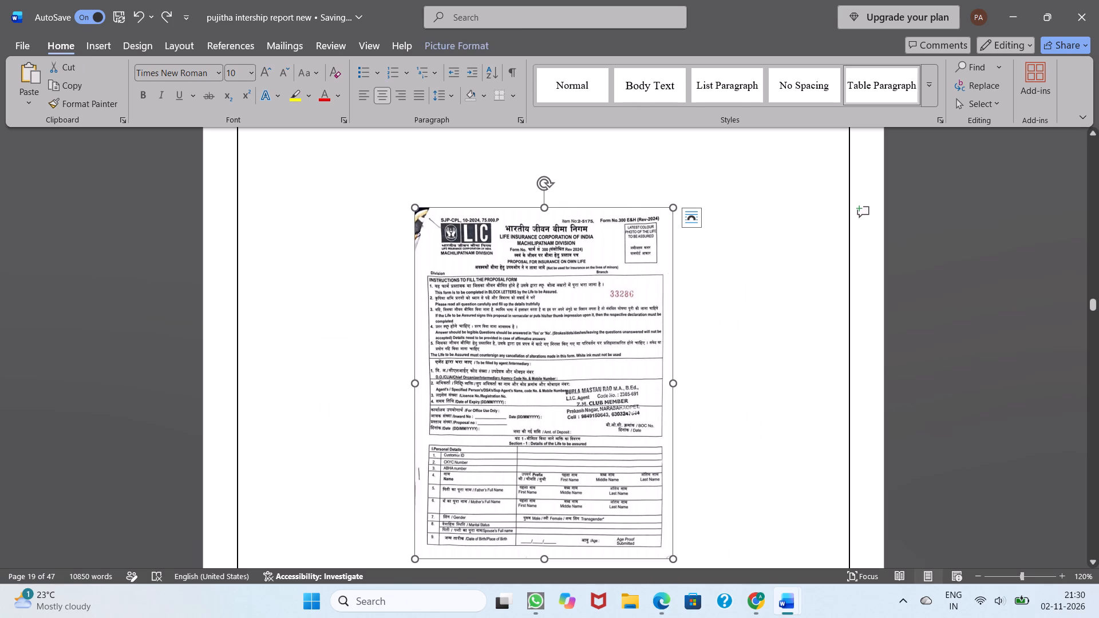
pyautogui.hotkey('ctrl', 'c')
pyautogui.scroll(5, 470, 332)
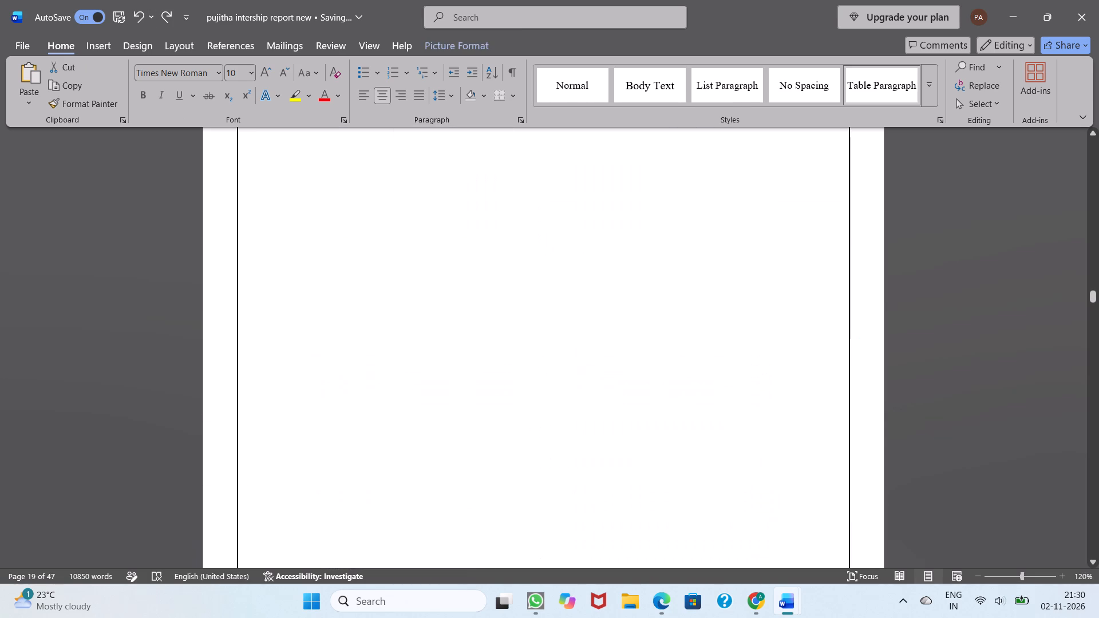
pyautogui.scroll(1, 470, 332)
pyautogui.click(408, 418)
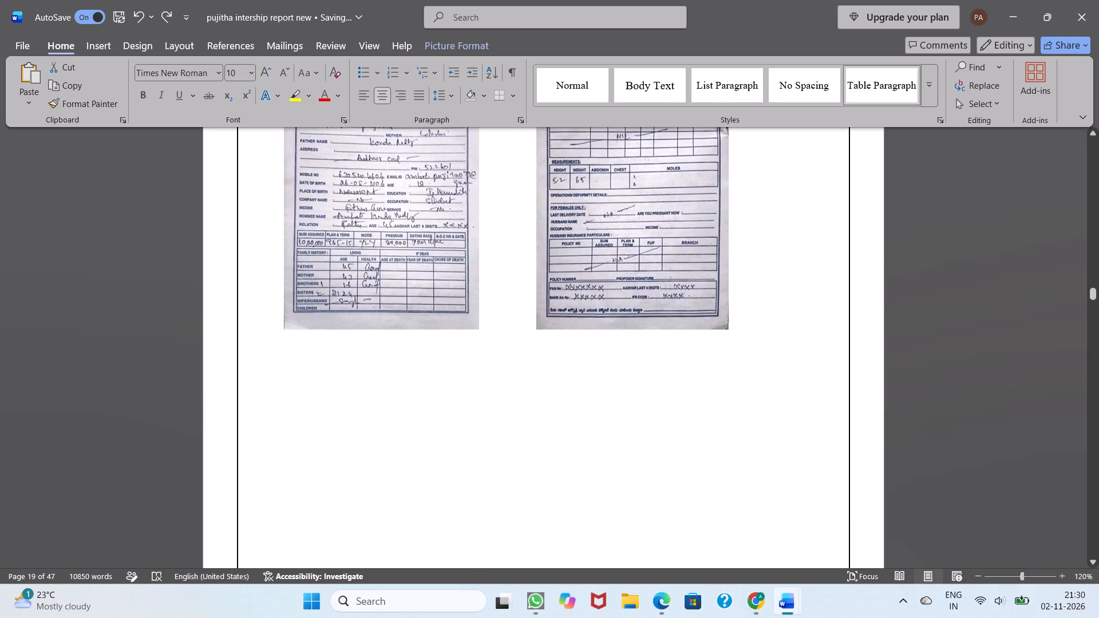
pyautogui.hotkey('ctrl', 'v')
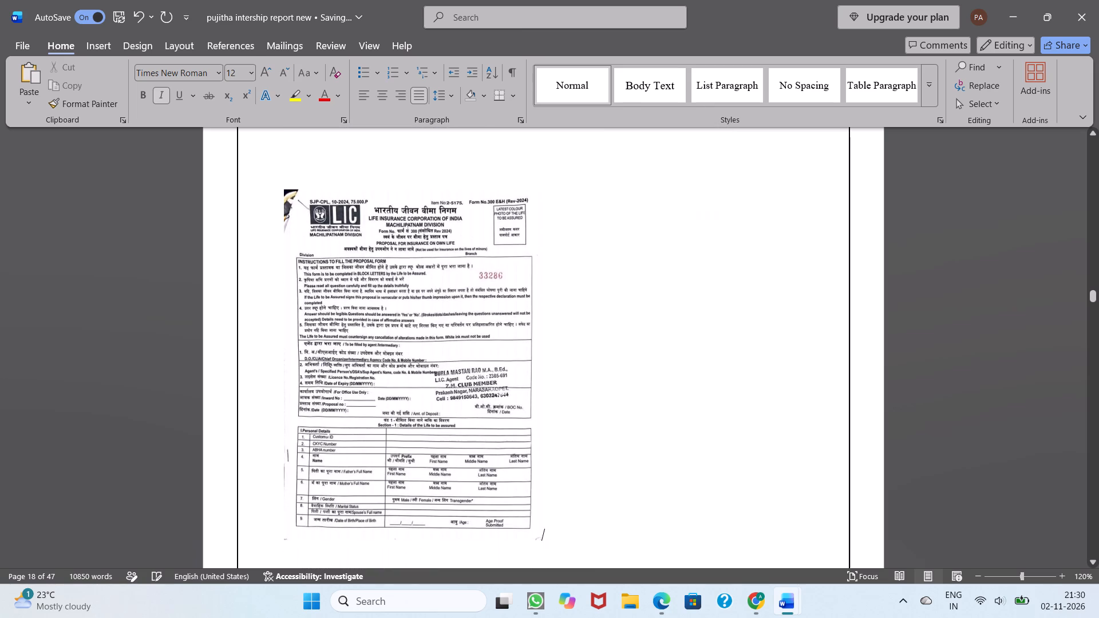
# Centre the pasted proposal form image on page 18.
pyautogui.click(379, 405)
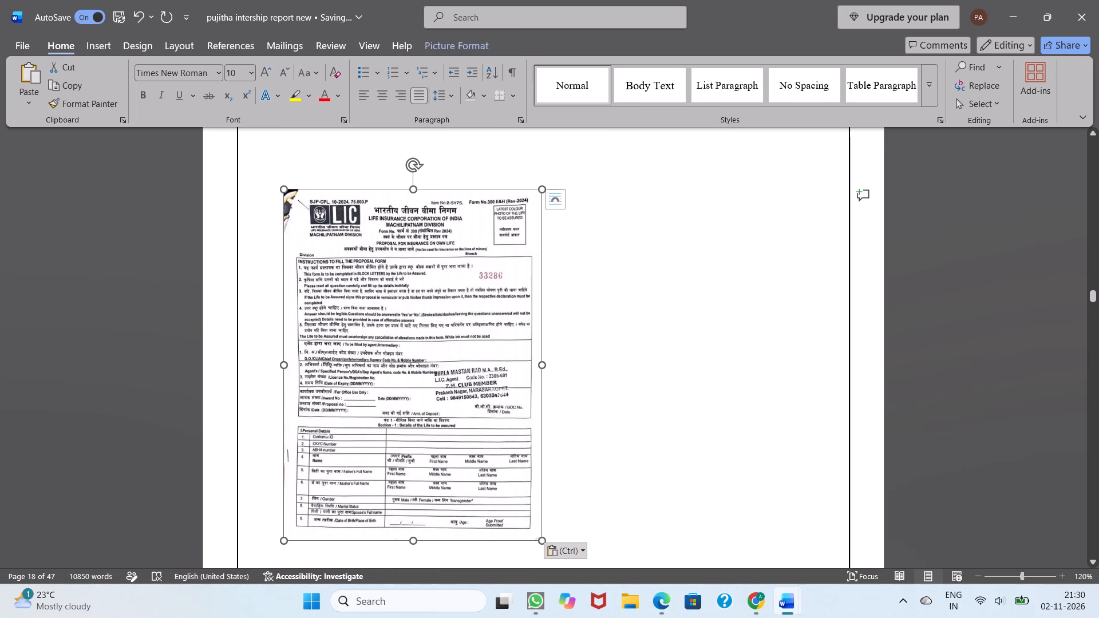
pyautogui.click(398, 97)
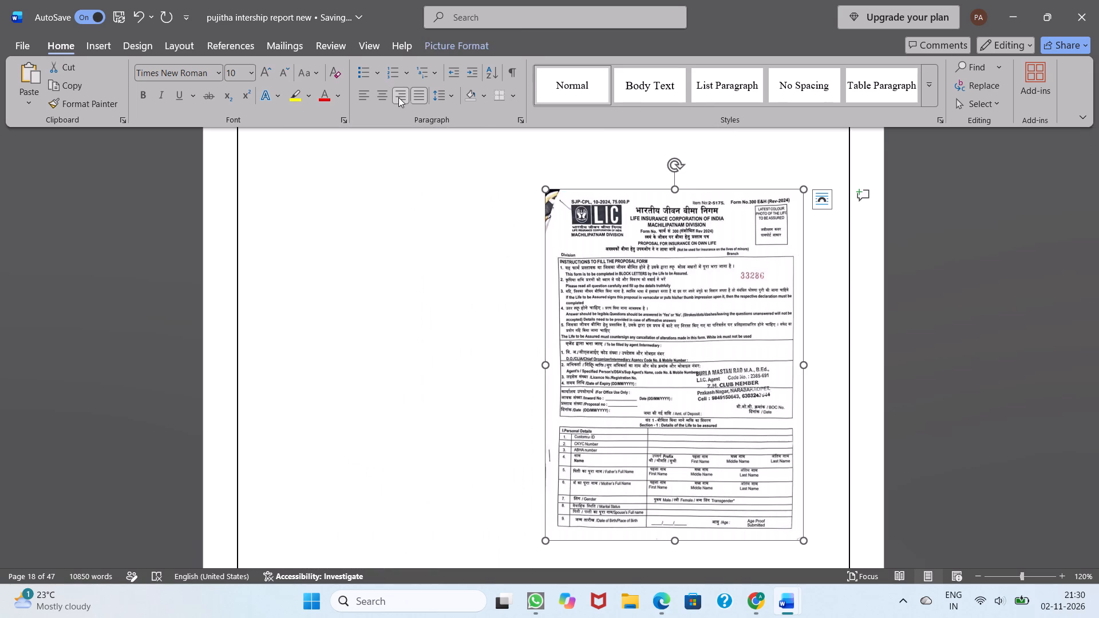
pyautogui.click(384, 94)
pyautogui.scroll(2, 384, 94)
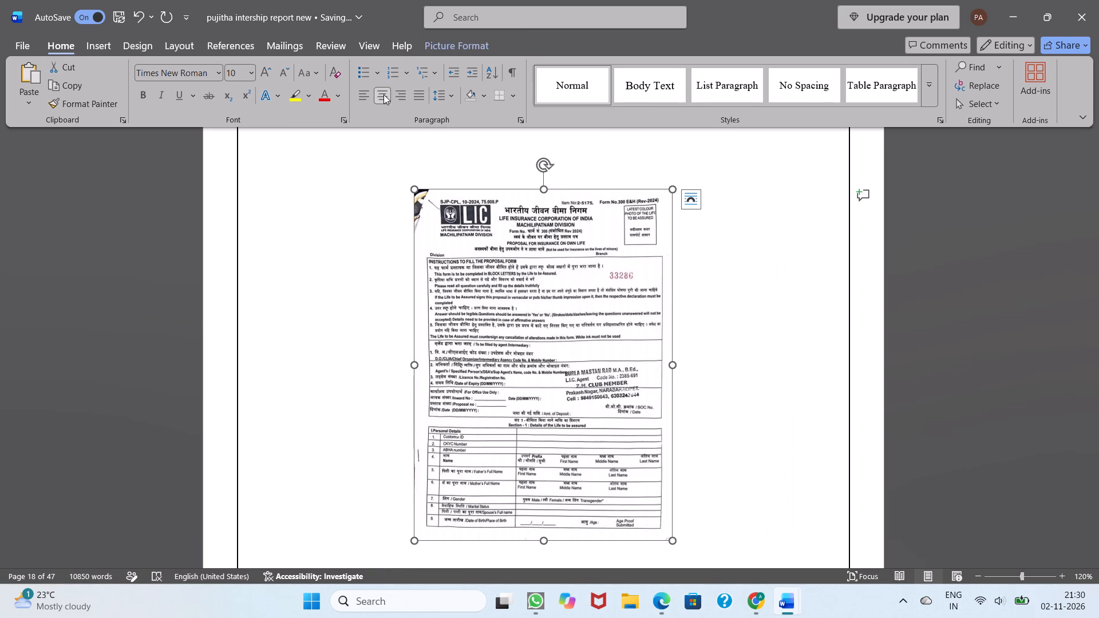
pyautogui.click(751, 252)
# Delete the original data sheet, previous policies and proposal form images from page 19.
pyautogui.scroll(2, 751, 252)
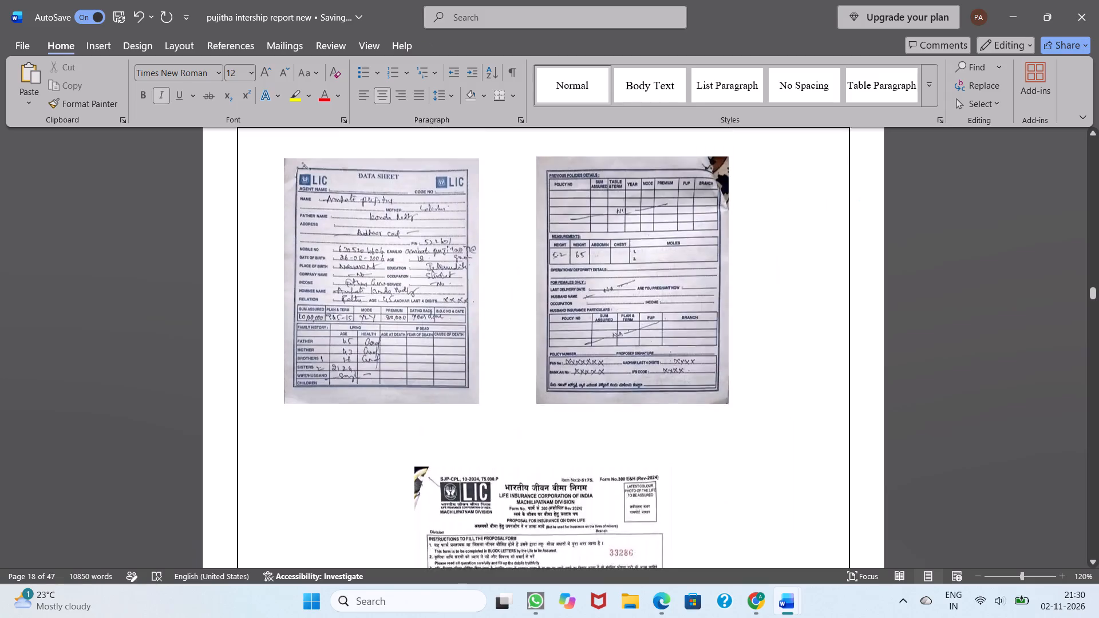
pyautogui.scroll(-4, 751, 252)
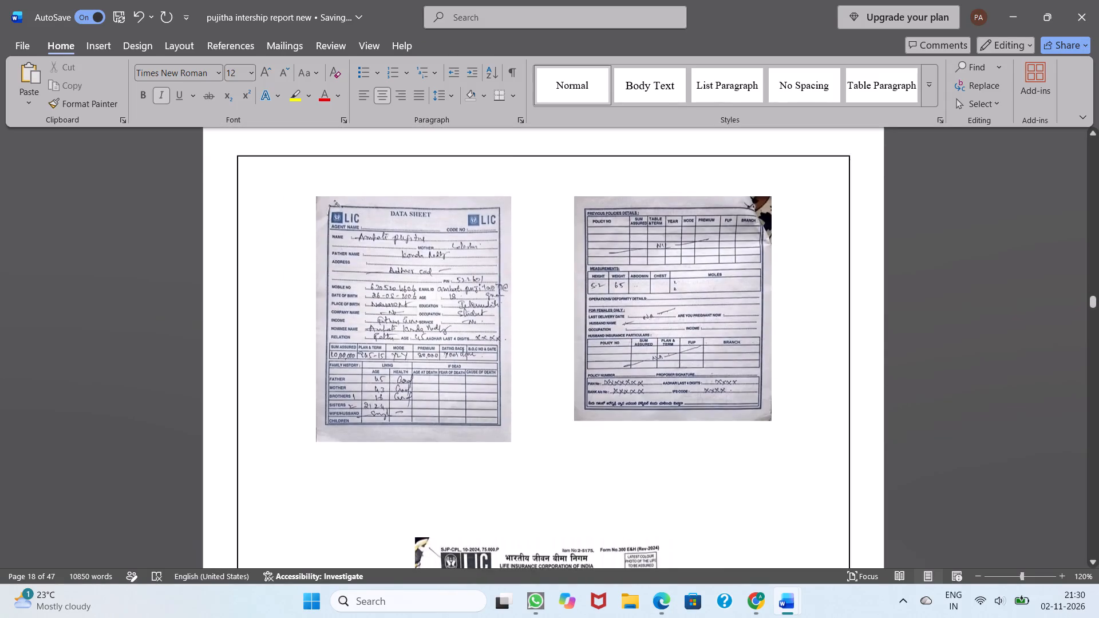
pyautogui.click(462, 318)
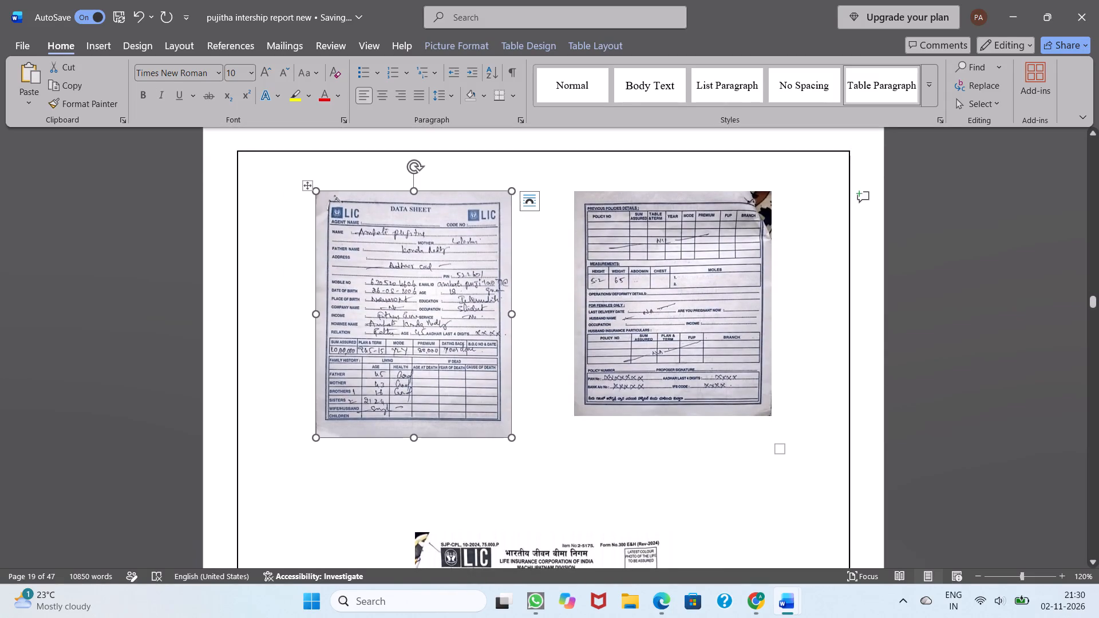
pyautogui.press('Delete')
pyautogui.click(637, 318)
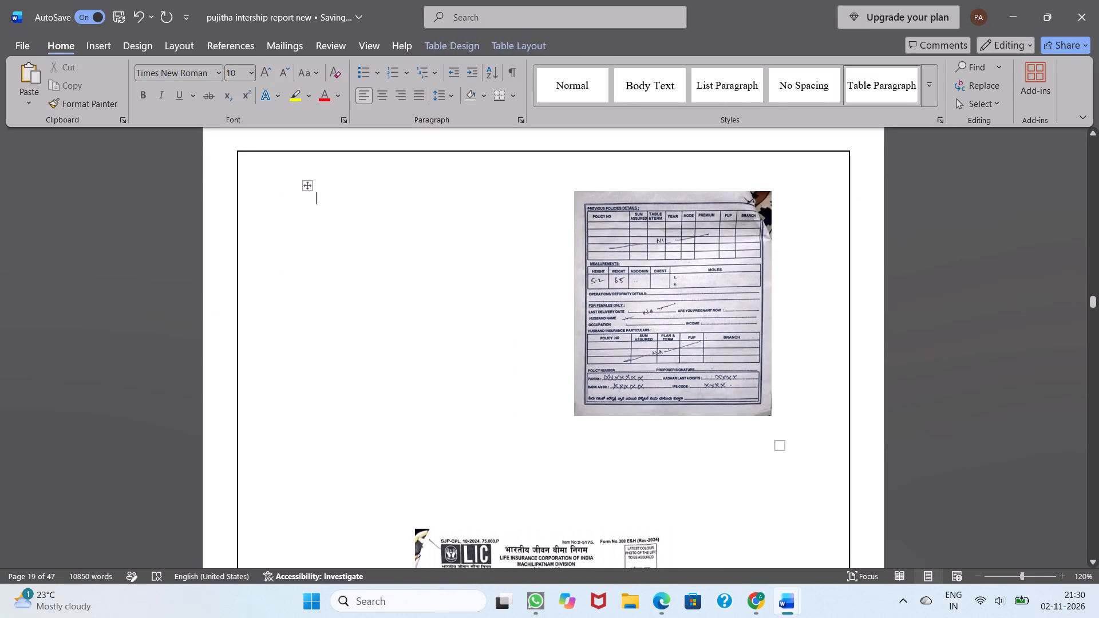
pyautogui.press('Delete')
pyautogui.scroll(-1, 637, 318)
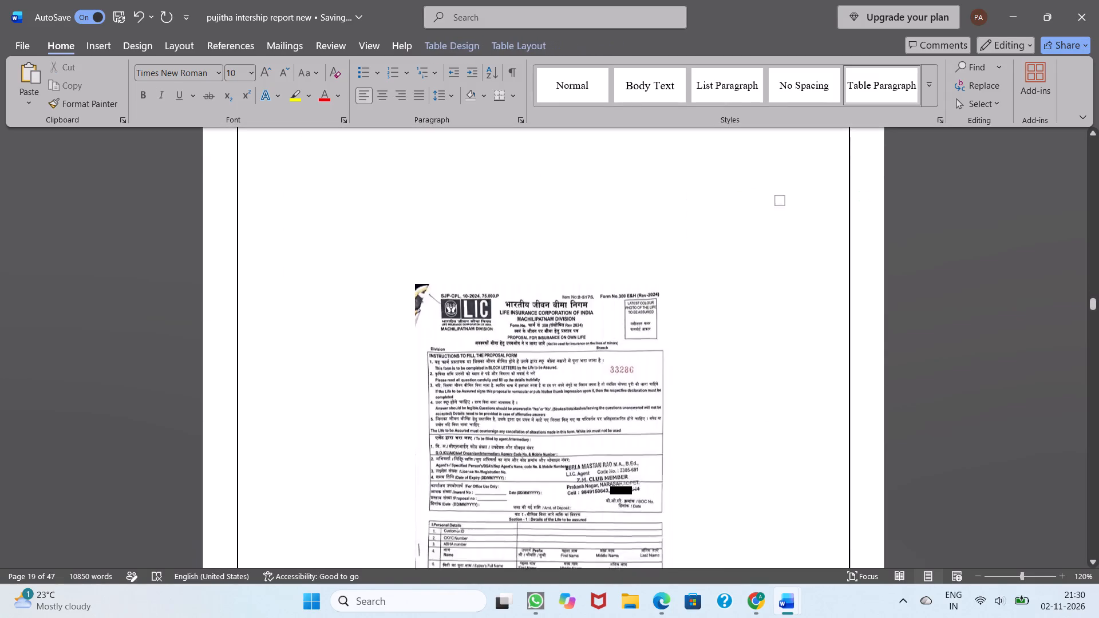
pyautogui.click(535, 387)
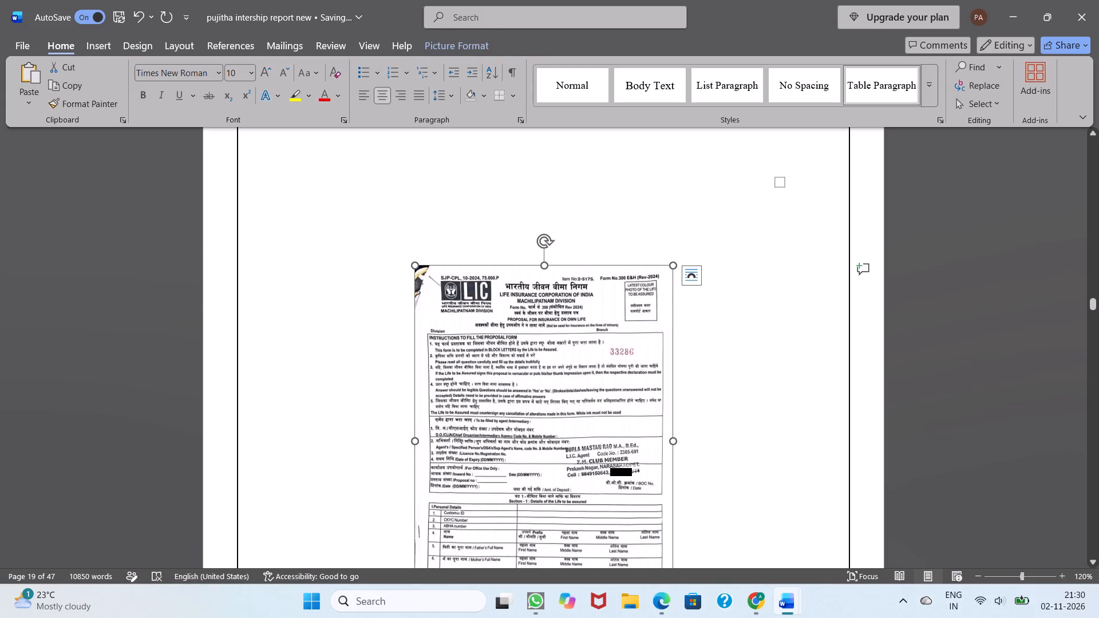
pyautogui.press('Delete')
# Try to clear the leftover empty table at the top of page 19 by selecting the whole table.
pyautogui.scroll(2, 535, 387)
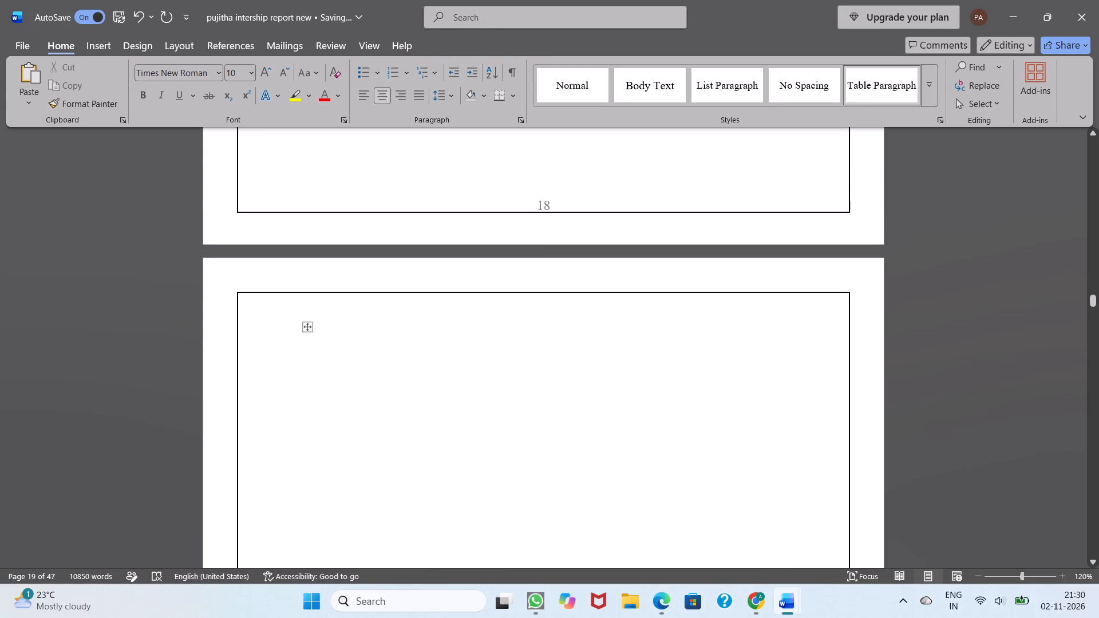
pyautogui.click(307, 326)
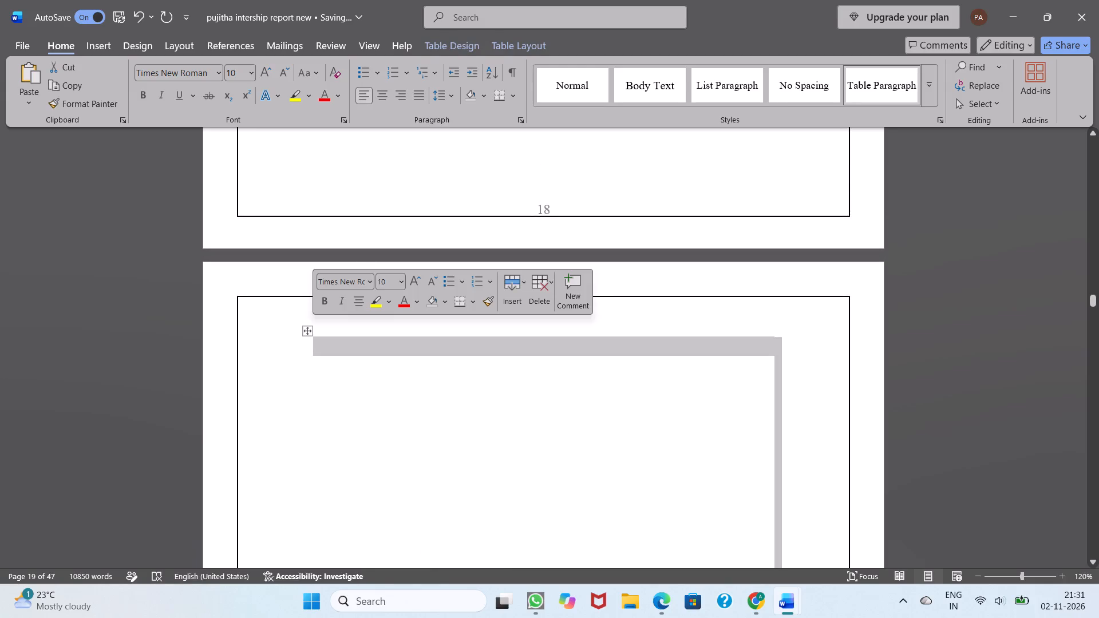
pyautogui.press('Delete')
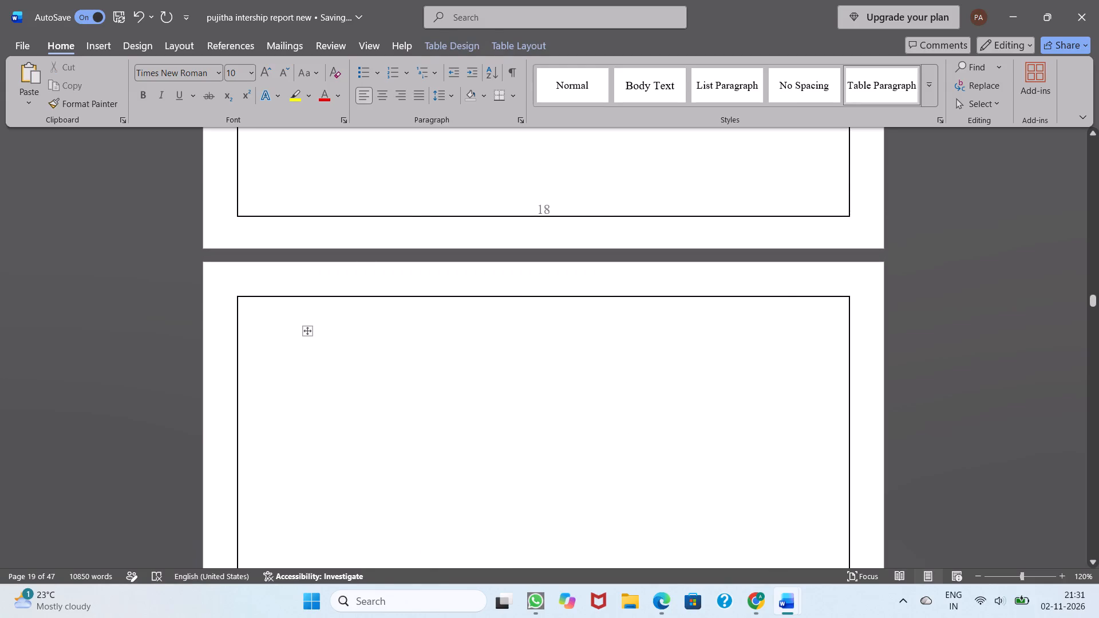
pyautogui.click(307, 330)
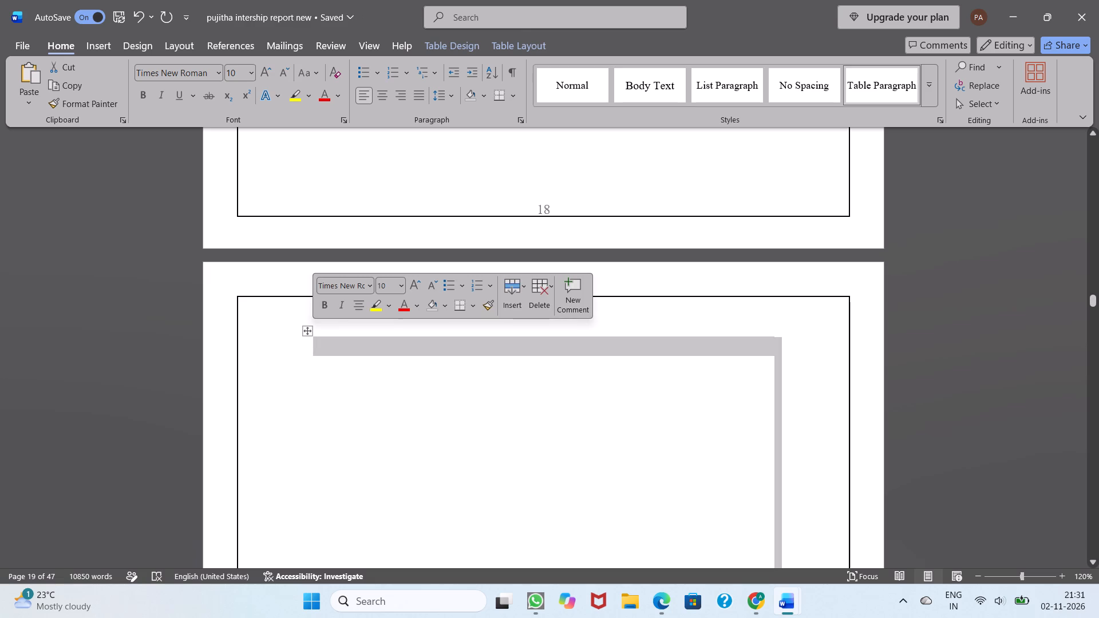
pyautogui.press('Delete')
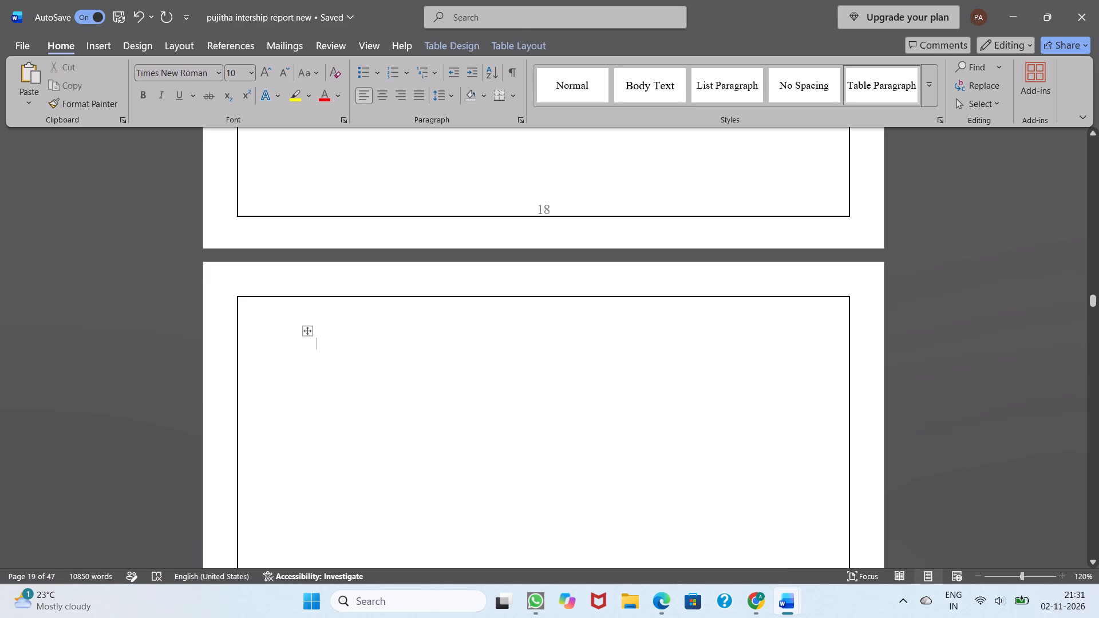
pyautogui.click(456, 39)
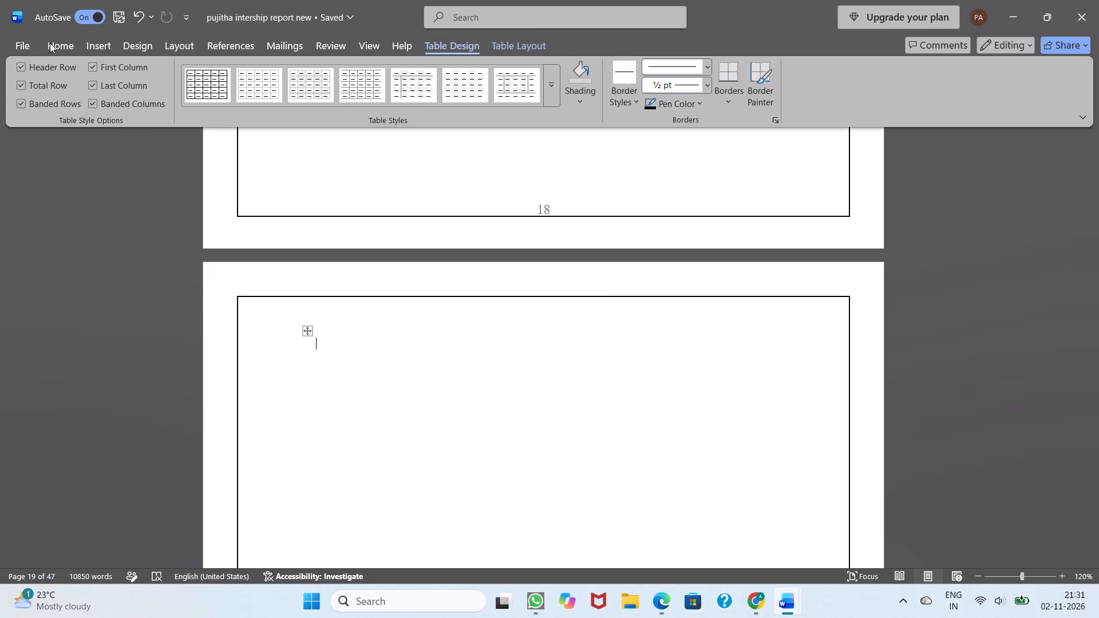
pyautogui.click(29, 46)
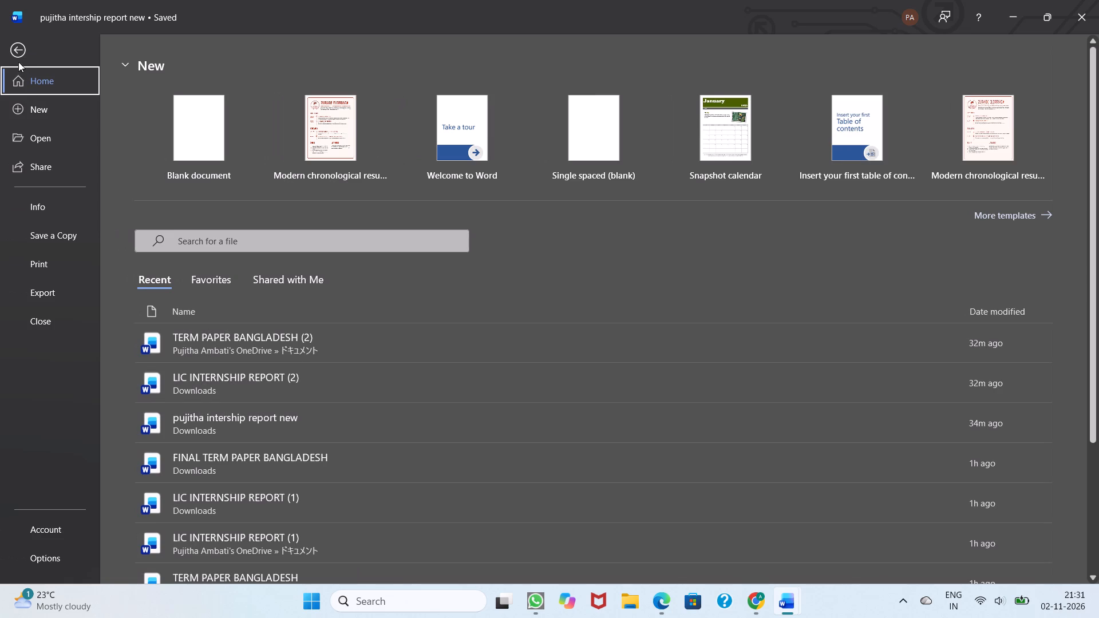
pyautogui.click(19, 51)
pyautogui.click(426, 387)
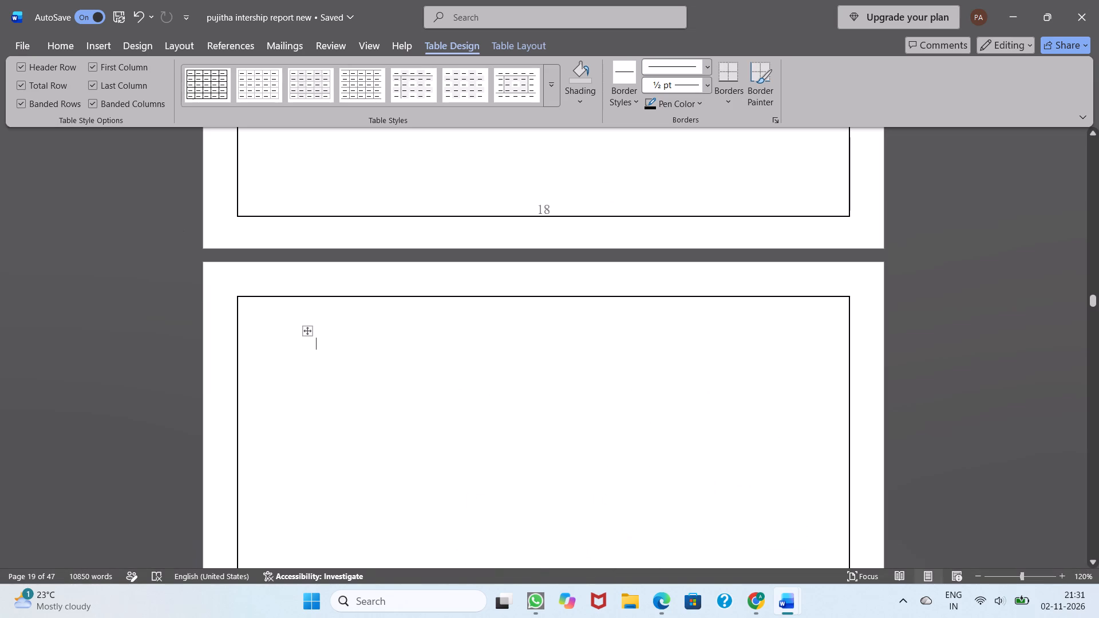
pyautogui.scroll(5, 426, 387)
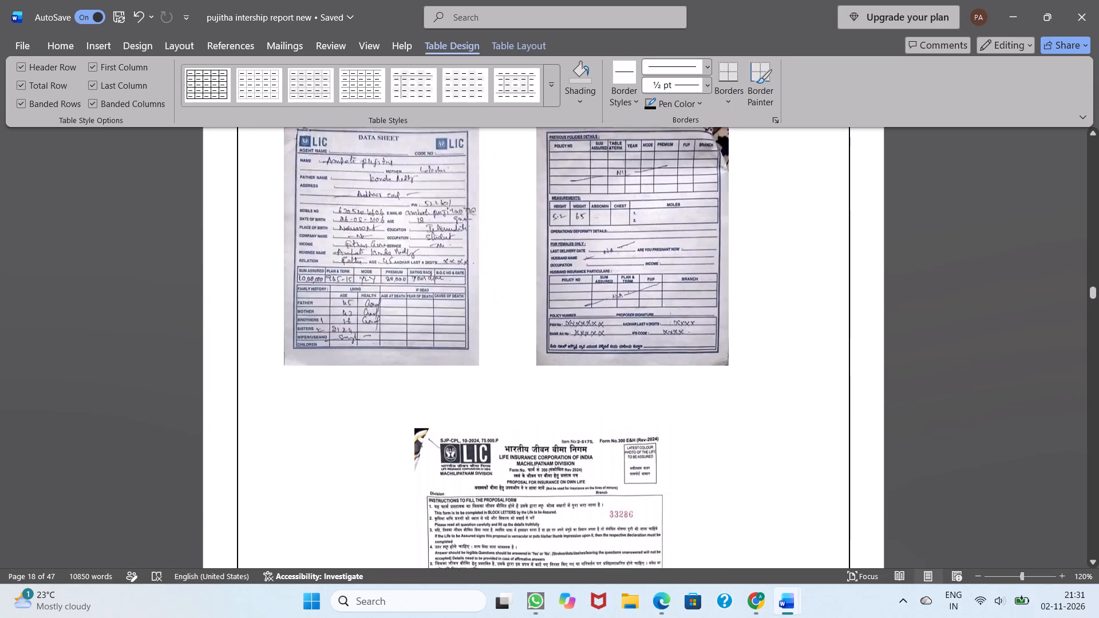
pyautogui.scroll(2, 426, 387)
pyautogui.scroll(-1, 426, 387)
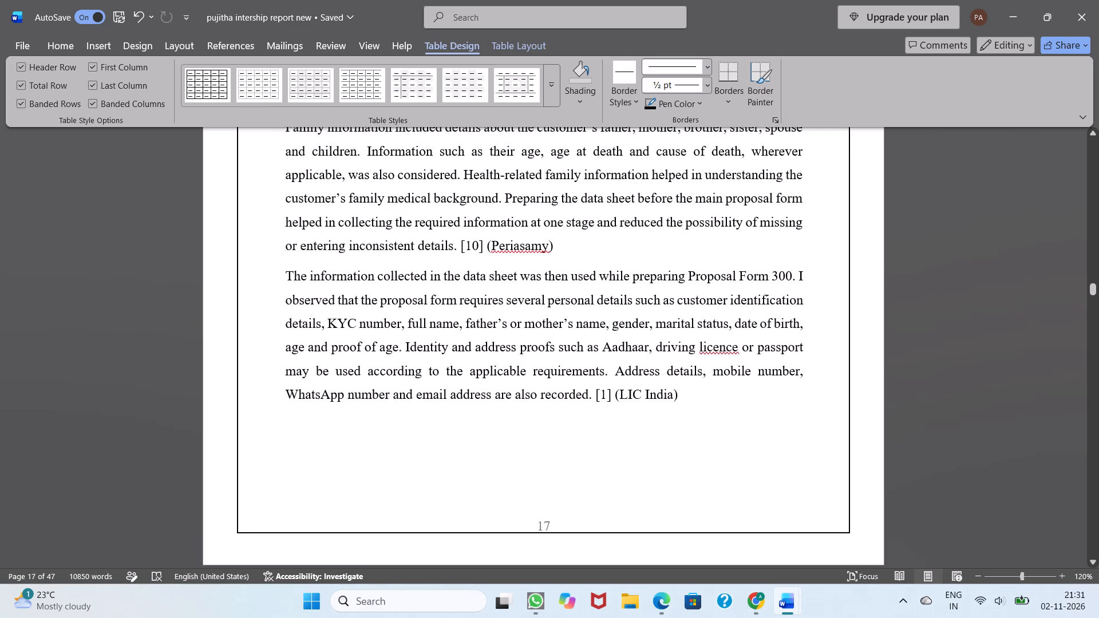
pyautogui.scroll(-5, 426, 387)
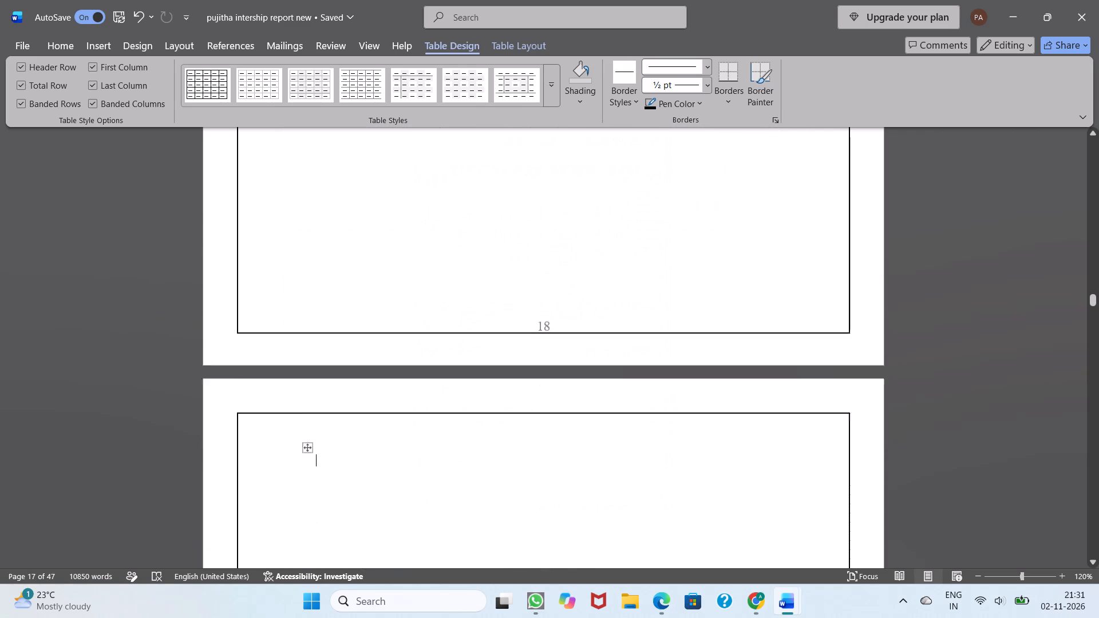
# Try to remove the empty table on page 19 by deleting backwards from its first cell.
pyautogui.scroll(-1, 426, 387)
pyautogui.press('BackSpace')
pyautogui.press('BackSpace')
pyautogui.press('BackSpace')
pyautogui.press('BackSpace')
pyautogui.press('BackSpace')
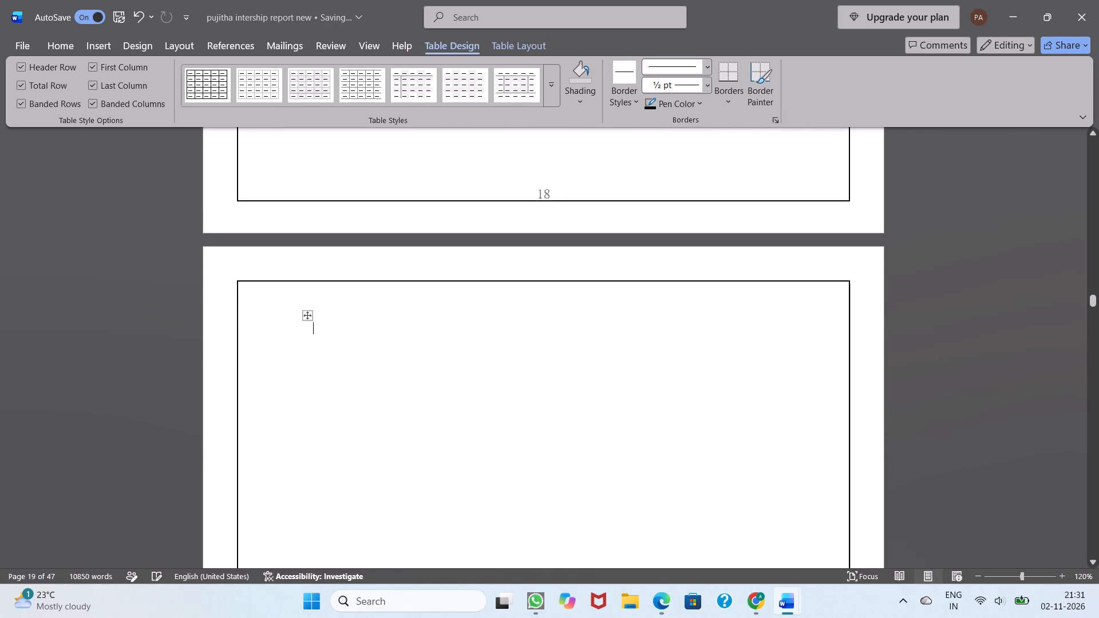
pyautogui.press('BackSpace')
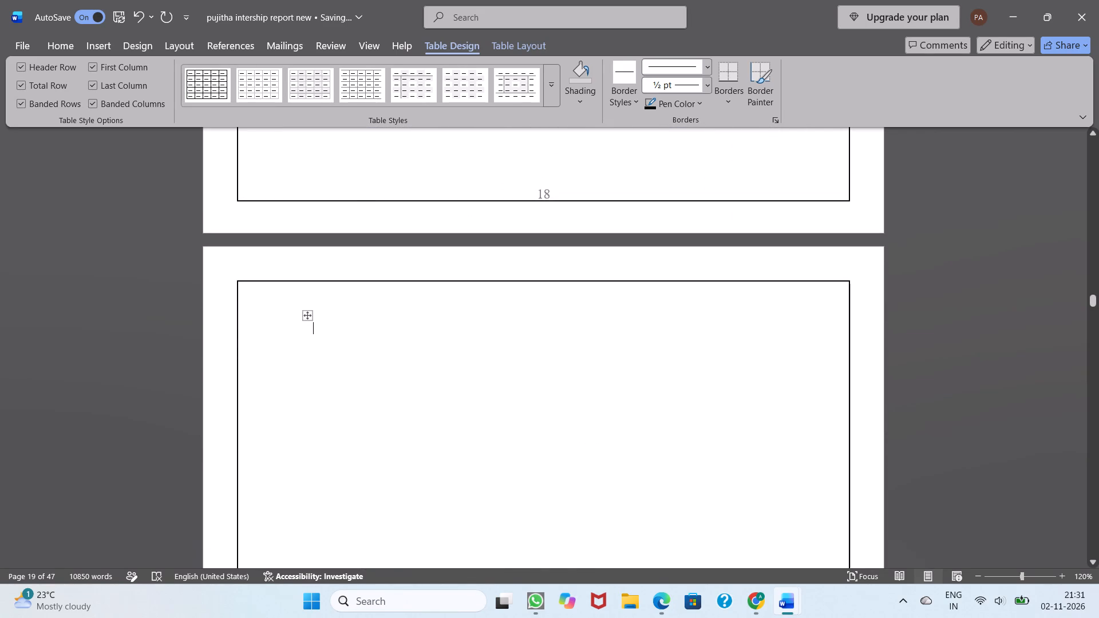
# Delete the whole empty table at the top of page 19.
pyautogui.click(68, 45)
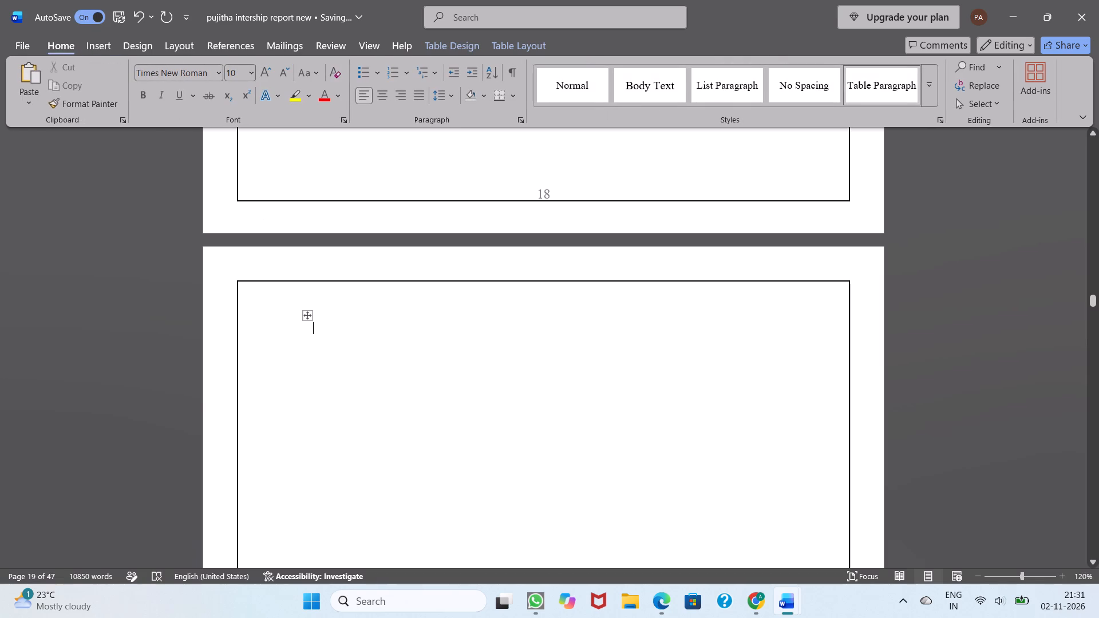
pyautogui.click(310, 315)
pyautogui.scroll(-2, 407, 412)
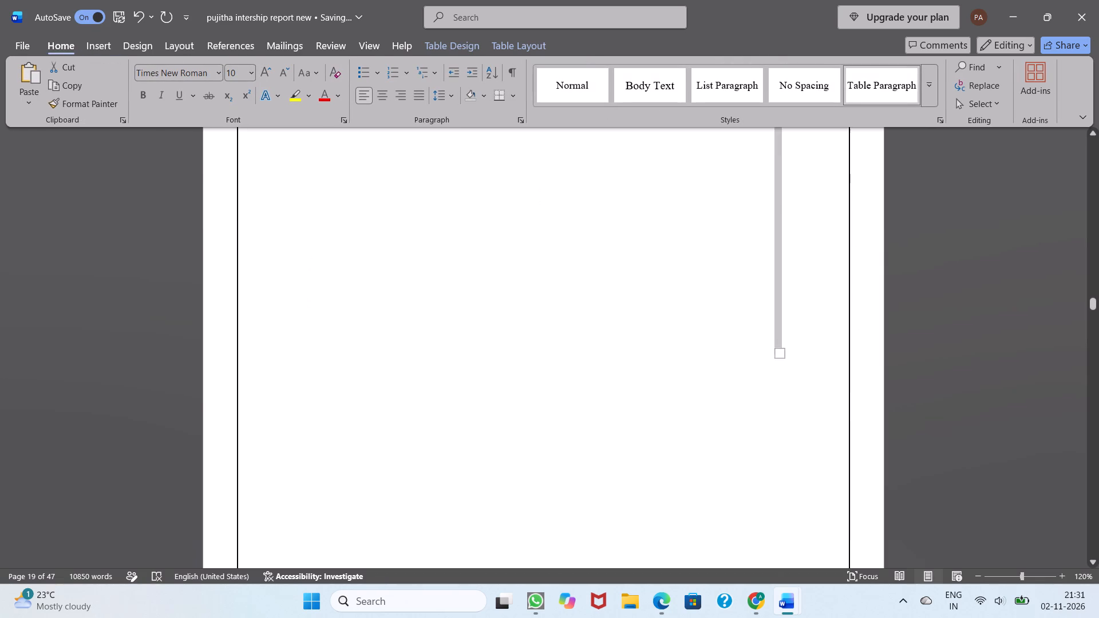
pyautogui.scroll(1, 407, 412)
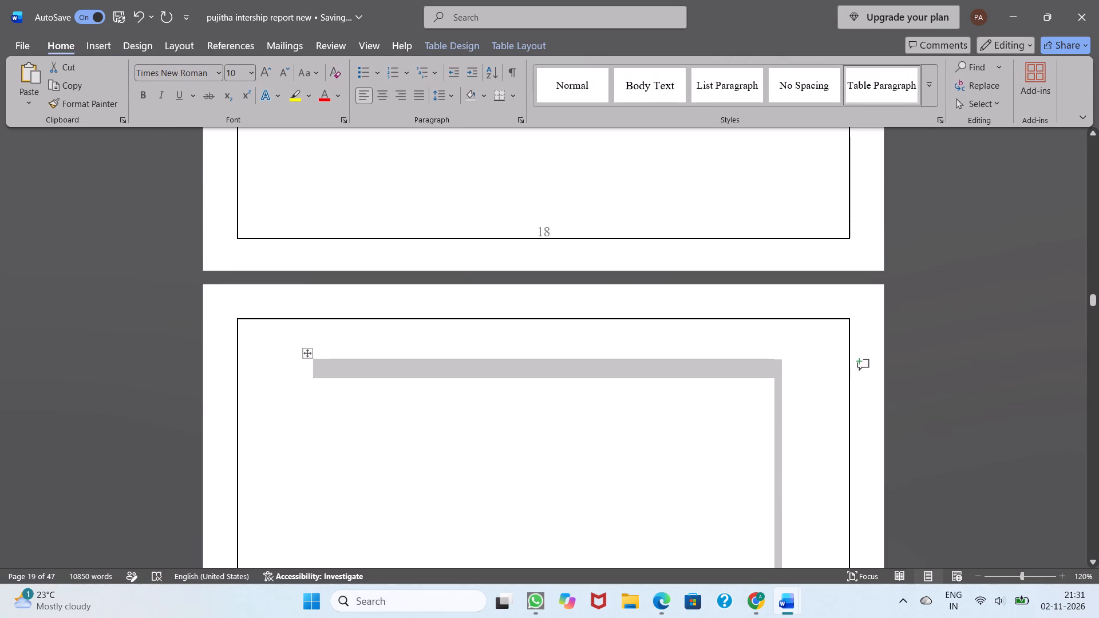
pyautogui.press('BackSpace')
pyautogui.scroll(2, 407, 412)
pyautogui.scroll(-1, 407, 412)
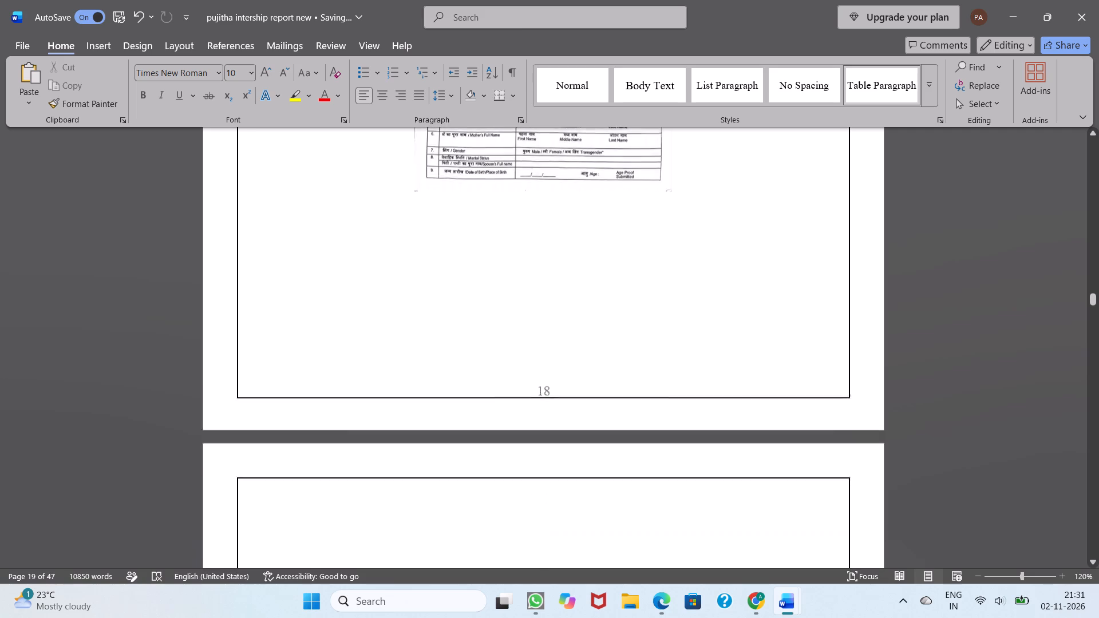
# Set the font size of the blank line at the top of page 19 to 12.
pyautogui.scroll(-1, 407, 412)
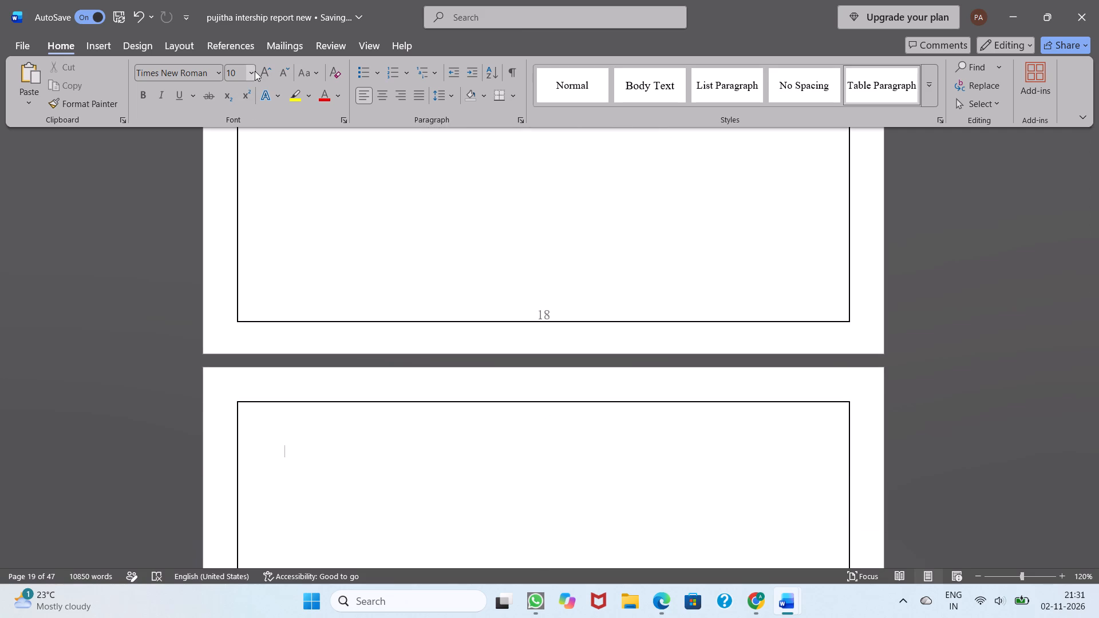
pyautogui.click(255, 71)
pyautogui.click(237, 161)
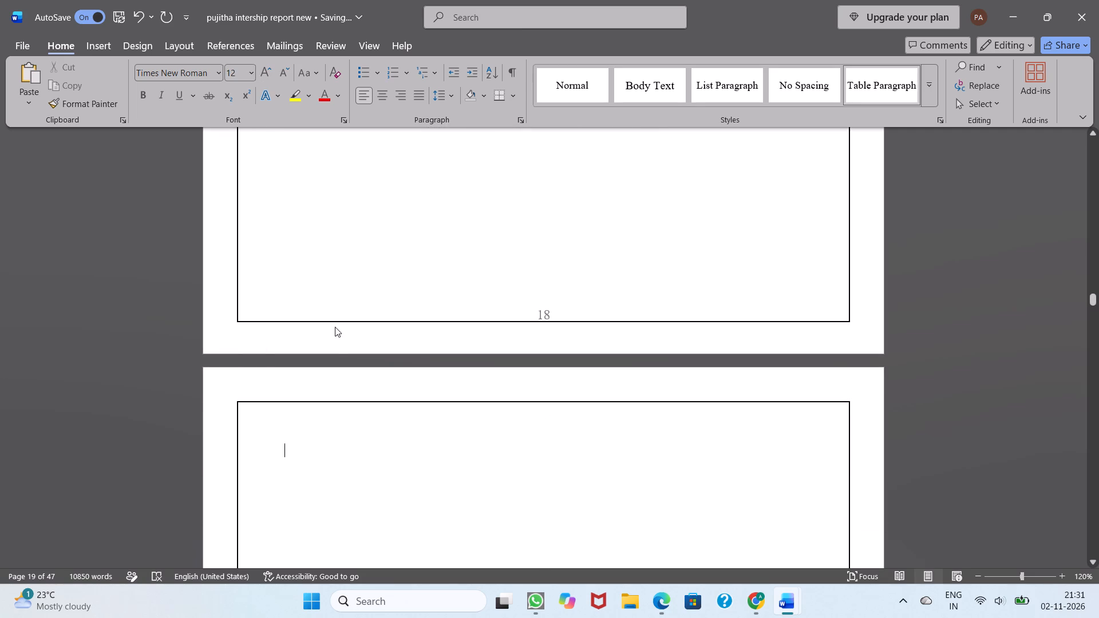
# Read through the proposal process text after page 19 up to the 3.3 Agent’s Role at Different Stages heading.
pyautogui.scroll(-2, 382, 471)
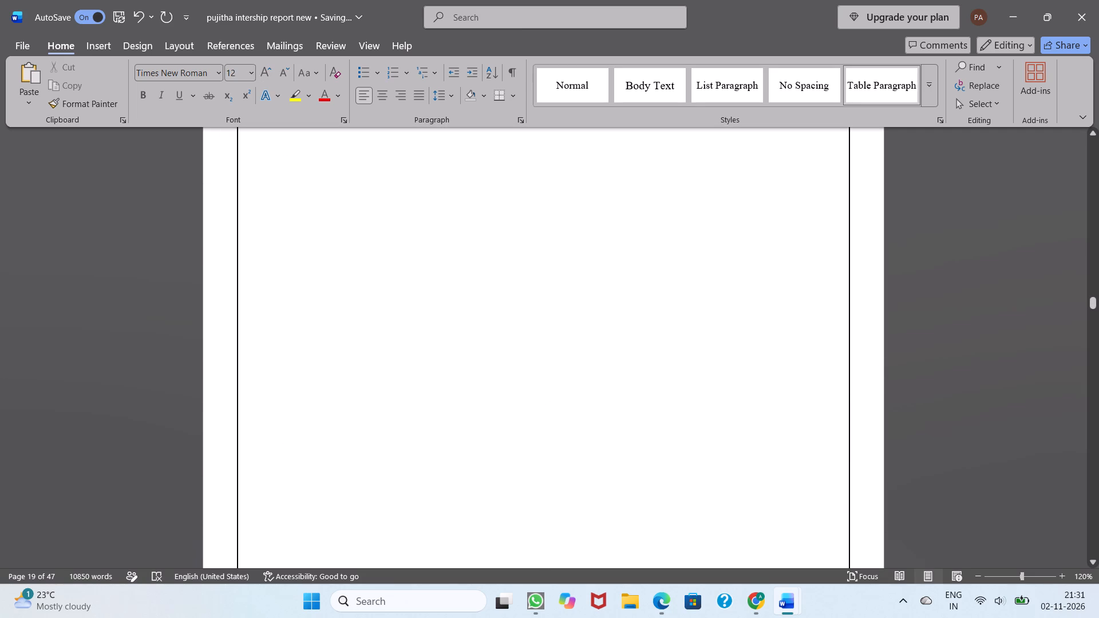
pyautogui.scroll(-5, 382, 471)
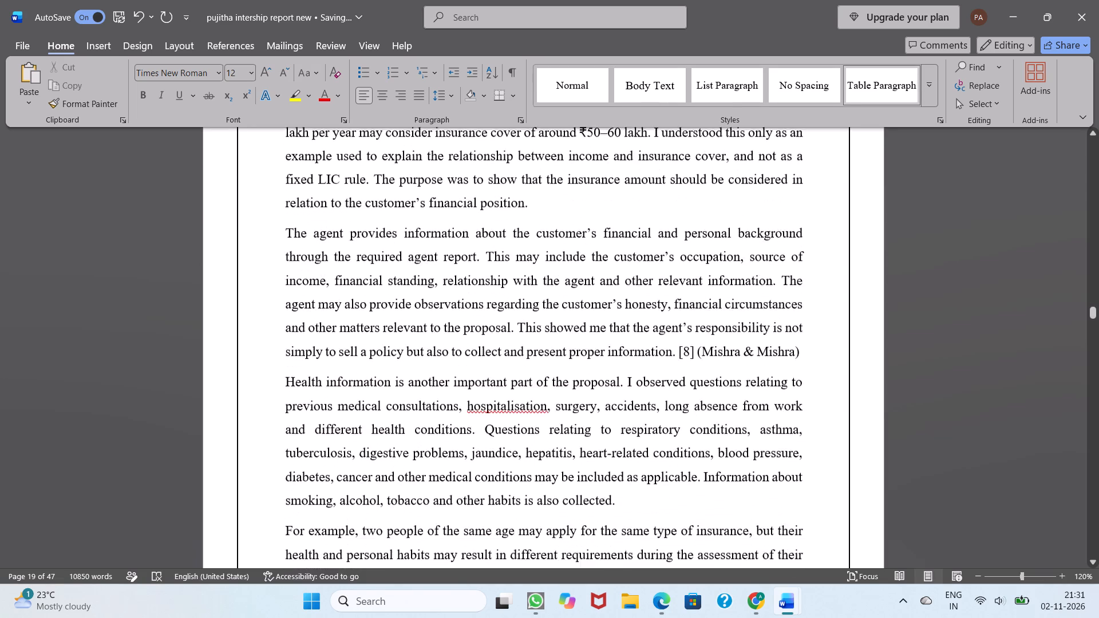
pyautogui.scroll(-3, 382, 471)
pyautogui.scroll(2, 382, 471)
pyautogui.scroll(-1, 382, 471)
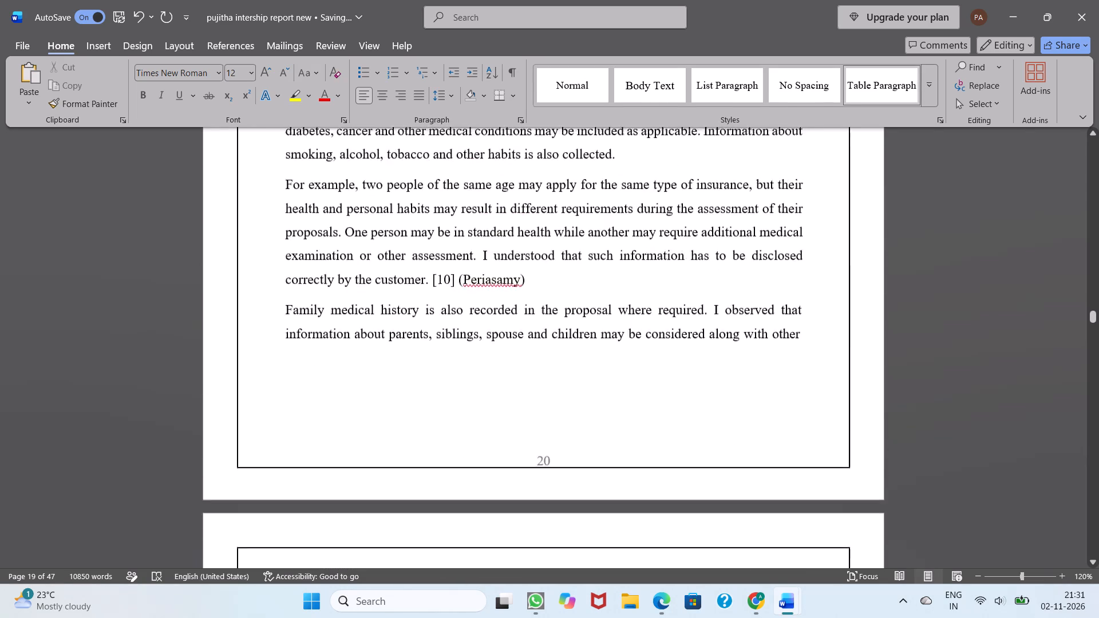
pyautogui.scroll(-4, 382, 471)
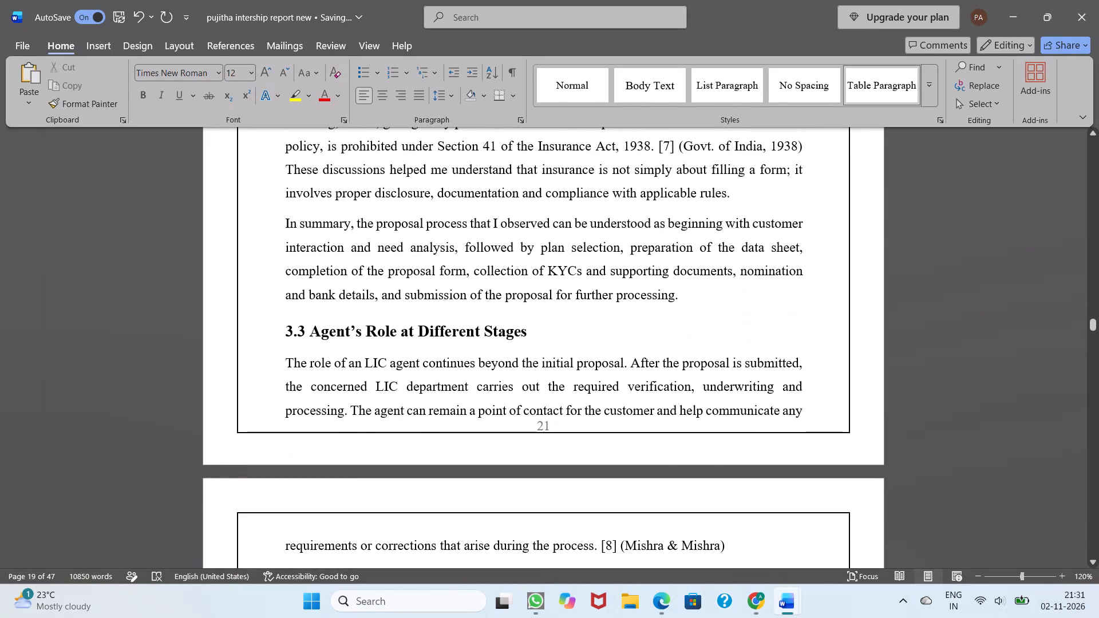
# Copy the text from the KYC paragraph on page 20 through the "In summary" paragraph just before heading 3.3.
pyautogui.scroll(9, 382, 471)
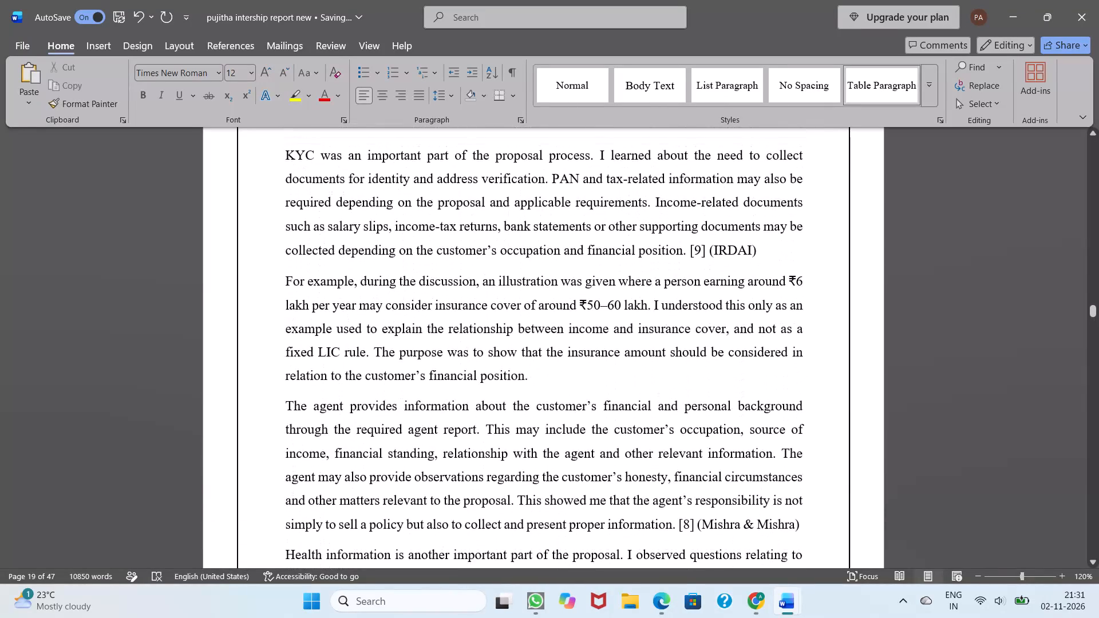
pyautogui.scroll(1, 382, 471)
pyautogui.moveTo(286, 355); pyautogui.dragTo(293, 357)
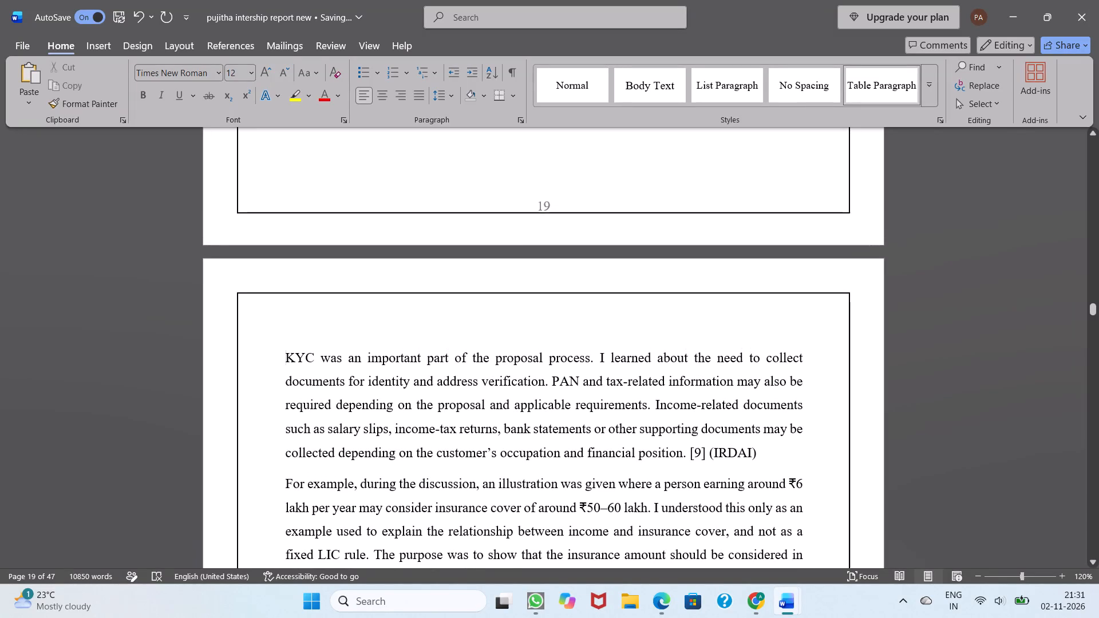
pyautogui.moveTo(293, 357); pyautogui.dragTo(398, 584)
pyautogui.scroll(1, 303, 495)
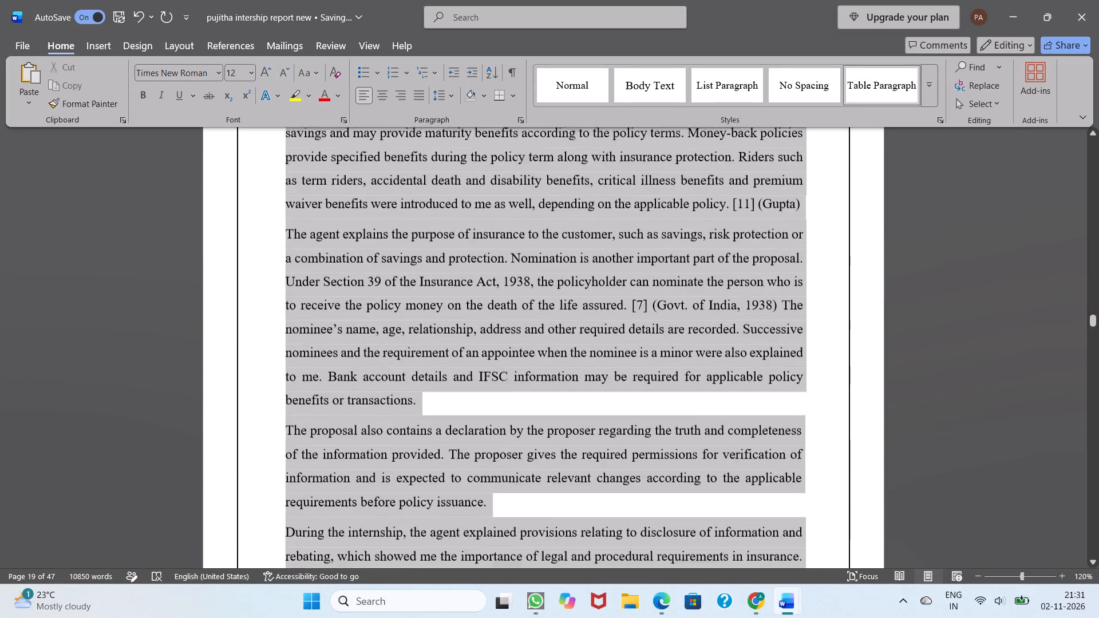
pyautogui.moveTo(398, 584); pyautogui.dragTo(619, 510)
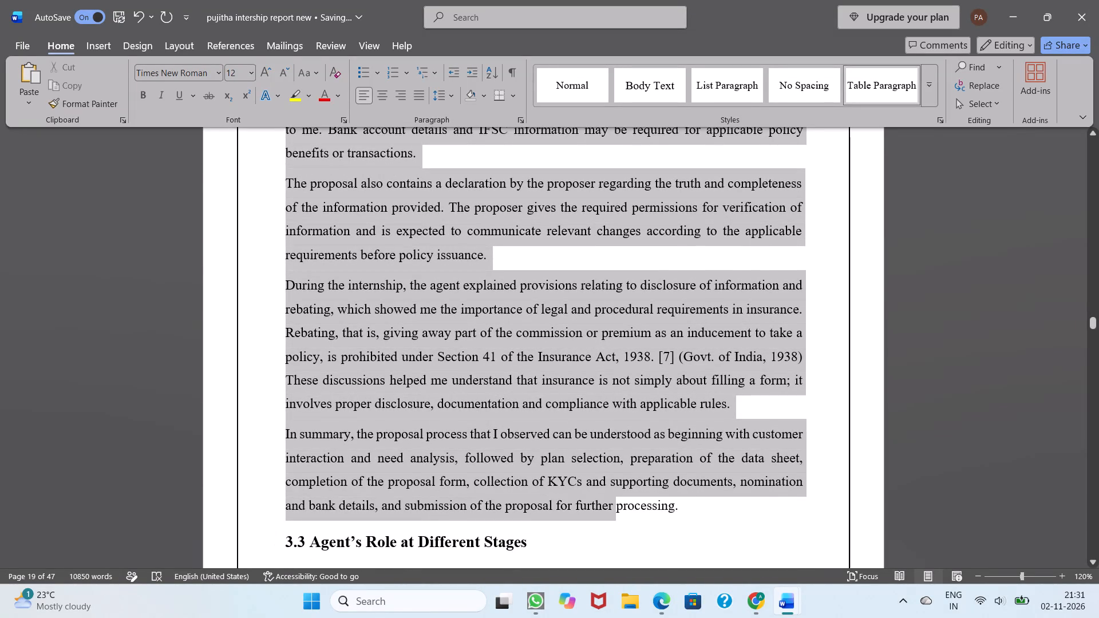
pyautogui.moveTo(619, 510); pyautogui.dragTo(690, 499)
pyautogui.hotkey('ctrl', 'c')
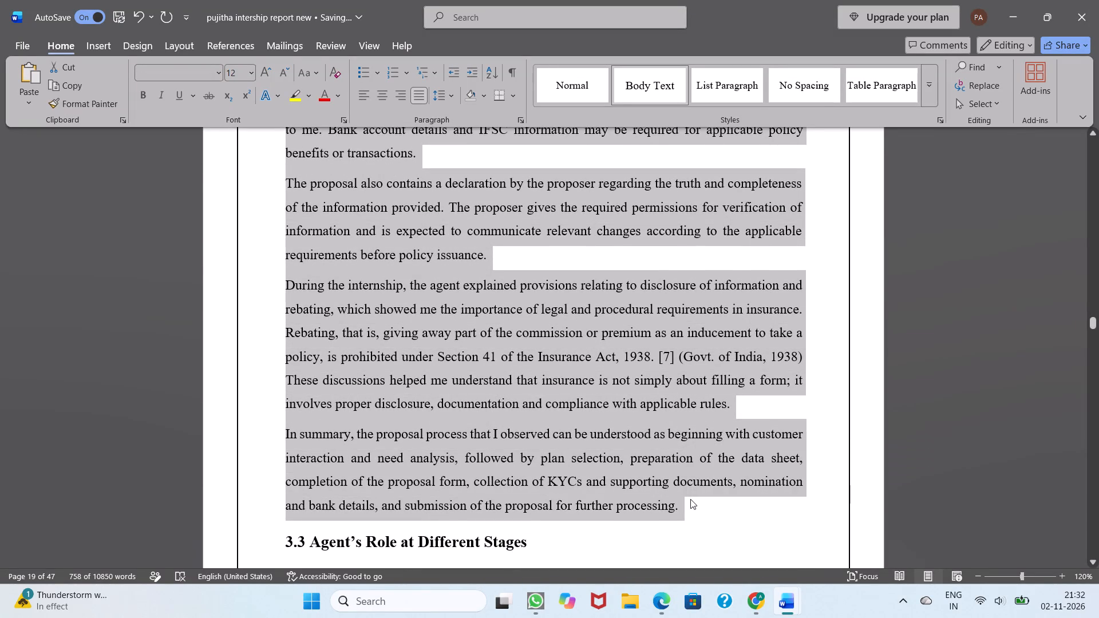
# Paste the copied text on the blank line at the top of page 19, with that line's font size set to 12.
pyautogui.scroll(5, 690, 499)
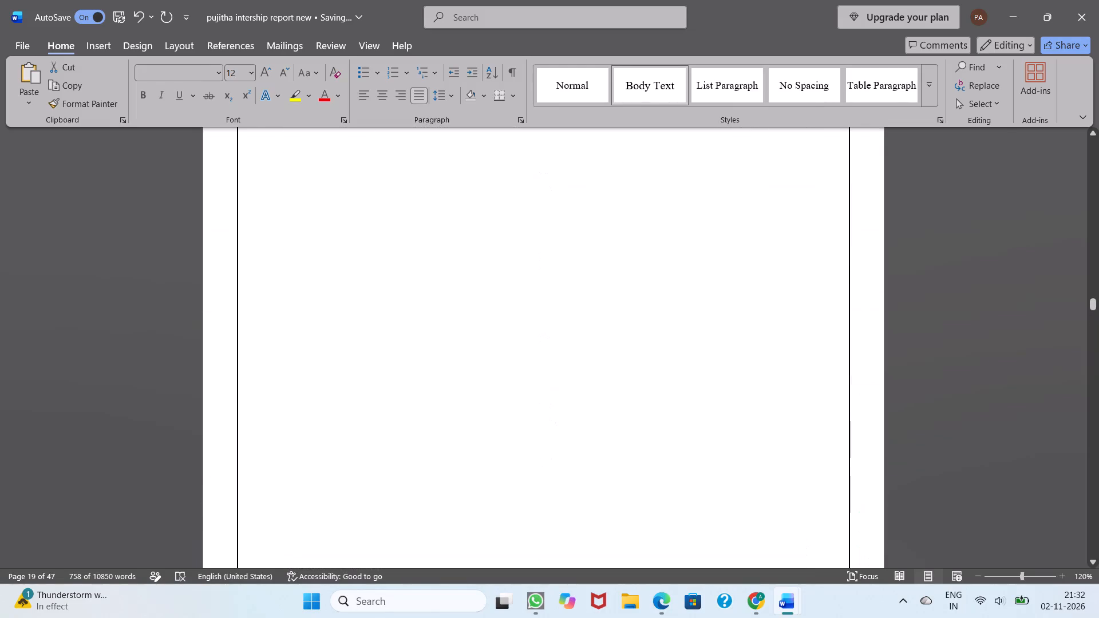
pyautogui.scroll(5, 690, 499)
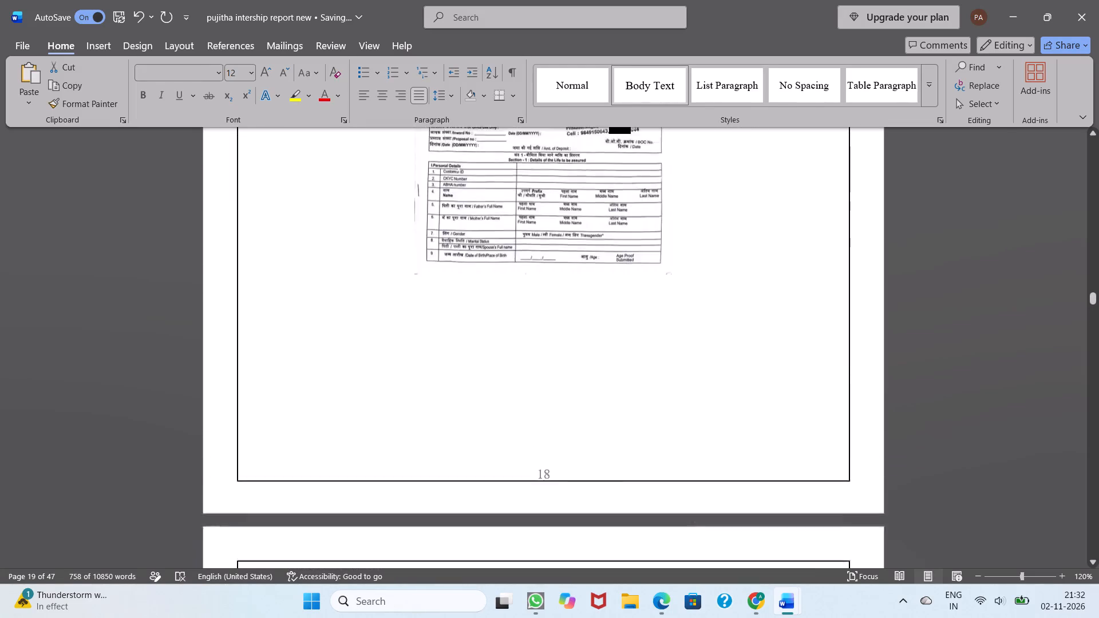
pyautogui.scroll(1, 690, 499)
pyautogui.scroll(-1, 590, 457)
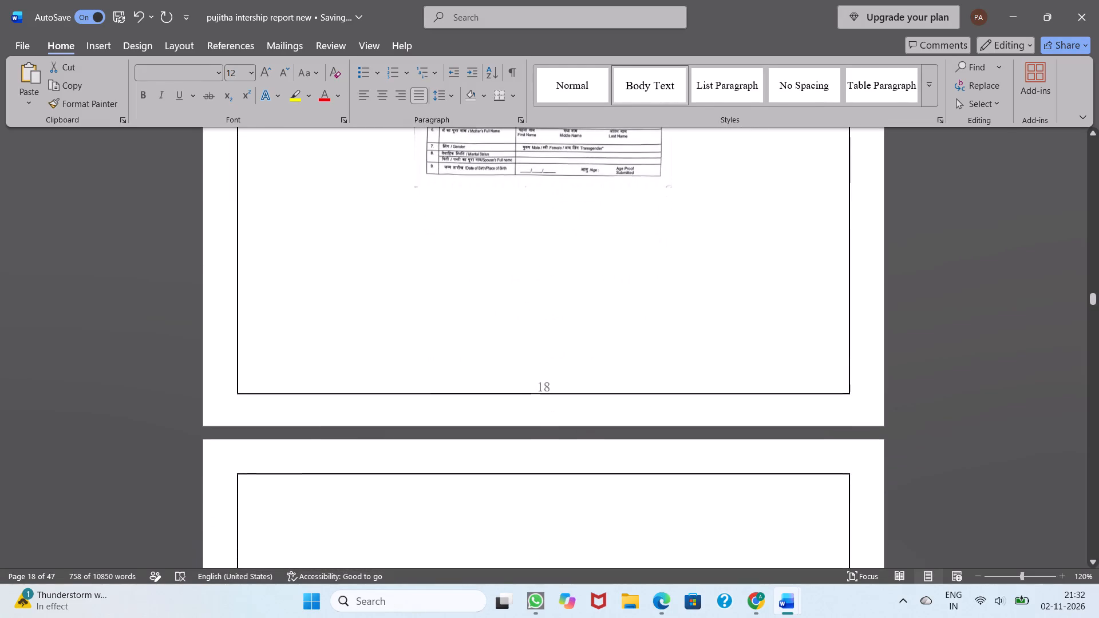
pyautogui.click(305, 248)
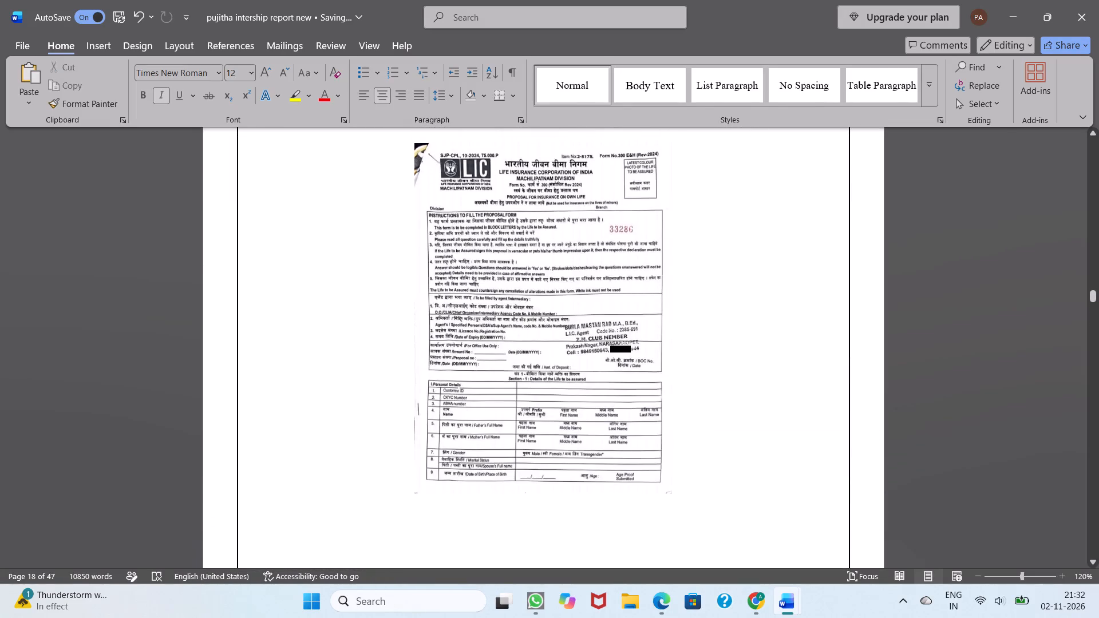
pyautogui.scroll(-1, 460, 367)
pyautogui.scroll(-1, 440, 422)
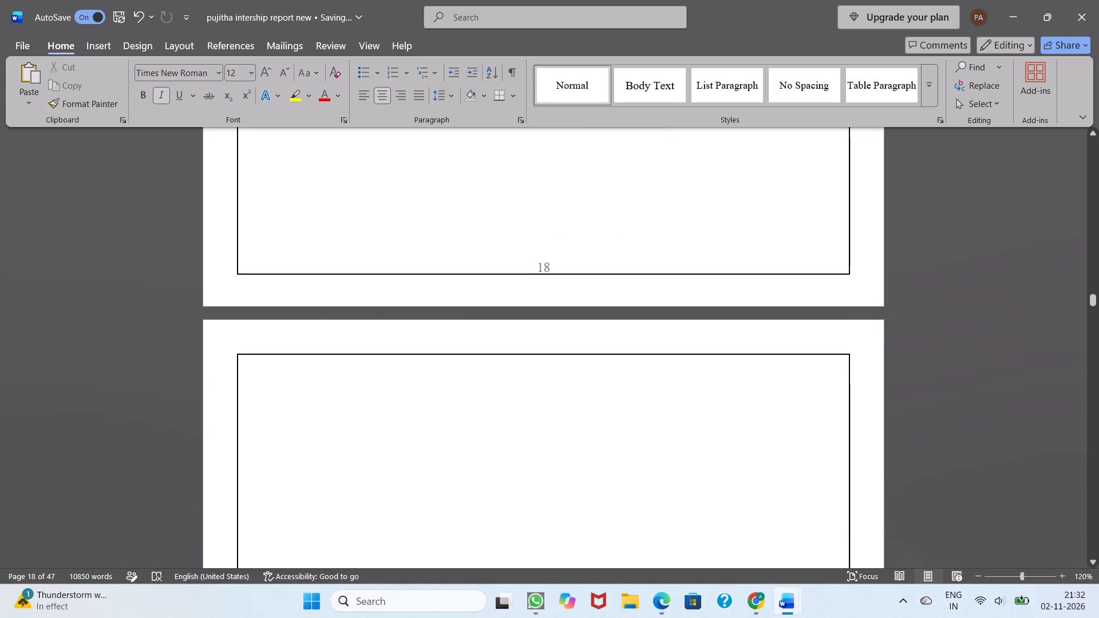
pyautogui.click(298, 386)
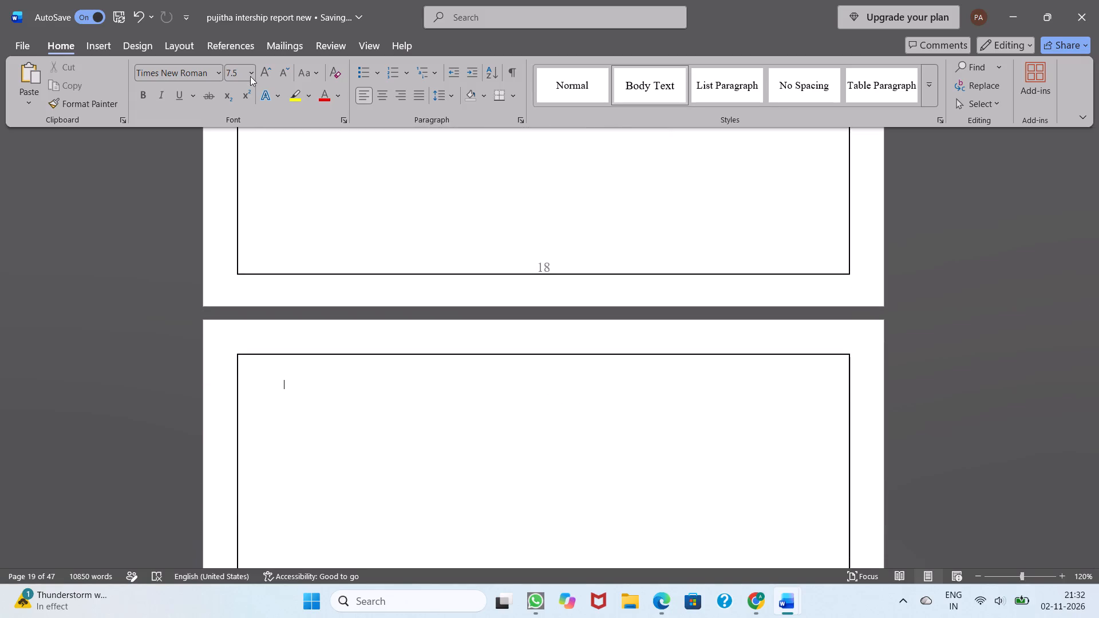
pyautogui.click(251, 71)
pyautogui.click(238, 160)
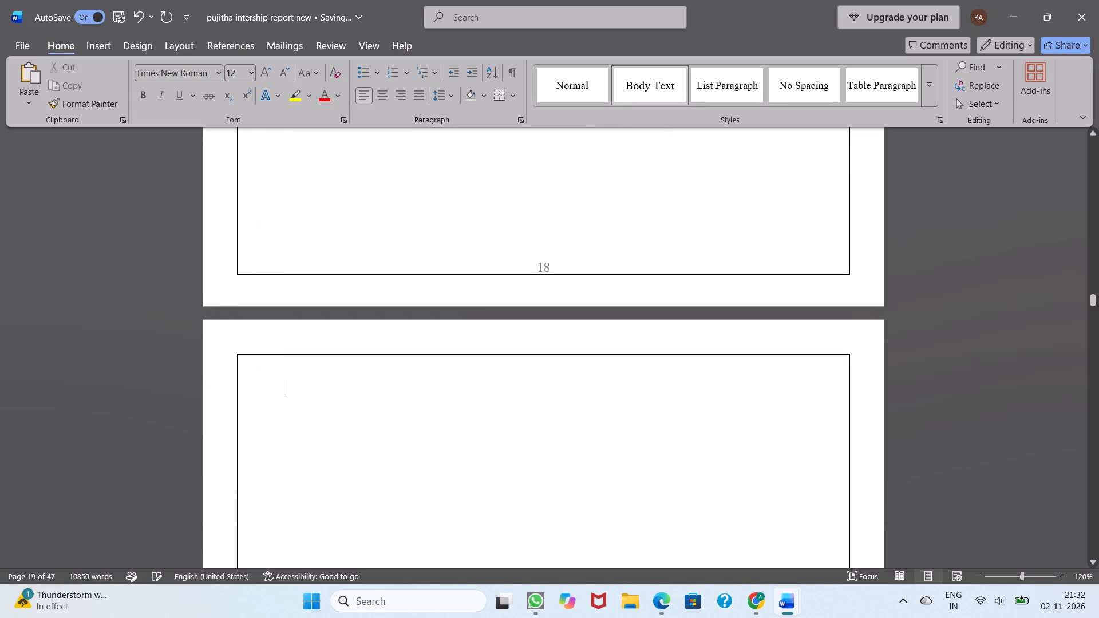
pyautogui.hotkey('ctrl', 'v')
# Delete the original copy of the text, from its KYC paragraph through the "In summary" paragraph before heading 3.3.
pyautogui.scroll(-2, 302, 379)
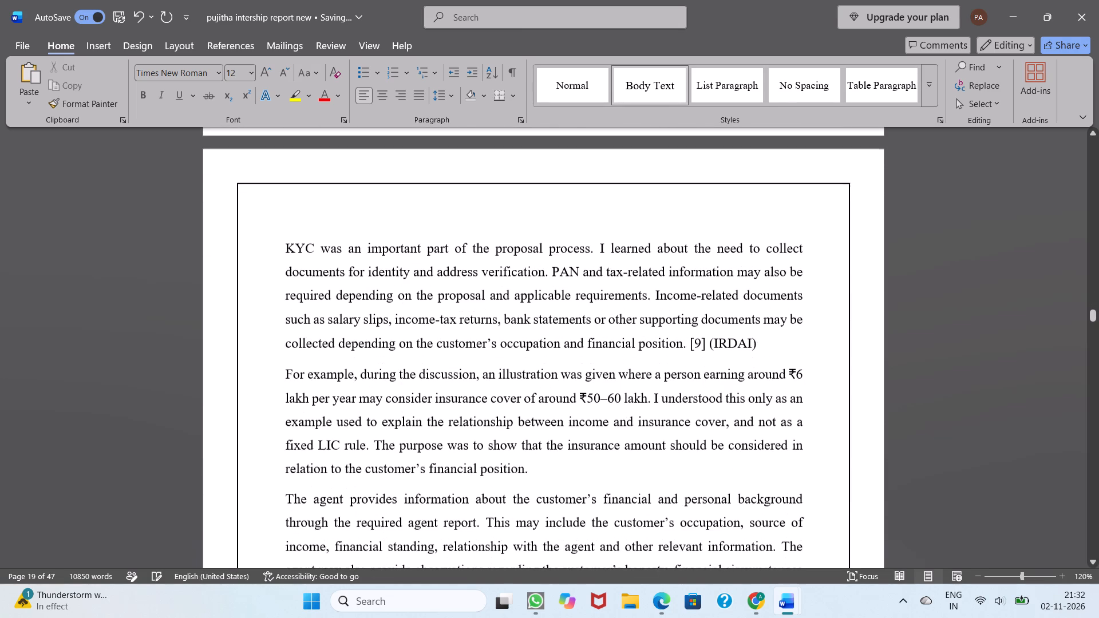
pyautogui.moveTo(283, 244); pyautogui.dragTo(362, 546)
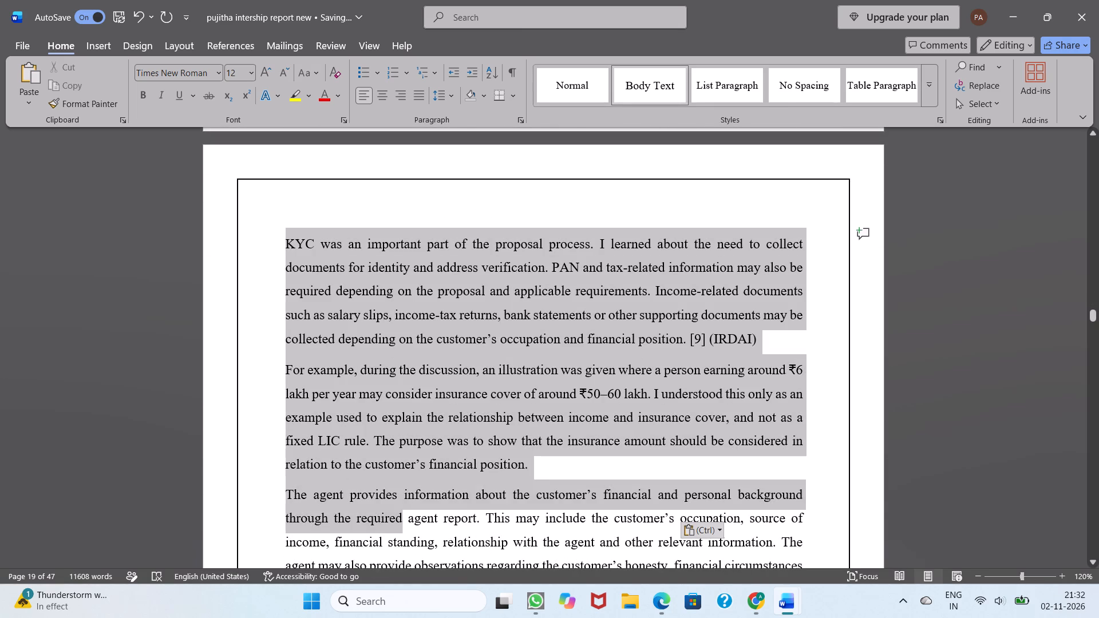
pyautogui.moveTo(362, 546); pyautogui.dragTo(373, 616)
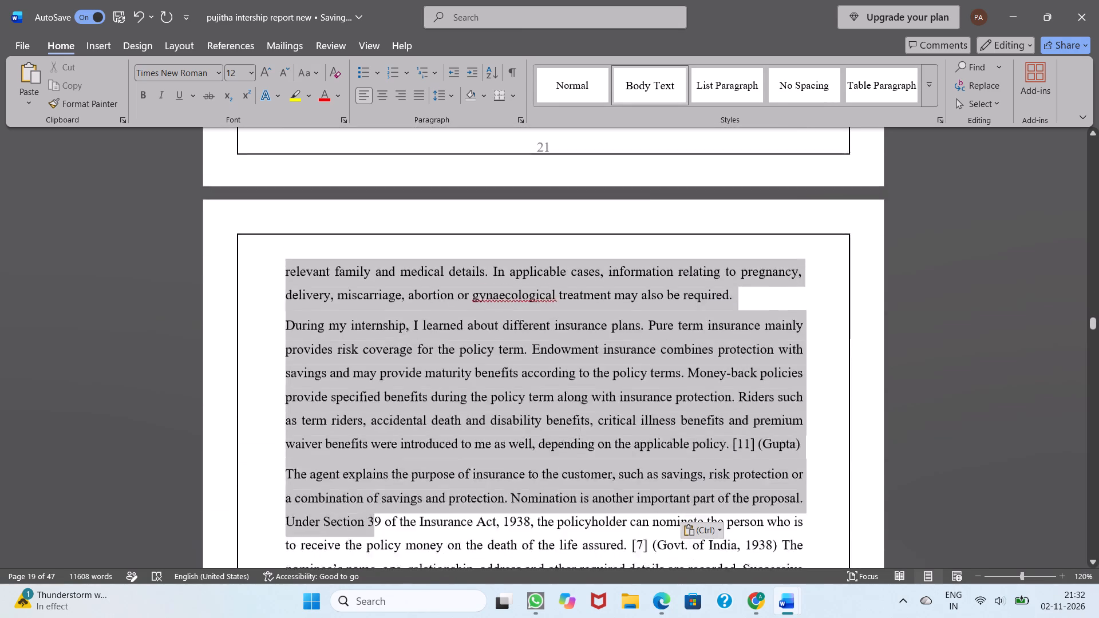
pyautogui.moveTo(373, 616); pyautogui.dragTo(408, 572)
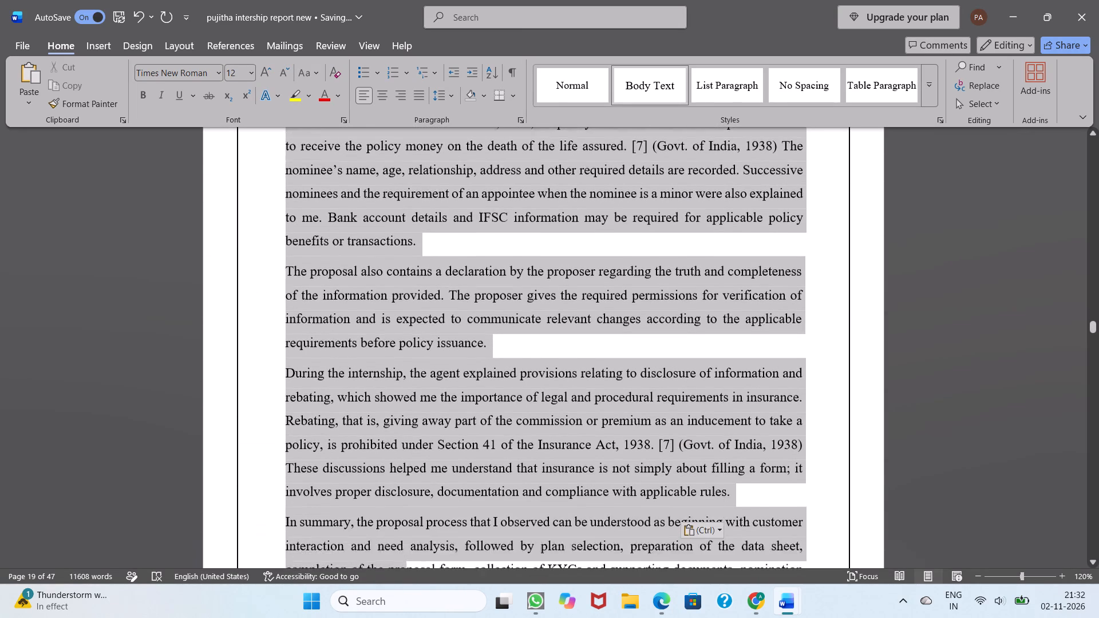
pyautogui.moveTo(408, 572); pyautogui.dragTo(677, 484)
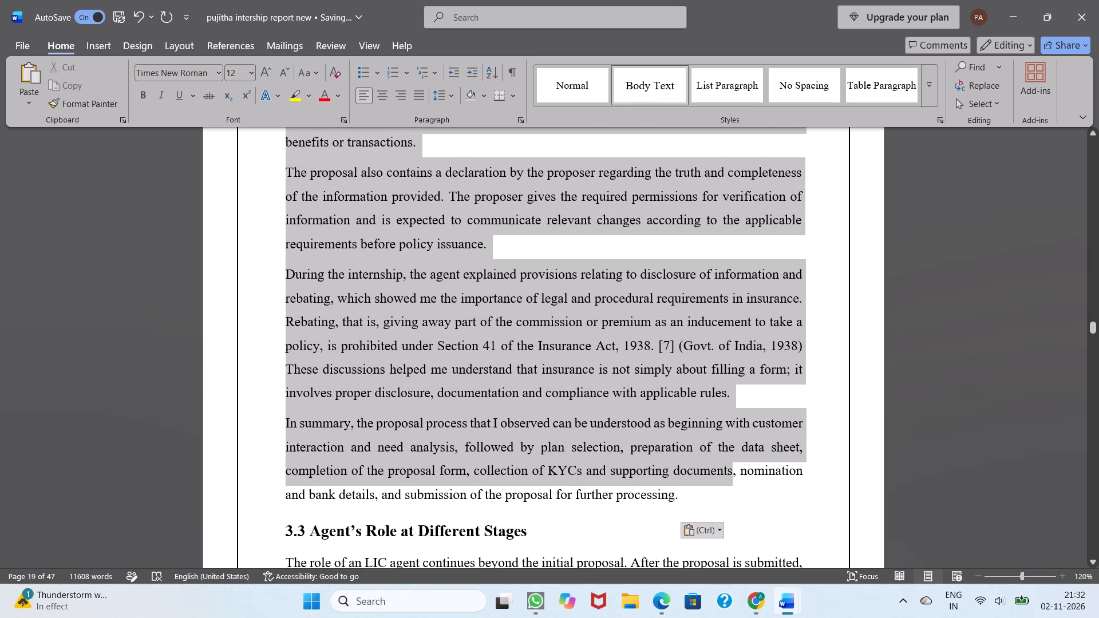
pyautogui.moveTo(677, 484); pyautogui.dragTo(679, 496)
pyautogui.press('BackSpace')
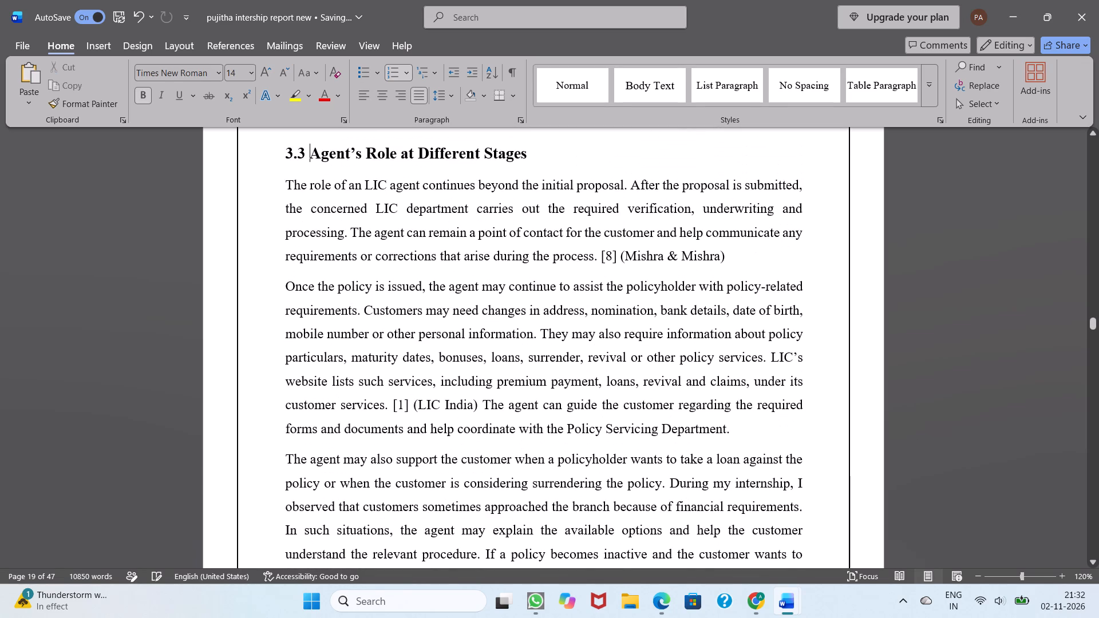
# Review the layout of pages 18 to 21, from the proposal form image through the moved text to section 3.3.
pyautogui.scroll(2, 679, 496)
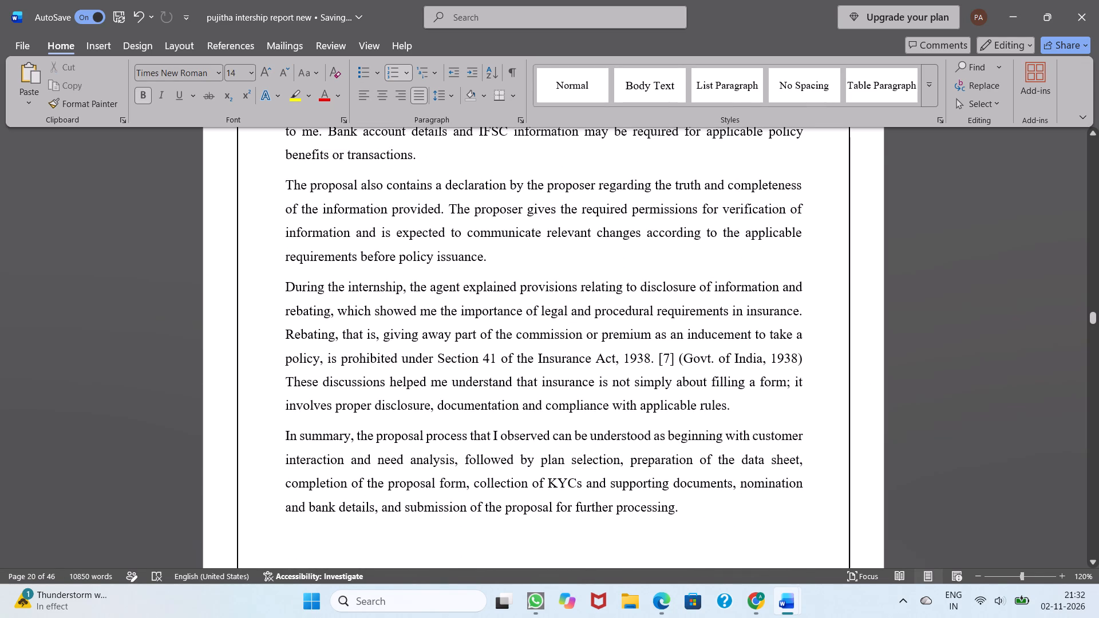
pyautogui.scroll(1, 679, 496)
pyautogui.scroll(-1, 679, 496)
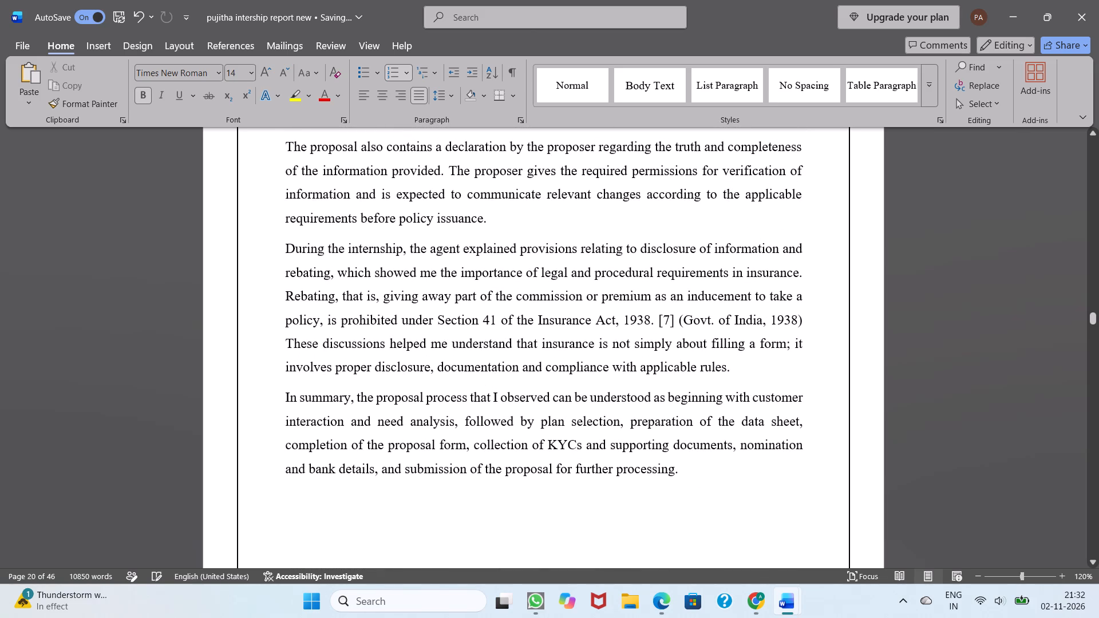
pyautogui.scroll(5, 679, 496)
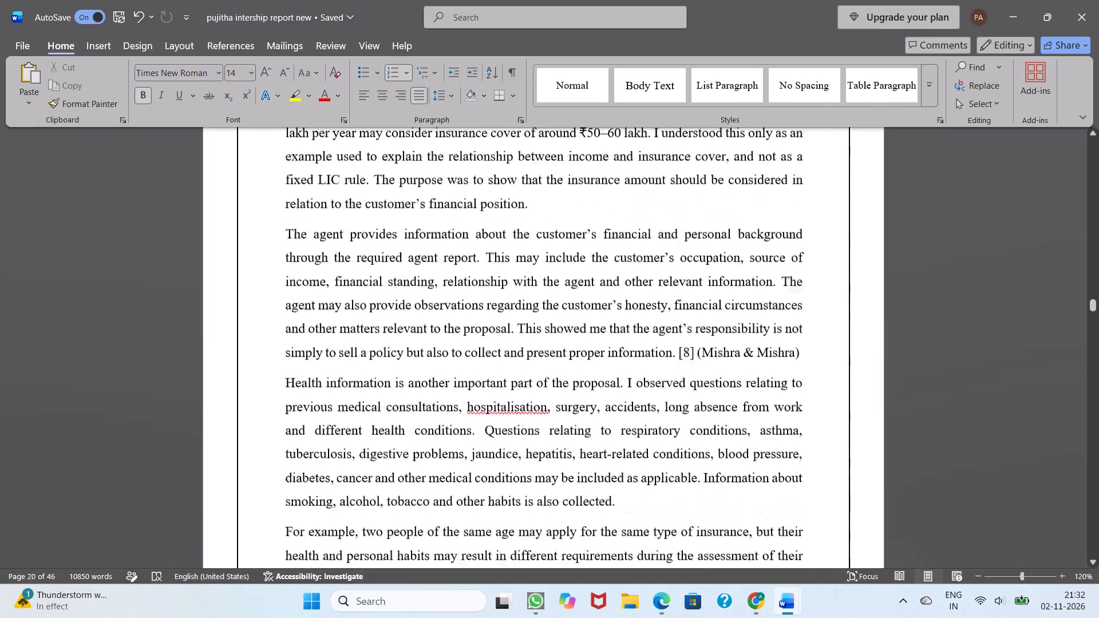
pyautogui.scroll(3, 679, 496)
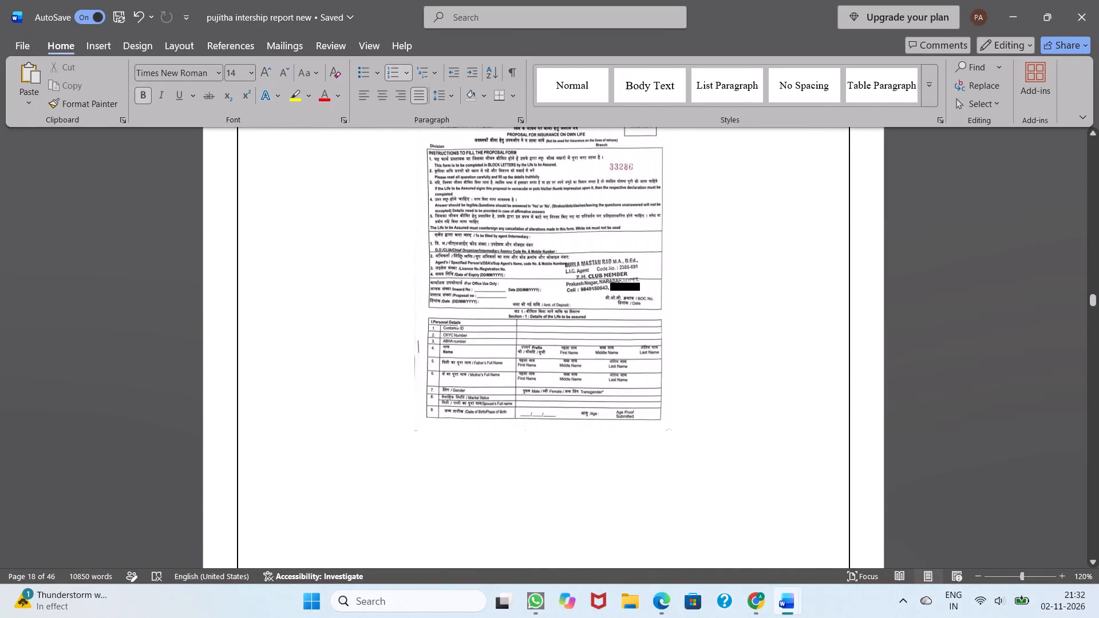
pyautogui.scroll(2, 679, 496)
pyautogui.keyDown('ctrl'); pyautogui.scroll(-2, 679, 496); pyautogui.keyUp('ctrl')
pyautogui.scroll(-2, 679, 496)
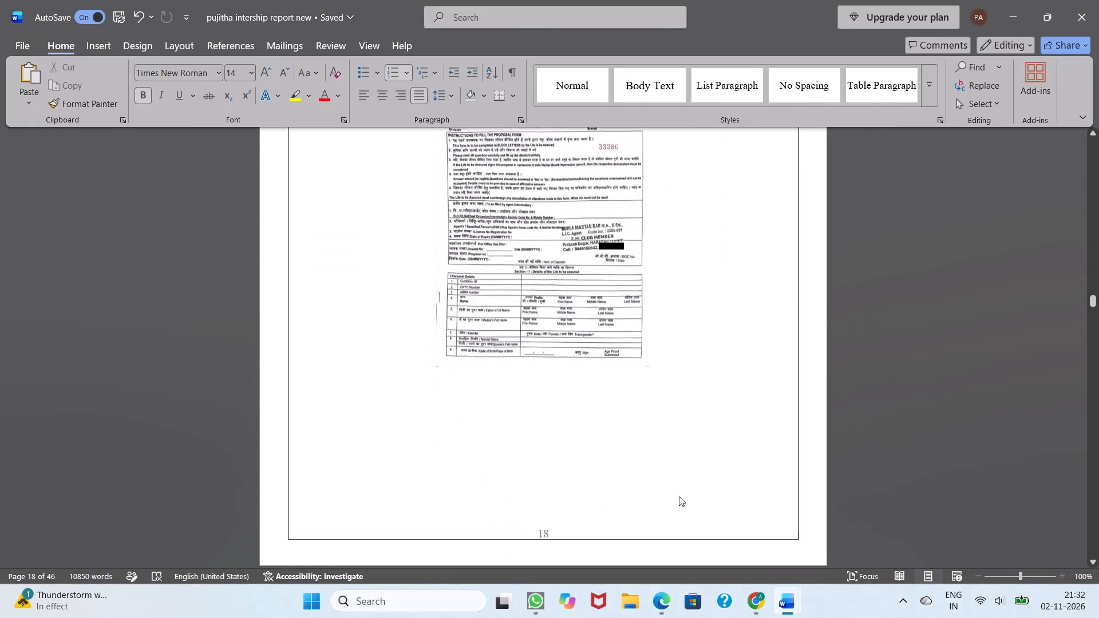
pyautogui.scroll(-2, 679, 496)
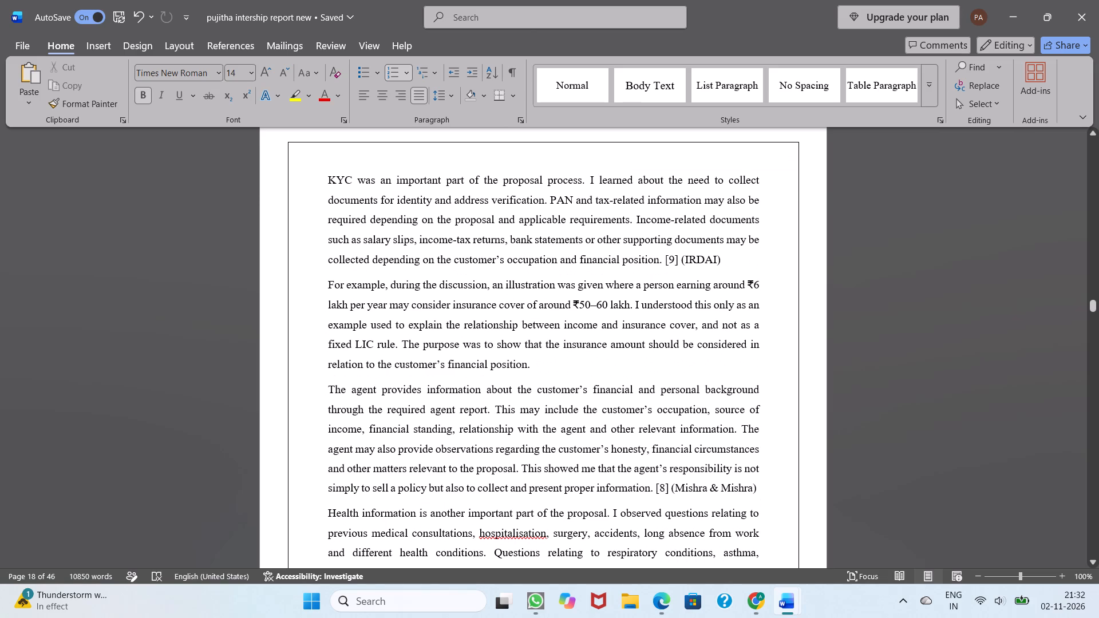
pyautogui.scroll(-4, 679, 496)
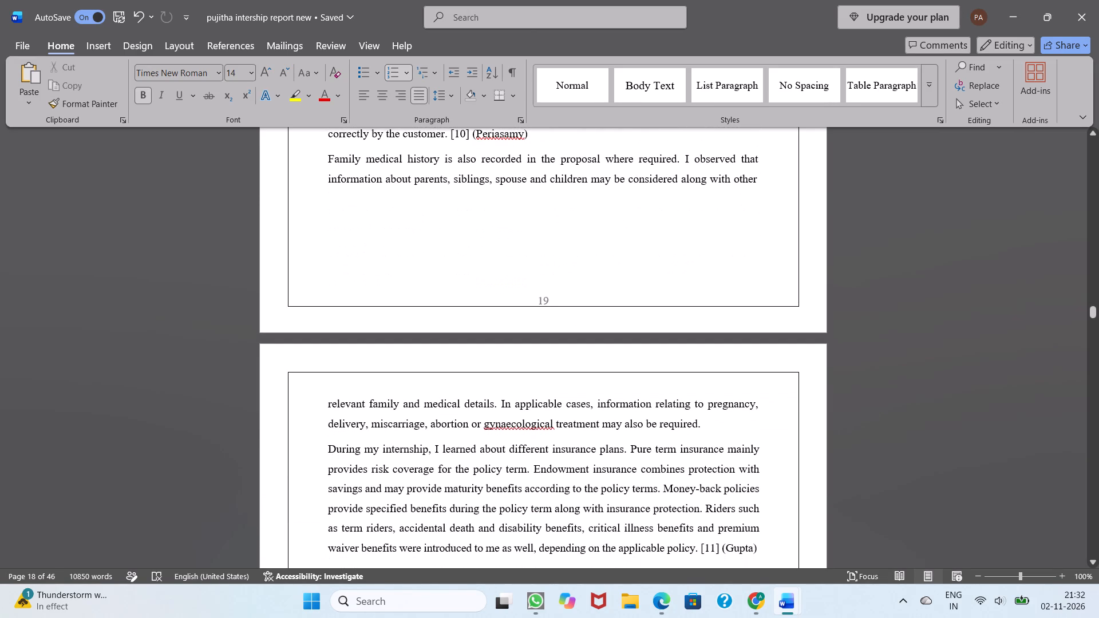
pyautogui.scroll(-4, 679, 496)
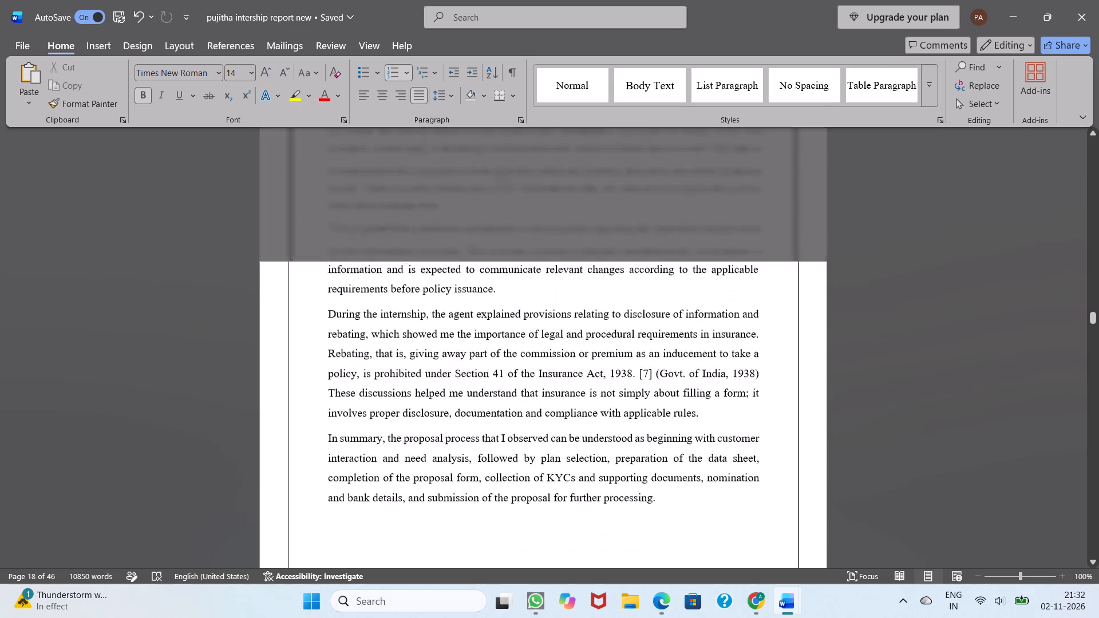
pyautogui.scroll(-1, 679, 496)
# Restyle the heading "Agent's Role at Different Stages" on page 21 with the Normal style, bold, font size 14.
pyautogui.scroll(3, 679, 496)
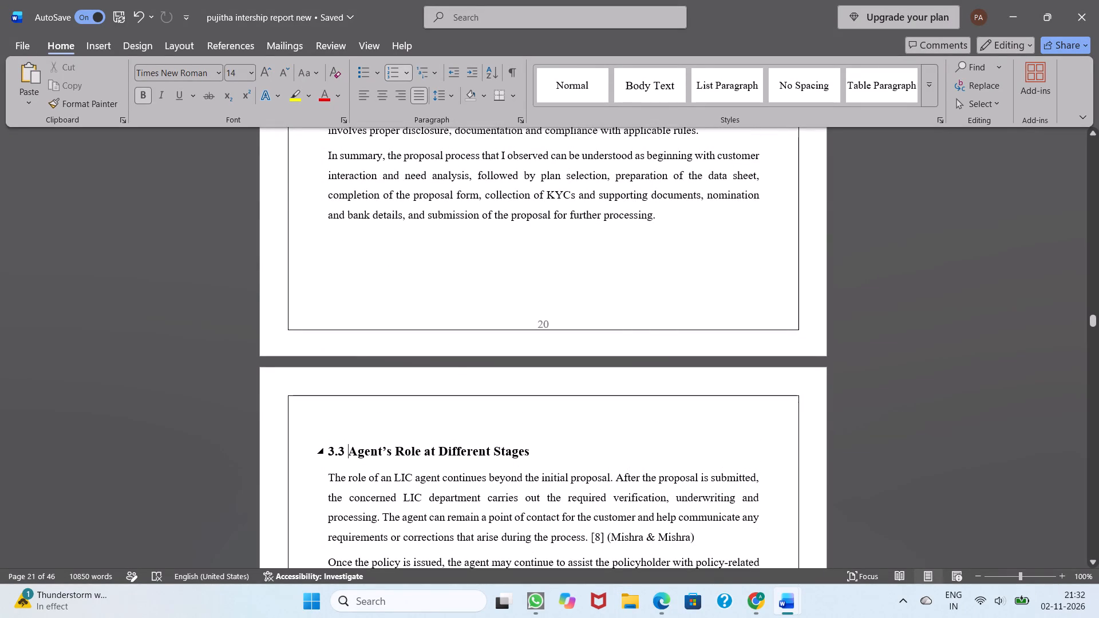
pyautogui.moveTo(348, 451); pyautogui.dragTo(532, 454)
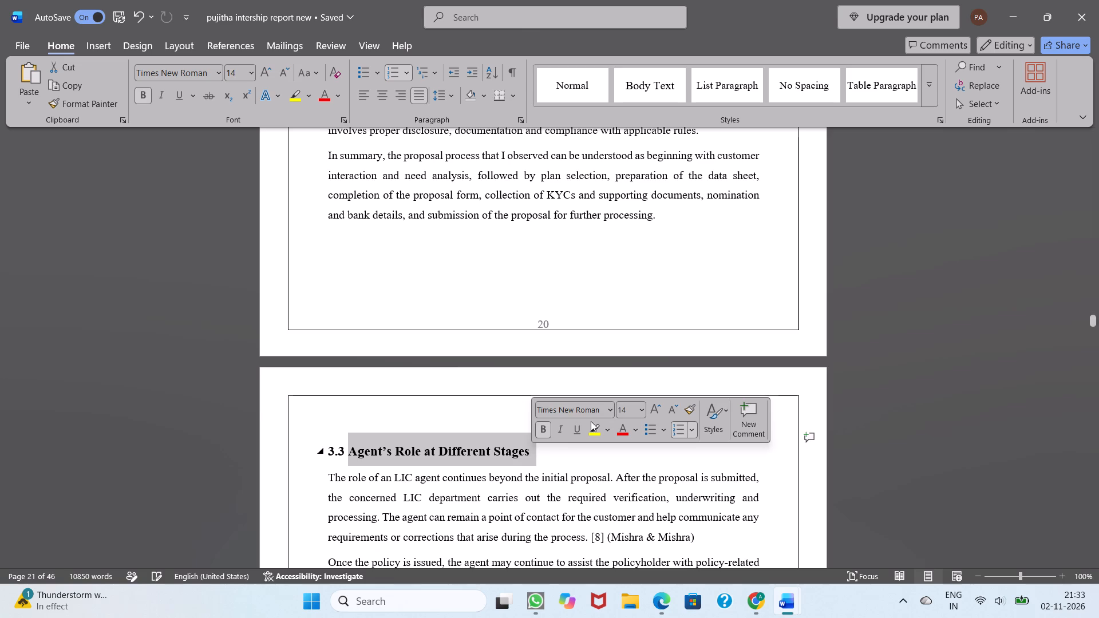
pyautogui.click(586, 90)
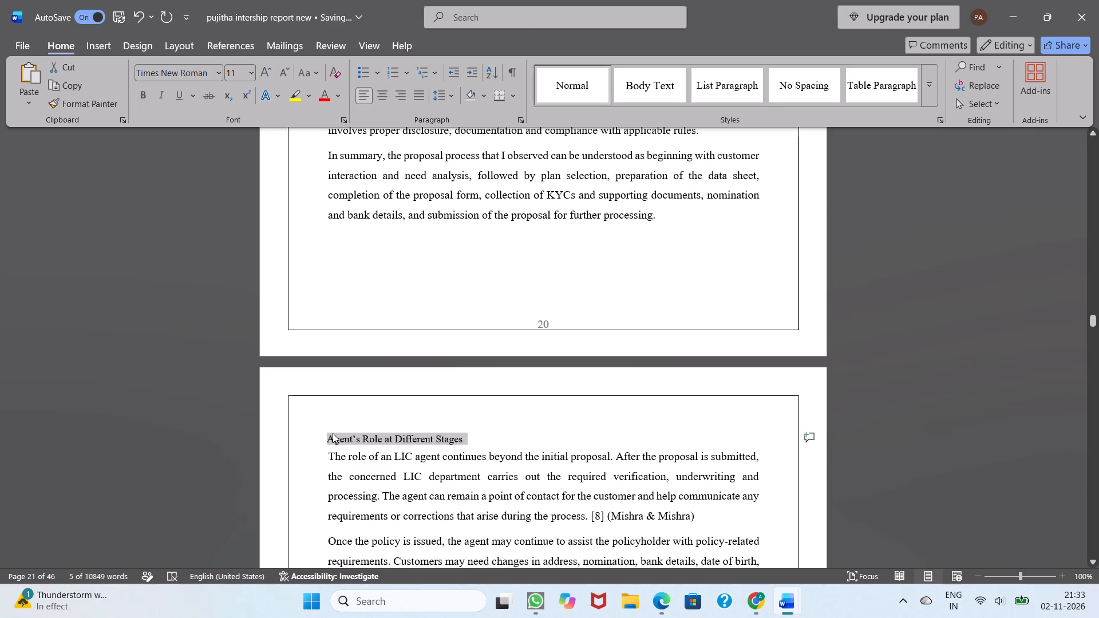
pyautogui.click(333, 433)
pyautogui.moveTo(327, 434); pyautogui.dragTo(429, 437)
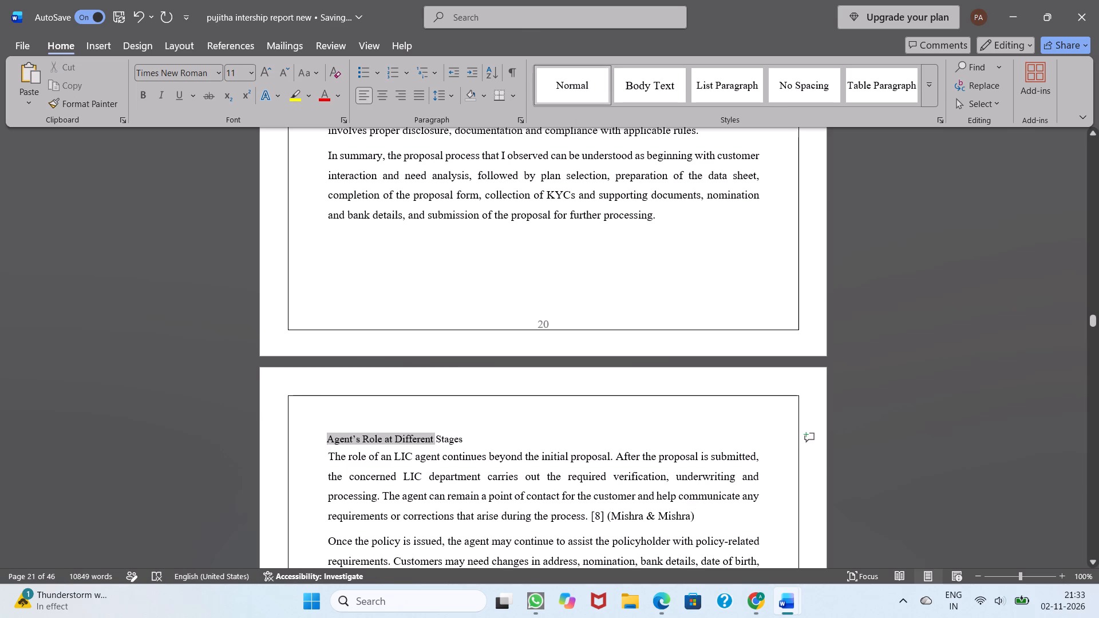
pyautogui.moveTo(429, 437); pyautogui.dragTo(454, 441)
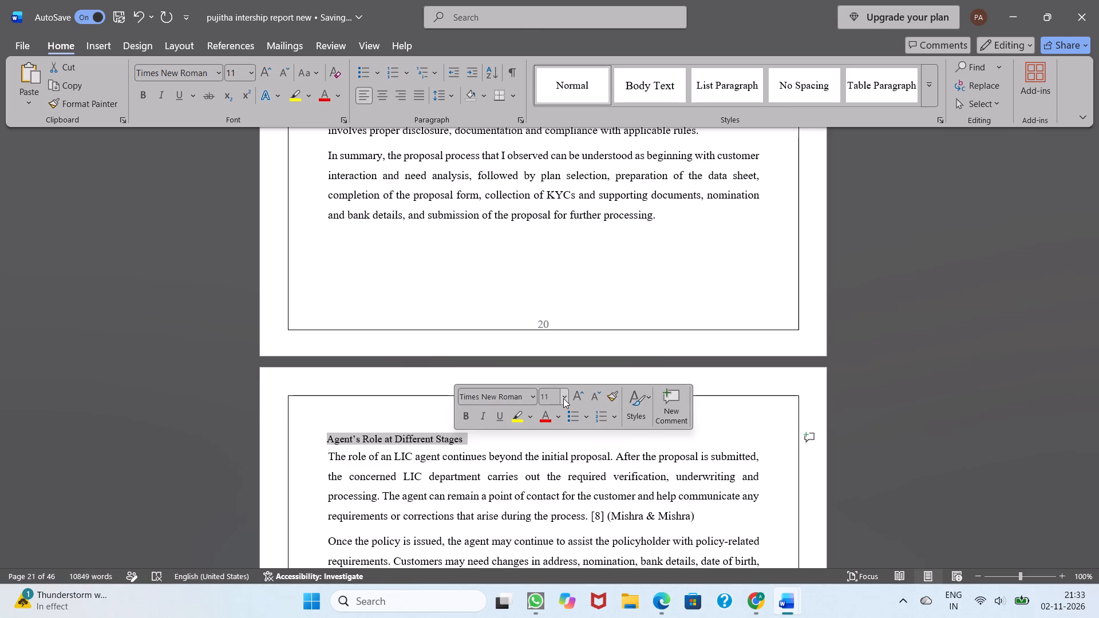
pyautogui.click(563, 398)
pyautogui.click(552, 205)
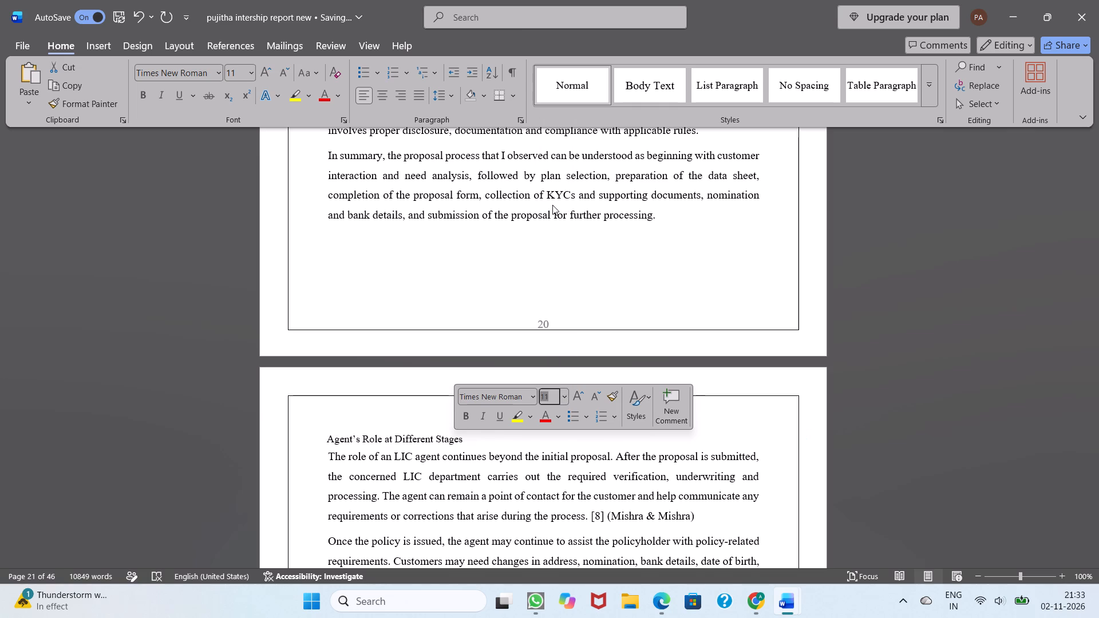
pyautogui.click(466, 413)
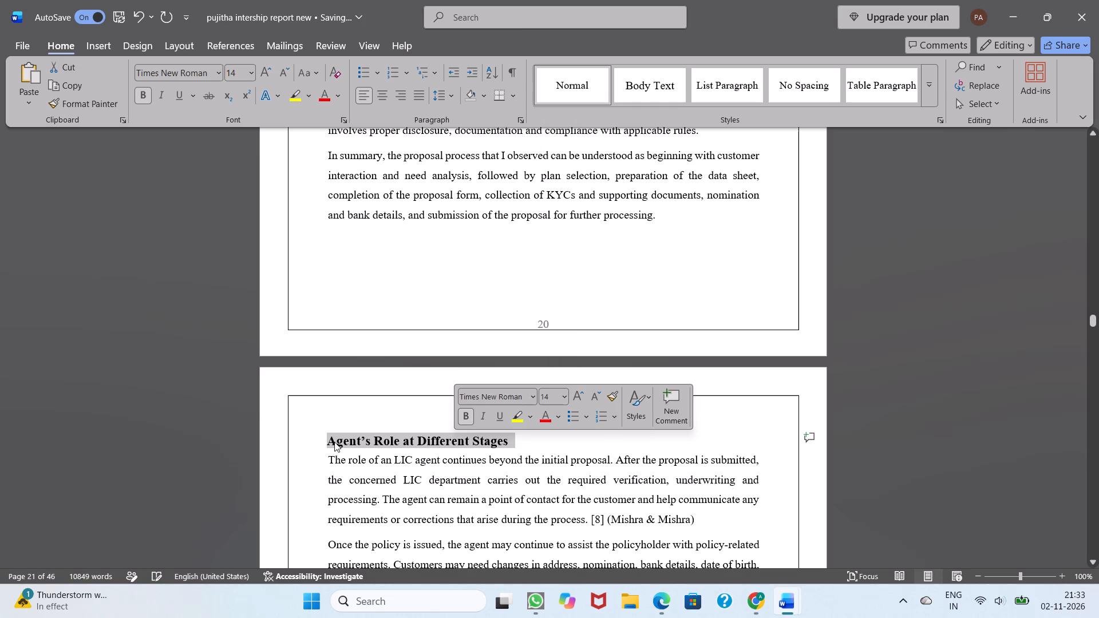
# Add the number 4.2 in front of the heading "Agent's Role at Different Stages".
pyautogui.click(329, 442)
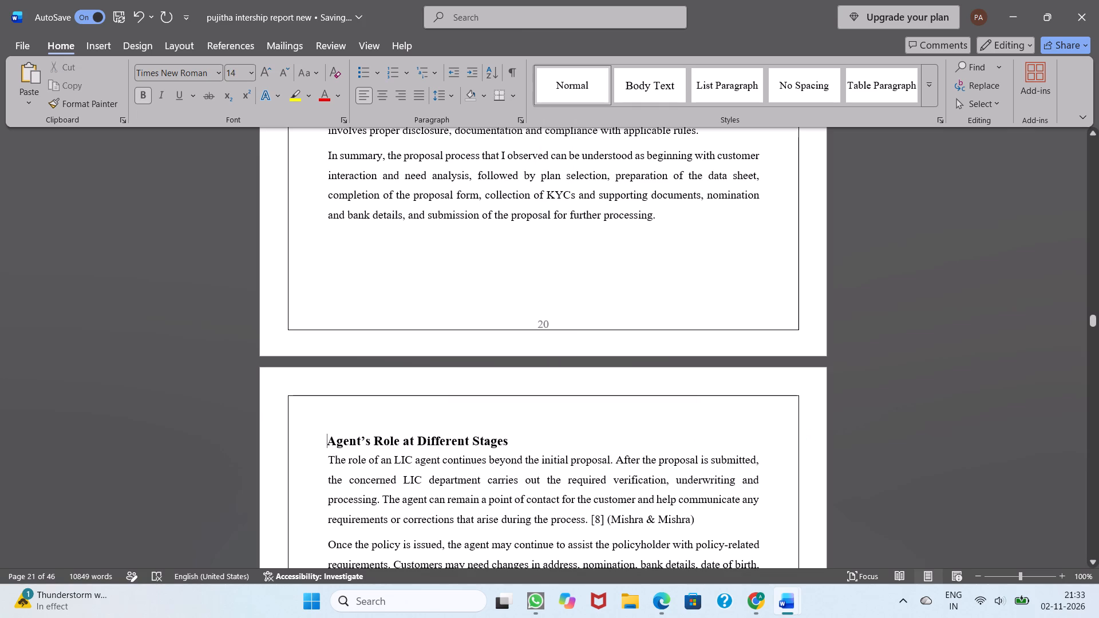
pyautogui.press('4')
pyautogui.write('.2')
pyautogui.press('space')
# Review pages 21 to 24, from section 4.2 through section 4.3 to the start of the "MY INTERNSHIP WORK" chapter.
pyautogui.scroll(-2, 329, 442)
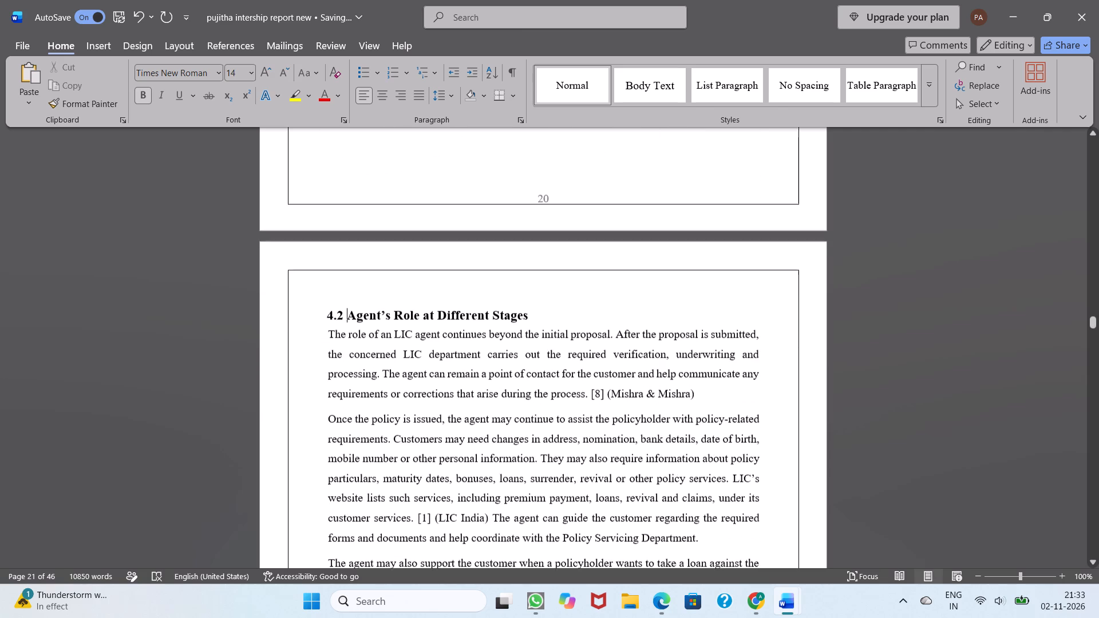
pyautogui.scroll(-2, 329, 442)
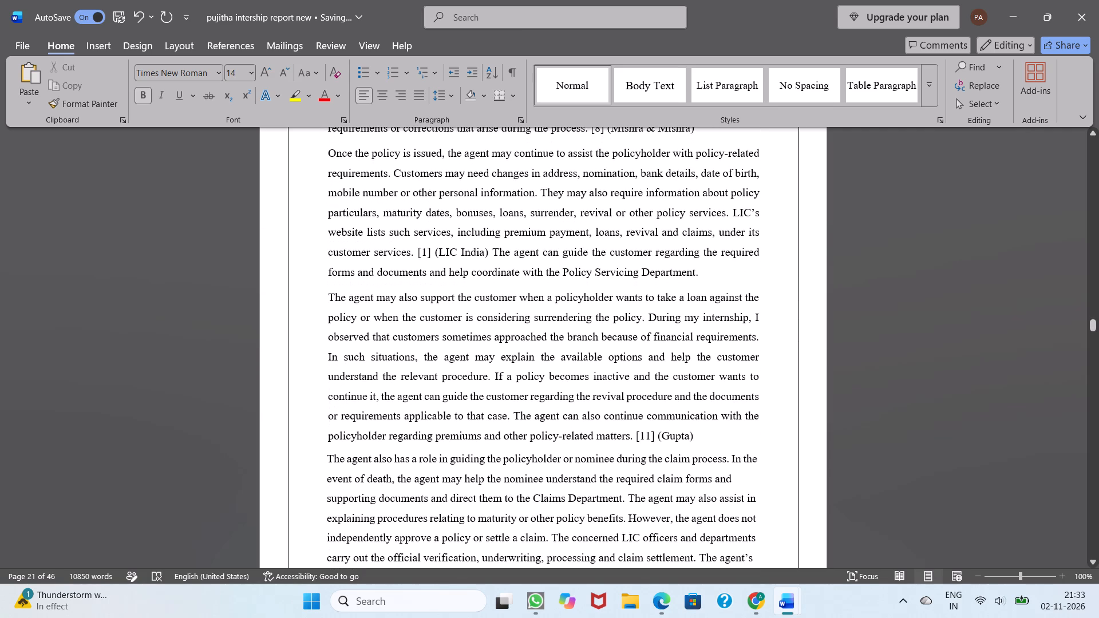
pyautogui.scroll(-3, 329, 442)
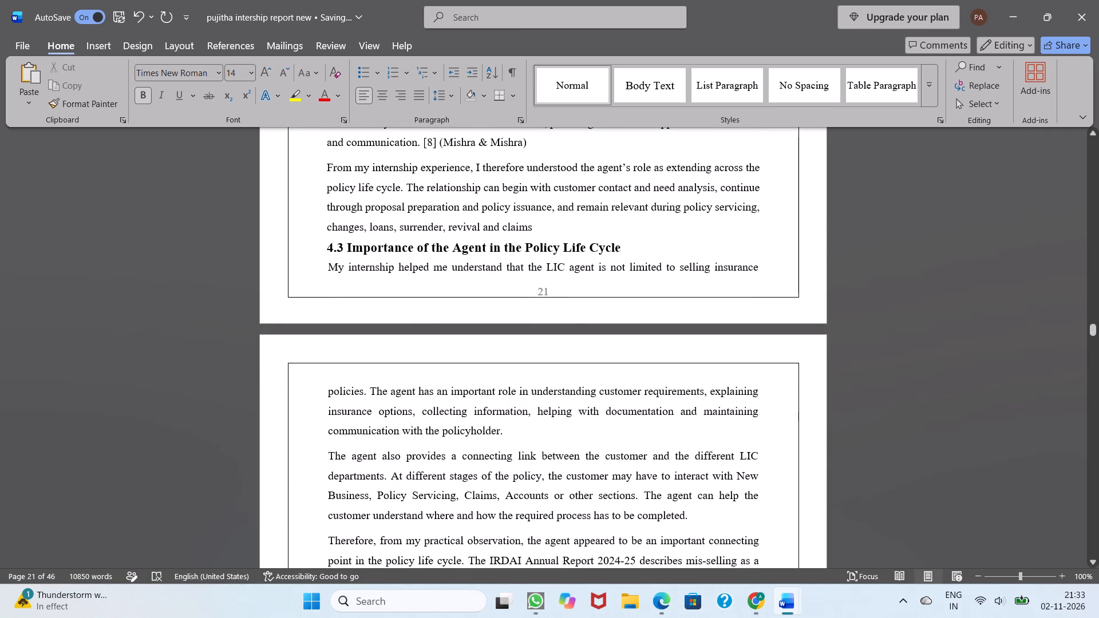
pyautogui.scroll(-5, 329, 442)
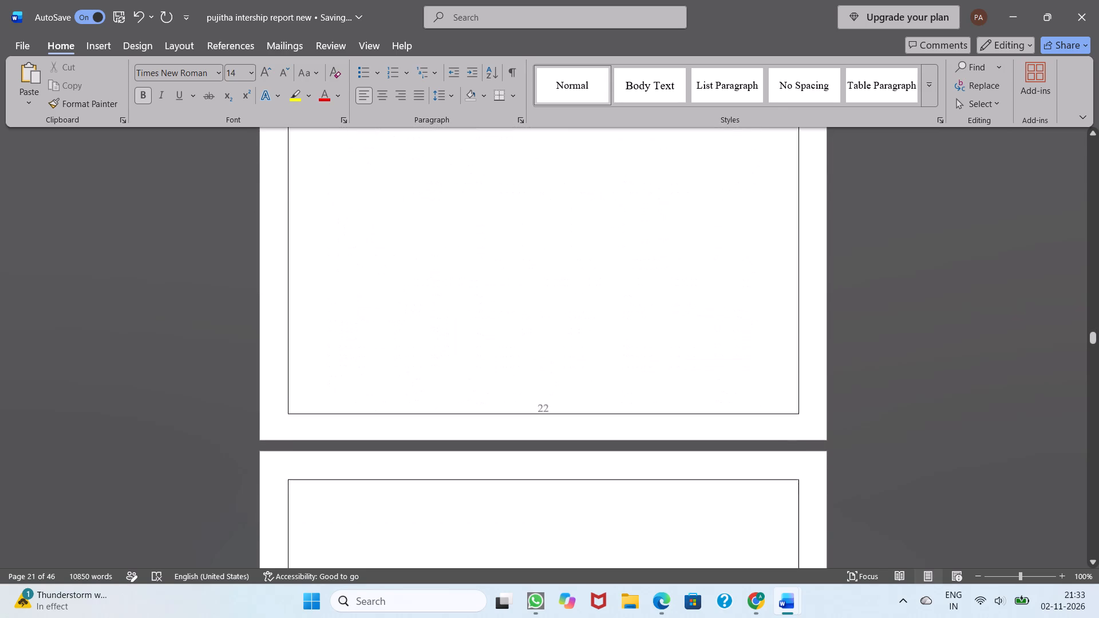
pyautogui.scroll(-4, 329, 442)
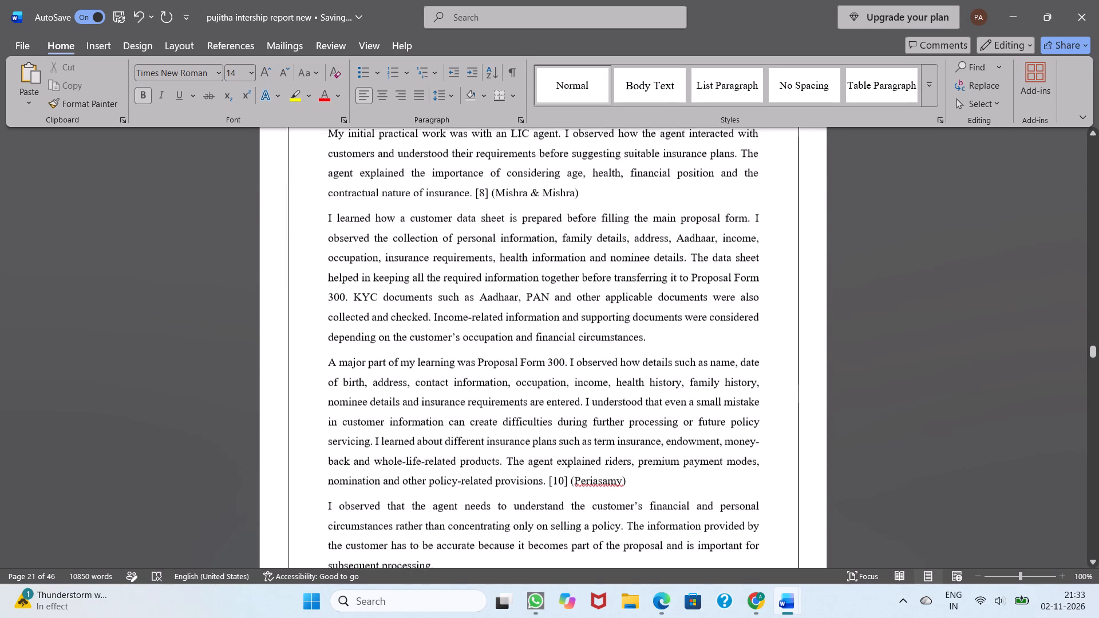
pyautogui.scroll(1, 329, 442)
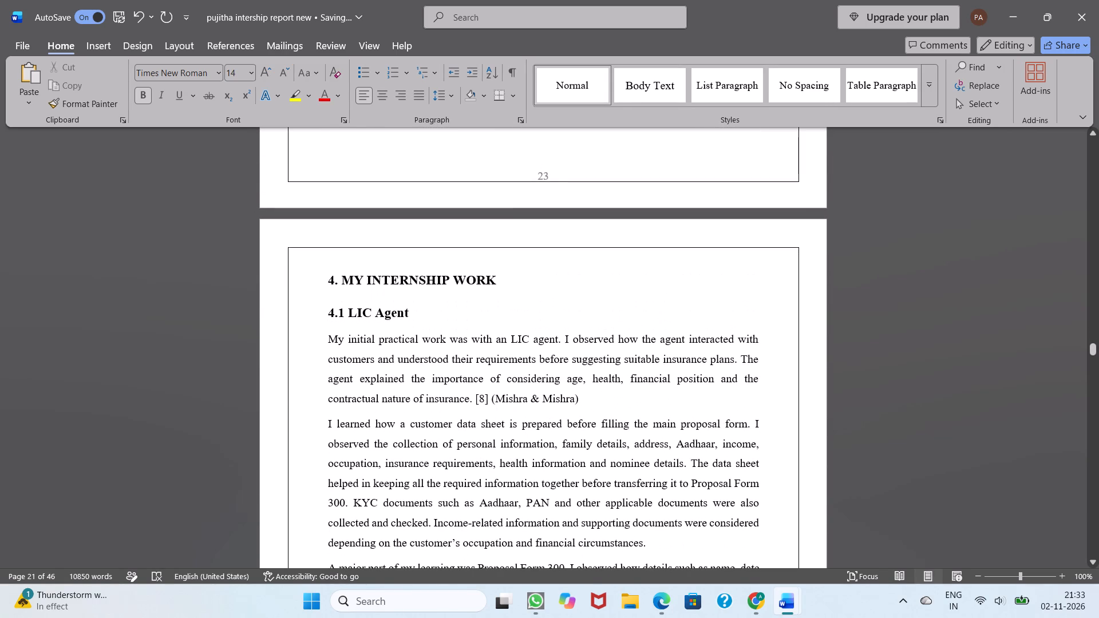
pyautogui.scroll(4, 329, 442)
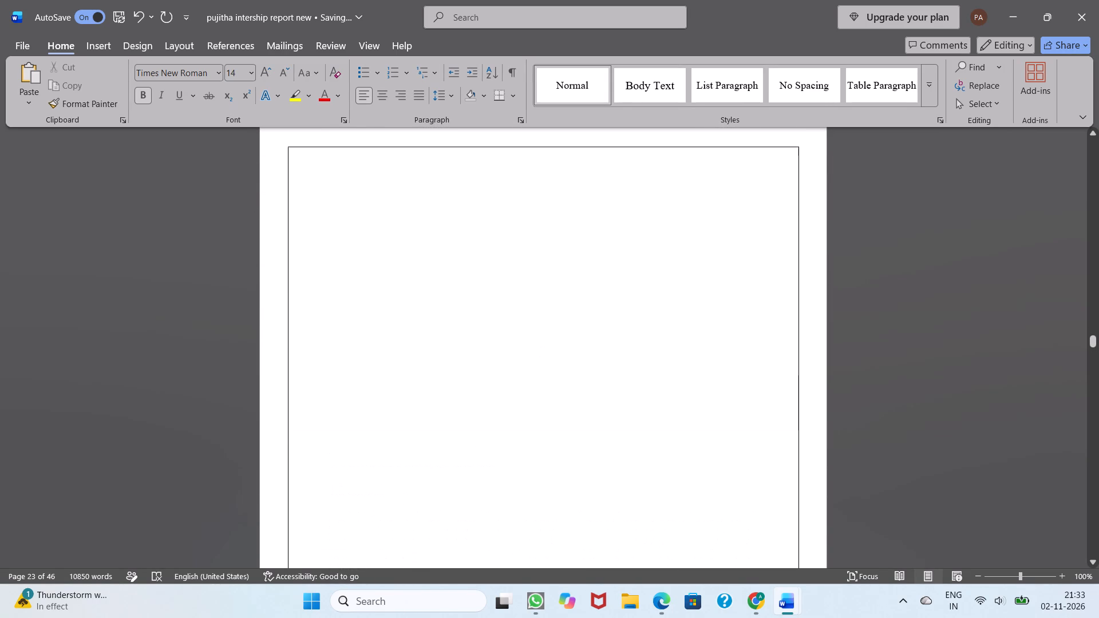
pyautogui.scroll(3, 329, 442)
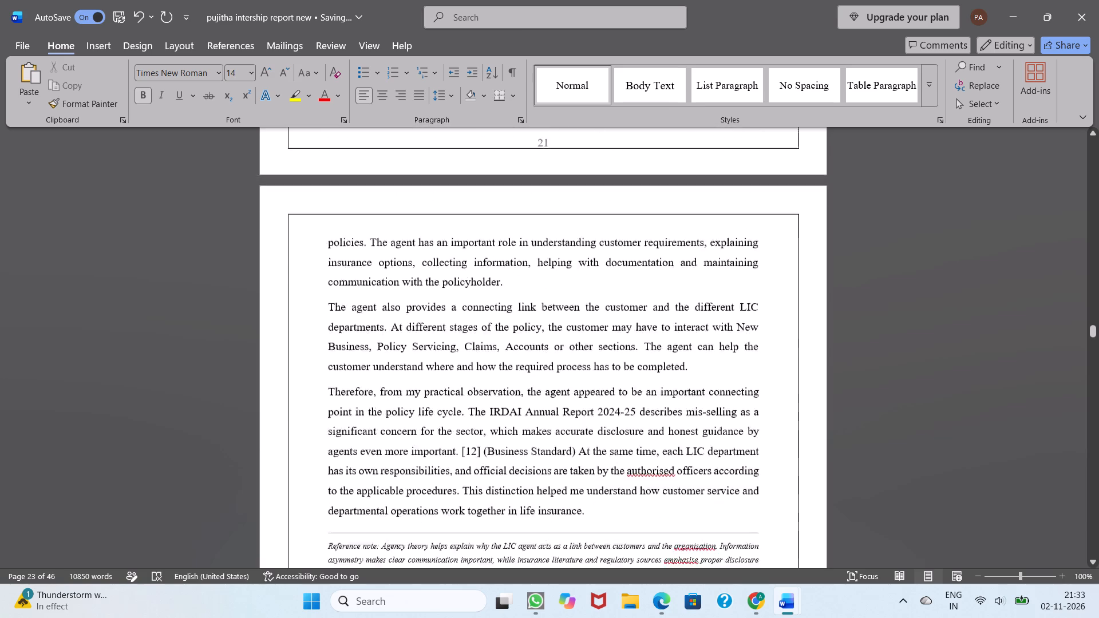
pyautogui.scroll(2, 329, 442)
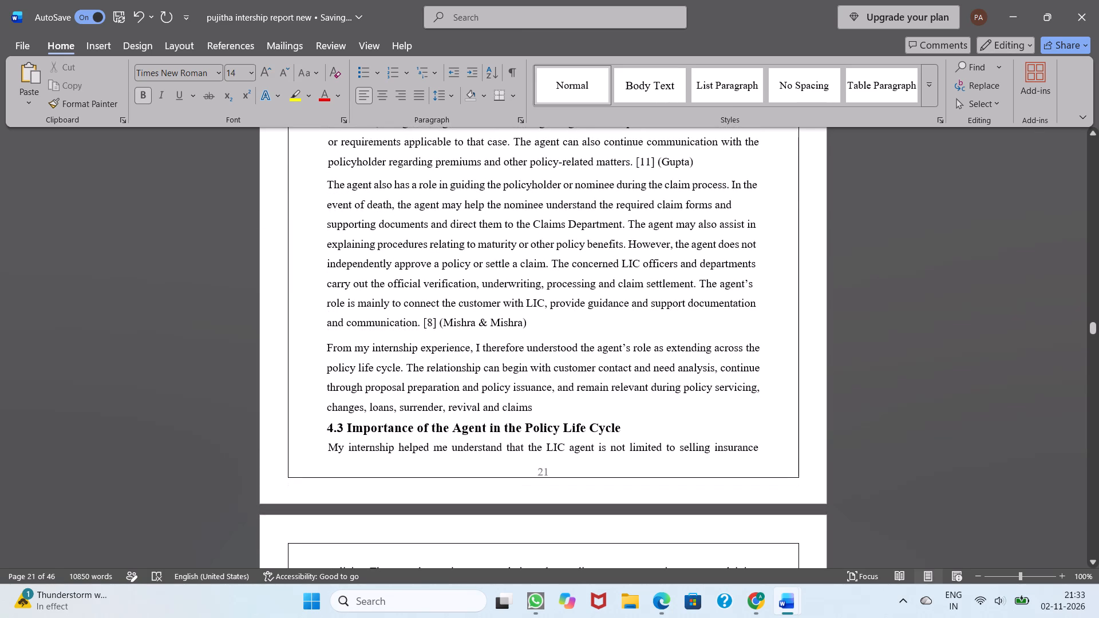
pyautogui.scroll(-2, 329, 442)
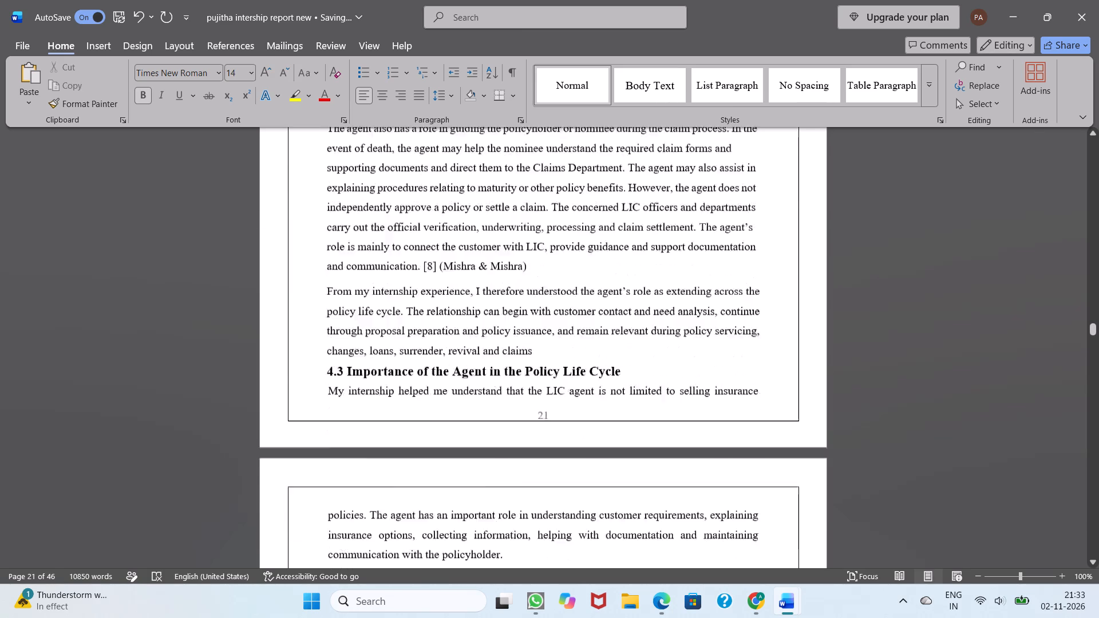
pyautogui.scroll(-5, 329, 442)
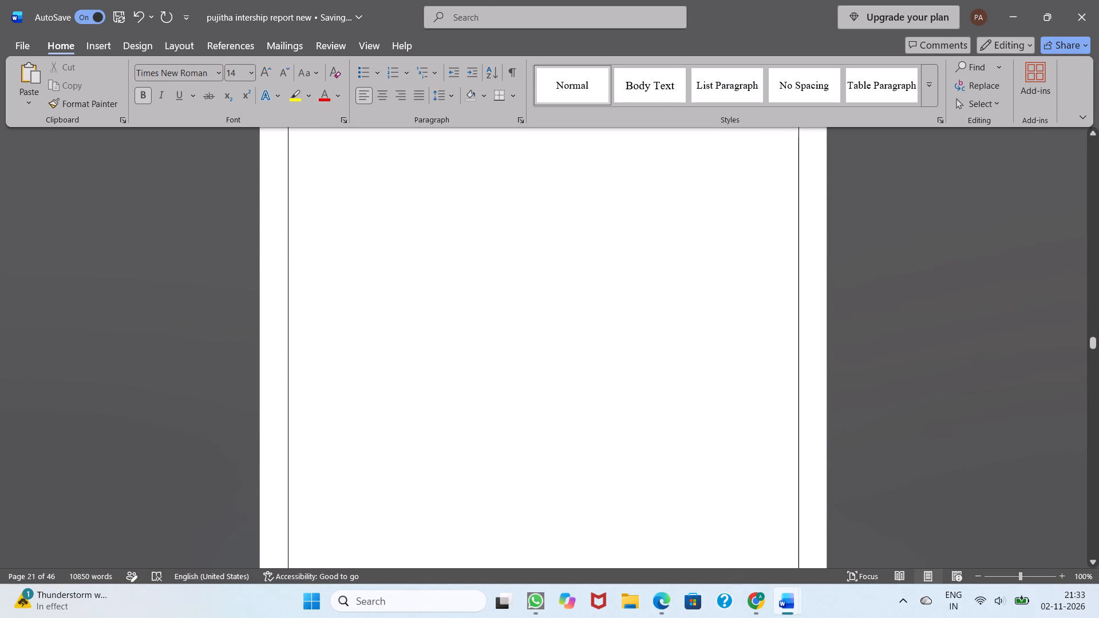
pyautogui.scroll(-4, 329, 442)
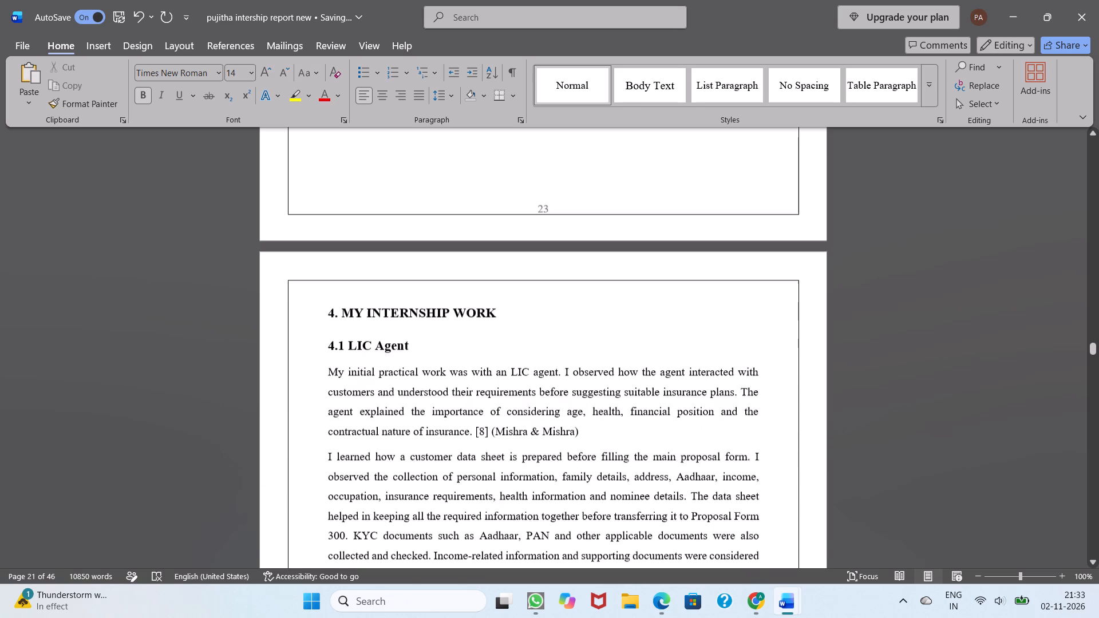
# Restyle the chapter heading "MY INTERNSHIP WORK" on page 24 with the Normal style, bold, font size 14.
pyautogui.moveTo(341, 307); pyautogui.dragTo(384, 310)
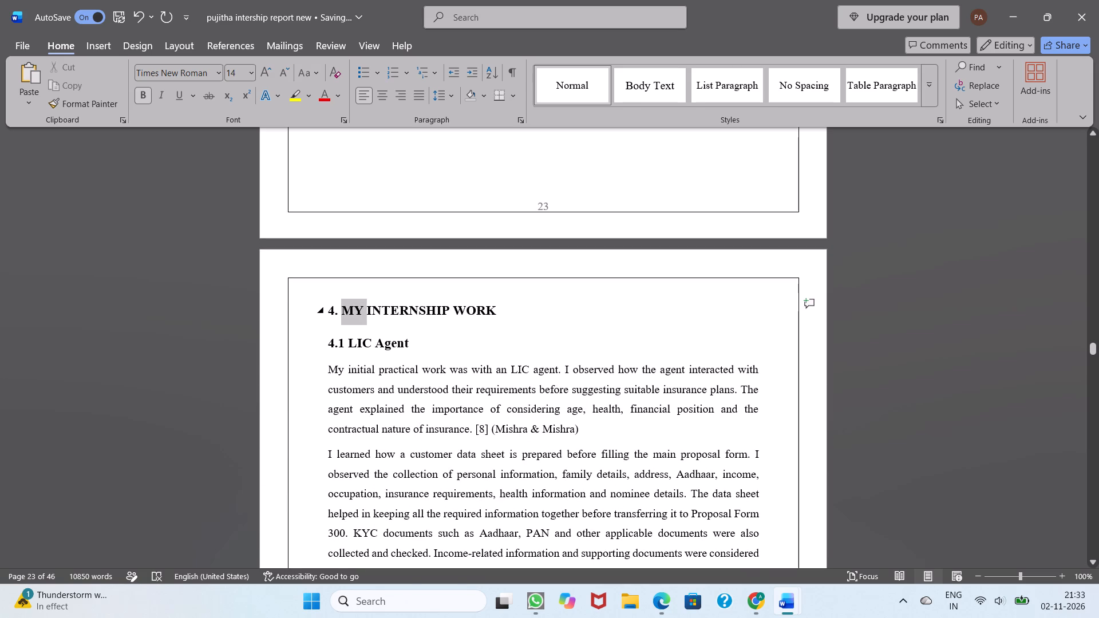
pyautogui.moveTo(384, 310); pyautogui.dragTo(499, 310)
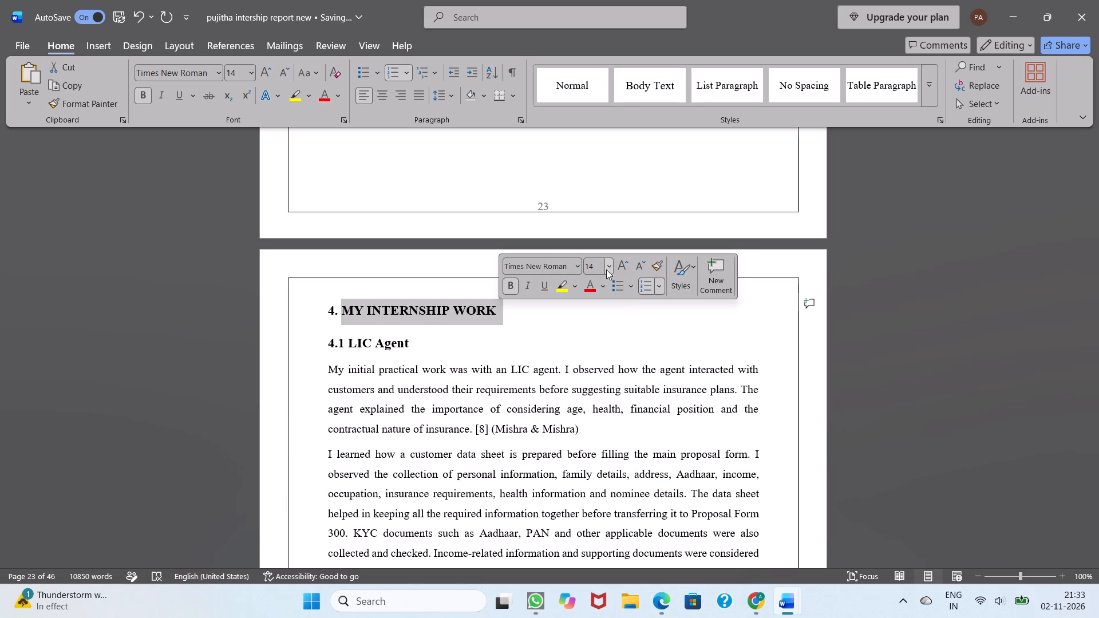
pyautogui.click(570, 94)
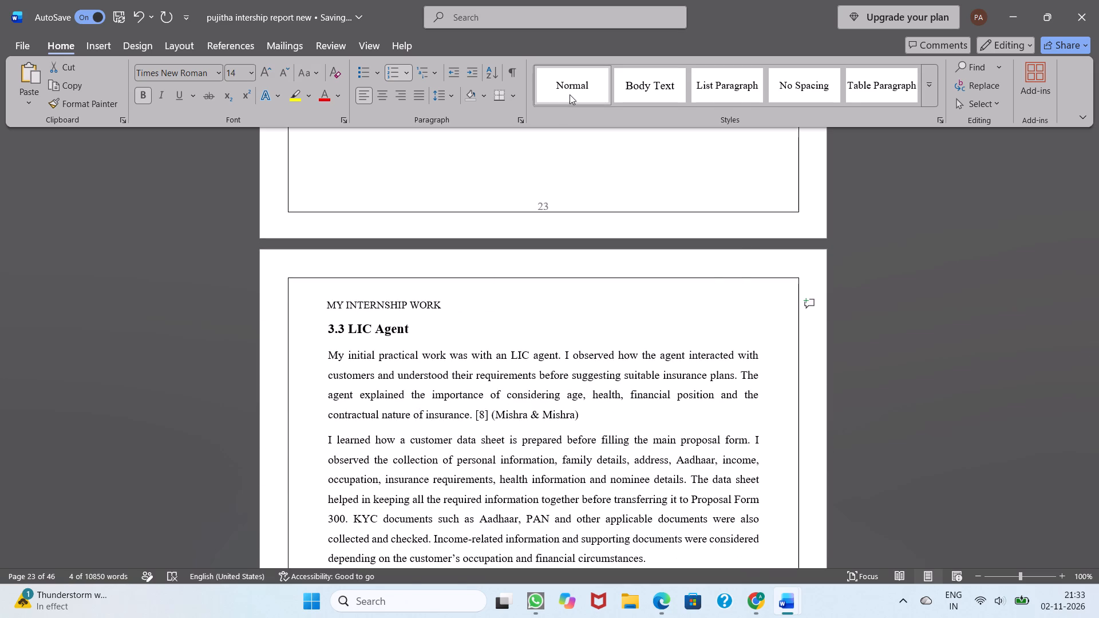
pyautogui.click(143, 98)
pyautogui.click(249, 74)
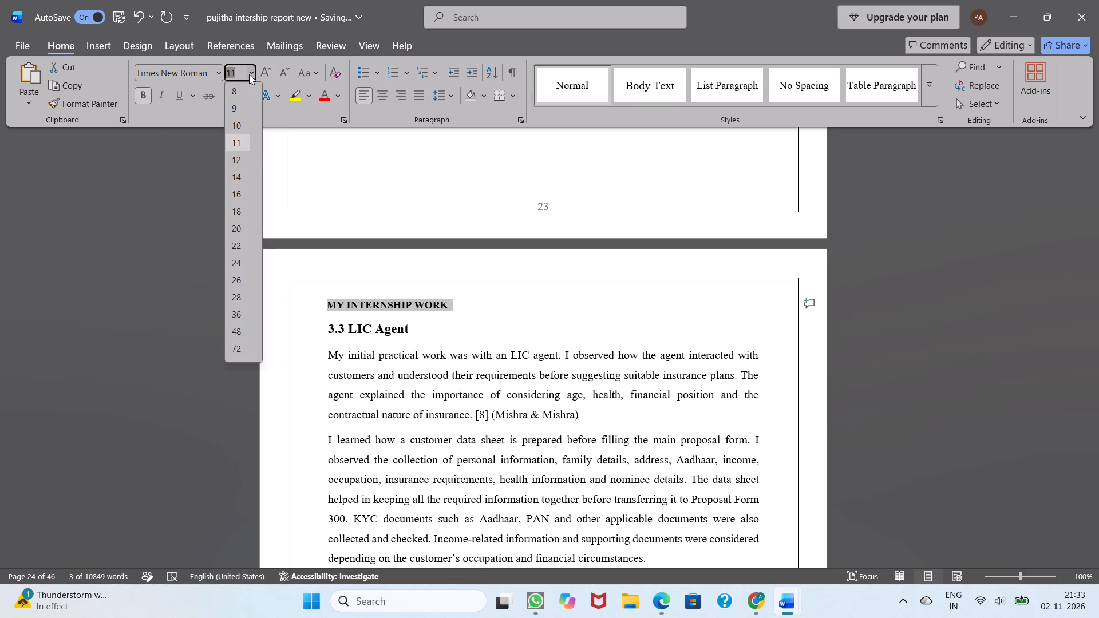
pyautogui.click(236, 170)
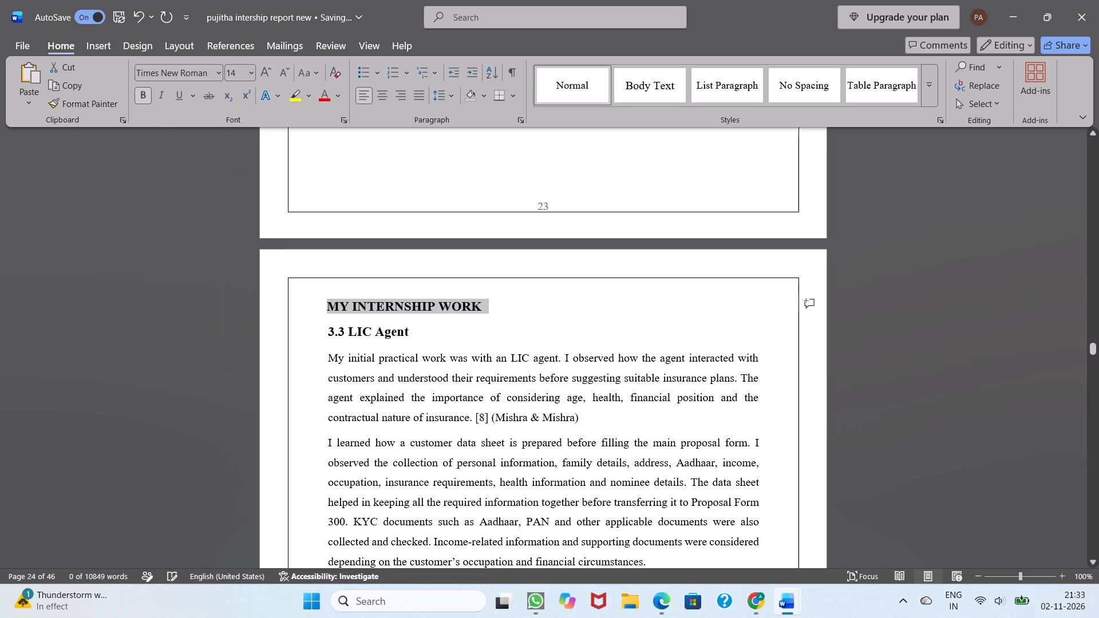
# Number the "MY INTERNSHIP WORK" heading as "5." in plain text, undoing the automatic list formatting.
pyautogui.click(324, 299)
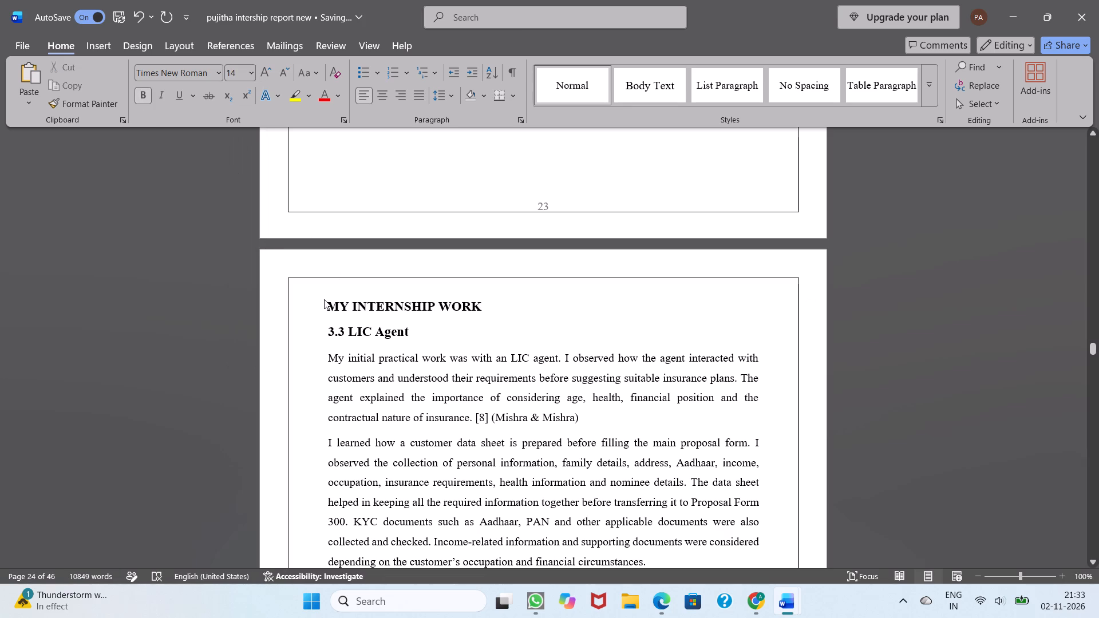
pyautogui.press('5')
pyautogui.press('.')
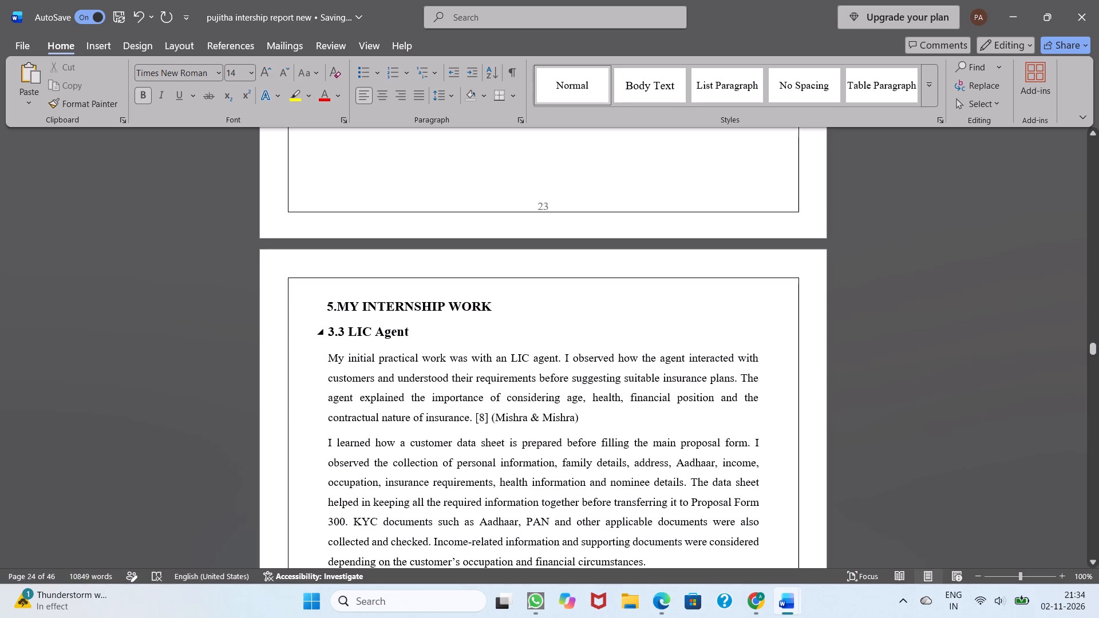
pyautogui.press('space')
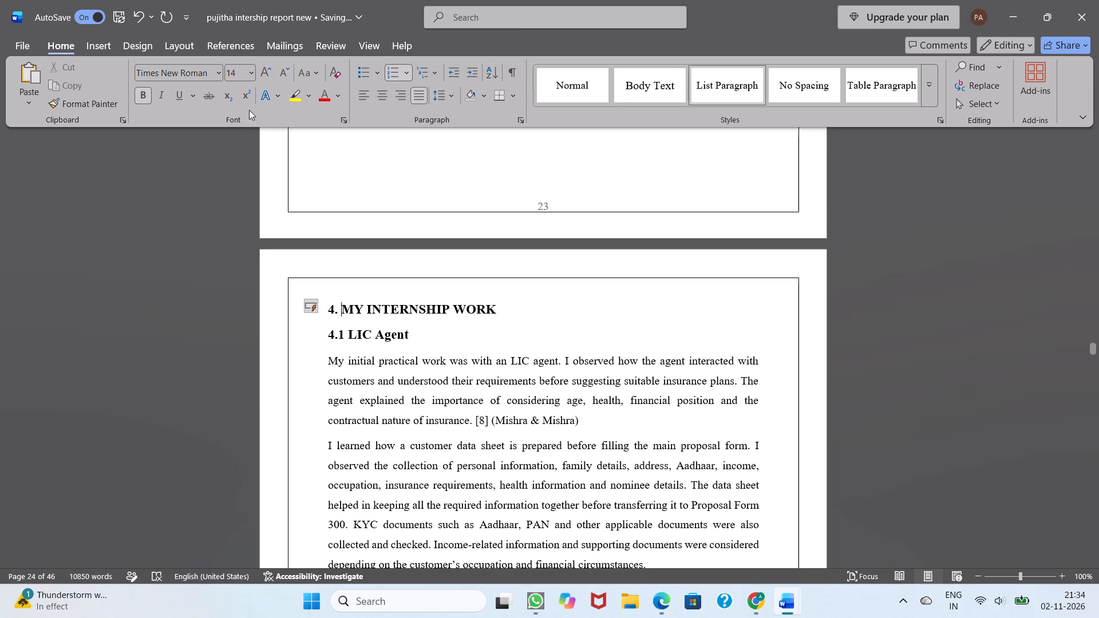
pyautogui.click(139, 18)
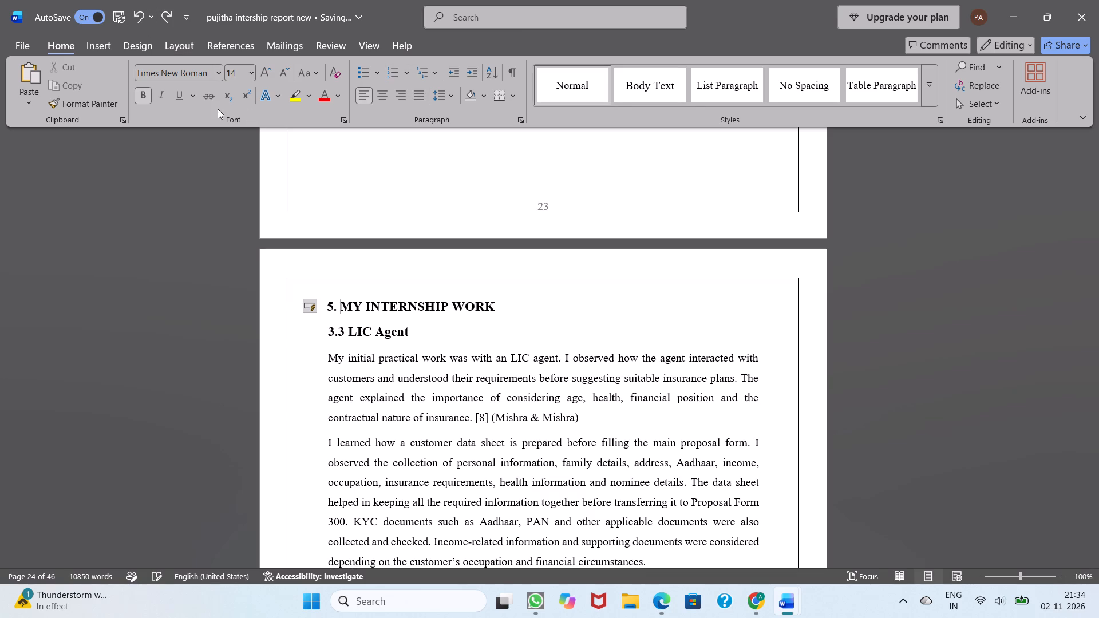
# Restyle the heading "LIC Agent" under "MY INTERNSHIP WORK" with the Normal style, font size 12, bold.
pyautogui.click(517, 348)
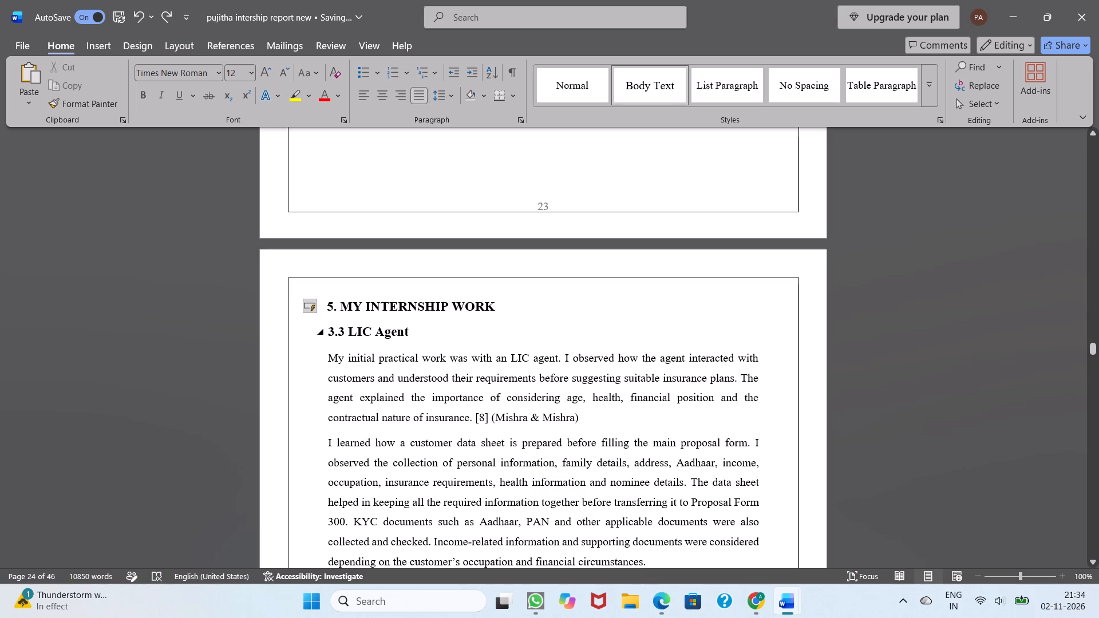
pyautogui.click(492, 335)
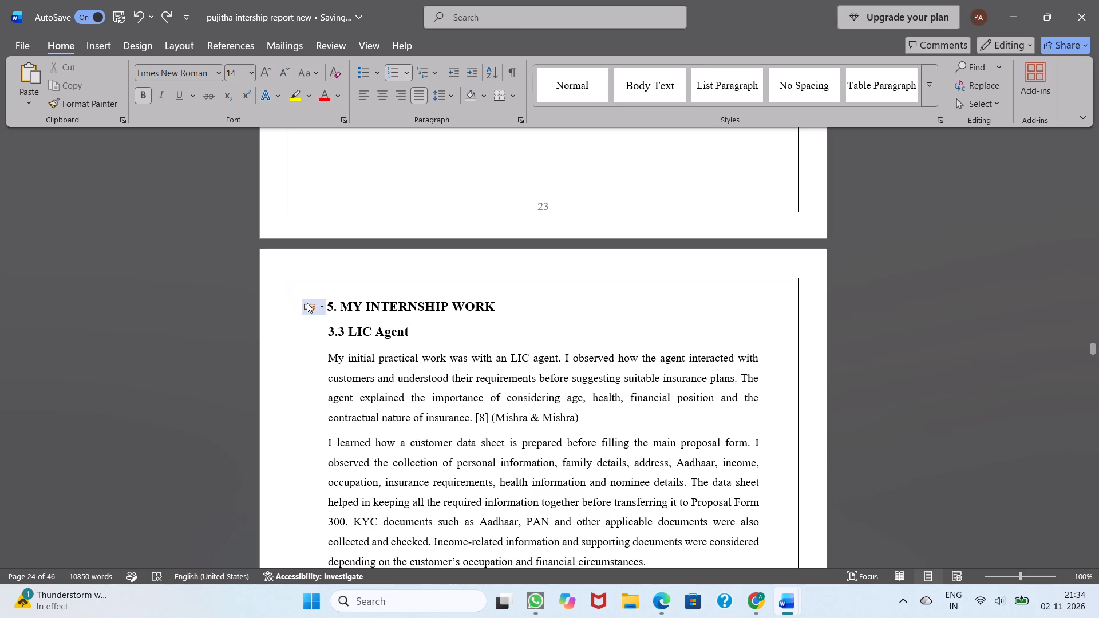
pyautogui.click(345, 331)
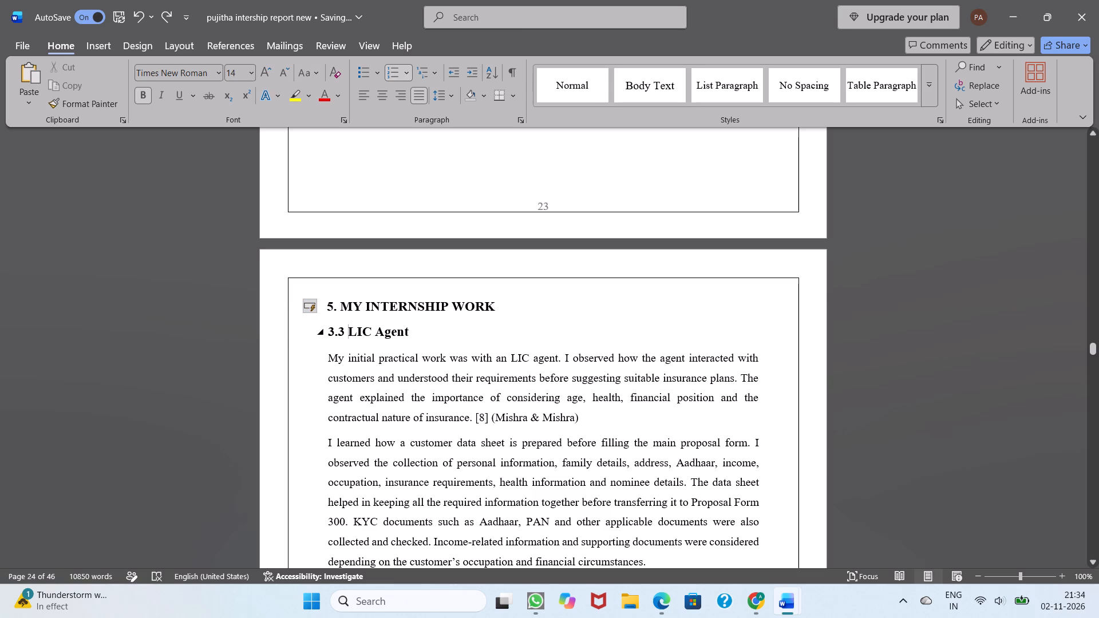
pyautogui.moveTo(409, 331); pyautogui.dragTo(350, 328)
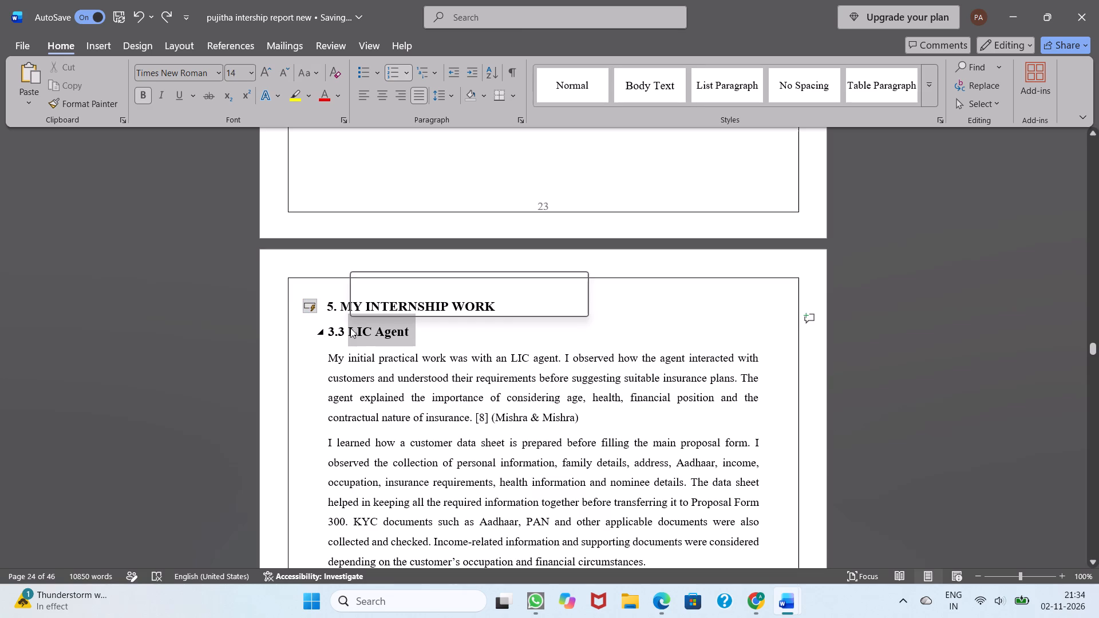
pyautogui.click(572, 83)
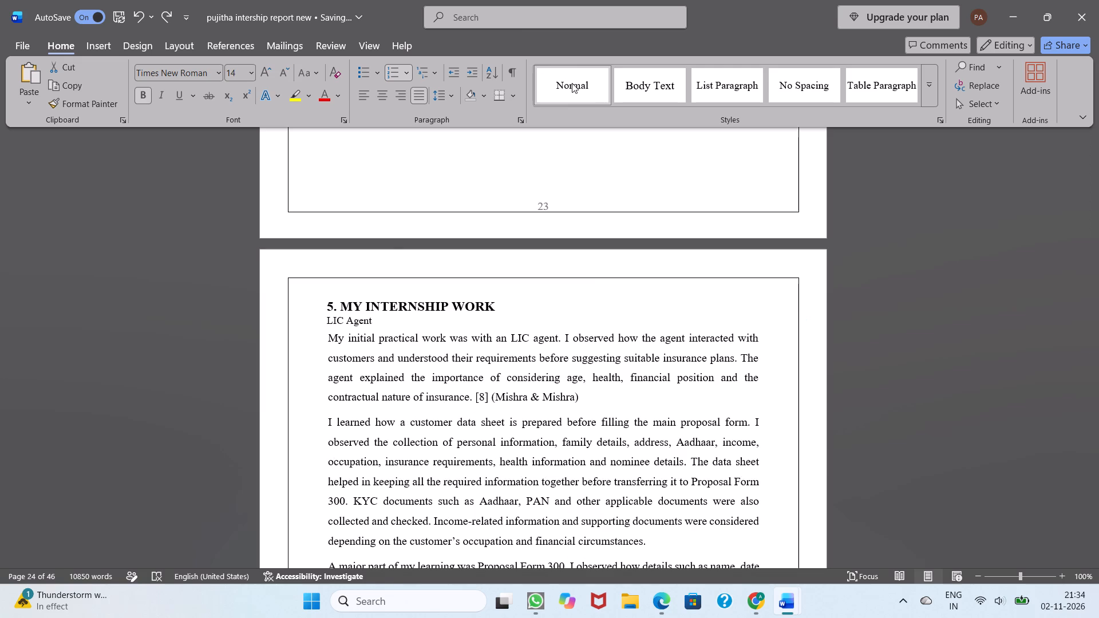
pyautogui.click(331, 321)
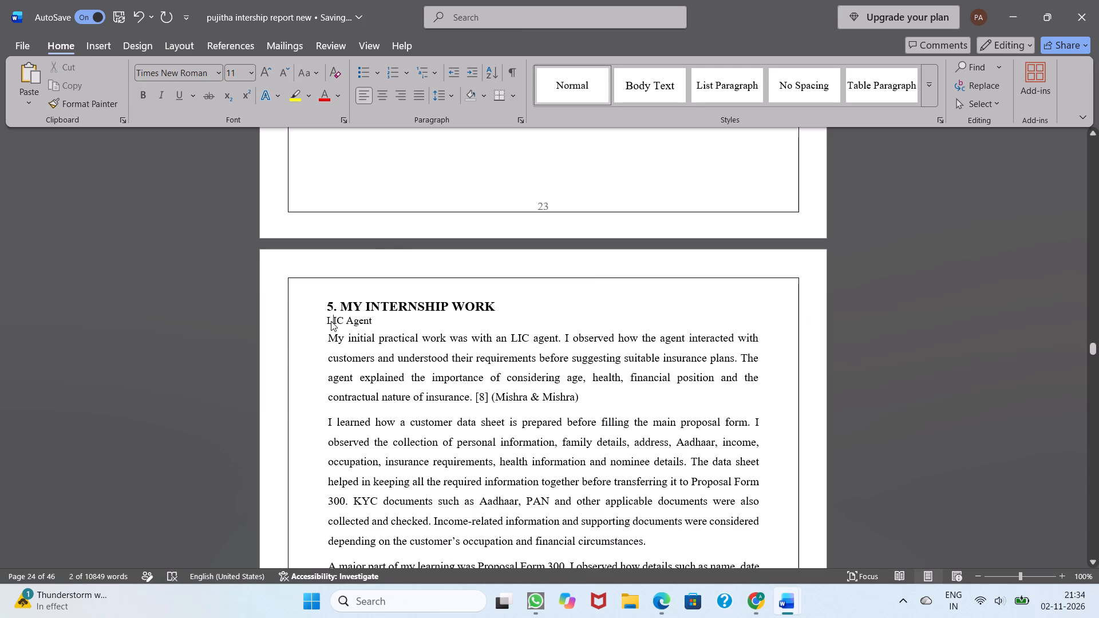
pyautogui.moveTo(328, 318); pyautogui.dragTo(376, 320)
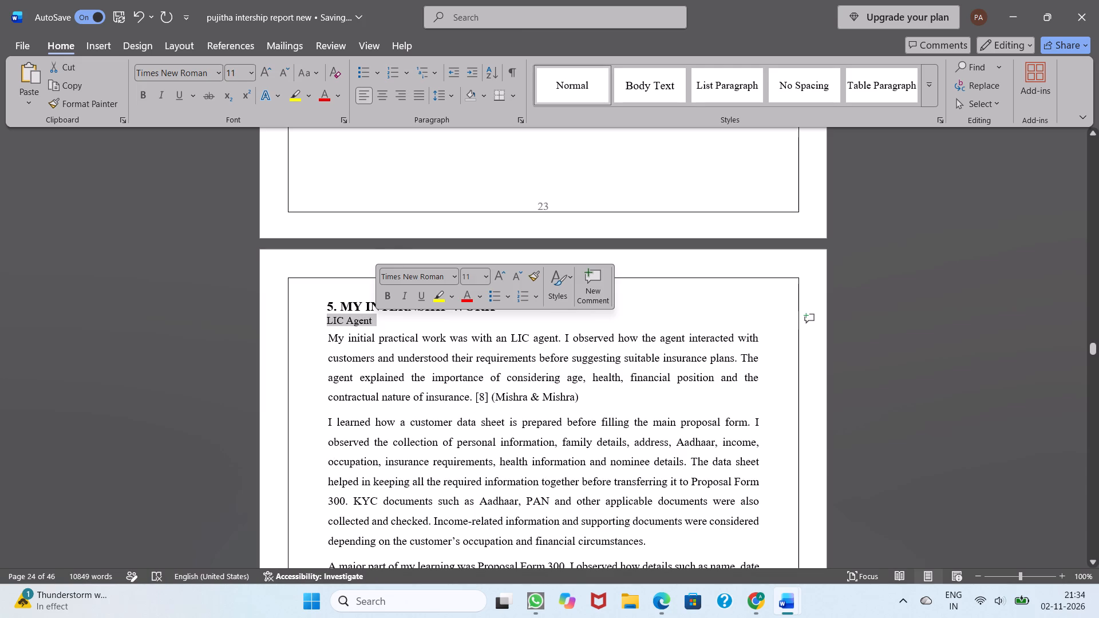
pyautogui.click(485, 278)
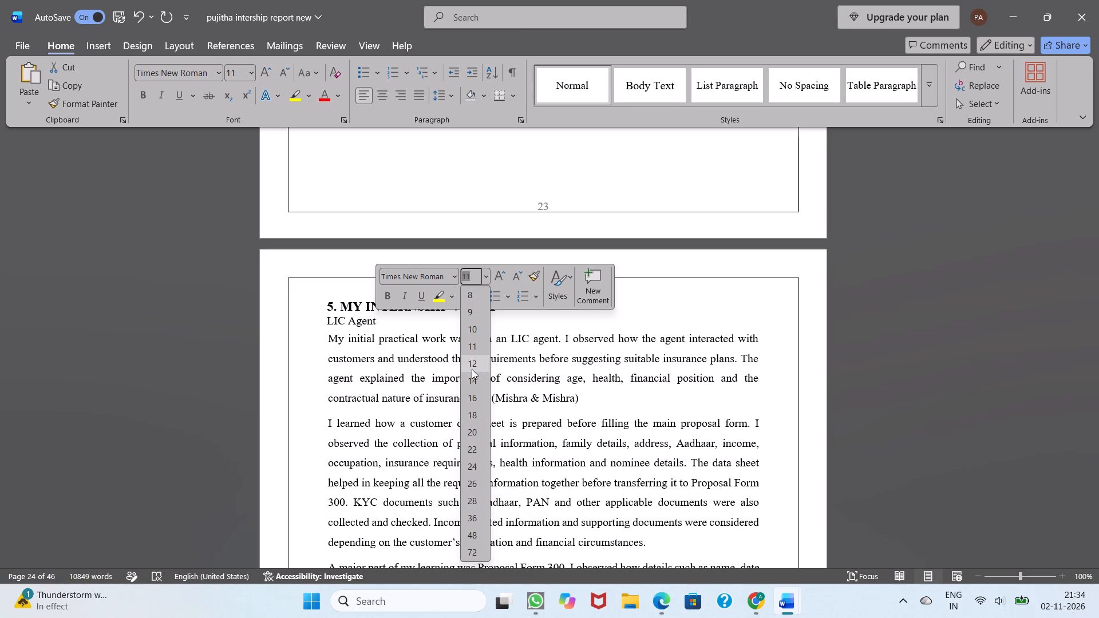
pyautogui.click(472, 369)
pyautogui.click(389, 291)
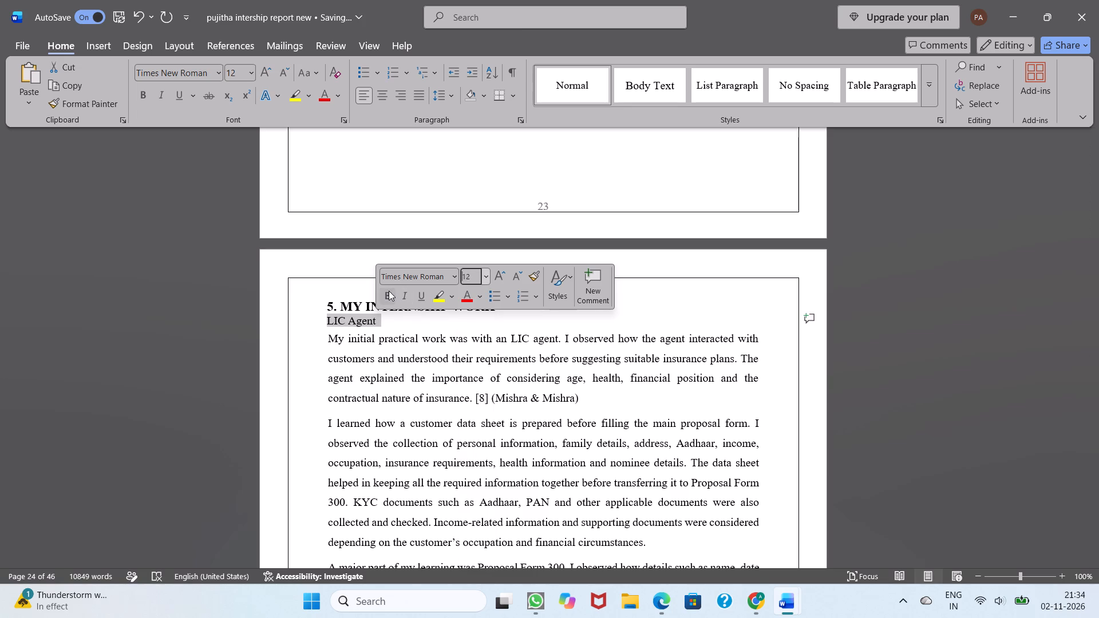
# Add the number 5.1 and a space in front of the "LIC Agent" heading.
pyautogui.click(328, 320)
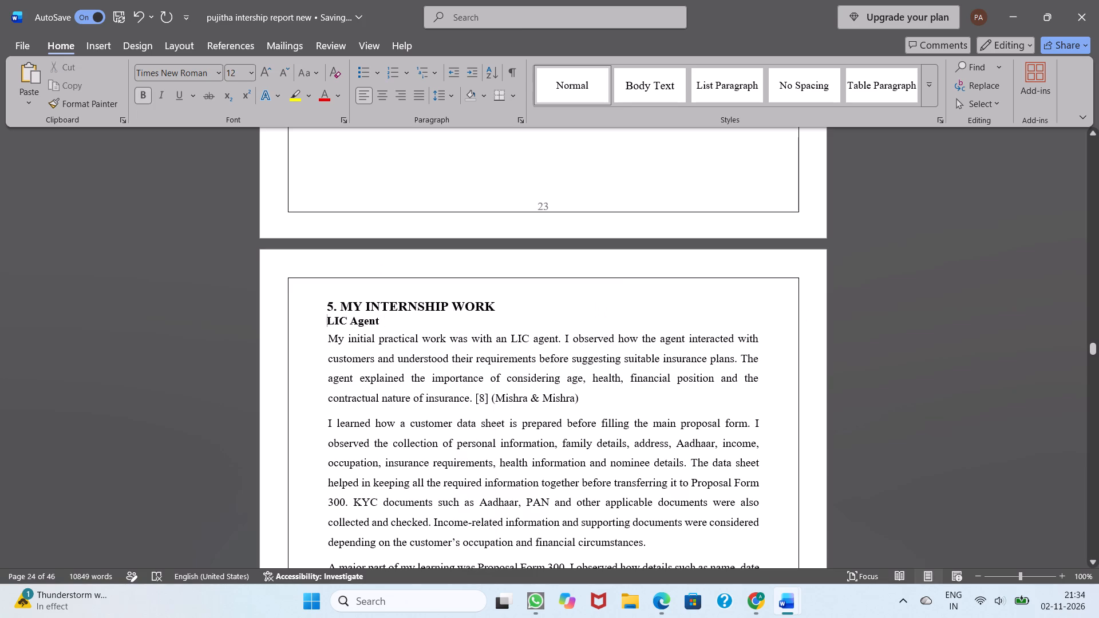
pyautogui.write('5,')
pyautogui.write('1')
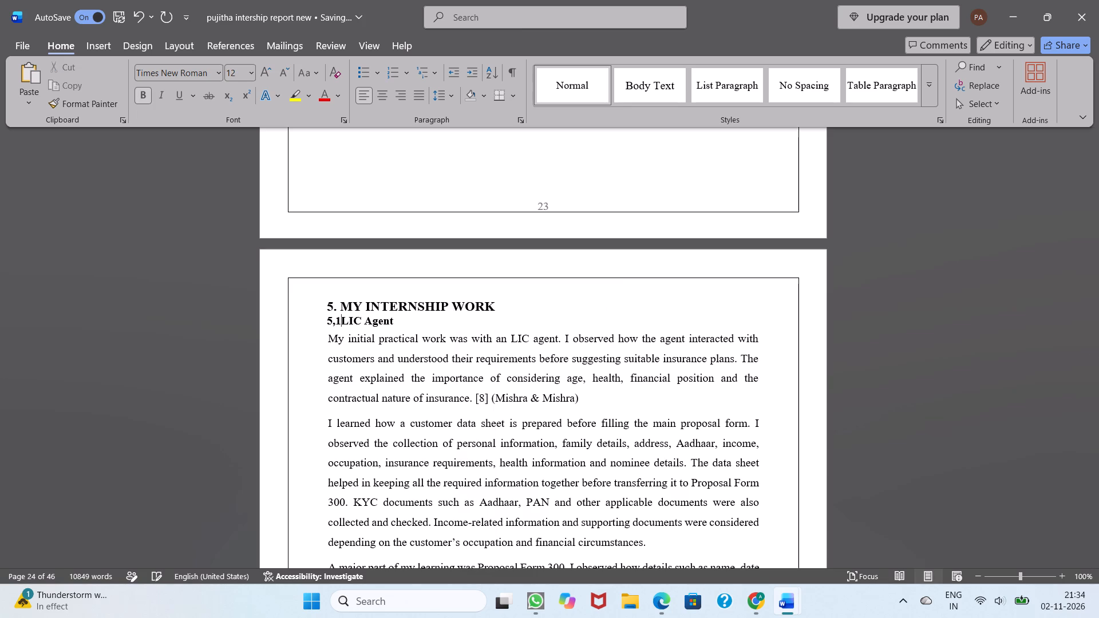
pyautogui.press('space')
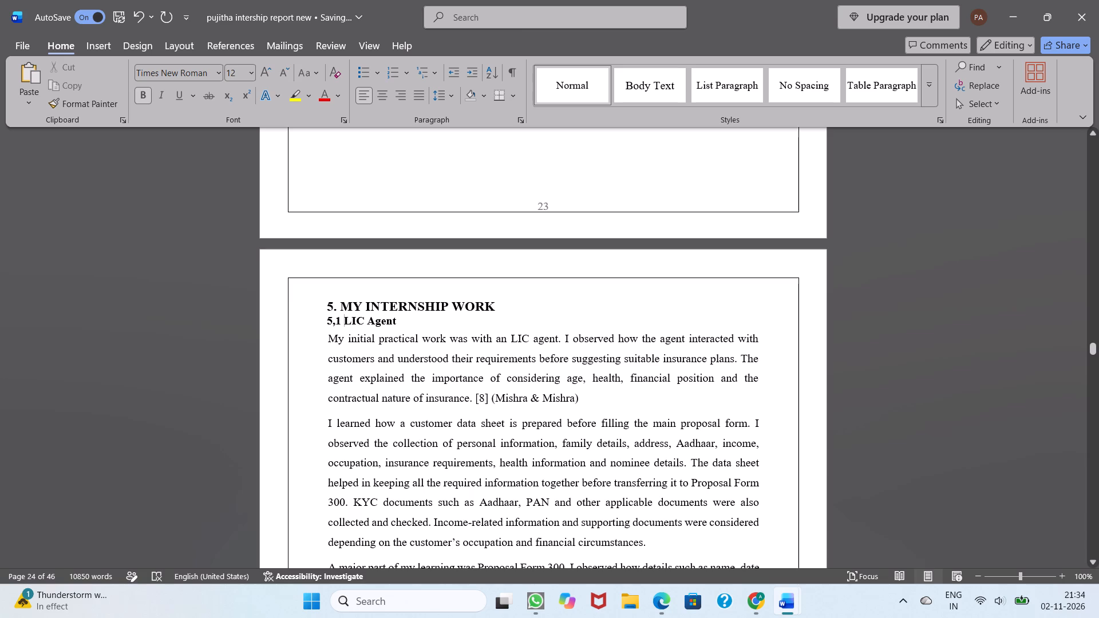
pyautogui.click(335, 322)
pyautogui.press('BackSpace')
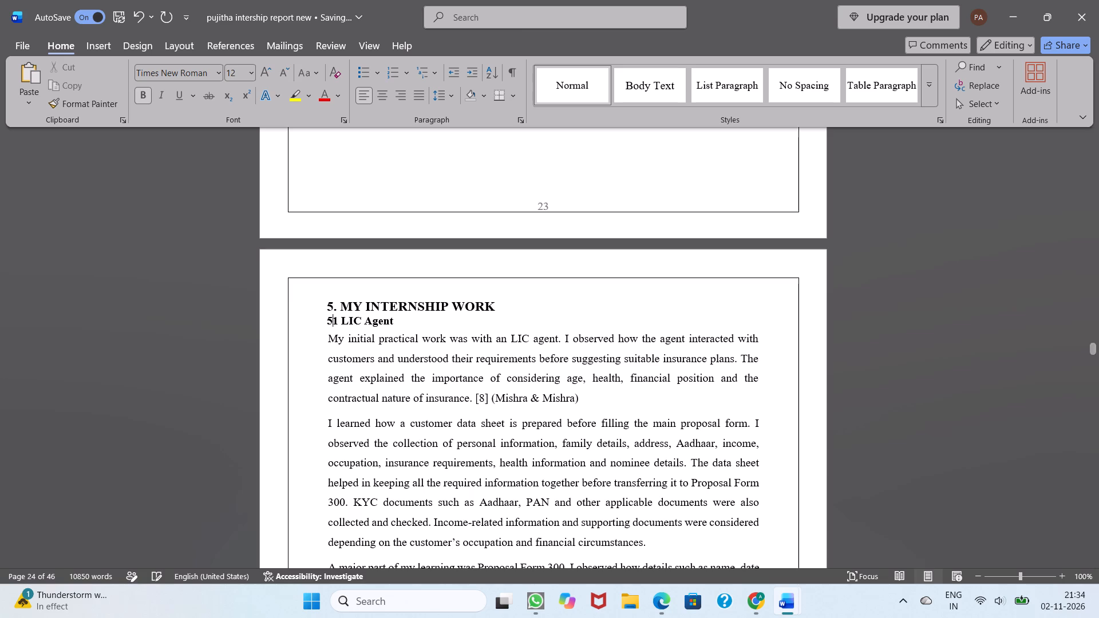
pyautogui.press('.')
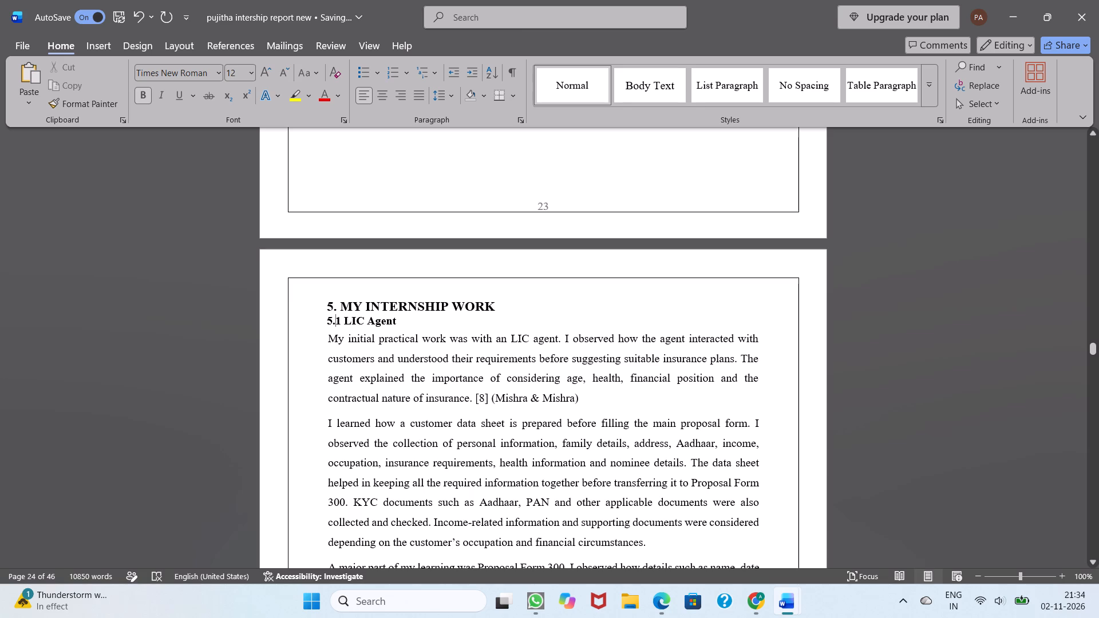
# Insert a blank line between the "5. MY INTERNSHIP WORK" heading and the 5.1 heading.
pyautogui.click(501, 301)
pyautogui.press('Return')
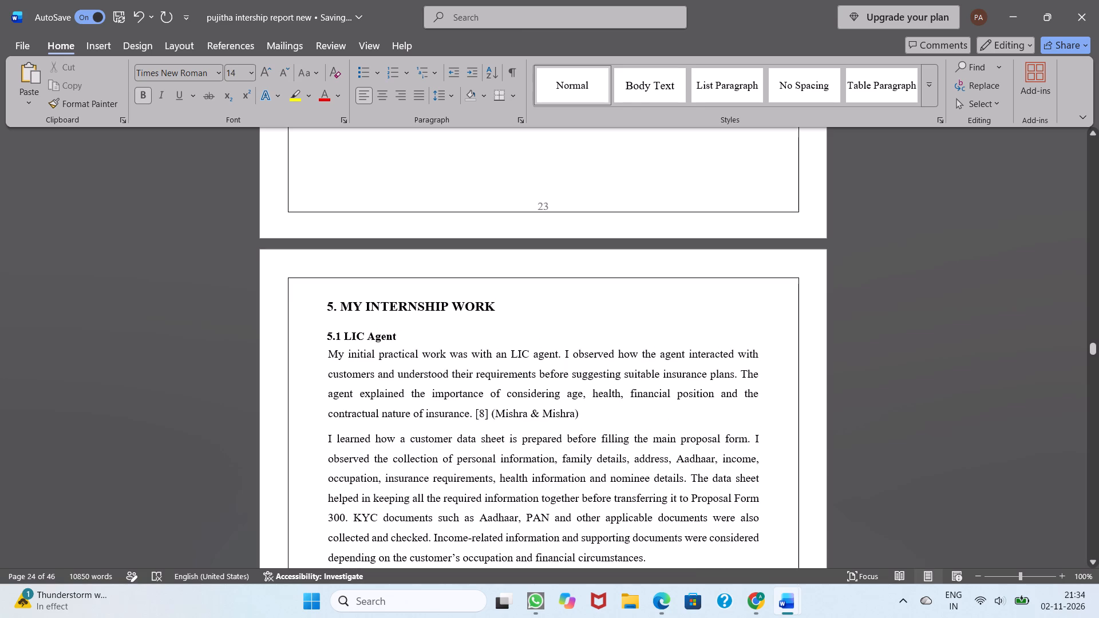
# Copy the heading "5. MY INTERNSHIP WORK" from page 24 for reuse on the blank page before it.
pyautogui.moveTo(324, 306); pyautogui.dragTo(507, 313)
pyautogui.hotkey('ctrl', 'c')
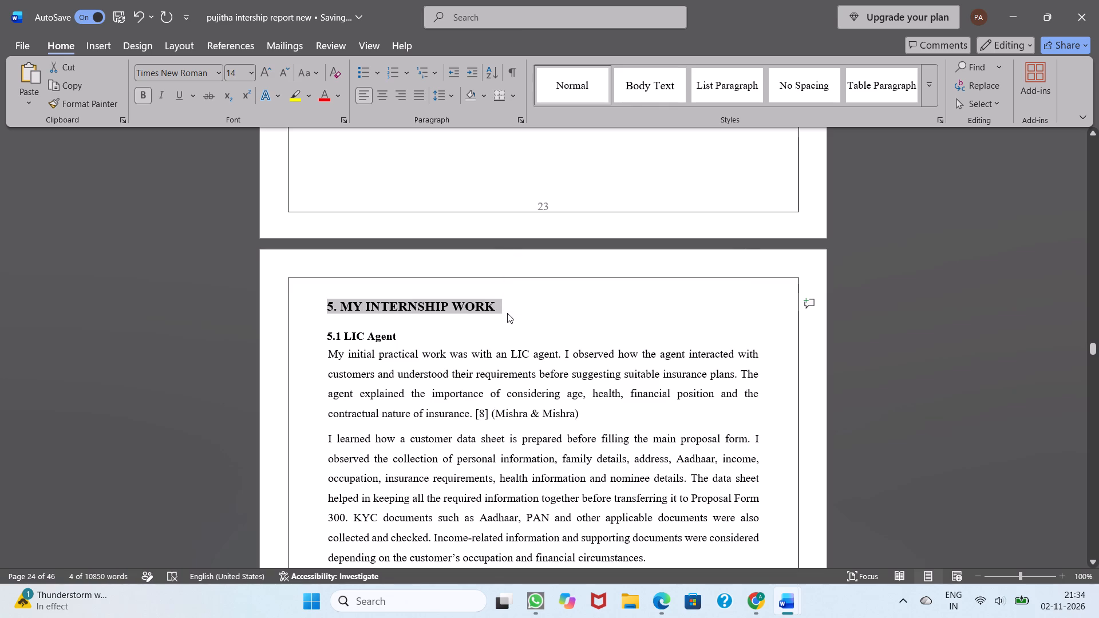
pyautogui.scroll(7, 507, 313)
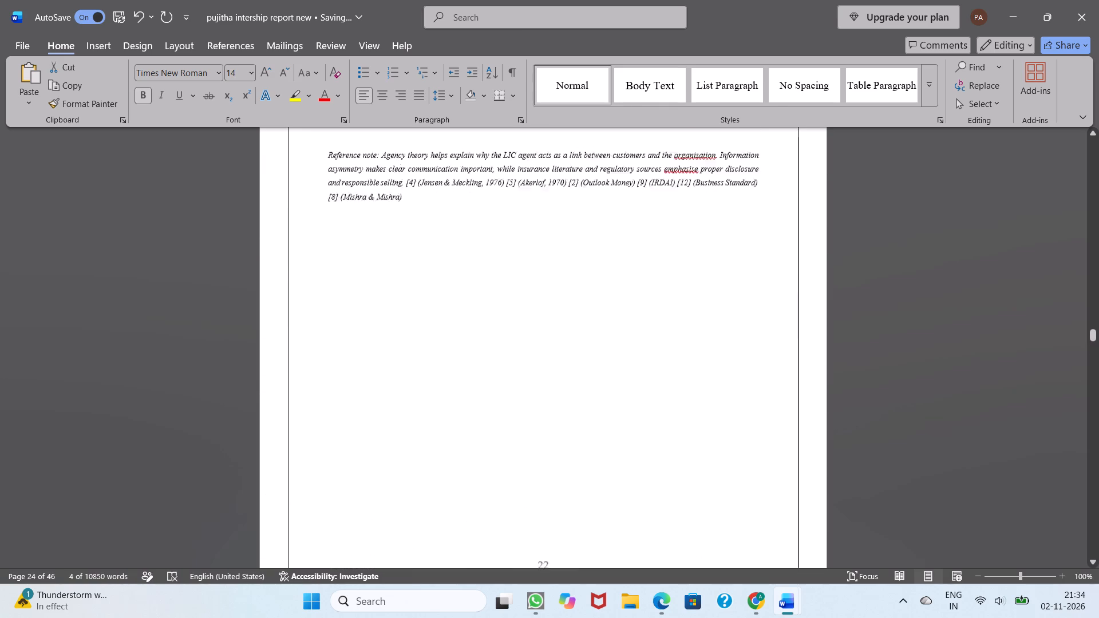
pyautogui.rightClick(507, 313)
pyautogui.scroll(-2, 507, 313)
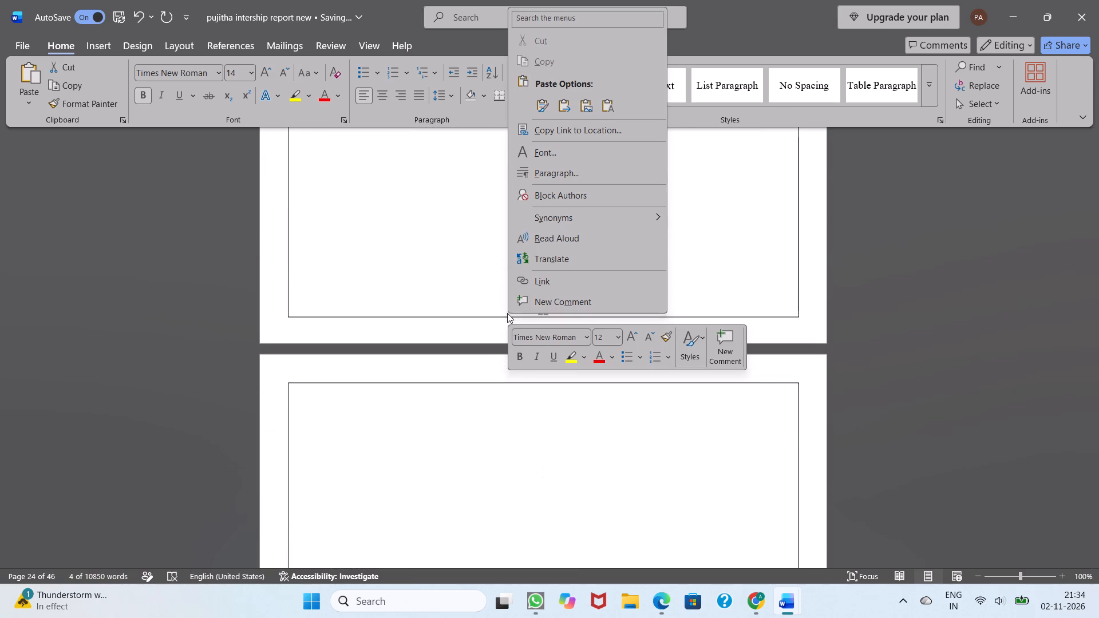
pyautogui.click(333, 410)
pyautogui.scroll(-1, 333, 410)
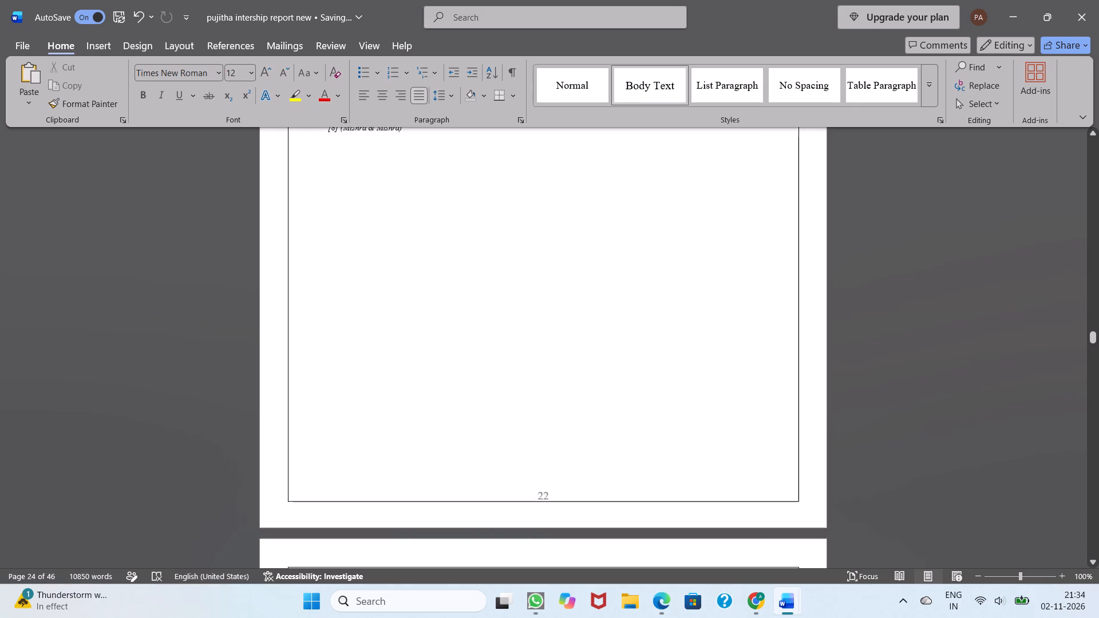
pyautogui.scroll(-1, 333, 410)
pyautogui.click(326, 390)
pyautogui.click(341, 390)
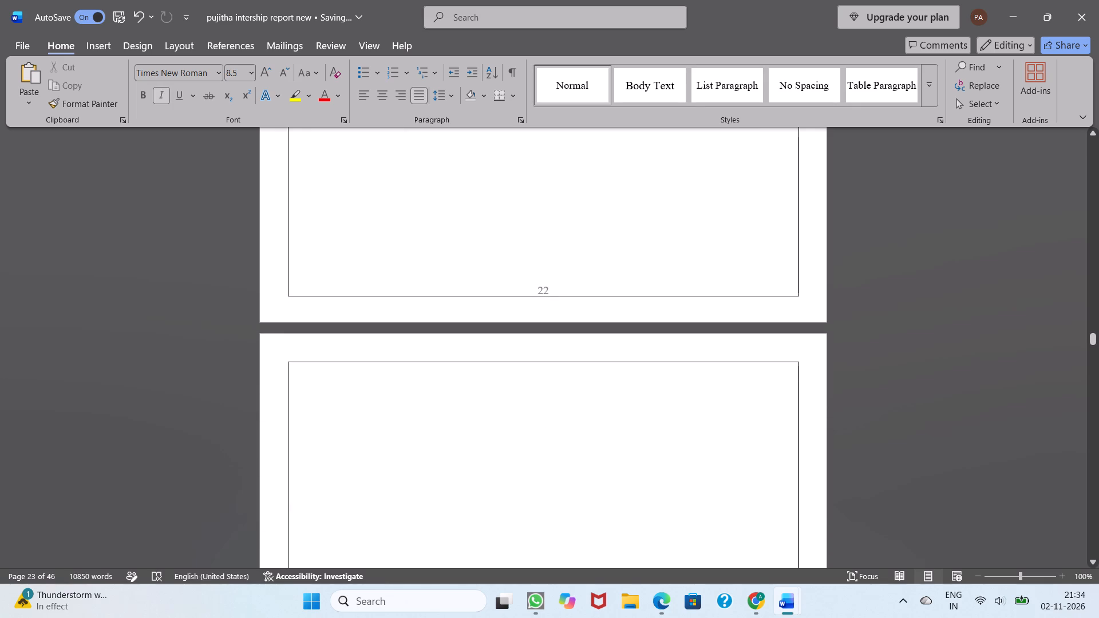
pyautogui.scroll(1, 341, 390)
pyautogui.scroll(2, 519, 260)
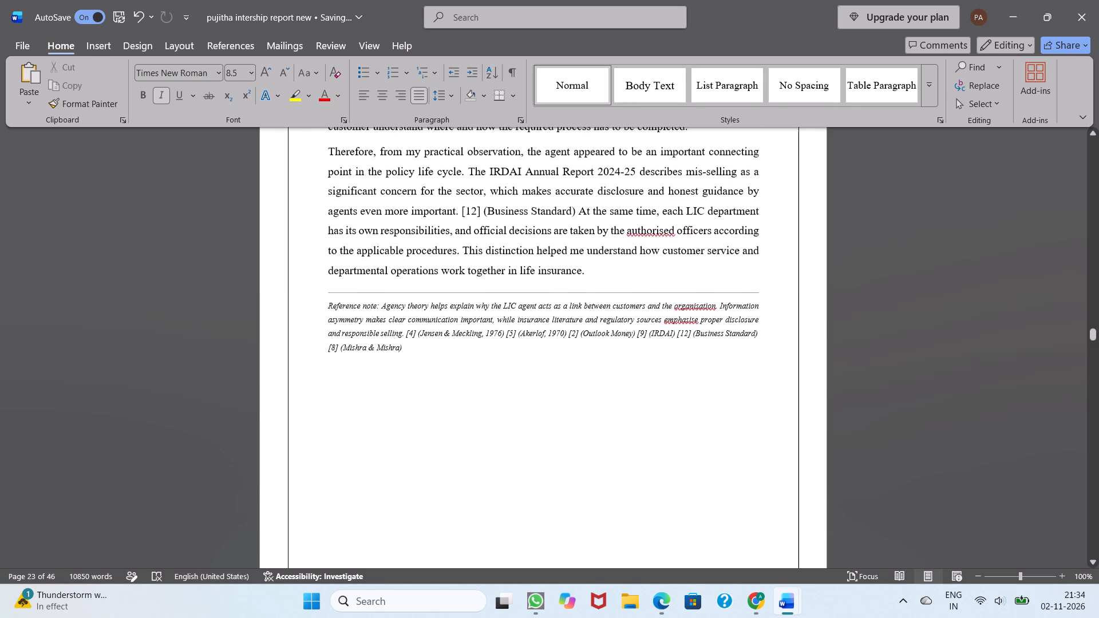
# Add blank paragraphs after the reference note on page 22 until the insertion point reaches the top of page 23.
pyautogui.click(408, 348)
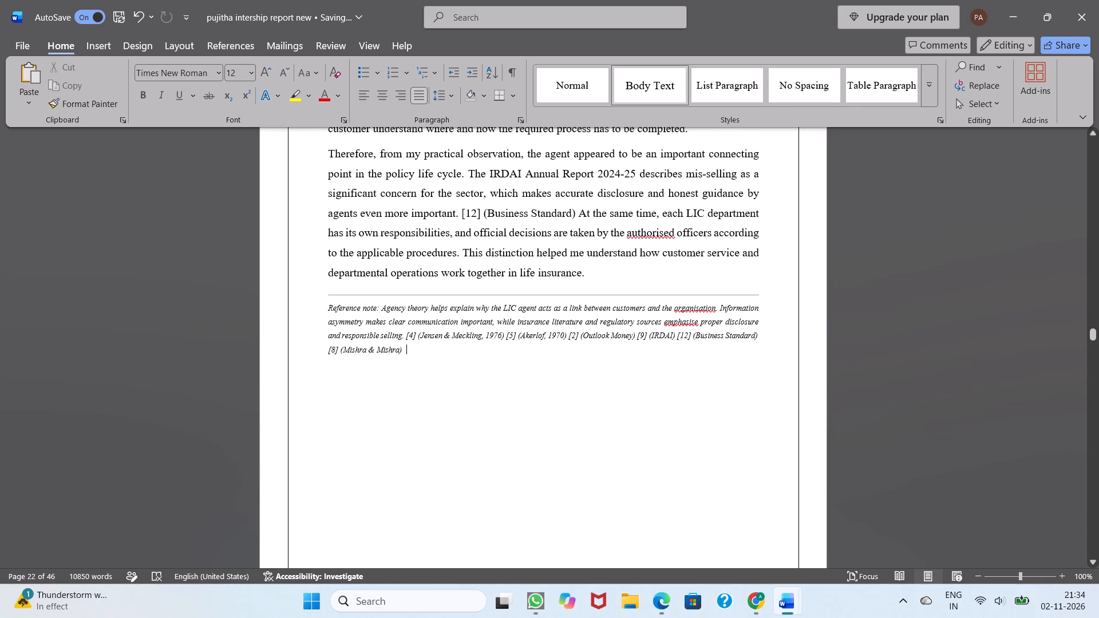
pyautogui.press('Return')
pyautogui.press('Return')
pyautogui.press('Return')
pyautogui.press('Return')
pyautogui.press('Return')
pyautogui.press('Return')
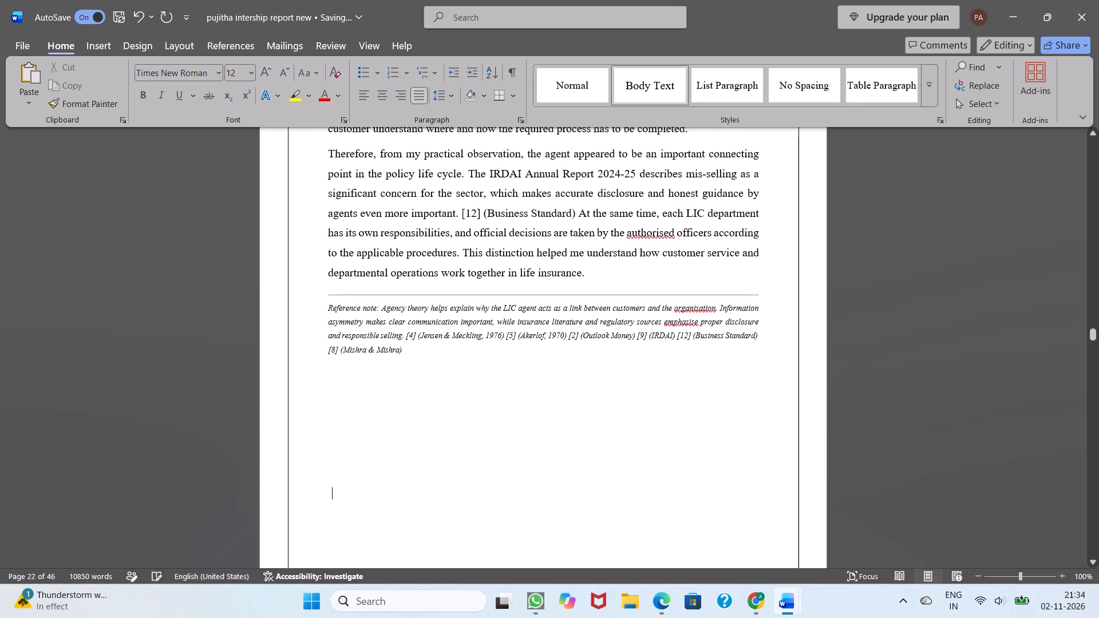
pyautogui.press('Return')
pyautogui.press('Return')
pyautogui.press('Return')
pyautogui.press('Return')
pyautogui.press('Return')
pyautogui.scroll(-1, 408, 348)
pyautogui.press('Return')
pyautogui.press('Return')
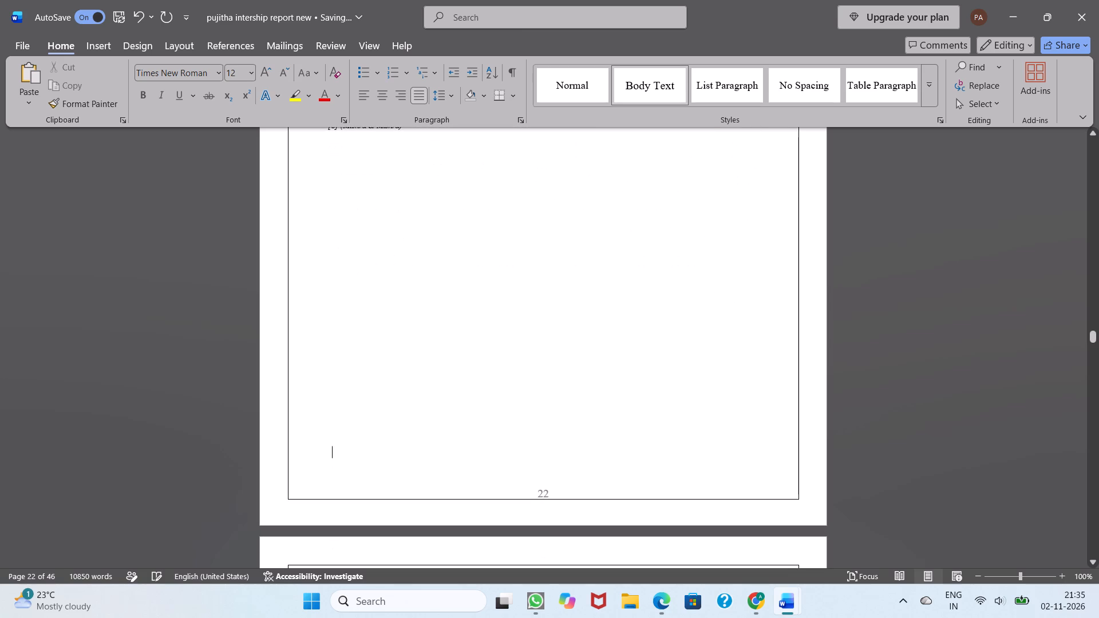
pyautogui.press('Return')
pyautogui.press('Return')
pyautogui.press('Return')
pyautogui.scroll(-1, 408, 348)
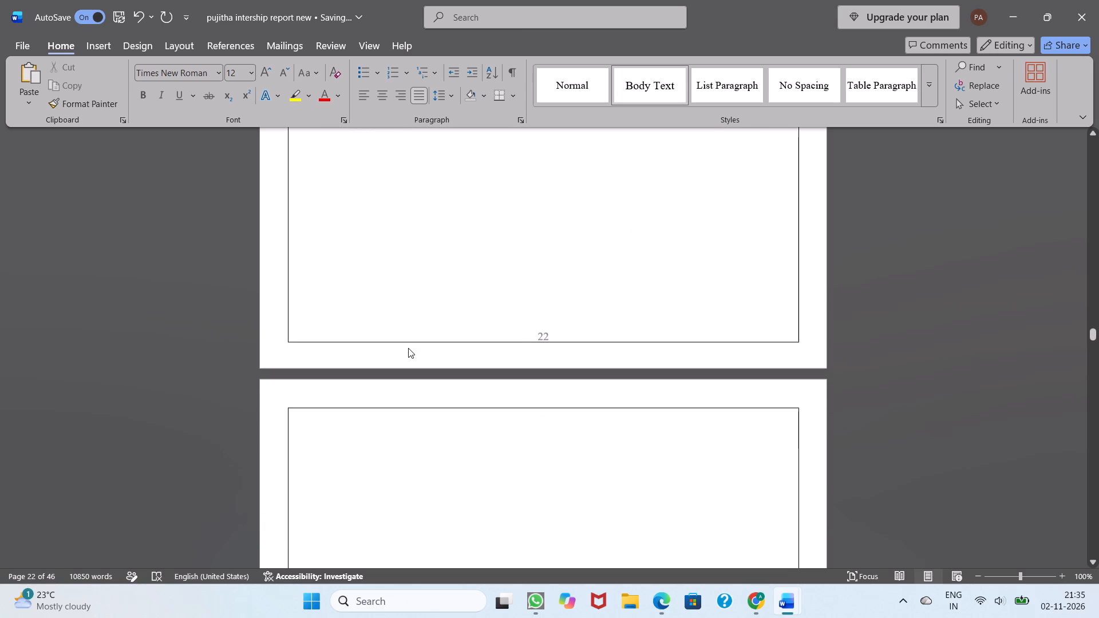
pyautogui.press('BackSpace')
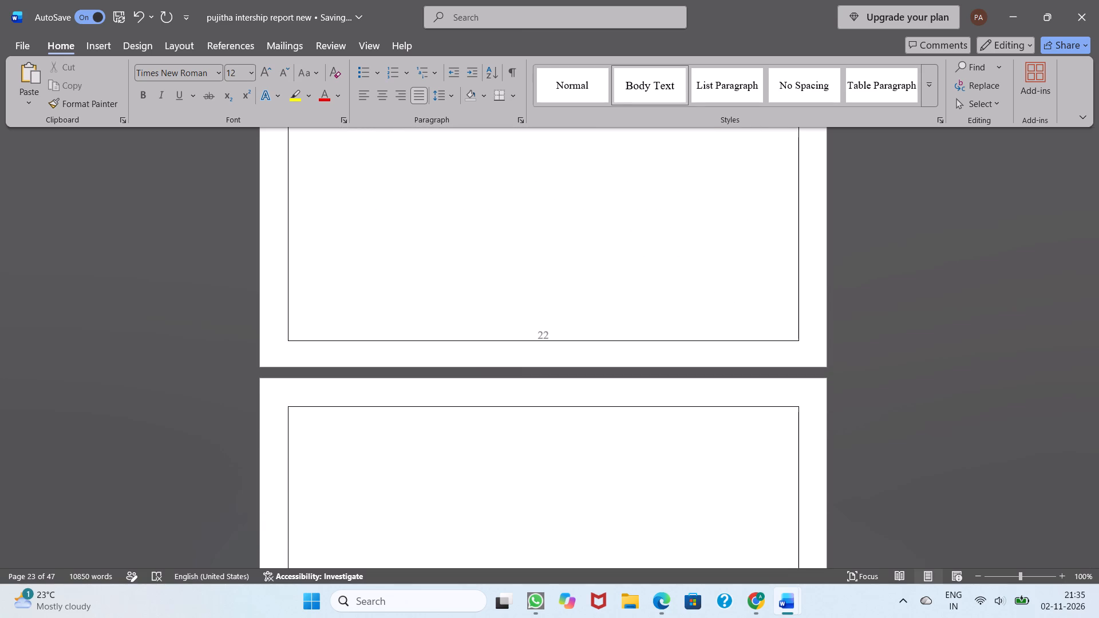
# Paste the copied chapter heading left-aligned at the start of page 23 and remove the blank line above it.
pyautogui.click(368, 97)
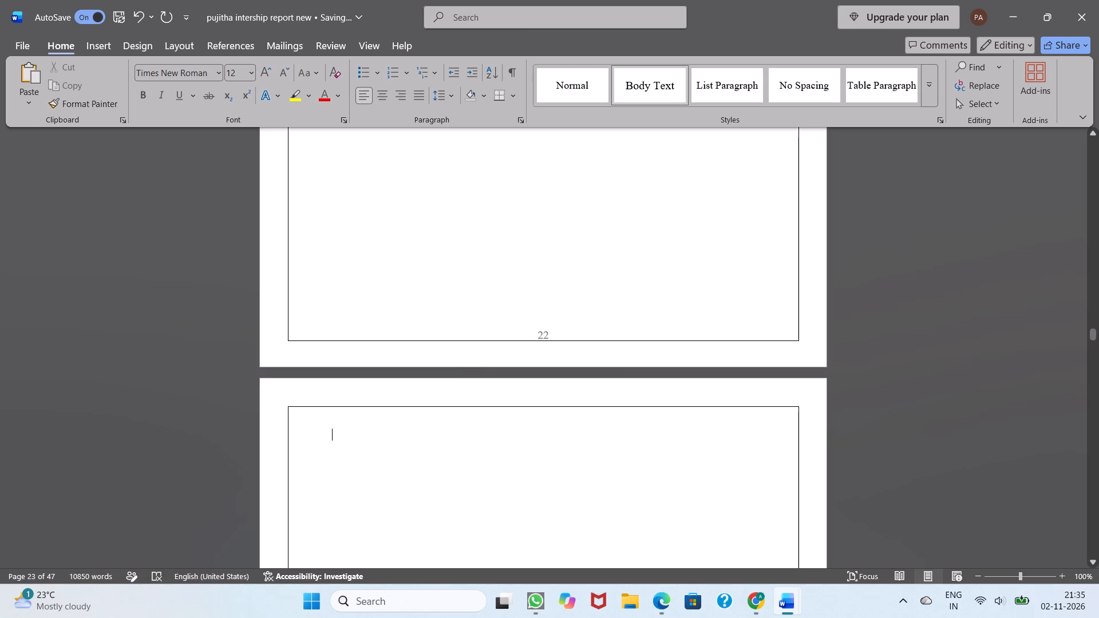
pyautogui.hotkey('ctrl', 'v')
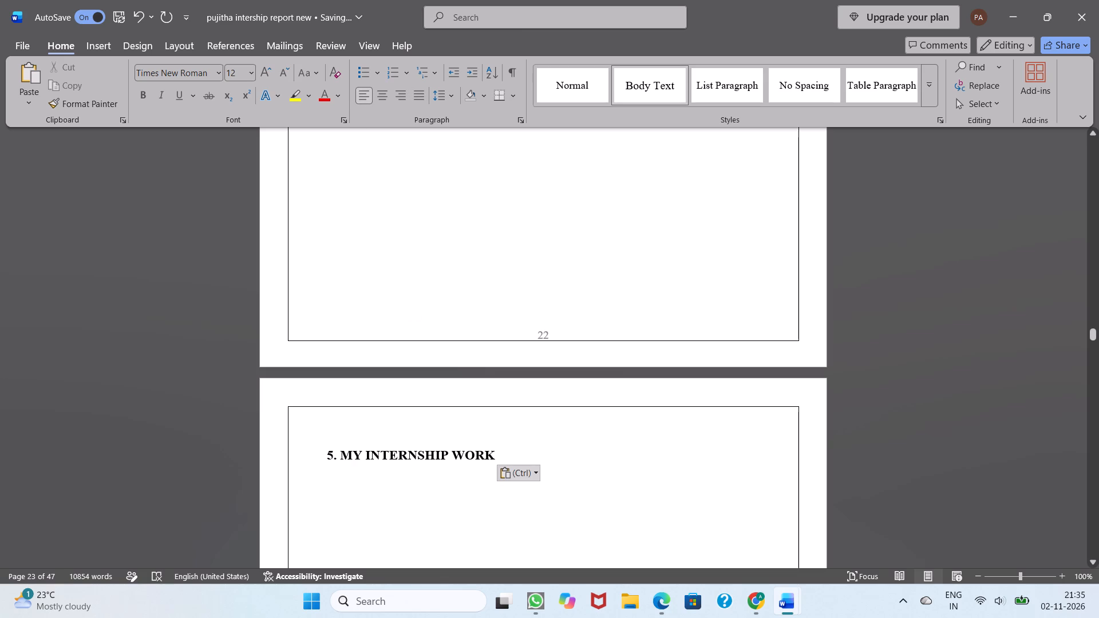
pyautogui.scroll(-1, 409, 312)
pyautogui.click(325, 327)
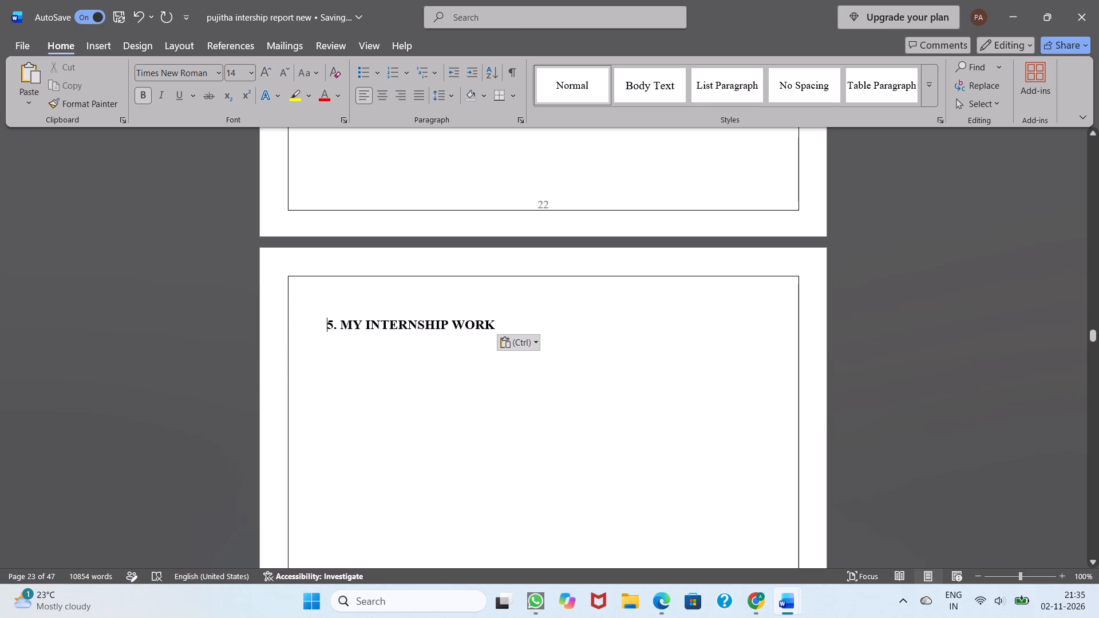
pyautogui.press('BackSpace')
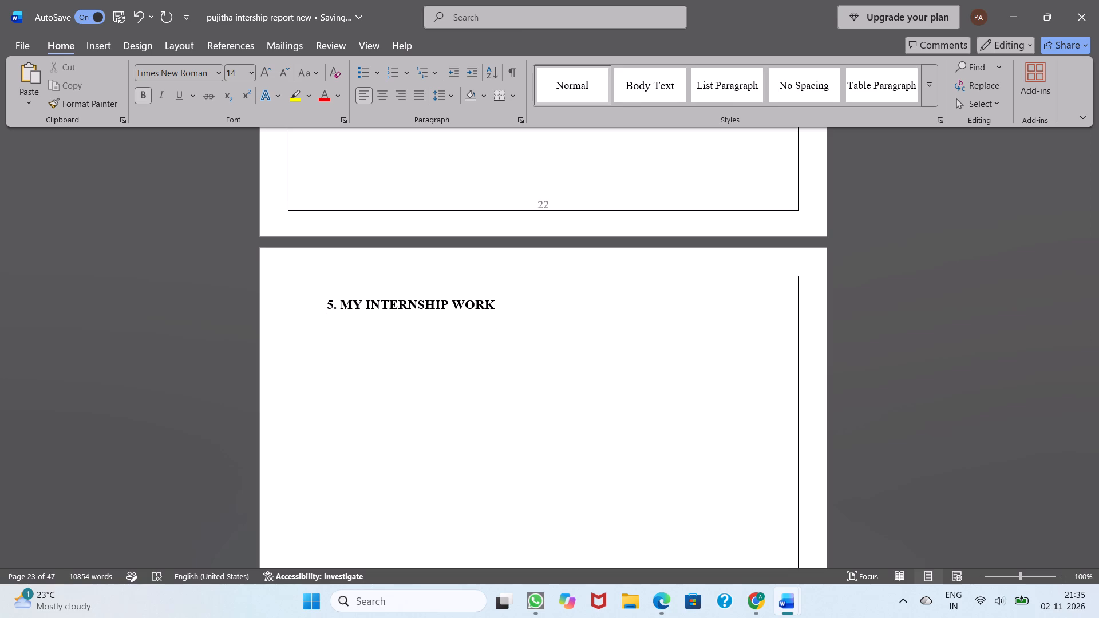
# Copy the 5.1 LIC Agent heading and its text through "subsequent processing." from the original chapter 5 page.
pyautogui.scroll(-5, 325, 327)
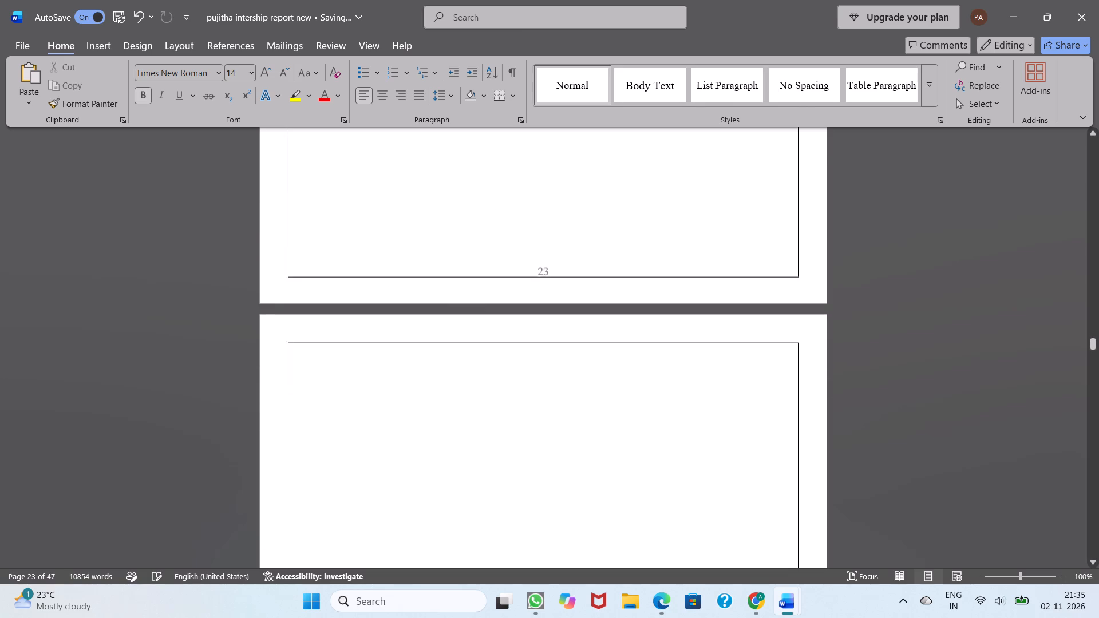
pyautogui.scroll(-4, 325, 327)
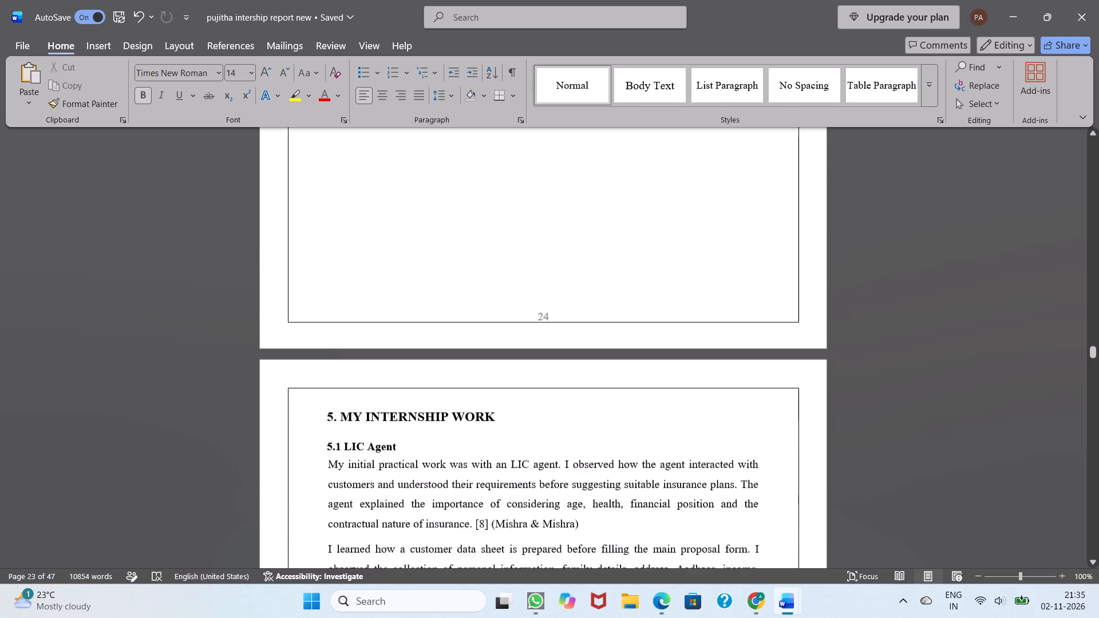
pyautogui.scroll(-1, 325, 327)
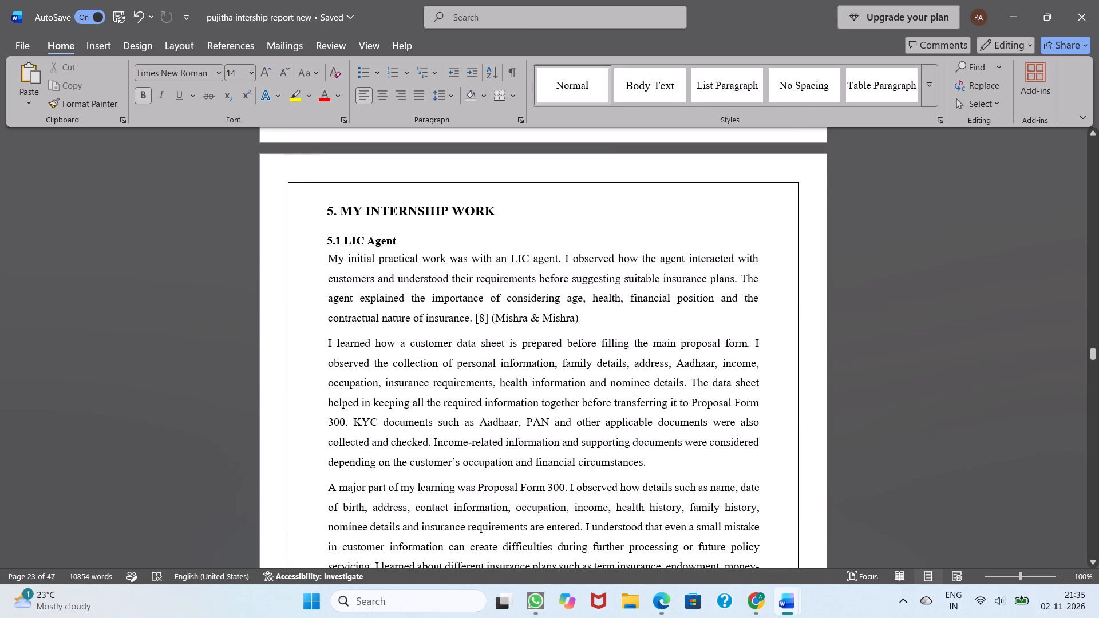
pyautogui.moveTo(323, 240); pyautogui.dragTo(362, 462)
pyautogui.scroll(2, 307, 316)
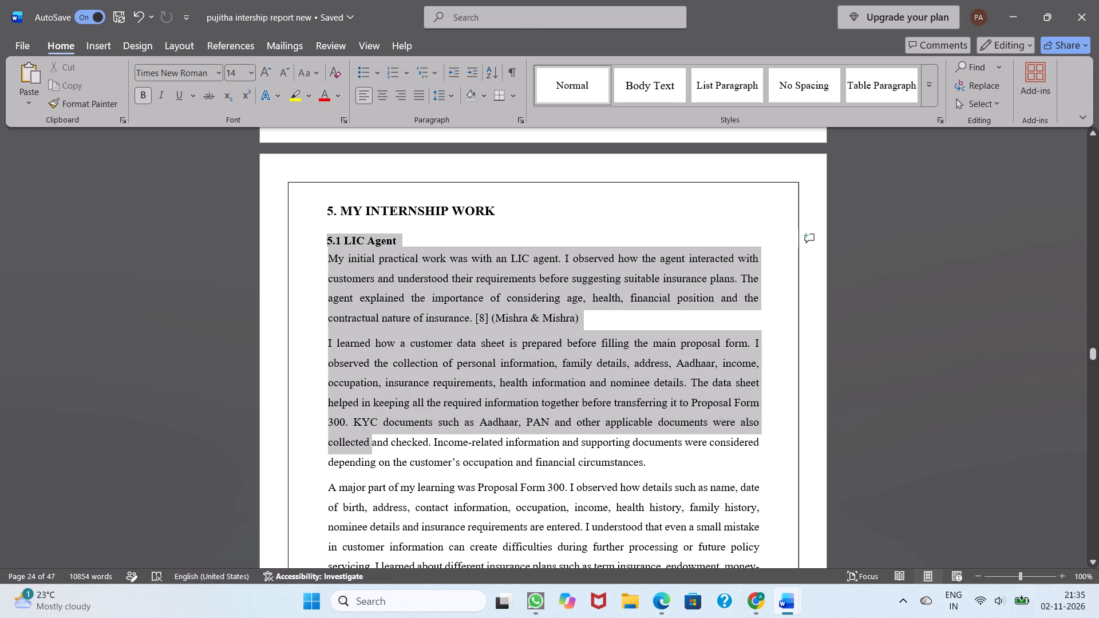
pyautogui.moveTo(362, 462); pyautogui.dragTo(483, 428)
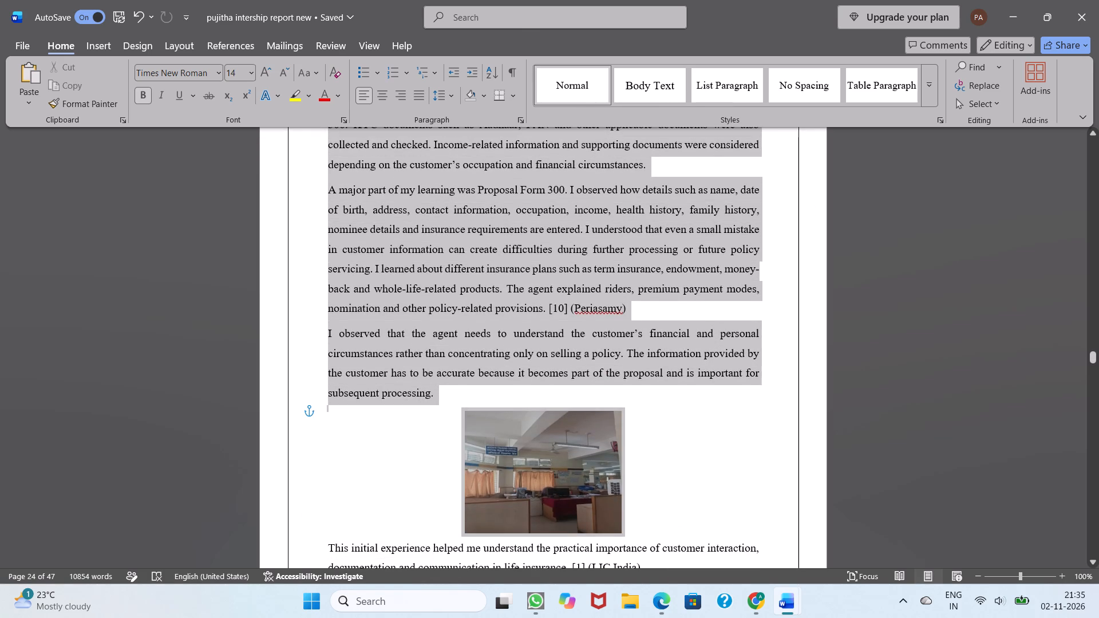
pyautogui.moveTo(483, 428); pyautogui.dragTo(441, 397)
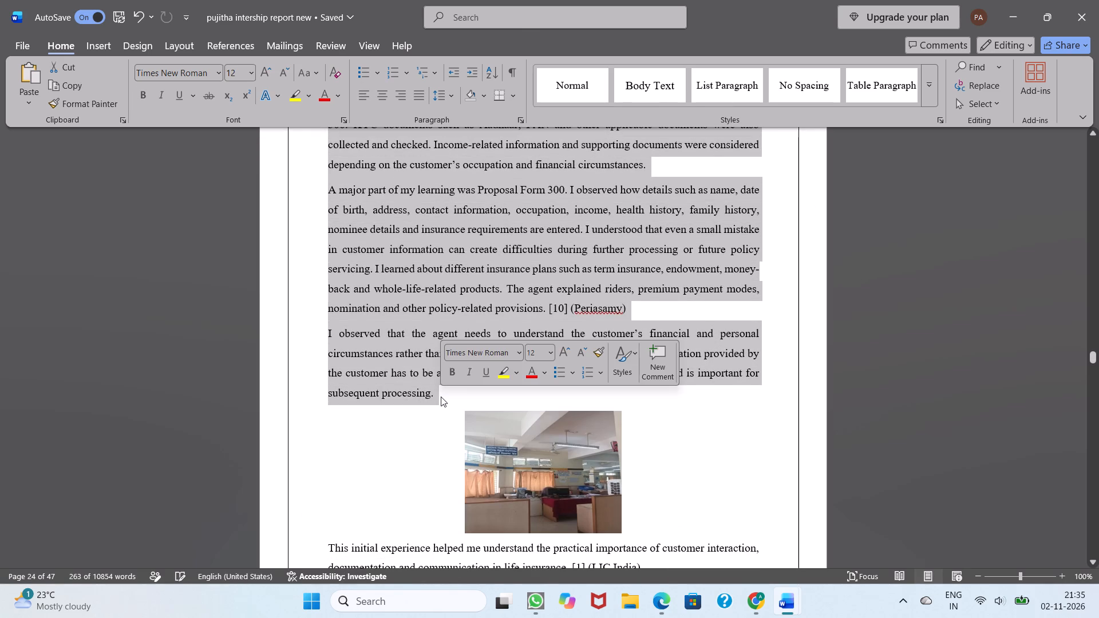
pyautogui.hotkey('ctrl', 'c')
# Paste the copied 5.1 LIC Agent section on a new line below the "5. MY INTERNSHIP WORK" heading on page 23.
pyautogui.scroll(3, 441, 397)
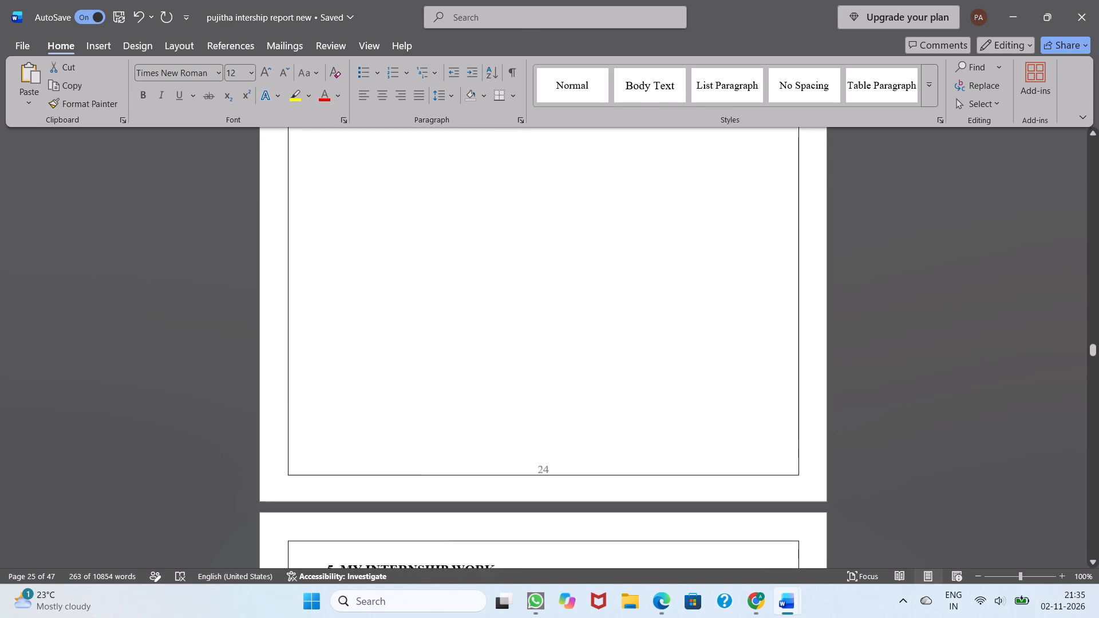
pyautogui.scroll(6, 441, 397)
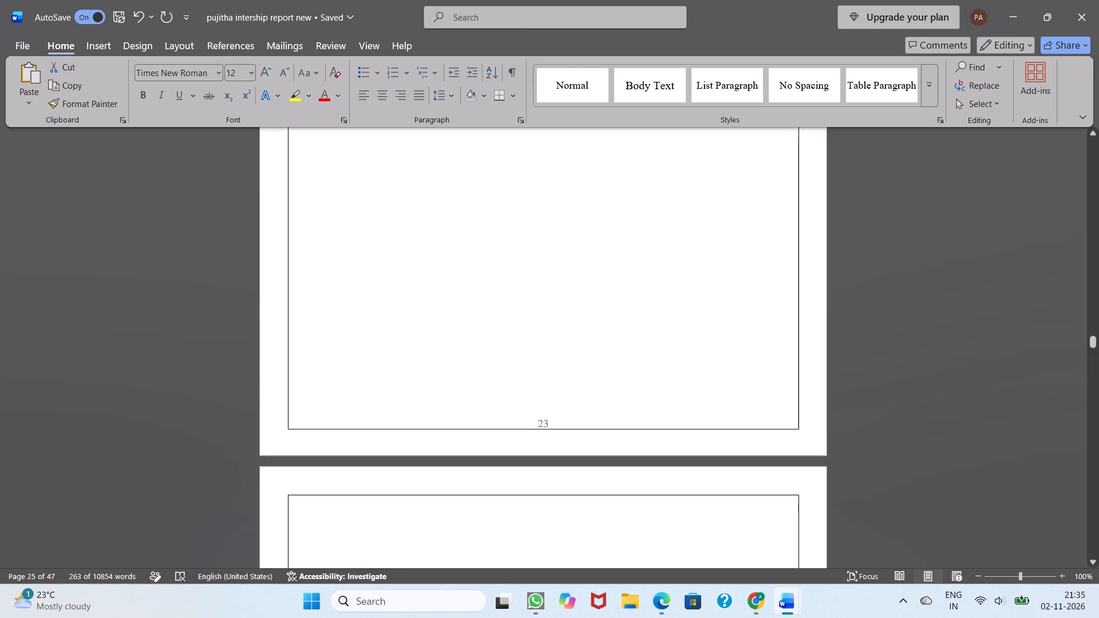
pyautogui.scroll(3, 441, 397)
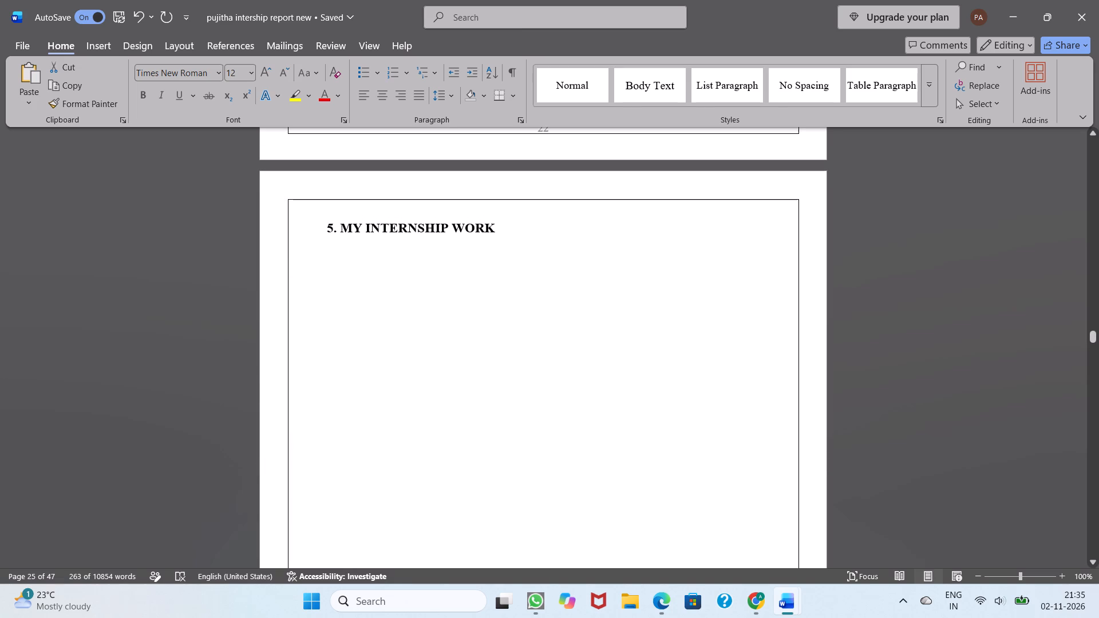
pyautogui.click(329, 254)
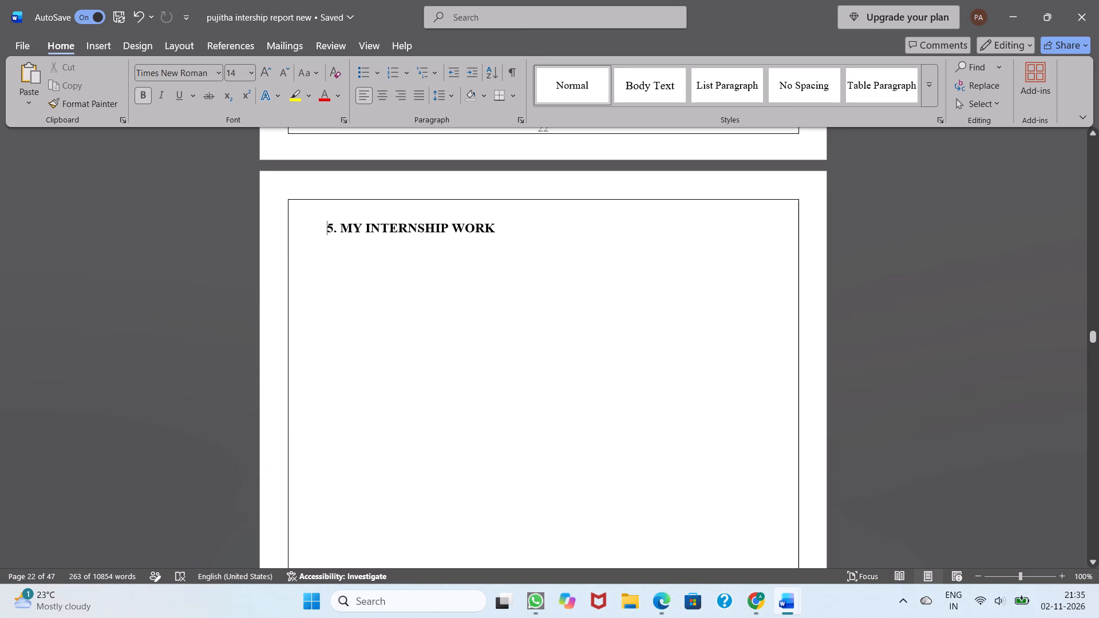
pyautogui.click(507, 225)
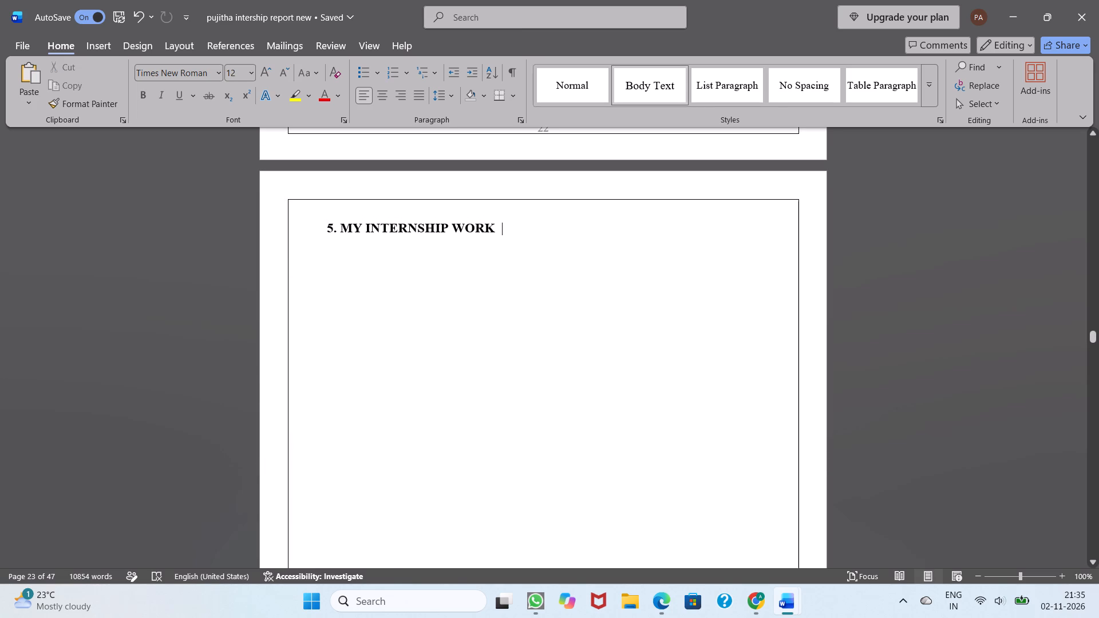
pyautogui.press('Return')
pyautogui.hotkey('ctrl', 'v')
# Replace the oversized gap above the pasted 5.1 LIC Agent heading with a single smaller blank line, keeping the heading flush left.
pyautogui.scroll(3, 507, 225)
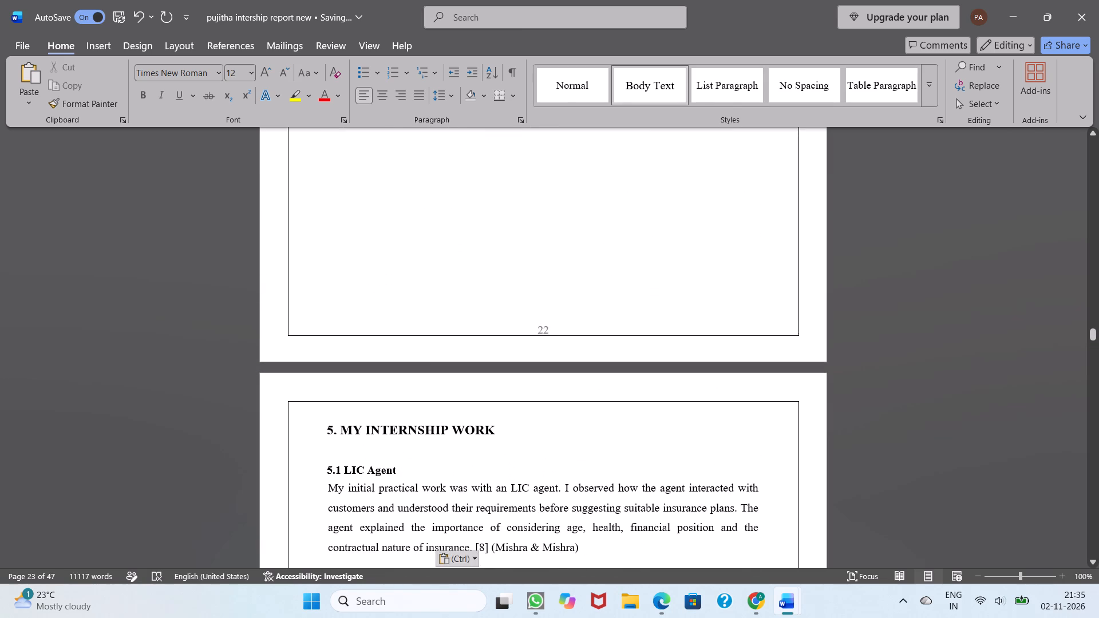
pyautogui.click(326, 469)
pyautogui.press('BackSpace')
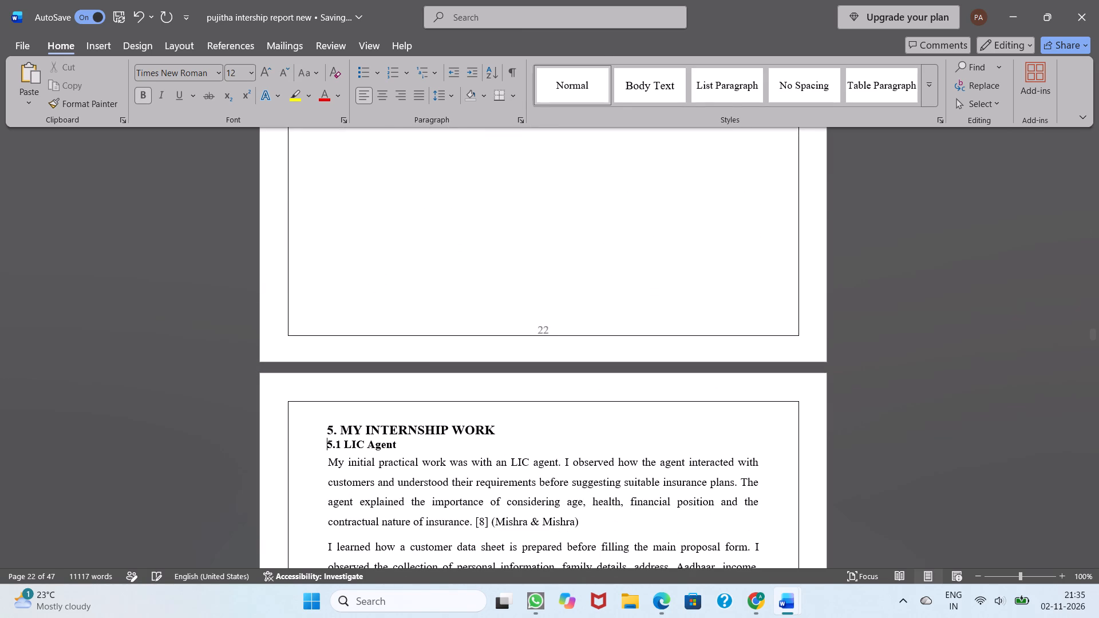
pyautogui.press('Return')
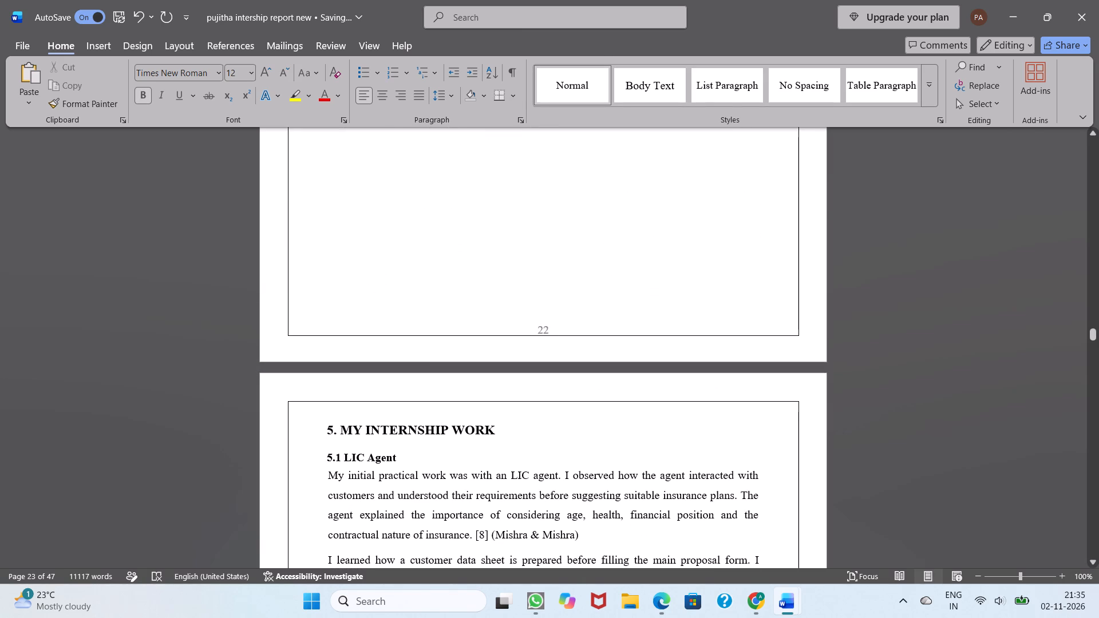
pyautogui.press('space')
pyautogui.press('space')
pyautogui.press('BackSpace')
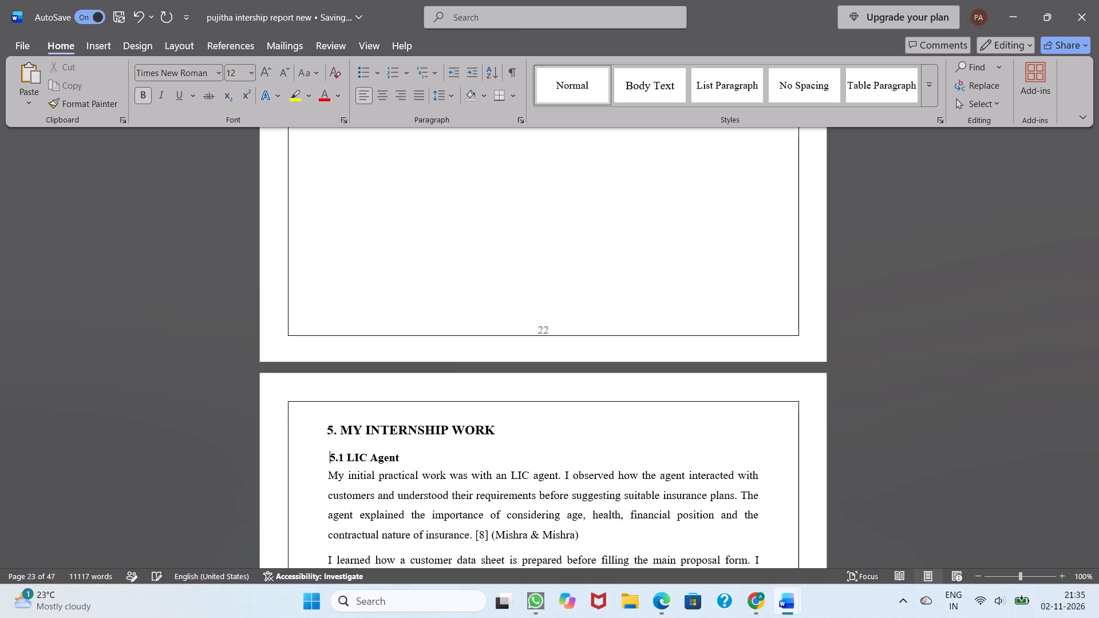
pyautogui.press('BackSpace')
# Review the layout of the preceding chapter 3 and 4 pages and check the formatting of the 4.1 heading.
pyautogui.scroll(4, 326, 457)
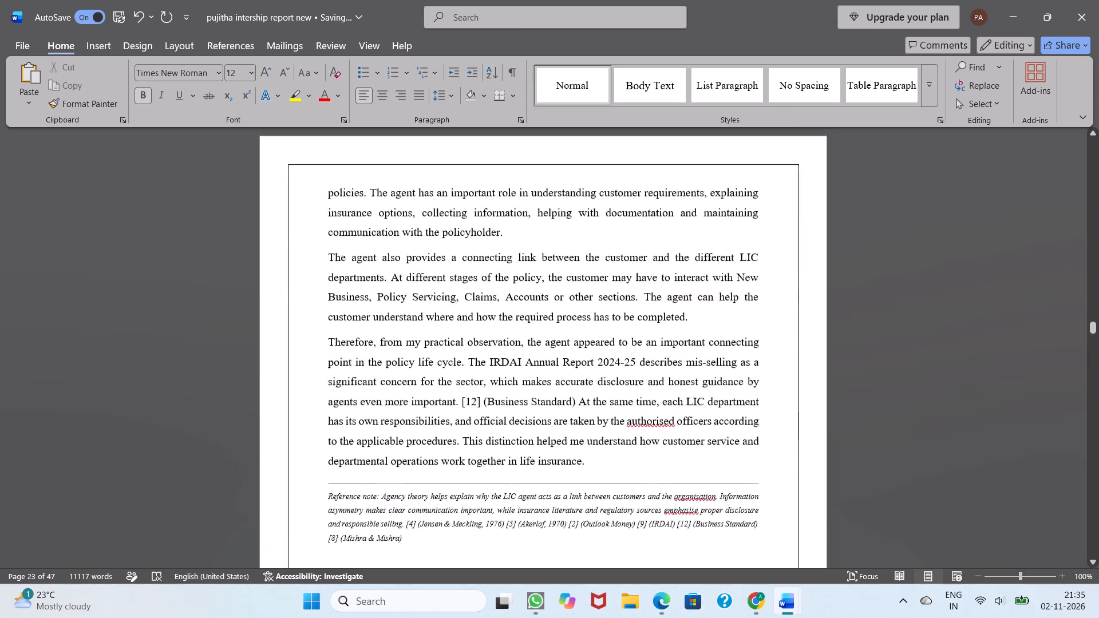
pyautogui.scroll(1, 326, 457)
pyautogui.scroll(-2, 326, 457)
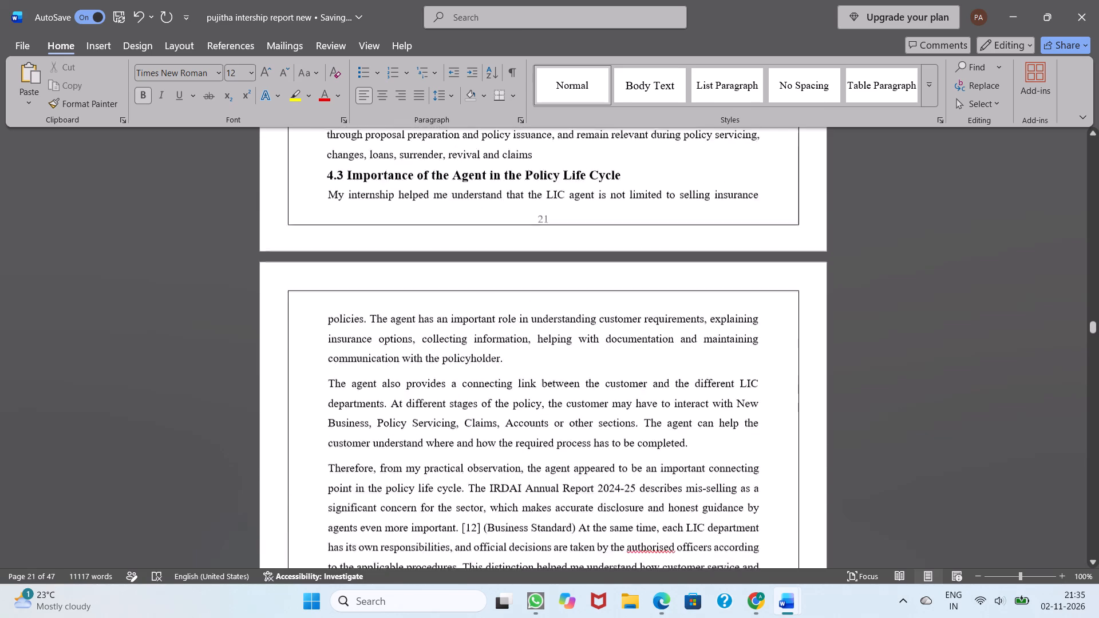
pyautogui.scroll(-4, 326, 457)
pyautogui.scroll(1, 304, 471)
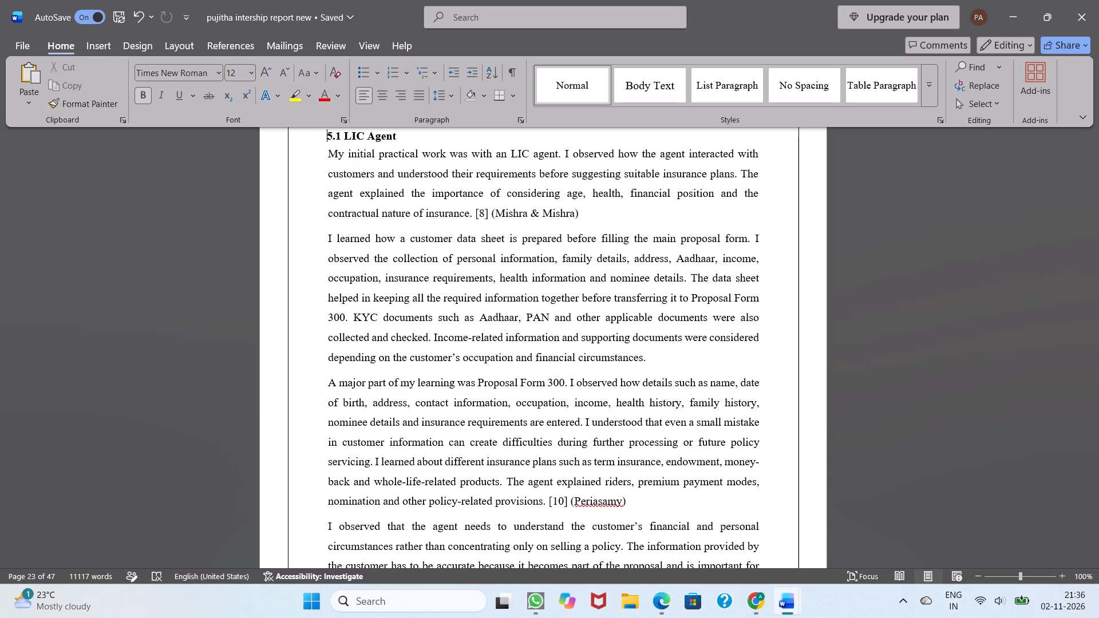
pyautogui.scroll(1, 310, 484)
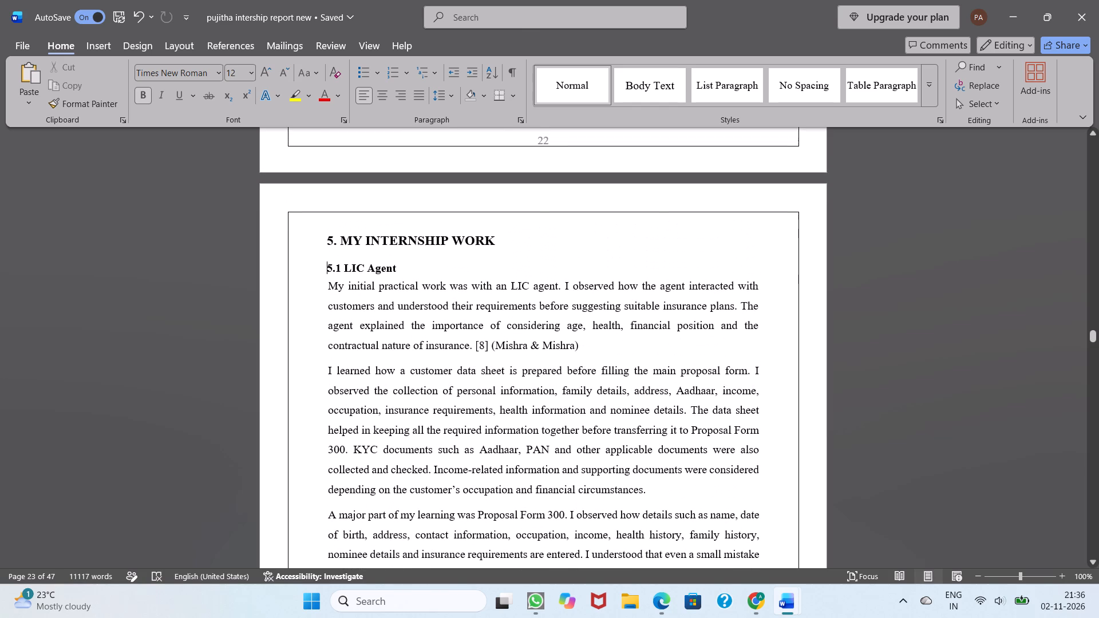
pyautogui.scroll(6, 310, 484)
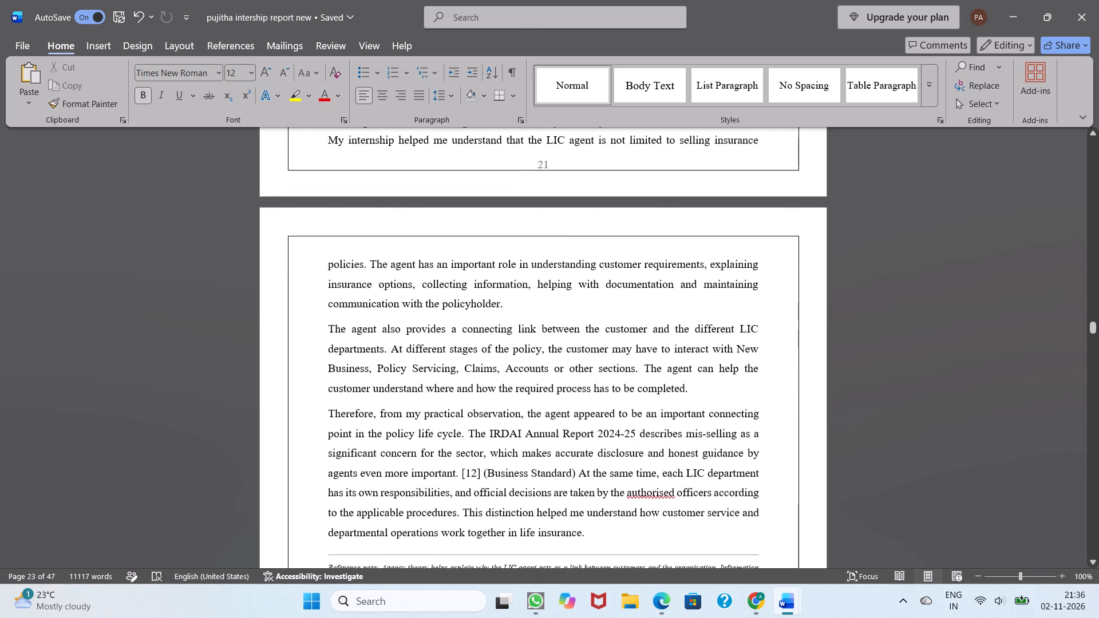
pyautogui.scroll(4, 310, 484)
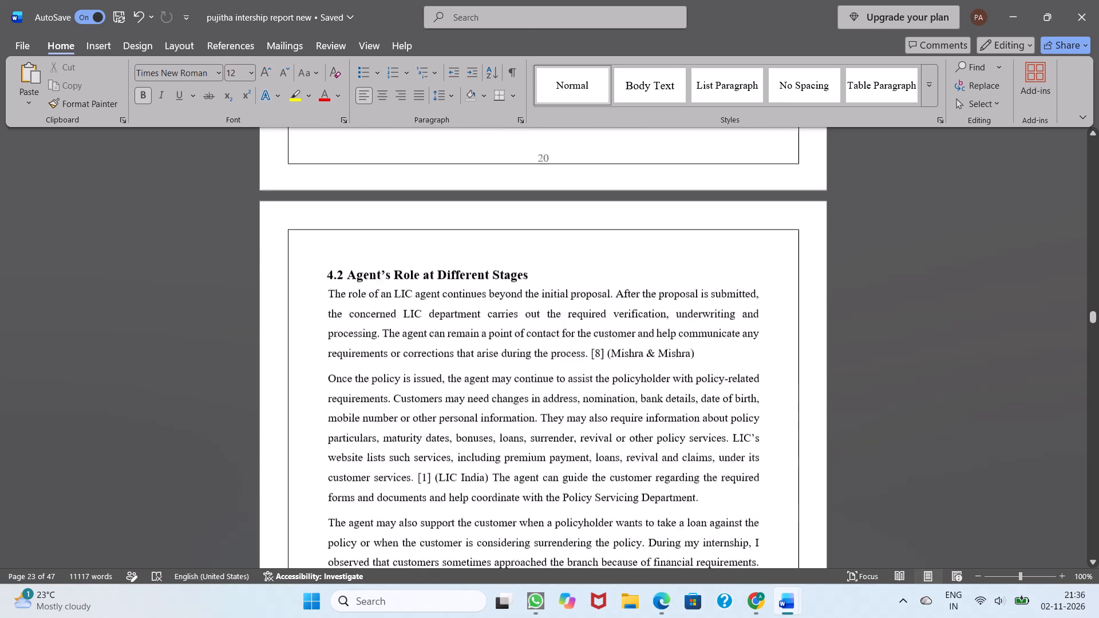
pyautogui.scroll(4, 310, 484)
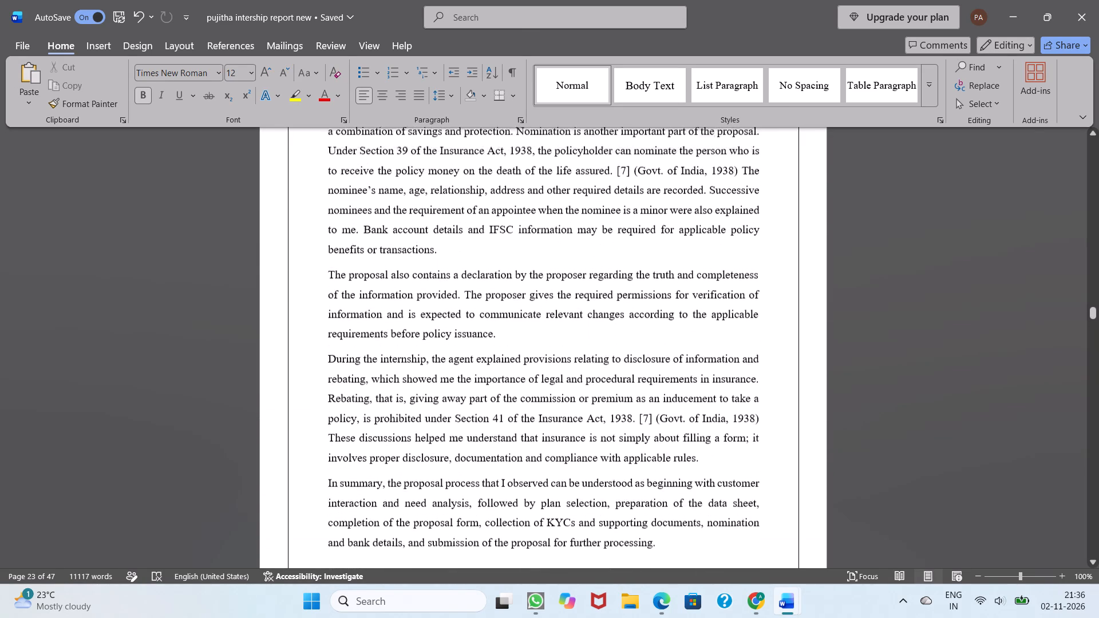
pyautogui.scroll(3, 310, 484)
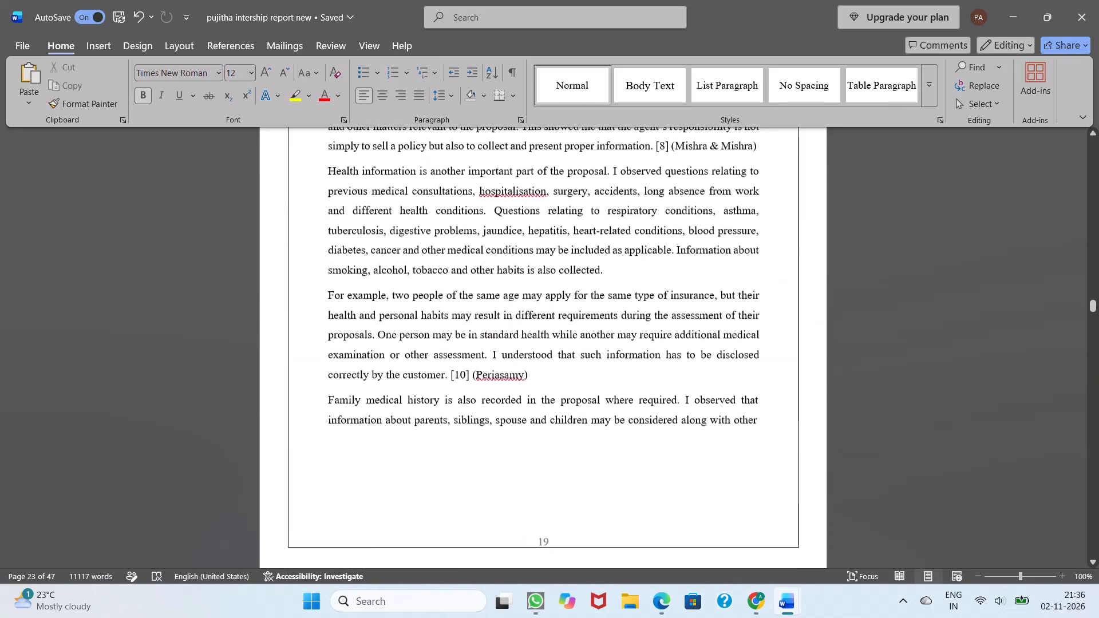
pyautogui.scroll(4, 310, 484)
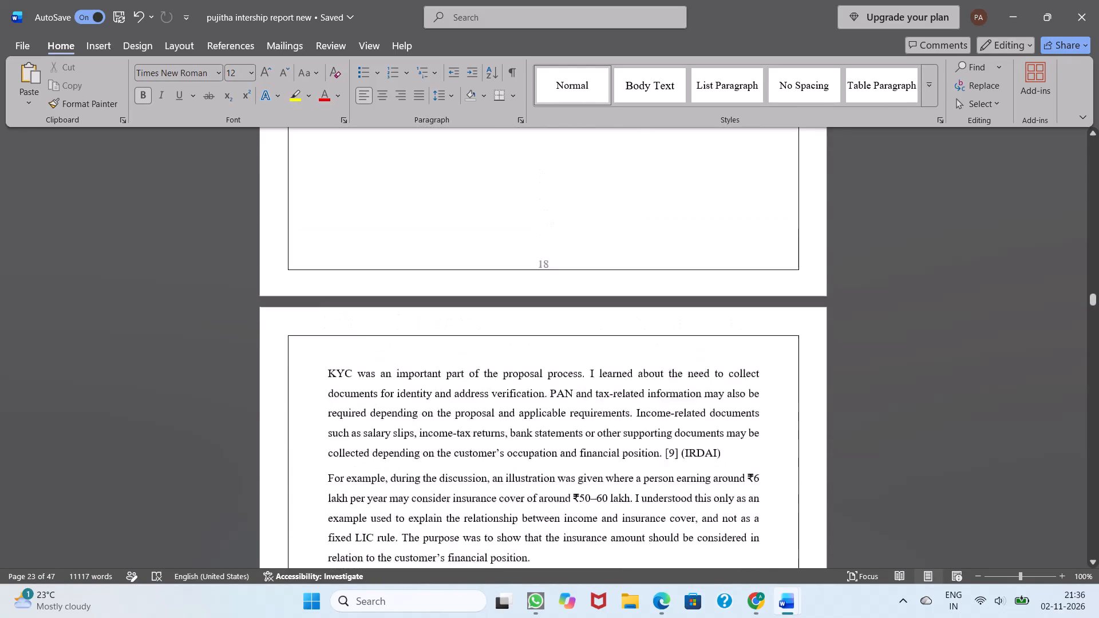
pyautogui.scroll(4, 310, 484)
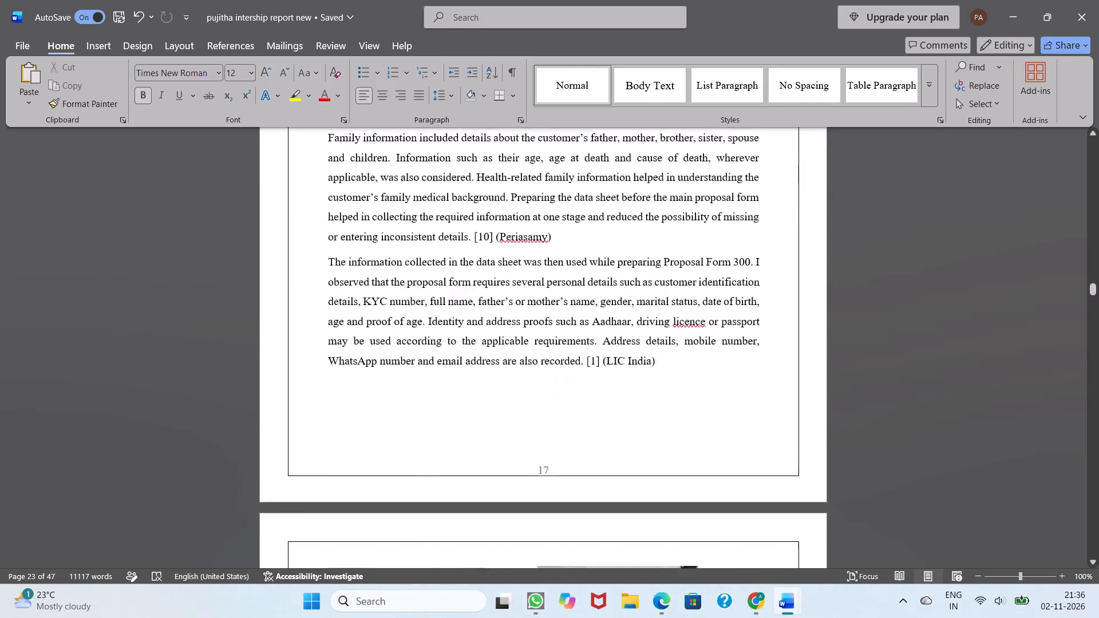
pyautogui.scroll(4, 310, 484)
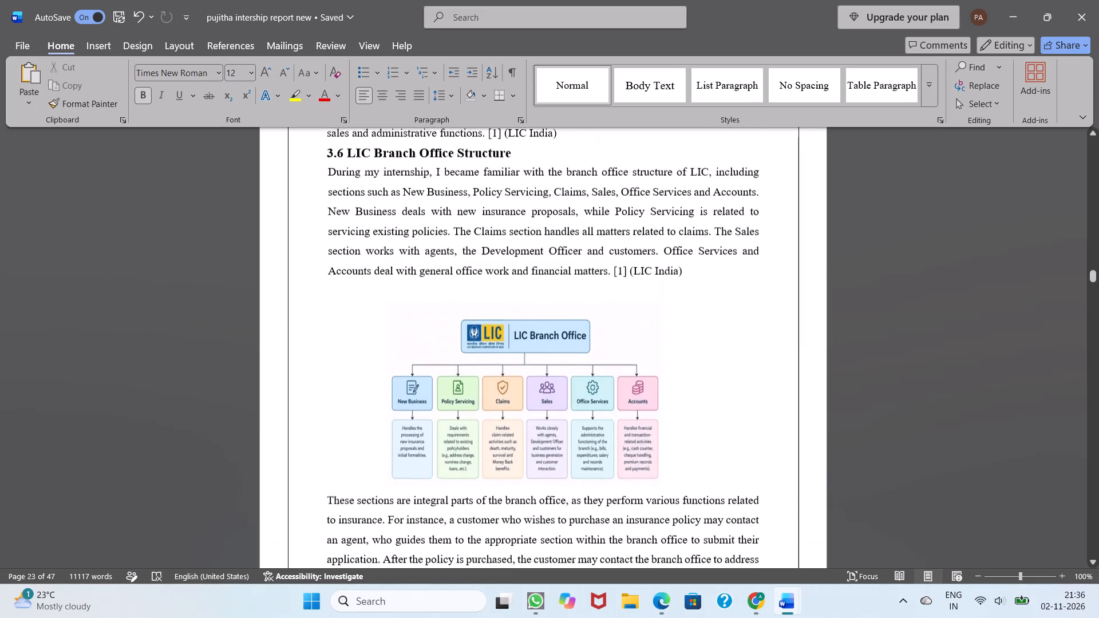
pyautogui.scroll(1, 310, 484)
pyautogui.scroll(-4, 310, 484)
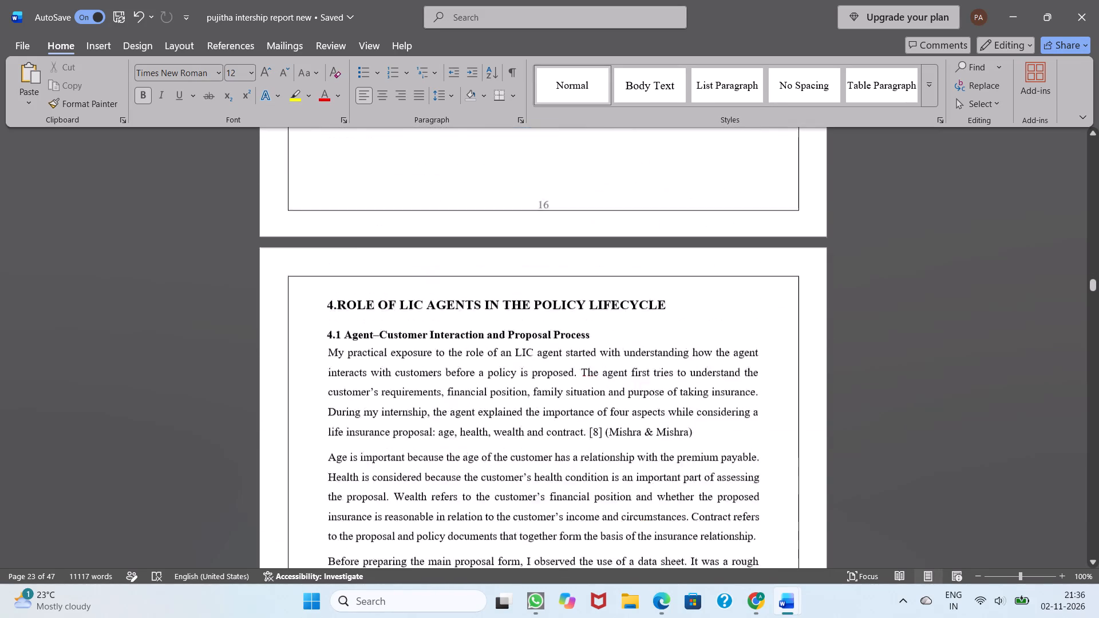
pyautogui.scroll(-1, 310, 484)
pyautogui.scroll(1, 310, 484)
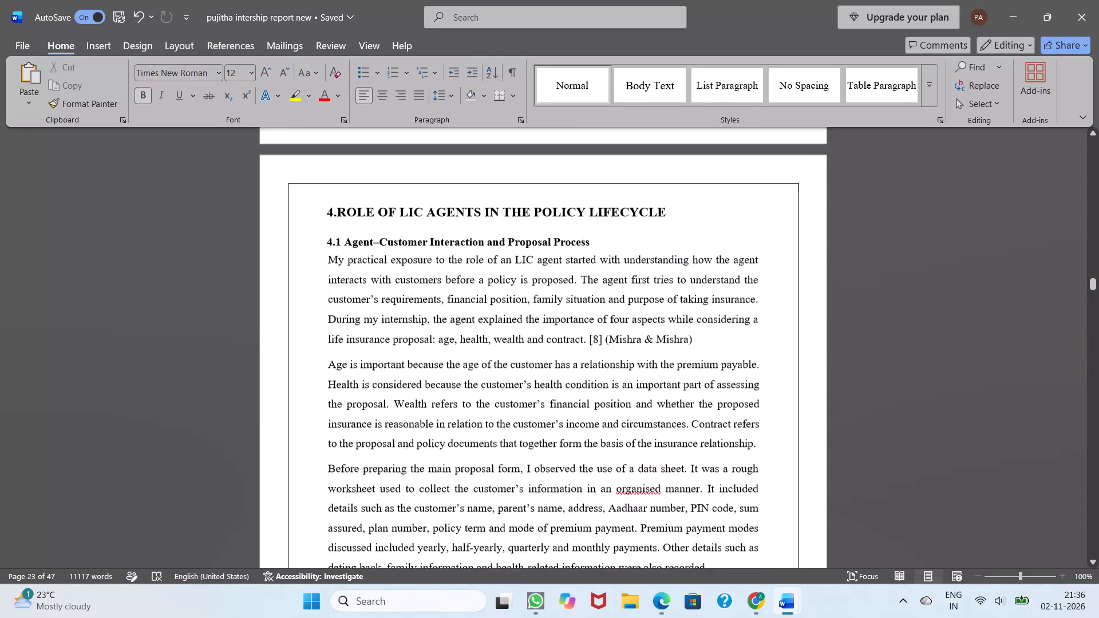
pyautogui.moveTo(326, 247); pyautogui.dragTo(593, 238)
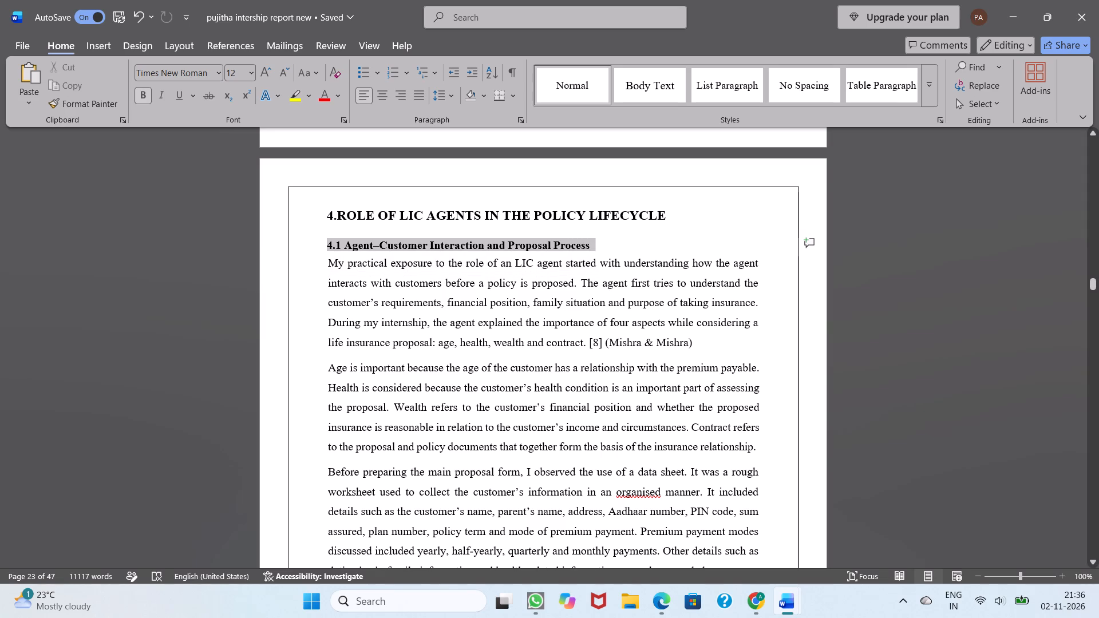
pyautogui.click(643, 262)
# Look through the chapter 4 pages and check the font size of the "4.2 Agent's Role at Different Stages" heading.
pyautogui.scroll(-1, 643, 262)
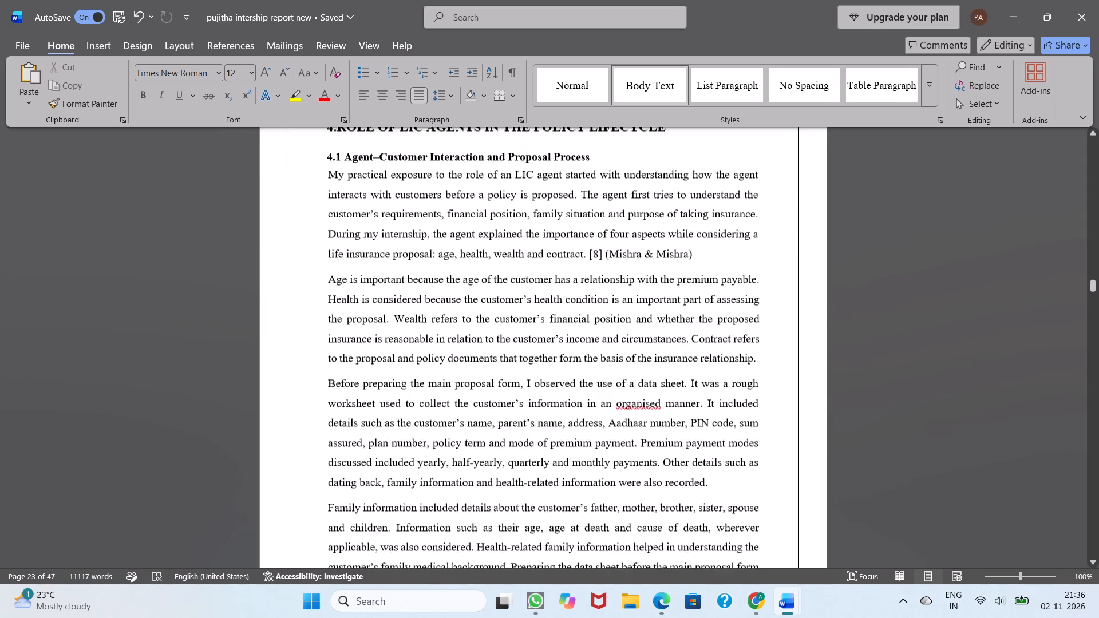
pyautogui.scroll(-4, 643, 262)
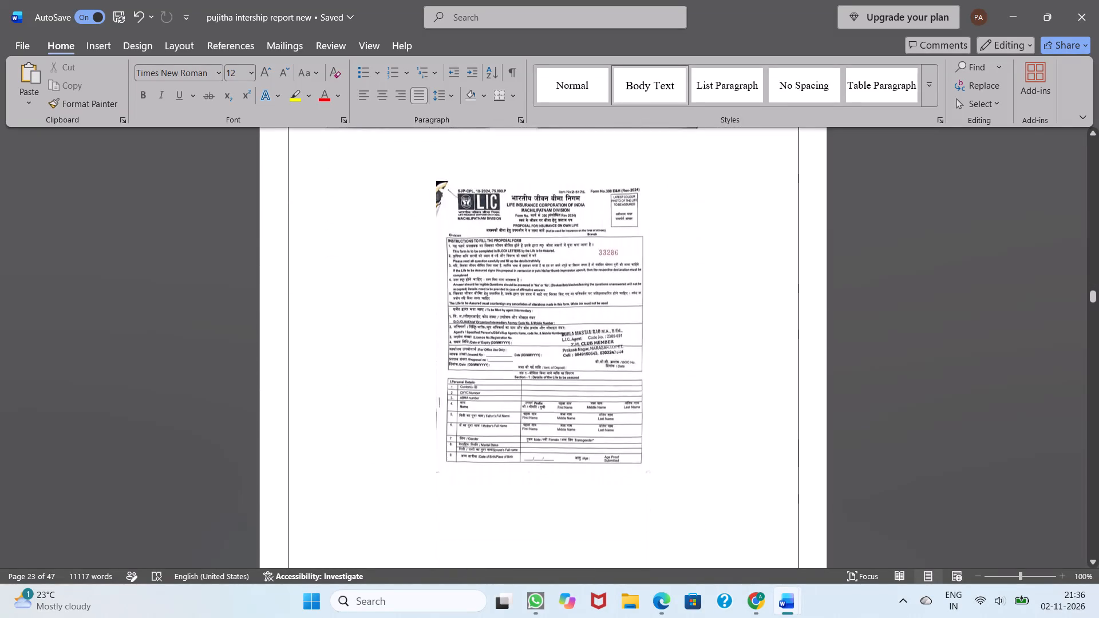
pyautogui.scroll(-7, 643, 262)
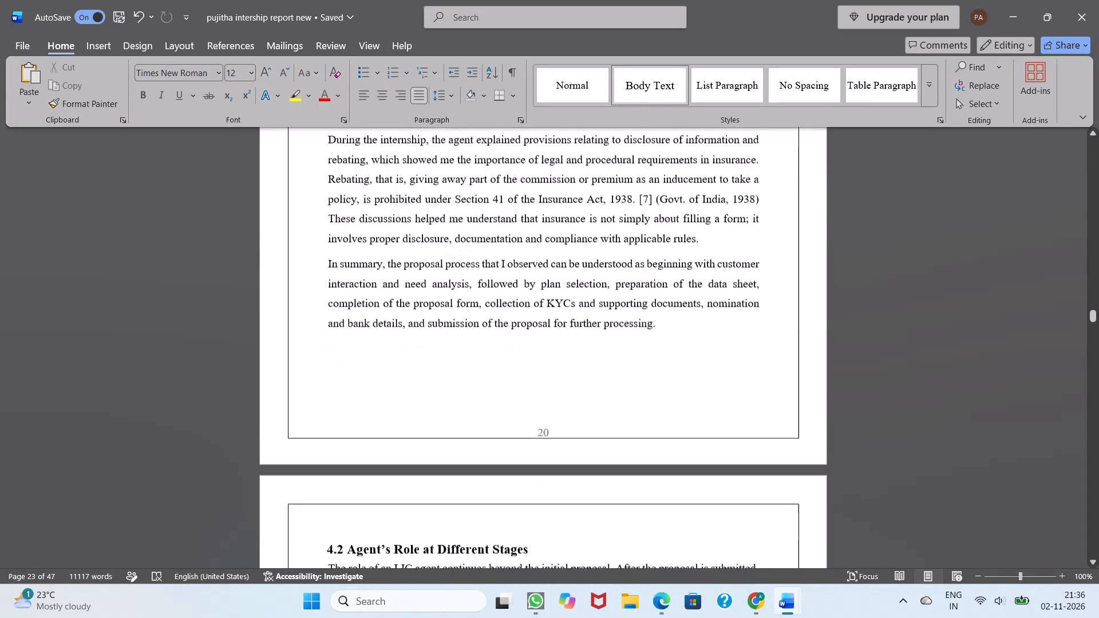
pyautogui.scroll(-2, 643, 262)
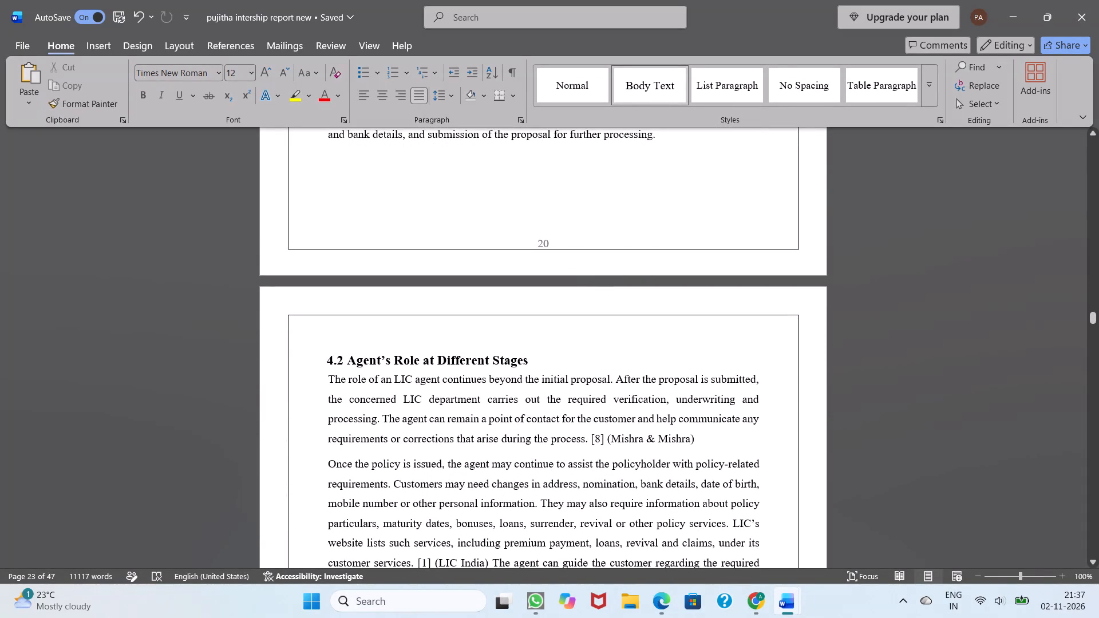
pyautogui.moveTo(323, 360); pyautogui.dragTo(517, 353)
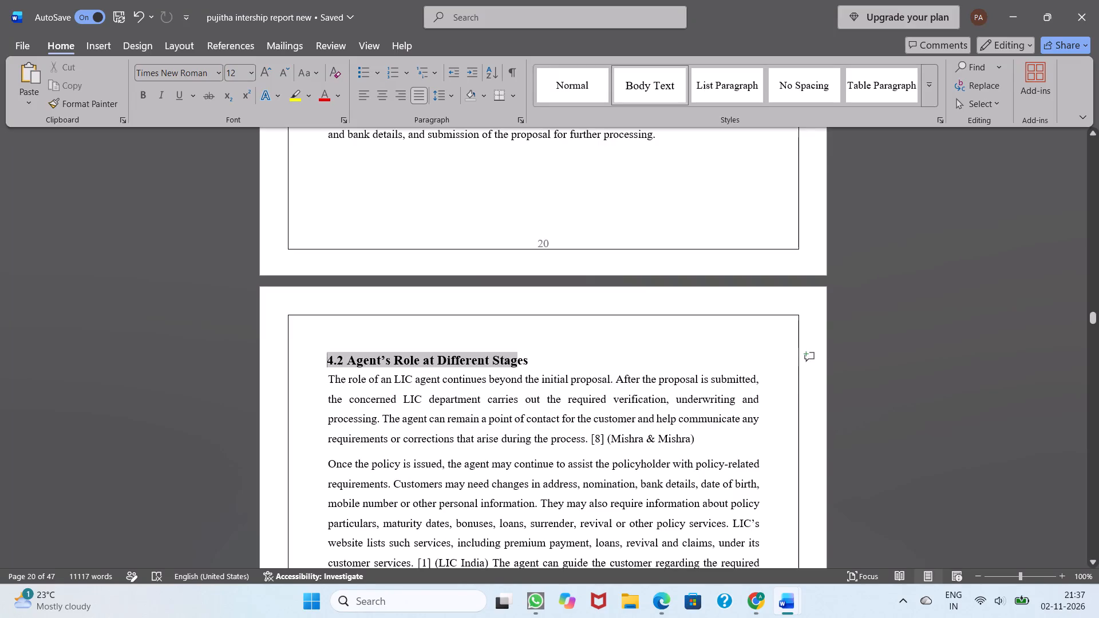
pyautogui.moveTo(517, 353); pyautogui.dragTo(529, 358)
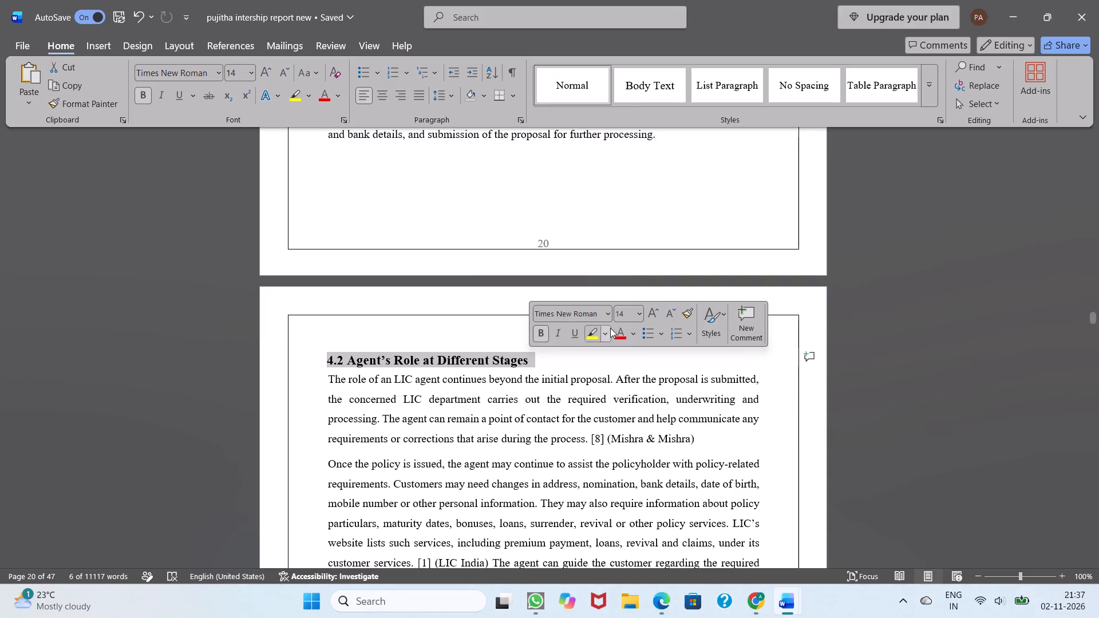
pyautogui.click(579, 393)
# Set the "4.1 Agent–Customer Interaction and Proposal Process" heading's font size to 14.
pyautogui.scroll(10, 579, 393)
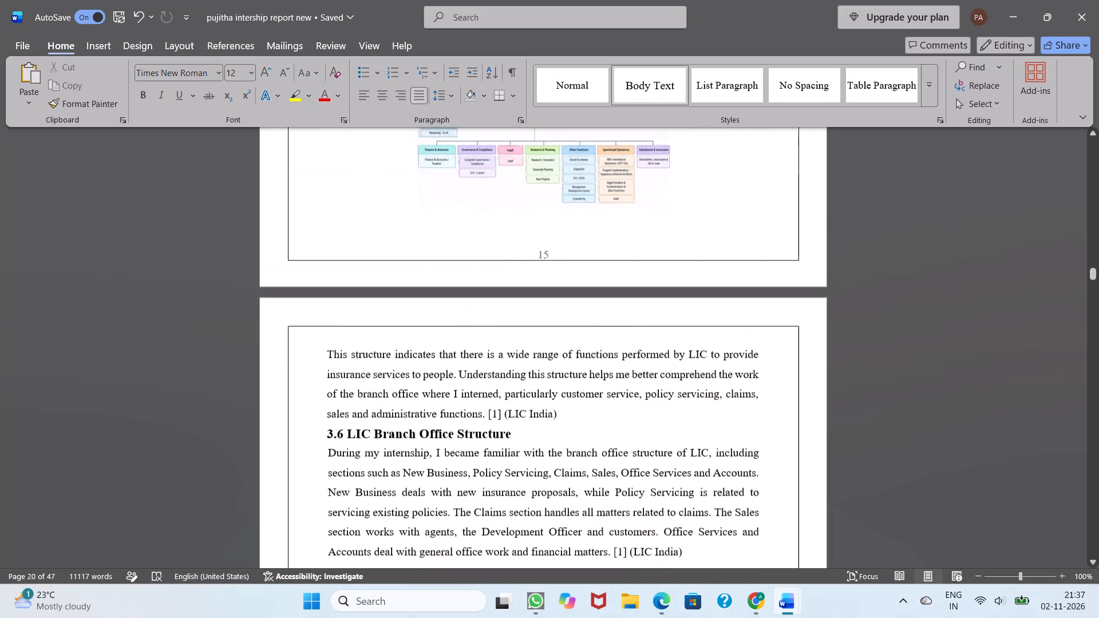
pyautogui.scroll(-5, 579, 393)
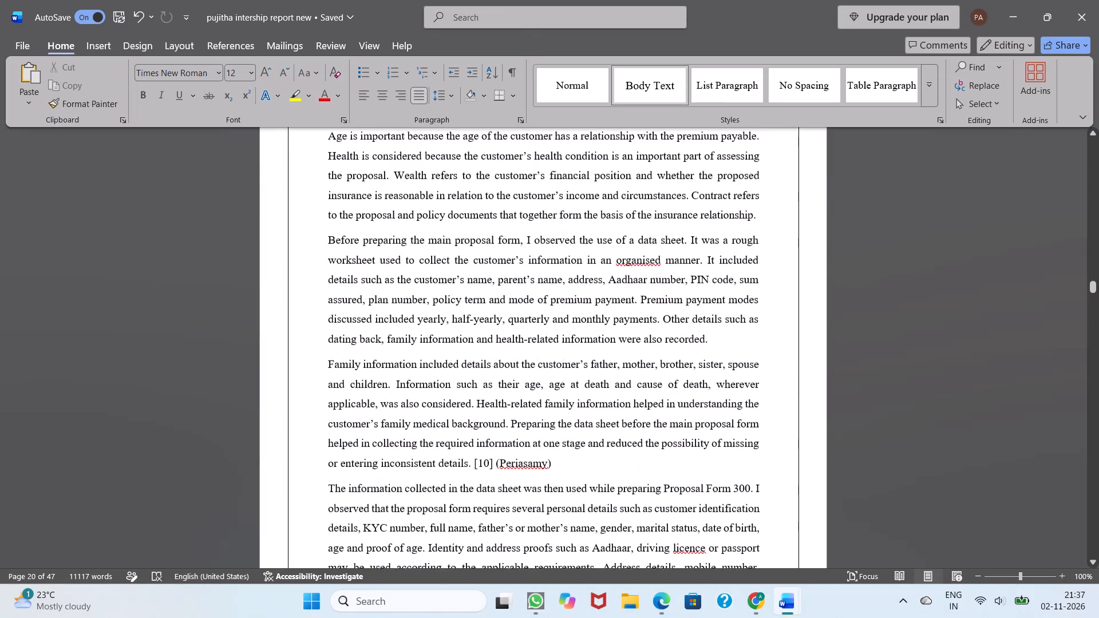
pyautogui.scroll(2, 508, 416)
pyautogui.scroll(2, 527, 501)
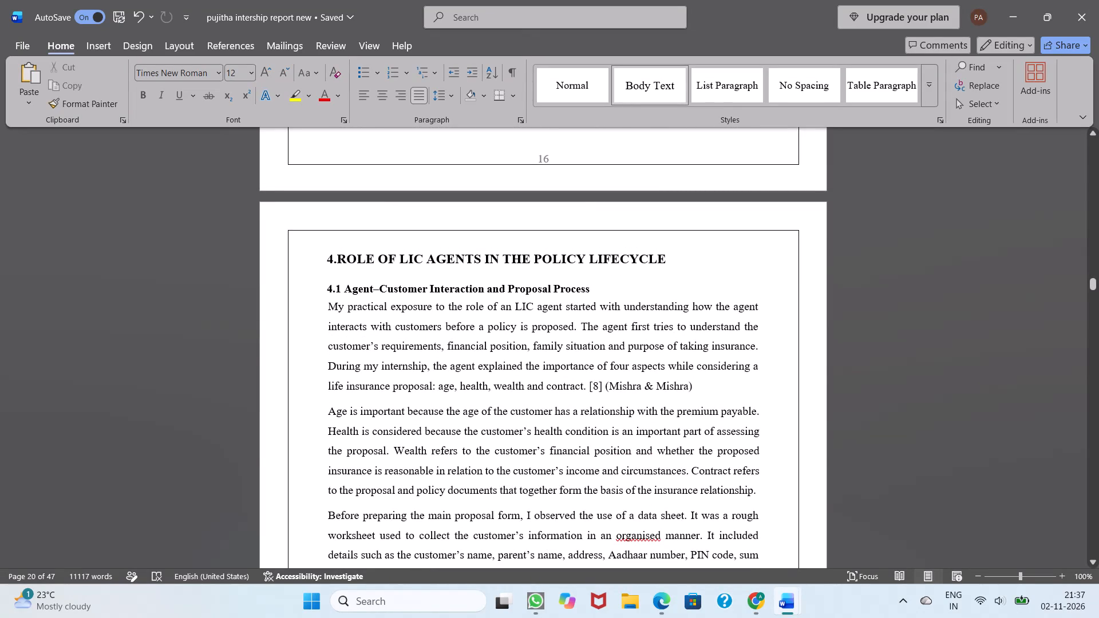
pyautogui.moveTo(327, 290); pyautogui.dragTo(581, 291)
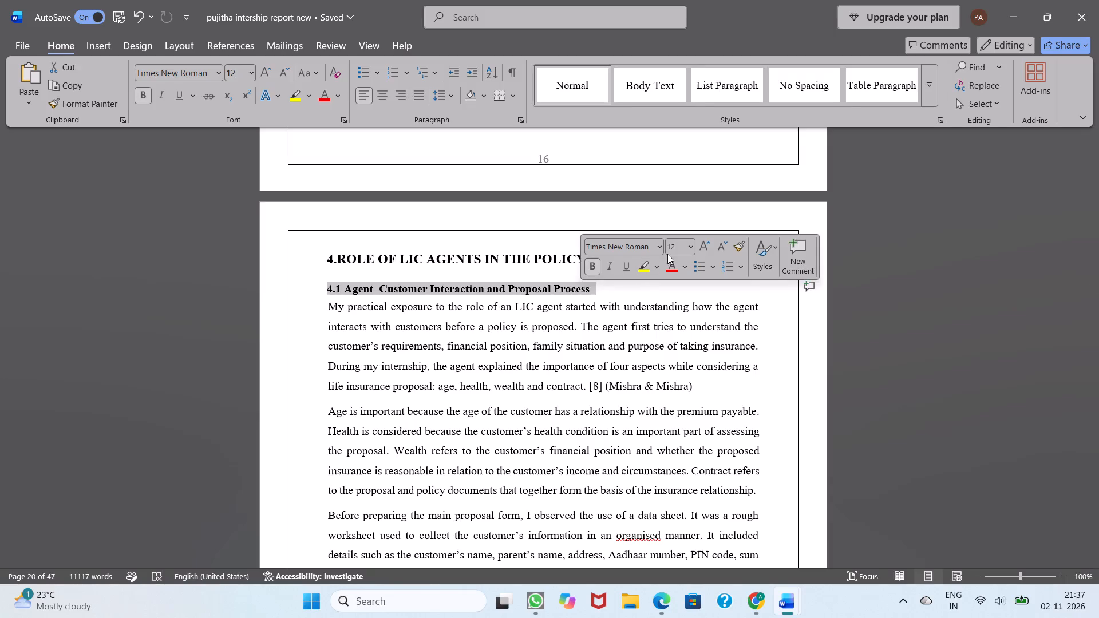
pyautogui.click(690, 250)
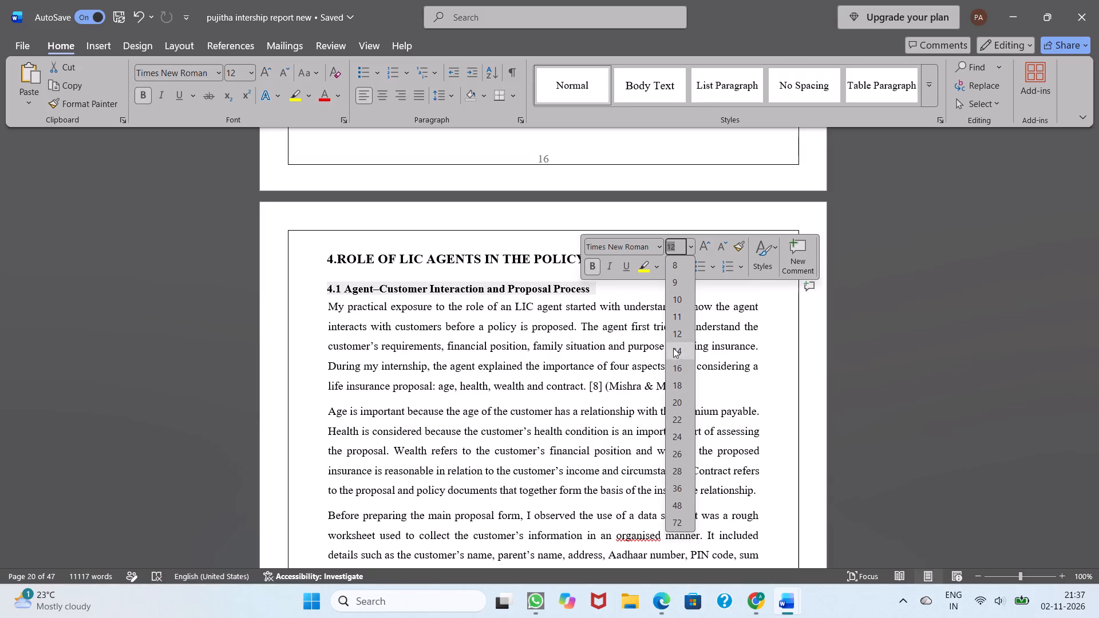
pyautogui.click(675, 348)
pyautogui.click(486, 363)
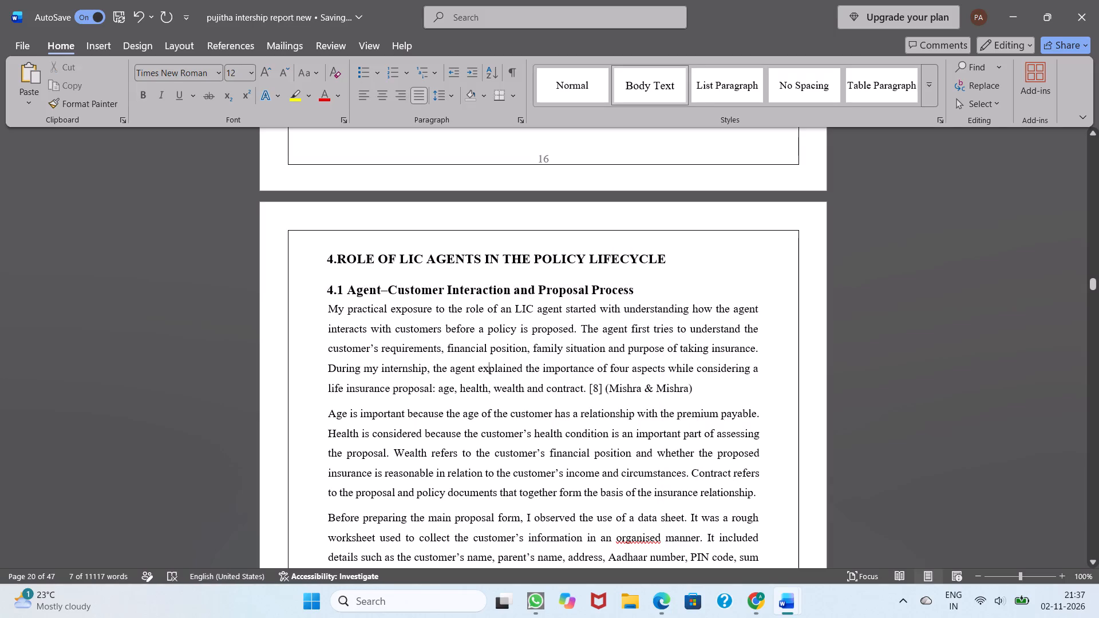
# Review the remaining chapter 4 pages, checking the layout and the 4.2 and 4.3 headings.
pyautogui.scroll(-3, 488, 348)
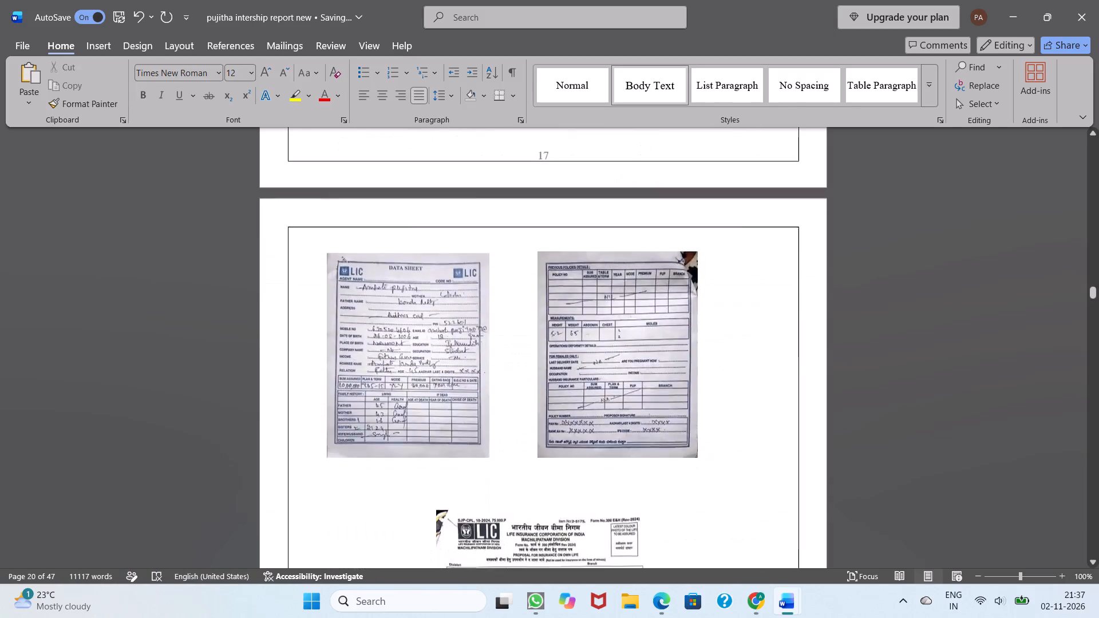
pyautogui.scroll(-6, 488, 348)
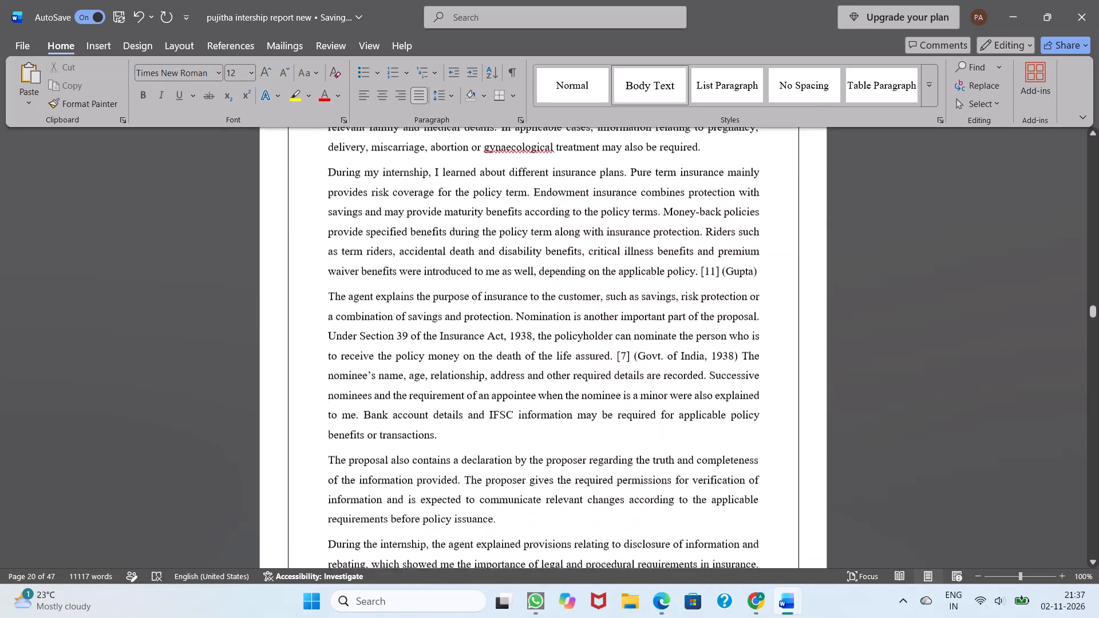
pyautogui.scroll(-3, 488, 348)
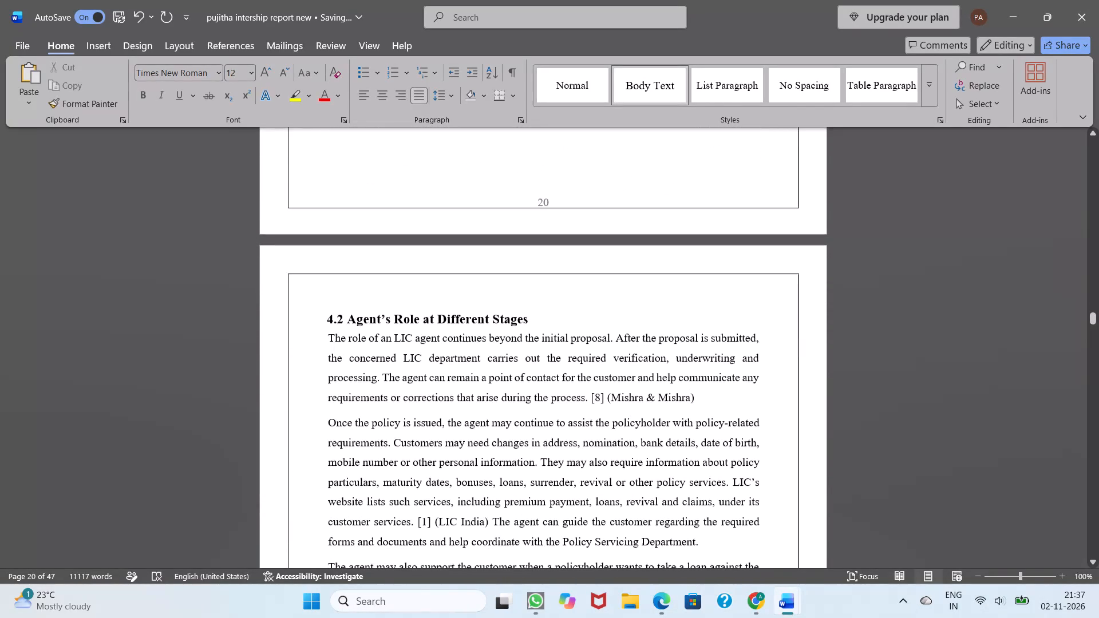
pyautogui.scroll(-3, 488, 348)
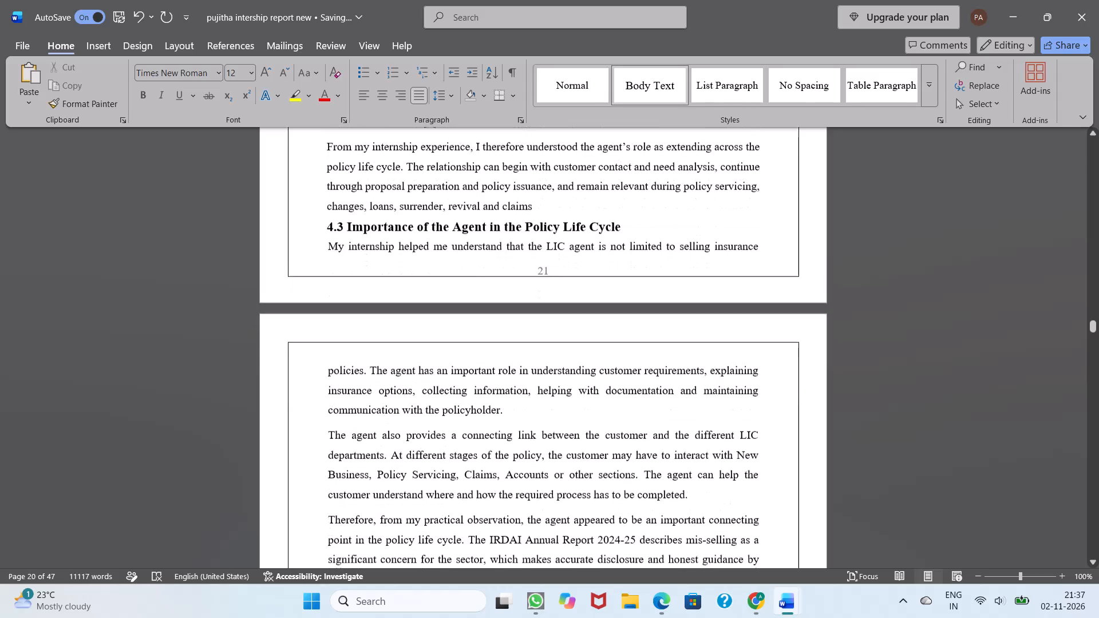
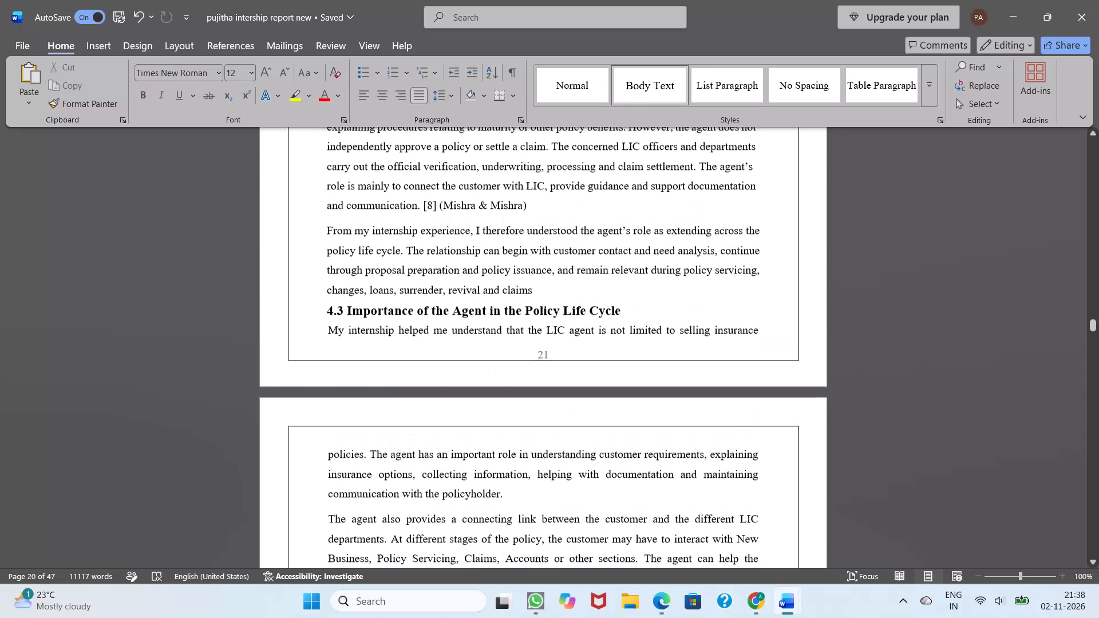
# Check the heading formatting of 4.3 Importance of the Agent in the Policy Life Cycle and review the pages up to section 5.
pyautogui.moveTo(325, 310); pyautogui.dragTo(531, 311)
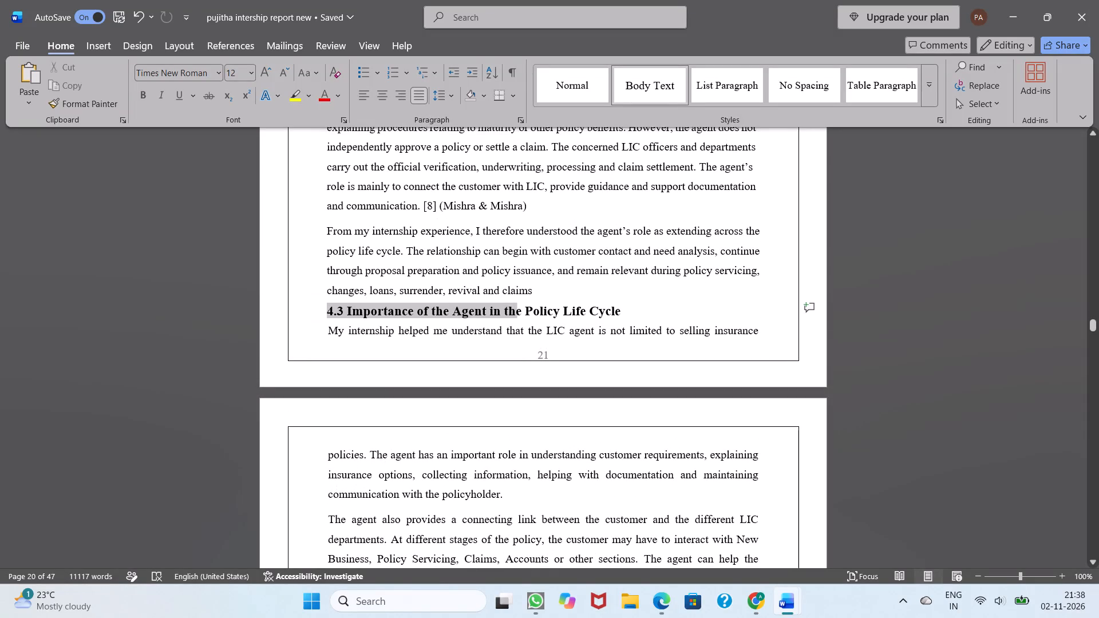
pyautogui.moveTo(531, 311); pyautogui.dragTo(616, 310)
pyautogui.click(653, 315)
pyautogui.scroll(-1, 653, 315)
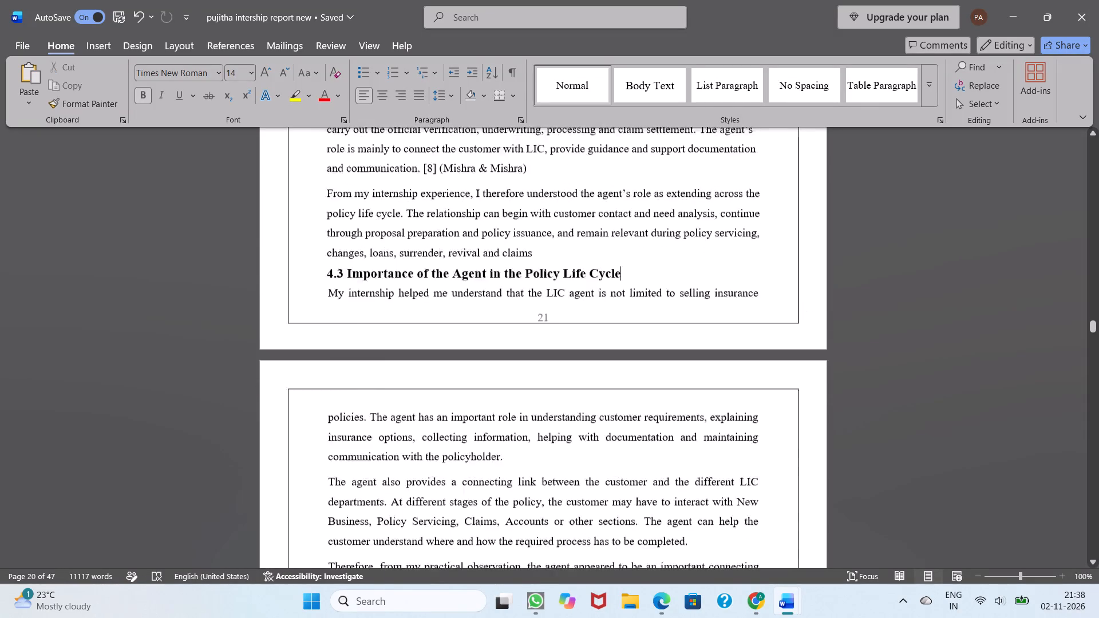
pyautogui.scroll(-5, 653, 315)
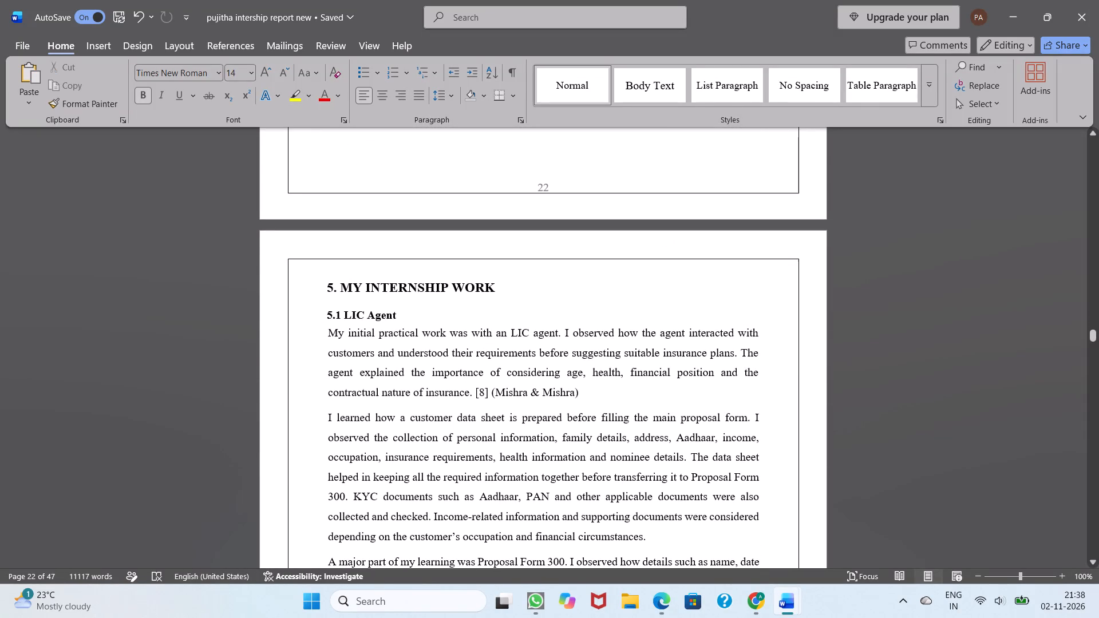
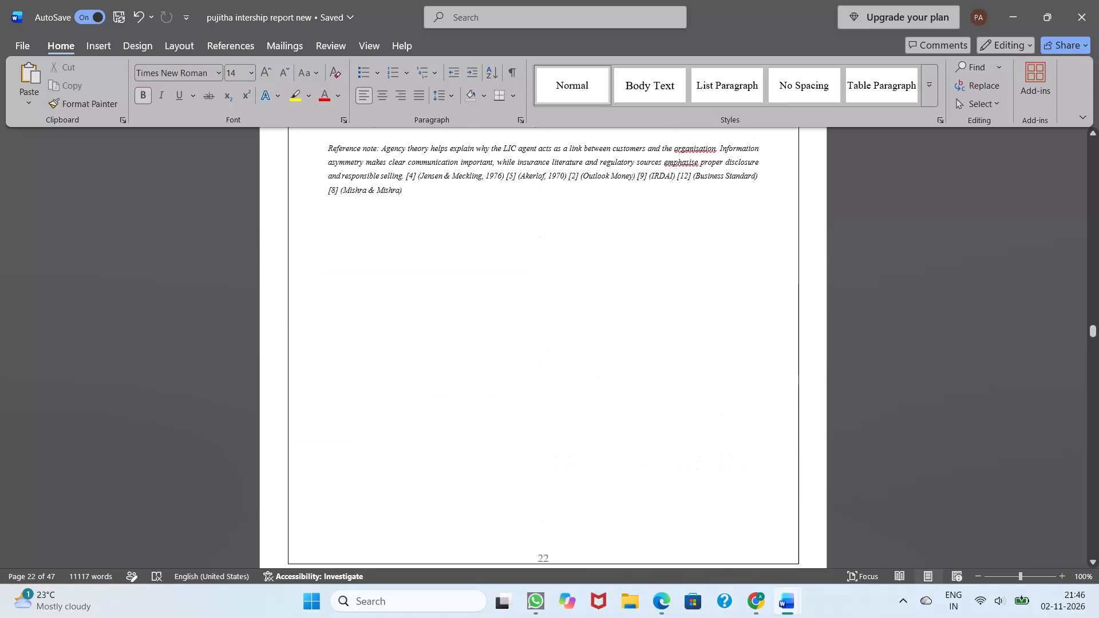
# Review the layout of section 4.3 across pages 21 and 22, through to the start of section 5, My Internship Work.
pyautogui.scroll(1, 654, 315)
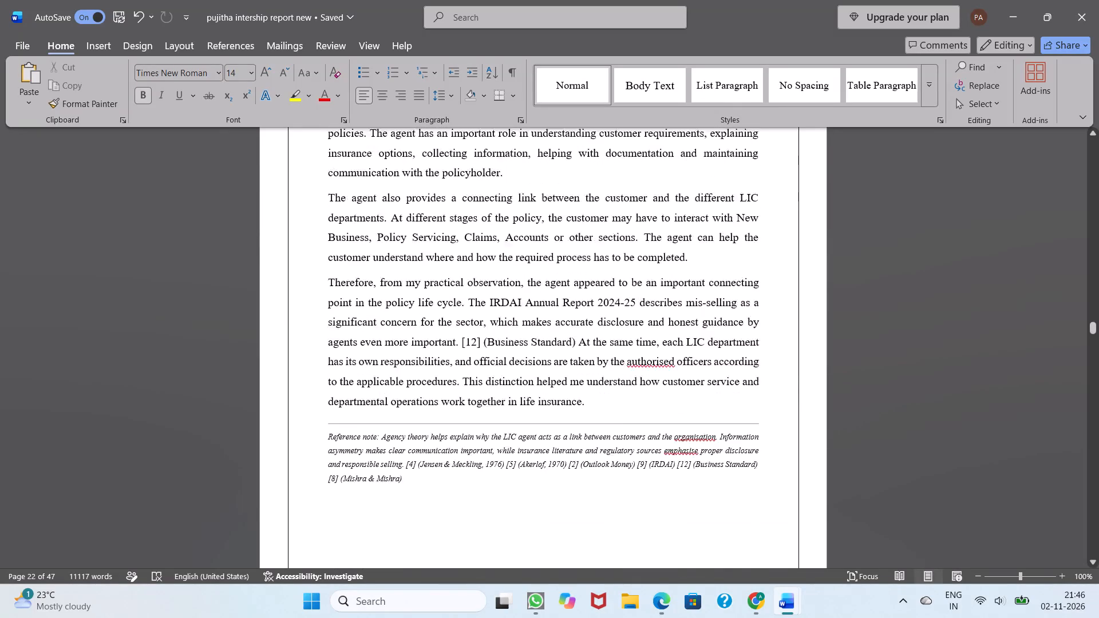
pyautogui.scroll(3, 654, 315)
pyautogui.scroll(-1, 654, 315)
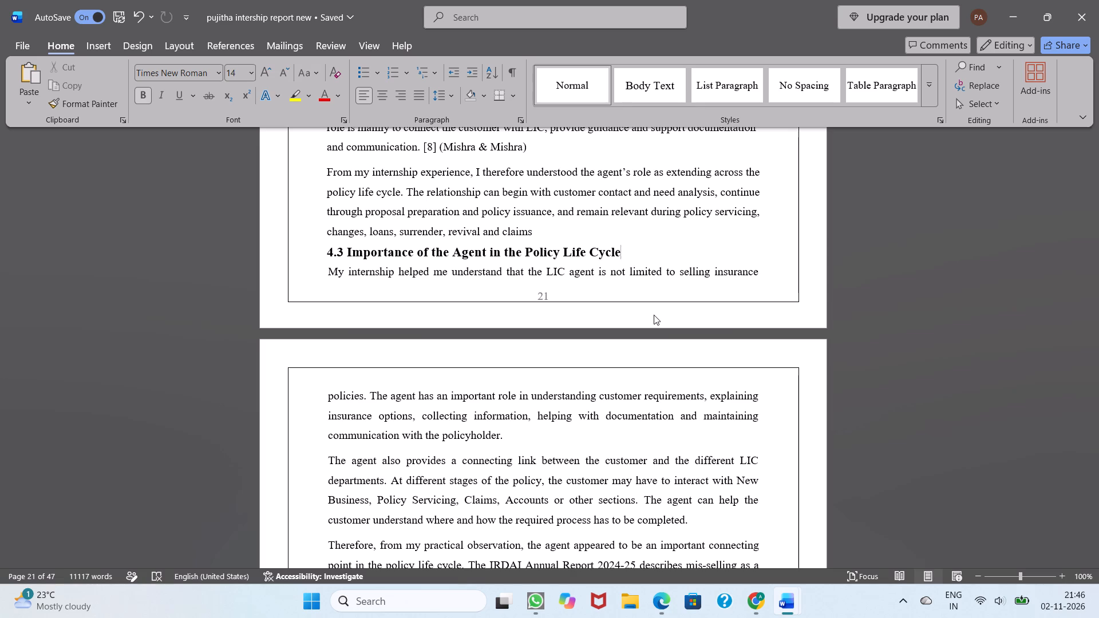
pyautogui.scroll(-5, 654, 308)
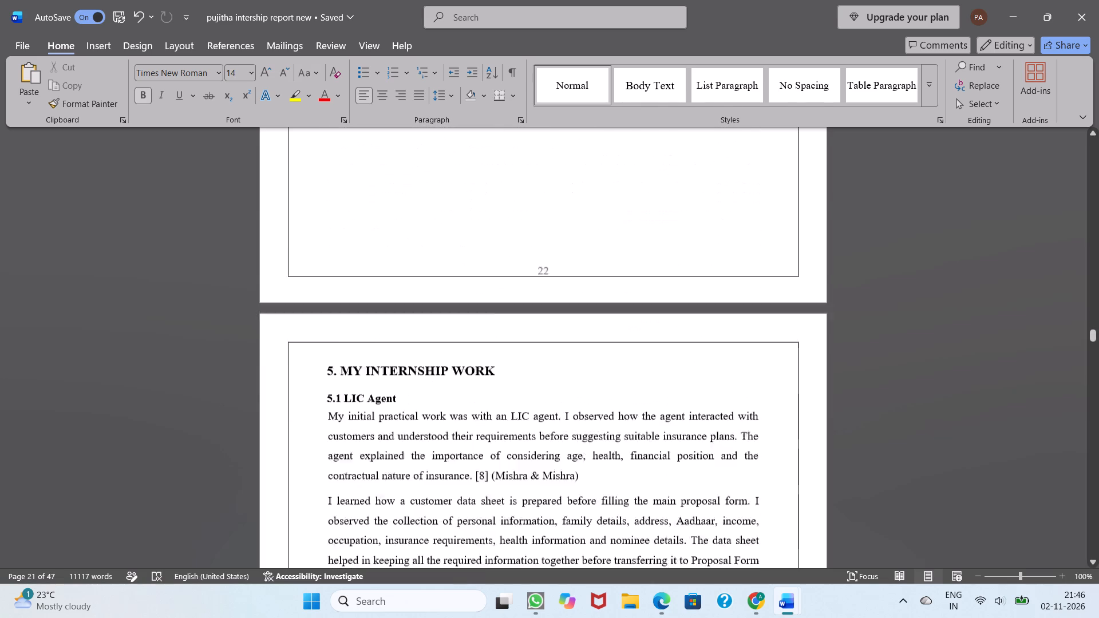
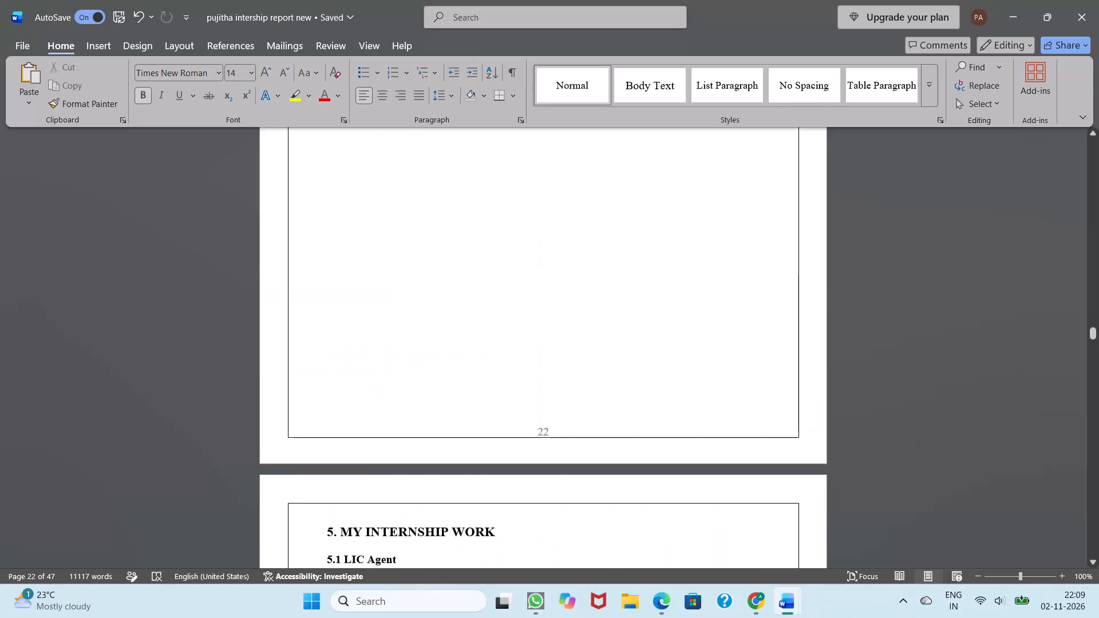
# Review the section 4 pages backwards from page 22 to the form image on page 18, checking headings and page layout.
pyautogui.scroll(3, 647, 311)
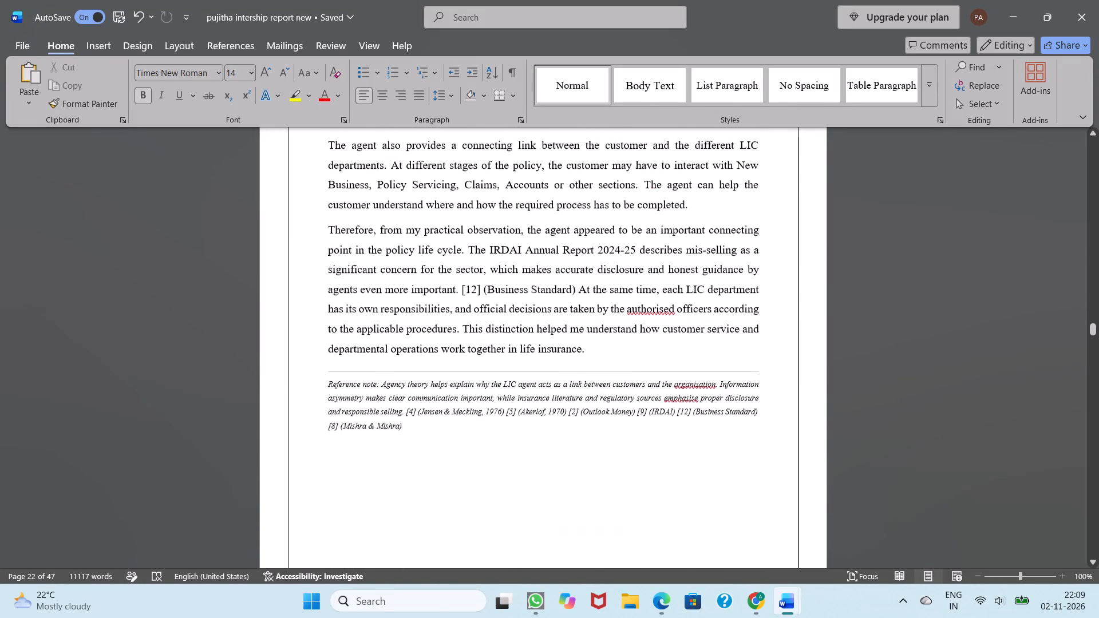
pyautogui.scroll(1, 647, 311)
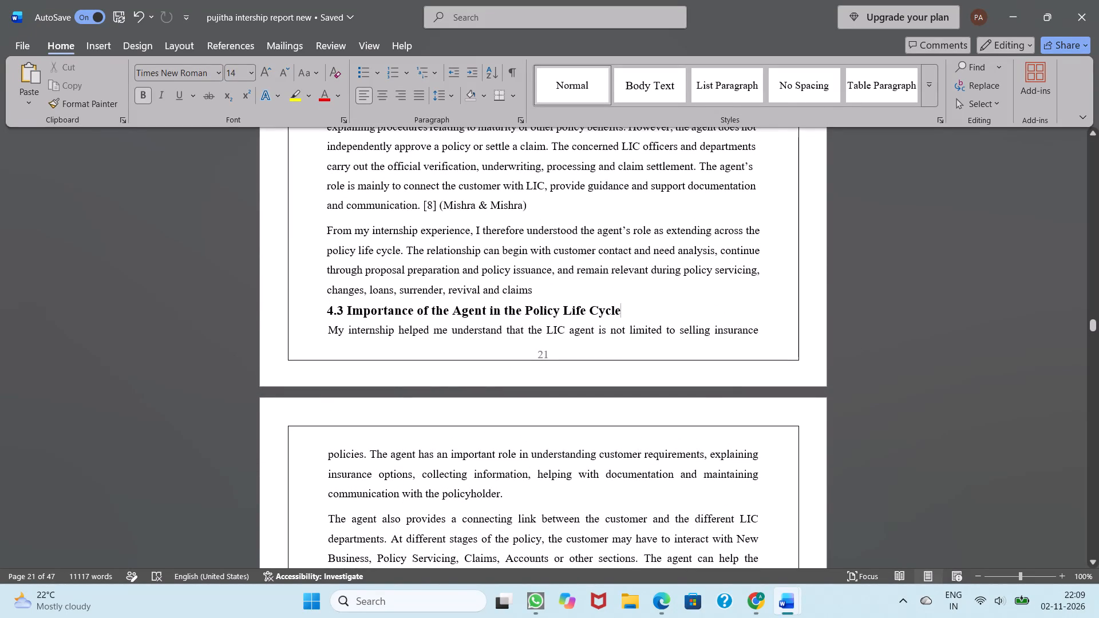
pyautogui.scroll(-2, 647, 311)
pyautogui.scroll(1, 647, 311)
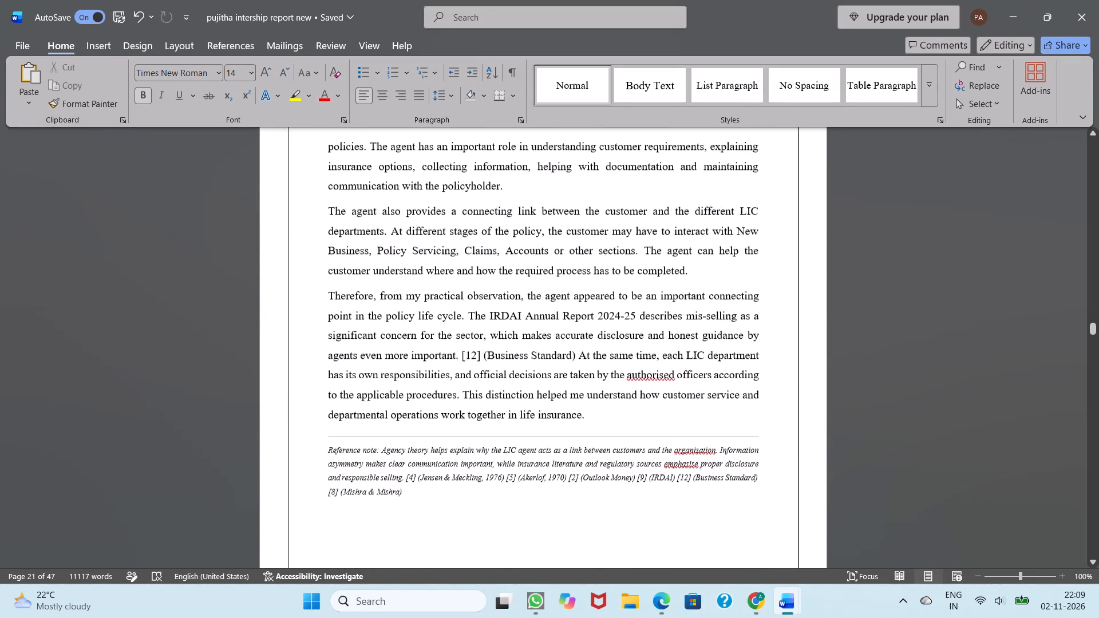
pyautogui.scroll(4, 647, 311)
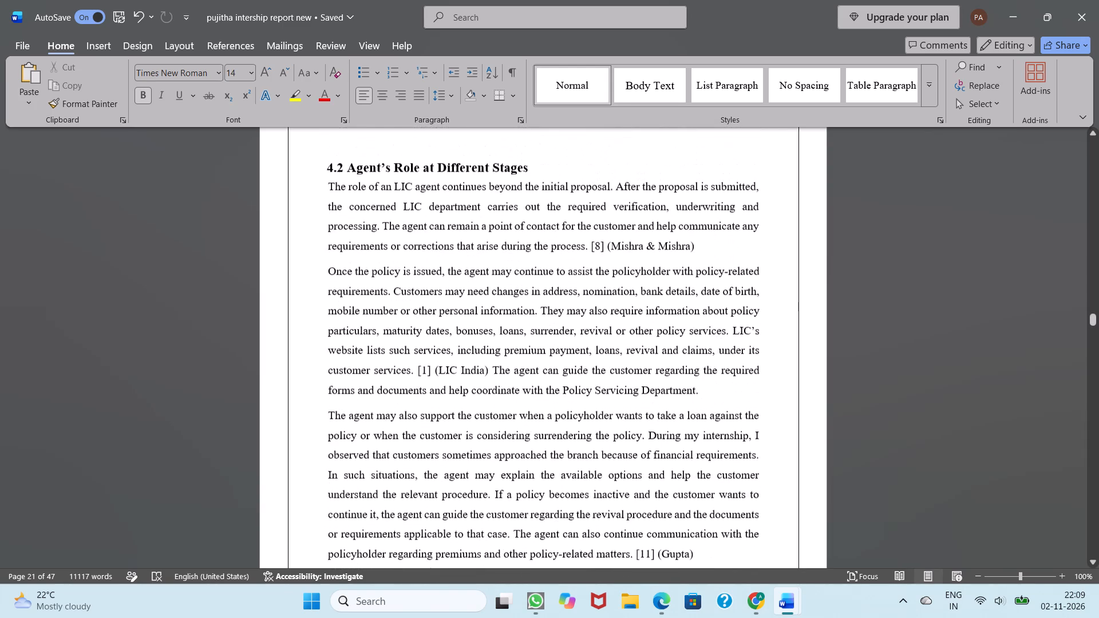
pyautogui.scroll(4, 647, 311)
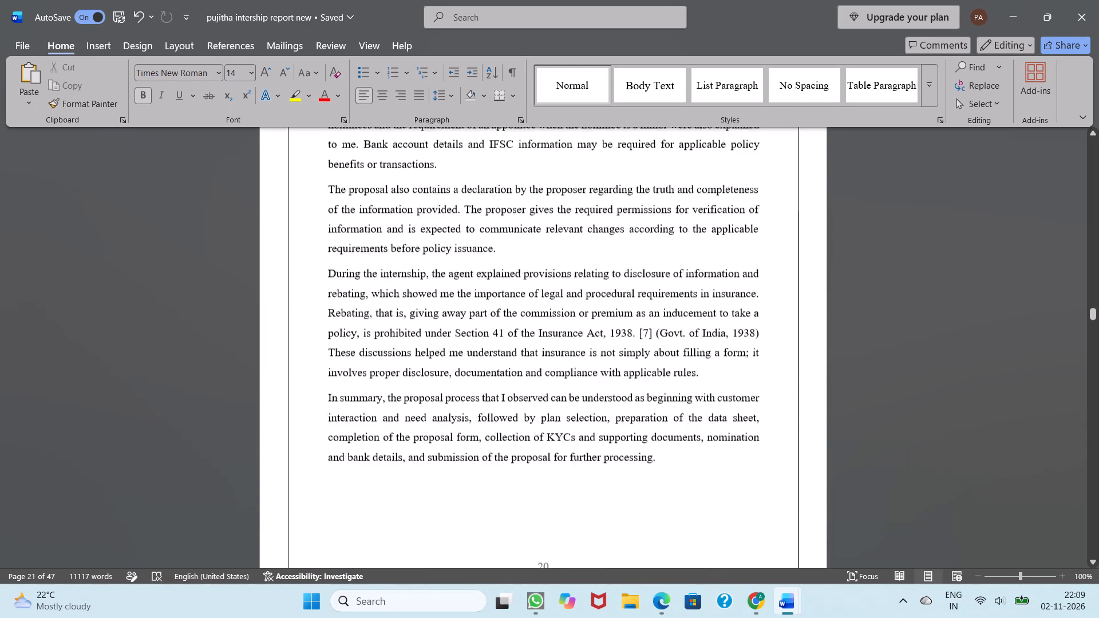
pyautogui.scroll(3, 647, 311)
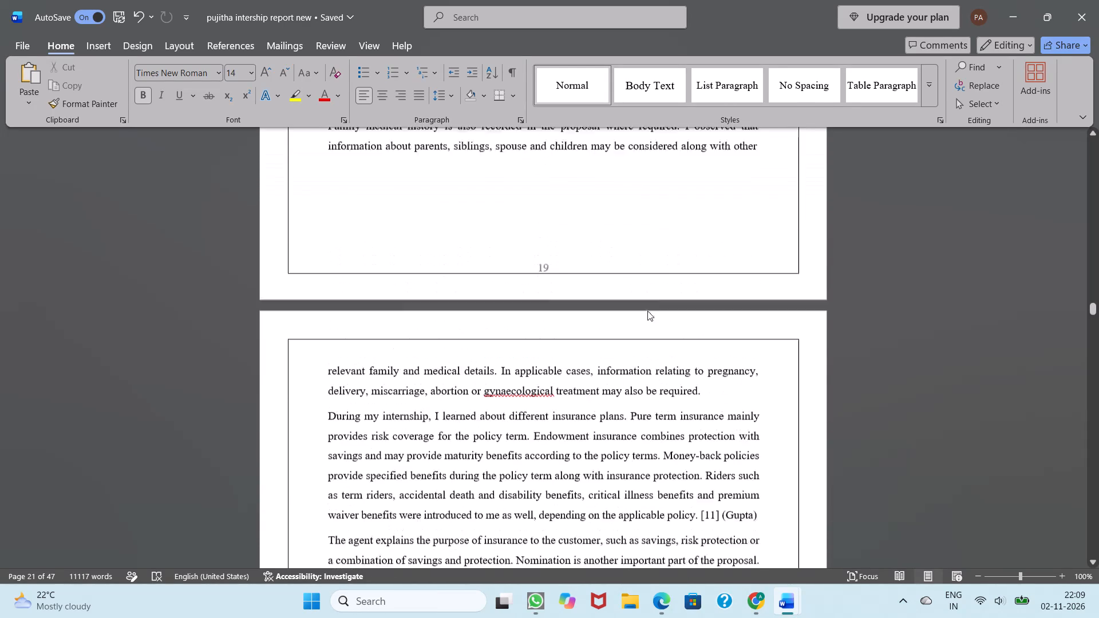
pyautogui.scroll(4, 647, 311)
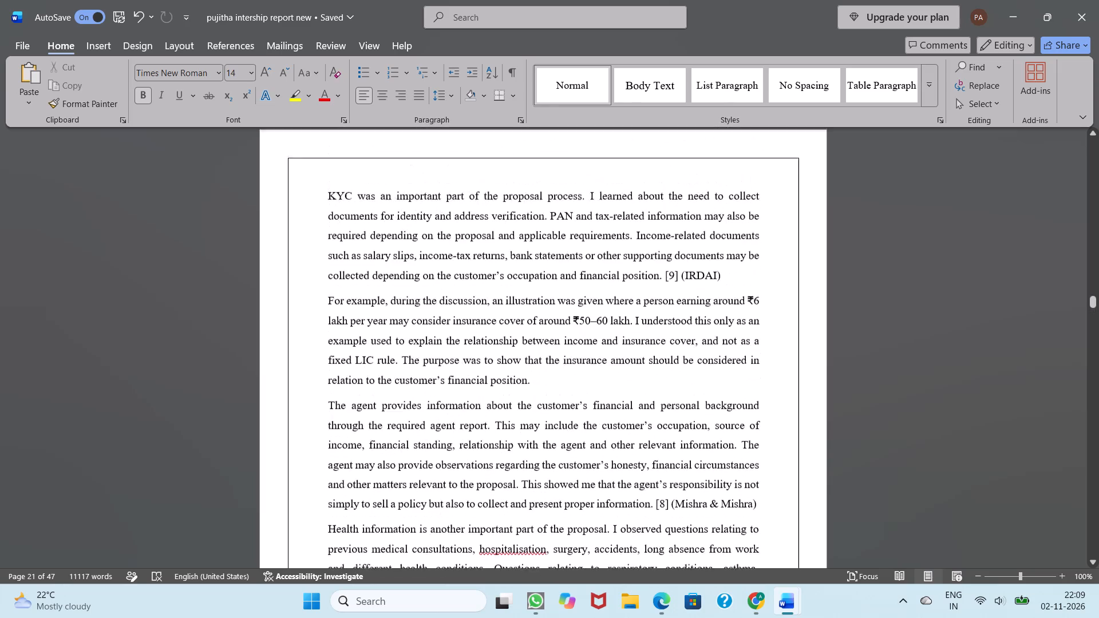
pyautogui.scroll(2, 647, 311)
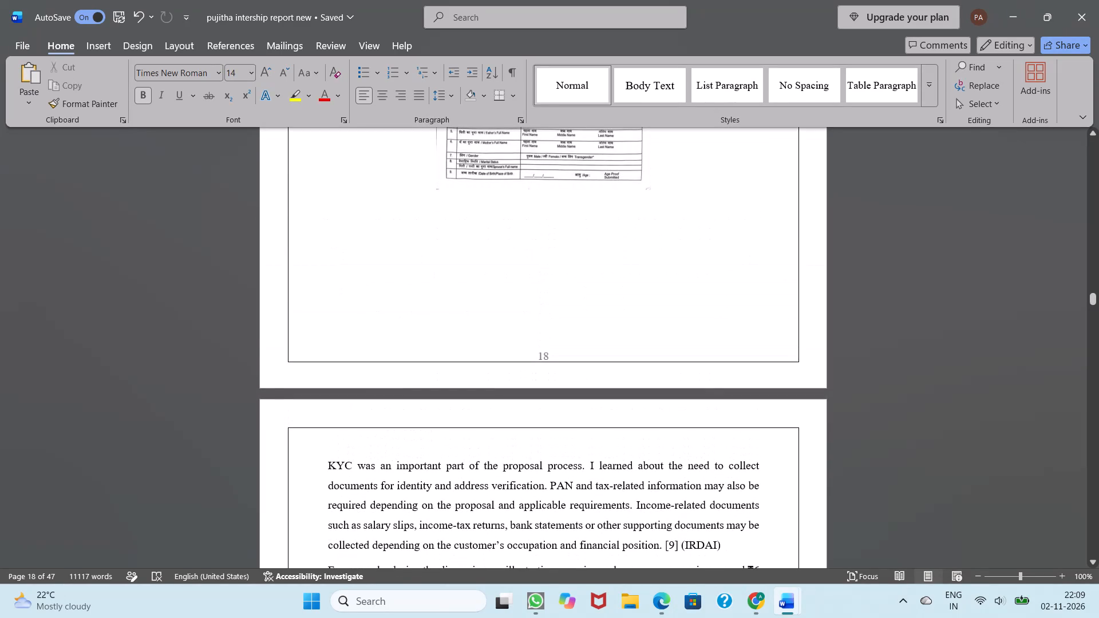
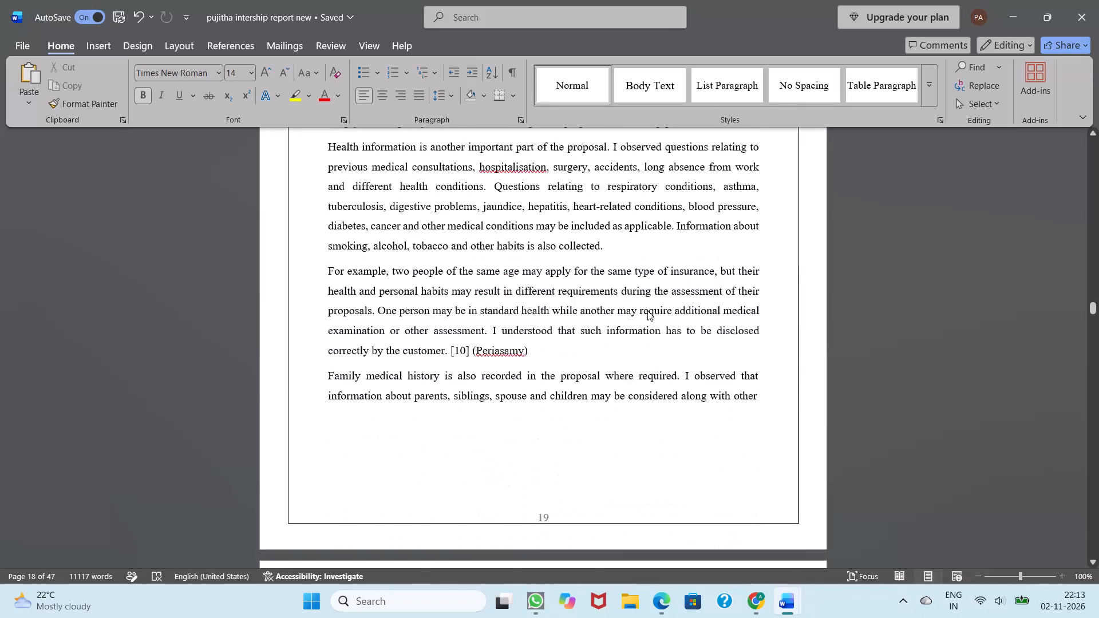
# Review pages 19 to 22 forwards and place the cursor before the heading 5. MY INTERNSHIP WORK on page 23.
pyautogui.scroll(-1, 647, 311)
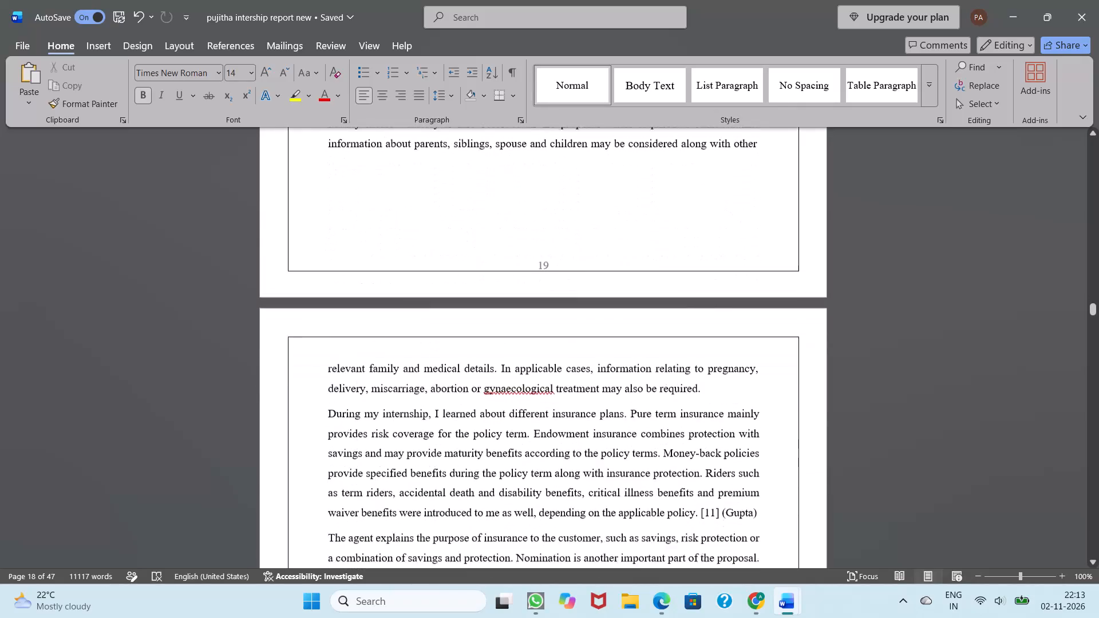
pyautogui.scroll(-5, 647, 311)
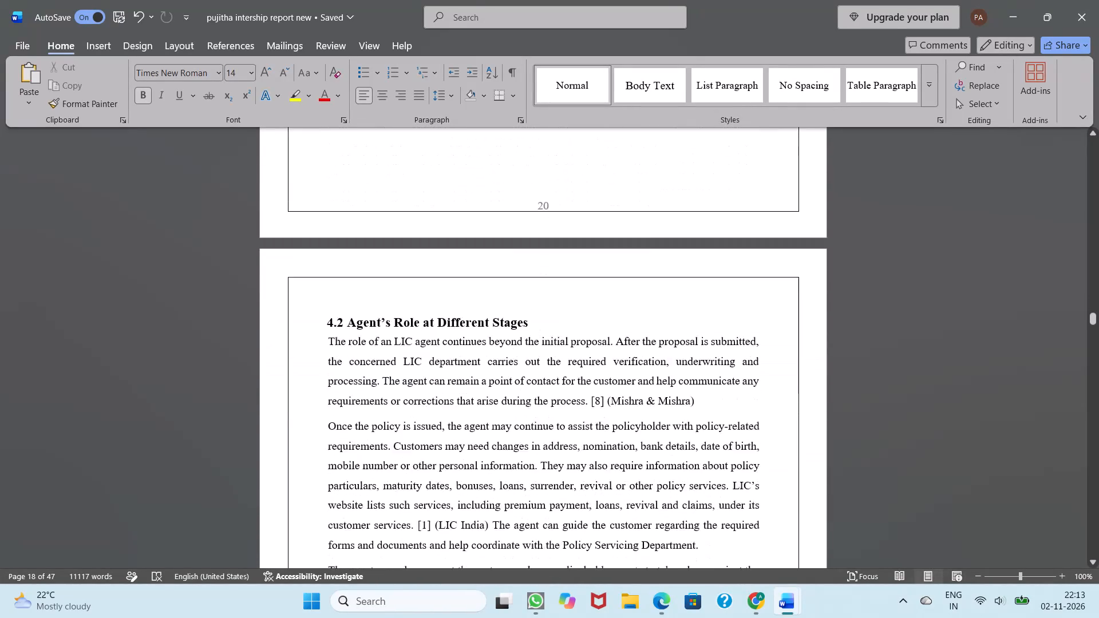
pyautogui.scroll(-5, 647, 311)
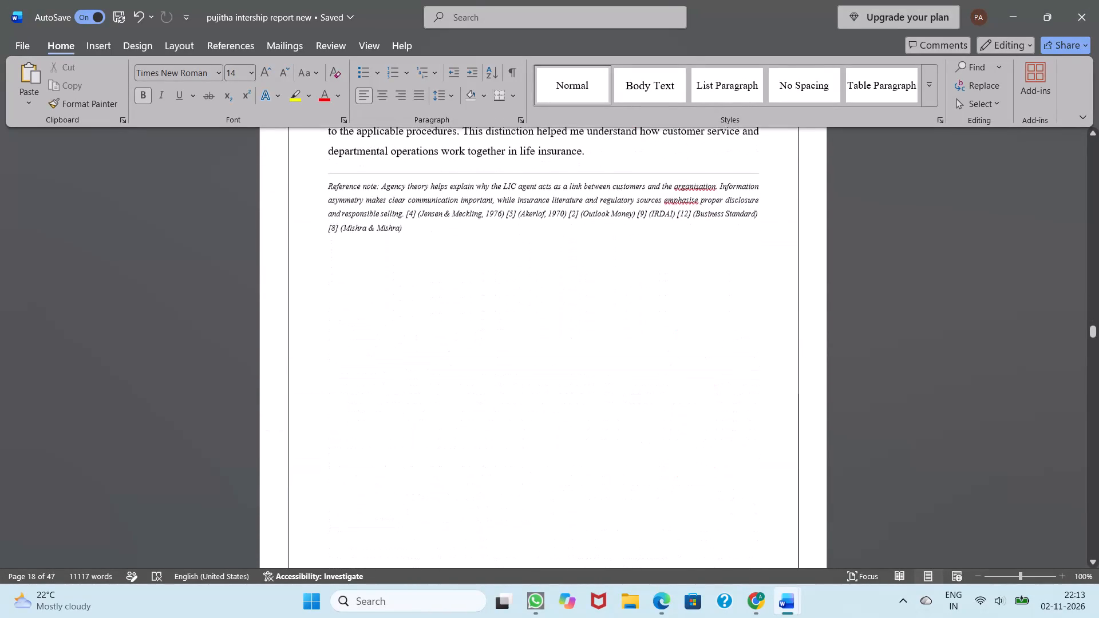
pyautogui.scroll(-1, 647, 311)
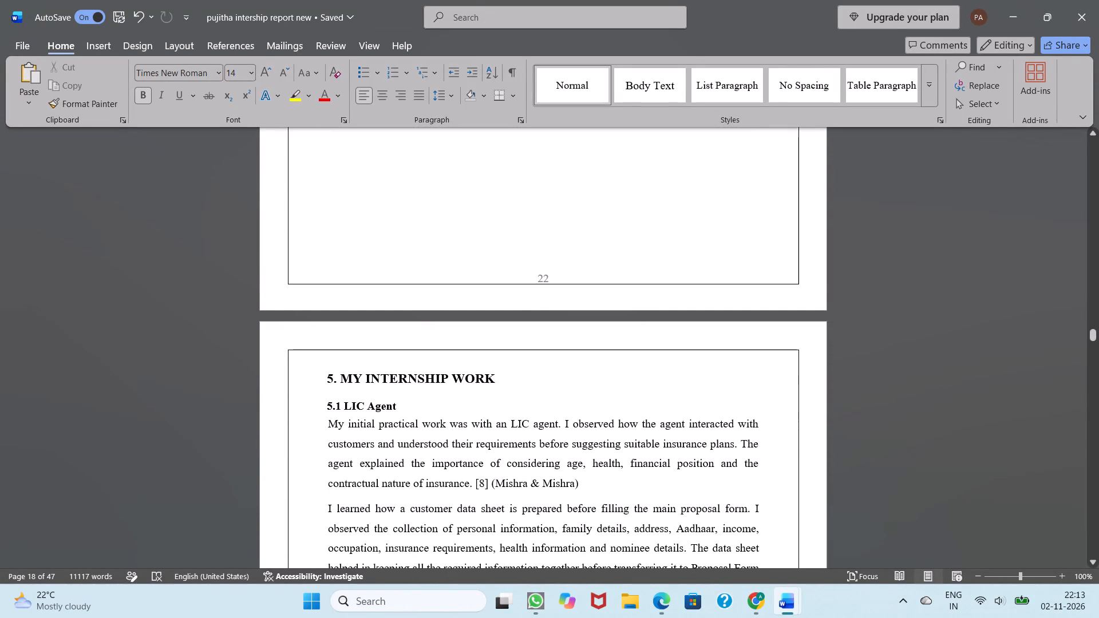
pyautogui.click(327, 378)
# Examine the page layout around the start of section 5, comparing pages 22 to 25 and their headings.
pyautogui.scroll(3, 323, 378)
pyautogui.scroll(-3, 323, 378)
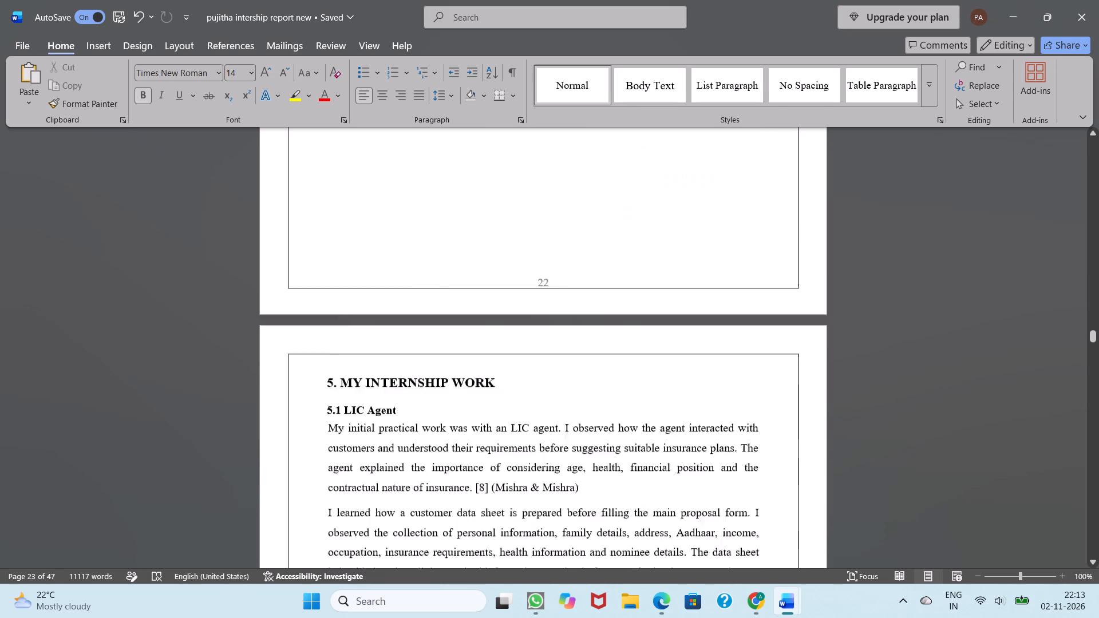
pyautogui.scroll(-4, 323, 378)
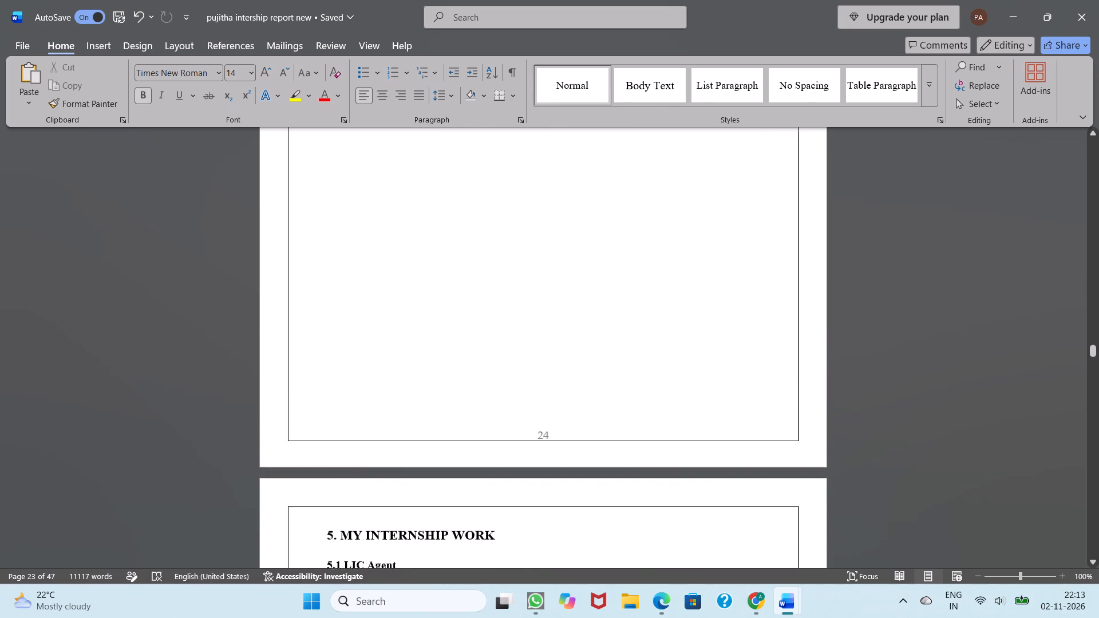
pyautogui.scroll(-1, 323, 378)
pyautogui.scroll(6, 323, 314)
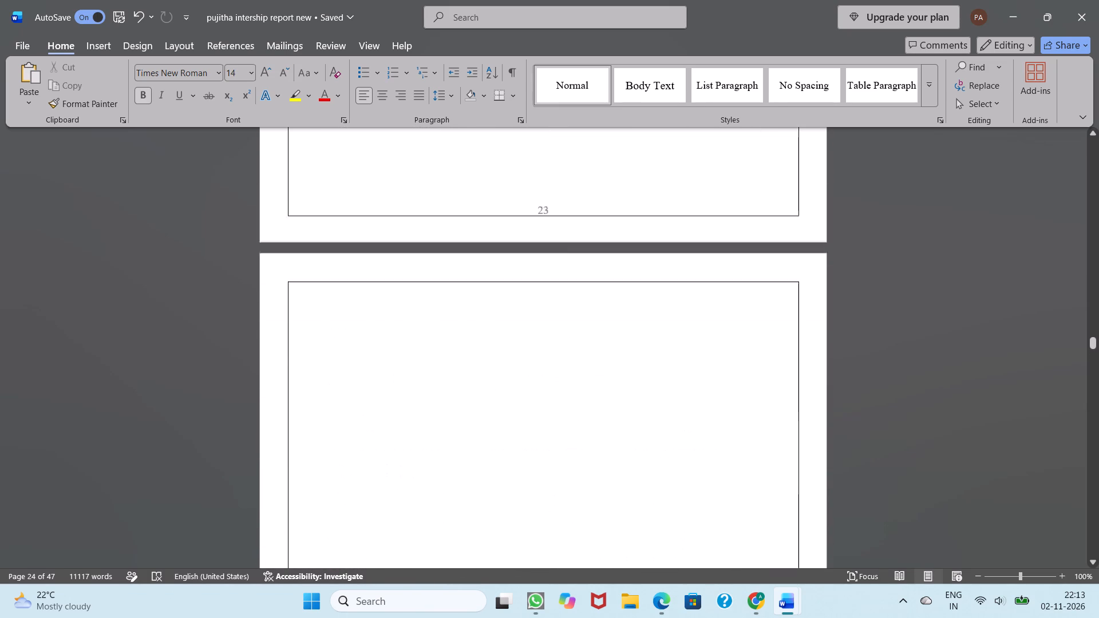
pyautogui.scroll(2, 323, 314)
pyautogui.scroll(-4, 323, 314)
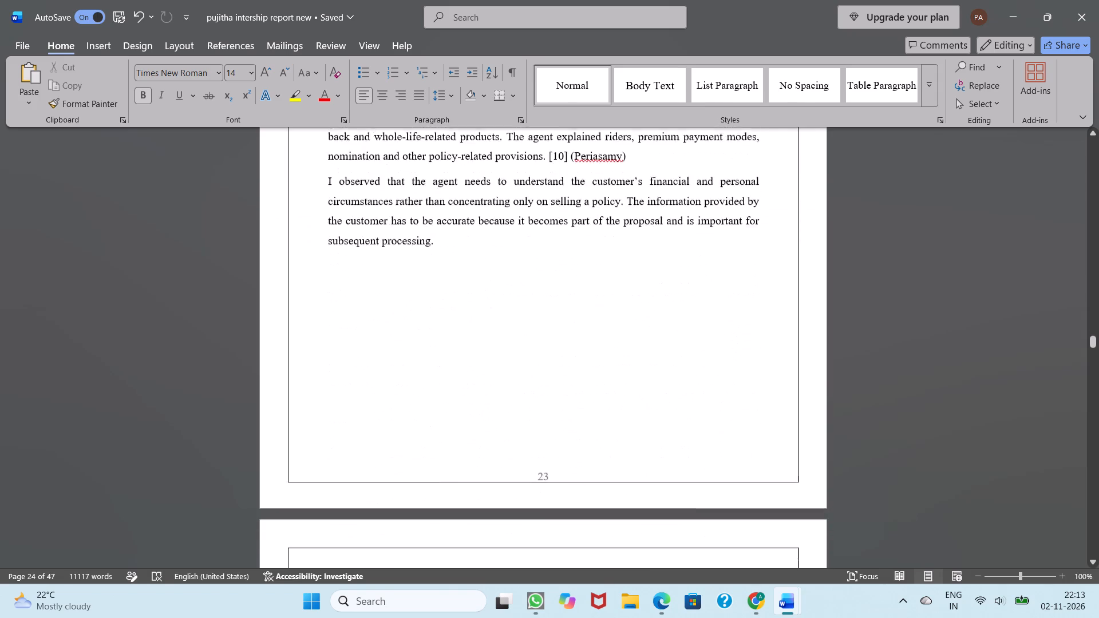
pyautogui.scroll(-4, 323, 314)
pyautogui.scroll(5, 323, 314)
pyautogui.scroll(-1, 323, 314)
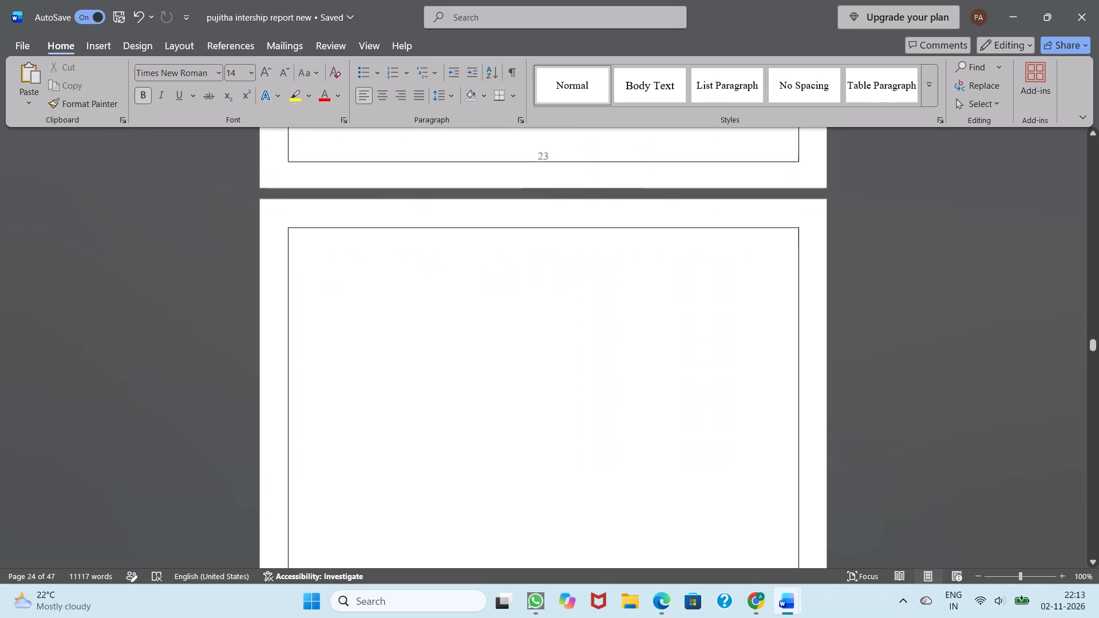
pyautogui.scroll(-1, 323, 314)
pyautogui.scroll(1, 323, 314)
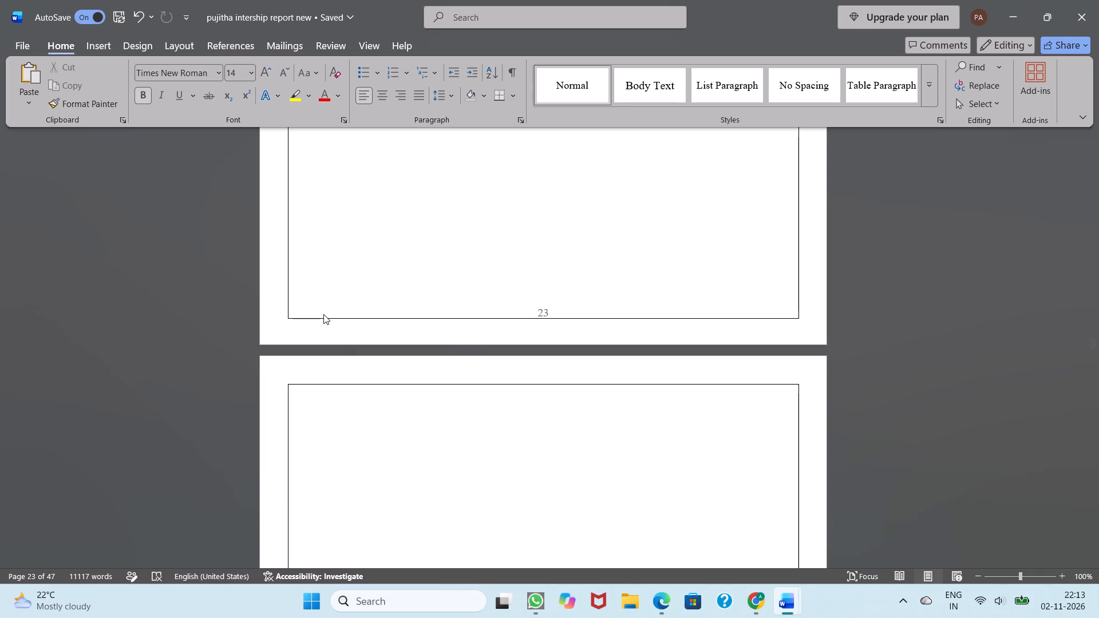
# Review the report backwards from page 23 to the section 4 heading on page 17, checking subsection headings 4.3, 4.2 and 4.1.
pyautogui.scroll(6, 323, 314)
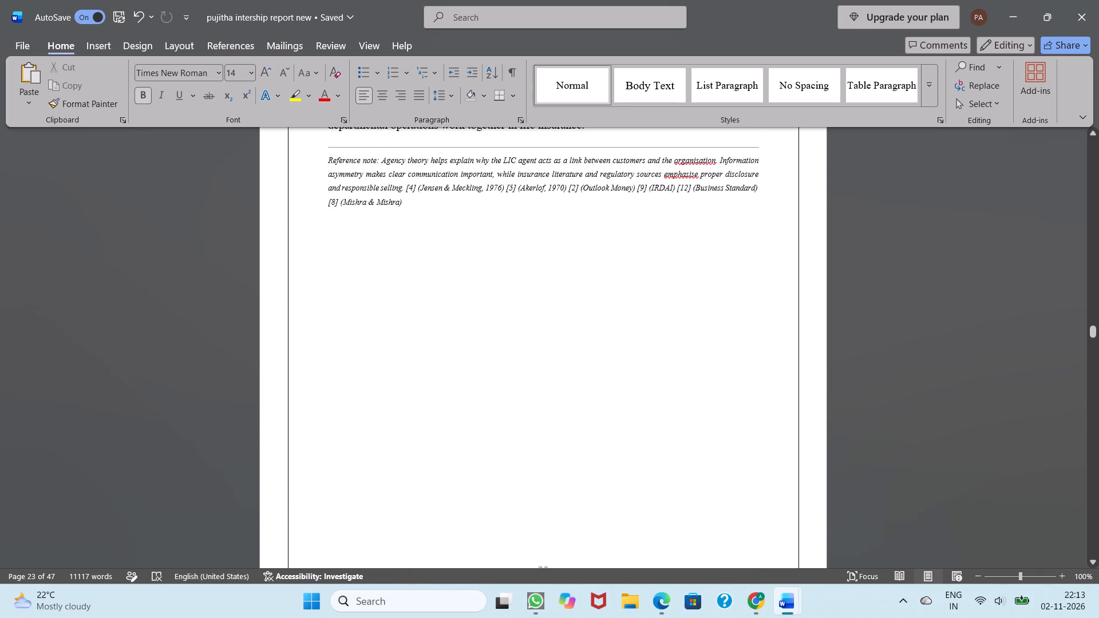
pyautogui.scroll(4, 323, 314)
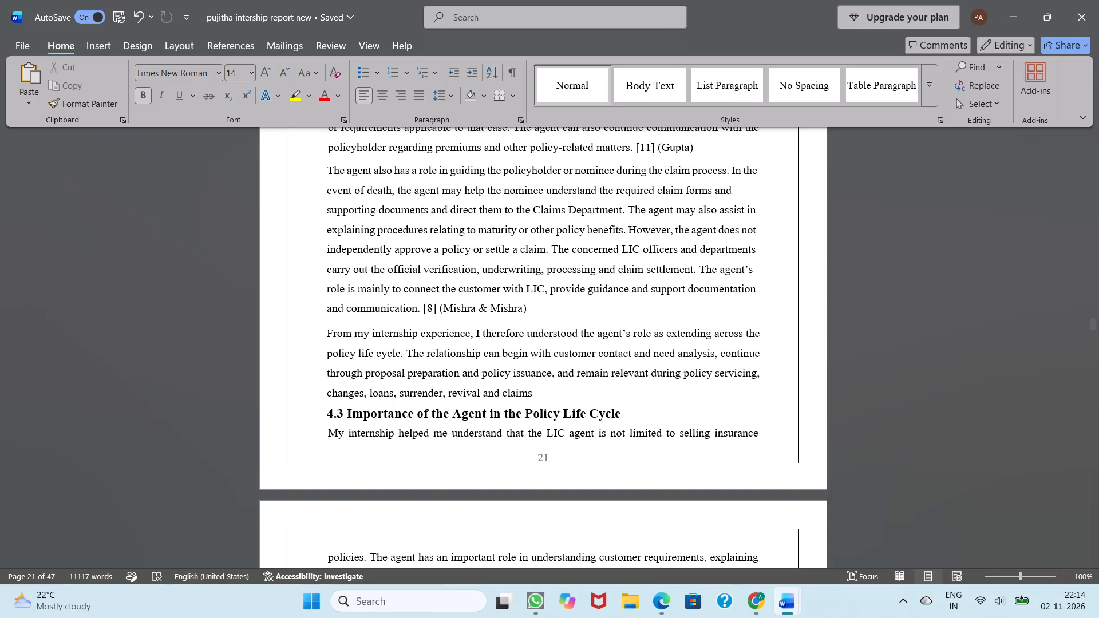
pyautogui.scroll(5, 323, 314)
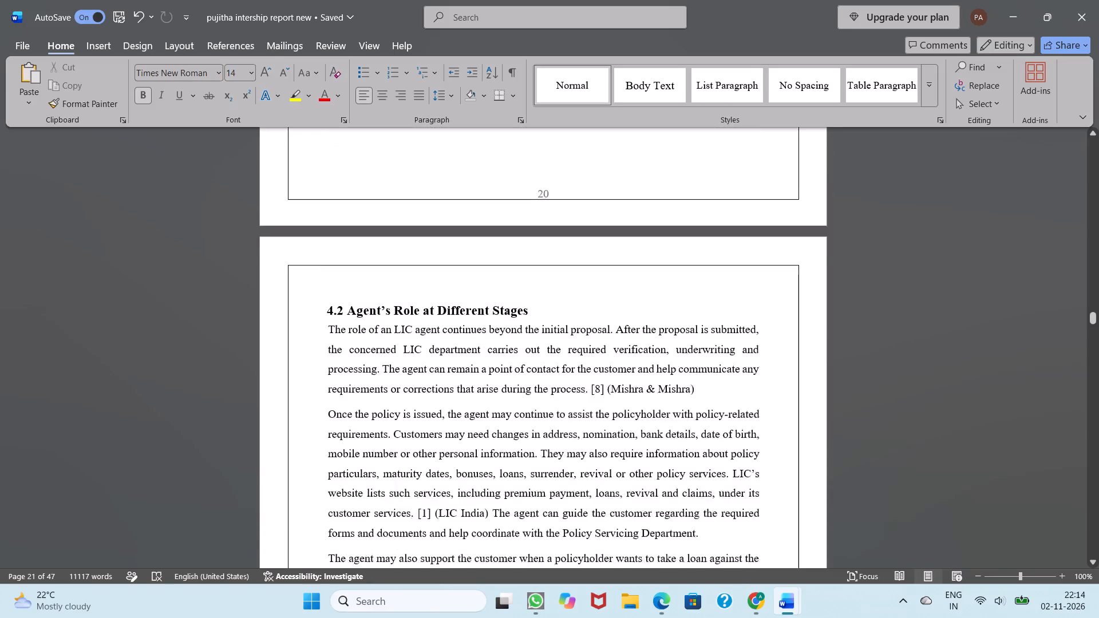
pyautogui.scroll(4, 323, 314)
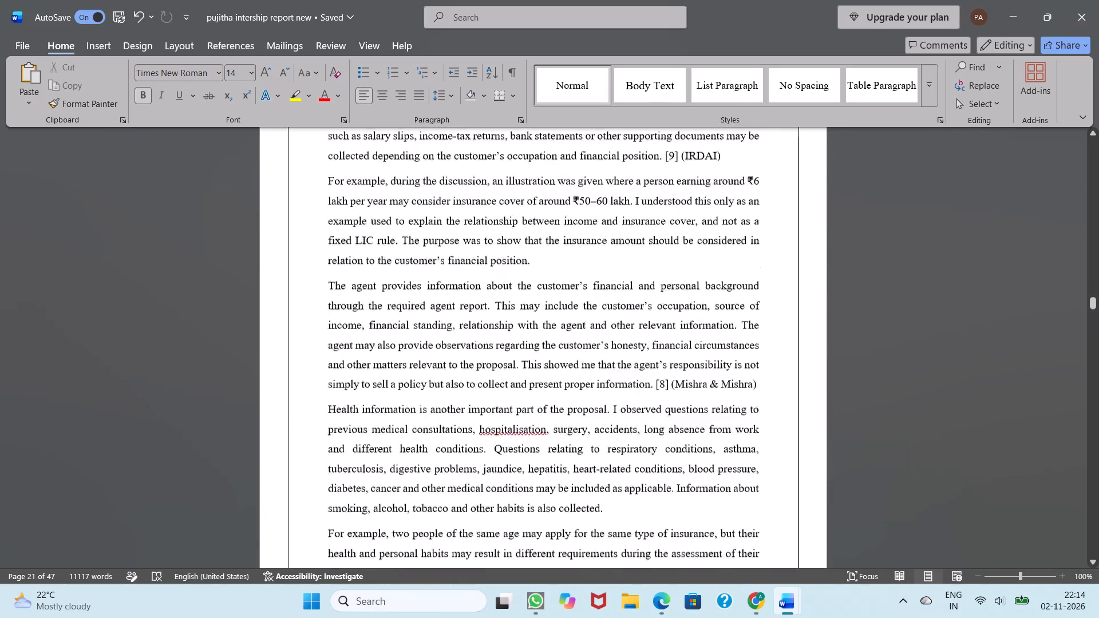
pyautogui.scroll(5, 323, 314)
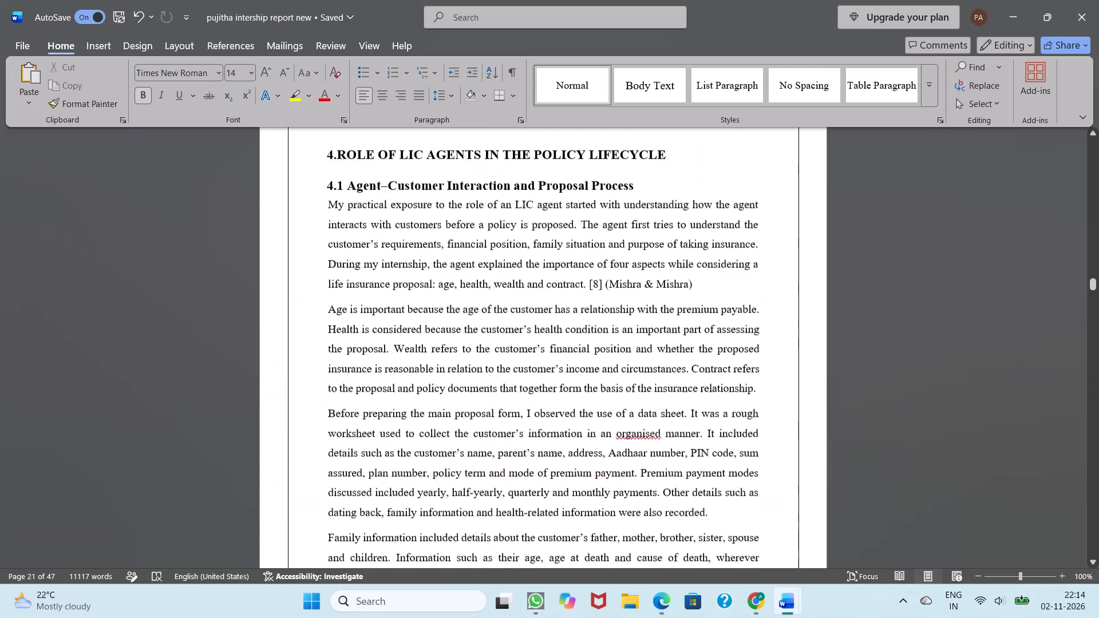
pyautogui.scroll(3, 323, 314)
# Examine the opening section 4 pages, from the 4.1 text on page 17 through the data sheet images on page 18.
pyautogui.scroll(-2, 323, 314)
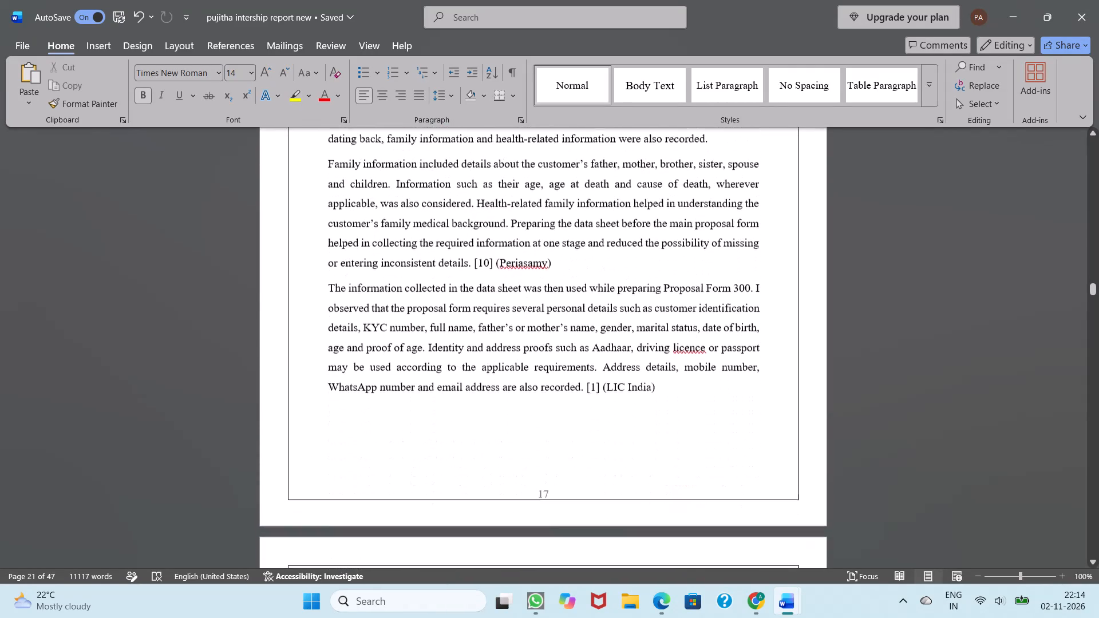
pyautogui.scroll(-1, 323, 314)
pyautogui.scroll(3, 323, 314)
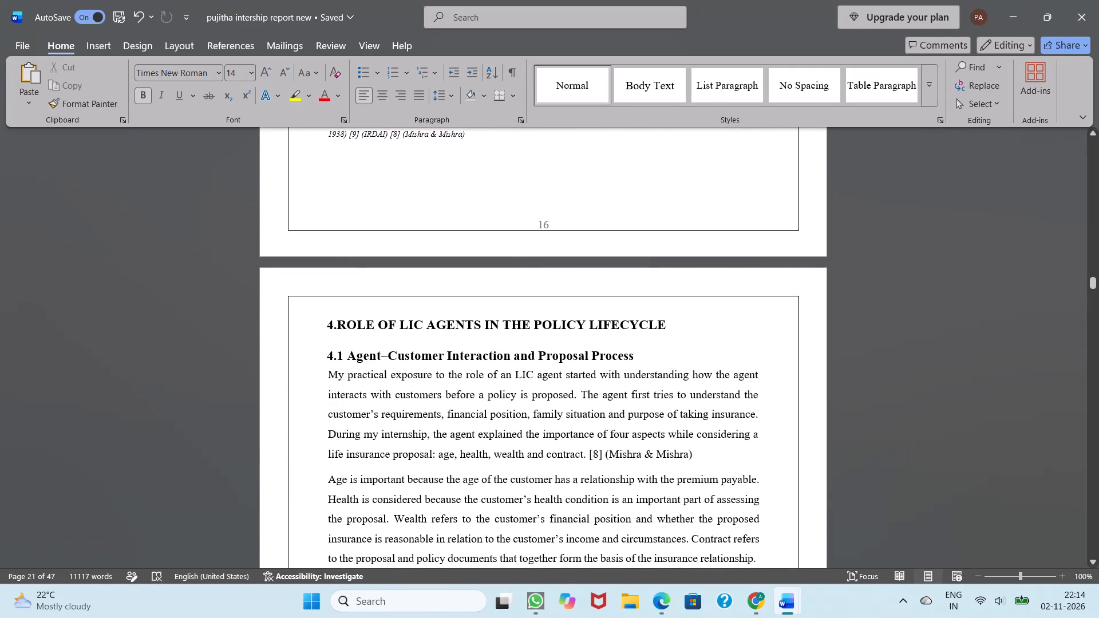
pyautogui.scroll(-4, 323, 314)
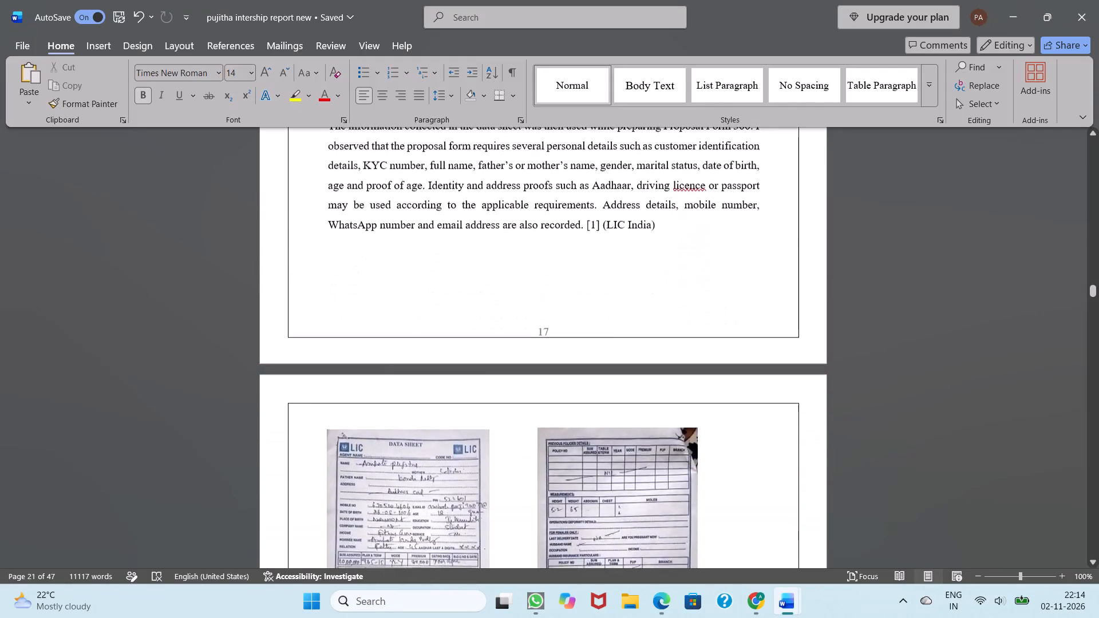
pyautogui.scroll(-4, 323, 314)
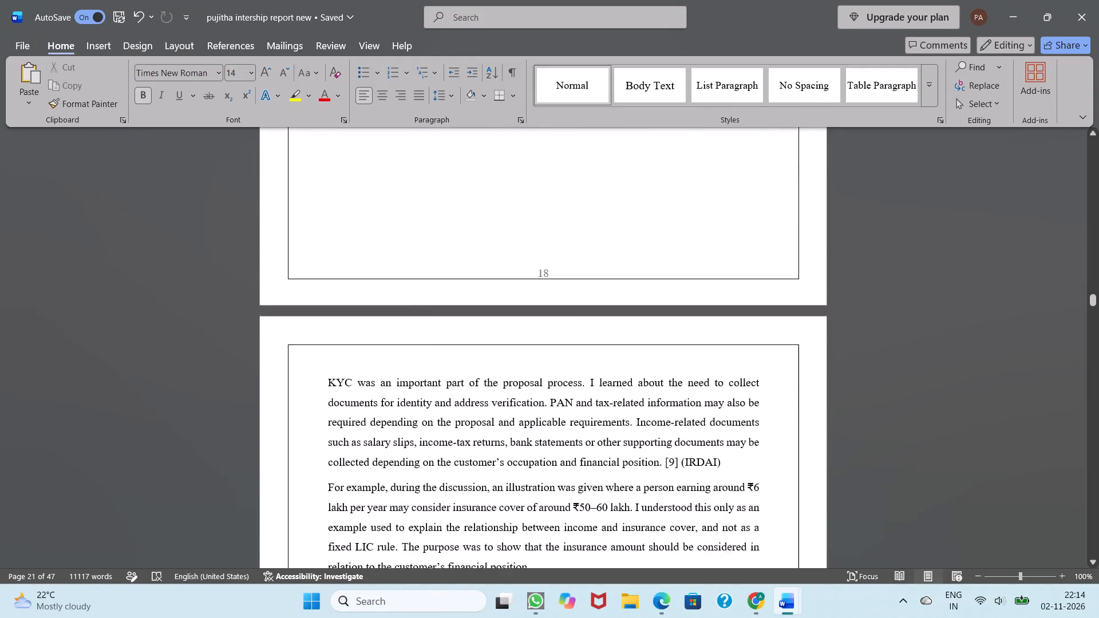
# Review the rest of section 4 from page 19 to page 22, checking headings 4.2 and 4.3, paragraph alignment and page breaks.
pyautogui.scroll(-1, 323, 314)
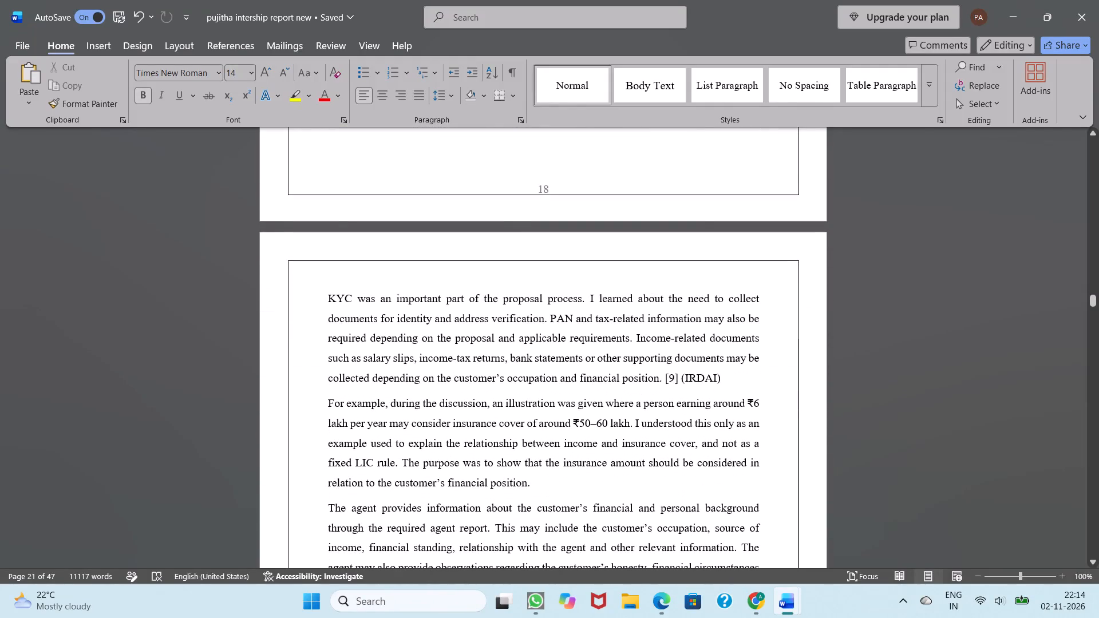
pyautogui.scroll(-2, 323, 314)
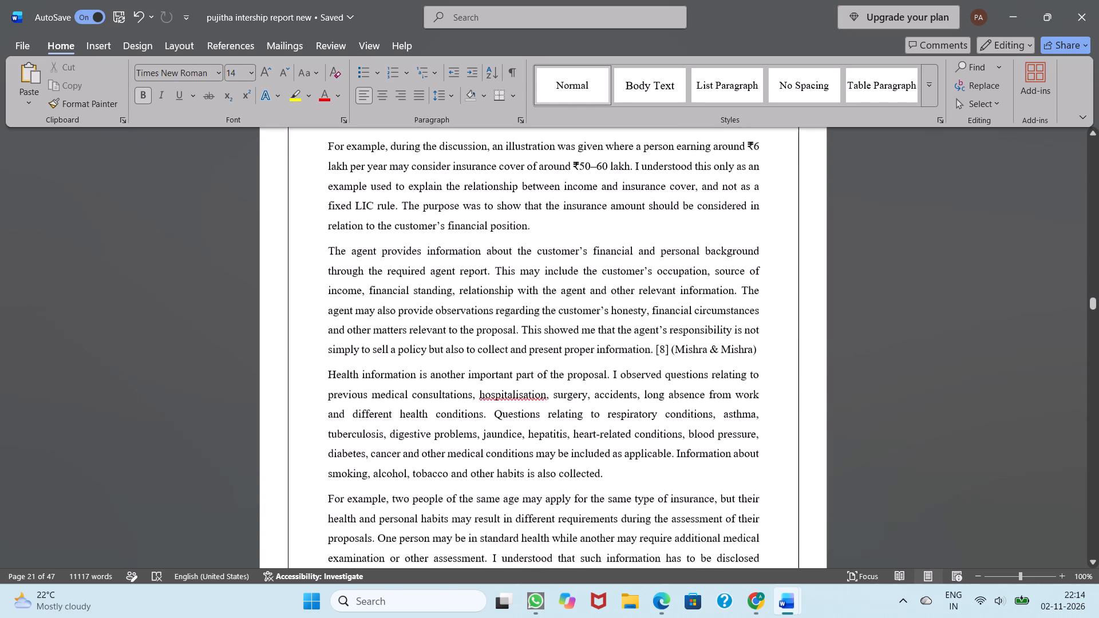
pyautogui.scroll(-1, 323, 314)
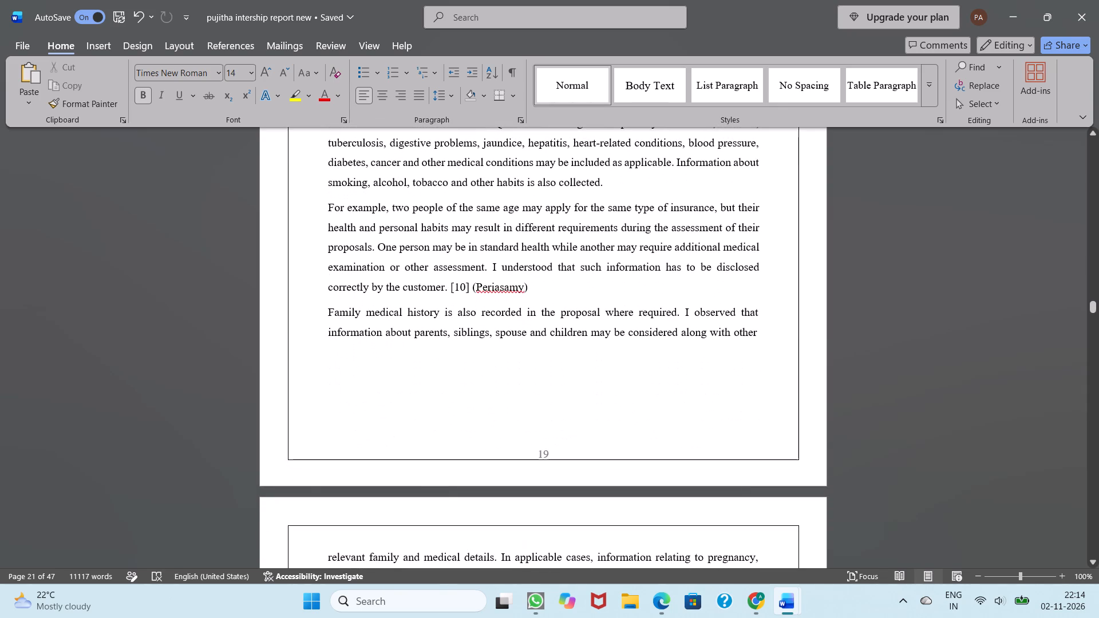
pyautogui.scroll(-3, 323, 314)
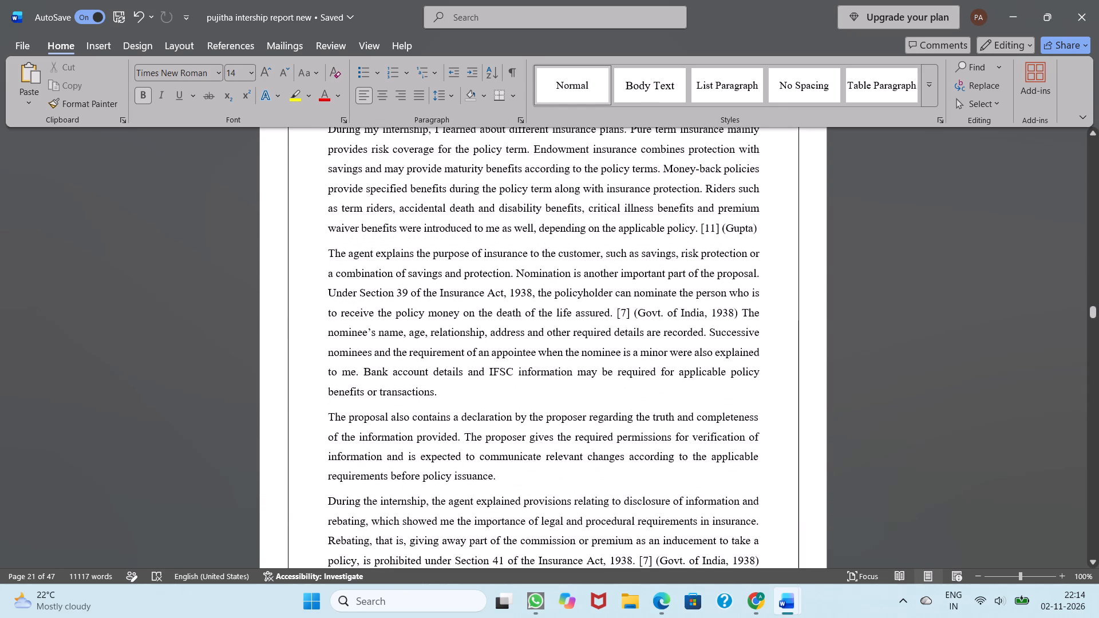
pyautogui.scroll(-3, 323, 314)
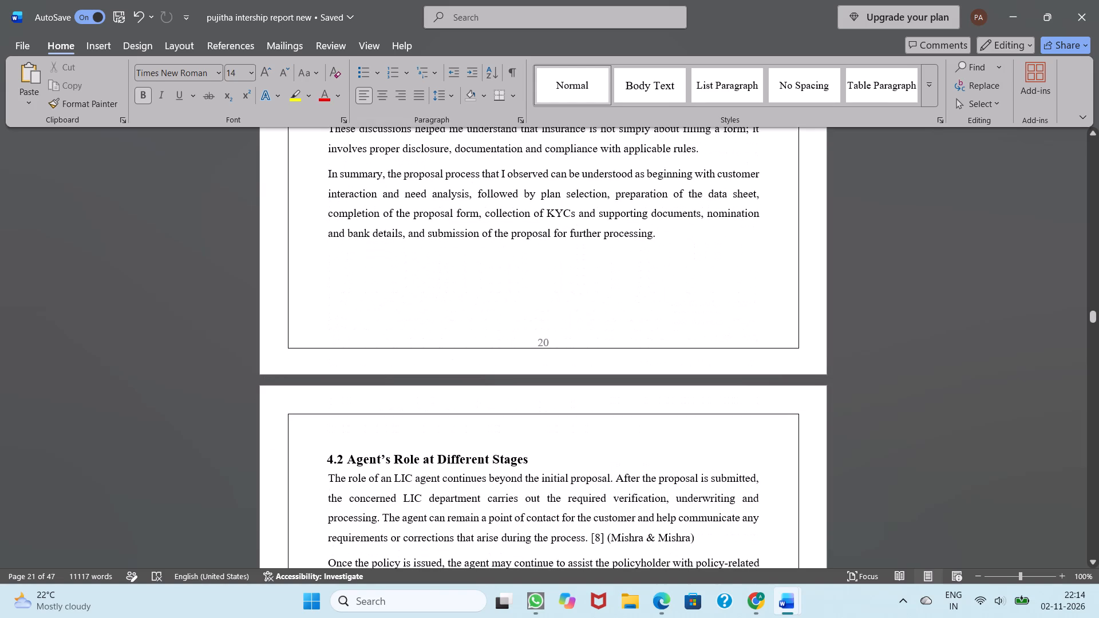
pyautogui.scroll(-1, 323, 314)
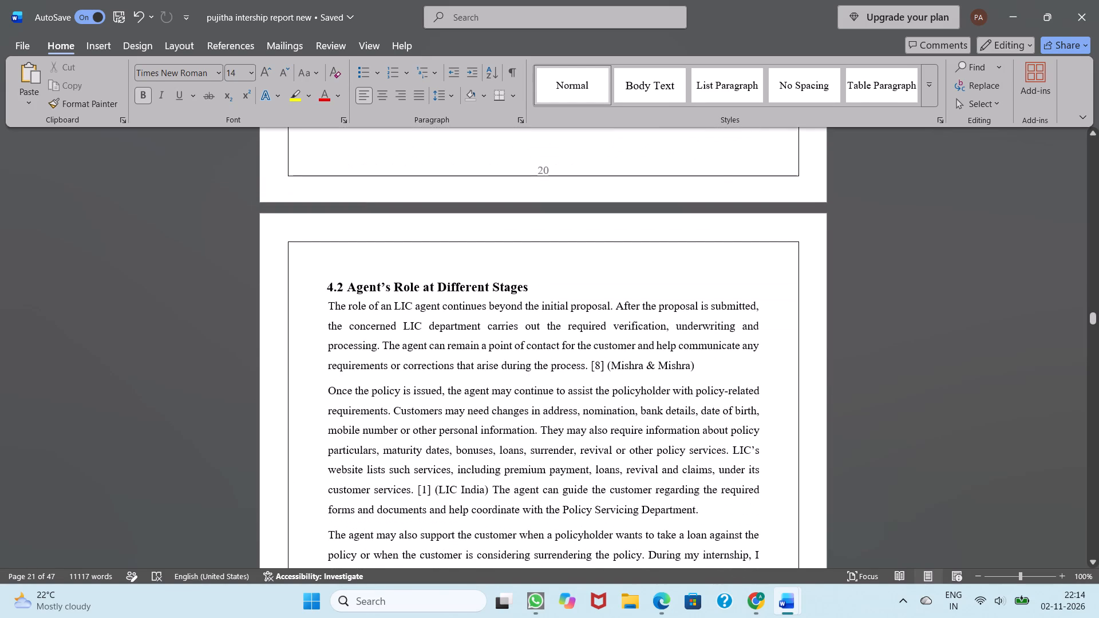
pyautogui.scroll(-2, 323, 314)
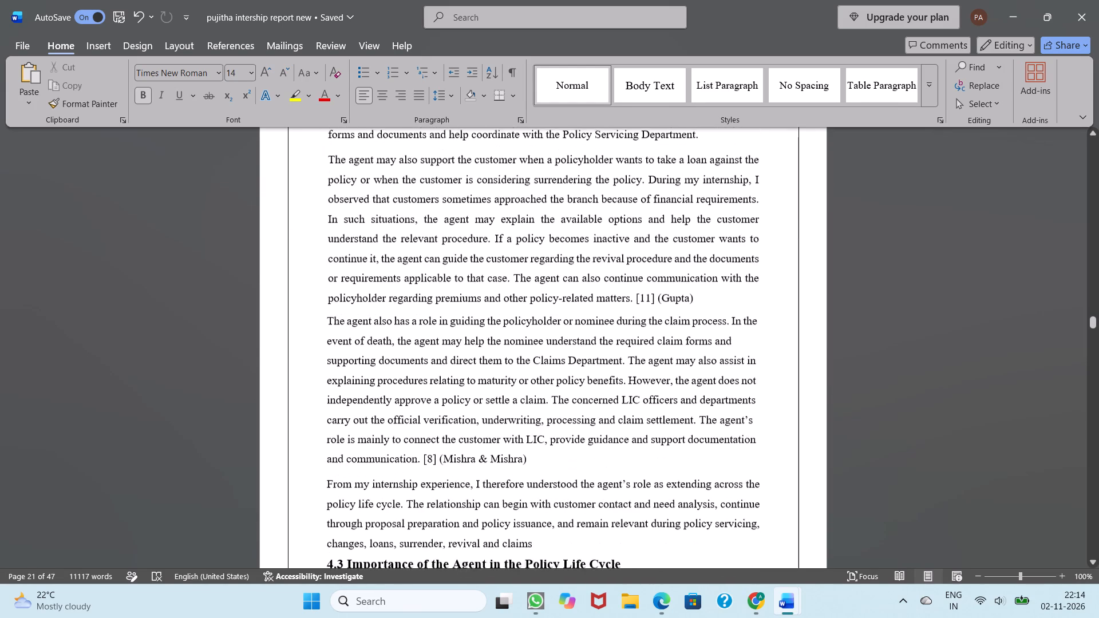
pyautogui.scroll(-1, 323, 314)
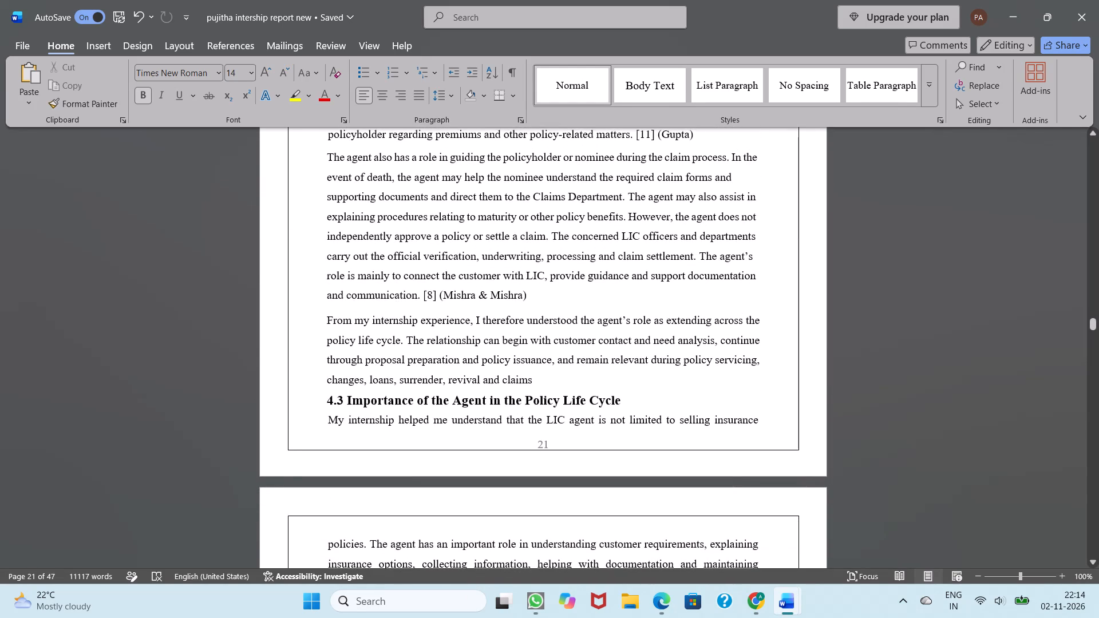
pyautogui.scroll(-4, 323, 314)
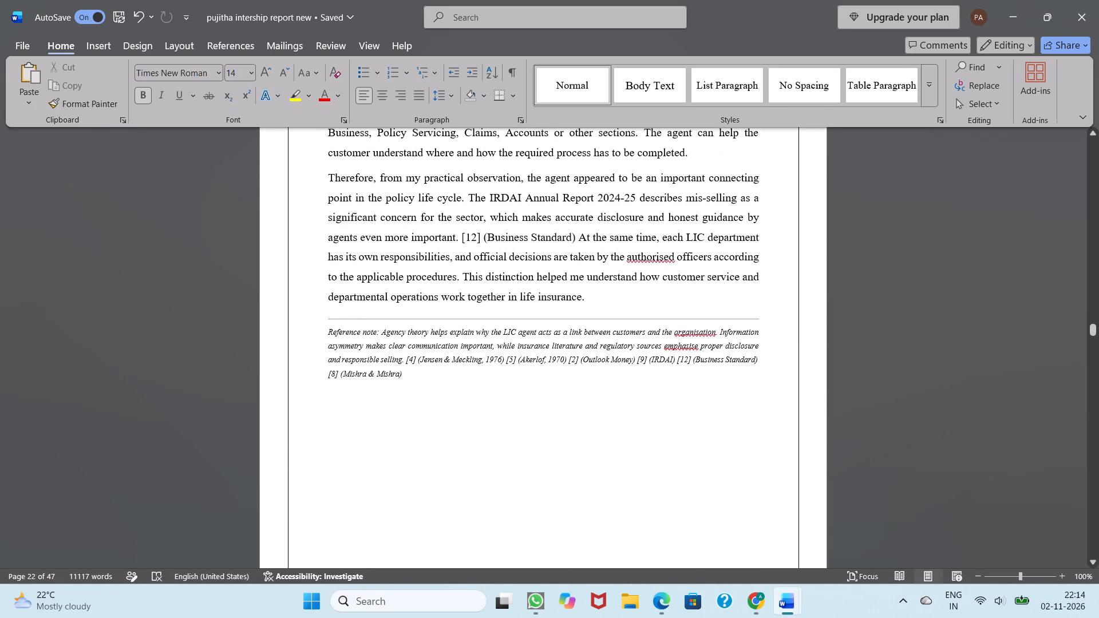
pyautogui.scroll(-2, 323, 314)
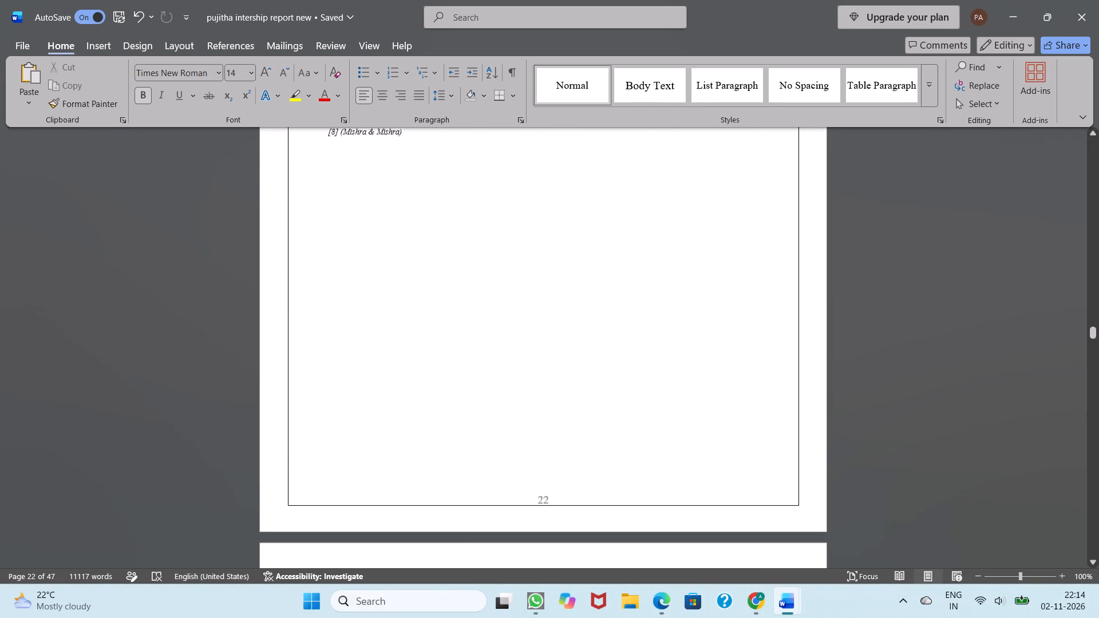
# Review the section 5 pages from page 23 to page 25, comparing their headings, text and page layout.
pyautogui.scroll(-2, 323, 314)
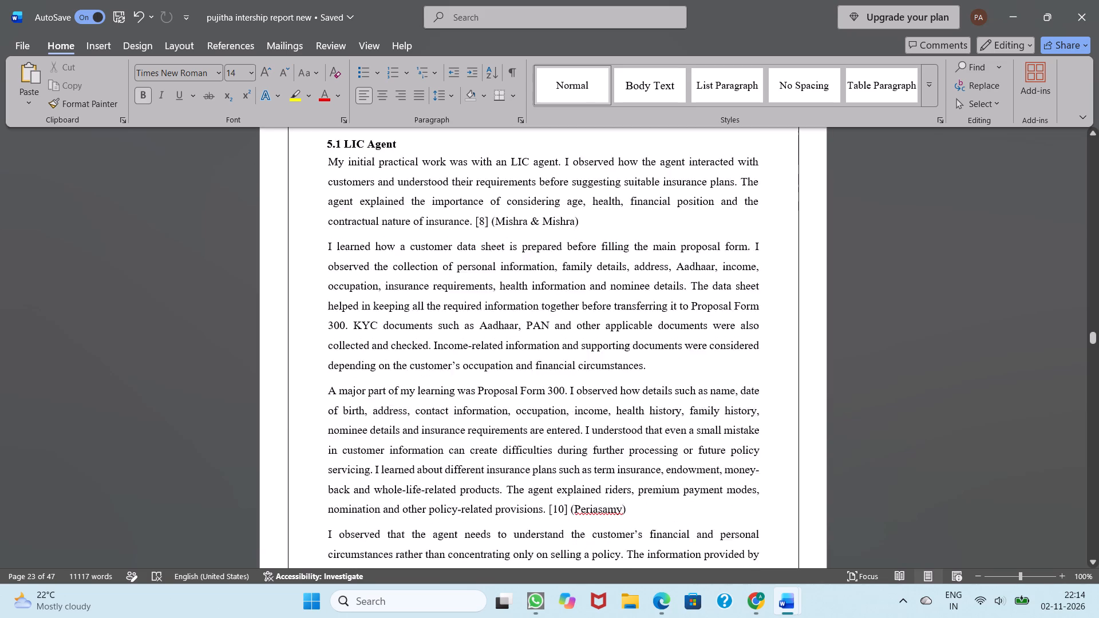
pyautogui.scroll(-2, 323, 314)
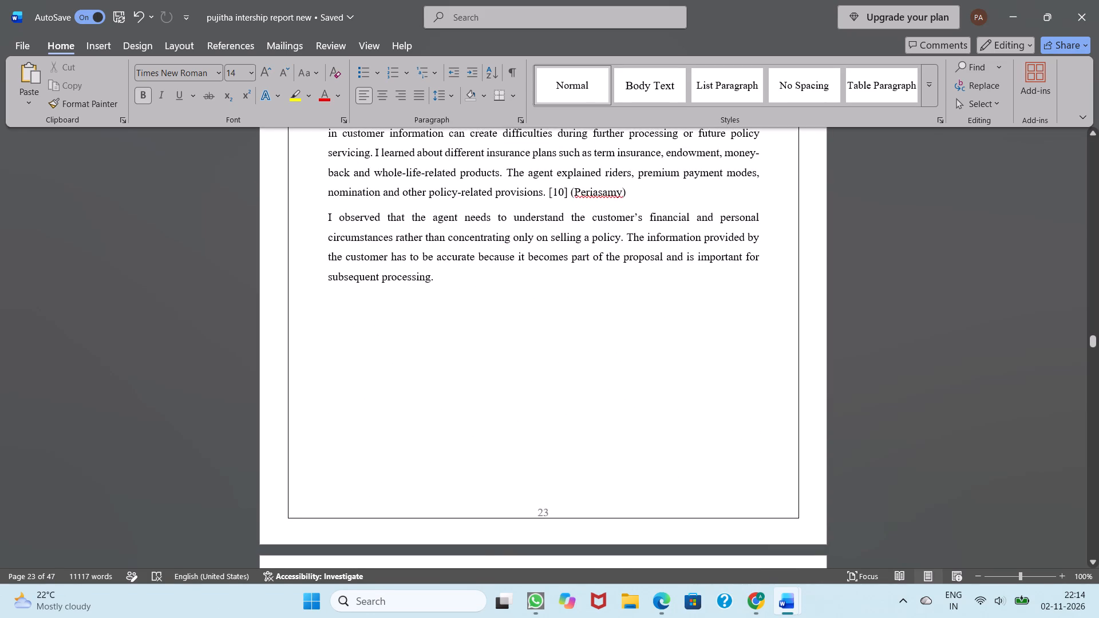
pyautogui.scroll(-4, 323, 314)
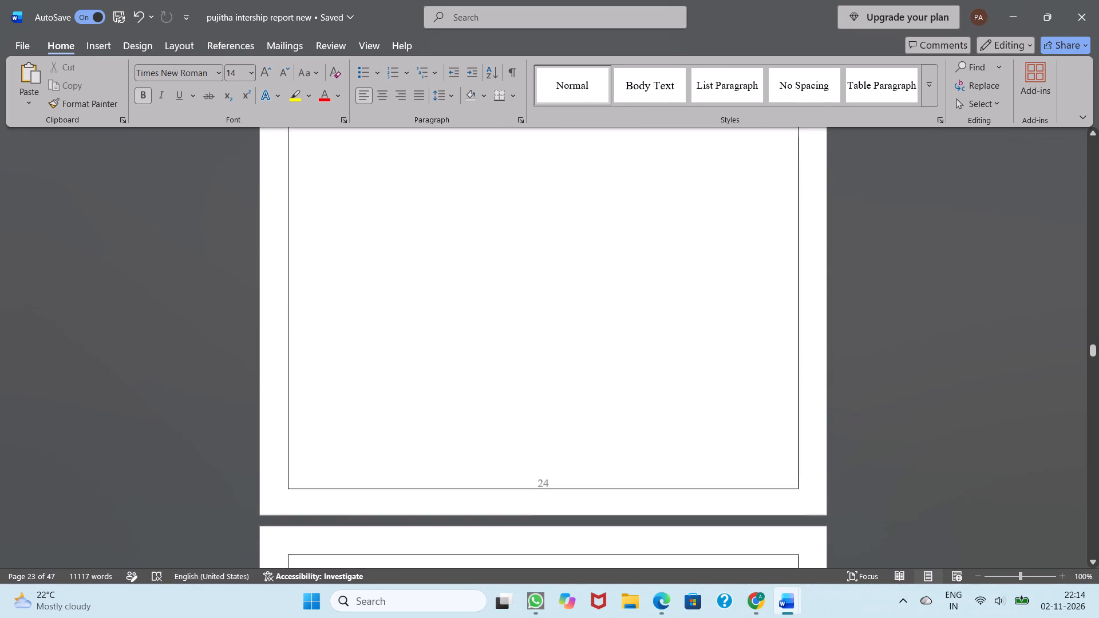
pyautogui.scroll(-1, 323, 314)
pyautogui.scroll(1, 323, 314)
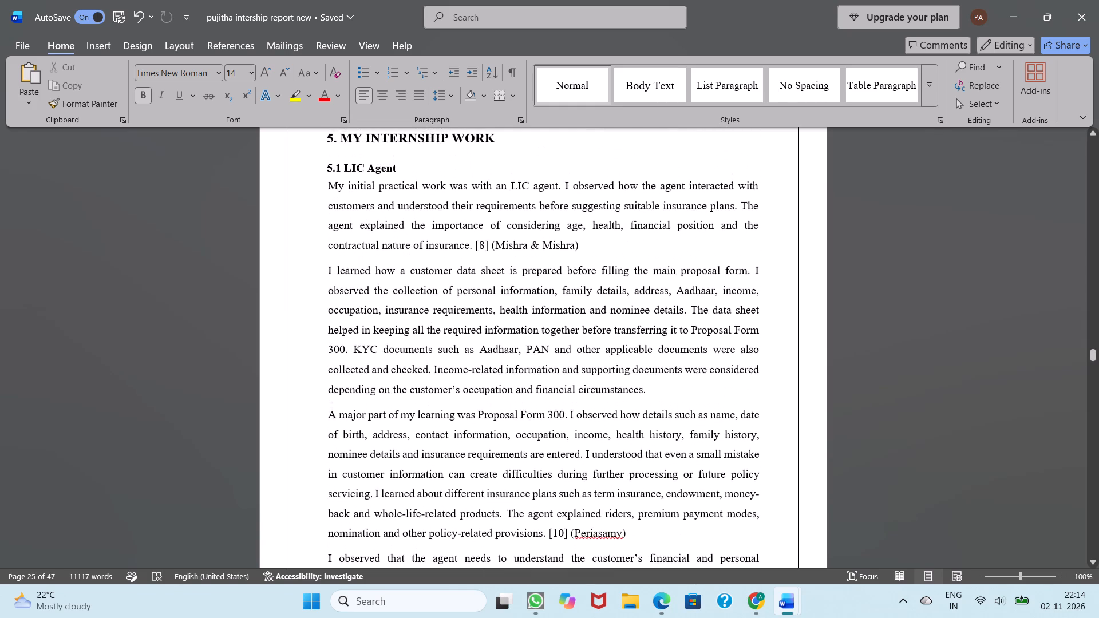
# Delete the repeated section 5 text on page 25, from the heading "5. MY INTERNSHIP WORK" through the paragraph ending "subsequent processing.".
pyautogui.scroll(1, 302, 203)
pyautogui.moveTo(326, 223); pyautogui.dragTo(323, 316)
pyautogui.scroll(1, 313, 304)
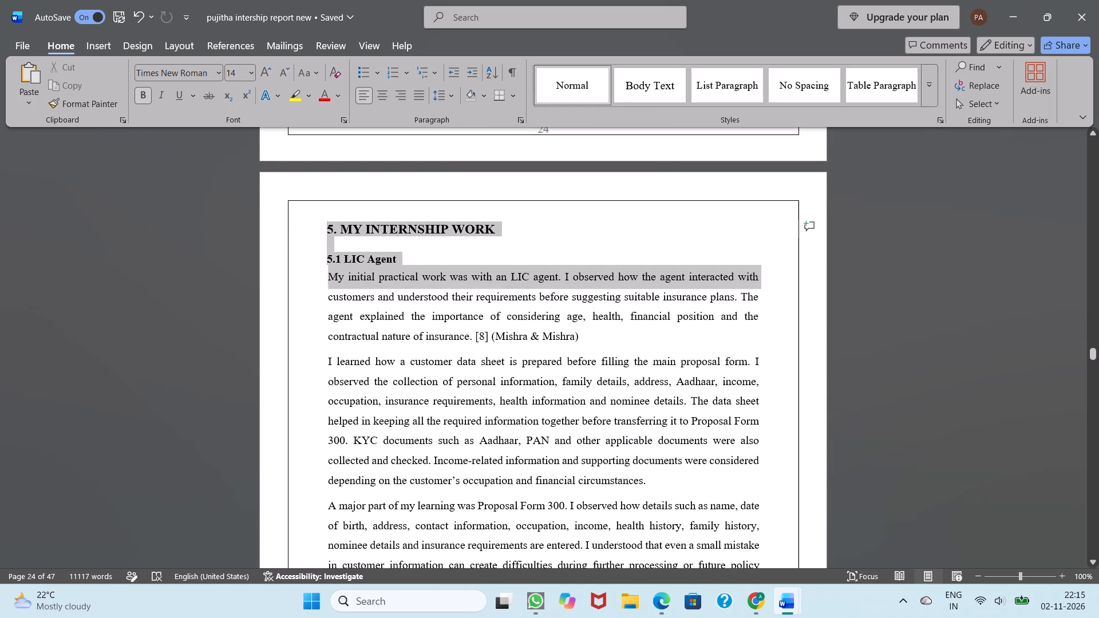
pyautogui.scroll(1, 323, 316)
pyautogui.moveTo(323, 316); pyautogui.dragTo(385, 569)
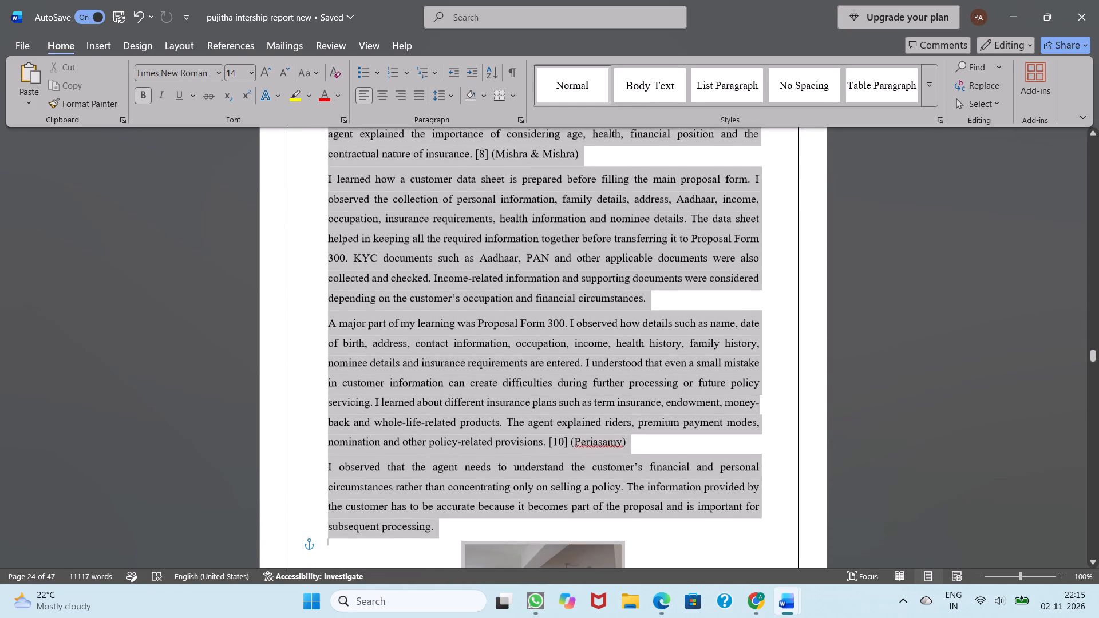
pyautogui.moveTo(385, 569); pyautogui.dragTo(438, 484)
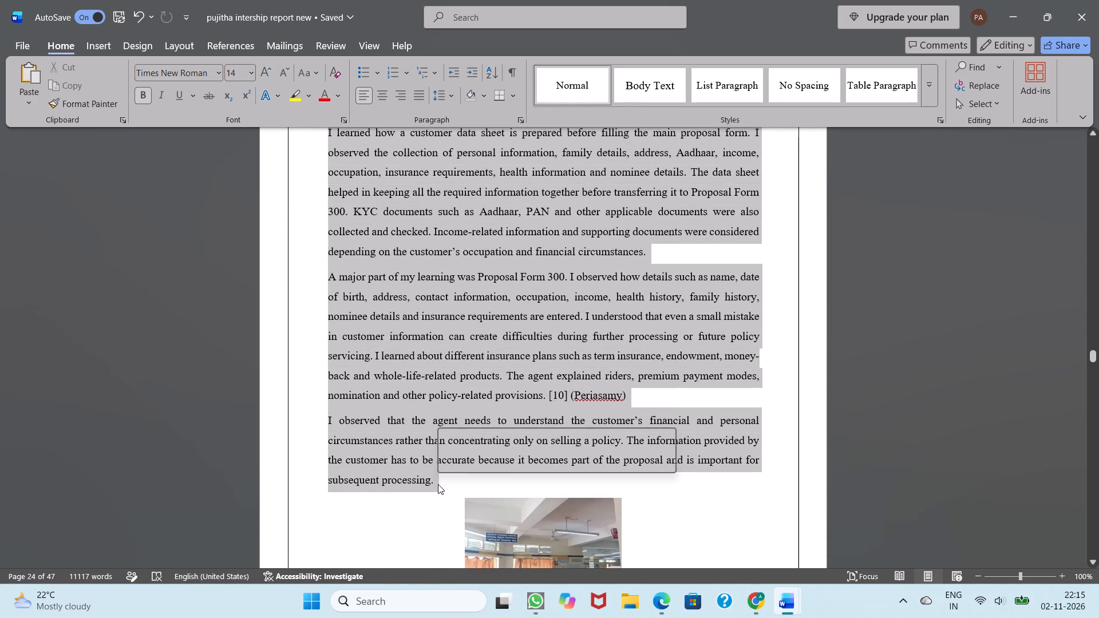
pyautogui.press('BackSpace')
# Copy the office photo above "This initial experience helped me" and paste it on a new centred line below the last paragraph on page 23.
pyautogui.scroll(1, 438, 484)
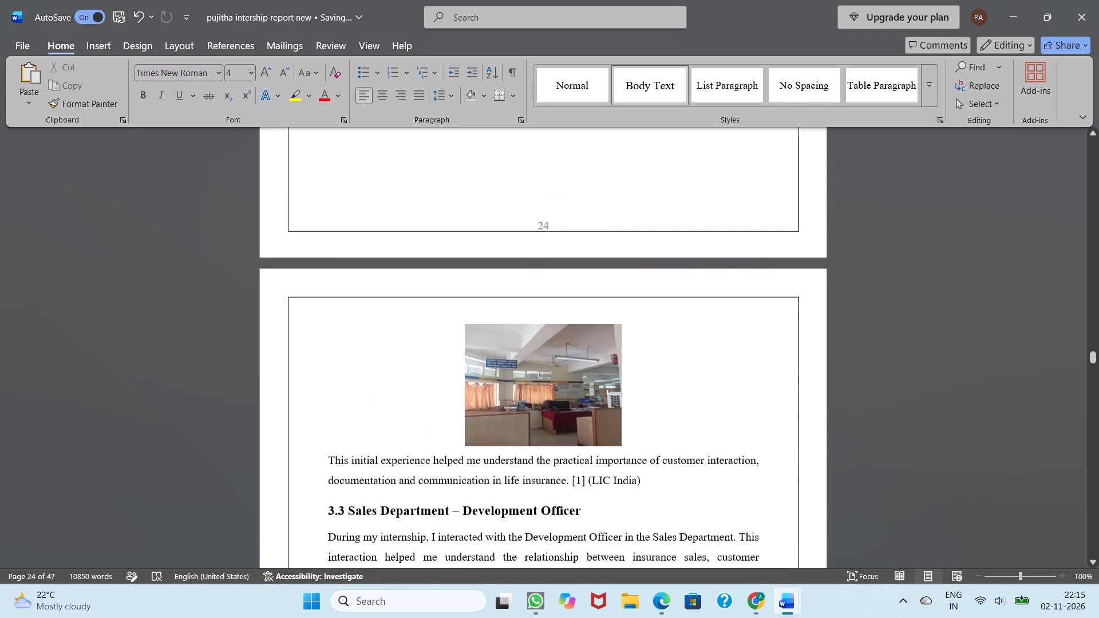
pyautogui.scroll(3, 438, 484)
pyautogui.scroll(-6, 438, 484)
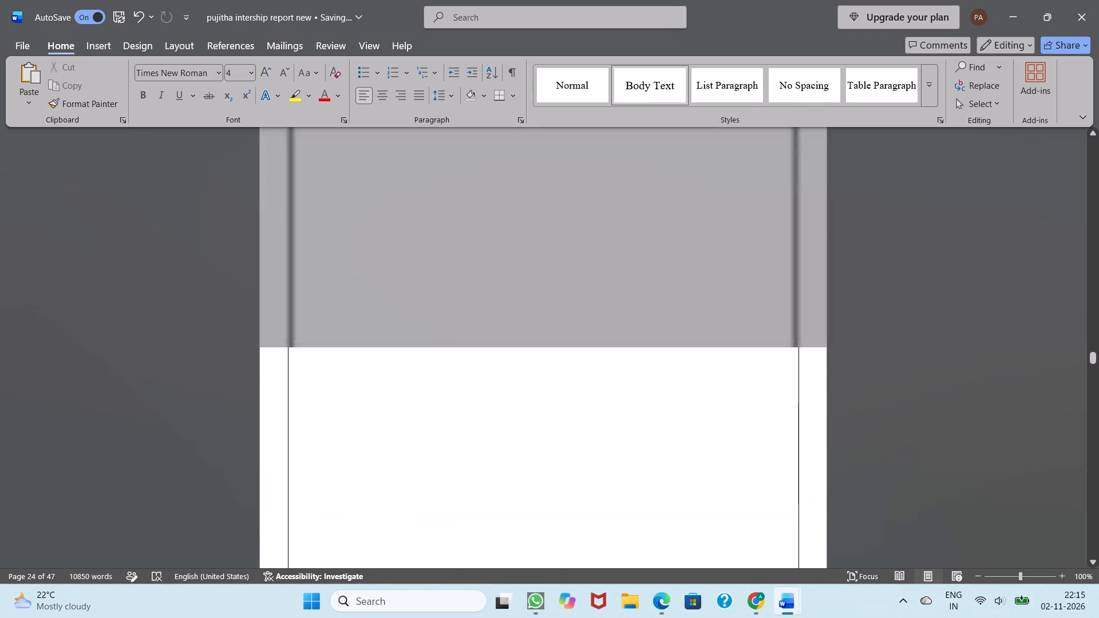
pyautogui.scroll(2, 438, 484)
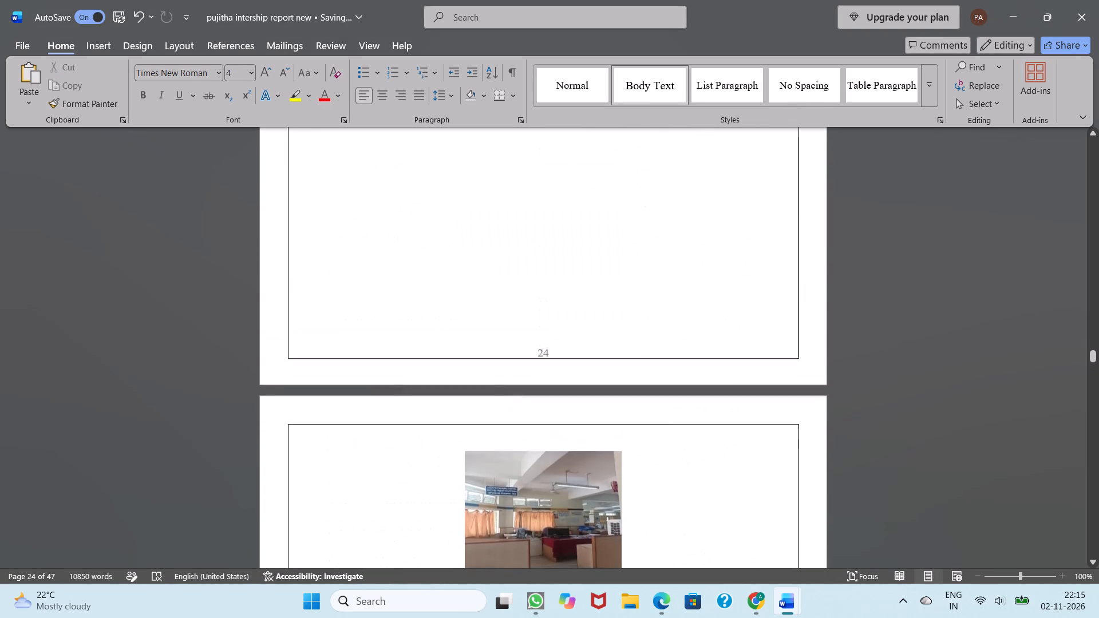
pyautogui.click(504, 497)
pyautogui.click(512, 498)
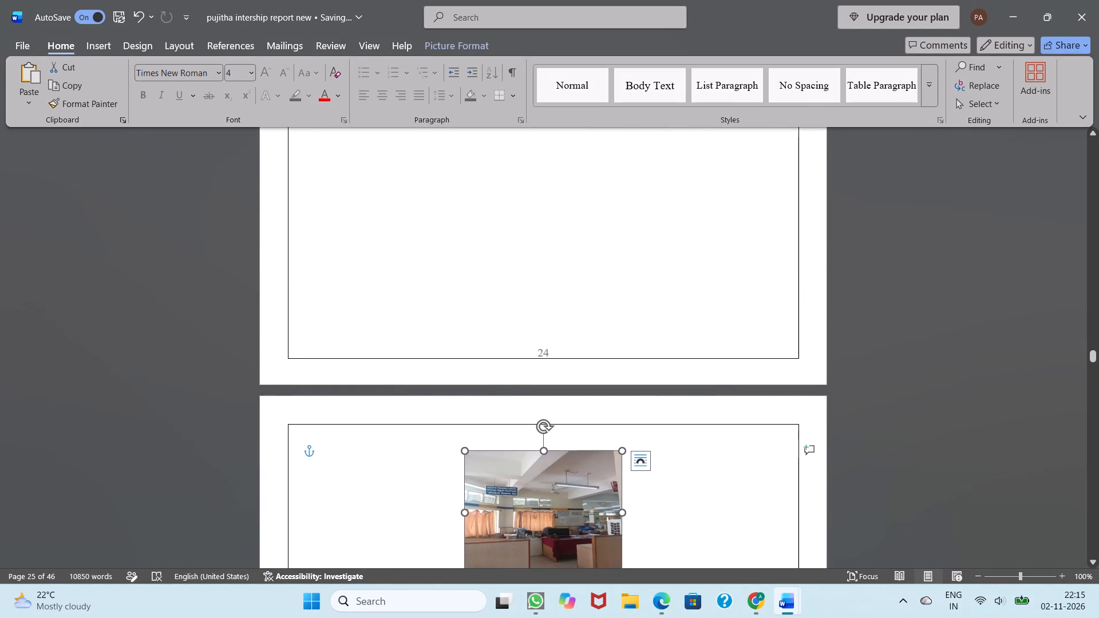
pyautogui.hotkey('ctrl', 'c')
pyautogui.scroll(10, 512, 498)
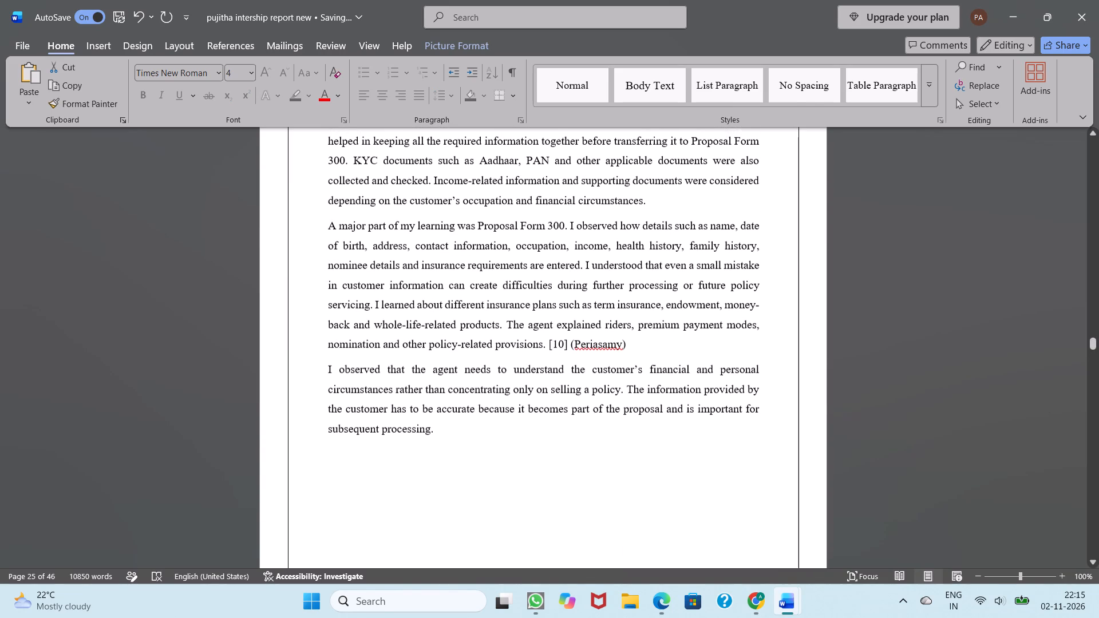
pyautogui.click(460, 452)
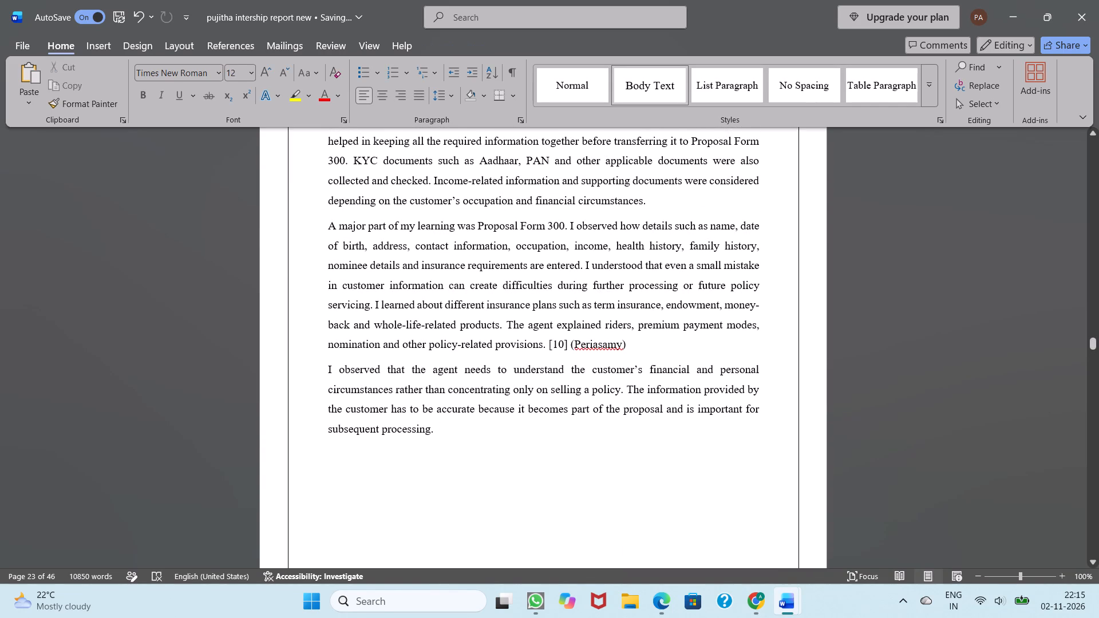
pyautogui.press('Return')
pyautogui.press('space')
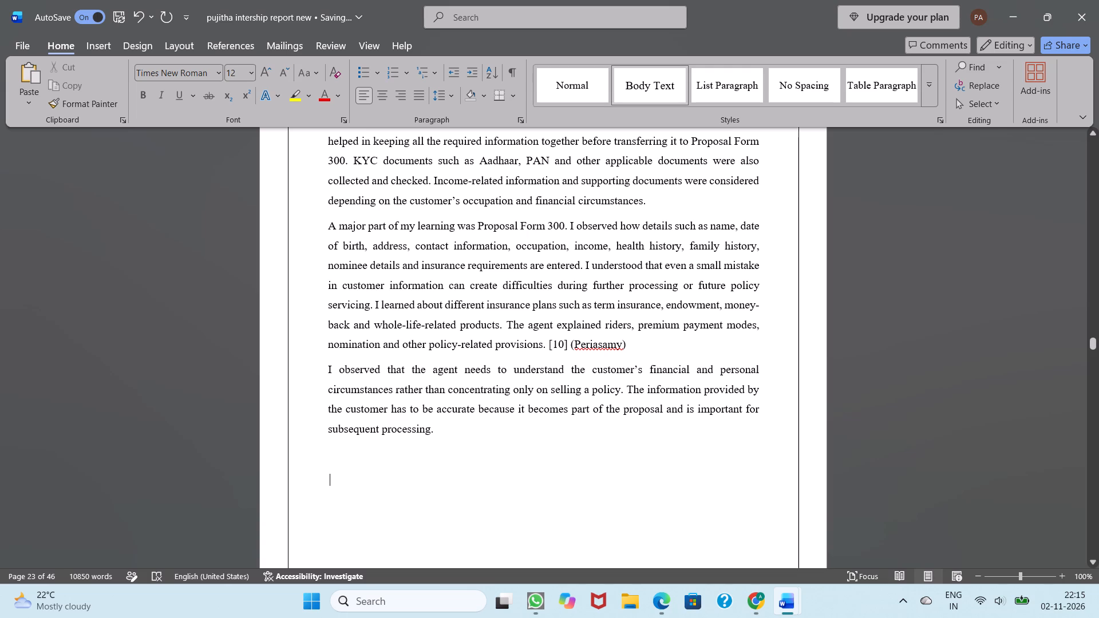
pyautogui.click(386, 93)
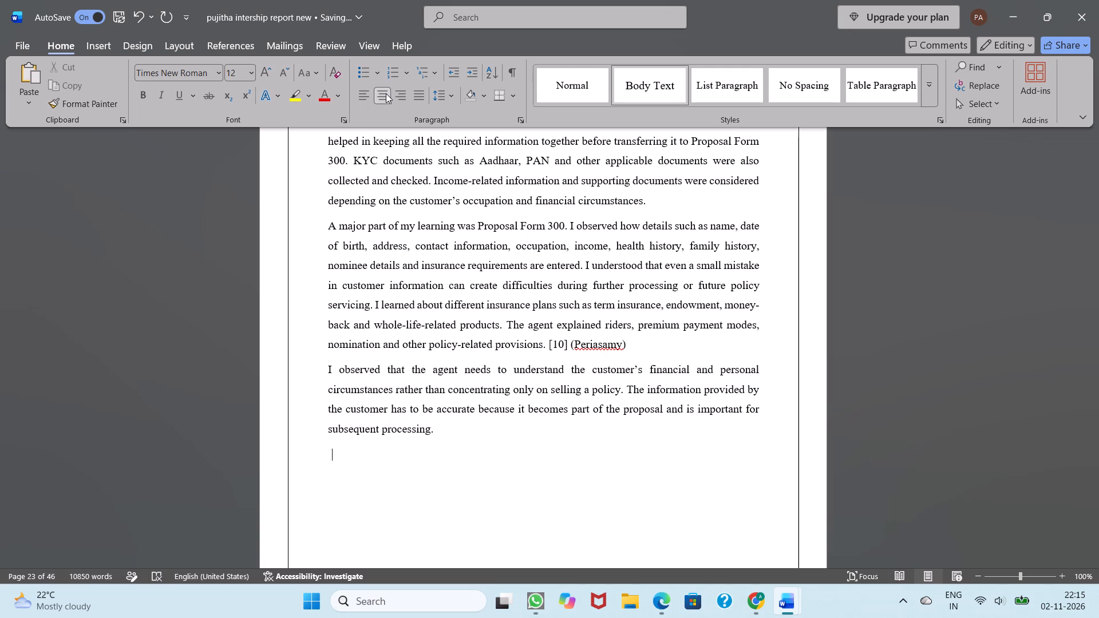
pyautogui.press('space')
pyautogui.press('space')
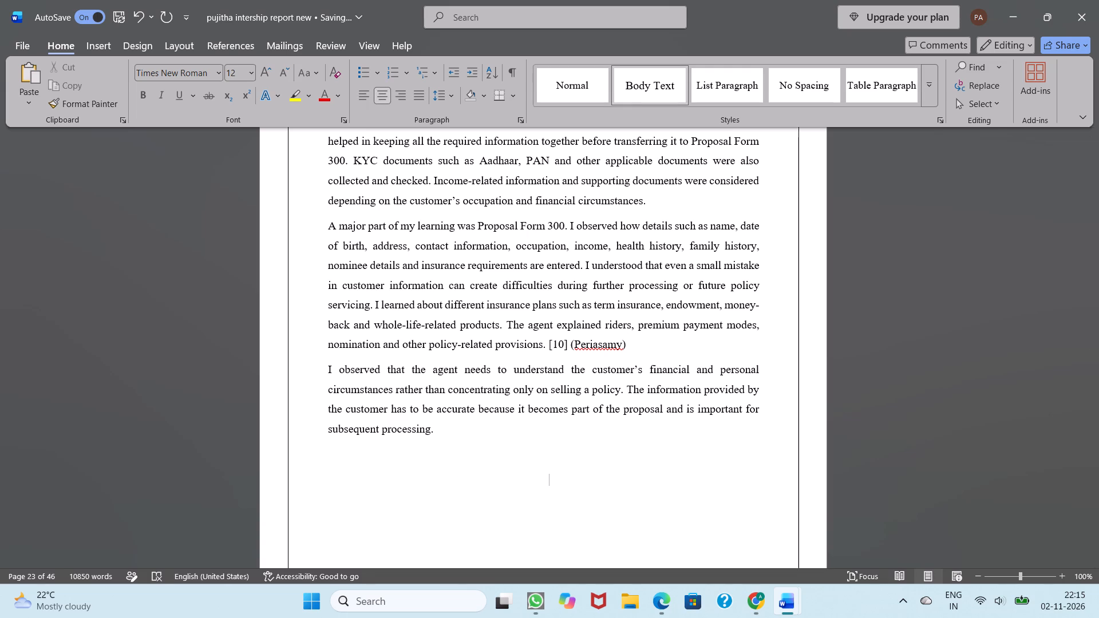
pyautogui.hotkey('ctrl', 'v')
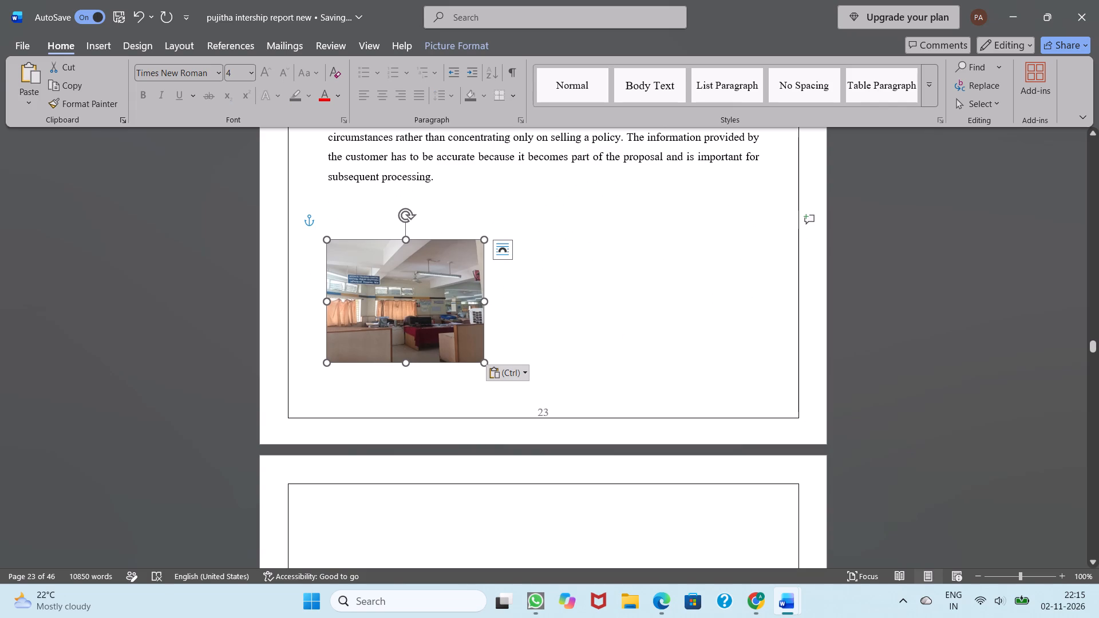
# Enlarge the pasted office photo on page 23 and shift its edges toward the page centre, filling the space between the text and footer.
pyautogui.moveTo(489, 303); pyautogui.dragTo(565, 288)
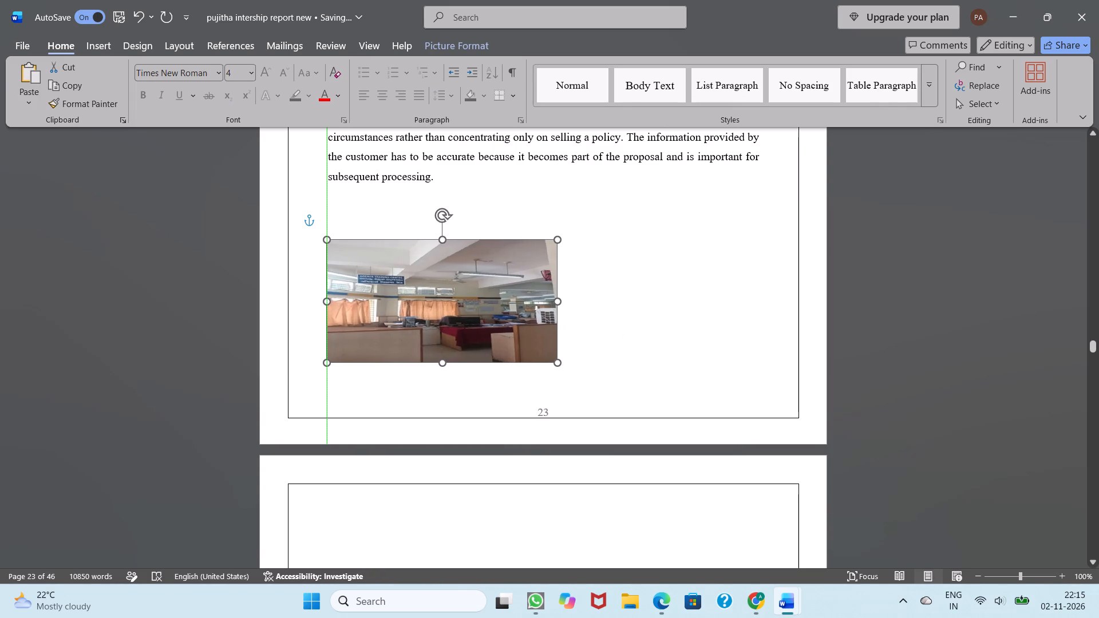
pyautogui.moveTo(565, 288); pyautogui.dragTo(517, 294)
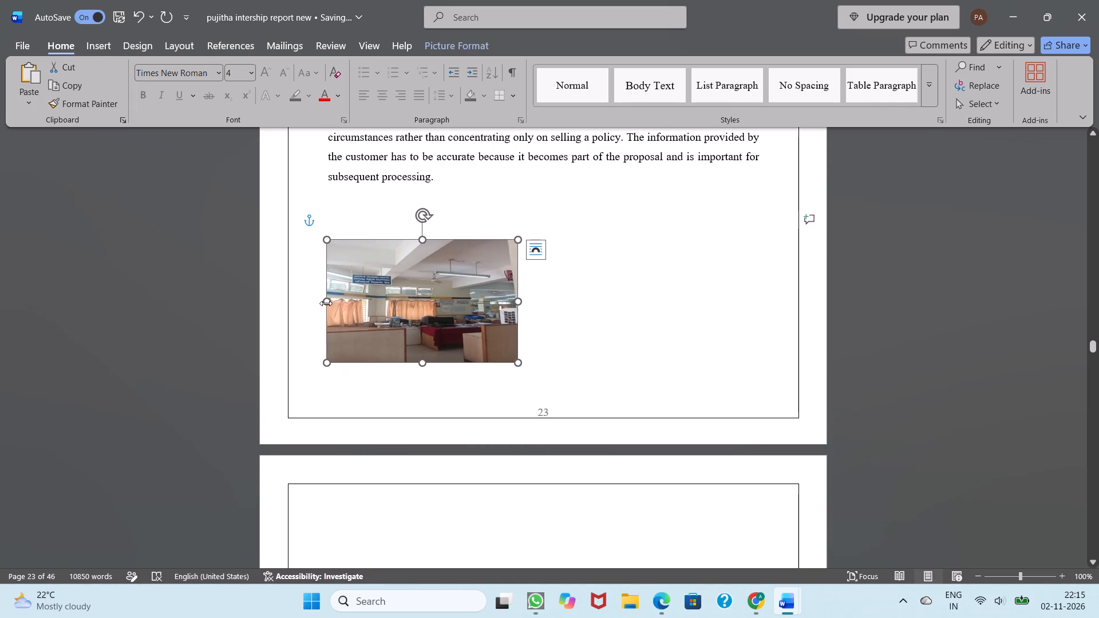
pyautogui.moveTo(326, 303); pyautogui.dragTo(384, 285)
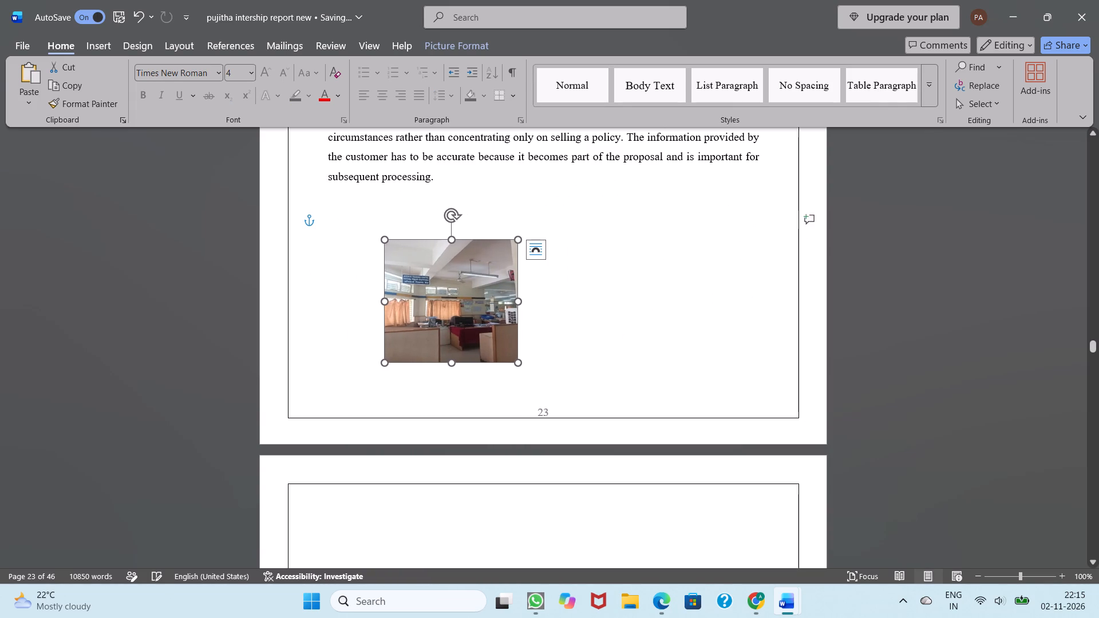
pyautogui.moveTo(521, 302); pyautogui.dragTo(569, 301)
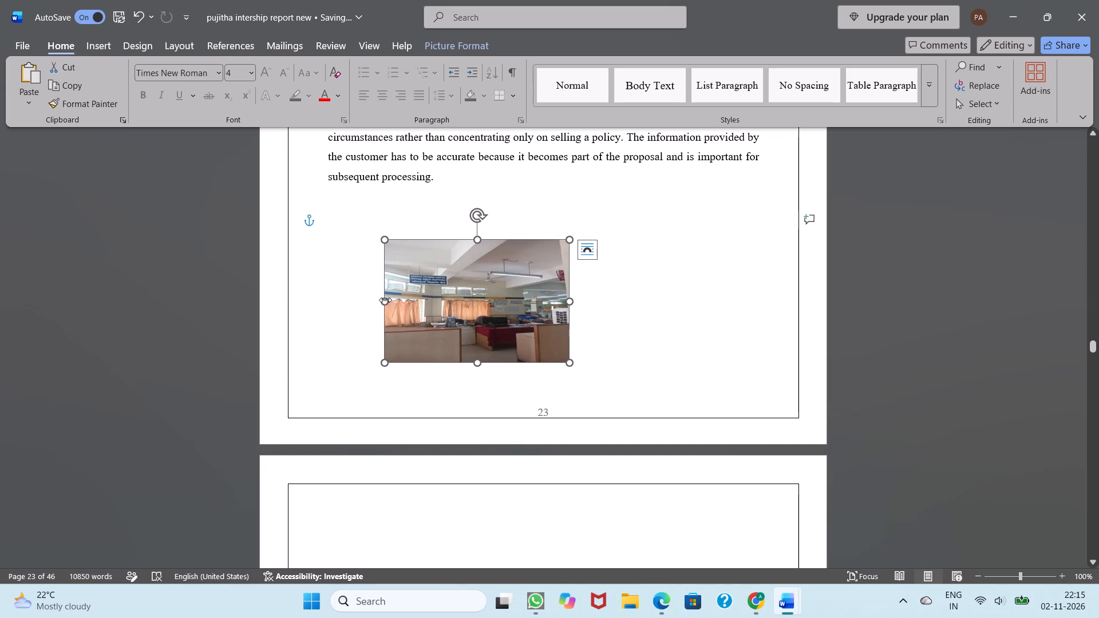
pyautogui.moveTo(385, 299); pyautogui.dragTo(434, 291)
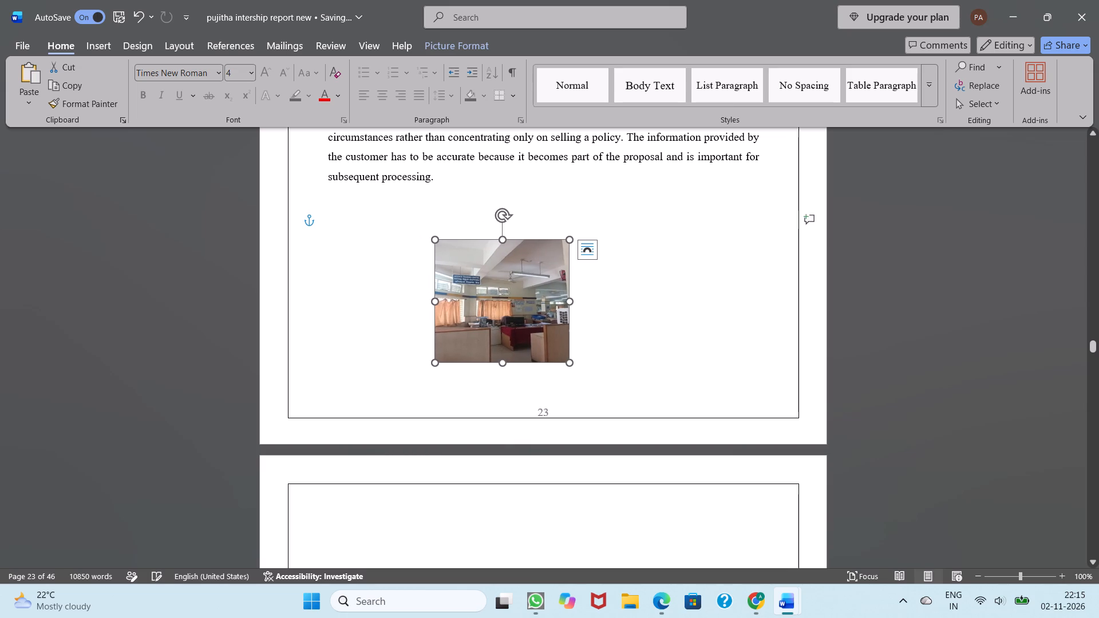
pyautogui.moveTo(504, 235); pyautogui.dragTo(509, 204)
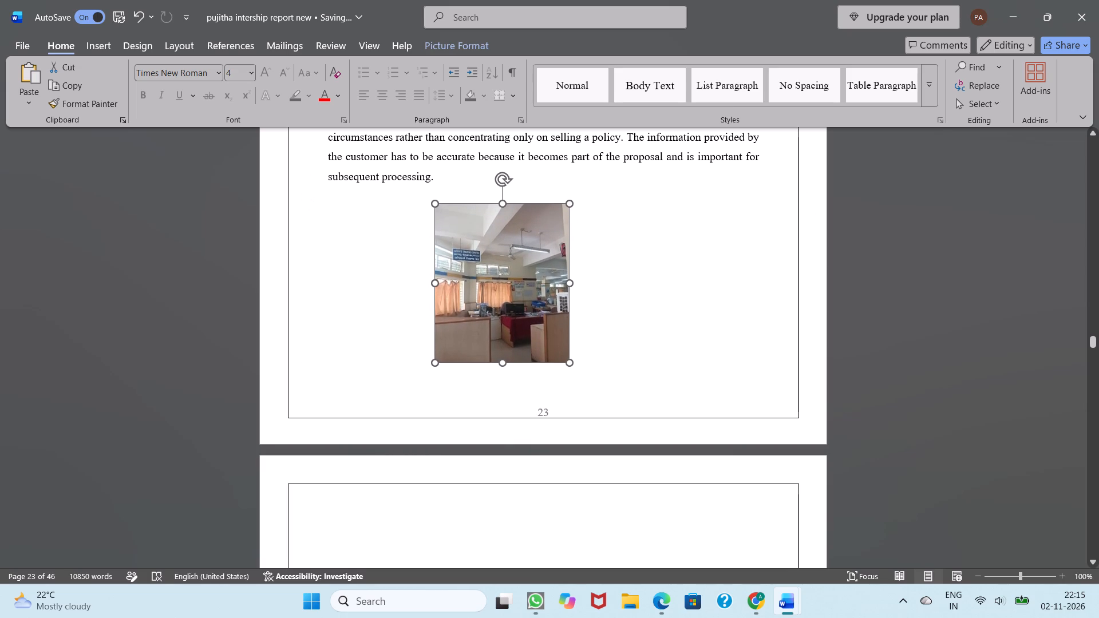
pyautogui.moveTo(509, 204); pyautogui.dragTo(509, 205)
pyautogui.moveTo(568, 283); pyautogui.dragTo(587, 283)
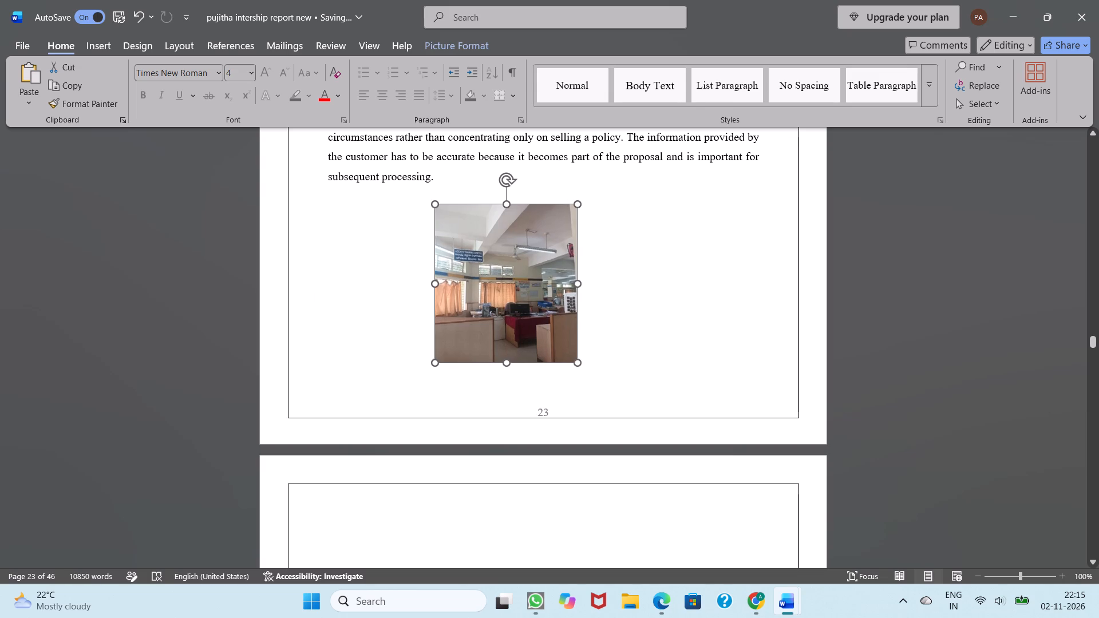
pyautogui.moveTo(587, 283); pyautogui.dragTo(618, 286)
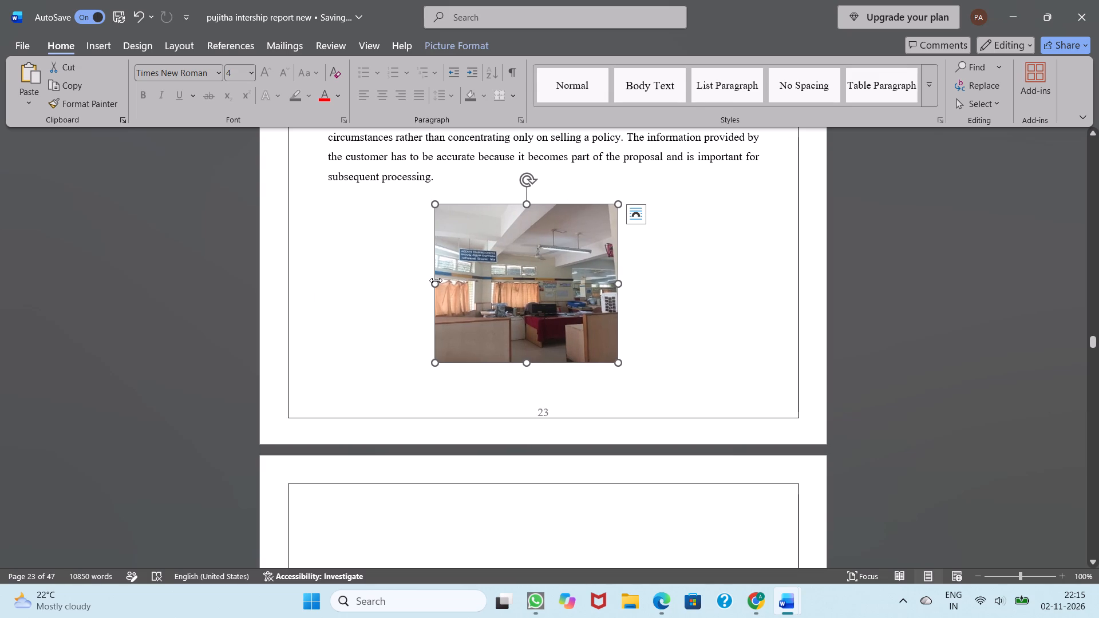
pyautogui.moveTo(436, 281); pyautogui.dragTo(419, 279)
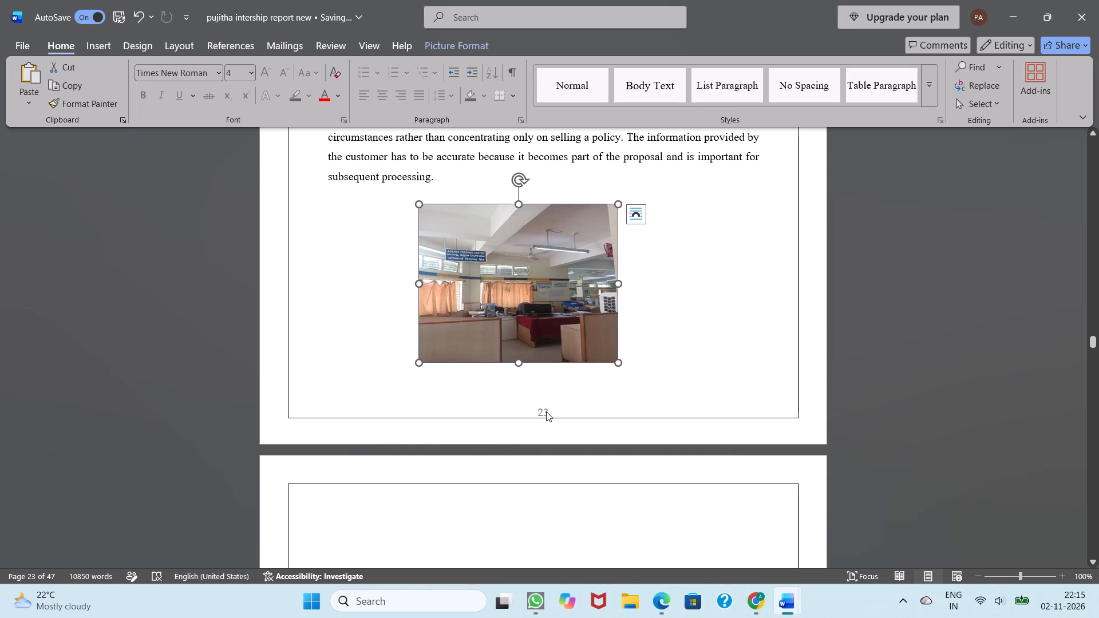
pyautogui.click(519, 366)
pyautogui.moveTo(519, 366); pyautogui.dragTo(521, 381)
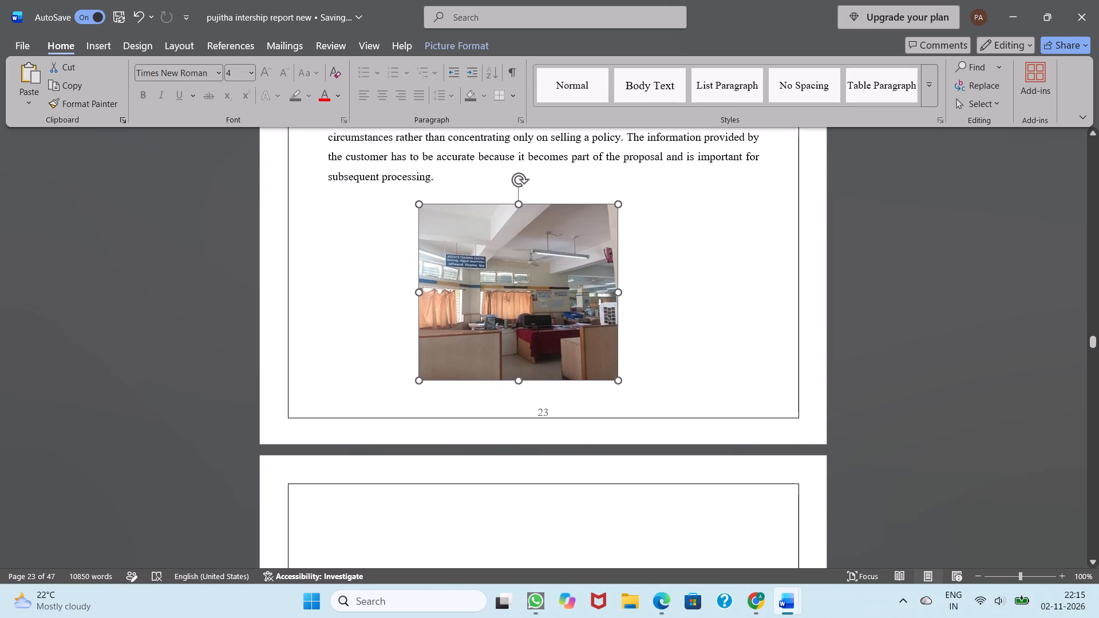
pyautogui.moveTo(521, 381); pyautogui.dragTo(520, 381)
pyautogui.click(754, 308)
# Check the layout of page 23, then delete the original office photo above the paragraph "This initial experience helped me understand".
pyautogui.scroll(1, 754, 308)
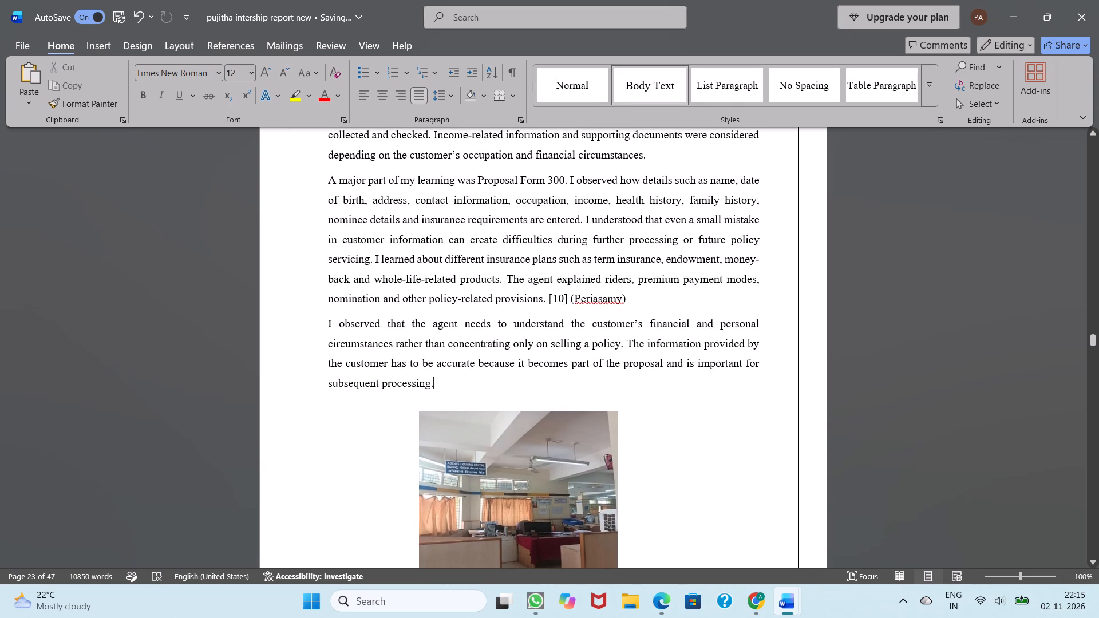
pyautogui.scroll(2, 754, 308)
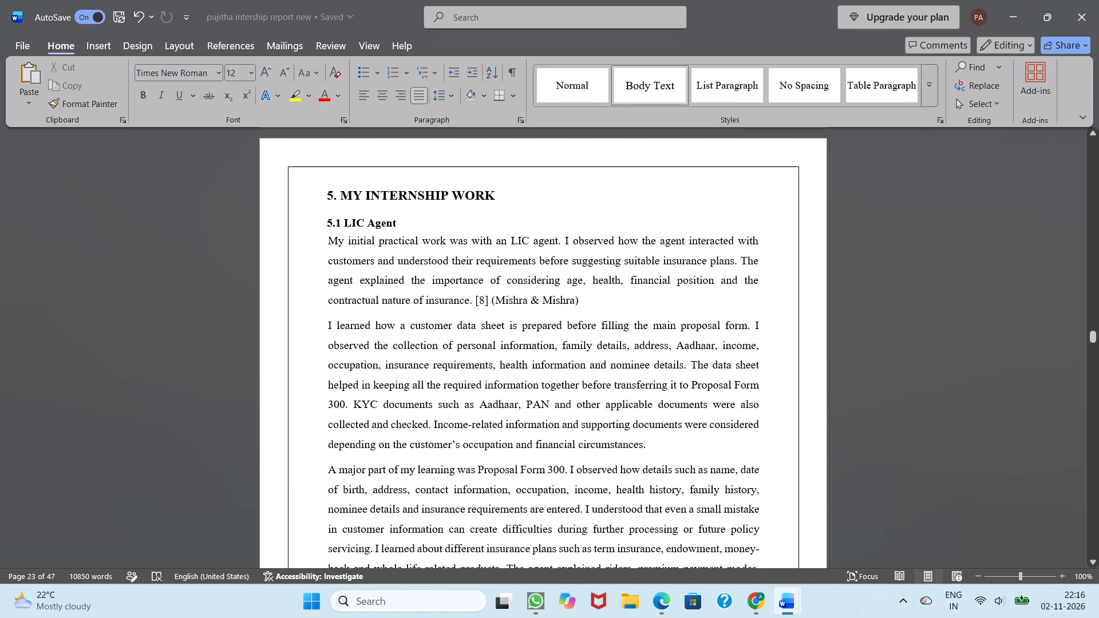
pyautogui.scroll(-3, 754, 308)
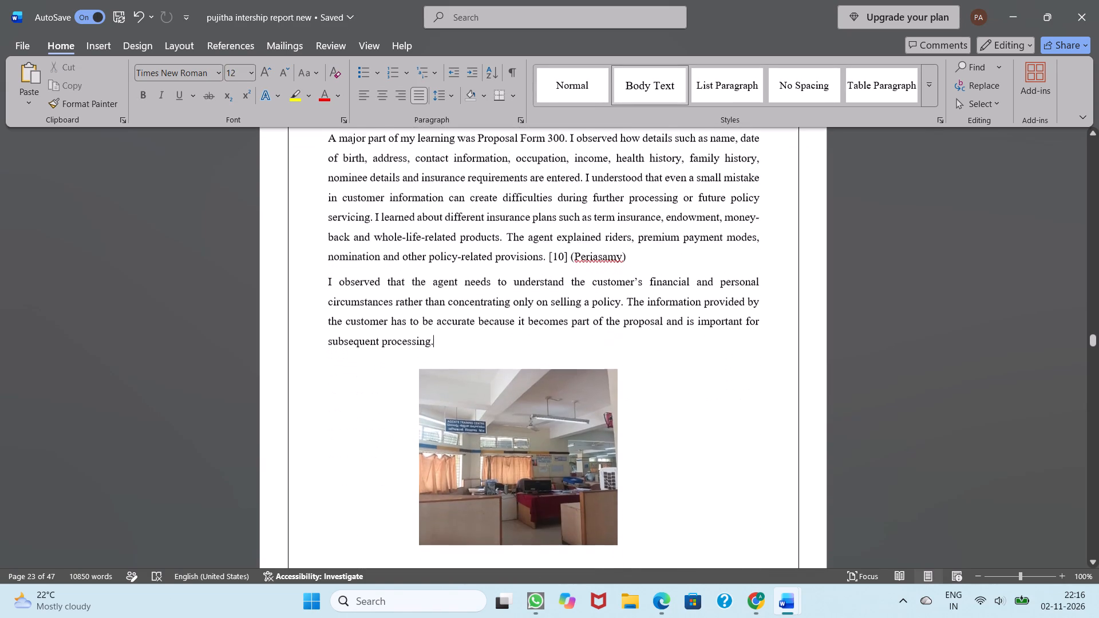
pyautogui.scroll(-5, 754, 308)
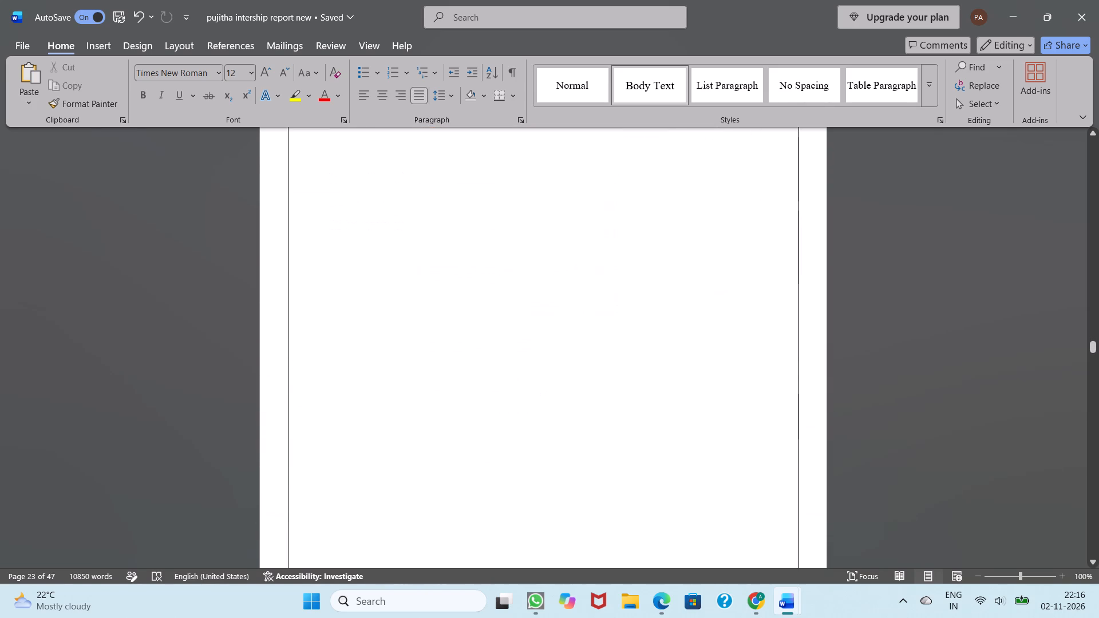
pyautogui.scroll(-5, 754, 308)
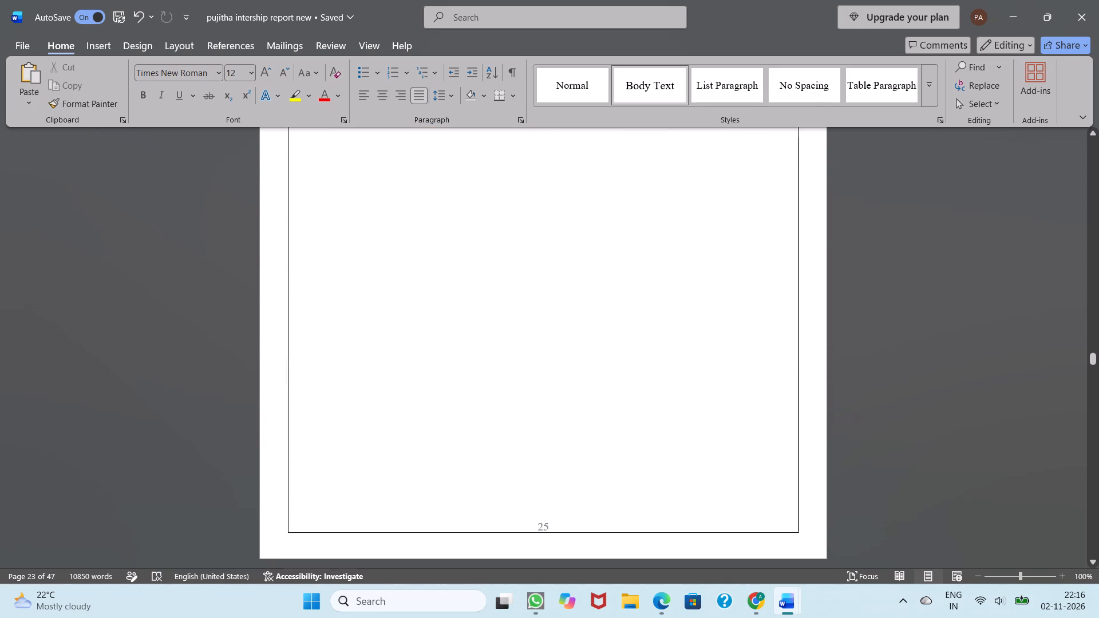
pyautogui.scroll(-2, 754, 308)
pyautogui.click(558, 458)
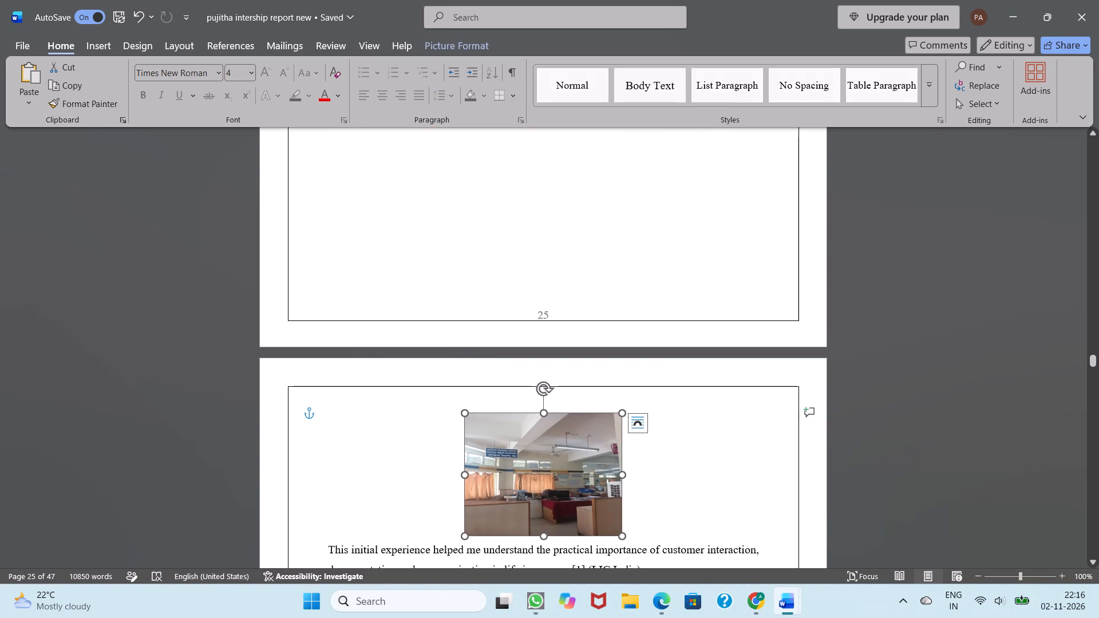
pyautogui.press('BackSpace')
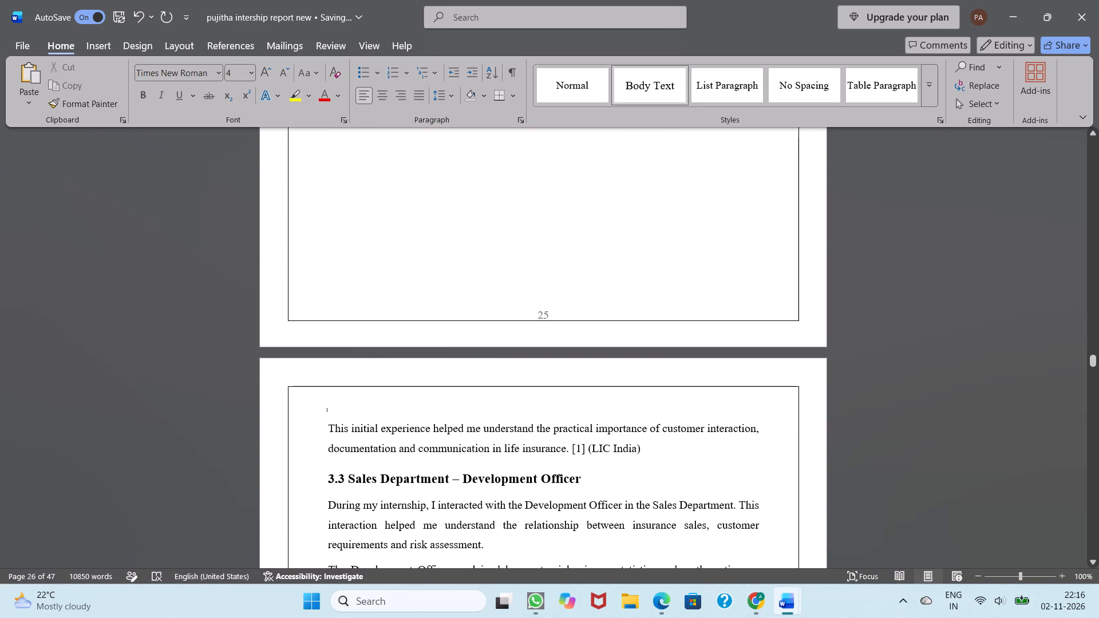
# Copy the paragraph starting "This initial experience helped me understand" from page 26 and paste it left-aligned at the top of page 24.
pyautogui.moveTo(328, 423); pyautogui.dragTo(666, 443)
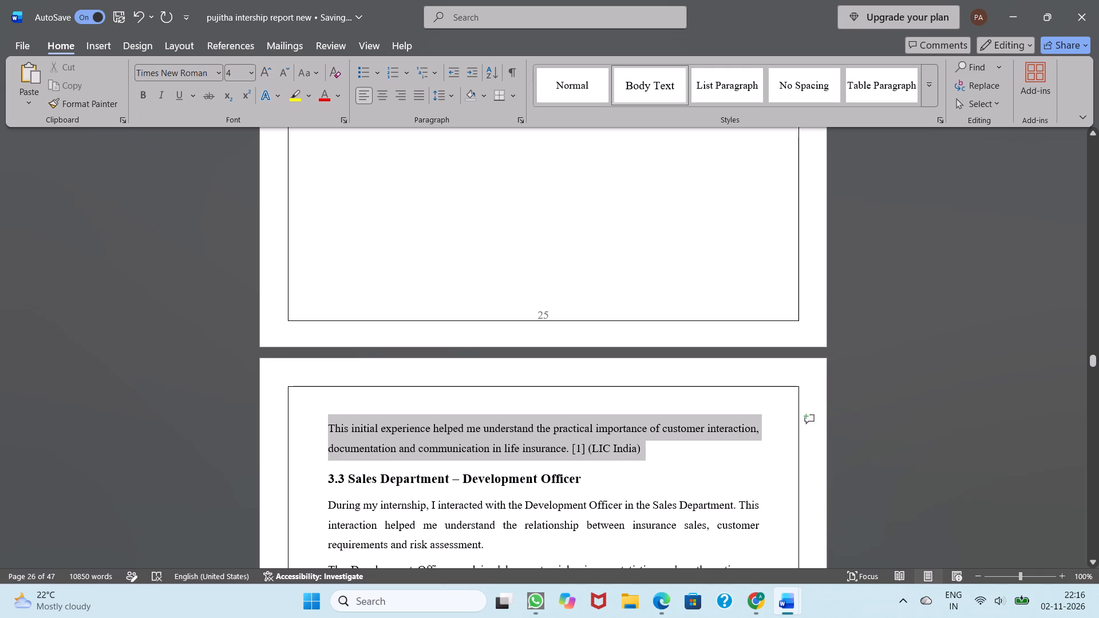
pyautogui.moveTo(666, 443); pyautogui.dragTo(697, 443)
pyautogui.hotkey('ctrl', 'c')
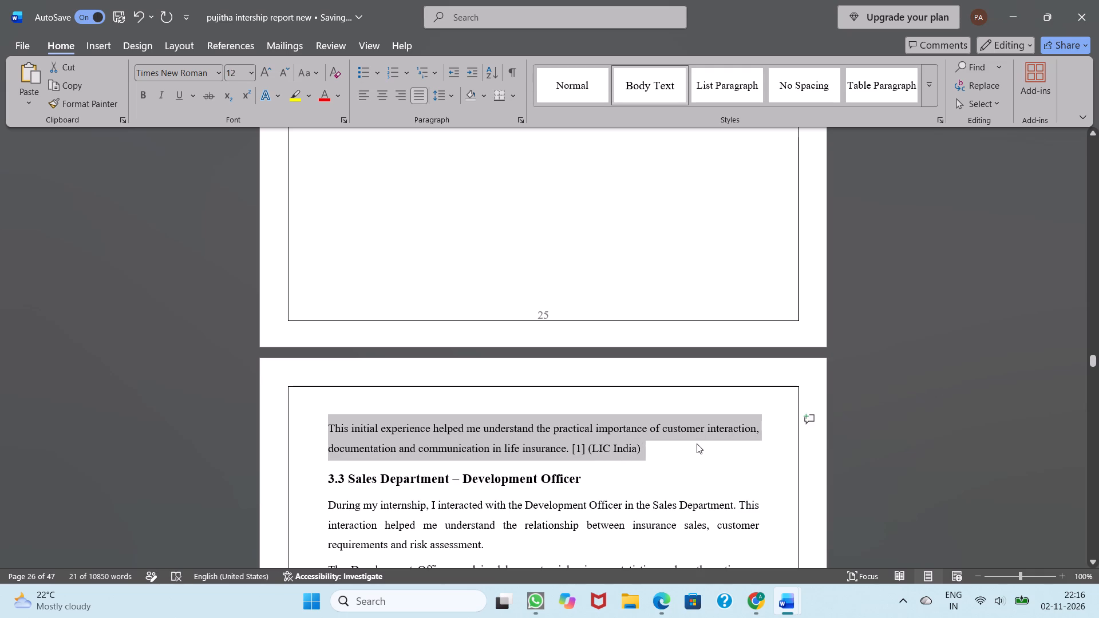
pyautogui.scroll(5, 697, 443)
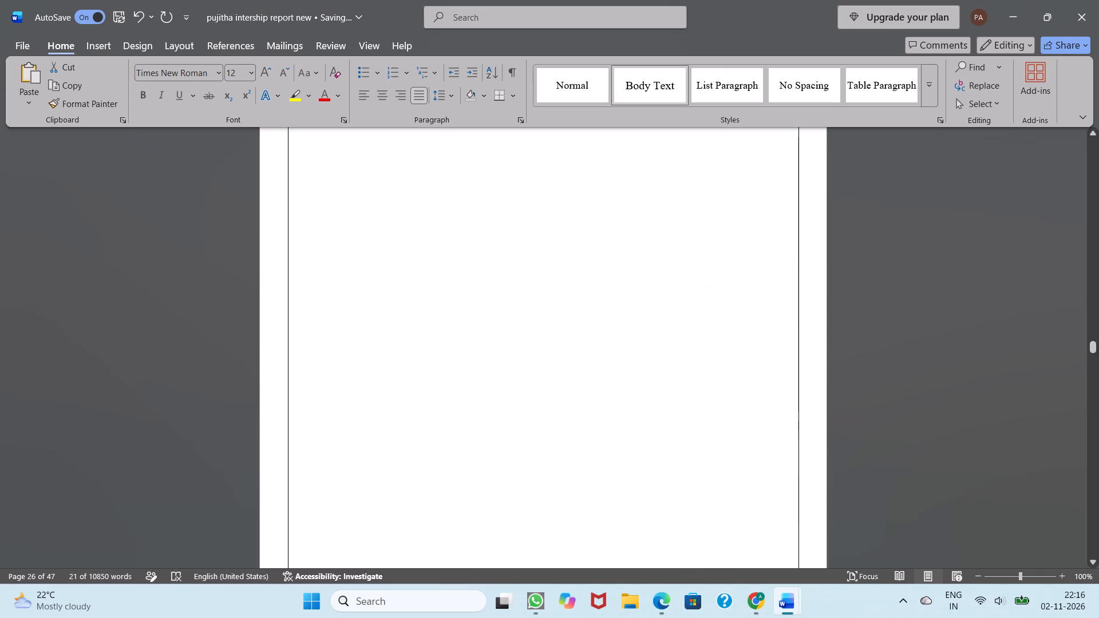
pyautogui.scroll(4, 697, 443)
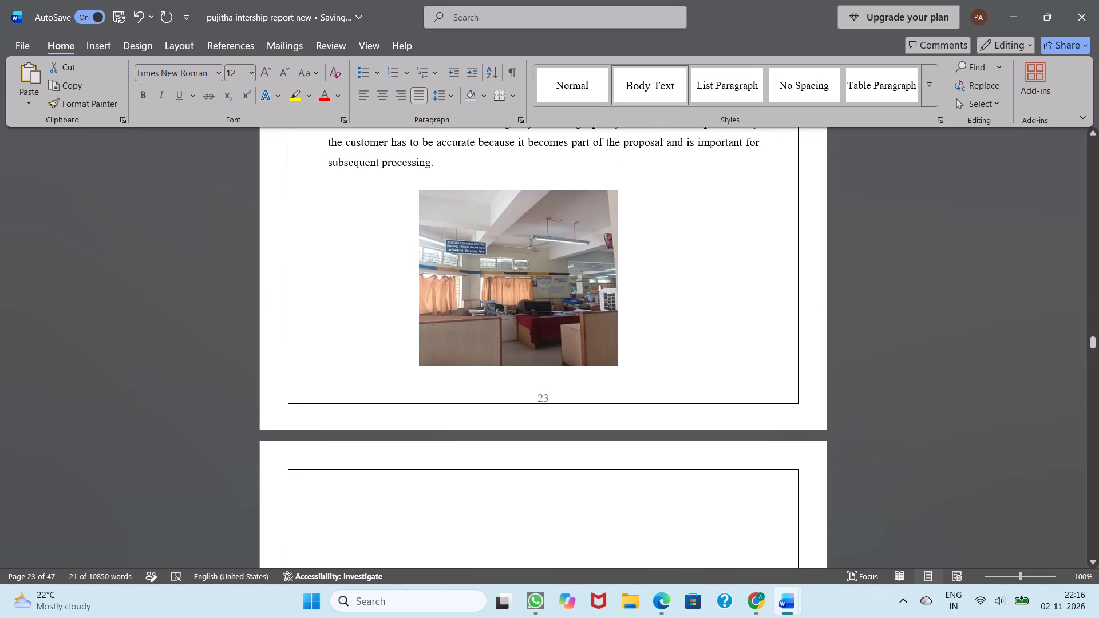
pyautogui.click(338, 489)
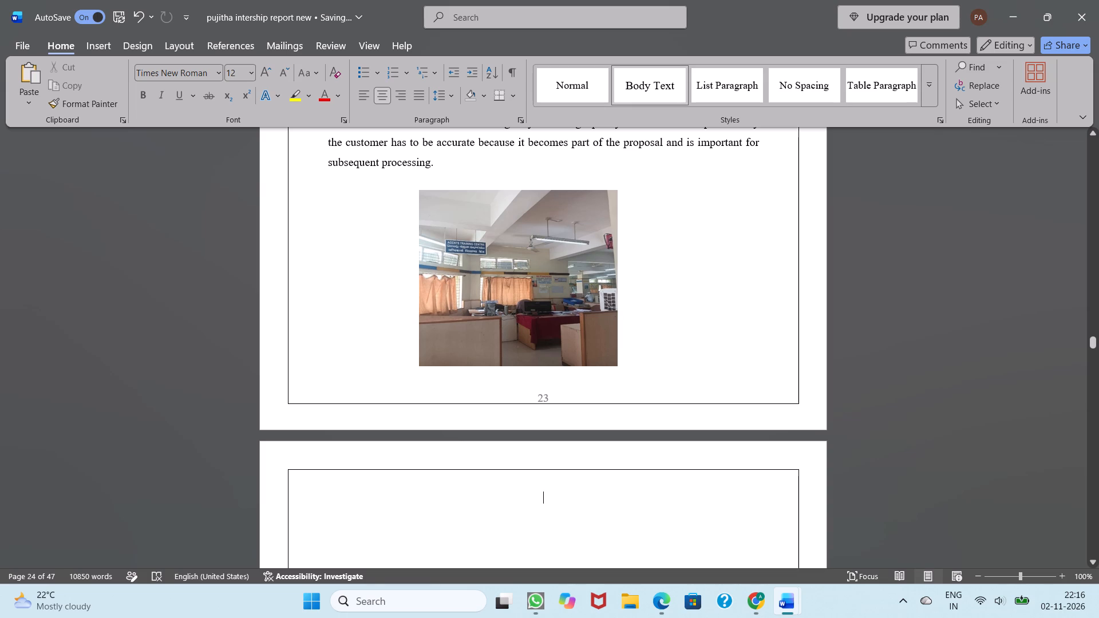
pyautogui.click(366, 96)
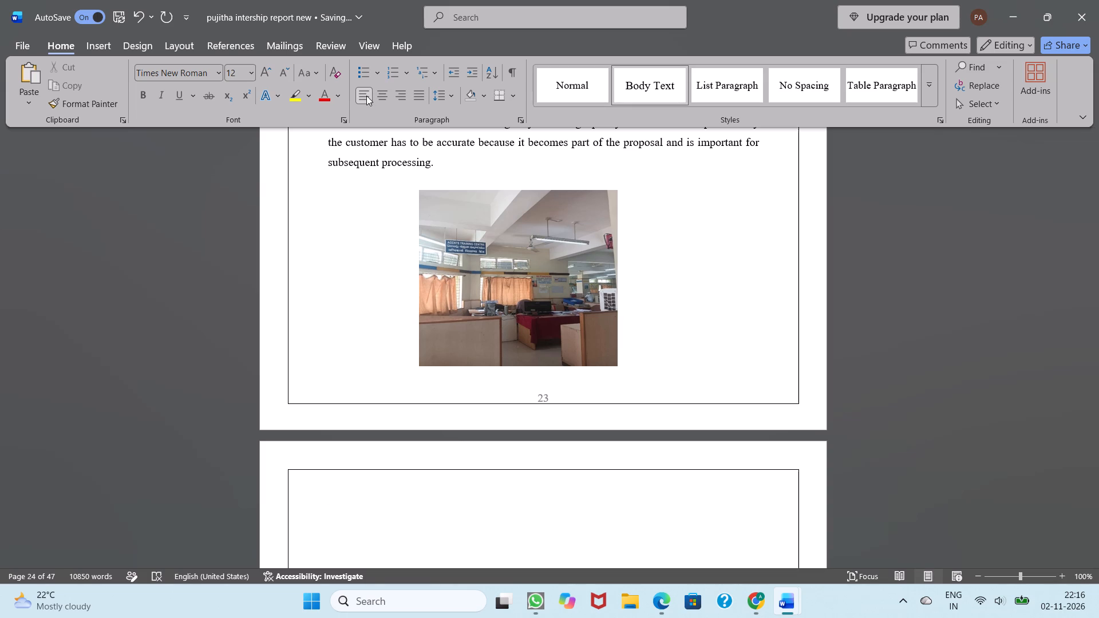
pyautogui.hotkey('ctrl', 'v')
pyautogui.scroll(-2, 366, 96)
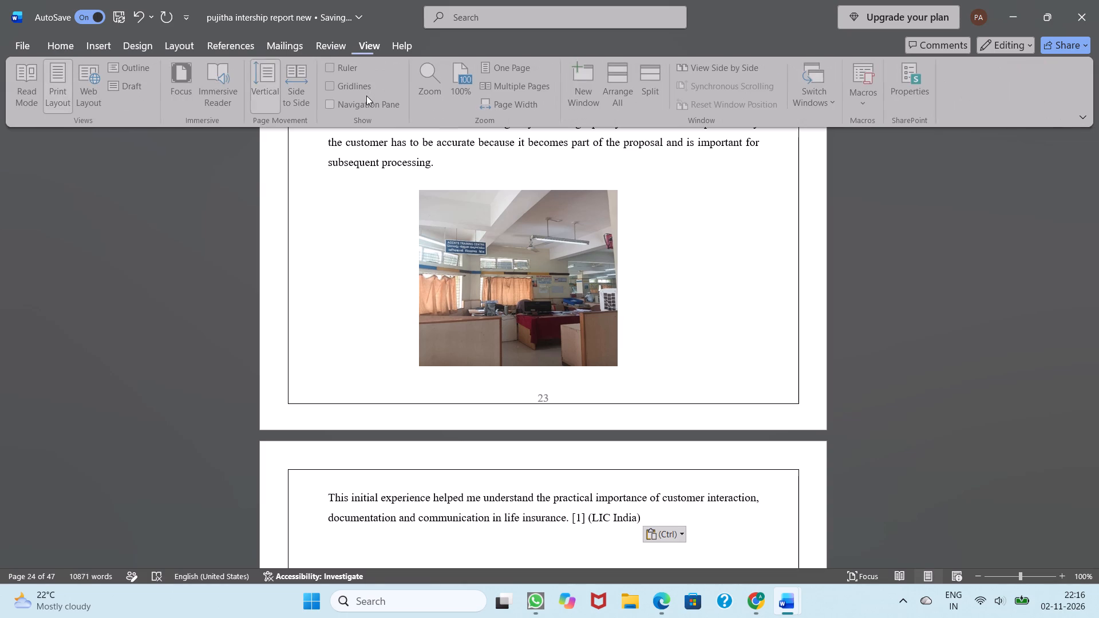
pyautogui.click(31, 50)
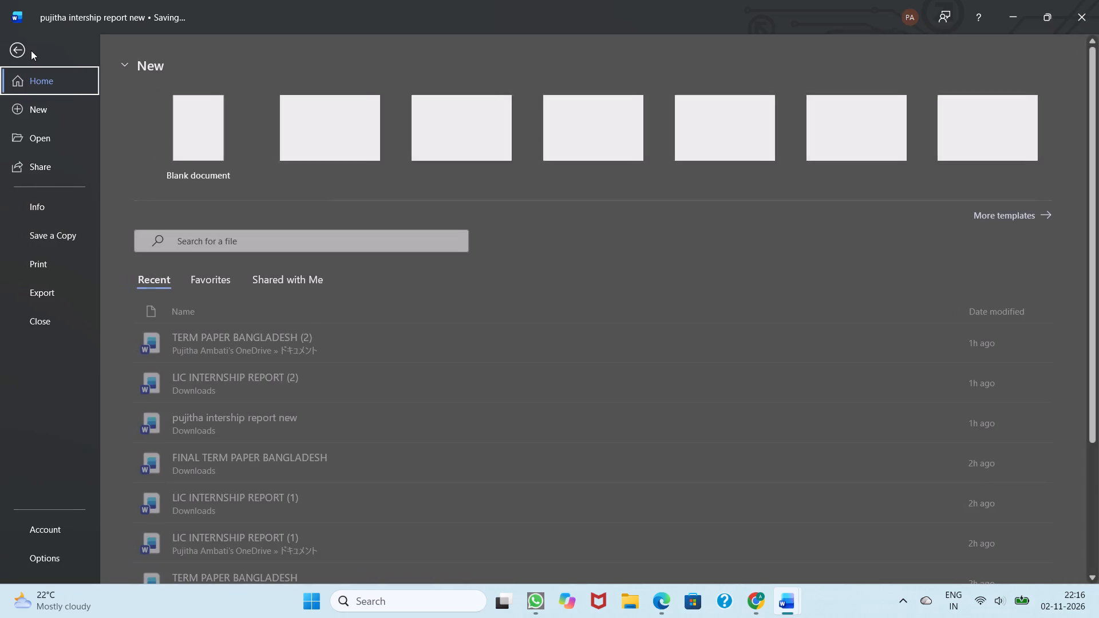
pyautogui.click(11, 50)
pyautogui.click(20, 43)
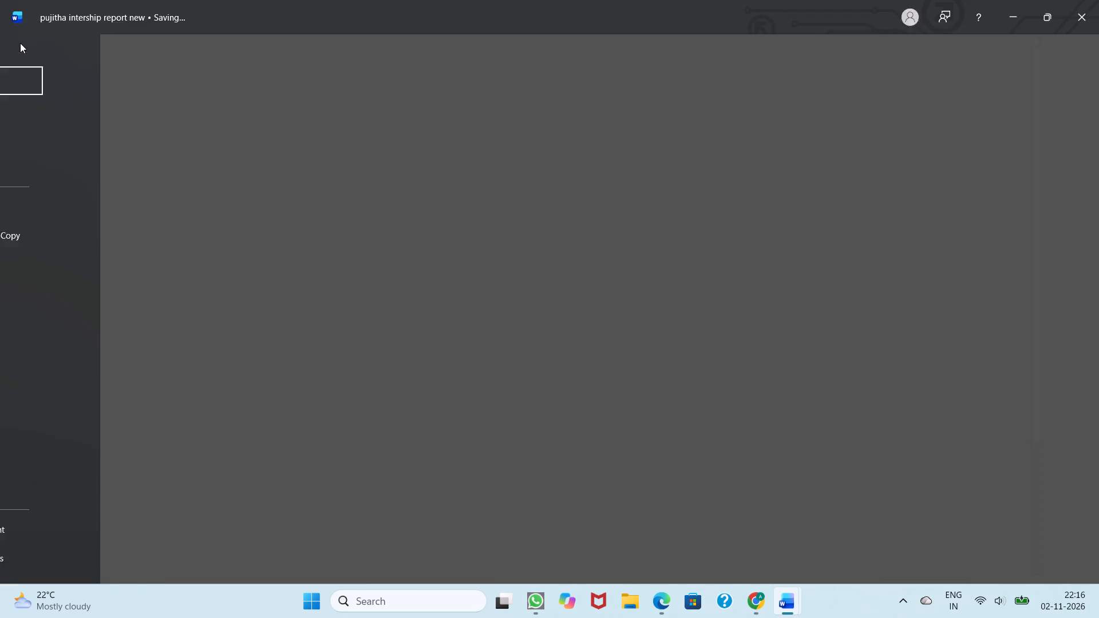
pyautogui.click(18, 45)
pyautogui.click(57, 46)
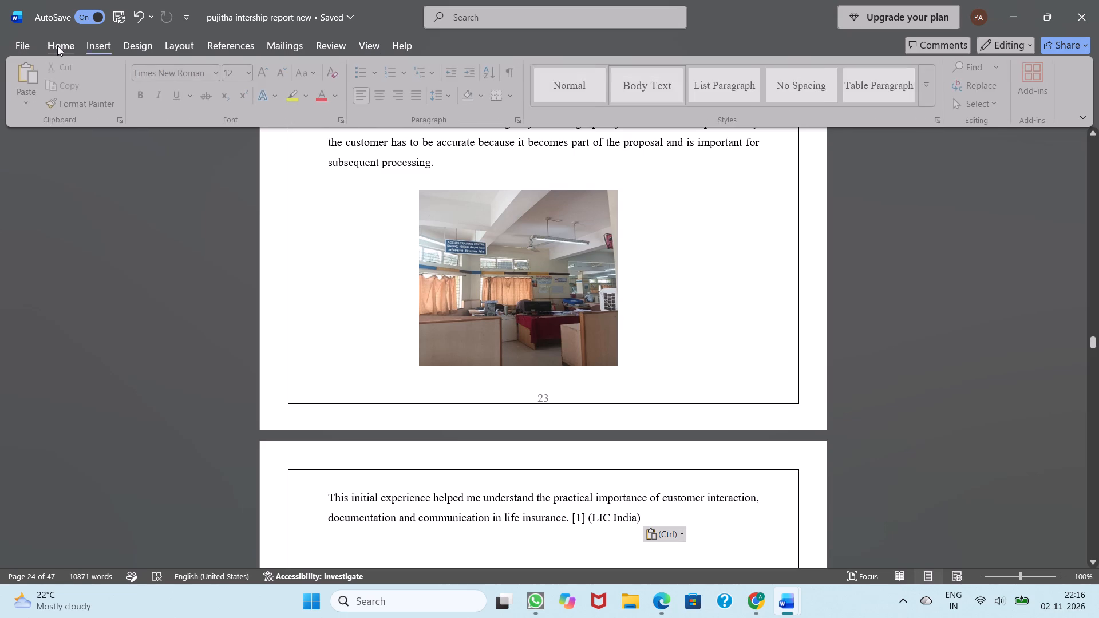
# Delete the original paragraph "This initial experience helped me understand" above the heading "3.3 Sales Department – Development Officer".
pyautogui.scroll(-1, 228, 373)
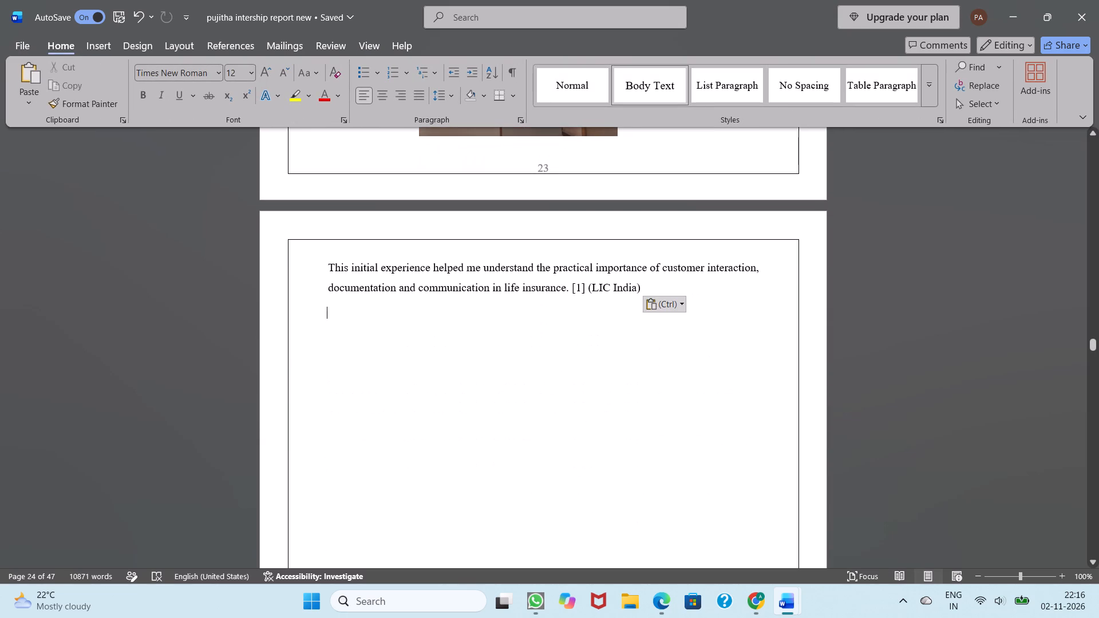
pyautogui.scroll(-6, 228, 373)
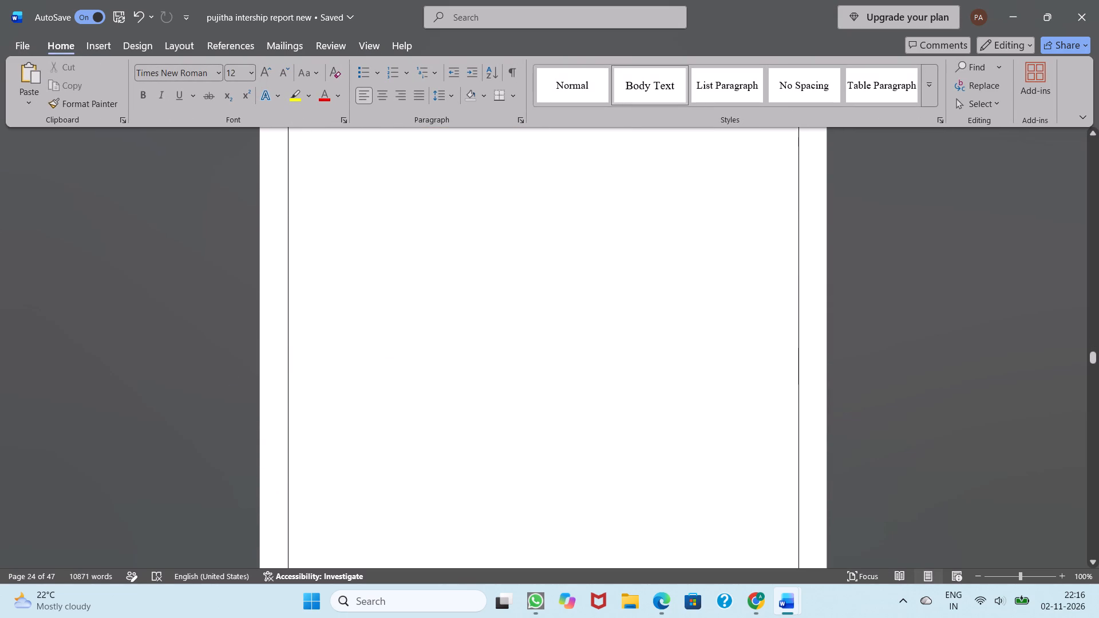
pyautogui.scroll(-2, 228, 373)
pyautogui.scroll(4, 228, 373)
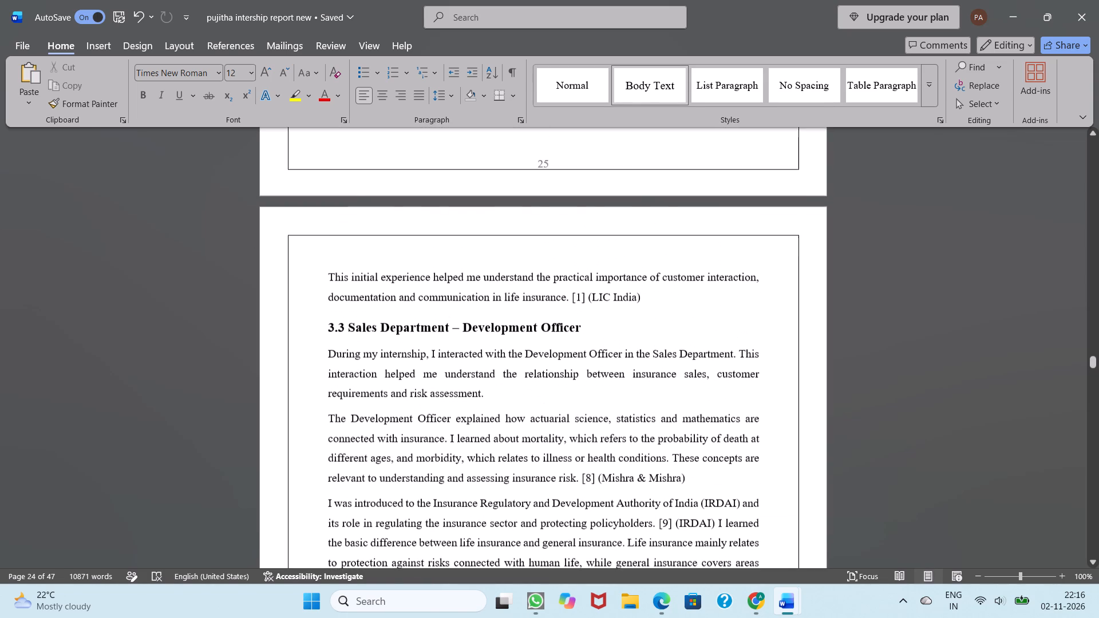
pyautogui.scroll(1, 228, 373)
pyautogui.moveTo(326, 296); pyautogui.dragTo(398, 316)
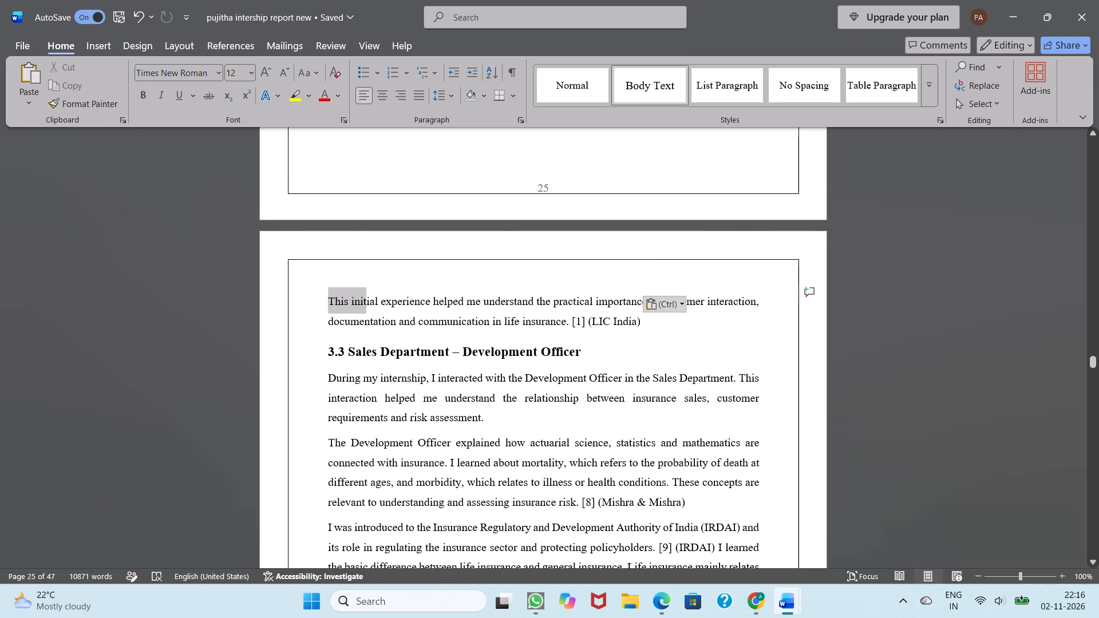
pyautogui.moveTo(398, 316); pyautogui.dragTo(641, 320)
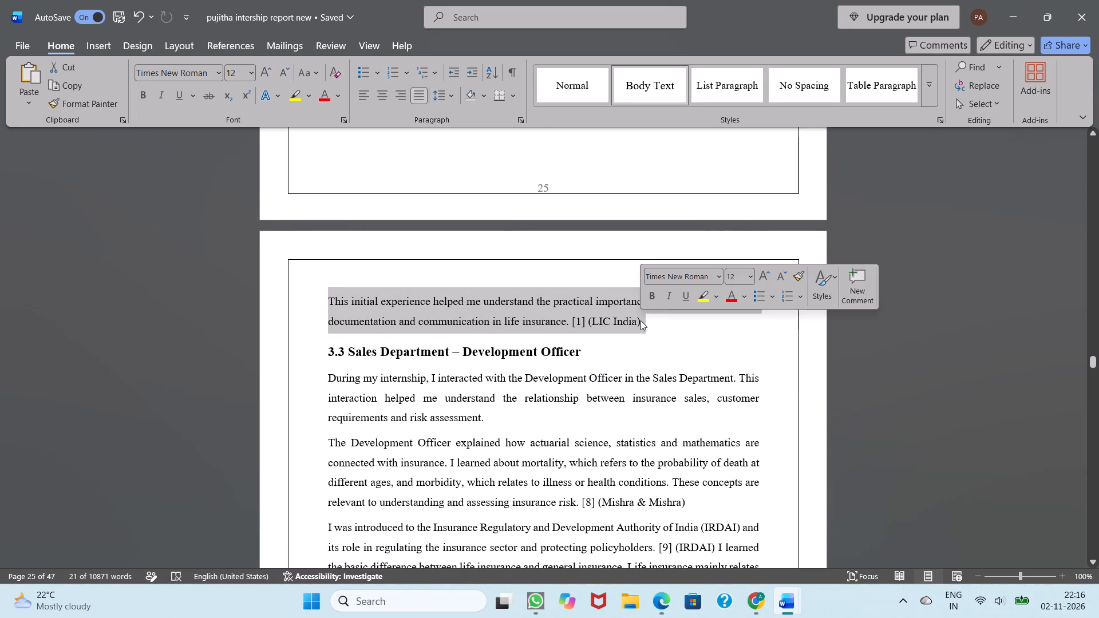
pyautogui.press('BackSpace')
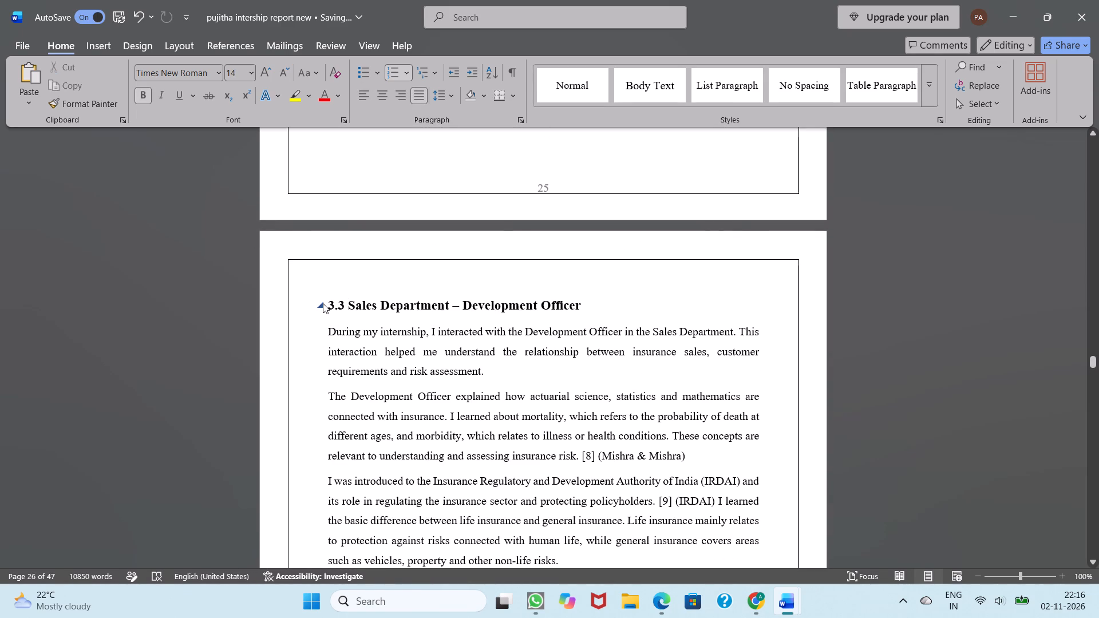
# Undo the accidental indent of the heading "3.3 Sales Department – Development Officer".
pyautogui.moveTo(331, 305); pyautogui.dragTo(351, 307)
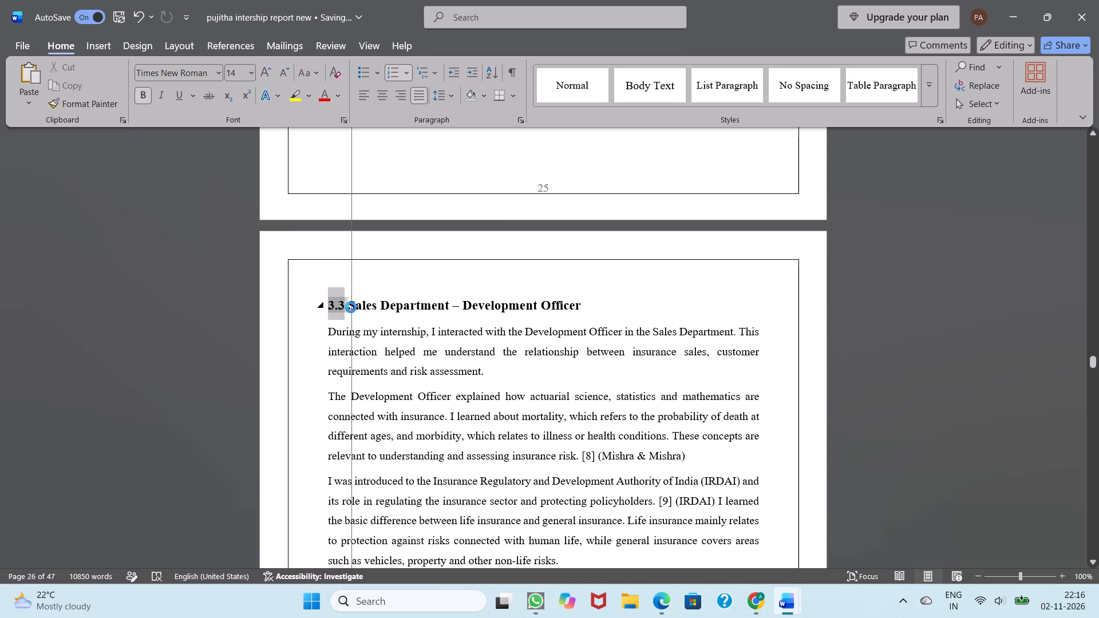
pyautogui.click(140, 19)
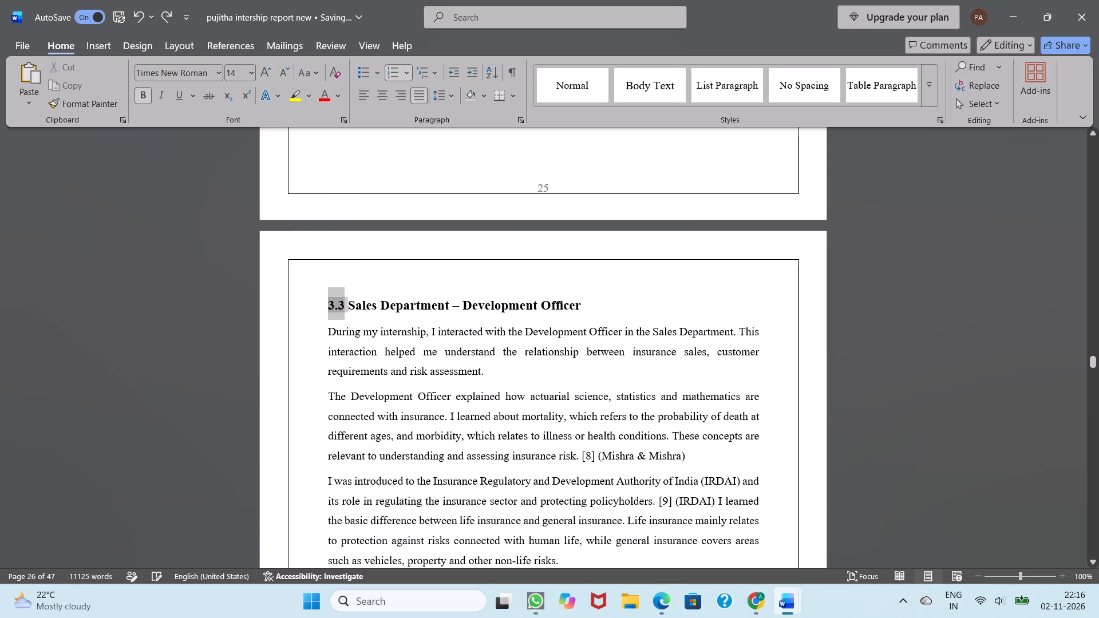
# Apply the Normal style to the heading "Sales Department – Development Officer" and make it bold at 14 pt.
pyautogui.click(347, 310)
pyautogui.moveTo(347, 310); pyautogui.dragTo(574, 314)
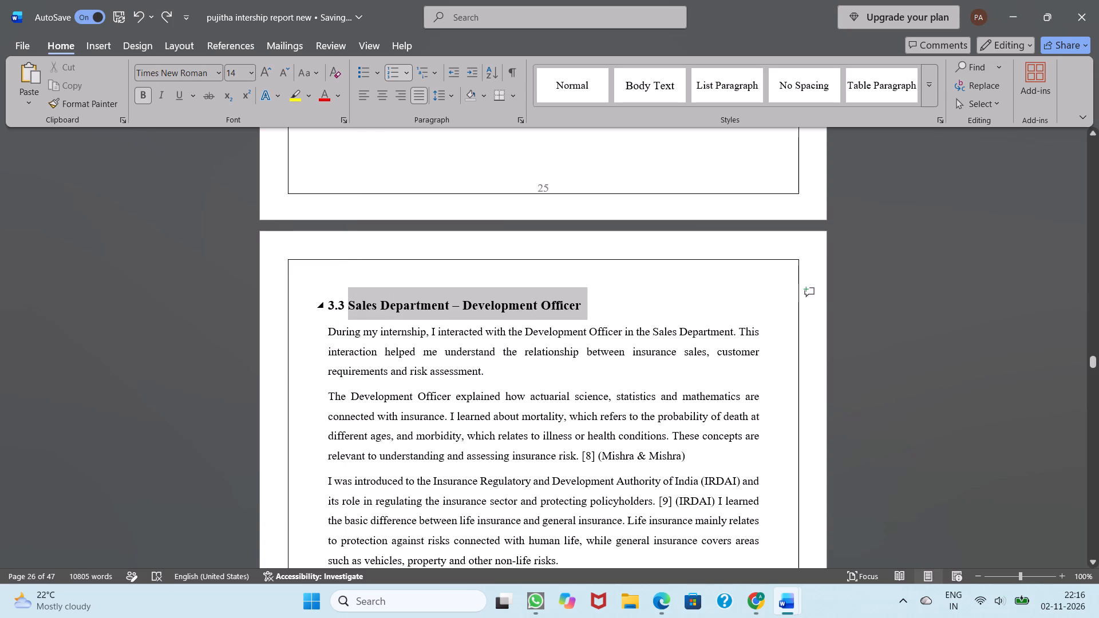
pyautogui.moveTo(574, 314); pyautogui.dragTo(587, 314)
pyautogui.click(579, 88)
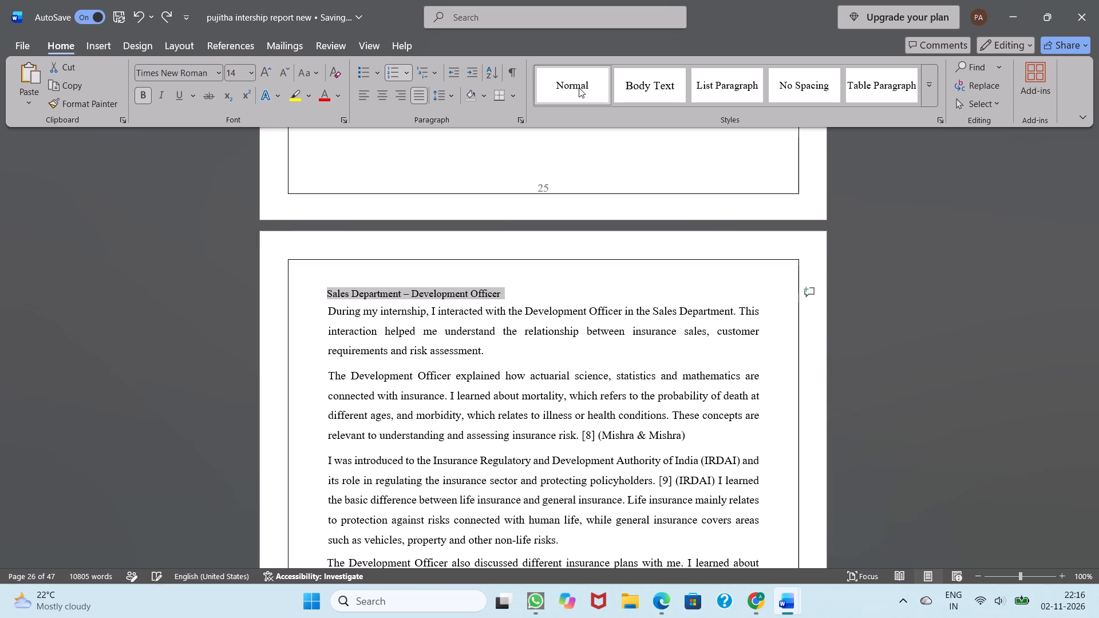
pyautogui.click(147, 94)
pyautogui.click(249, 76)
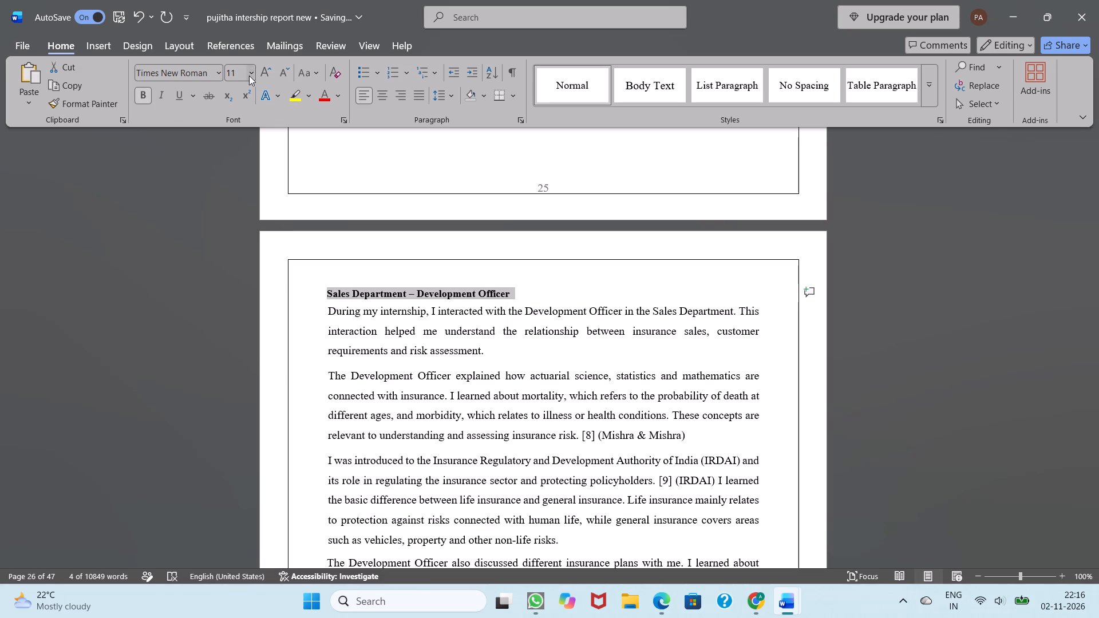
pyautogui.click(235, 177)
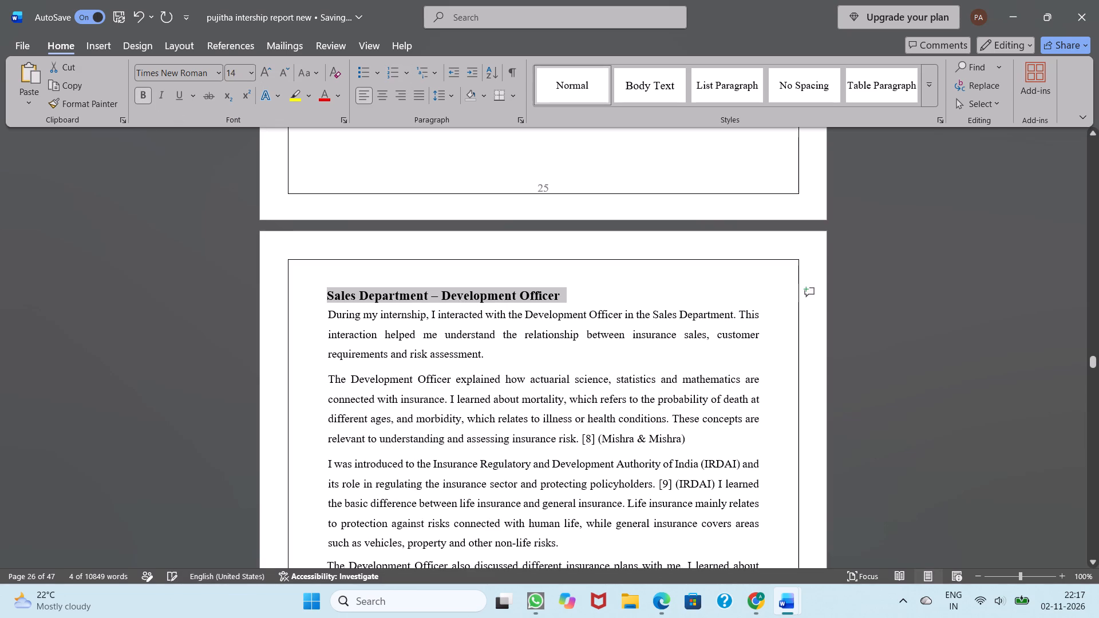
# Try to remove the blank space before the heading "Sales Department – Development Officer" by deleting backwards from its start.
pyautogui.click(329, 303)
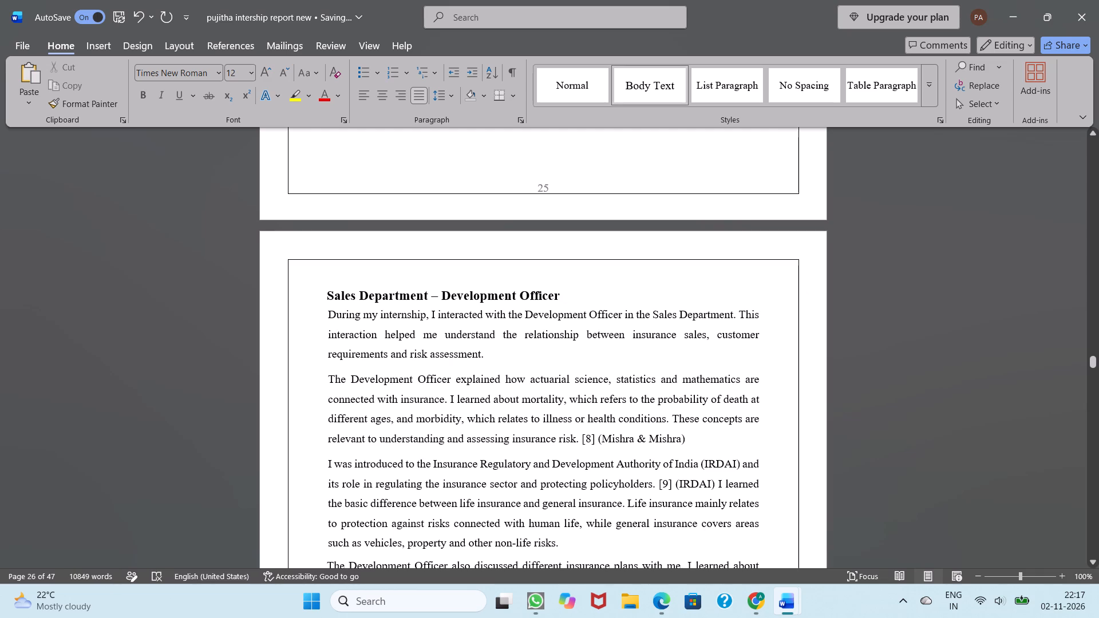
pyautogui.click(323, 292)
pyautogui.press('BackSpace')
pyautogui.press('BackSpace')
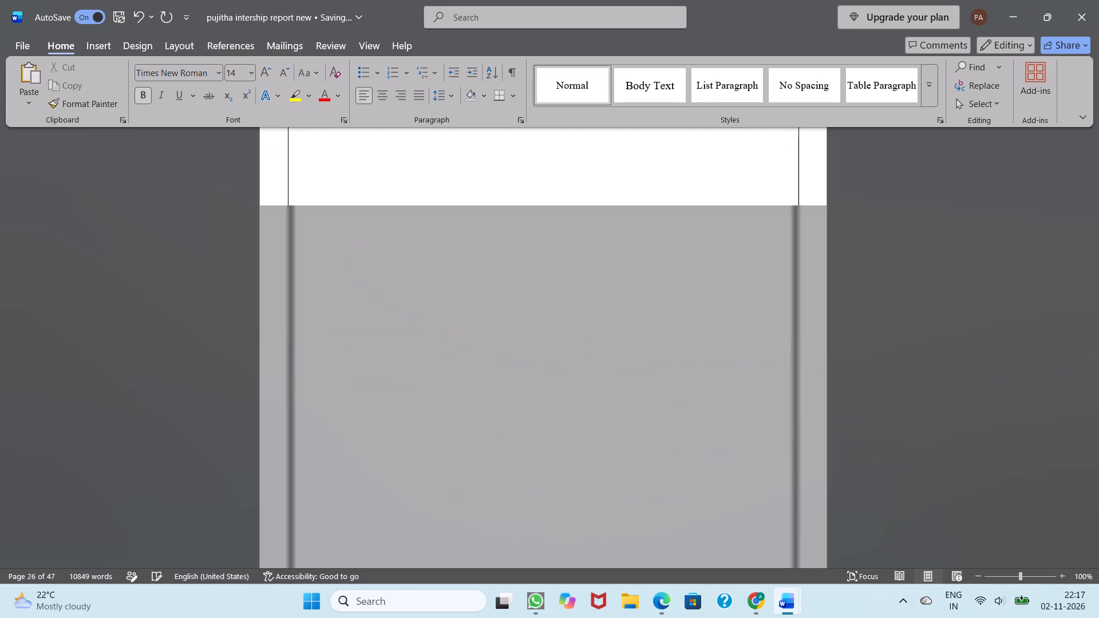
pyautogui.scroll(1, 323, 292)
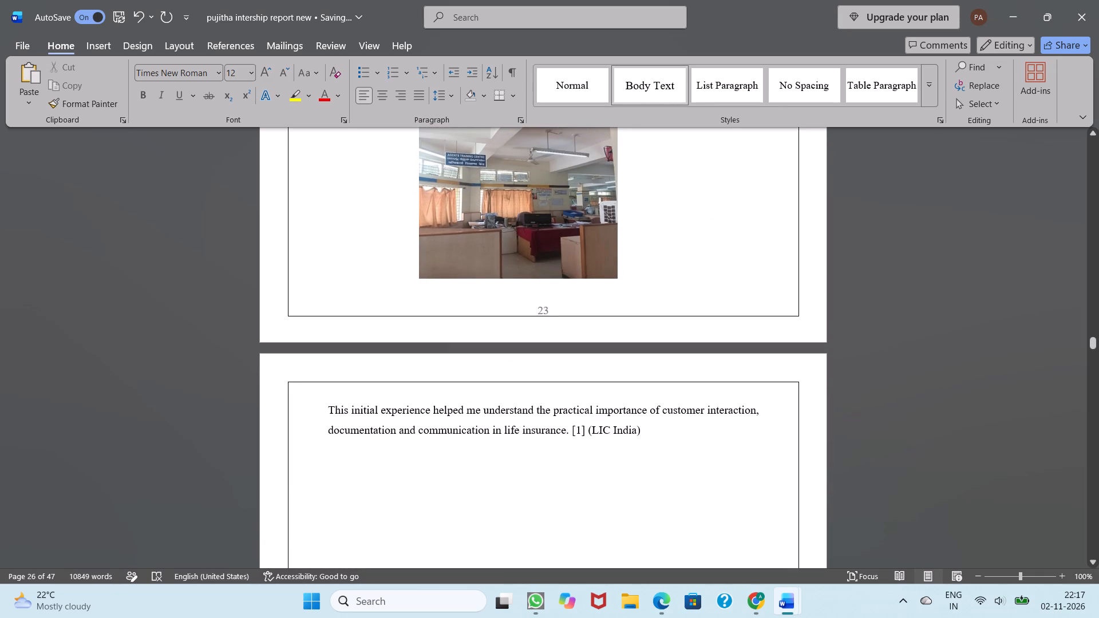
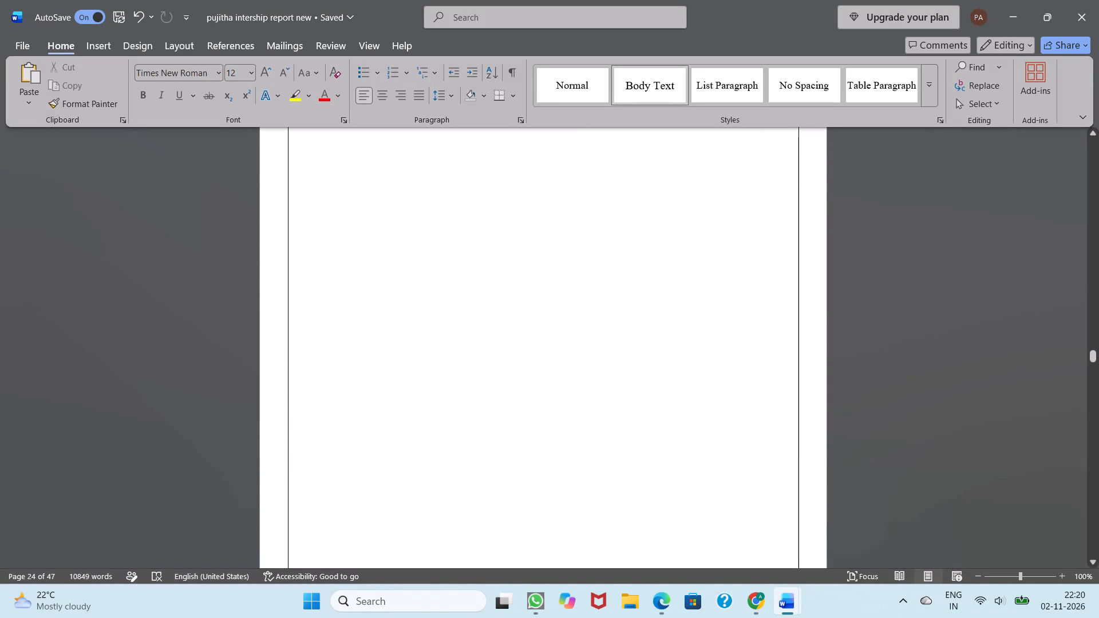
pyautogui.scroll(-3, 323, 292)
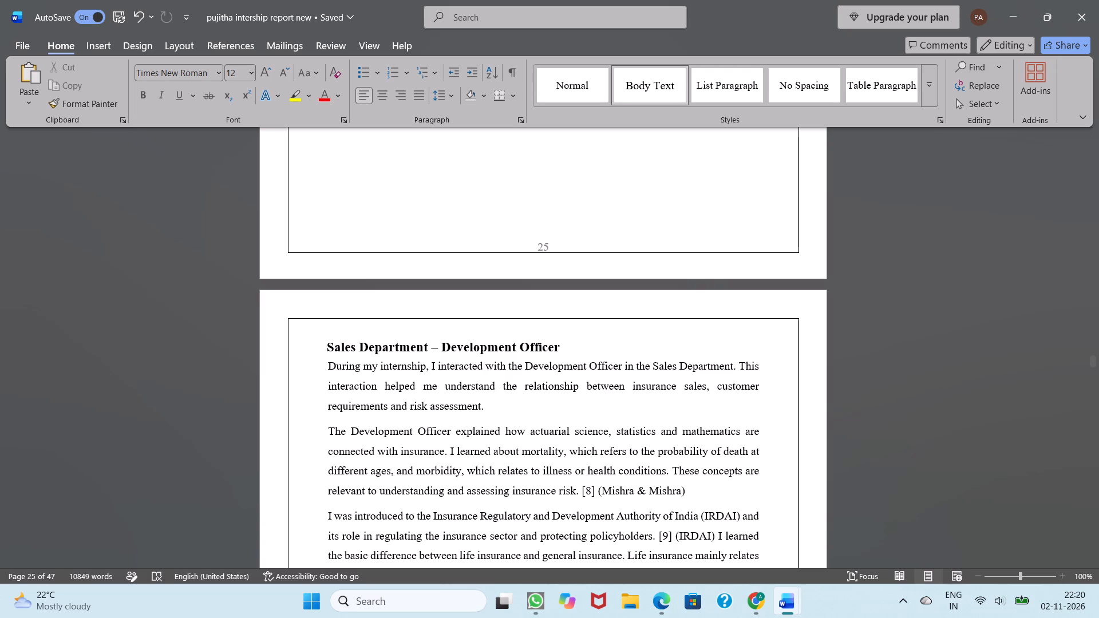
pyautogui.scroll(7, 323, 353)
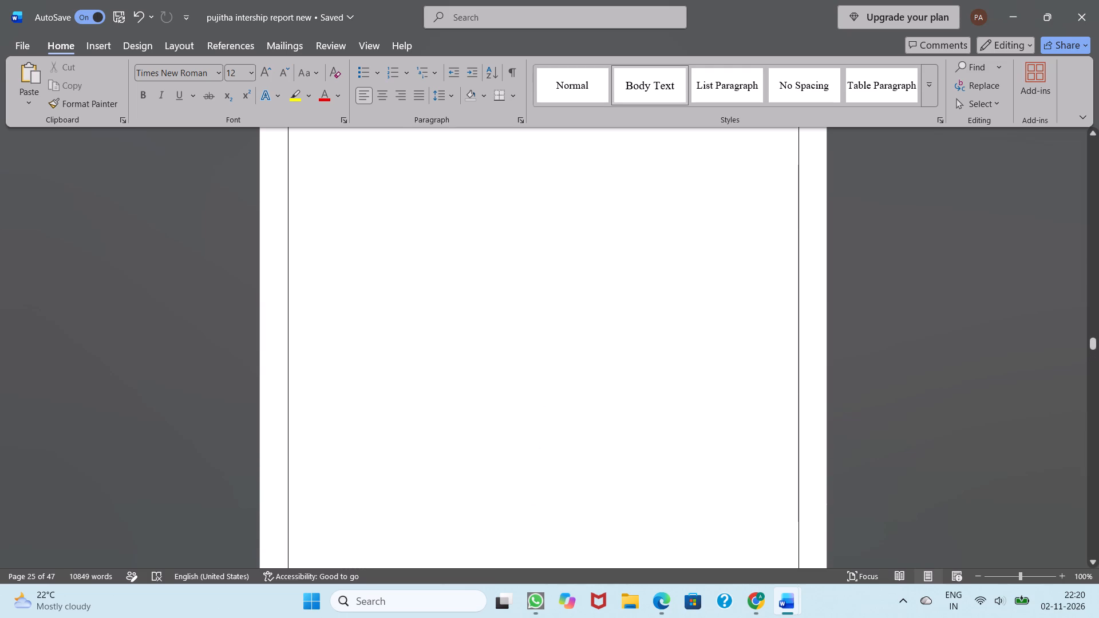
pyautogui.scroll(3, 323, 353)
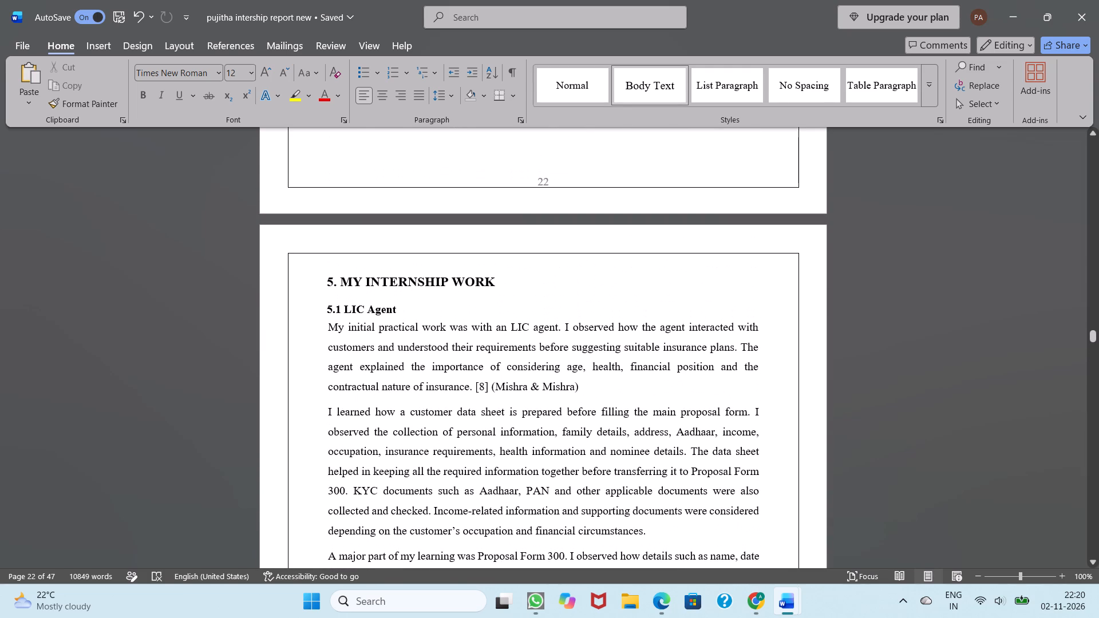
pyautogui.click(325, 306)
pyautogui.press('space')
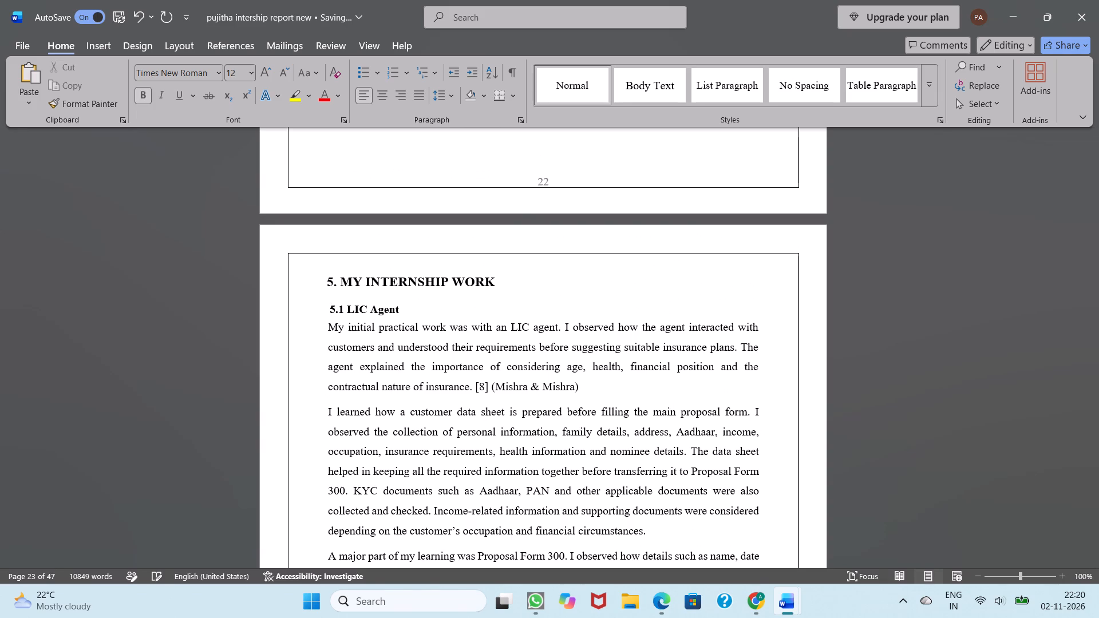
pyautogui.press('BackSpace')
# Number the heading "Sales Department – Development Officer" as 5.2.
pyautogui.scroll(-2, 325, 306)
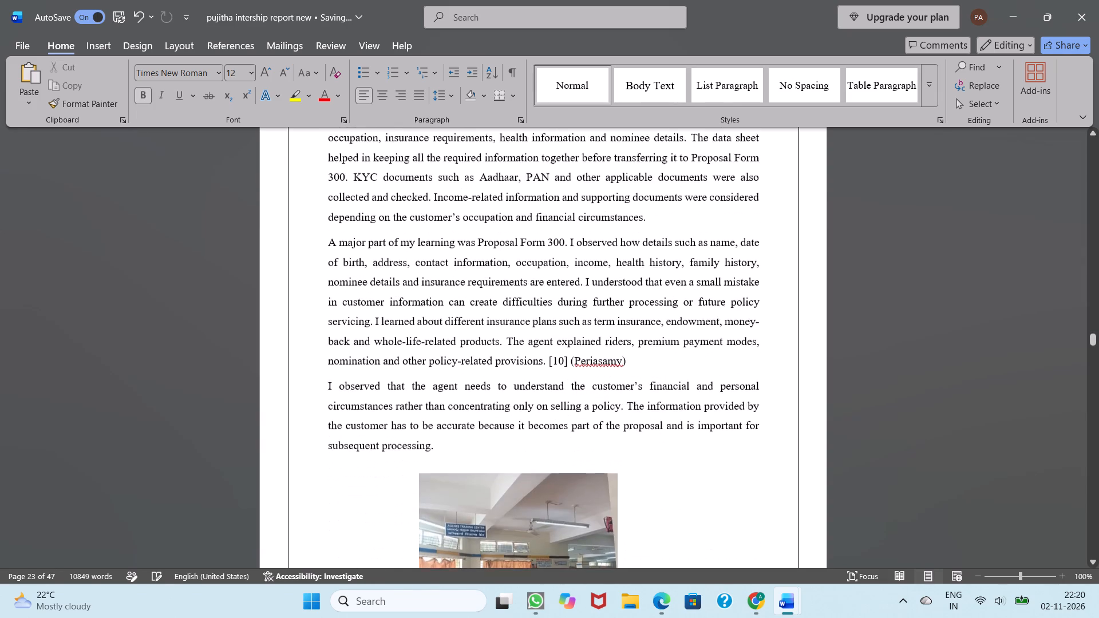
pyautogui.scroll(-1, 325, 306)
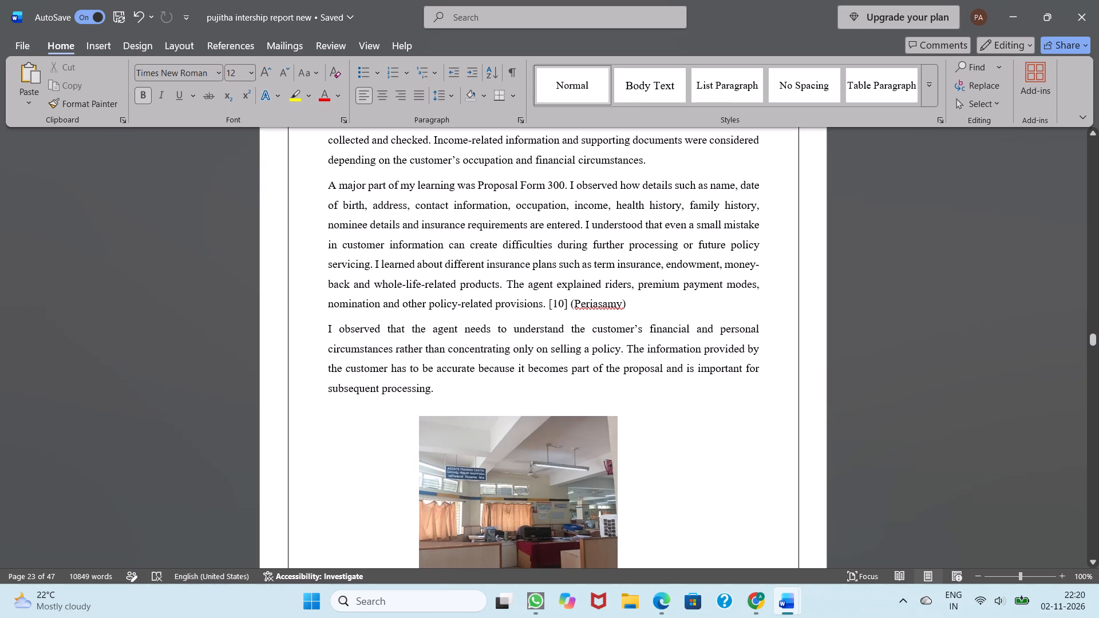
pyautogui.scroll(-1, 325, 306)
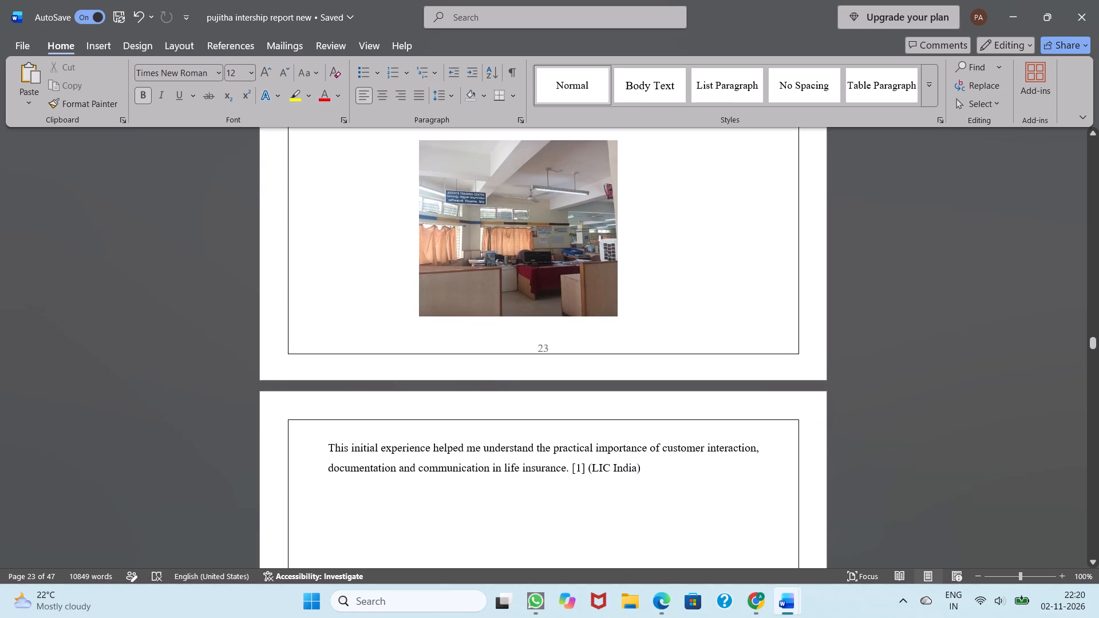
pyautogui.scroll(-3, 325, 306)
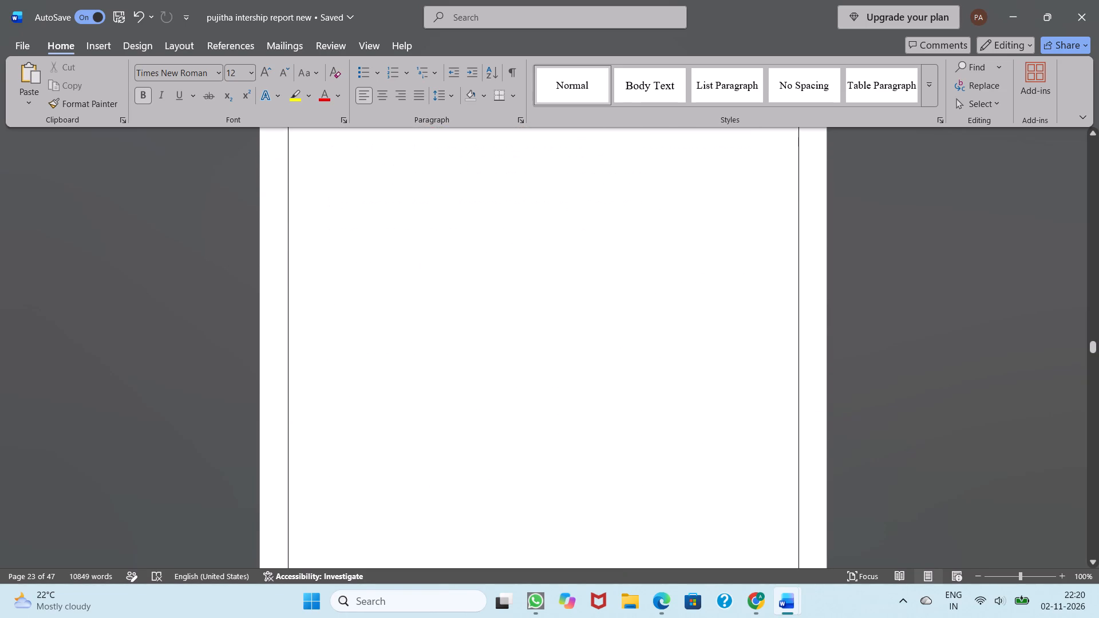
pyautogui.scroll(-2, 325, 306)
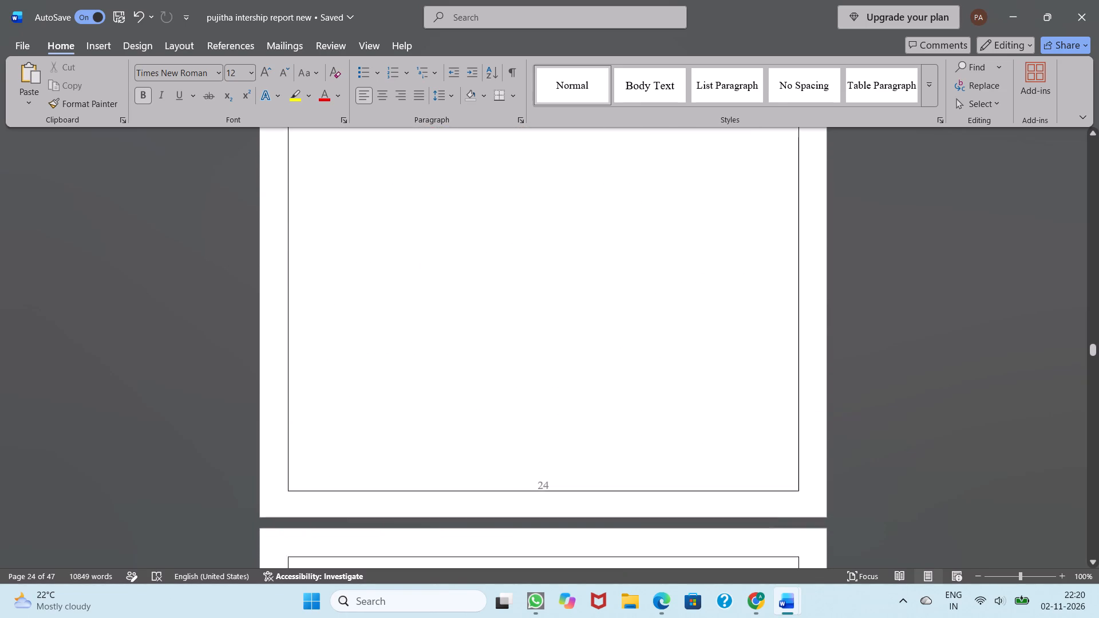
pyautogui.scroll(-3, 325, 306)
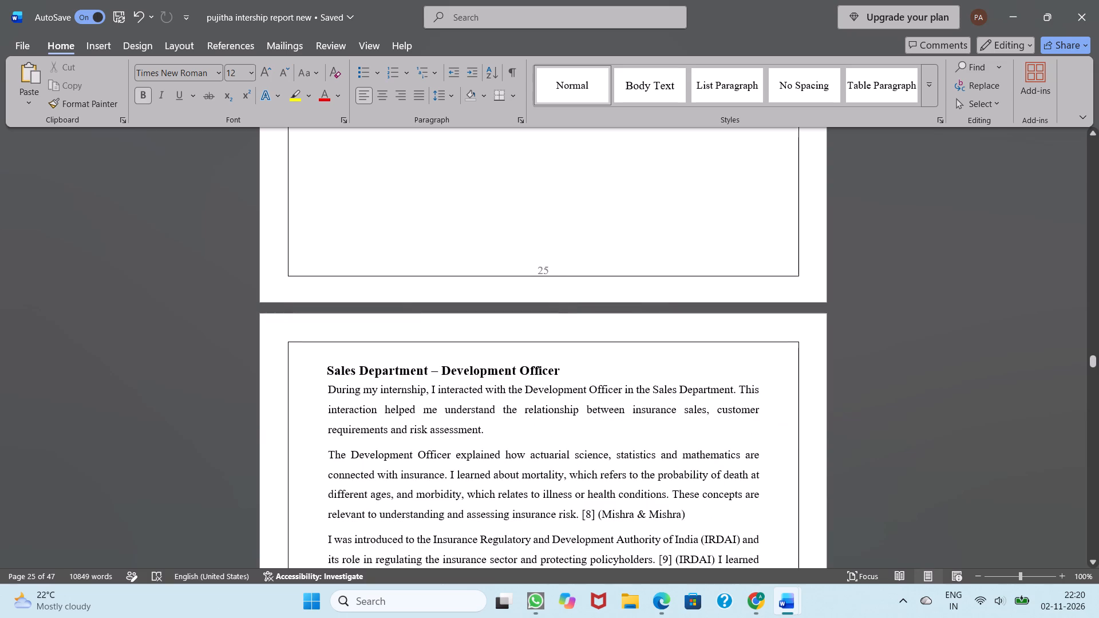
pyautogui.click(321, 367)
pyautogui.press('space')
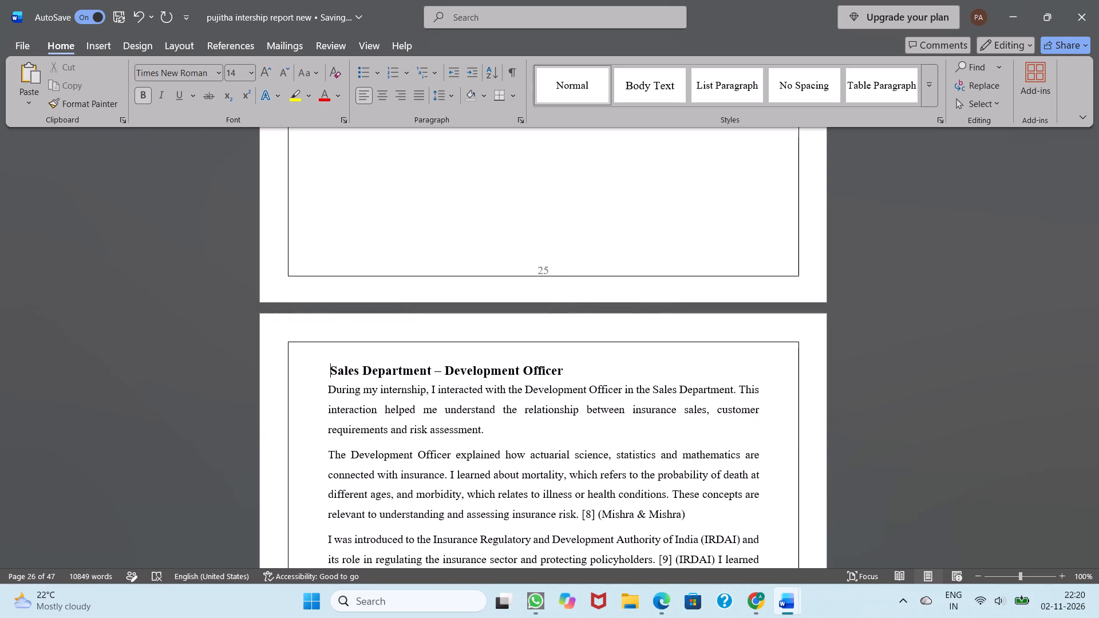
pyautogui.press('BackSpace')
pyautogui.write('5.2')
pyautogui.press('space')
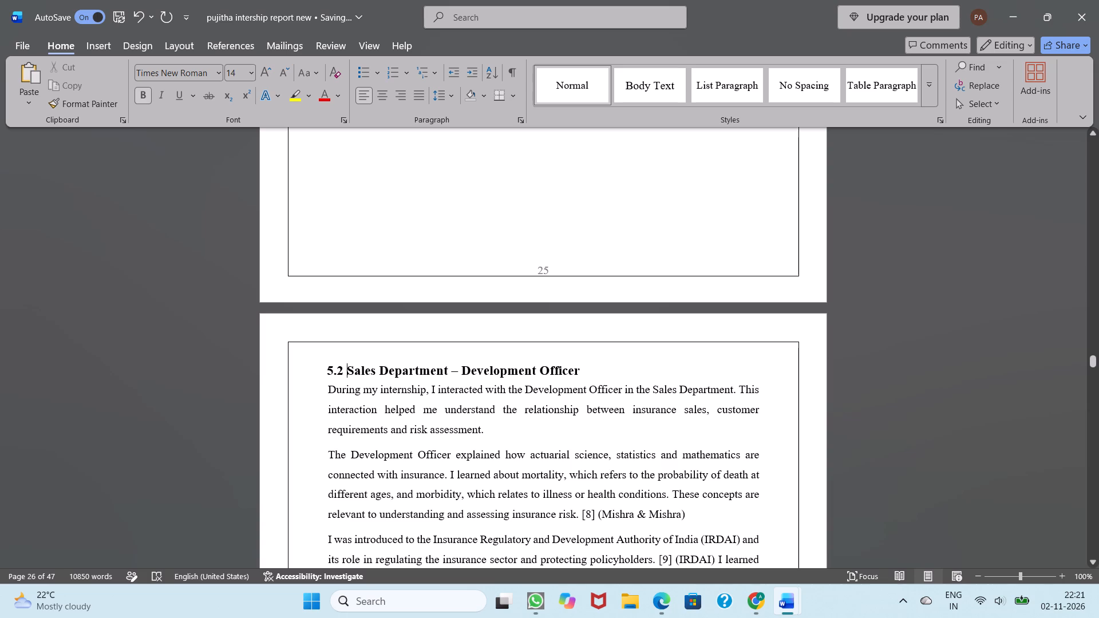
# Copy the heading "5.2 Sales Department – Development Officer" onto a new line below the paragraph "This initial experience helped me understand".
pyautogui.moveTo(323, 363); pyautogui.dragTo(619, 368)
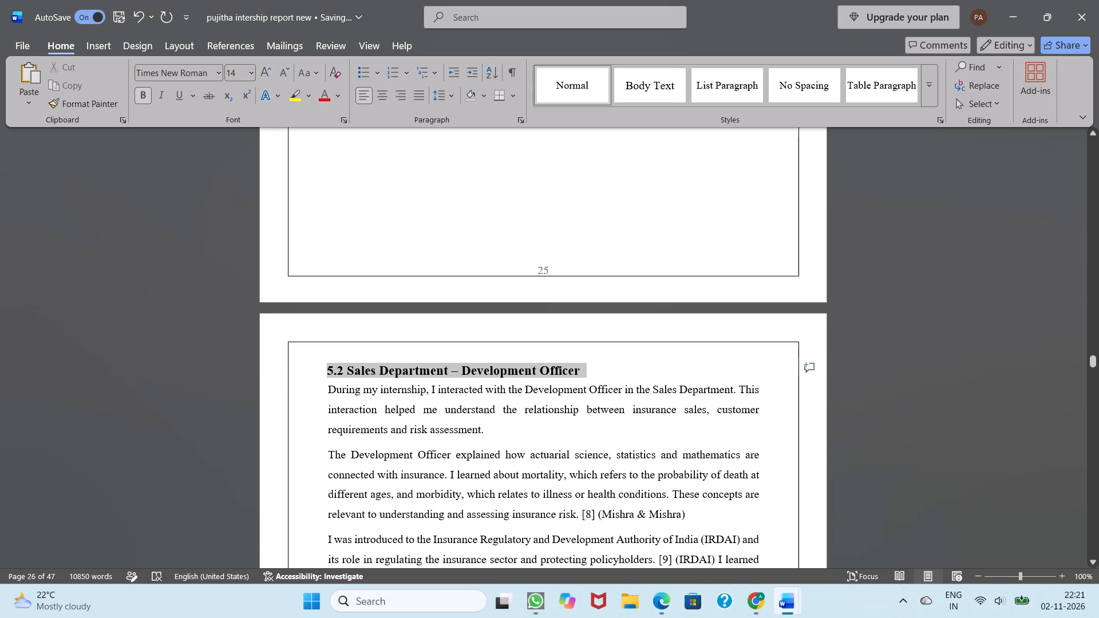
pyautogui.moveTo(619, 368); pyautogui.dragTo(625, 368)
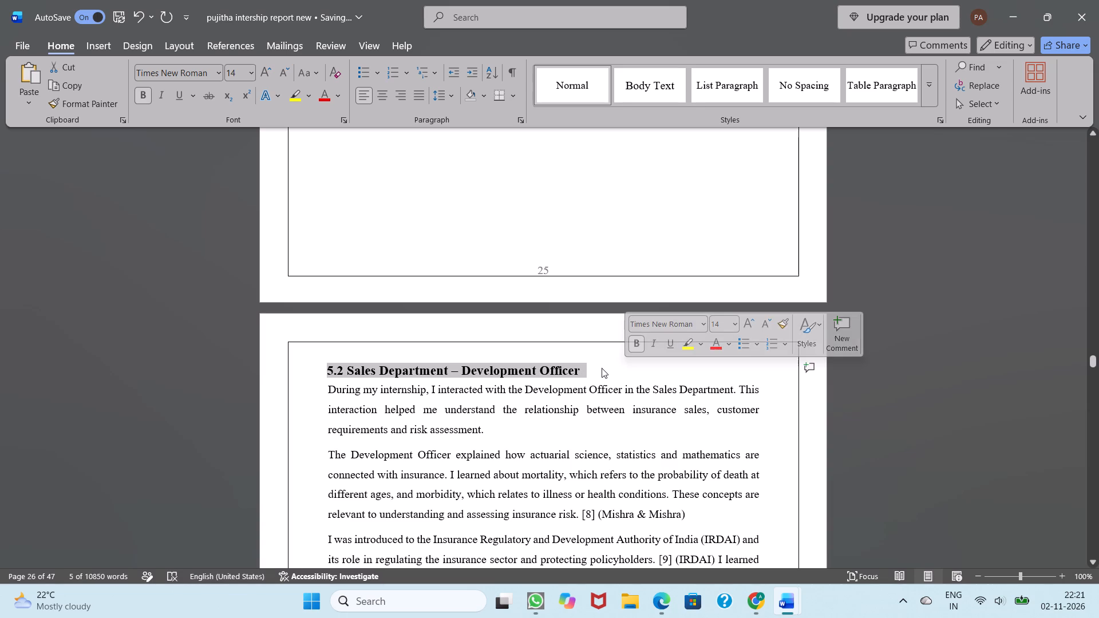
pyautogui.hotkey('ctrl', 'c')
pyautogui.scroll(6, 602, 368)
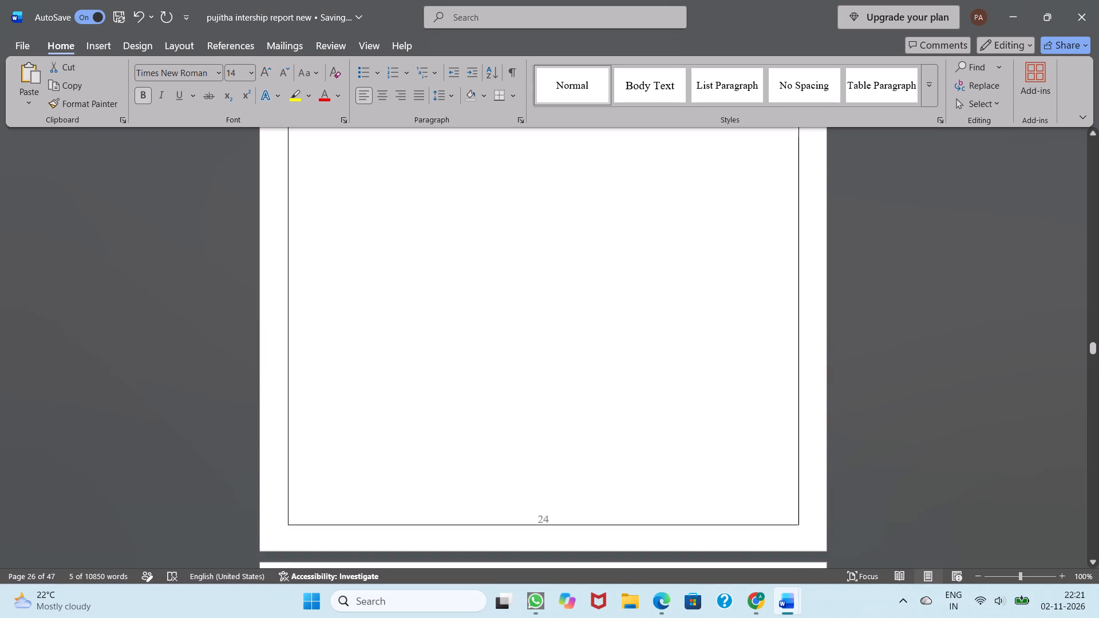
pyautogui.scroll(1, 602, 368)
pyautogui.click(652, 219)
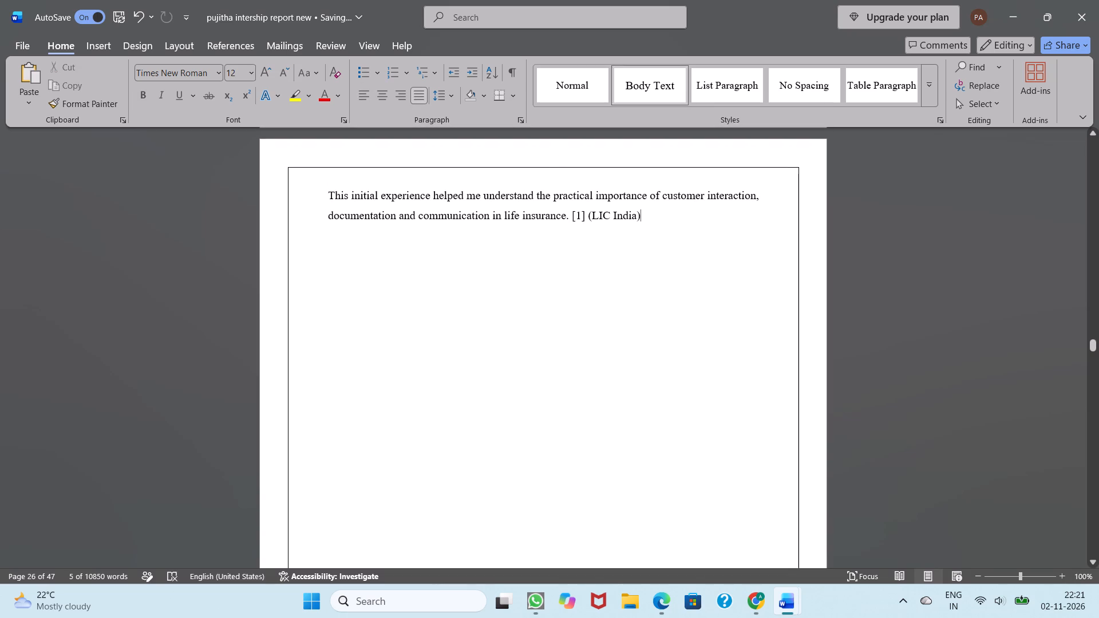
pyautogui.press('Return')
pyautogui.hotkey('ctrl', 'v')
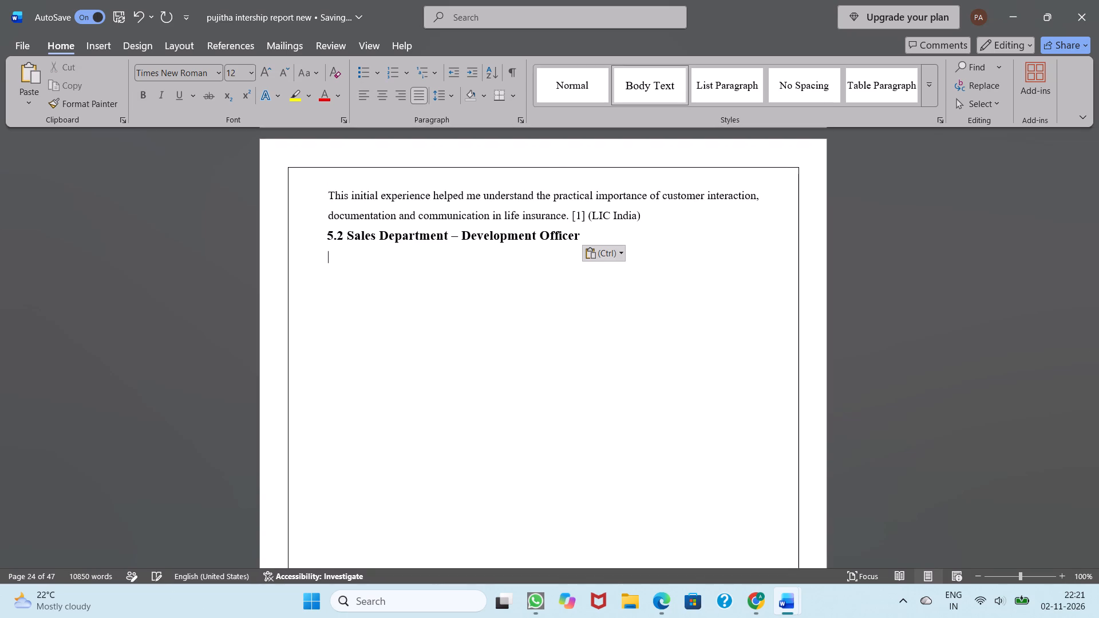
# Copy the section 5.2 body text, from "During my internship" to "future claims.", to below the copied 5.2 heading on page 24.
pyautogui.scroll(-5, 652, 219)
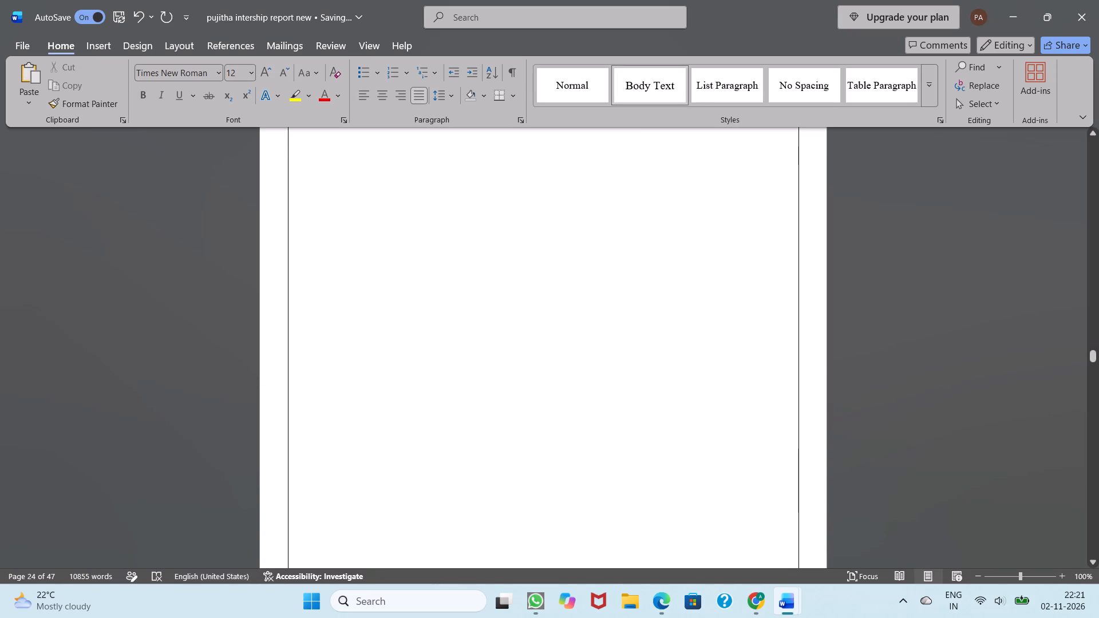
pyautogui.scroll(-1, 652, 219)
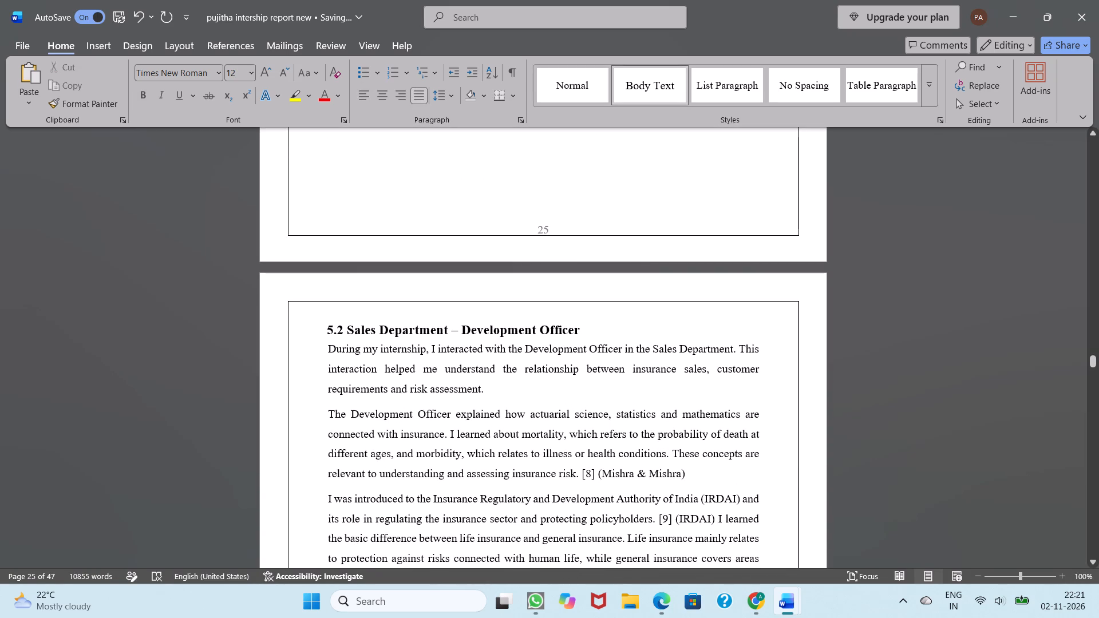
pyautogui.moveTo(326, 347); pyautogui.dragTo(365, 569)
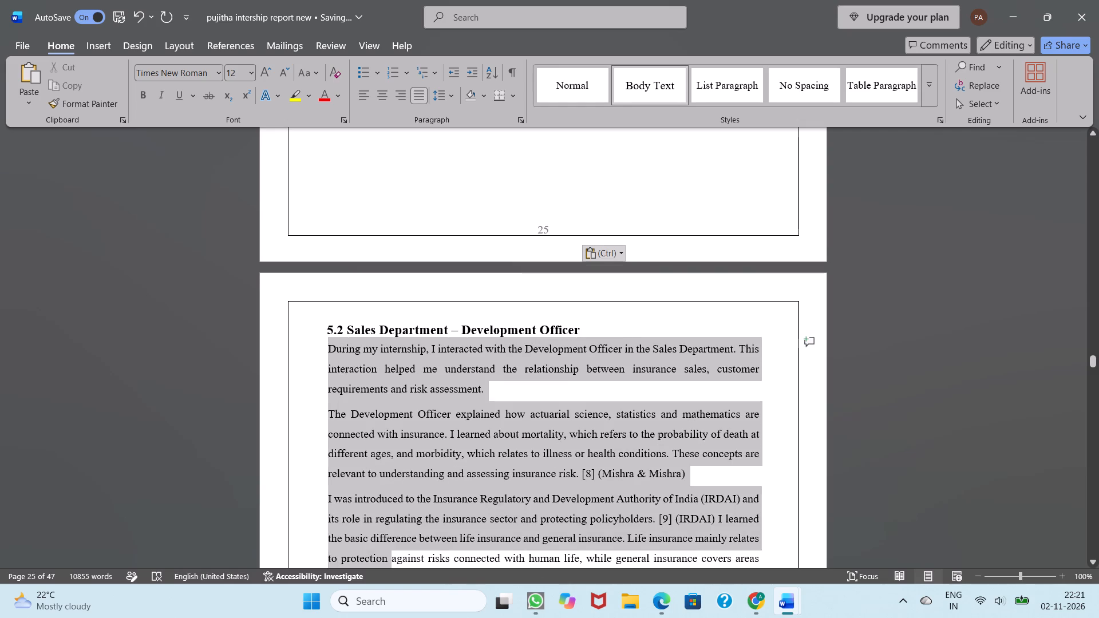
pyautogui.moveTo(365, 569); pyautogui.dragTo(370, 605)
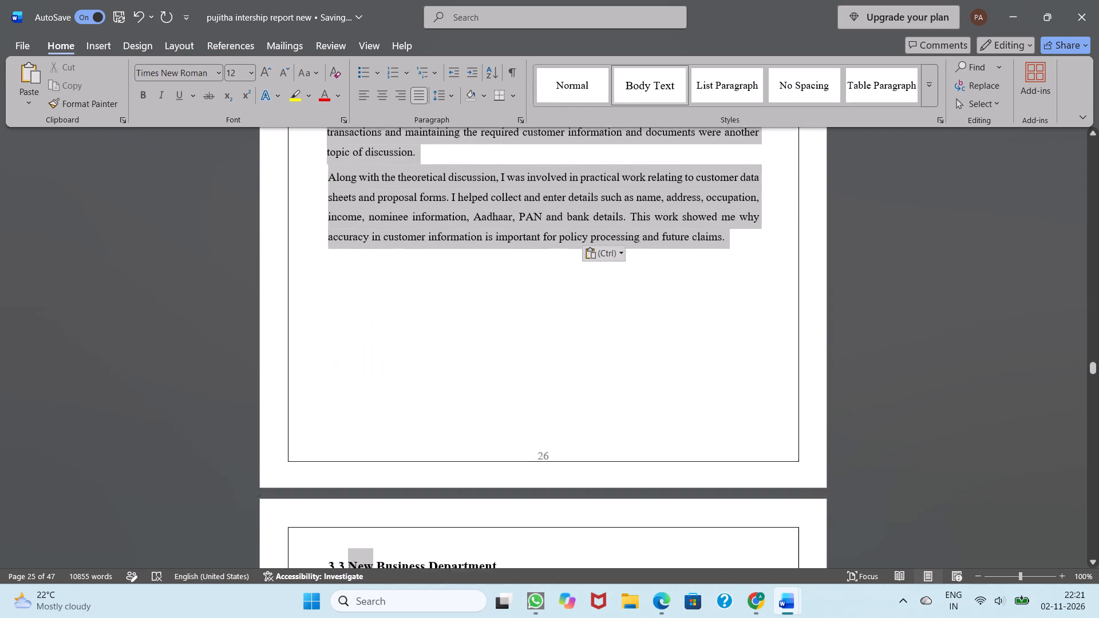
pyautogui.moveTo(370, 605); pyautogui.dragTo(449, 202)
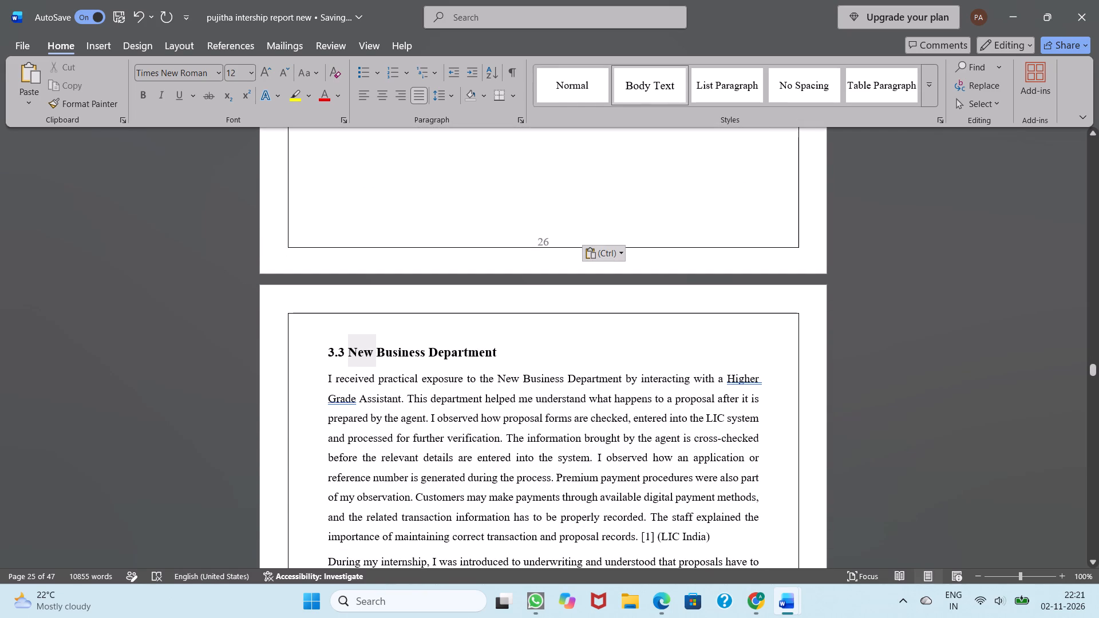
pyautogui.moveTo(449, 202); pyautogui.dragTo(512, 256)
pyautogui.scroll(-1, 450, 189)
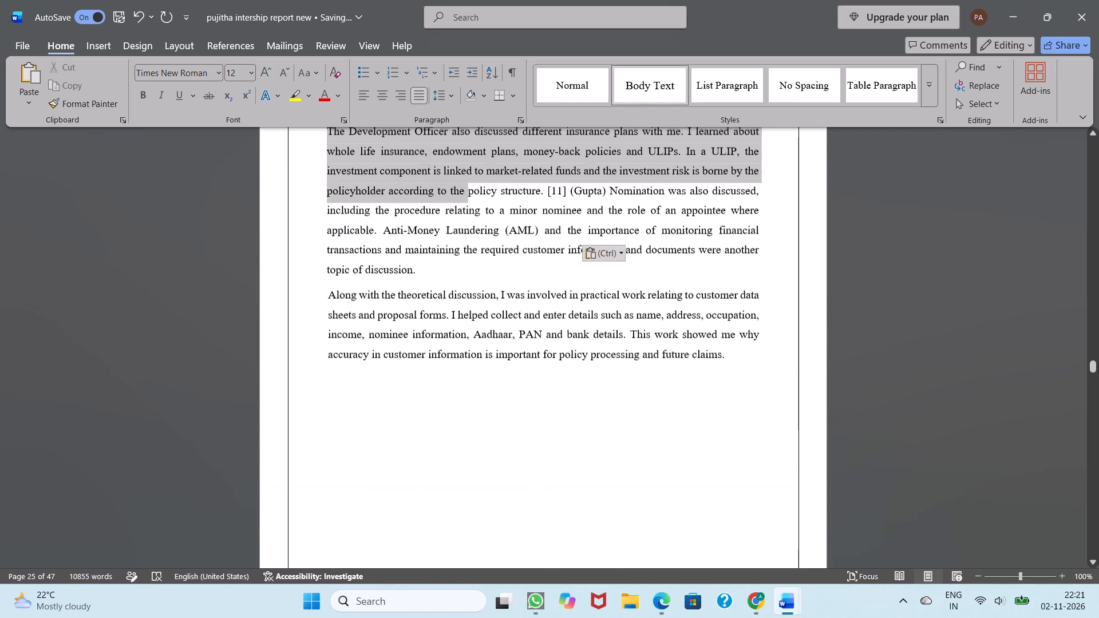
pyautogui.moveTo(512, 256); pyautogui.dragTo(726, 359)
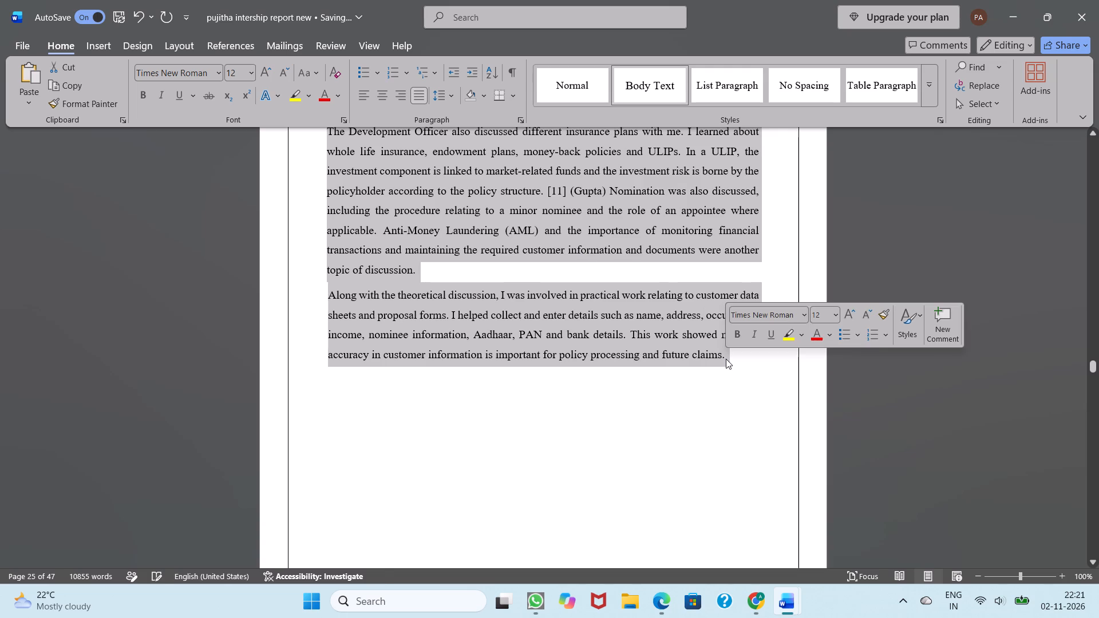
pyautogui.hotkey('ctrl', 'c')
pyautogui.scroll(4, 726, 359)
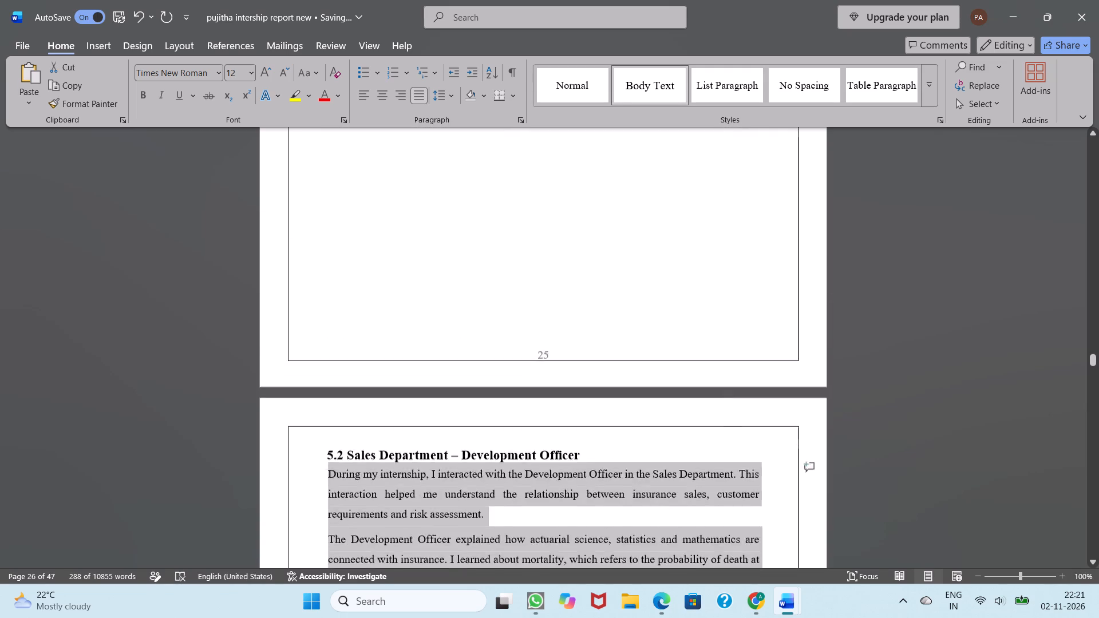
pyautogui.scroll(2, 726, 359)
pyautogui.click(726, 359)
pyautogui.scroll(2, 726, 359)
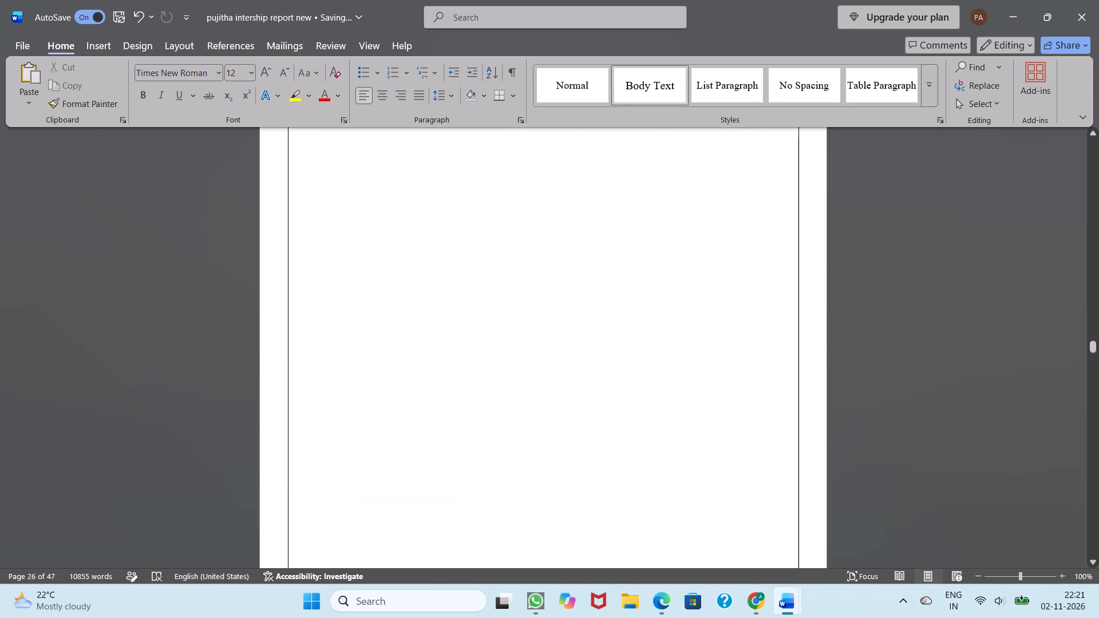
pyautogui.scroll(1, 726, 359)
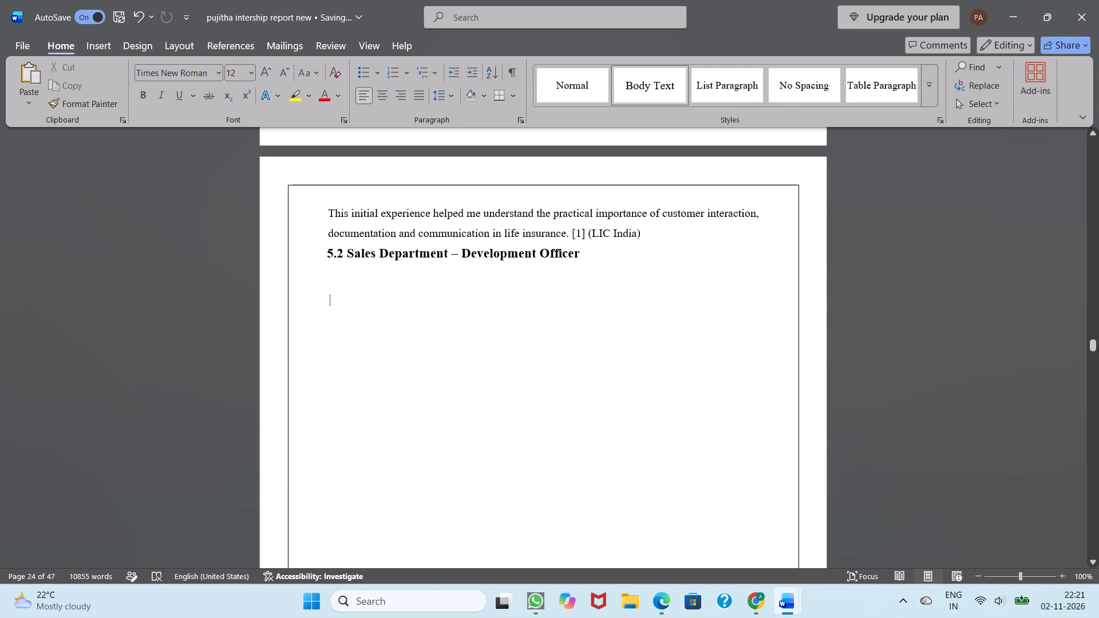
pyautogui.click(330, 279)
pyautogui.hotkey('ctrl', 'v')
pyautogui.scroll(2, 330, 279)
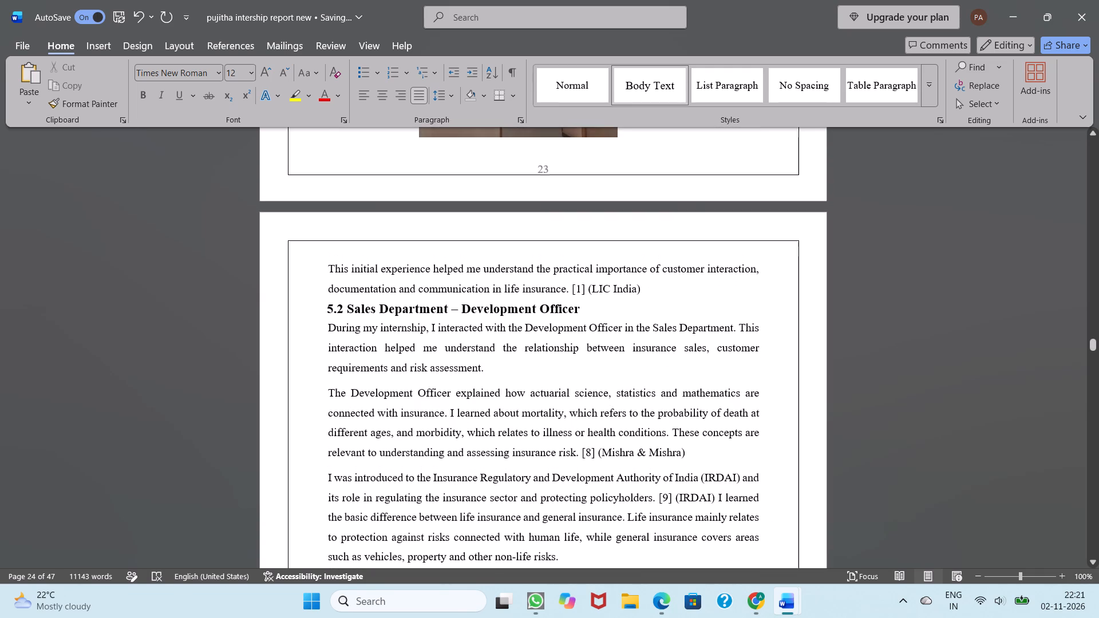
# Delete the duplicate section 5.2 on page 26, from the heading "5.2 Sales Department – Development Officer" through "future claims.".
pyautogui.scroll(-5, 330, 279)
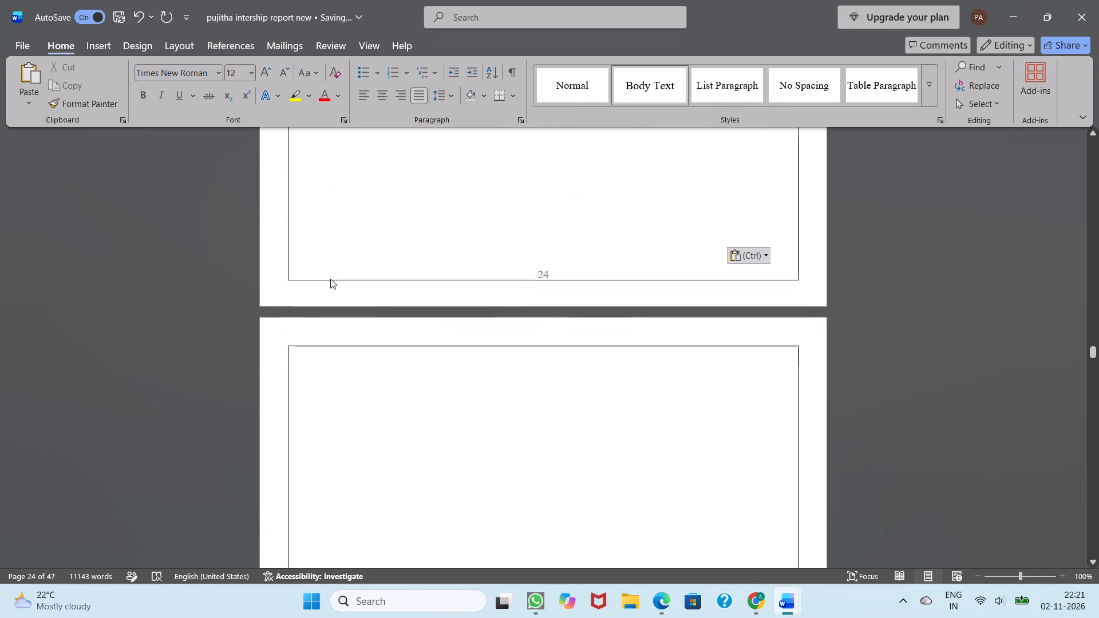
pyautogui.scroll(-3, 330, 279)
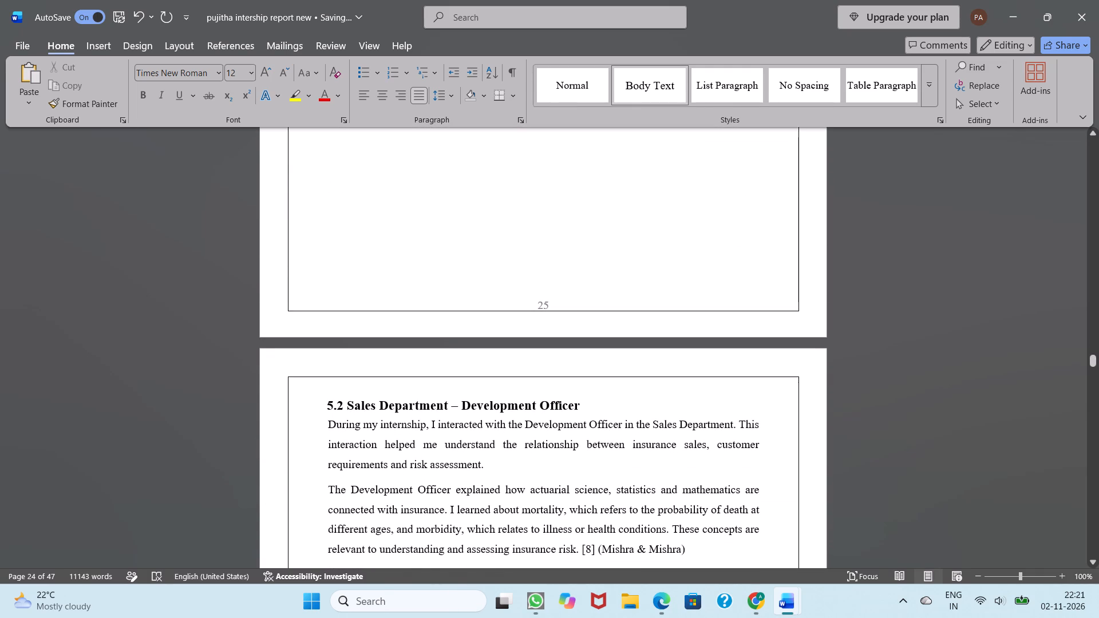
pyautogui.moveTo(329, 401); pyautogui.dragTo(295, 589)
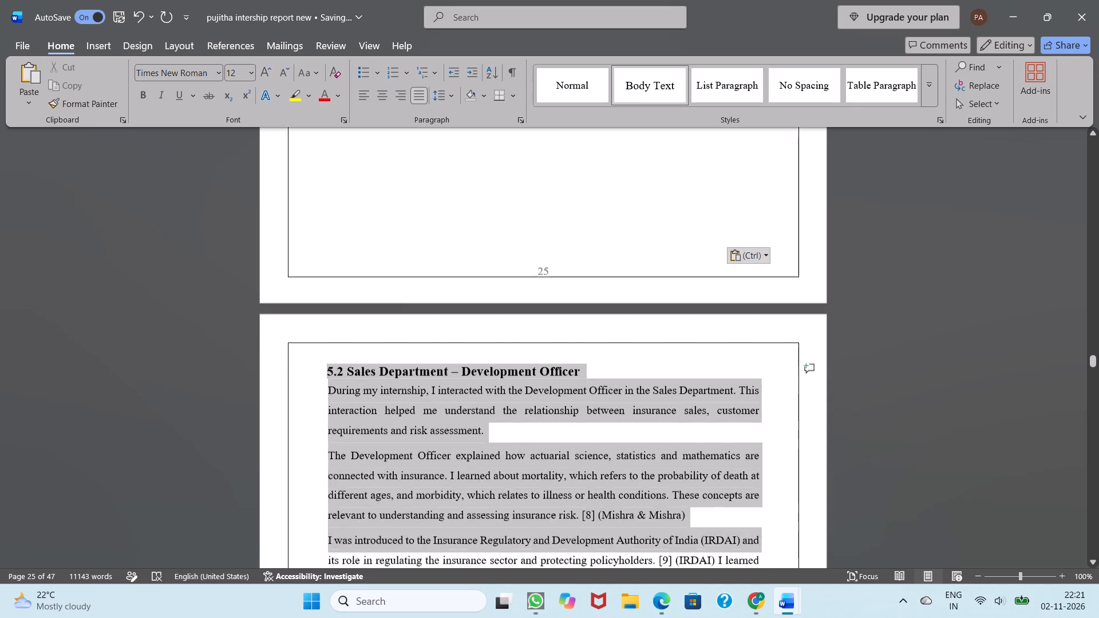
pyautogui.moveTo(295, 589); pyautogui.dragTo(359, 505)
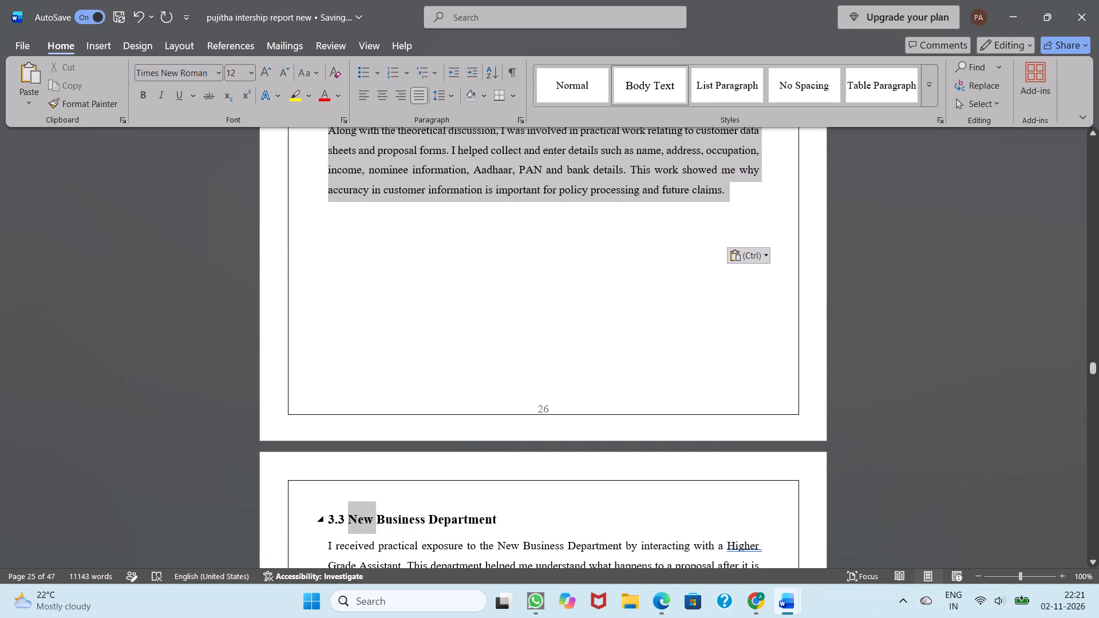
pyautogui.moveTo(359, 505); pyautogui.dragTo(728, 201)
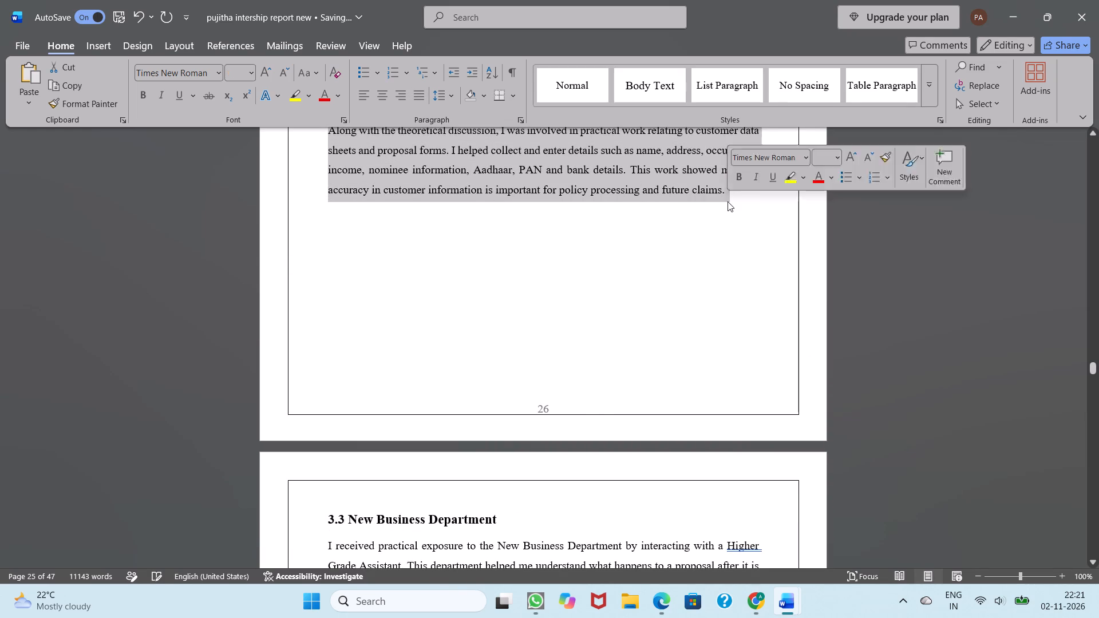
pyautogui.click(728, 201)
pyautogui.scroll(5, 728, 201)
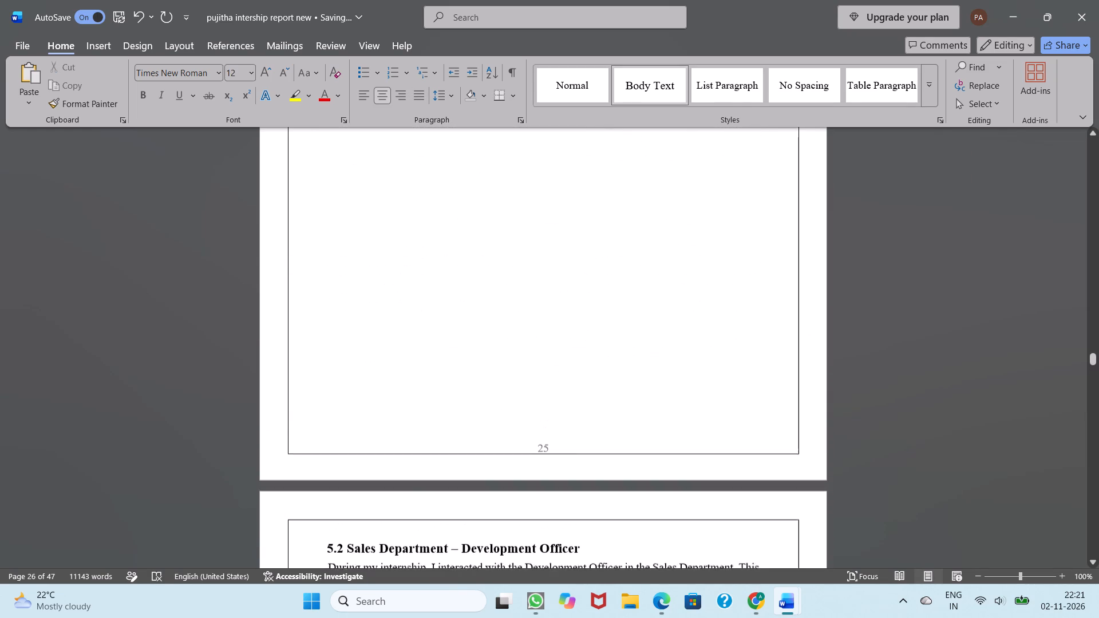
pyautogui.scroll(-1, 364, 457)
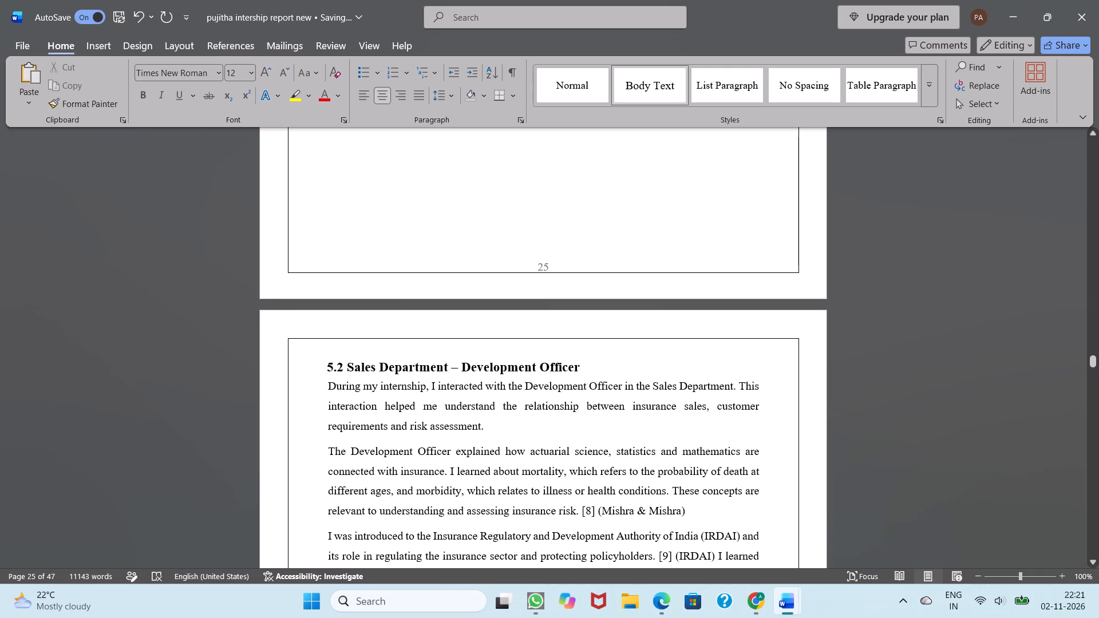
pyautogui.moveTo(327, 368); pyautogui.dragTo(491, 370)
pyautogui.scroll(1, 313, 508)
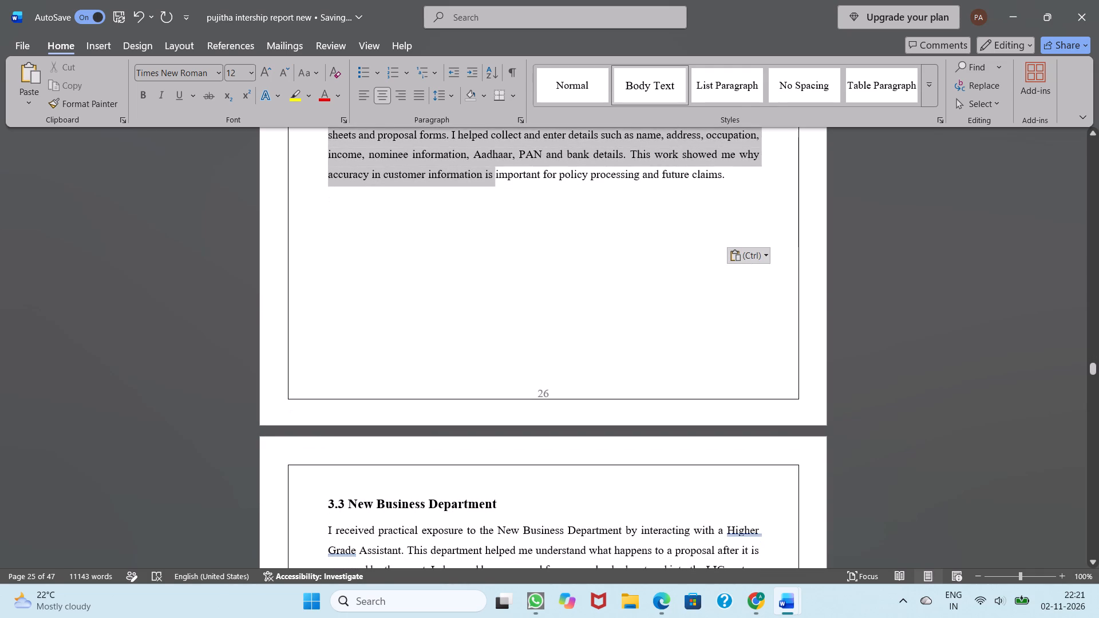
pyautogui.moveTo(491, 370); pyautogui.dragTo(736, 176)
pyautogui.hscroll(2, 522, 328)
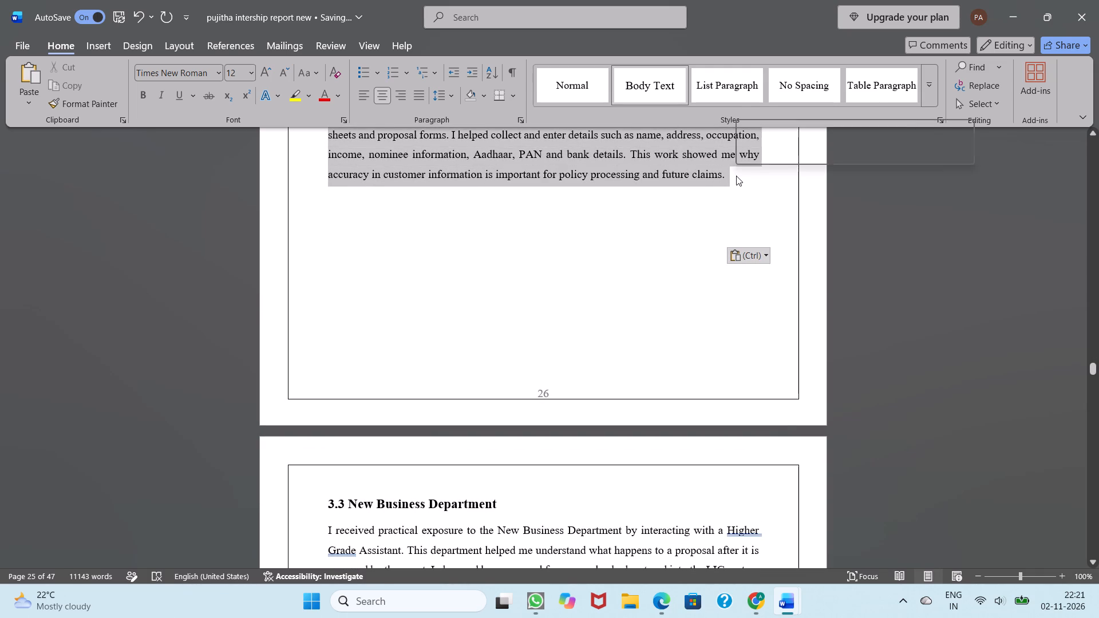
pyautogui.press('BackSpace')
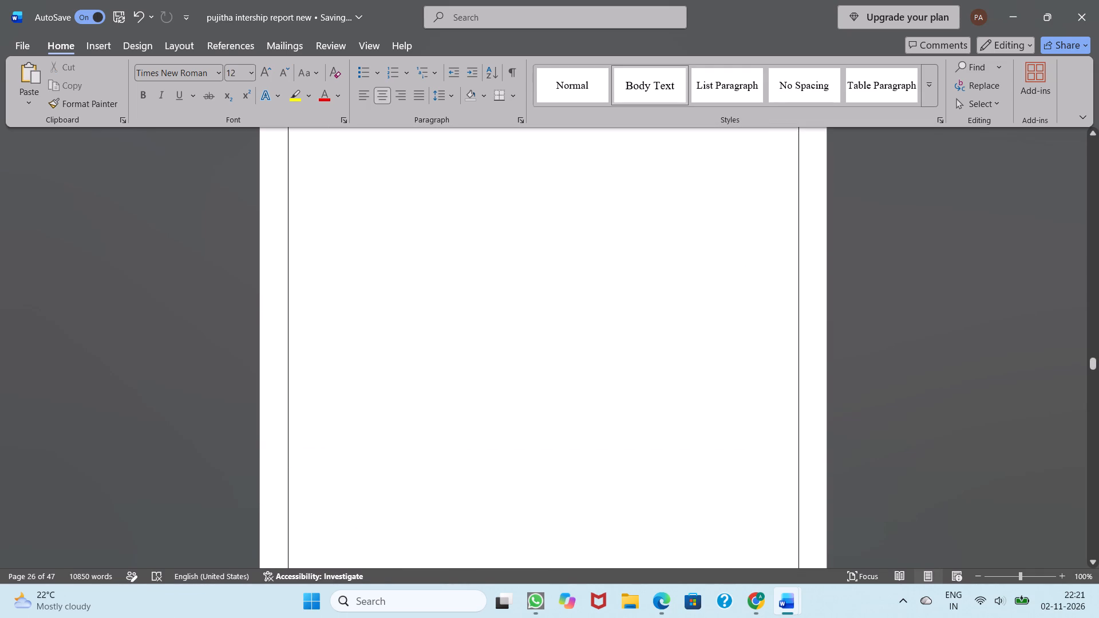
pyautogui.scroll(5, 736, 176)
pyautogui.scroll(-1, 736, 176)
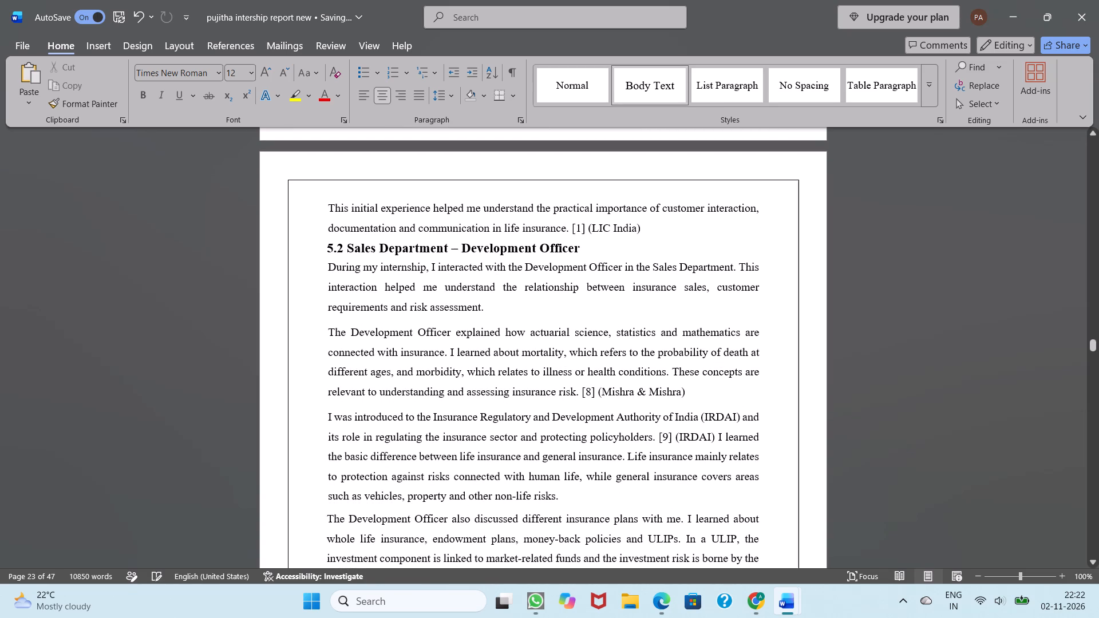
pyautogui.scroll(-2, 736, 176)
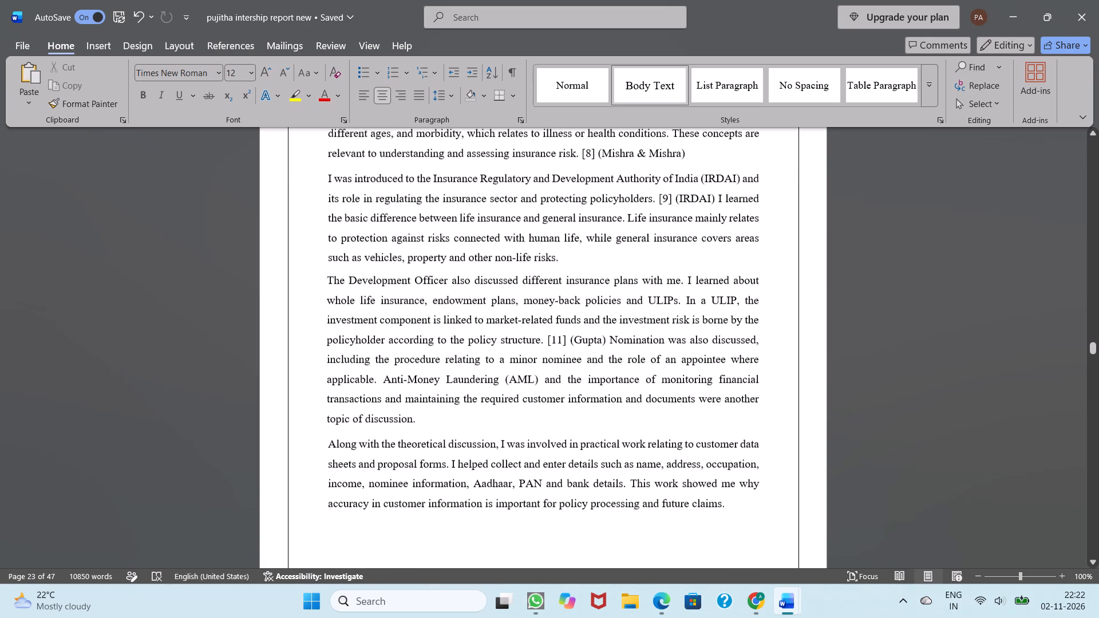
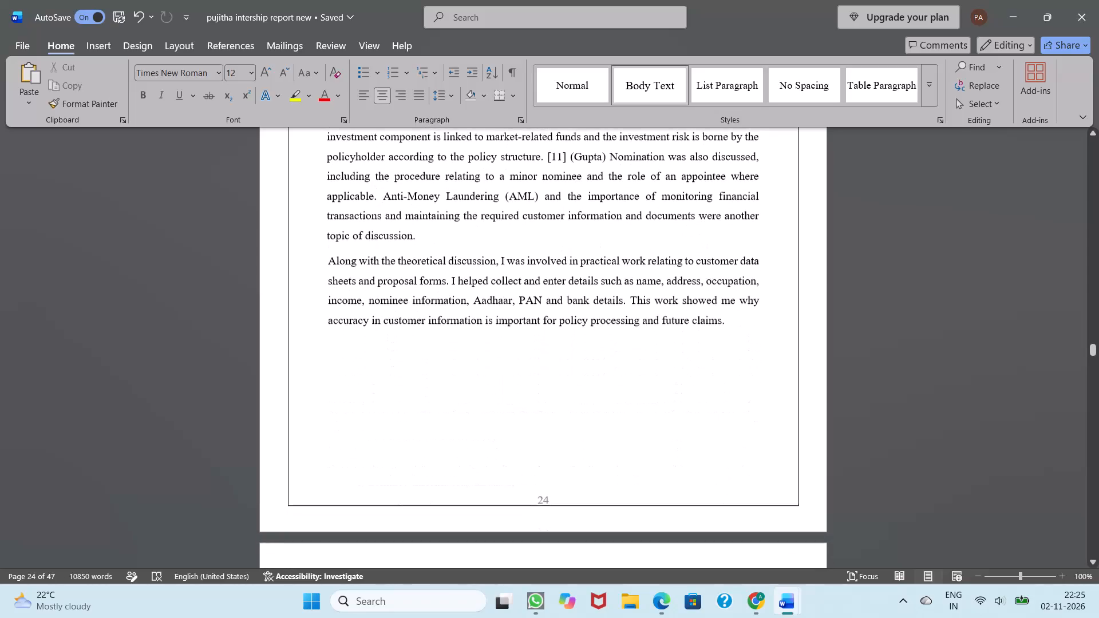
# Apply the Normal style to the heading "New Business Department" on page 27, then make it bold at 14 pt.
pyautogui.scroll(-8, 736, 176)
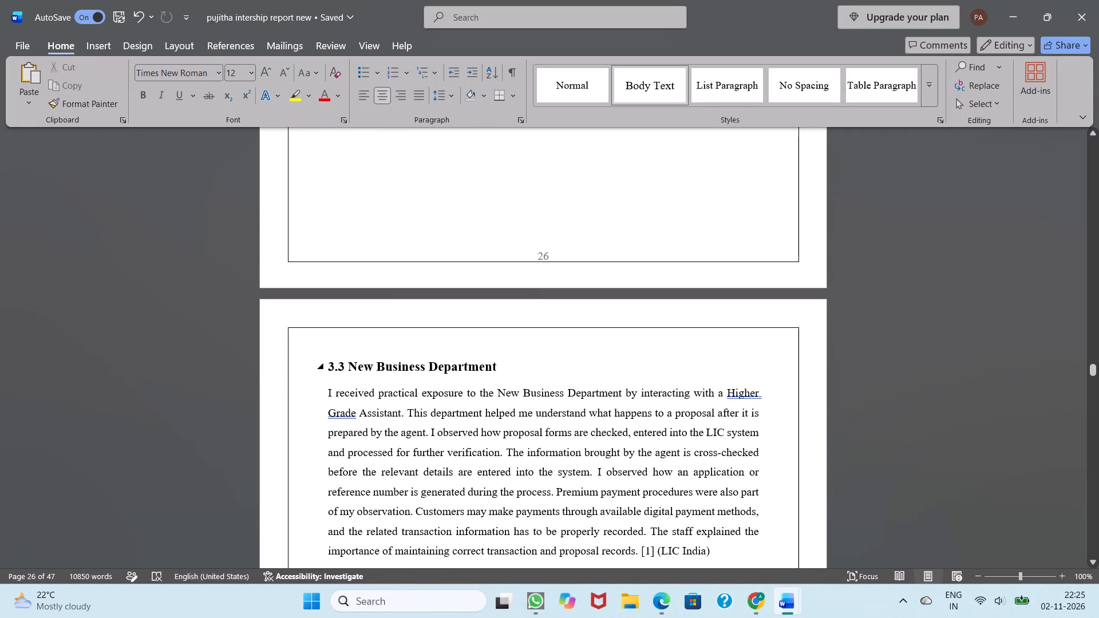
pyautogui.moveTo(347, 365); pyautogui.dragTo(499, 366)
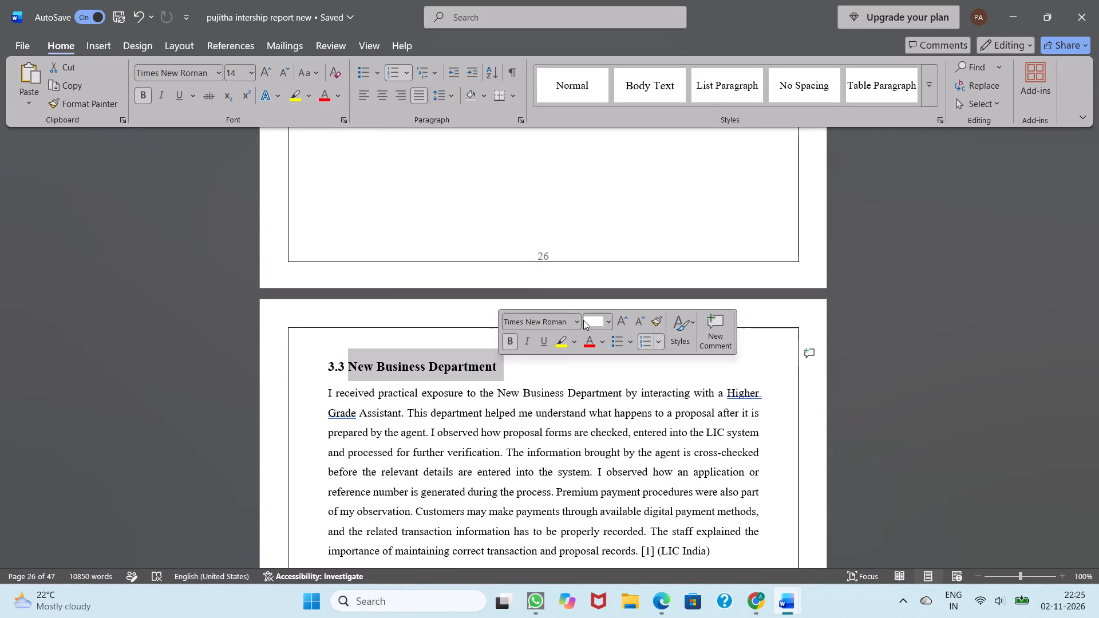
pyautogui.click(552, 94)
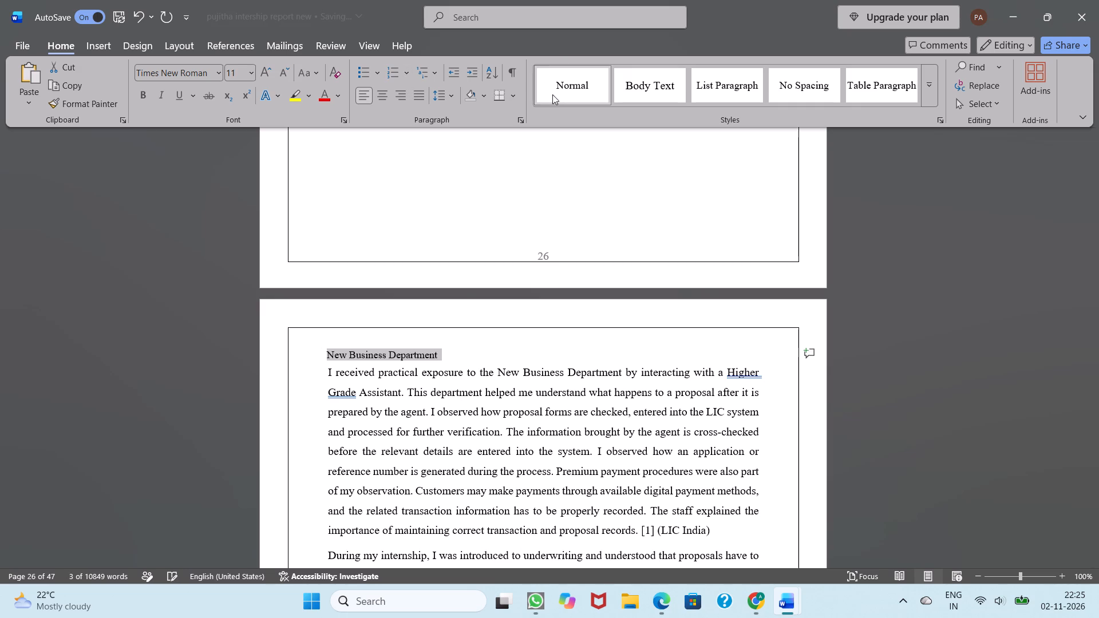
pyautogui.click(145, 101)
pyautogui.click(252, 73)
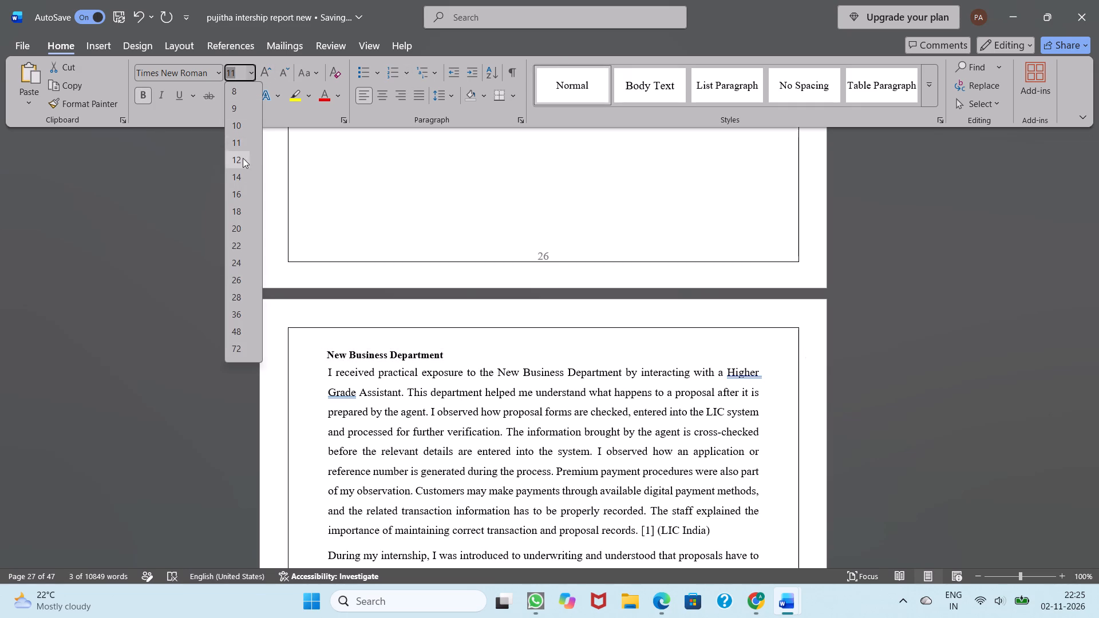
pyautogui.click(232, 176)
# Number the heading "New Business Department" as 5.3, with a space before the title.
pyautogui.click(331, 355)
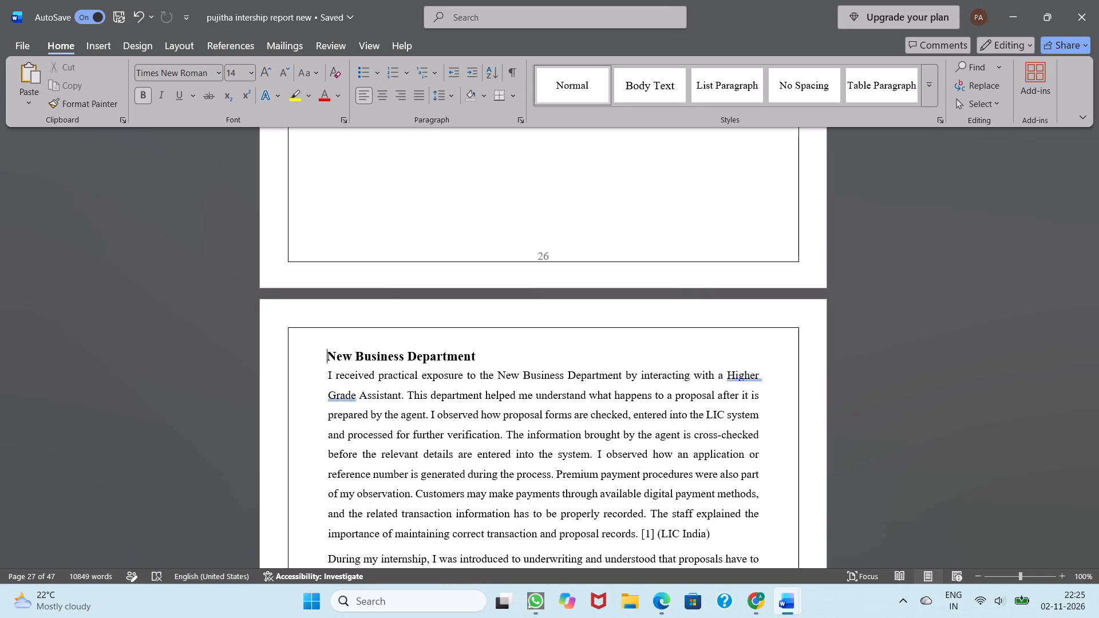
pyautogui.press('5')
pyautogui.write('.3')
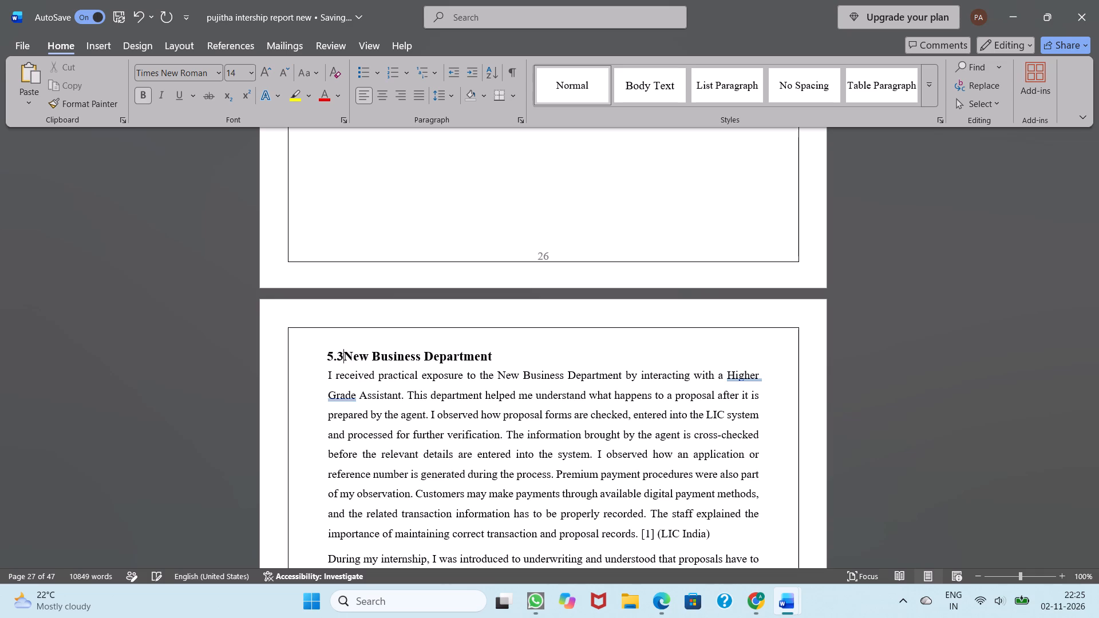
pyautogui.press('space')
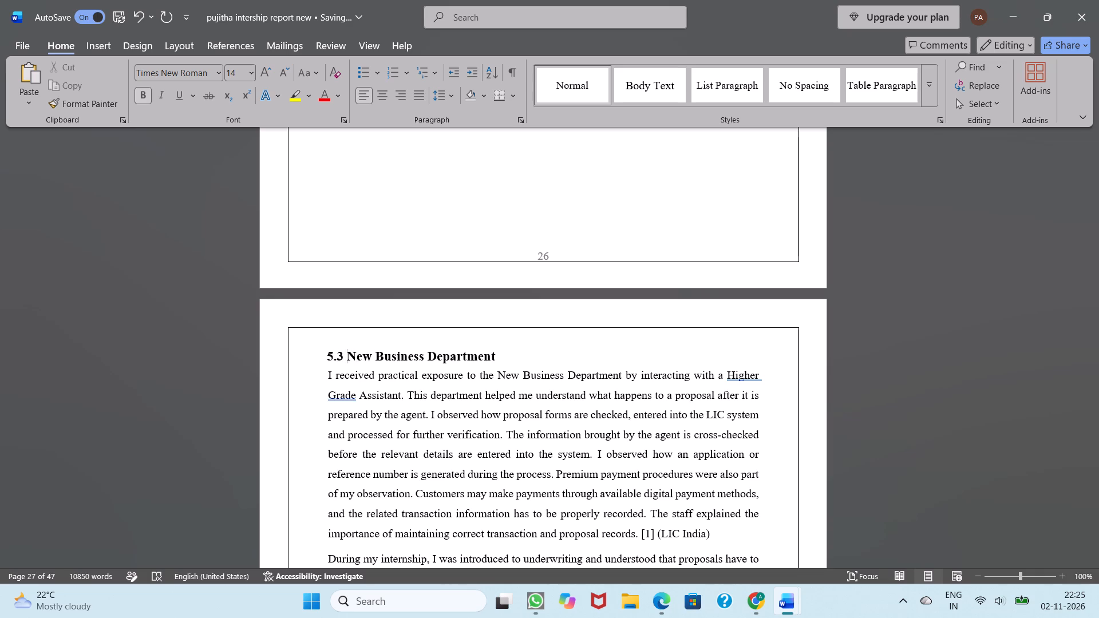
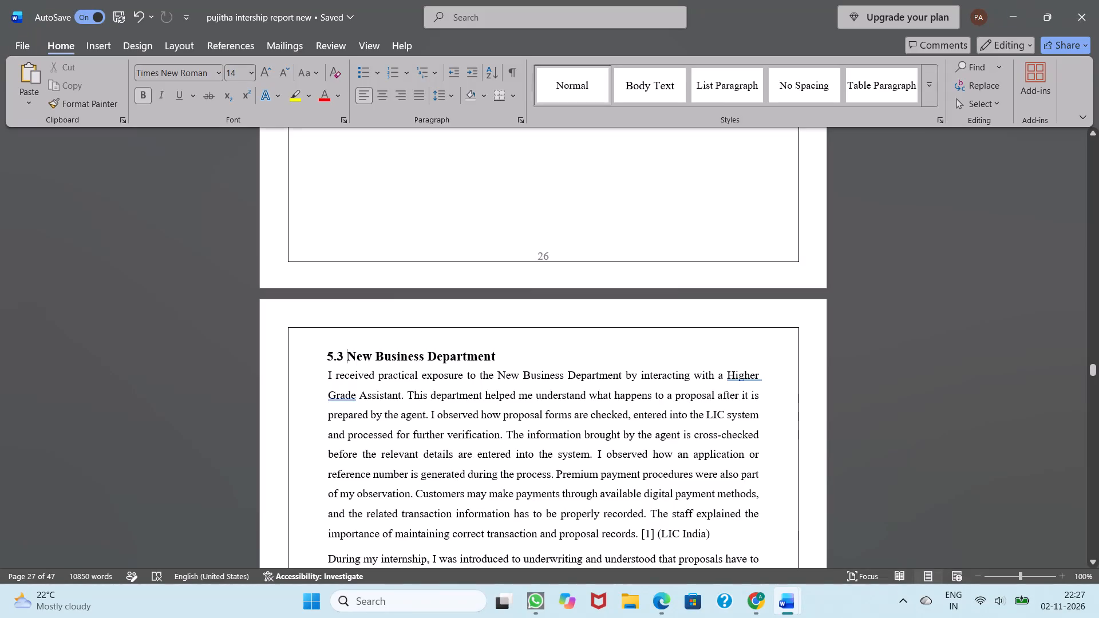
# Copy the heading 5.3 New Business Department and its first two paragraphs from page 27 to a new line below the last paragraph on page 24.
pyautogui.scroll(3, 325, 351)
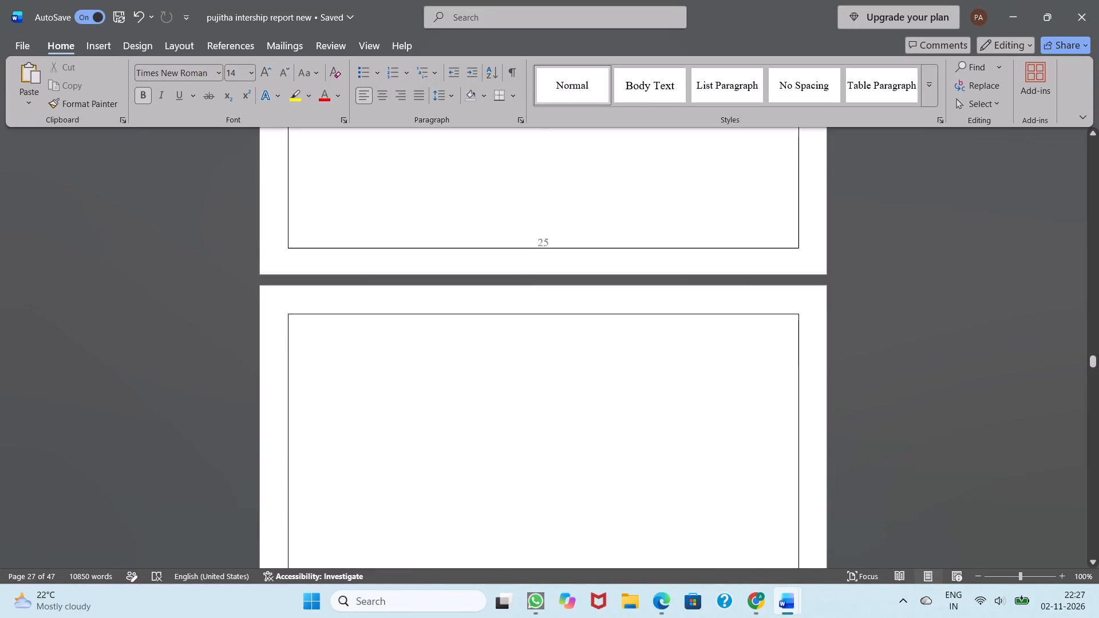
pyautogui.scroll(4, 325, 351)
pyautogui.scroll(-3, 325, 351)
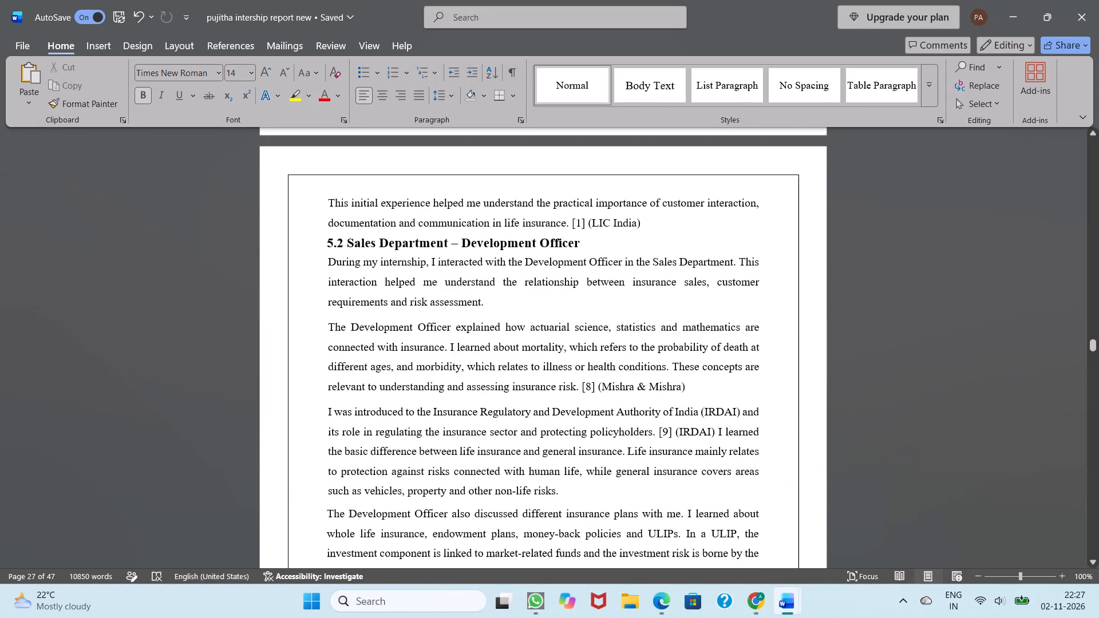
pyautogui.scroll(-5, 325, 351)
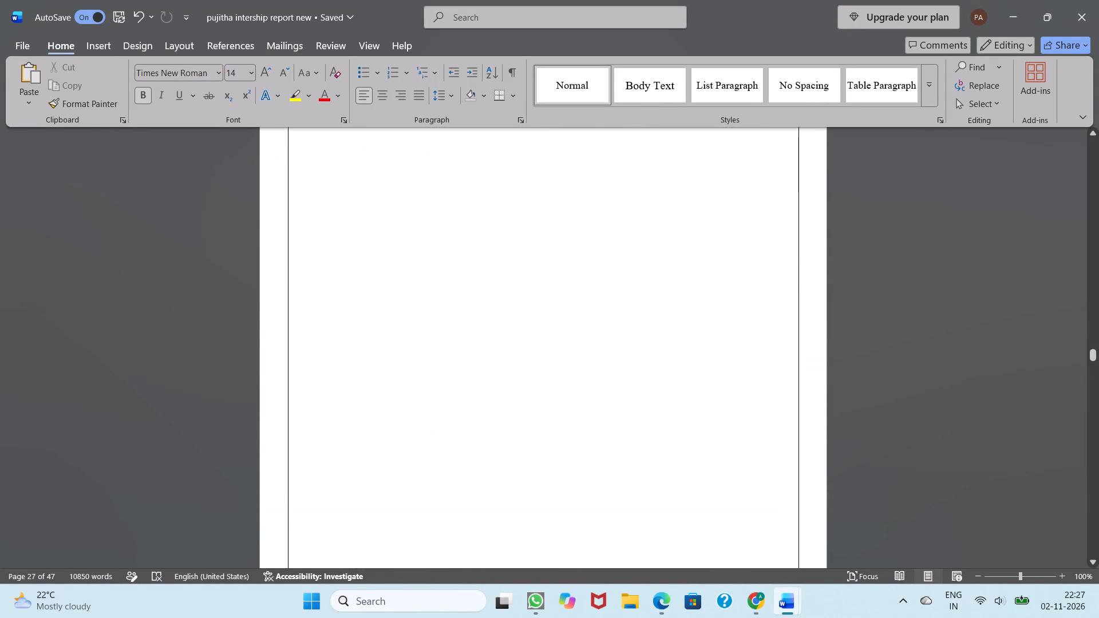
pyautogui.scroll(-5, 325, 351)
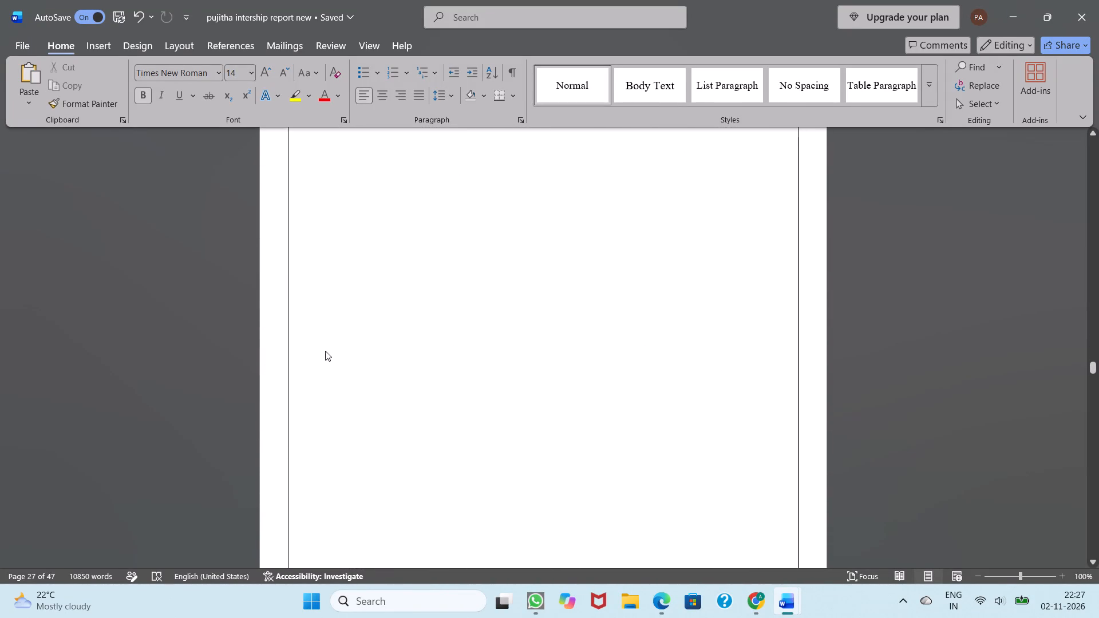
pyautogui.scroll(-1, 325, 351)
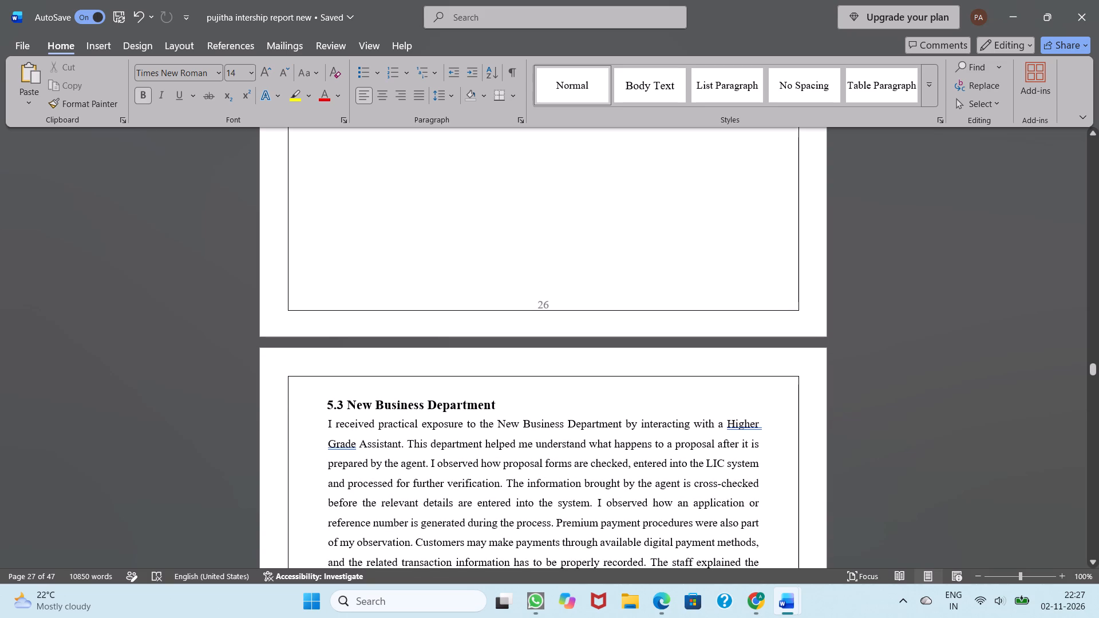
pyautogui.moveTo(322, 401); pyautogui.dragTo(325, 510)
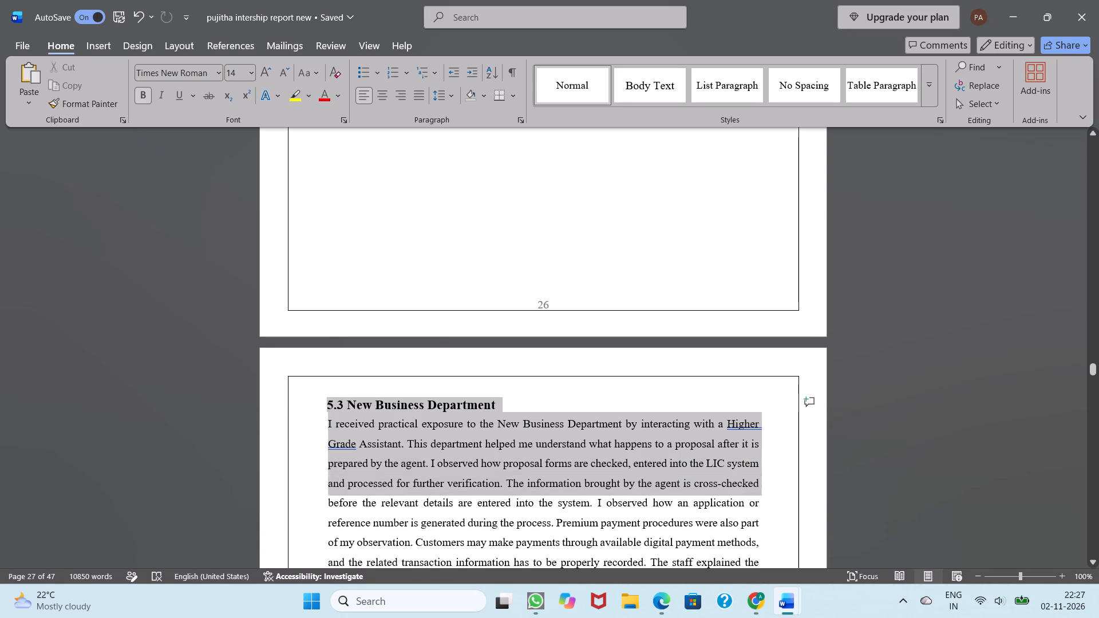
pyautogui.moveTo(325, 510); pyautogui.dragTo(468, 334)
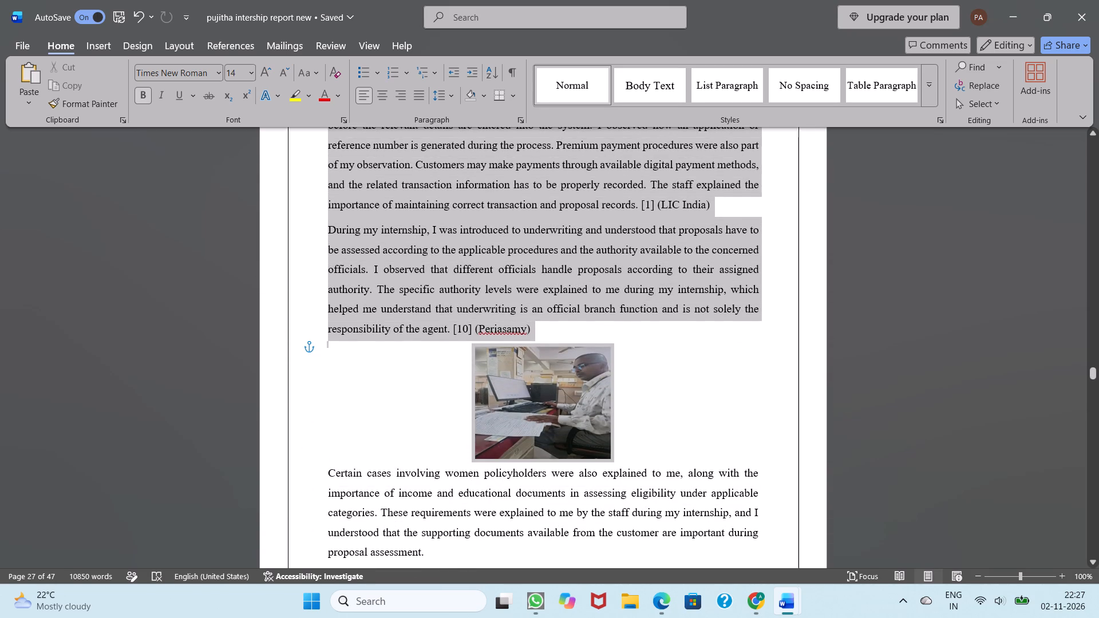
pyautogui.moveTo(468, 334); pyautogui.dragTo(543, 326)
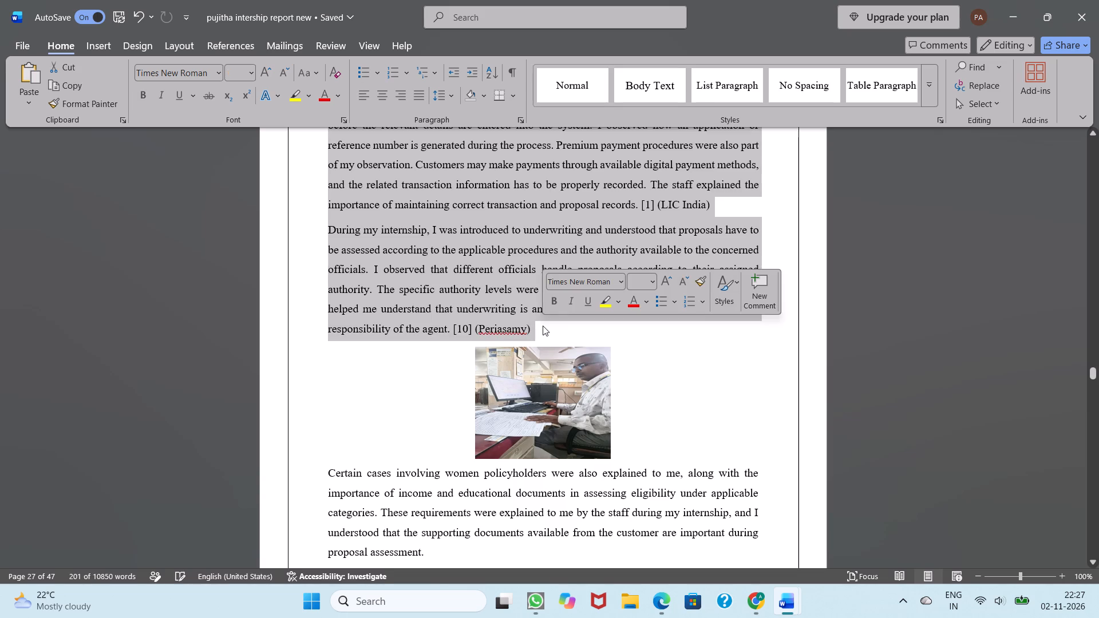
pyautogui.hotkey('ctrl', 'c')
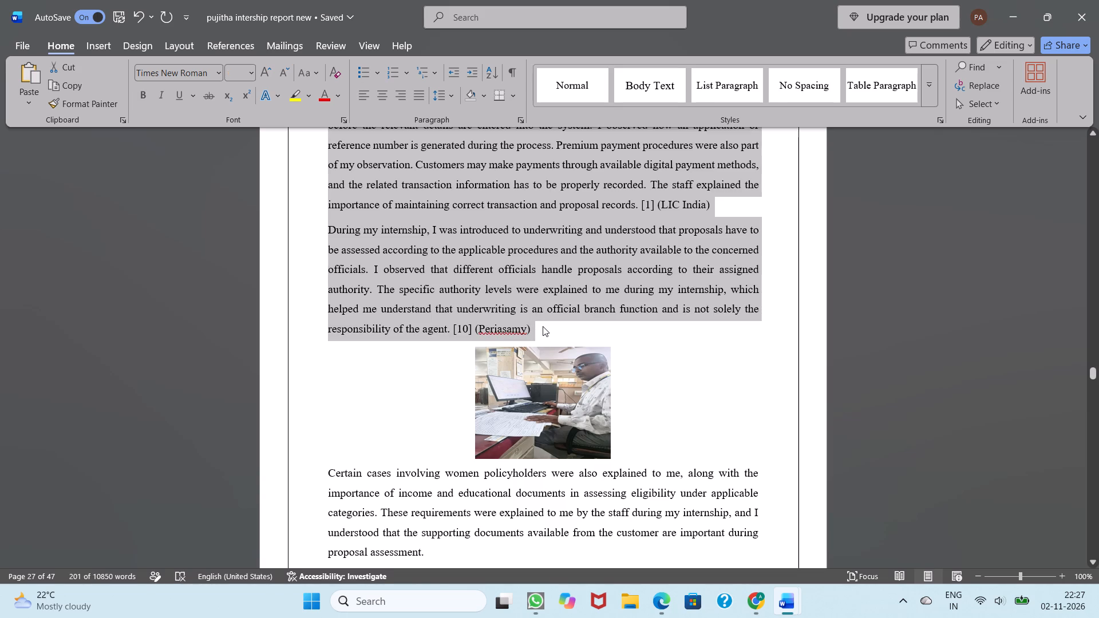
pyautogui.scroll(7, 543, 326)
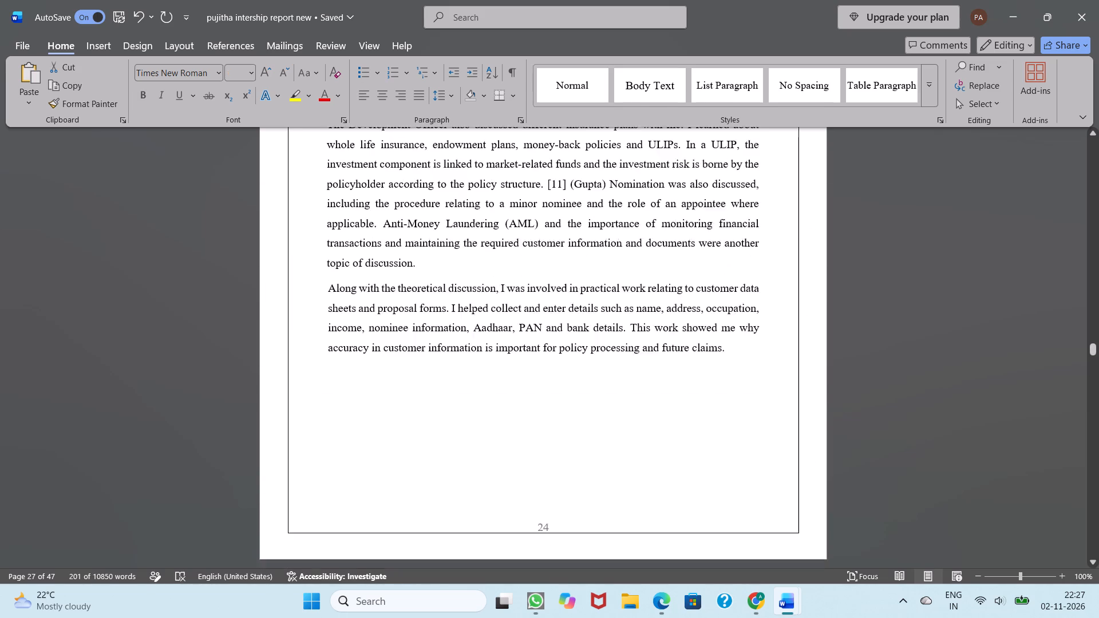
pyautogui.click(732, 391)
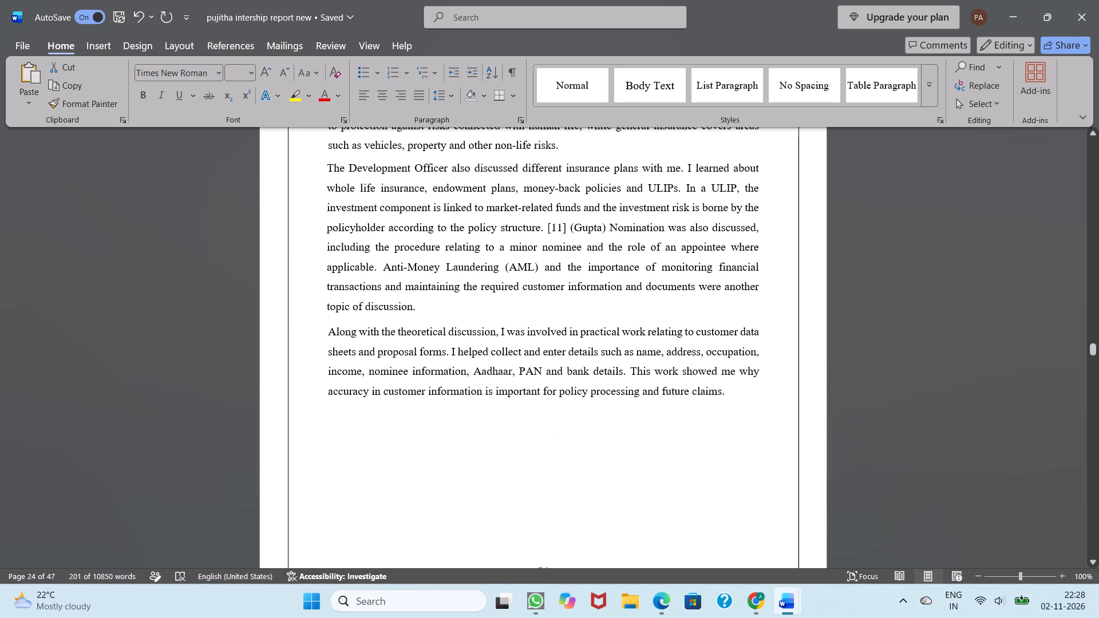
pyautogui.press('Return')
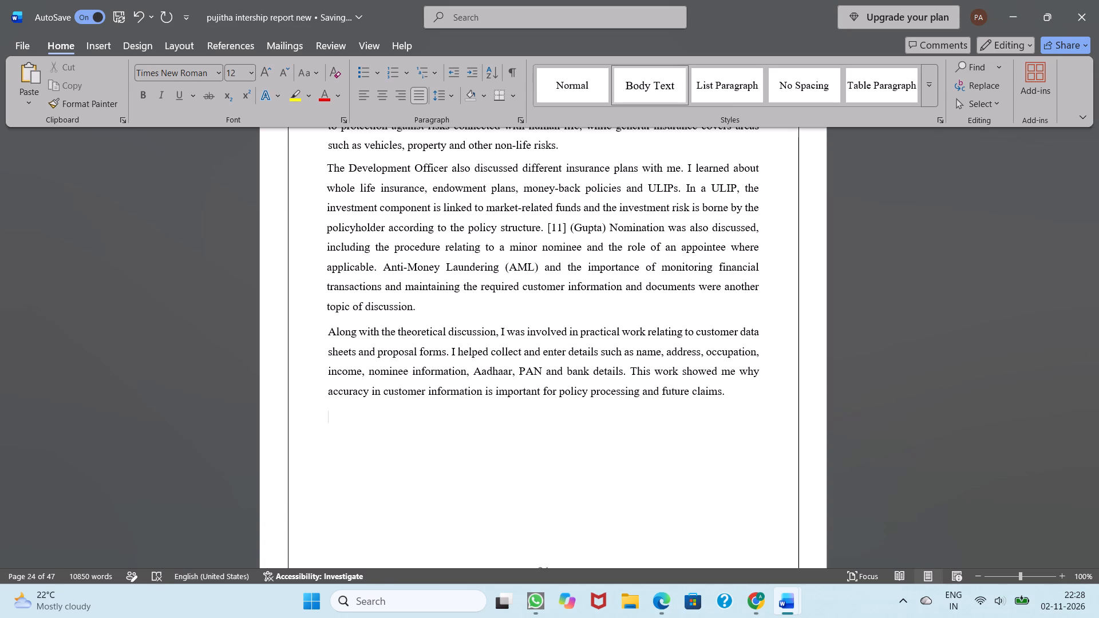
pyautogui.hotkey('ctrl', 'v')
pyautogui.scroll(2, 732, 391)
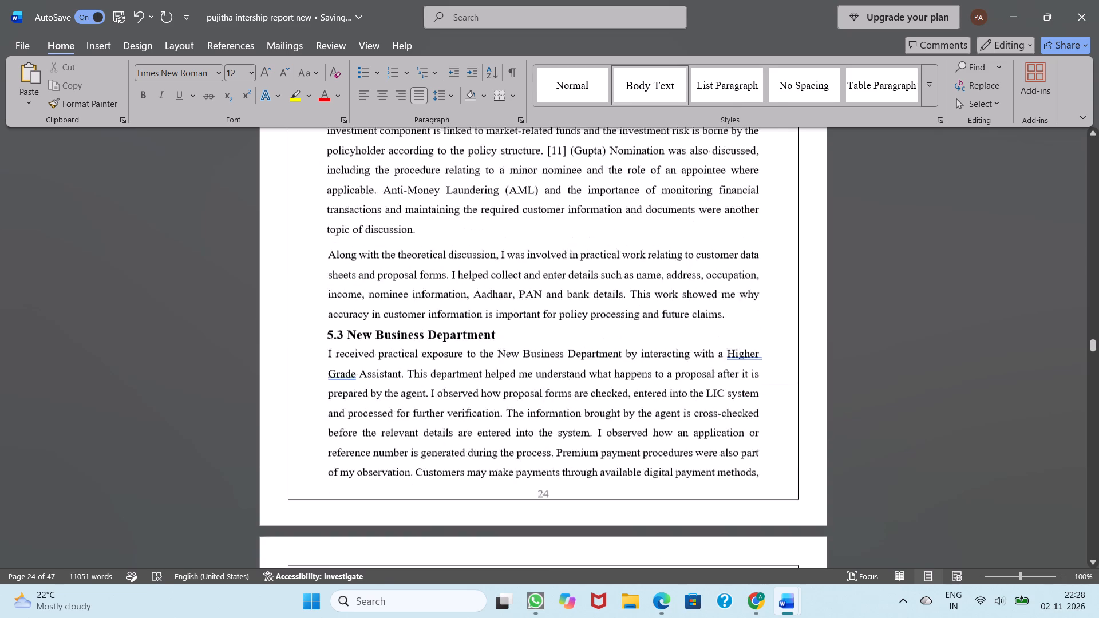
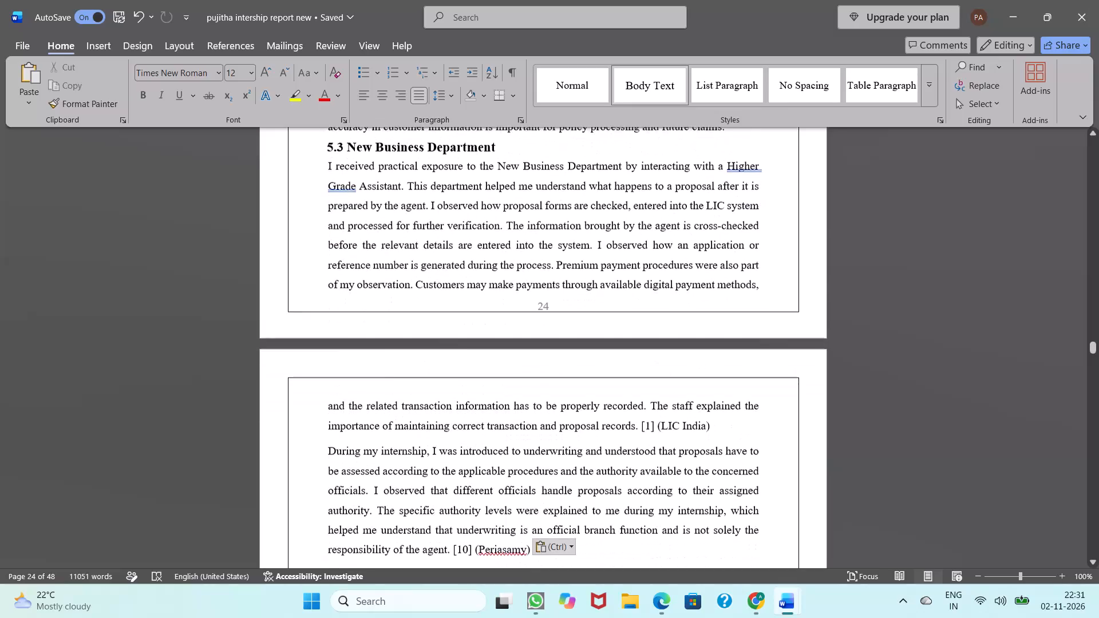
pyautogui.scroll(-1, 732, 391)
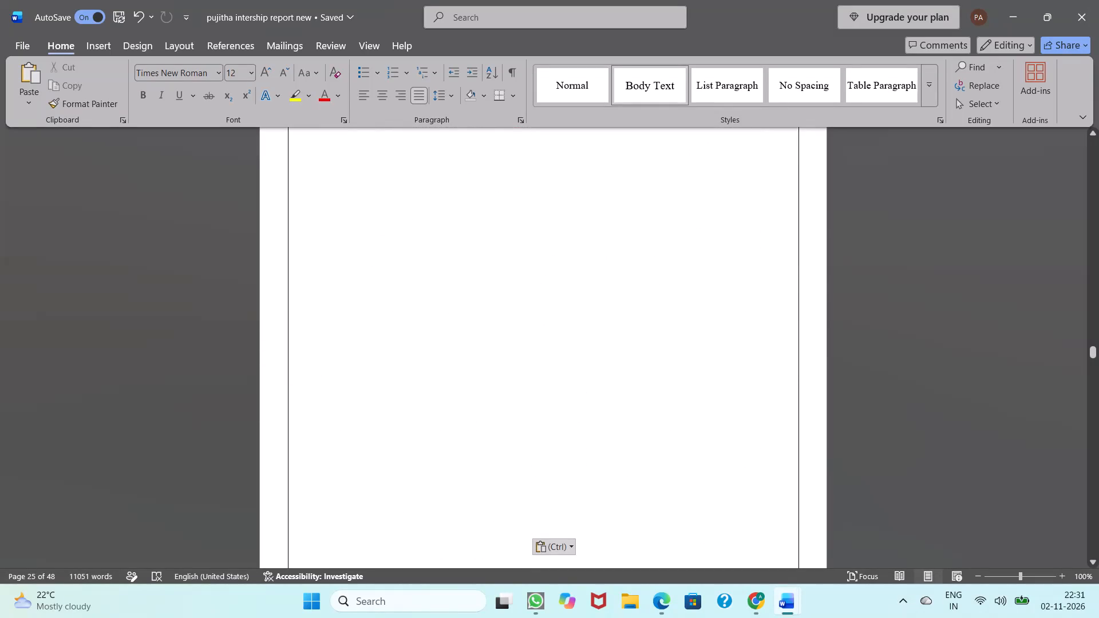
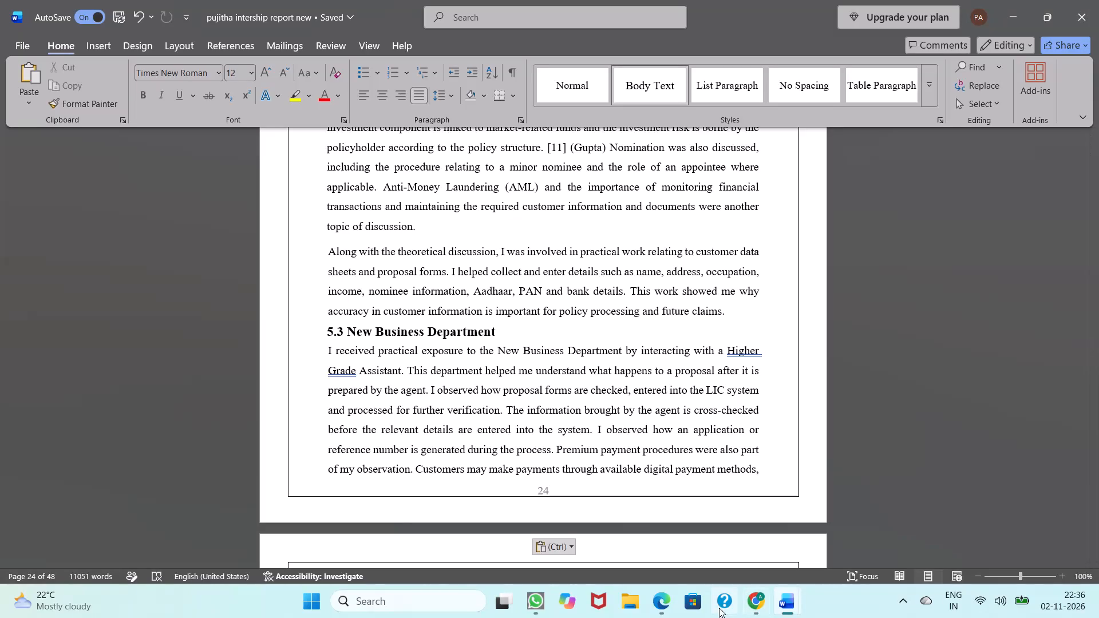
# Switch to Chrome, start playback of the paused YouTube song video, and return to the Word report.
pyautogui.click(749, 601)
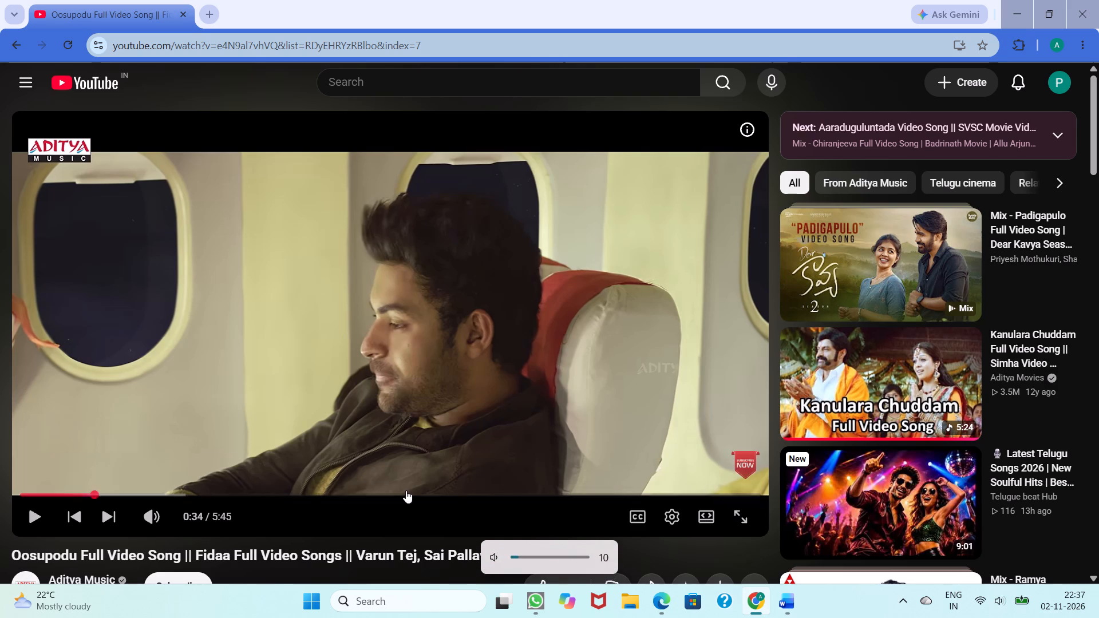
pyautogui.click(33, 528)
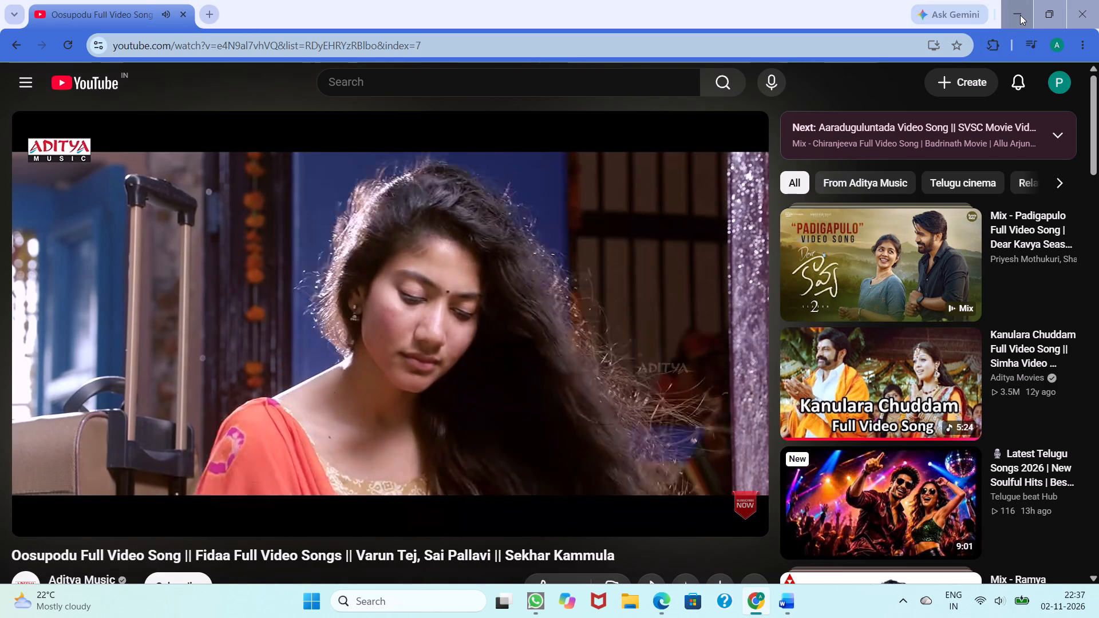
pyautogui.click(1019, 14)
# Examine the end of section 5.3 New Business Department and the space following it in the report.
pyautogui.scroll(-1, 617, 403)
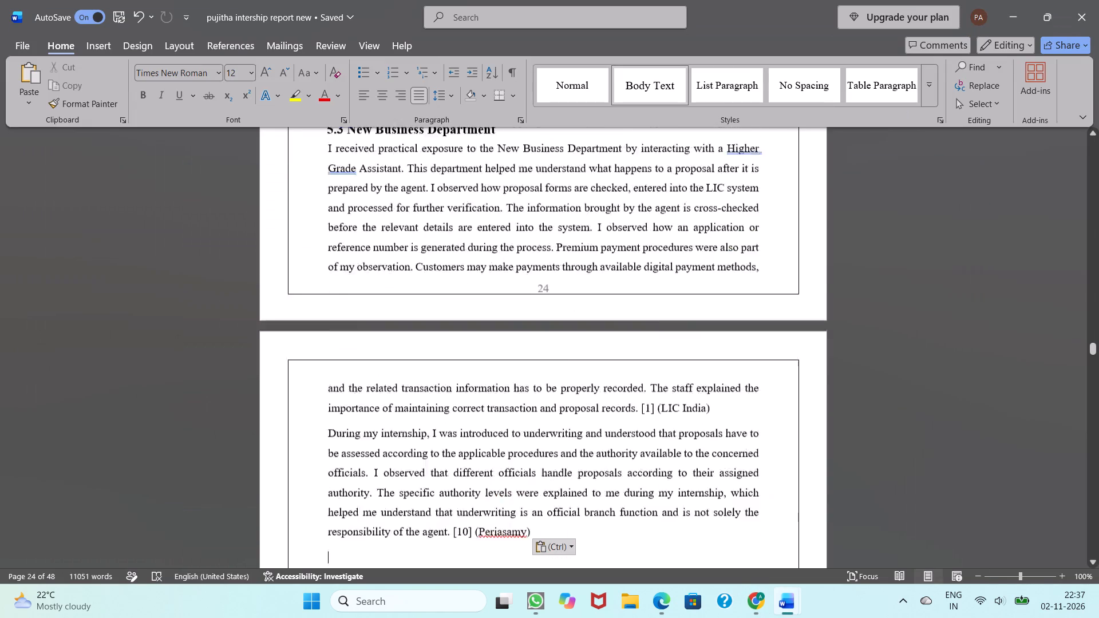
pyautogui.scroll(-1, 617, 403)
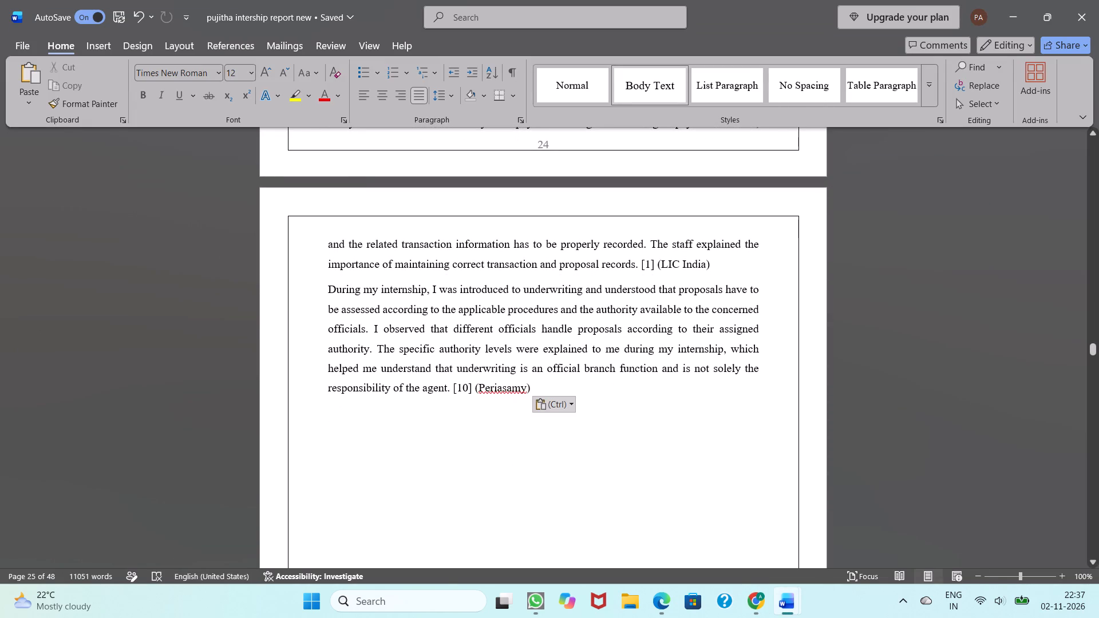
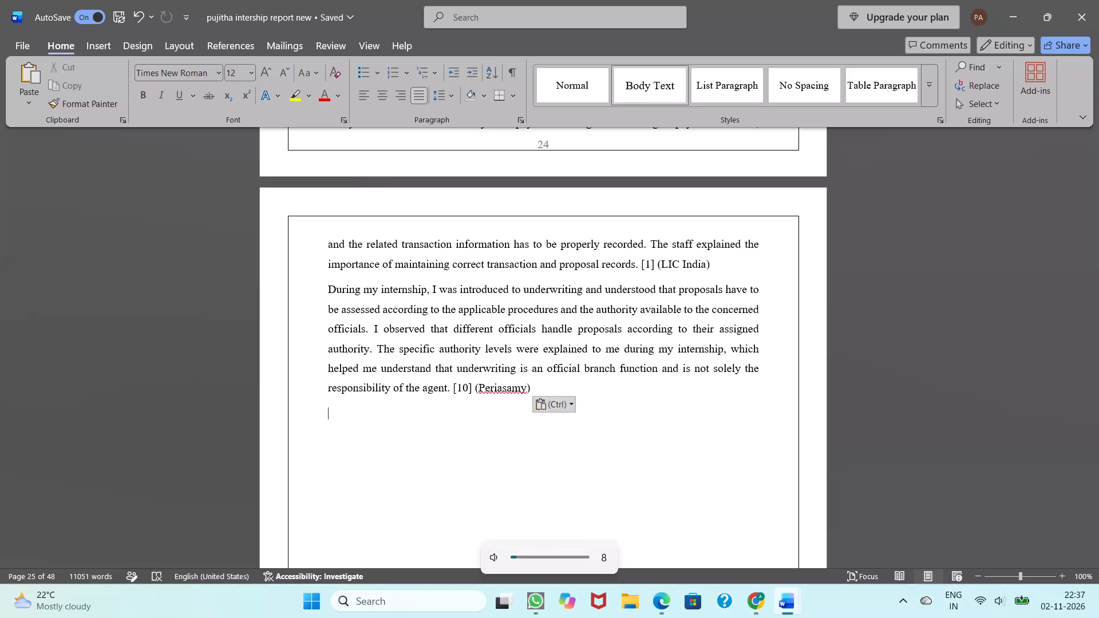
# Delete the duplicate 5.3 New Business Department heading and its two paragraphs above the office photo, through the "(Periasamy)" citation.
pyautogui.scroll(2, 617, 403)
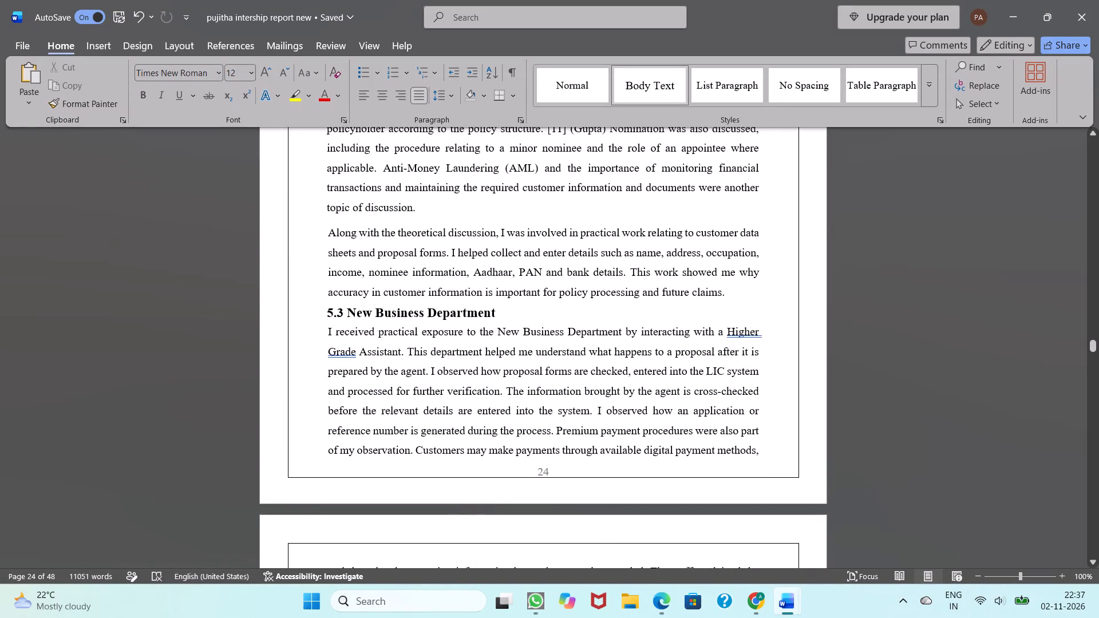
pyautogui.scroll(-2, 617, 403)
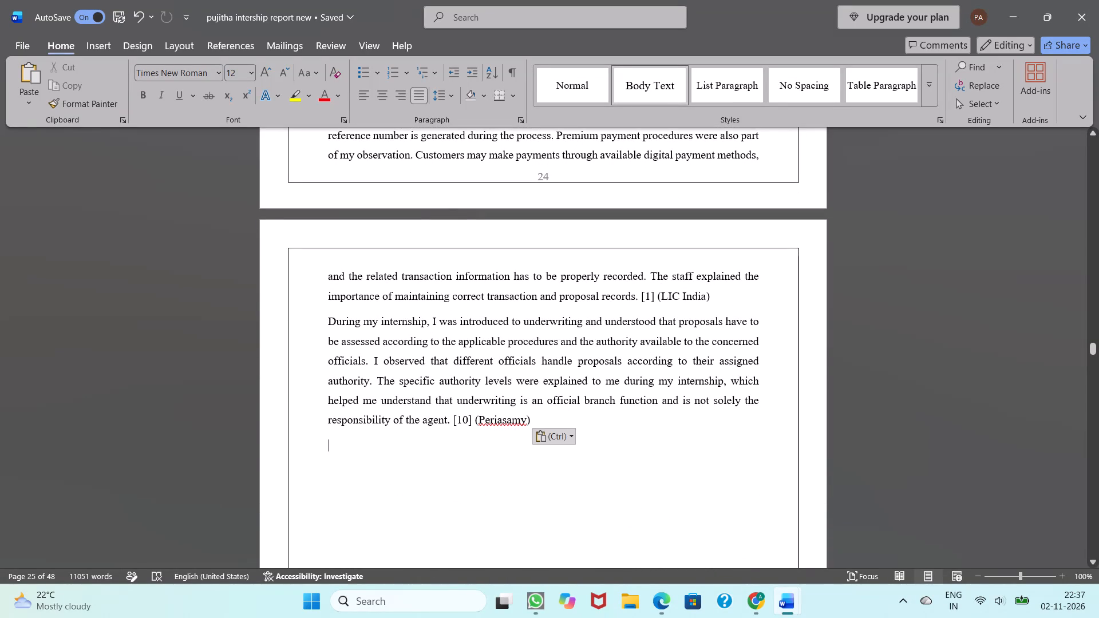
pyautogui.scroll(-4, 617, 403)
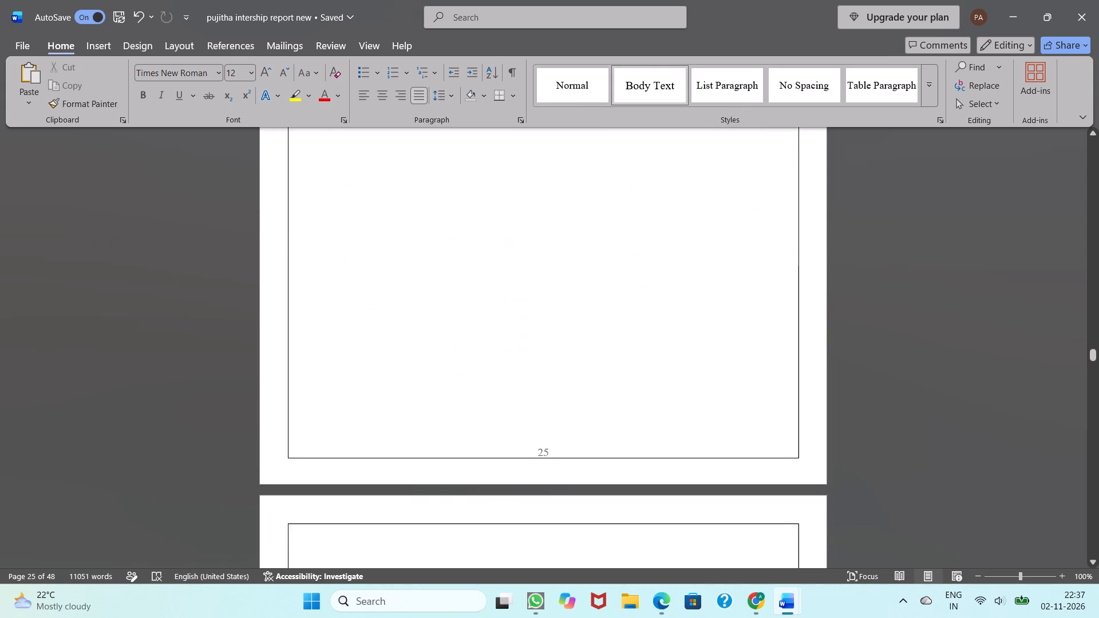
pyautogui.scroll(-8, 617, 403)
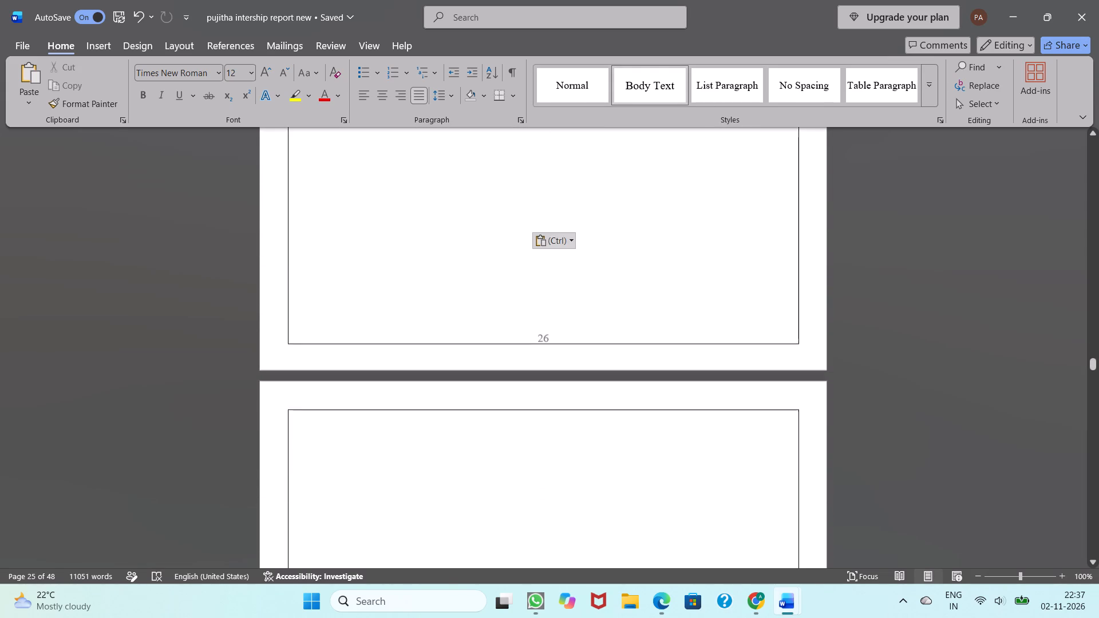
pyautogui.scroll(-3, 617, 403)
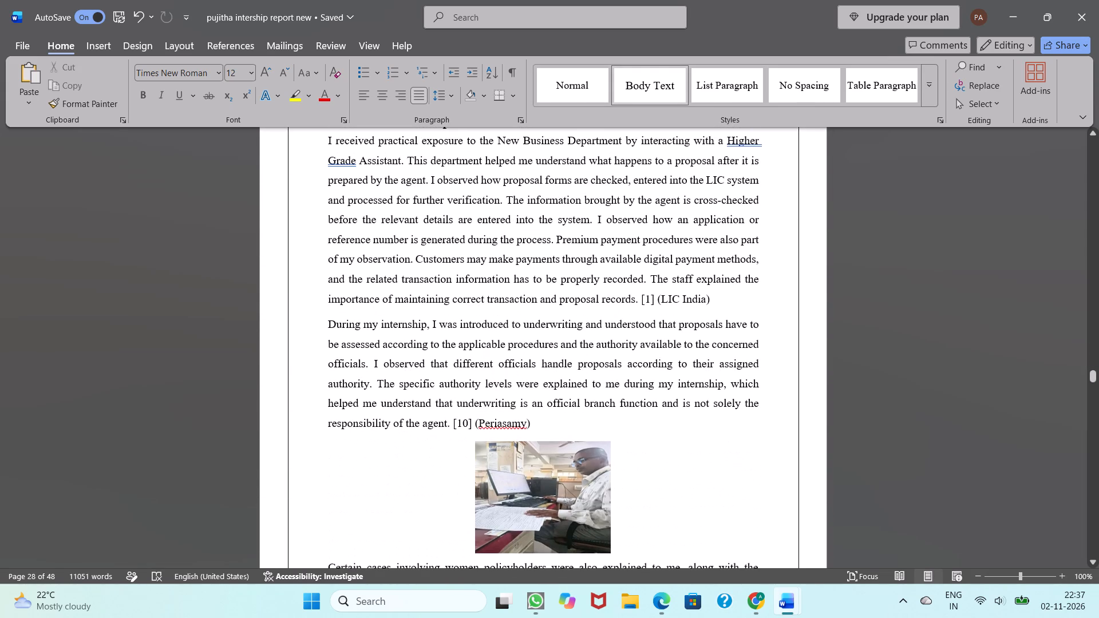
pyautogui.scroll(1, 439, 345)
pyautogui.moveTo(326, 284); pyautogui.dragTo(549, 534)
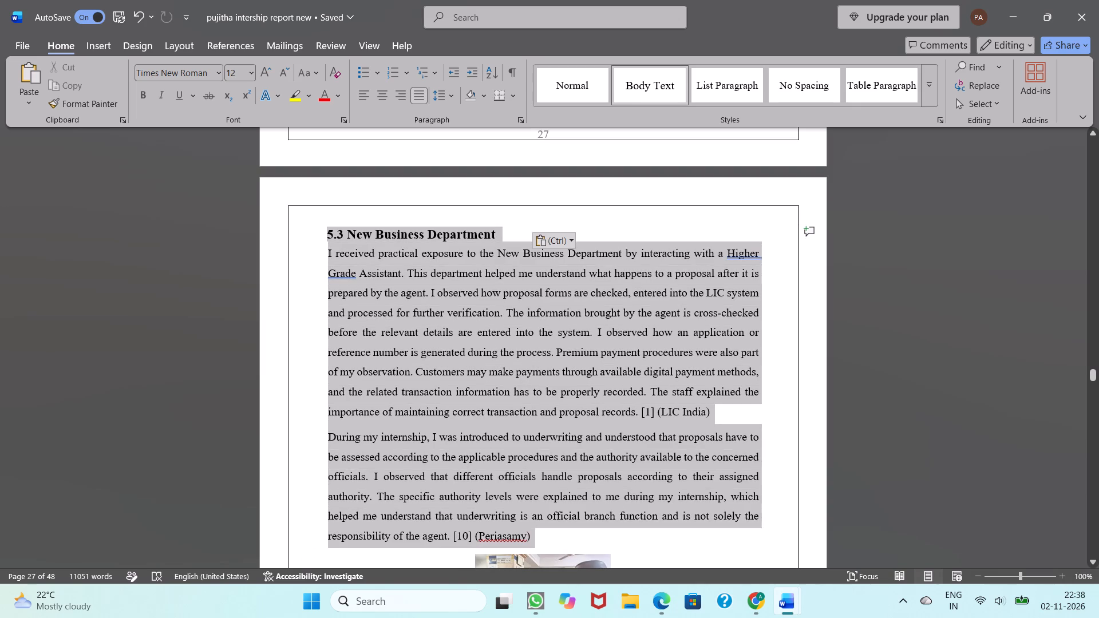
pyautogui.moveTo(549, 534); pyautogui.dragTo(549, 535)
pyautogui.press('BackSpace')
# Select the office photo above the paragraph beginning "Certain cases involving women policyholders".
pyautogui.scroll(1, 549, 535)
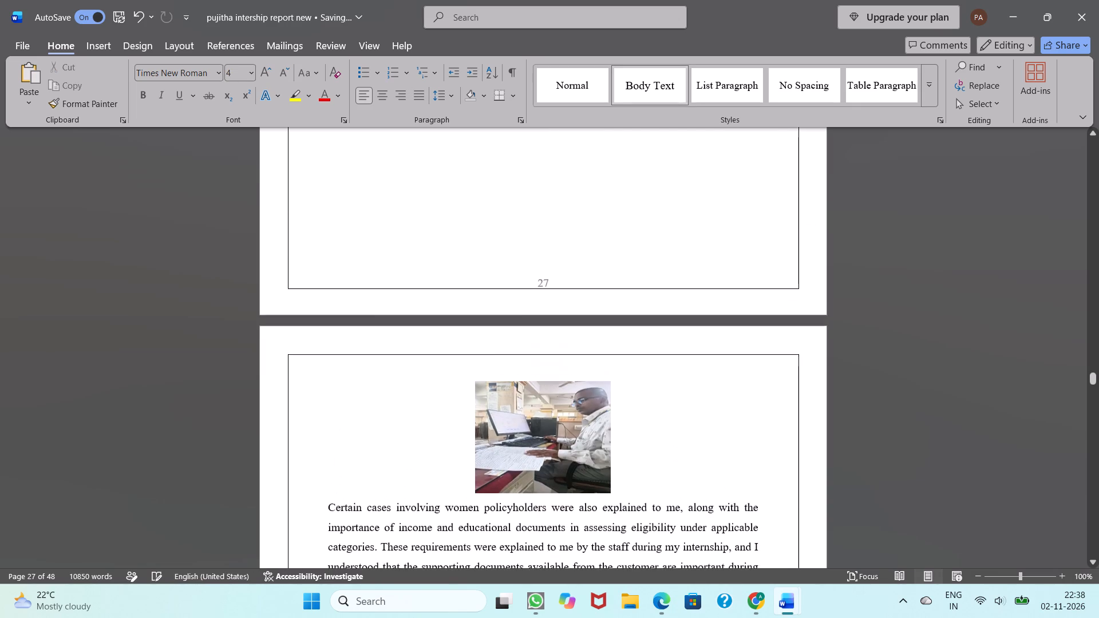
pyautogui.click(535, 453)
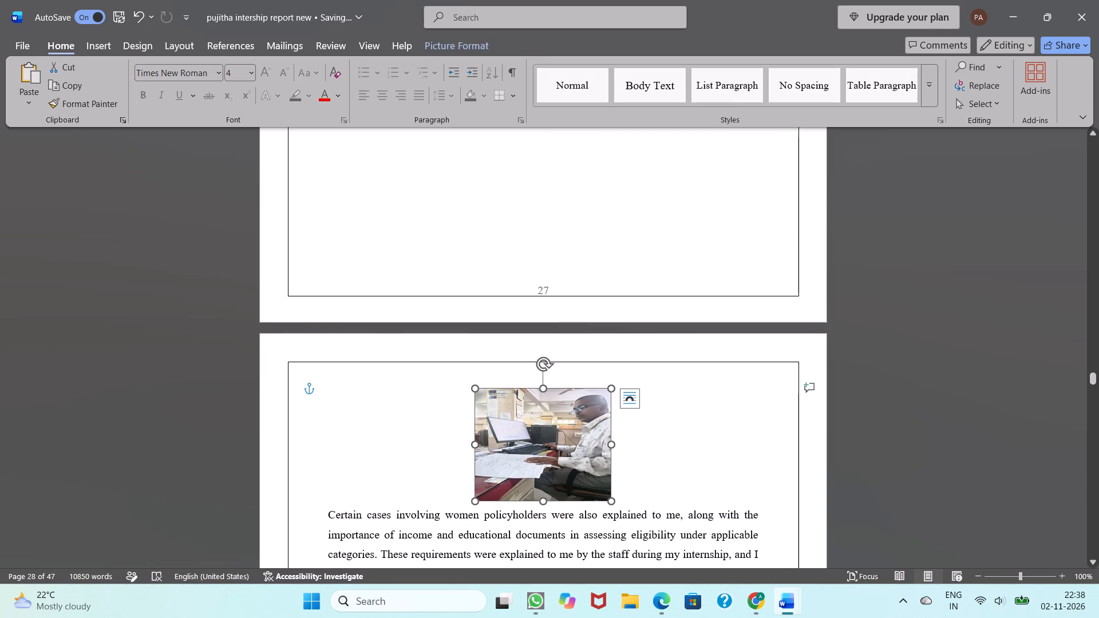
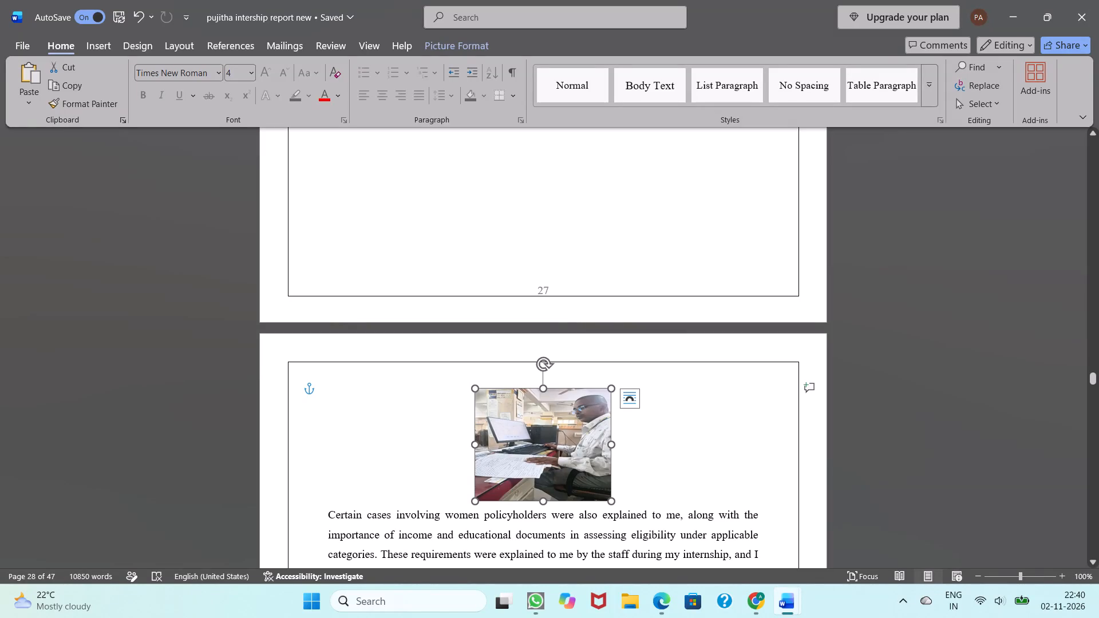
# Copy the selected office photo and paste it on a new space-indented line below the underwriting paragraph ending "[10] (Periasamy)".
pyautogui.hotkey('ctrl', 'c')
pyautogui.scroll(6, 561, 445)
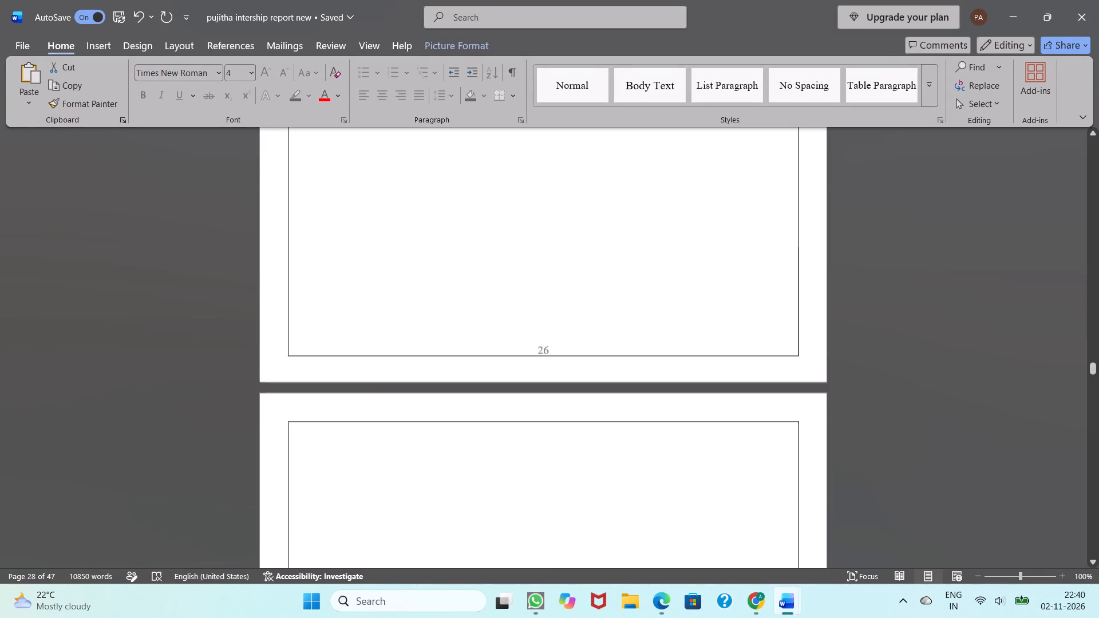
pyautogui.scroll(7, 561, 445)
pyautogui.scroll(-1, 561, 445)
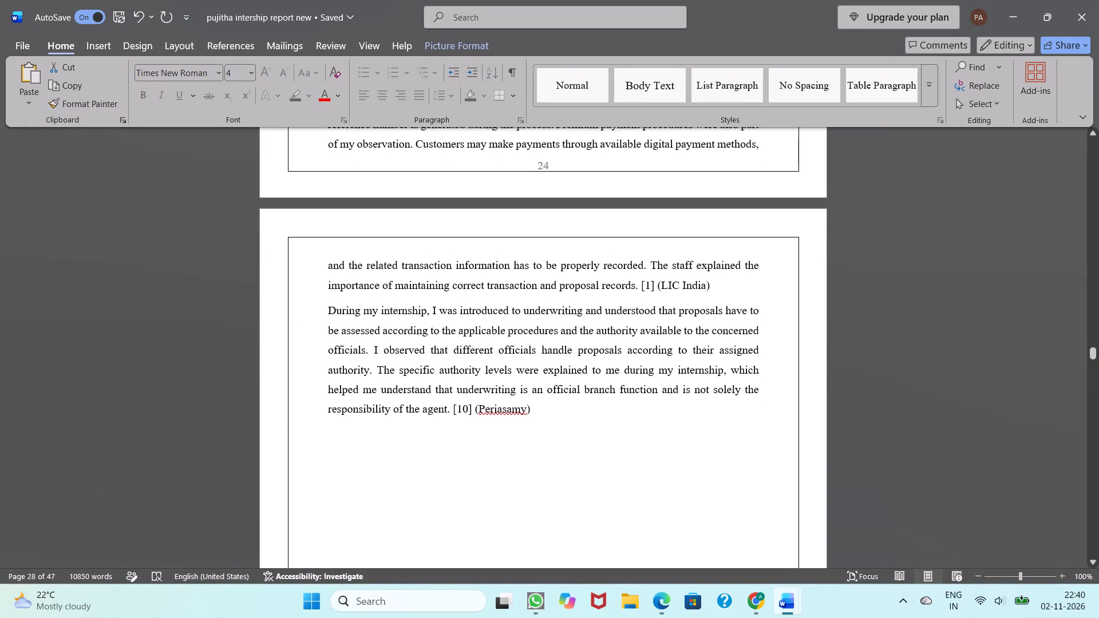
pyautogui.click(549, 410)
pyautogui.press('Return')
pyautogui.press('space')
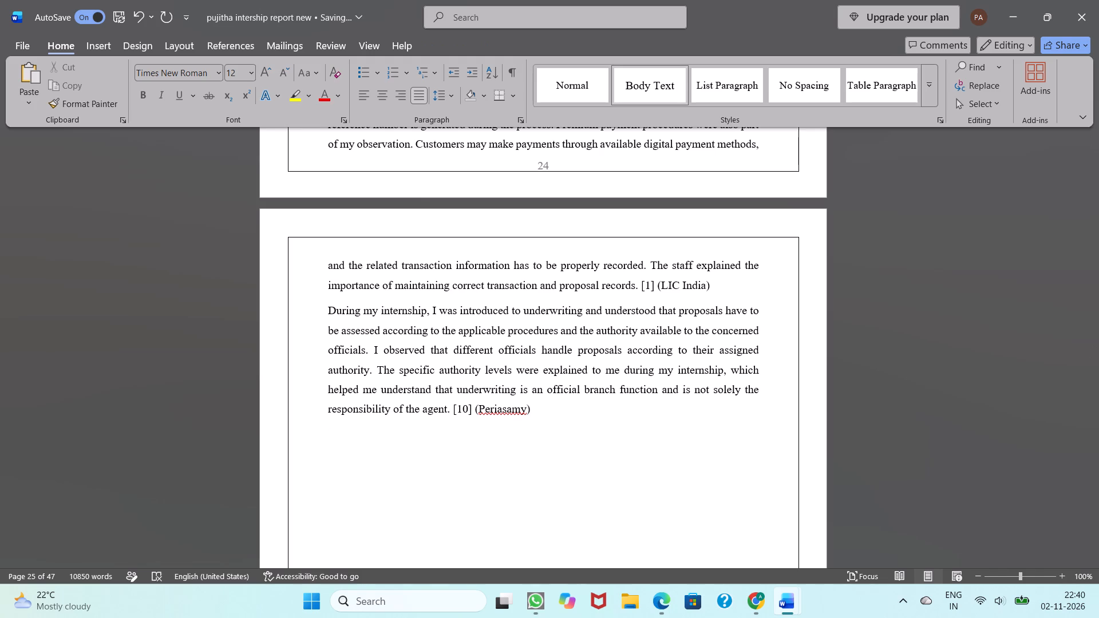
pyautogui.press('space')
pyautogui.press('space')
pyautogui.press('space')
pyautogui.press('space')
pyautogui.press('space')
pyautogui.press('space')
pyautogui.press('space')
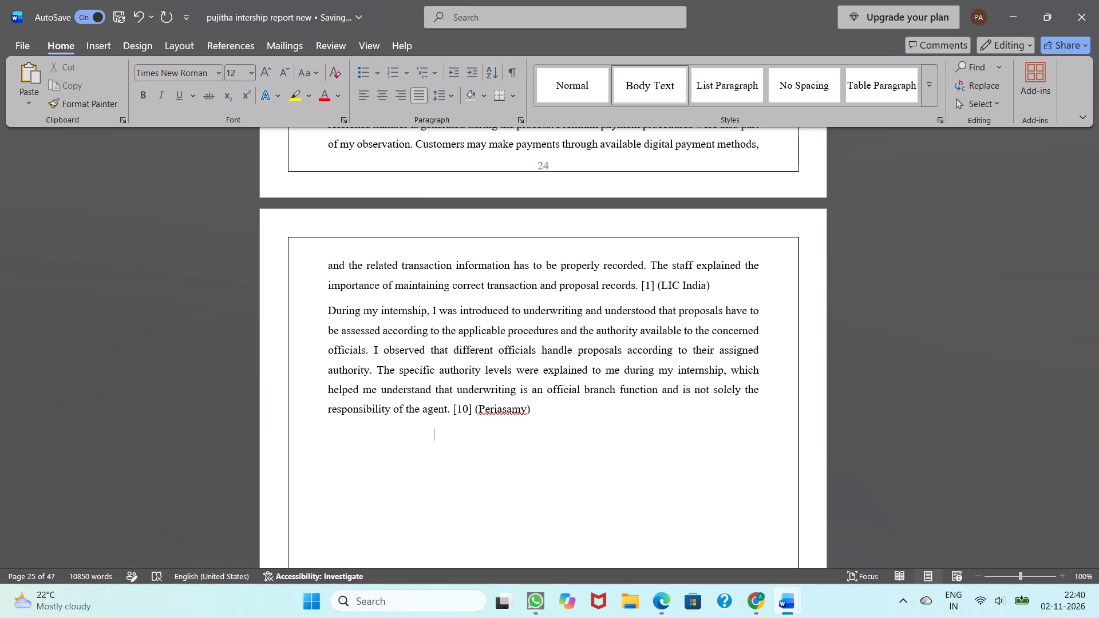
pyautogui.hotkey('ctrl', 'b')
pyautogui.hotkey('ctrl', 'v')
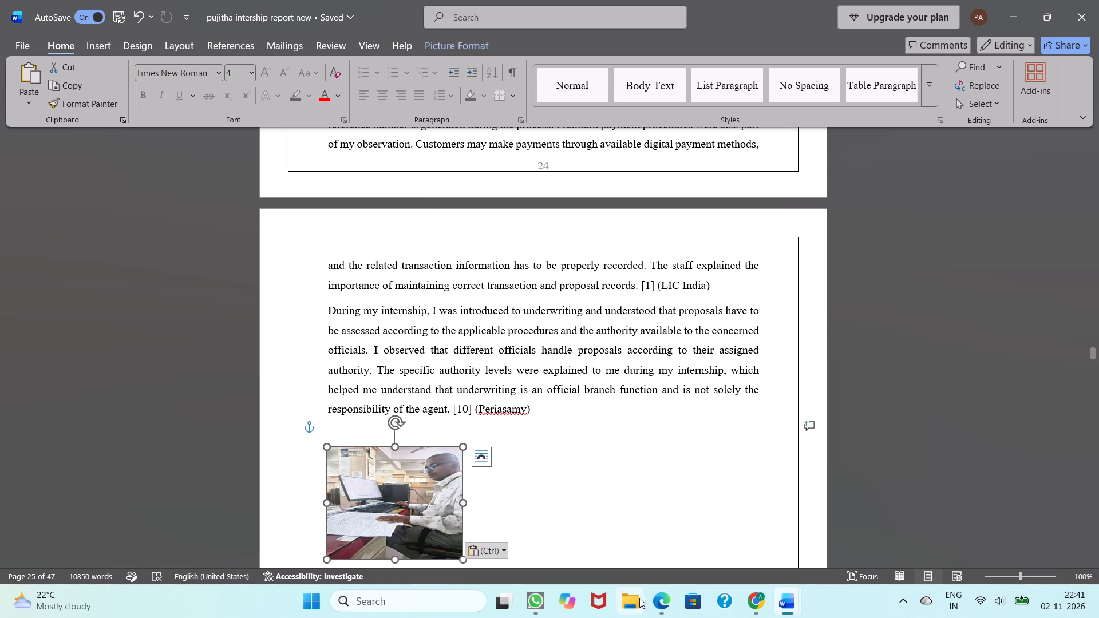
# Switch to Chrome and pause the YouTube song video that is playing.
pyautogui.click(780, 511)
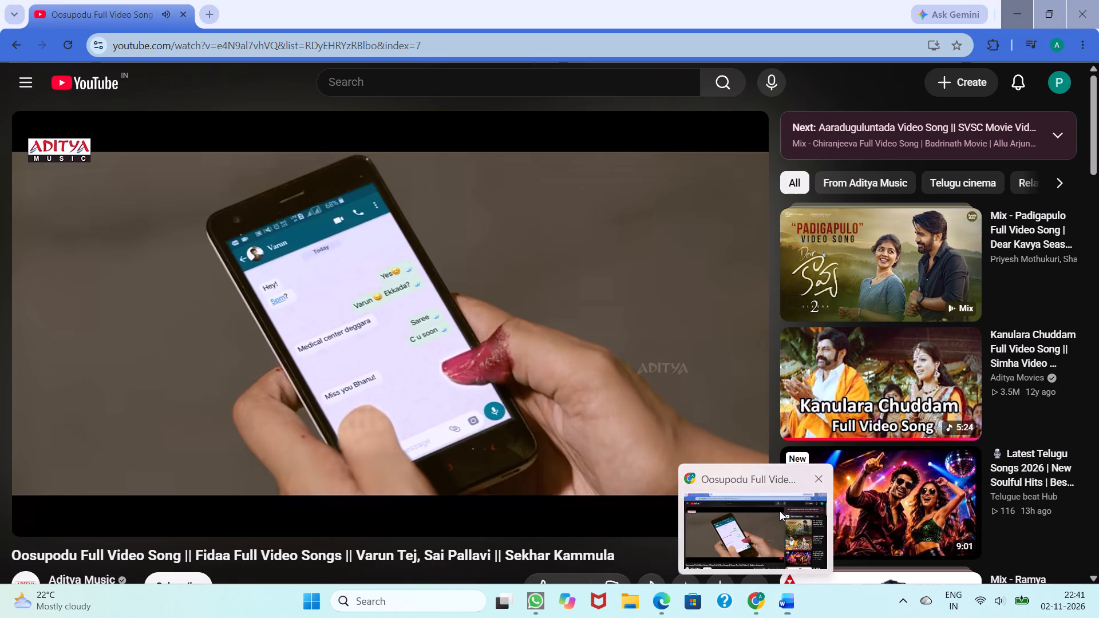
pyautogui.click(34, 521)
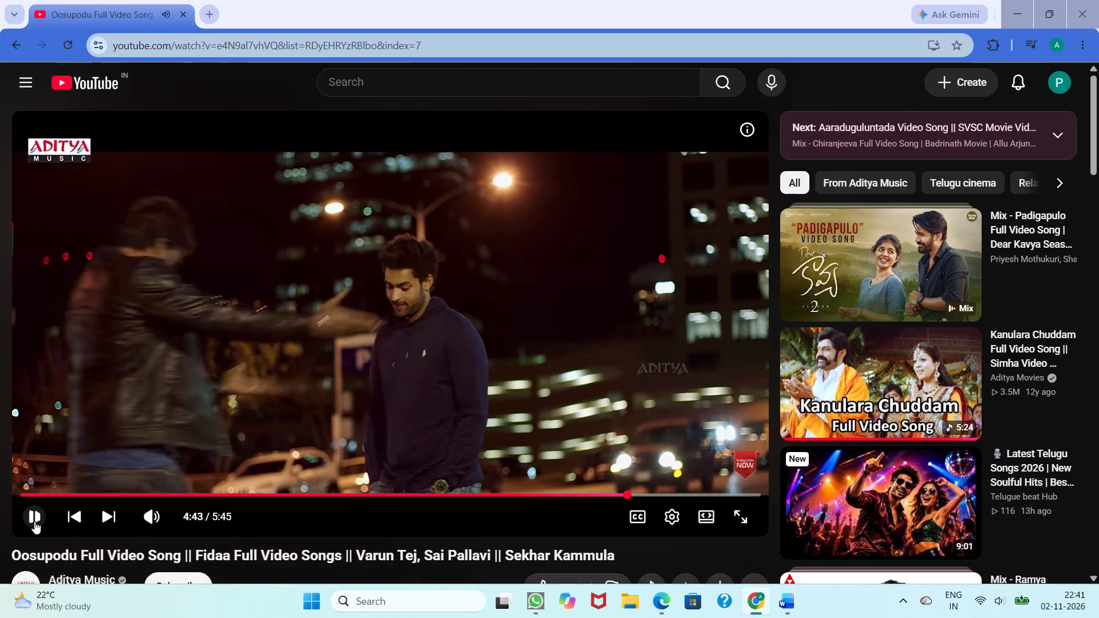
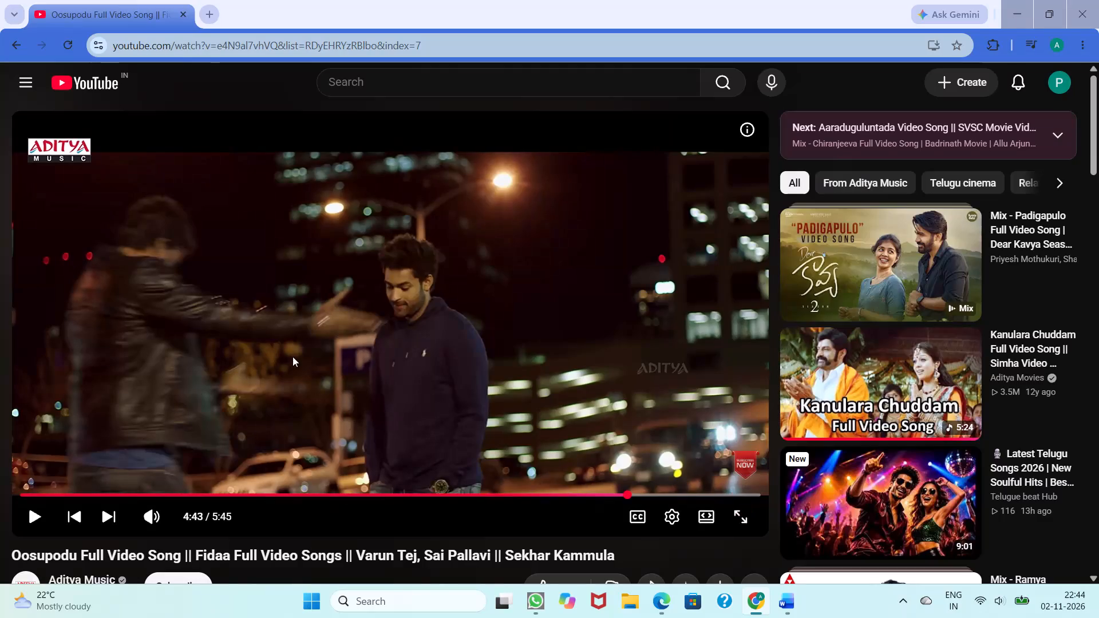
# Return to Word and resize the pasted office photo so it sits larger and nearer the centre directly below the underwriting paragraph.
pyautogui.click(1007, 18)
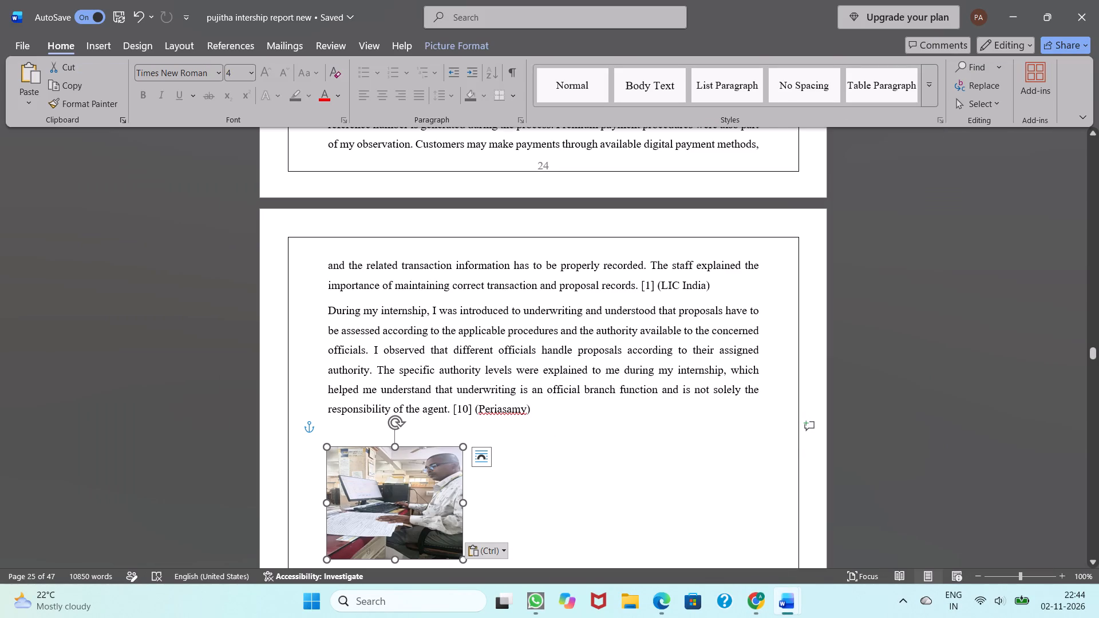
pyautogui.click(343, 511)
pyautogui.moveTo(467, 504); pyautogui.dragTo(570, 486)
pyautogui.moveTo(330, 501); pyautogui.dragTo(330, 502)
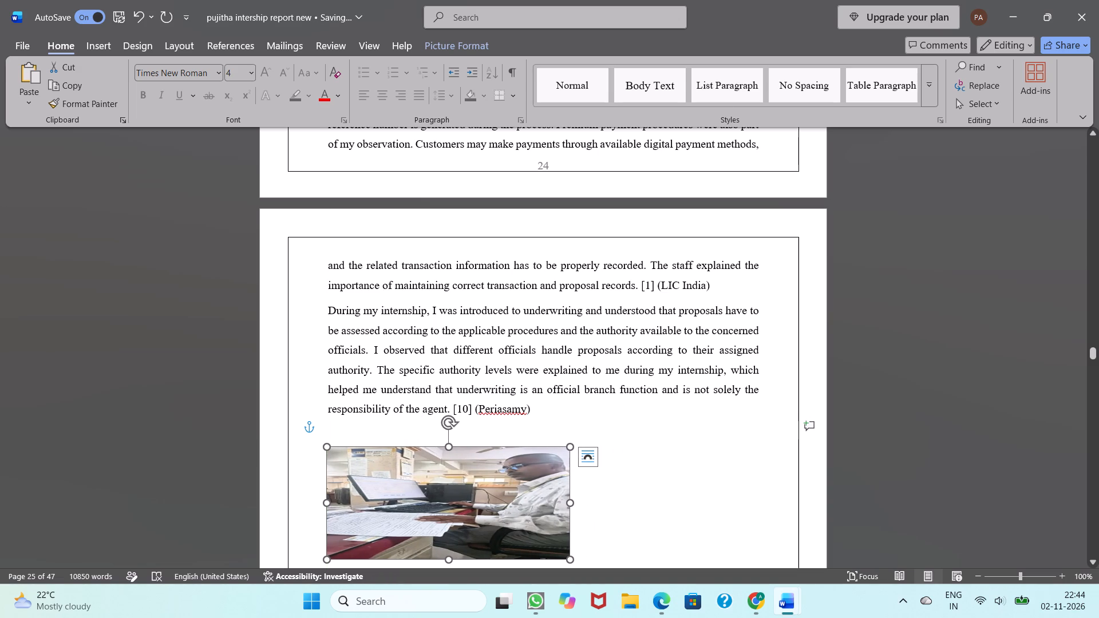
pyautogui.moveTo(330, 502); pyautogui.dragTo(414, 494)
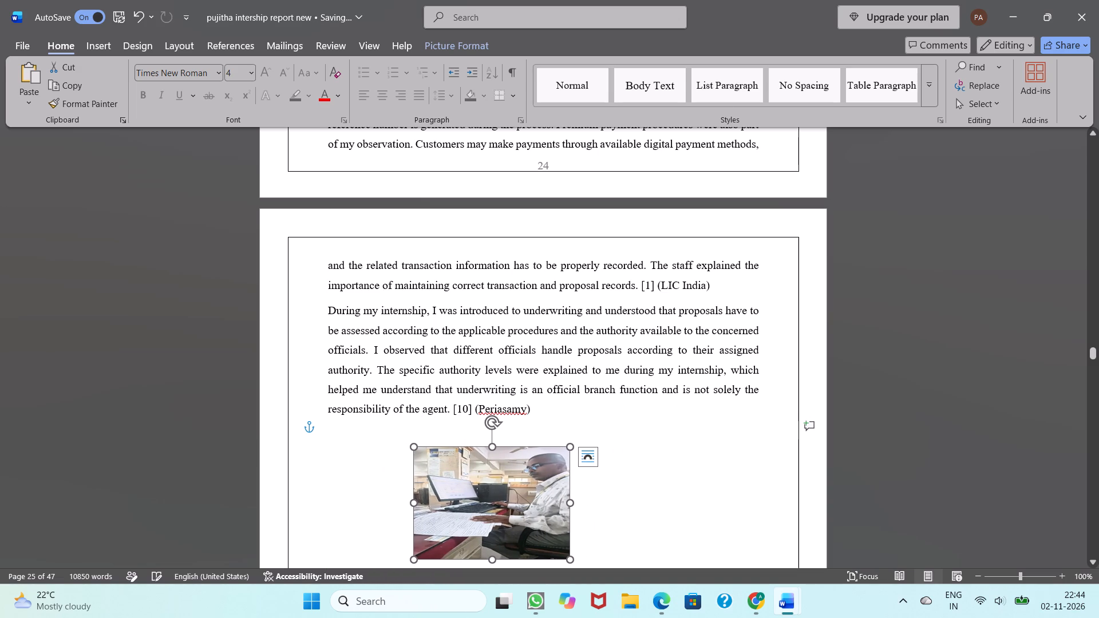
pyautogui.moveTo(494, 445); pyautogui.dragTo(494, 434)
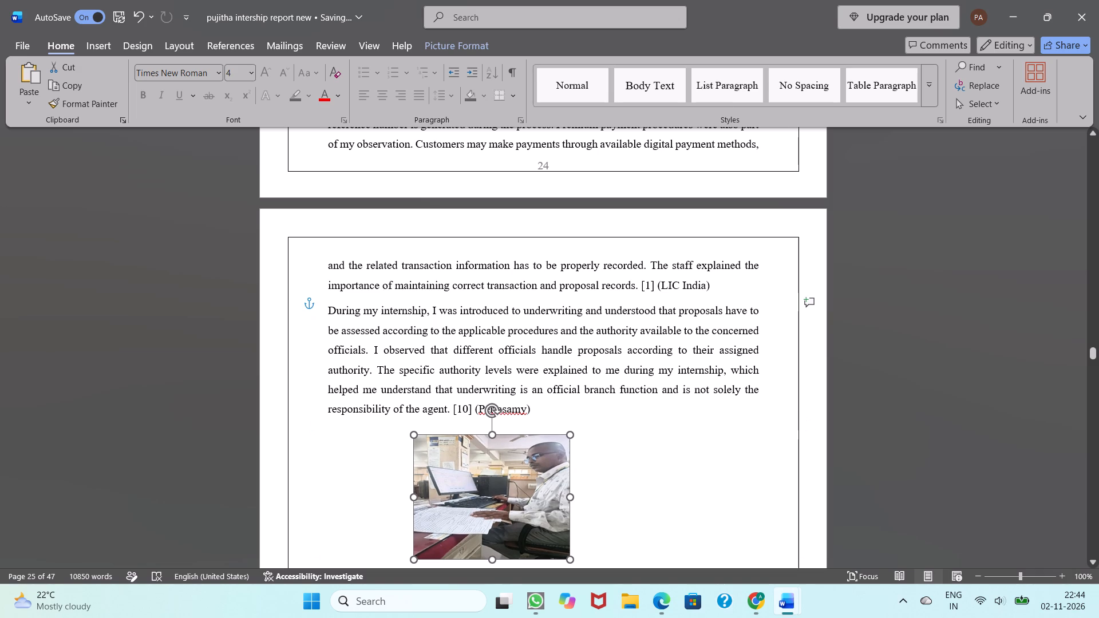
pyautogui.moveTo(494, 434); pyautogui.dragTo(494, 435)
pyautogui.moveTo(572, 496); pyautogui.dragTo(593, 492)
pyautogui.moveTo(417, 500); pyautogui.dragTo(432, 499)
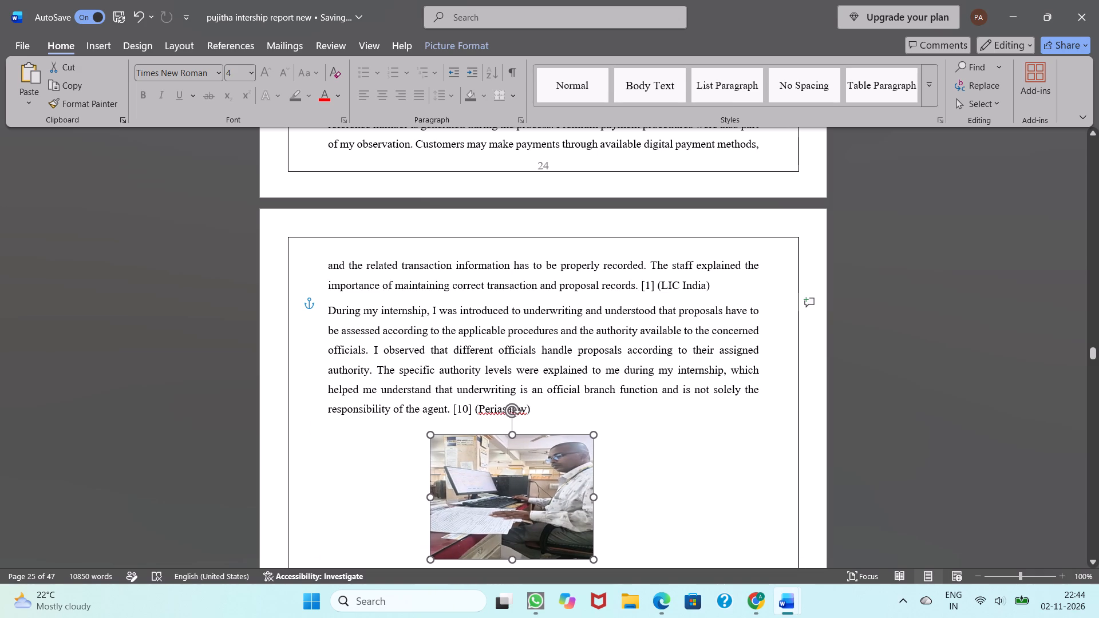
pyautogui.moveTo(432, 499); pyautogui.dragTo(434, 498)
pyautogui.scroll(-1, 504, 519)
pyautogui.moveTo(513, 458); pyautogui.dragTo(523, 482)
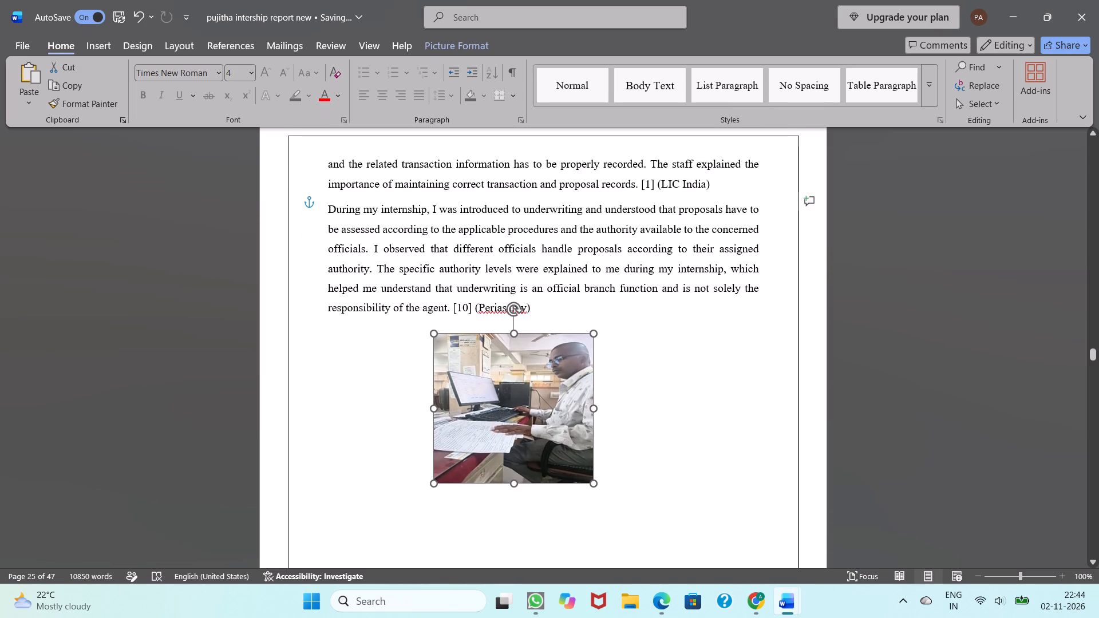
pyautogui.moveTo(523, 482); pyautogui.dragTo(523, 481)
pyautogui.click(713, 463)
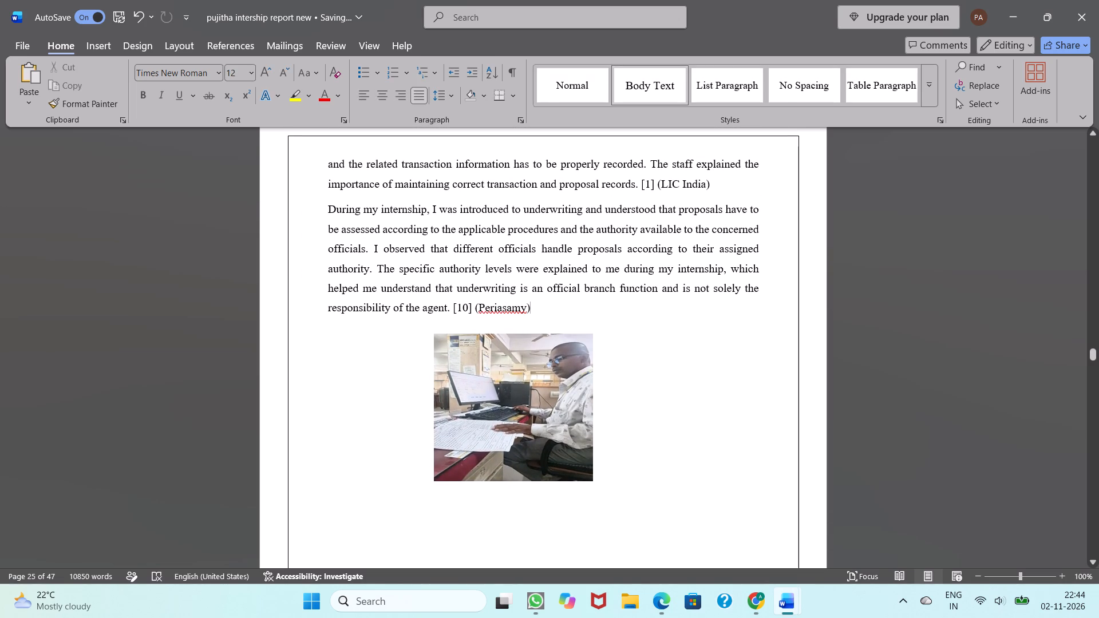
# Delete the duplicate office photo above the paragraph beginning "Certain cases involving women policyholders".
pyautogui.scroll(3, 713, 463)
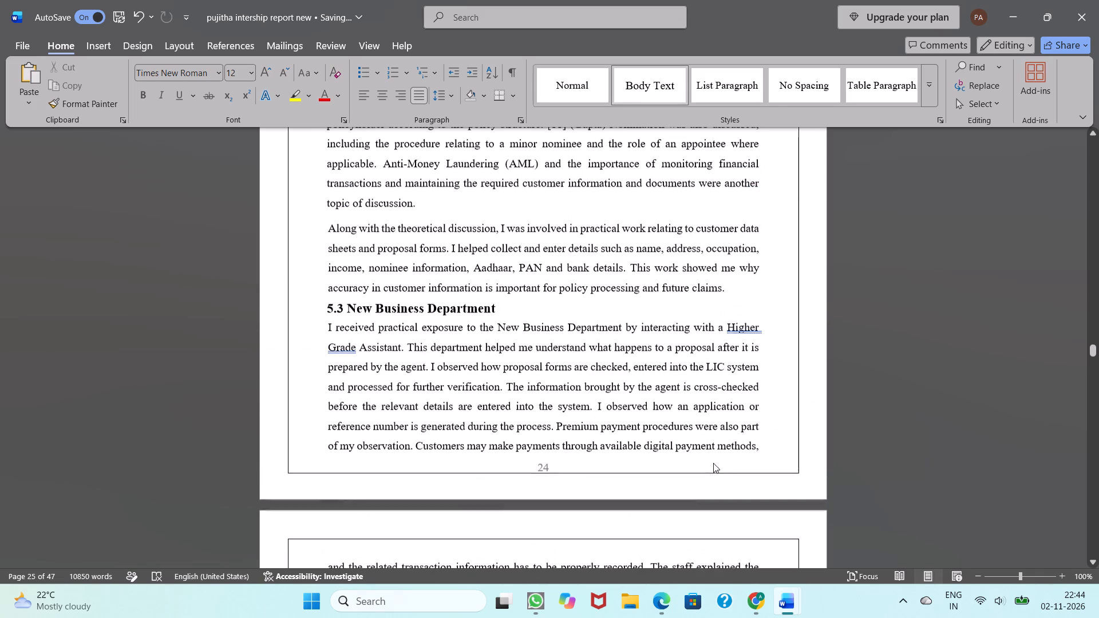
pyautogui.scroll(-5, 713, 463)
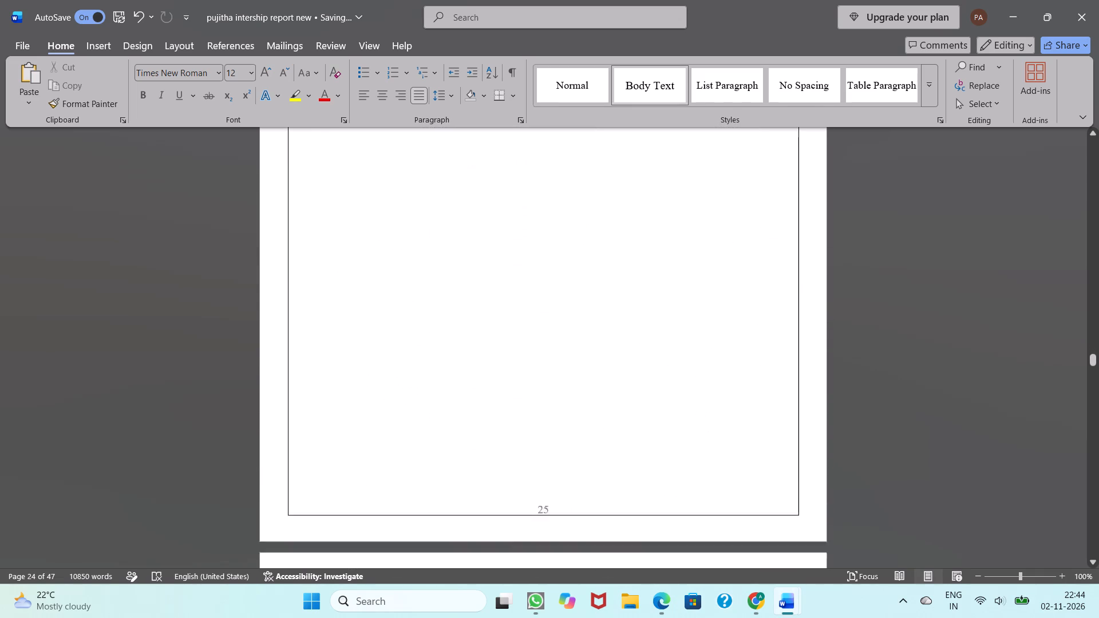
pyautogui.scroll(-6, 713, 463)
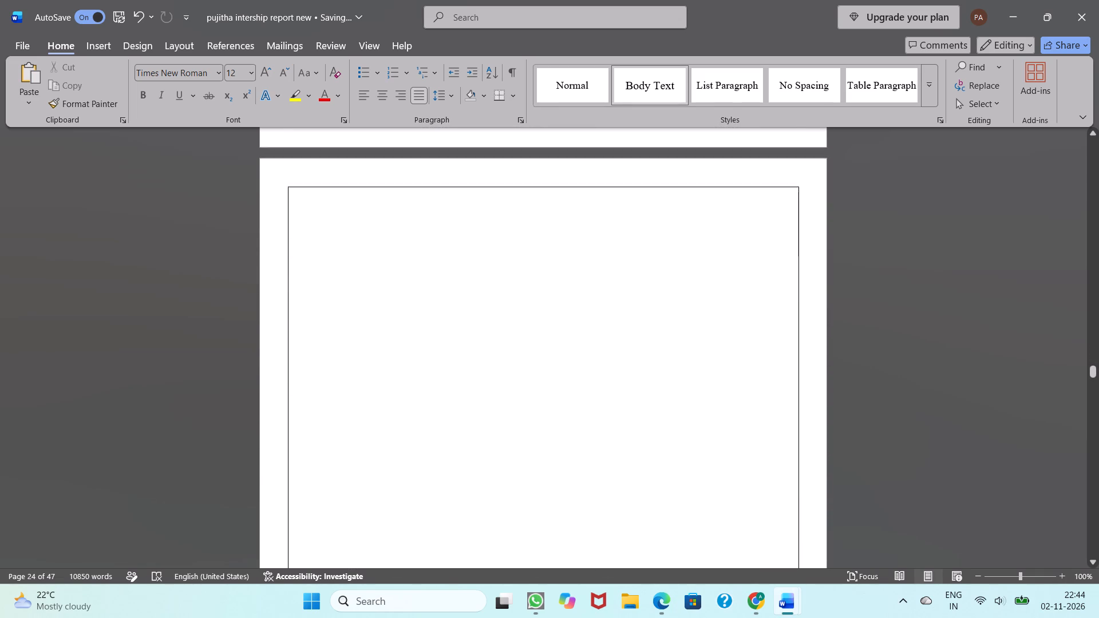
pyautogui.scroll(-2, 713, 463)
pyautogui.scroll(1, 713, 463)
pyautogui.scroll(1, 692, 552)
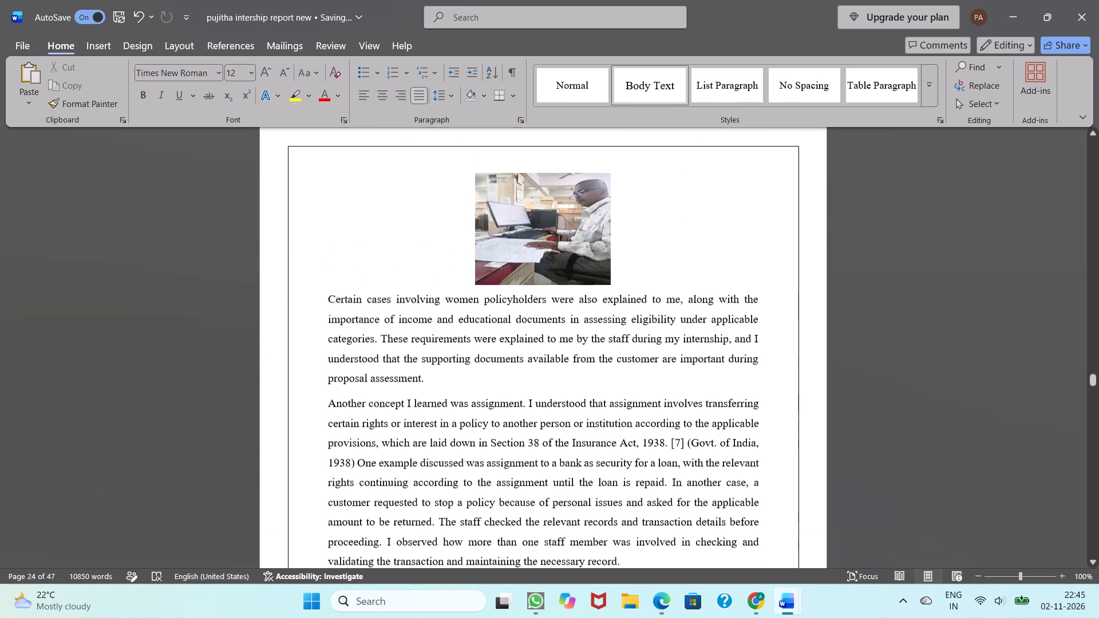
pyautogui.scroll(1, 692, 552)
pyautogui.click(554, 356)
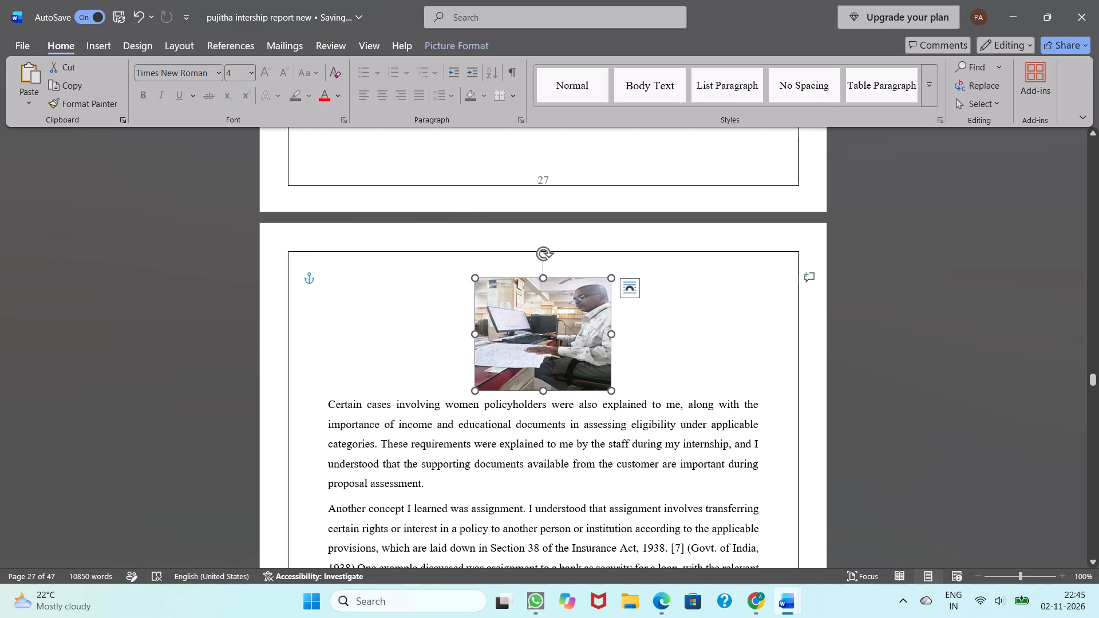
pyautogui.press('BackSpace')
# Copy the three paragraphs from "Certain cases involving women policyholders" to "further decision-making" and paste them below the resized office photo.
pyautogui.scroll(-1, 554, 356)
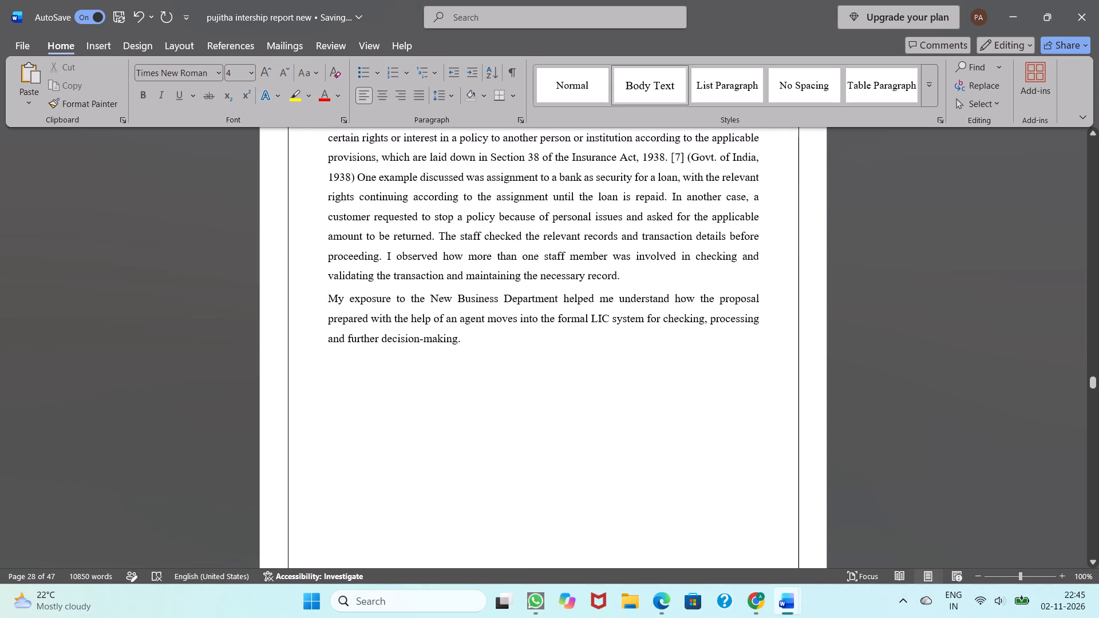
pyautogui.scroll(1, 554, 356)
pyautogui.moveTo(331, 225); pyautogui.dragTo(333, 225)
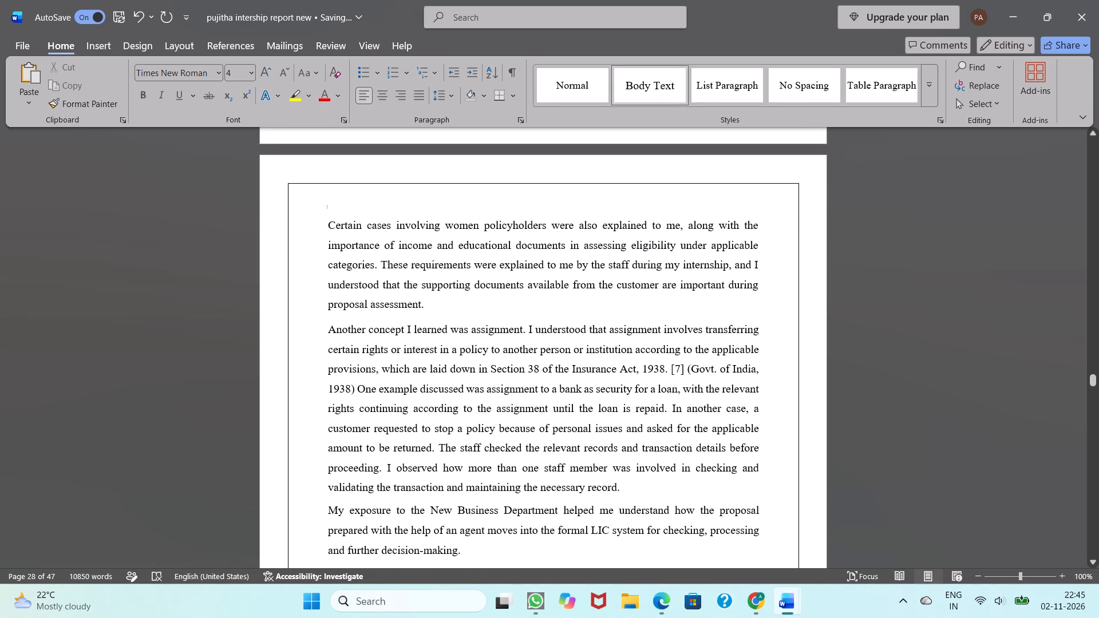
pyautogui.moveTo(333, 225); pyautogui.dragTo(467, 548)
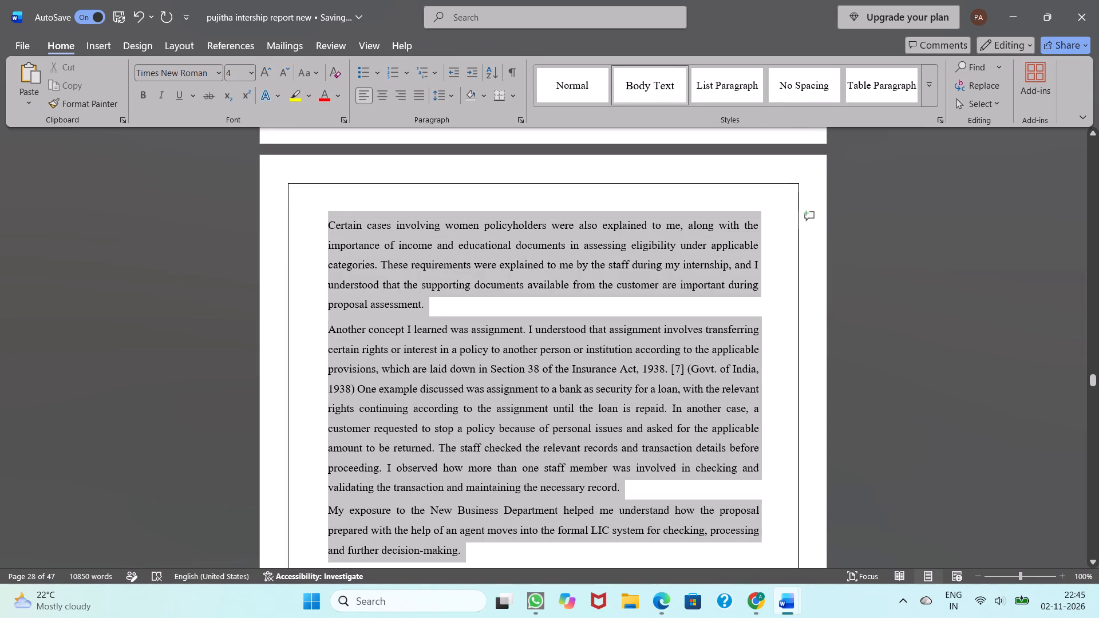
pyautogui.moveTo(467, 548); pyautogui.dragTo(465, 549)
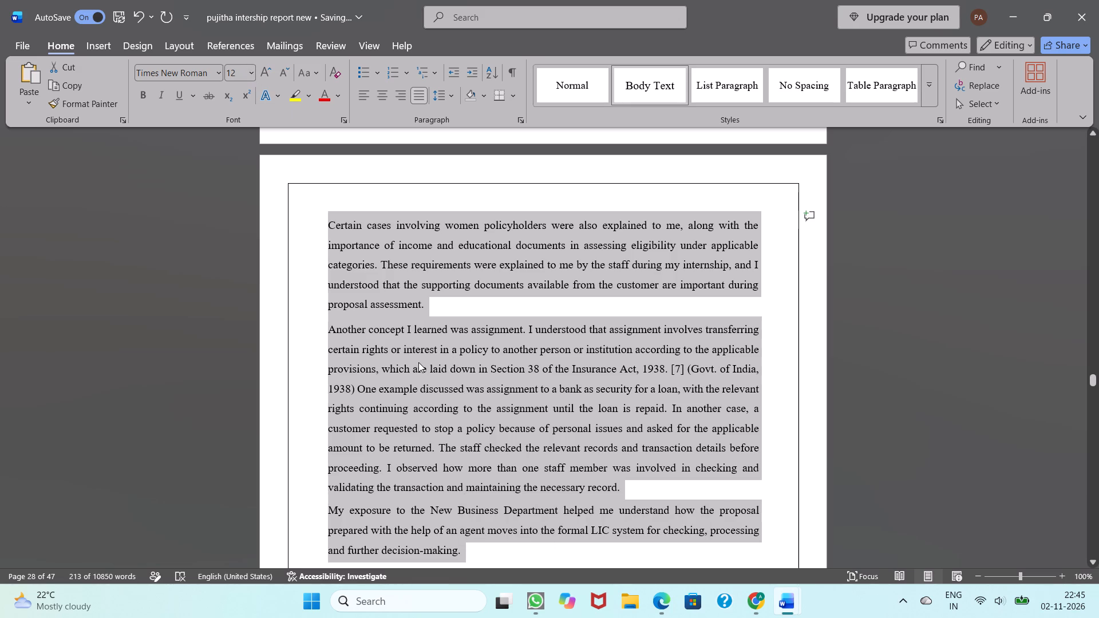
pyautogui.hotkey('ctrl', 'c')
pyautogui.scroll(5, 418, 362)
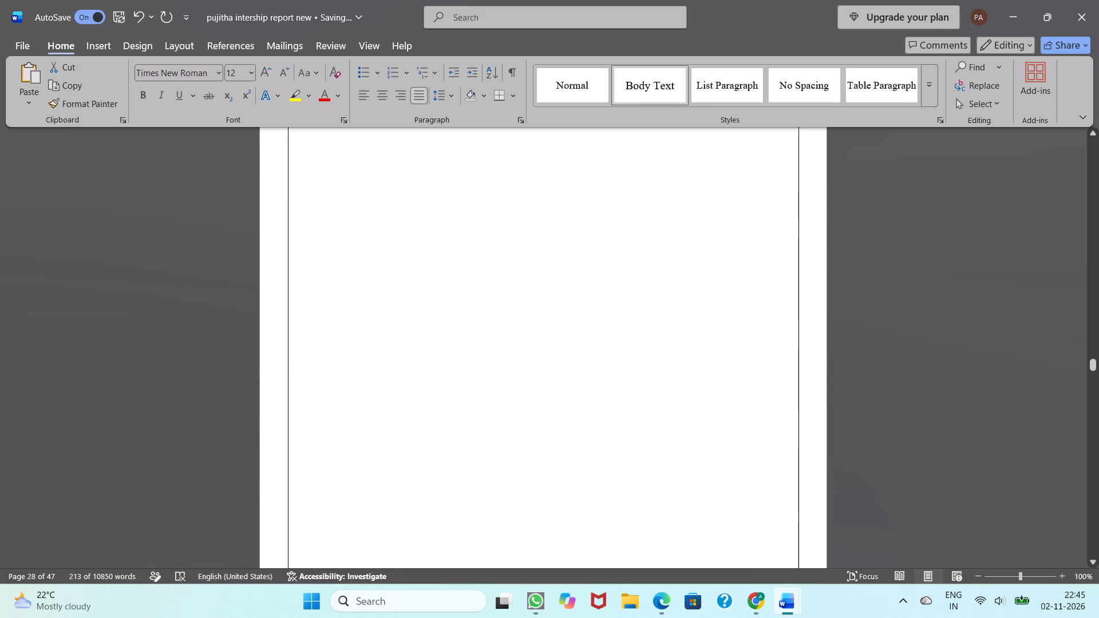
pyautogui.scroll(2, 418, 362)
pyautogui.scroll(-1, 418, 362)
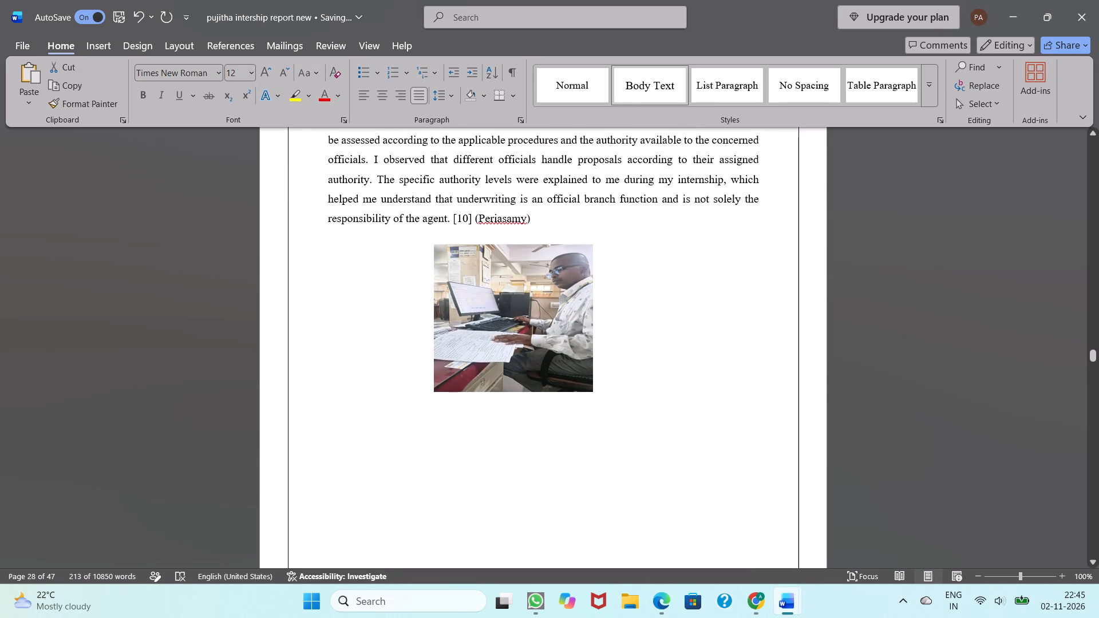
pyautogui.click(611, 387)
pyautogui.click(316, 419)
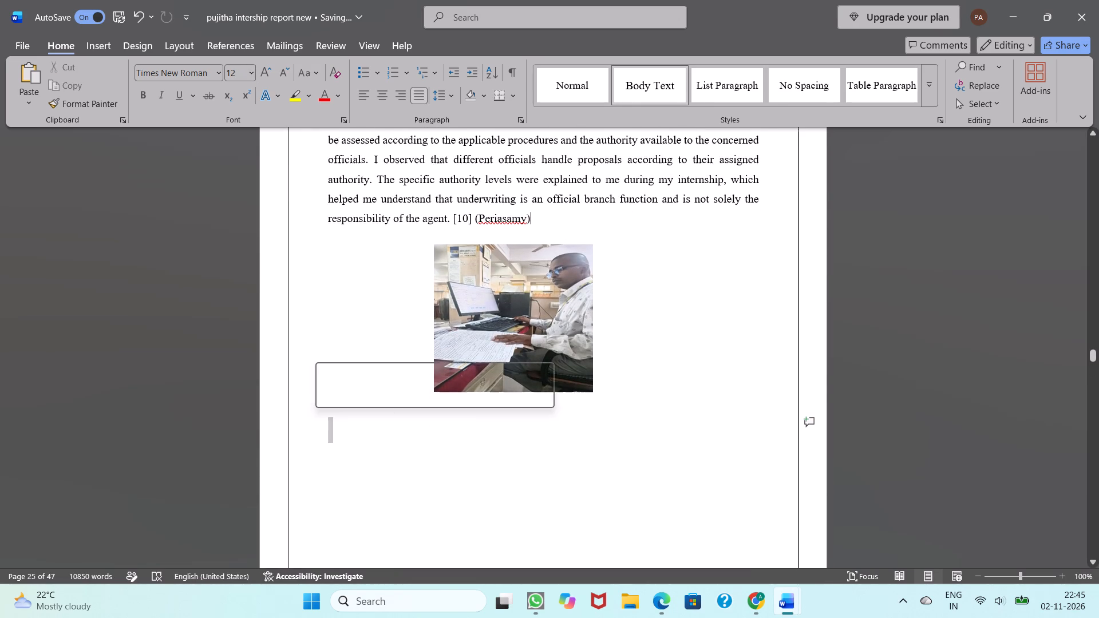
pyautogui.click(361, 436)
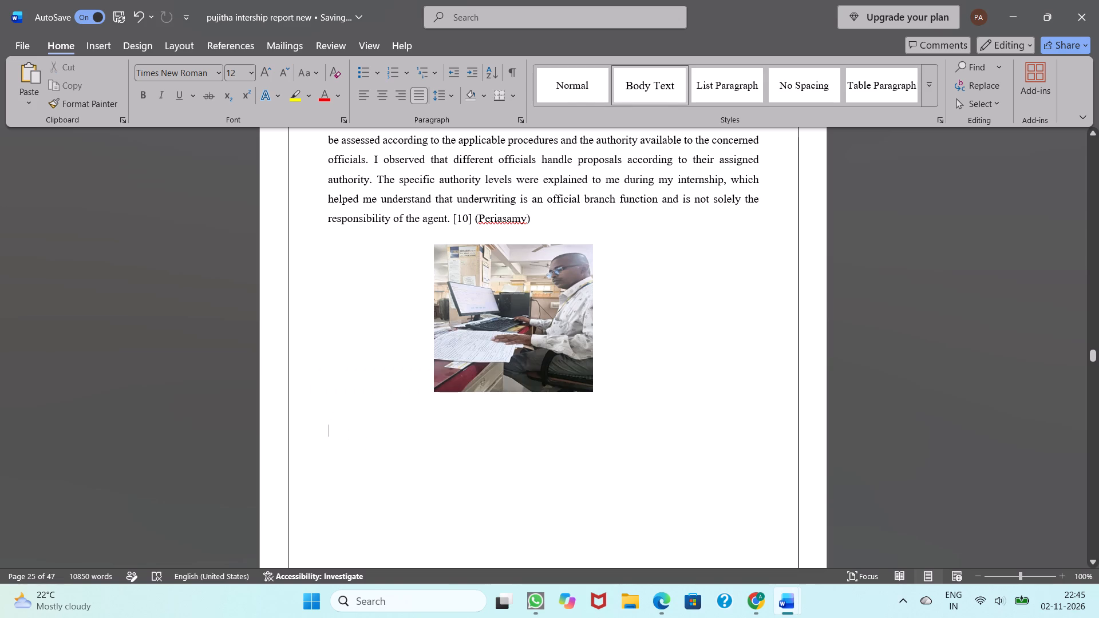
pyautogui.hotkey('ctrl', 'v')
# Adjust the blank space above the pasted "Certain cases" paragraph, keeping the paragraph on its own line below the photo.
pyautogui.scroll(1, 367, 416)
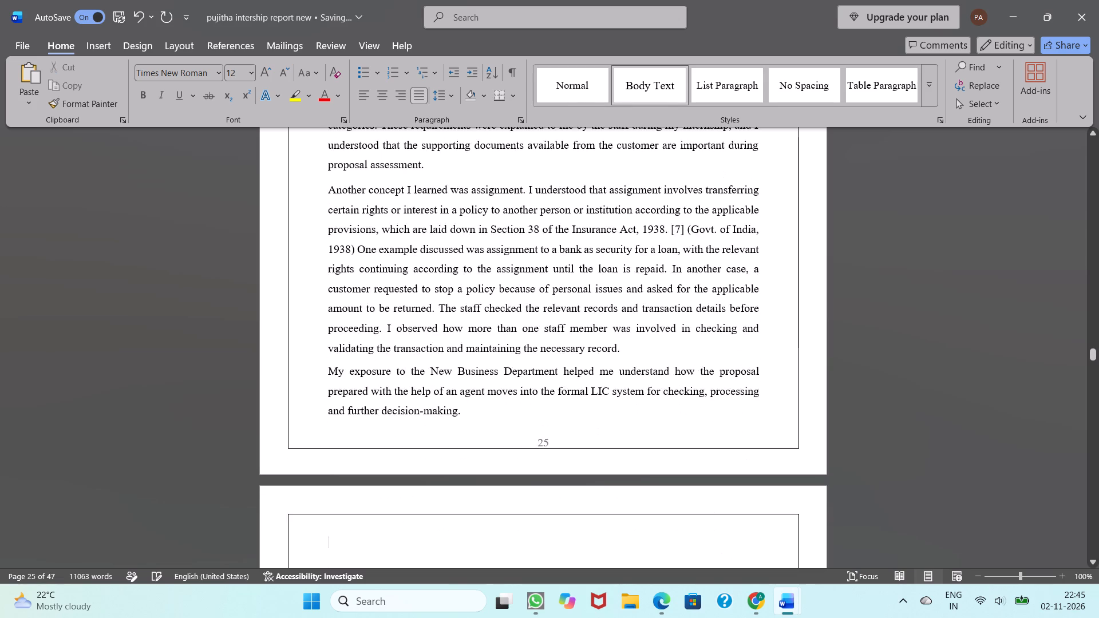
pyautogui.scroll(1, 367, 416)
pyautogui.click(328, 374)
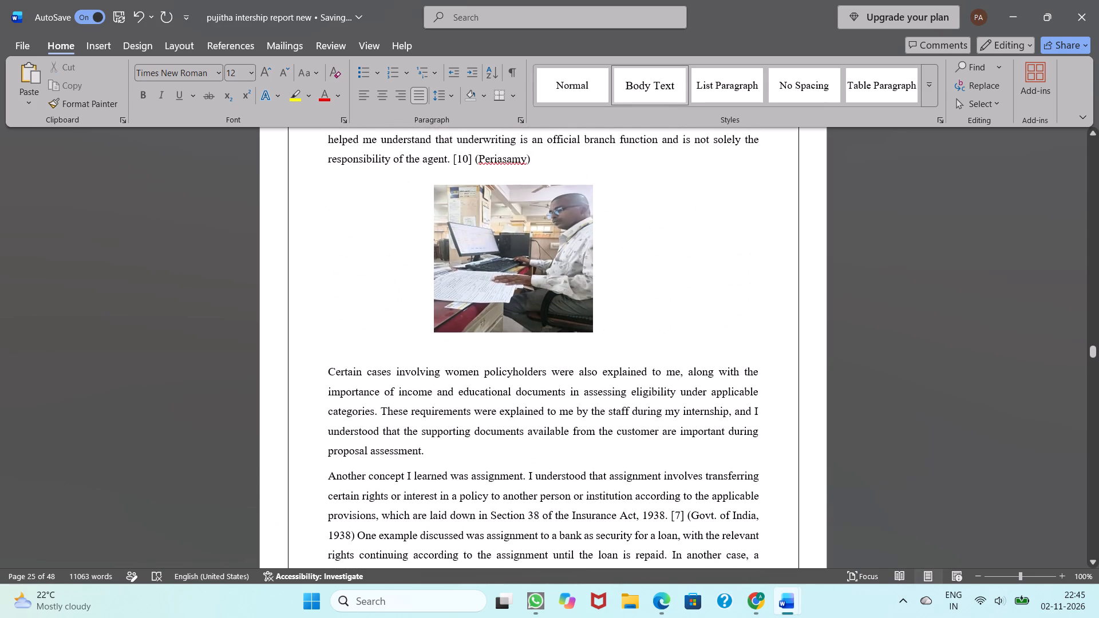
pyautogui.press('BackSpace')
pyautogui.press('BackSpace')
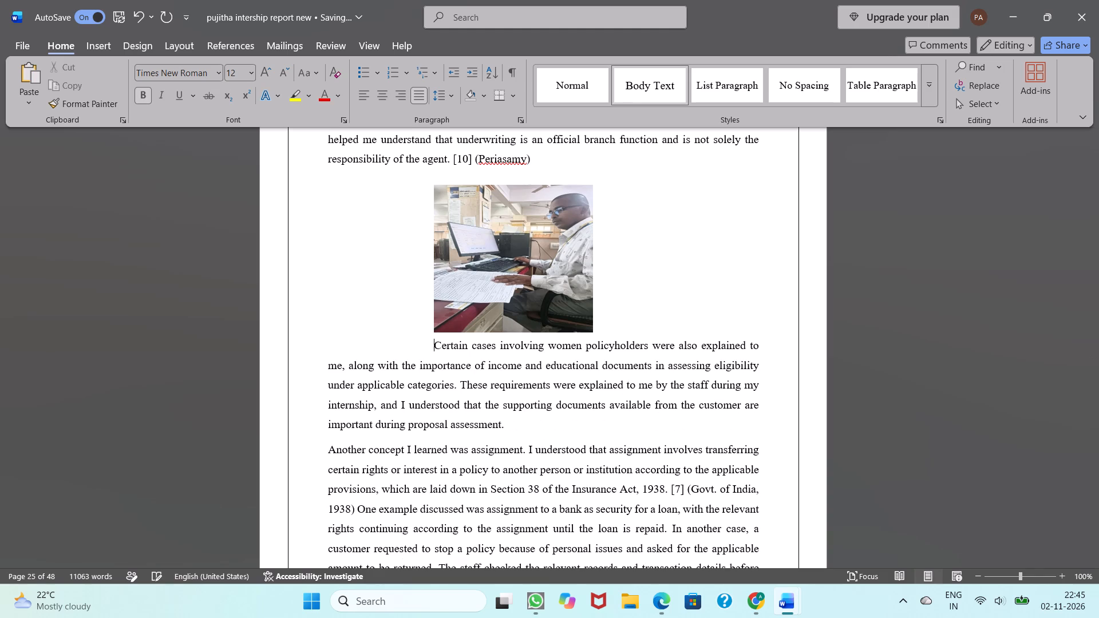
pyautogui.press('Return')
# Review the layout of the 5.3 New Business Department pages, the blank page after them, and the preceding pages back to section 4.2.
pyautogui.scroll(-1, 328, 374)
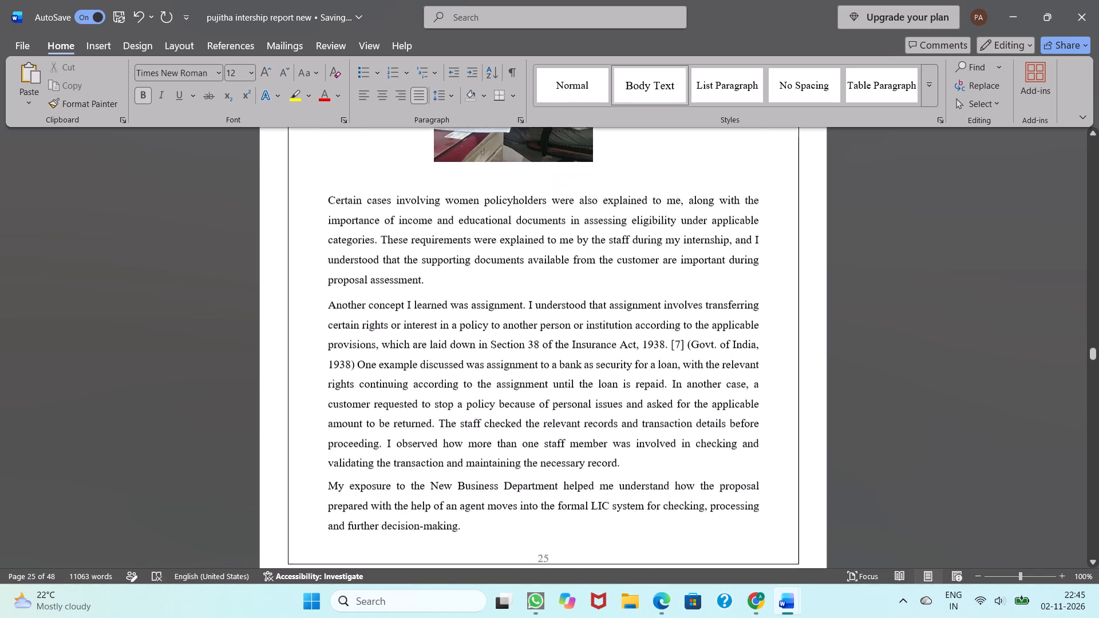
pyautogui.scroll(-3, 328, 374)
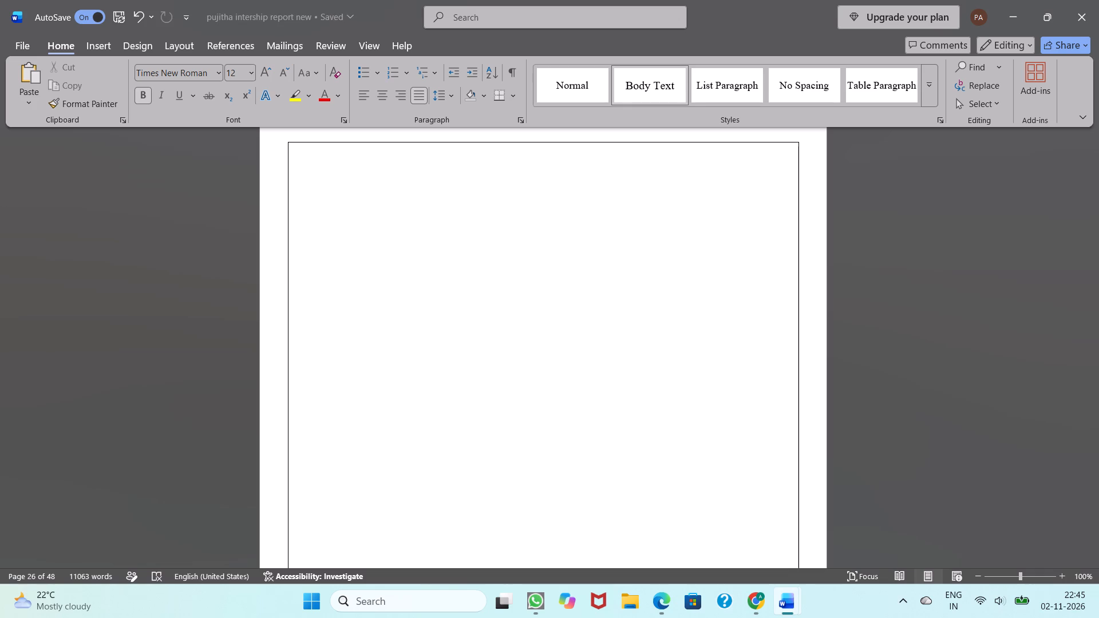
pyautogui.scroll(2, 328, 374)
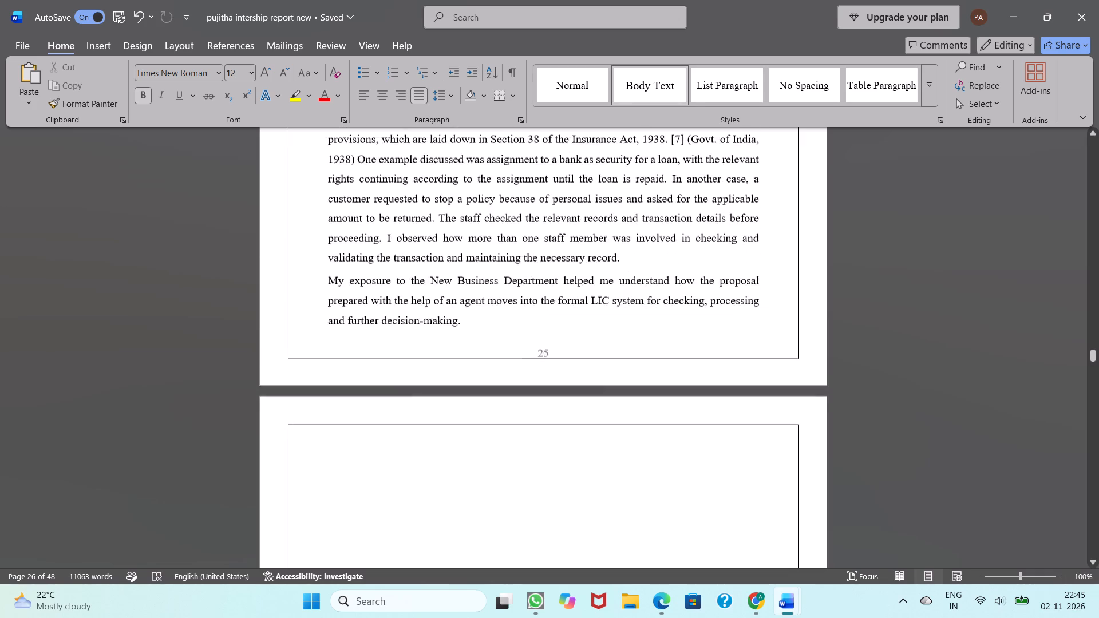
pyautogui.scroll(4, 328, 374)
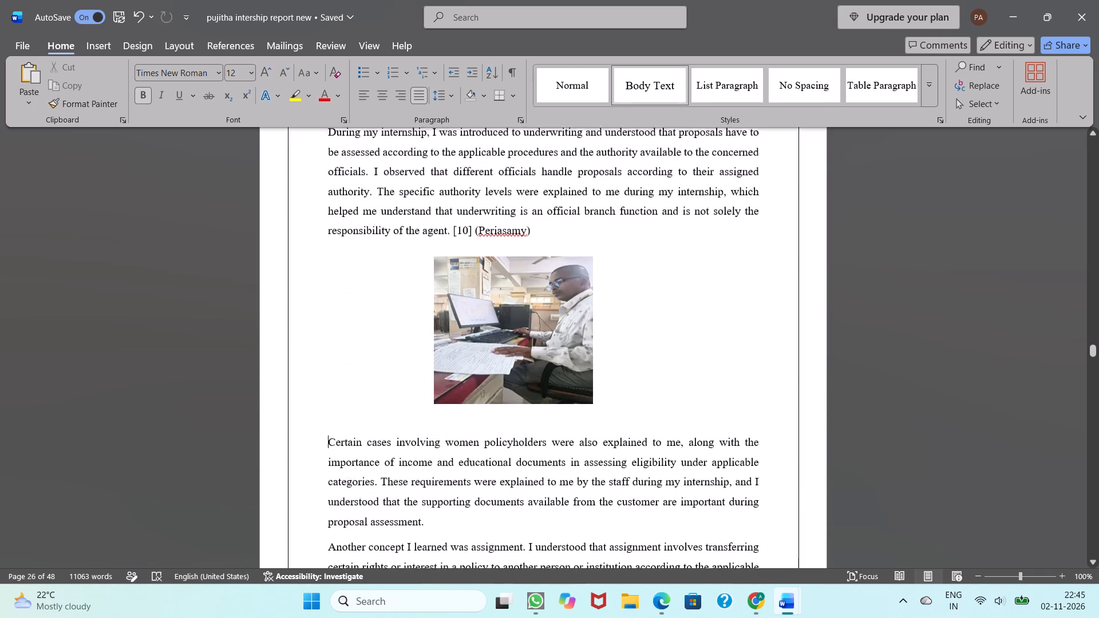
pyautogui.scroll(1, 328, 374)
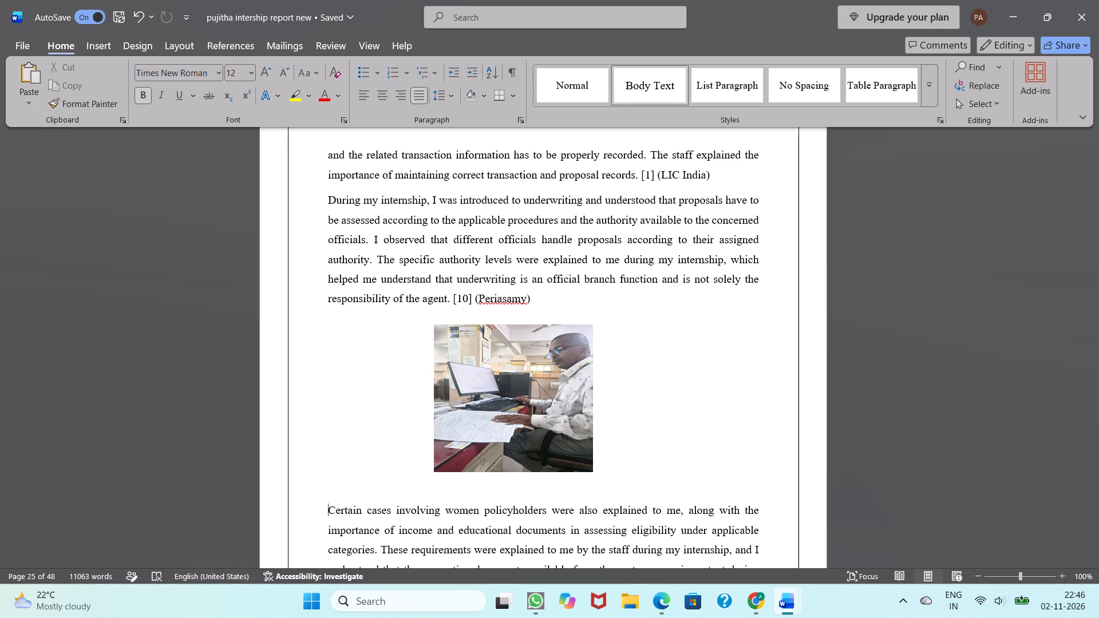
pyautogui.scroll(-3, 328, 374)
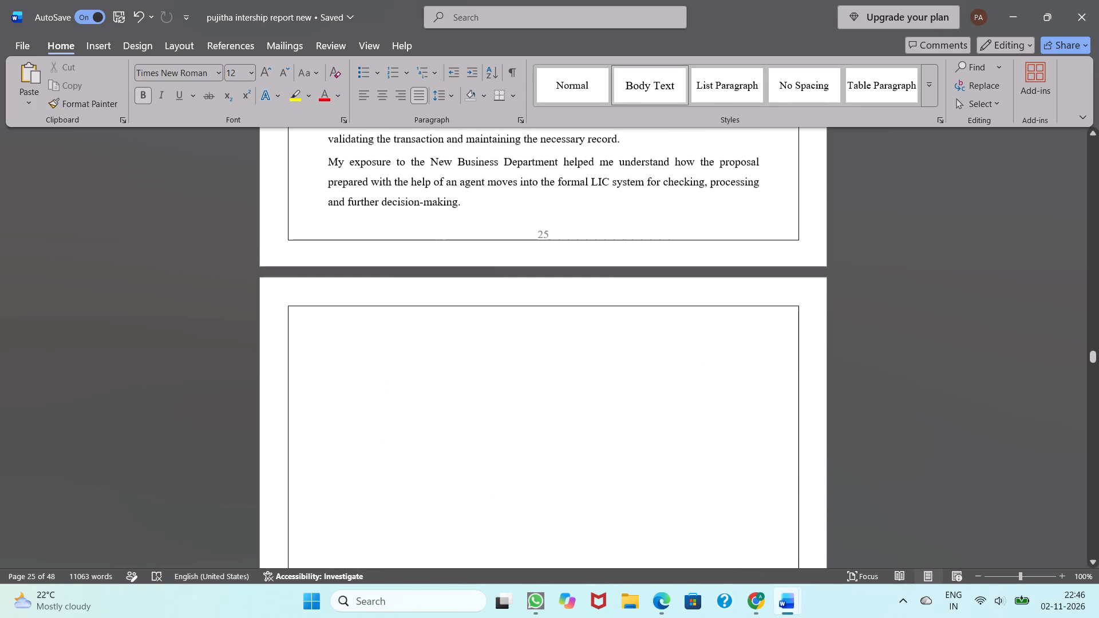
pyautogui.scroll(-1, 328, 374)
pyautogui.scroll(6, 328, 374)
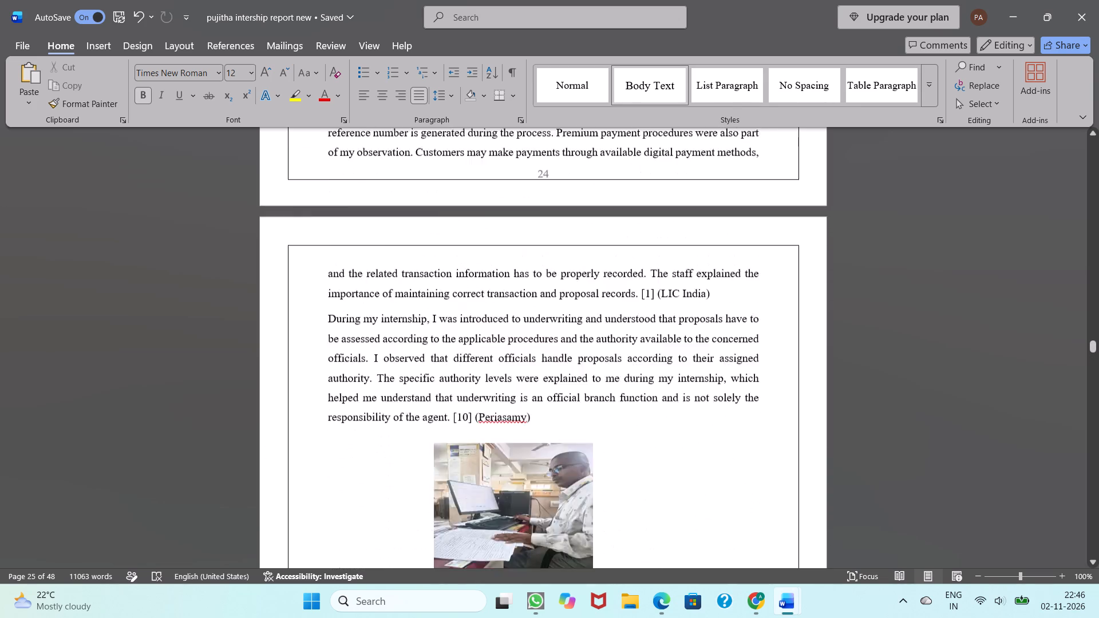
pyautogui.scroll(8, 328, 374)
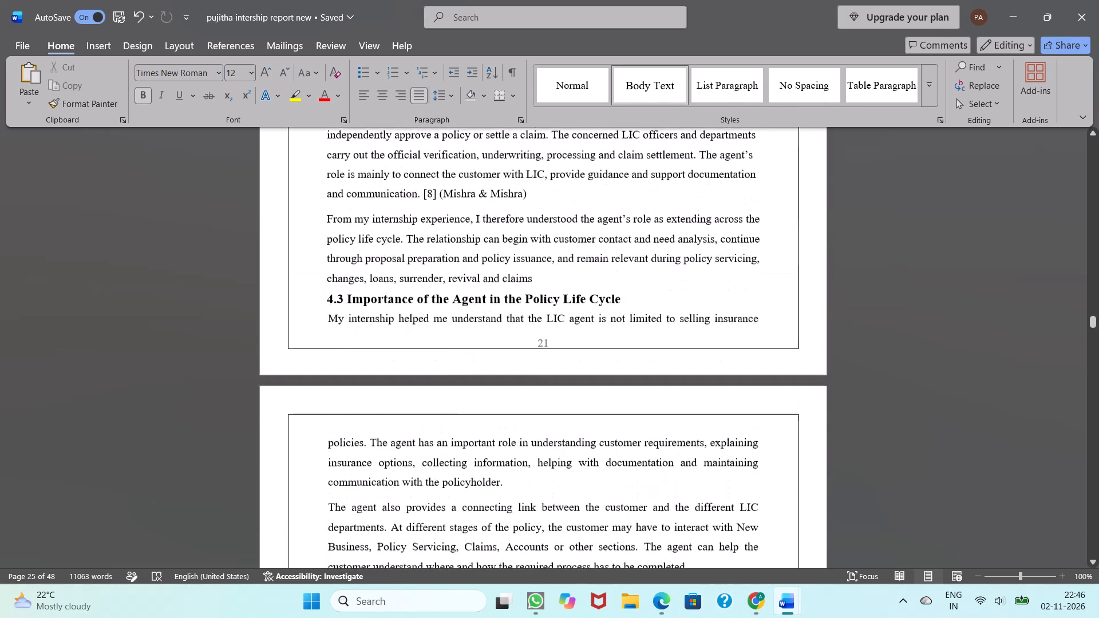
pyautogui.scroll(-4, 328, 374)
pyautogui.scroll(2, 328, 374)
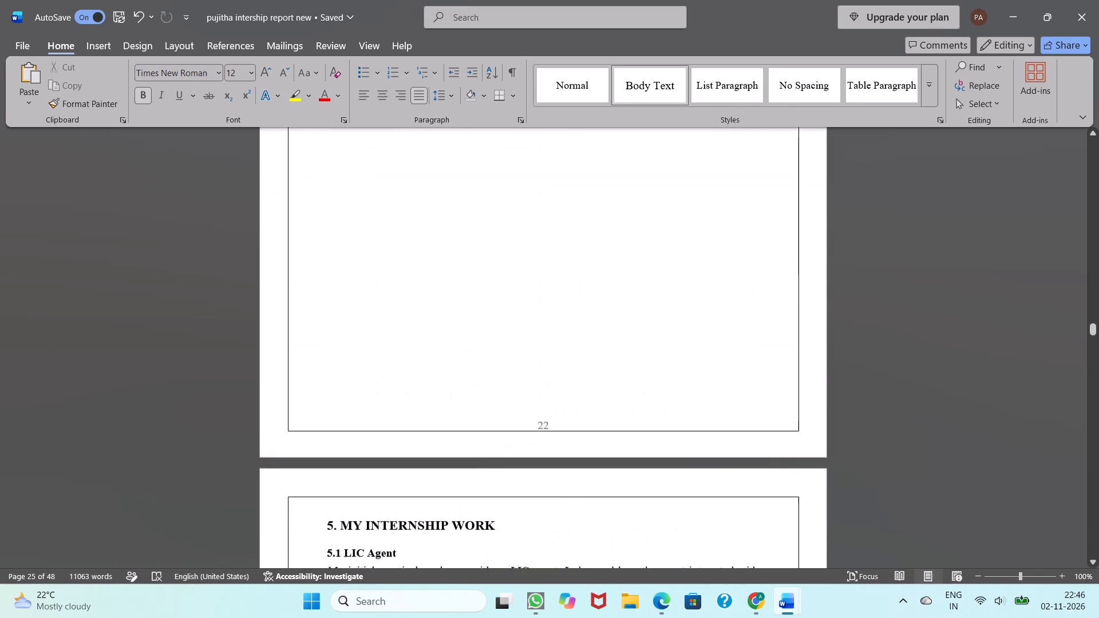
pyautogui.scroll(6, 328, 374)
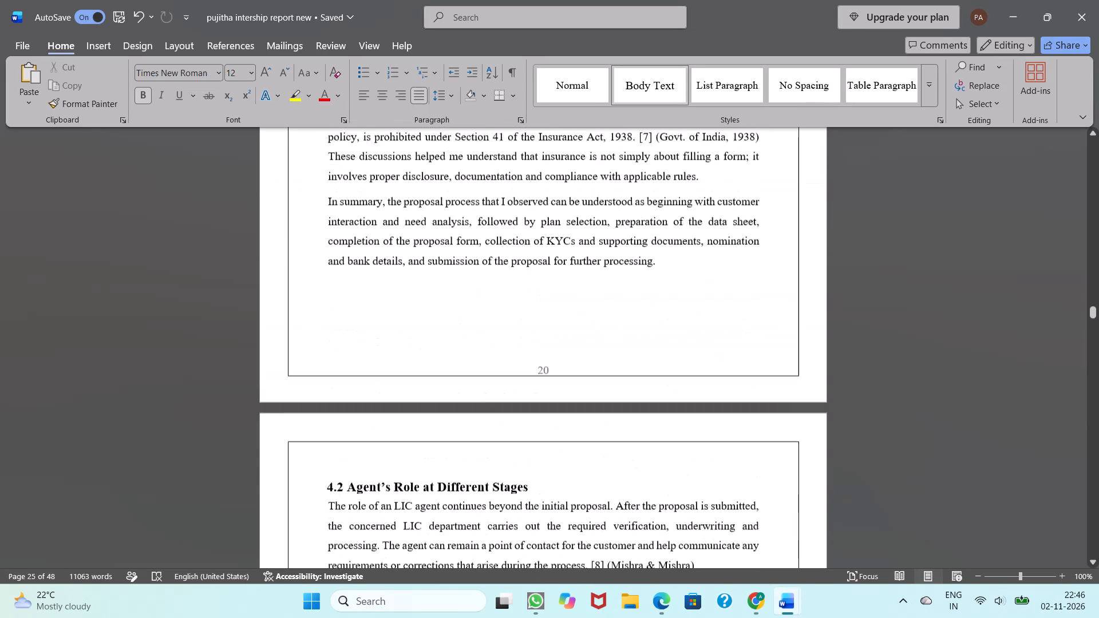
# Review the preceding pages from section 4.1 back to section 3.5 Organisation Structure of LIC.
pyautogui.scroll(6, 328, 374)
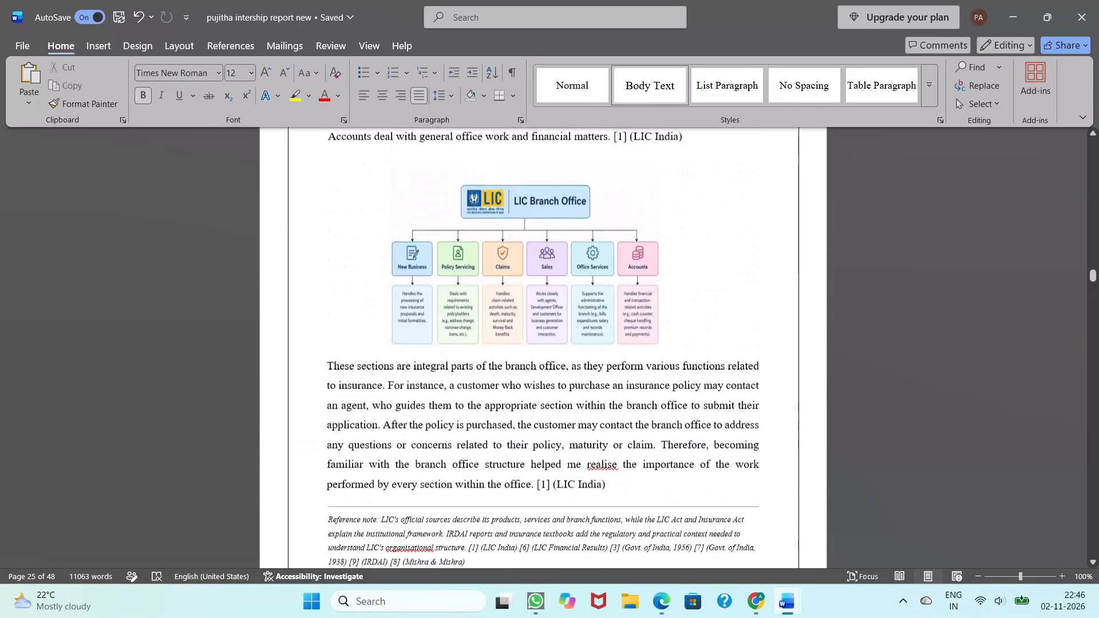
pyautogui.scroll(1, 328, 374)
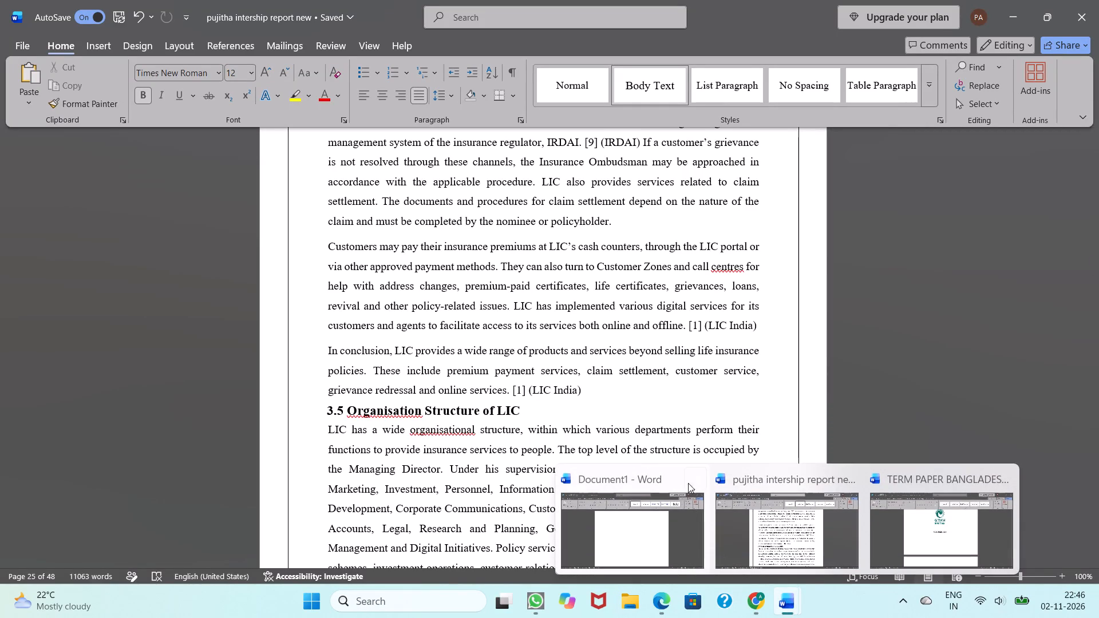
# Close the blank Document1 without saving it, and also close the TERM PAPER BANGLADESH document.
pyautogui.click(695, 473)
pyautogui.click(660, 522)
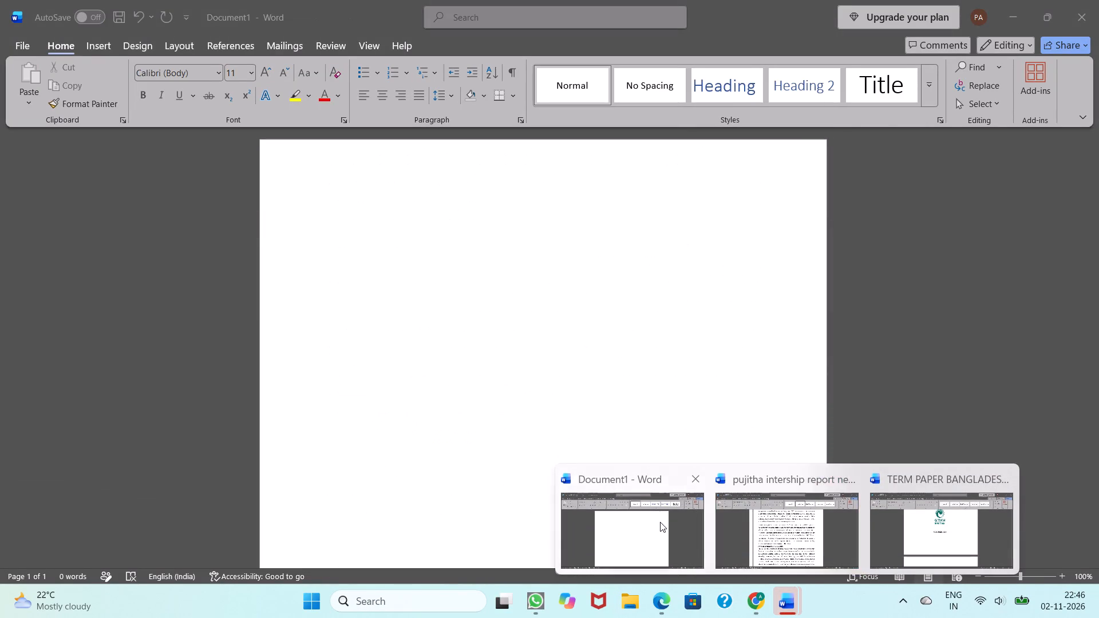
pyautogui.click(599, 379)
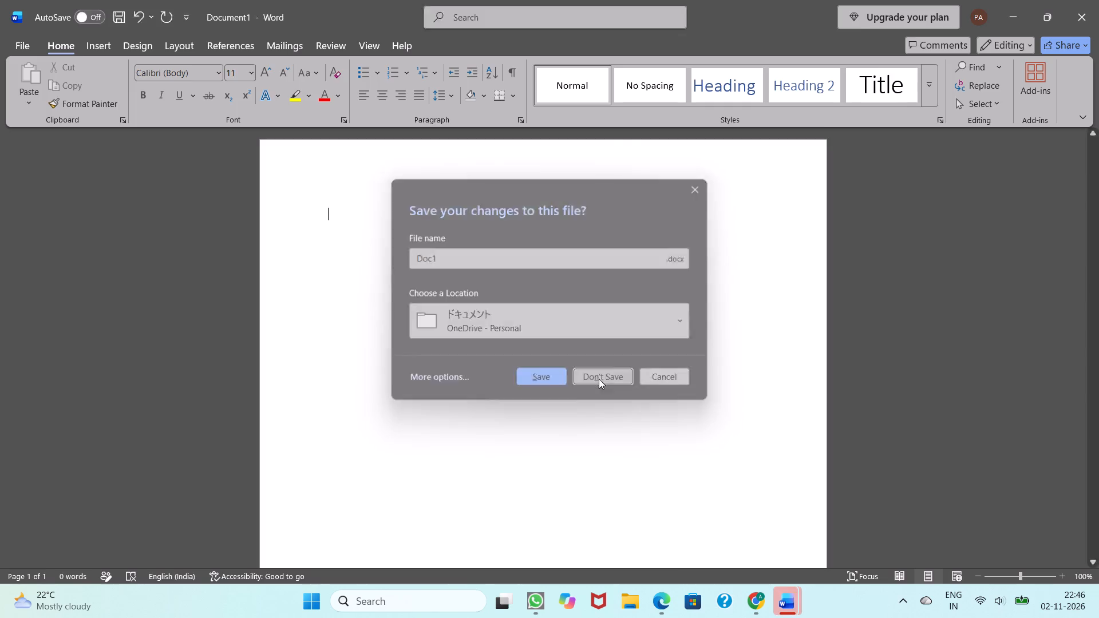
pyautogui.click(844, 553)
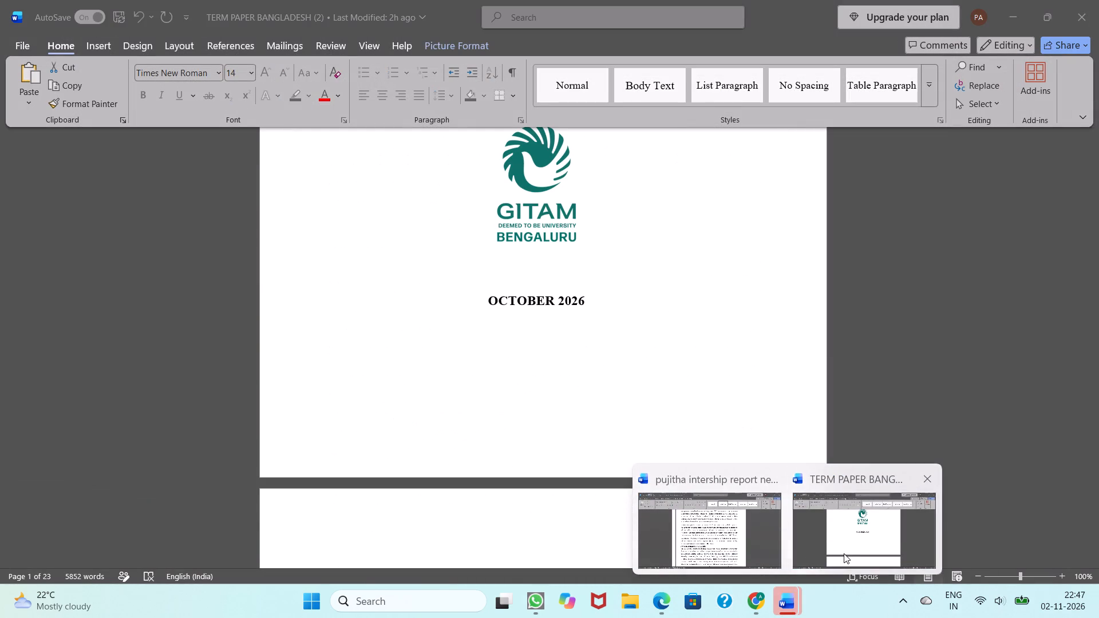
pyautogui.click(1086, 26)
# Examine the internship report's page layout from section 3.5 Organisation Structure of LIC through to section 5.3 New Business Department.
pyautogui.scroll(-1, 847, 377)
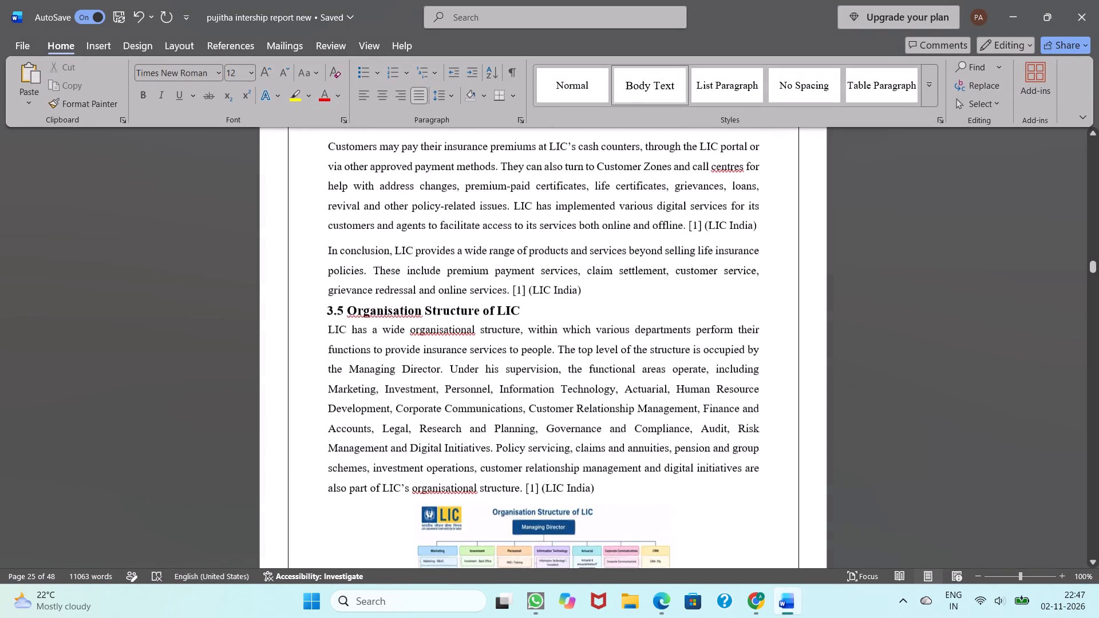
pyautogui.scroll(-7, 847, 377)
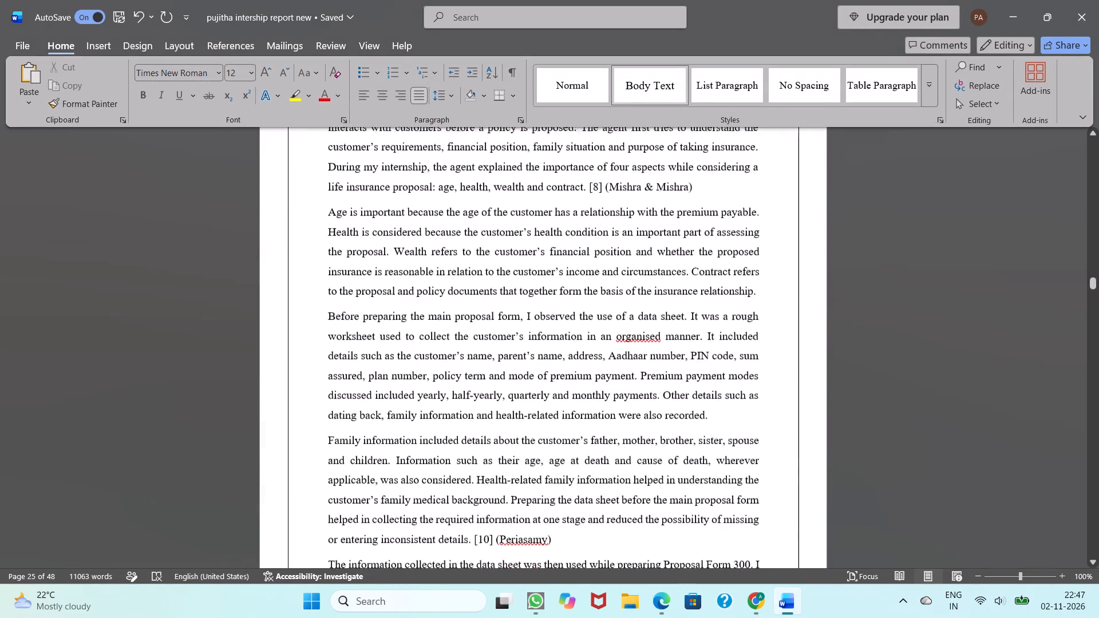
pyautogui.scroll(-5, 847, 377)
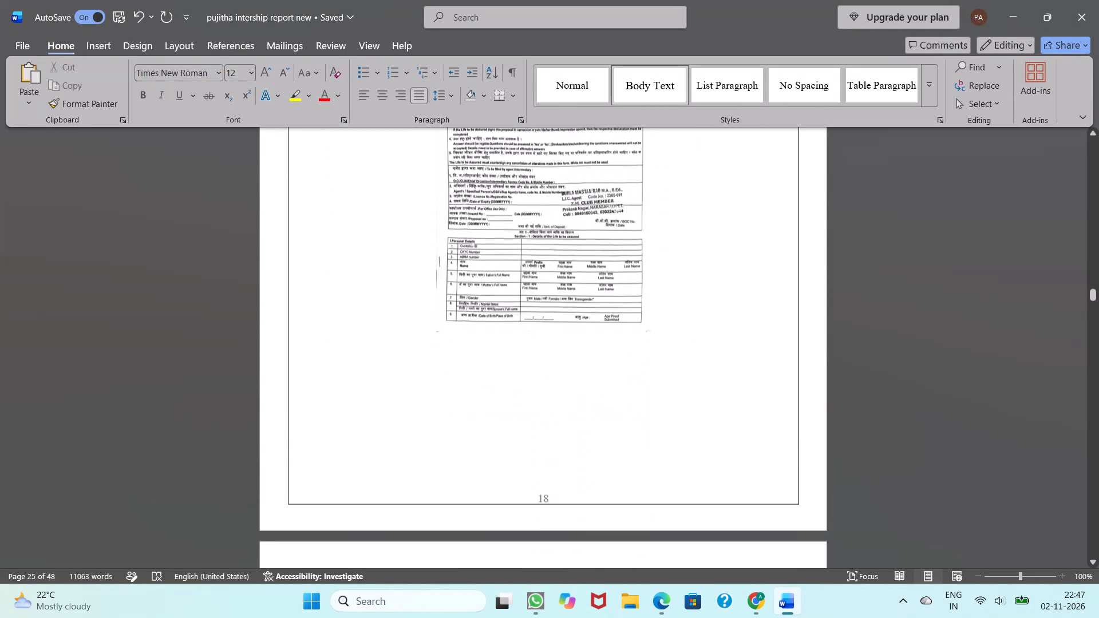
pyautogui.scroll(-5, 847, 377)
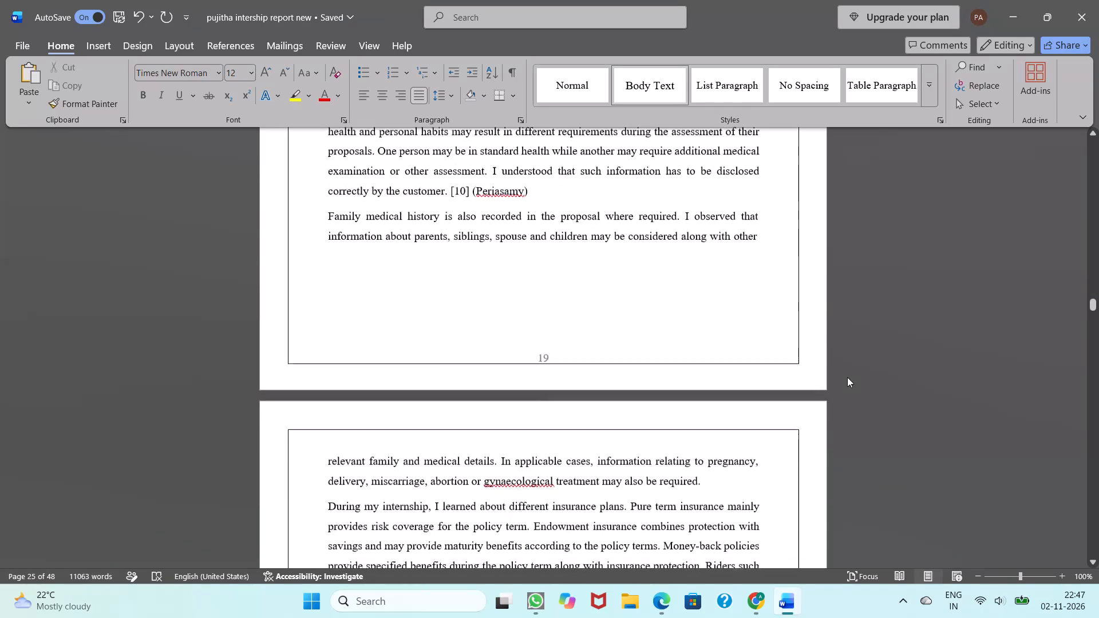
pyautogui.scroll(-5, 847, 377)
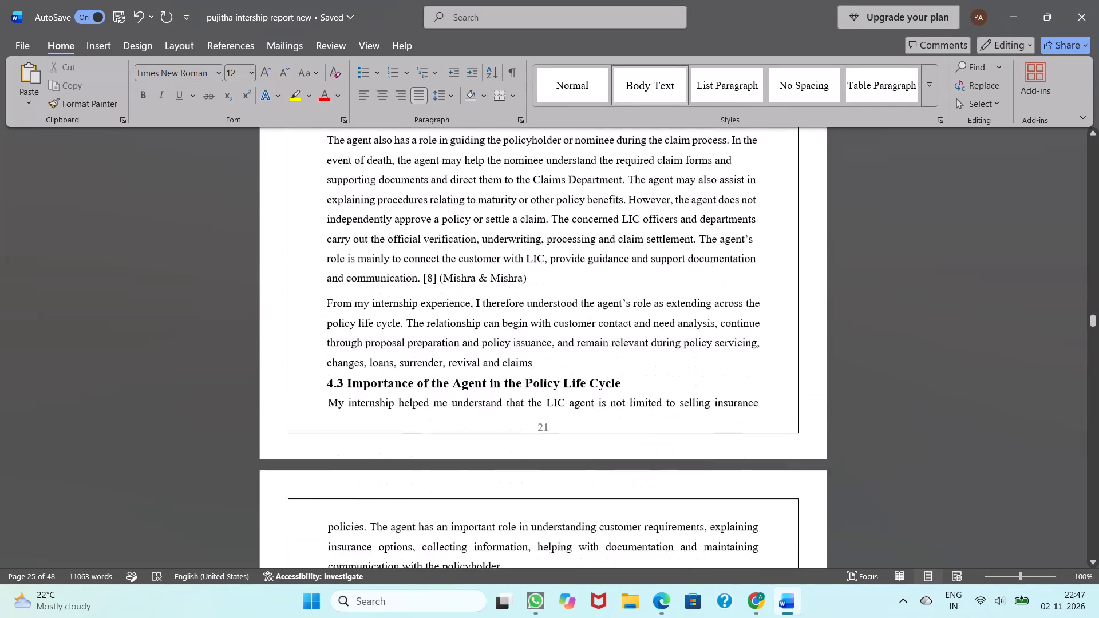
pyautogui.scroll(-4, 847, 377)
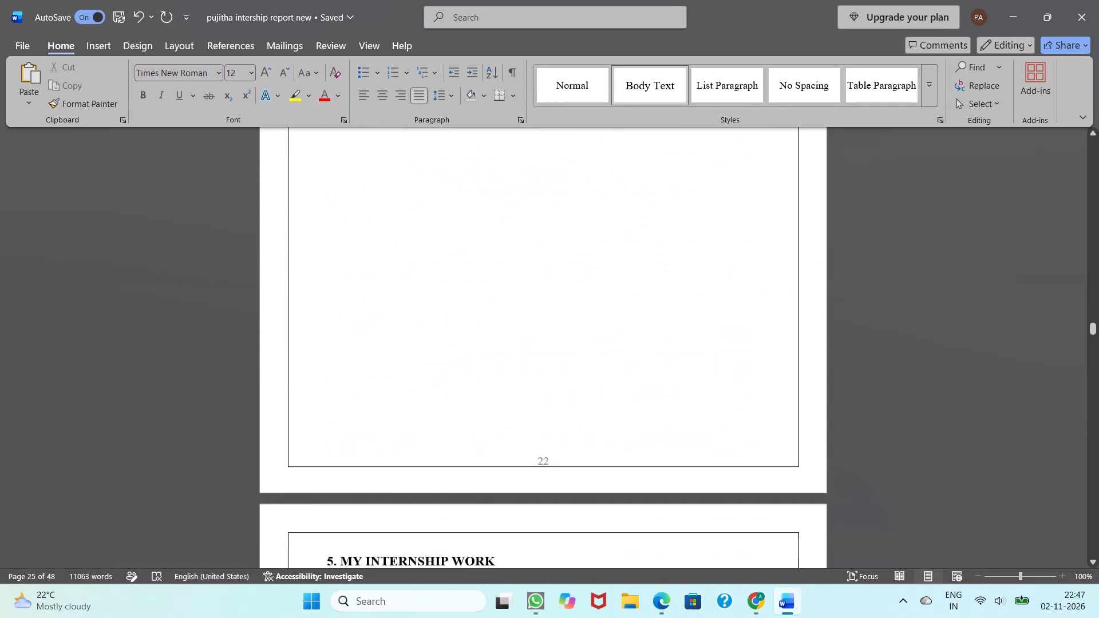
pyautogui.scroll(-6, 847, 377)
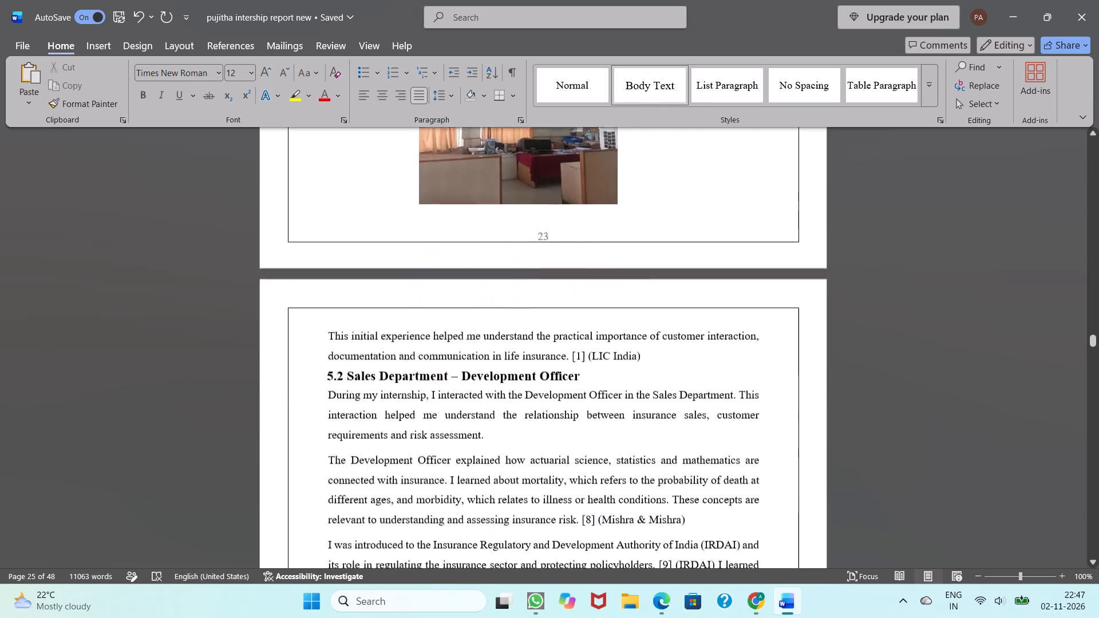
pyautogui.scroll(-3, 847, 377)
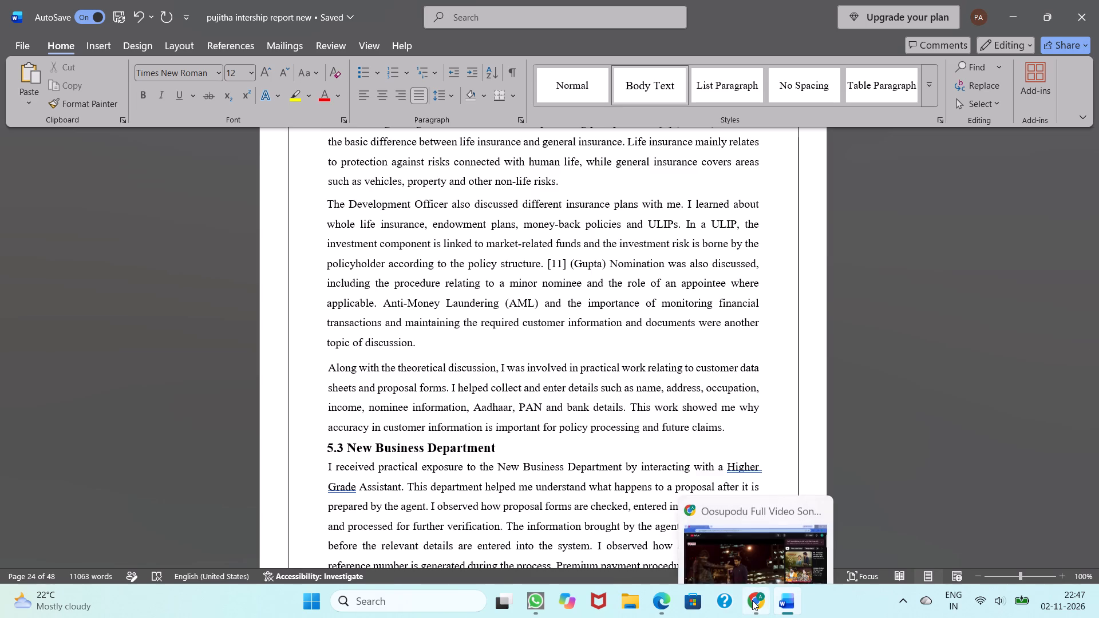
# Switch to YouTube in Chrome, play the Kanulara Chuddam Full Video Song past its ad, and return to the Word report.
pyautogui.click(745, 557)
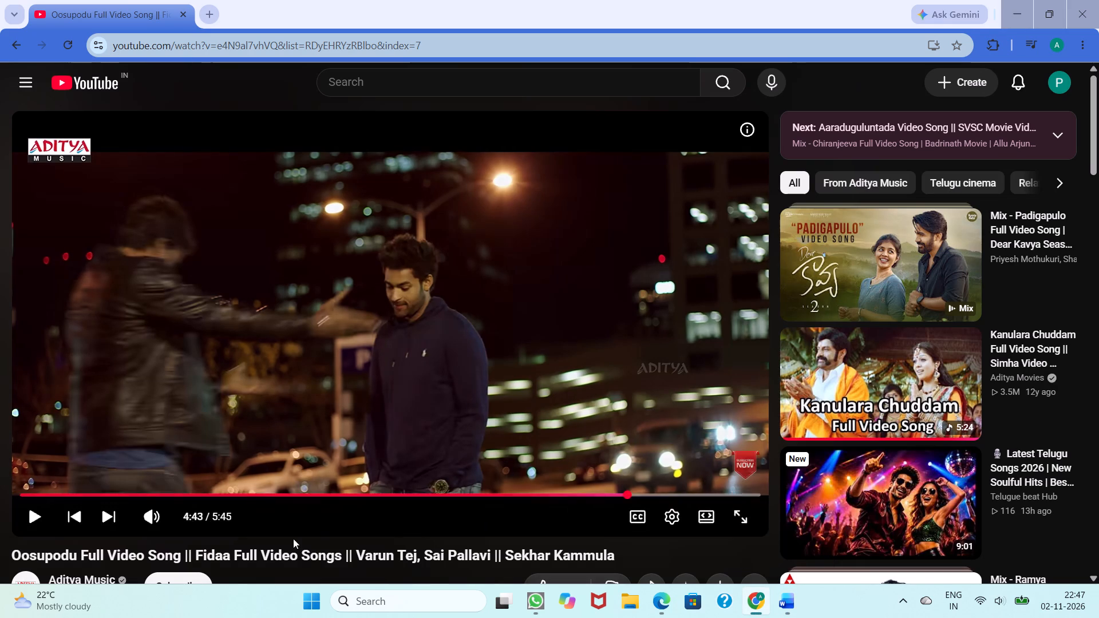
pyautogui.click(34, 513)
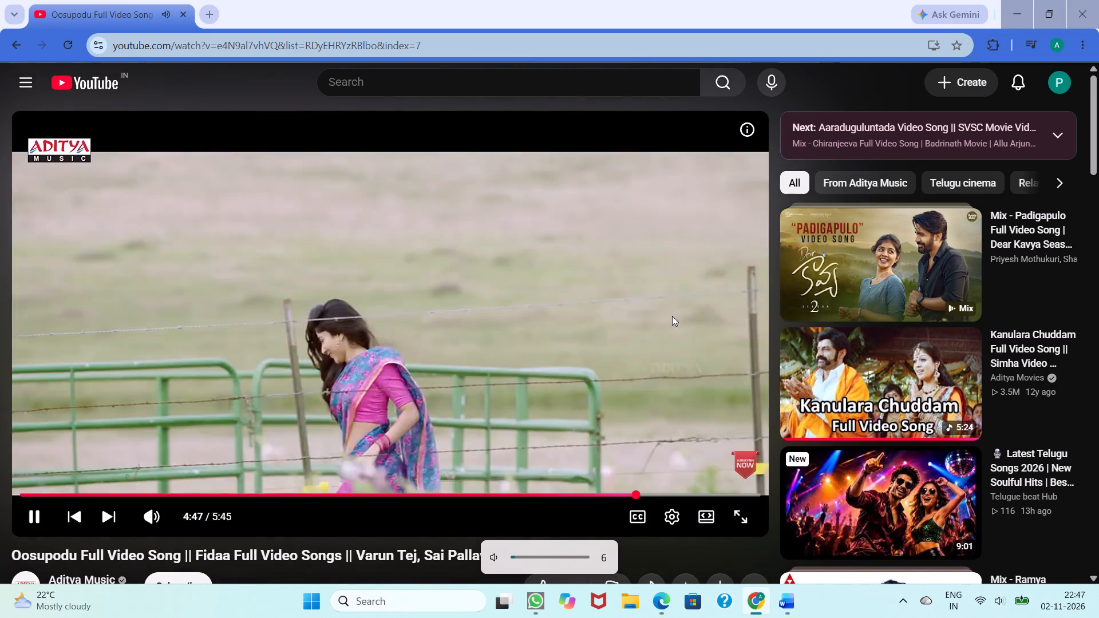
pyautogui.click(819, 367)
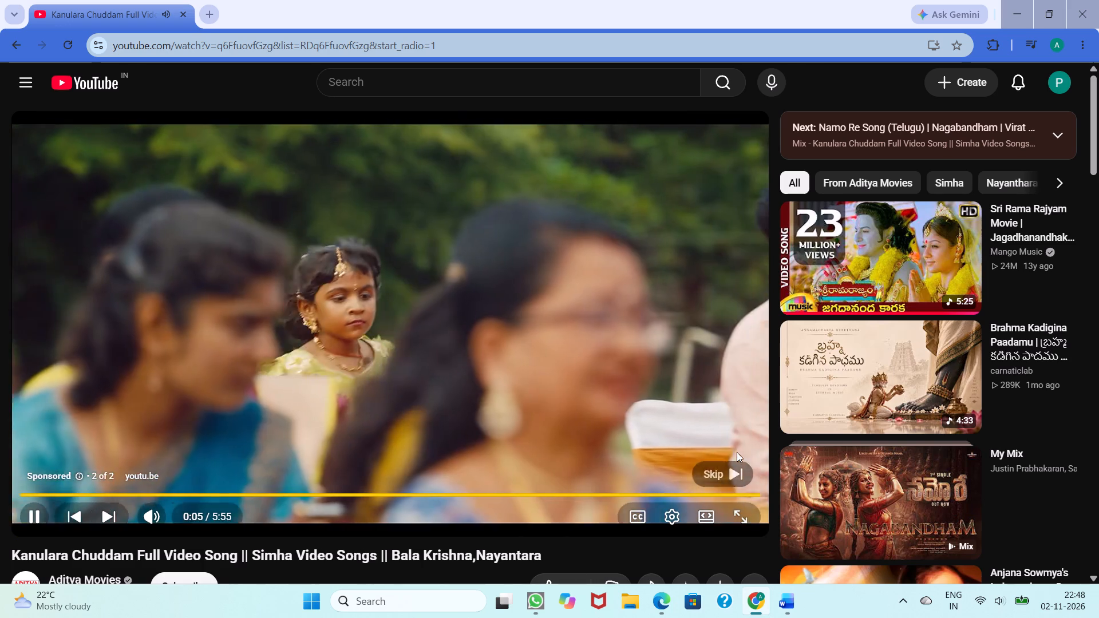
pyautogui.click(717, 470)
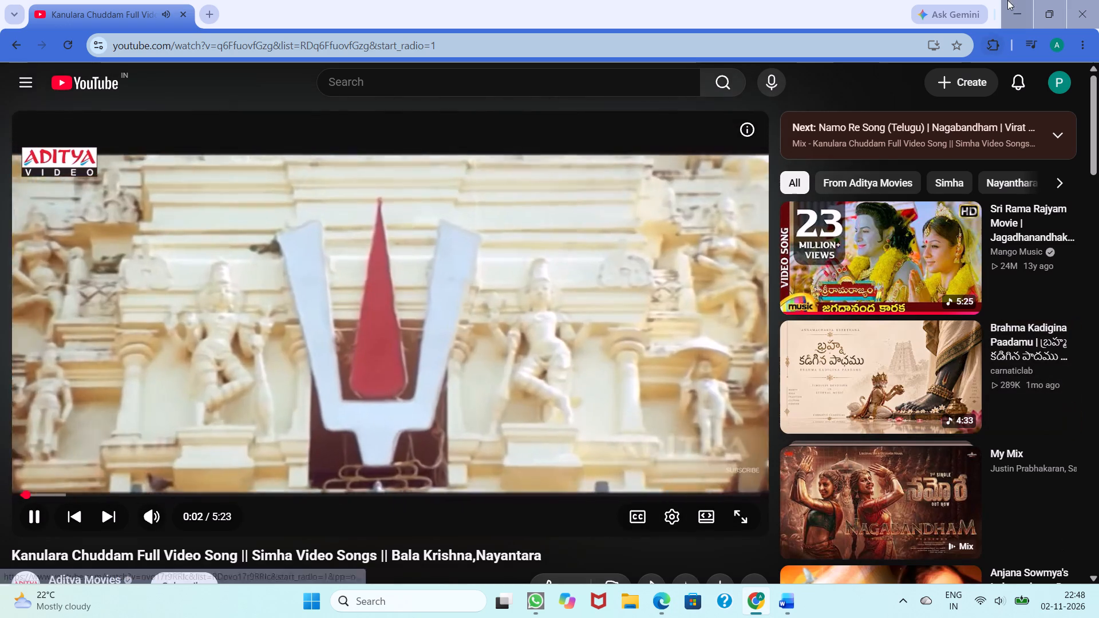
pyautogui.click(1016, 16)
# Check the end of section 5.3 New Business Department and the blank page that follows it.
pyautogui.scroll(-2, 832, 392)
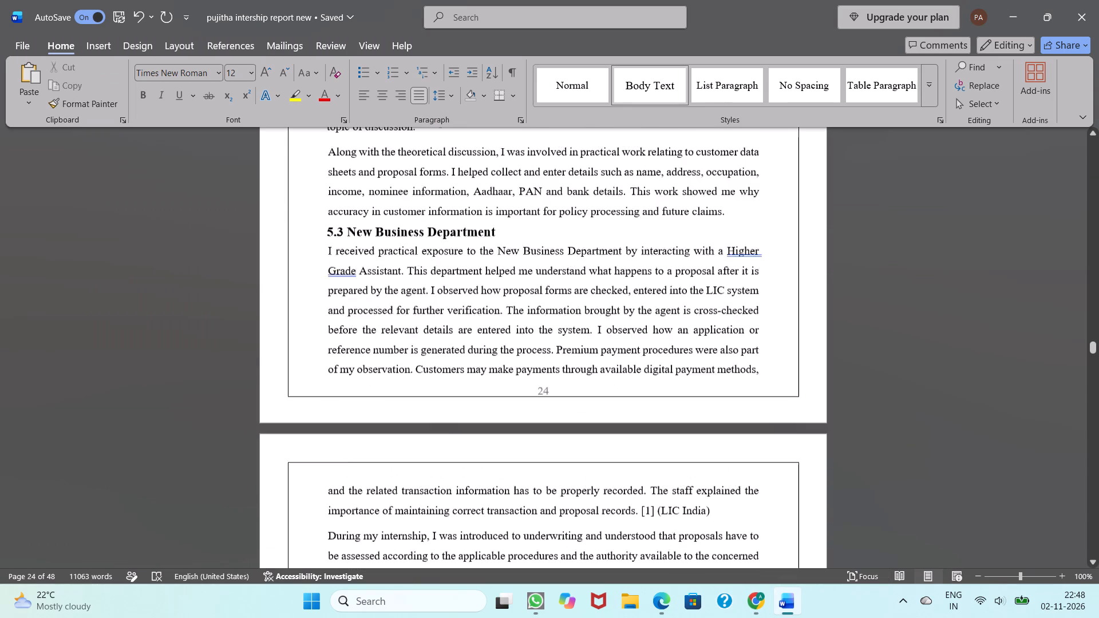
pyautogui.scroll(-4, 832, 392)
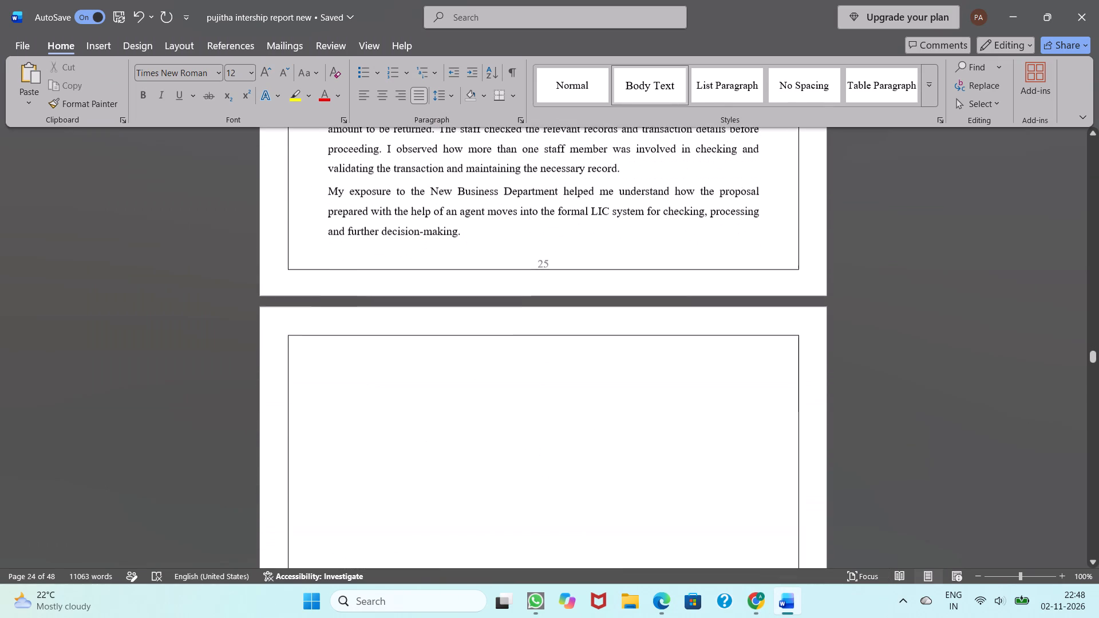
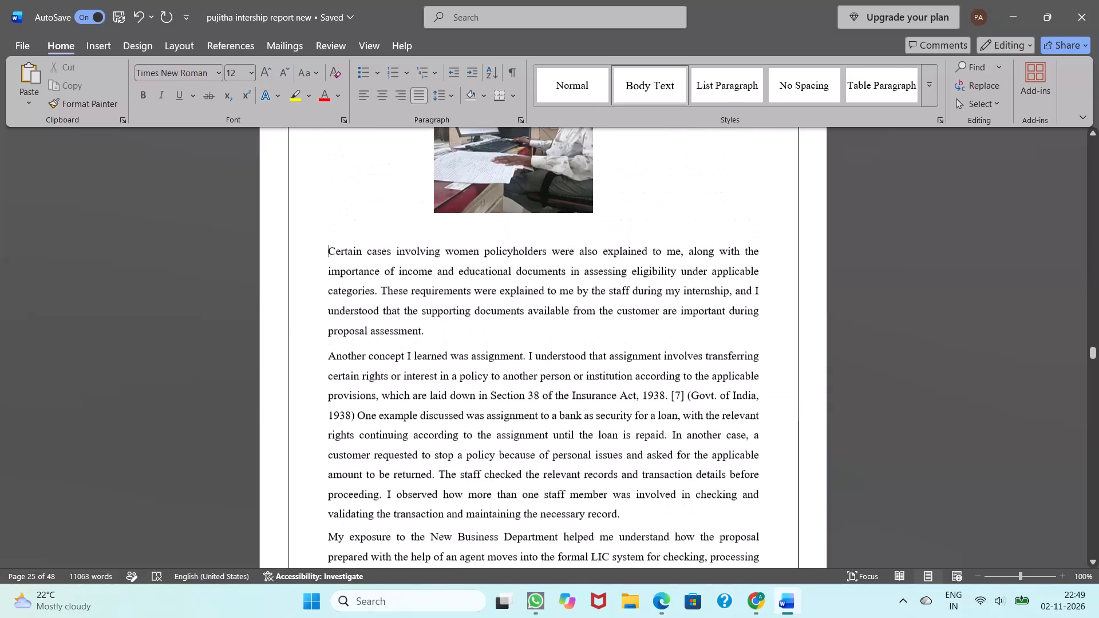
# Delete the duplicate closing New Business Department text on page 29, from "Certain cases involving women policyholders" through "further decision-making.".
pyautogui.scroll(-1, 832, 392)
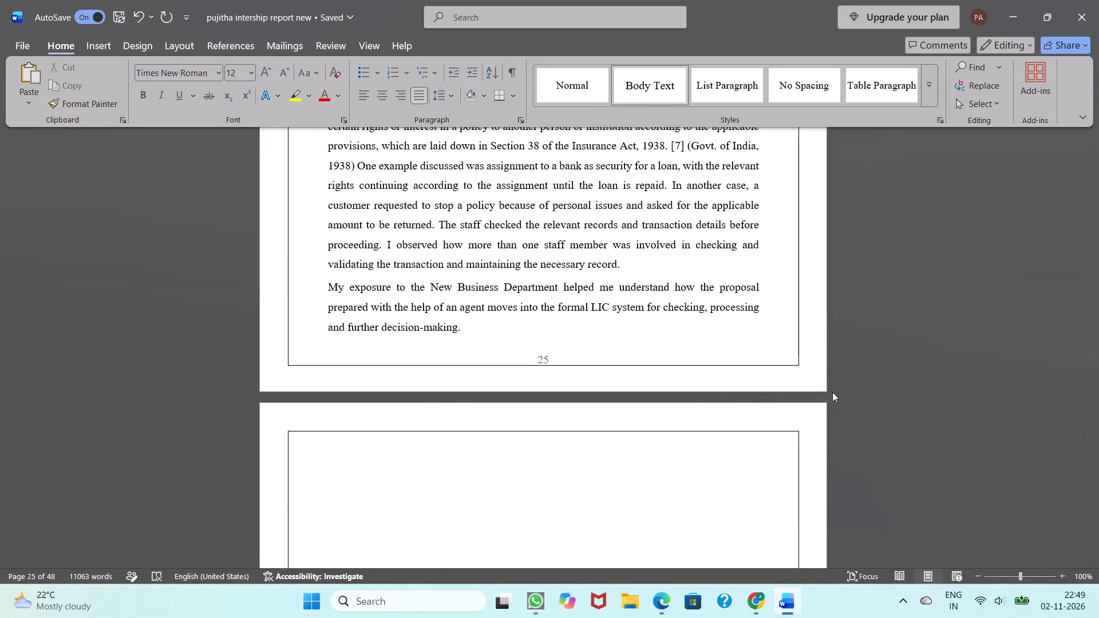
pyautogui.scroll(-9, 832, 392)
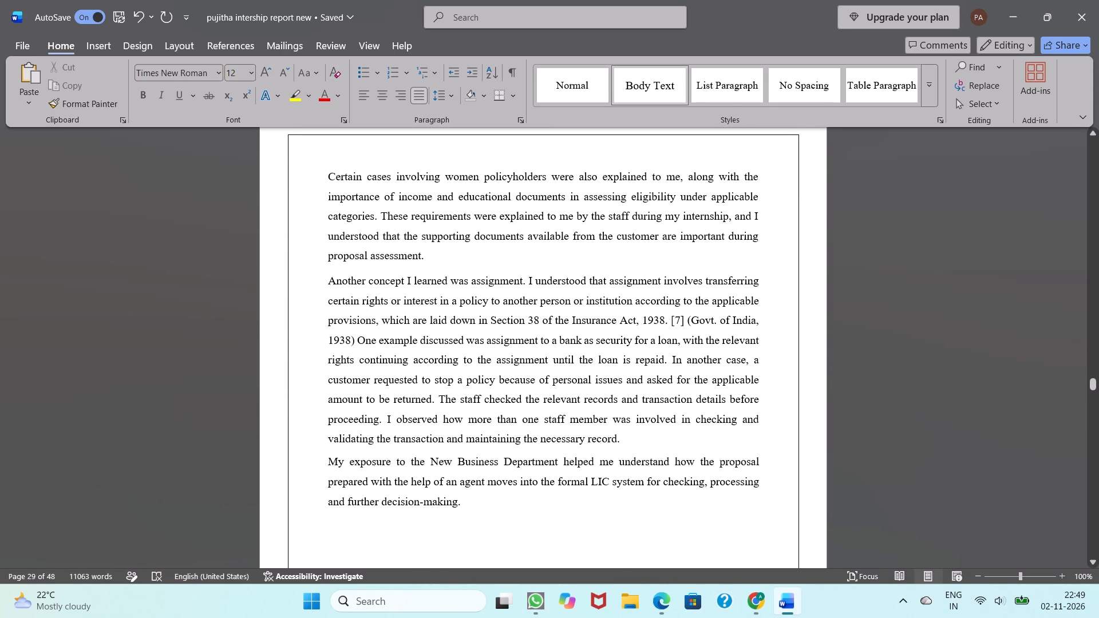
pyautogui.moveTo(329, 180); pyautogui.dragTo(476, 495)
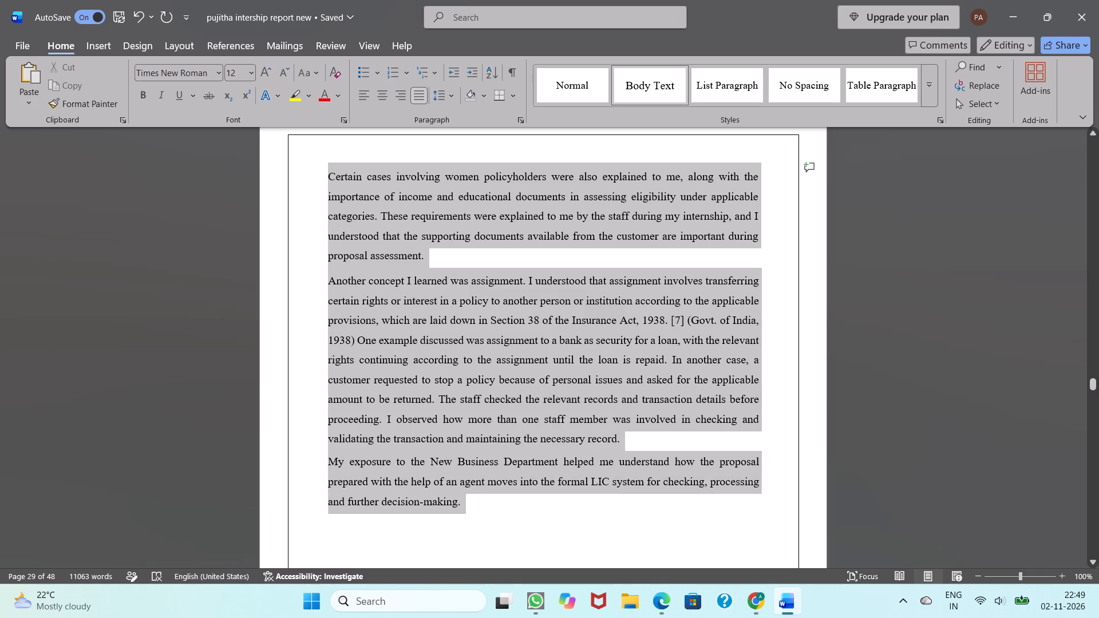
pyautogui.moveTo(476, 495); pyautogui.dragTo(475, 498)
pyautogui.press('BackSpace')
# Reformat the 3.3 Policy Servicing Department heading as unnumbered Normal text in 14 pt bold.
pyautogui.scroll(-2, 475, 498)
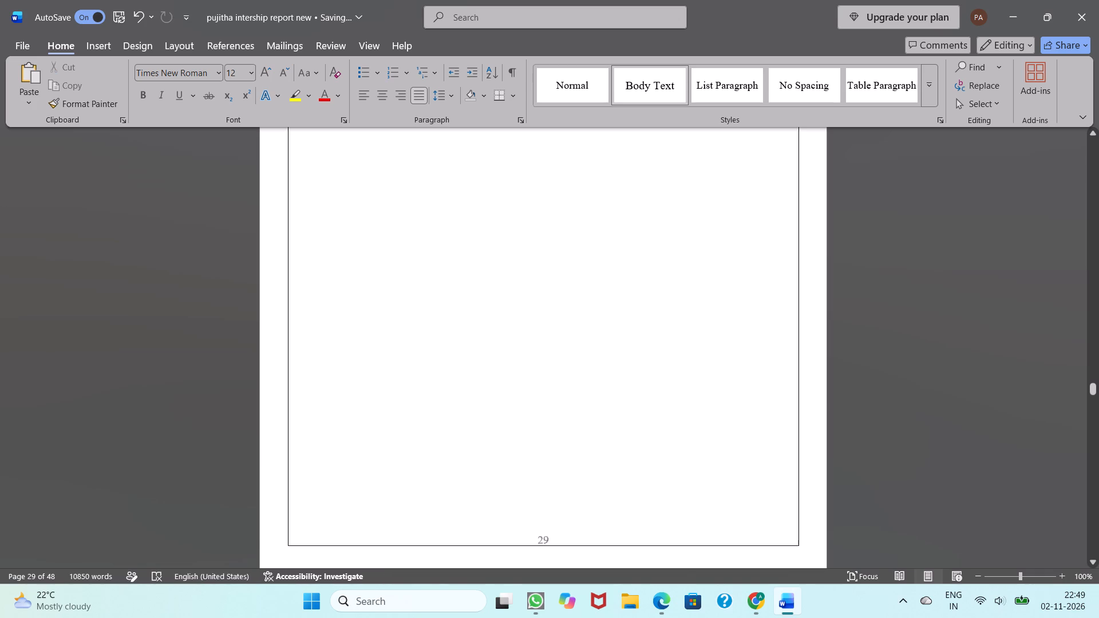
pyautogui.scroll(-1, 475, 498)
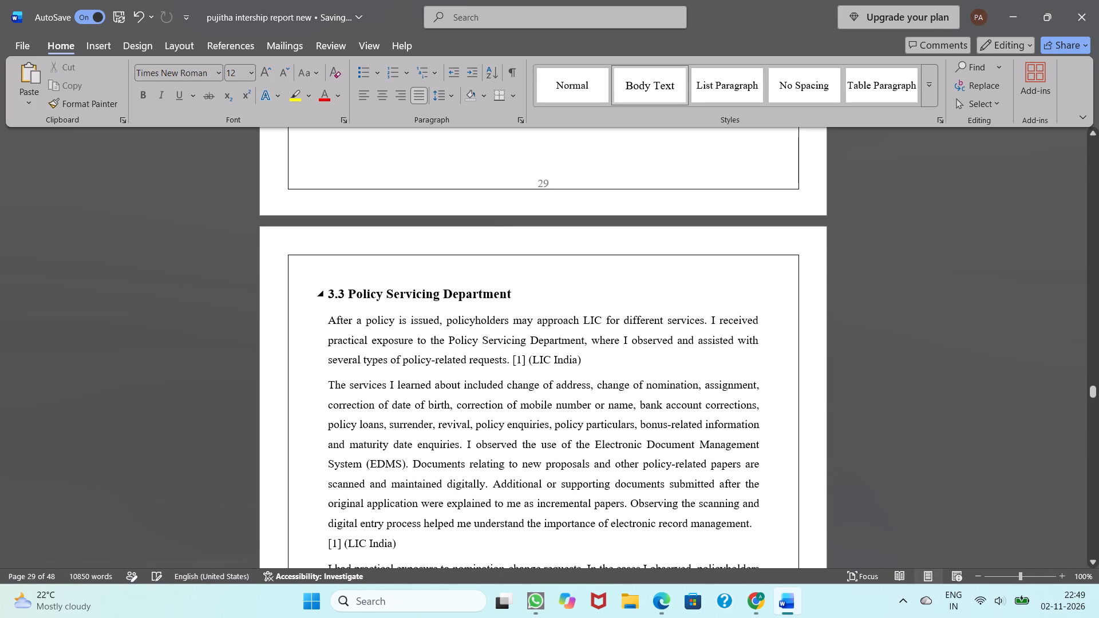
pyautogui.moveTo(347, 289); pyautogui.dragTo(503, 299)
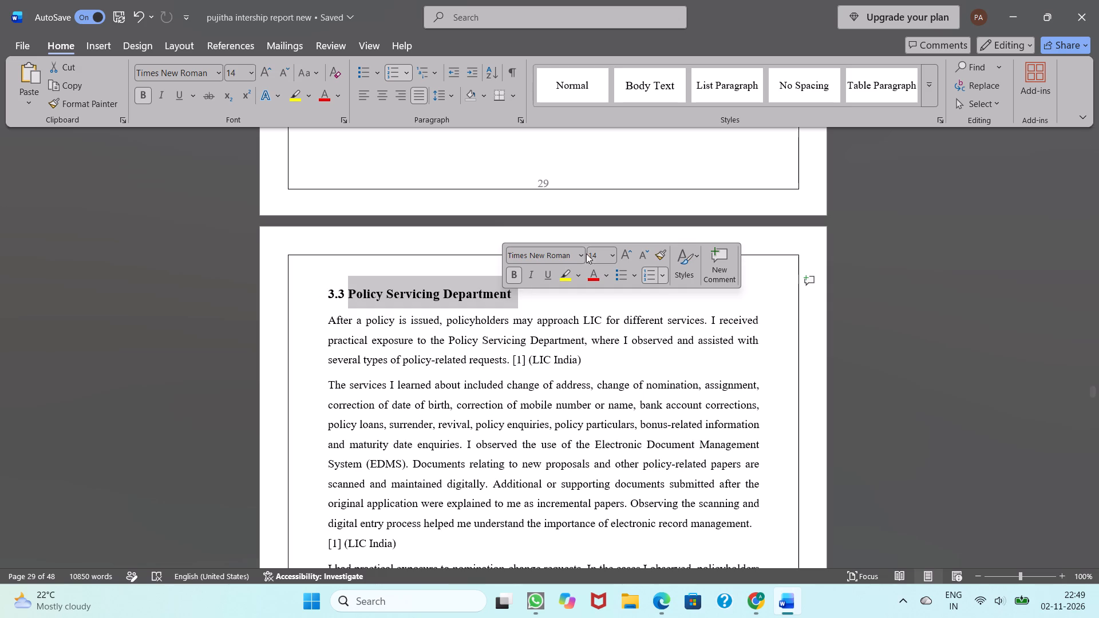
pyautogui.click(588, 78)
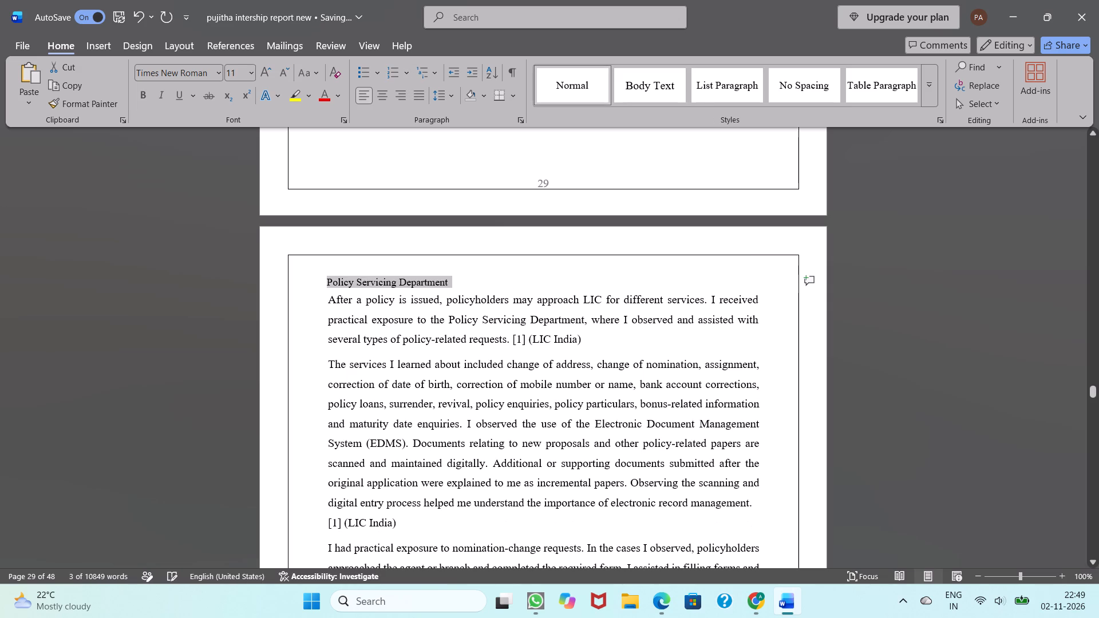
pyautogui.click(251, 70)
pyautogui.click(234, 176)
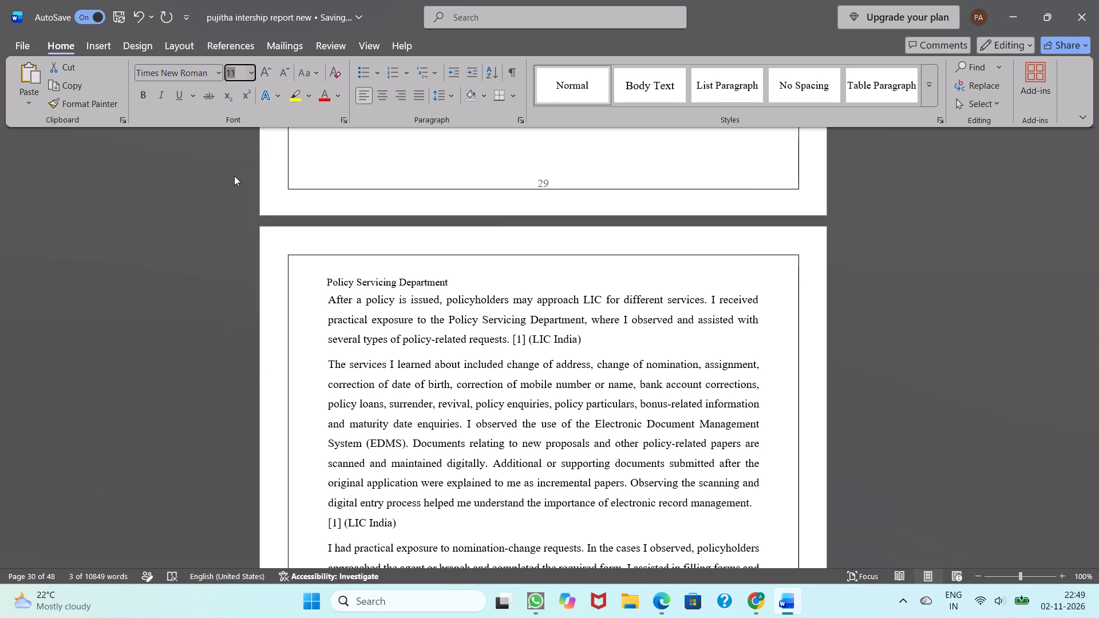
pyautogui.click(147, 93)
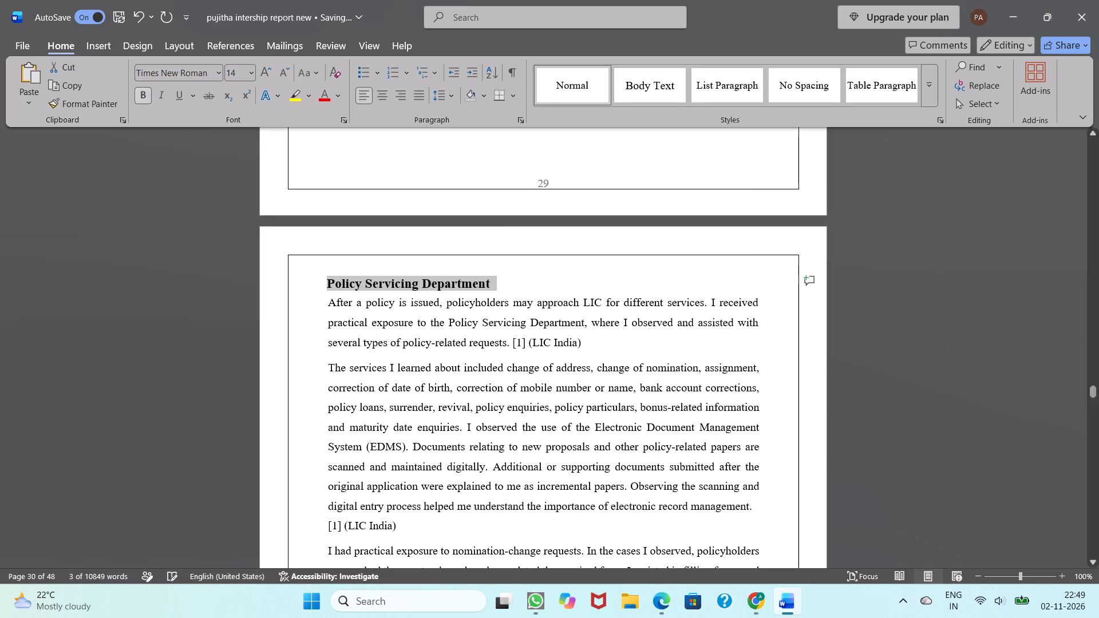
# Number the Policy Servicing Department heading 5.4, with no spaces before the number.
pyautogui.click(325, 275)
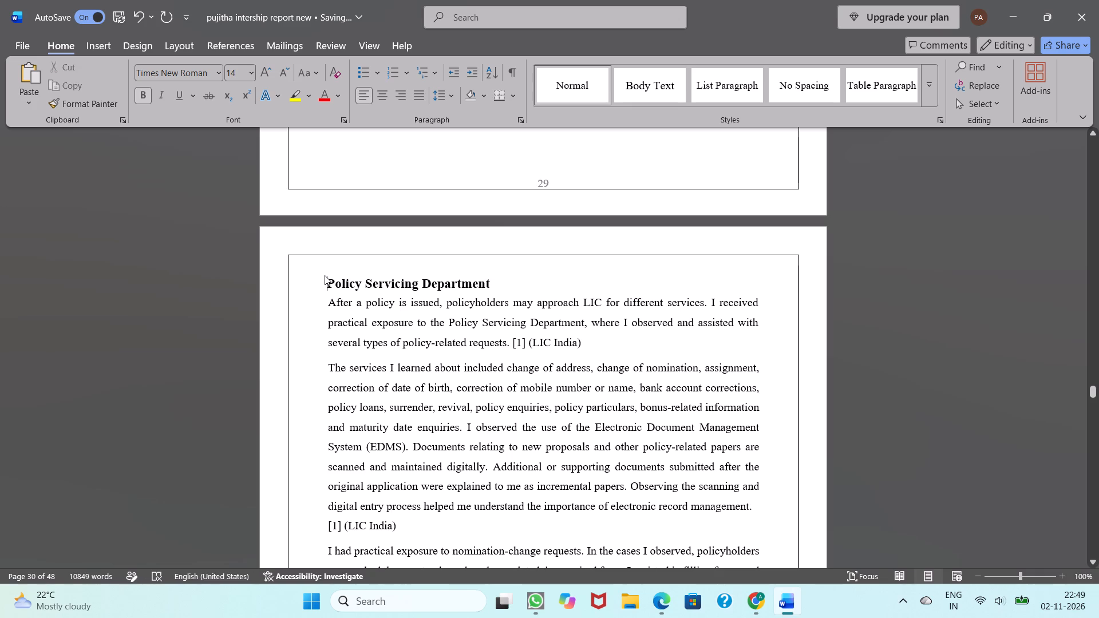
pyautogui.press('space')
pyautogui.press('space')
pyautogui.press('5')
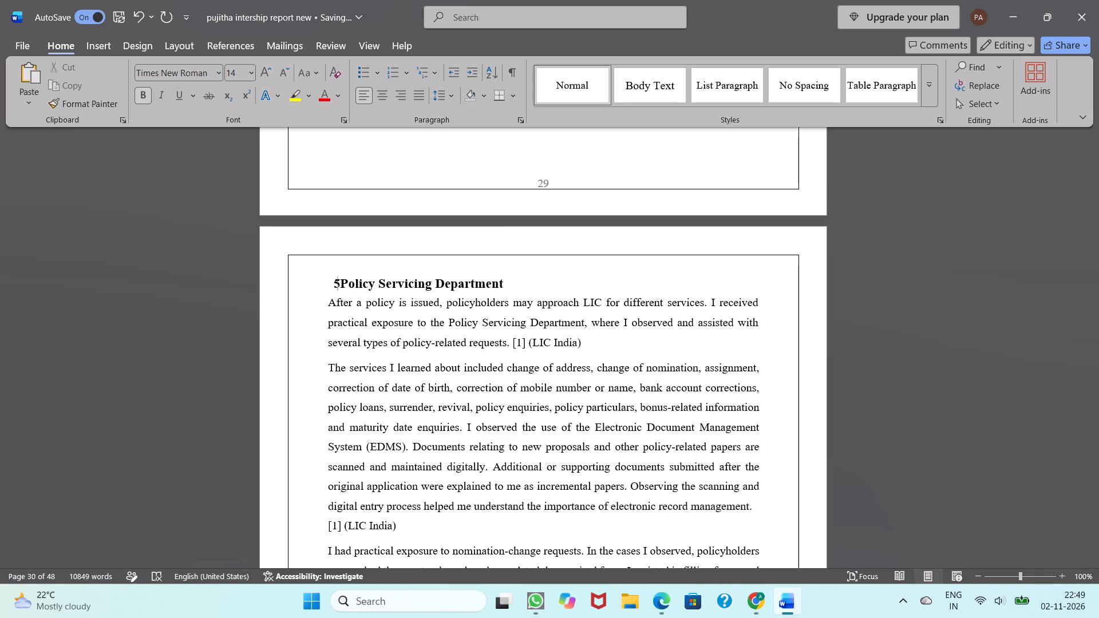
pyautogui.write('.4')
pyautogui.press('space')
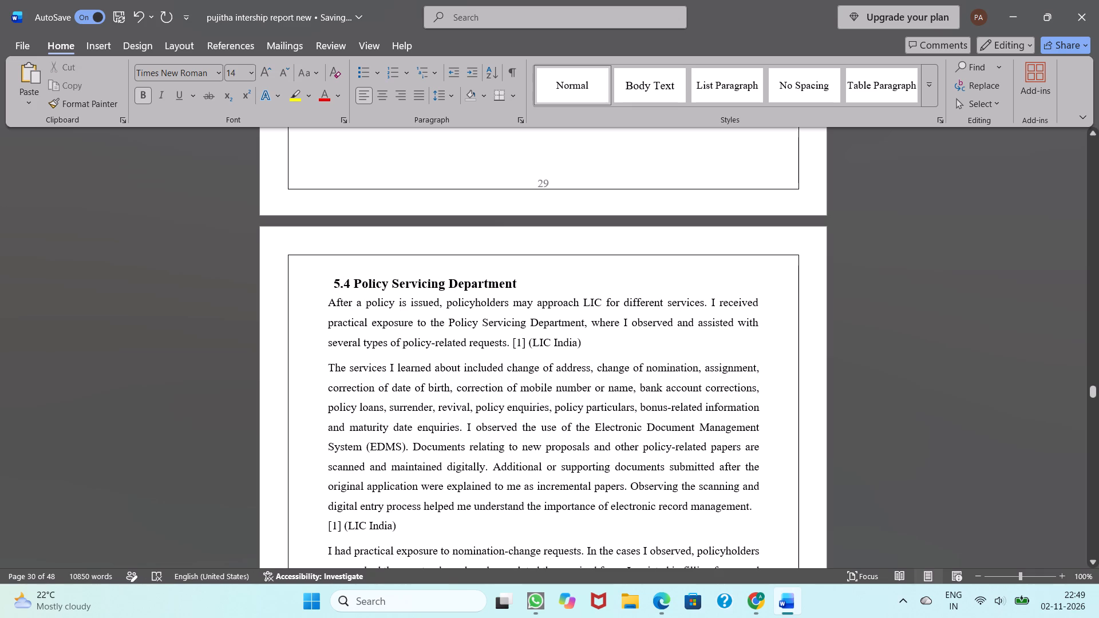
pyautogui.click(331, 286)
pyautogui.click(335, 276)
pyautogui.press('BackSpace')
pyautogui.press('BackSpace')
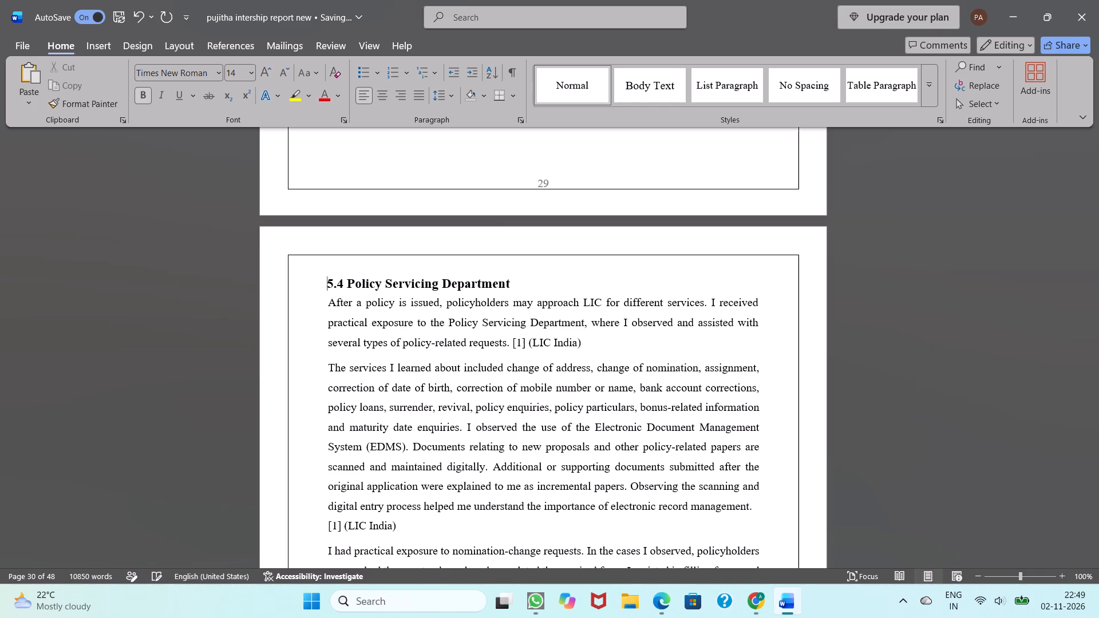
# Copy the 5.4 Policy Servicing Department heading to the top of blank page 26, following the end of section 5.3.
pyautogui.moveTo(327, 280); pyautogui.dragTo(402, 279)
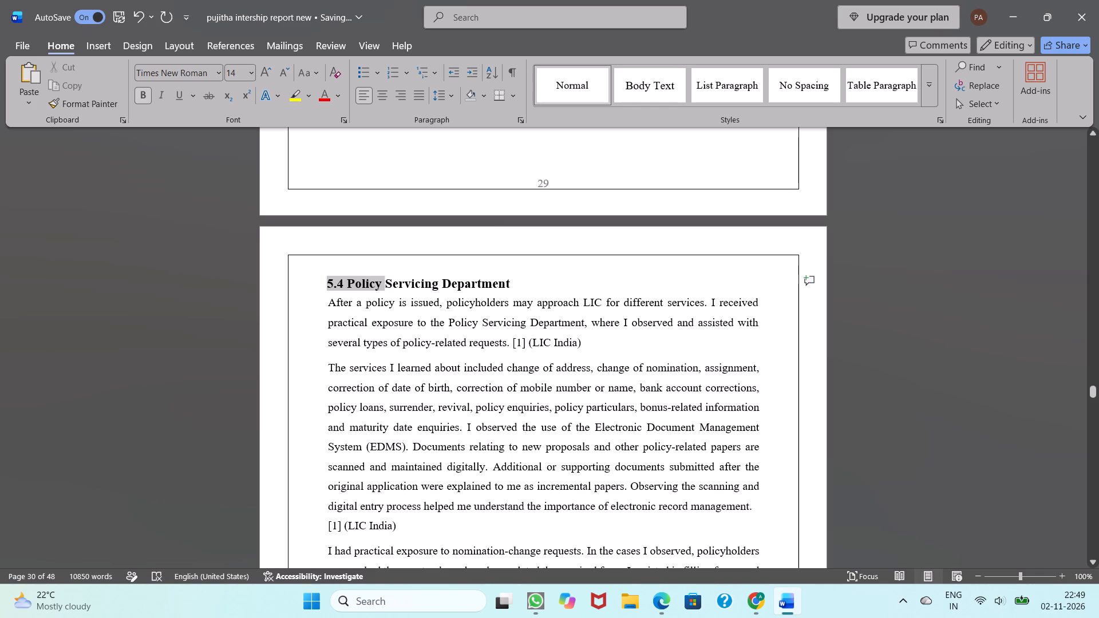
pyautogui.moveTo(402, 279); pyautogui.dragTo(489, 283)
pyautogui.hotkey('ctrl', 'c')
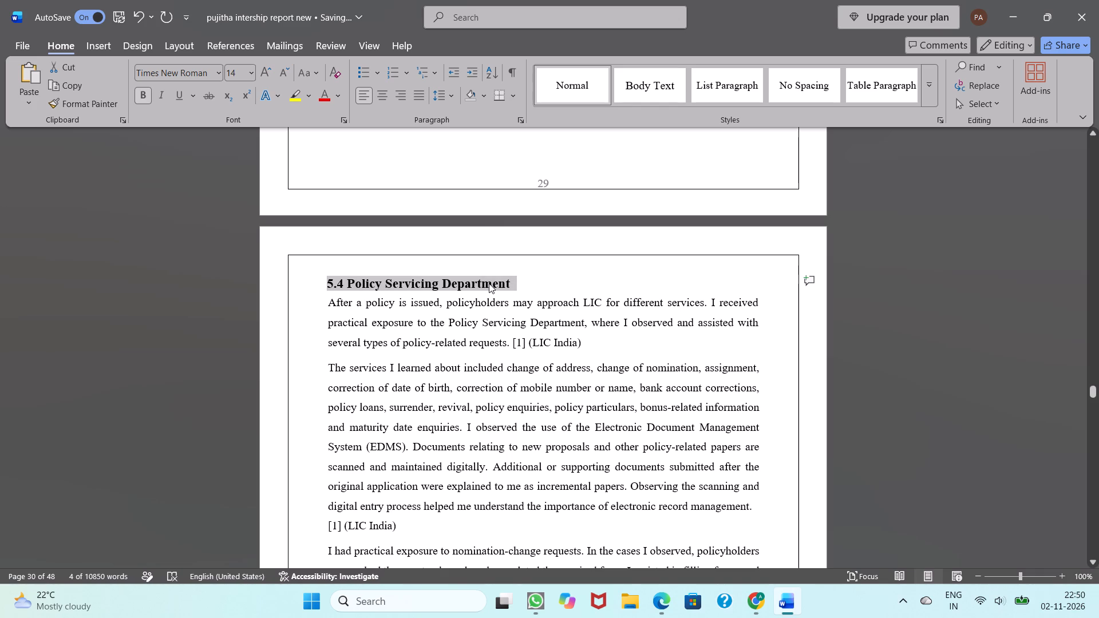
pyautogui.scroll(13, 489, 283)
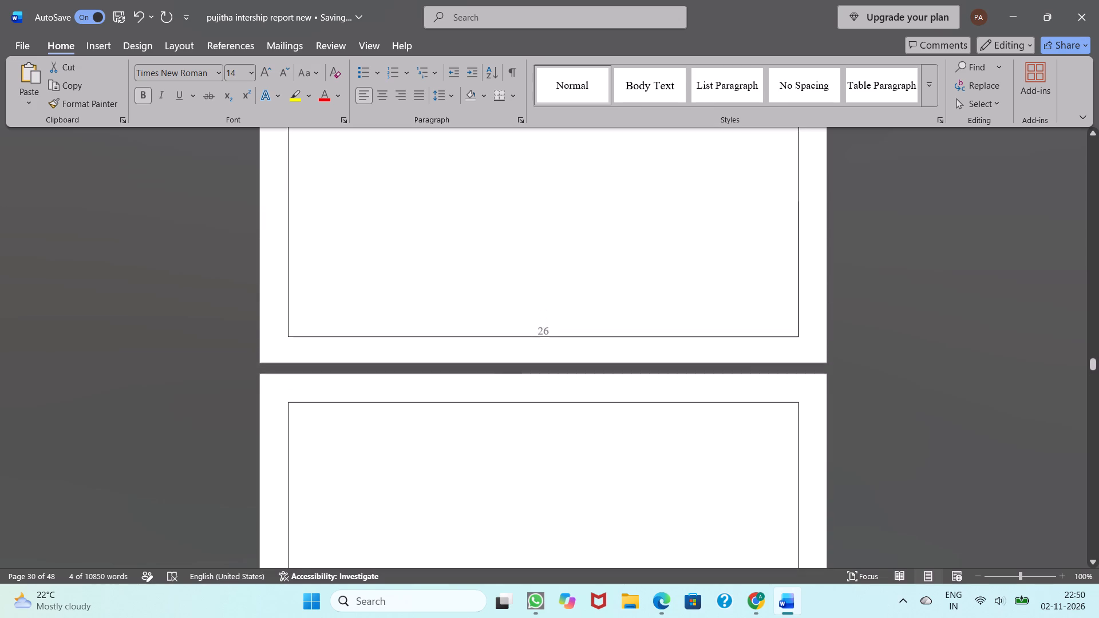
pyautogui.scroll(9, 489, 283)
pyautogui.scroll(-1, 489, 283)
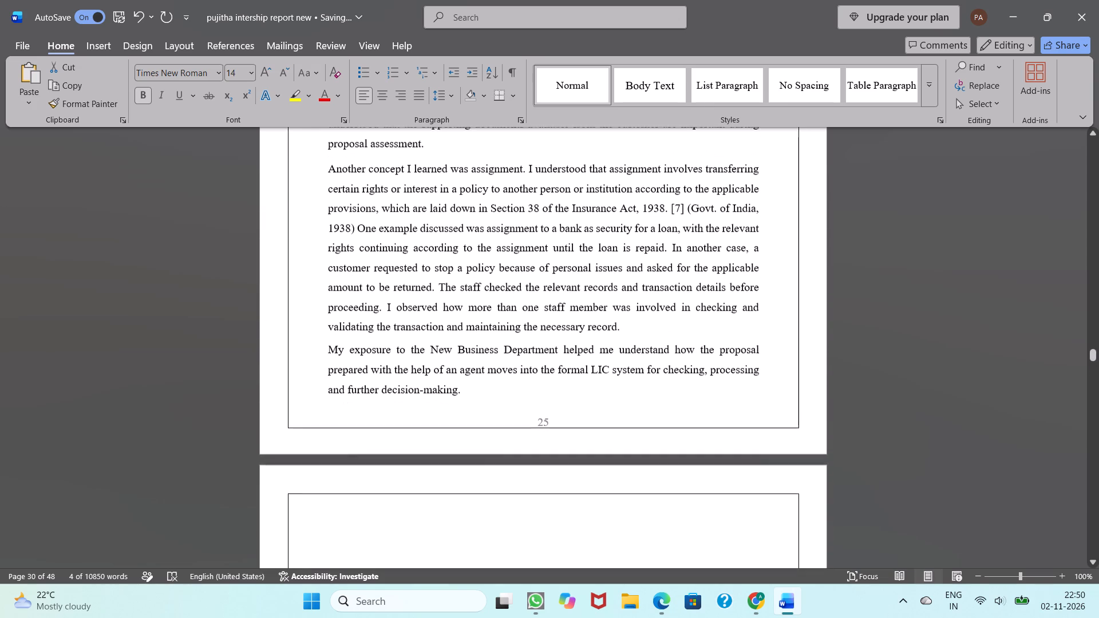
pyautogui.click(328, 505)
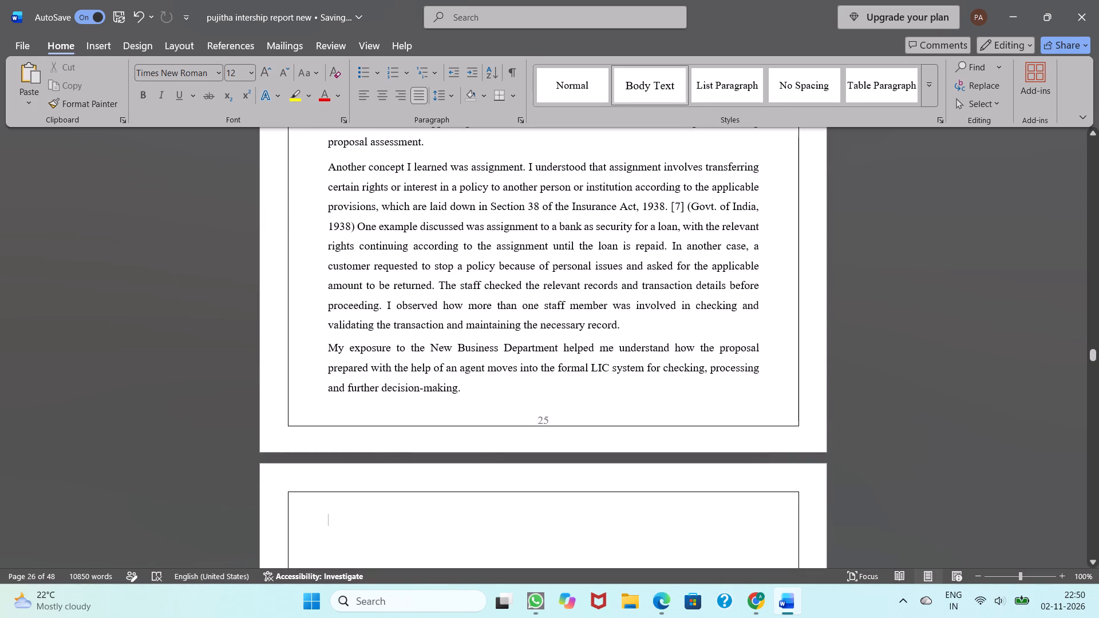
pyautogui.hotkey('ctrl', 'v')
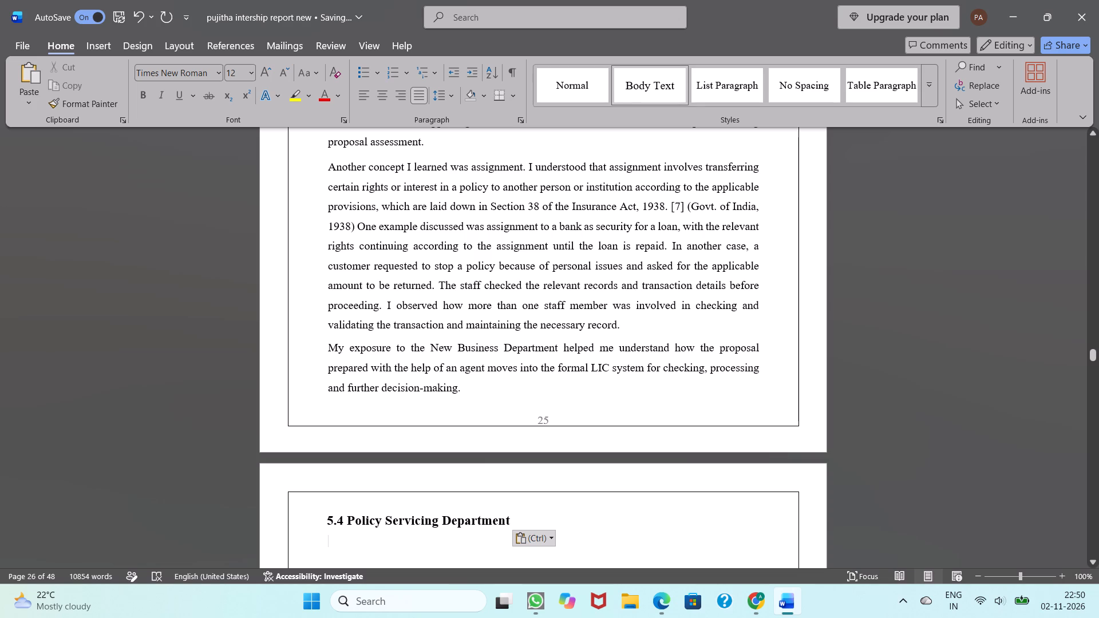
pyautogui.moveTo(329, 524); pyautogui.dragTo(495, 523)
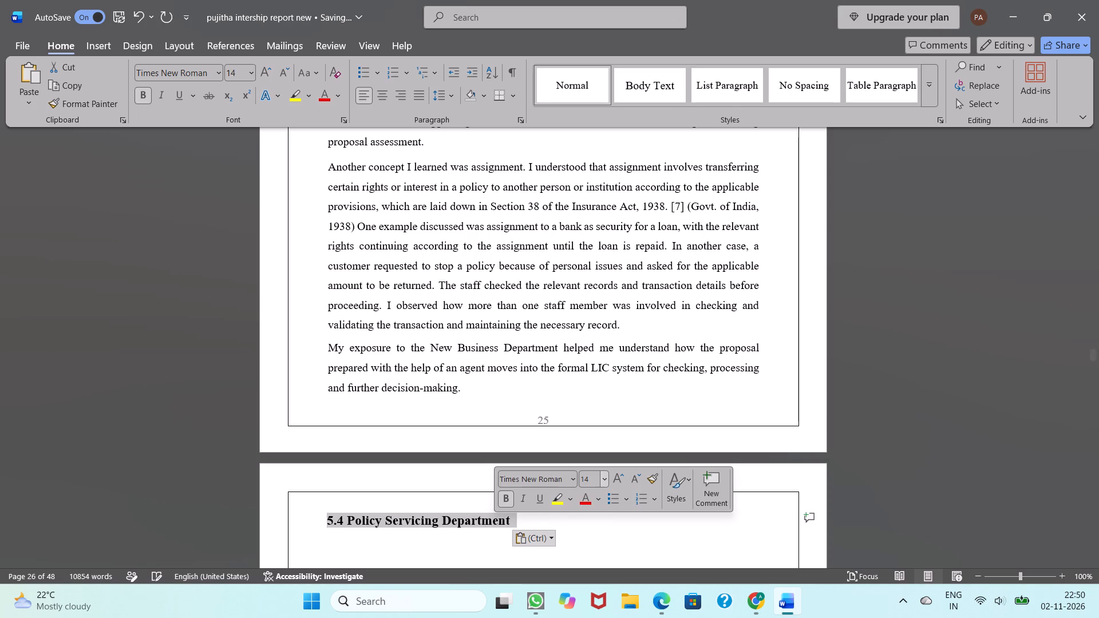
pyautogui.click(478, 494)
# Review the end of section 5.3 and the pages between the two Policy Servicing Department headings.
pyautogui.scroll(1, 478, 437)
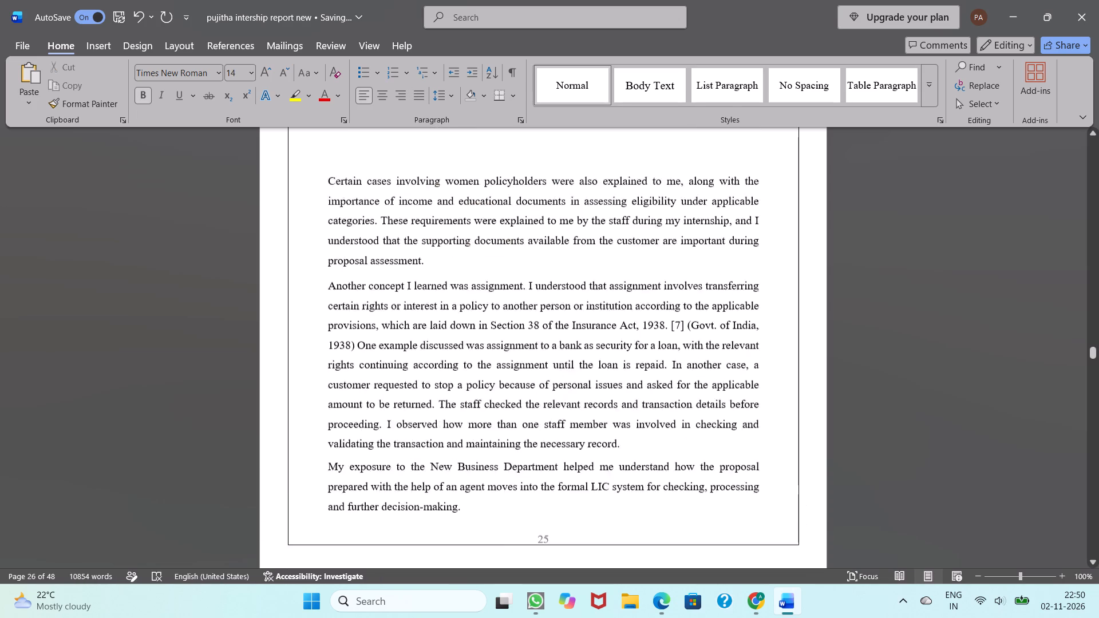
pyautogui.scroll(3, 478, 437)
pyautogui.scroll(-3, 478, 437)
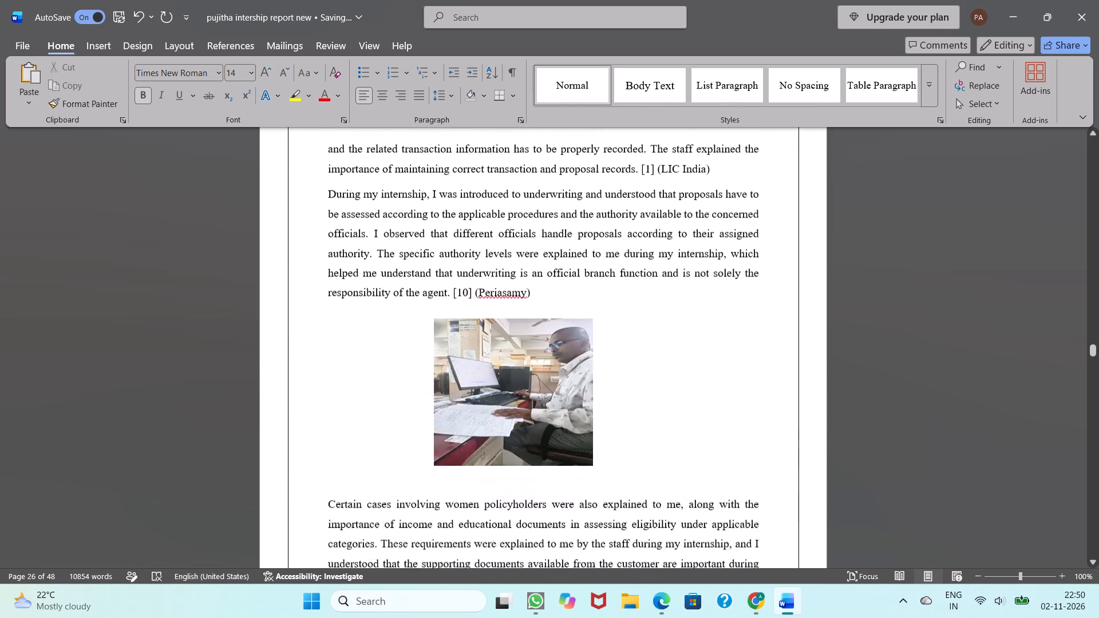
pyautogui.scroll(-4, 478, 437)
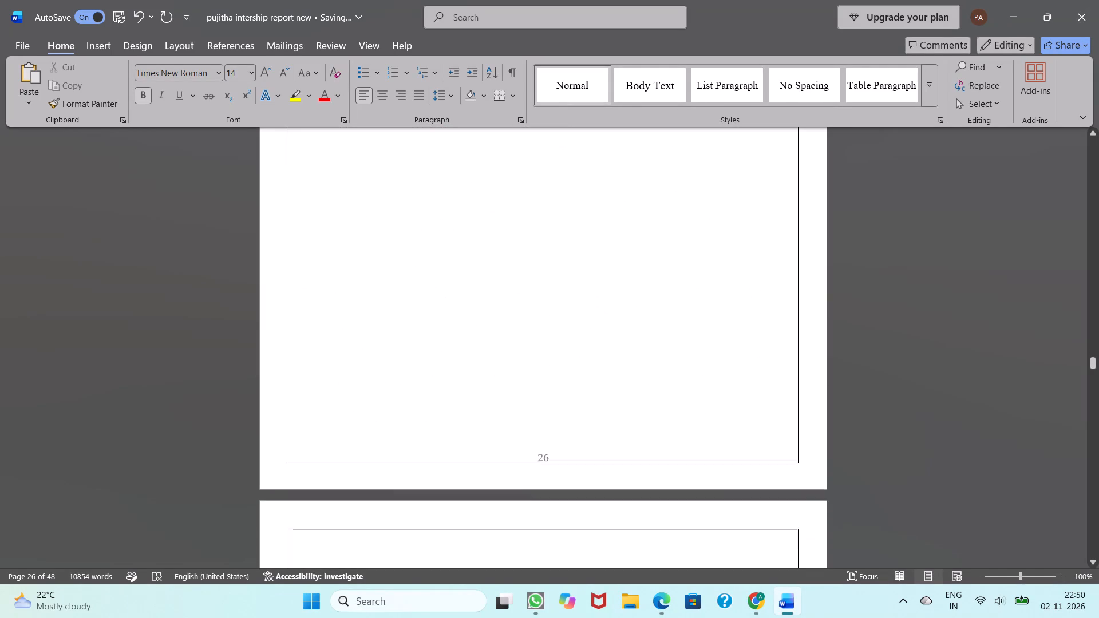
pyautogui.scroll(-10, 478, 437)
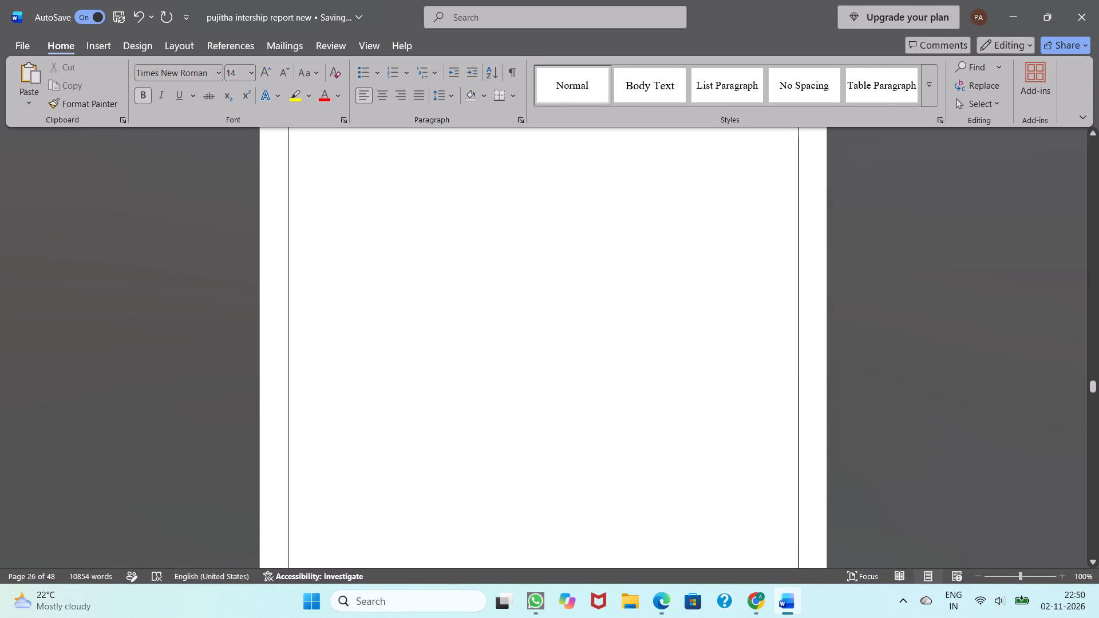
pyautogui.scroll(-2, 478, 437)
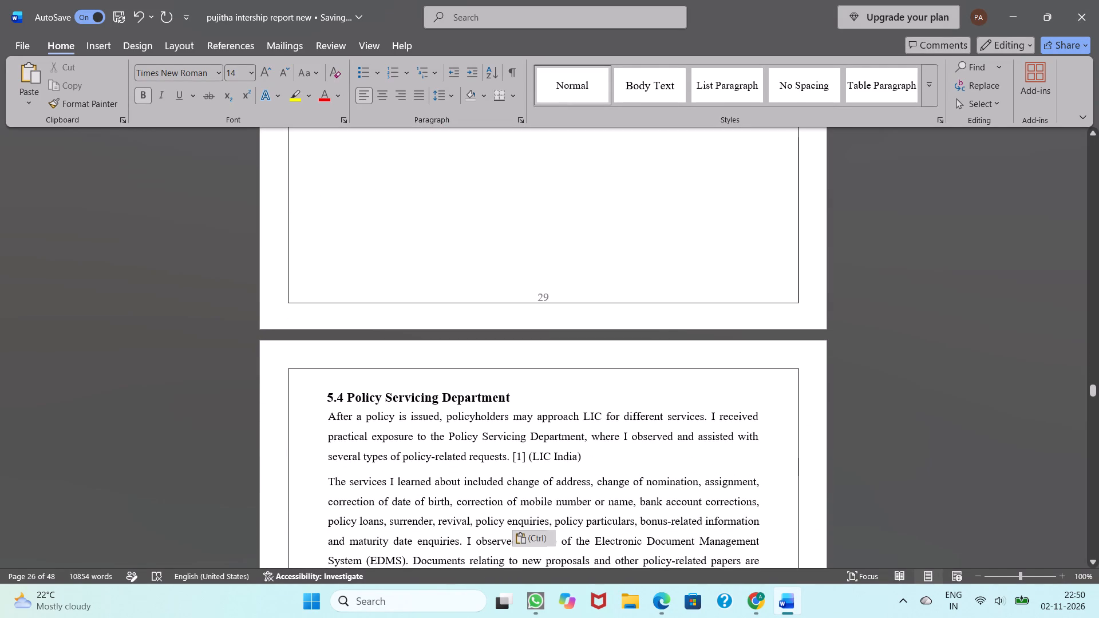
pyautogui.scroll(-1, 366, 427)
pyautogui.scroll(-1, 327, 377)
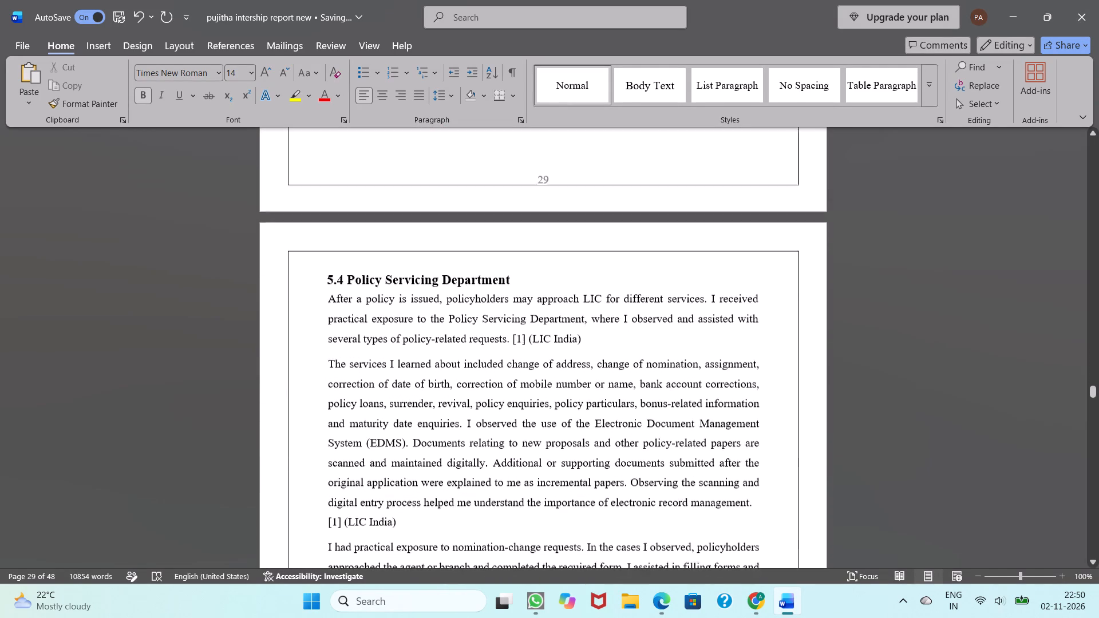
# Copy all the Policy Servicing Department body paragraphs from page 30 to below the 5.4 heading on page 26.
pyautogui.moveTo(330, 296); pyautogui.dragTo(321, 394)
pyautogui.scroll(1, 321, 394)
pyautogui.moveTo(321, 394); pyautogui.dragTo(353, 572)
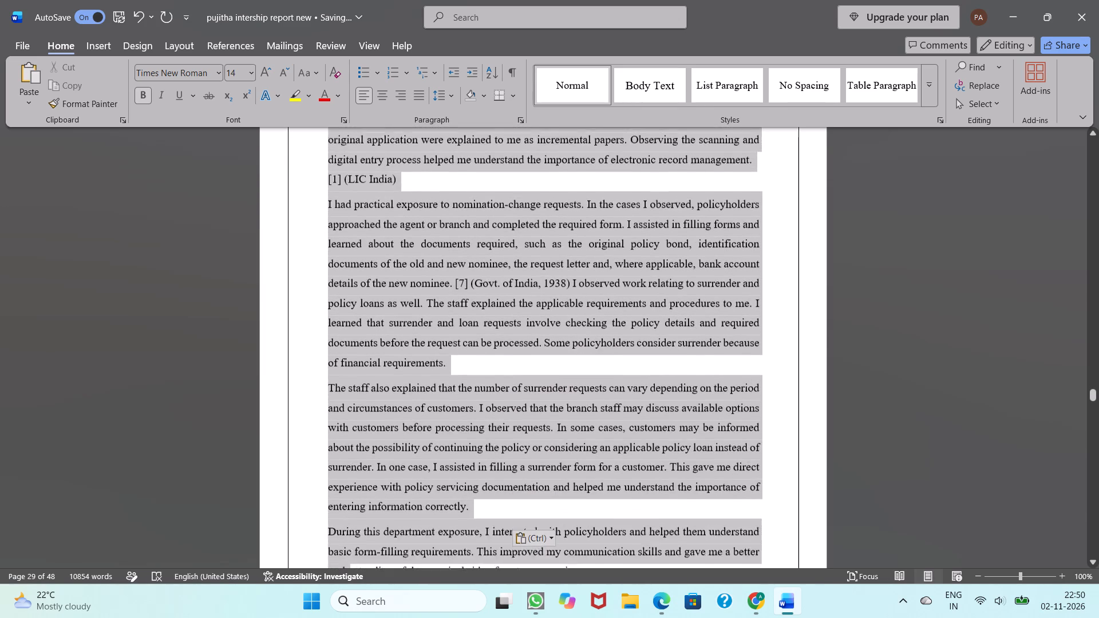
pyautogui.moveTo(353, 572); pyautogui.dragTo(582, 455)
pyautogui.hotkey('ctrl', 'c')
pyautogui.scroll(5, 582, 455)
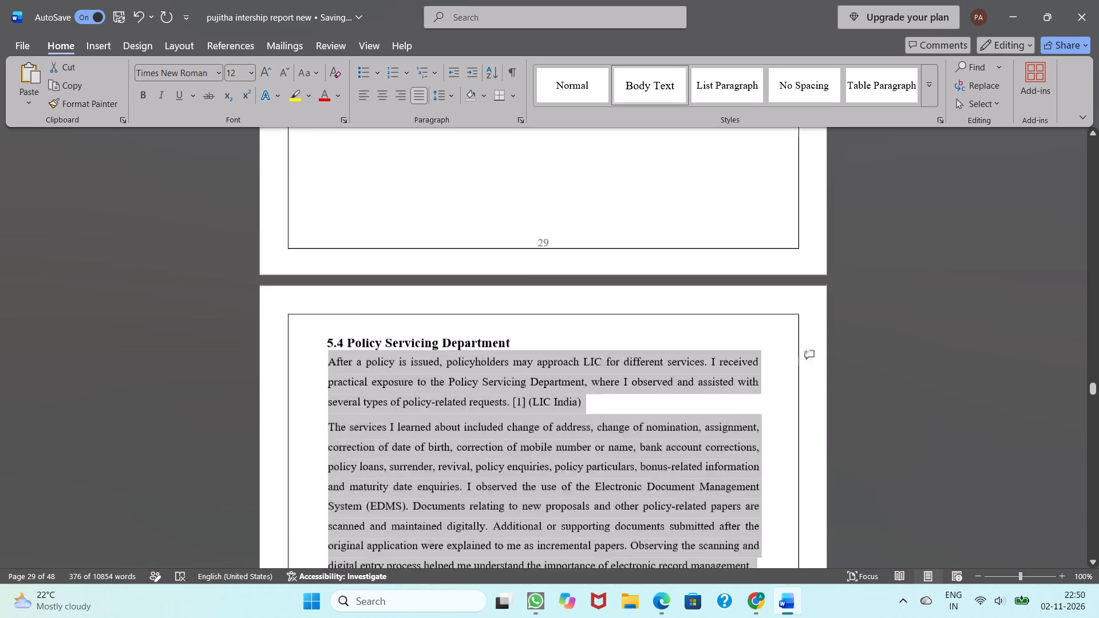
pyautogui.scroll(4, 582, 455)
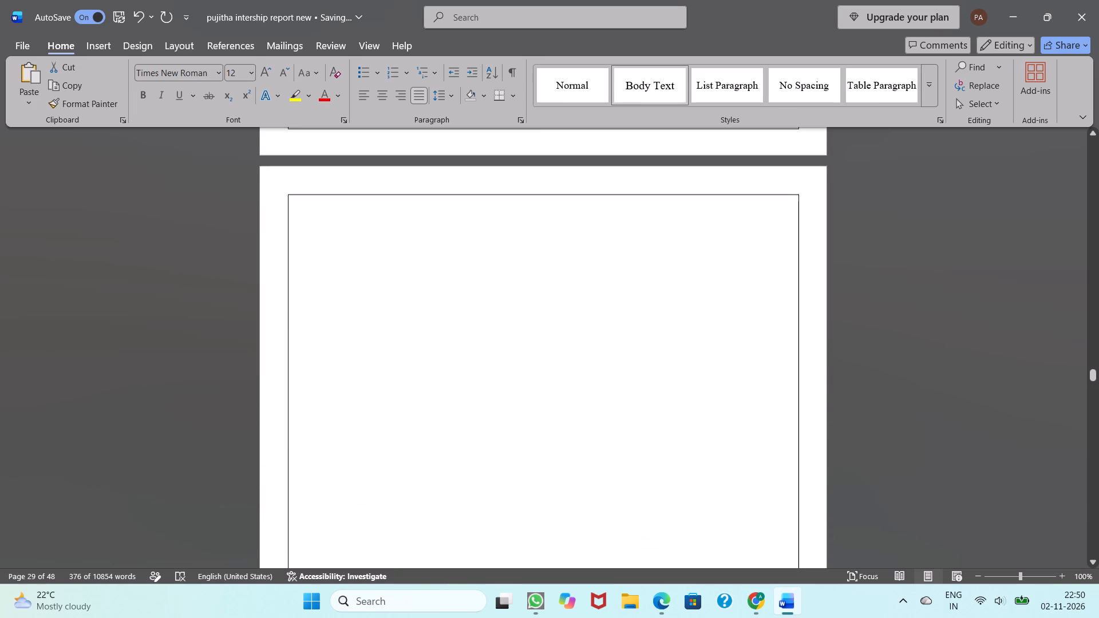
pyautogui.scroll(4, 582, 455)
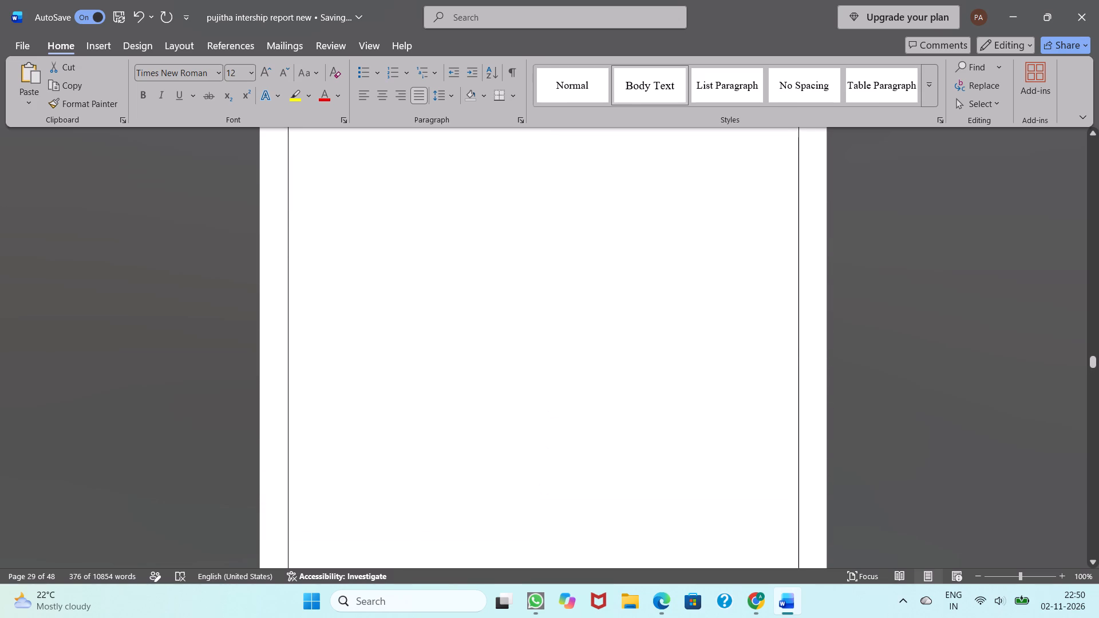
pyautogui.scroll(3, 582, 455)
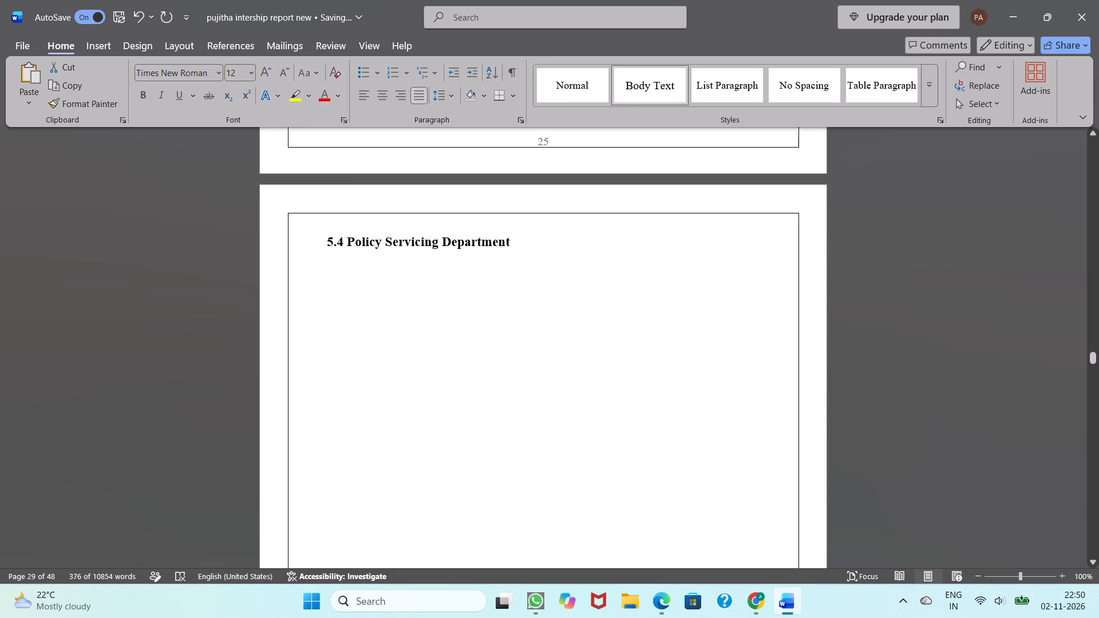
pyautogui.click(330, 264)
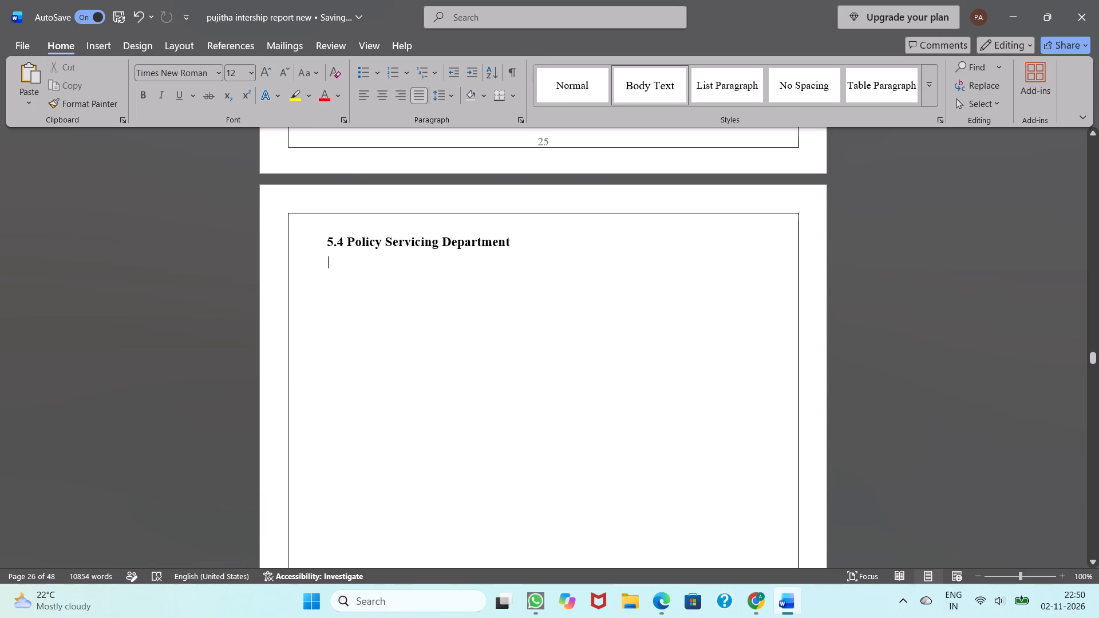
pyautogui.hotkey('ctrl', 'v')
pyautogui.scroll(2, 440, 260)
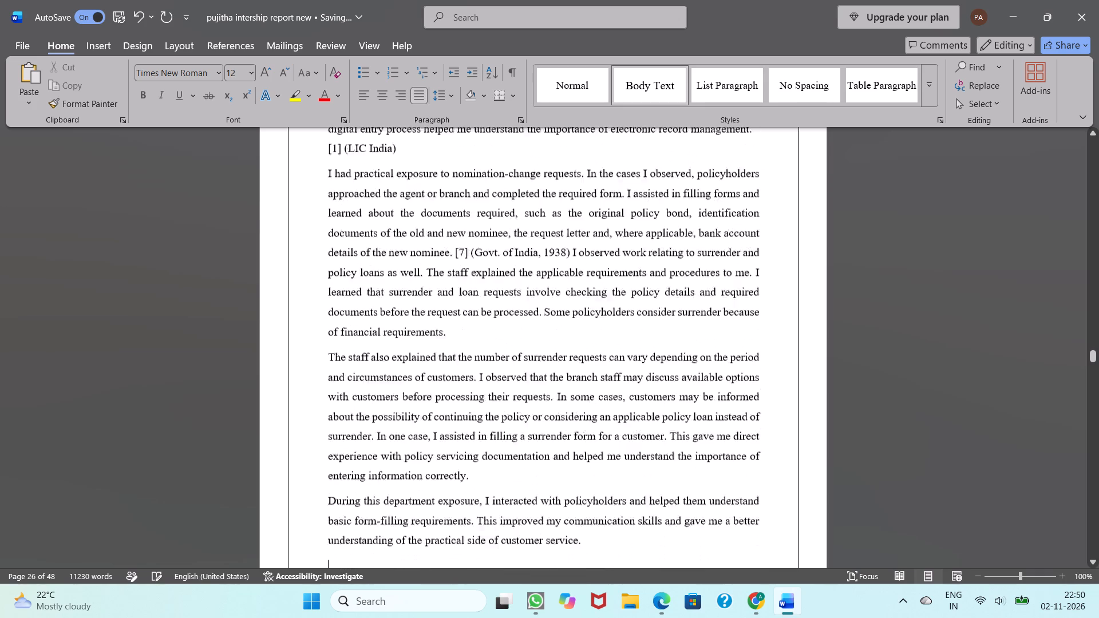
pyautogui.scroll(2, 440, 260)
pyautogui.scroll(-3, 442, 372)
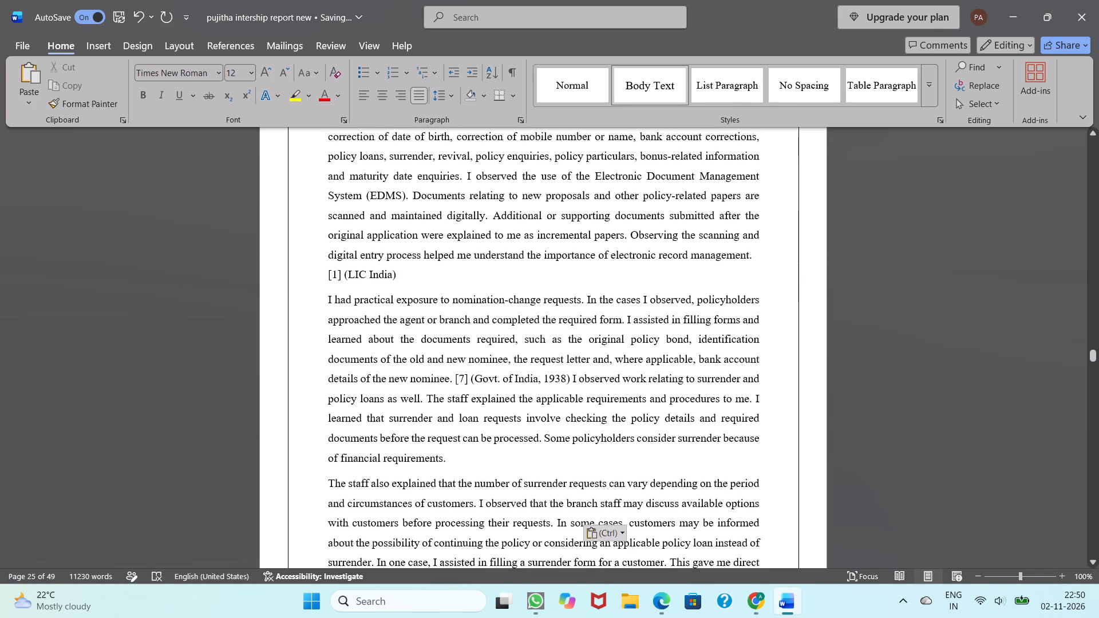
# Delete the duplicate 5.4 Policy Servicing Department heading and all its body paragraphs on page 31, above the Claims Department heading.
pyautogui.scroll(-1, 442, 372)
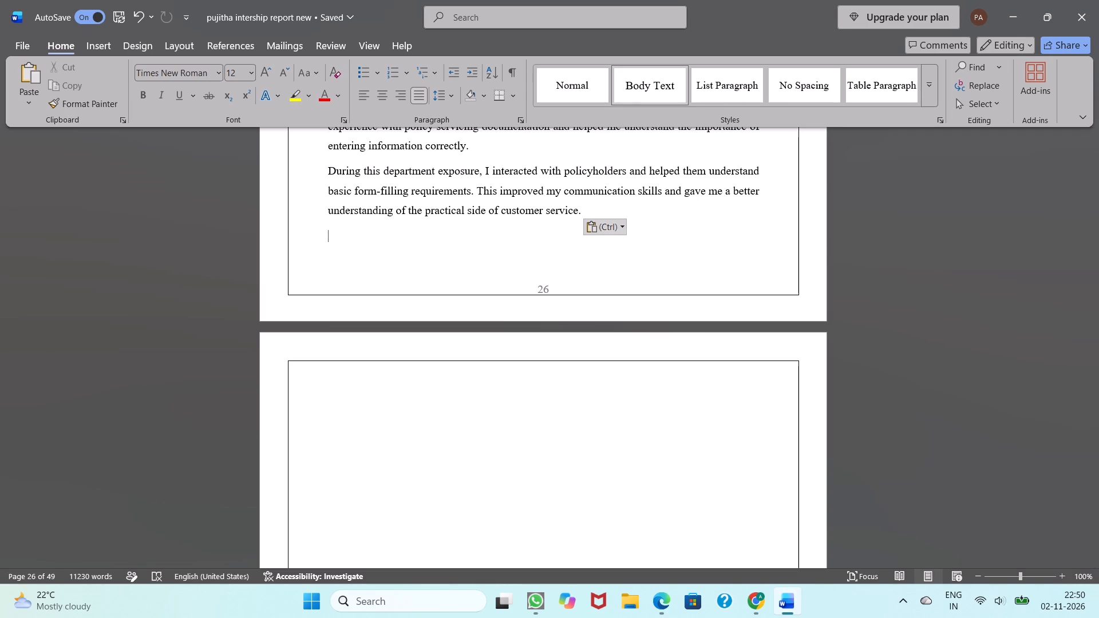
pyautogui.scroll(-1, 442, 372)
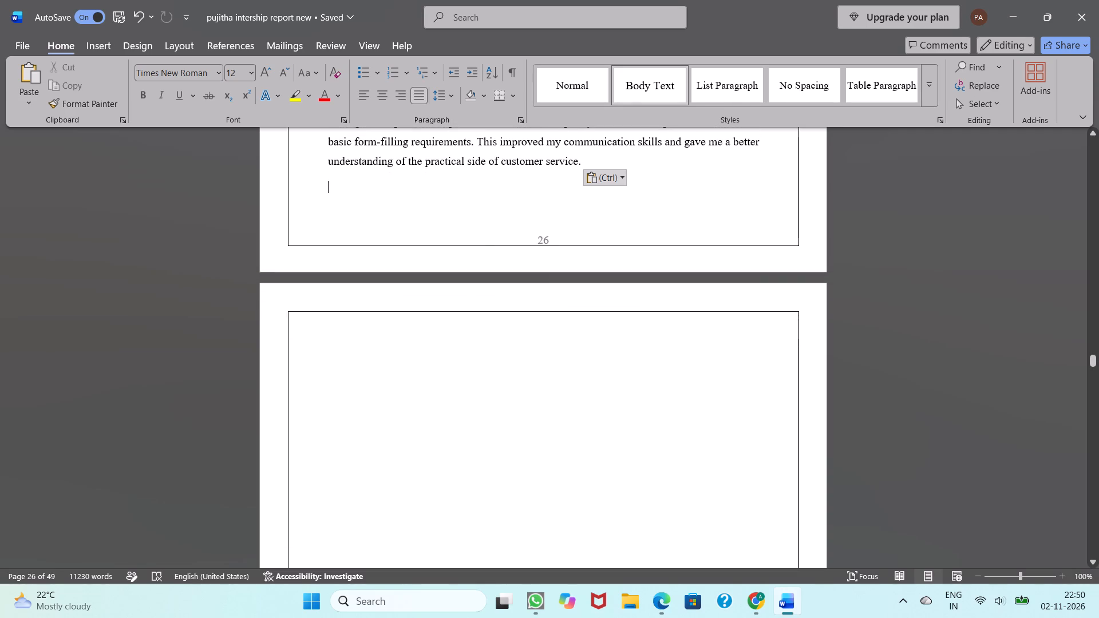
pyautogui.scroll(-9, 508, 390)
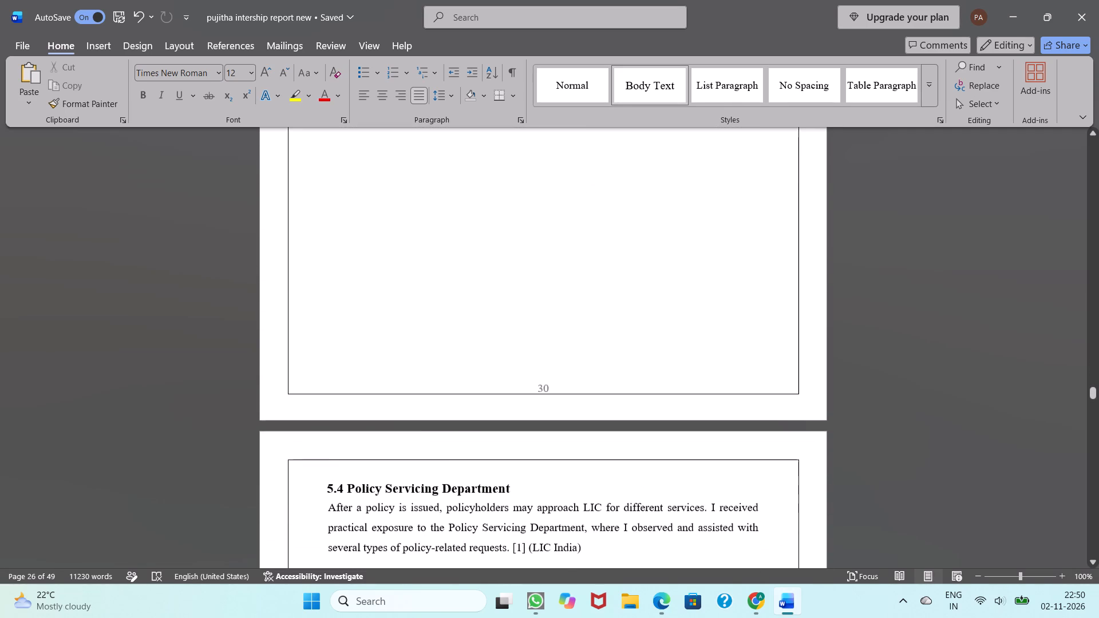
pyautogui.scroll(-1, 508, 390)
pyautogui.moveTo(328, 410); pyautogui.dragTo(334, 449)
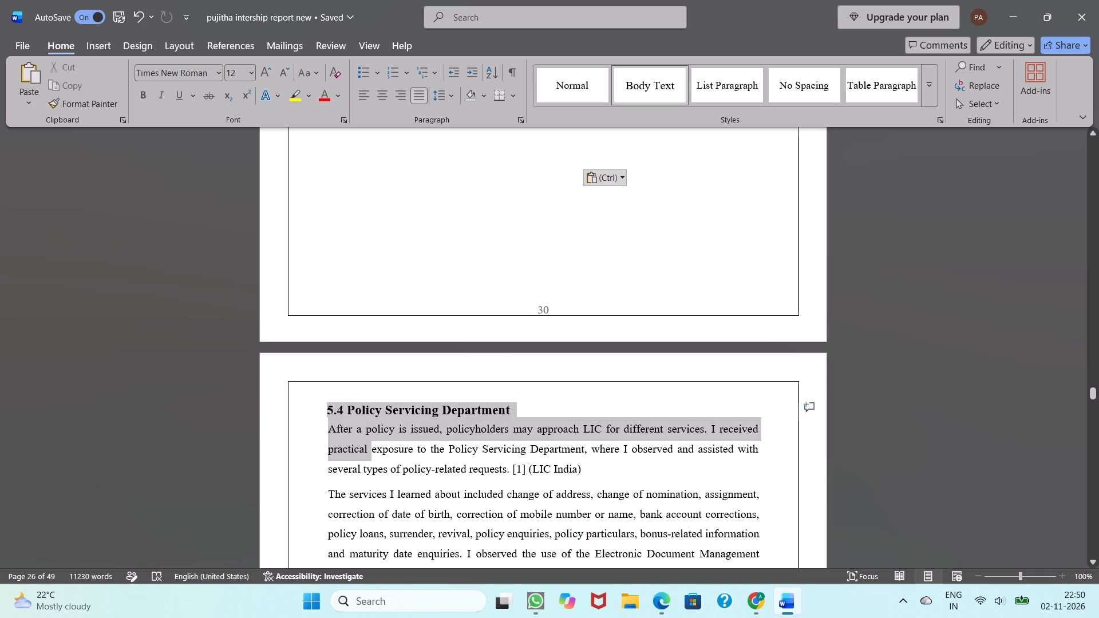
pyautogui.moveTo(334, 449); pyautogui.dragTo(411, 580)
pyautogui.scroll(1, 334, 455)
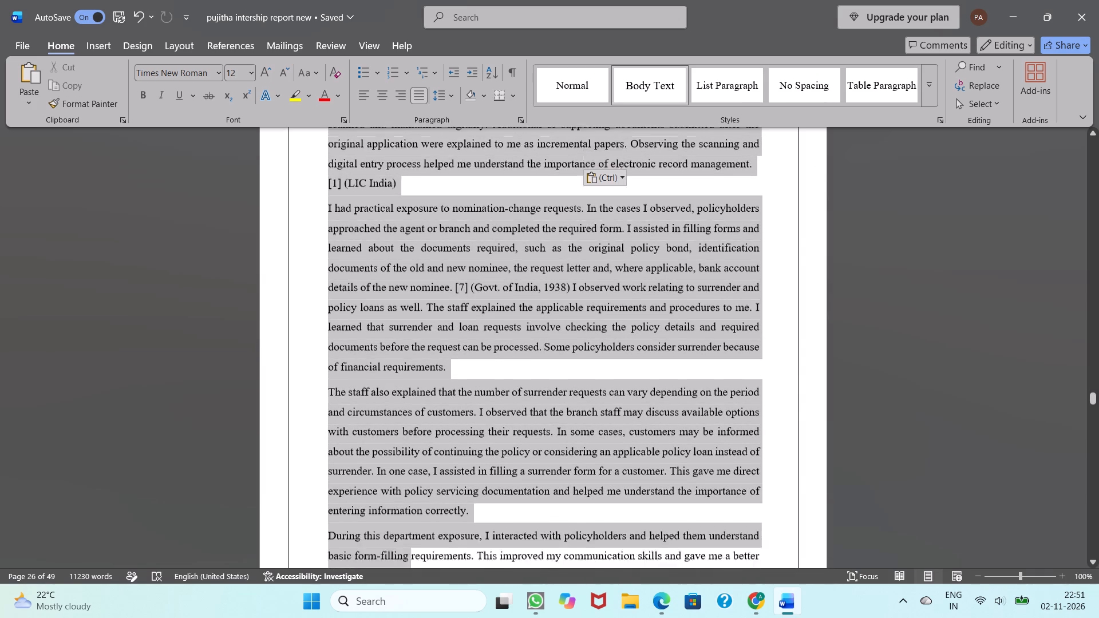
pyautogui.moveTo(411, 580); pyautogui.dragTo(584, 513)
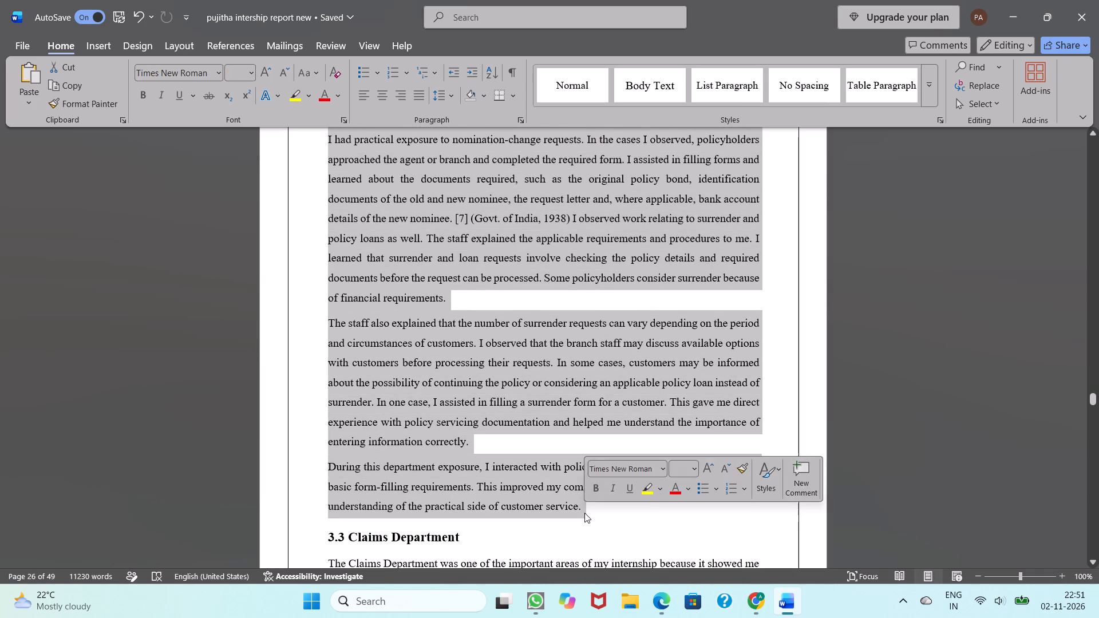
pyautogui.press('BackSpace')
# Reformat the 3.3 Claims Department heading with the Normal style, at size 14 in bold.
pyautogui.scroll(1, 584, 513)
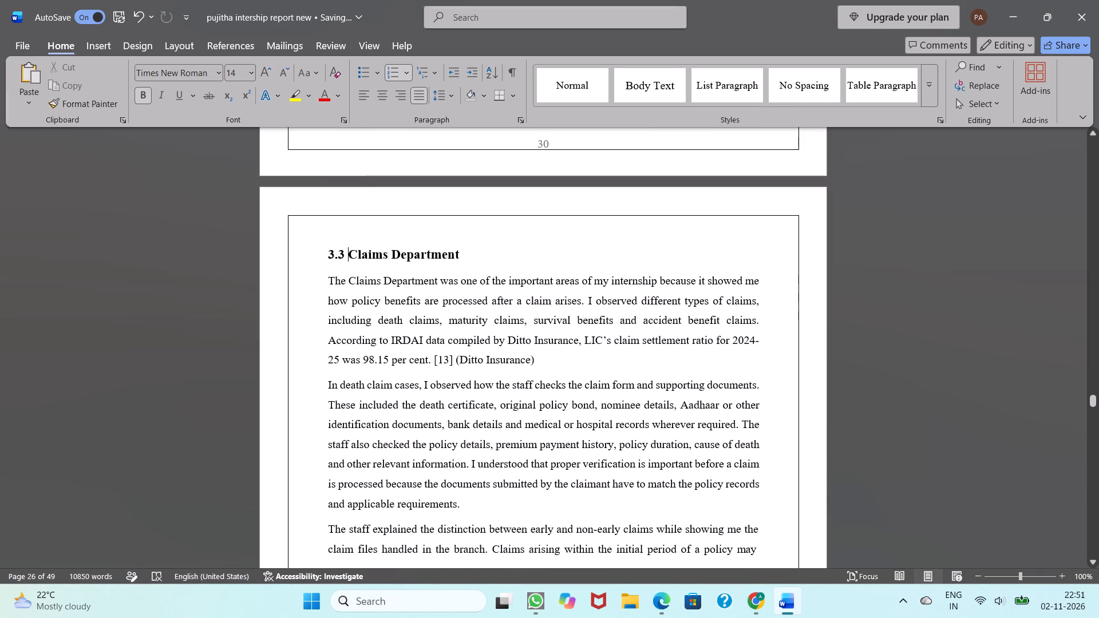
pyautogui.moveTo(350, 254); pyautogui.dragTo(455, 259)
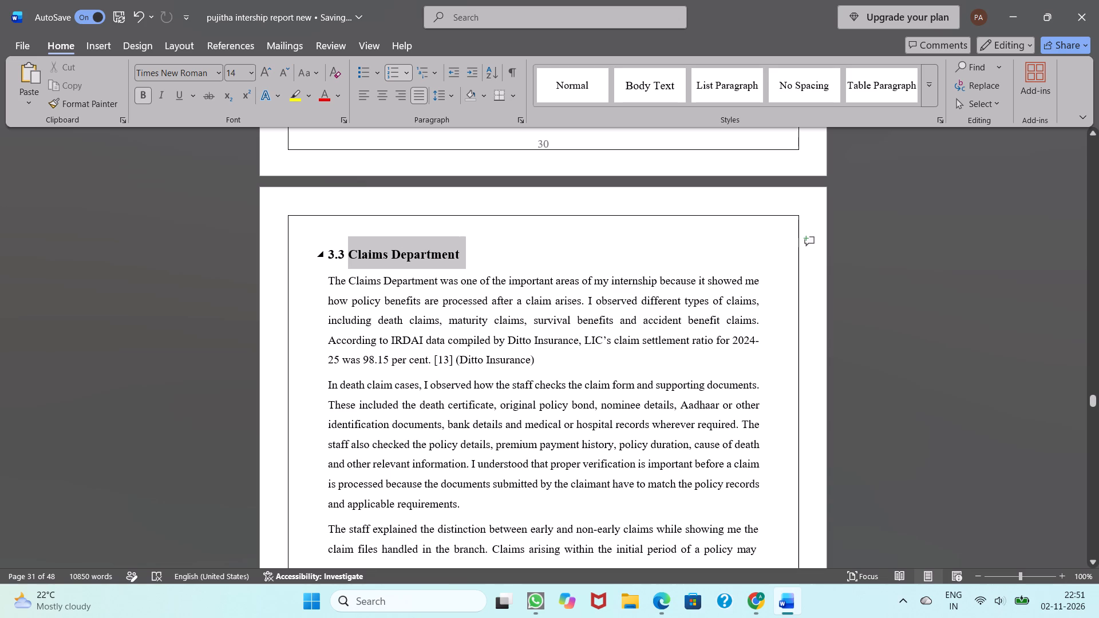
pyautogui.moveTo(455, 259); pyautogui.dragTo(456, 259)
pyautogui.click(570, 96)
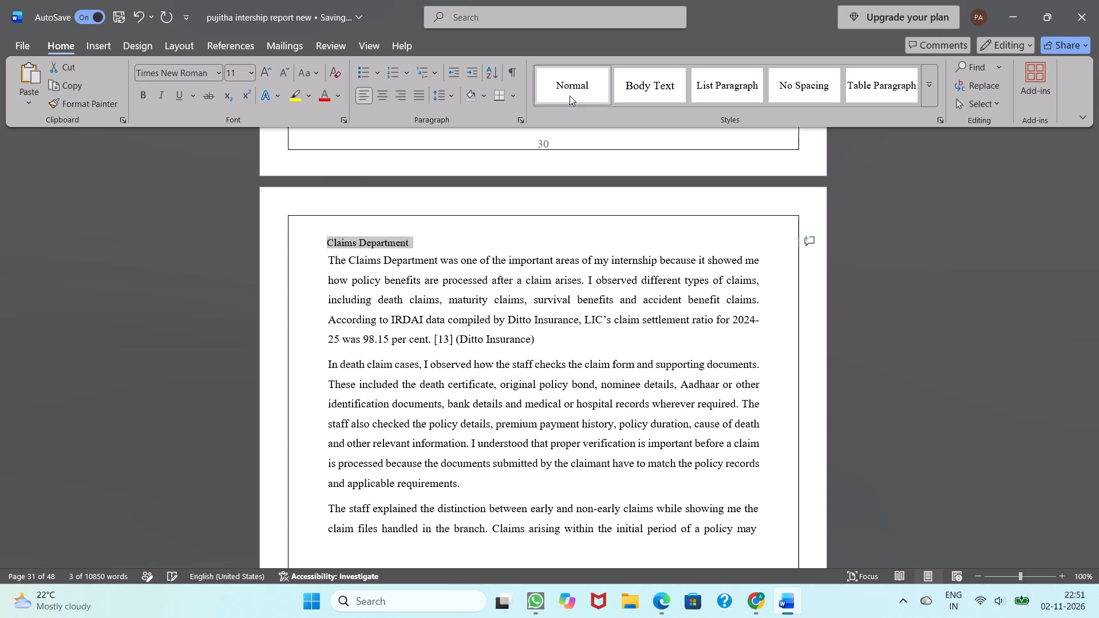
pyautogui.click(254, 72)
pyautogui.click(237, 177)
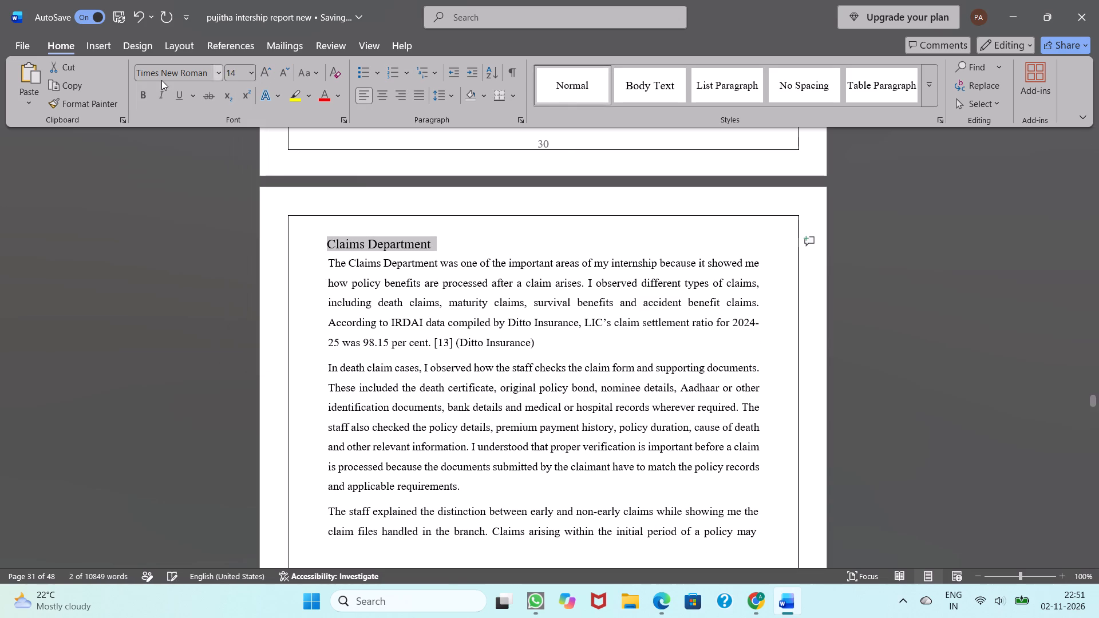
pyautogui.click(141, 95)
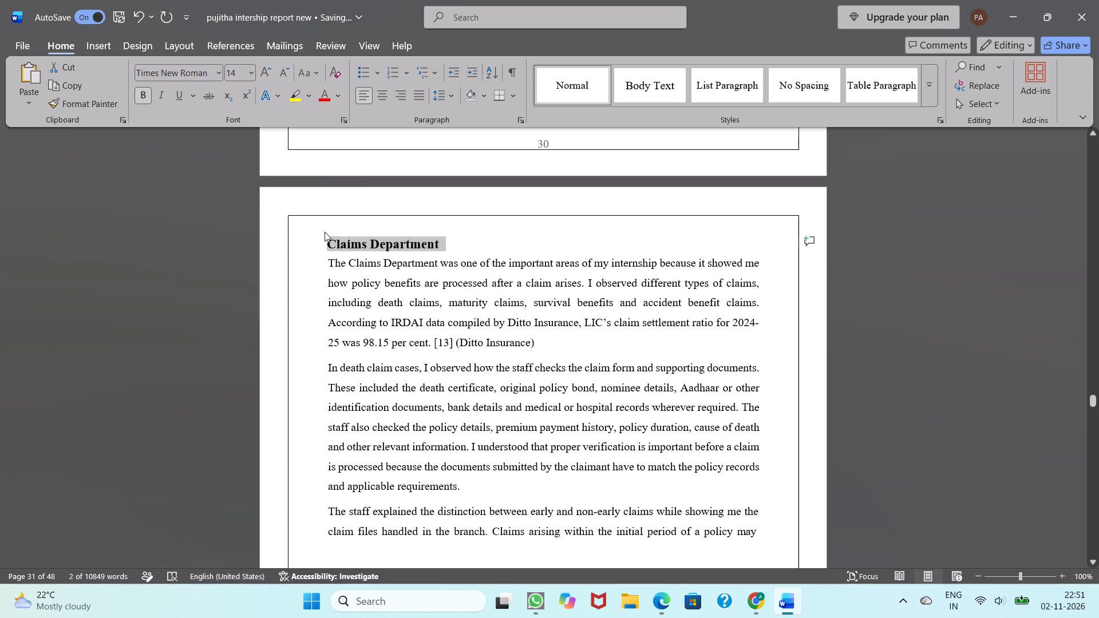
# Number the Claims Department heading 5.5, with a space after the number.
pyautogui.click(326, 237)
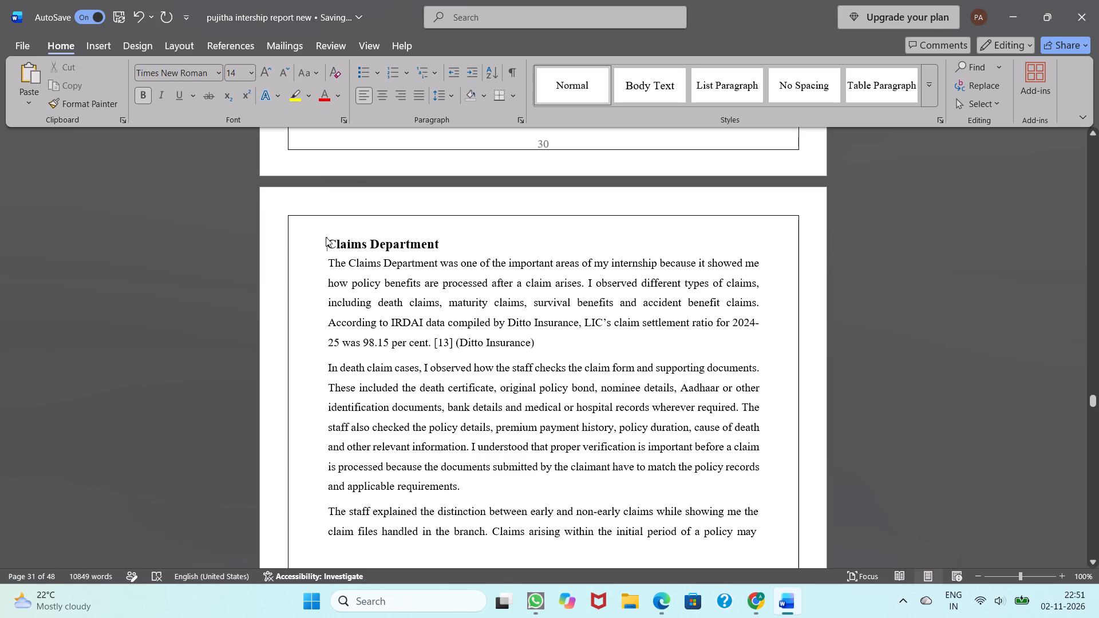
pyautogui.press('5')
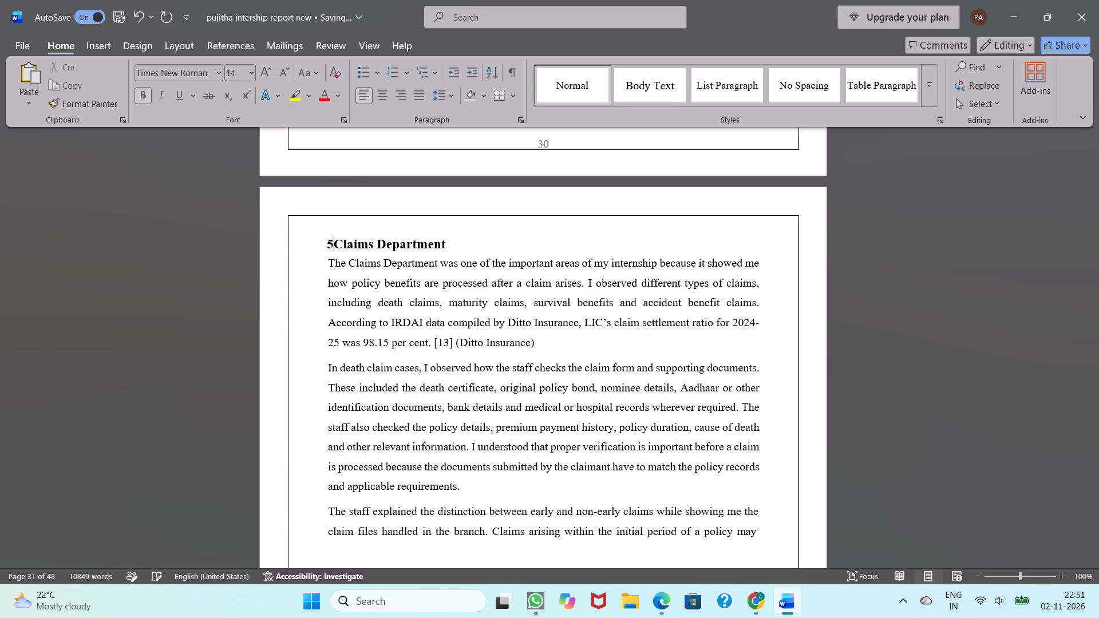
pyautogui.write('.5')
pyautogui.press('space')
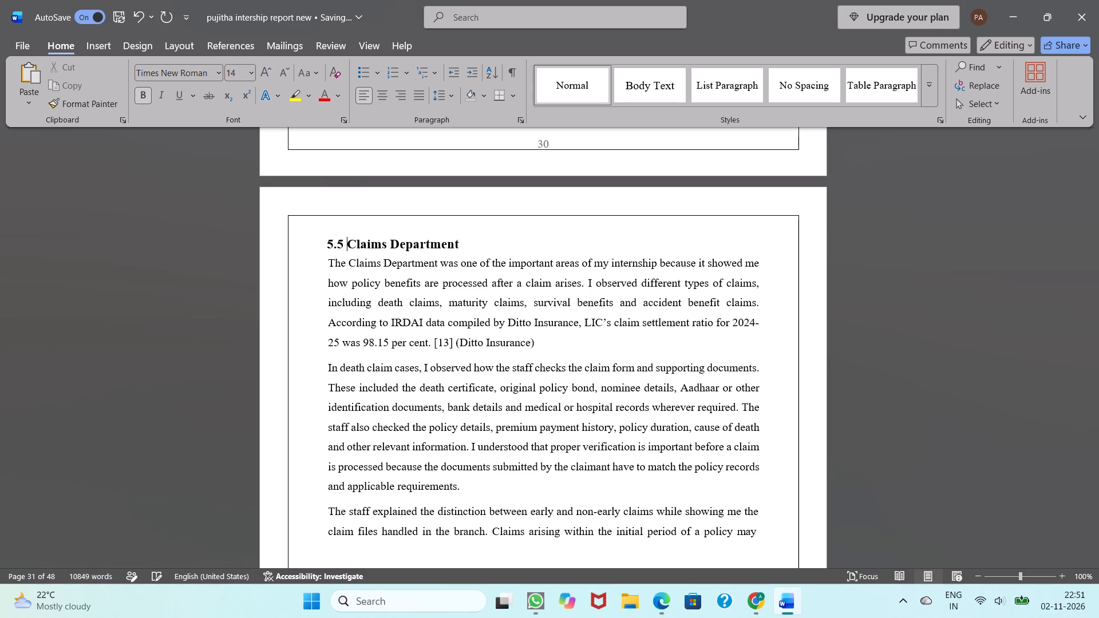
# Copy the 5.5 Claims Department heading to a new line below the last Policy Servicing Department paragraph on page 26.
pyautogui.moveTo(325, 239); pyautogui.dragTo(457, 240)
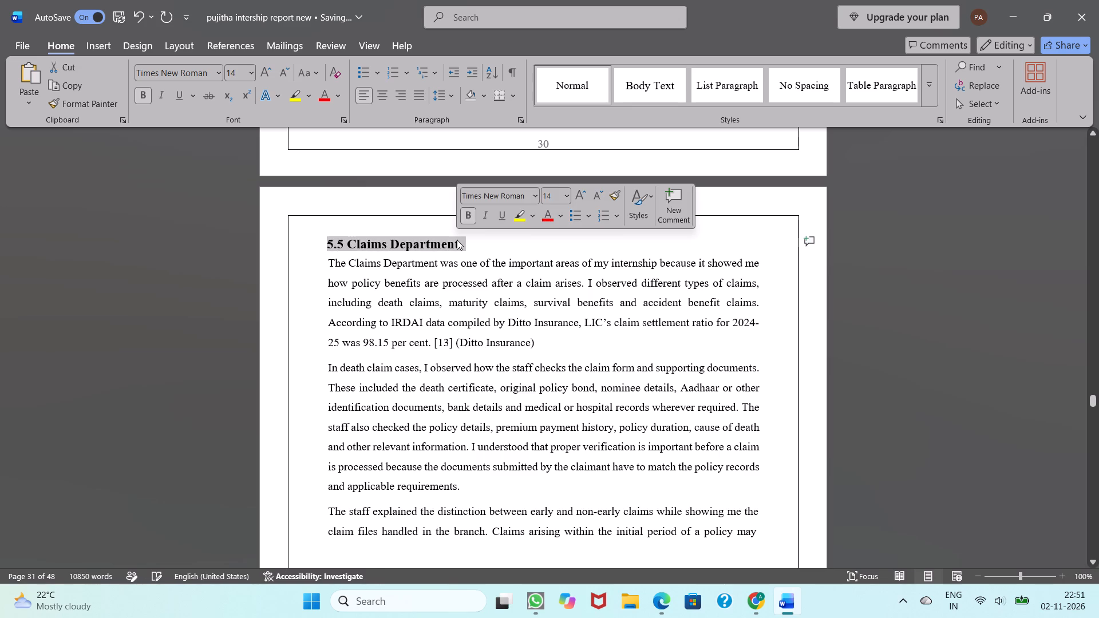
pyautogui.hotkey('ctrl', 'c')
pyautogui.scroll(2, 457, 240)
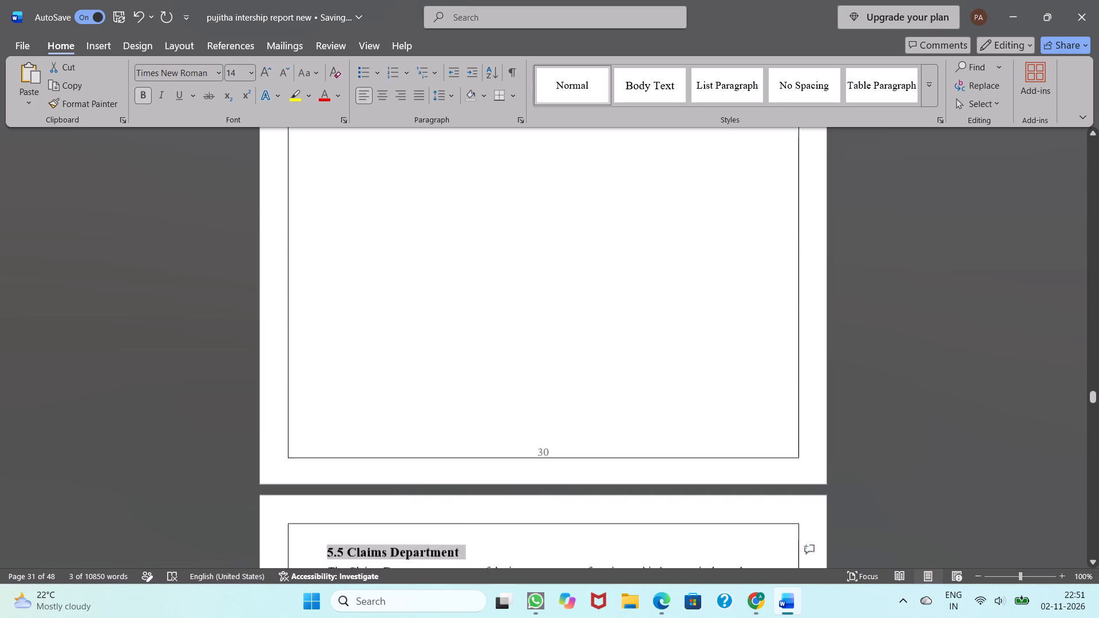
pyautogui.scroll(5, 457, 240)
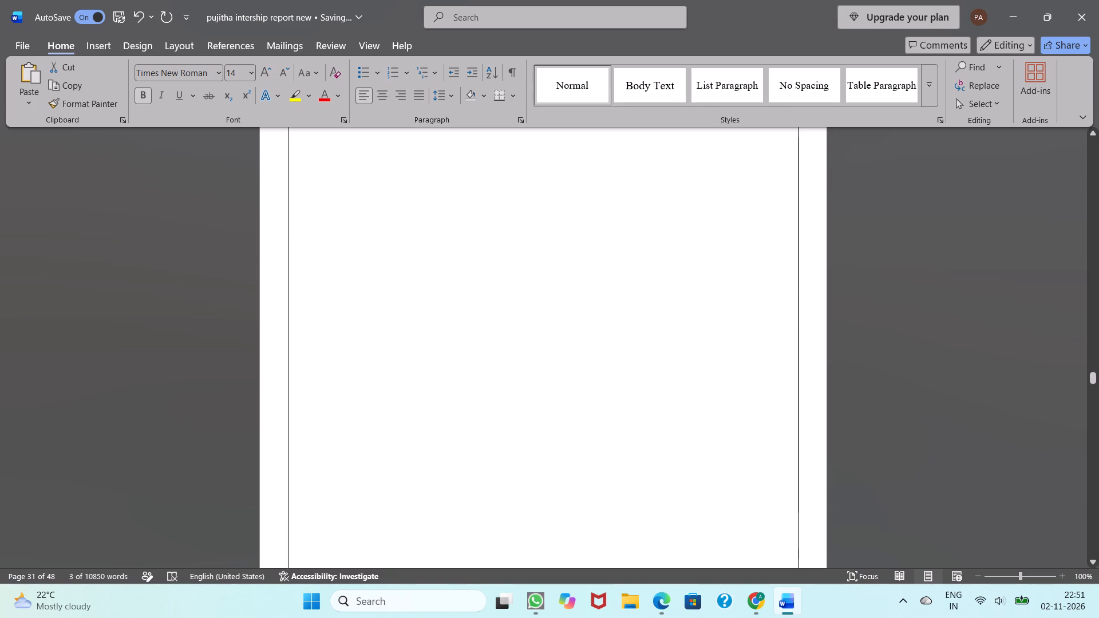
pyautogui.scroll(5, 457, 240)
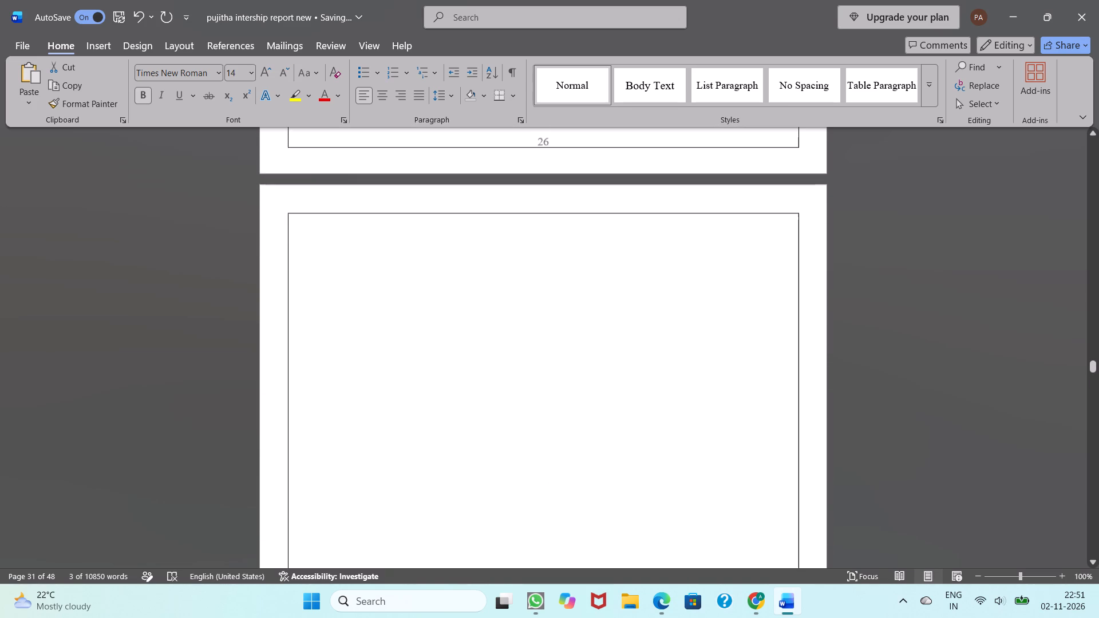
pyautogui.scroll(3, 457, 240)
pyautogui.click(591, 307)
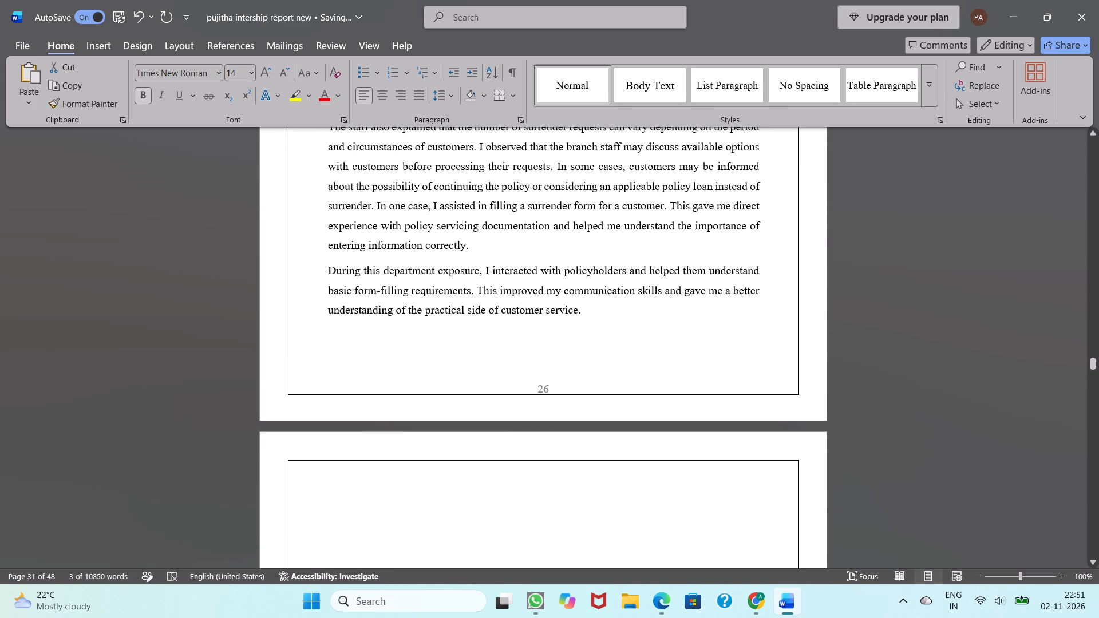
pyautogui.press('Return')
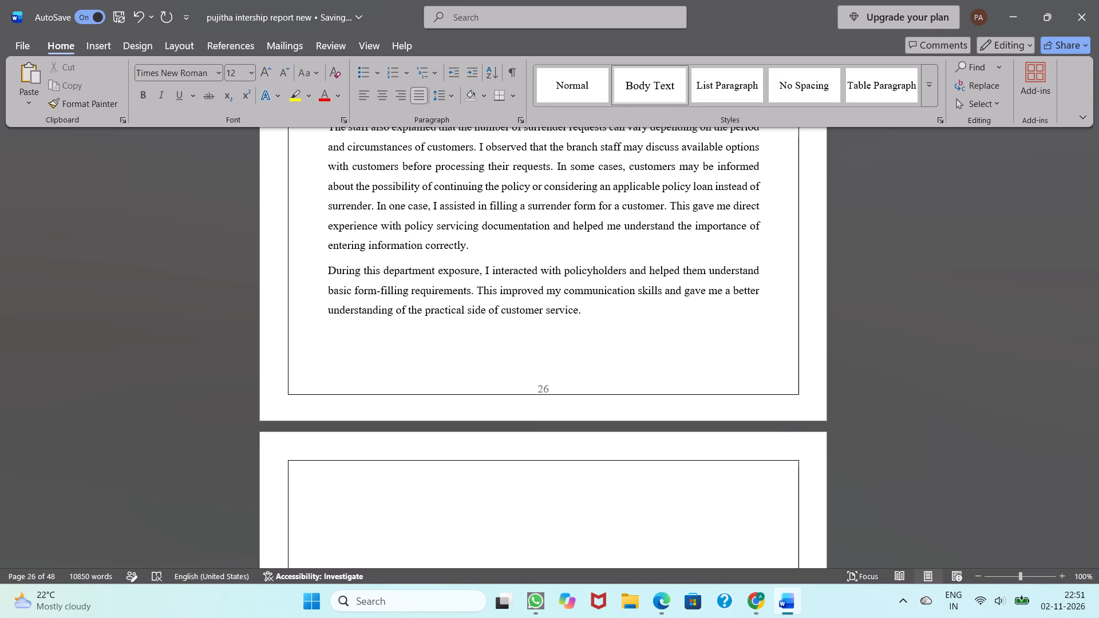
pyautogui.hotkey('ctrl', 'v')
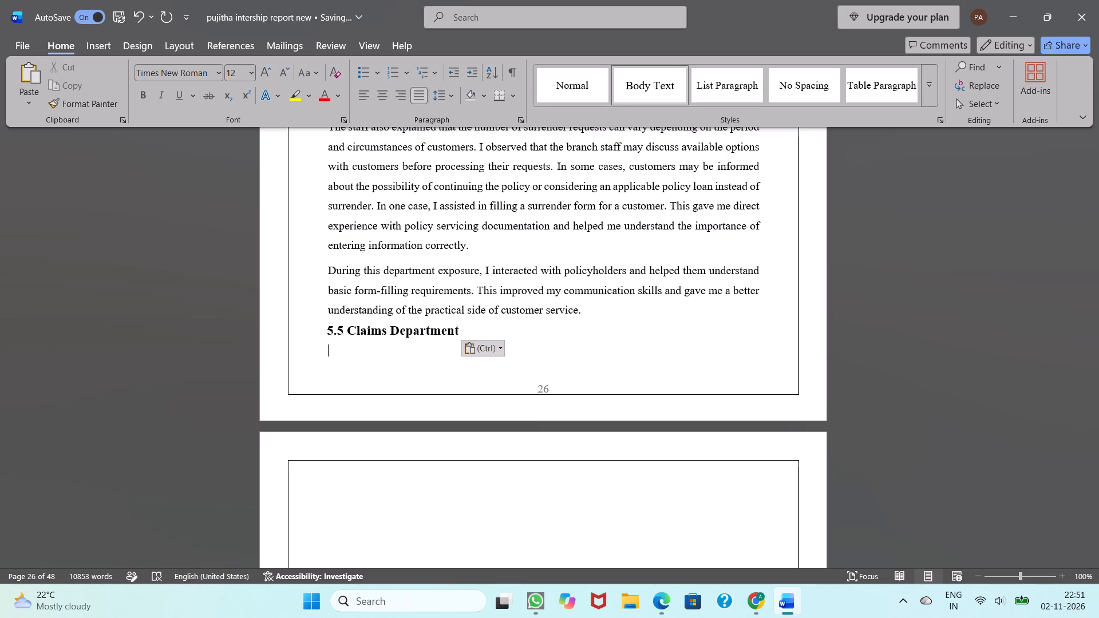
pyautogui.doubleClick(320, 331)
pyautogui.click(339, 340)
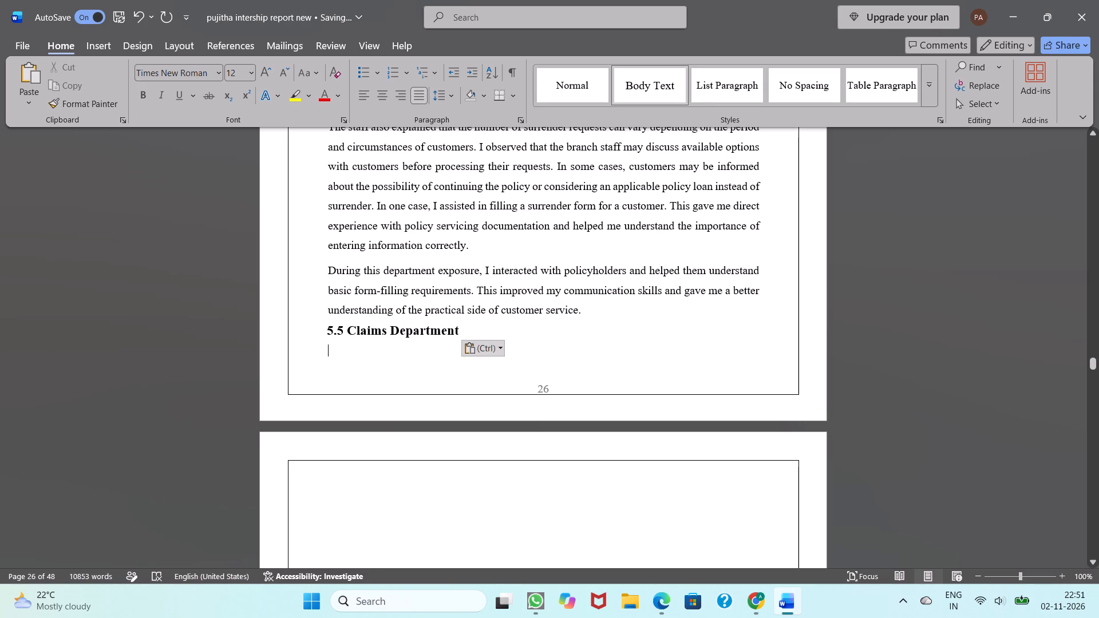
# Move the 5.5 Claims Department heading from the end of page 26 to the top of blank page 27.
pyautogui.moveTo(323, 332); pyautogui.dragTo(457, 330)
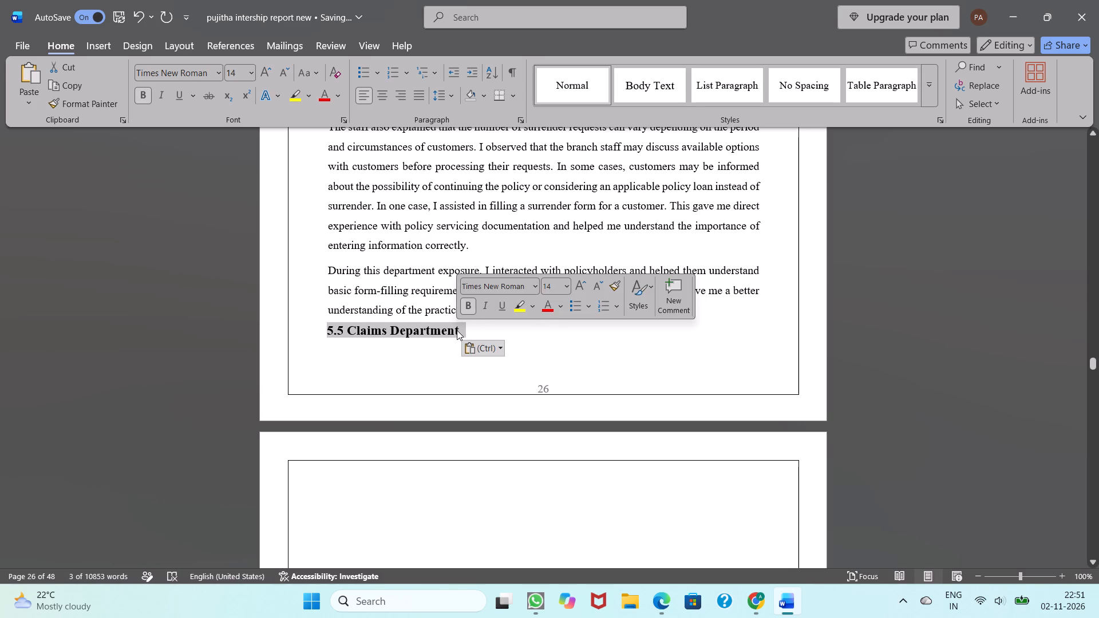
pyautogui.hotkey('ctrl', 'c')
pyautogui.click(322, 472)
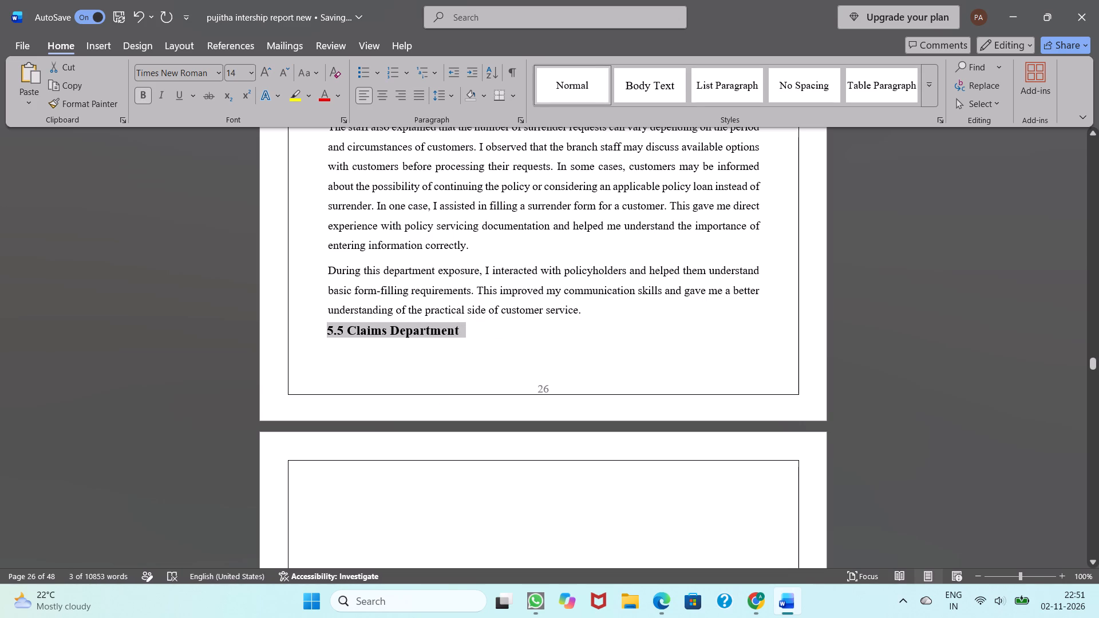
pyautogui.hotkey('ctrl', 'v')
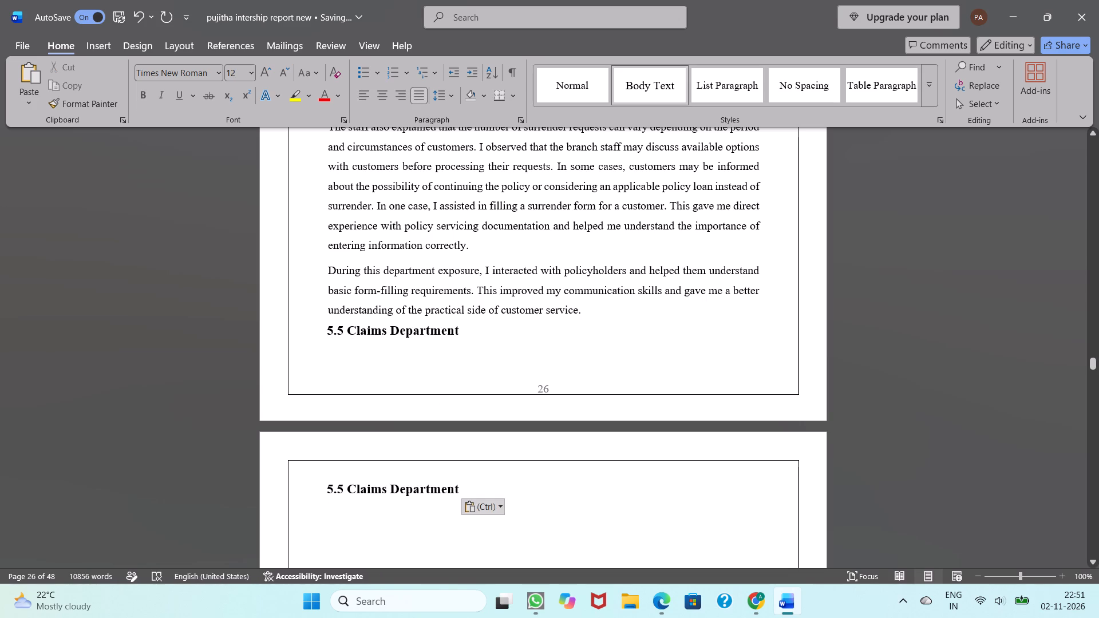
pyautogui.click(464, 334)
pyautogui.press('BackSpace')
pyautogui.press('BackSpace')
pyautogui.press('BackSpace')
pyautogui.press('BackSpace')
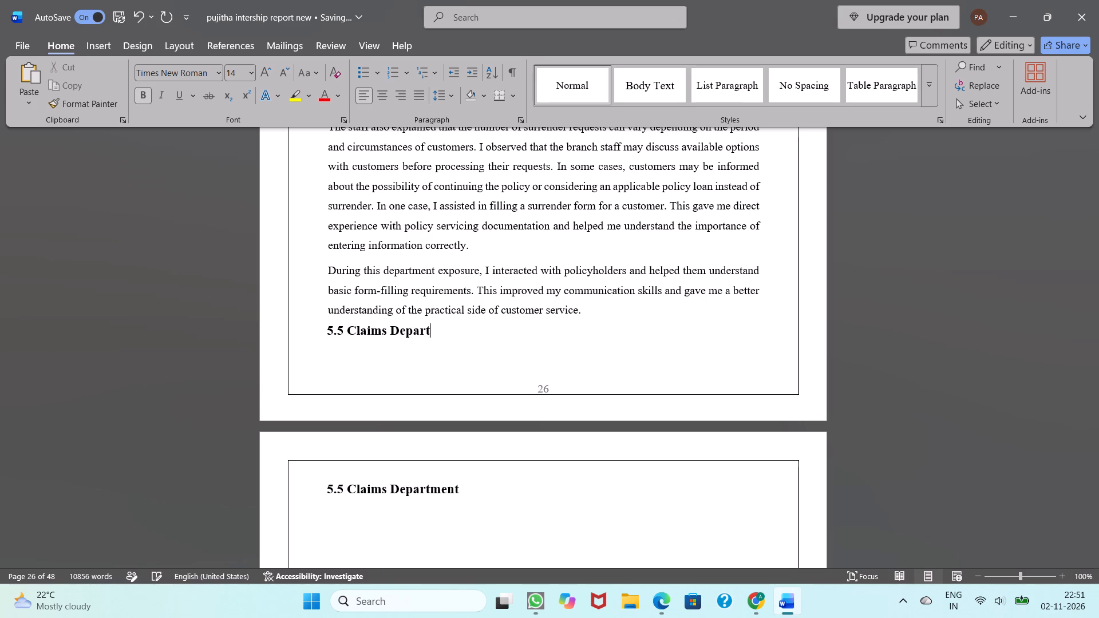
pyautogui.press('BackSpace')
pyautogui.press('BackSpace')
pyautogui.press('BackSpace')
pyautogui.press('BackSpace')
pyautogui.press('BackSpace')
pyautogui.press('BackSpace')
pyautogui.press('BackSpace')
pyautogui.press('BackSpace')
pyautogui.press('BackSpace')
pyautogui.press('BackSpace')
pyautogui.press('BackSpace')
pyautogui.press('BackSpace')
pyautogui.press('BackSpace')
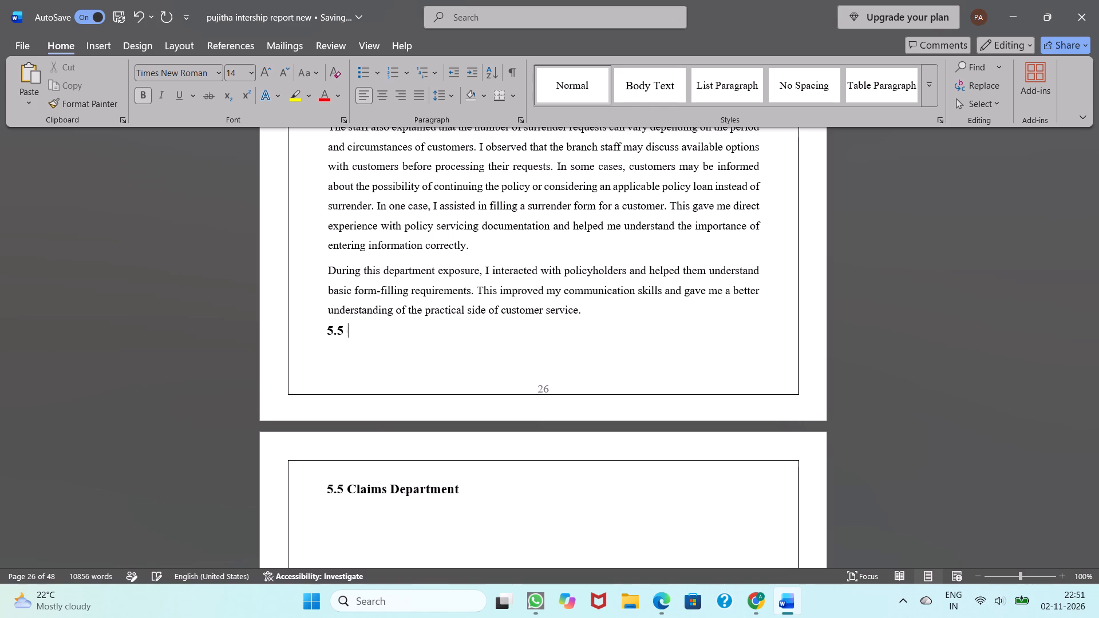
pyautogui.press('BackSpace')
pyautogui.press('BackSpace')
pyautogui.press('BackSpace')
pyautogui.press('BackSpace')
# Add two new lines below the 5.5 Claims Department heading on page 27.
pyautogui.scroll(-1, 464, 334)
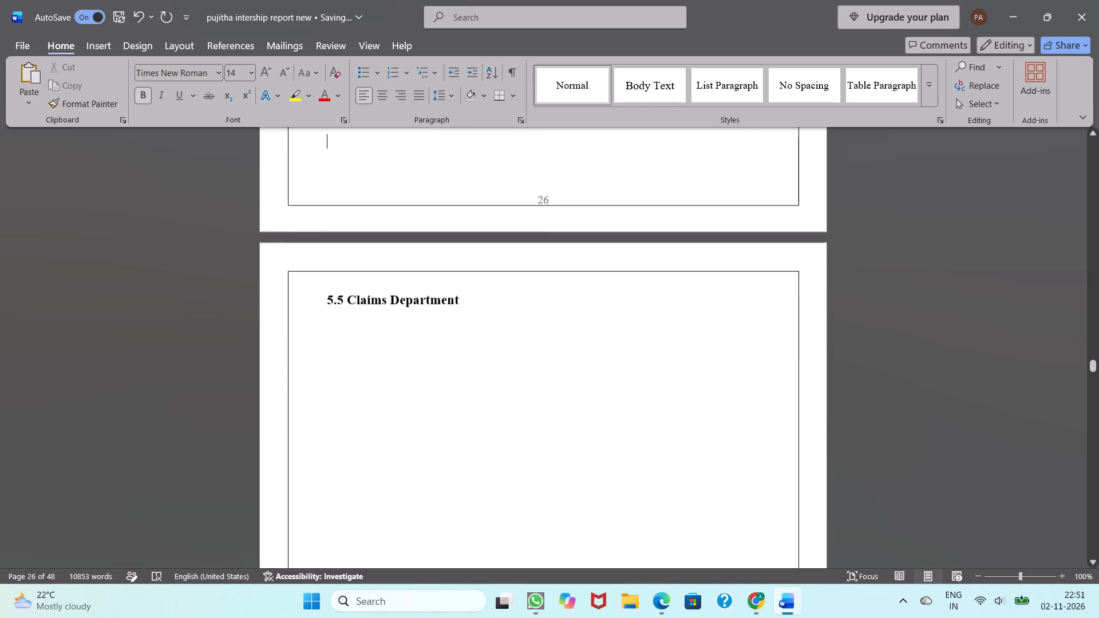
pyautogui.moveTo(326, 300); pyautogui.dragTo(471, 312)
pyautogui.click(472, 342)
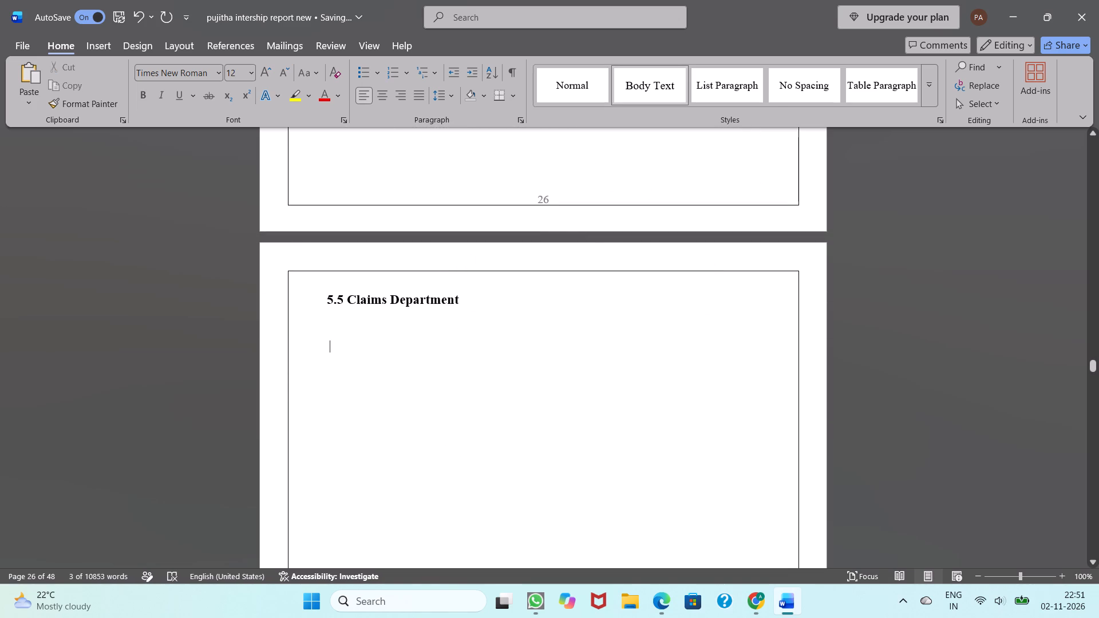
pyautogui.click(469, 294)
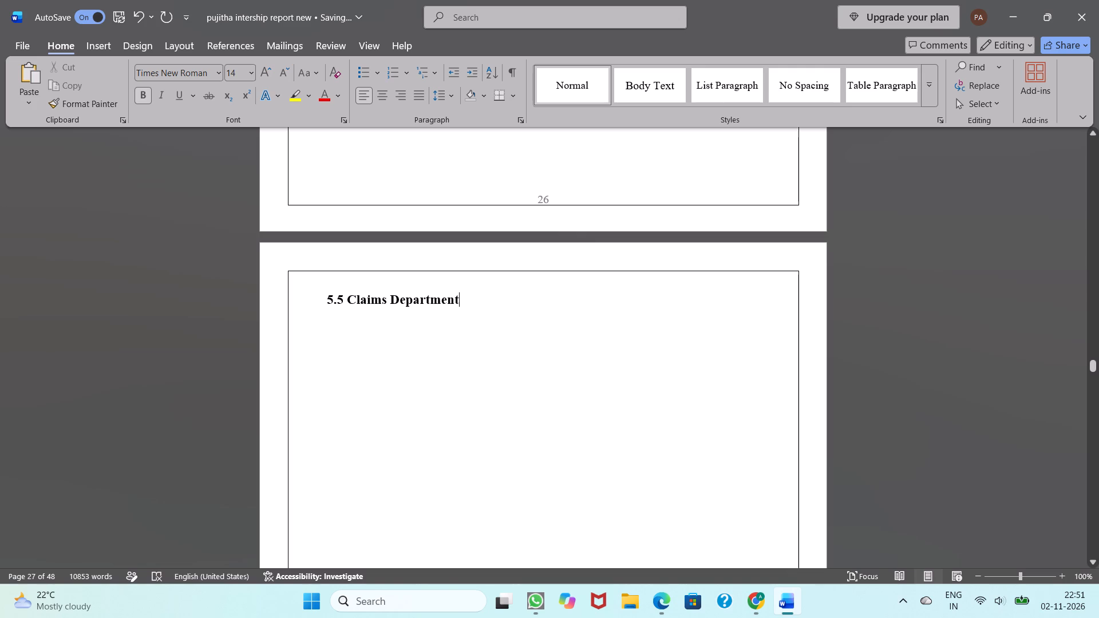
pyautogui.press('Return')
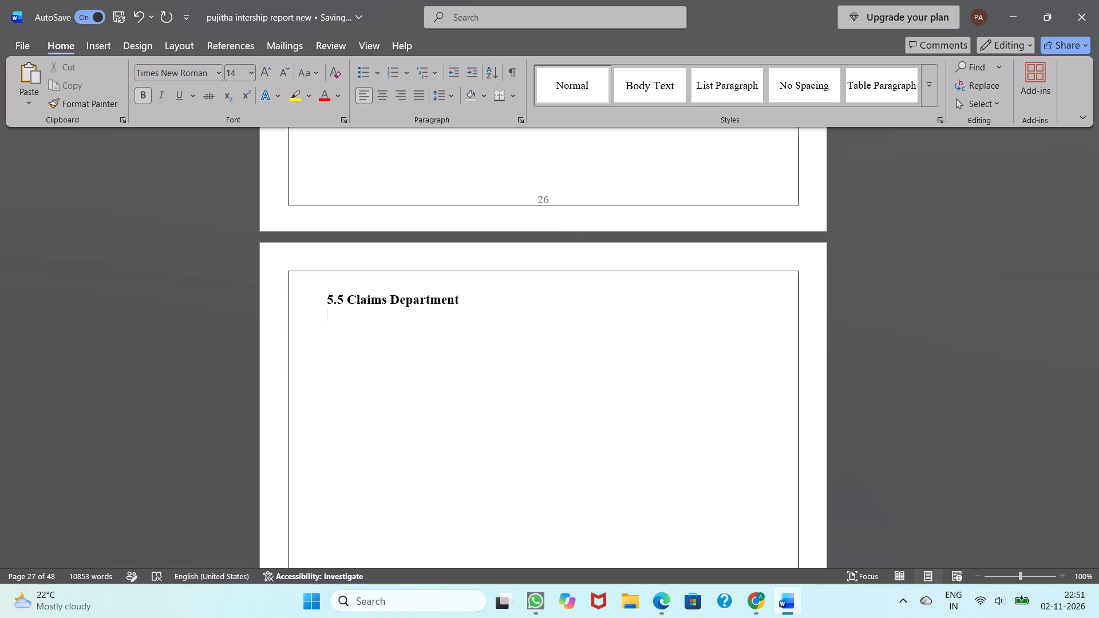
pyautogui.press('Return')
# Copy all the Claims Department body text on page 31 to the empty line below the 5.5 heading on page 27.
pyautogui.scroll(-4, 469, 294)
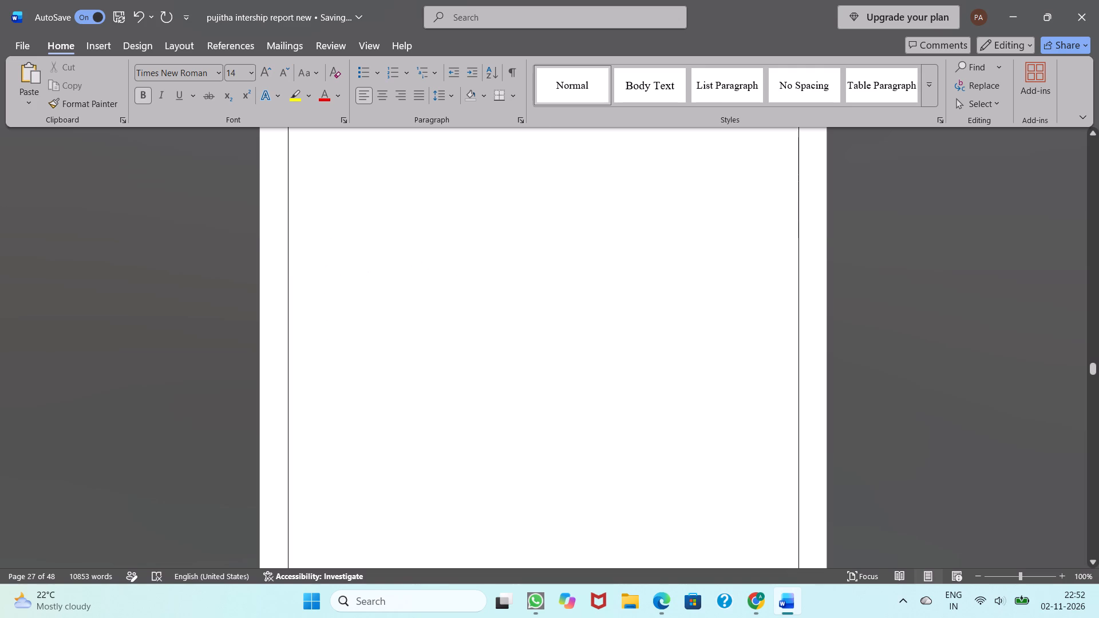
pyautogui.scroll(-6, 469, 294)
pyautogui.scroll(1, 469, 294)
pyautogui.scroll(-4, 469, 294)
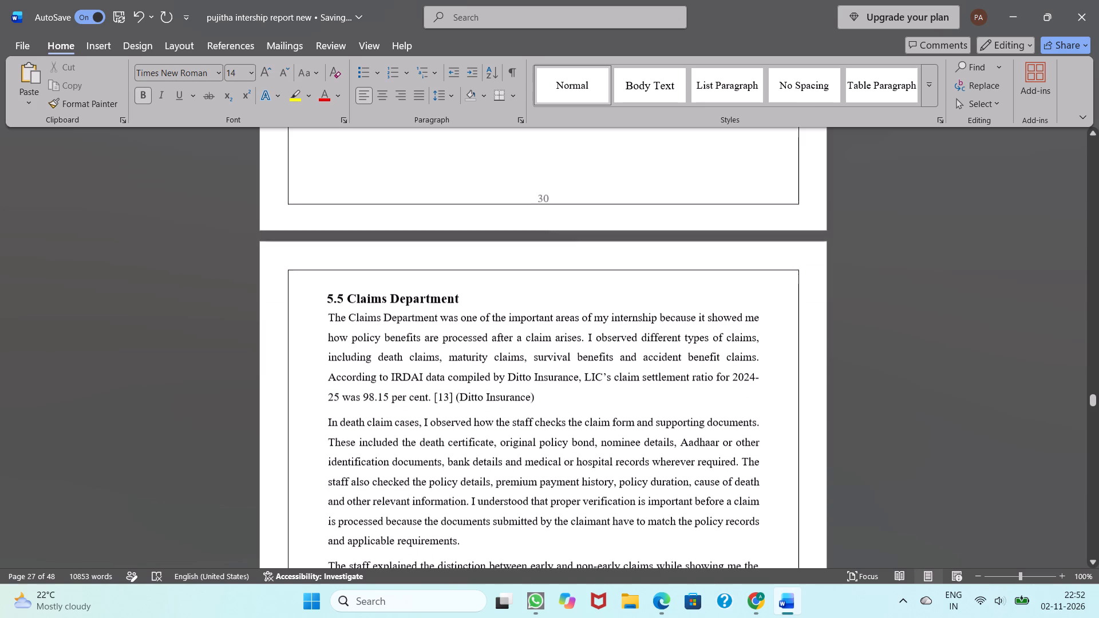
pyautogui.scroll(-1, 469, 294)
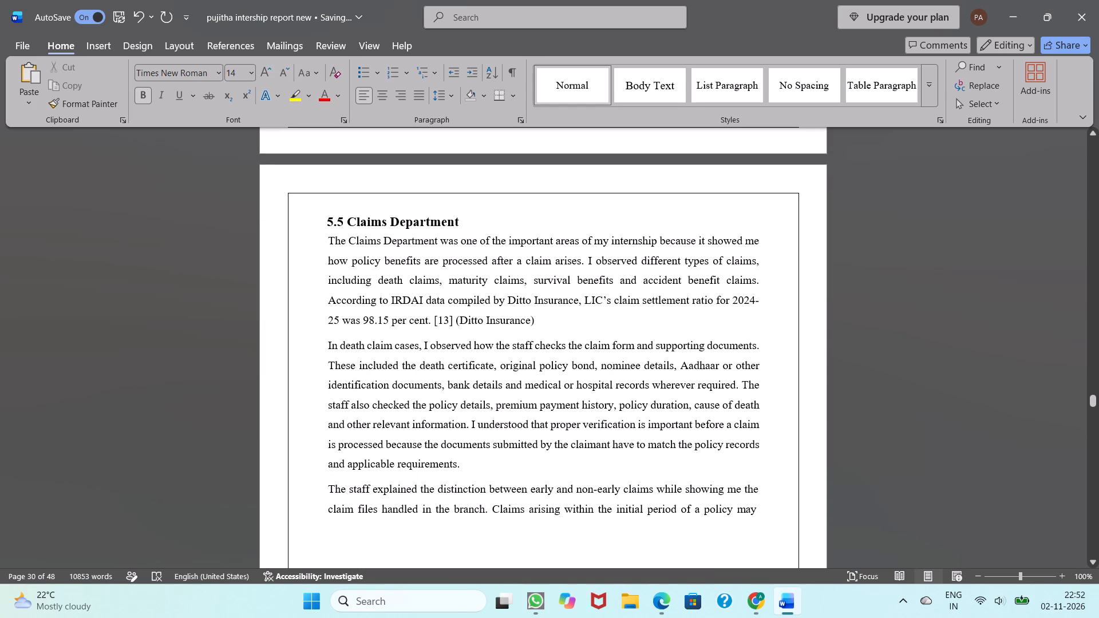
pyautogui.moveTo(326, 239); pyautogui.dragTo(768, 518)
pyautogui.hscroll(1, 535, 494)
pyautogui.hotkey('ctrl', 'c')
pyautogui.scroll(9, 768, 518)
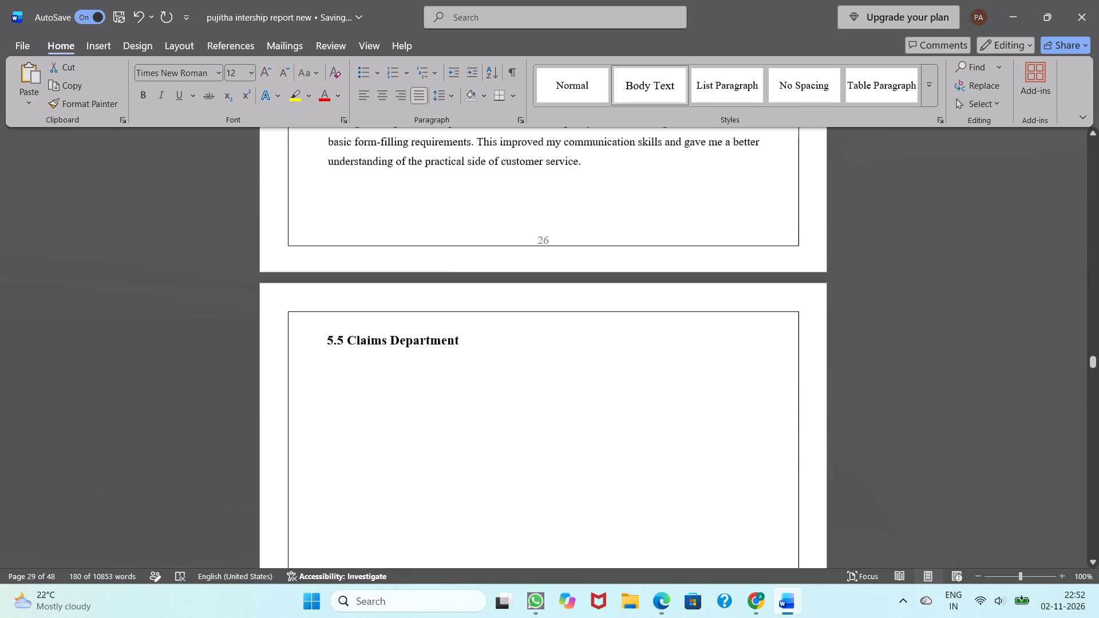
pyautogui.scroll(-2, 768, 518)
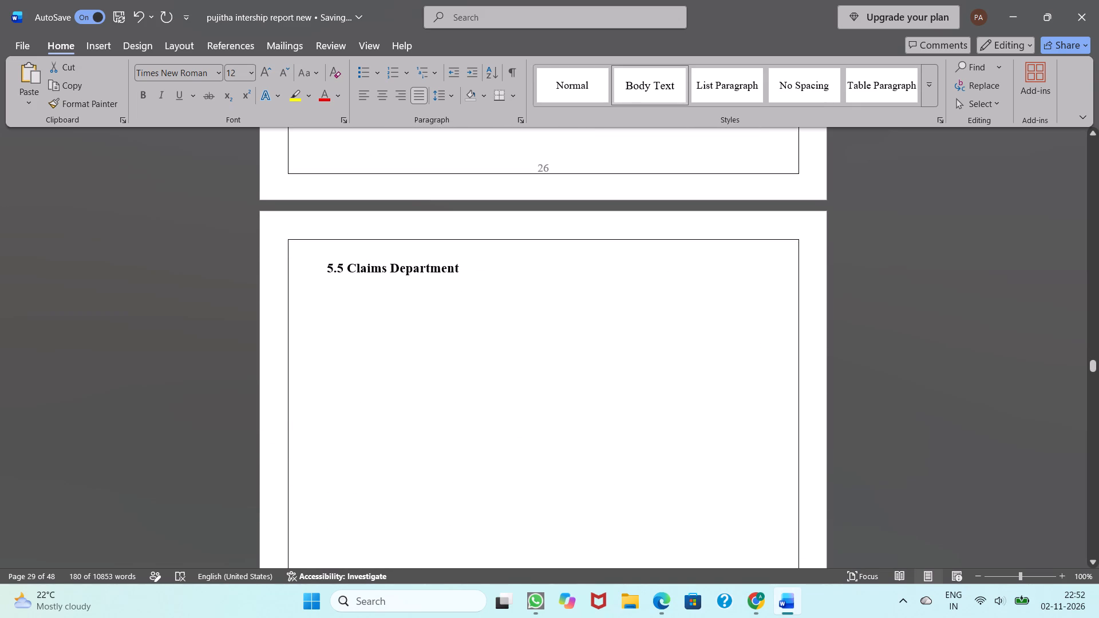
pyautogui.click(326, 294)
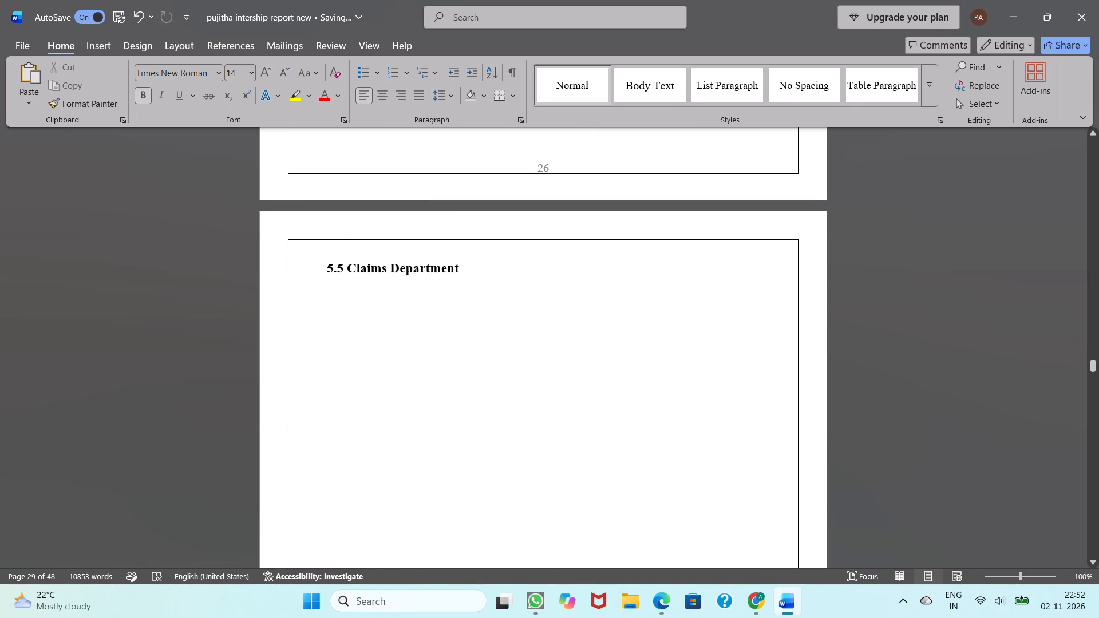
pyautogui.hotkey('ctrl', 'v')
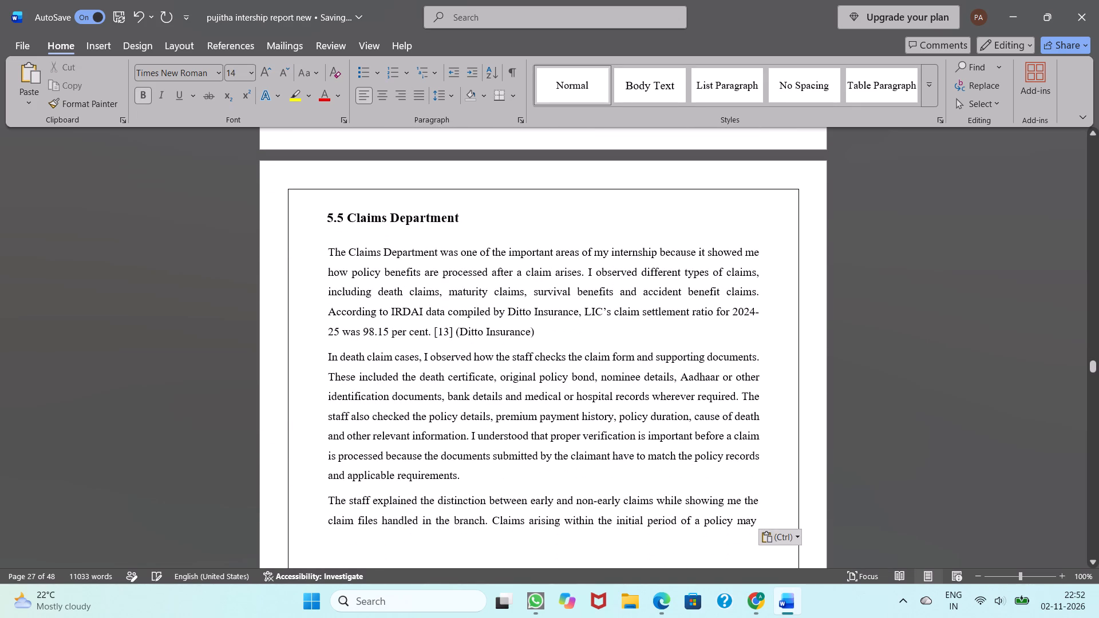
# Remove the blank line and the indent before the first Claims Department paragraph on page 27.
pyautogui.click(325, 249)
pyautogui.press('BackSpace')
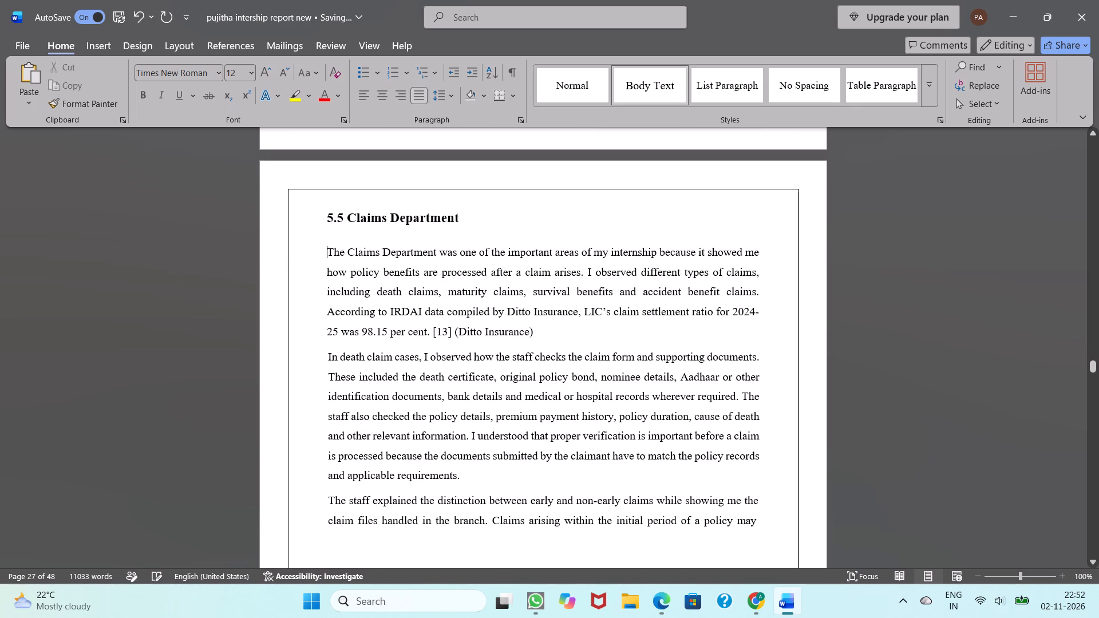
pyautogui.press('BackSpace')
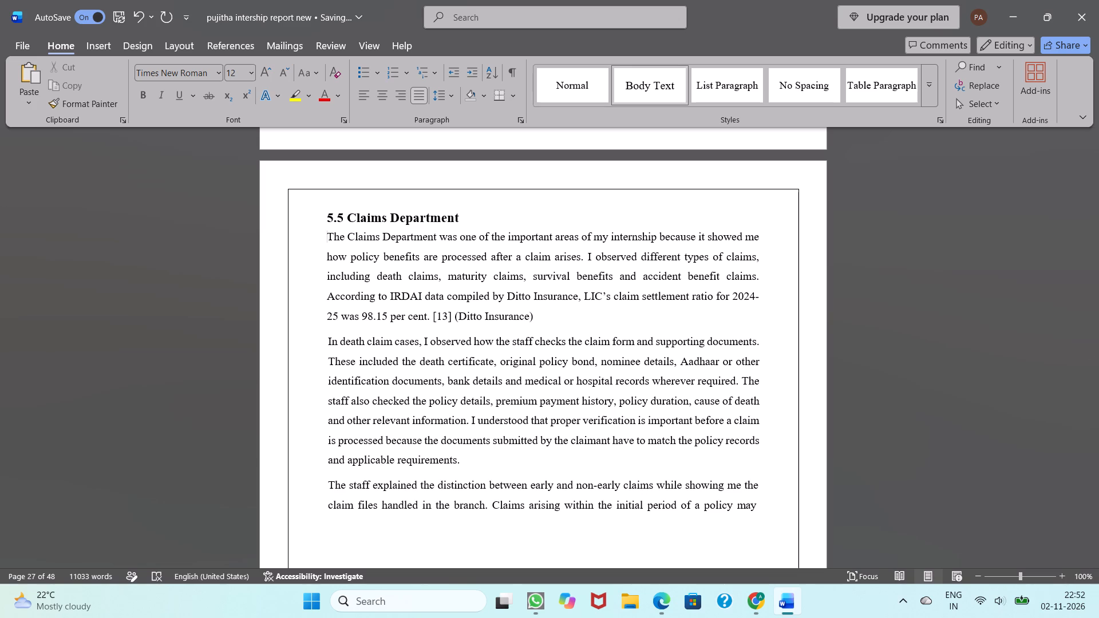
# Copy the remaining Claims Department text on page 32, from "require more detailed verification" to "(LIC India)", to a new line after the page 27 text.
pyautogui.scroll(-2, 436, 267)
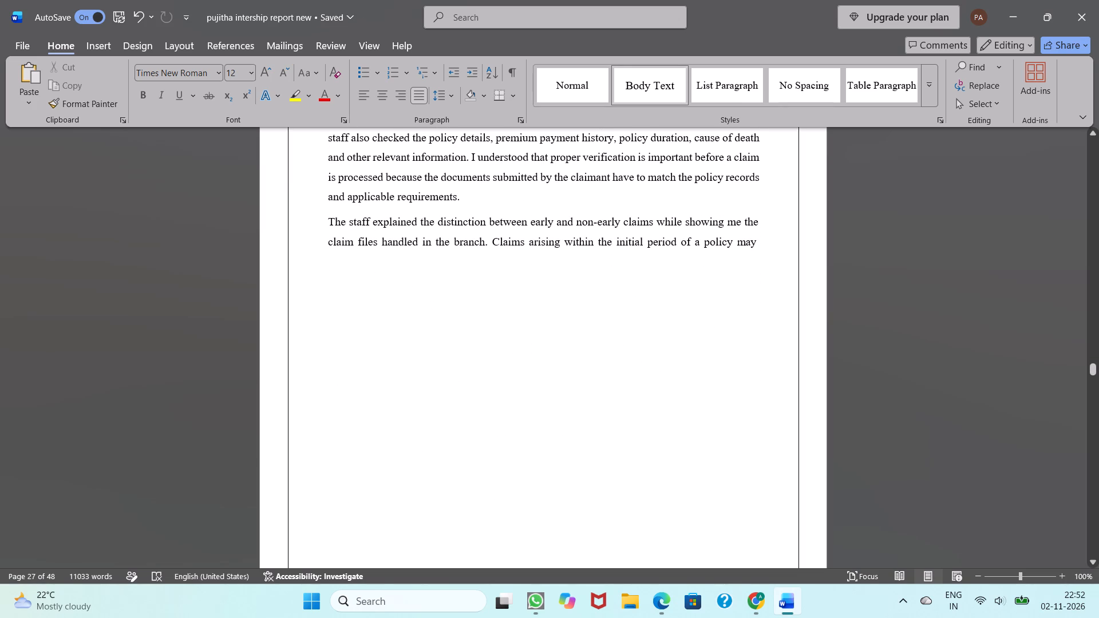
pyautogui.scroll(-4, 436, 267)
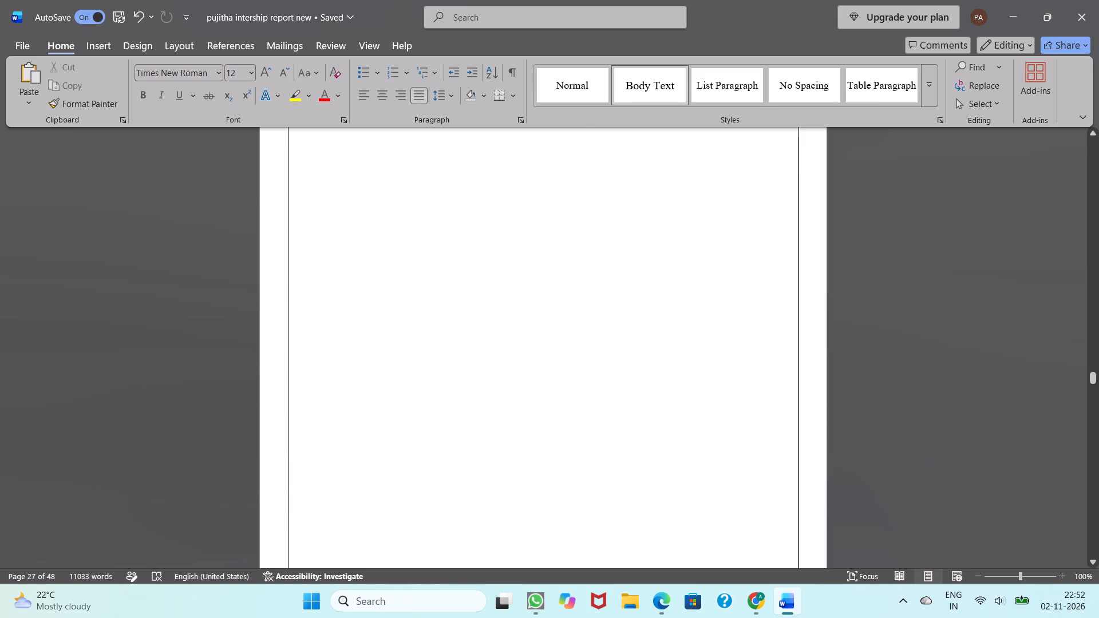
pyautogui.scroll(-5, 436, 267)
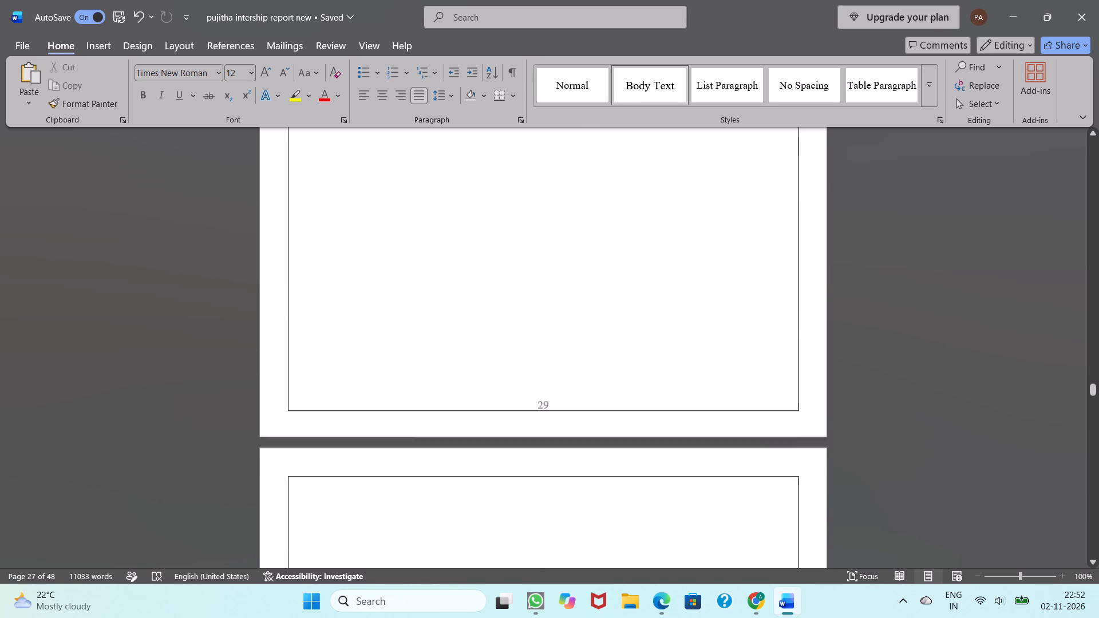
pyautogui.scroll(-5, 436, 267)
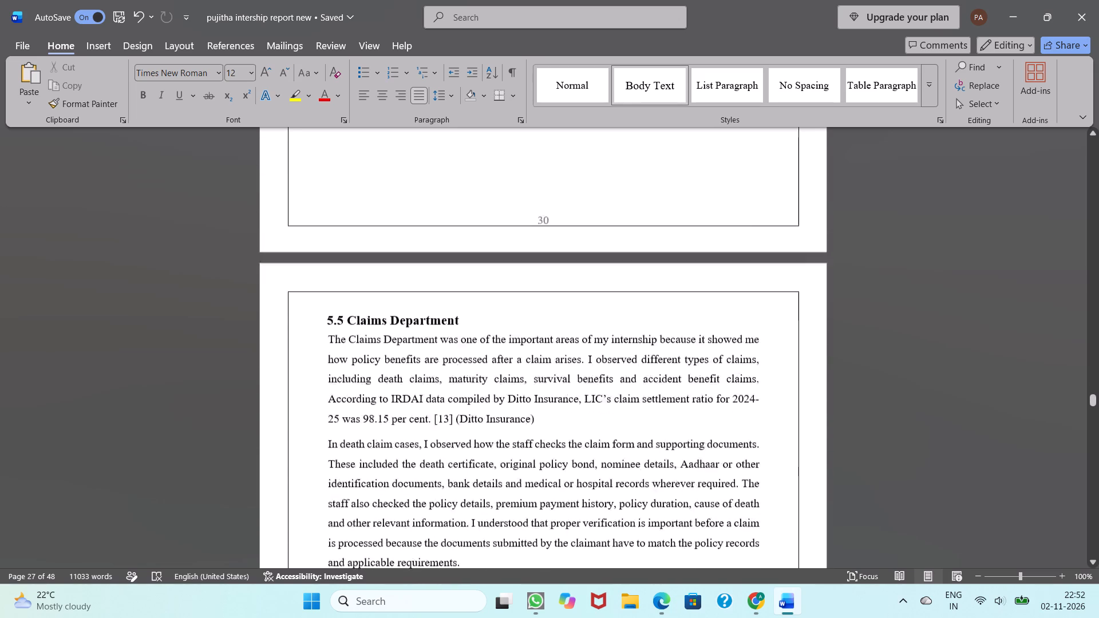
pyautogui.scroll(-3, 436, 267)
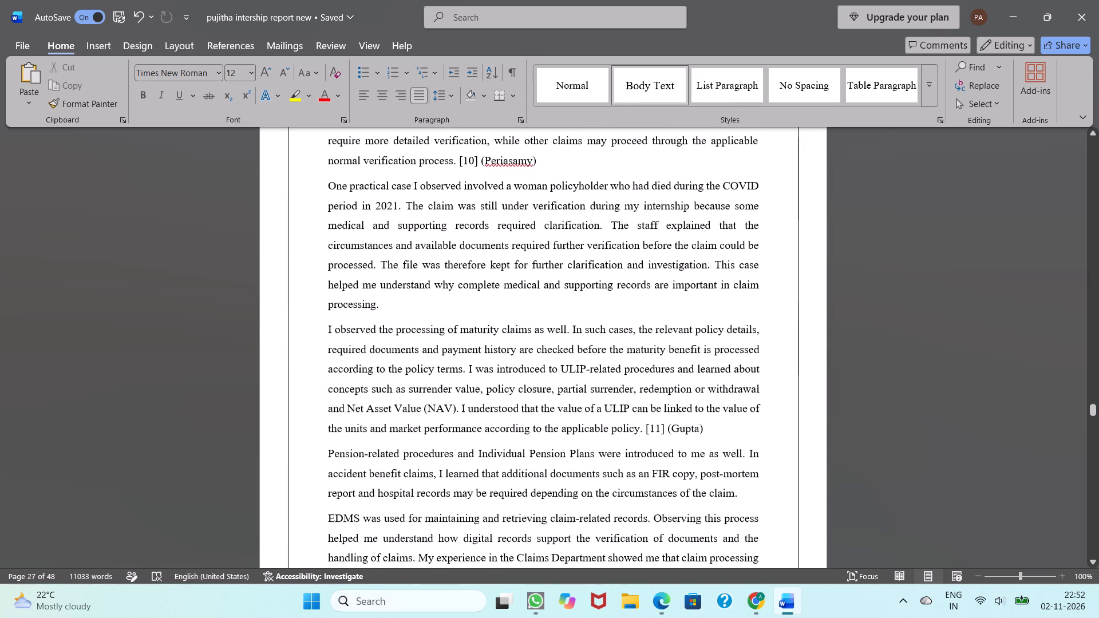
pyautogui.scroll(1, 408, 254)
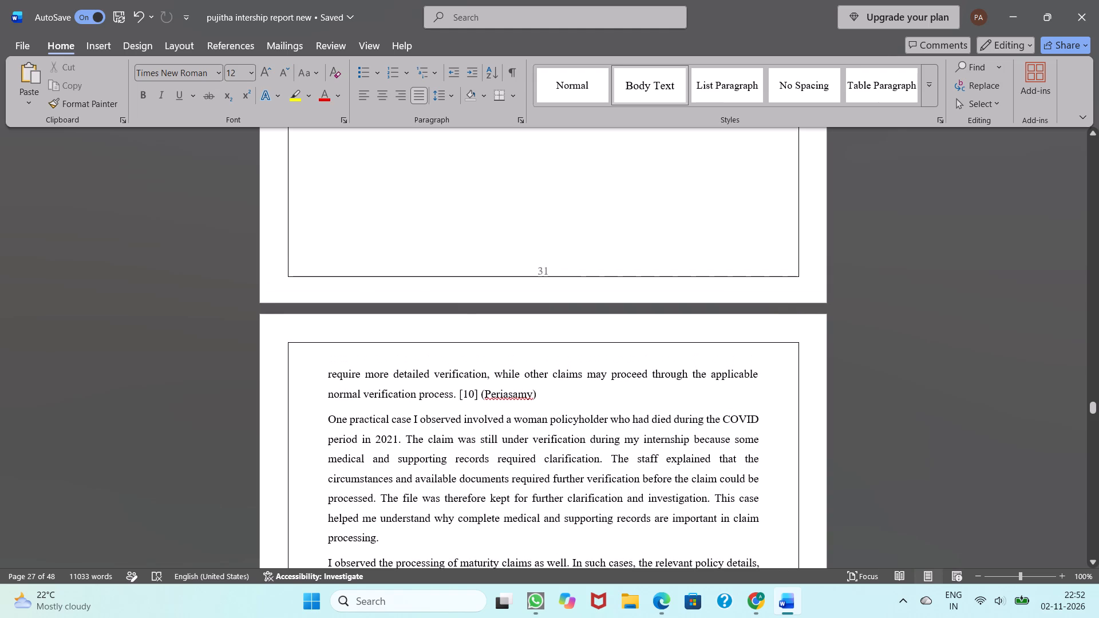
pyautogui.moveTo(325, 370); pyautogui.dragTo(373, 587)
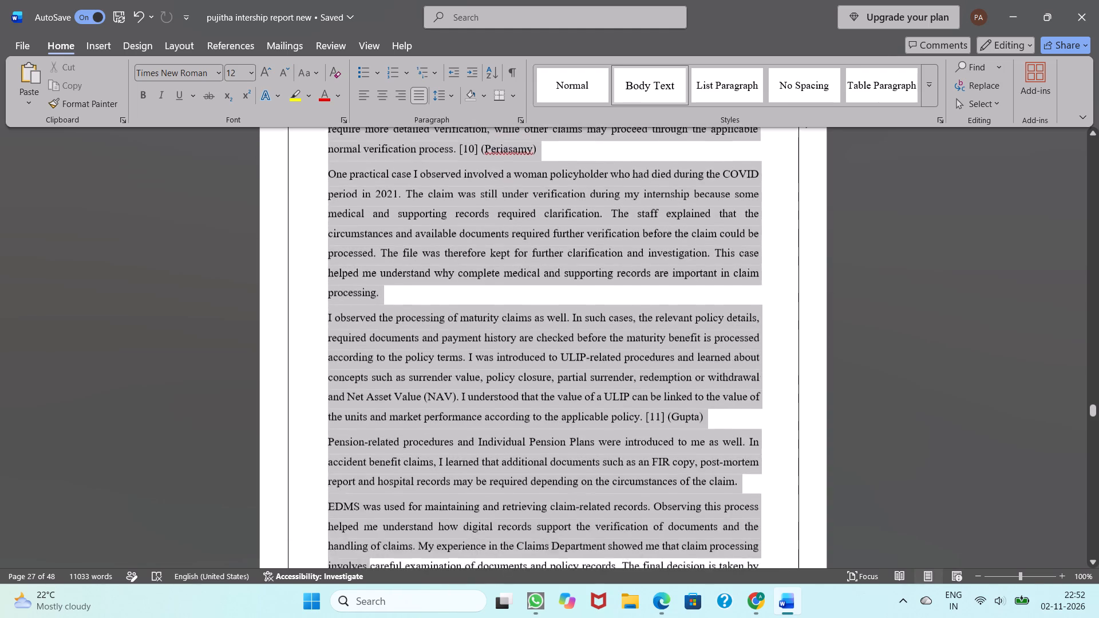
pyautogui.moveTo(373, 587); pyautogui.dragTo(727, 424)
pyautogui.hotkey('ctrl', 'c')
pyautogui.scroll(2, 727, 424)
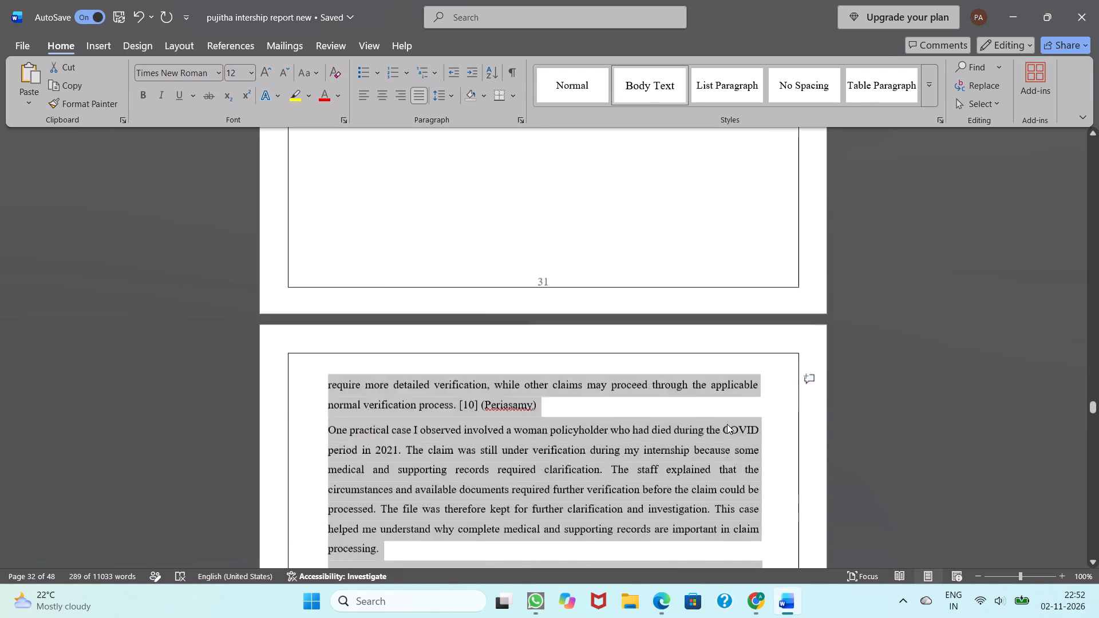
pyautogui.scroll(5, 727, 424)
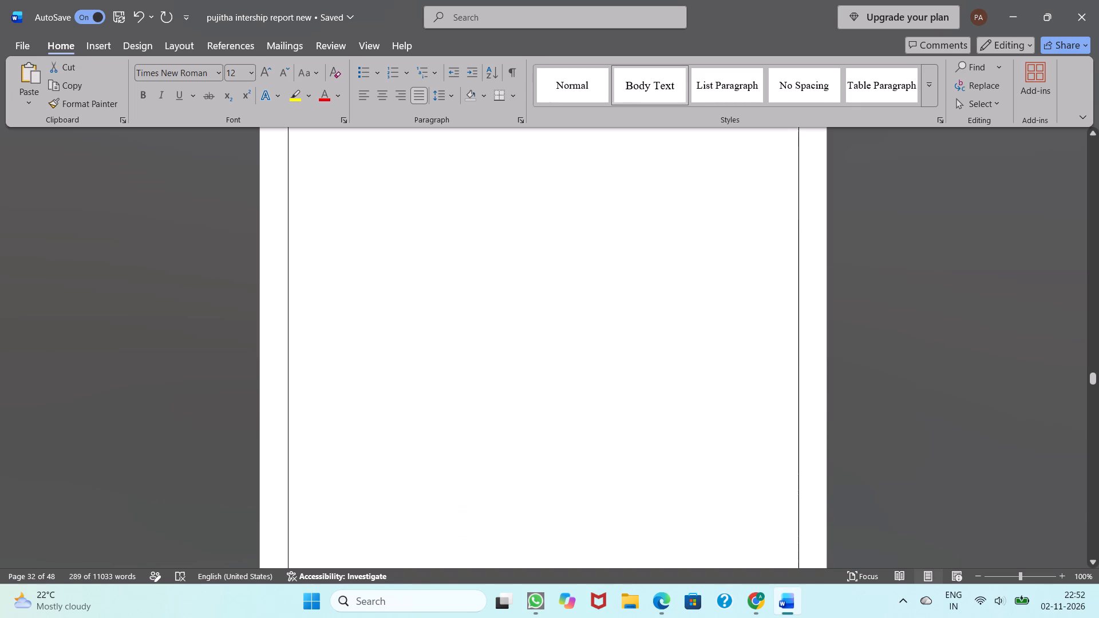
pyautogui.scroll(5, 727, 424)
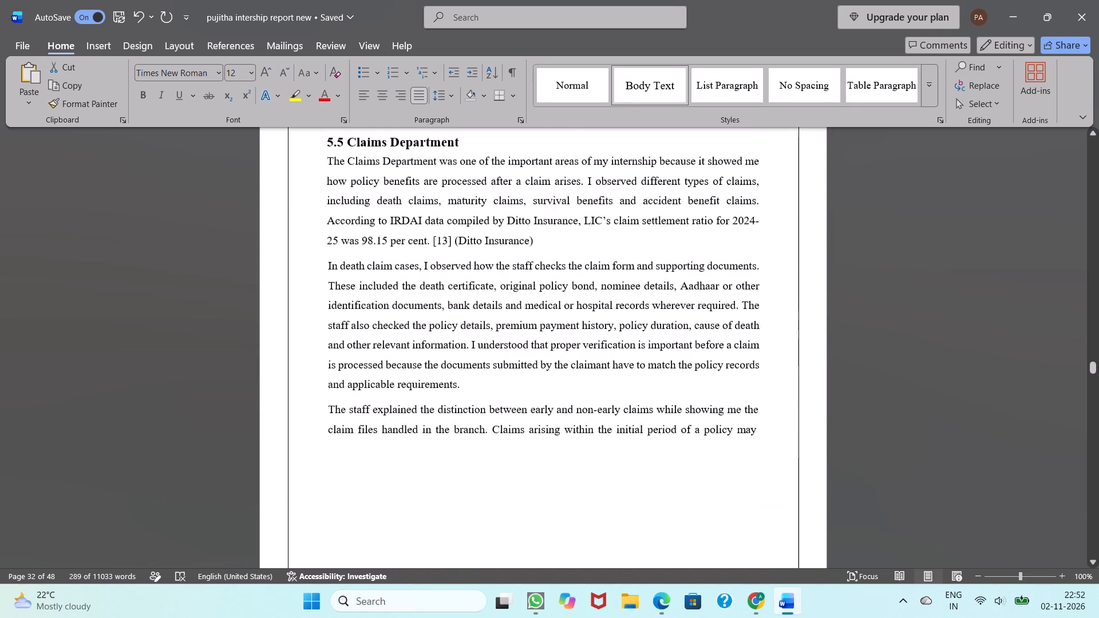
pyautogui.click(769, 330)
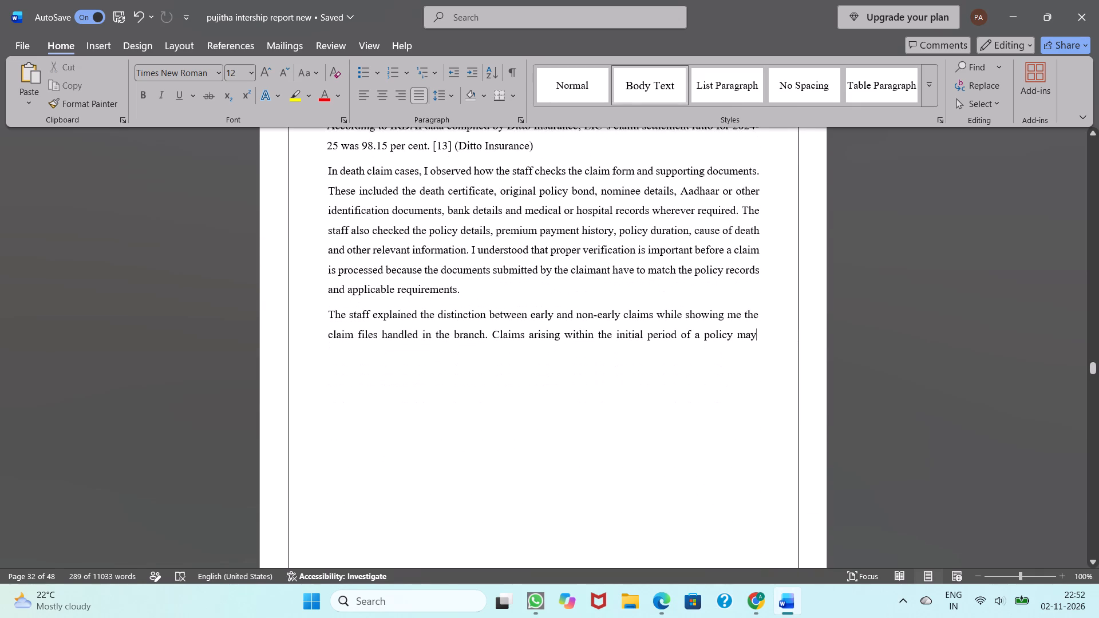
pyautogui.press('Return')
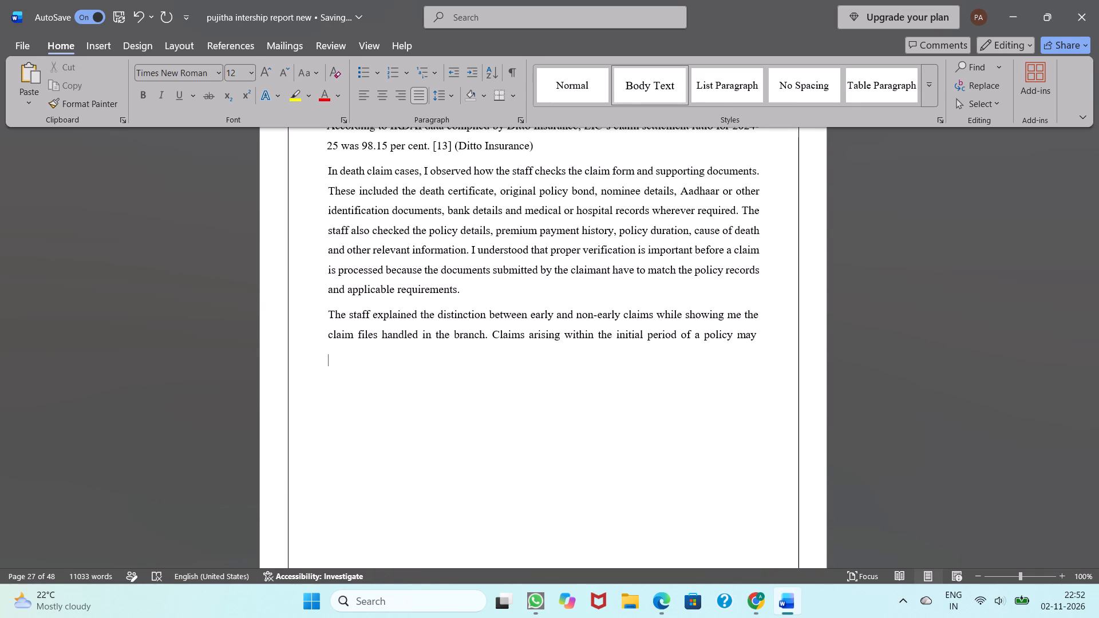
pyautogui.hotkey('ctrl', 'v')
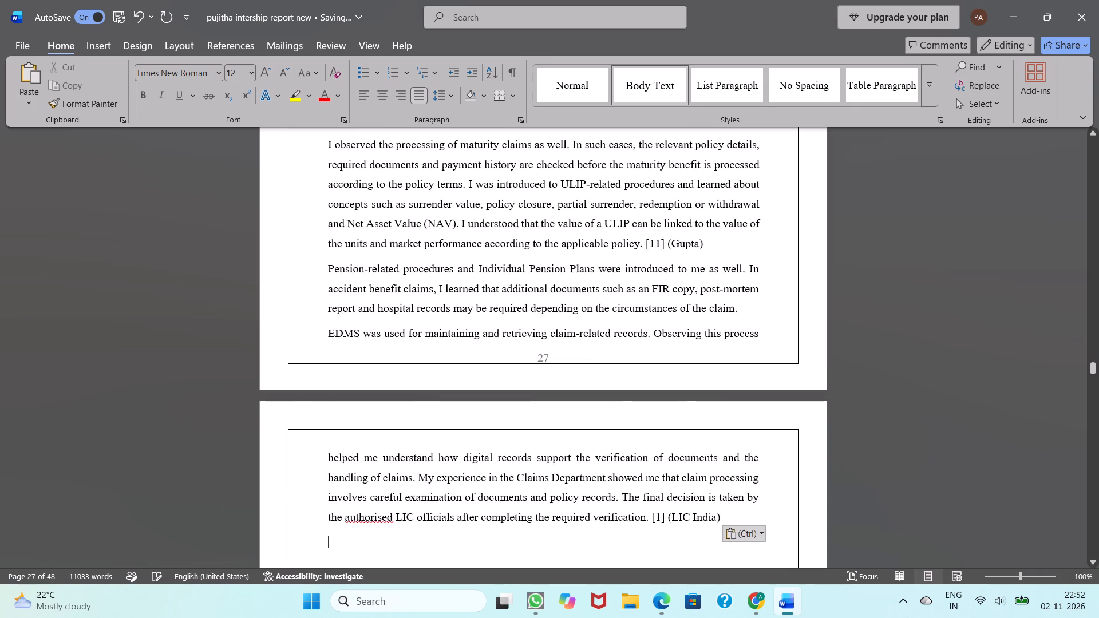
# Review the layout and continuity of the copied Claims Department text across pages 27 and 28.
pyautogui.scroll(2, 769, 330)
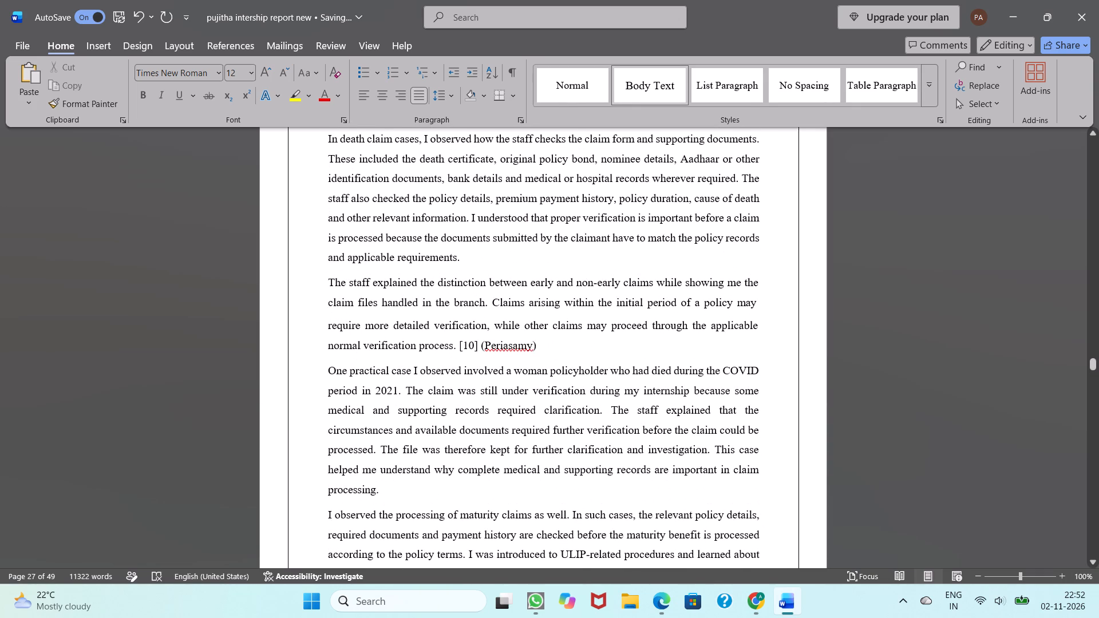
pyautogui.scroll(1, 769, 330)
pyautogui.scroll(-1, 705, 389)
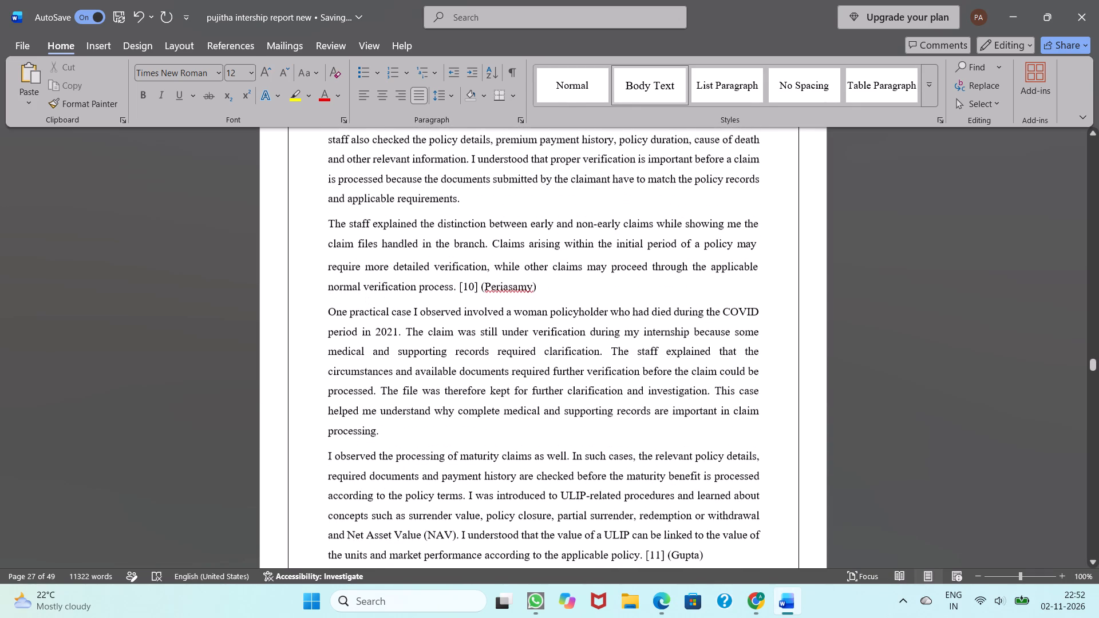
pyautogui.scroll(-1, 705, 389)
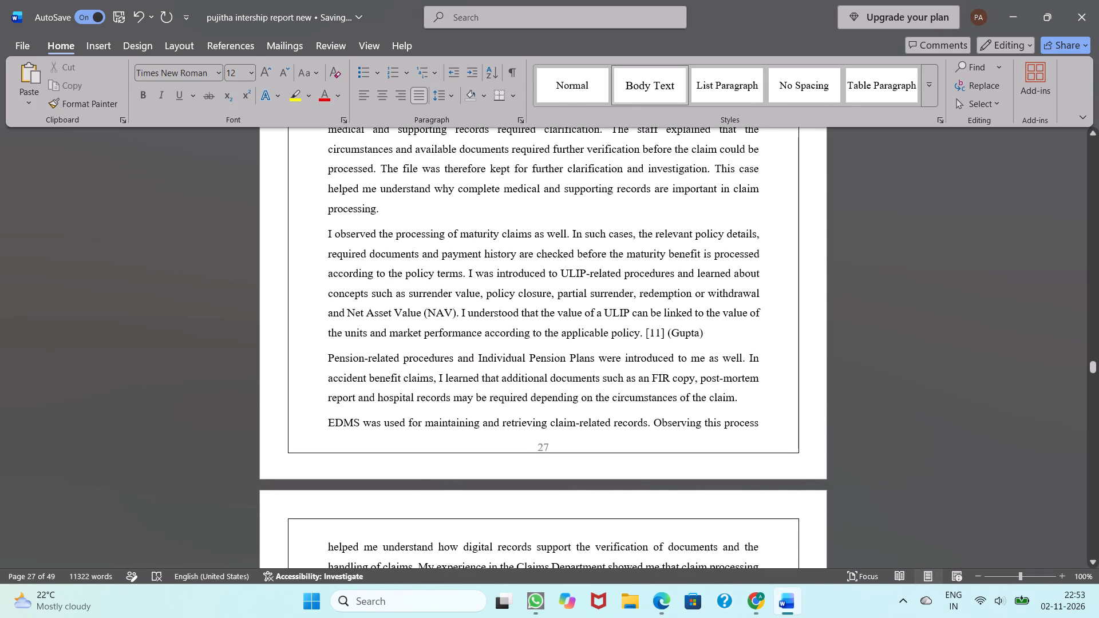
pyautogui.scroll(-1, 371, 360)
pyautogui.scroll(1, 371, 360)
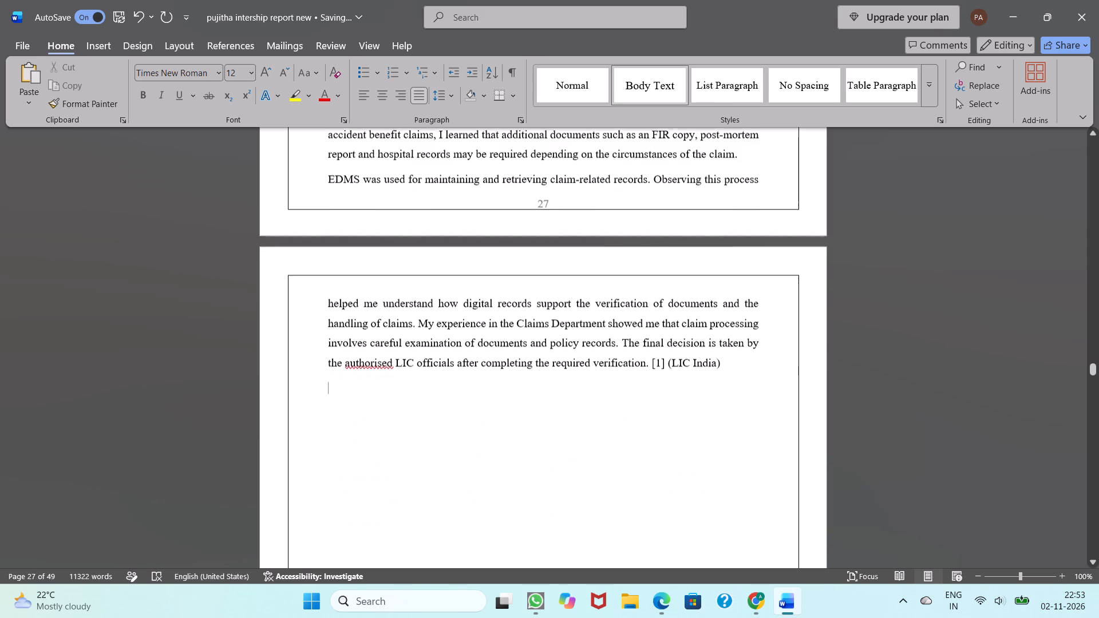
pyautogui.scroll(1, 371, 360)
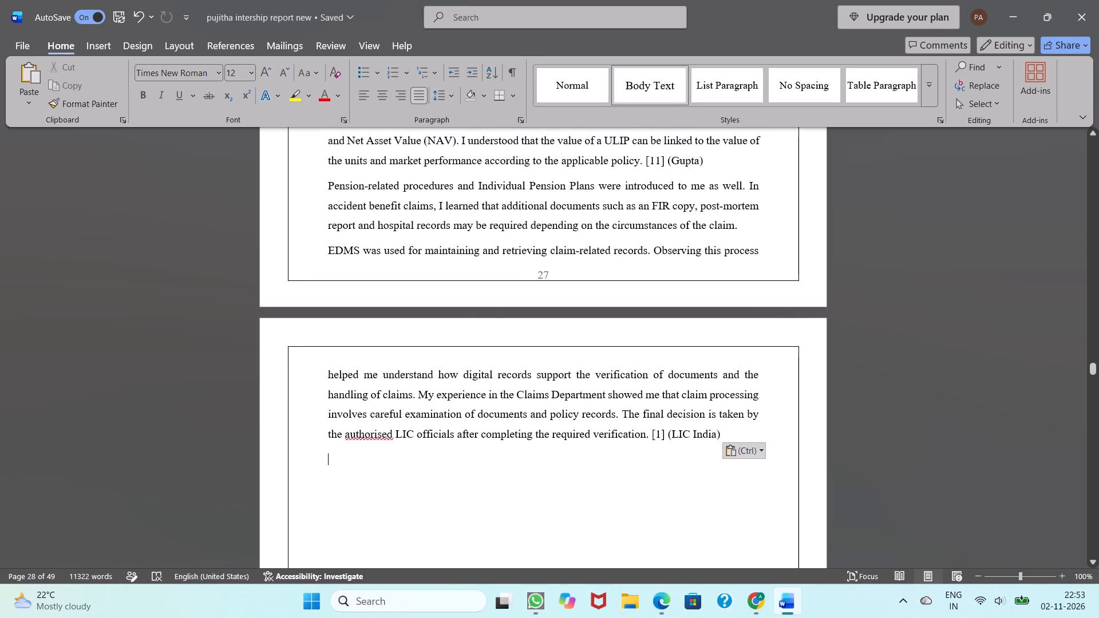
pyautogui.scroll(1, 371, 360)
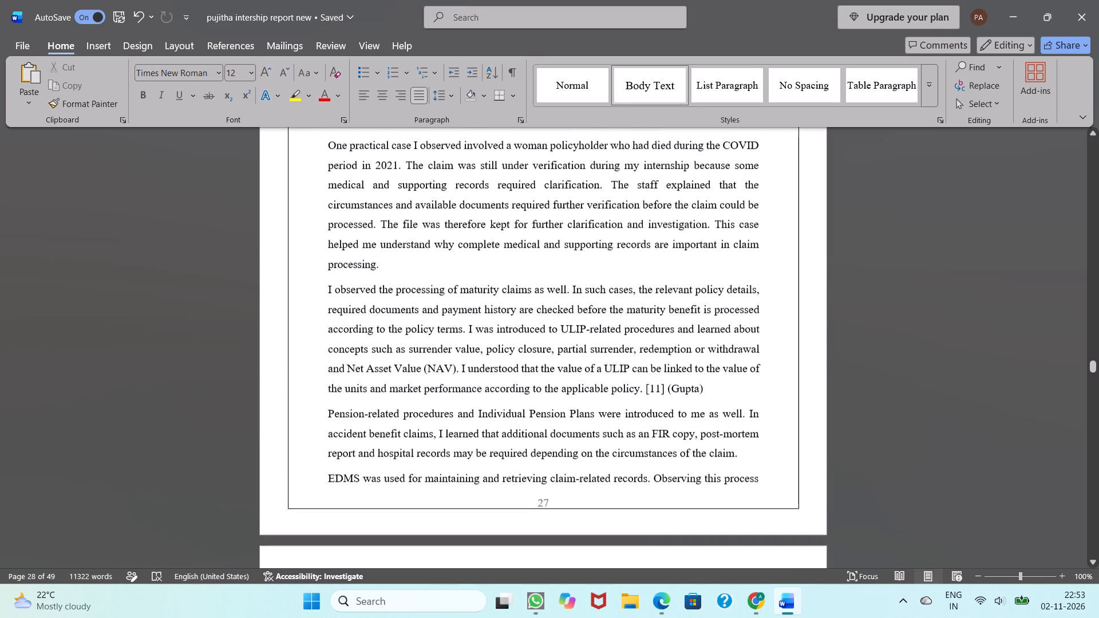
pyautogui.scroll(3, 371, 360)
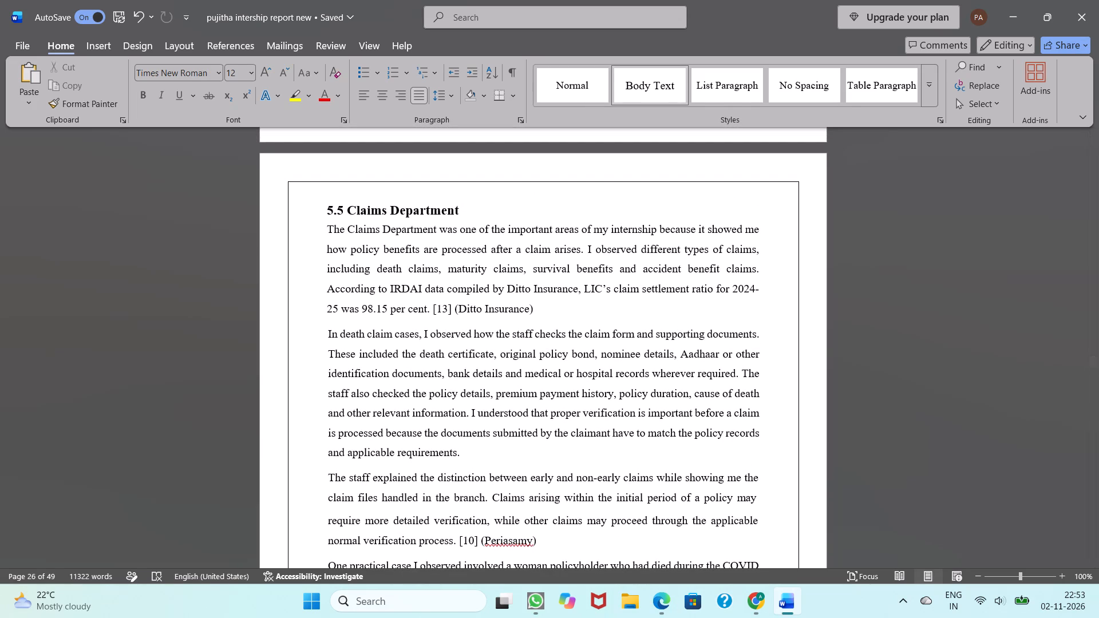
pyautogui.scroll(-2, 371, 360)
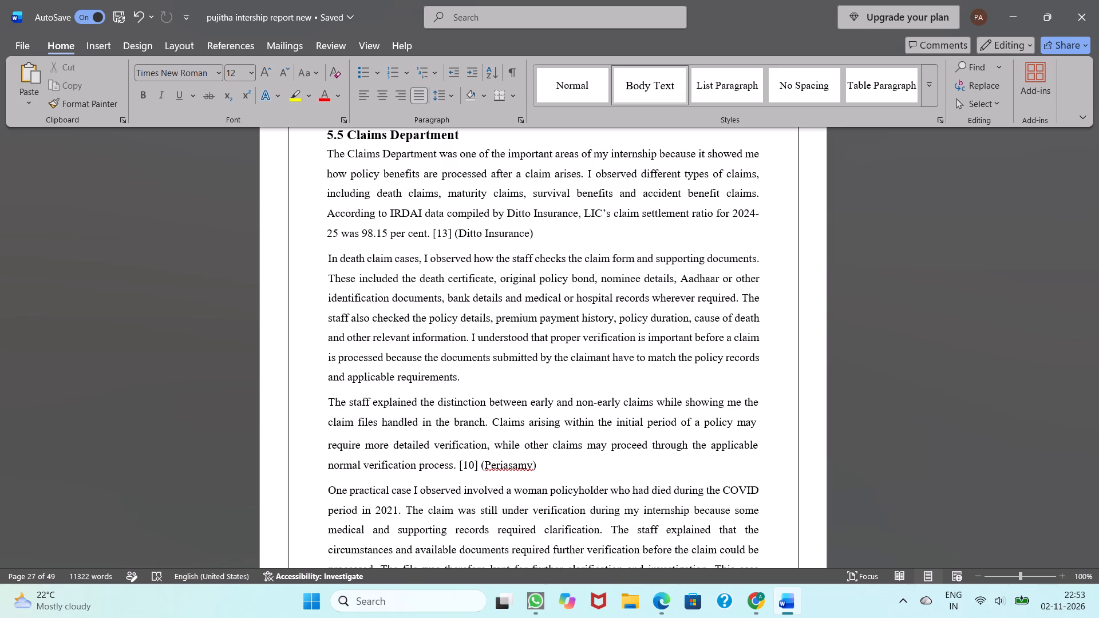
pyautogui.scroll(-1, 381, 350)
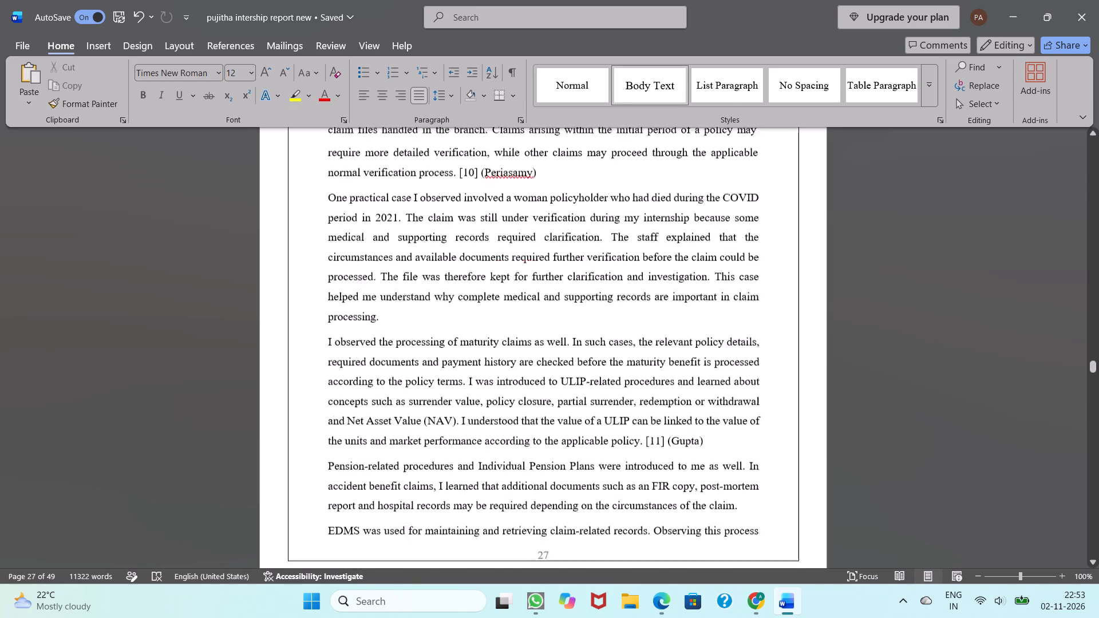
pyautogui.scroll(-1, 381, 350)
pyautogui.keyDown('ctrl'); pyautogui.scroll(1, 381, 350); pyautogui.keyUp('ctrl')
pyautogui.keyDown('ctrl'); pyautogui.scroll(-1, 381, 350); pyautogui.keyUp('ctrl')
pyautogui.scroll(-4, 381, 350)
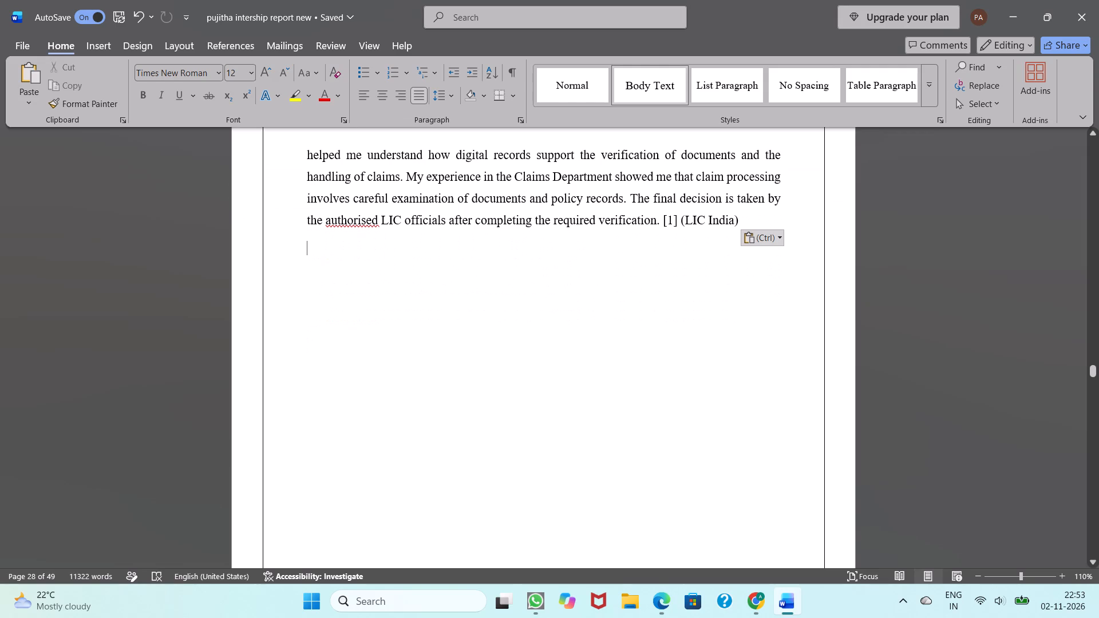
pyautogui.click(924, 356)
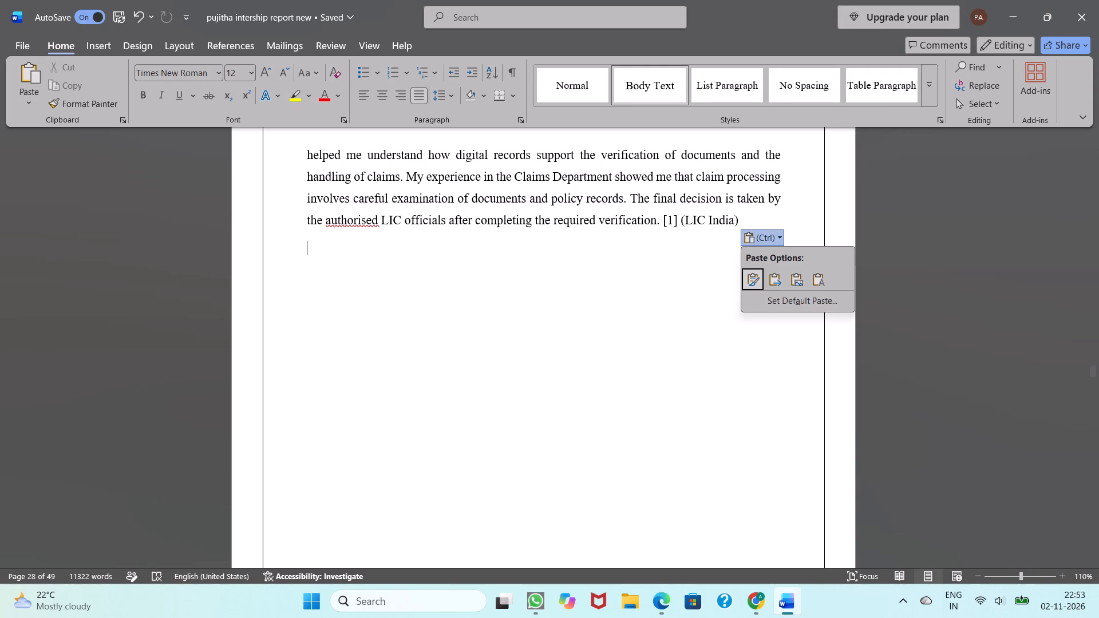
pyautogui.keyDown('ctrl'); pyautogui.scroll(-3, 639, 428); pyautogui.keyUp('ctrl')
pyautogui.scroll(1, 639, 428)
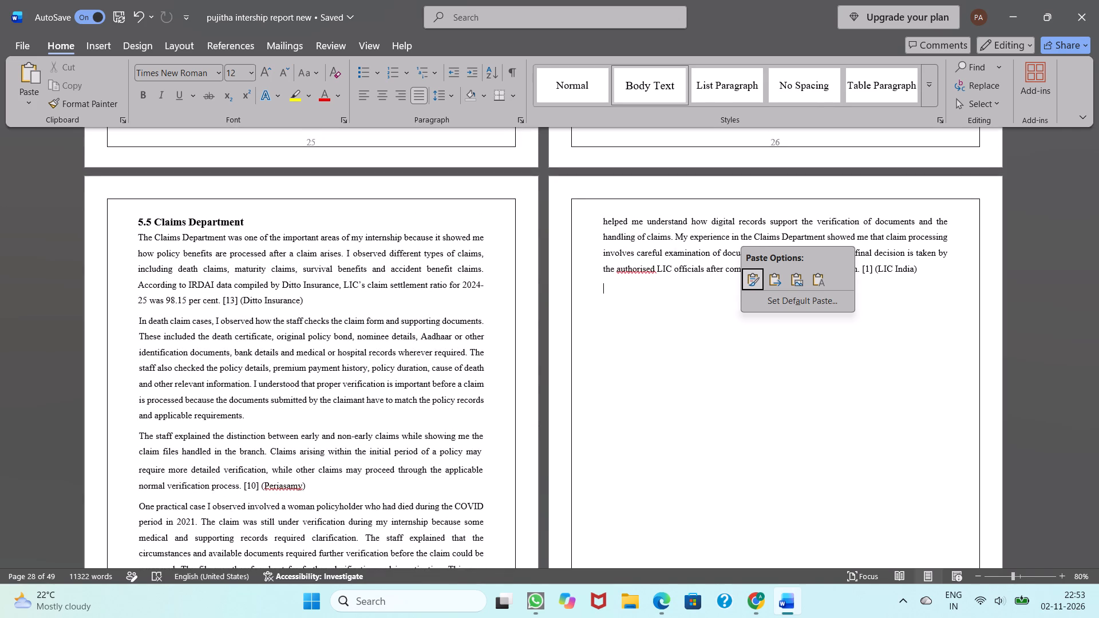
# Check how the copied Claims Department text runs from the 5.5 heading on page 27 to its end on page 28.
pyautogui.keyDown('ctrl'); pyautogui.scroll(8, 639, 428); pyautogui.keyUp('ctrl')
pyautogui.scroll(2, 639, 428)
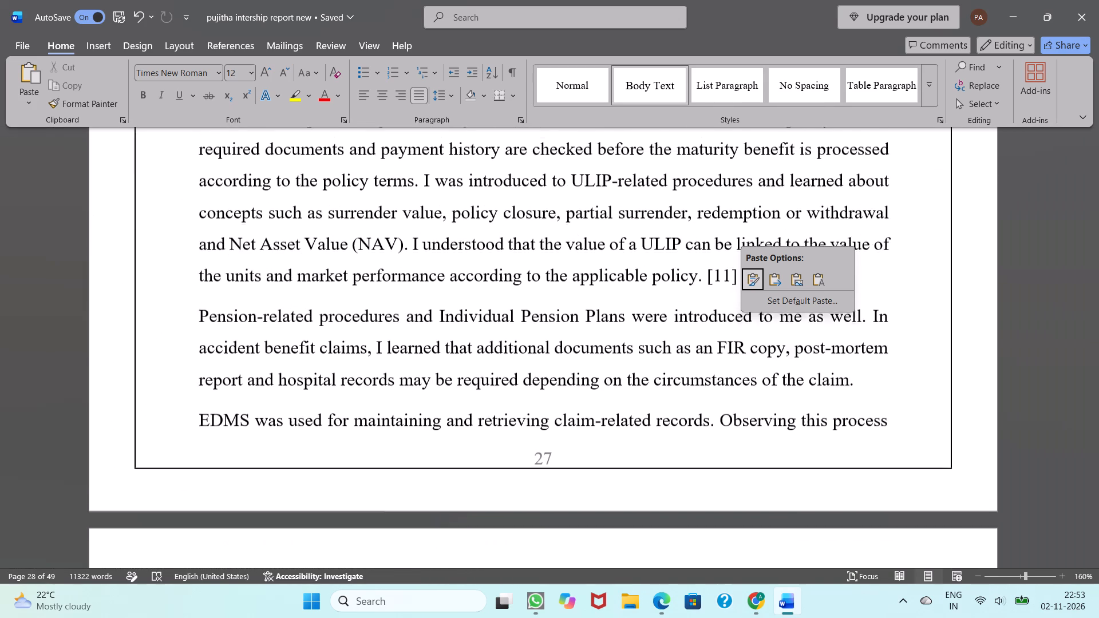
pyautogui.keyDown('ctrl'); pyautogui.scroll(-1, 639, 428); pyautogui.keyUp('ctrl')
pyautogui.scroll(1, 639, 428)
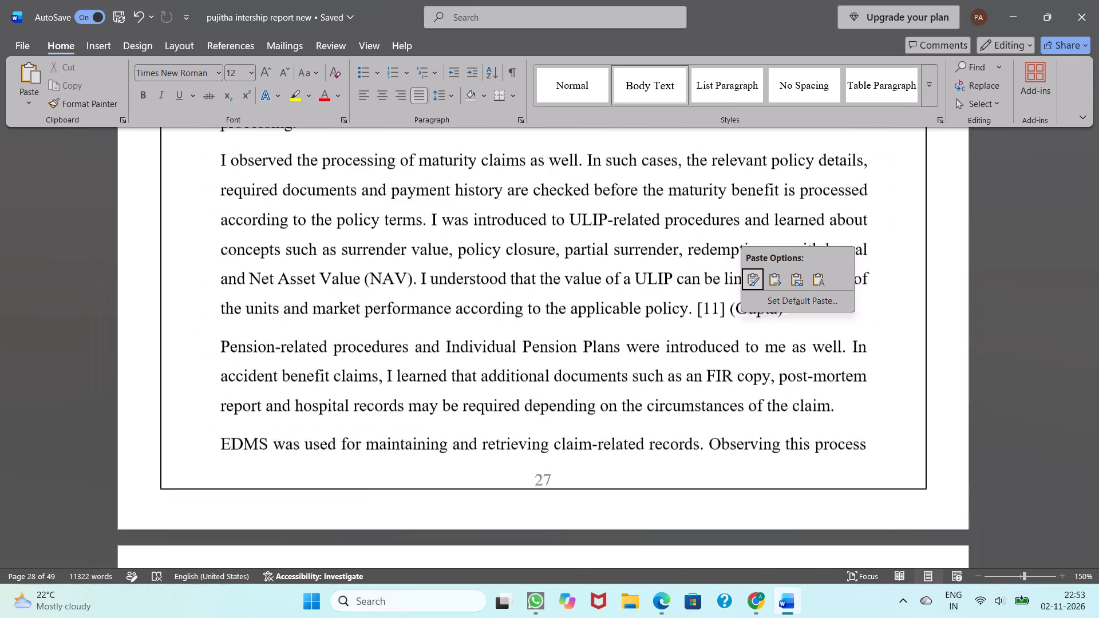
pyautogui.scroll(3, 639, 428)
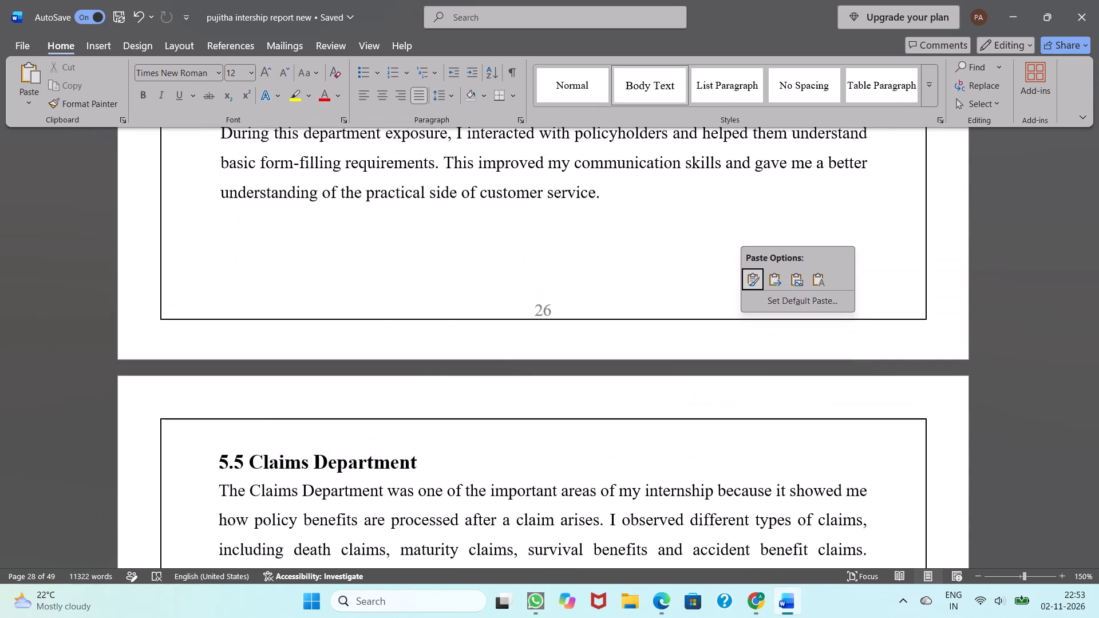
pyautogui.scroll(-1, 639, 428)
pyautogui.click(1051, 394)
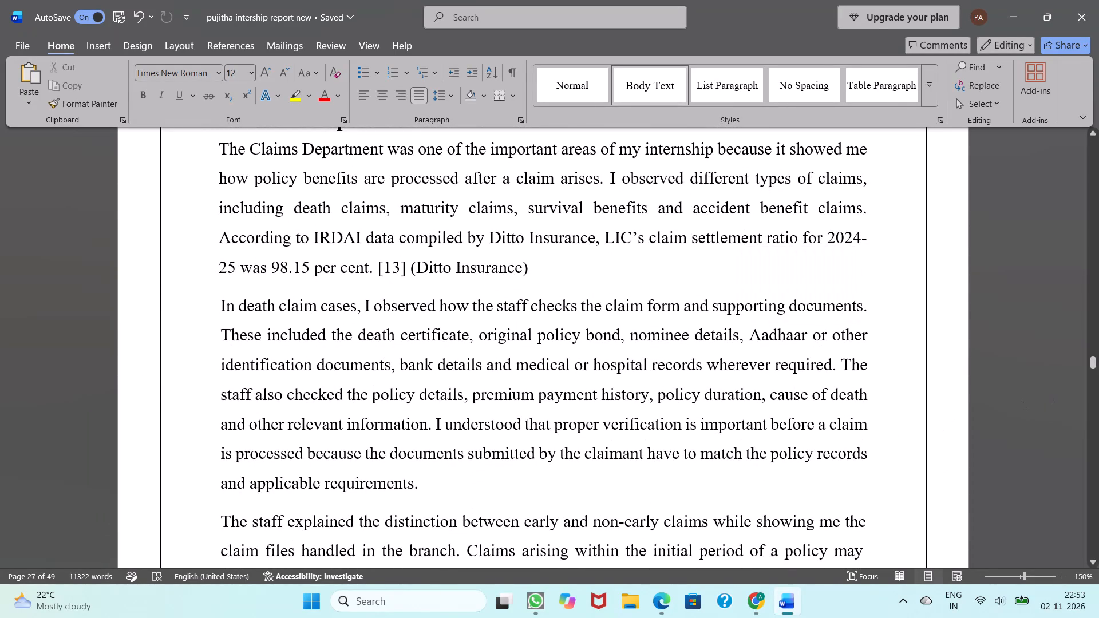
pyautogui.scroll(-2, 394, 380)
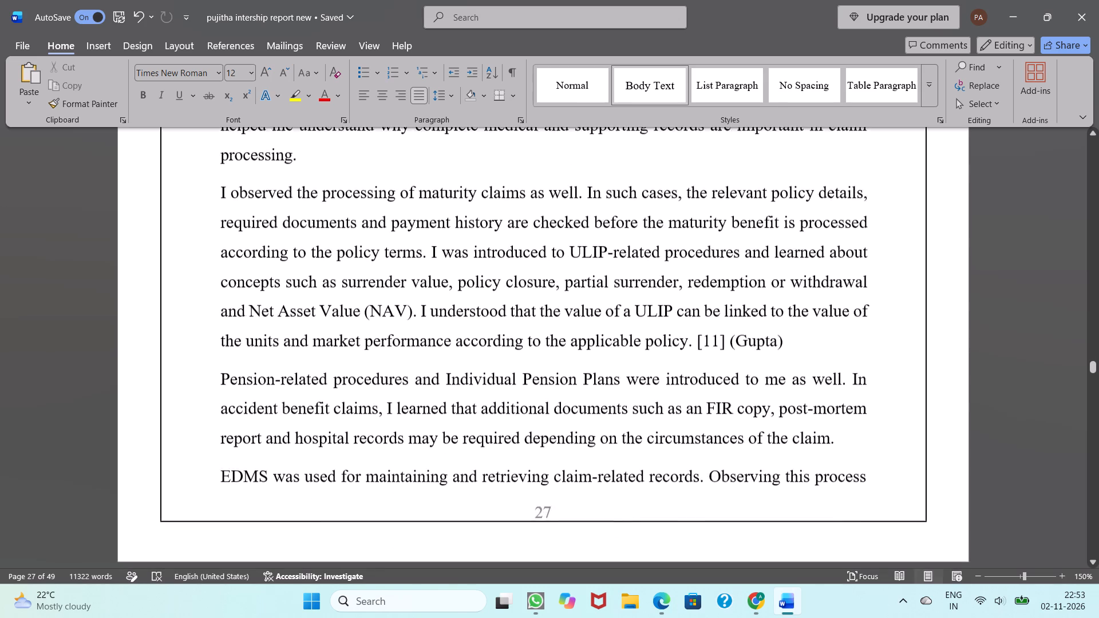
pyautogui.scroll(-3, 394, 380)
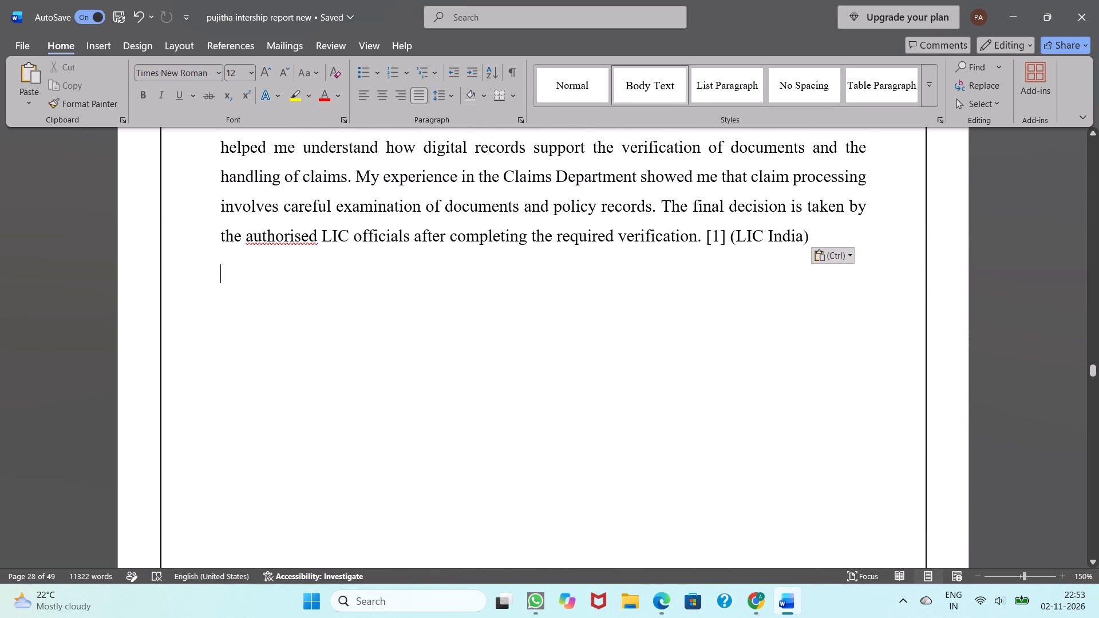
# Delete the duplicate Claims Department section, heading and text, that precedes the 3.3 Office Services and Accounts Departments heading.
pyautogui.keyDown('ctrl'); pyautogui.scroll(-1, 343, 386); pyautogui.keyUp('ctrl')
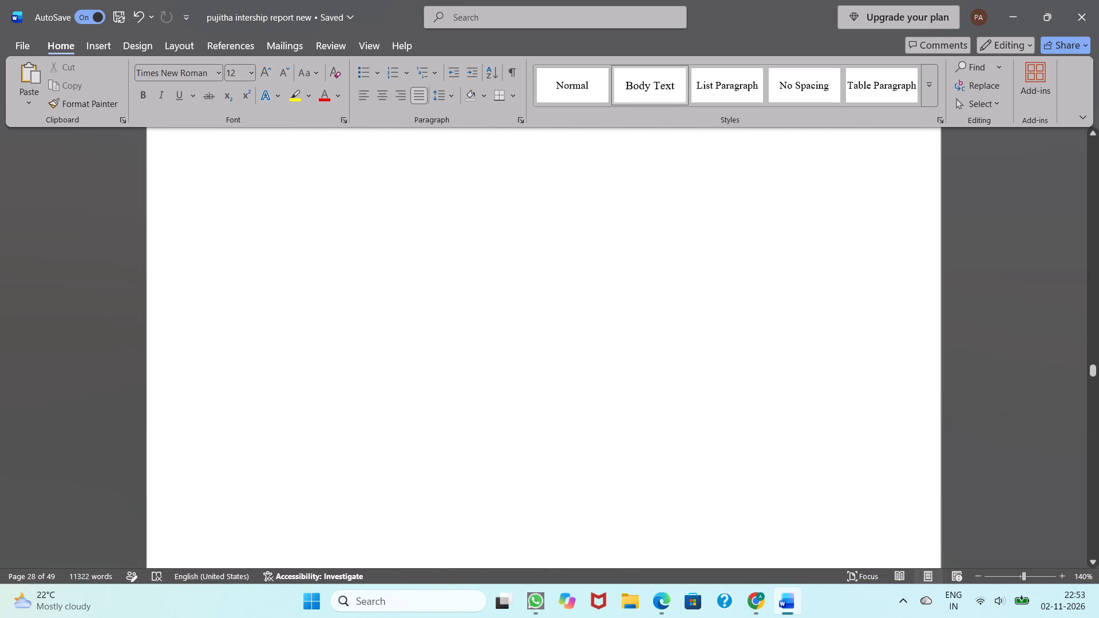
pyautogui.scroll(-7, 343, 386)
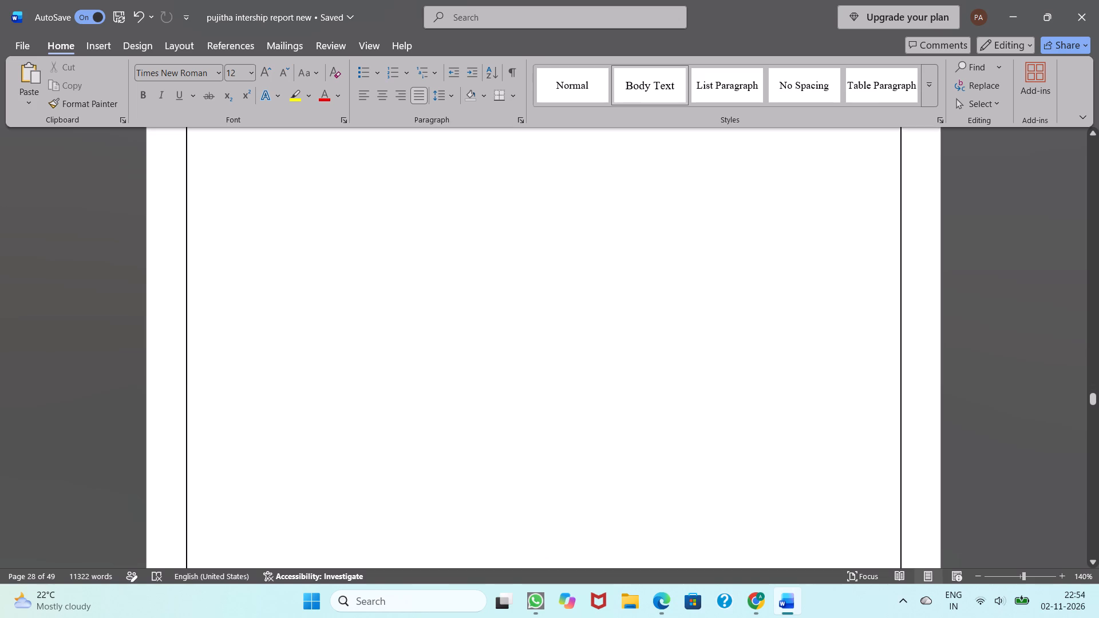
pyautogui.scroll(-1, 343, 386)
pyautogui.scroll(3, 343, 386)
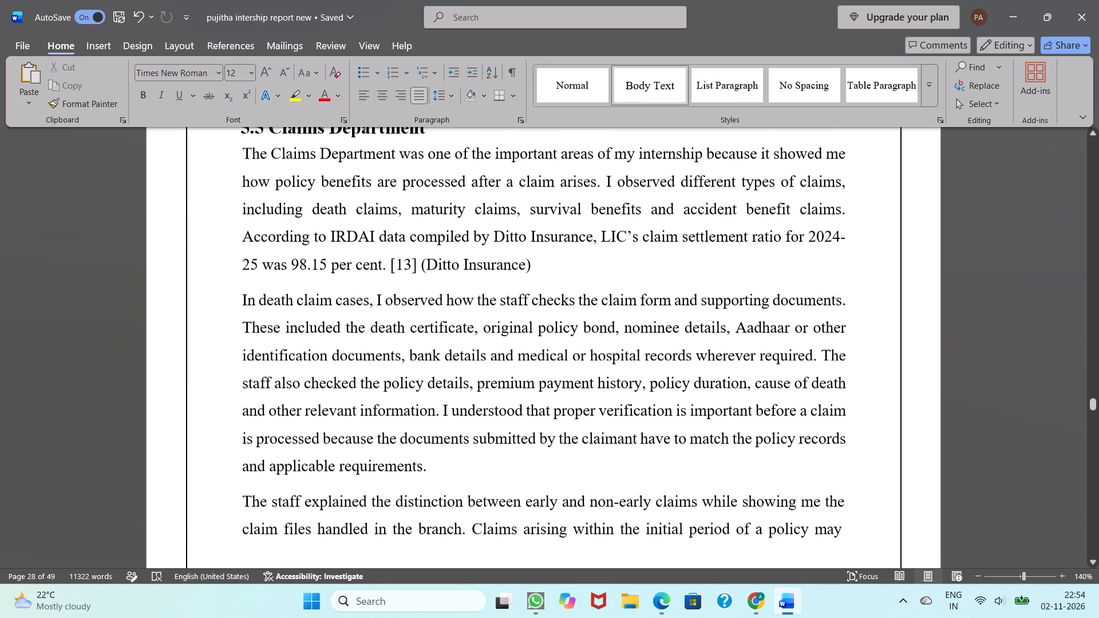
pyautogui.scroll(1, 343, 386)
pyautogui.moveTo(242, 365); pyautogui.dragTo(309, 576)
pyautogui.scroll(1, 250, 411)
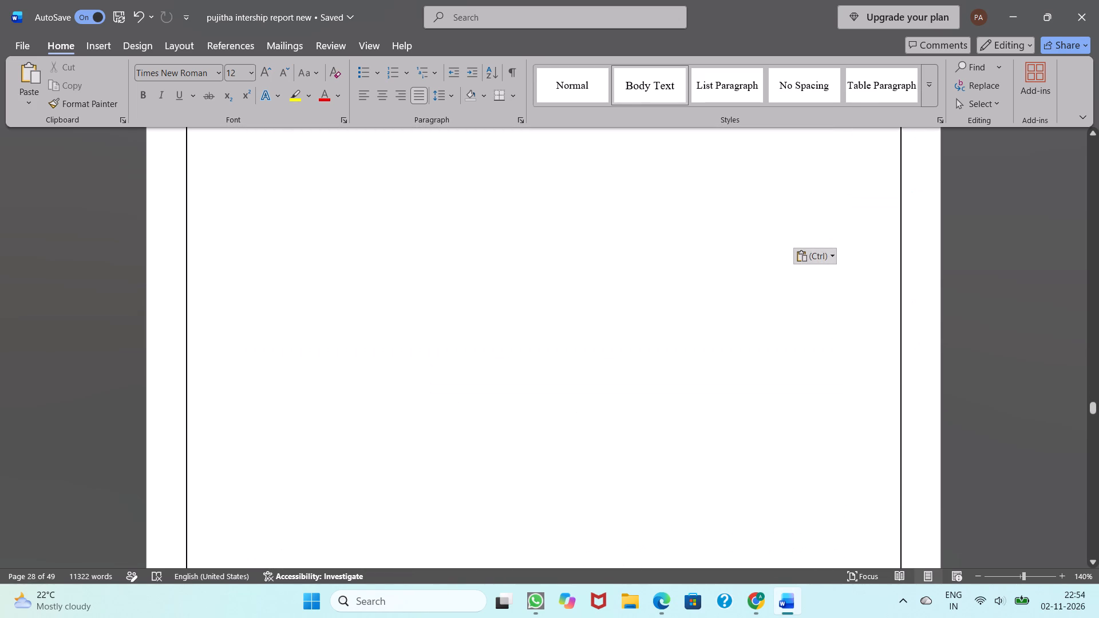
pyautogui.moveTo(309, 576); pyautogui.dragTo(327, 566)
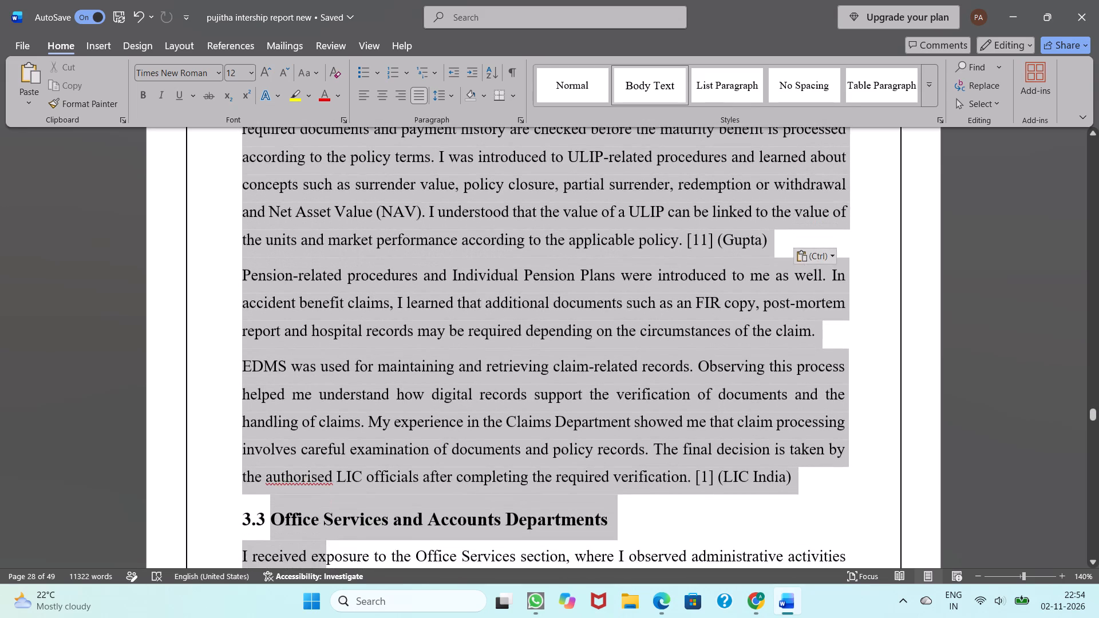
pyautogui.moveTo(327, 566); pyautogui.dragTo(789, 425)
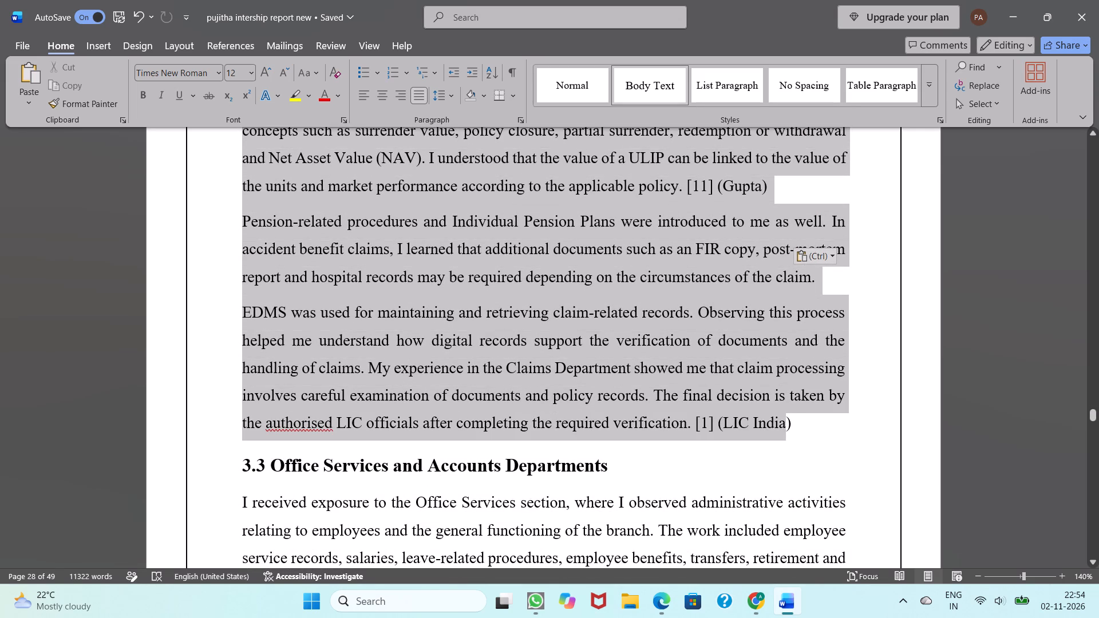
pyautogui.moveTo(789, 425); pyautogui.dragTo(794, 425)
pyautogui.press('BackSpace')
# Restyle the Office Services and Accounts Departments heading as Normal, bold, 14 pt, and number it 5.6 instead of 3.3.
pyautogui.scroll(1, 794, 425)
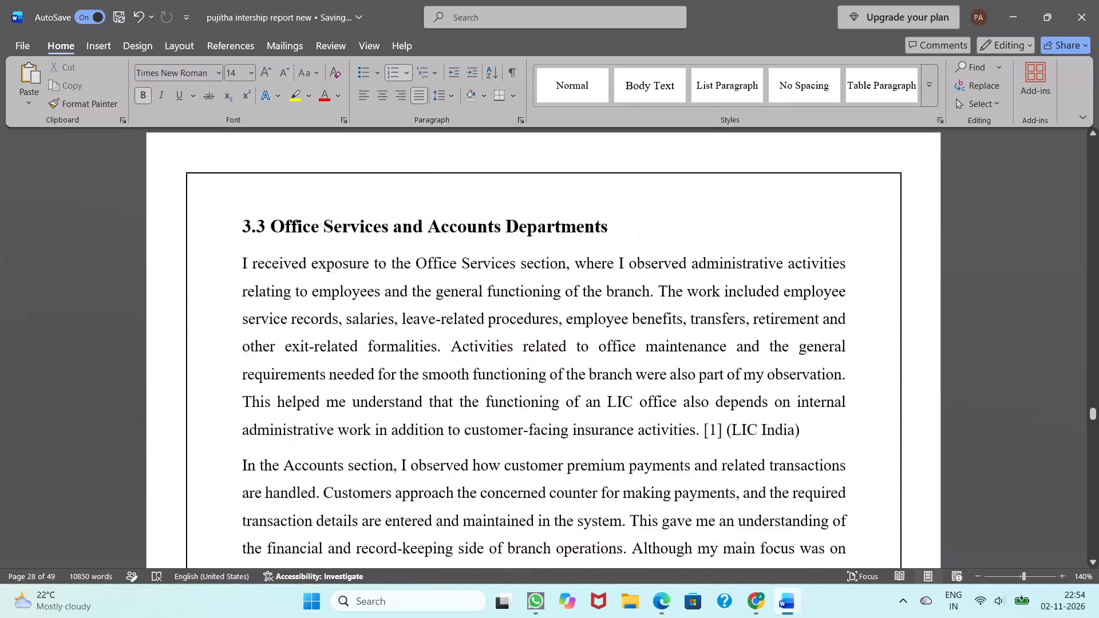
pyautogui.scroll(1, 794, 425)
pyautogui.keyDown('ctrl'); pyautogui.scroll(-1, 794, 425); pyautogui.keyUp('ctrl')
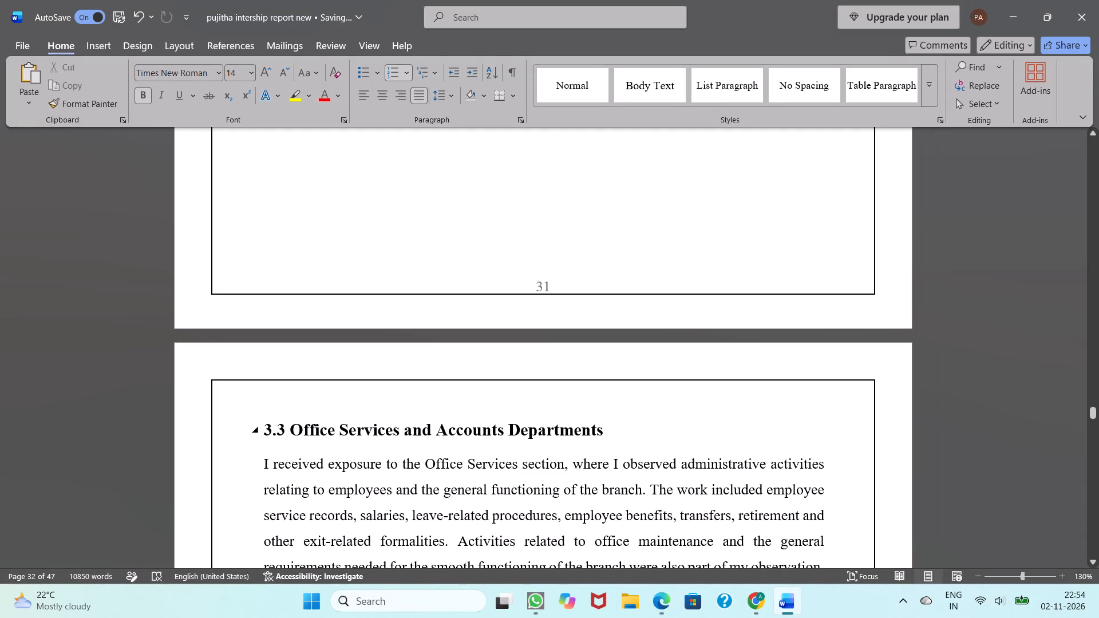
pyautogui.moveTo(290, 430); pyautogui.dragTo(608, 414)
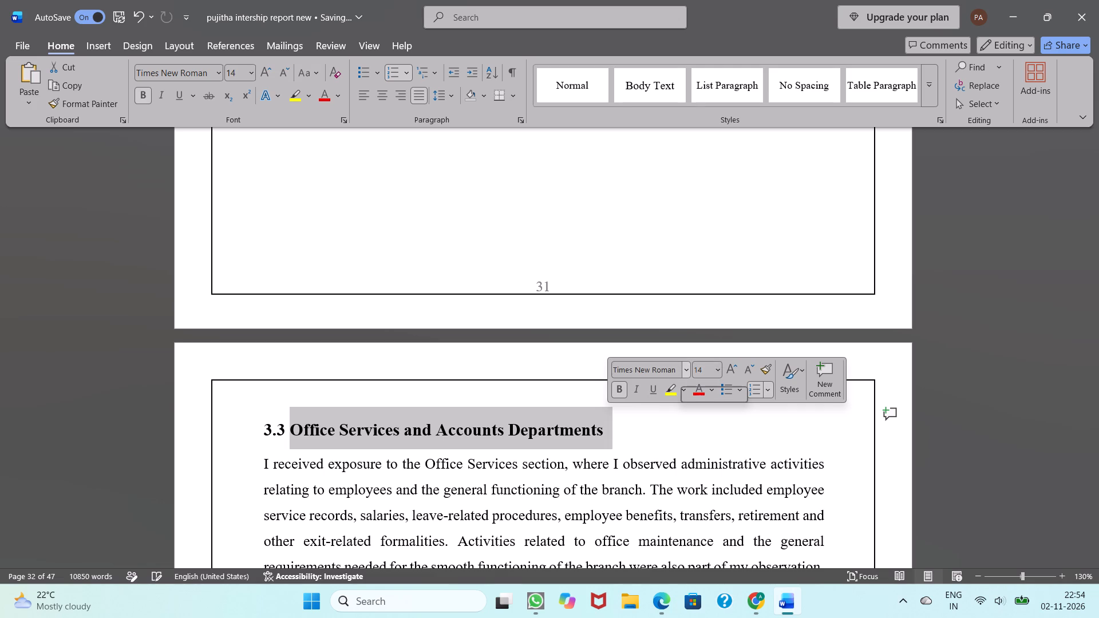
pyautogui.click(572, 100)
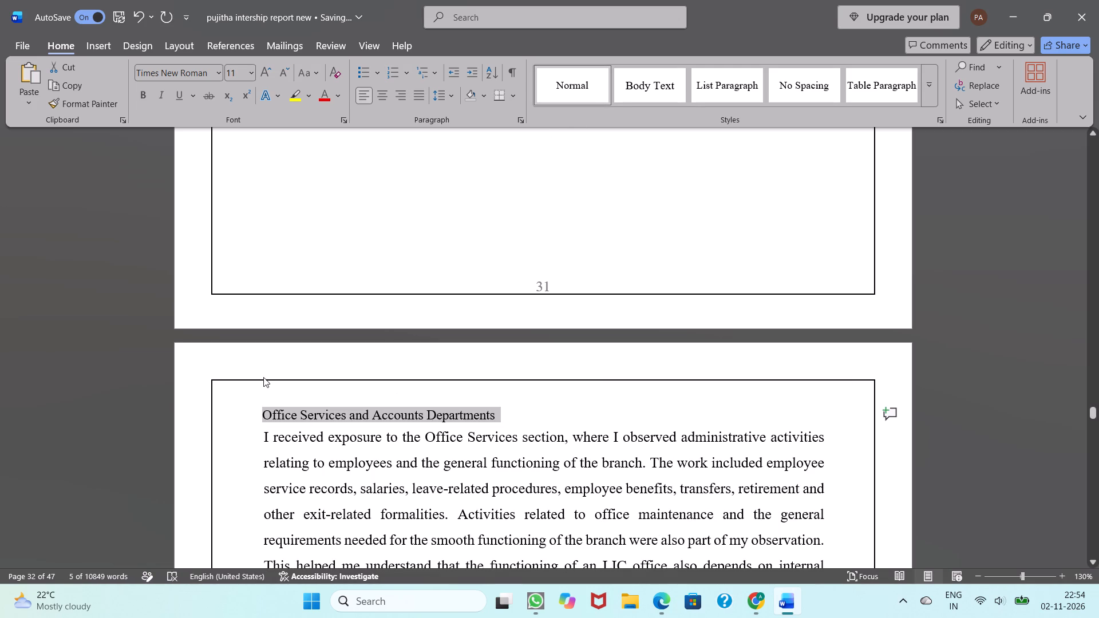
pyautogui.click(142, 96)
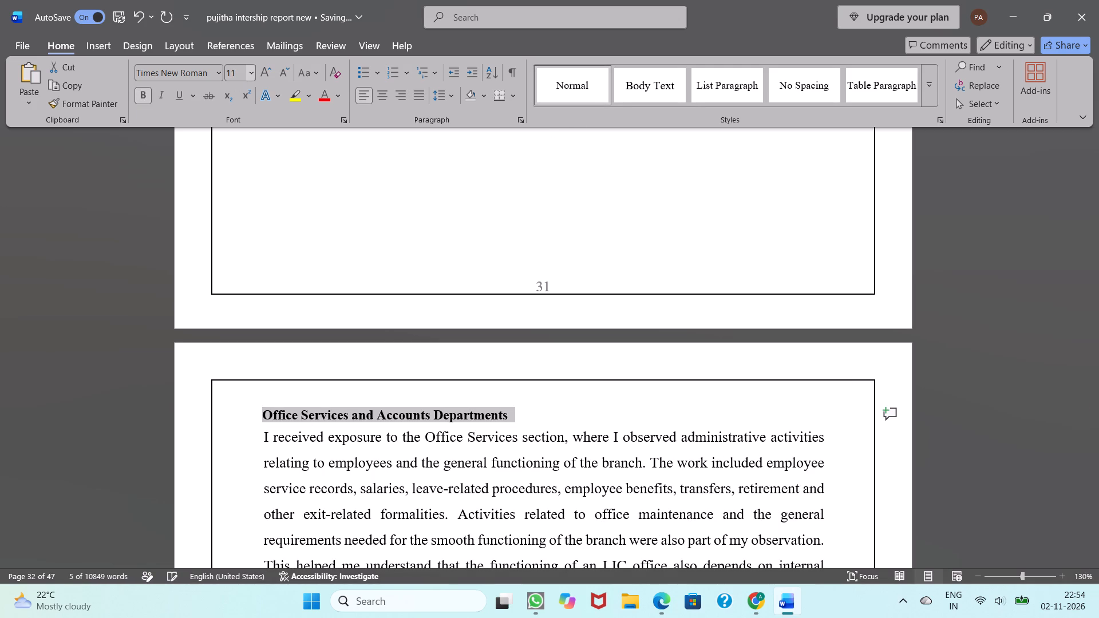
pyautogui.click(252, 73)
pyautogui.click(234, 176)
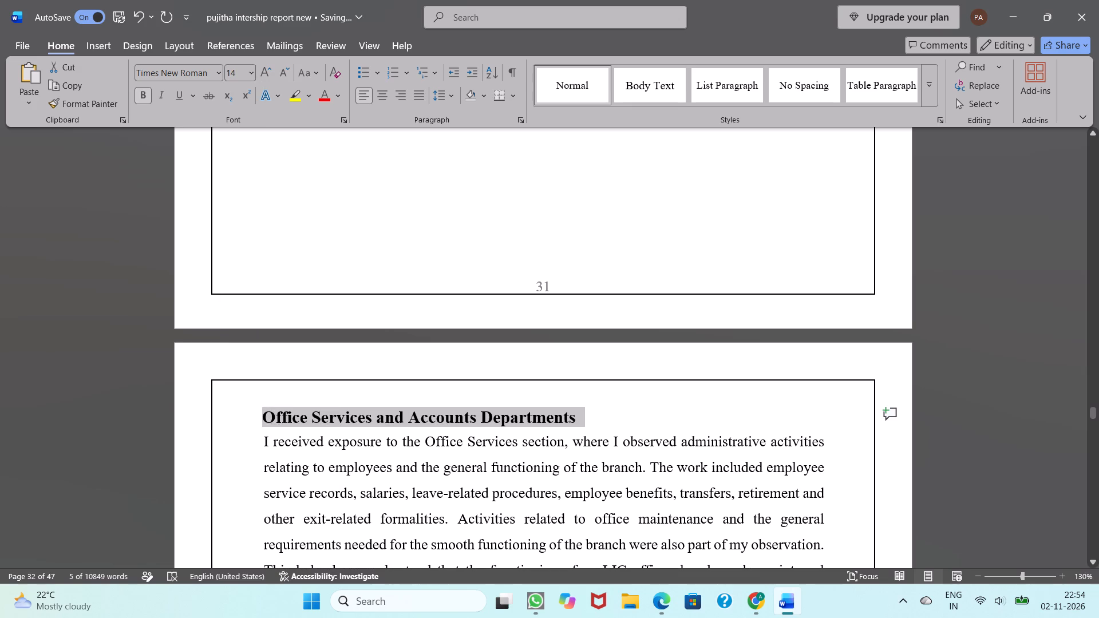
pyautogui.click(261, 408)
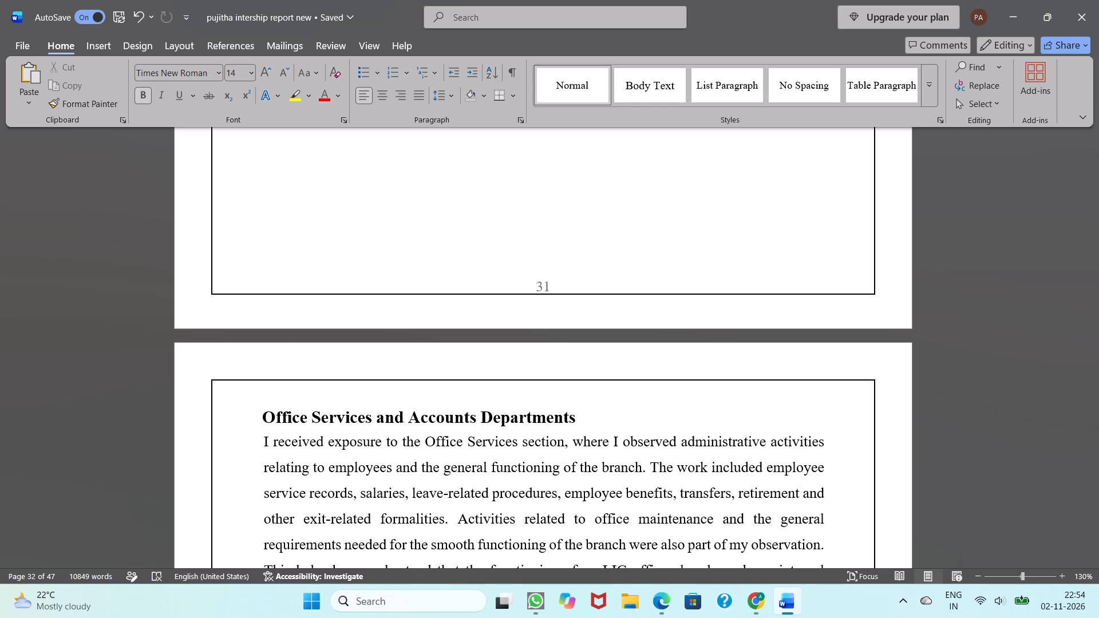
pyautogui.press('5')
pyautogui.write('.6')
pyautogui.press('space')
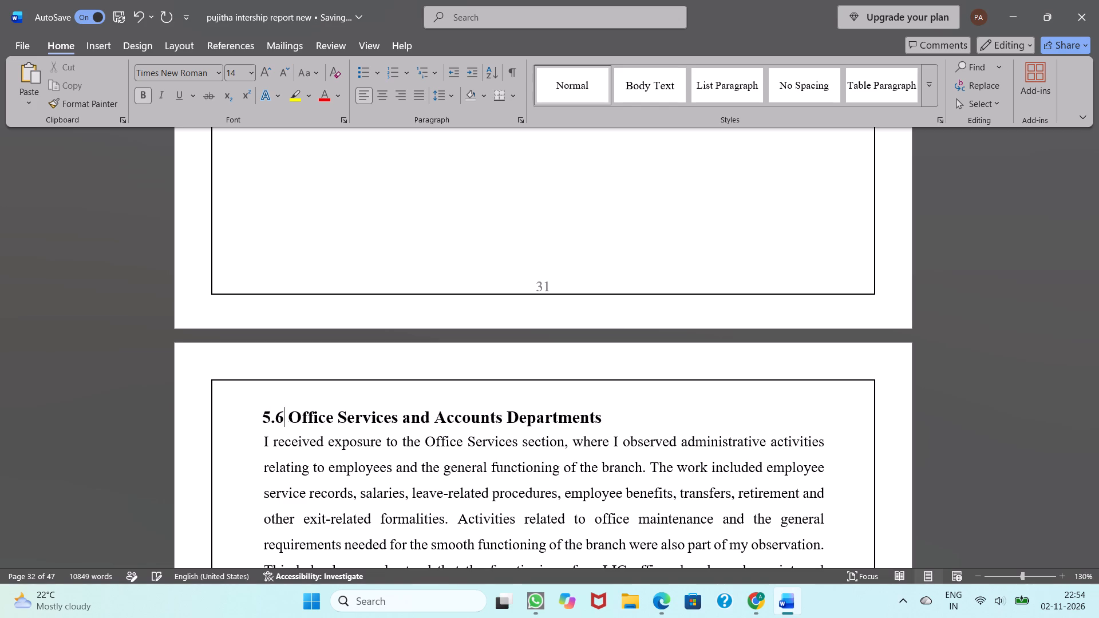
# Copy the 5.6 heading and its two paragraphs on page 32 to a new line after the Claims Department text on page 28.
pyautogui.moveTo(262, 414); pyautogui.dragTo(276, 414)
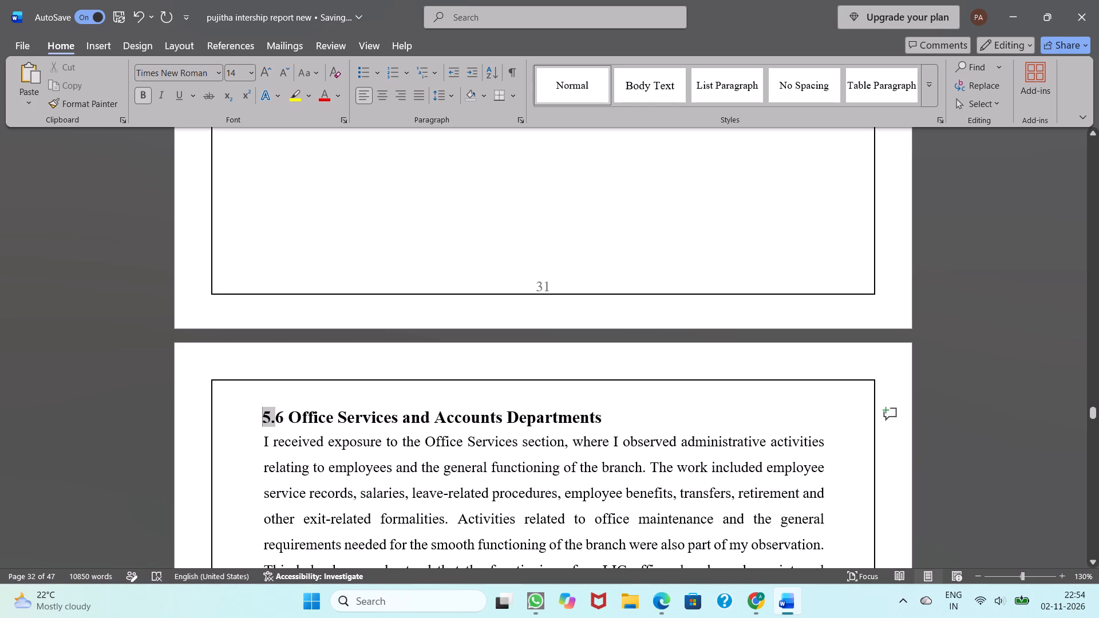
pyautogui.moveTo(276, 414); pyautogui.dragTo(315, 572)
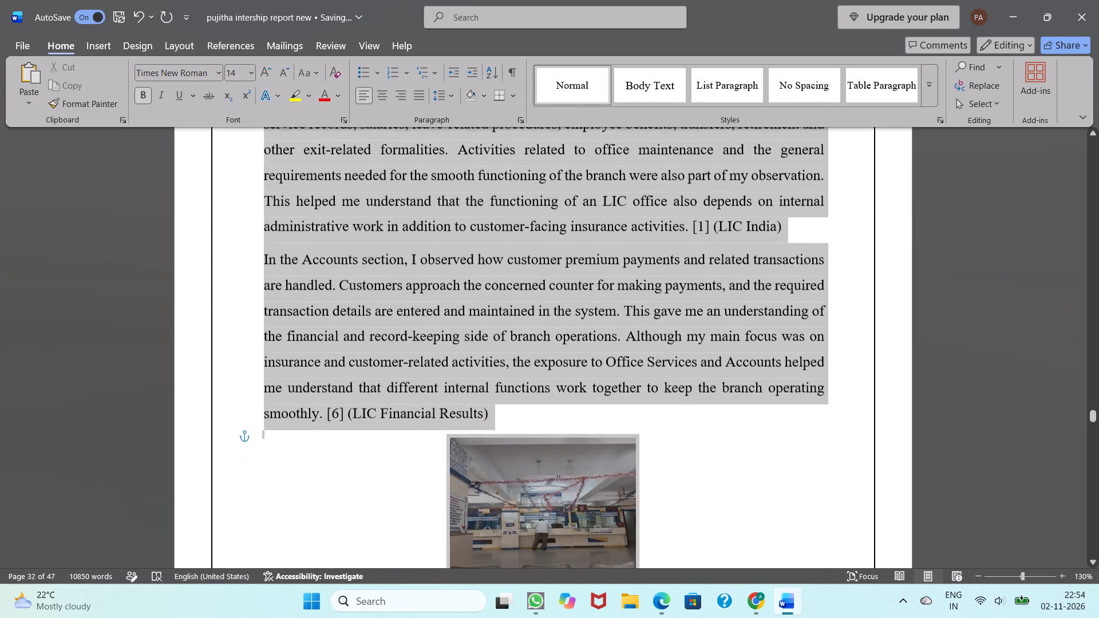
pyautogui.moveTo(315, 572); pyautogui.dragTo(495, 355)
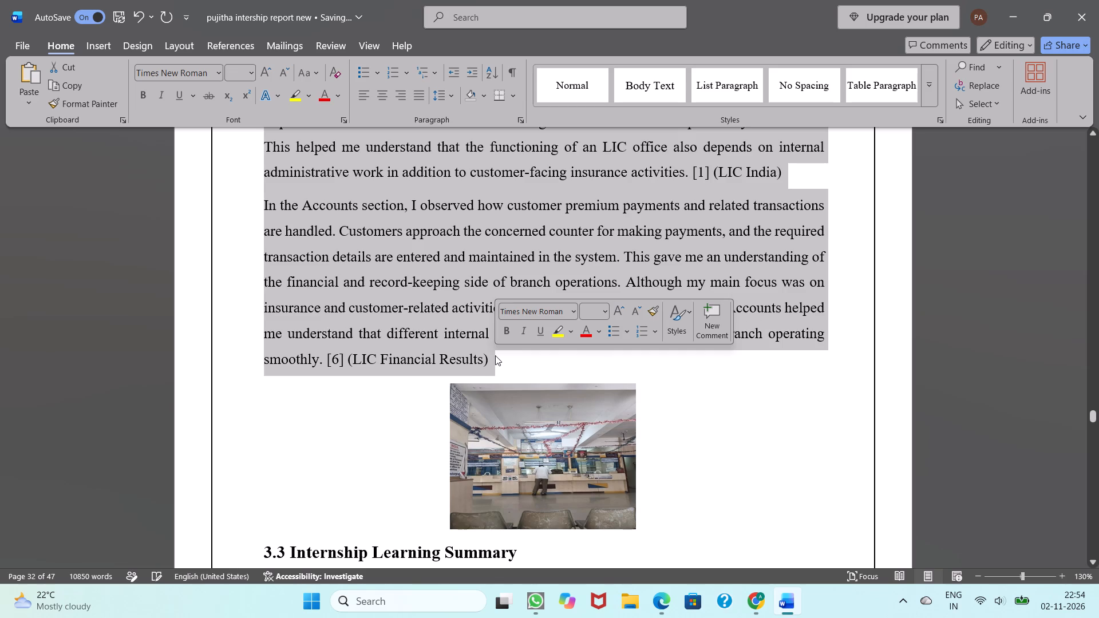
pyautogui.hotkey('ctrl', 'c')
pyautogui.scroll(3, 495, 355)
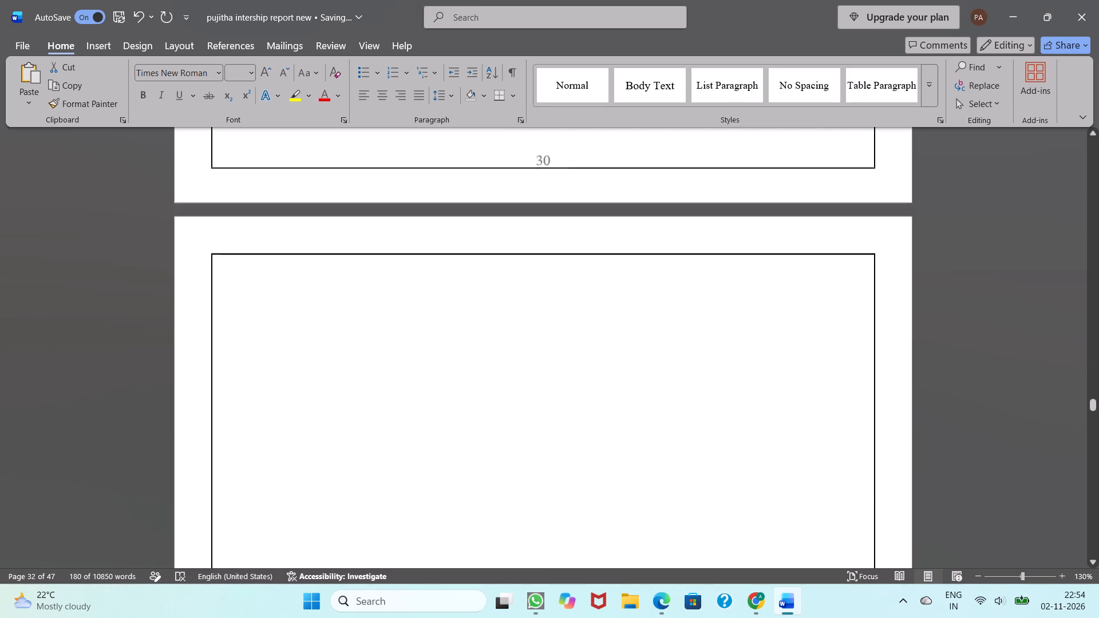
pyautogui.scroll(6, 495, 355)
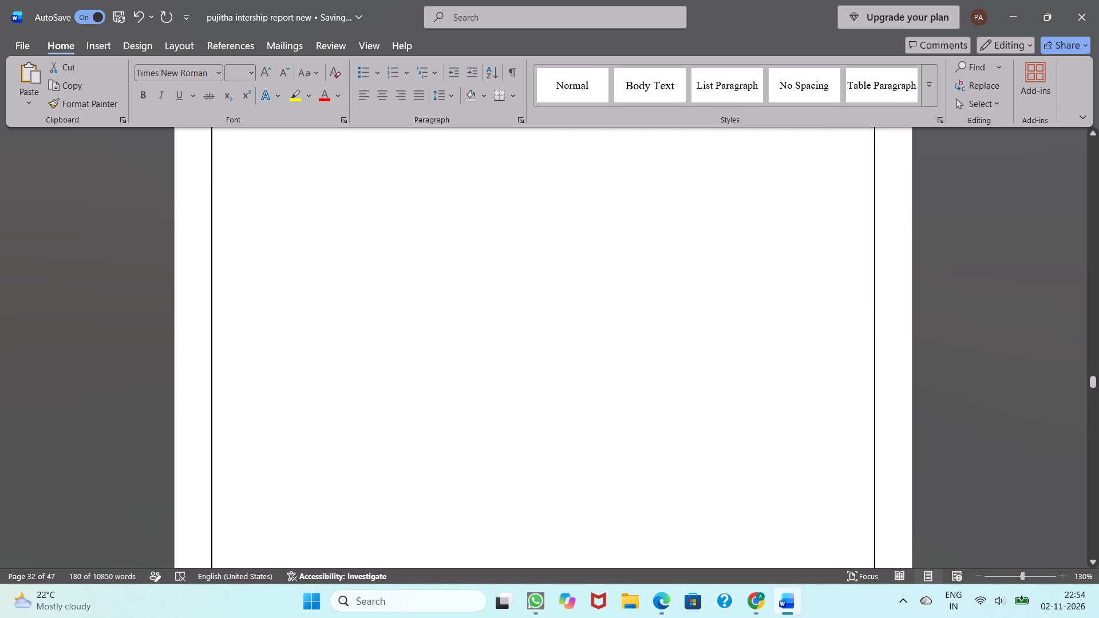
pyautogui.scroll(1, 495, 355)
pyautogui.scroll(-2, 495, 355)
pyautogui.scroll(1, 495, 355)
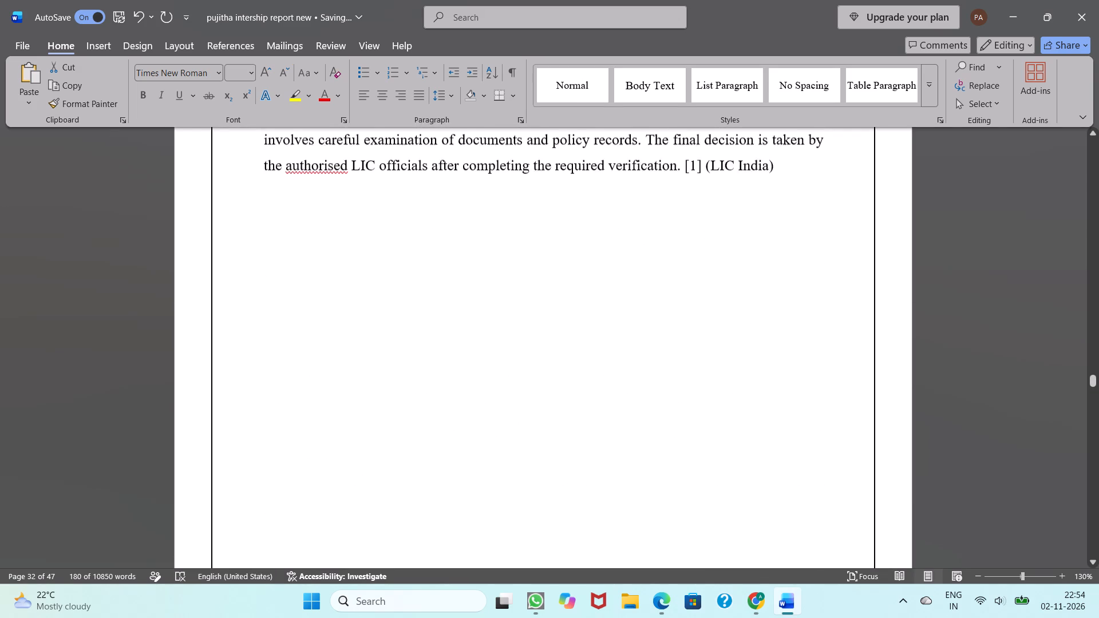
pyautogui.scroll(1, 495, 355)
pyautogui.click(782, 250)
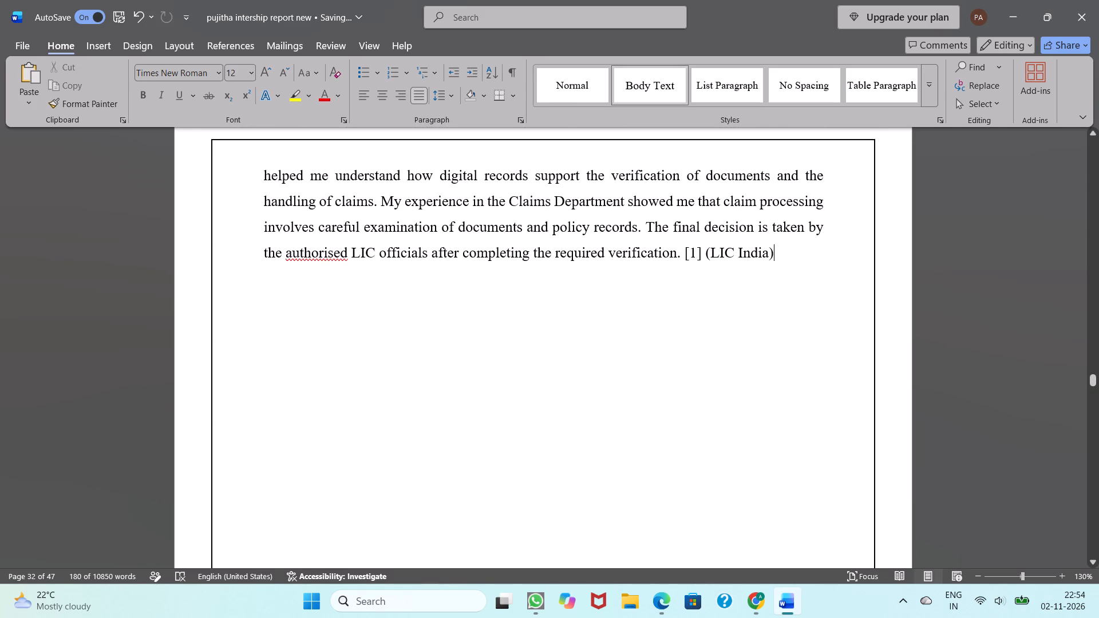
pyautogui.press('Return')
pyautogui.hotkey('ctrl', 'v')
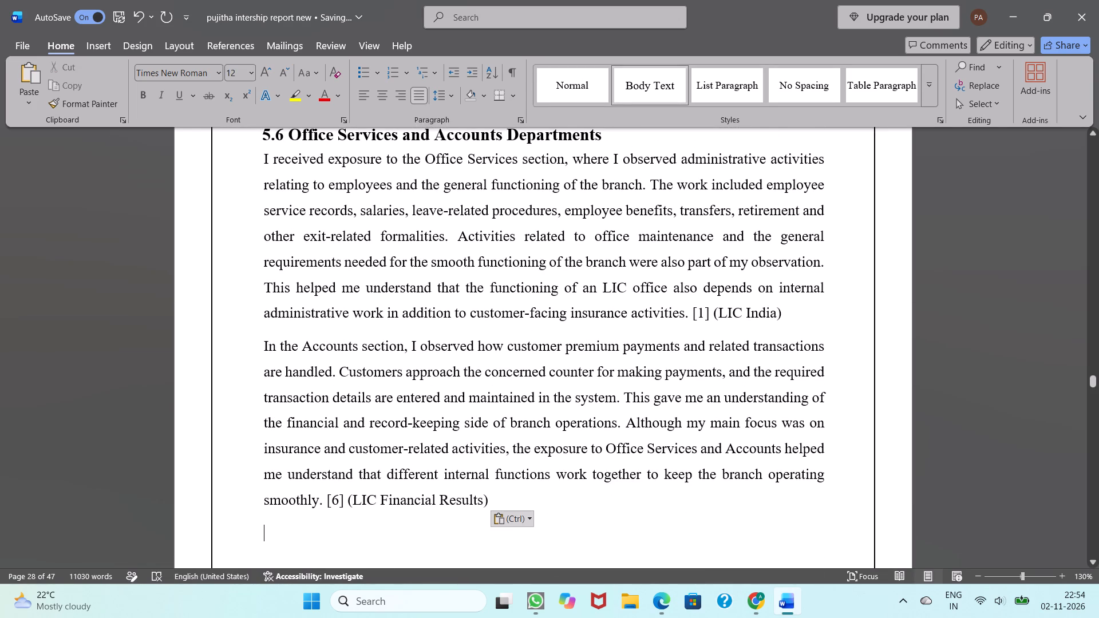
# Delete the original 5.6 Office Services and Accounts Departments heading and text above the branch office photo on page 32.
pyautogui.scroll(-3, 782, 250)
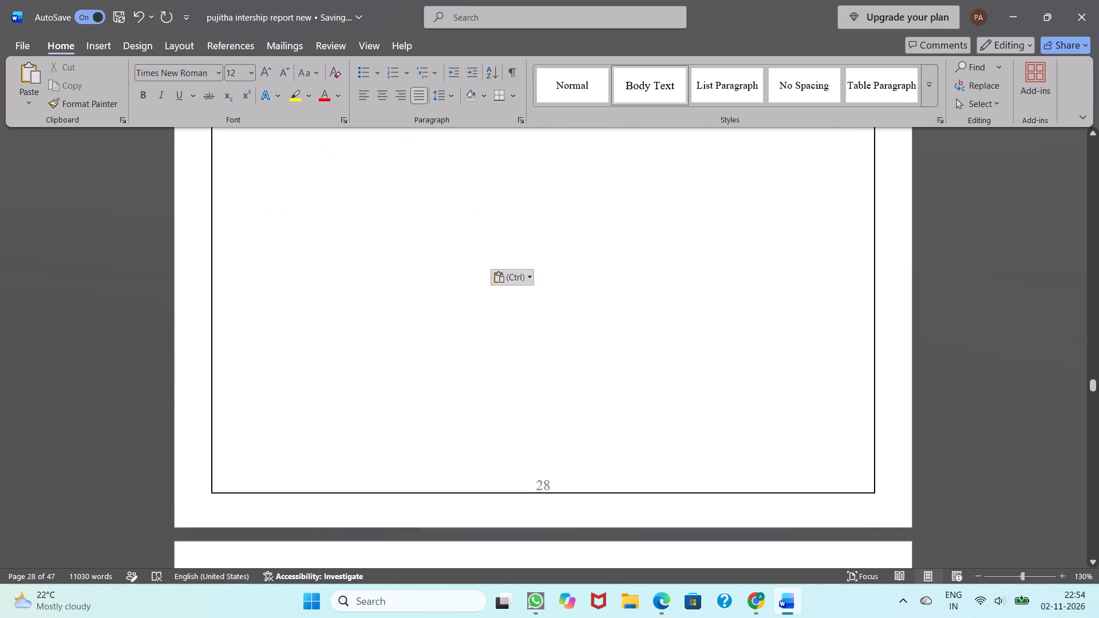
pyautogui.scroll(-6, 782, 250)
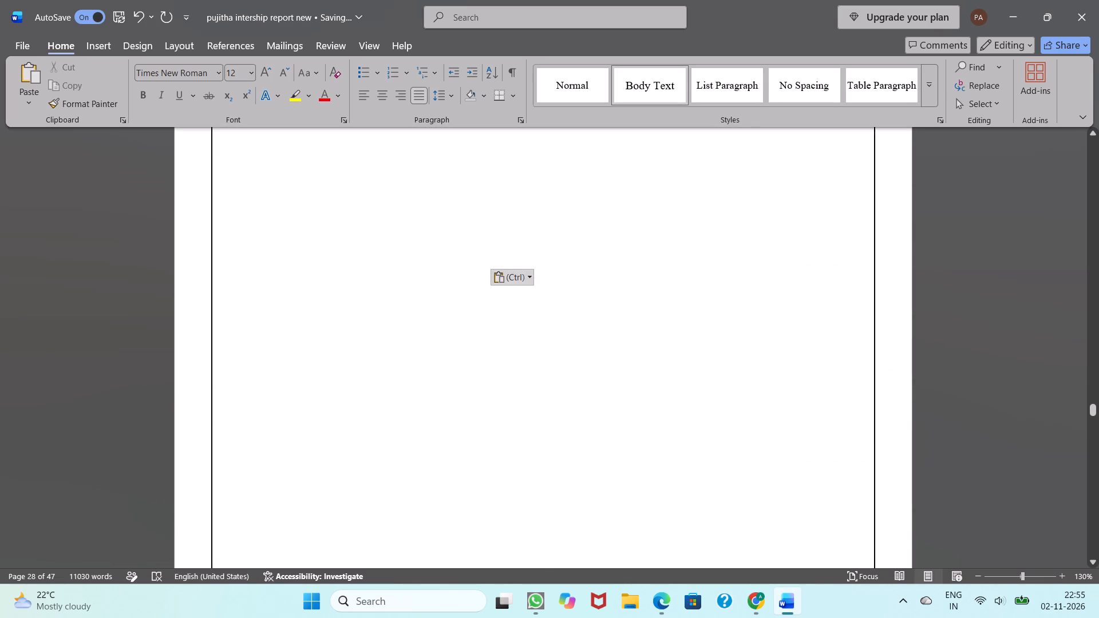
pyautogui.scroll(-2, 782, 250)
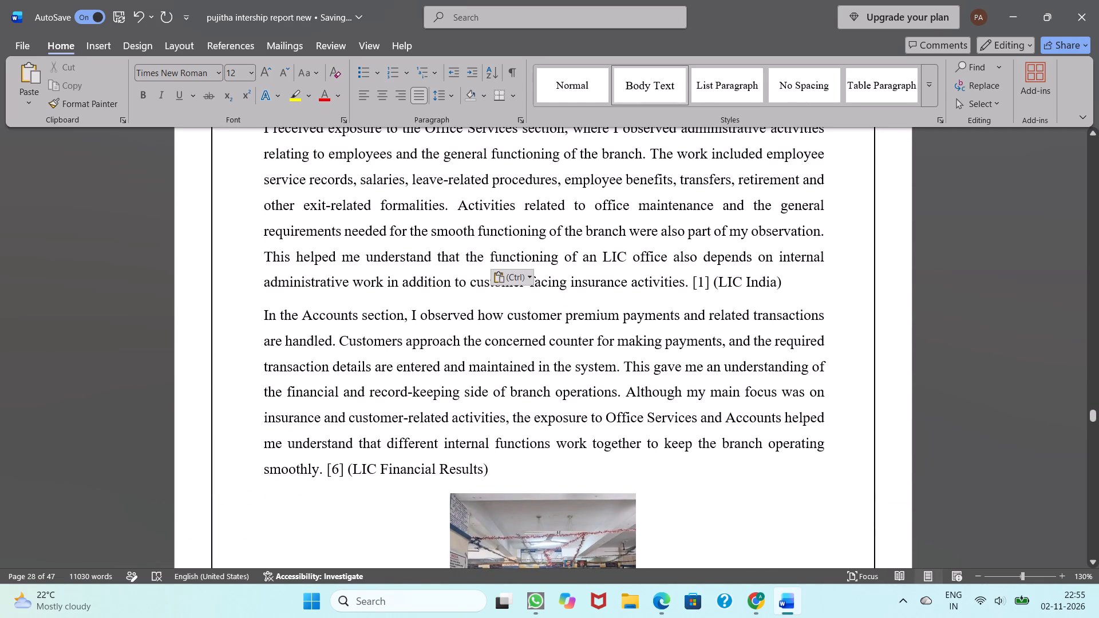
pyautogui.scroll(1, 787, 285)
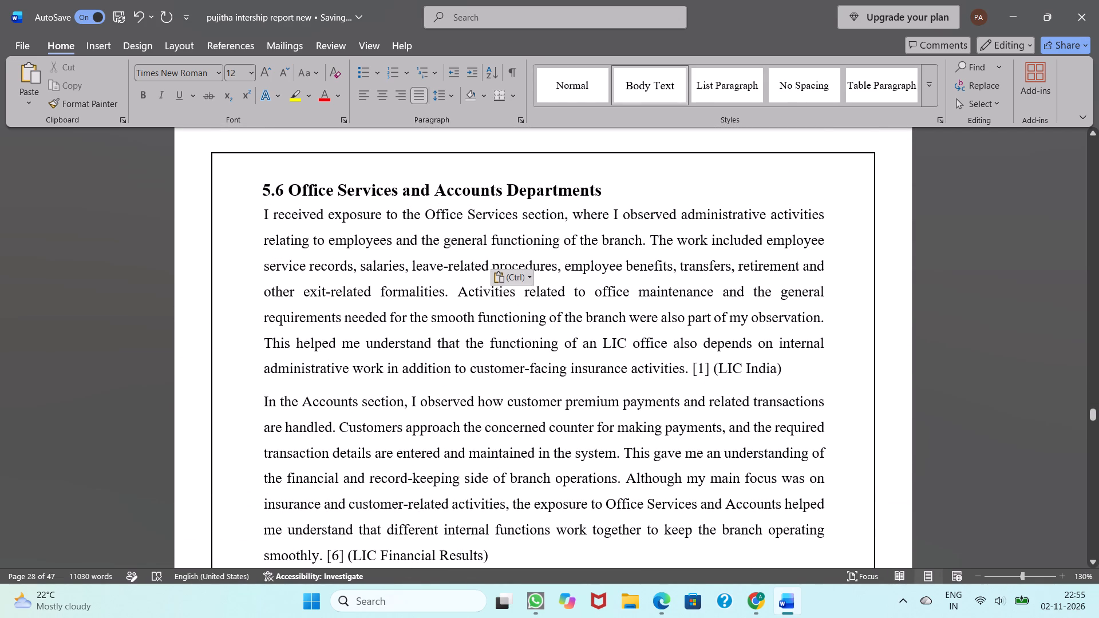
pyautogui.moveTo(257, 189); pyautogui.dragTo(486, 514)
pyautogui.scroll(1, 272, 321)
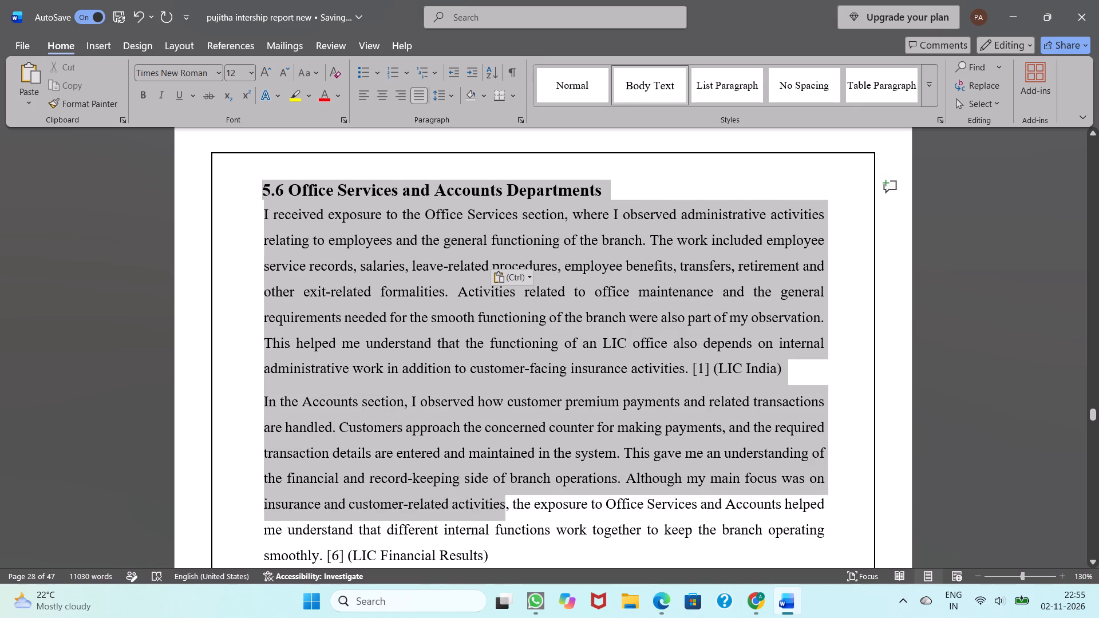
pyautogui.moveTo(486, 514); pyautogui.dragTo(492, 358)
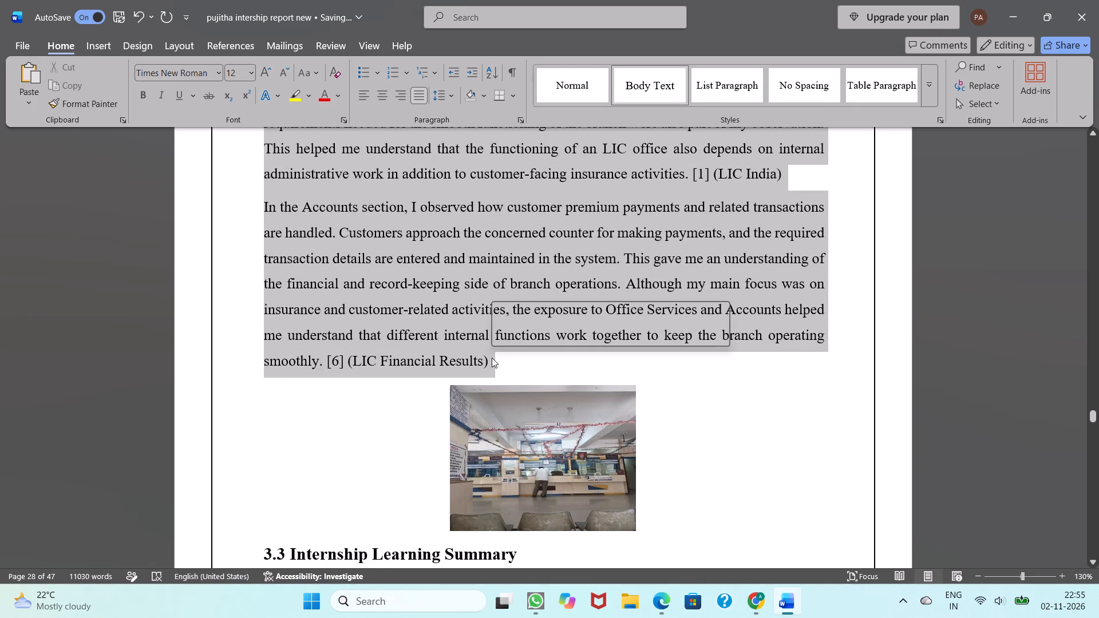
pyautogui.press('BackSpace')
pyautogui.scroll(1, 492, 358)
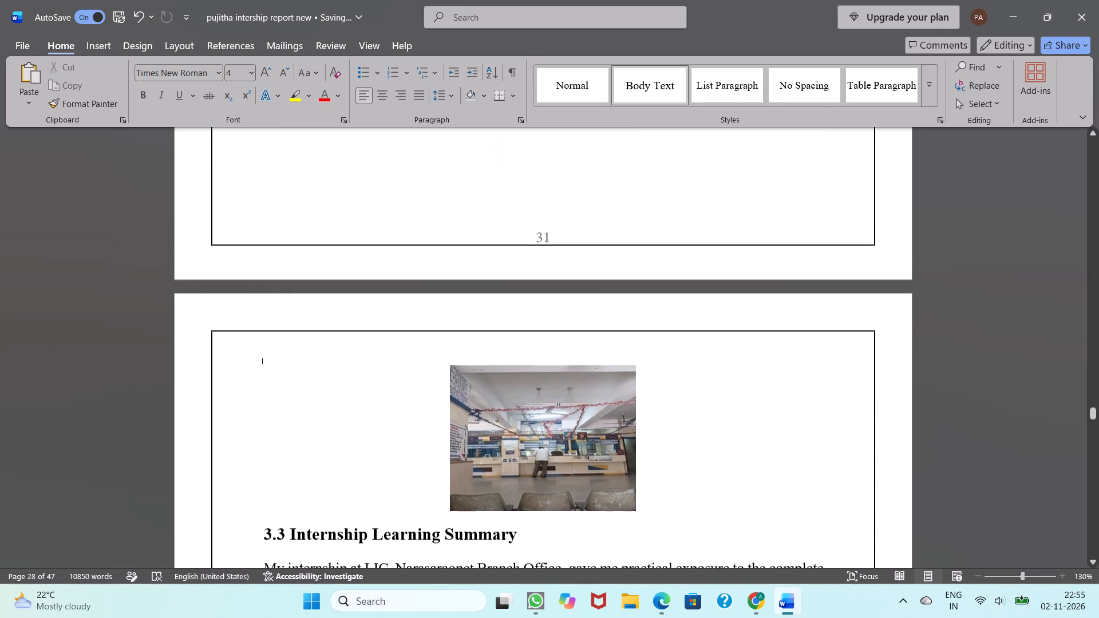
# Copy the branch office photo on page 32 to a new centred line after the 5.6 Office Services and Accounts text on page 28.
pyautogui.click(504, 413)
pyautogui.hotkey('ctrl', 'c')
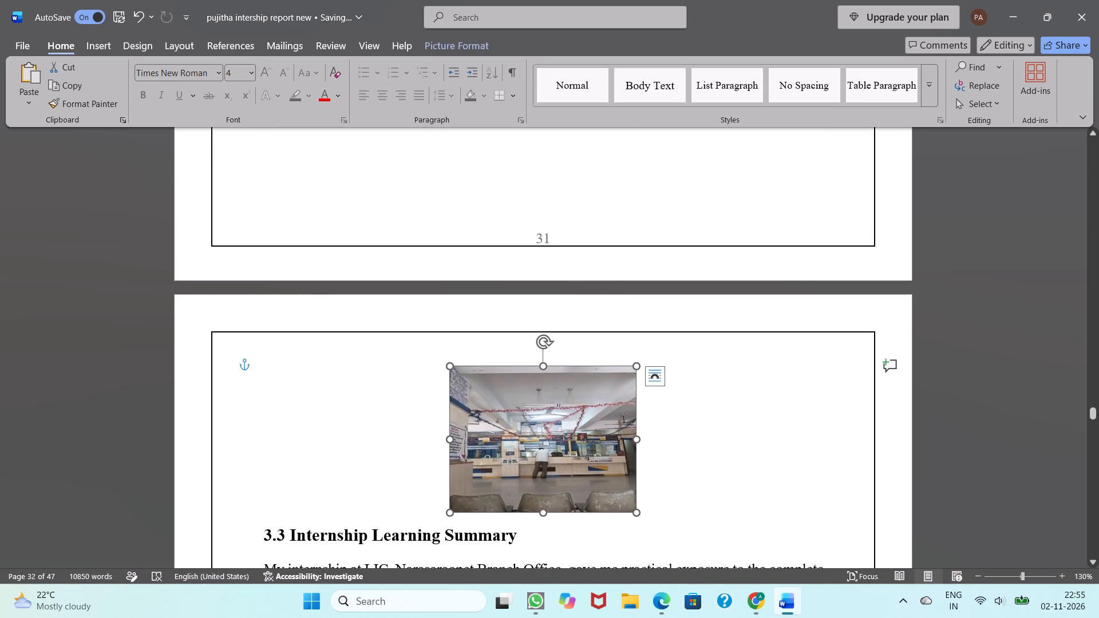
pyautogui.scroll(6, 504, 413)
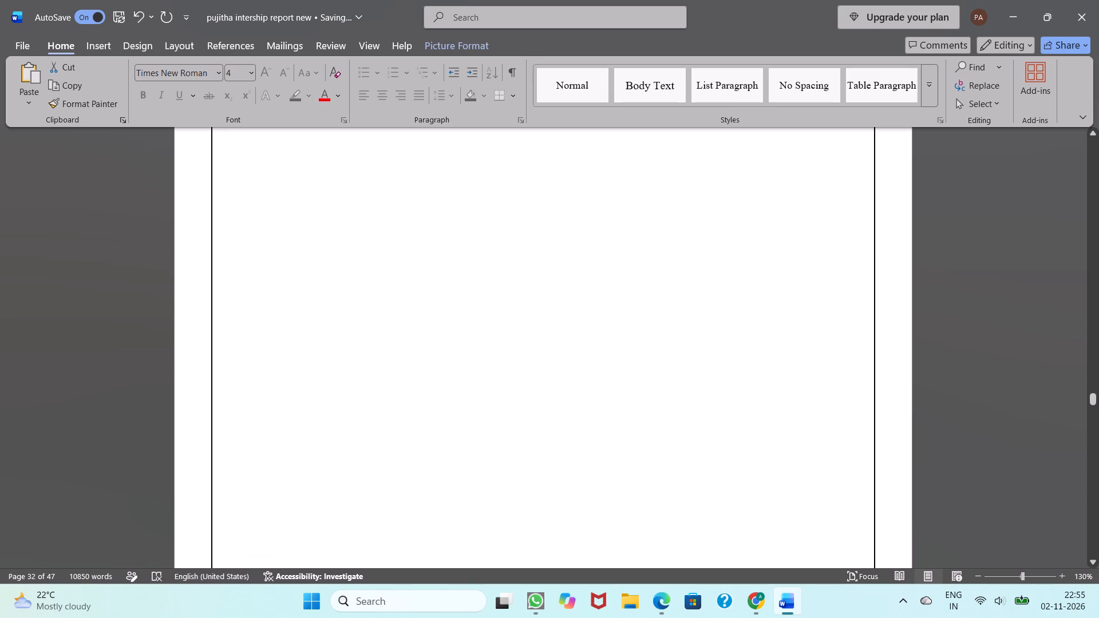
pyautogui.scroll(3, 504, 413)
pyautogui.scroll(-2, 504, 413)
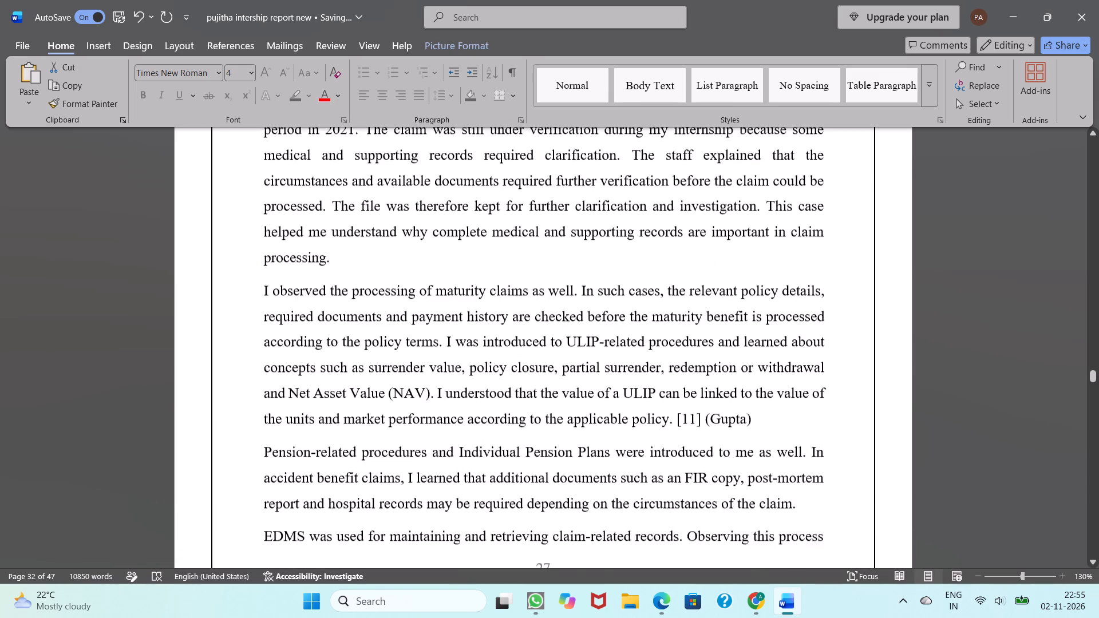
pyautogui.scroll(-1, 504, 413)
pyautogui.scroll(1, 504, 413)
pyautogui.scroll(-2, 504, 413)
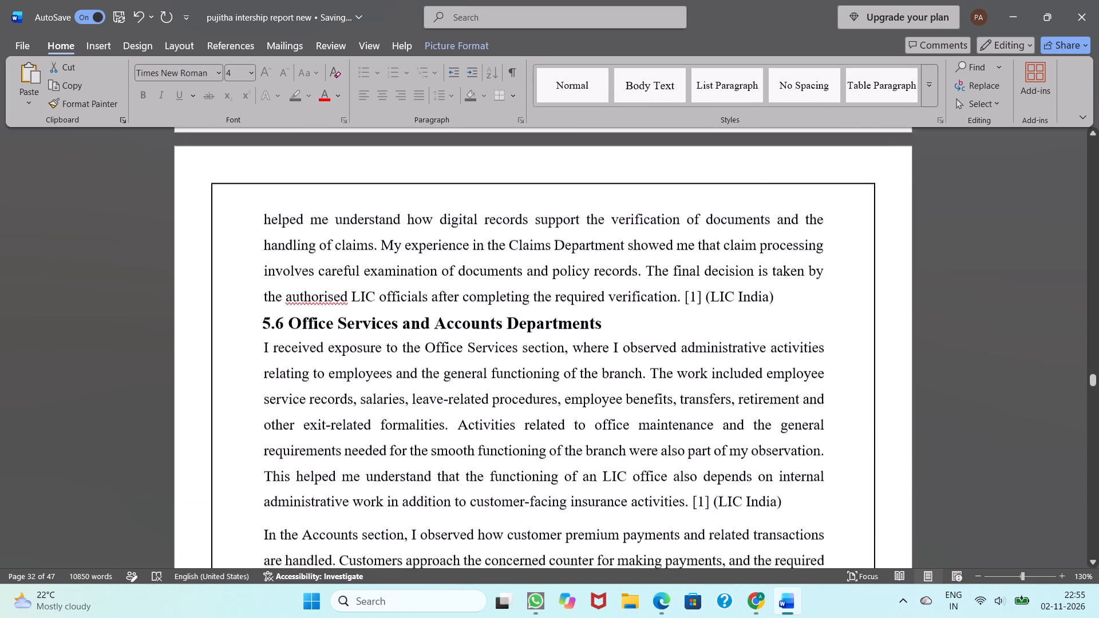
pyautogui.scroll(-1, 504, 413)
pyautogui.click(495, 319)
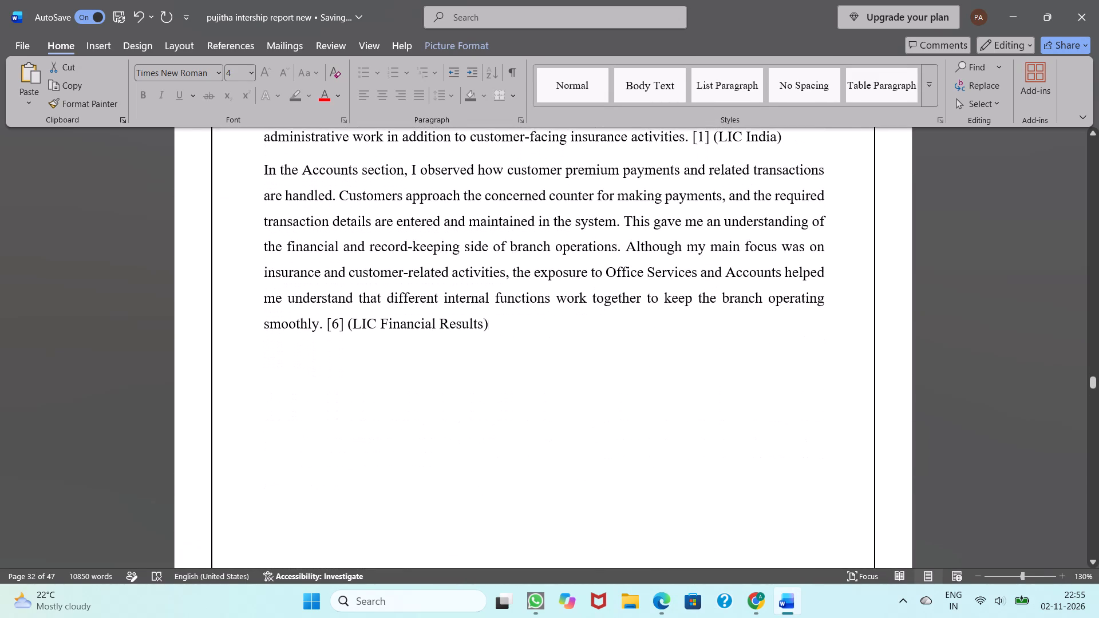
pyautogui.press('Return')
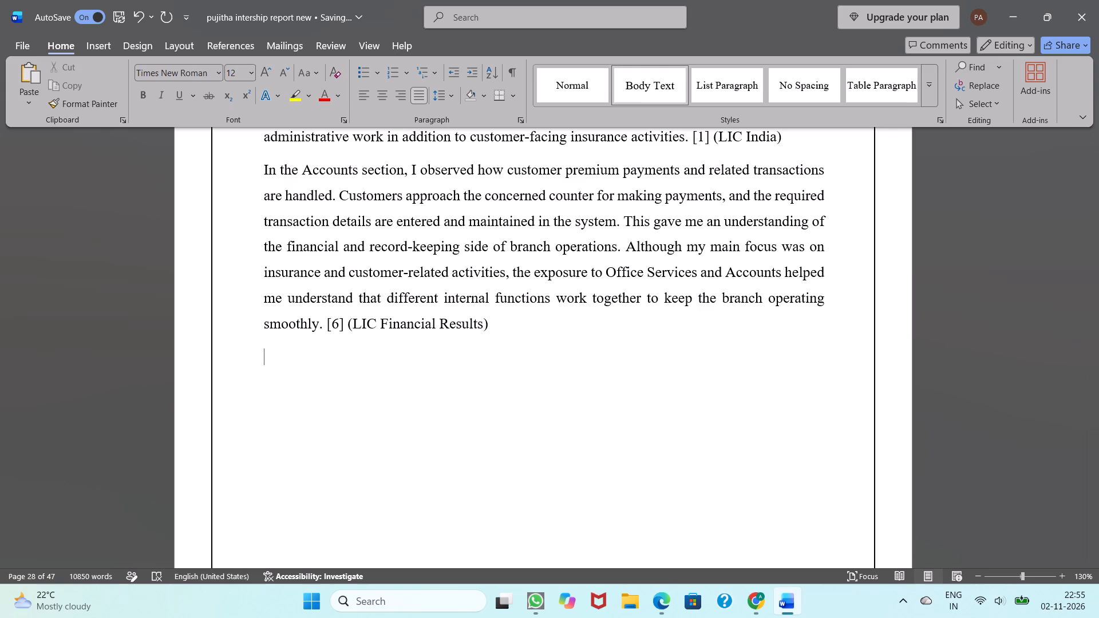
pyautogui.press('space')
pyautogui.press('space')
pyautogui.press('space')
pyautogui.press('space')
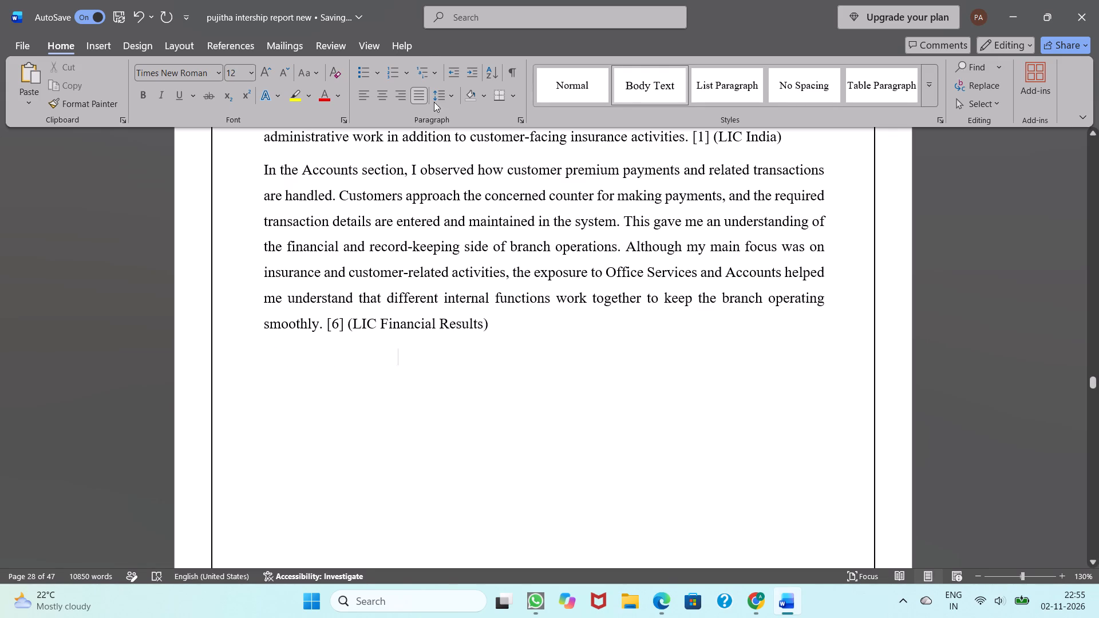
pyautogui.click(403, 88)
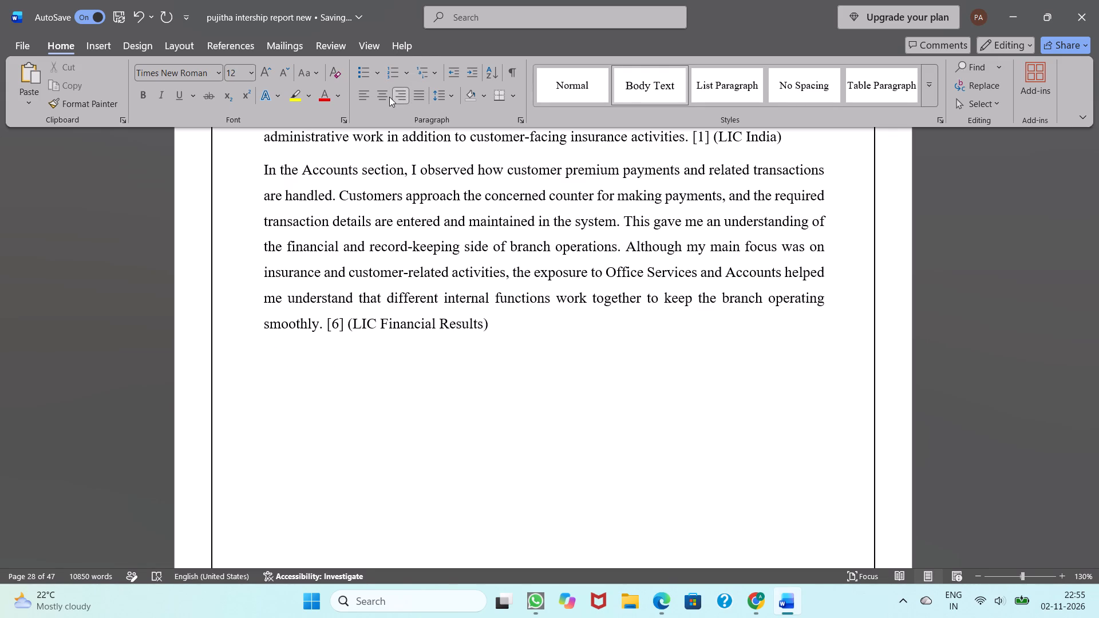
pyautogui.click(381, 100)
pyautogui.hotkey('ctrl', 'v')
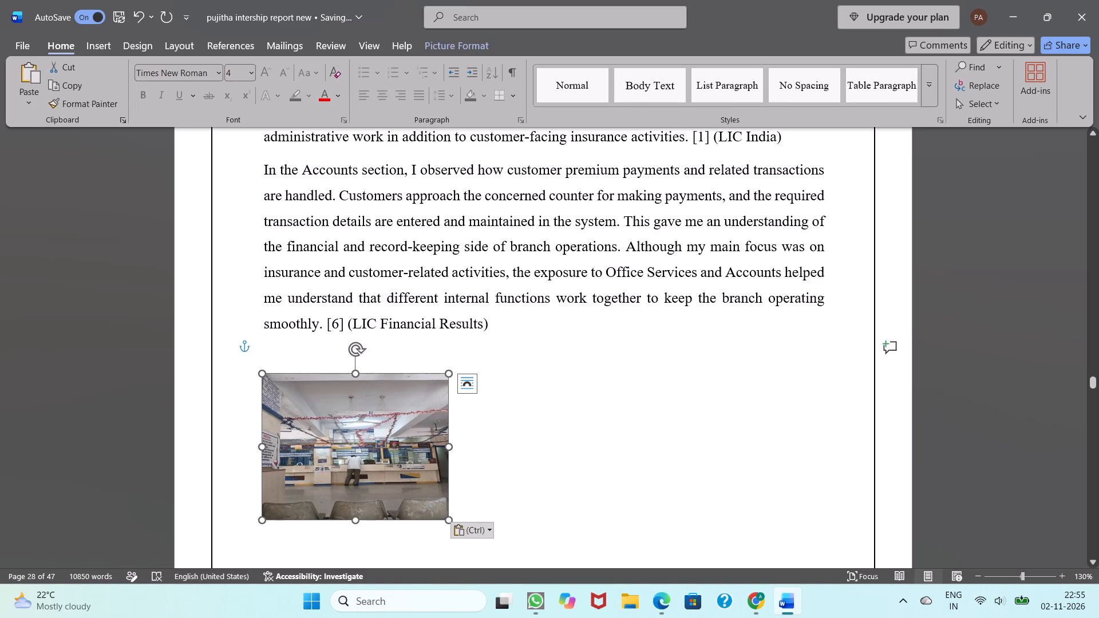
# Adjust the side edges of the pasted photo on page 28 to shift it from the text margin towards the page centre.
pyautogui.click(449, 445)
pyautogui.moveTo(449, 446); pyautogui.dragTo(488, 446)
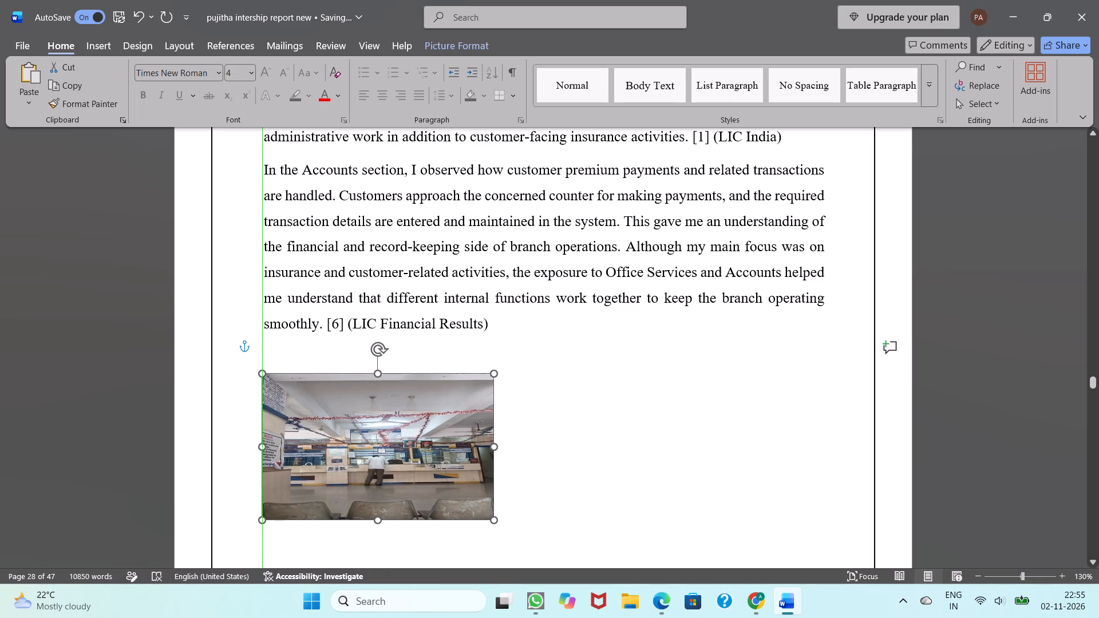
pyautogui.moveTo(488, 446); pyautogui.dragTo(475, 450)
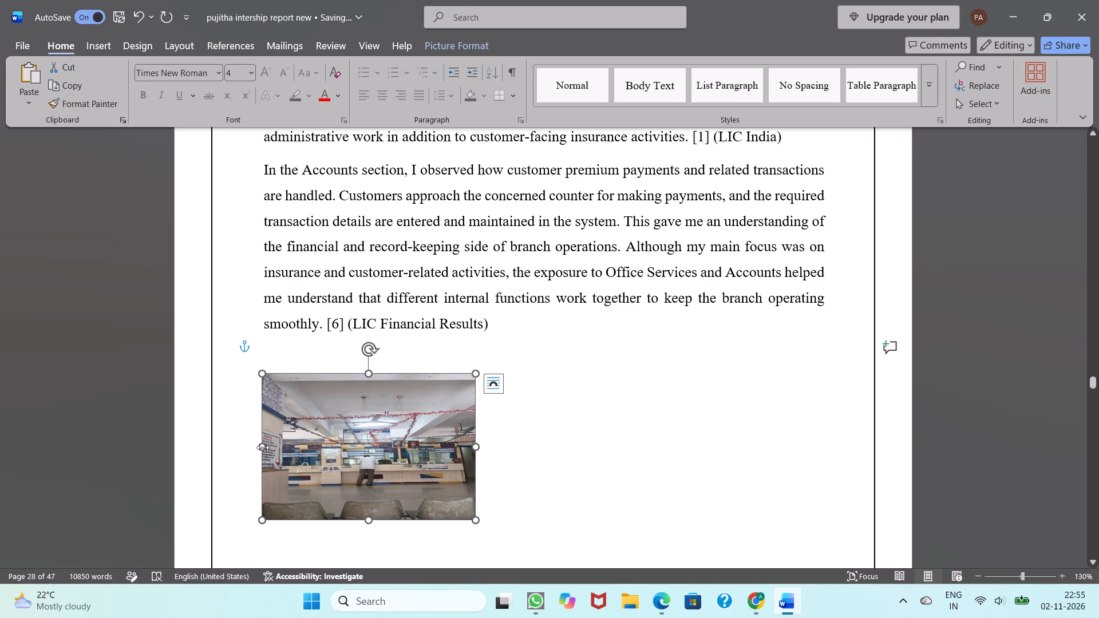
pyautogui.moveTo(263, 447); pyautogui.dragTo(311, 450)
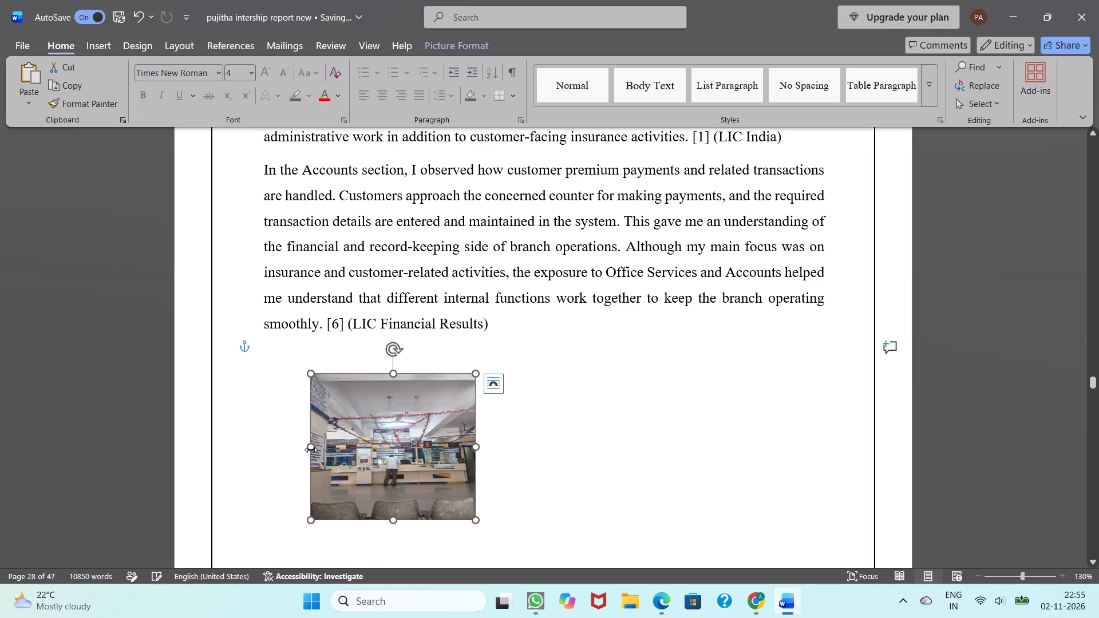
pyautogui.moveTo(476, 449); pyautogui.dragTo(510, 450)
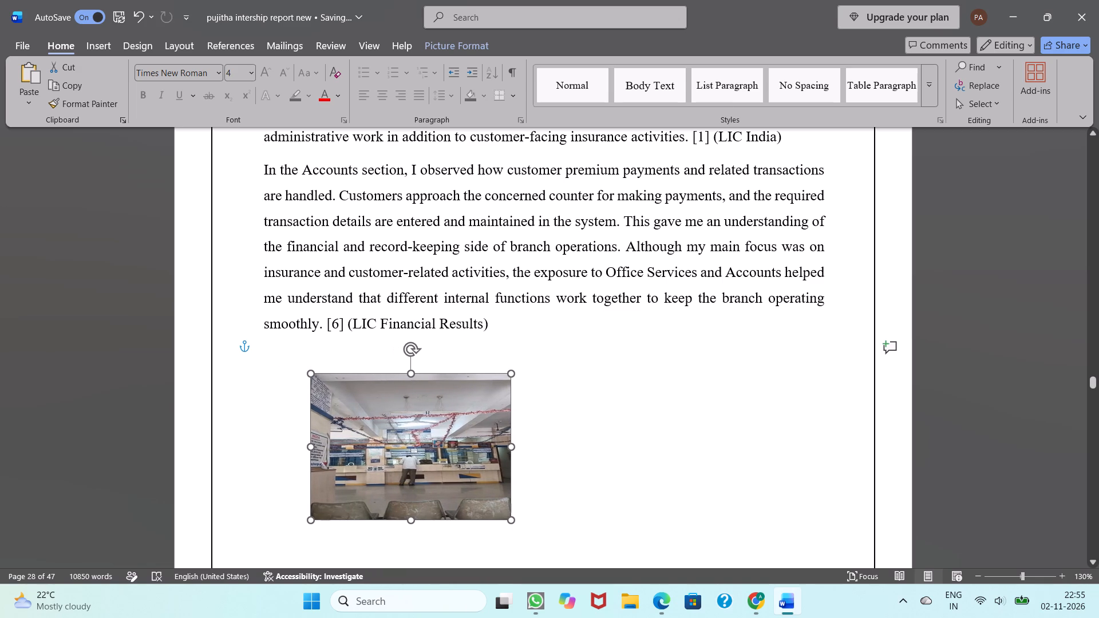
pyautogui.moveTo(510, 450); pyautogui.dragTo(509, 450)
pyautogui.moveTo(311, 445); pyautogui.dragTo(352, 453)
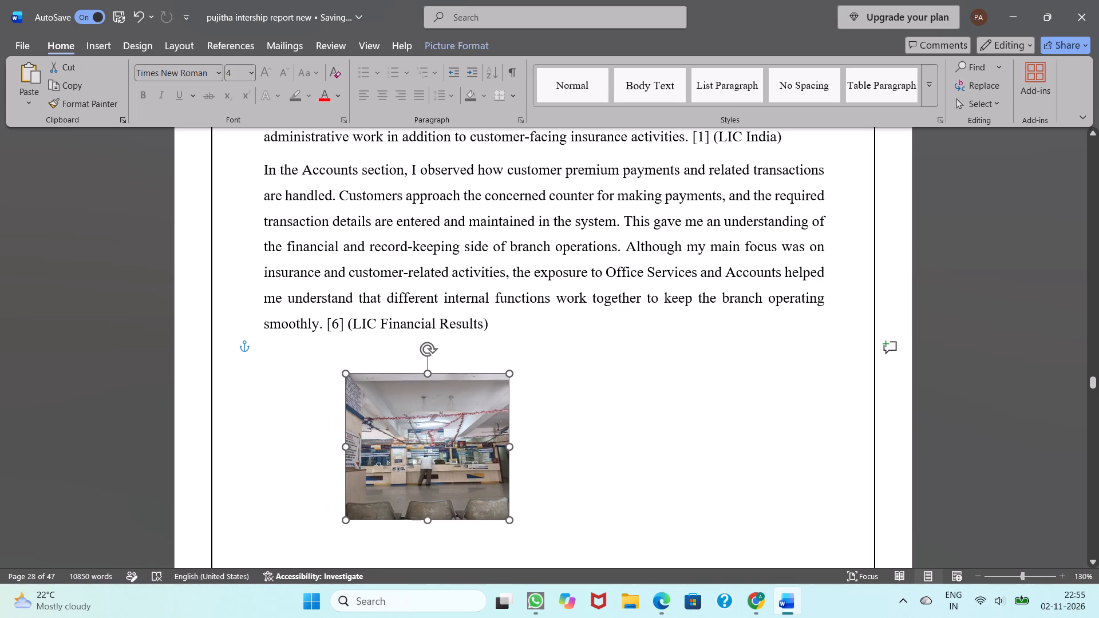
pyautogui.moveTo(352, 453); pyautogui.dragTo(342, 454)
pyautogui.moveTo(510, 449); pyautogui.dragTo(539, 449)
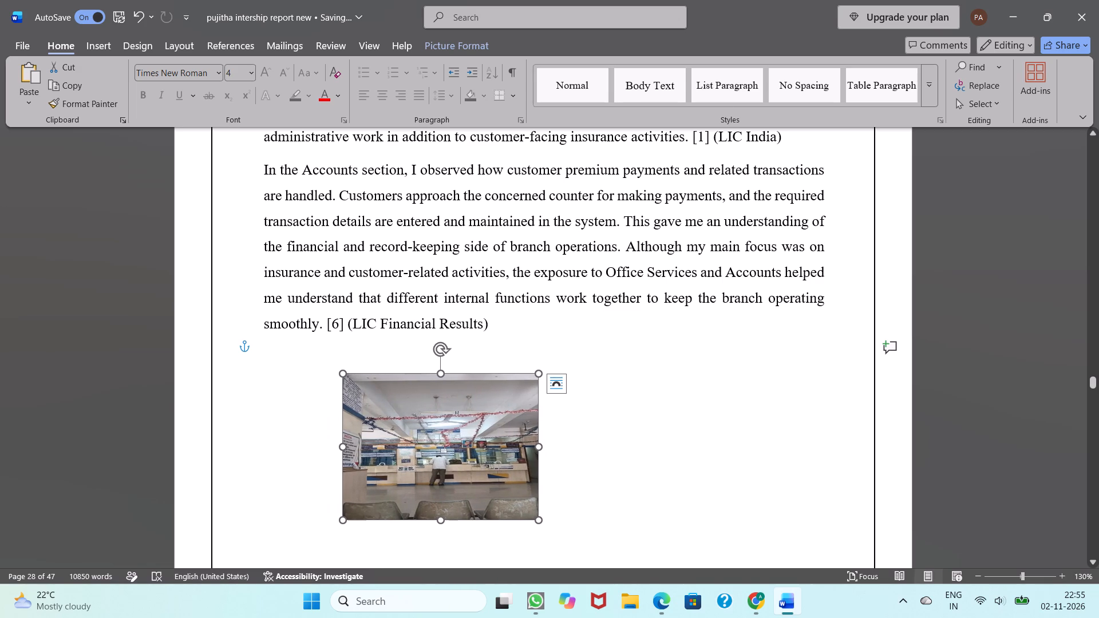
pyautogui.moveTo(342, 449); pyautogui.dragTo(364, 449)
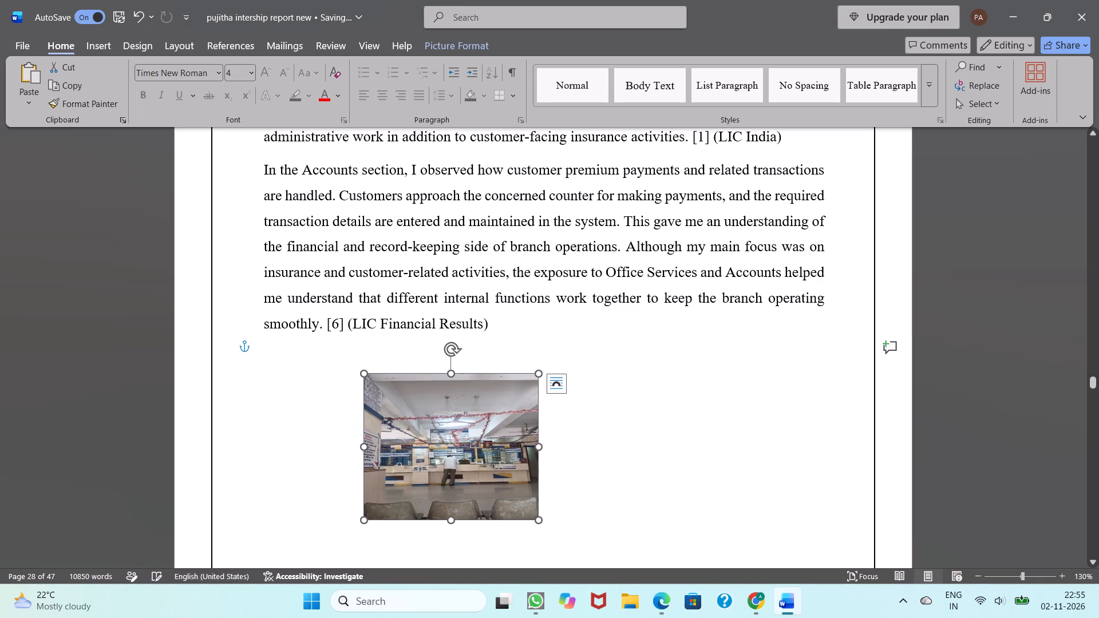
# Enlarge the page 28 photo in height and width, extending its edges so it sits roughly centred below the 5.6 text.
pyautogui.moveTo(449, 520); pyautogui.dragTo(456, 550)
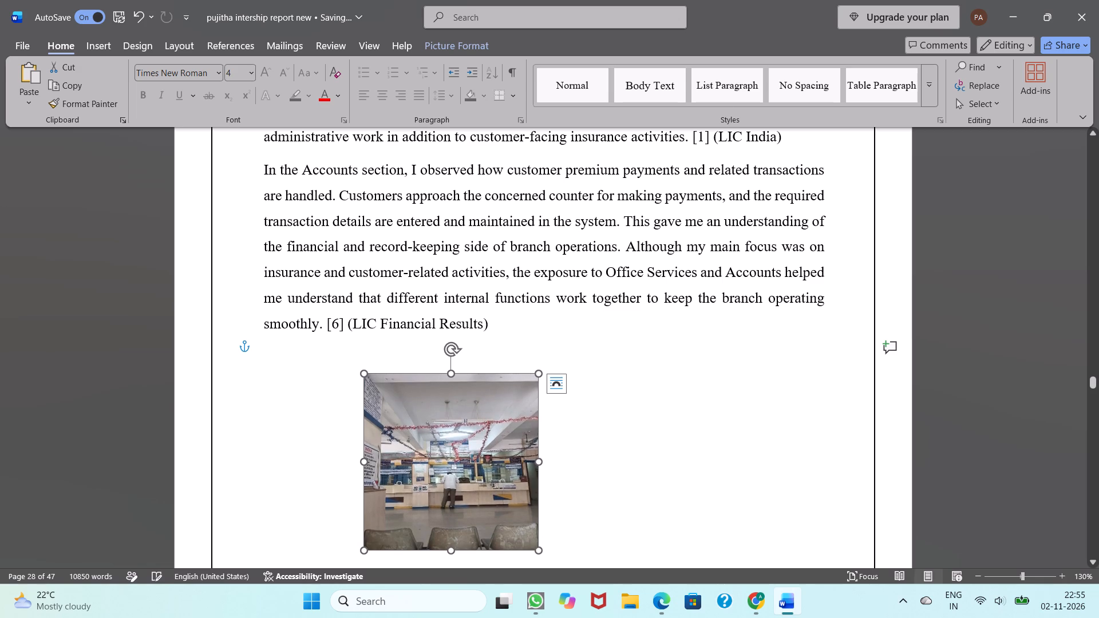
pyautogui.moveTo(542, 462); pyautogui.dragTo(577, 461)
pyautogui.moveTo(366, 461); pyautogui.dragTo(381, 461)
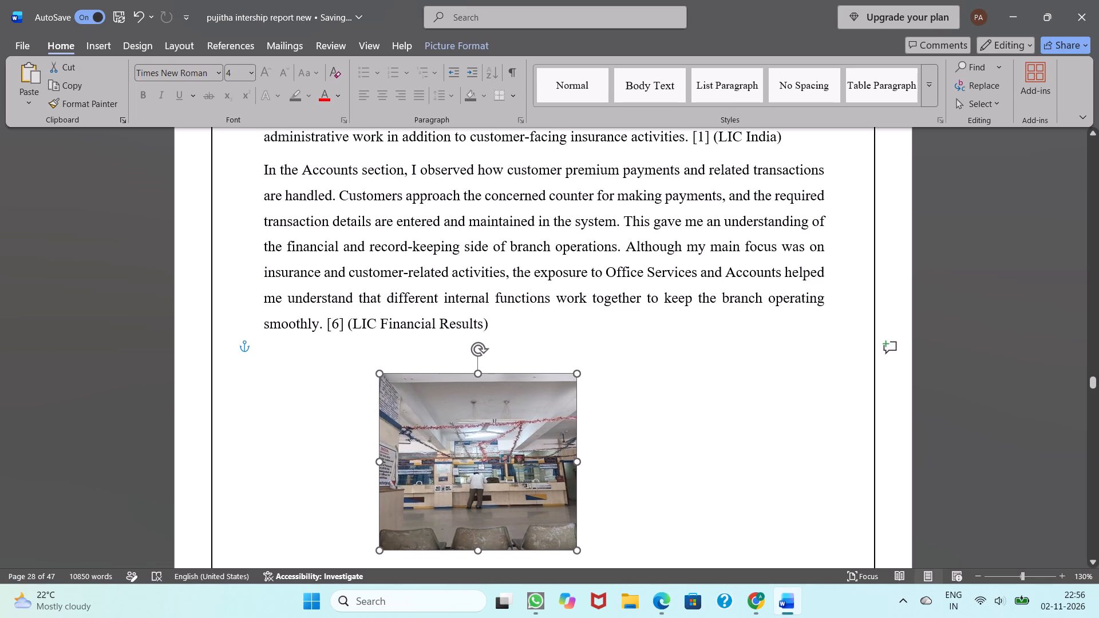
pyautogui.moveTo(381, 461); pyautogui.dragTo(383, 461)
pyautogui.moveTo(579, 463); pyautogui.dragTo(587, 462)
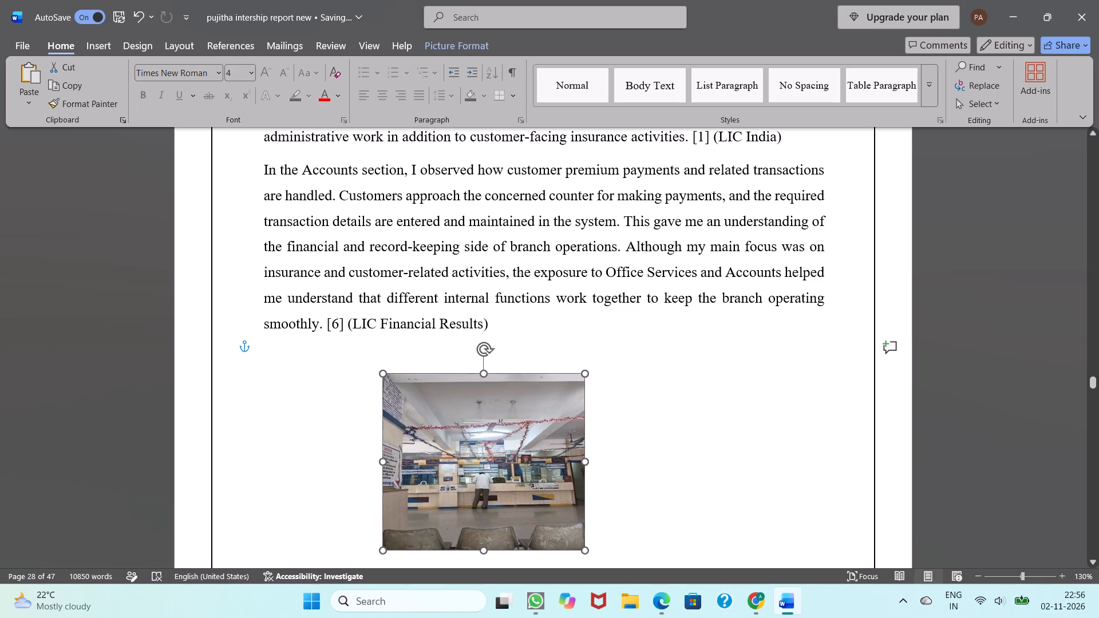
pyautogui.moveTo(587, 462); pyautogui.dragTo(595, 462)
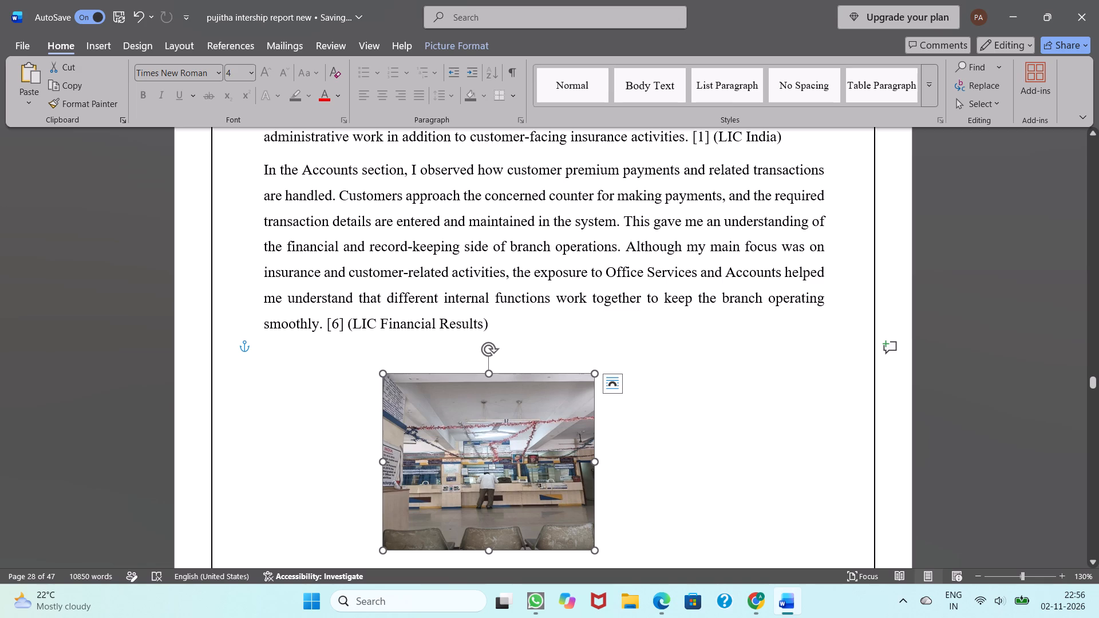
pyautogui.moveTo(382, 462); pyautogui.dragTo(401, 462)
pyautogui.moveTo(595, 463); pyautogui.dragTo(614, 463)
pyautogui.scroll(-1, 583, 446)
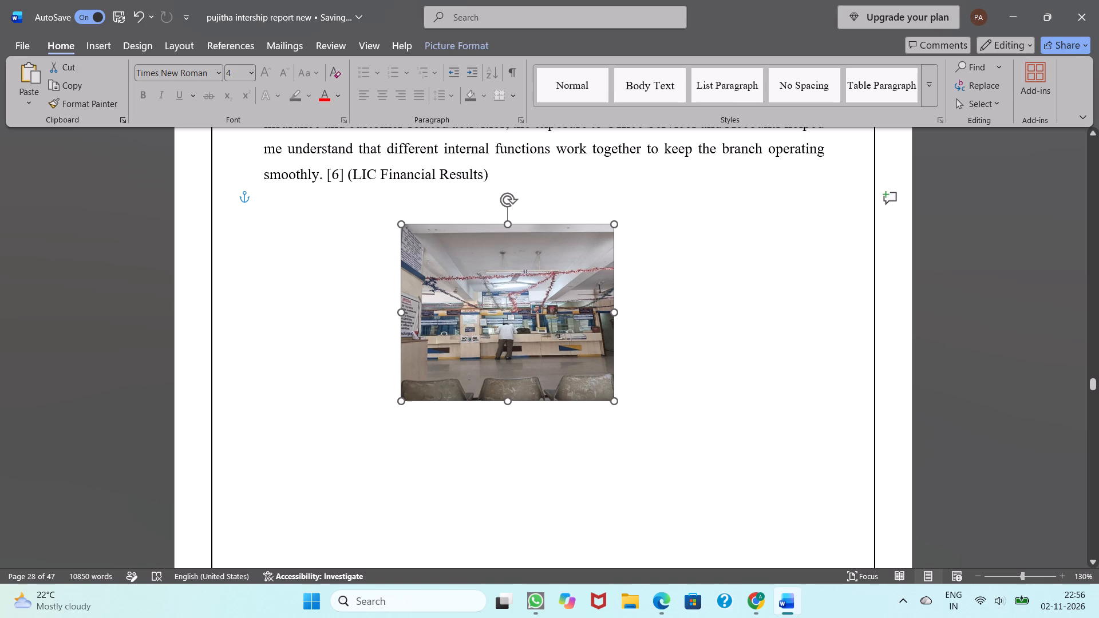
pyautogui.click(509, 400)
pyautogui.moveTo(509, 400); pyautogui.dragTo(512, 415)
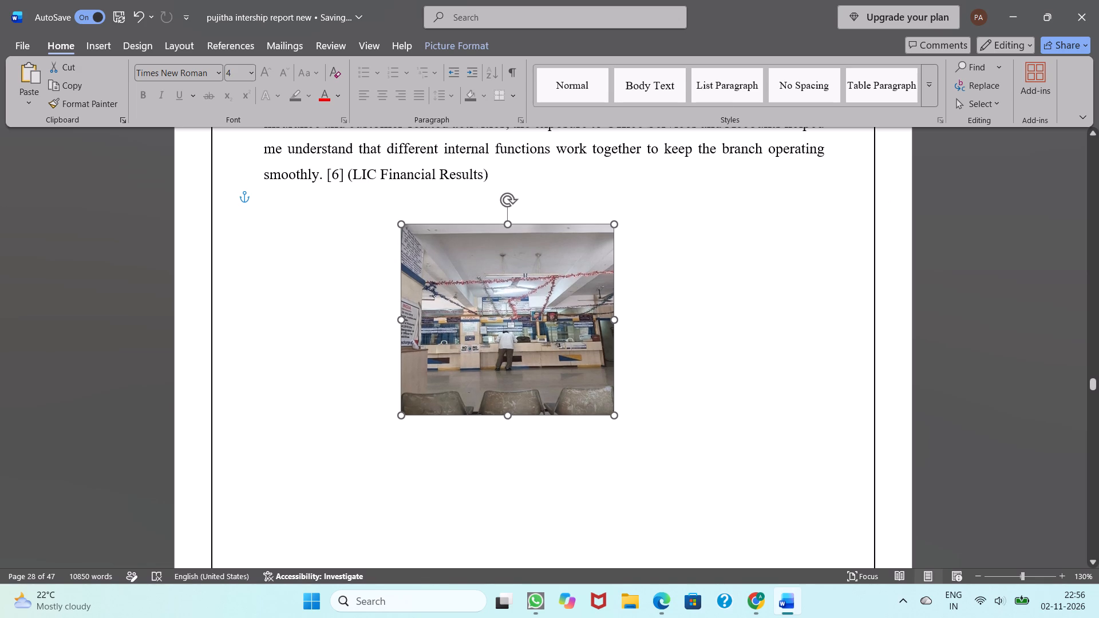
pyautogui.moveTo(512, 415); pyautogui.dragTo(513, 415)
pyautogui.moveTo(615, 320); pyautogui.dragTo(623, 322)
pyautogui.click(729, 342)
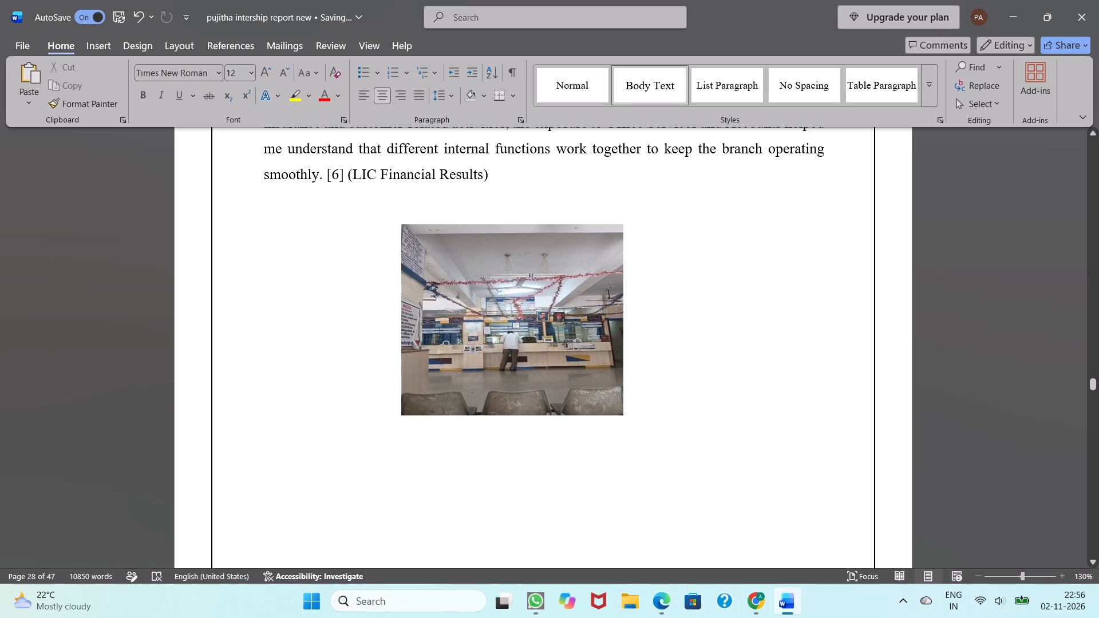
# Add a new blank line below the branch office photo on page 28.
pyautogui.scroll(1, 729, 342)
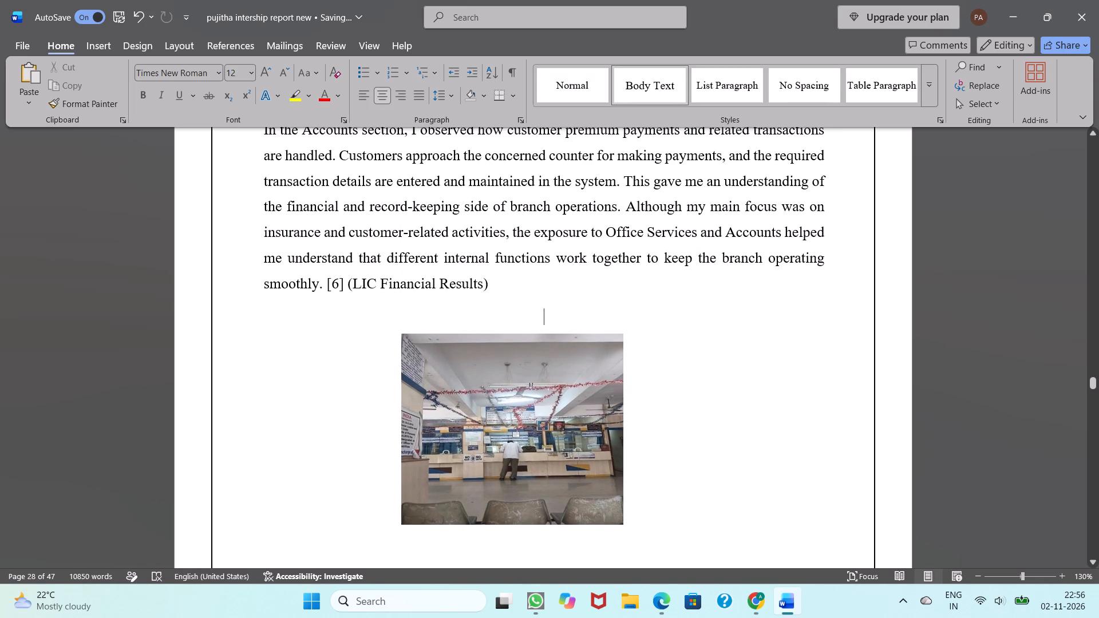
pyautogui.click(635, 534)
pyautogui.scroll(-1, 635, 534)
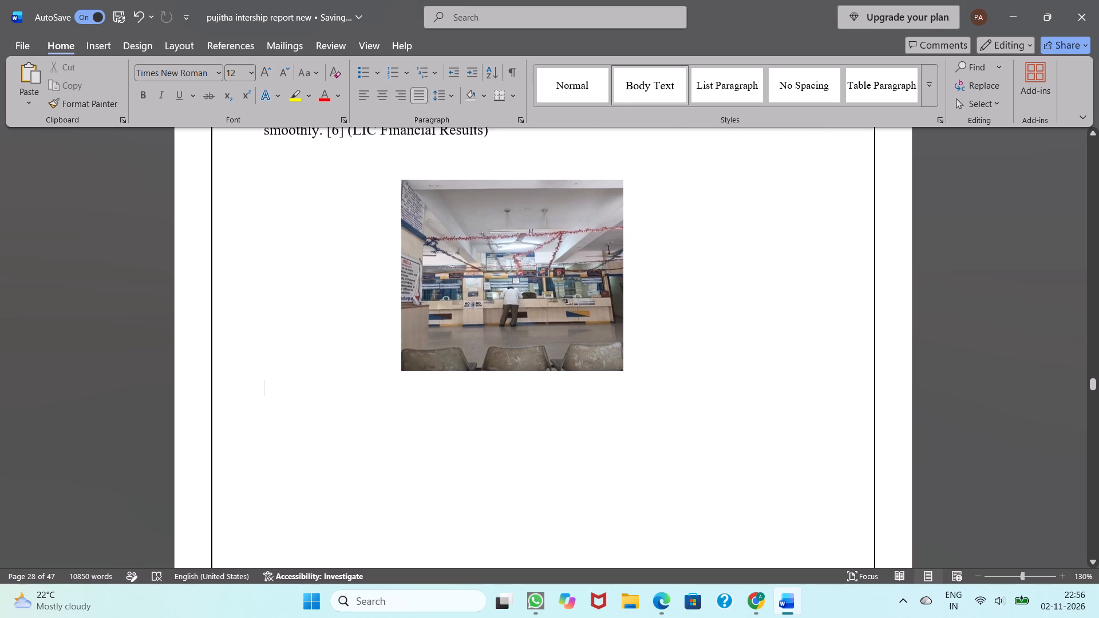
pyautogui.press('Return')
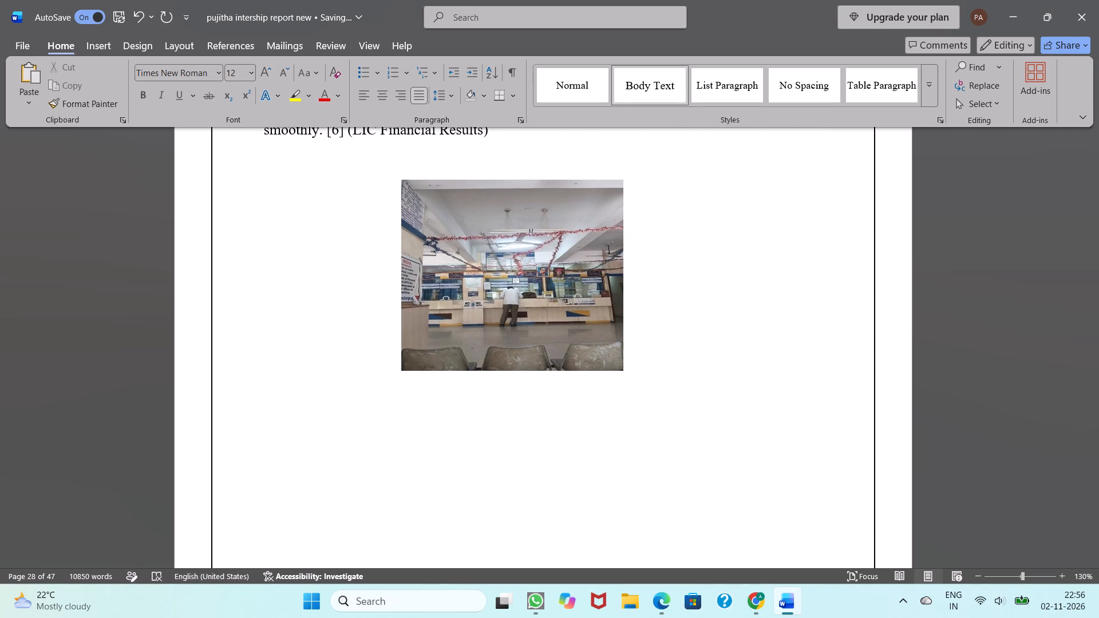
# Delete the duplicate branch office photo above the 3.3 Internship Learning Summary heading on page 32.
pyautogui.scroll(4, 635, 534)
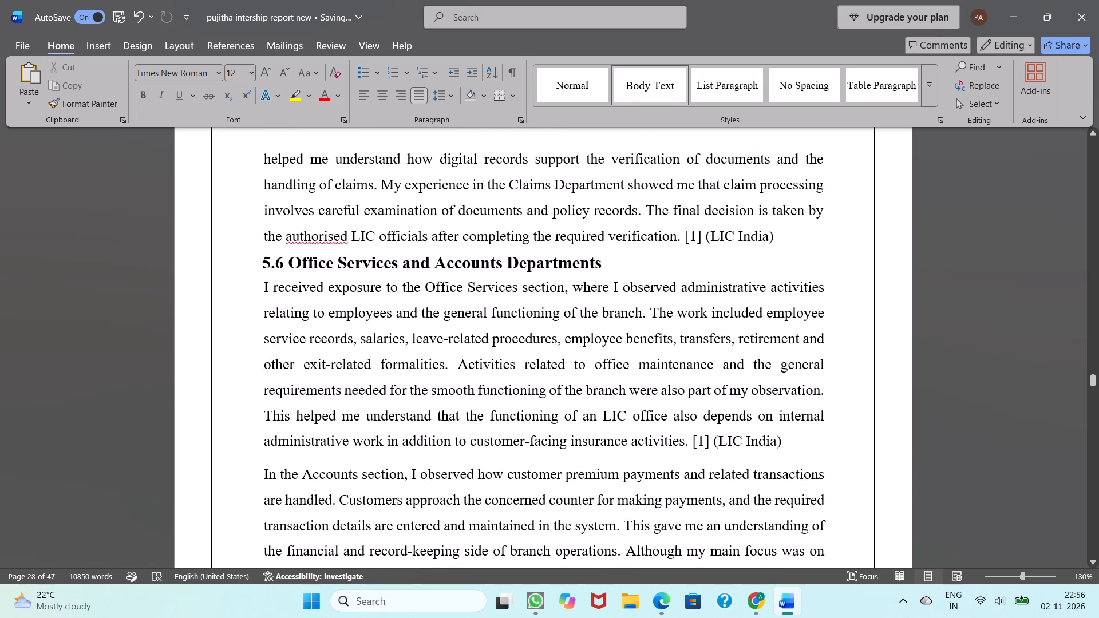
pyautogui.scroll(-1, 635, 534)
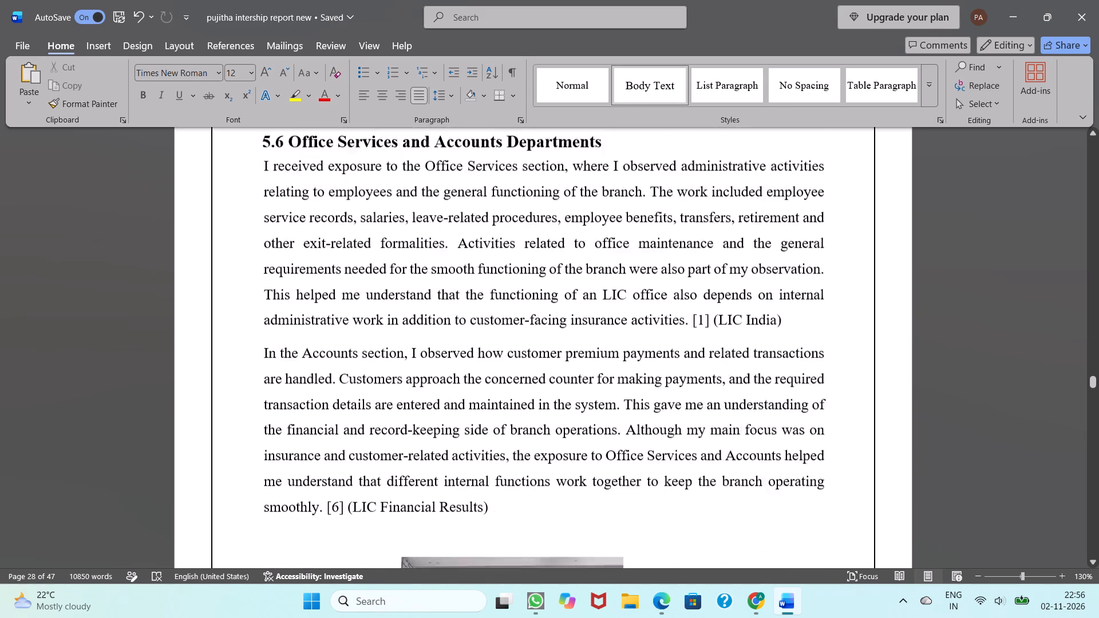
pyautogui.scroll(-4, 635, 534)
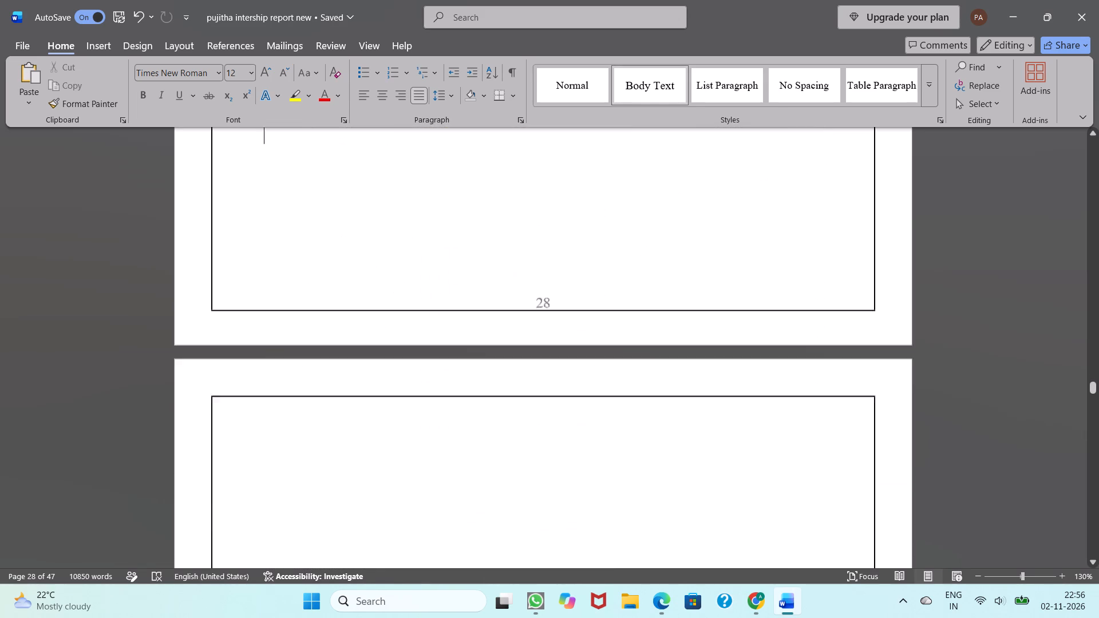
pyautogui.scroll(-6, 635, 534)
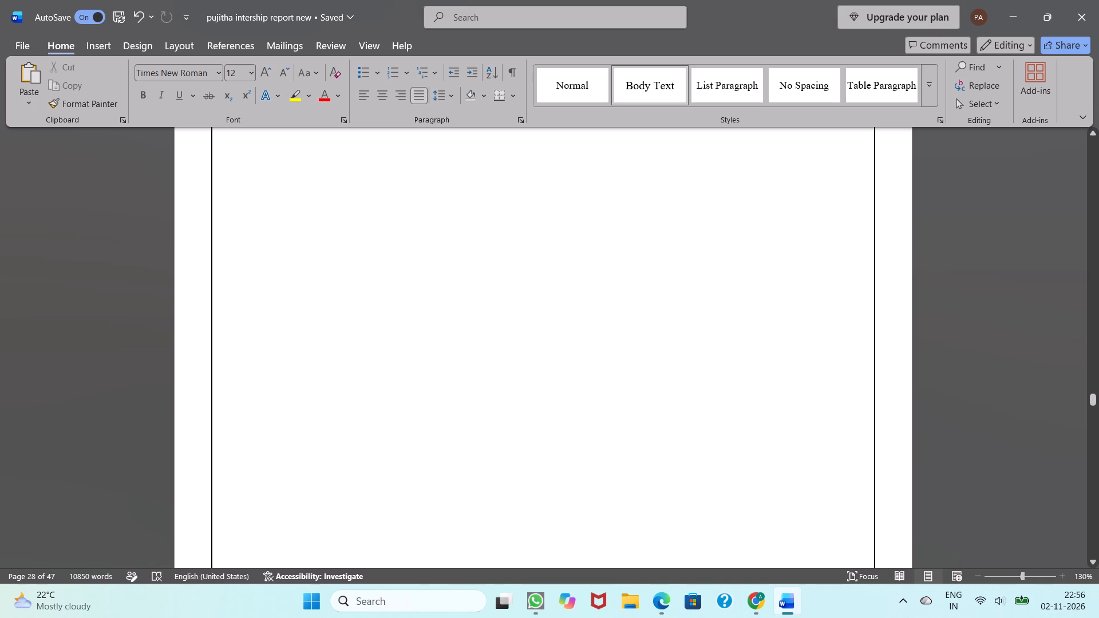
pyautogui.scroll(-9, 635, 534)
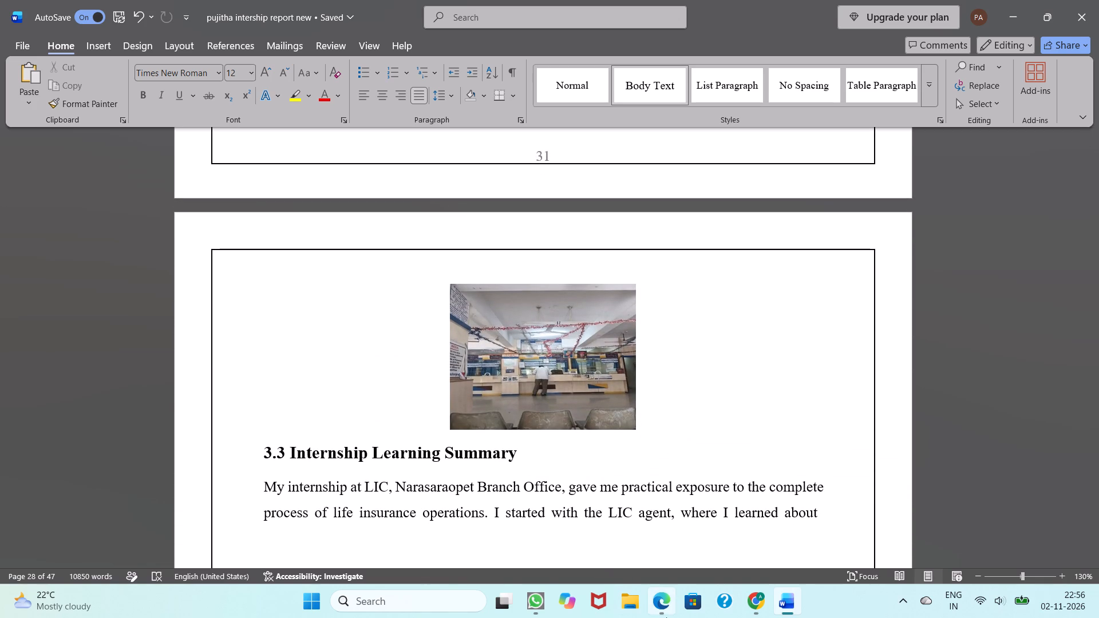
pyautogui.click(517, 369)
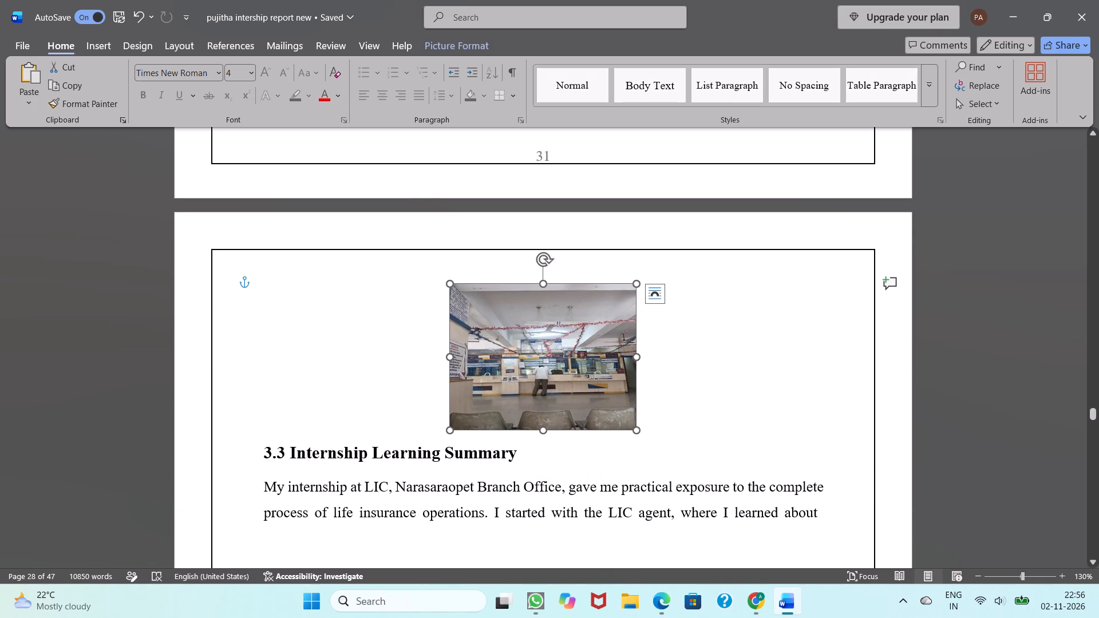
pyautogui.press('BackSpace')
# Change the 3.3 Internship Learning Summary heading on page 32 to Normal style, formatted bold at size 14.
pyautogui.scroll(-4, 432, 378)
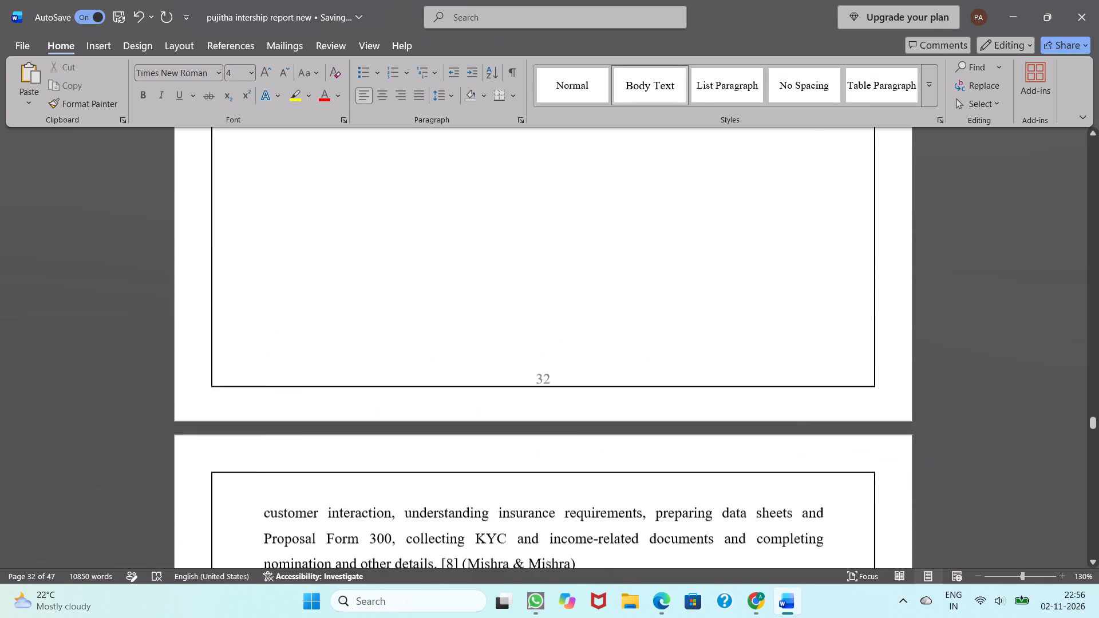
pyautogui.scroll(-2, 432, 378)
pyautogui.scroll(6, 432, 378)
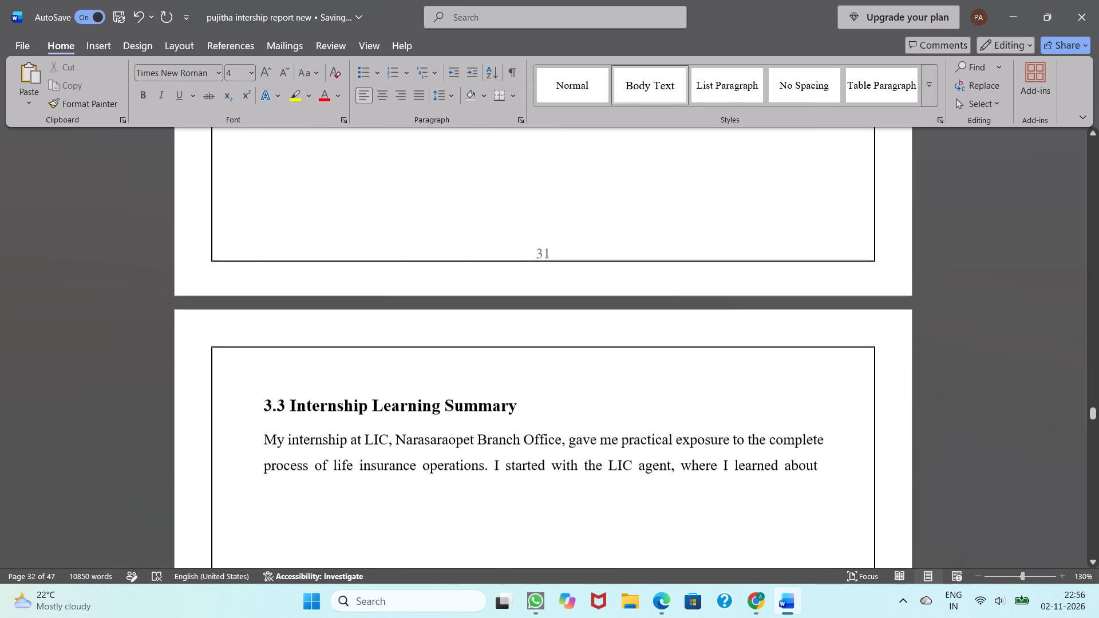
pyautogui.moveTo(287, 407); pyautogui.dragTo(506, 414)
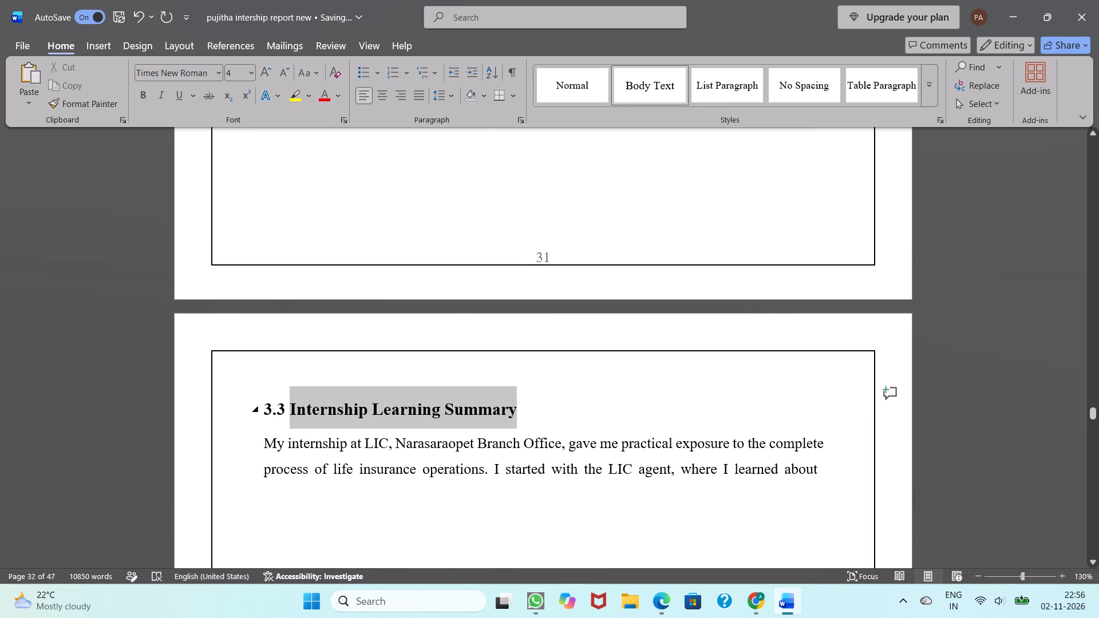
pyautogui.moveTo(506, 414); pyautogui.dragTo(511, 412)
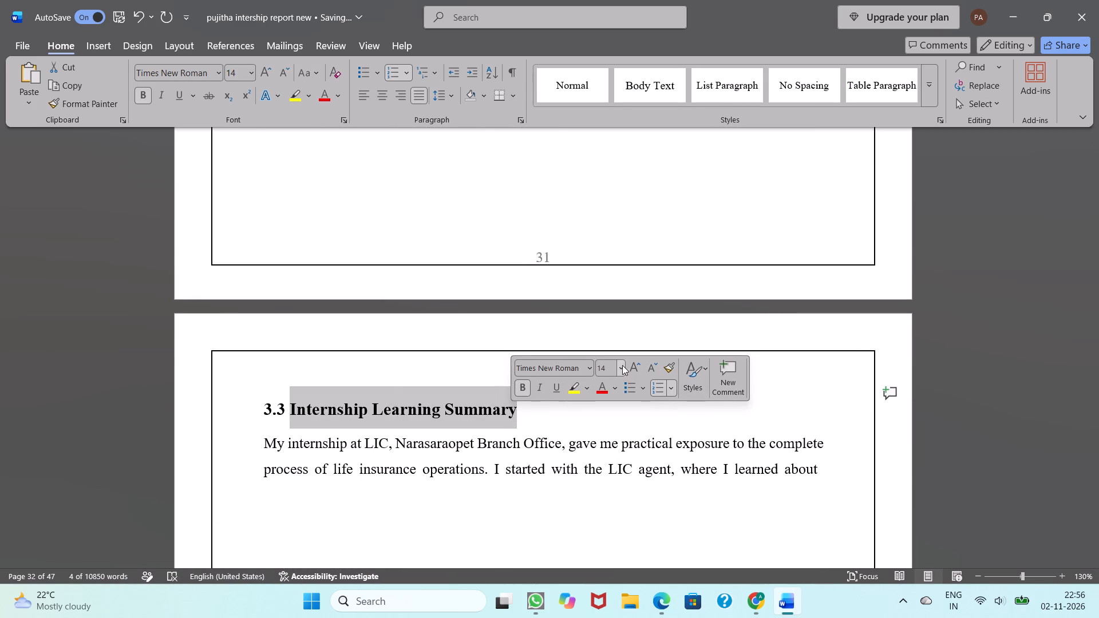
pyautogui.click(575, 87)
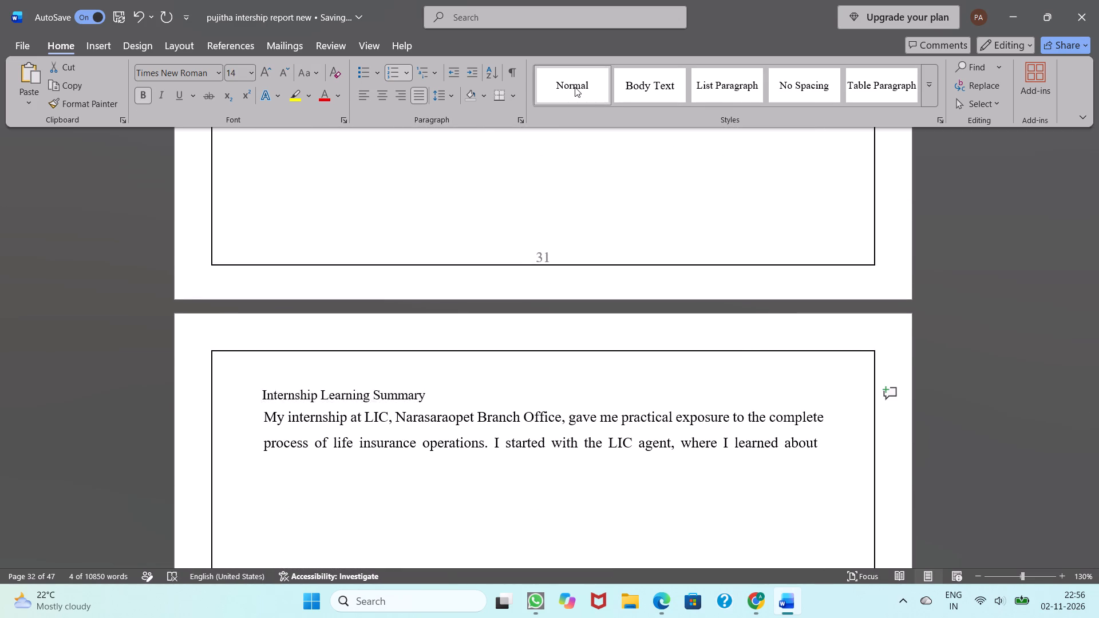
pyautogui.click(141, 93)
pyautogui.click(247, 73)
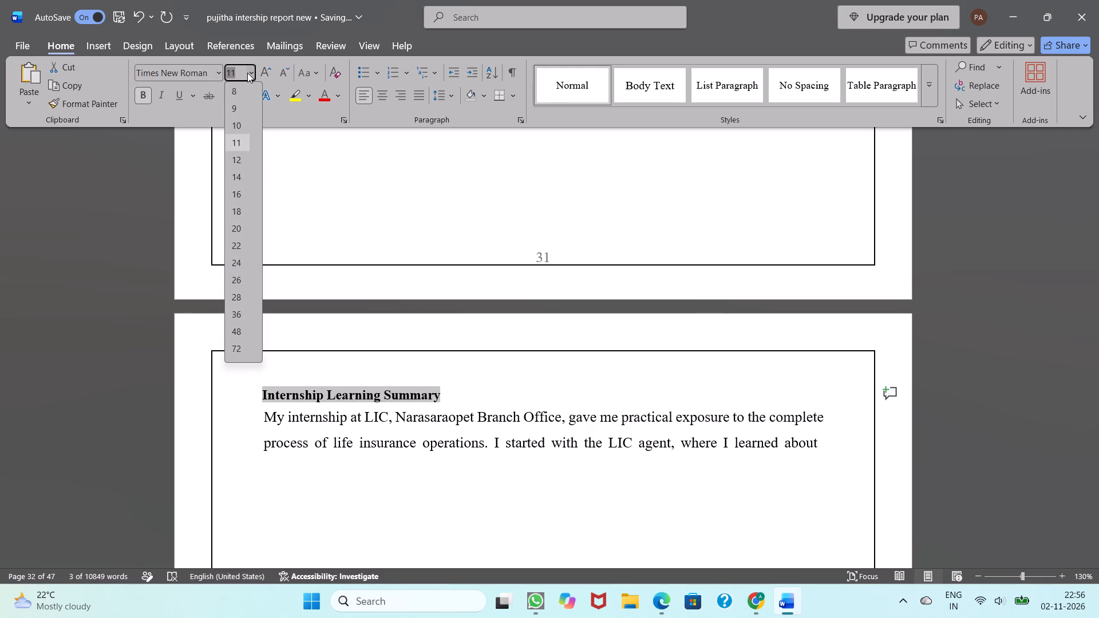
pyautogui.click(231, 176)
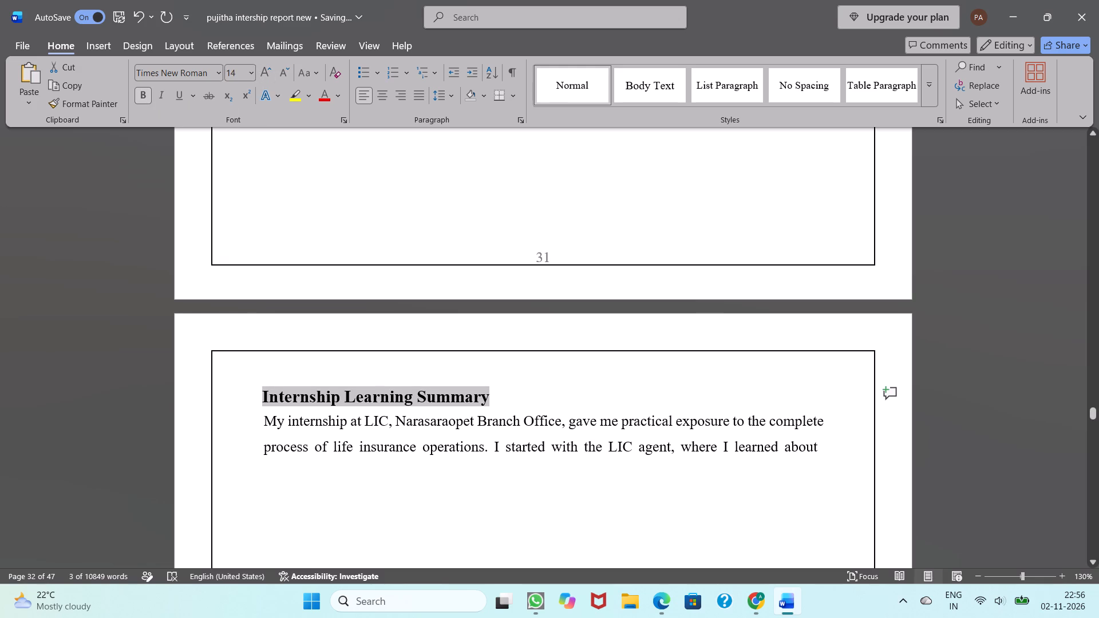
# Copy the whole Internship Learning Summary section, from its heading on page 32 through the reference note on page 33.
pyautogui.click(298, 433)
pyautogui.moveTo(262, 395); pyautogui.dragTo(274, 488)
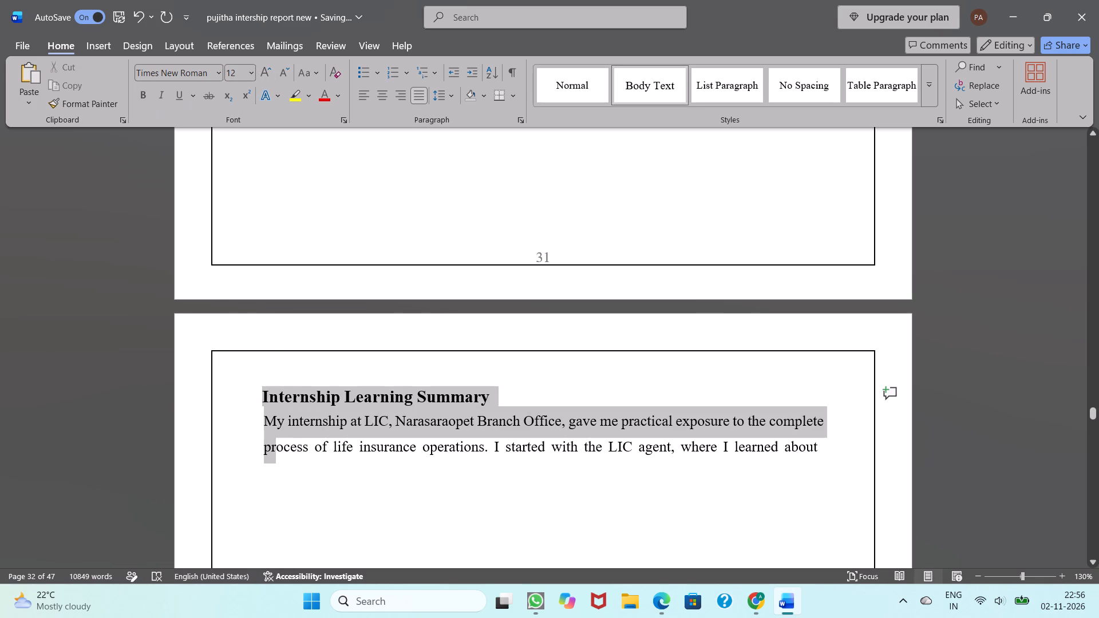
pyautogui.moveTo(274, 488); pyautogui.dragTo(360, 577)
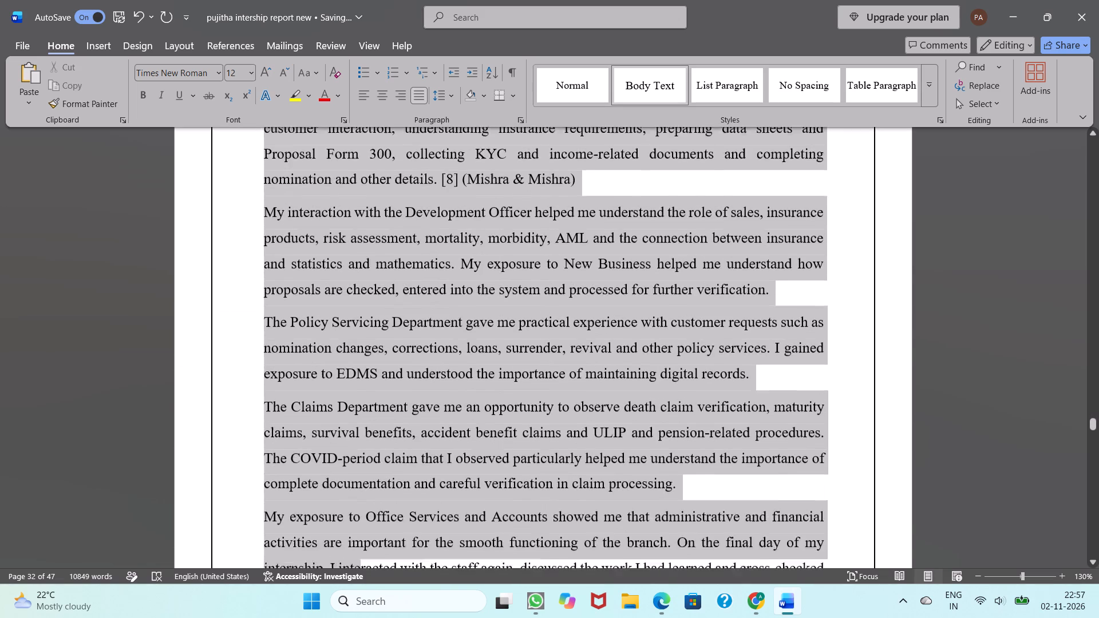
pyautogui.moveTo(360, 577); pyautogui.dragTo(321, 327)
pyautogui.scroll(-1, 322, 334)
pyautogui.moveTo(321, 327); pyautogui.dragTo(401, 105)
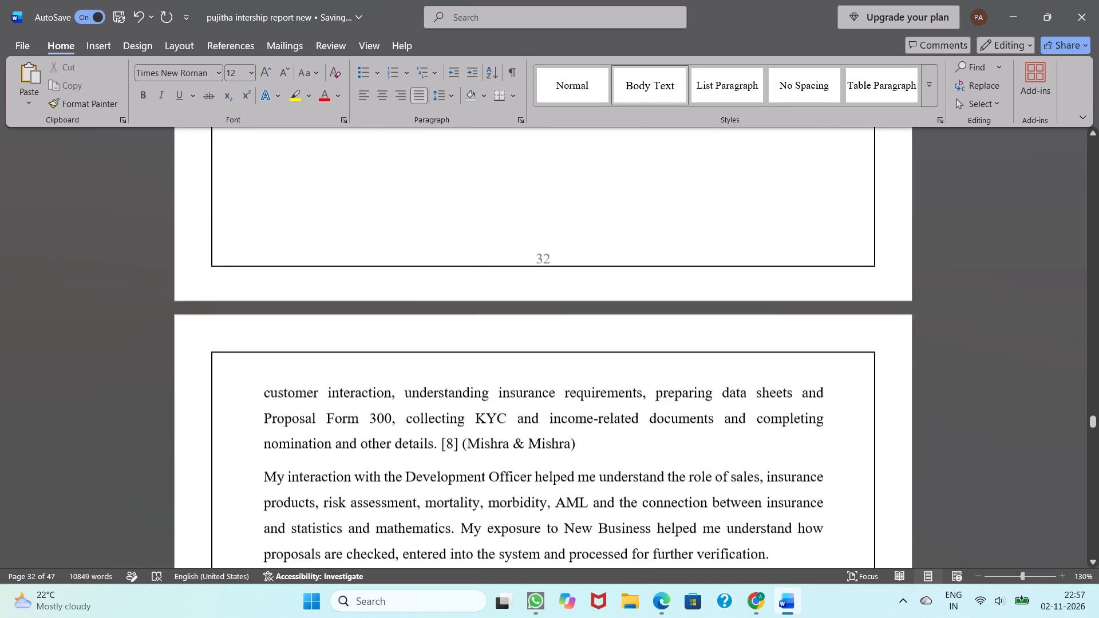
pyautogui.moveTo(401, 105); pyautogui.dragTo(303, 566)
pyautogui.scroll(2, 311, 326)
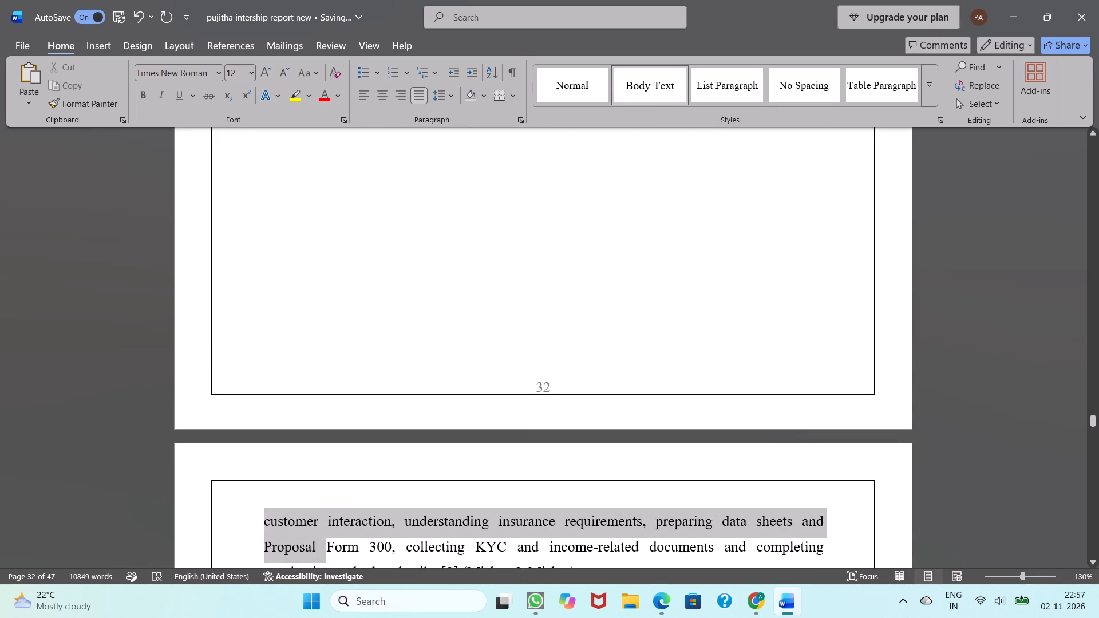
pyautogui.moveTo(303, 566); pyautogui.dragTo(343, 582)
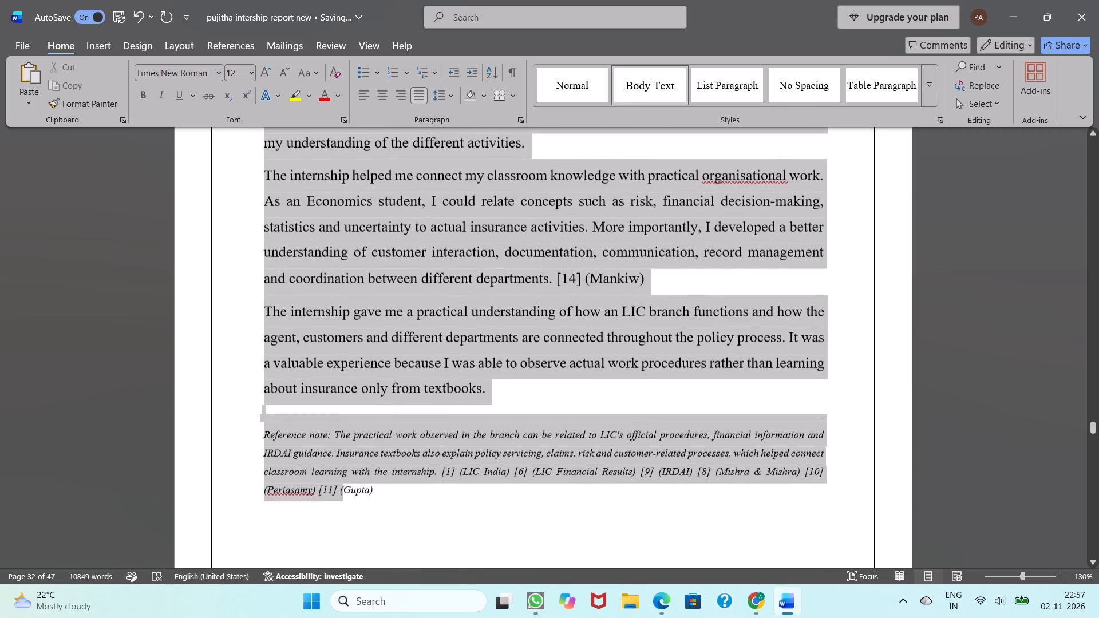
pyautogui.moveTo(343, 582); pyautogui.dragTo(397, 371)
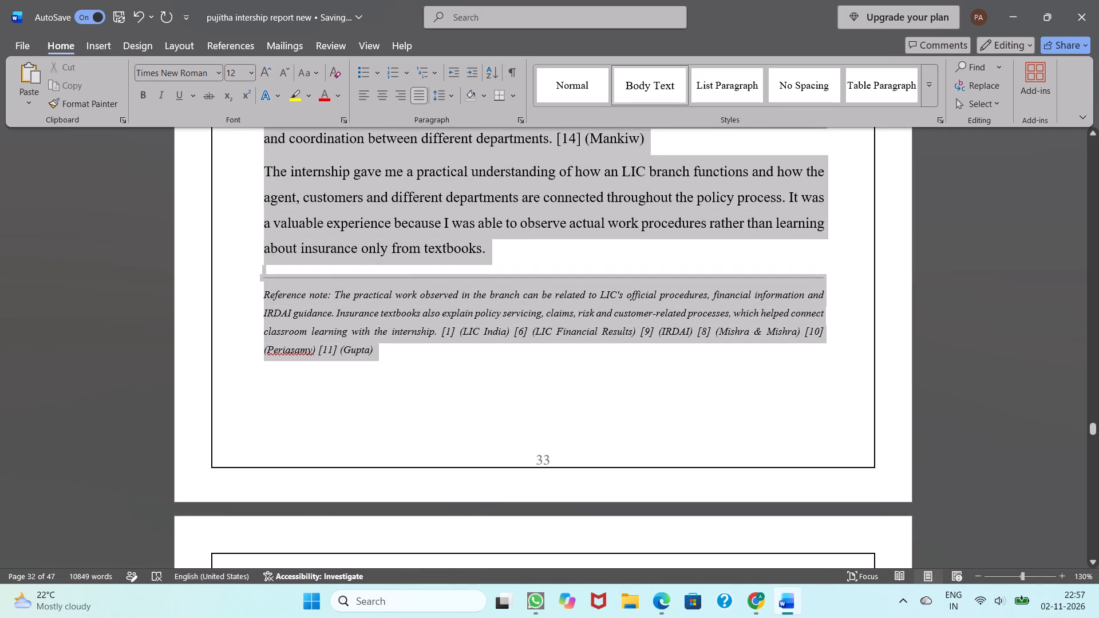
pyautogui.moveTo(397, 371); pyautogui.dragTo(397, 366)
pyautogui.hotkey('ctrl', 'c')
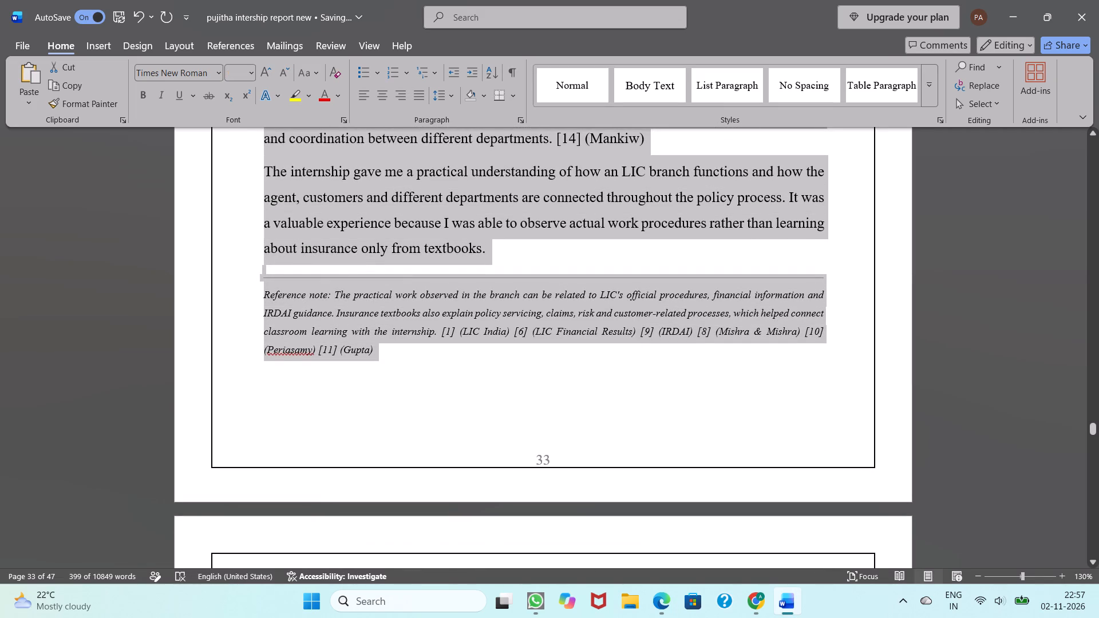
# Paste the copied Internship Learning Summary section on the blank line below the branch office photo on page 28.
pyautogui.hscroll(1, 397, 366)
pyautogui.scroll(3, 397, 366)
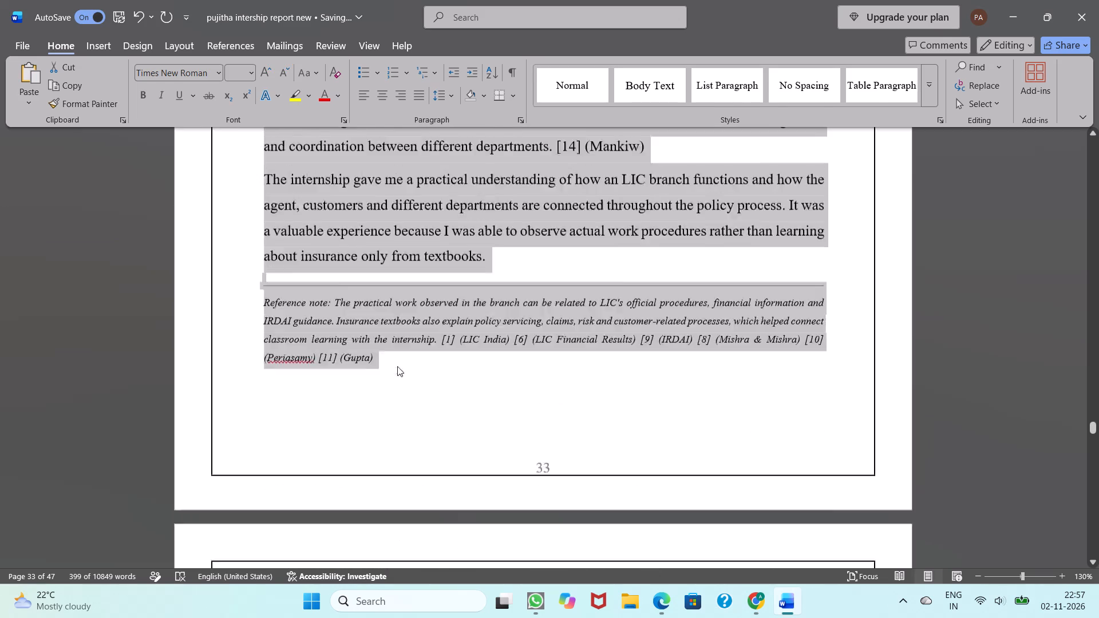
pyautogui.scroll(6, 397, 366)
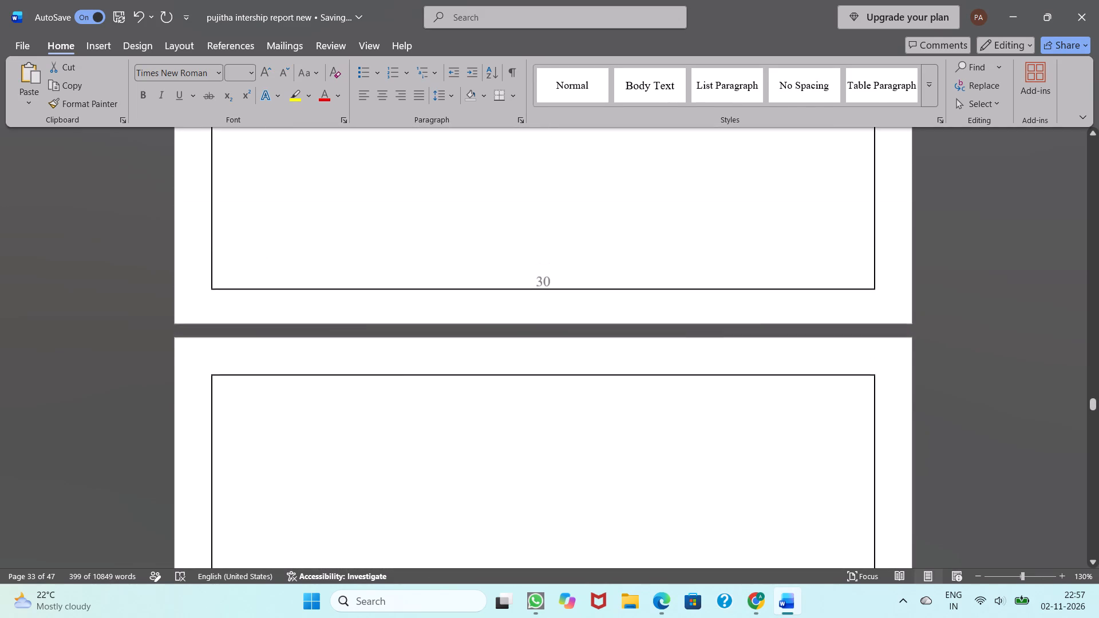
pyautogui.scroll(3, 397, 366)
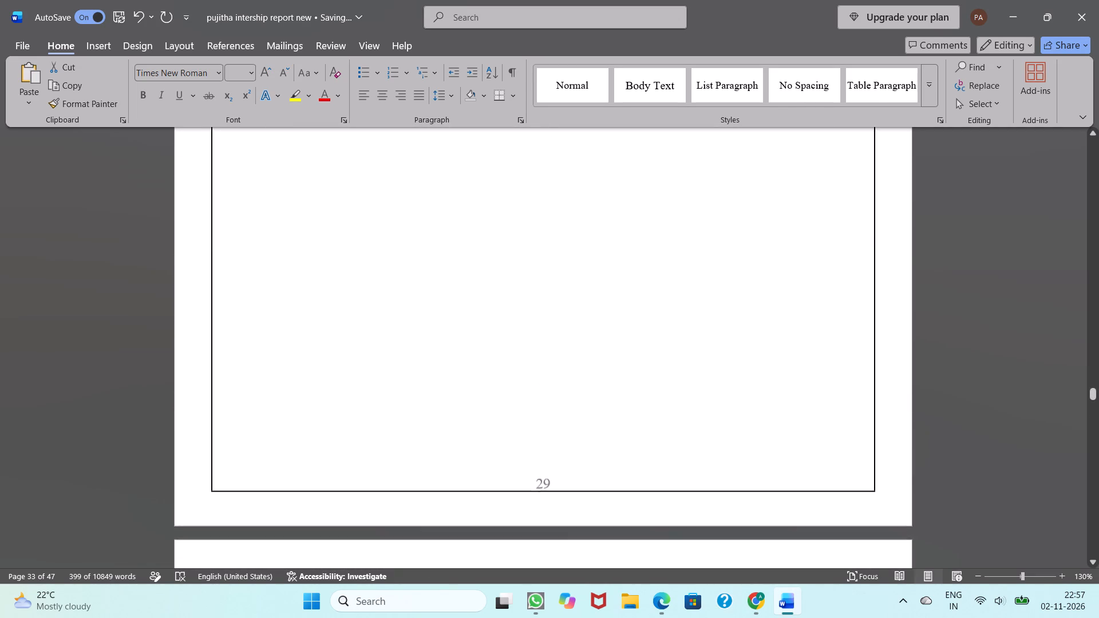
pyautogui.scroll(3, 397, 366)
pyautogui.scroll(-1, 397, 366)
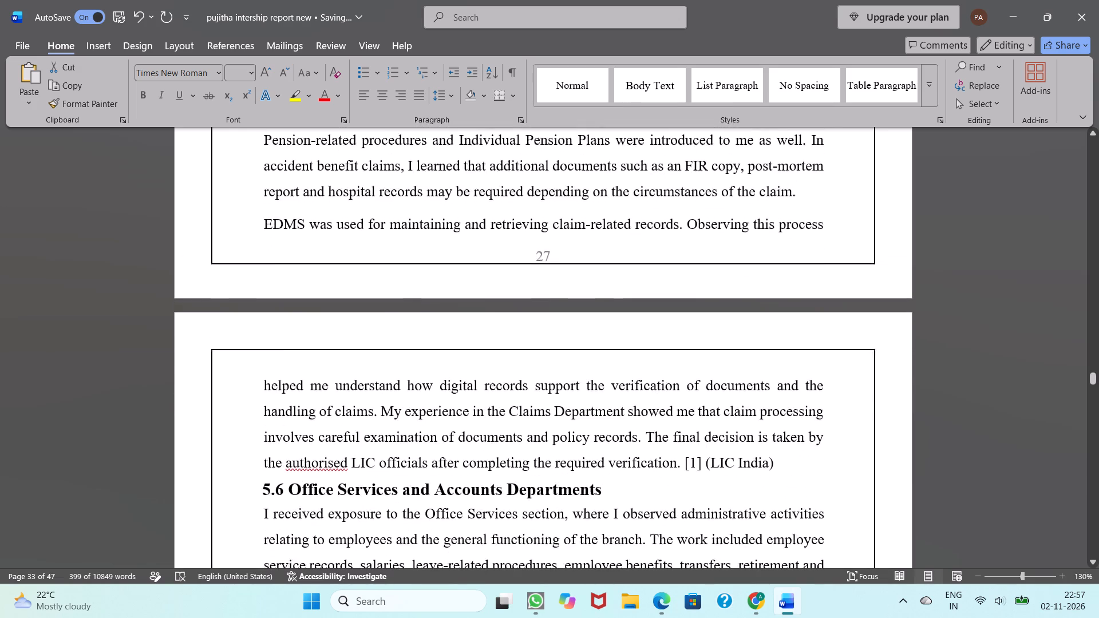
pyautogui.scroll(-2, 397, 366)
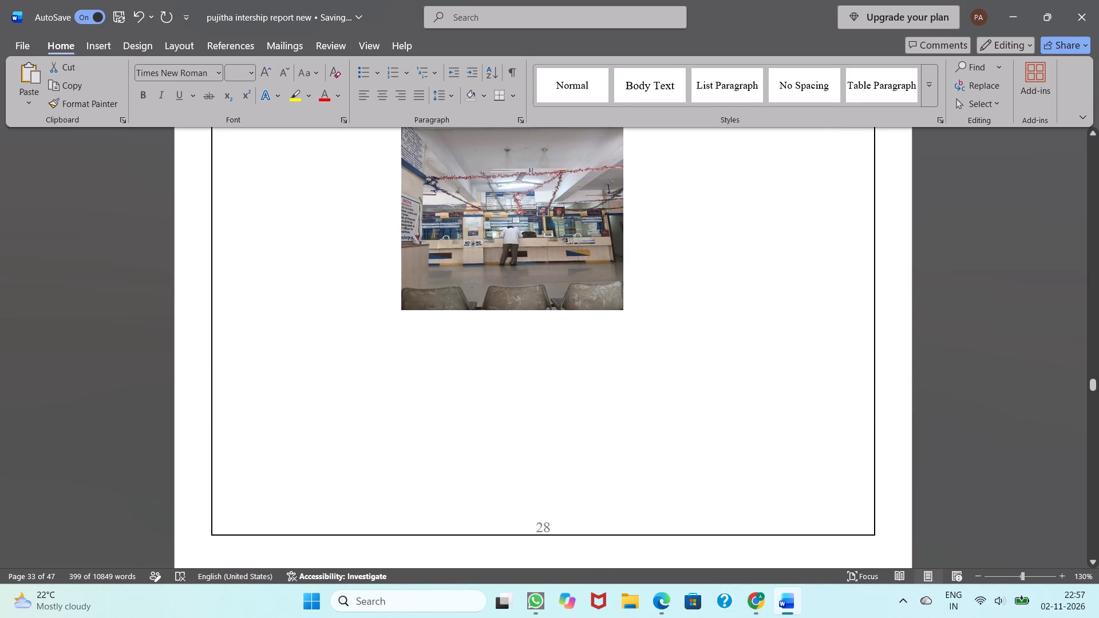
pyautogui.click(279, 360)
pyautogui.hotkey('ctrl', 'v')
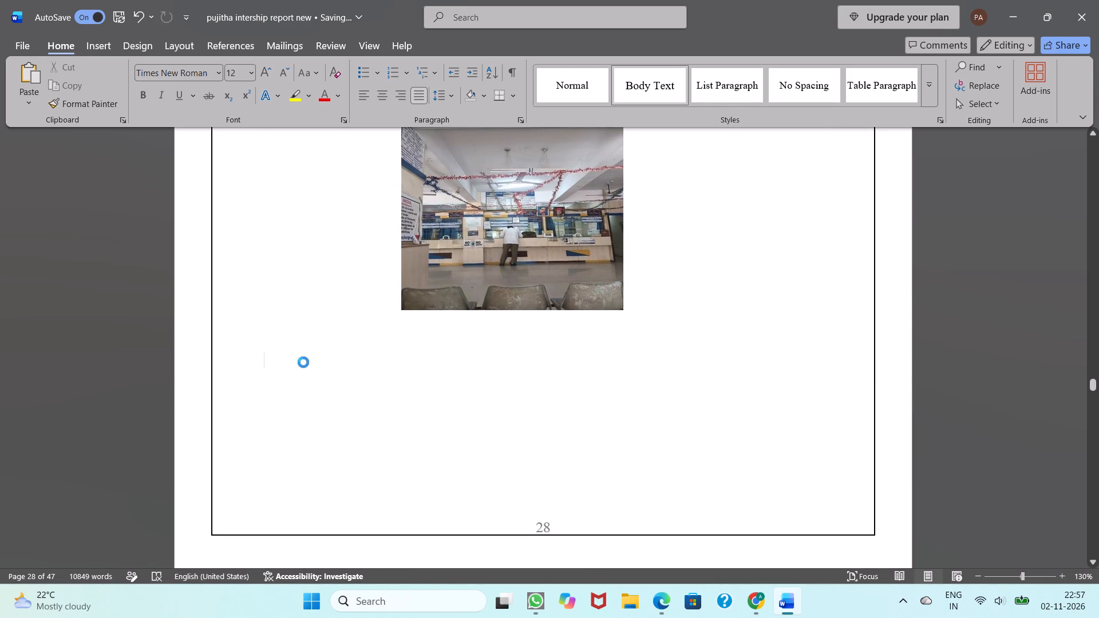
# Number the pasted Internship Learning Summary heading on page 28 as 5.7, with a space before the title.
pyautogui.scroll(2, 303, 362)
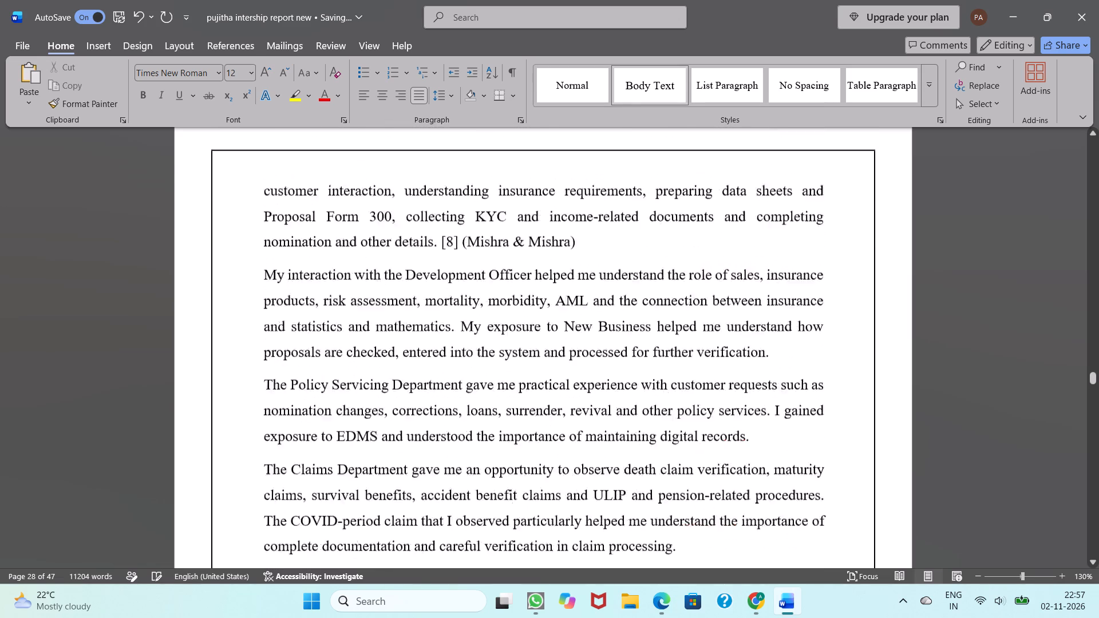
pyautogui.scroll(2, 303, 362)
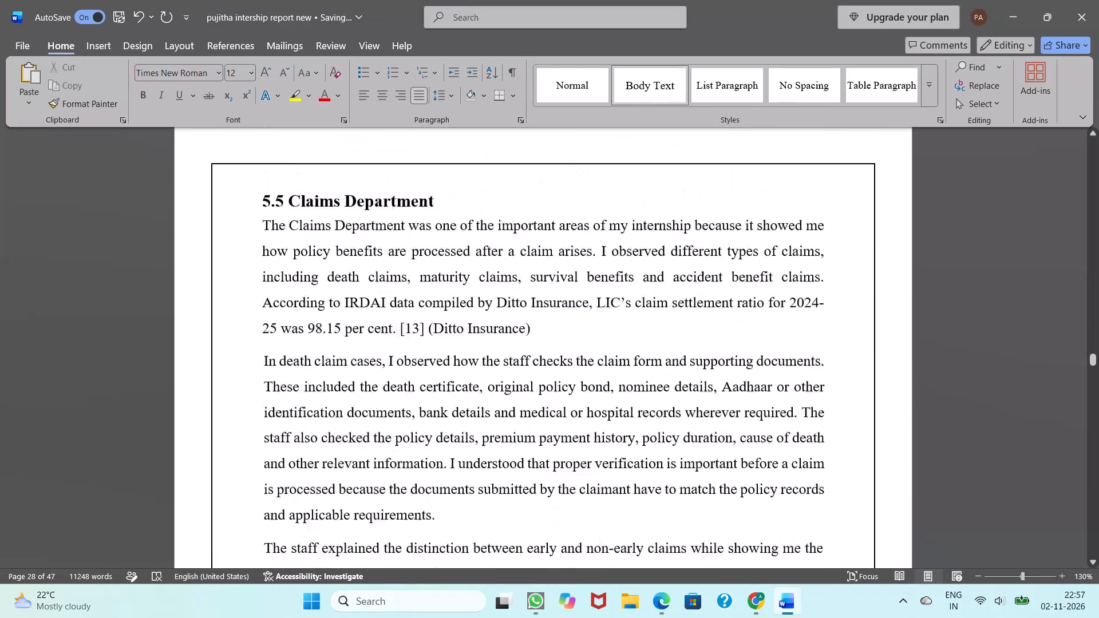
pyautogui.scroll(1, 303, 362)
pyautogui.scroll(-1, 303, 362)
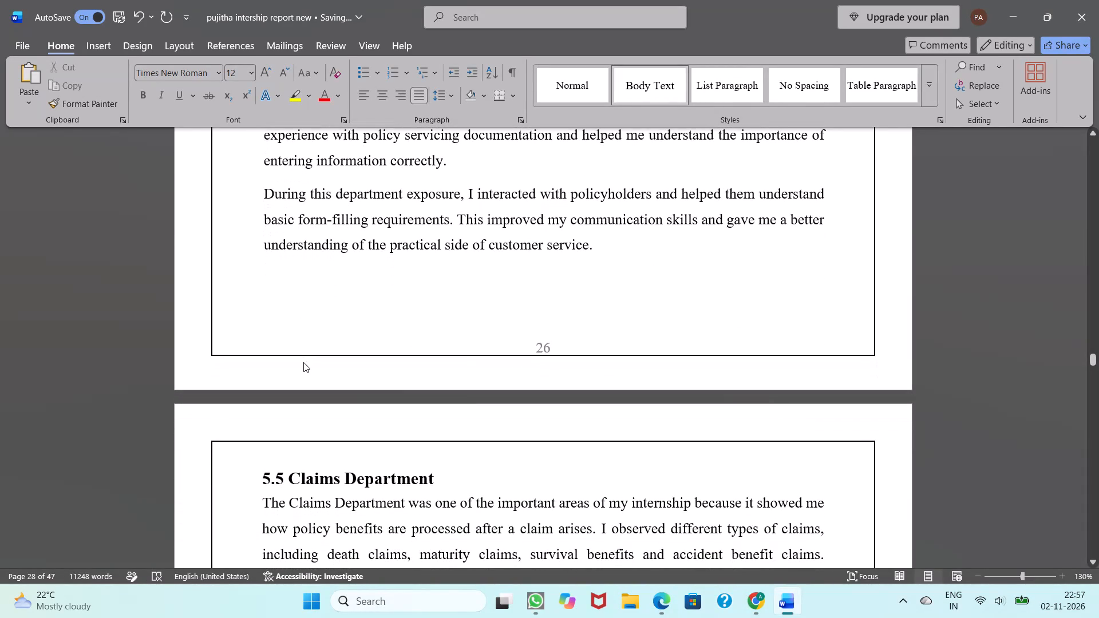
pyautogui.scroll(-2, 303, 362)
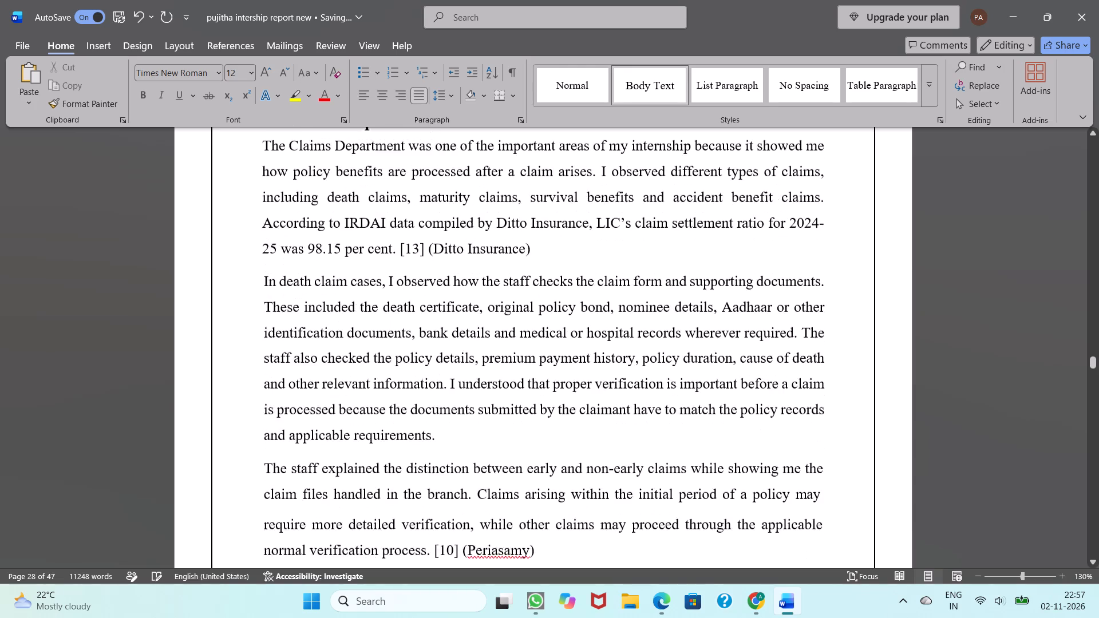
pyautogui.scroll(-5, 303, 362)
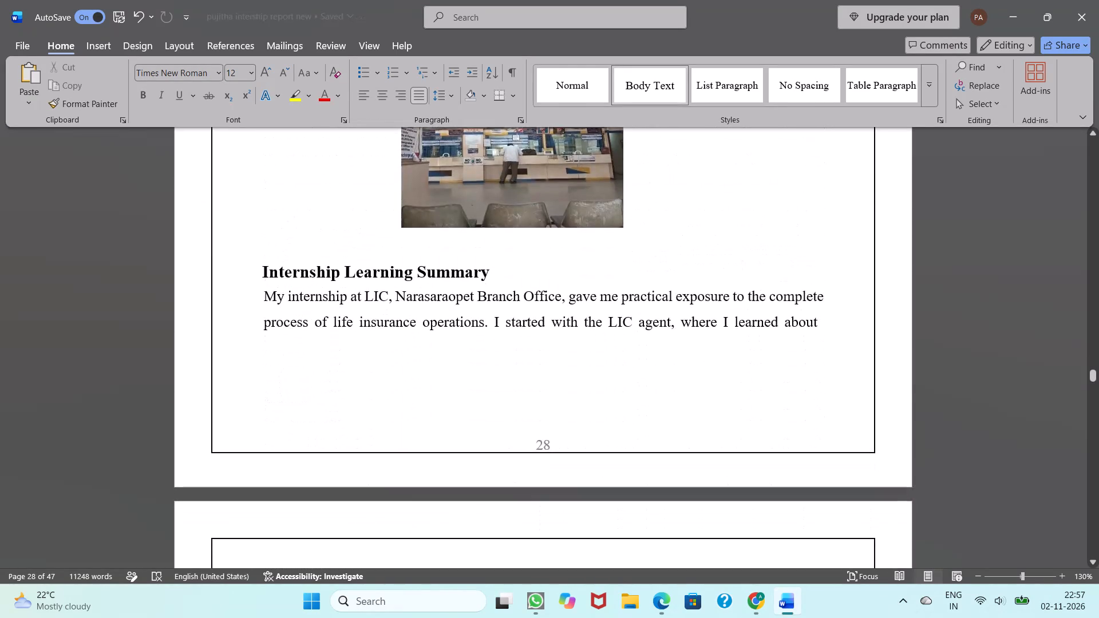
pyautogui.scroll(-1, 303, 362)
pyautogui.scroll(1, 303, 362)
pyautogui.click(257, 268)
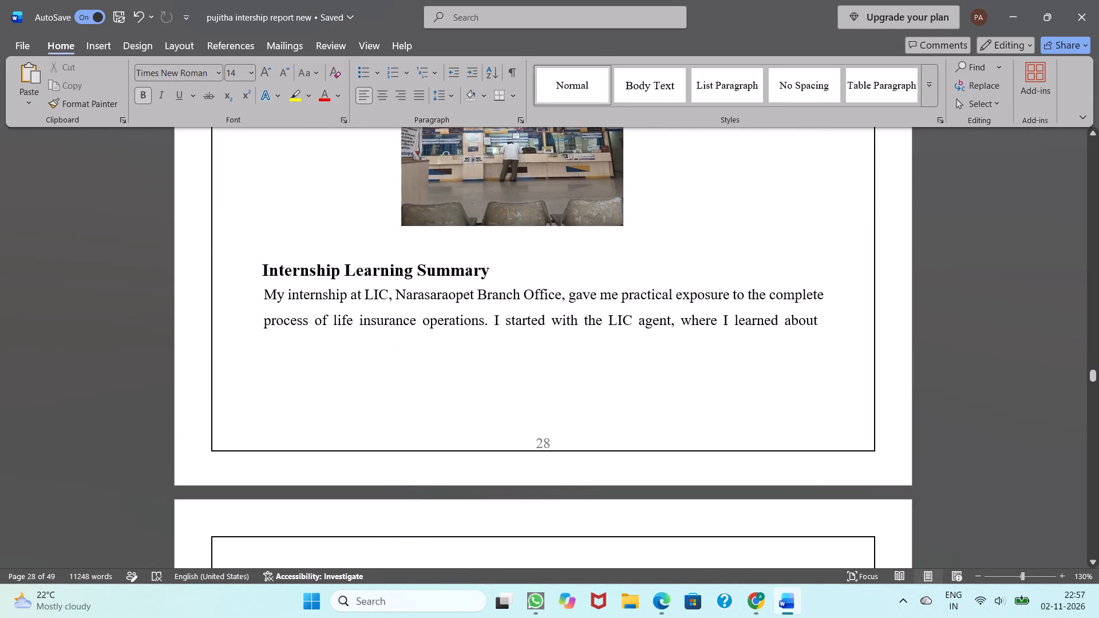
pyautogui.press('5')
pyautogui.write('.7')
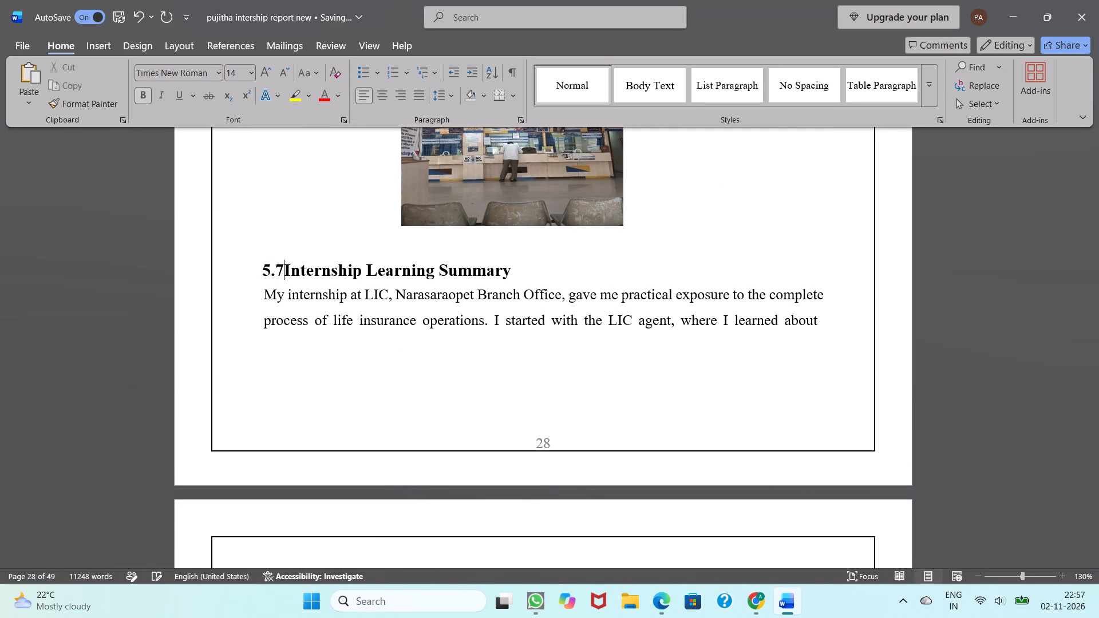
pyautogui.press('space')
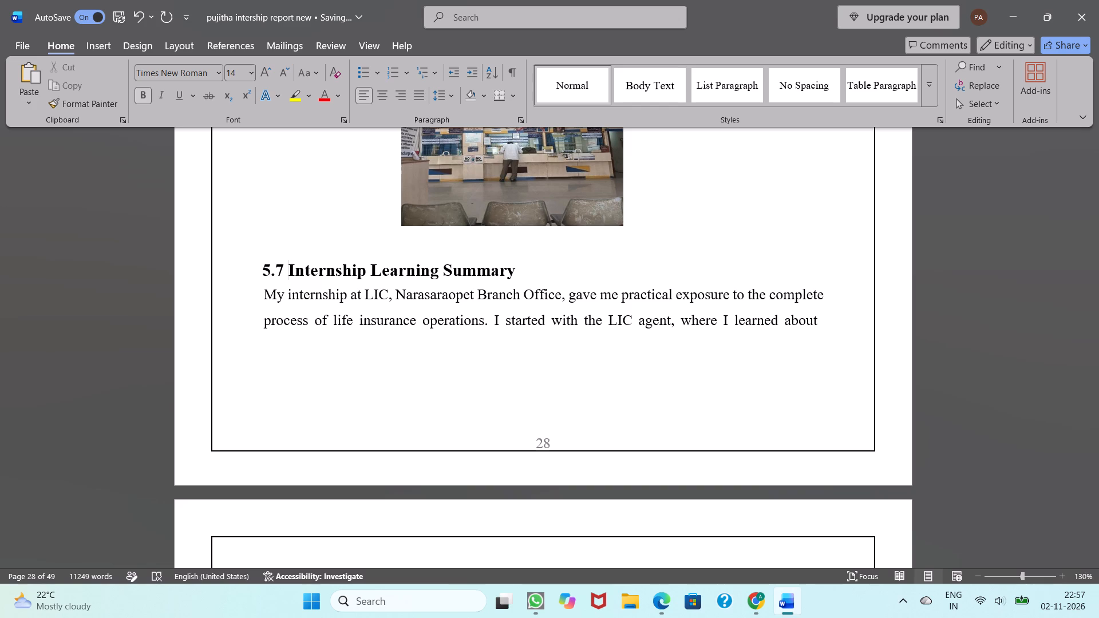
# Review the pasted 5.7 Internship Learning Summary section on pages 28 and 29 and the pages around it.
pyautogui.scroll(-2, 257, 268)
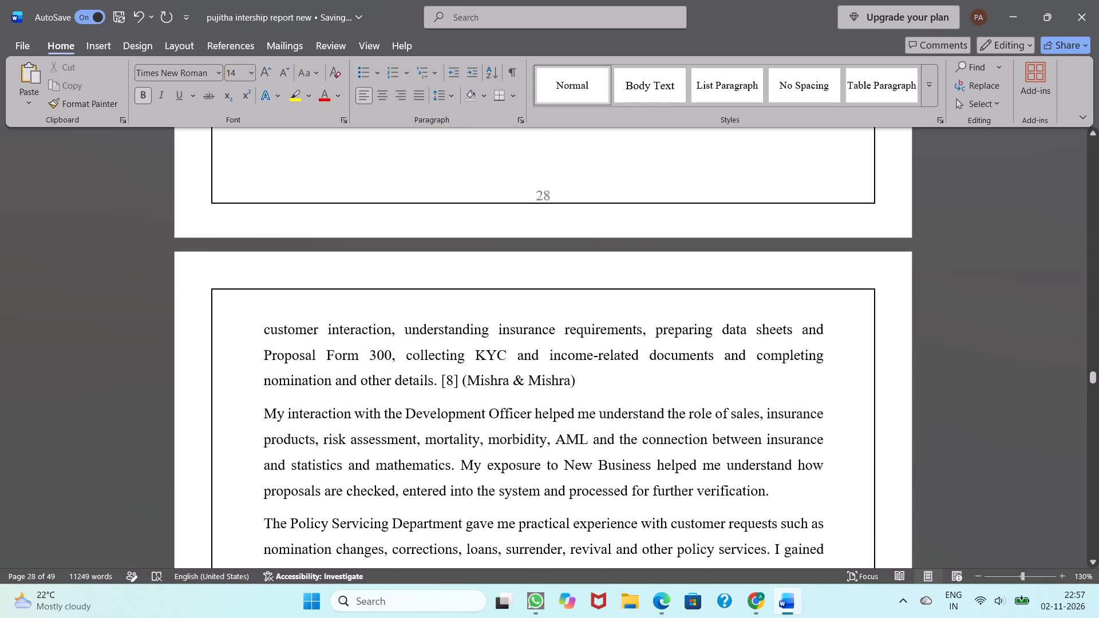
pyautogui.scroll(-4, 257, 268)
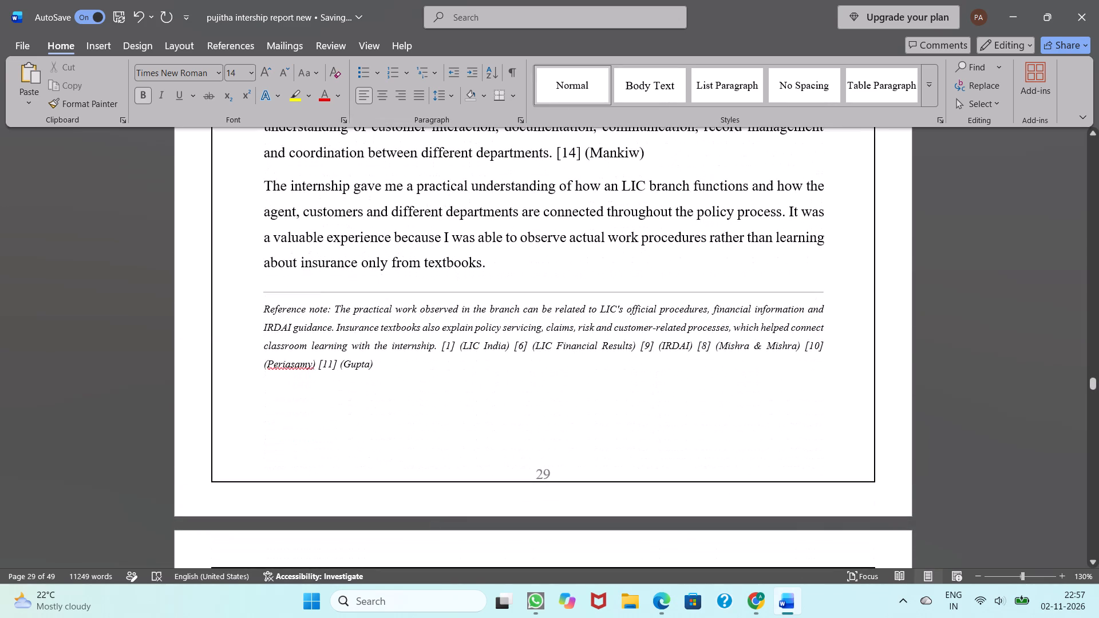
pyautogui.scroll(-1, 257, 268)
pyautogui.keyDown('ctrl'); pyautogui.scroll(1, 257, 268); pyautogui.keyUp('ctrl')
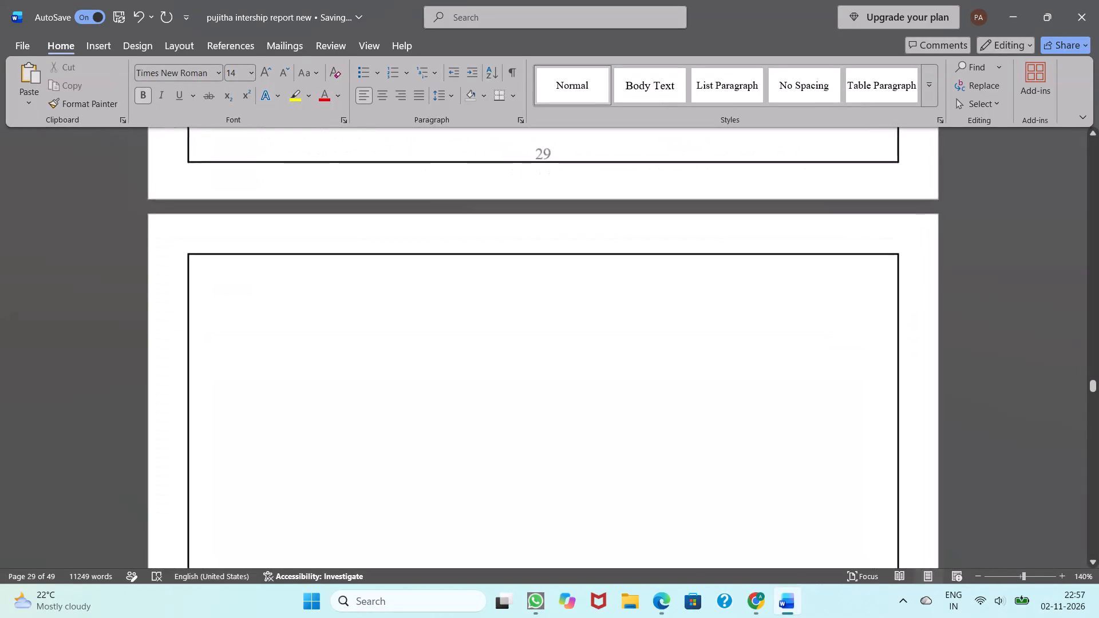
pyautogui.scroll(-1, 257, 268)
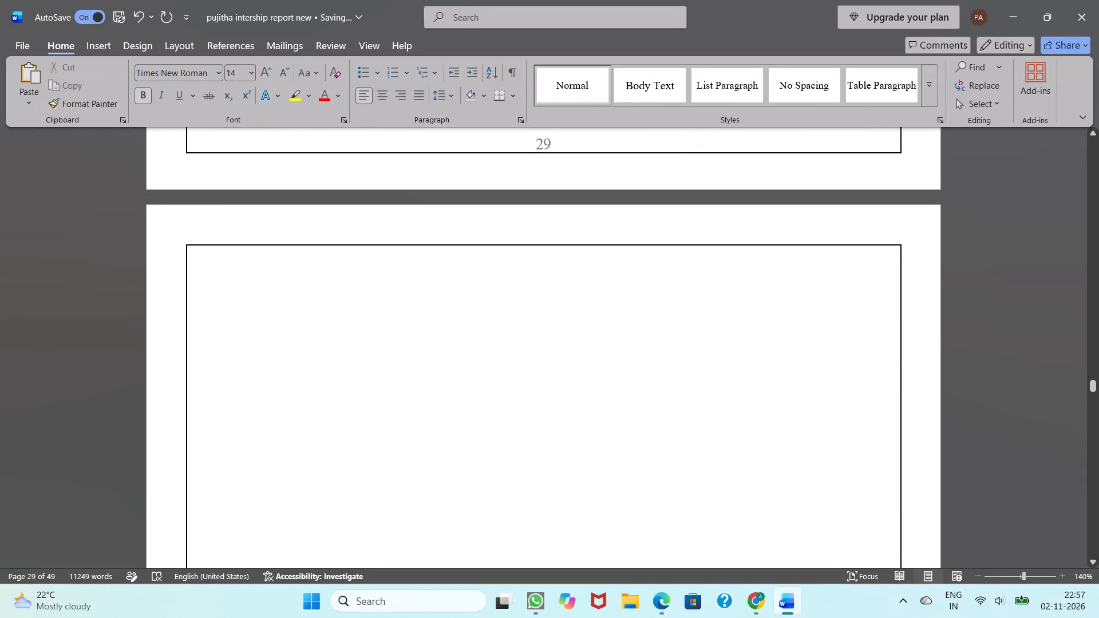
pyautogui.keyDown('ctrl'); pyautogui.scroll(-1, 257, 268); pyautogui.keyUp('ctrl')
pyautogui.scroll(5, 257, 268)
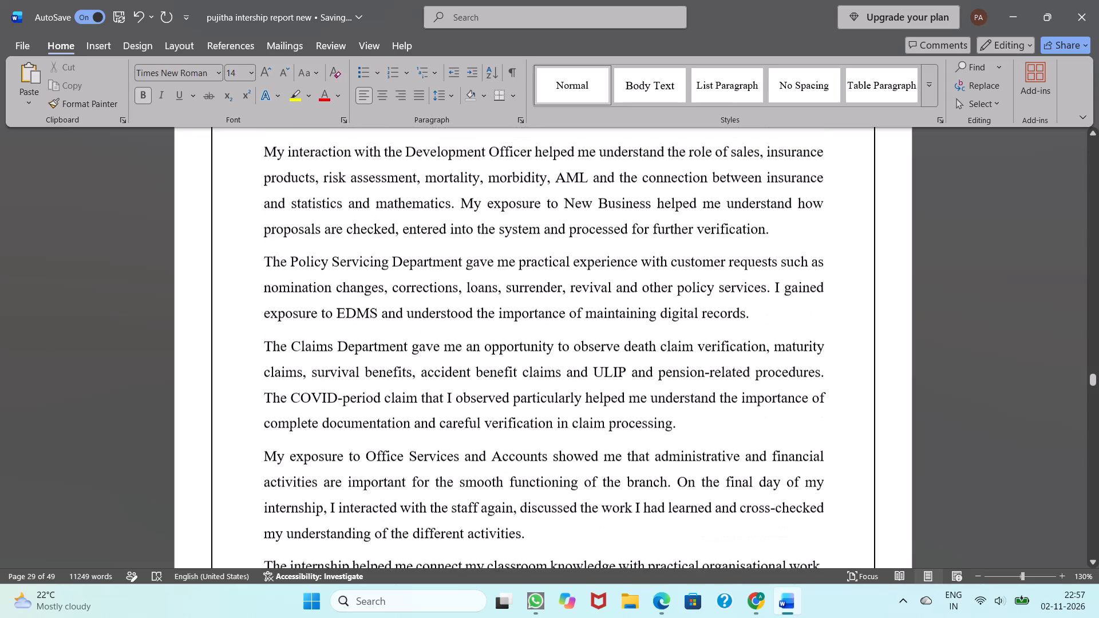
pyautogui.scroll(4, 257, 268)
pyautogui.scroll(-1, 257, 268)
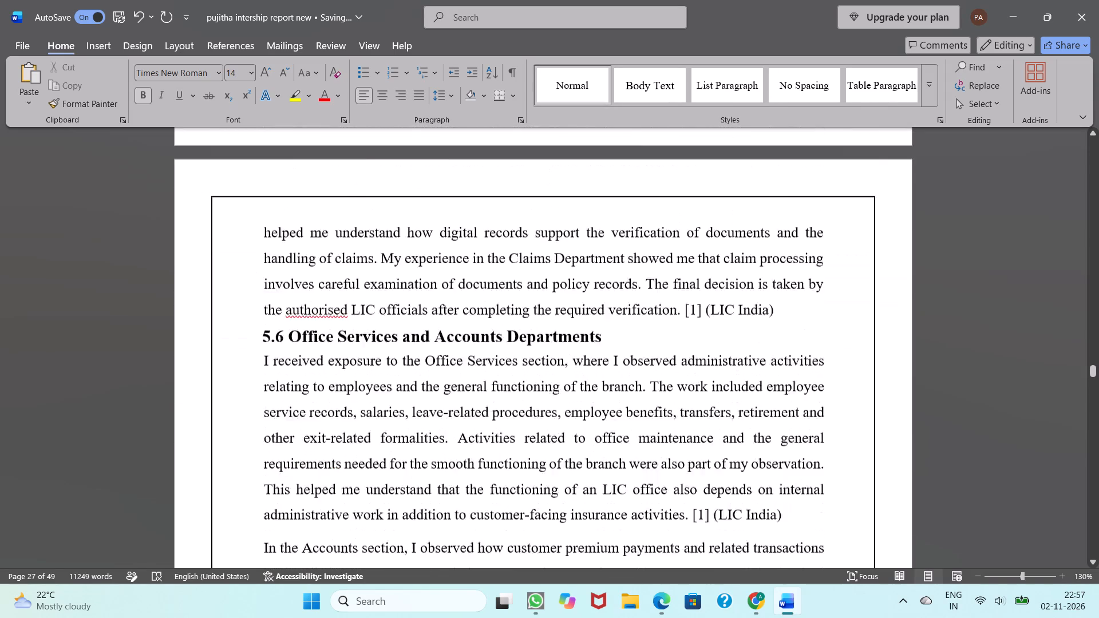
# Delete the original unnumbered Internship Learning Summary section, from its heading on page 34 through the reference note.
pyautogui.scroll(-5, 257, 268)
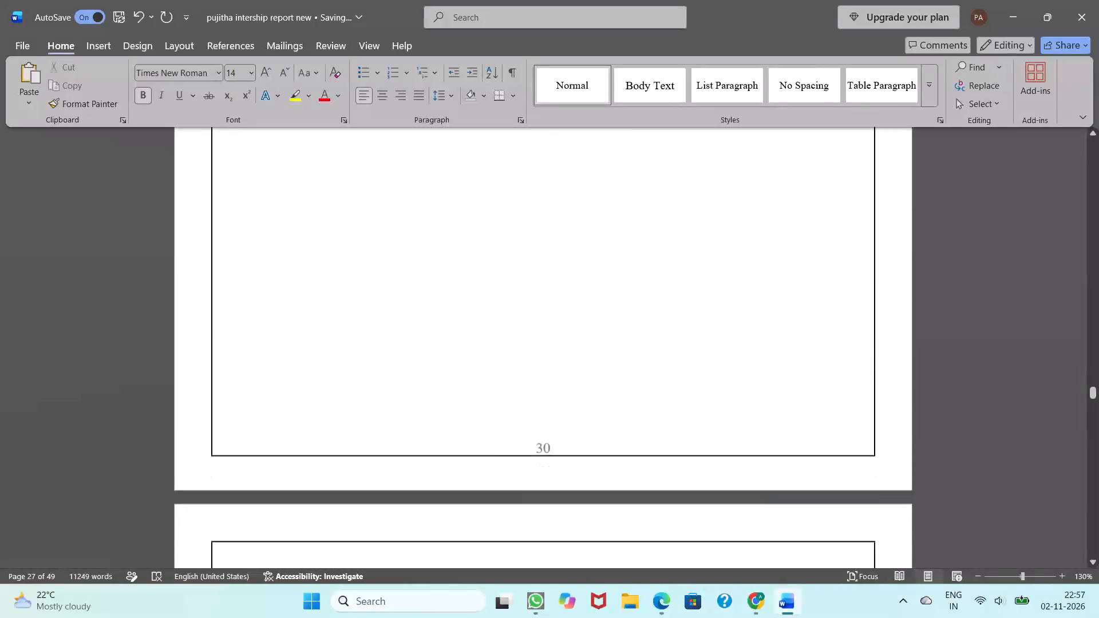
pyautogui.scroll(-4, 257, 268)
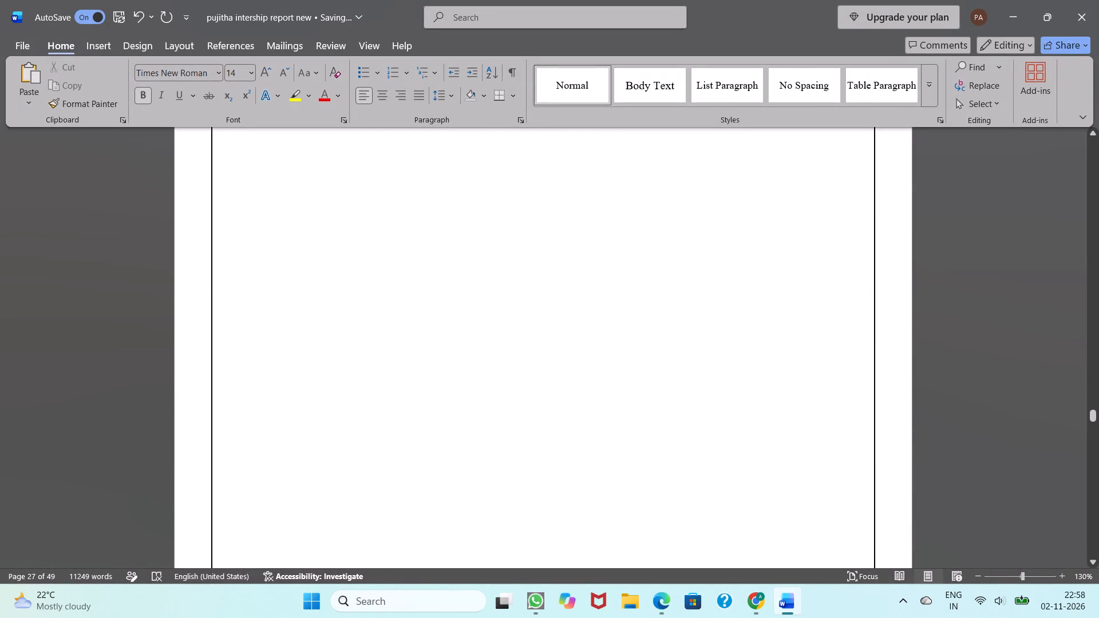
pyautogui.scroll(-1, 257, 268)
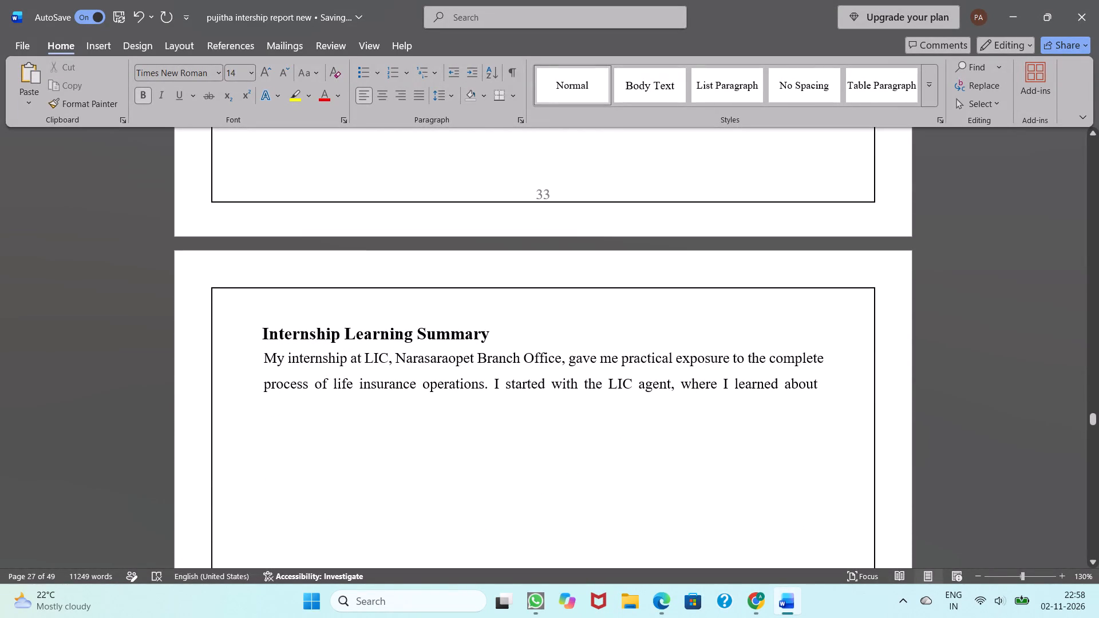
pyautogui.moveTo(263, 333); pyautogui.dragTo(370, 583)
pyautogui.scroll(1, 260, 530)
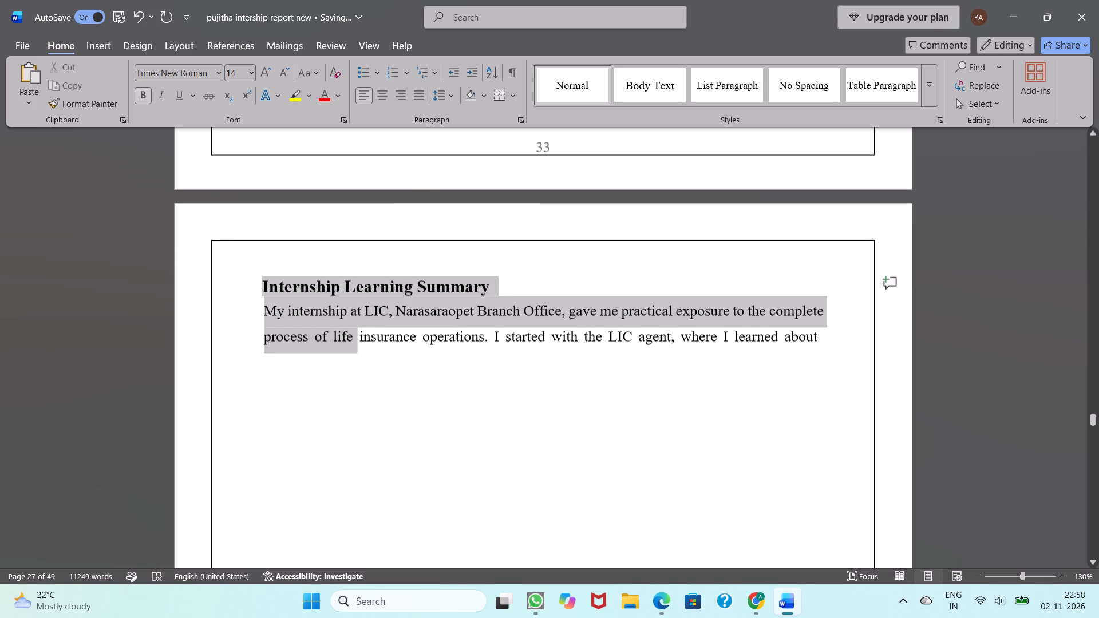
pyautogui.moveTo(370, 583); pyautogui.dragTo(450, 591)
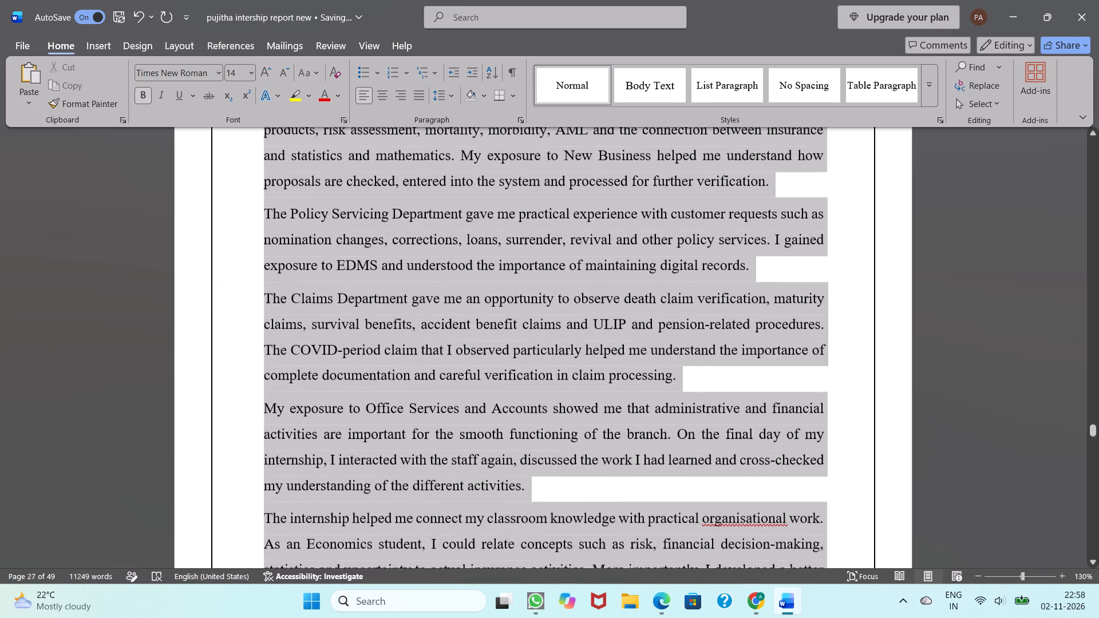
pyautogui.moveTo(450, 591); pyautogui.dragTo(448, 515)
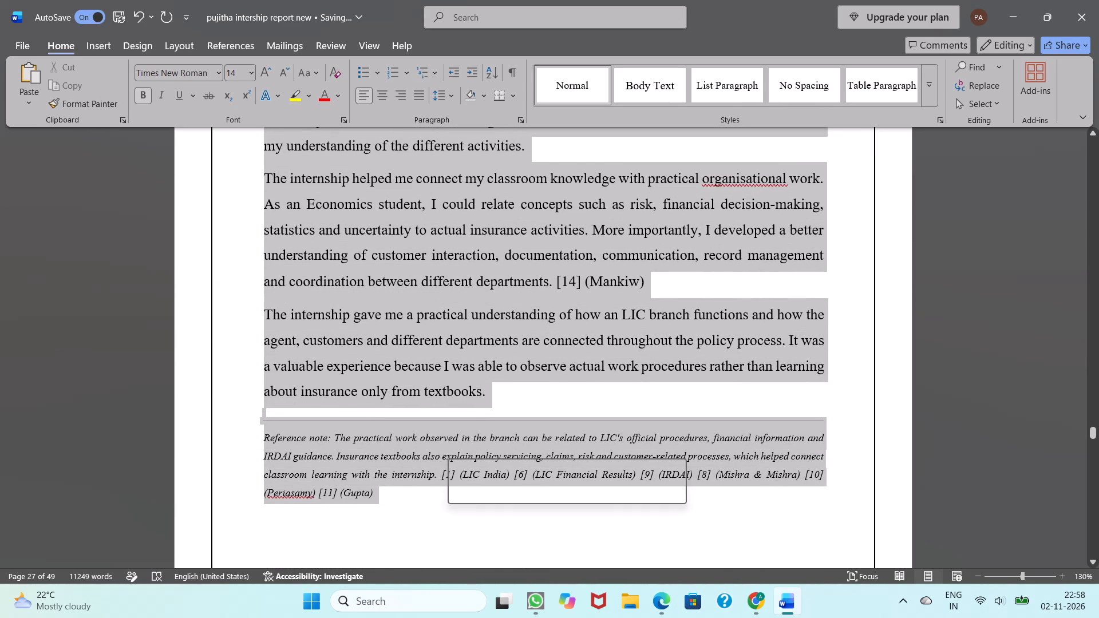
pyautogui.press('BackSpace')
# Change the 4. SKILLS DEVELOPED heading on page 35 to Normal style, formatted bold at size 14.
pyautogui.scroll(-1, 448, 515)
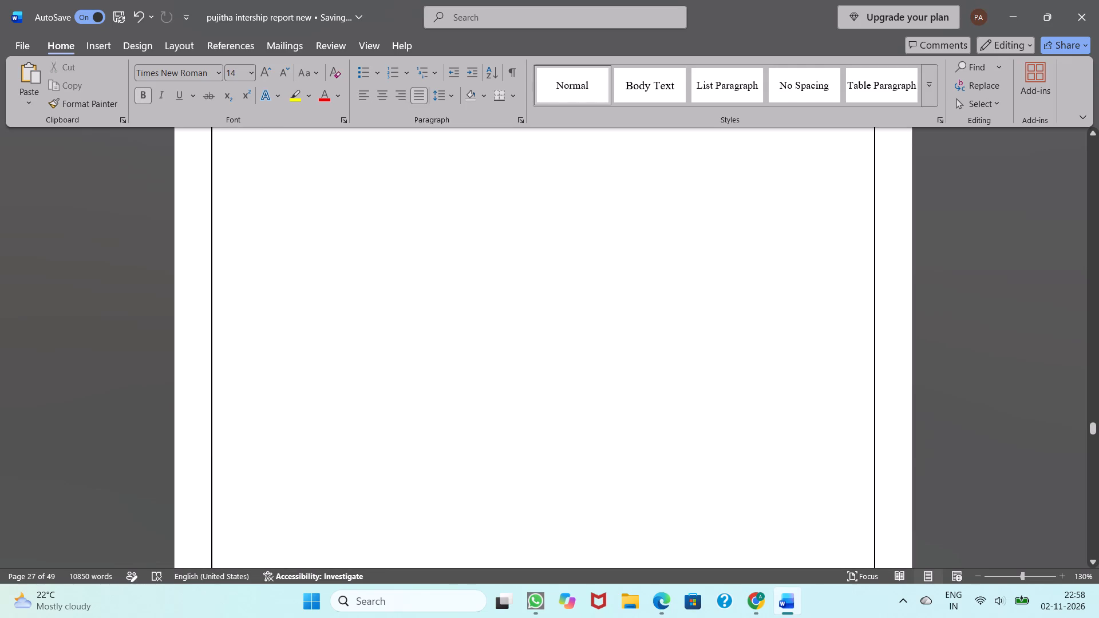
pyautogui.scroll(-3, 448, 515)
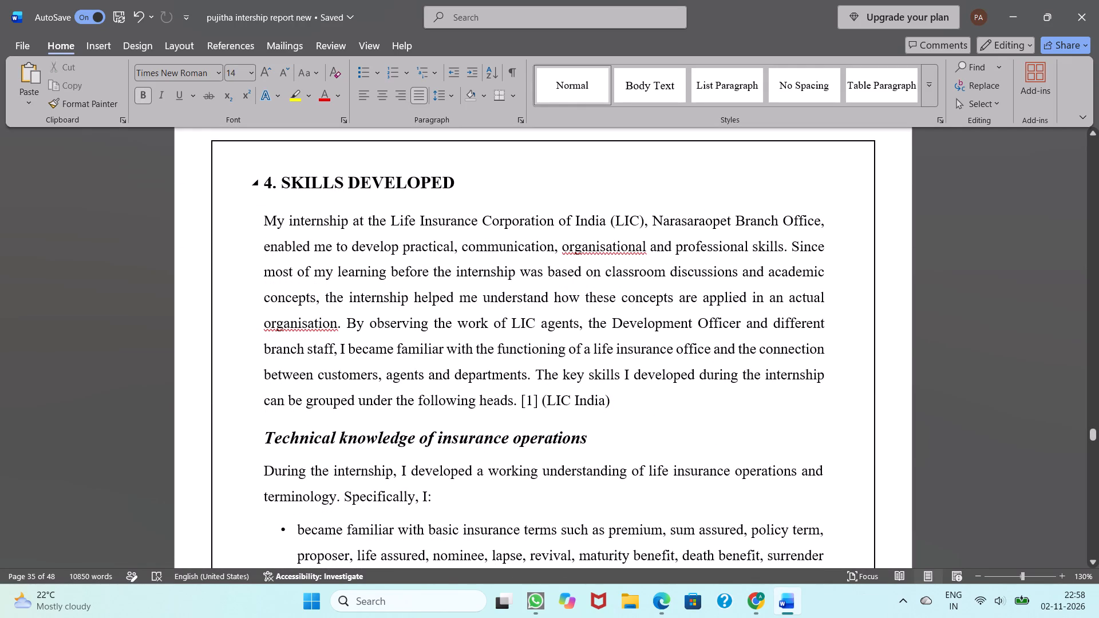
pyautogui.moveTo(282, 176); pyautogui.dragTo(467, 176)
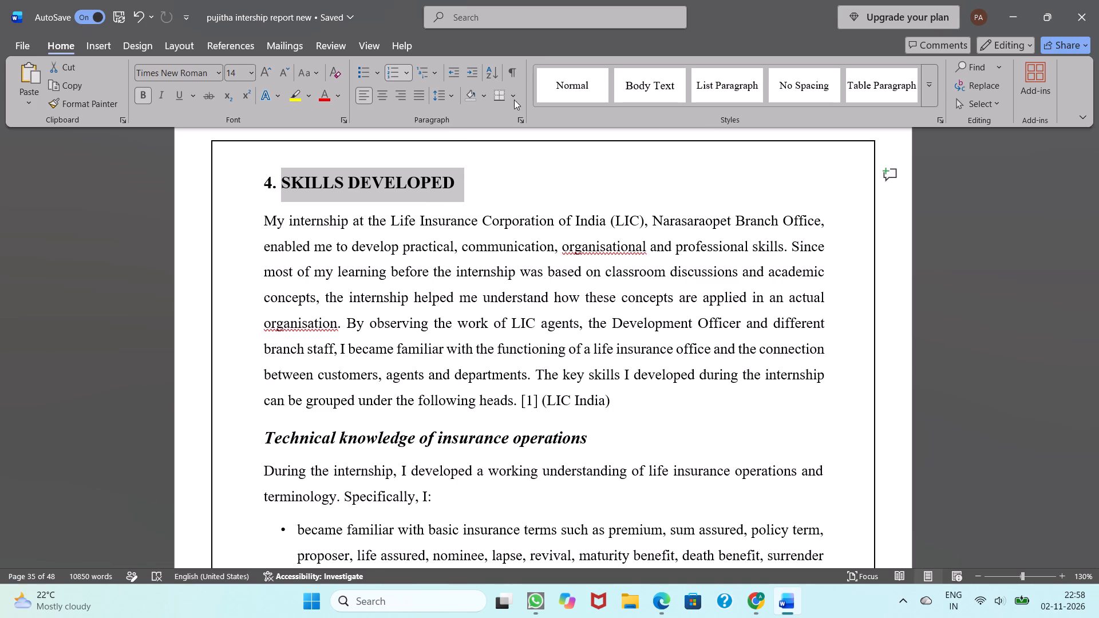
pyautogui.click(543, 89)
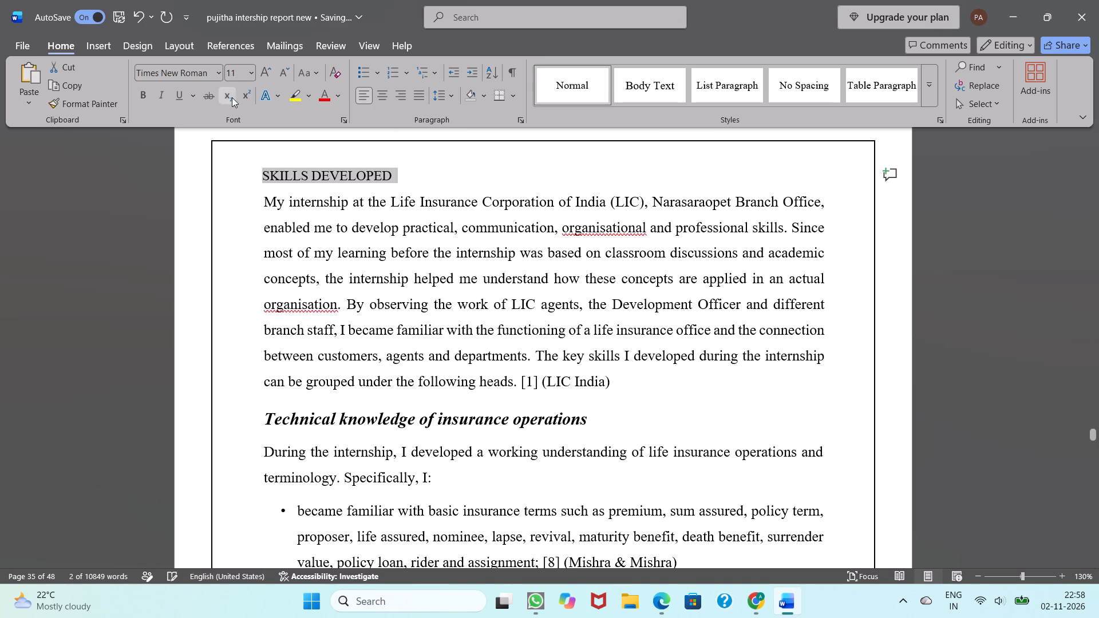
pyautogui.click(140, 98)
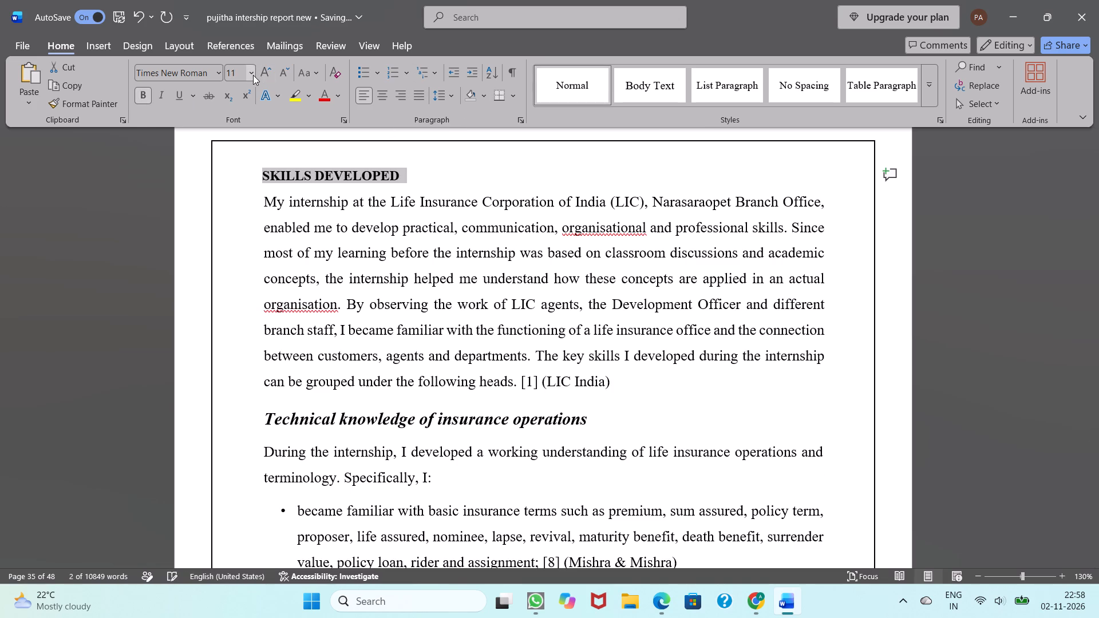
pyautogui.click(251, 72)
pyautogui.click(235, 173)
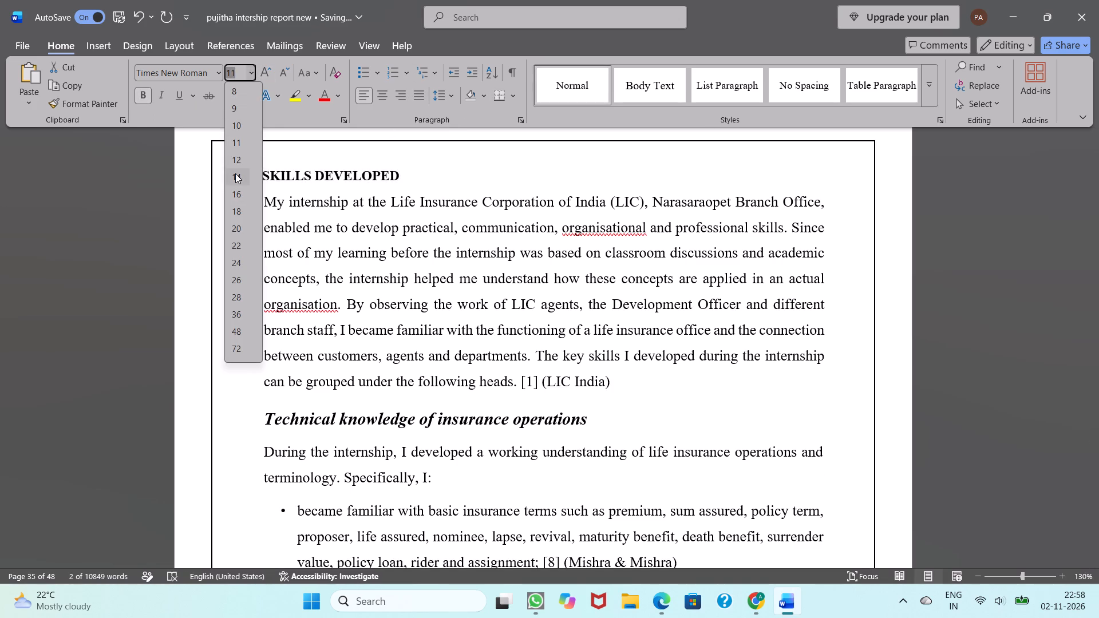
# Number the SKILLS DEVELOPED heading on page 35 as "6.", with a space before the title.
pyautogui.click(260, 174)
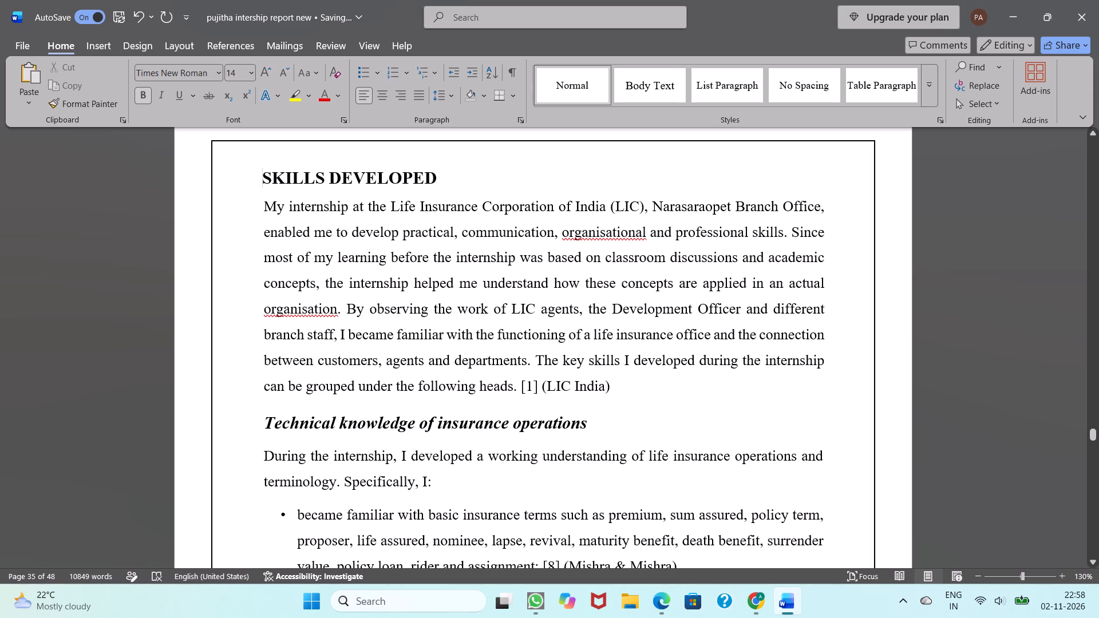
pyautogui.press('6')
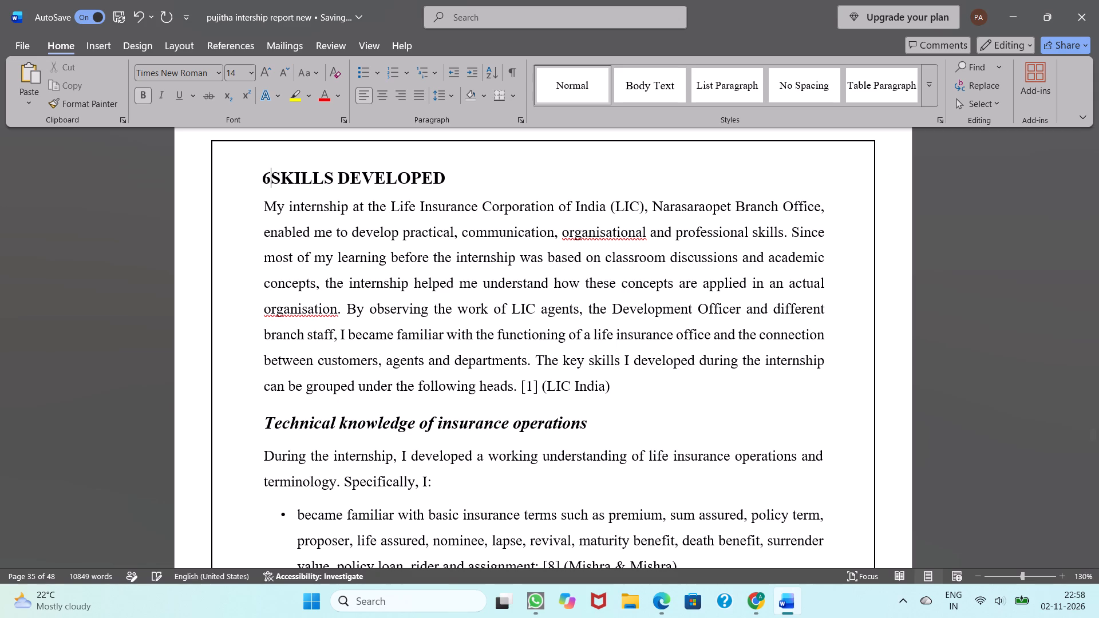
pyautogui.write('.')
pyautogui.press('space')
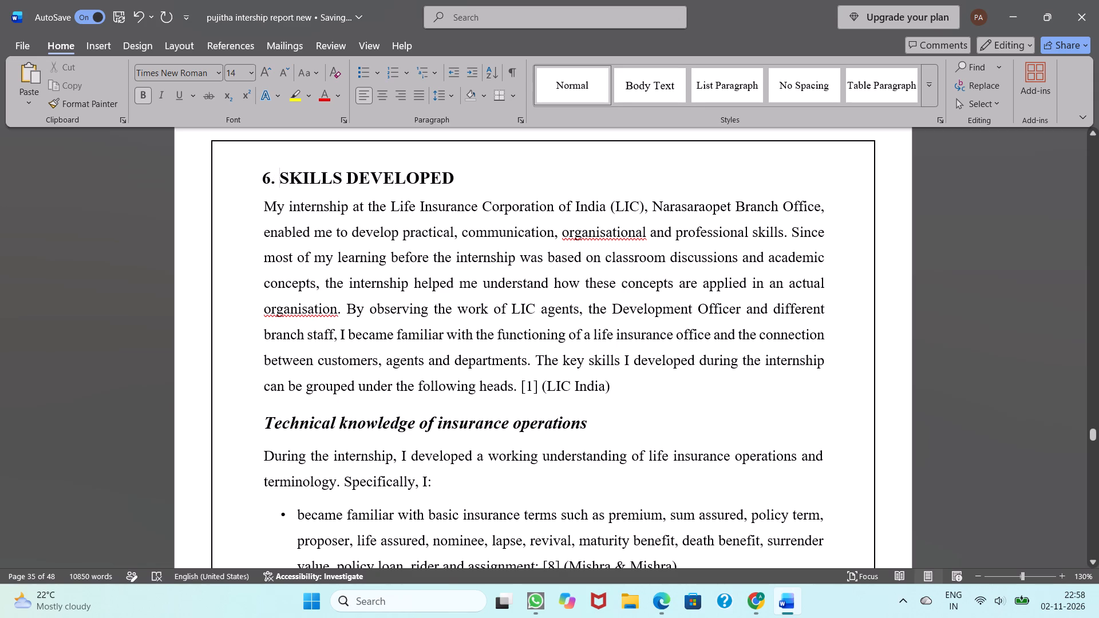
# Copy the Skills Developed text from its heading on page 35 through the closing paragraph of Communication and interpersonal skills on page 36.
pyautogui.moveTo(262, 174); pyautogui.dragTo(357, 569)
pyautogui.scroll(1, 325, 409)
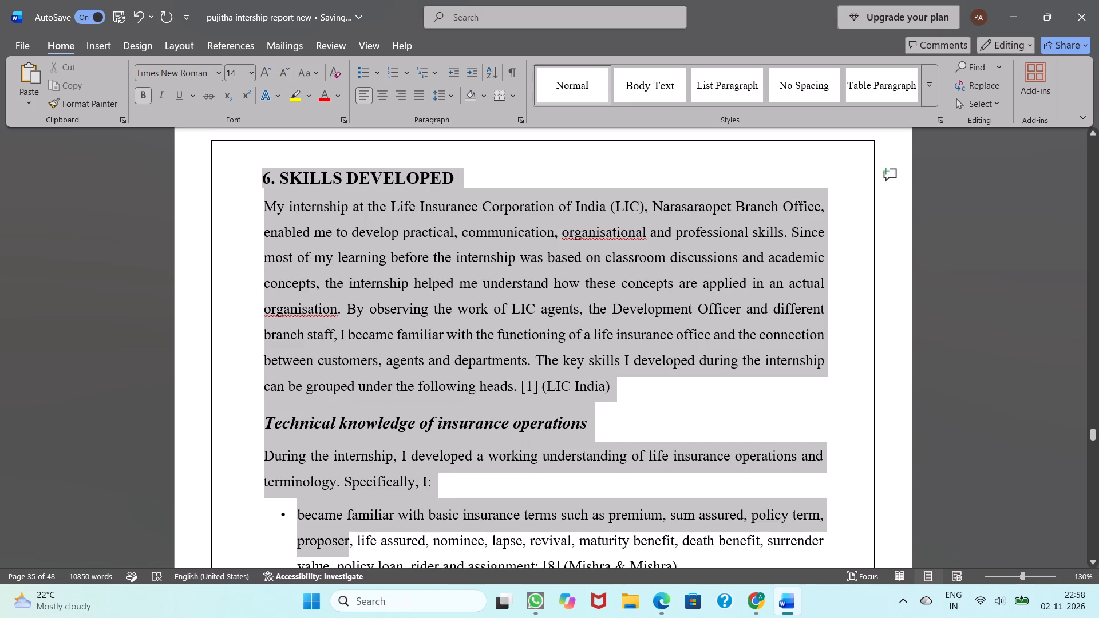
pyautogui.moveTo(357, 569); pyautogui.dragTo(381, 583)
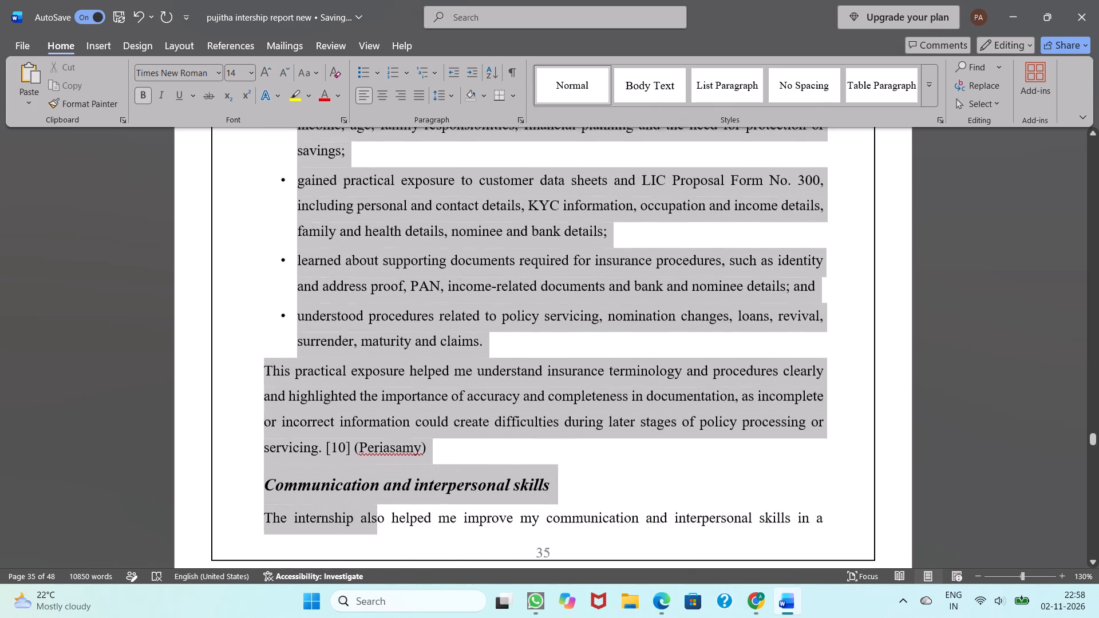
pyautogui.moveTo(381, 583); pyautogui.dragTo(386, 579)
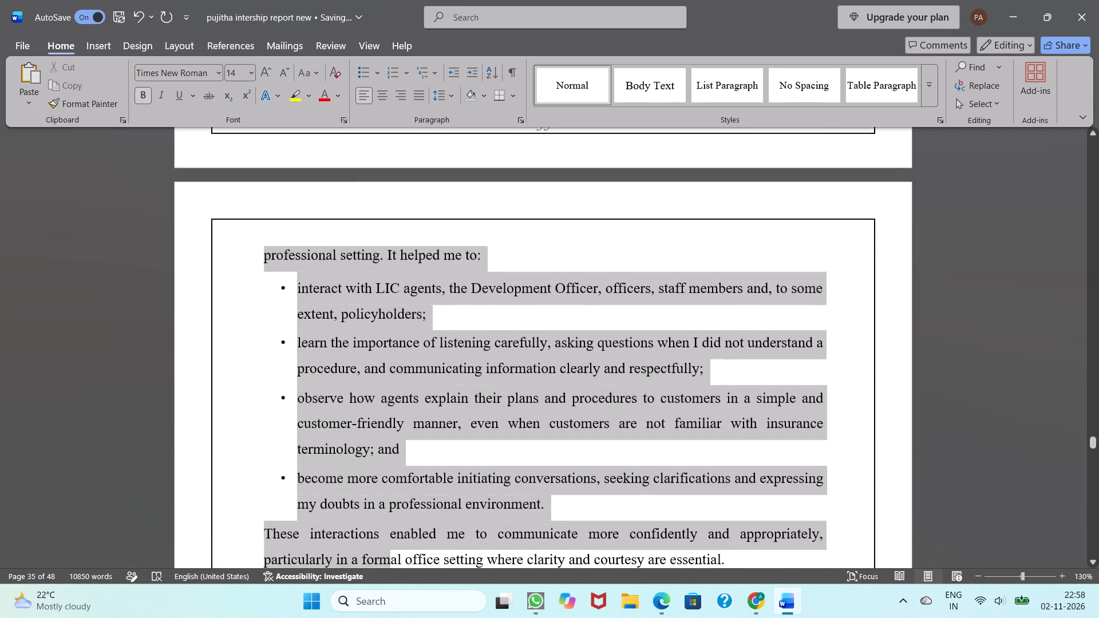
pyautogui.moveTo(386, 579); pyautogui.dragTo(740, 427)
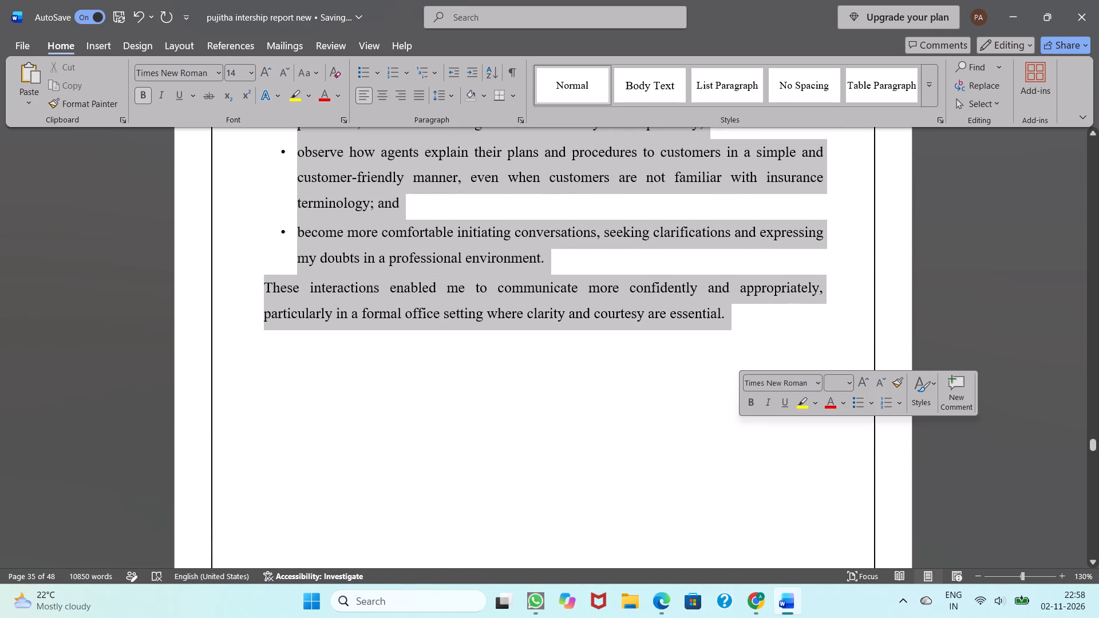
pyautogui.hotkey('ctrl', 'c')
# Paste the copied Skills Developed text at the top of the empty page 30, after the Internship Learning Summary reference note.
pyautogui.scroll(6, 740, 427)
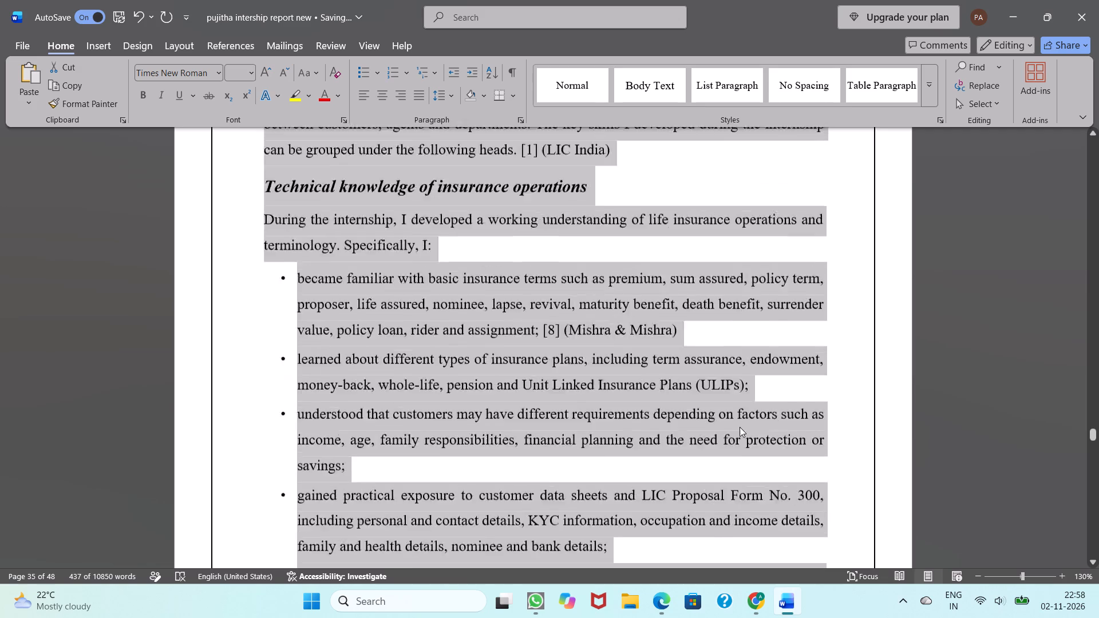
pyautogui.scroll(4, 740, 427)
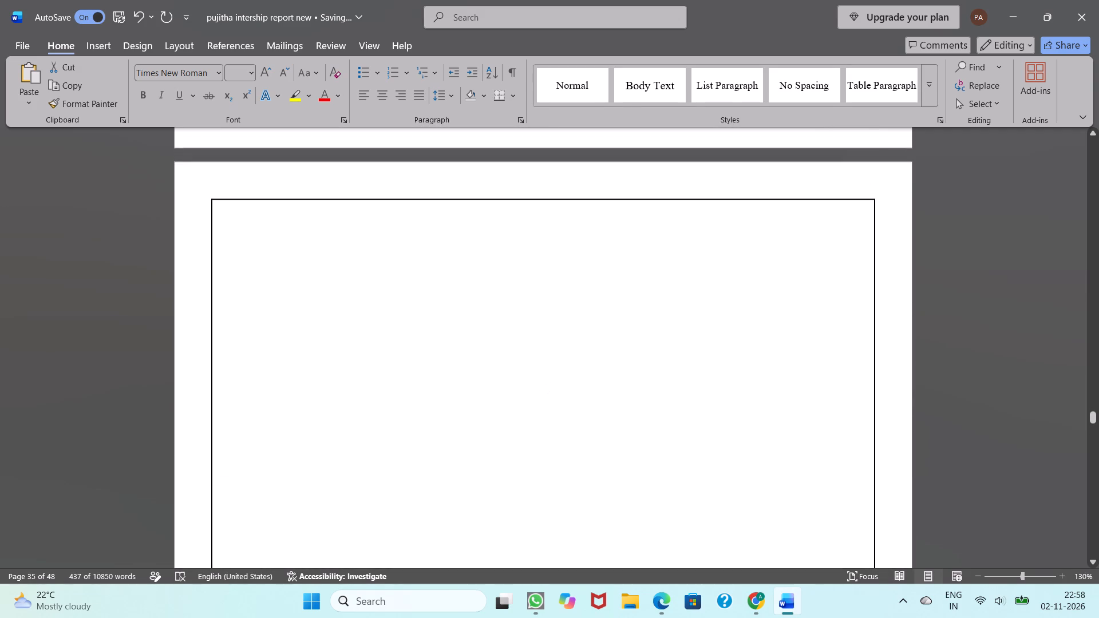
pyautogui.scroll(5, 740, 427)
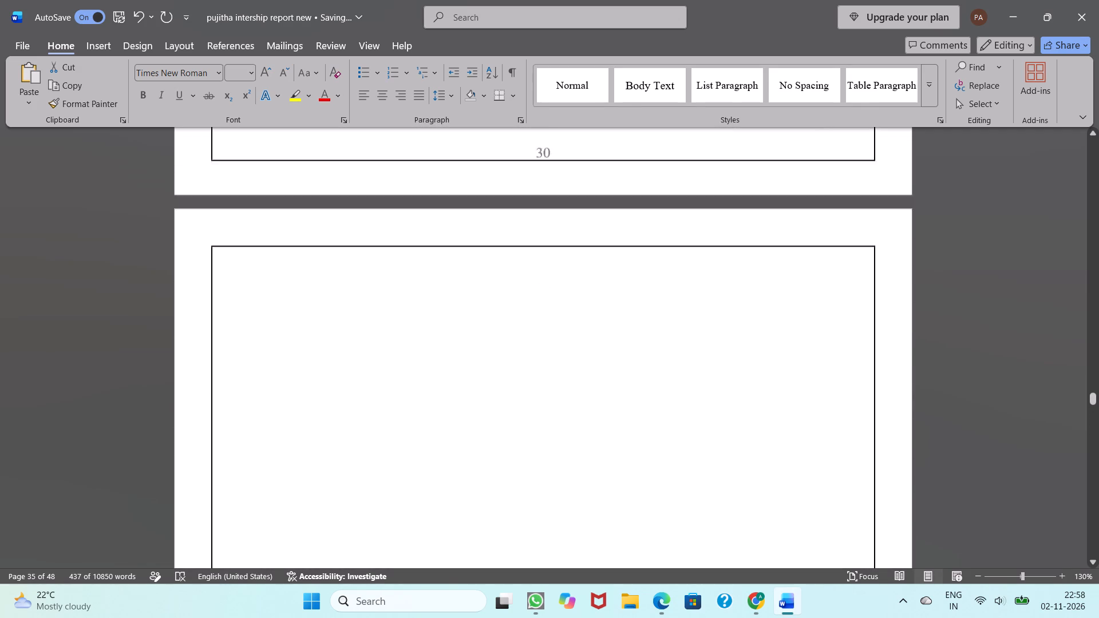
pyautogui.scroll(3, 740, 427)
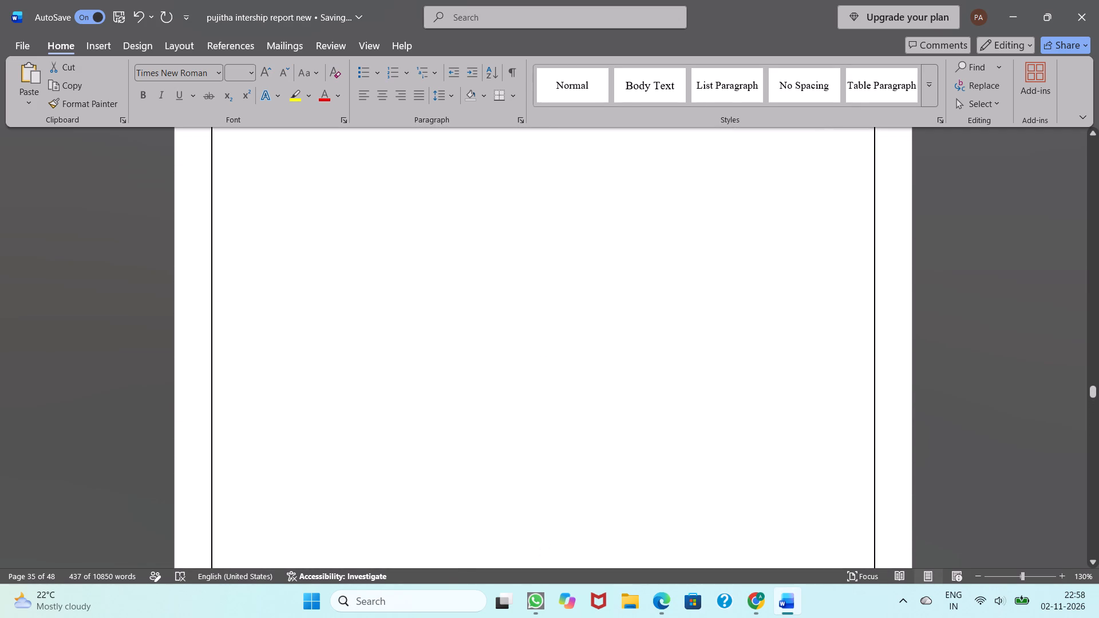
pyautogui.scroll(1, 740, 427)
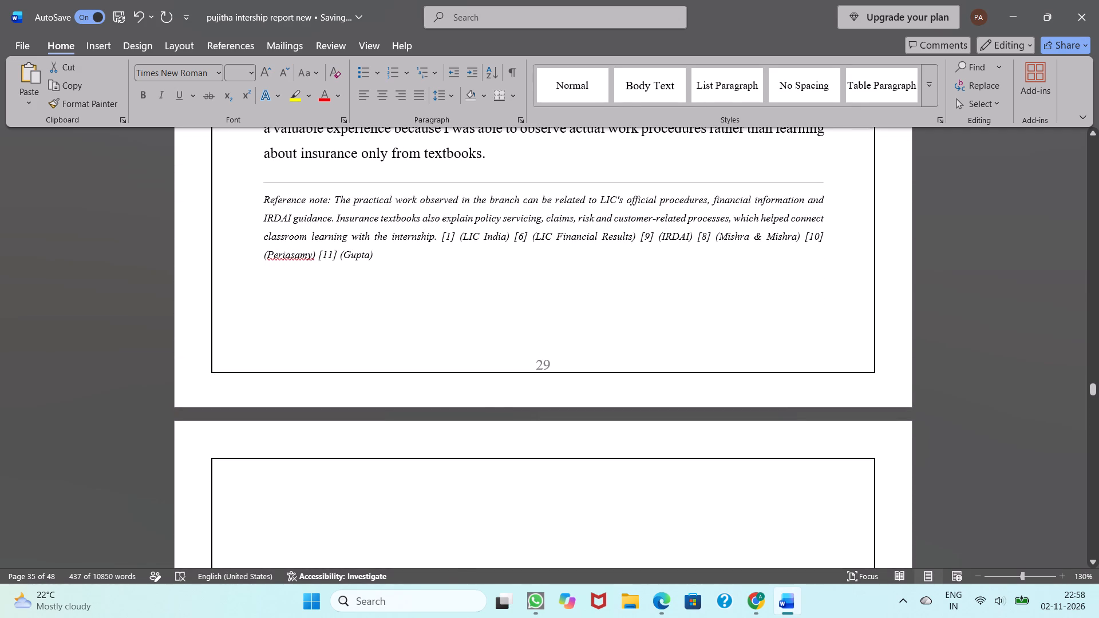
pyautogui.click(262, 474)
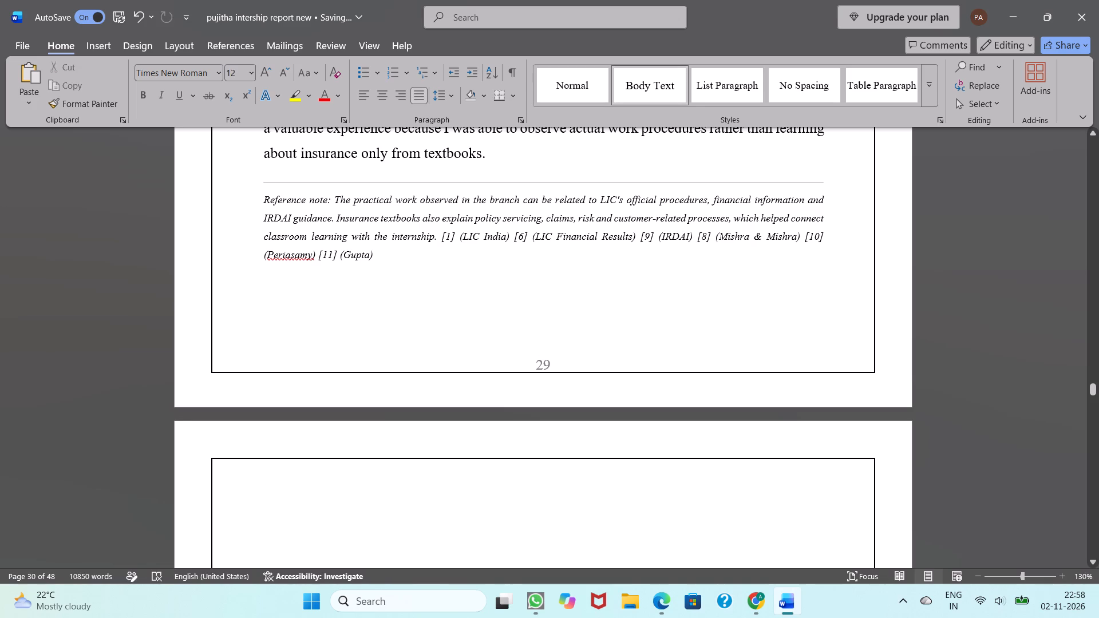
pyautogui.hotkey('ctrl', 'v')
# Delete the duplicate Skills Developed text from its heading on page 36 through the closing paragraph of Communication and interpersonal skills on page 37.
pyautogui.scroll(-2, 262, 474)
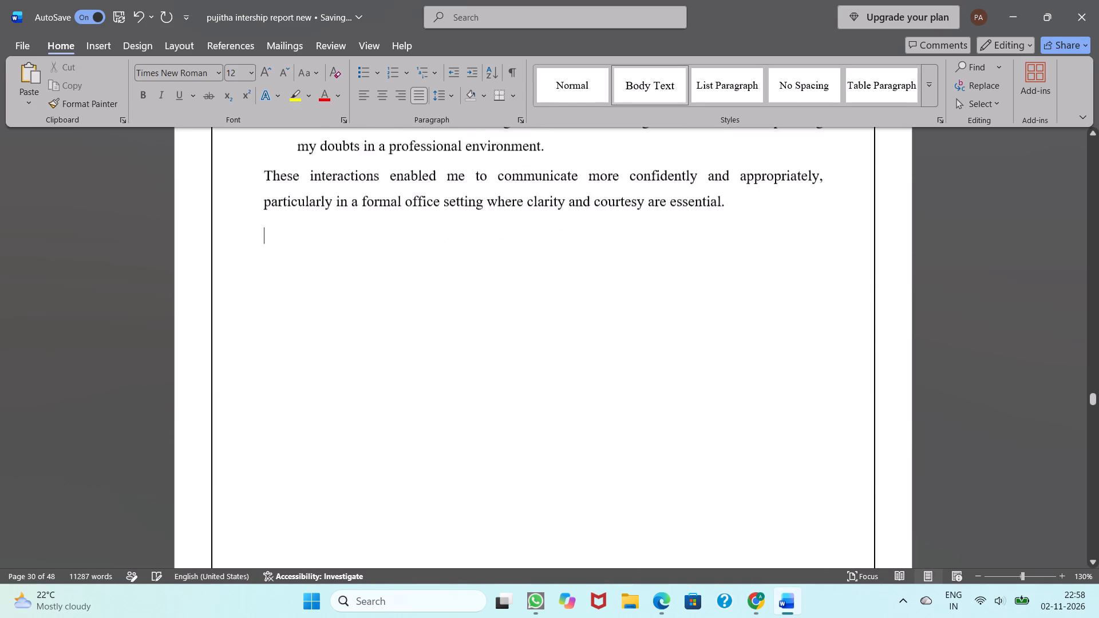
pyautogui.scroll(-5, 262, 474)
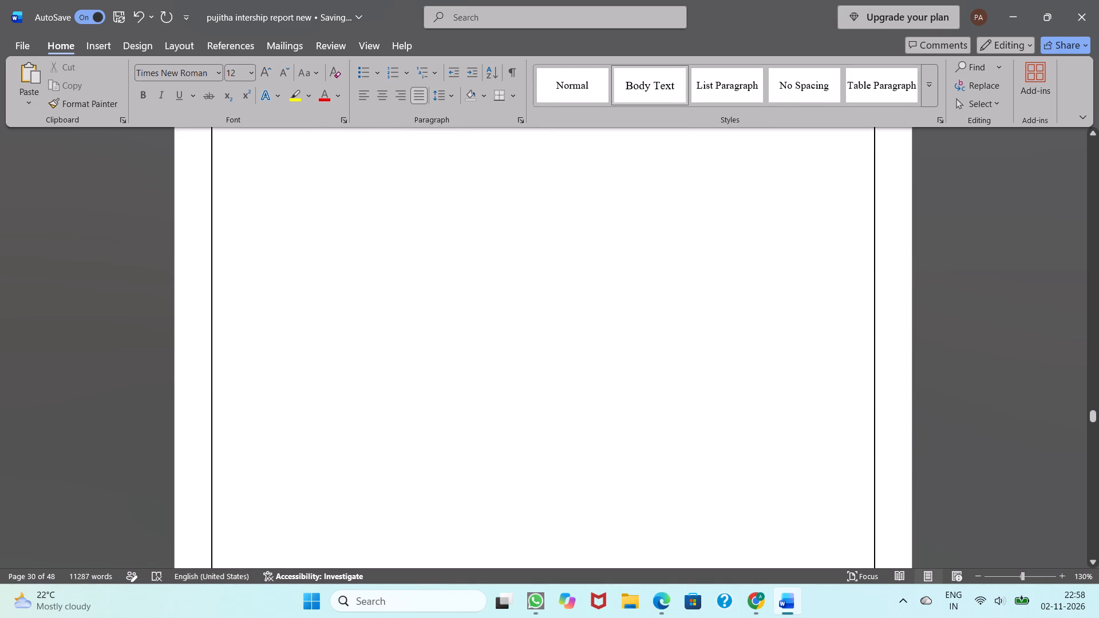
pyautogui.scroll(-7, 262, 474)
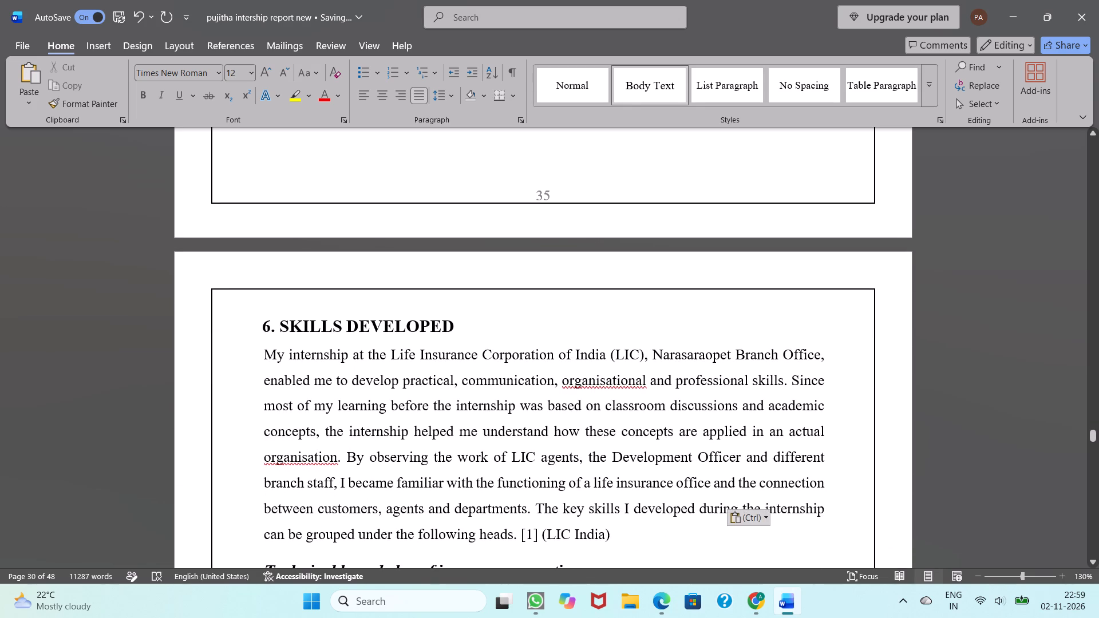
pyautogui.moveTo(263, 329); pyautogui.dragTo(250, 598)
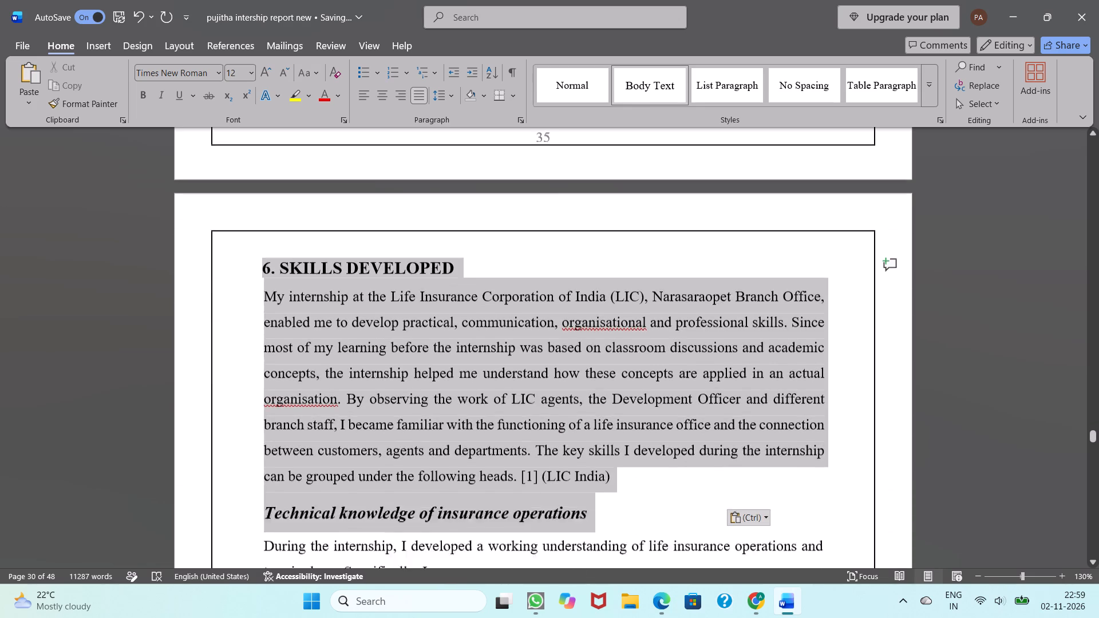
pyautogui.moveTo(250, 598); pyautogui.dragTo(263, 571)
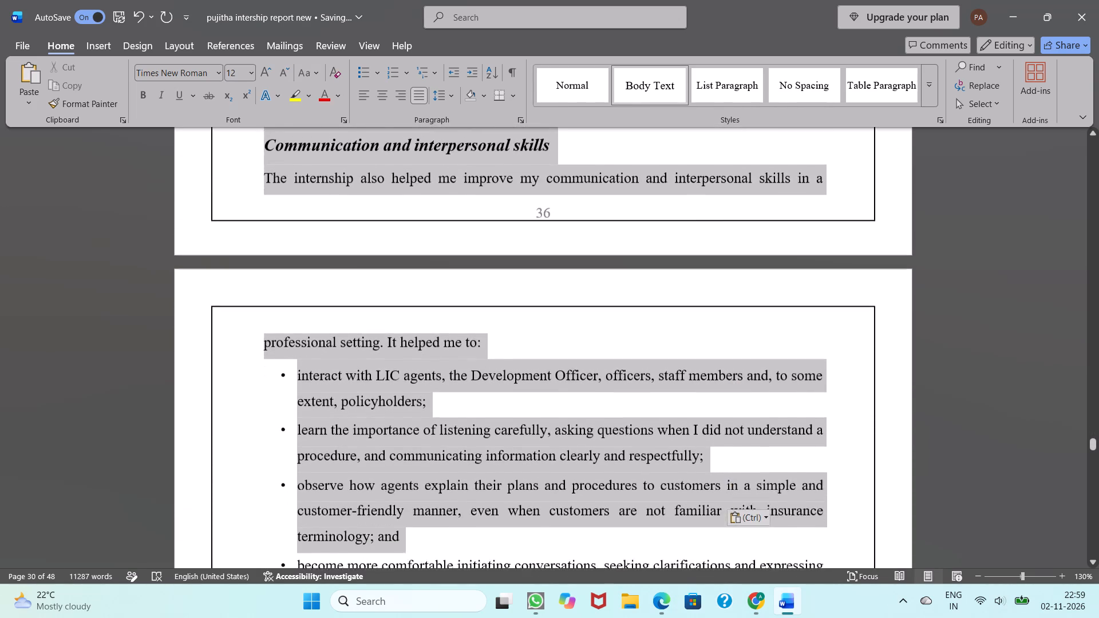
pyautogui.moveTo(263, 571); pyautogui.dragTo(650, 477)
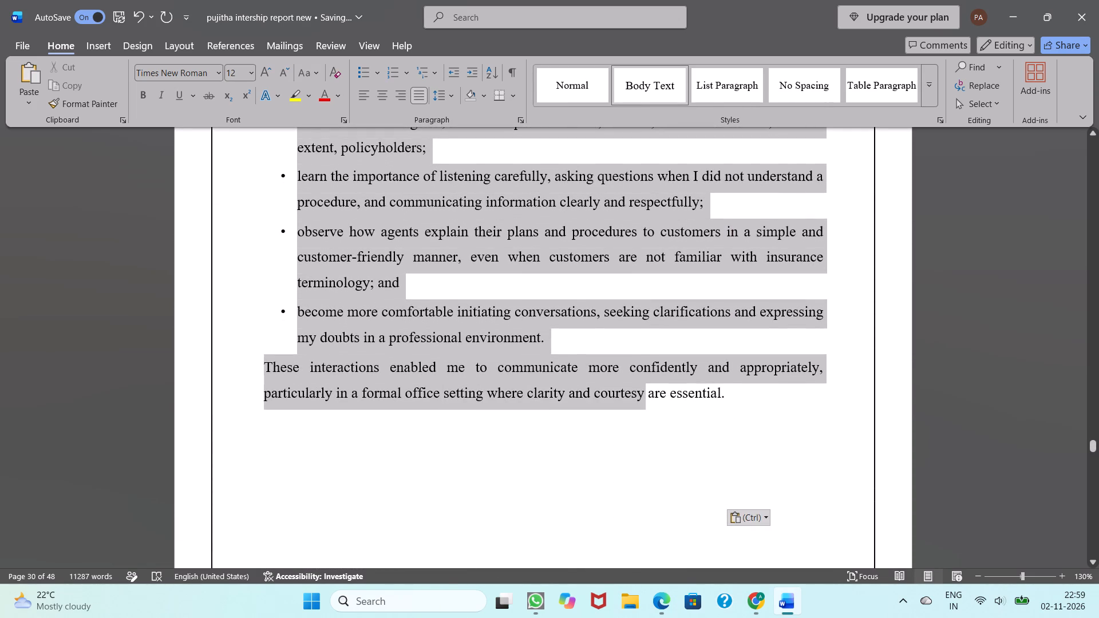
pyautogui.moveTo(650, 477); pyautogui.dragTo(782, 462)
pyautogui.press('BackSpace')
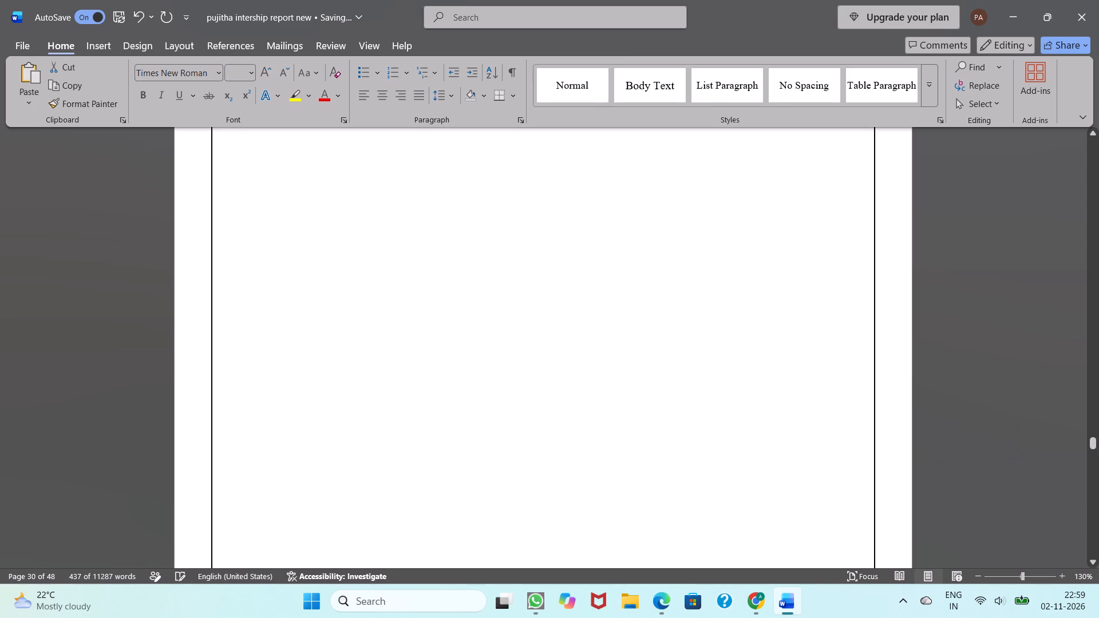
# Add an empty line after the closing paragraph of Communication and interpersonal skills on page 31.
pyautogui.scroll(-5, 782, 462)
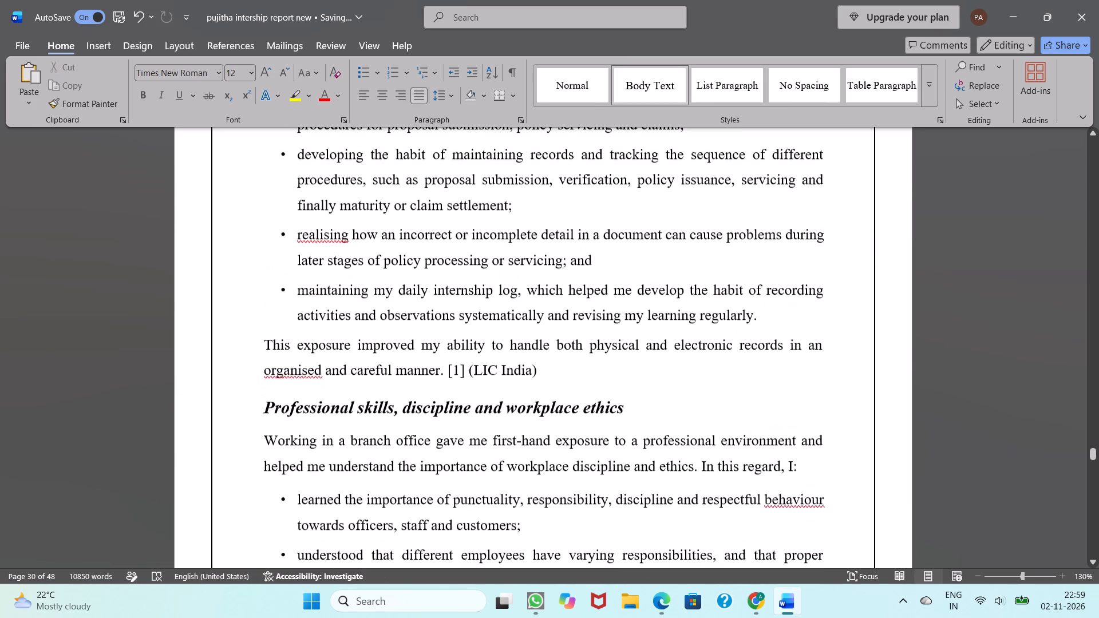
pyautogui.scroll(1, 782, 462)
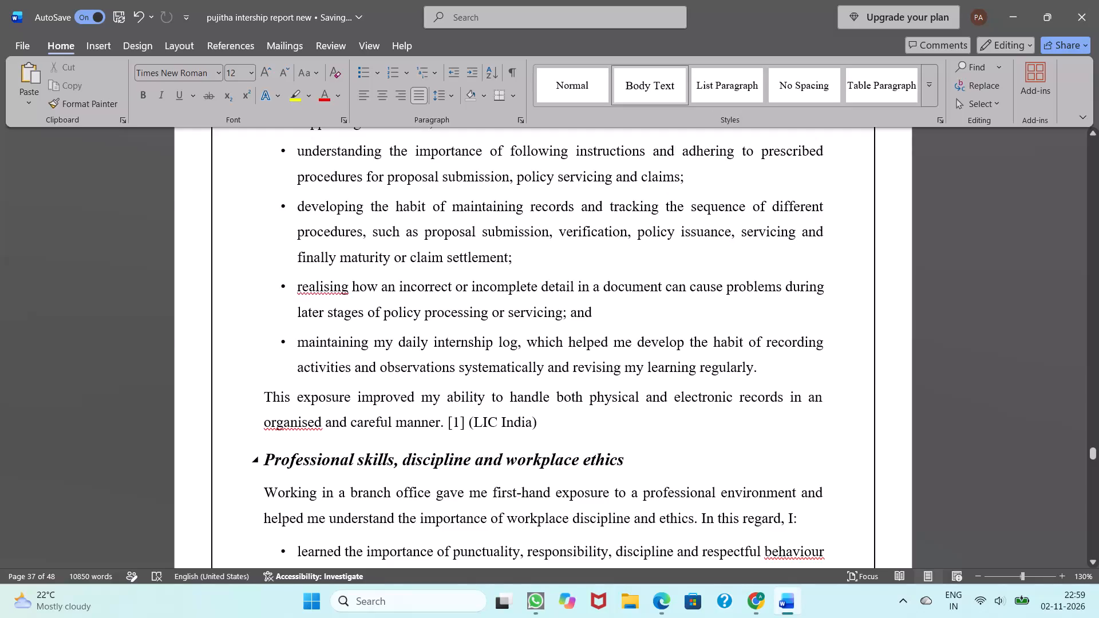
pyautogui.scroll(8, 782, 462)
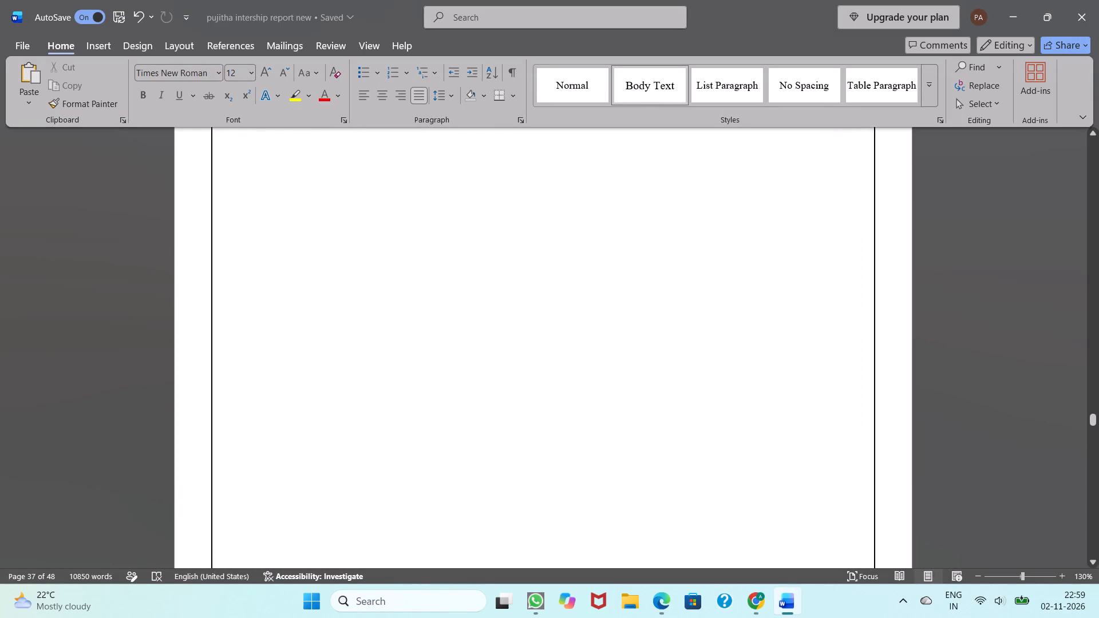
pyautogui.scroll(2, 782, 462)
pyautogui.scroll(-3, 782, 462)
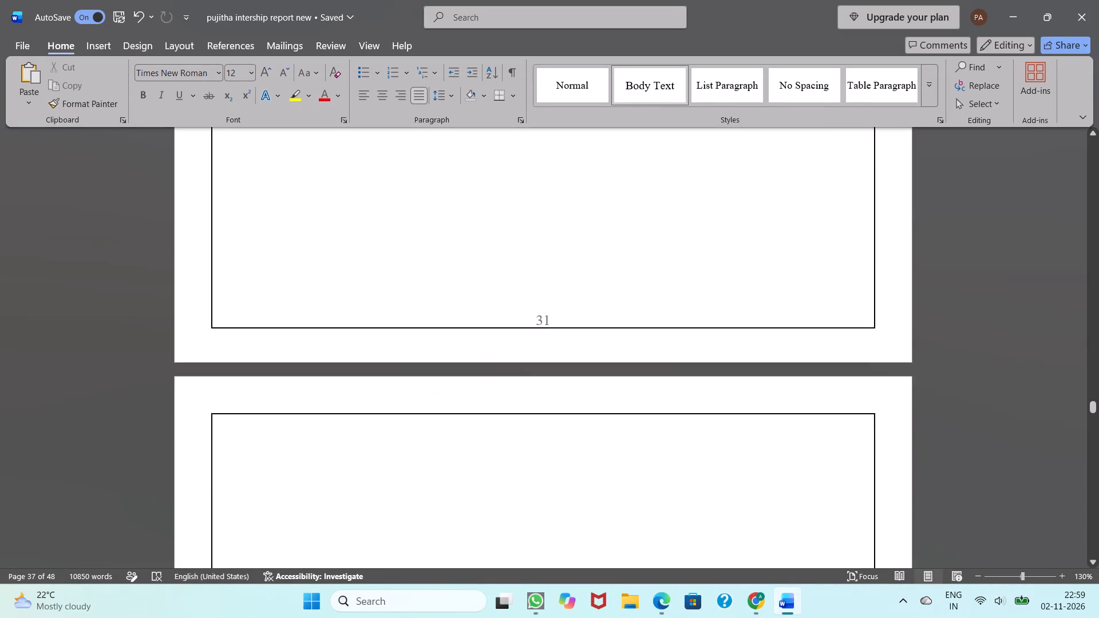
pyautogui.scroll(3, 782, 462)
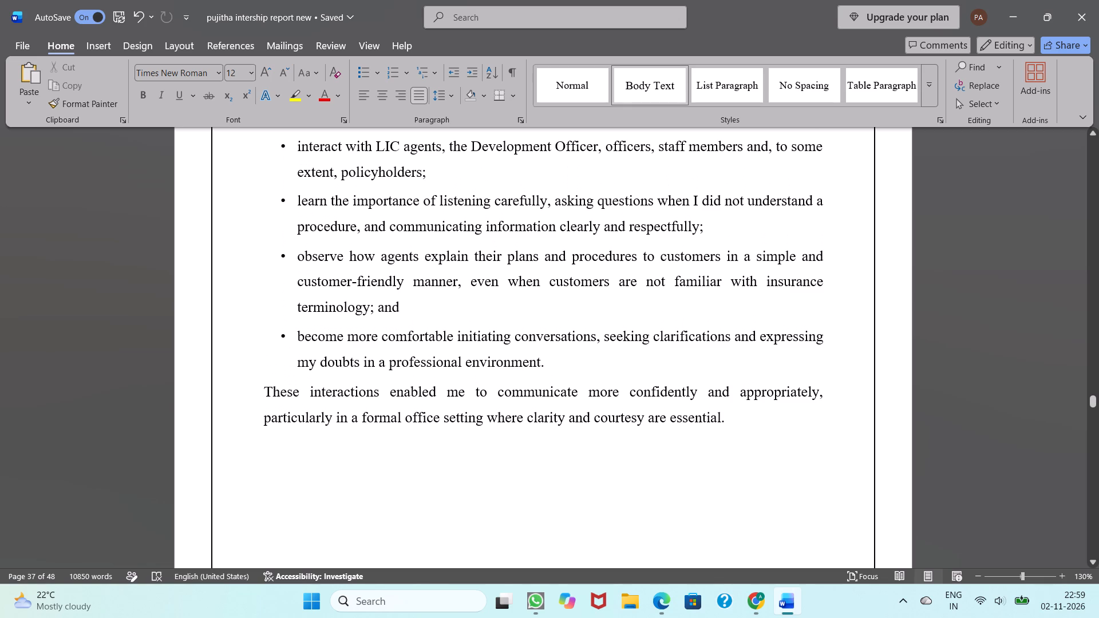
pyautogui.scroll(-2, 782, 462)
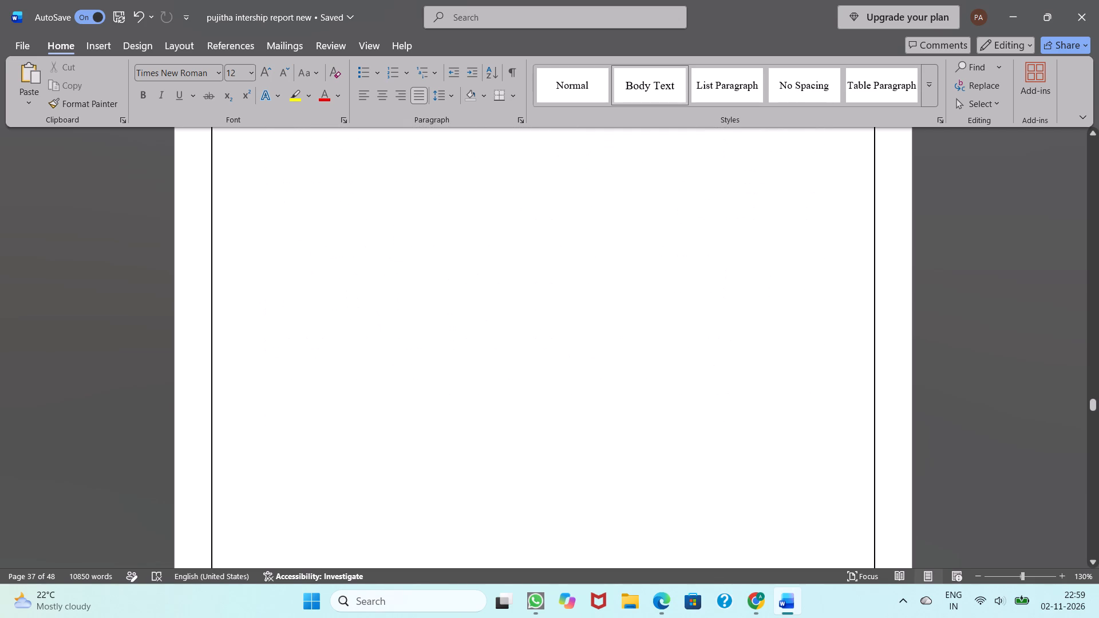
pyautogui.scroll(1, 782, 462)
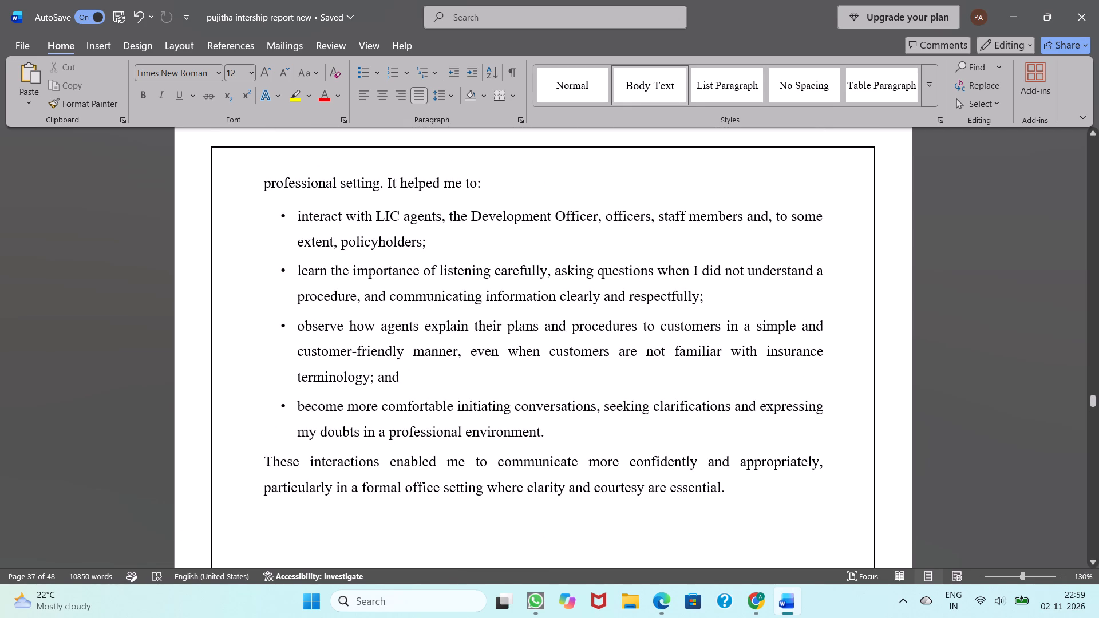
pyautogui.click(737, 490)
pyautogui.press('Return')
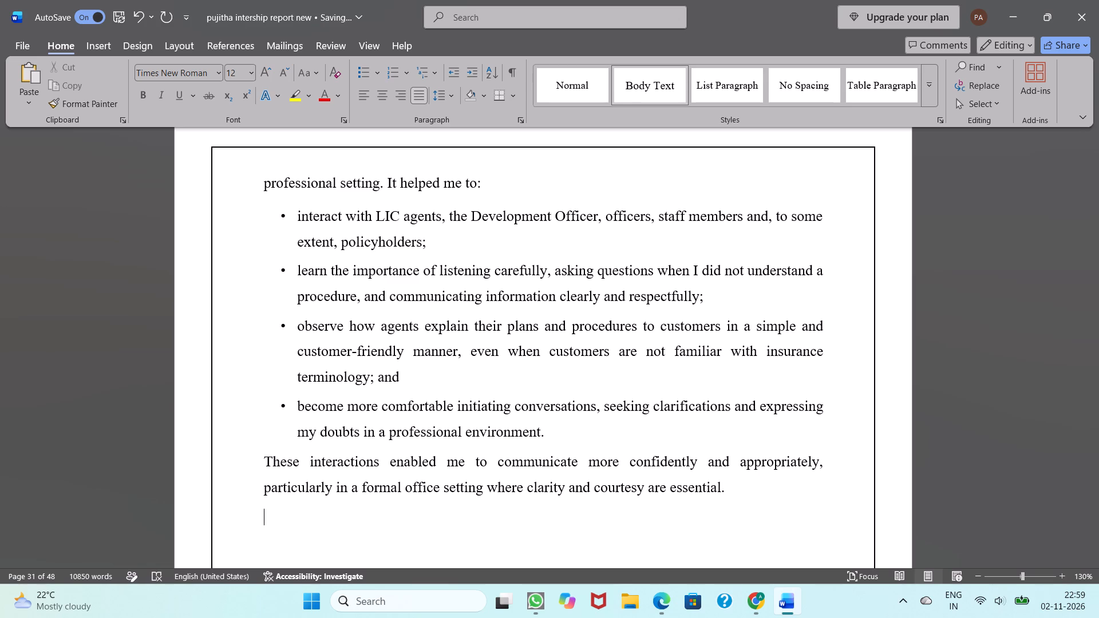
# Change the Organisational and information-handling skills heading on page 37 to Normal style, formatted bold at size 14.
pyautogui.scroll(-1, 737, 490)
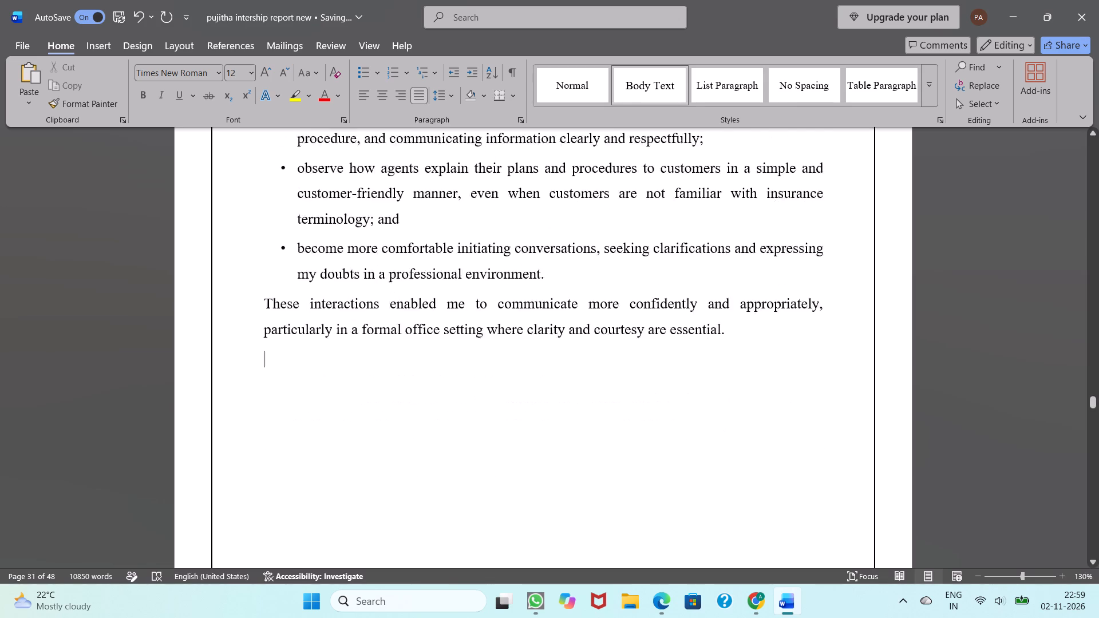
pyautogui.scroll(-5, 737, 490)
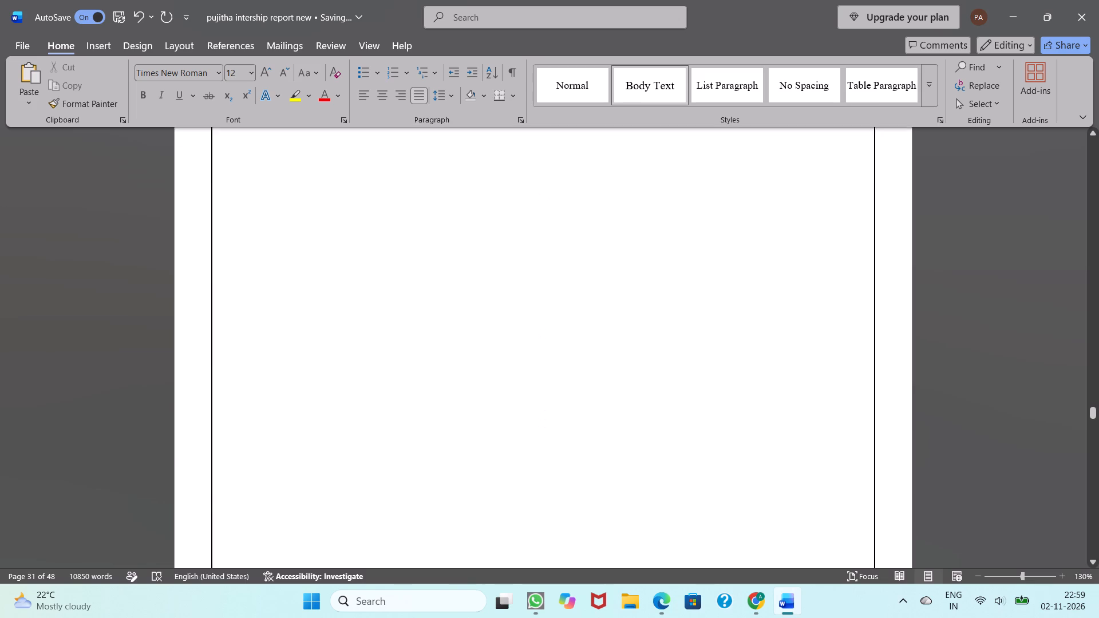
pyautogui.scroll(-12, 737, 490)
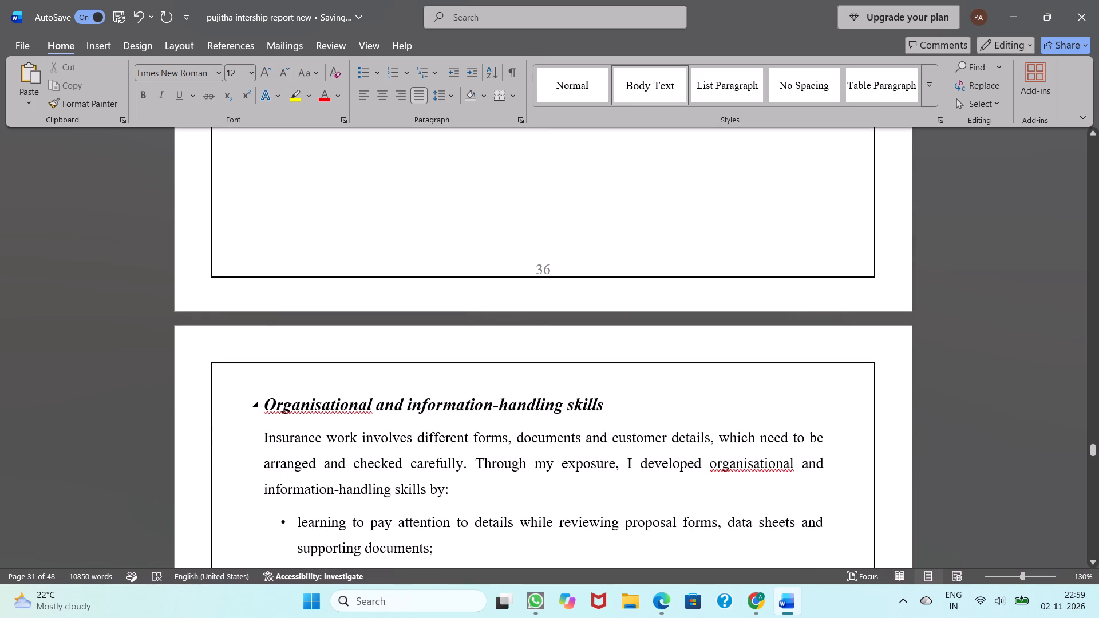
pyautogui.moveTo(265, 402); pyautogui.dragTo(276, 402)
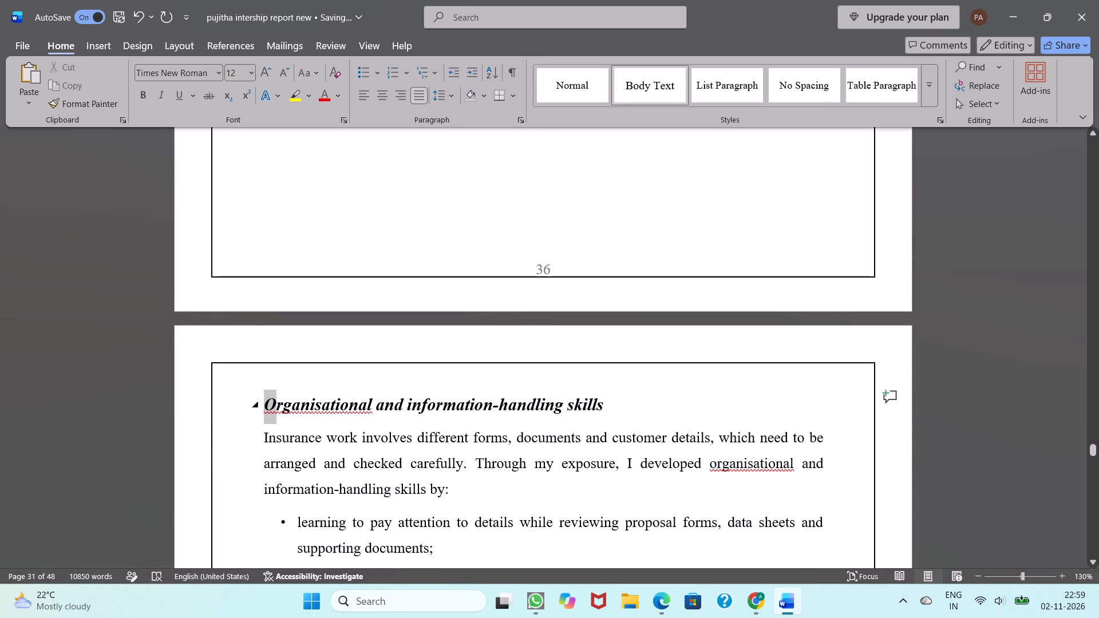
pyautogui.moveTo(276, 402); pyautogui.dragTo(590, 400)
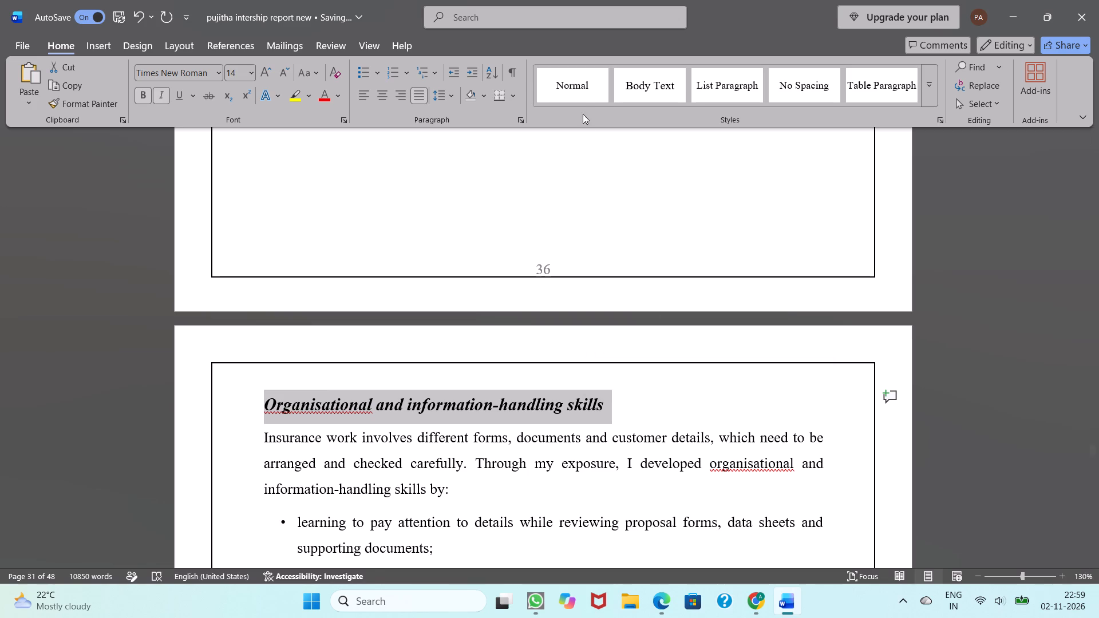
pyautogui.click(580, 90)
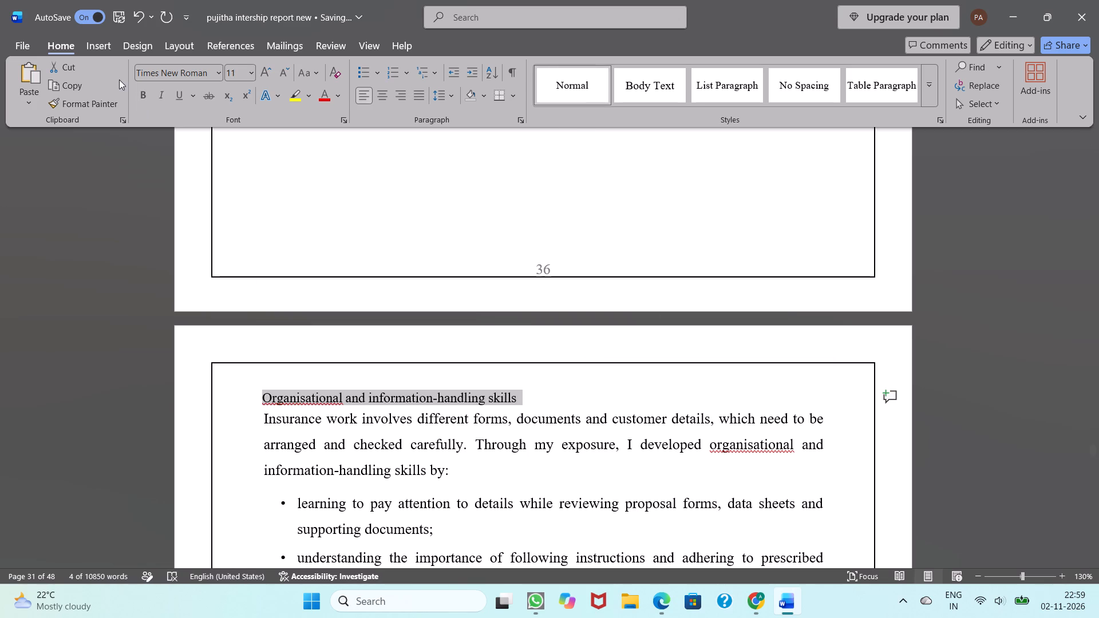
pyautogui.click(140, 98)
pyautogui.click(253, 76)
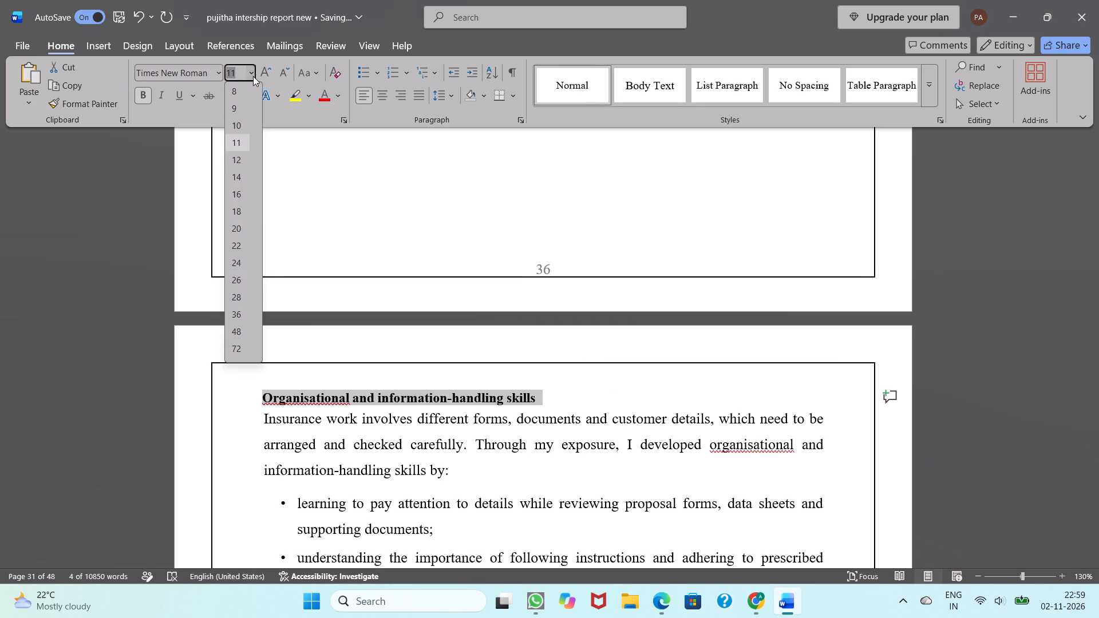
pyautogui.click(234, 180)
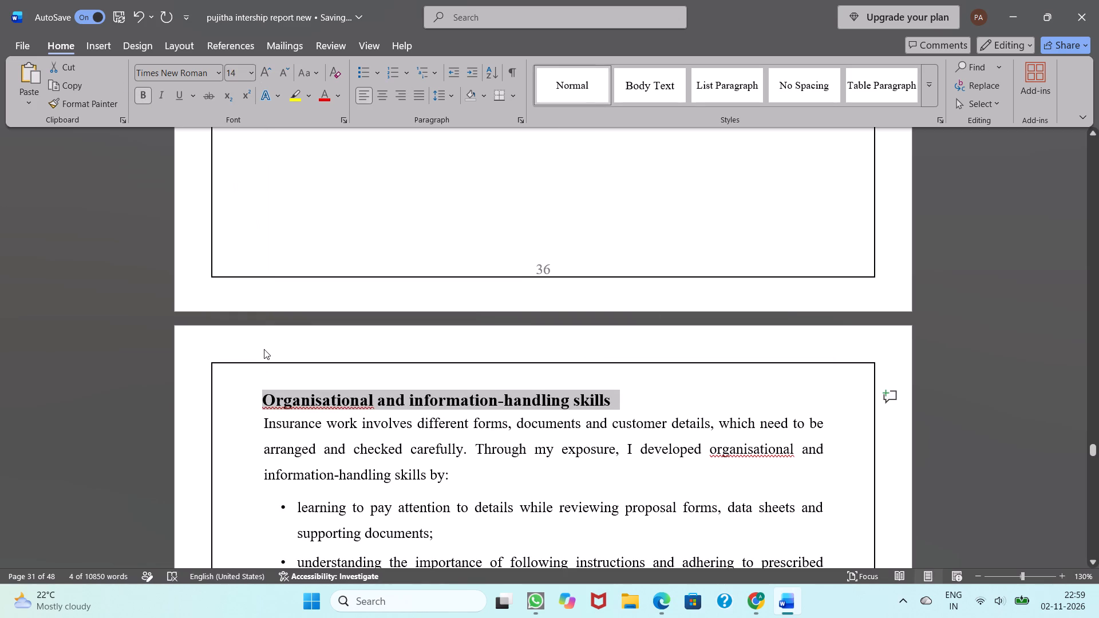
# Copy the text from the Organisational and information-handling skills heading on page 37 through the Principal–agent relationship bullet on page 38.
pyautogui.click(258, 402)
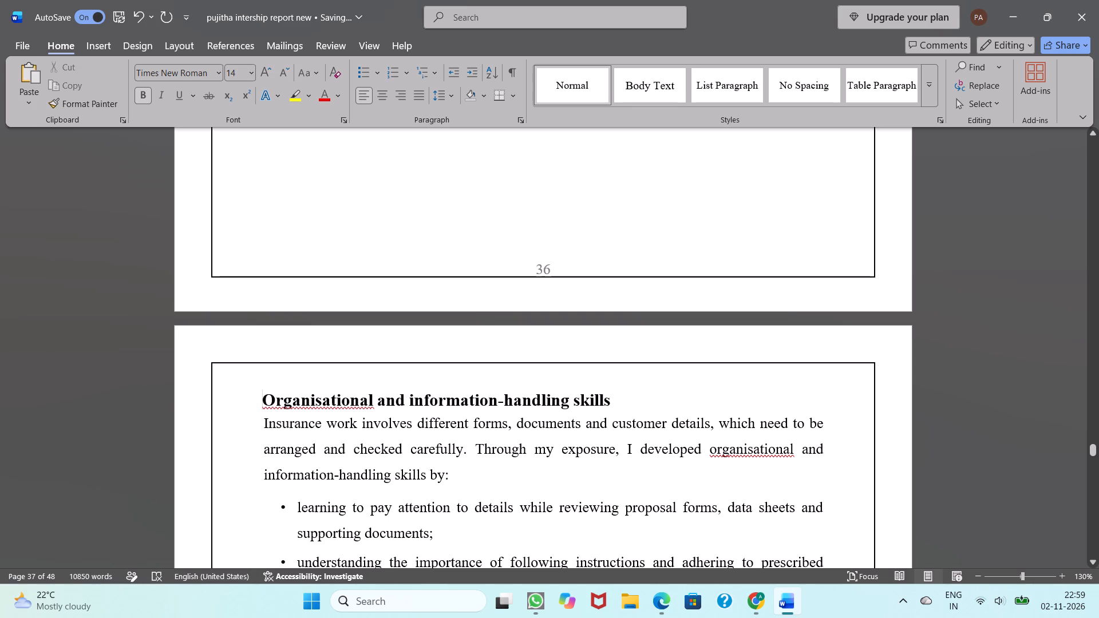
pyautogui.moveTo(262, 396); pyautogui.dragTo(275, 592)
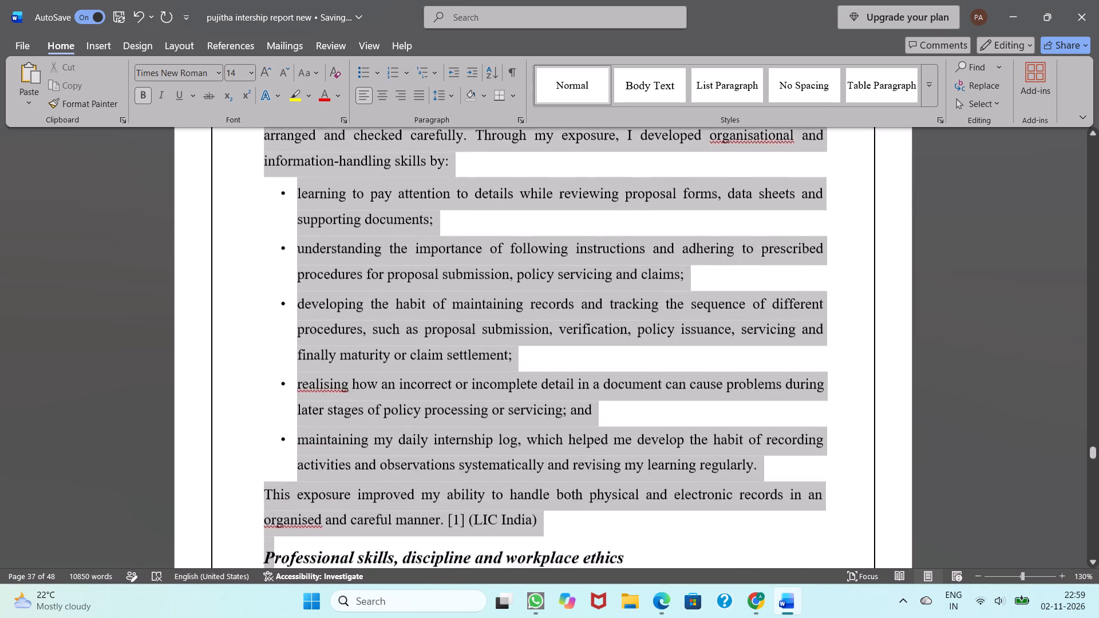
pyautogui.moveTo(275, 592); pyautogui.dragTo(306, 582)
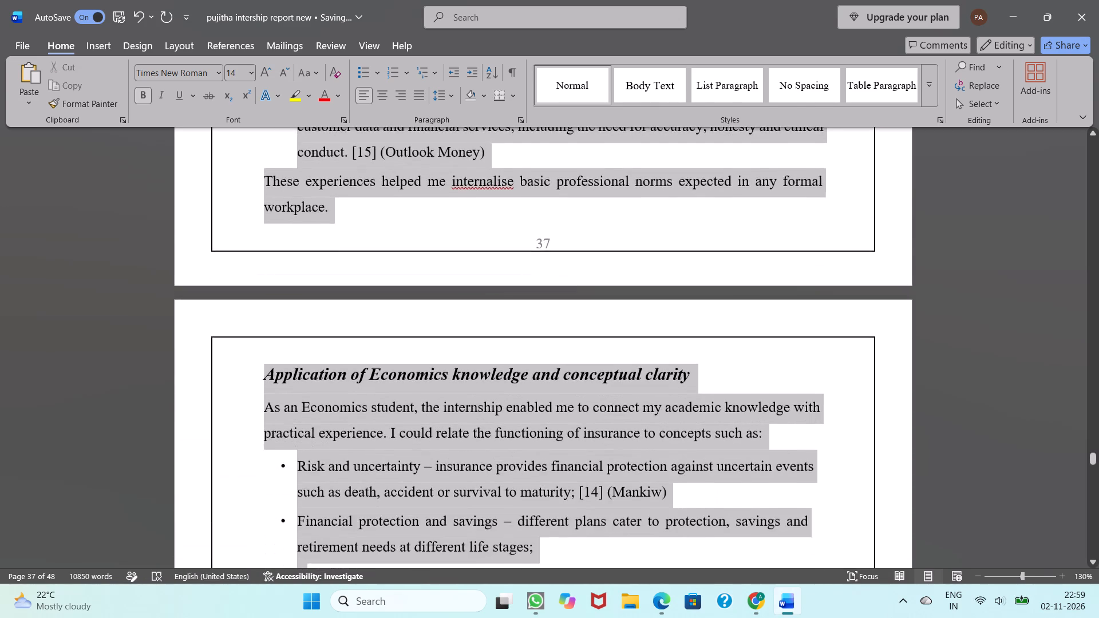
pyautogui.moveTo(306, 582); pyautogui.dragTo(673, 485)
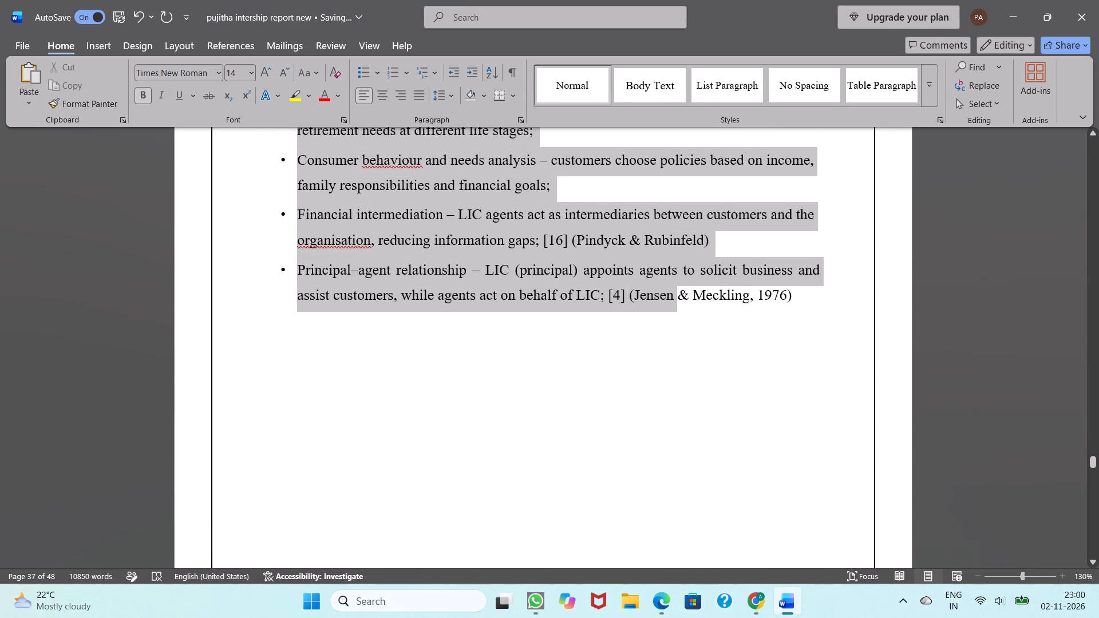
pyautogui.moveTo(673, 485); pyautogui.dragTo(679, 483)
pyautogui.moveTo(679, 483); pyautogui.dragTo(804, 476)
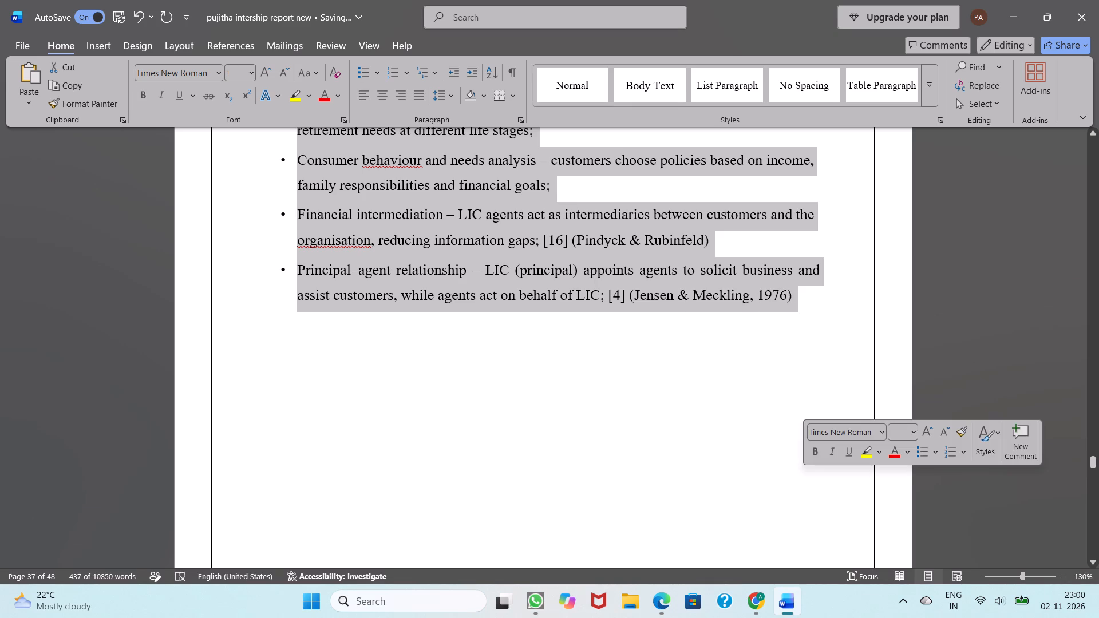
pyautogui.hotkey('ctrl', 'c')
# Paste the copied Organisational and information-handling skills text on a new line after the closing paragraph of Communication and interpersonal skills on page 31.
pyautogui.scroll(7, 804, 476)
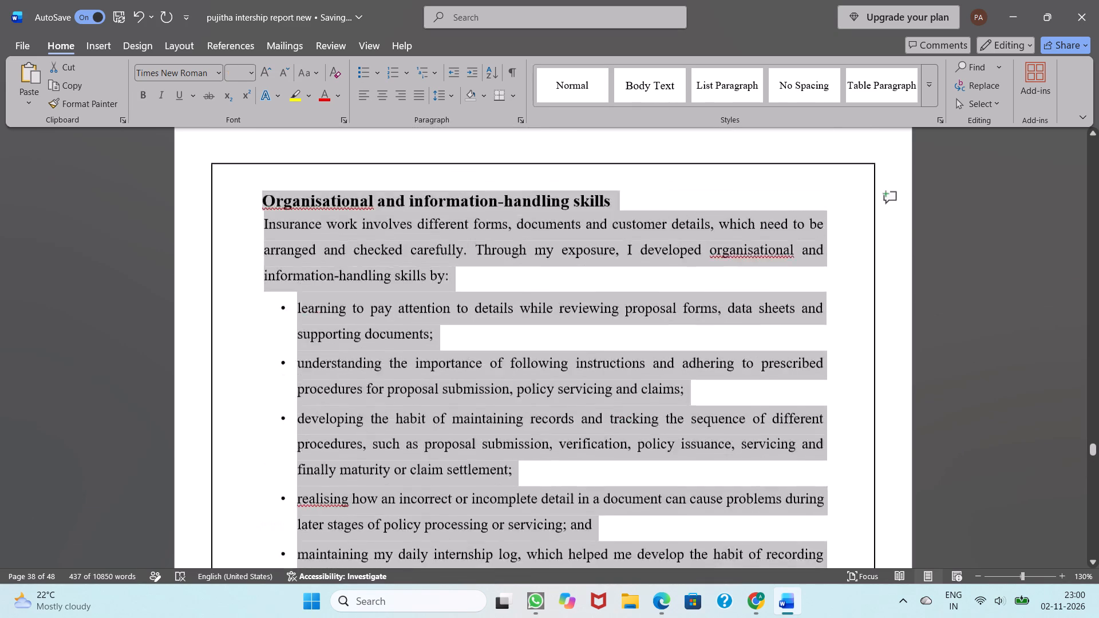
pyautogui.scroll(6, 804, 476)
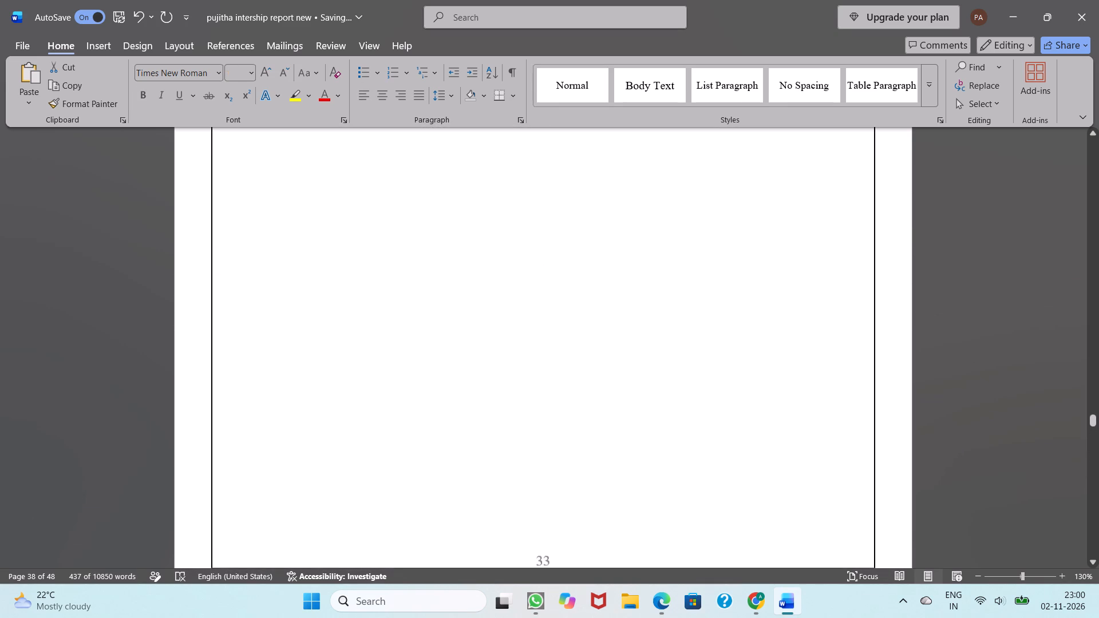
pyautogui.scroll(3, 804, 476)
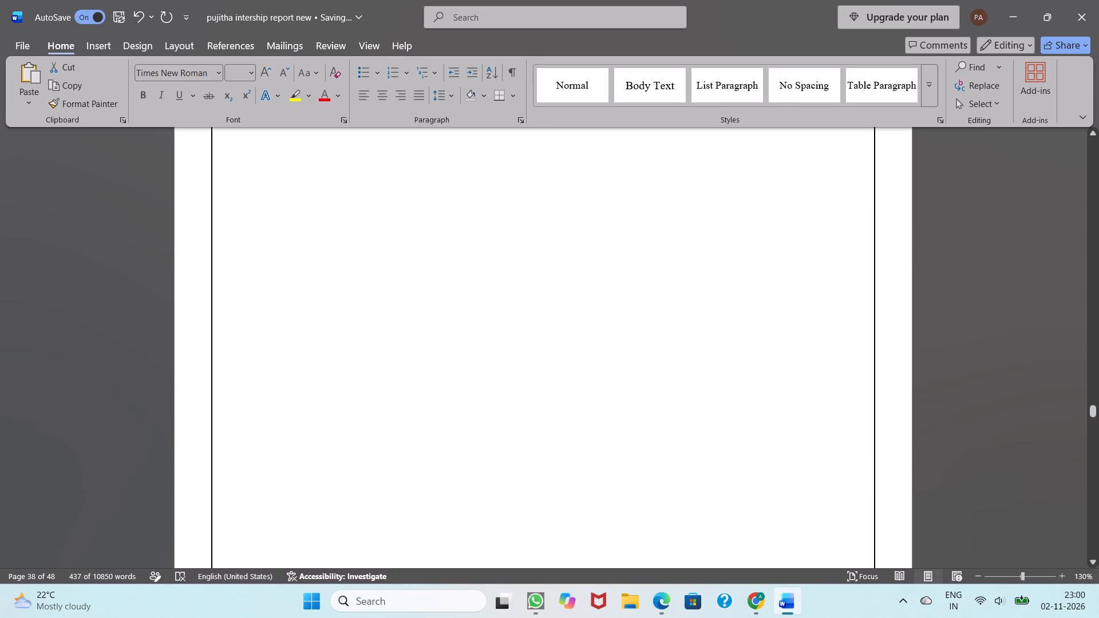
pyautogui.scroll(4, 804, 476)
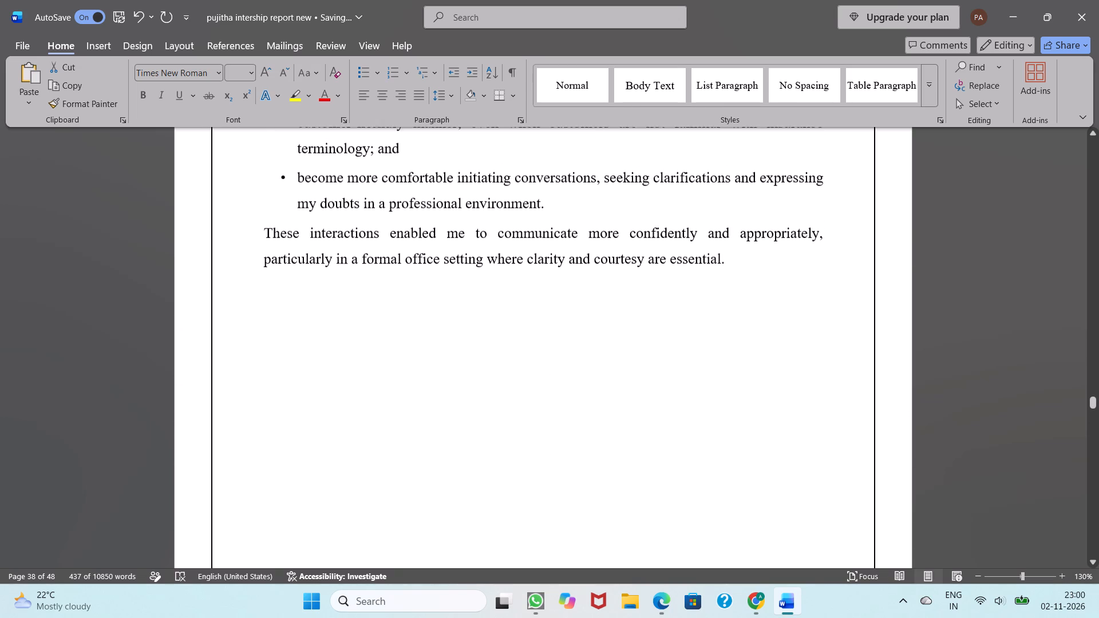
pyautogui.click(729, 261)
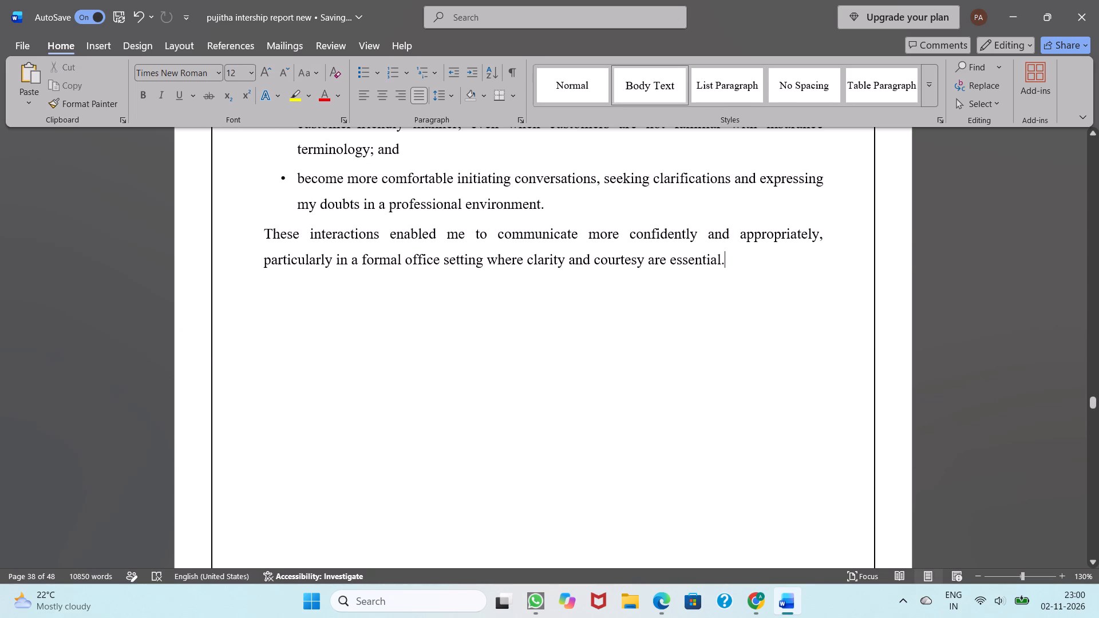
pyautogui.press('Return')
pyautogui.hotkey('ctrl', 'v')
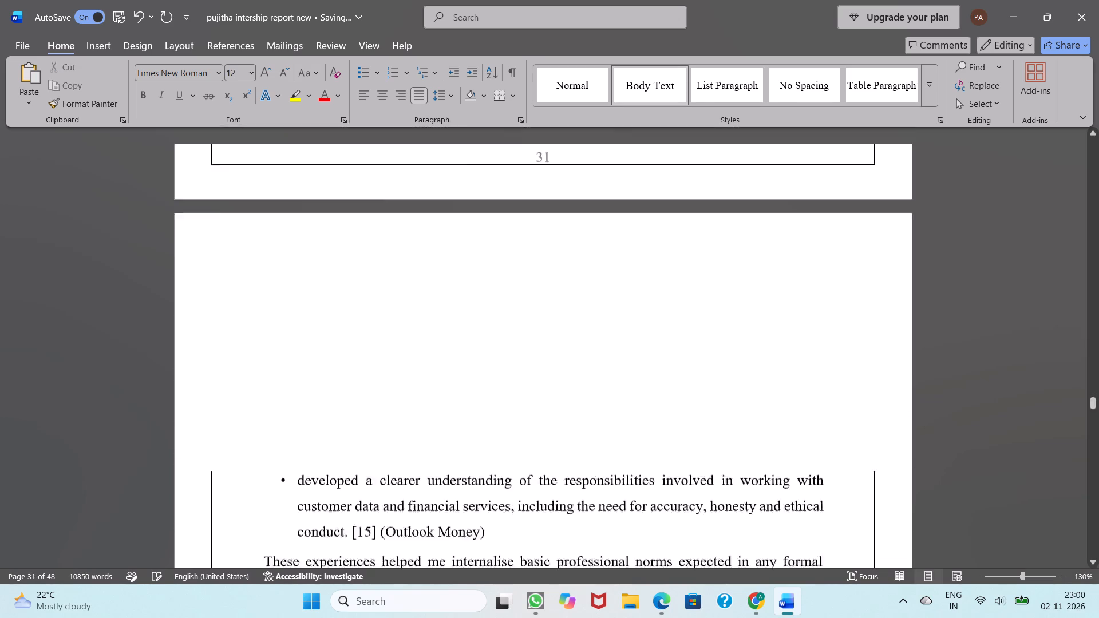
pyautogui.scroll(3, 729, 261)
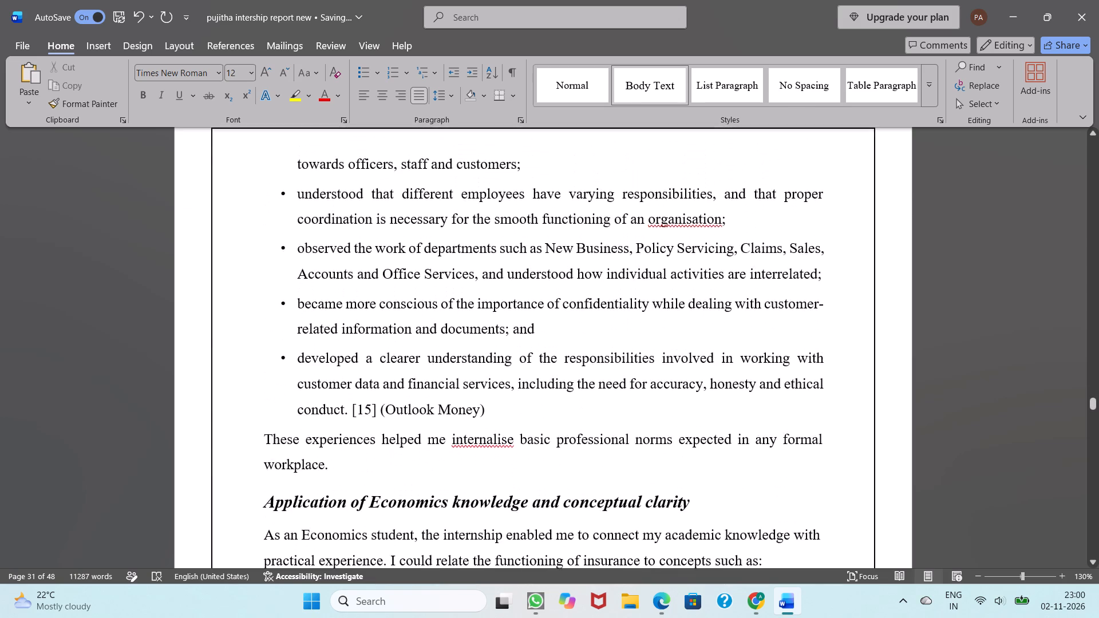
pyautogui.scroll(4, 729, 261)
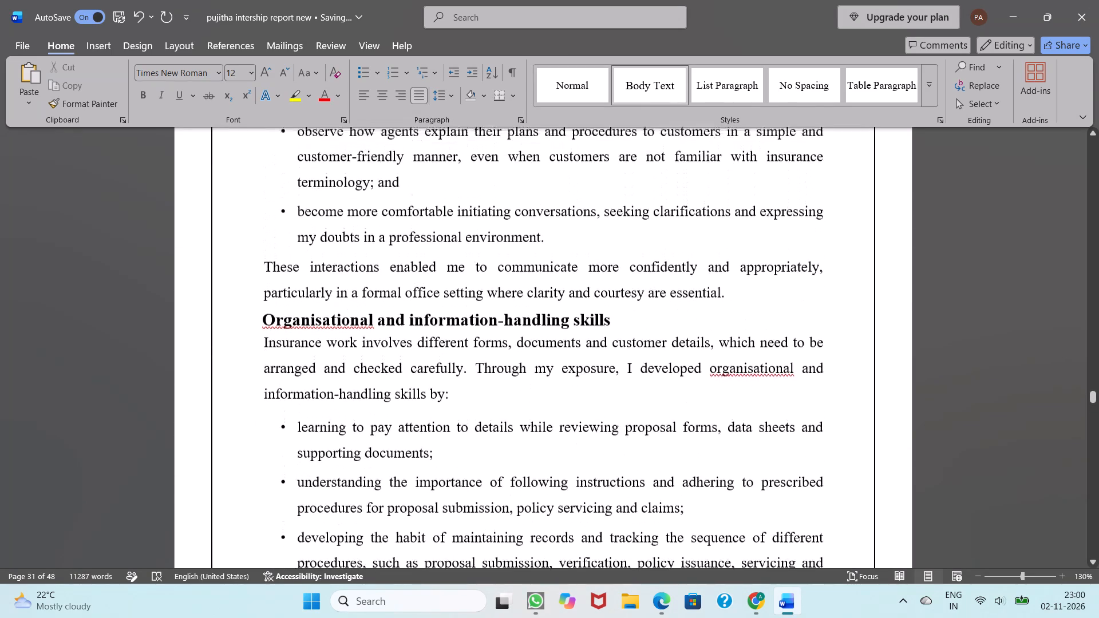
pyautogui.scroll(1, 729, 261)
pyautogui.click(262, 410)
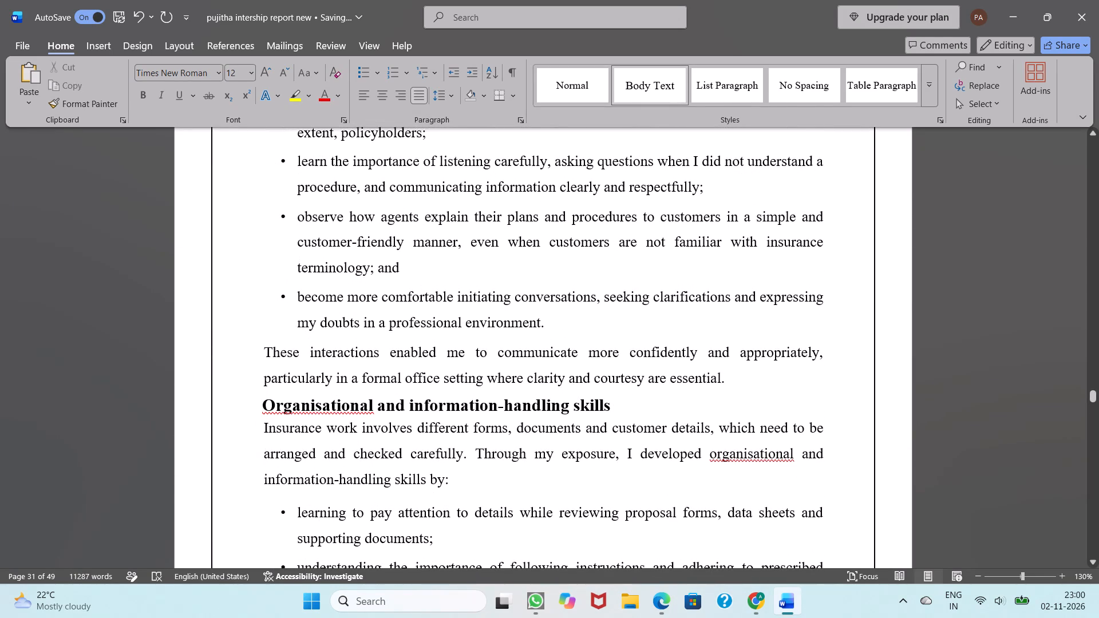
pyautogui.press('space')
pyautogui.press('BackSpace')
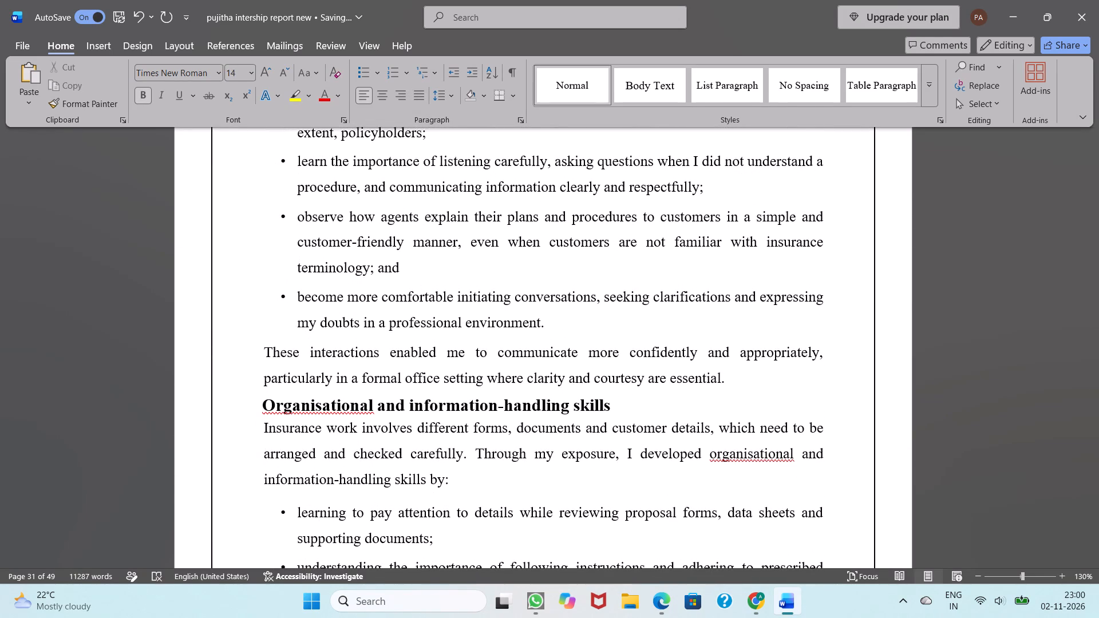
# Delete the duplicate text from the Organisational and information-handling skills heading on page 38 through the Principal–agent relationship bullet on page 39.
pyautogui.scroll(-3, 262, 410)
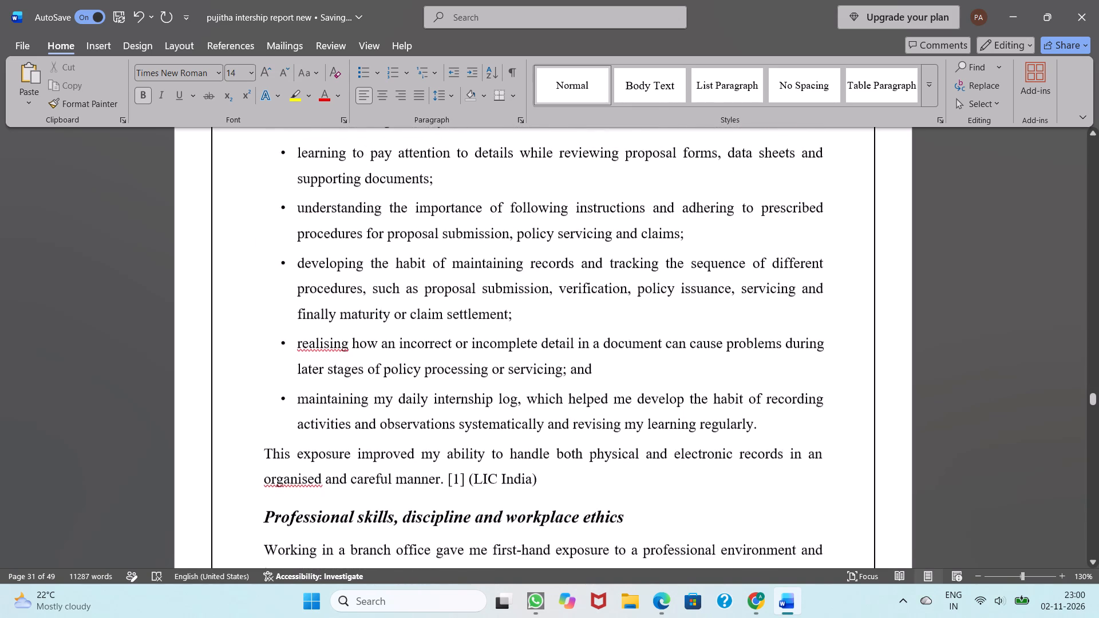
pyautogui.scroll(-3, 262, 410)
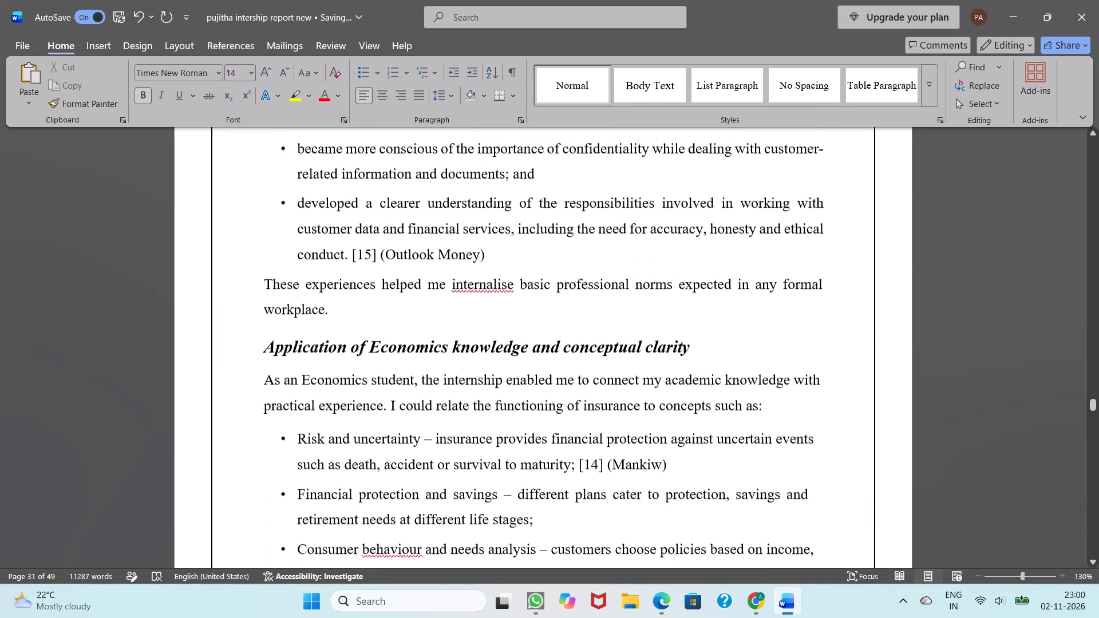
pyautogui.scroll(-4, 262, 410)
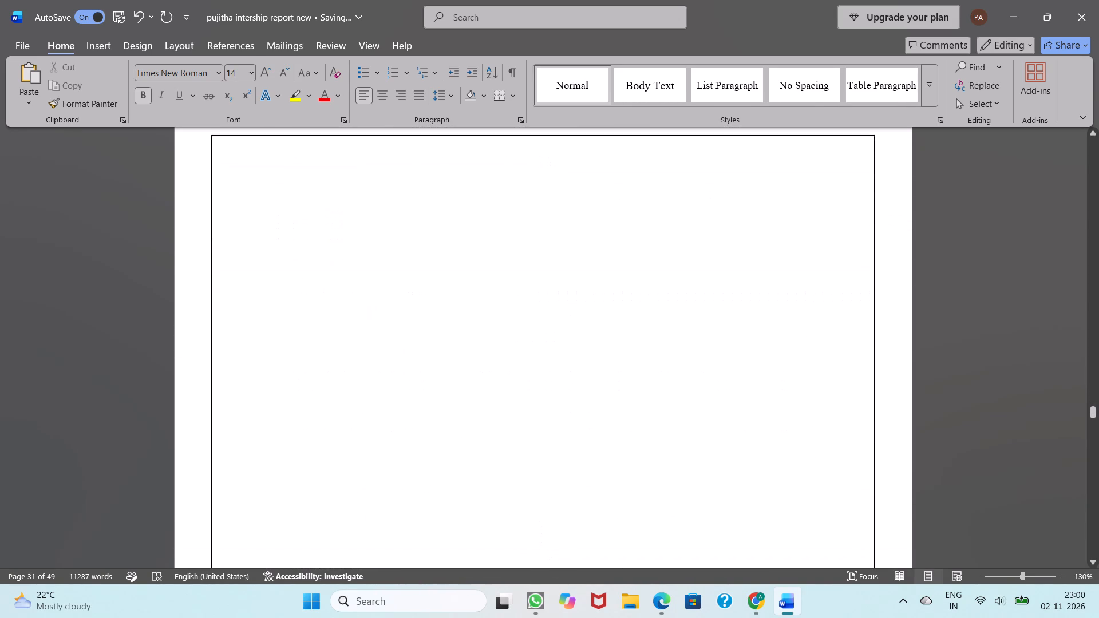
pyautogui.scroll(-1, 262, 410)
pyautogui.scroll(3, 262, 410)
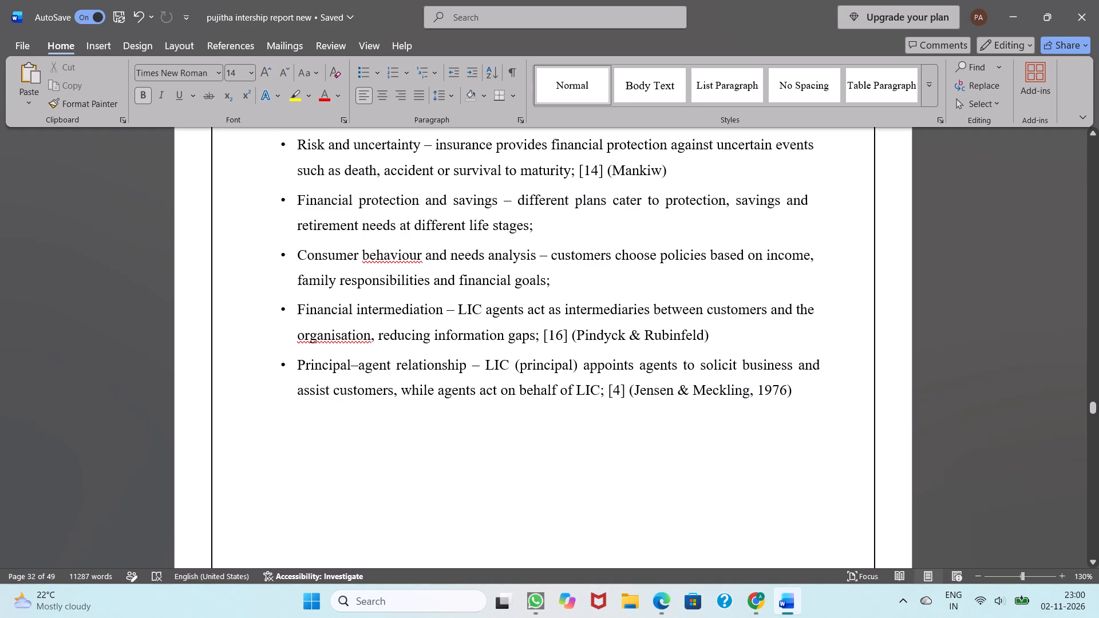
pyautogui.scroll(-1, 262, 410)
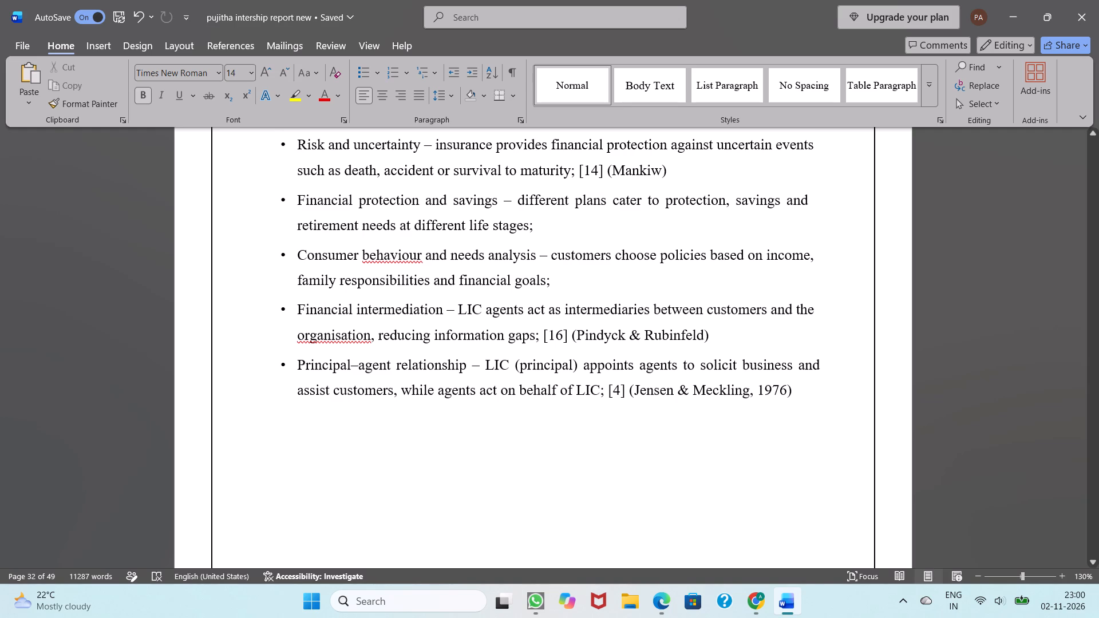
pyautogui.scroll(-6, 262, 410)
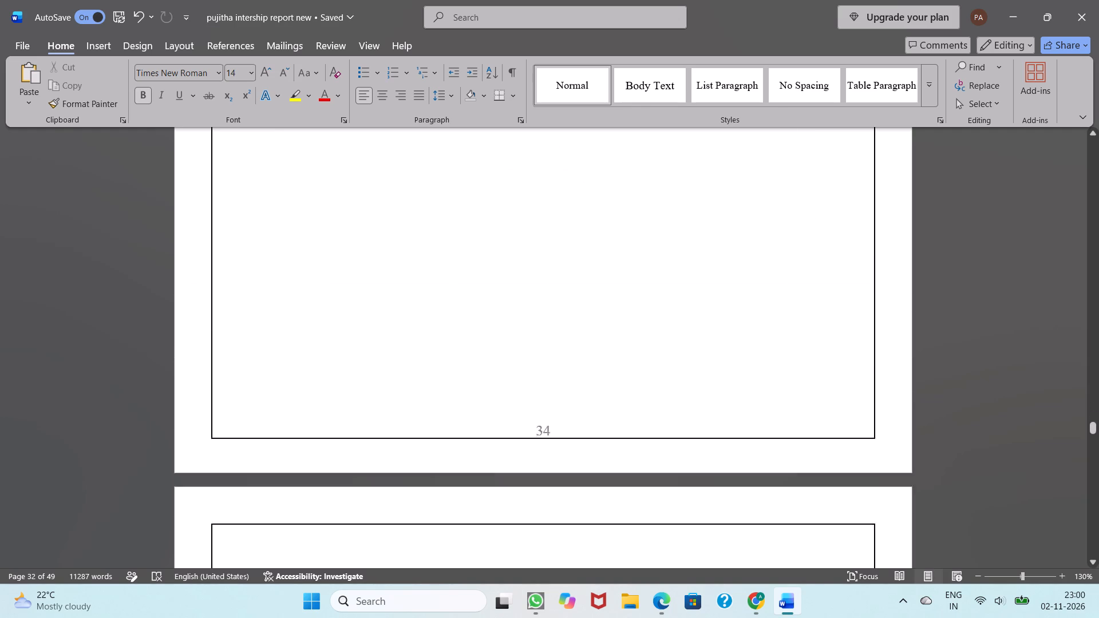
pyautogui.scroll(-5, 262, 410)
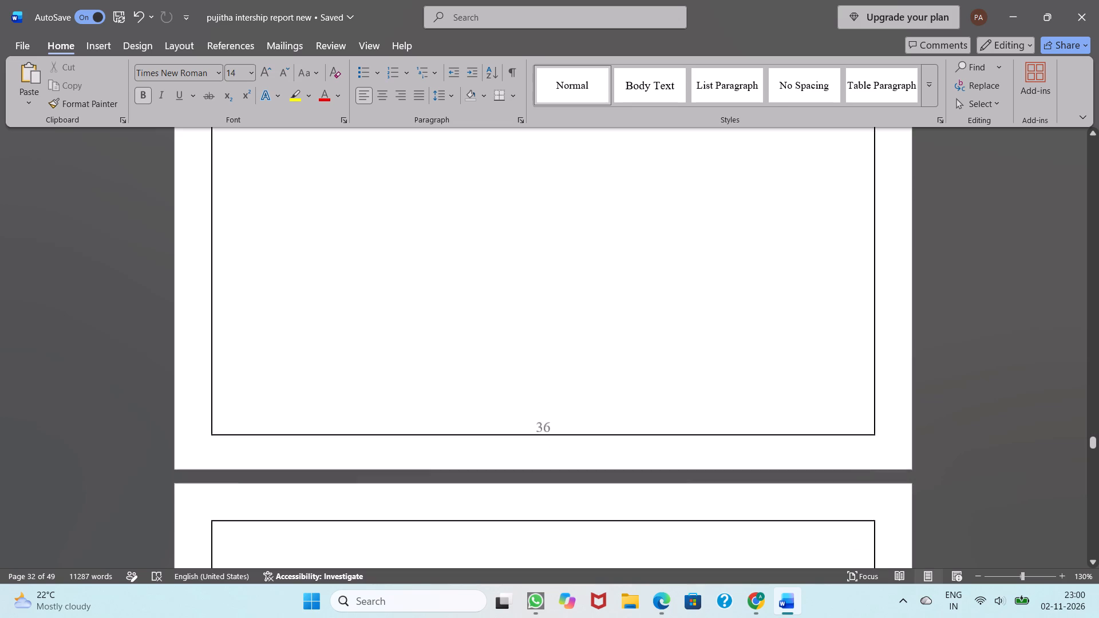
pyautogui.scroll(-3, 262, 410)
pyautogui.scroll(2, 262, 410)
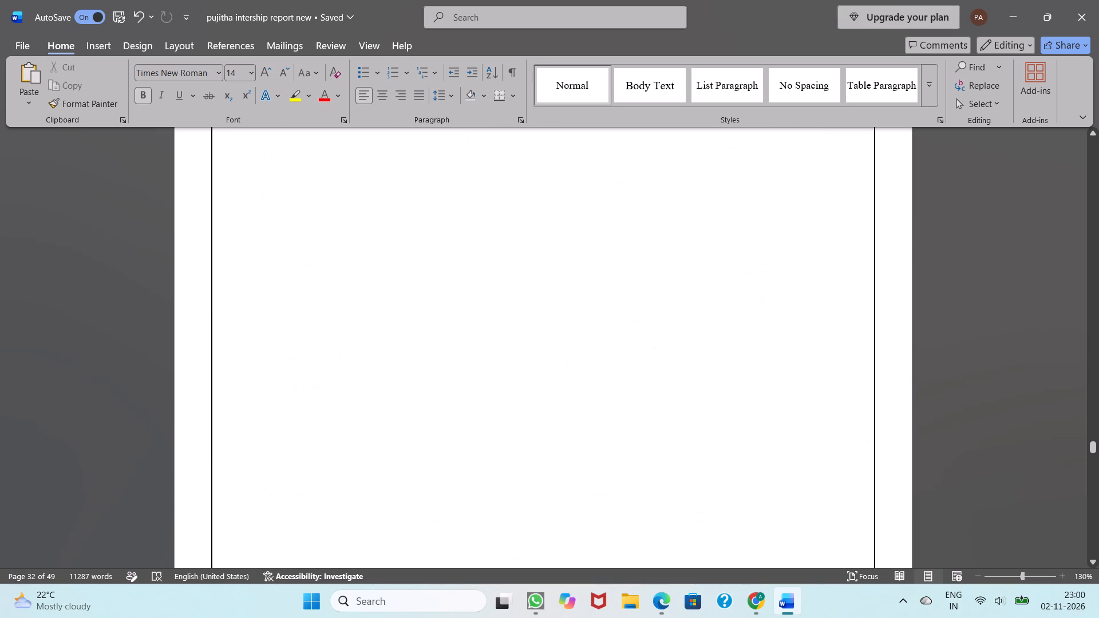
pyautogui.scroll(-4, 262, 410)
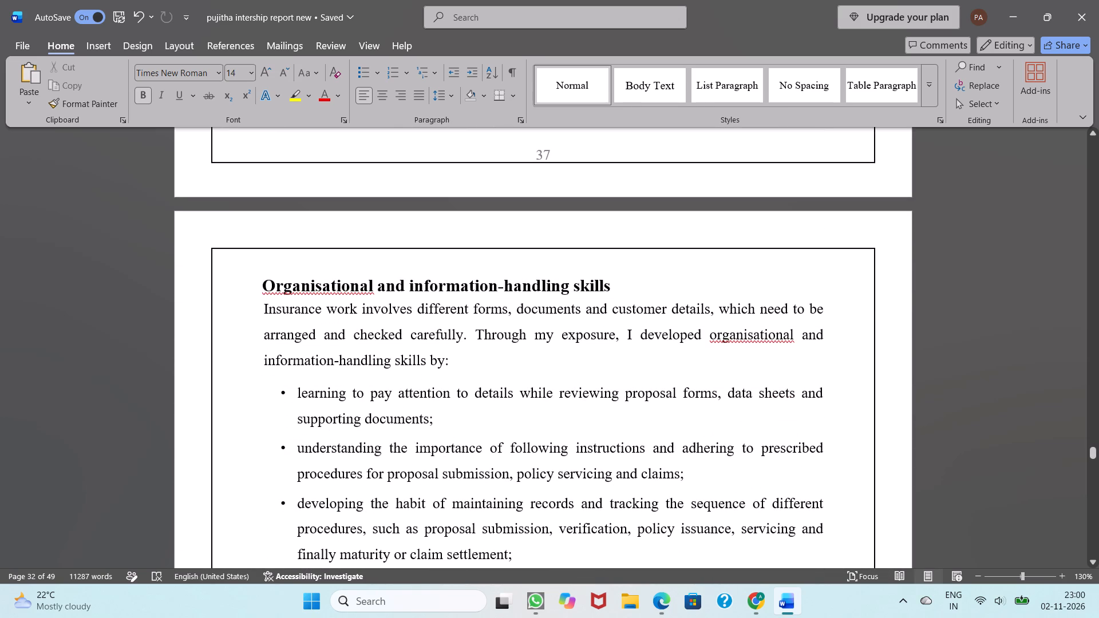
pyautogui.moveTo(264, 284); pyautogui.dragTo(212, 371)
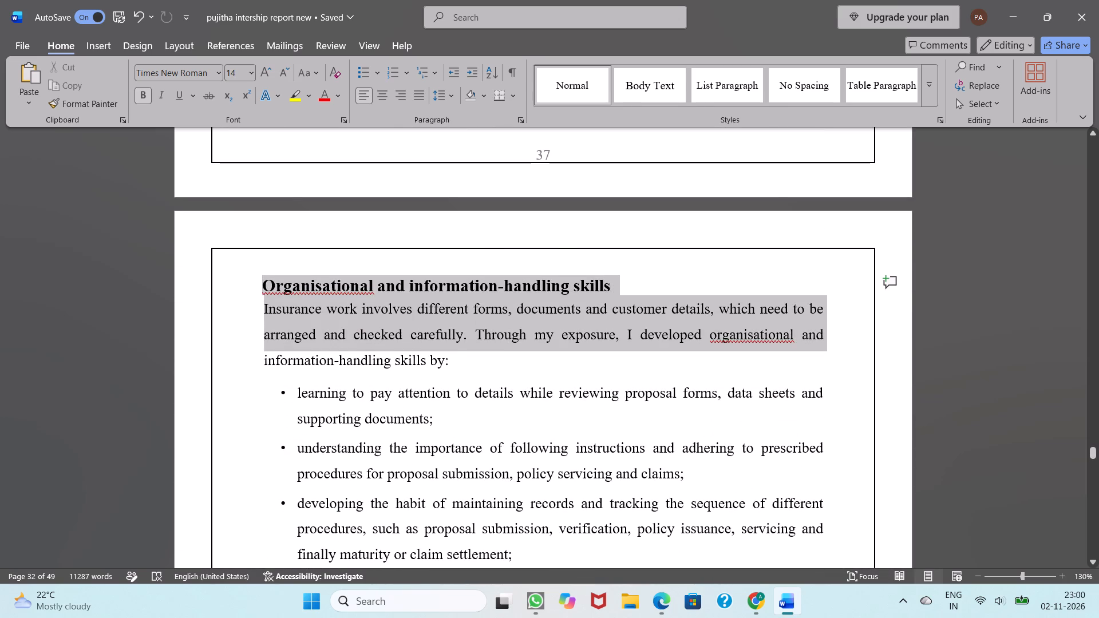
pyautogui.moveTo(212, 371); pyautogui.dragTo(299, 561)
pyautogui.scroll(1, 217, 512)
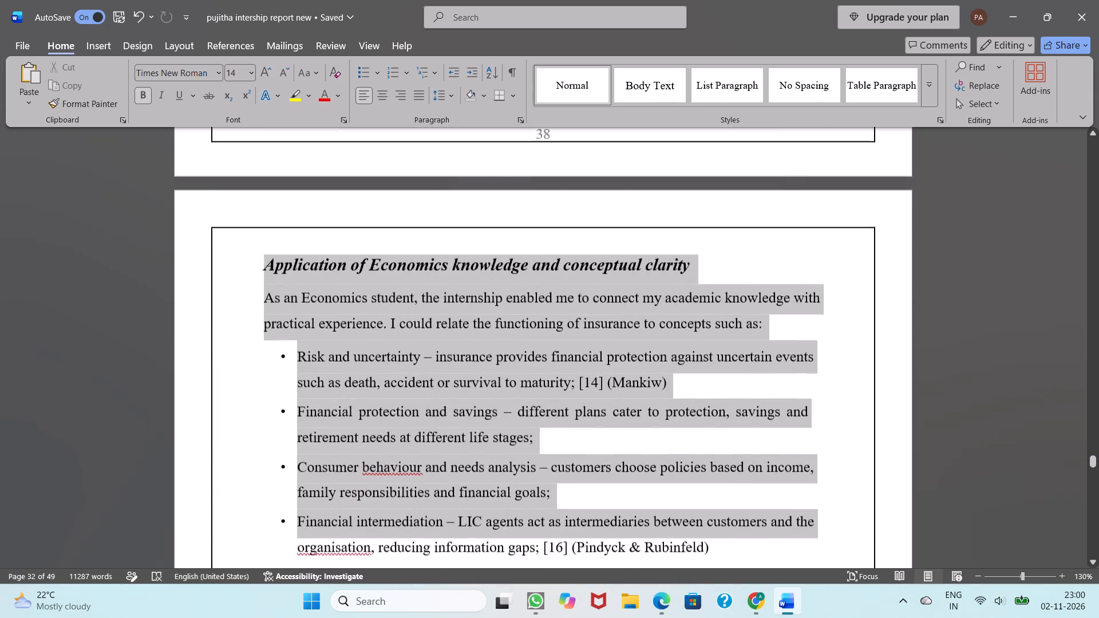
pyautogui.moveTo(299, 561); pyautogui.dragTo(832, 509)
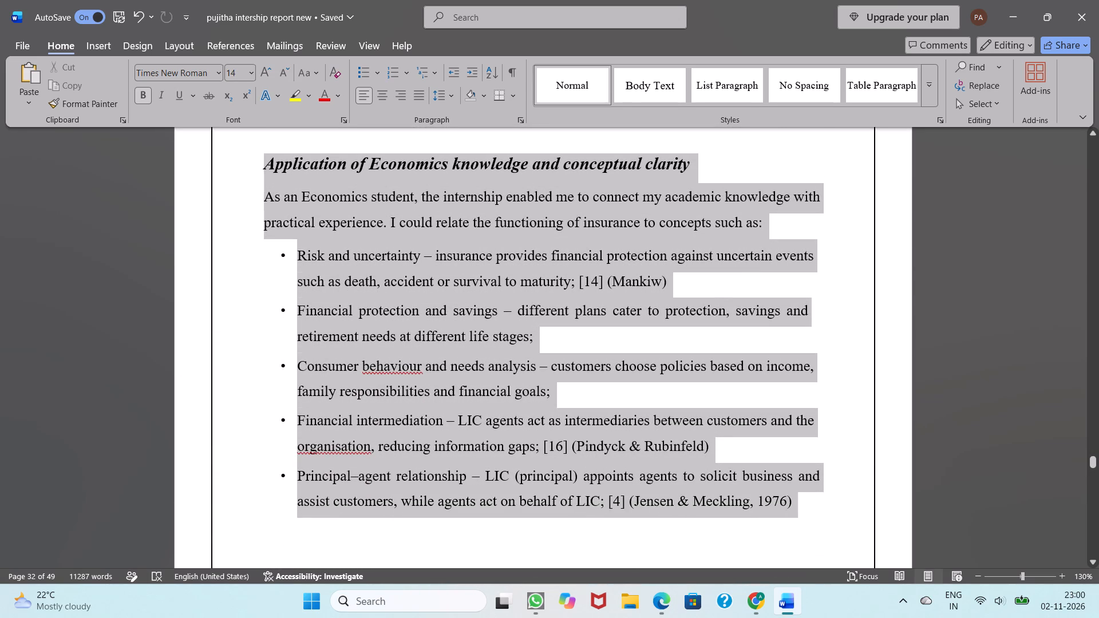
pyautogui.moveTo(832, 509); pyautogui.dragTo(847, 508)
pyautogui.press('BackSpace')
# Copy the remaining skills text from the Information asymmetry bullet through the end of the italic Reference note.
pyautogui.scroll(-3, 847, 508)
pyautogui.scroll(1, 847, 508)
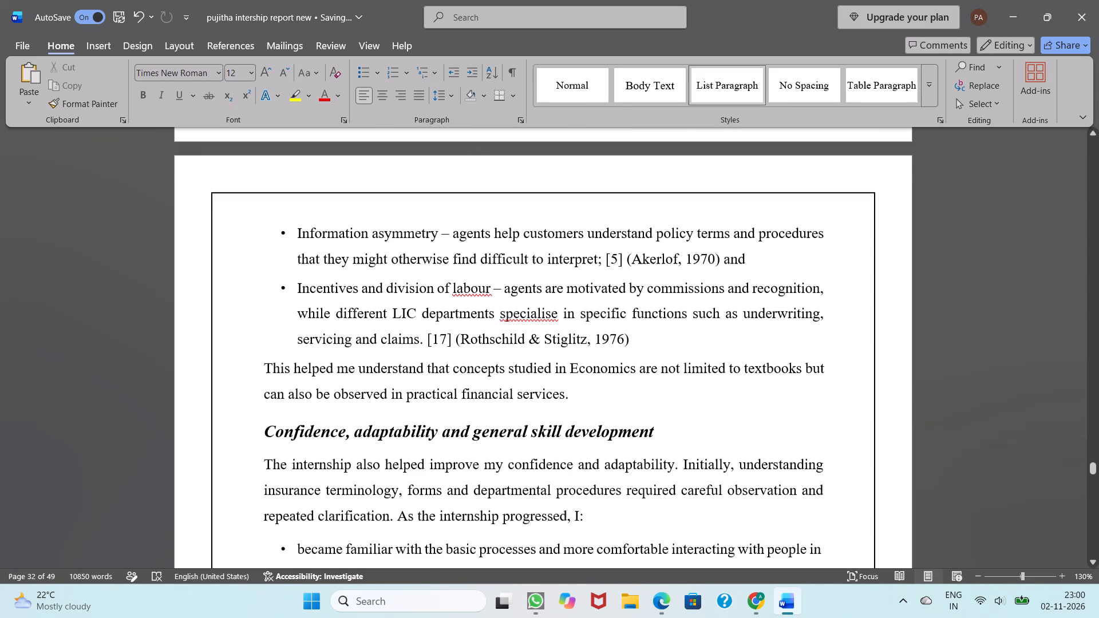
pyautogui.scroll(1, 847, 508)
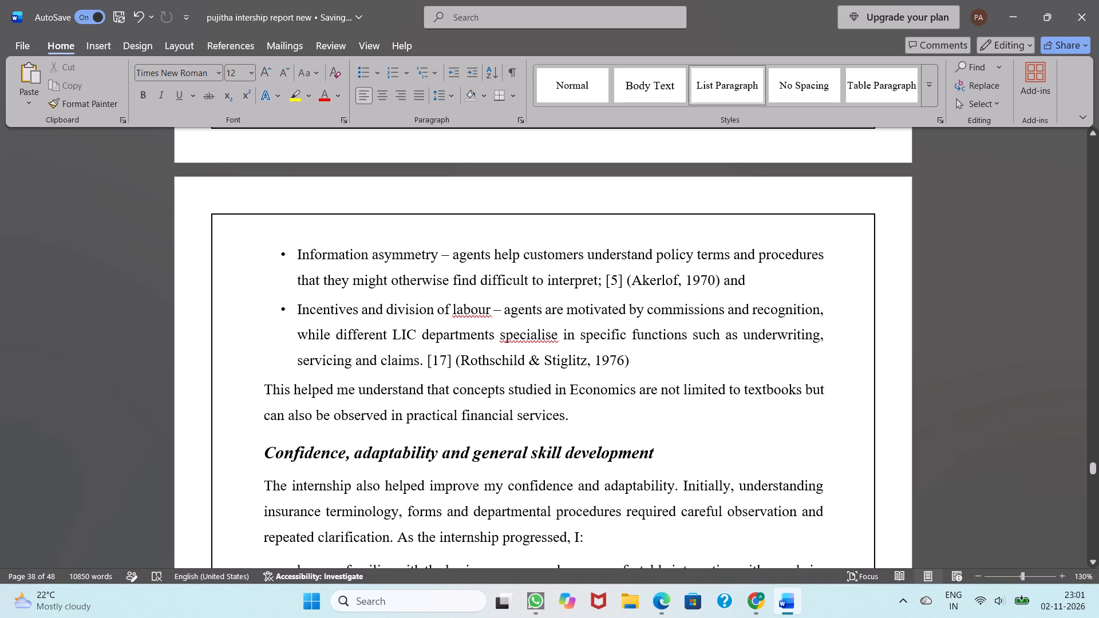
pyautogui.moveTo(297, 251); pyautogui.dragTo(256, 550)
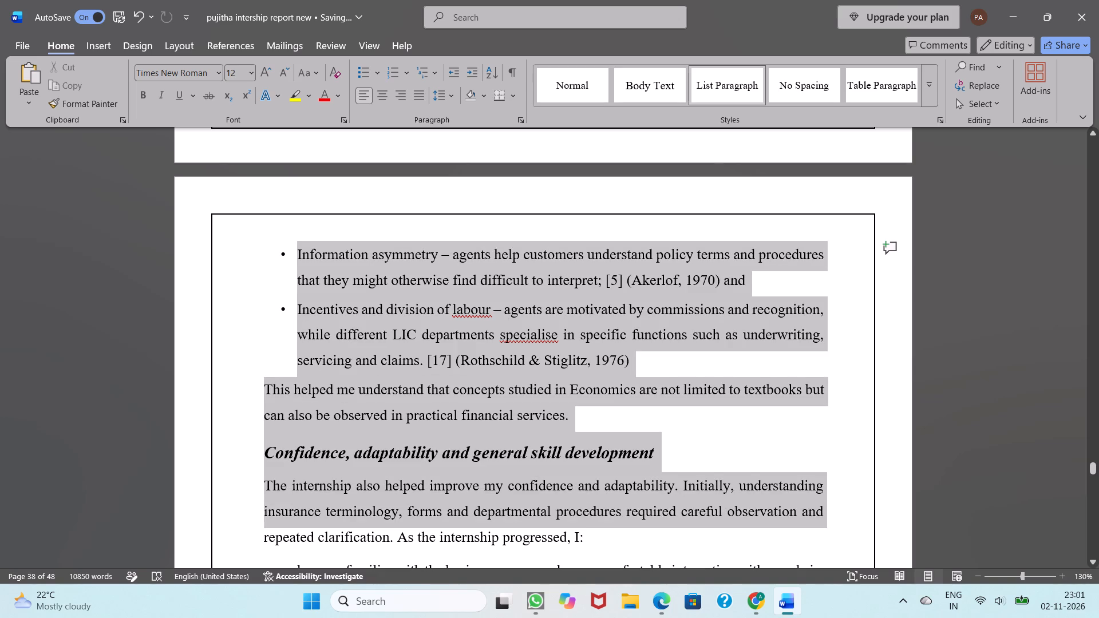
pyautogui.moveTo(256, 550); pyautogui.dragTo(319, 540)
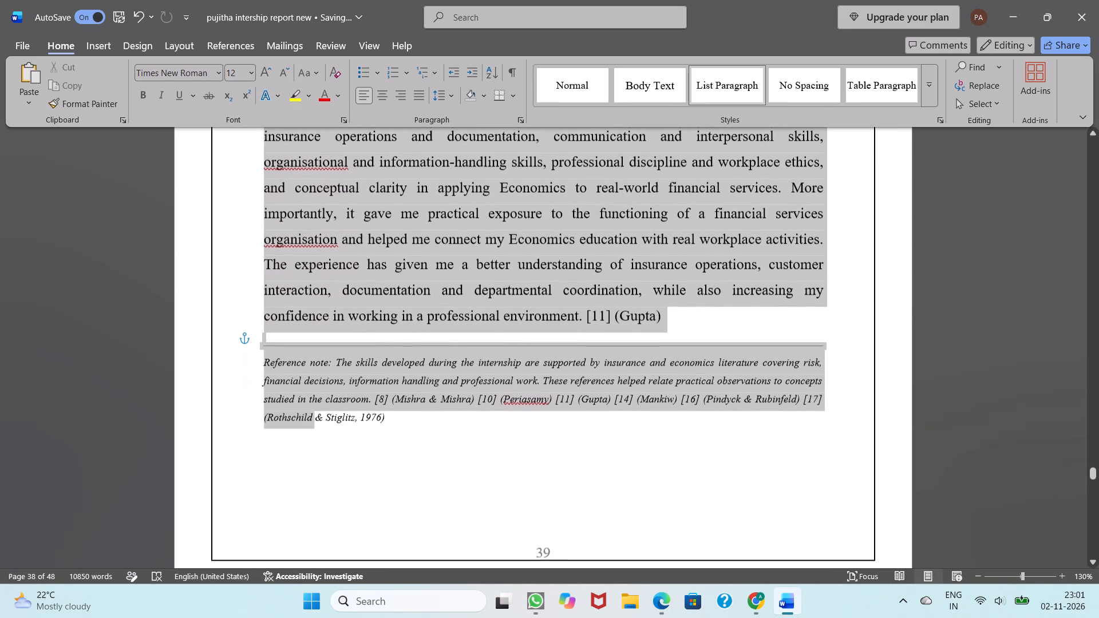
pyautogui.moveTo(319, 540); pyautogui.dragTo(431, 459)
pyautogui.hotkey('ctrl', 'c')
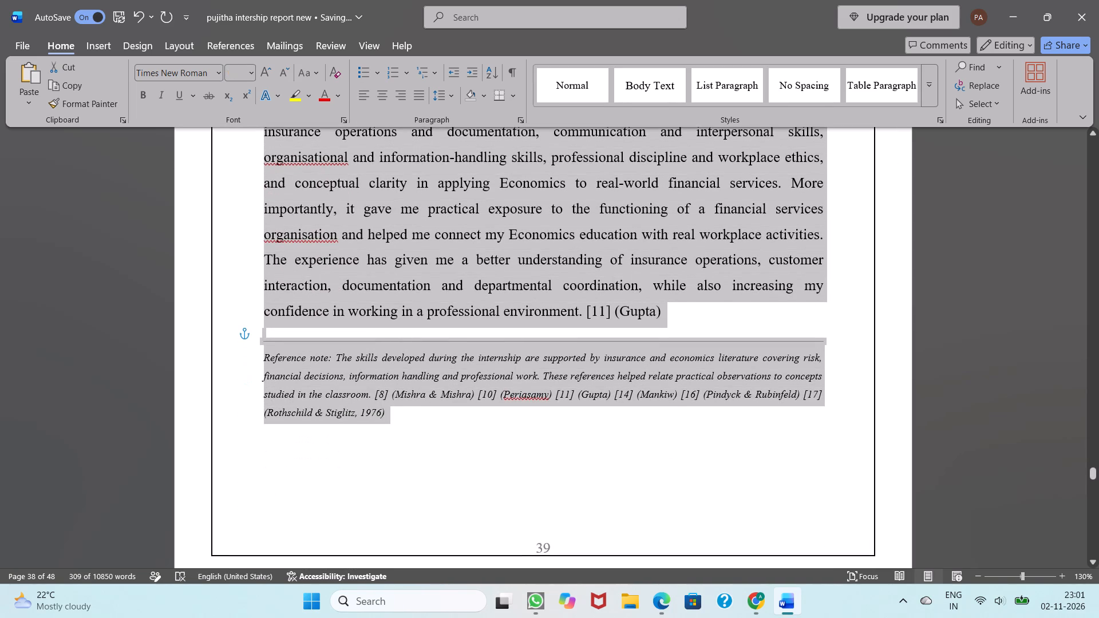
# Paste the copied text on a new line after the Principal–agent relationship bullet on page 32.
pyautogui.scroll(14, 431, 459)
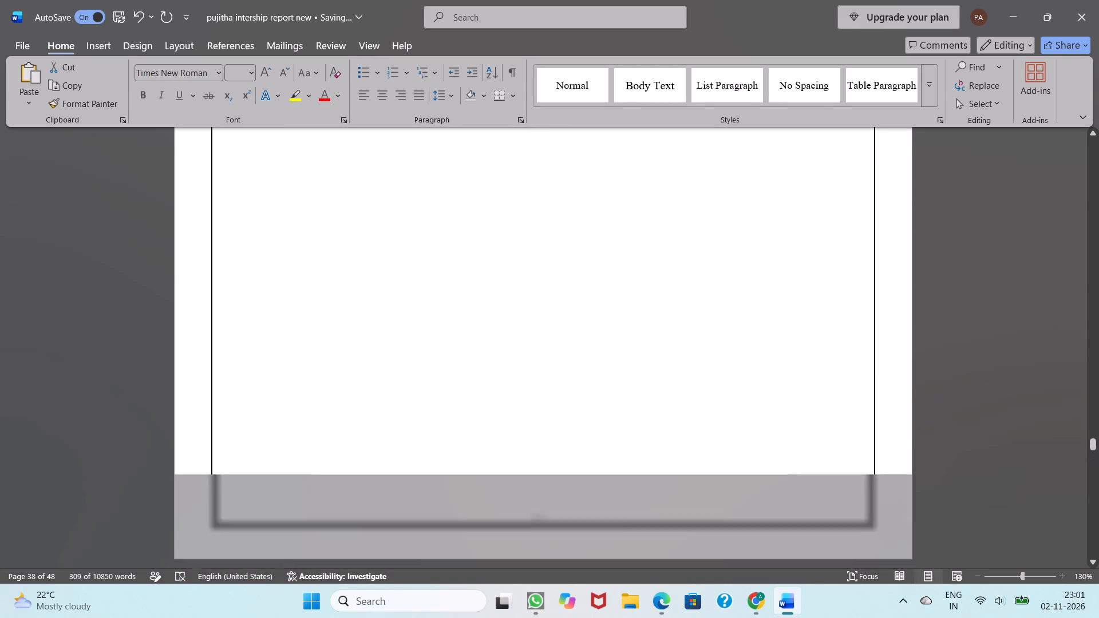
pyautogui.scroll(9, 431, 459)
pyautogui.scroll(-3, 431, 459)
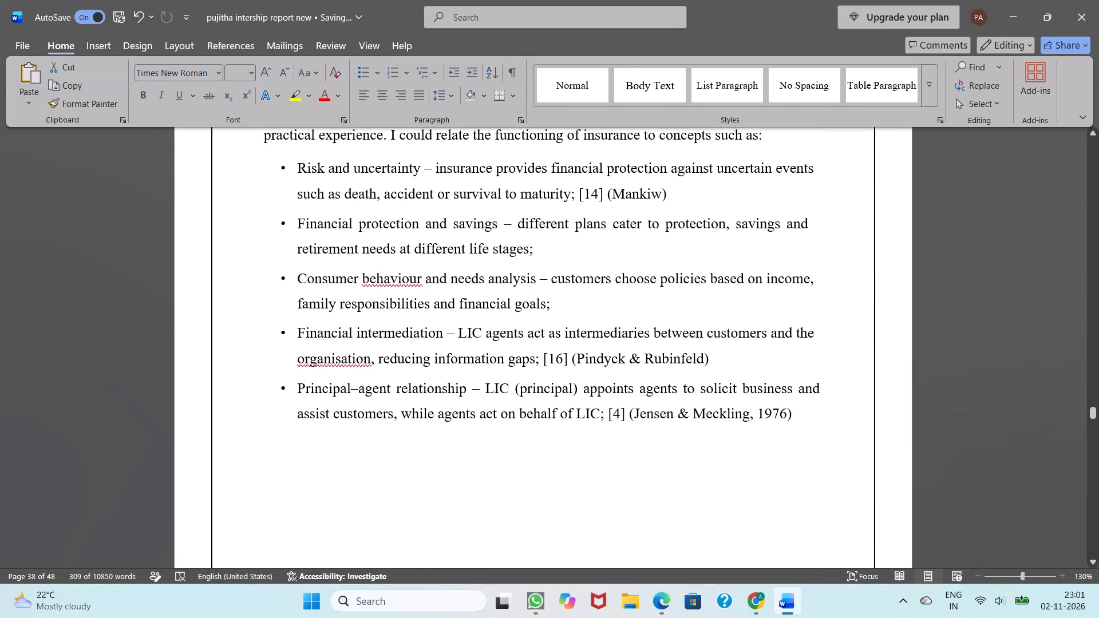
pyautogui.click(799, 411)
pyautogui.press('Return')
pyautogui.hotkey('ctrl', 'v')
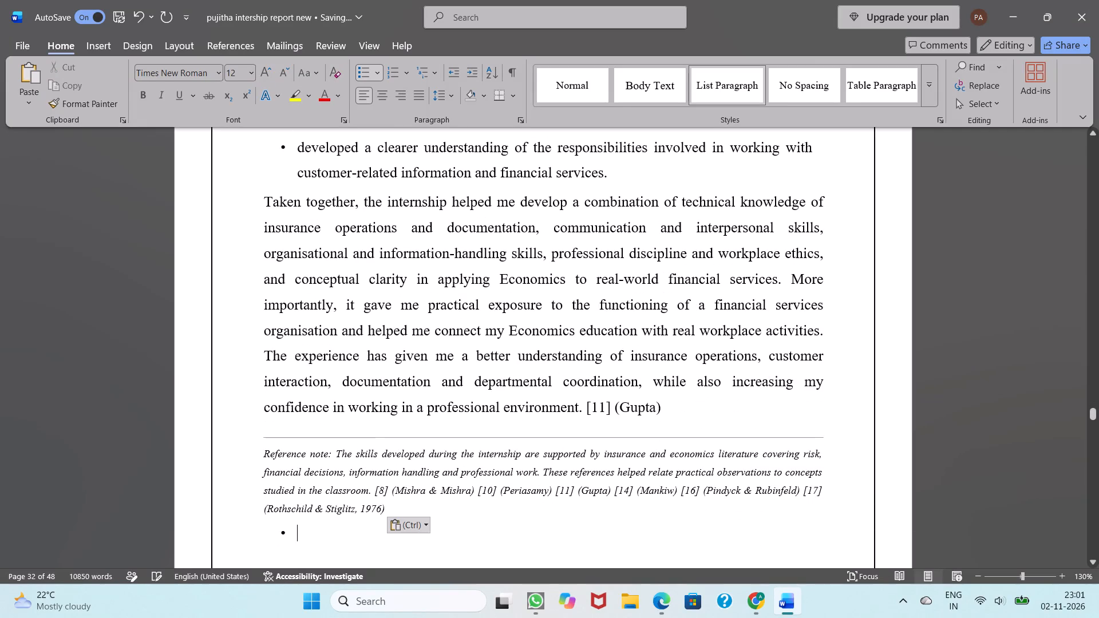
# Add an empty line before the Confidence, adaptability and general skill development heading to push it onto page 33.
pyautogui.scroll(2, 799, 411)
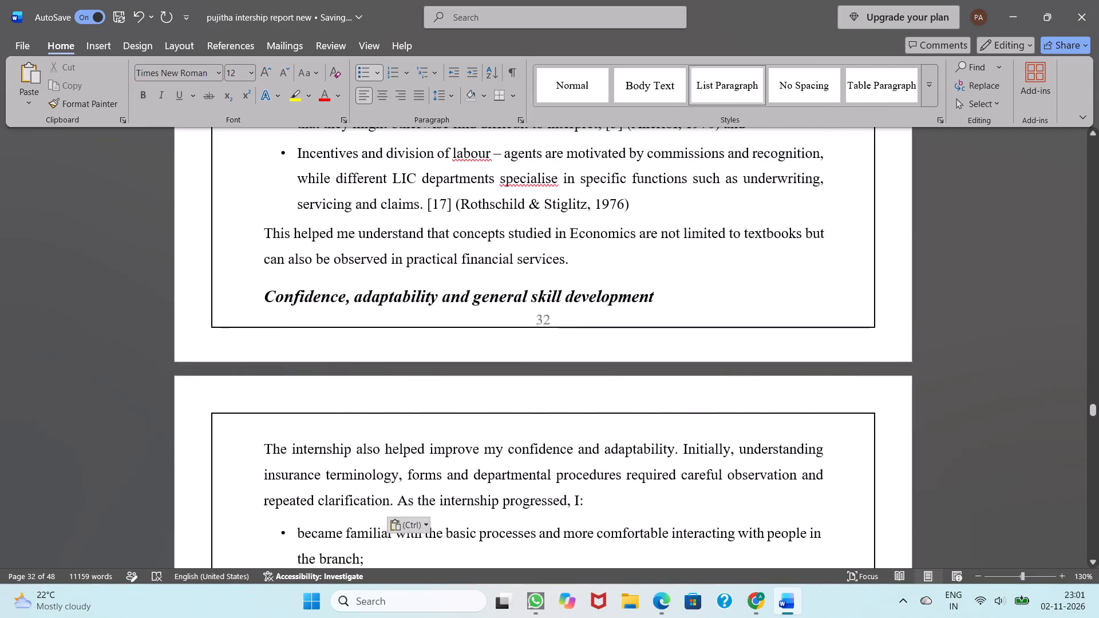
pyautogui.scroll(2, 799, 411)
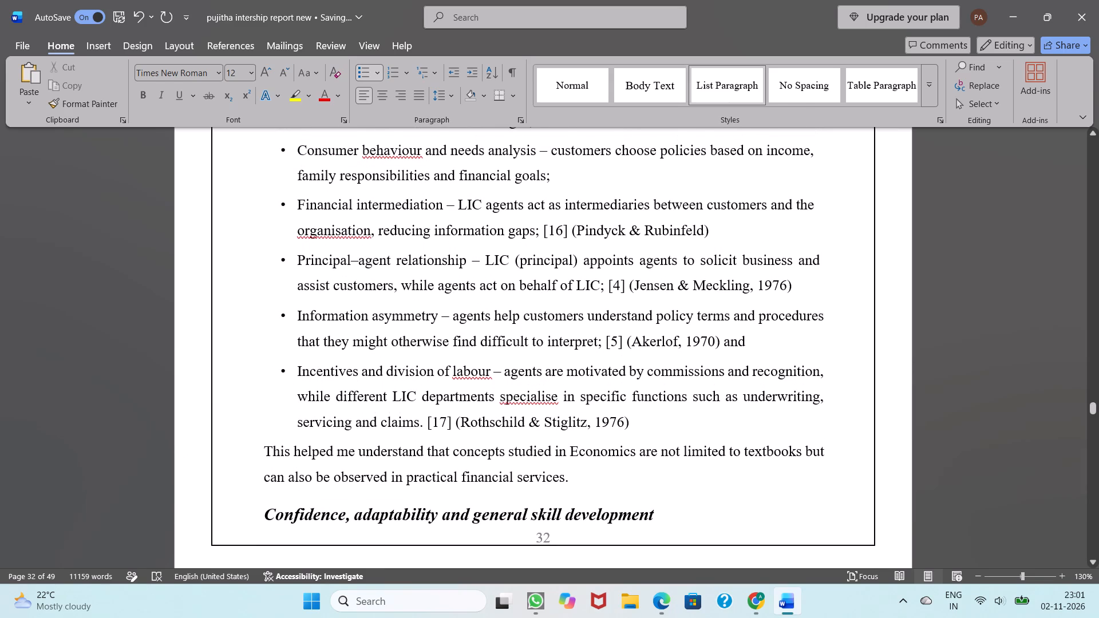
pyautogui.scroll(-1, 799, 411)
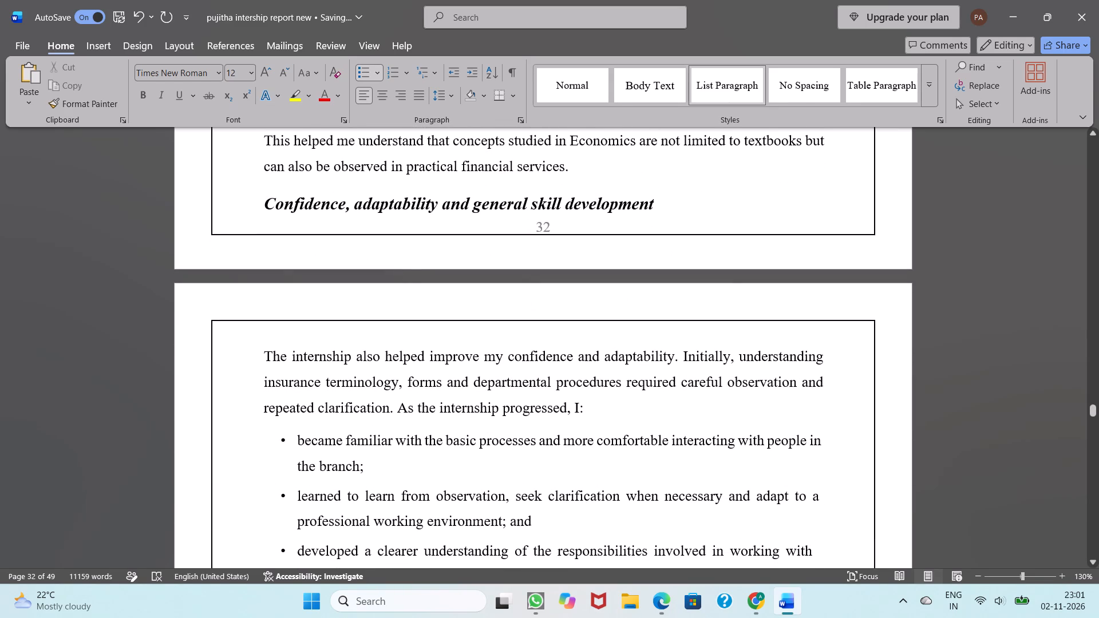
pyautogui.click(266, 200)
pyautogui.press('Return')
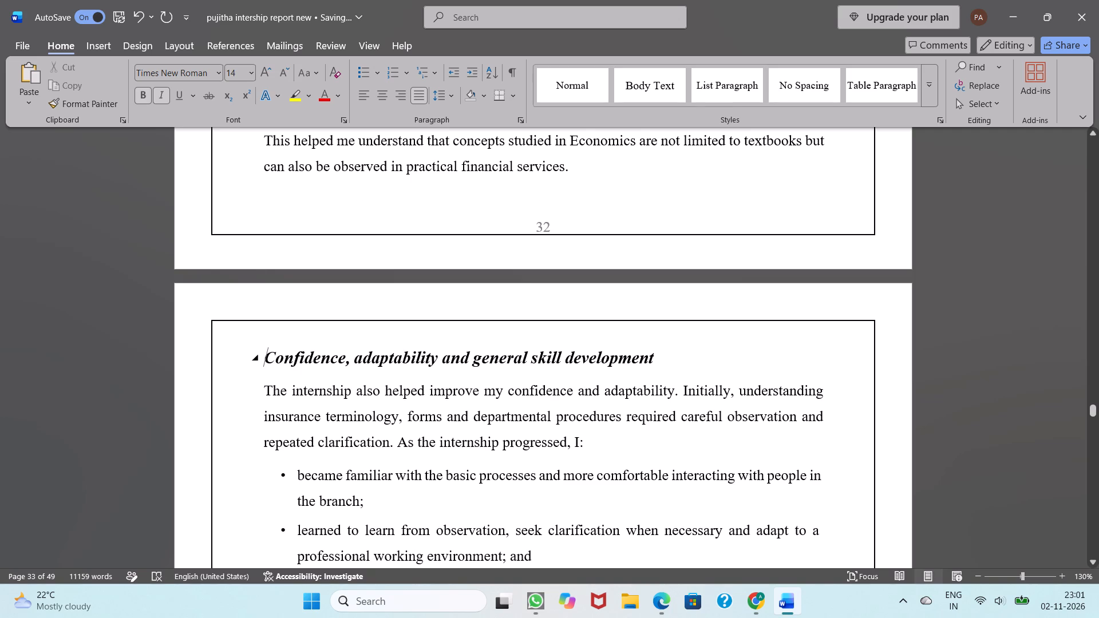
# Remove the empty bullet below the italic Reference note at the end of the skills section on page 33.
pyautogui.scroll(-1, 255, 377)
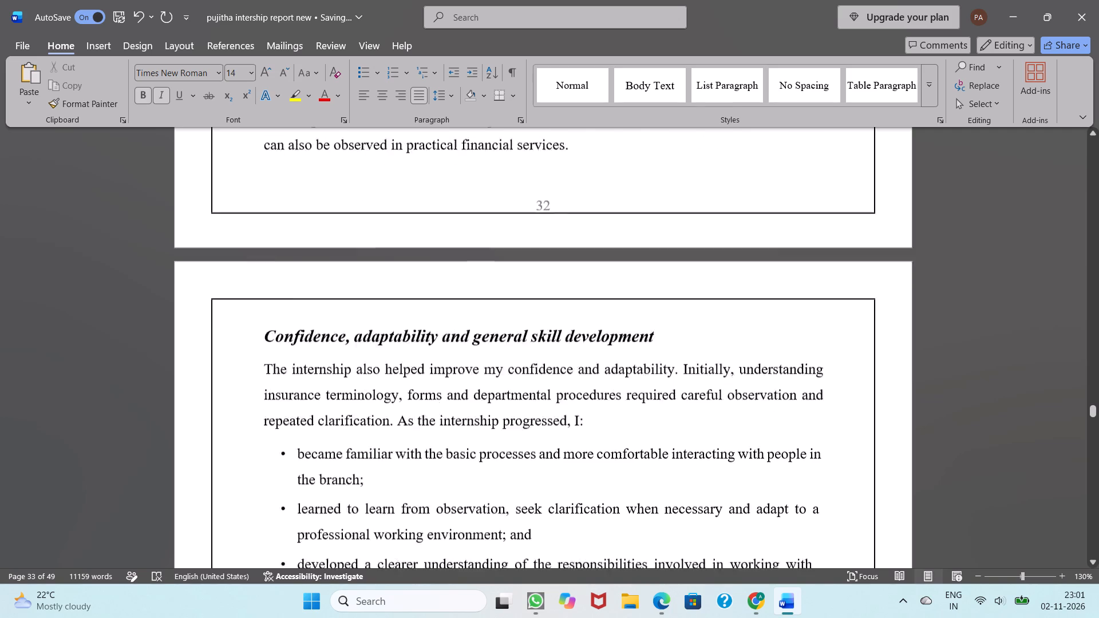
pyautogui.scroll(-3, 255, 377)
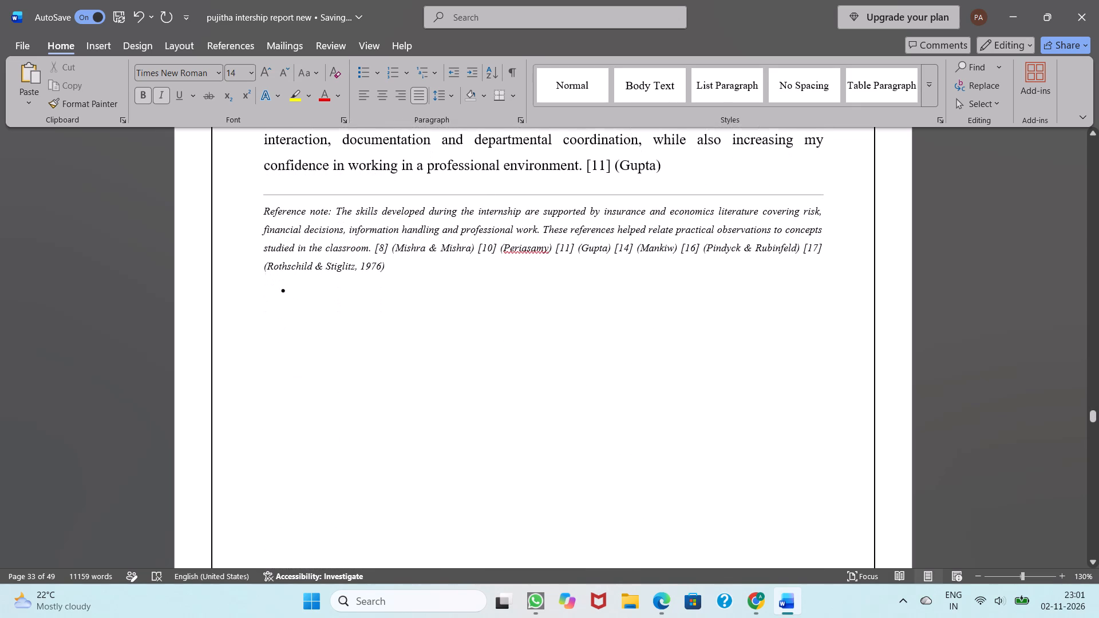
pyautogui.click(283, 284)
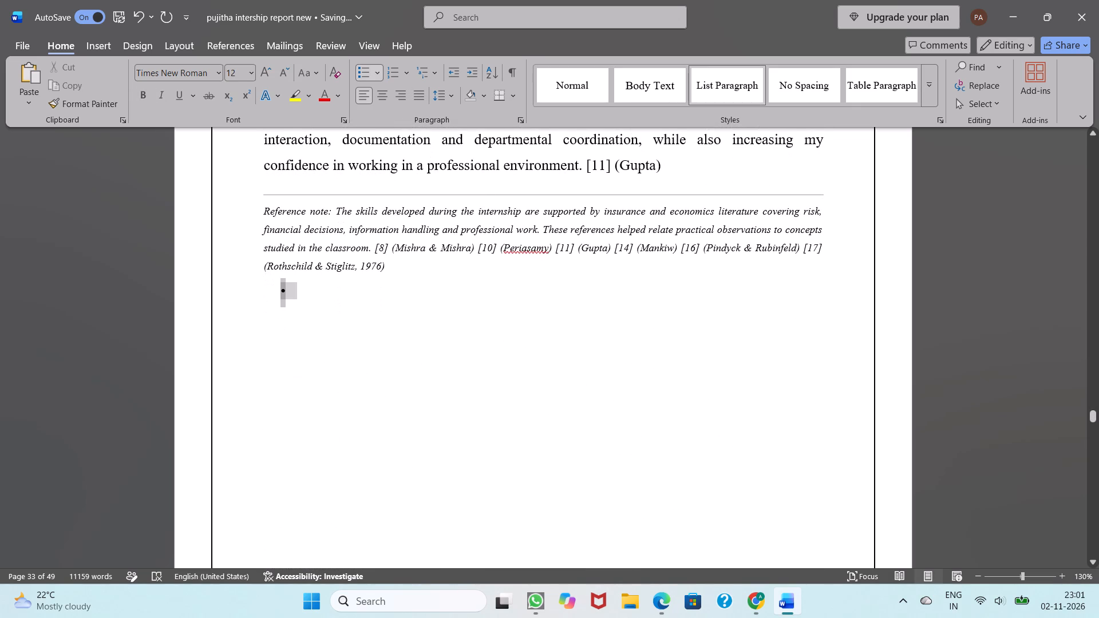
pyautogui.click(290, 288)
pyautogui.press('BackSpace')
# Check the blank page after the skills section, then review the report's title page and table of contents.
pyautogui.scroll(-3, 282, 292)
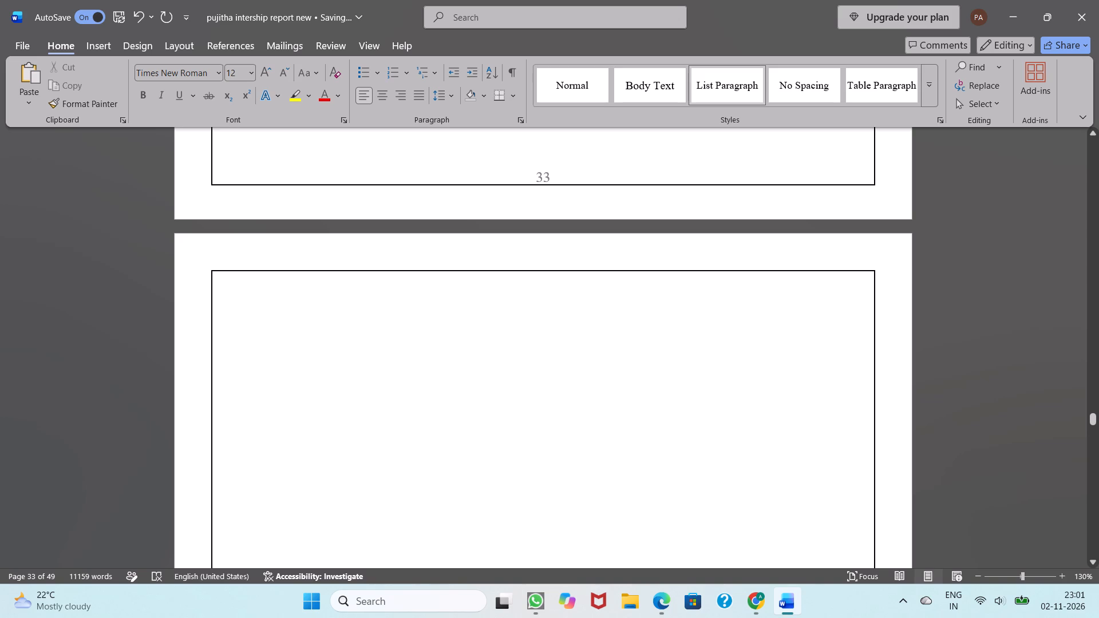
pyautogui.scroll(-2, 282, 292)
pyautogui.scroll(10, 282, 292)
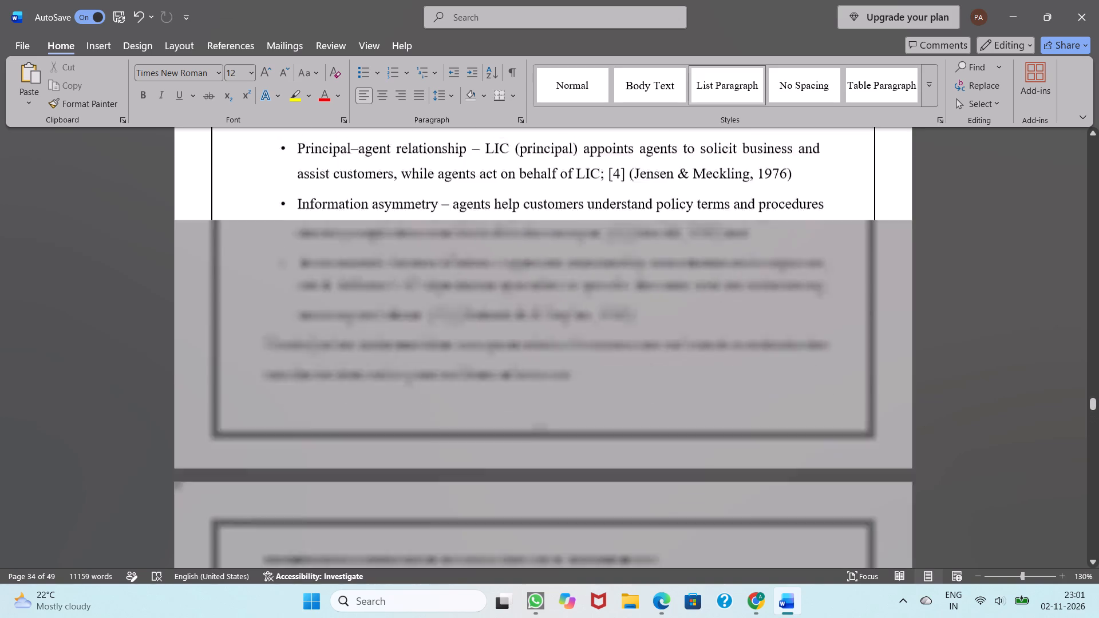
pyautogui.scroll(12, 282, 292)
pyautogui.scroll(20, 282, 292)
pyautogui.scroll(20, 282, 292)
pyautogui.scroll(11, 282, 292)
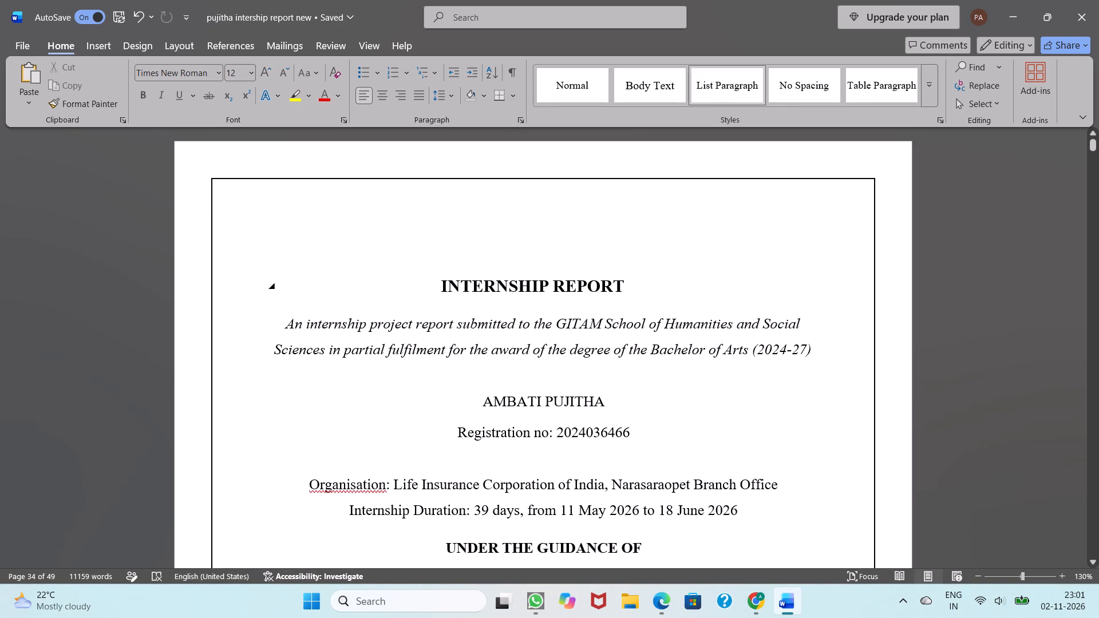
pyautogui.keyDown('ctrl'); pyautogui.scroll(-2, 282, 292); pyautogui.keyUp('ctrl')
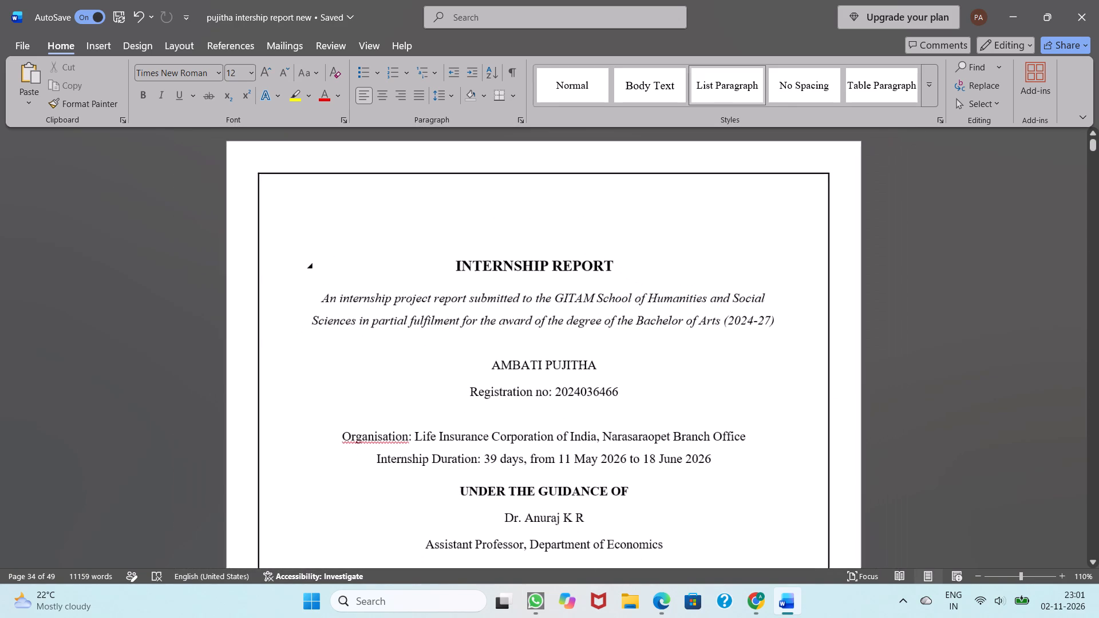
pyautogui.scroll(-6, 282, 292)
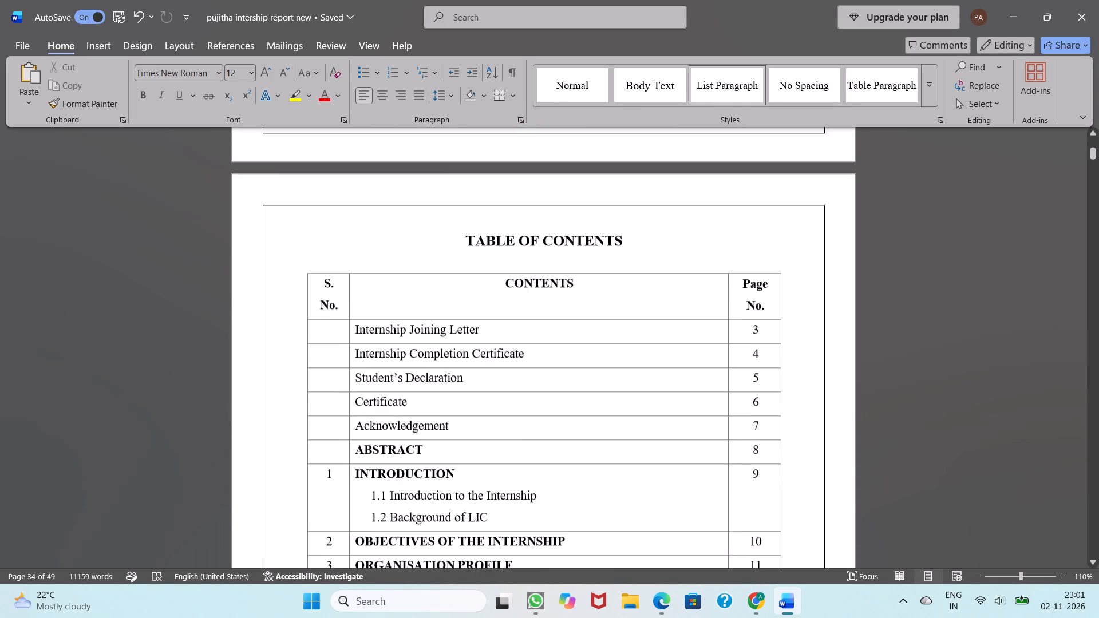
pyautogui.scroll(-5, 282, 292)
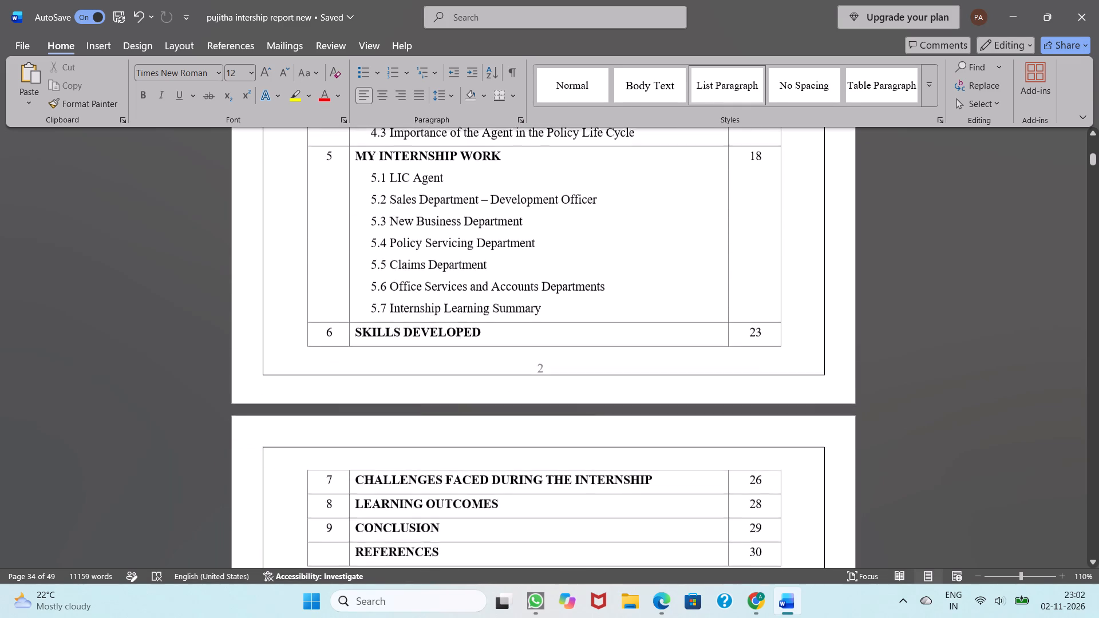
# Review the layout of the front-matter pages, from the internship letters through the declaration, certificate and acknowledgement.
pyautogui.scroll(-4, 282, 292)
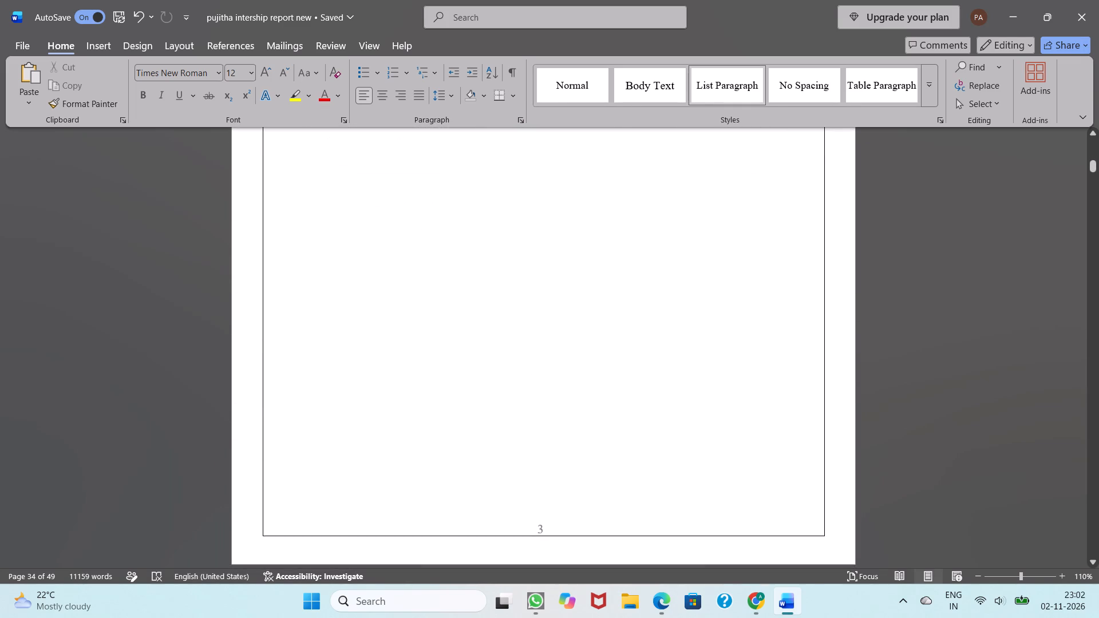
pyautogui.scroll(-4, 282, 292)
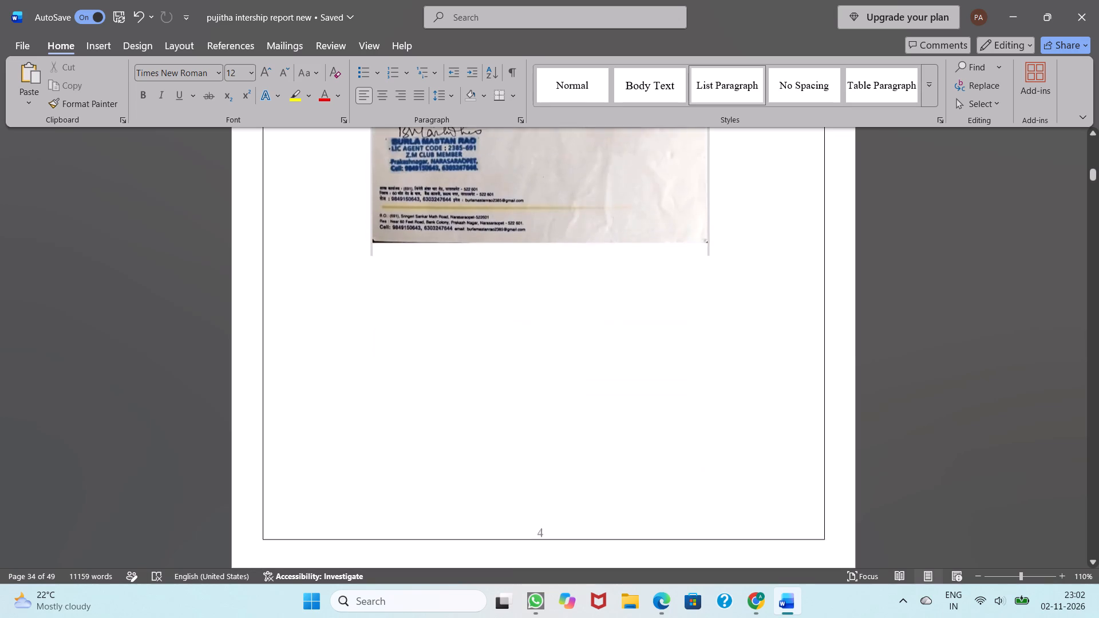
pyautogui.scroll(-3, 282, 292)
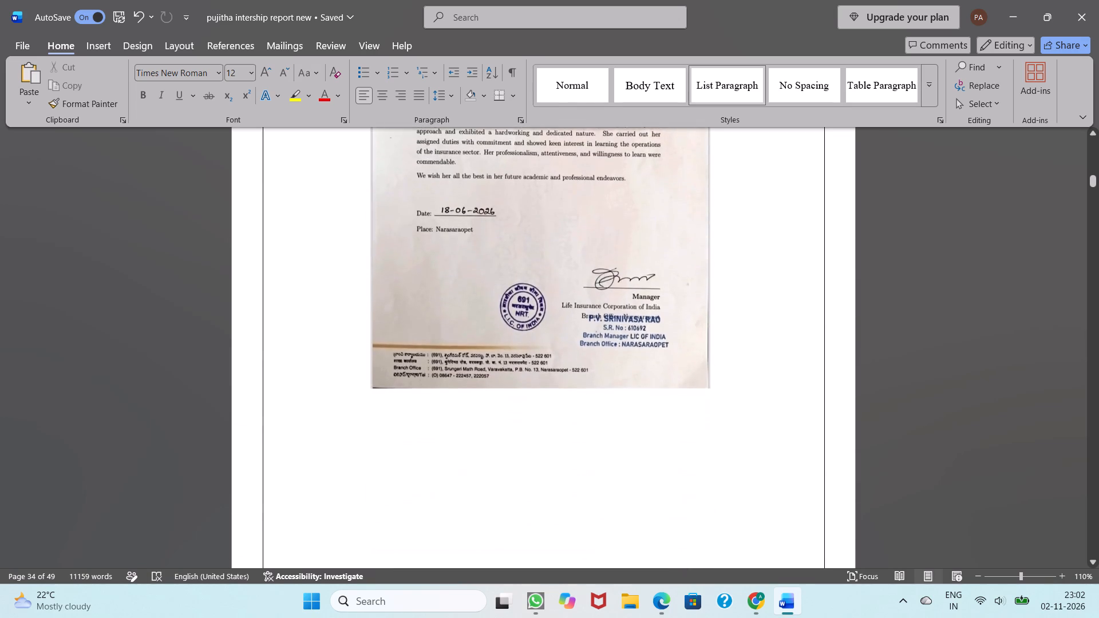
pyautogui.scroll(-4, 282, 292)
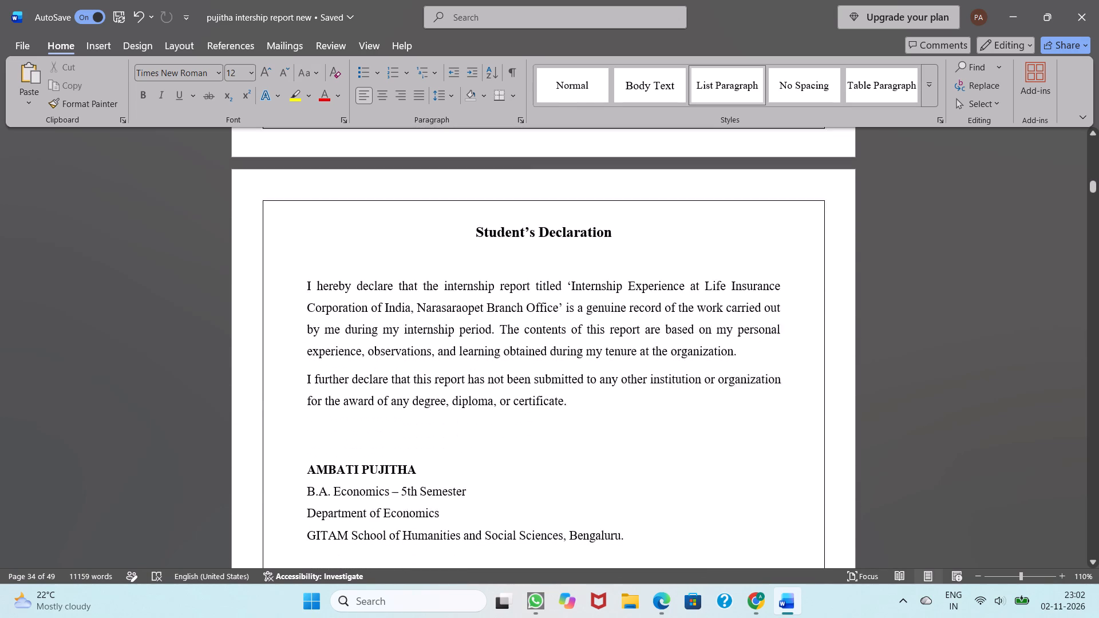
pyautogui.scroll(-6, 282, 292)
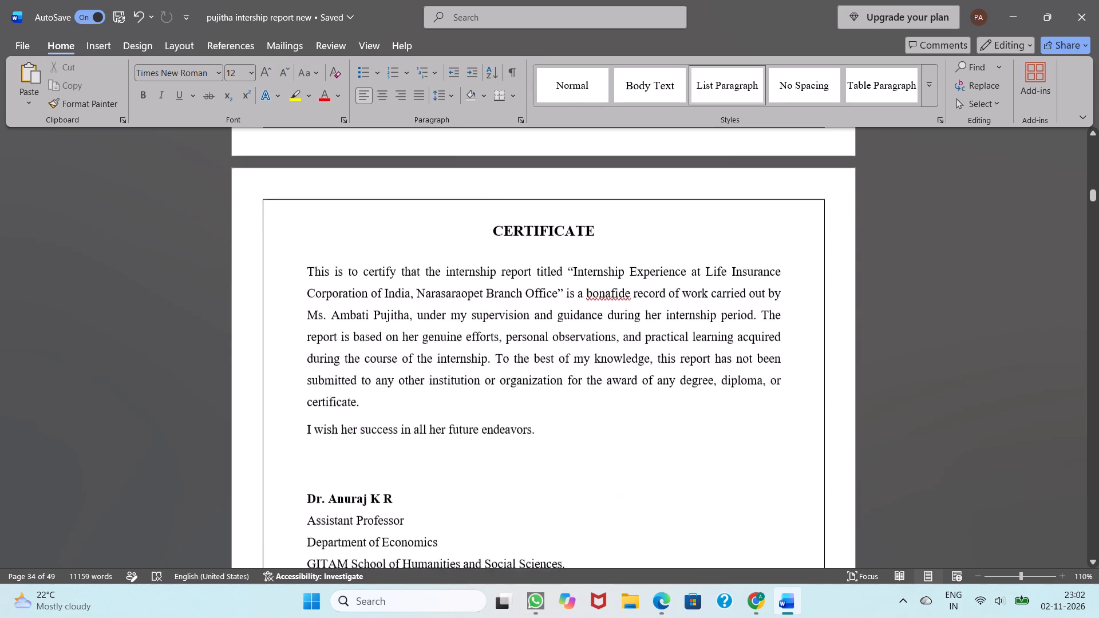
pyautogui.scroll(-3, 282, 292)
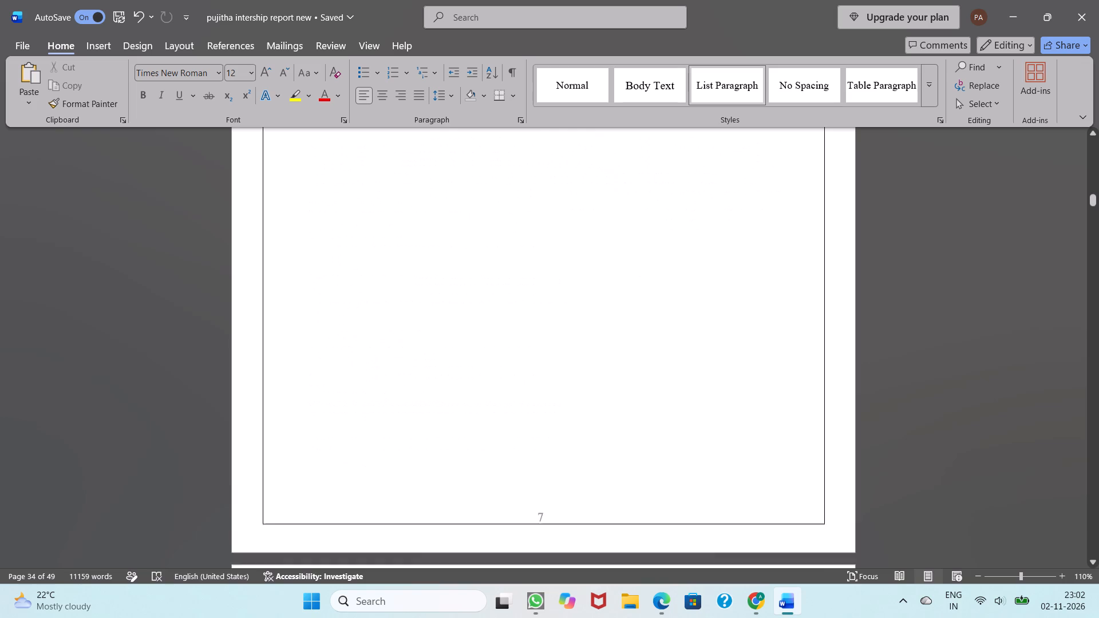
pyautogui.scroll(-2, 282, 292)
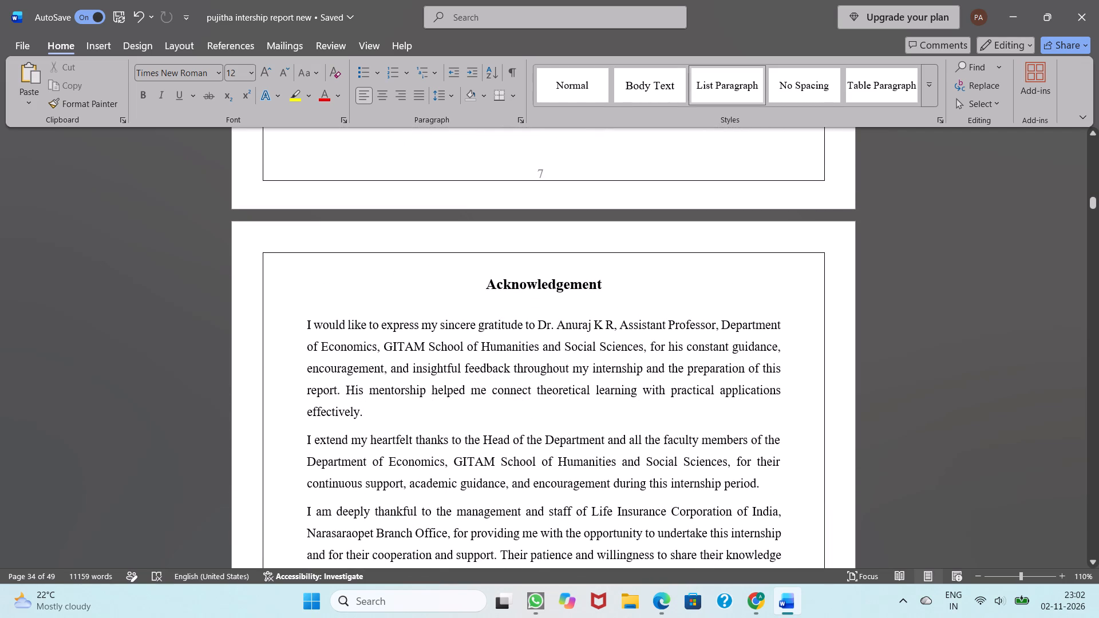
pyautogui.scroll(-4, 279, 281)
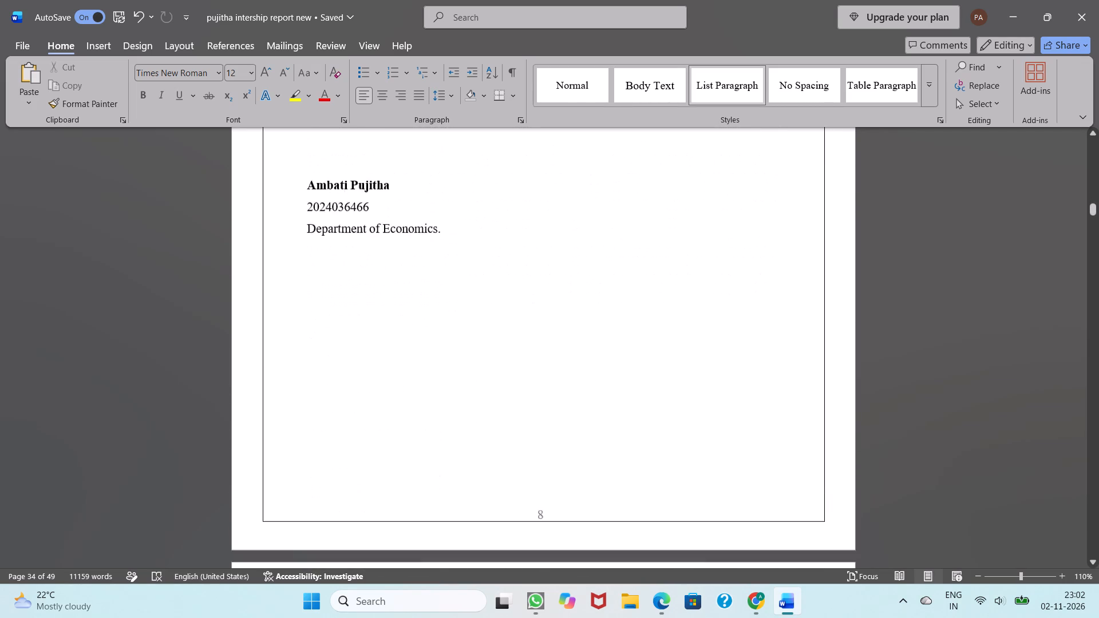
# Review the abstract, the Introduction section and the Objectives of the Internship section.
pyautogui.scroll(-4, 279, 281)
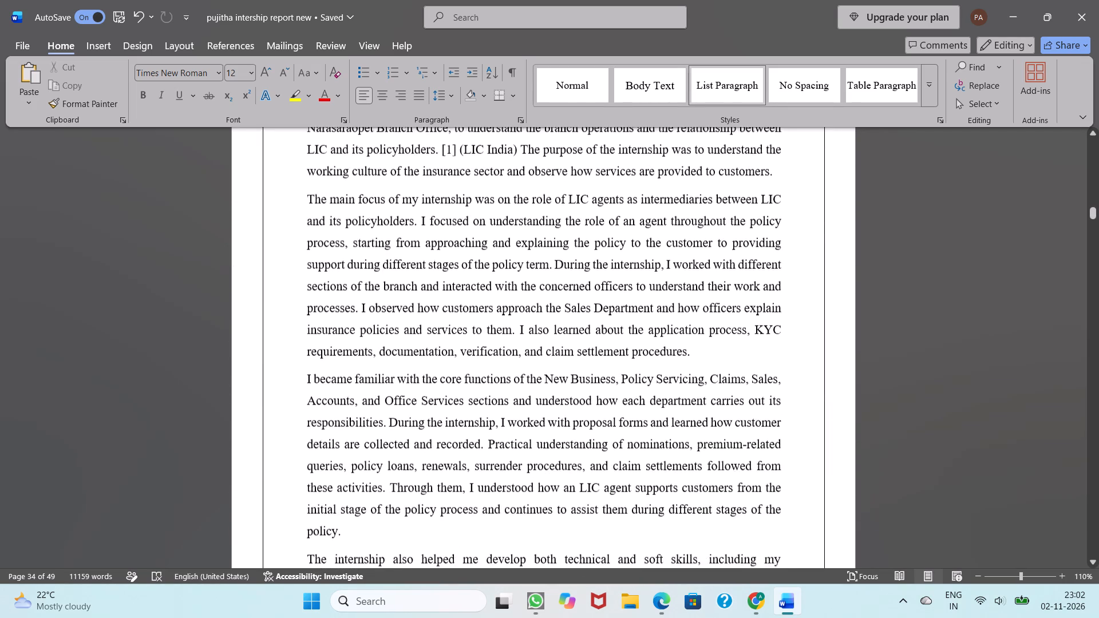
pyautogui.scroll(-3, 279, 281)
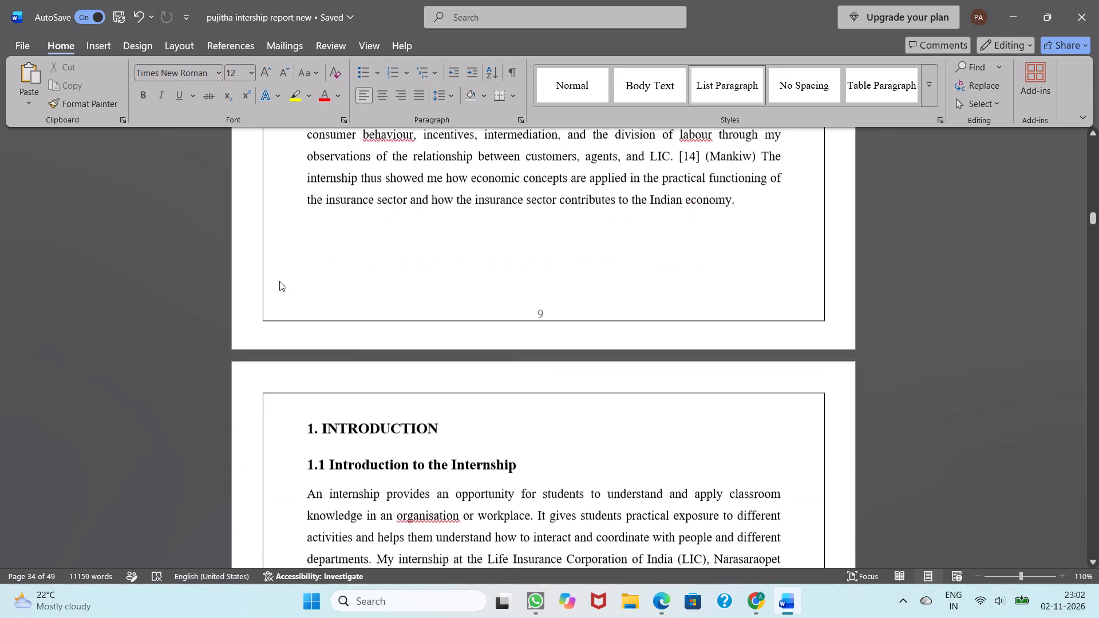
pyautogui.scroll(-3, 279, 281)
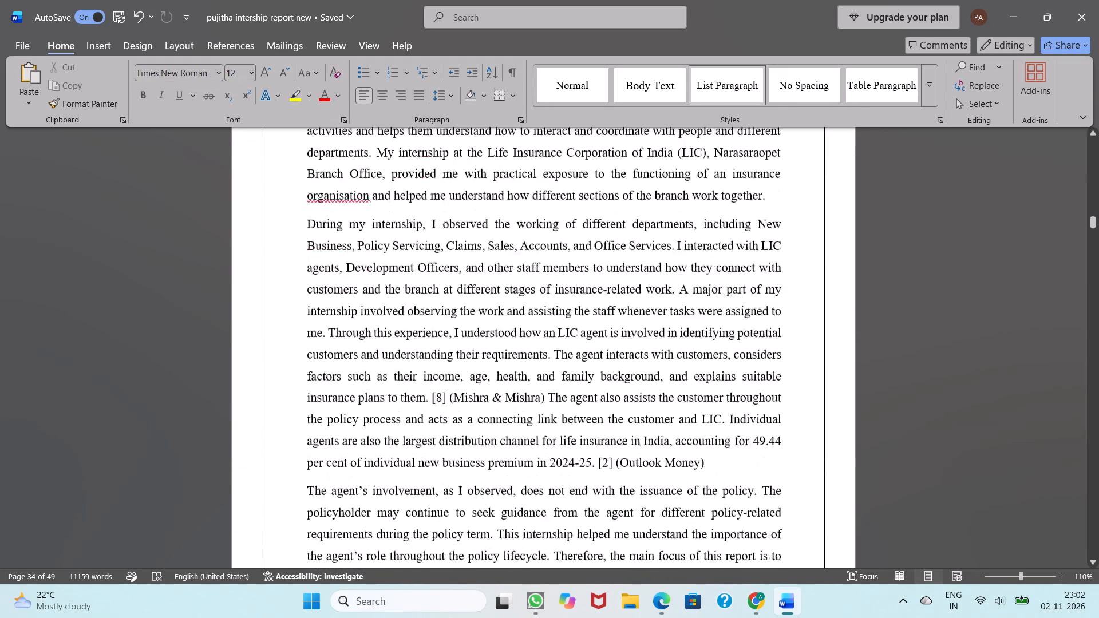
pyautogui.scroll(-5, 279, 281)
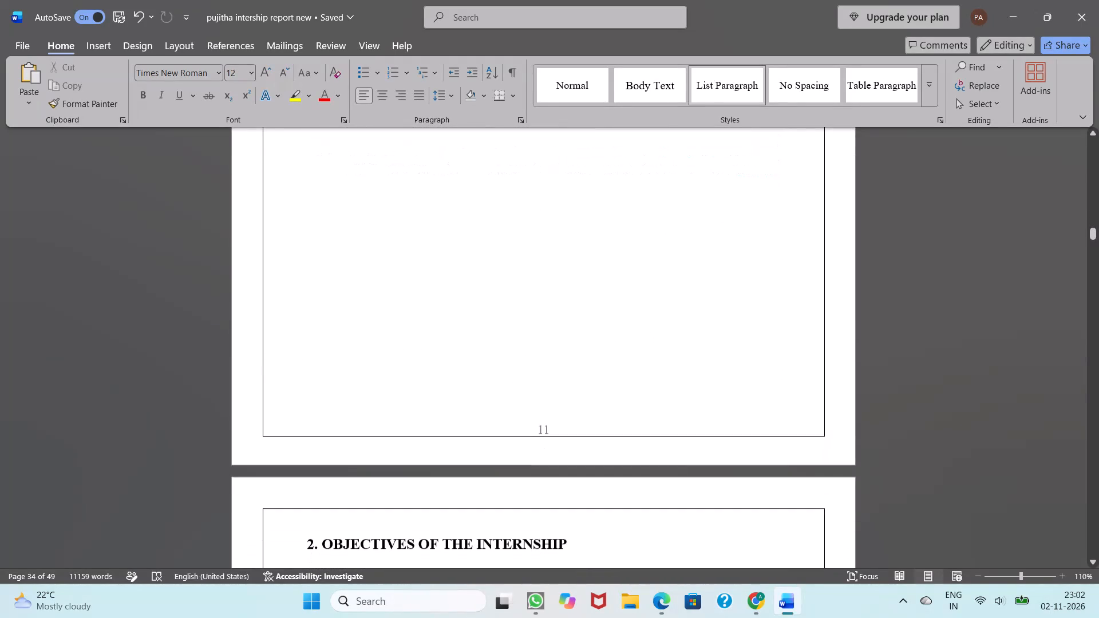
pyautogui.scroll(-3, 279, 281)
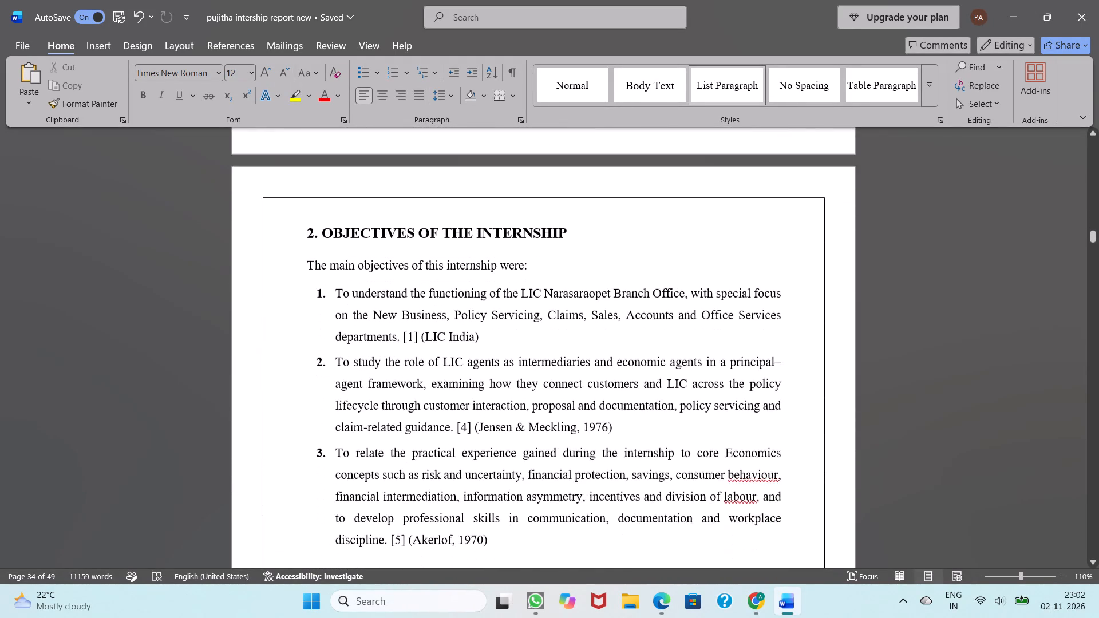
pyautogui.scroll(-1, 279, 281)
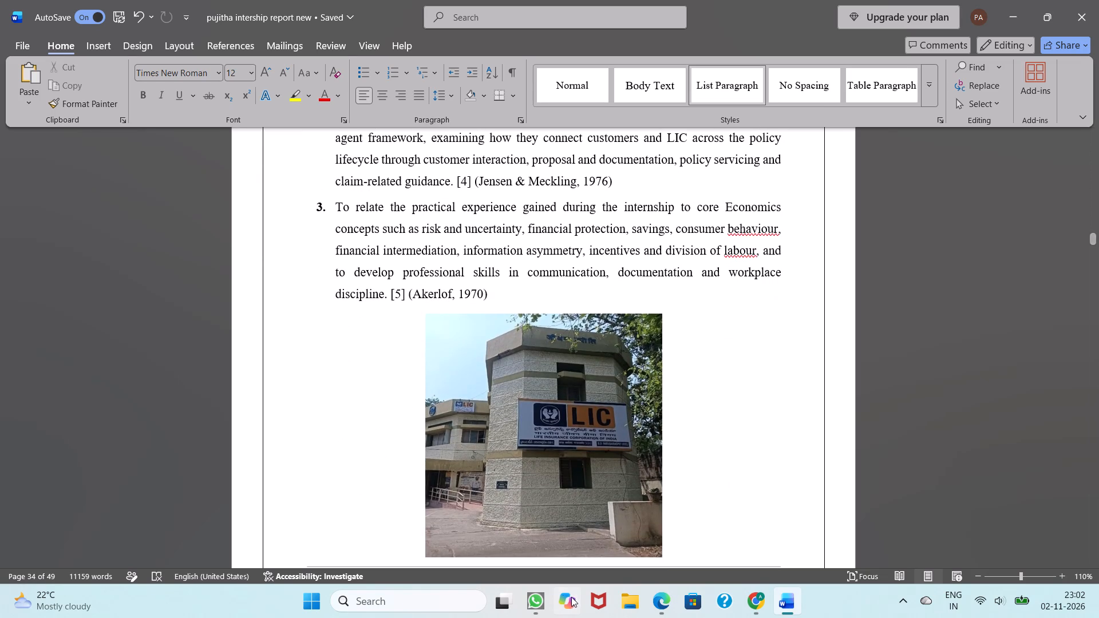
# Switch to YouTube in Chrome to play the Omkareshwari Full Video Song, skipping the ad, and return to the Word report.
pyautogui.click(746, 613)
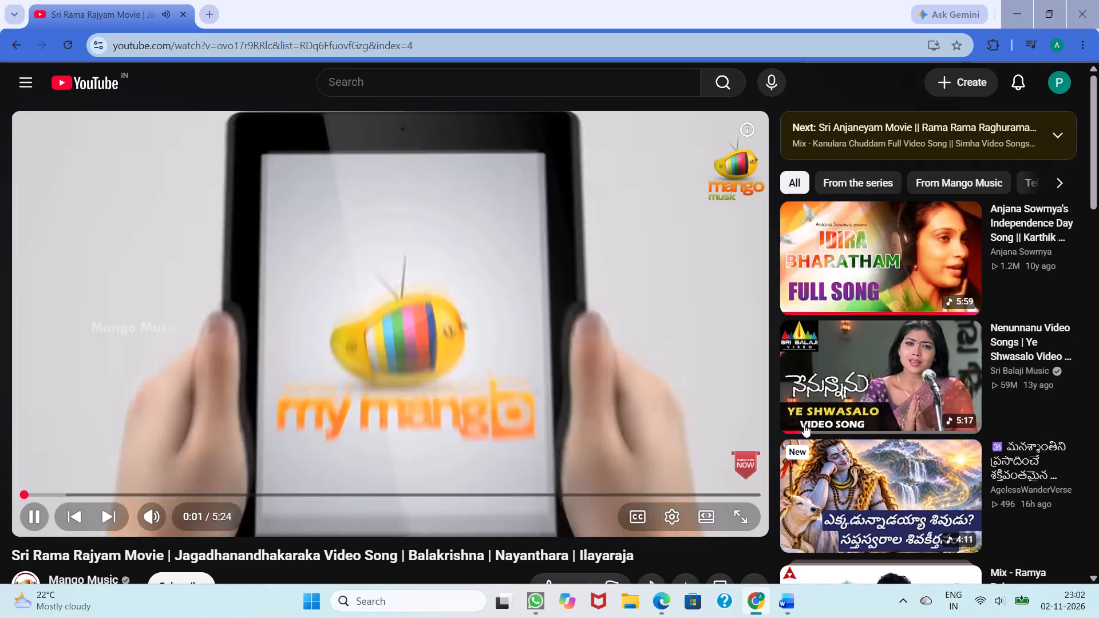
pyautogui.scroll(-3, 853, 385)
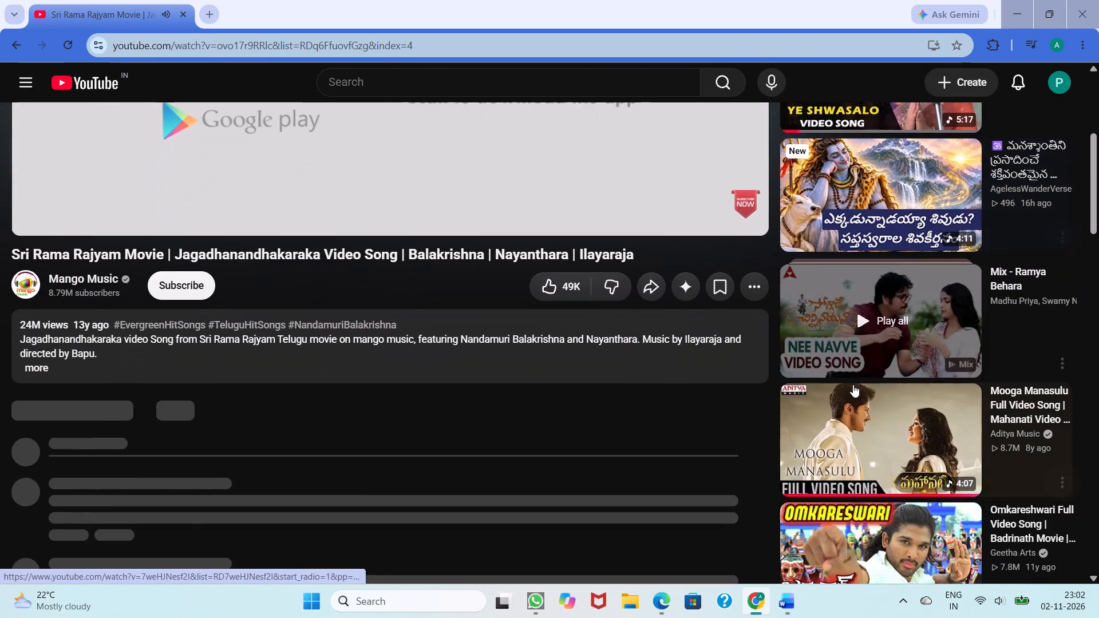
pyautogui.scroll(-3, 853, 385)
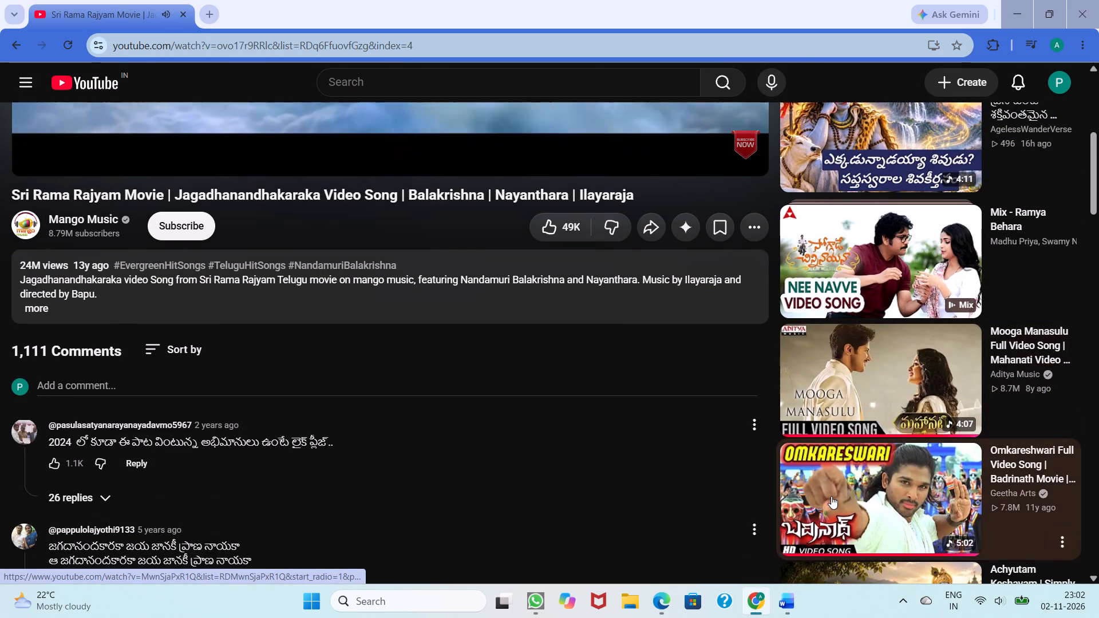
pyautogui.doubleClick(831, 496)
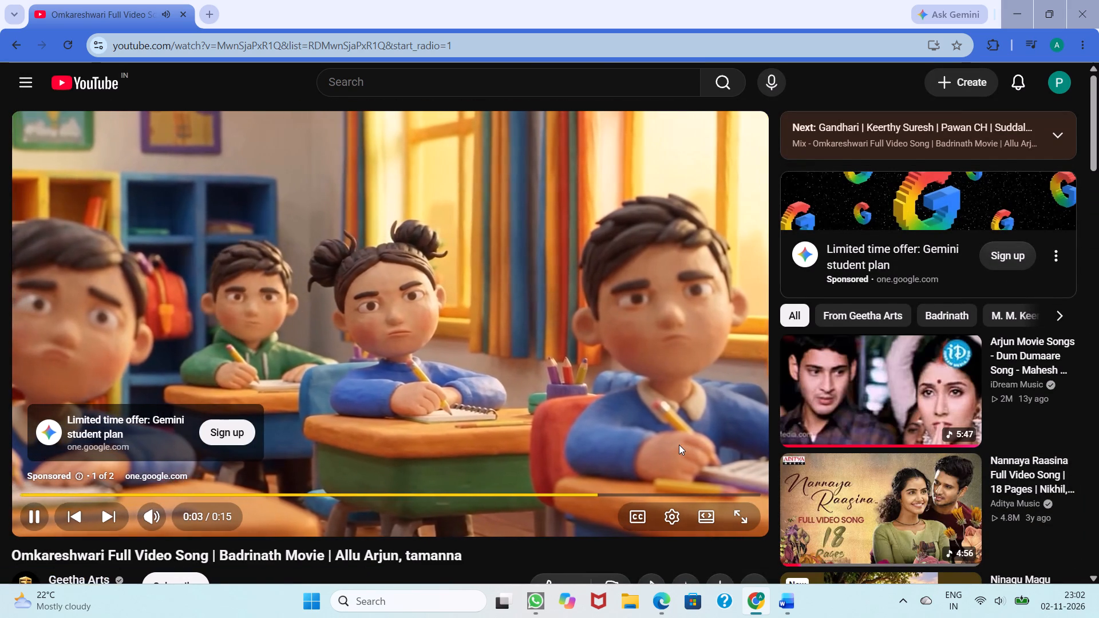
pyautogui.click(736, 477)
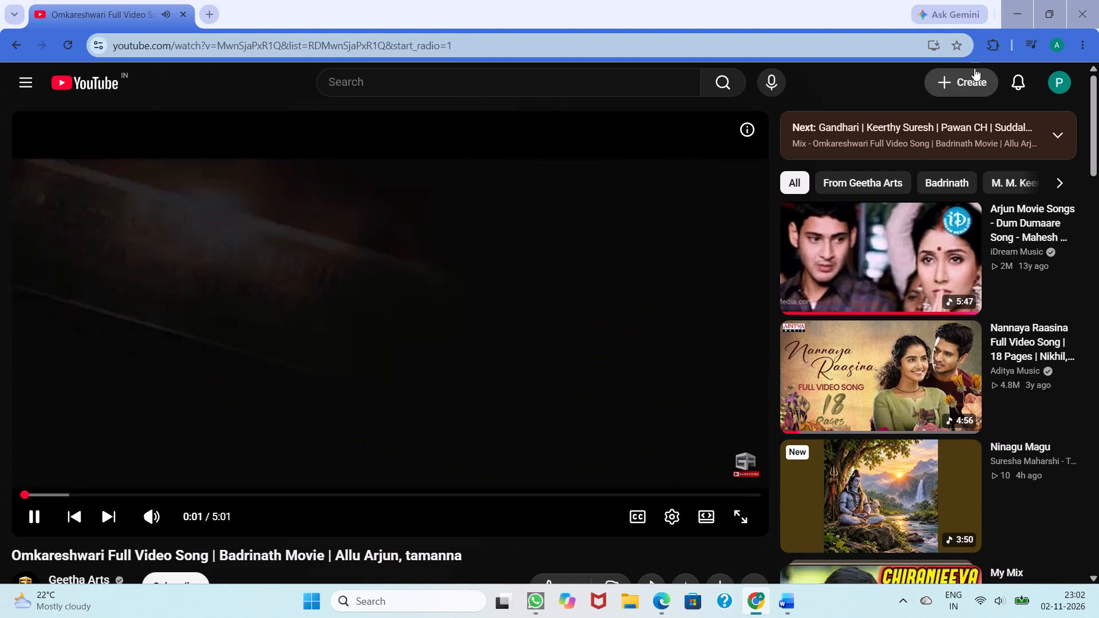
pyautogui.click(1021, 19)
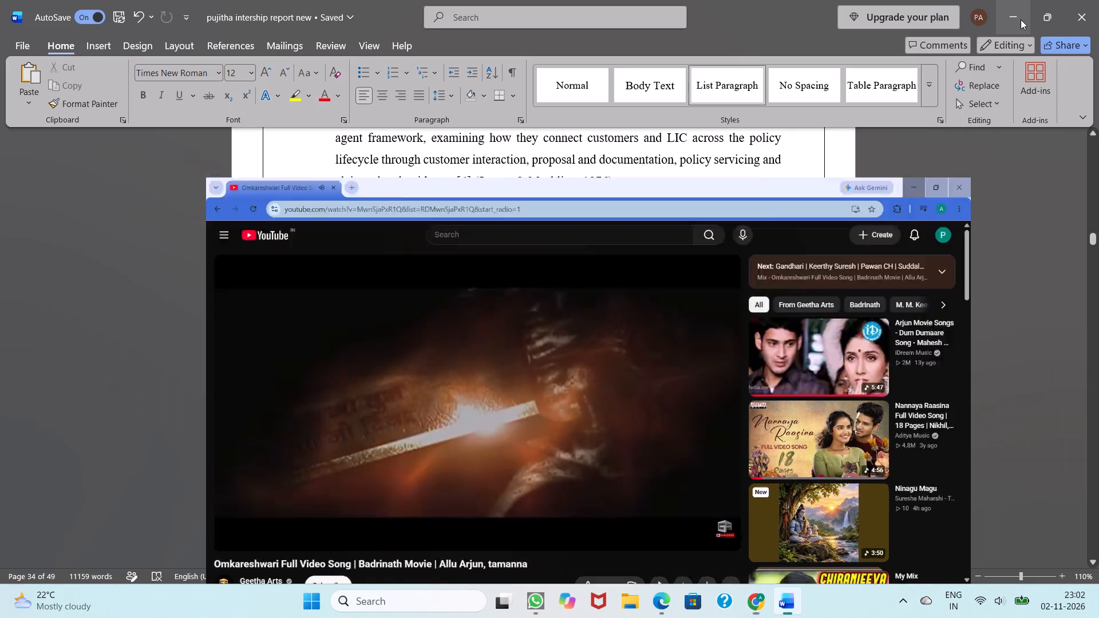
# Review the layout of the Organisation Profile section from 3.1 About Life Insurance Corporation of India through the 3.5 organisation structure chart.
pyautogui.scroll(-3, 827, 280)
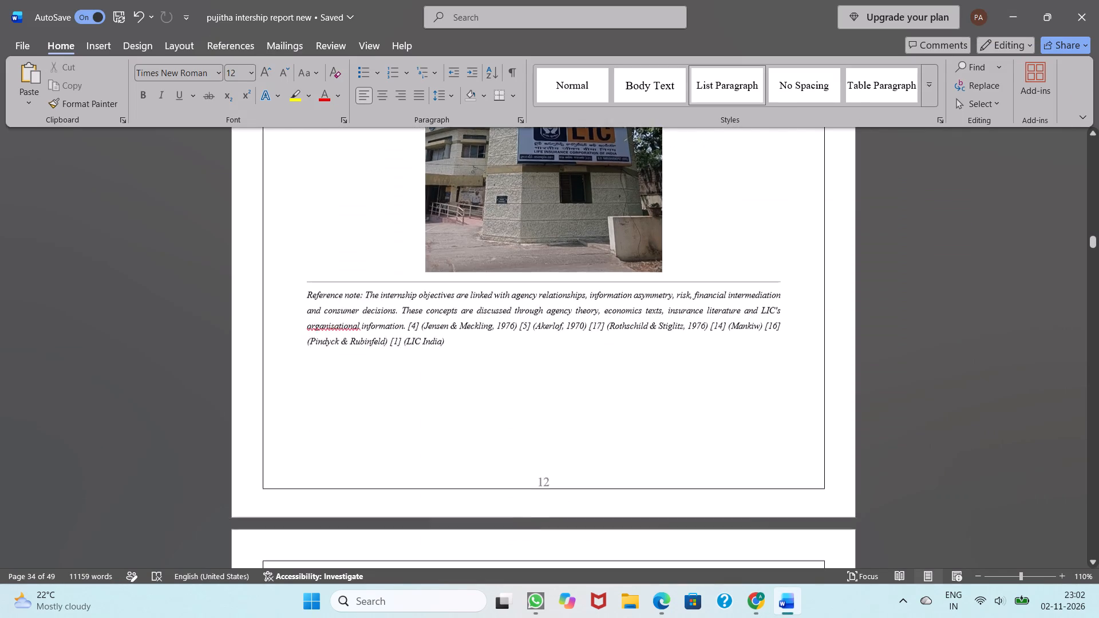
pyautogui.scroll(-1, 827, 280)
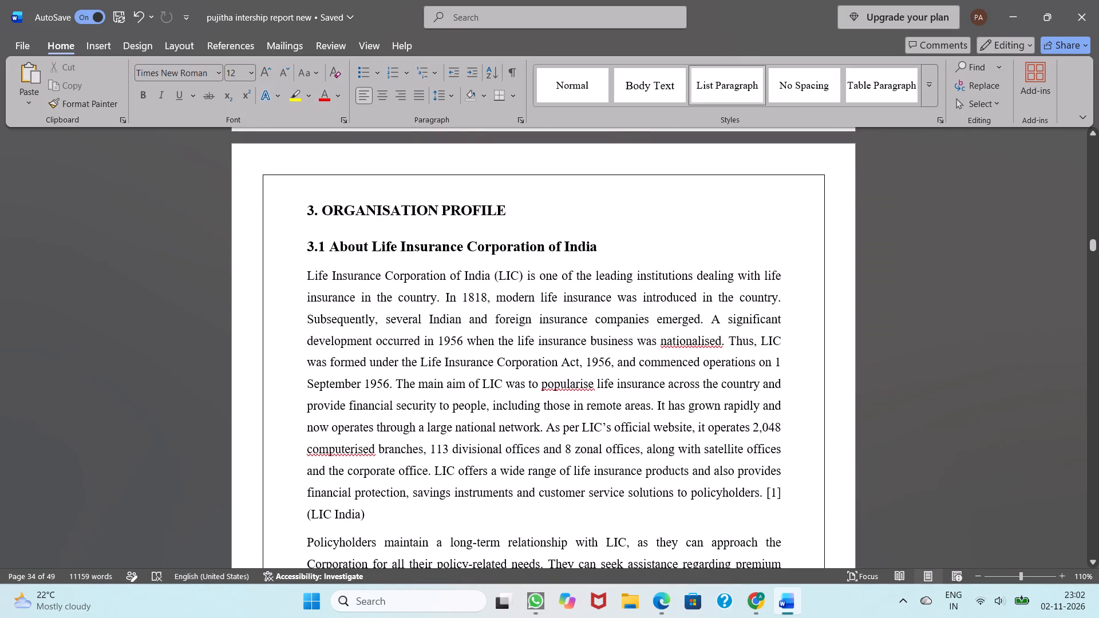
pyautogui.scroll(-3, 827, 280)
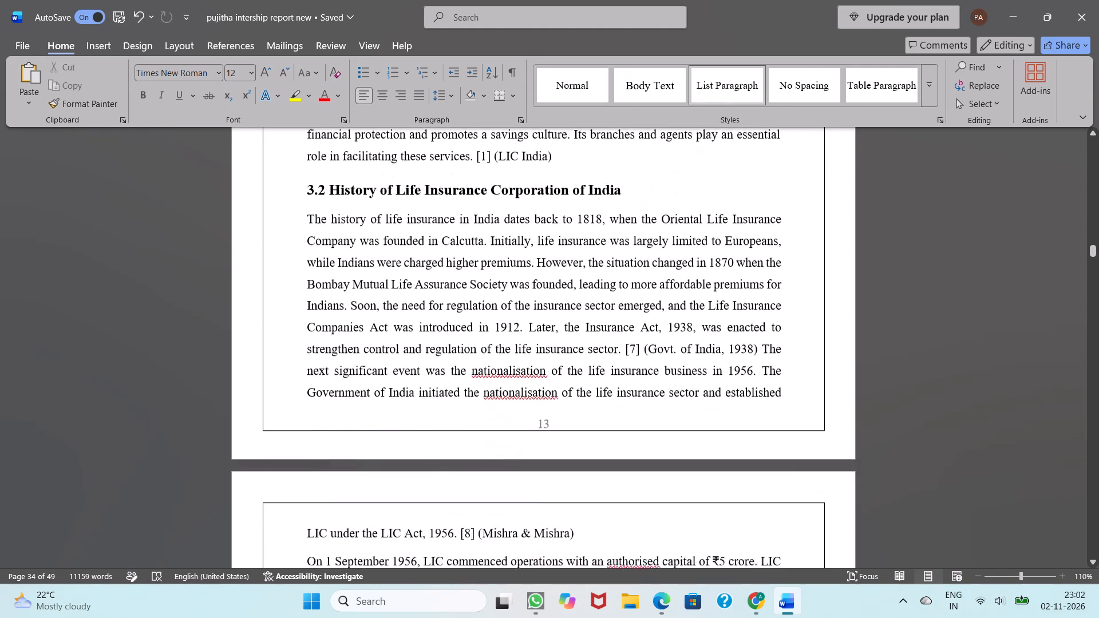
pyautogui.scroll(-5, 827, 280)
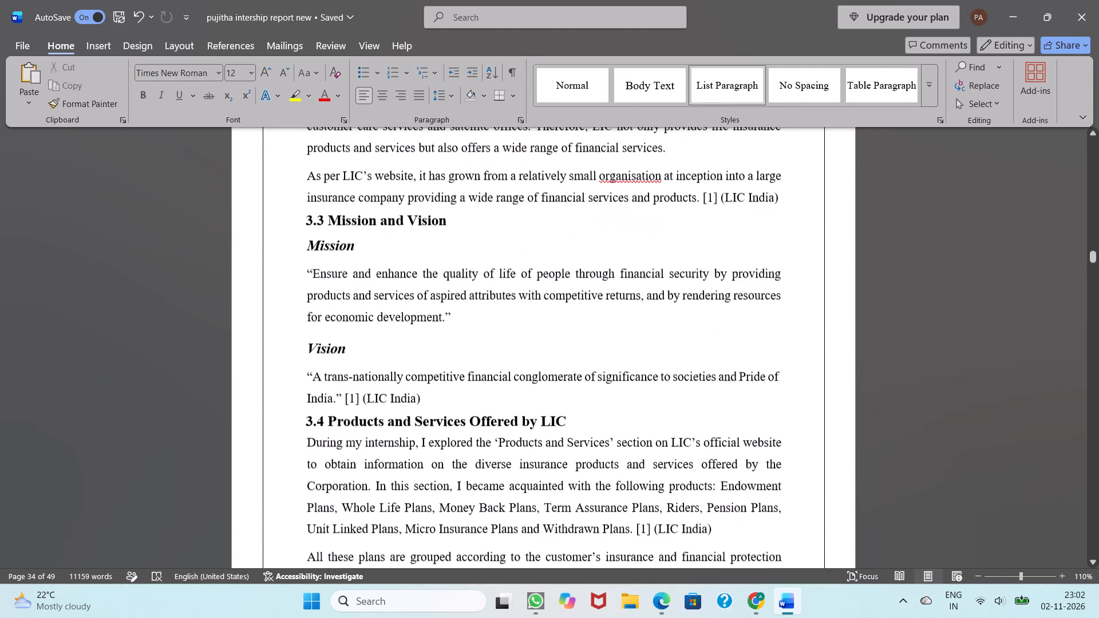
pyautogui.scroll(-4, 827, 280)
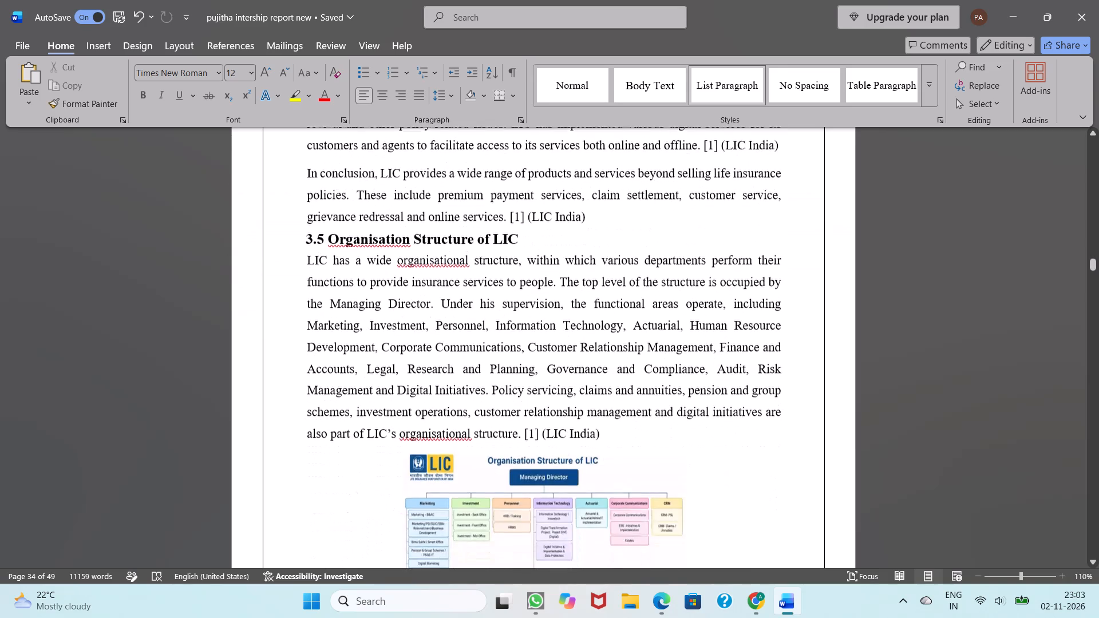
pyautogui.scroll(-2, 827, 280)
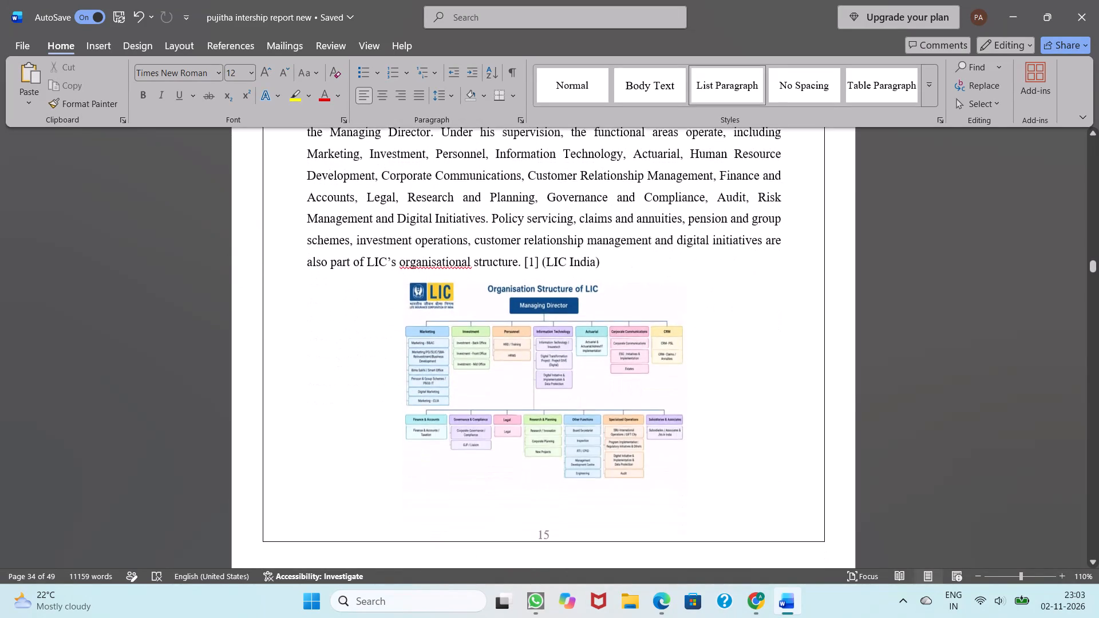
# Review section 3.6 LIC Branch Office Structure, including its chart and the closing reference note.
pyautogui.scroll(-4, 827, 280)
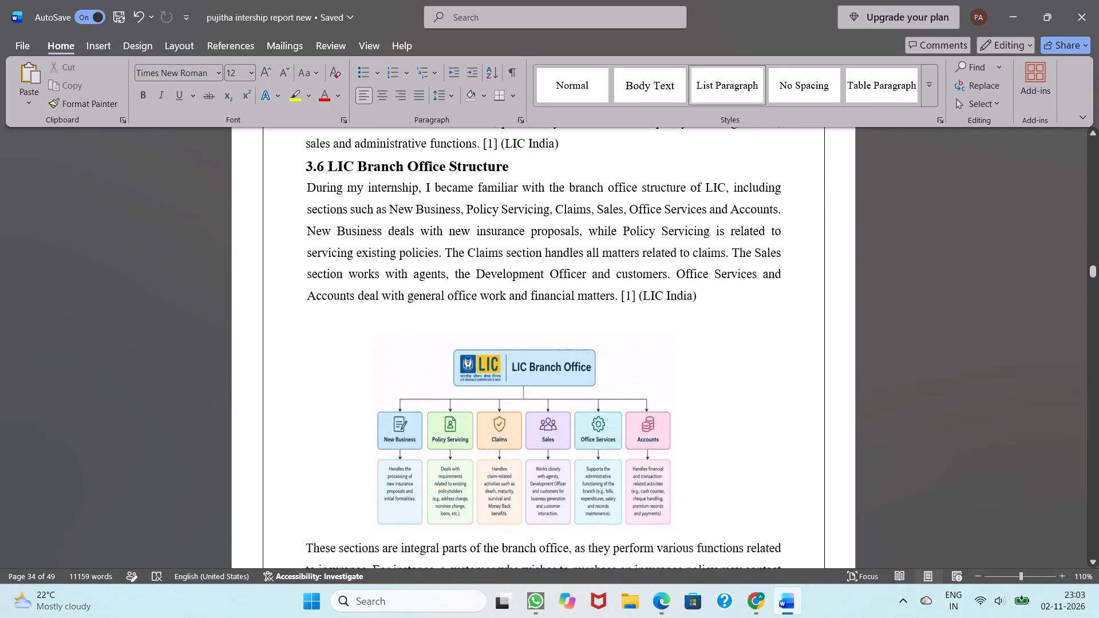
pyautogui.scroll(-3, 827, 280)
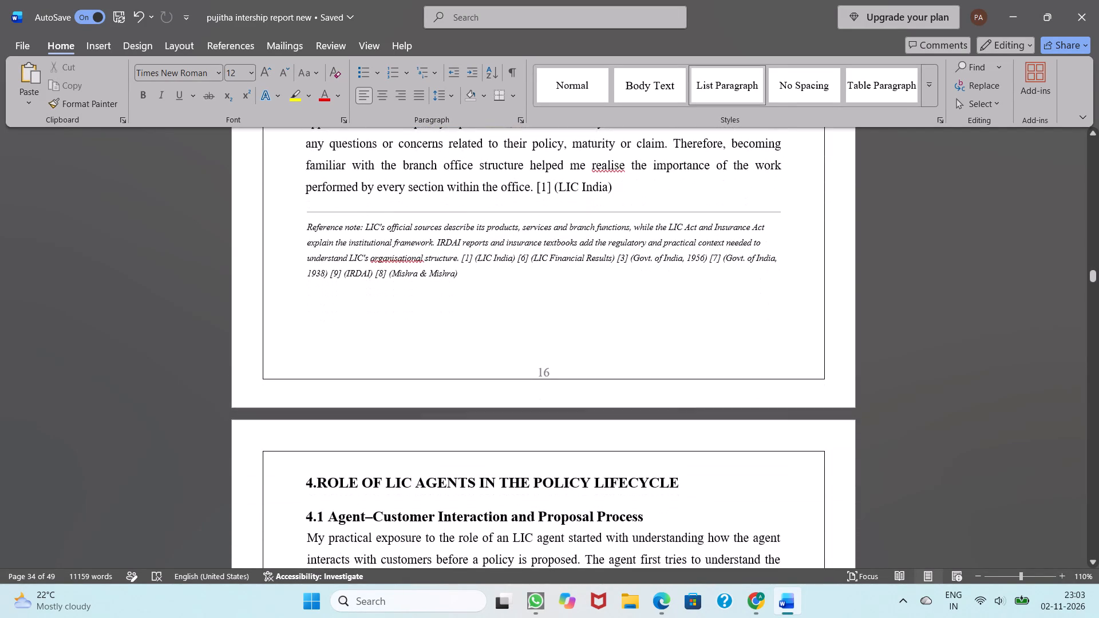
# Review section 4.1 Agent–Customer Interaction and Proposal Process, including the data sheet images and page breaks.
pyautogui.scroll(-2, 827, 280)
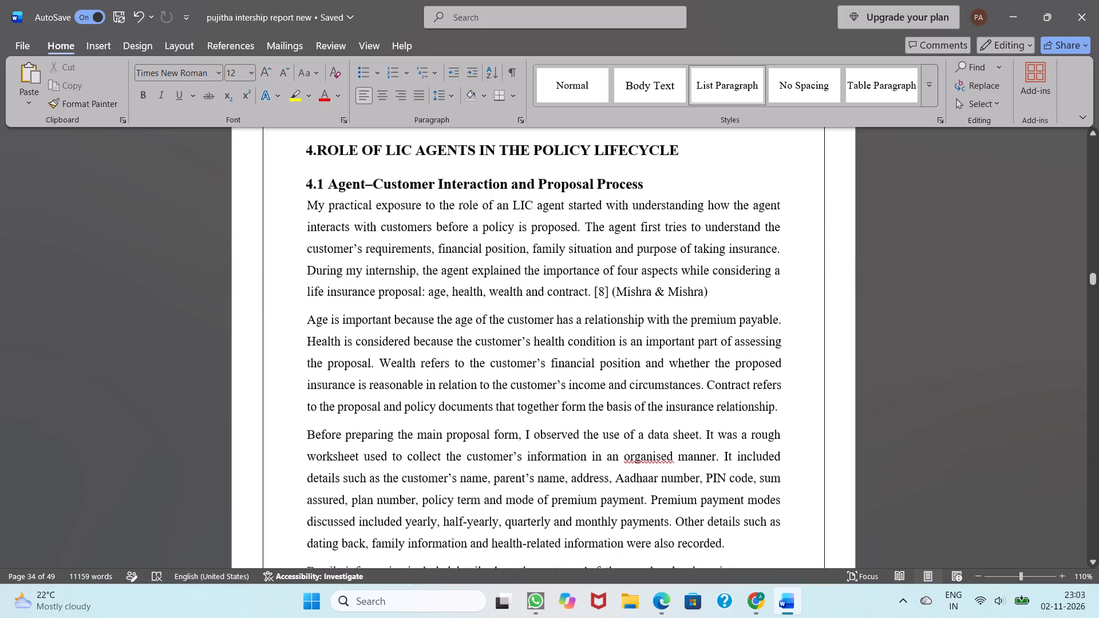
pyautogui.scroll(-4, 827, 280)
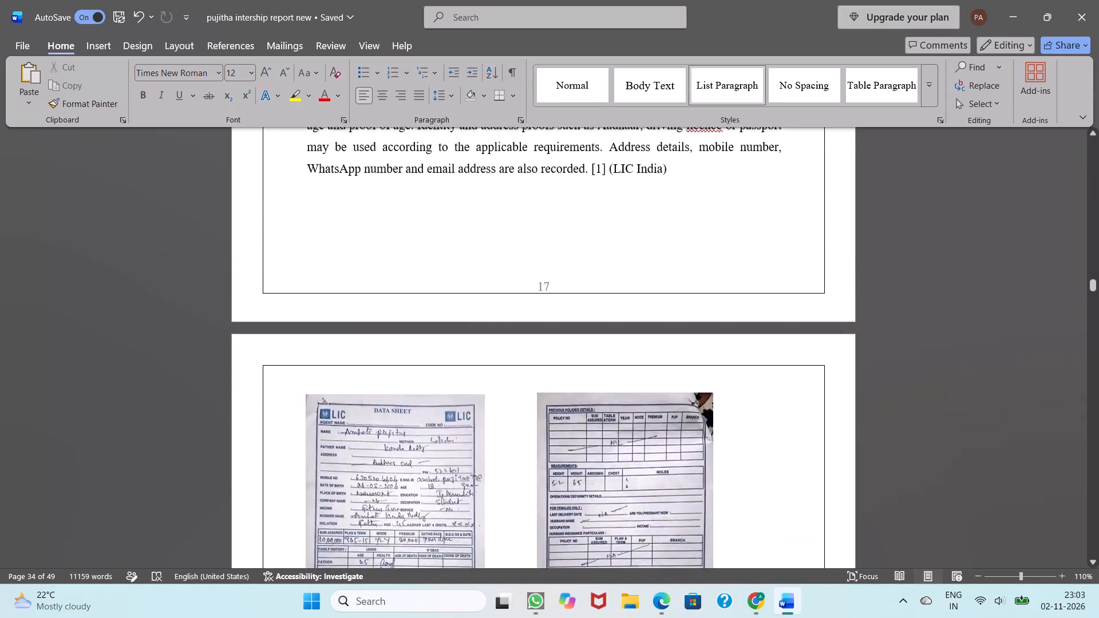
pyautogui.scroll(-4, 827, 280)
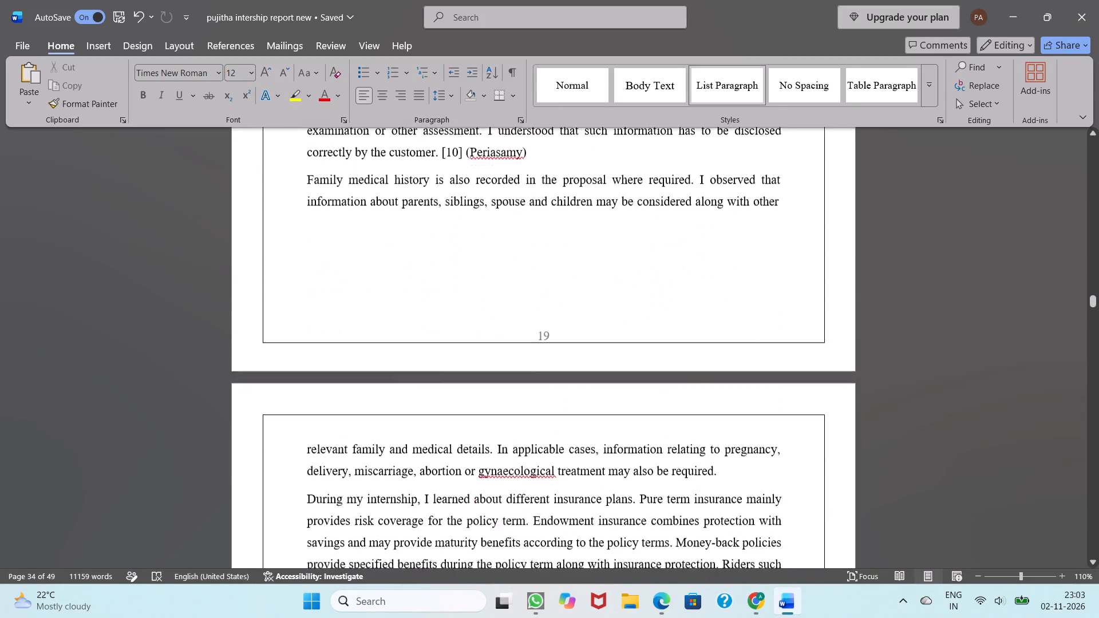
pyautogui.scroll(-4, 827, 280)
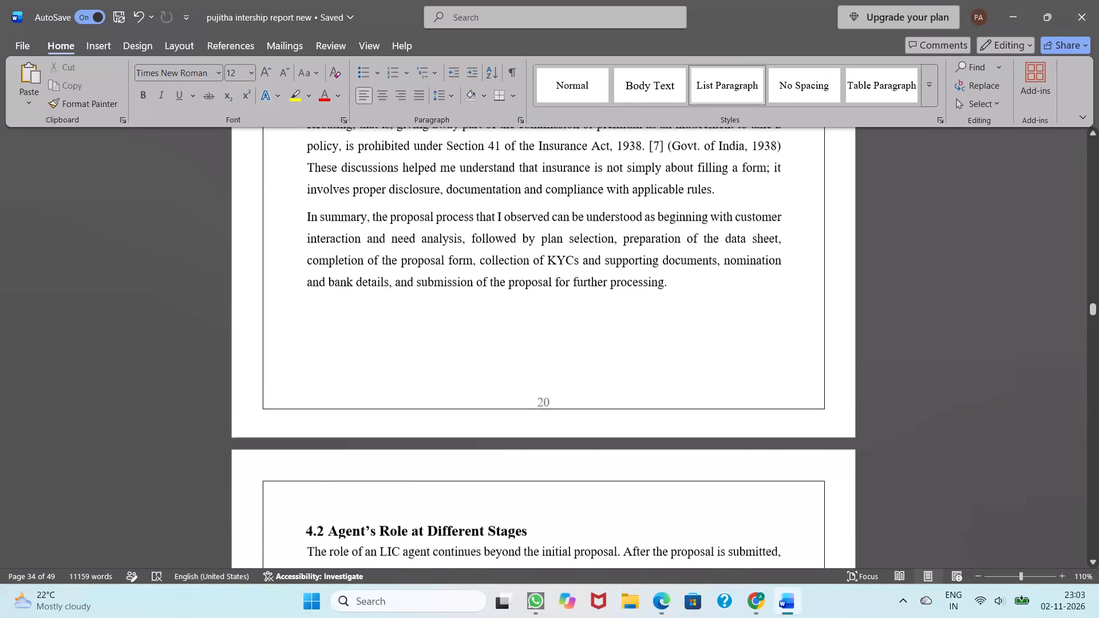
# Review sections 4.2 Agent's Role at Different Stages and 4.3 Importance of the Agent in the Policy Life Cycle.
pyautogui.scroll(-4, 827, 280)
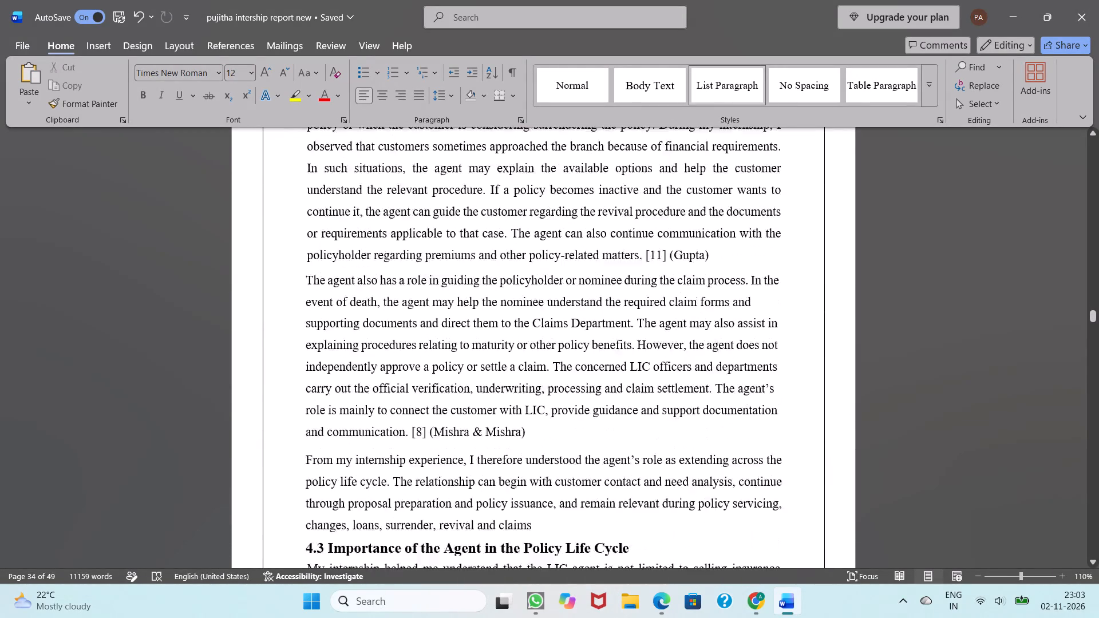
pyautogui.scroll(-3, 827, 280)
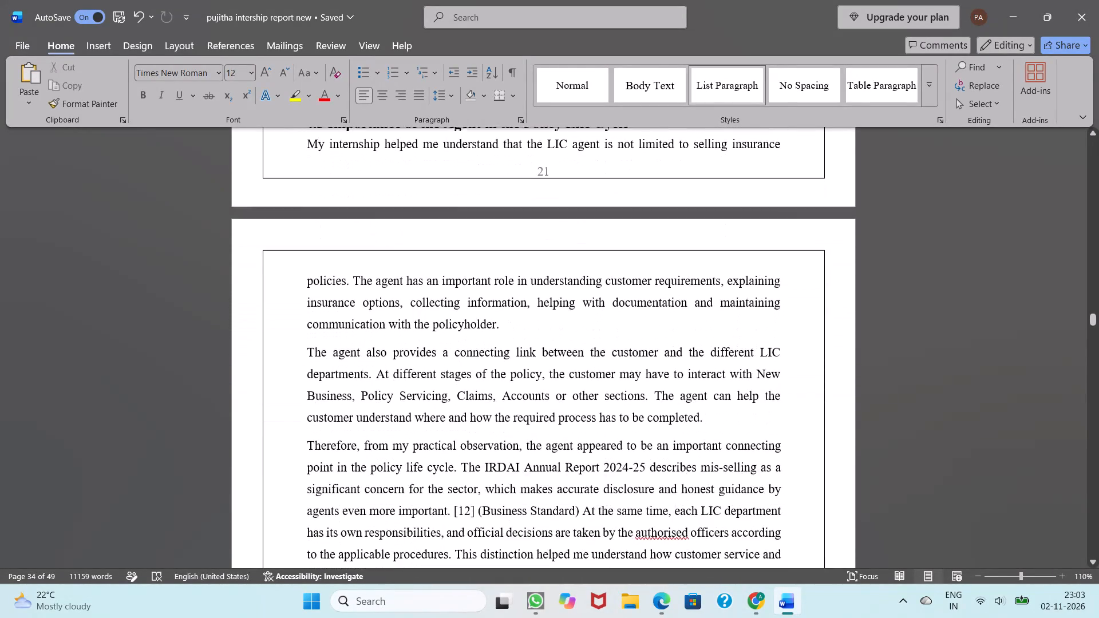
pyautogui.scroll(-4, 827, 280)
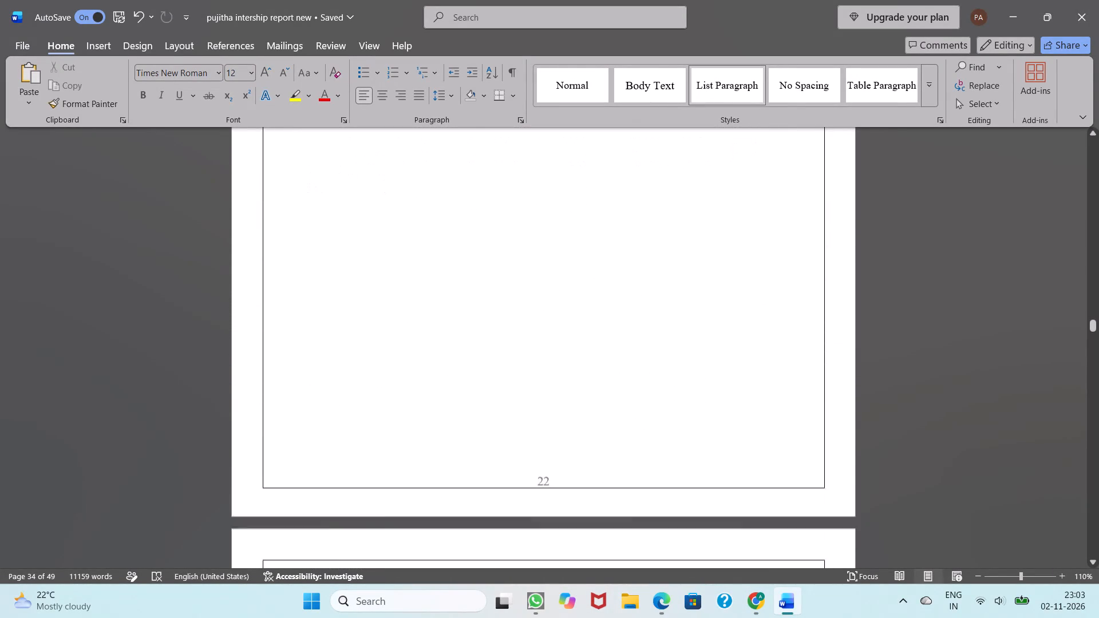
# Review the My Internship Work section from 5.1 LIC Agent through the New Business Department pages.
pyautogui.scroll(-2, 827, 280)
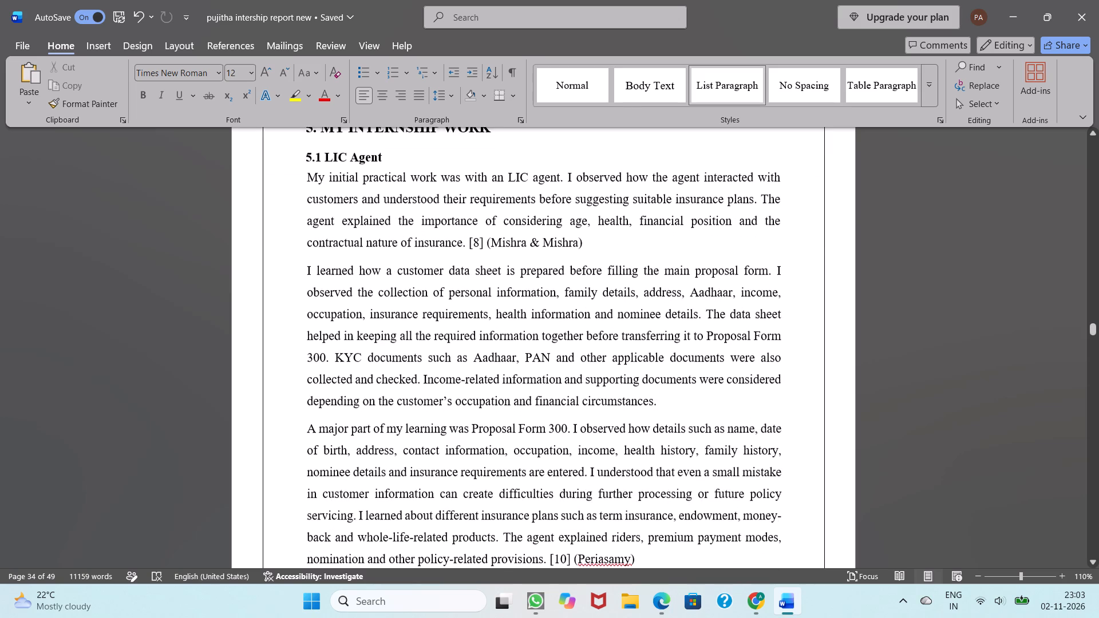
pyautogui.scroll(-4, 827, 280)
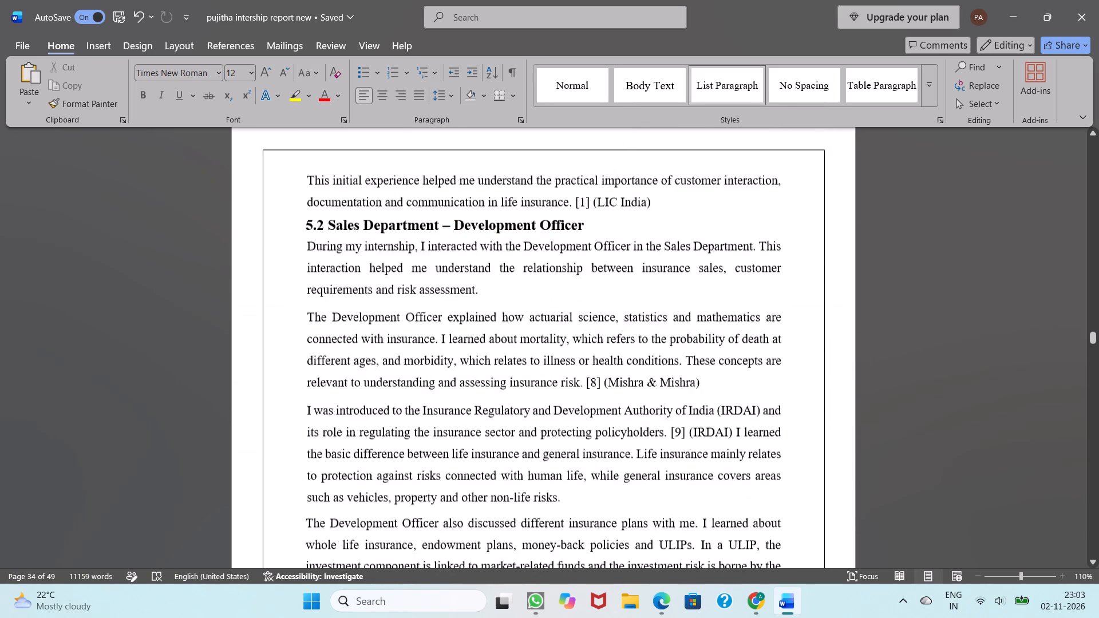
pyautogui.scroll(-3, 827, 280)
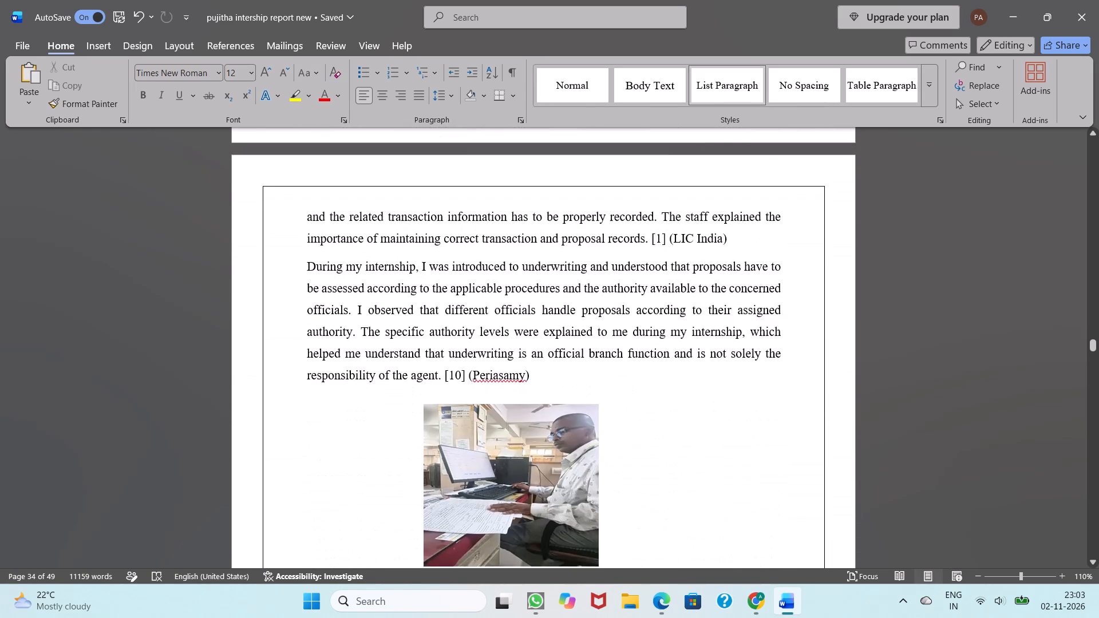
pyautogui.scroll(-5, 827, 280)
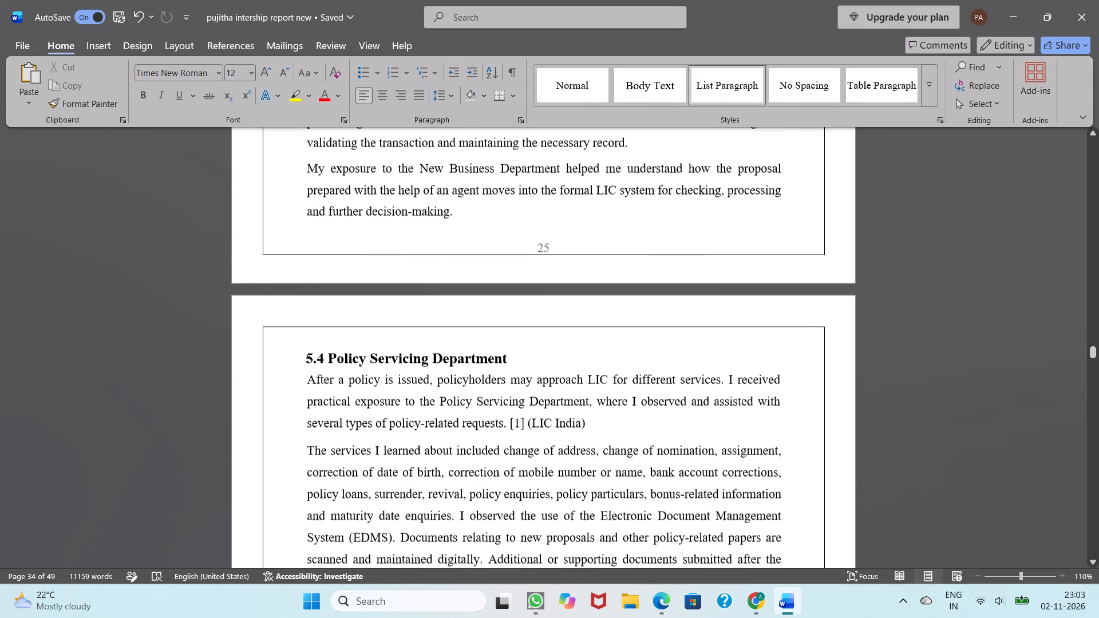
# Review the layout from 5.4 Policy Servicing Department and 5.5 Claims Department through the Office Services and Accounts pages.
pyautogui.scroll(-2, 827, 280)
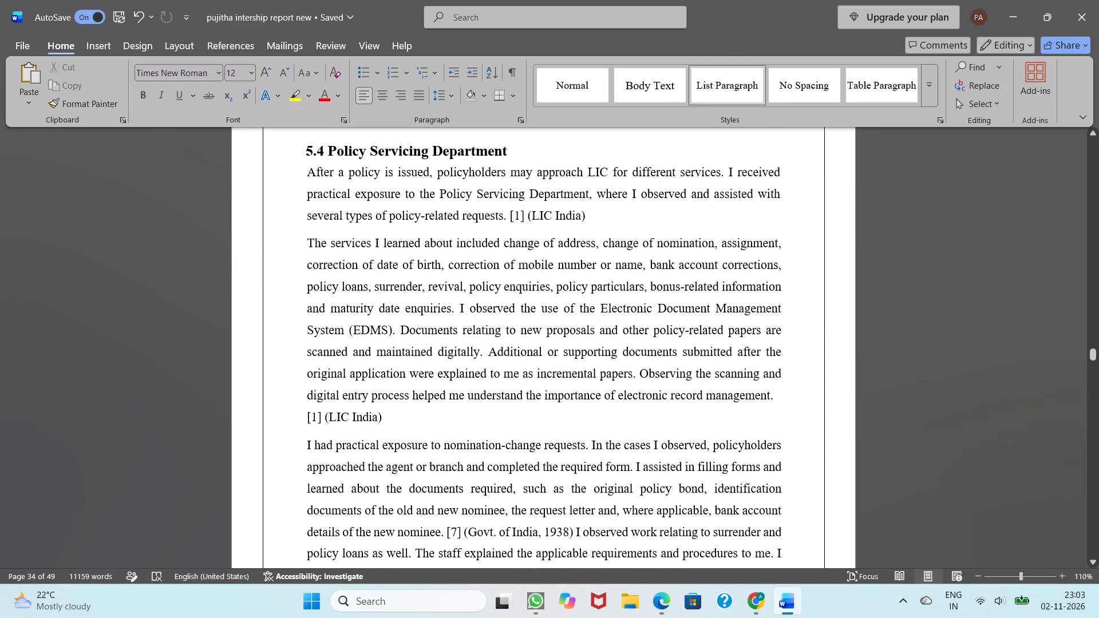
pyautogui.scroll(-1, 827, 280)
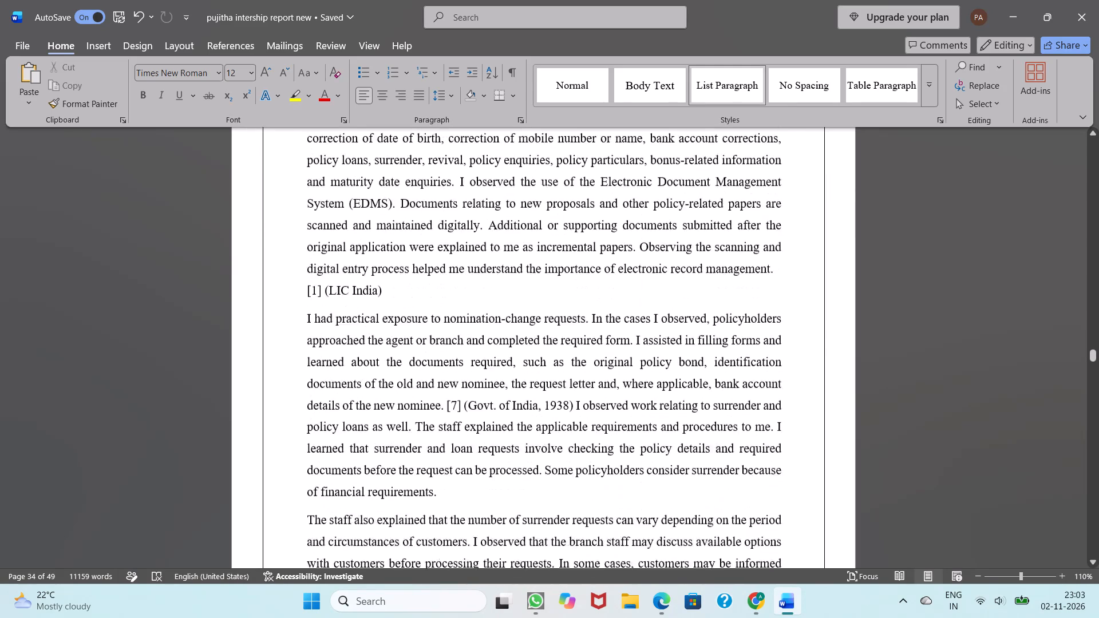
pyautogui.scroll(-3, 827, 280)
pyautogui.scroll(1, 827, 280)
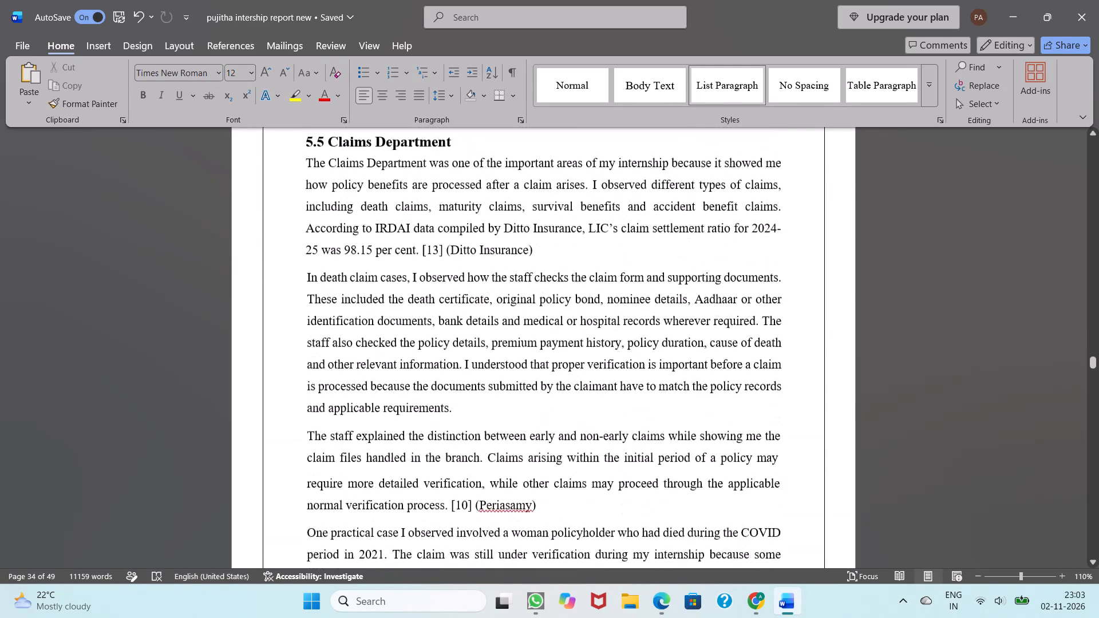
pyautogui.scroll(1, 827, 280)
pyautogui.scroll(-3, 827, 280)
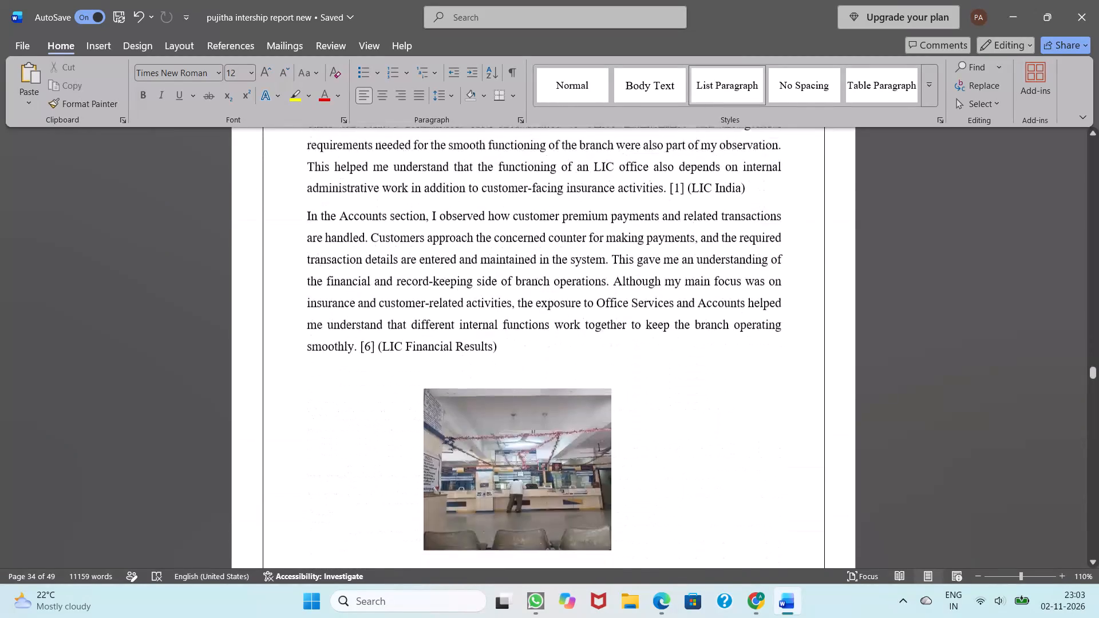
pyautogui.scroll(-1, 827, 280)
pyautogui.scroll(1, 827, 280)
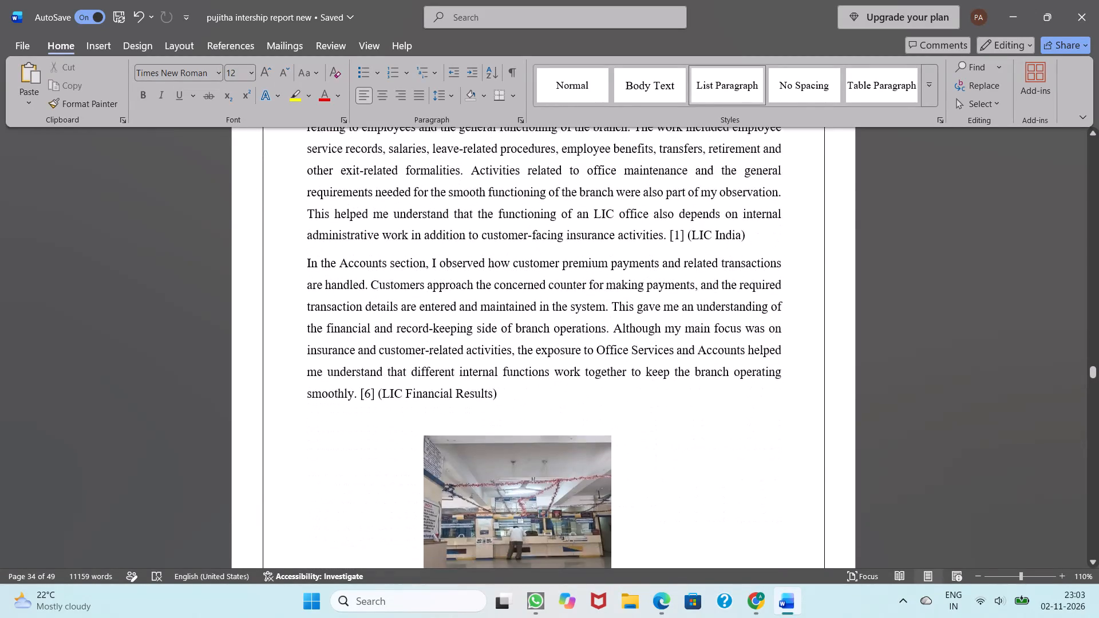
pyautogui.scroll(-11, 827, 280)
# Insert two blank lines above the 5.7 Internship Learning Summary heading.
pyautogui.scroll(1, 827, 280)
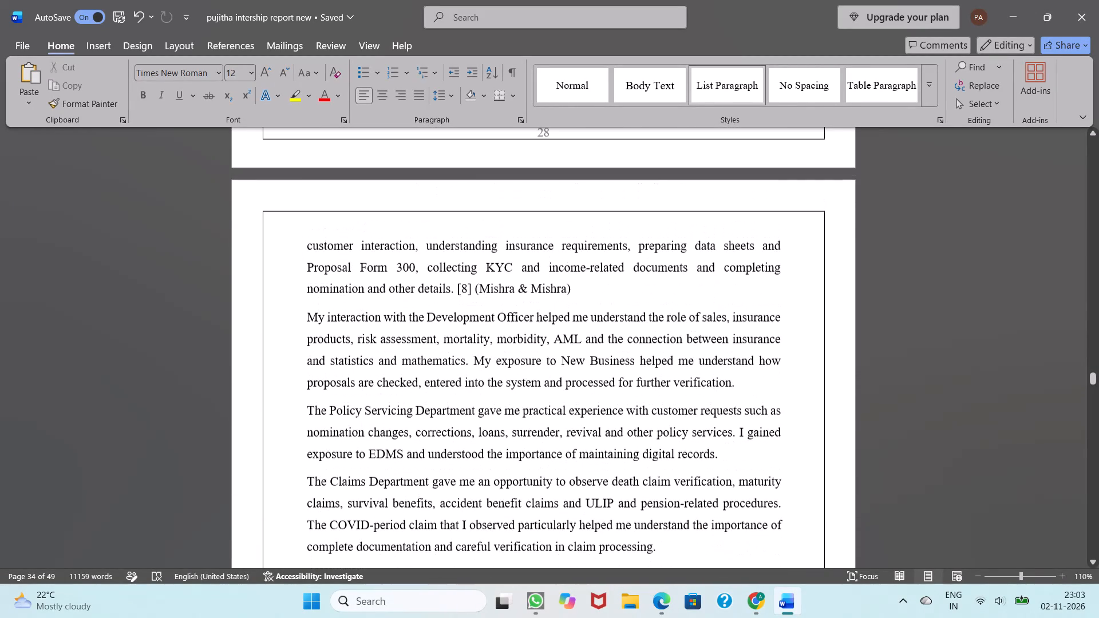
pyautogui.scroll(2, 811, 305)
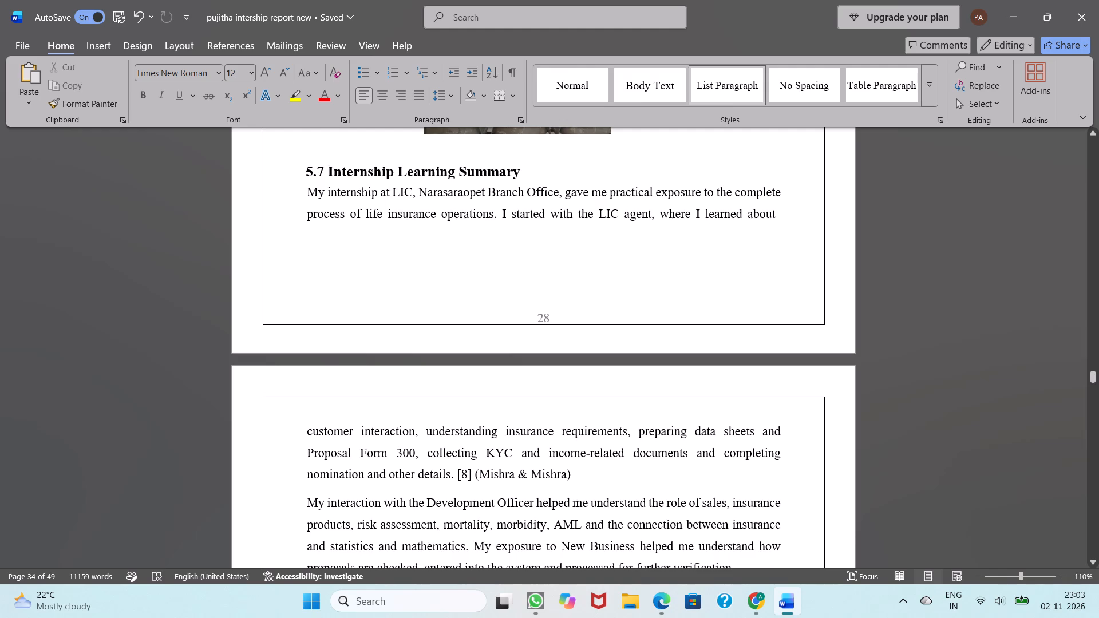
pyautogui.click(299, 164)
pyautogui.press('Return')
pyautogui.press('Return')
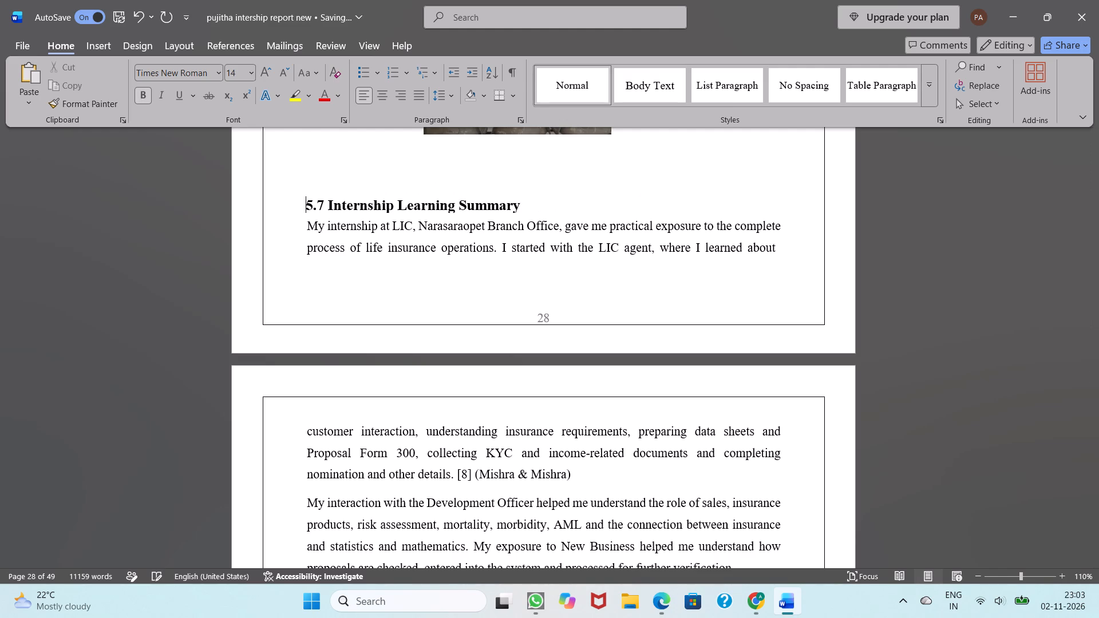
# Enlarge the branch counter photo above section 5.7, widening it toward the left margin and making it slightly taller.
pyautogui.scroll(2, 299, 164)
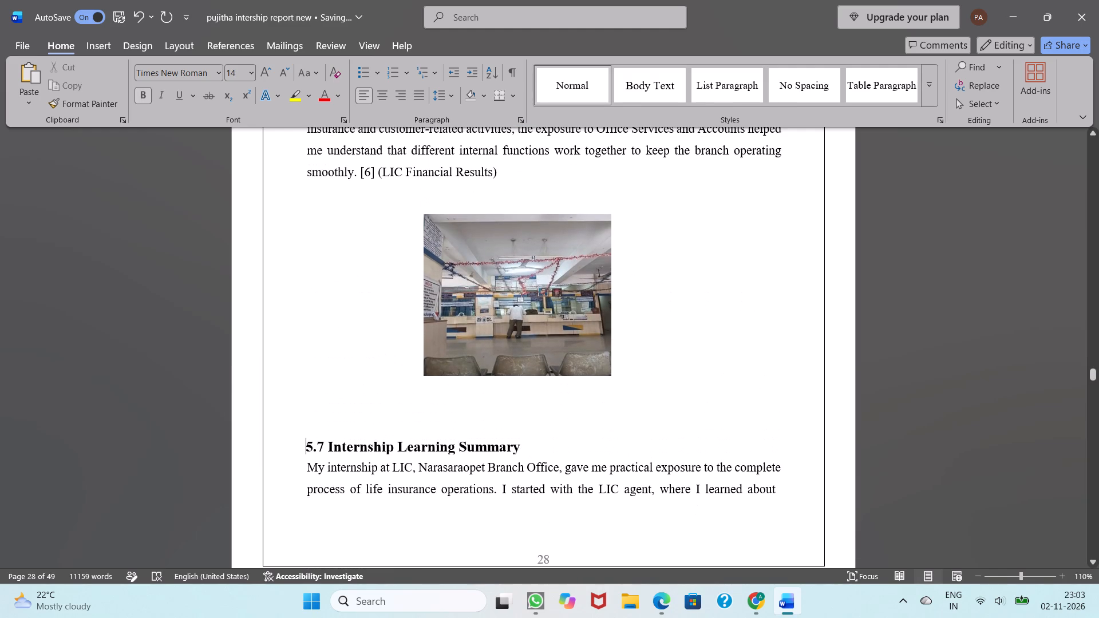
pyautogui.click(474, 316)
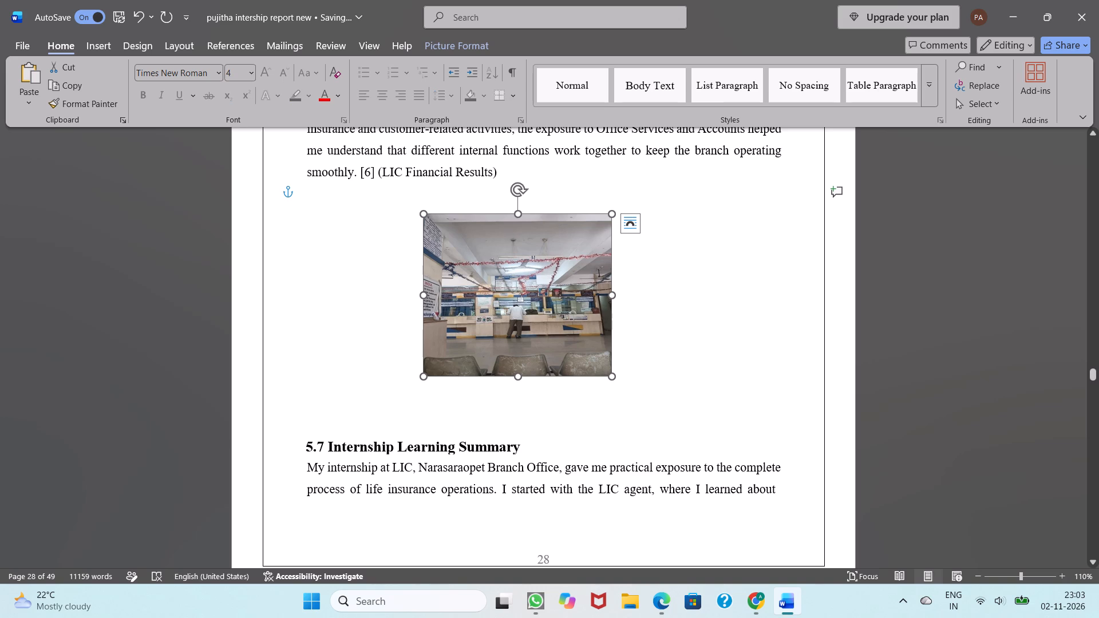
pyautogui.moveTo(421, 295); pyautogui.dragTo(408, 298)
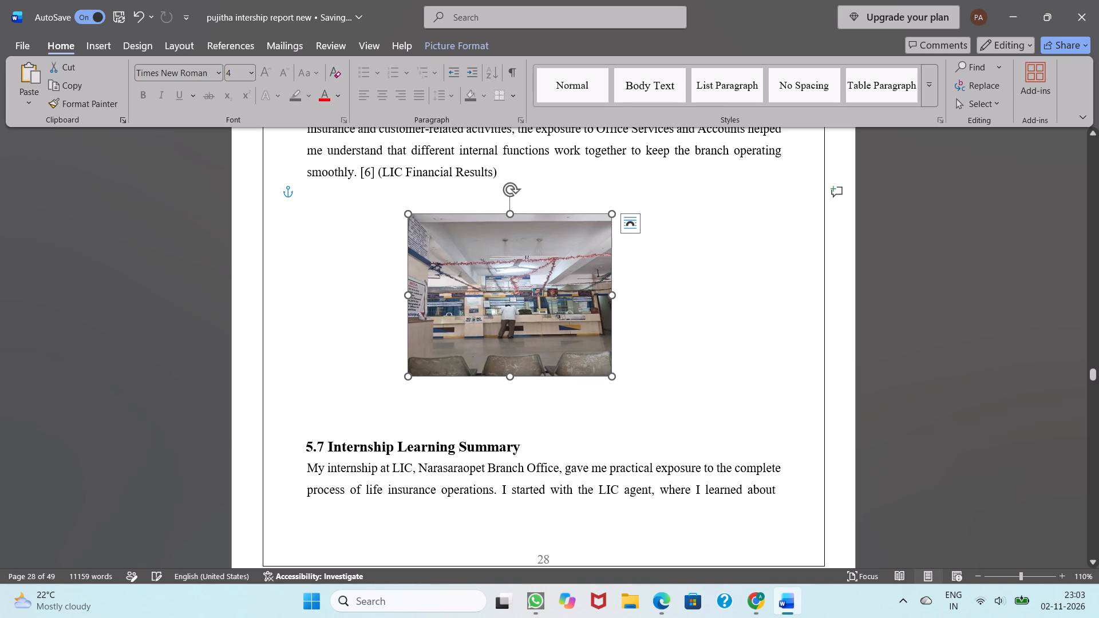
pyautogui.moveTo(512, 378); pyautogui.dragTo(516, 395)
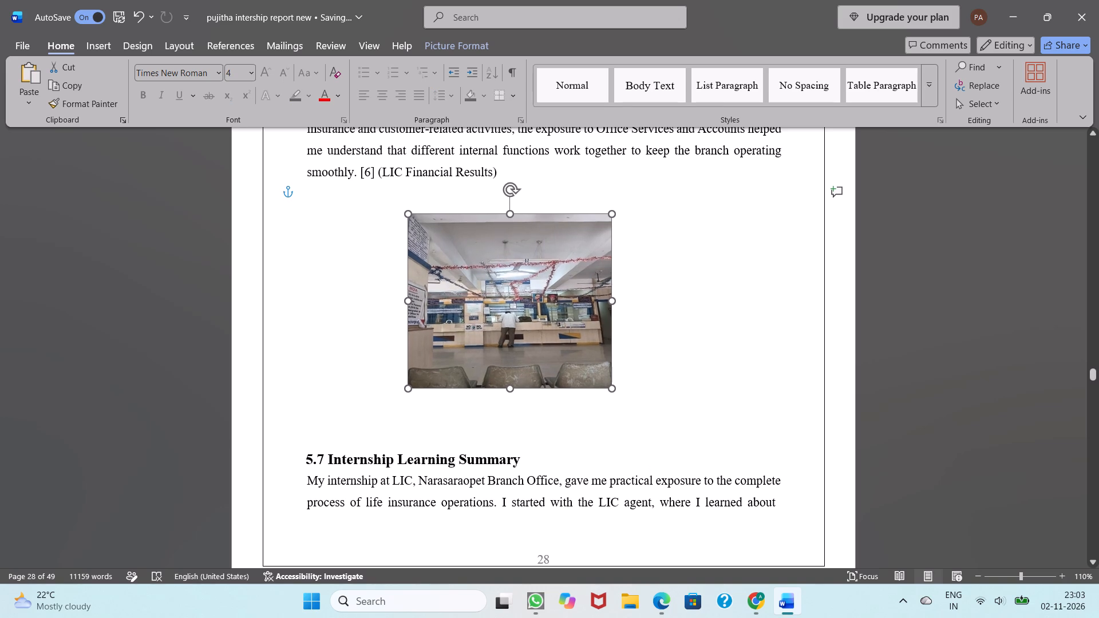
pyautogui.moveTo(516, 395); pyautogui.dragTo(518, 389)
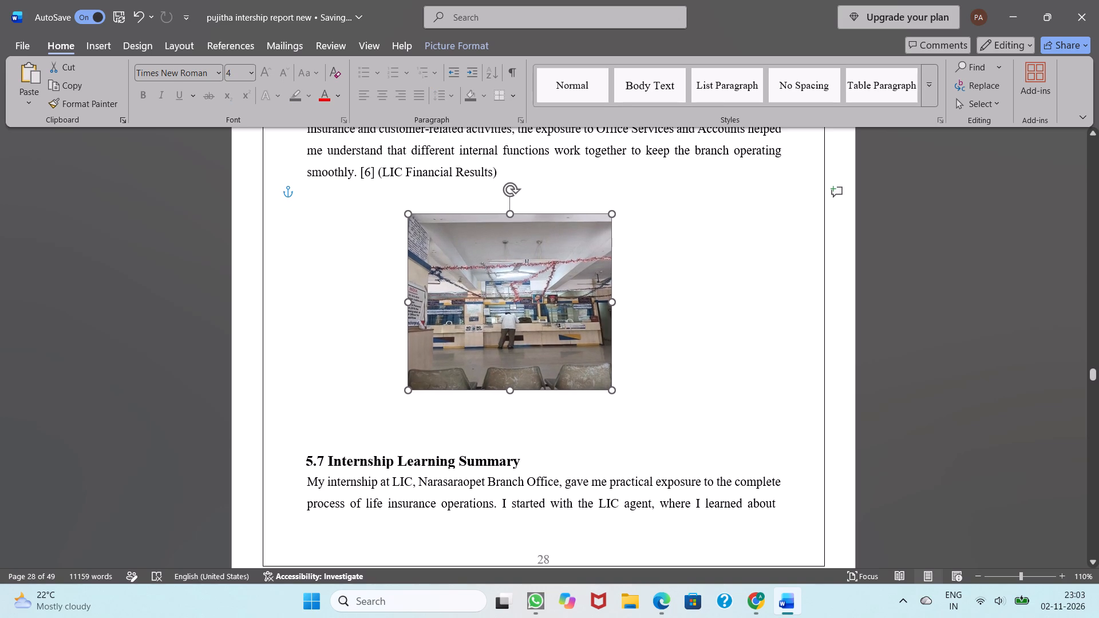
pyautogui.moveTo(518, 389); pyautogui.dragTo(518, 378)
# Review the layout of section 5.7 Internship Learning Summary up to the start of section 6.
pyautogui.scroll(-2, 574, 435)
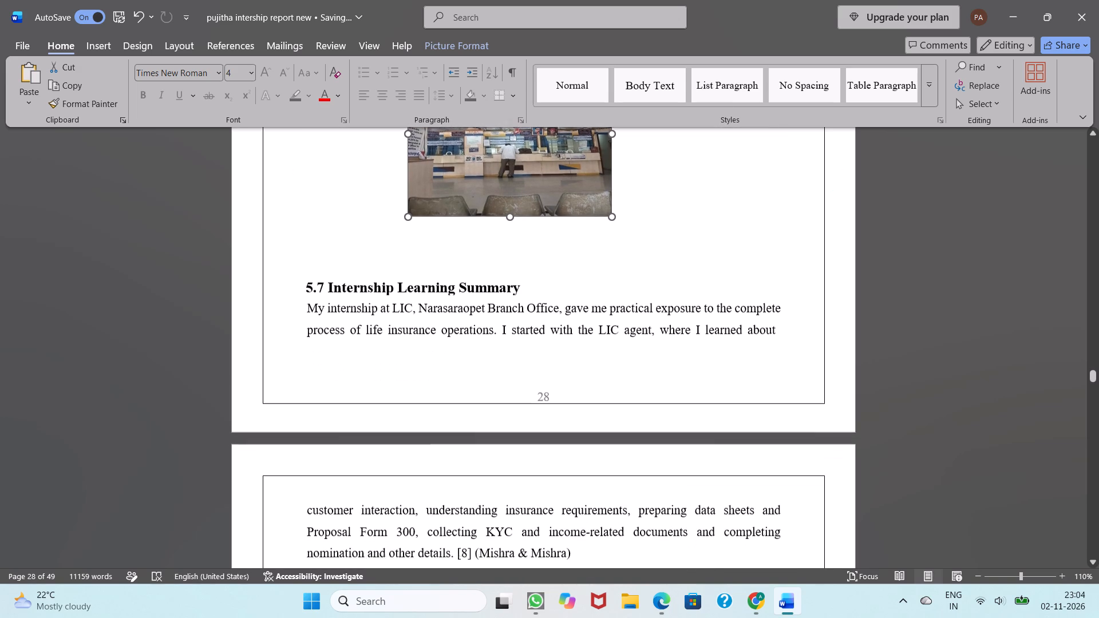
pyautogui.scroll(-3, 574, 435)
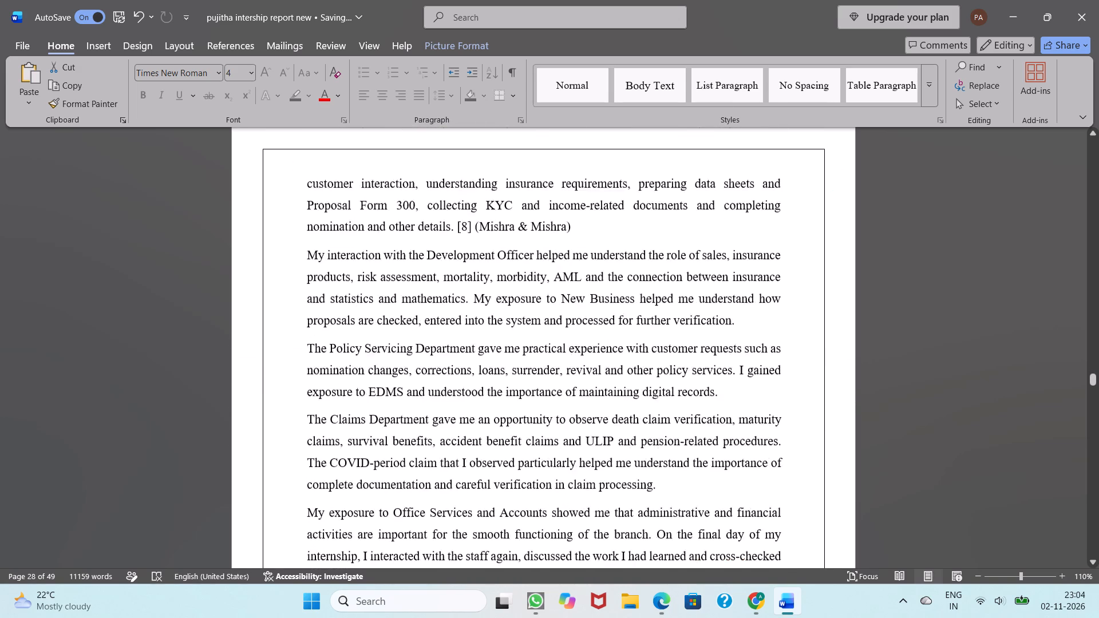
pyautogui.scroll(-3, 574, 435)
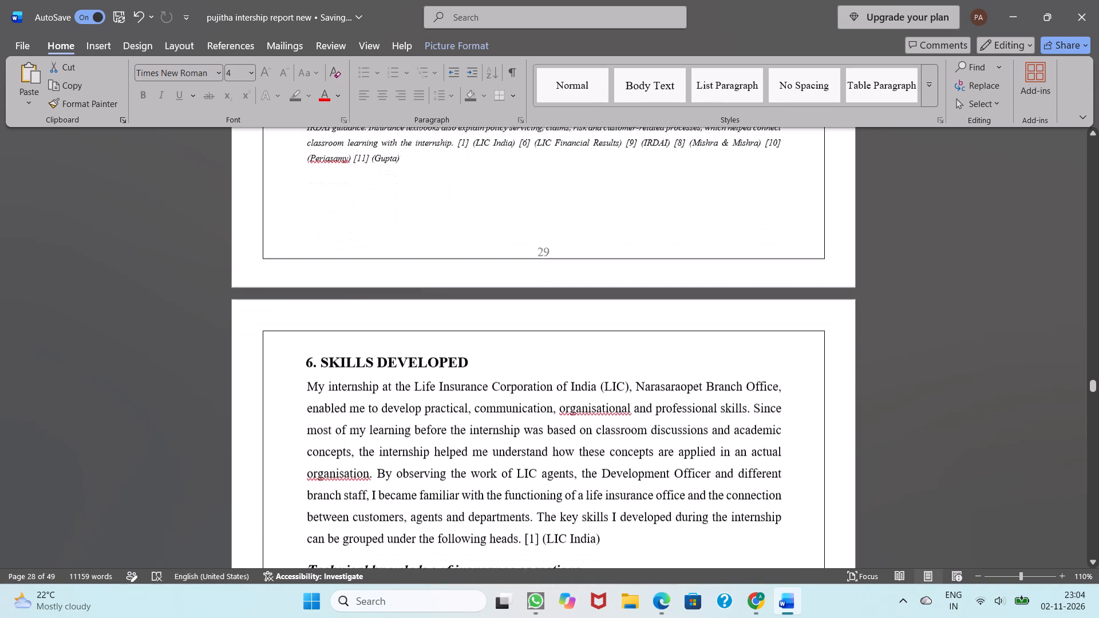
# Review section 6 Skills Developed from the technical knowledge part through the organisational and information-handling skills.
pyautogui.scroll(-3, 574, 435)
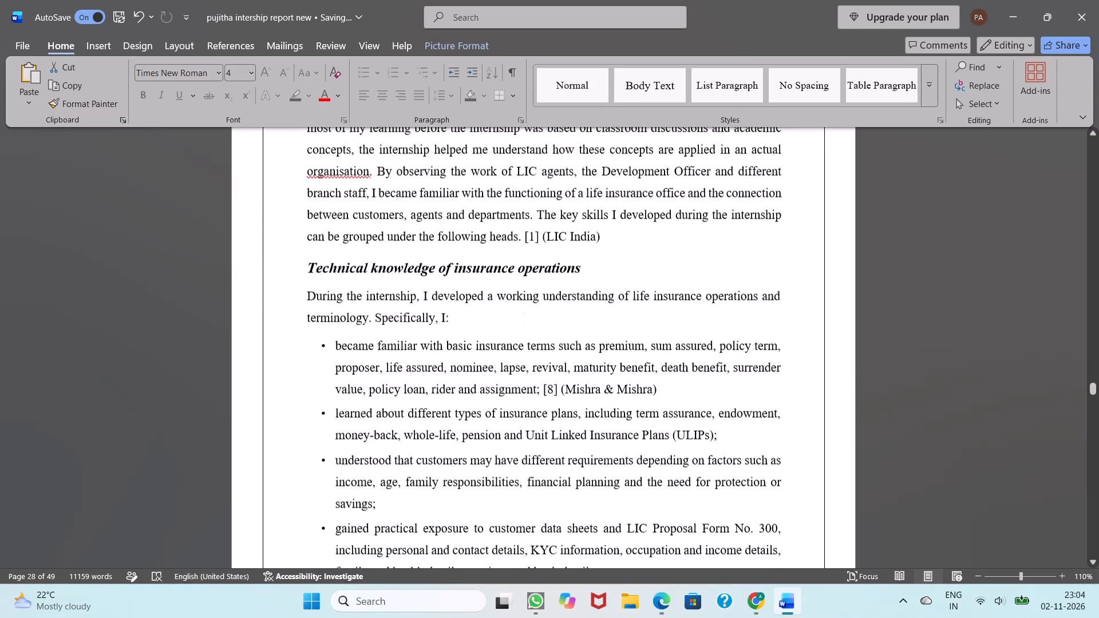
pyautogui.scroll(-2, 574, 435)
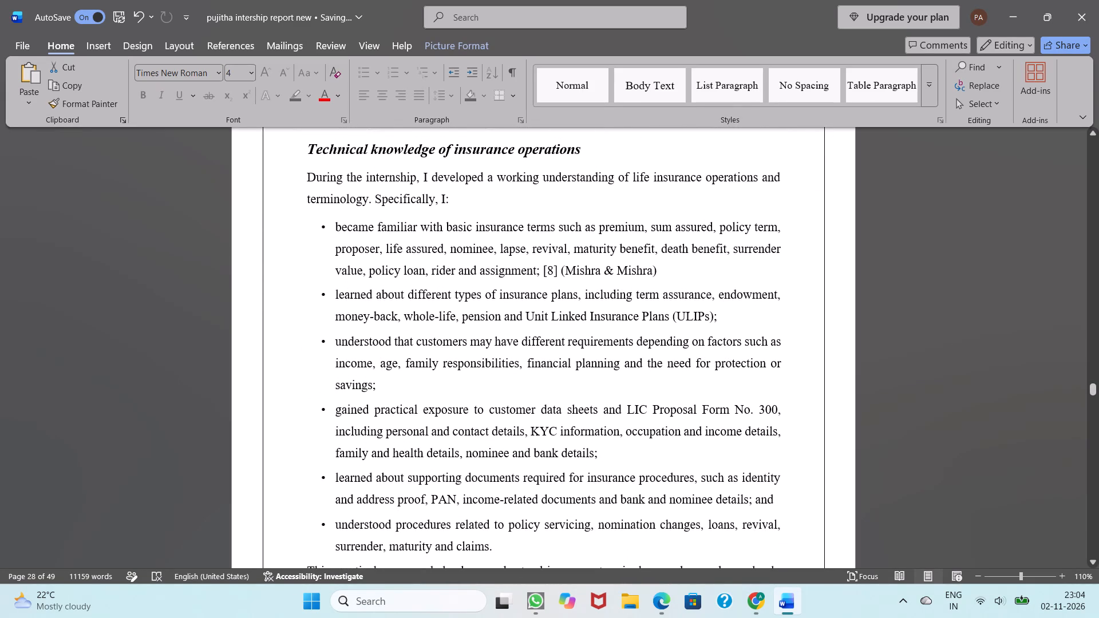
pyautogui.scroll(-2, 574, 435)
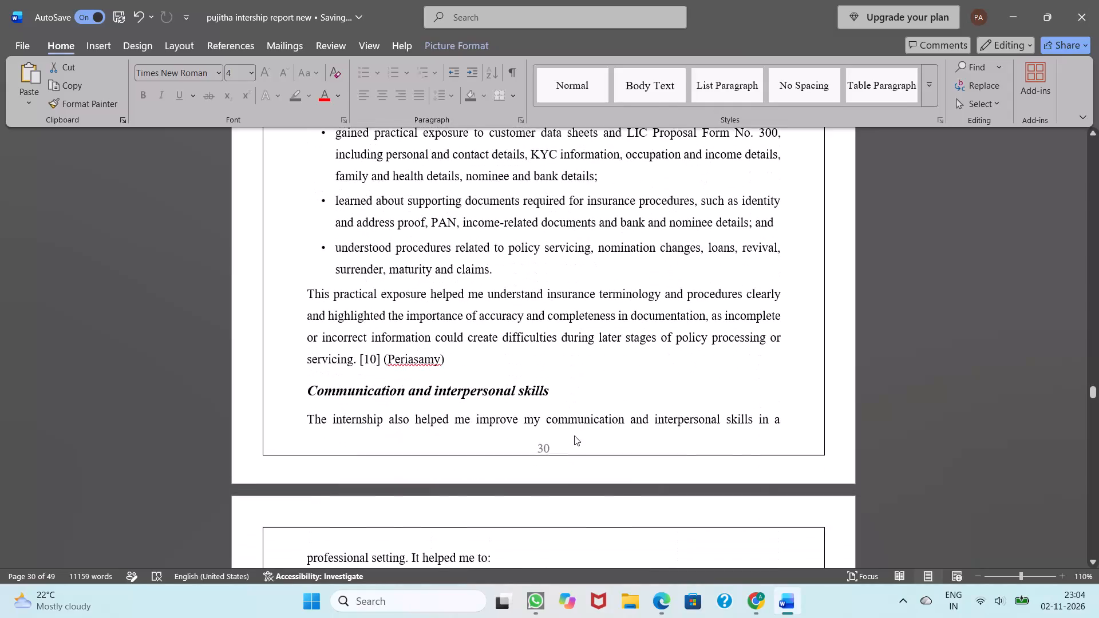
pyautogui.scroll(-3, 574, 435)
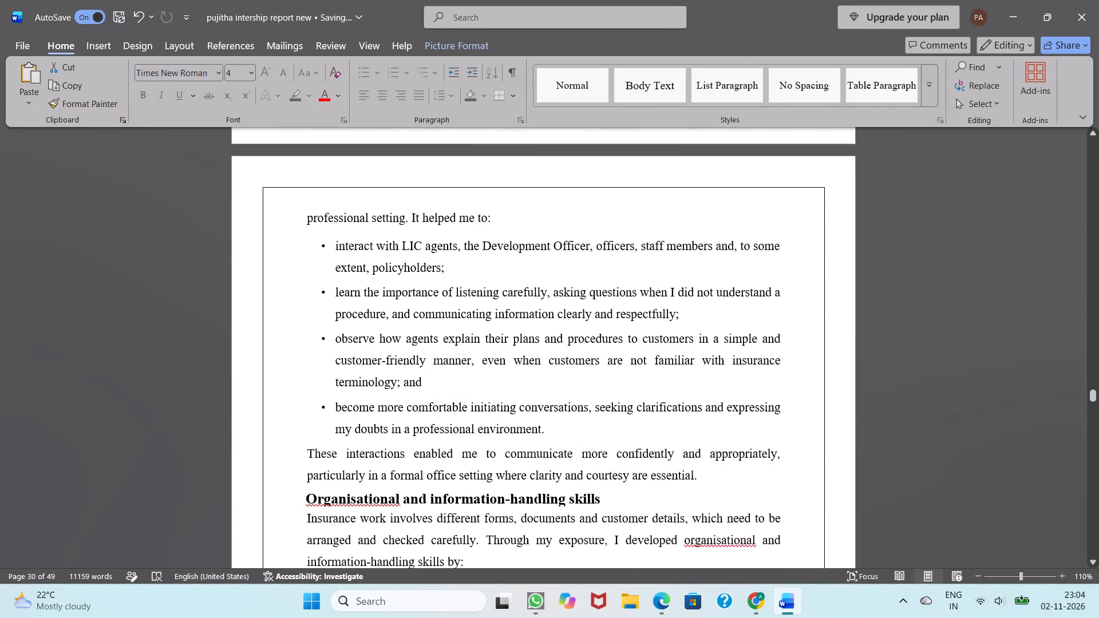
pyautogui.scroll(-1, 574, 435)
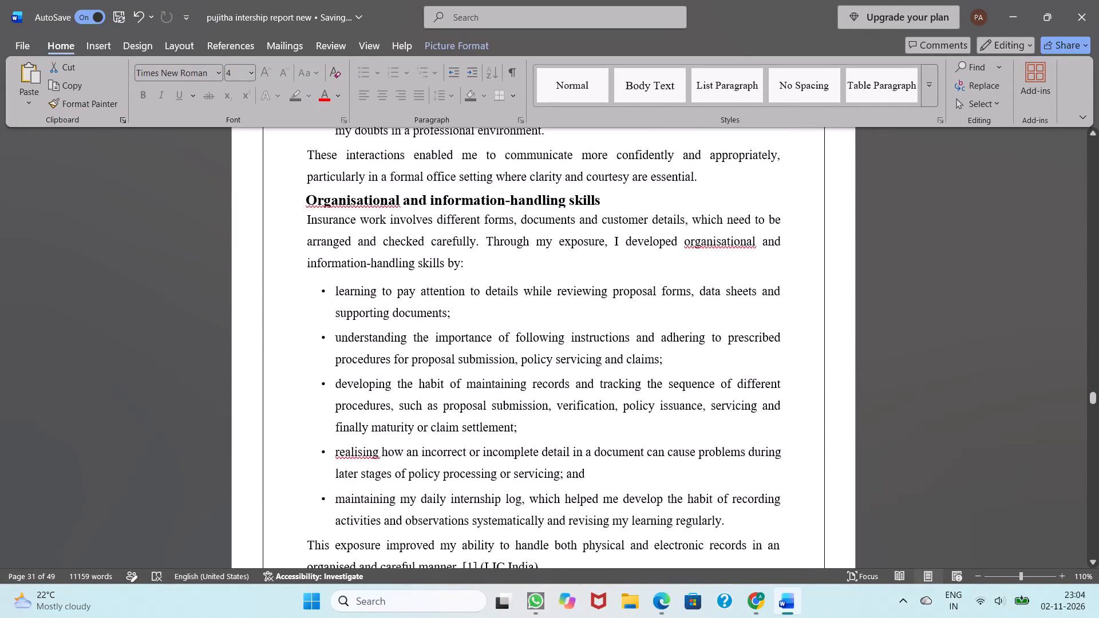
pyautogui.scroll(-2, 574, 435)
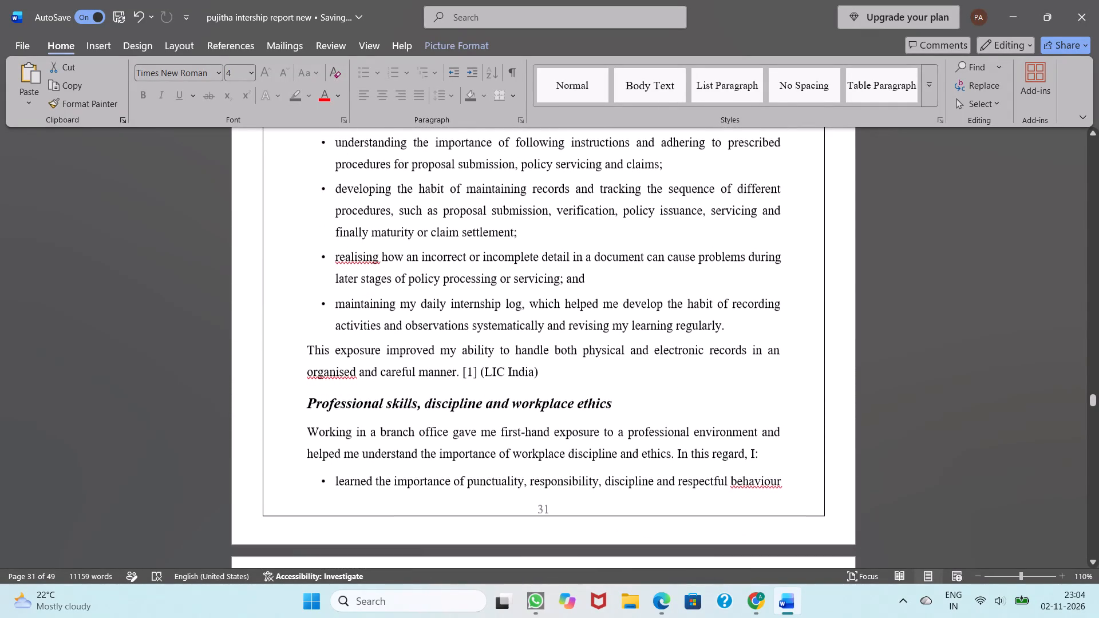
# Review the rest of section 6, from professional skills and workplace ethics through confidence, adaptability and general skill development.
pyautogui.scroll(-3, 574, 435)
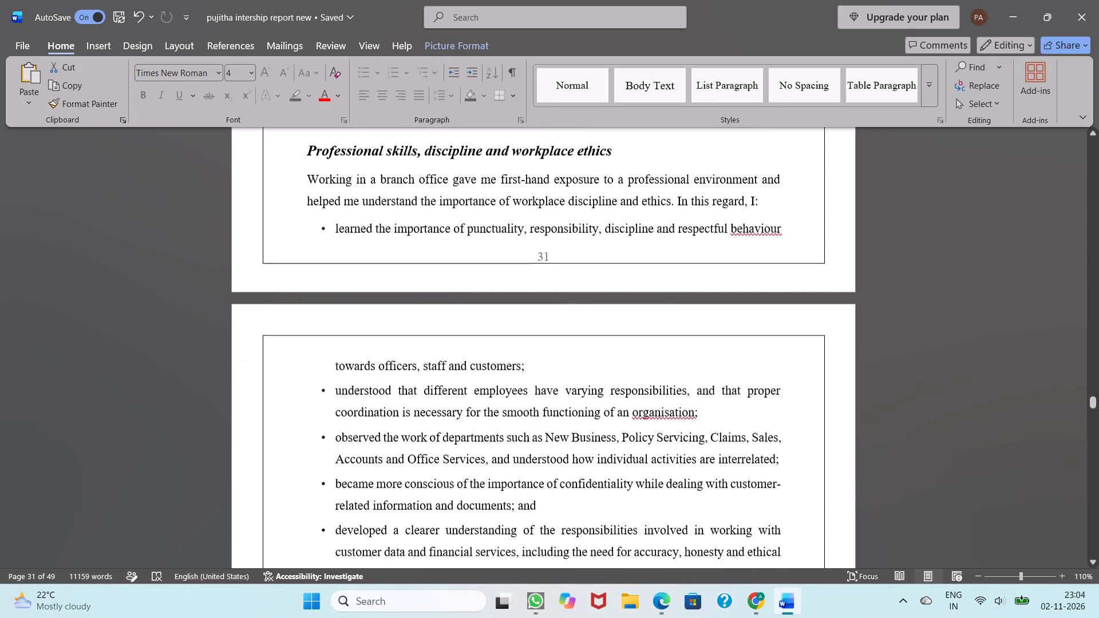
pyautogui.scroll(-3, 574, 435)
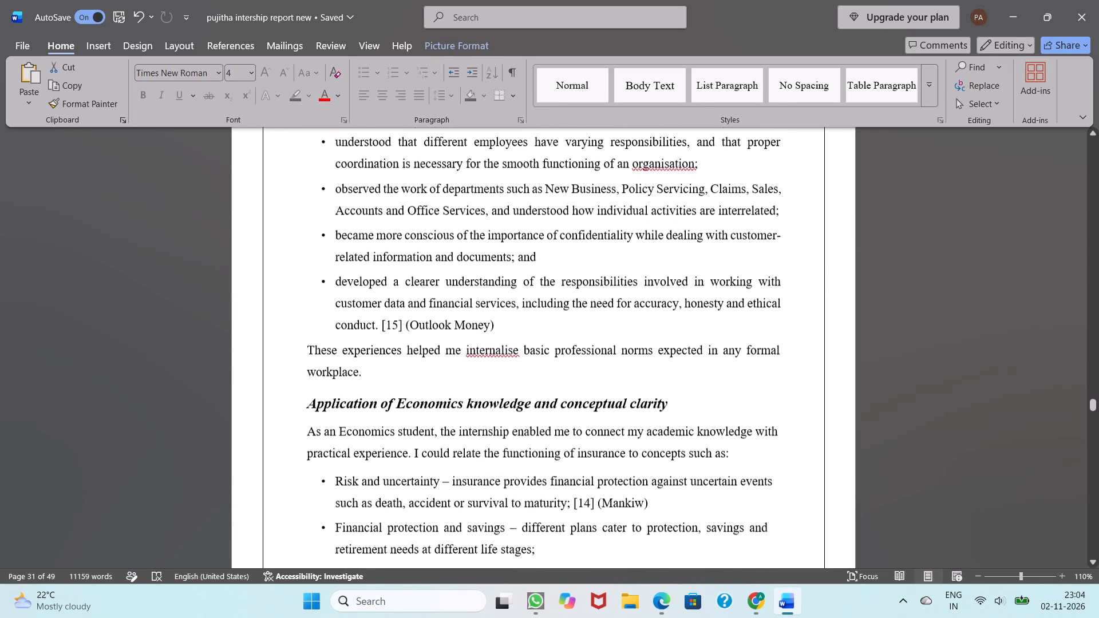
pyautogui.scroll(-2, 574, 435)
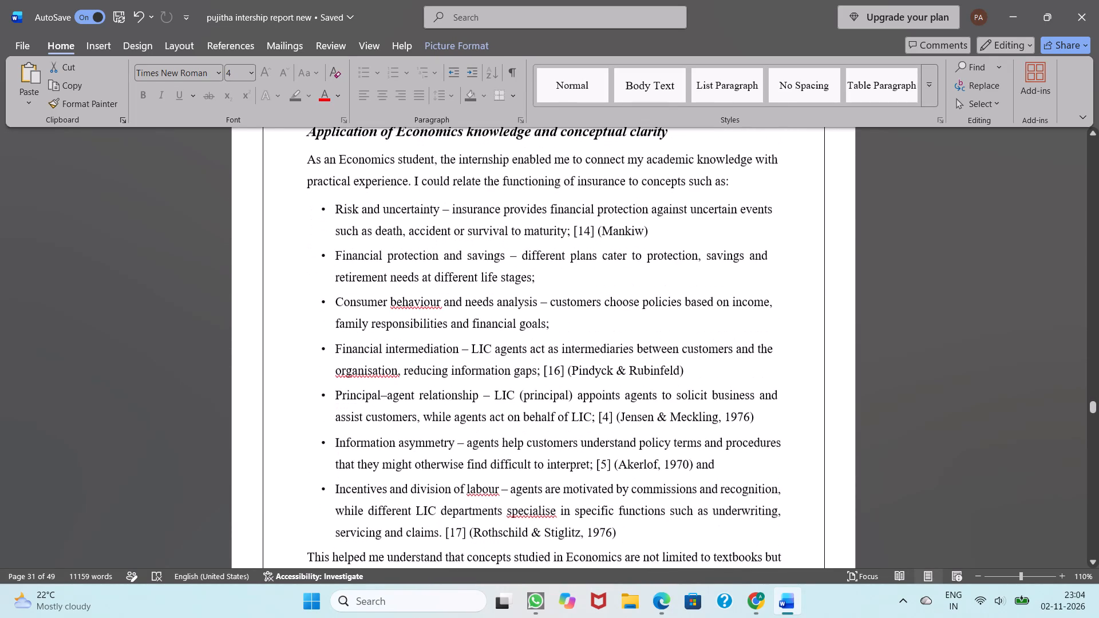
pyautogui.scroll(-3, 574, 435)
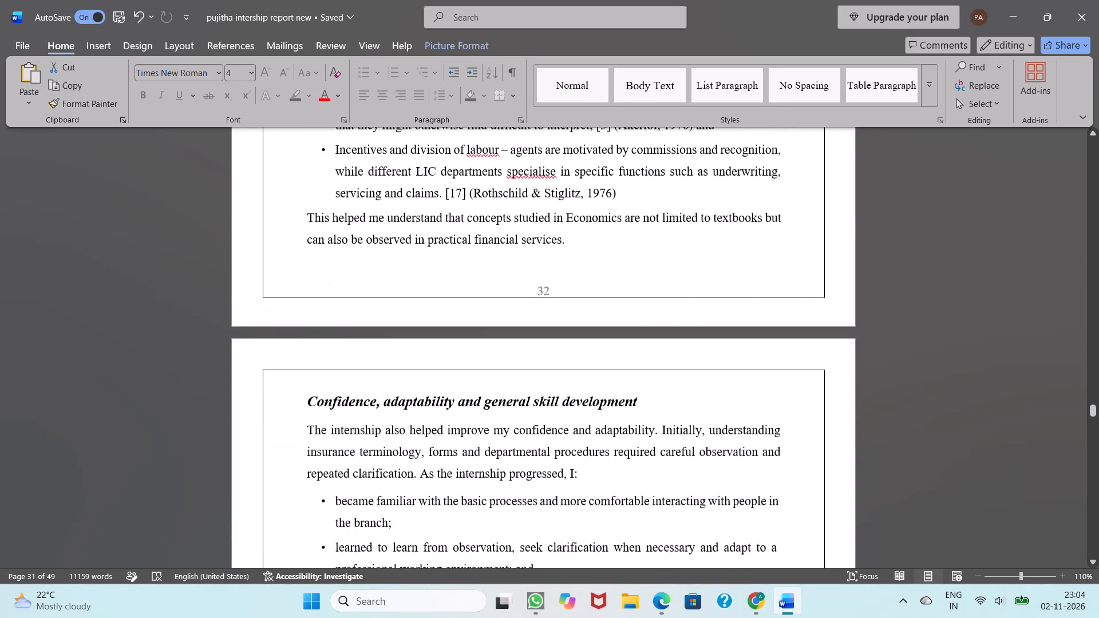
pyautogui.scroll(-4, 574, 435)
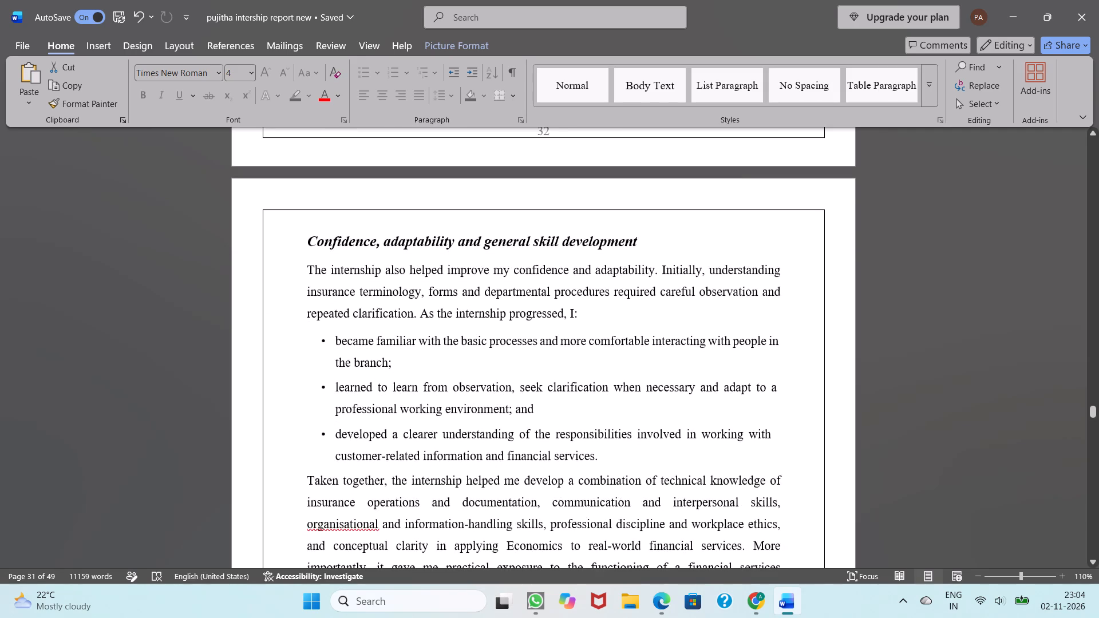
pyautogui.scroll(-3, 574, 435)
# Examine the blank pages between the end of section 6 on page 33 and the repeated skills text on page 40.
pyautogui.scroll(-1, 574, 435)
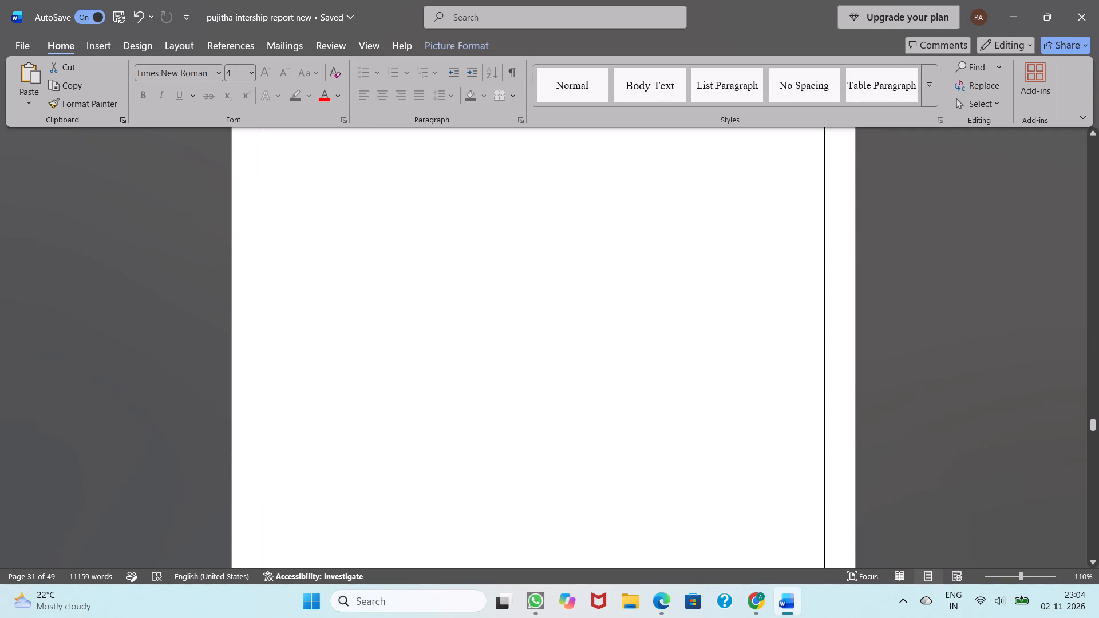
pyautogui.scroll(-7, 574, 435)
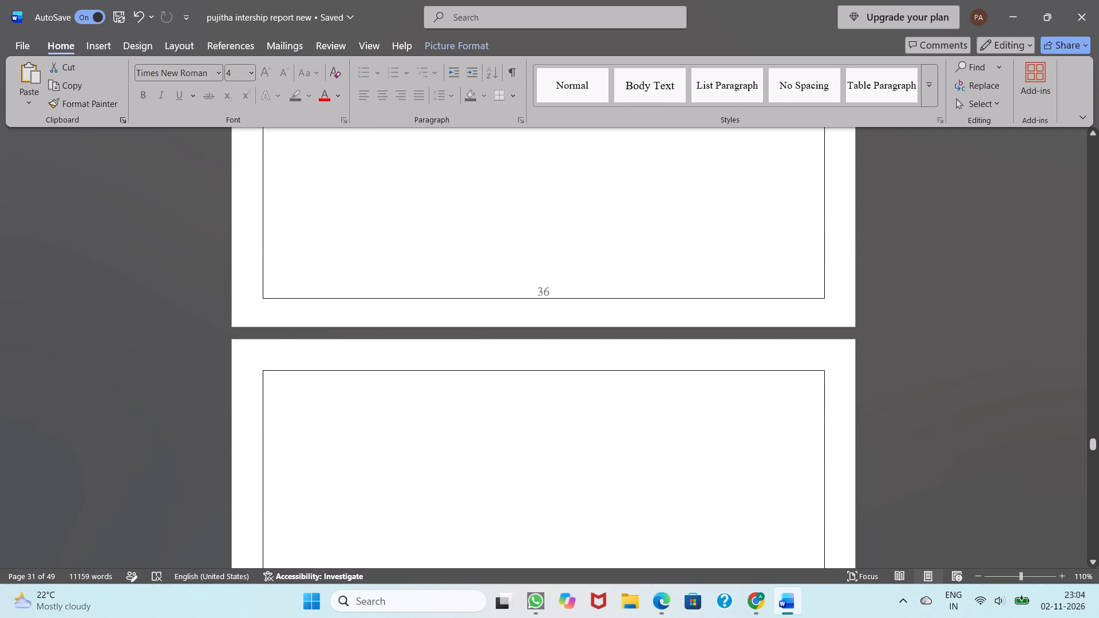
pyautogui.scroll(-9, 574, 435)
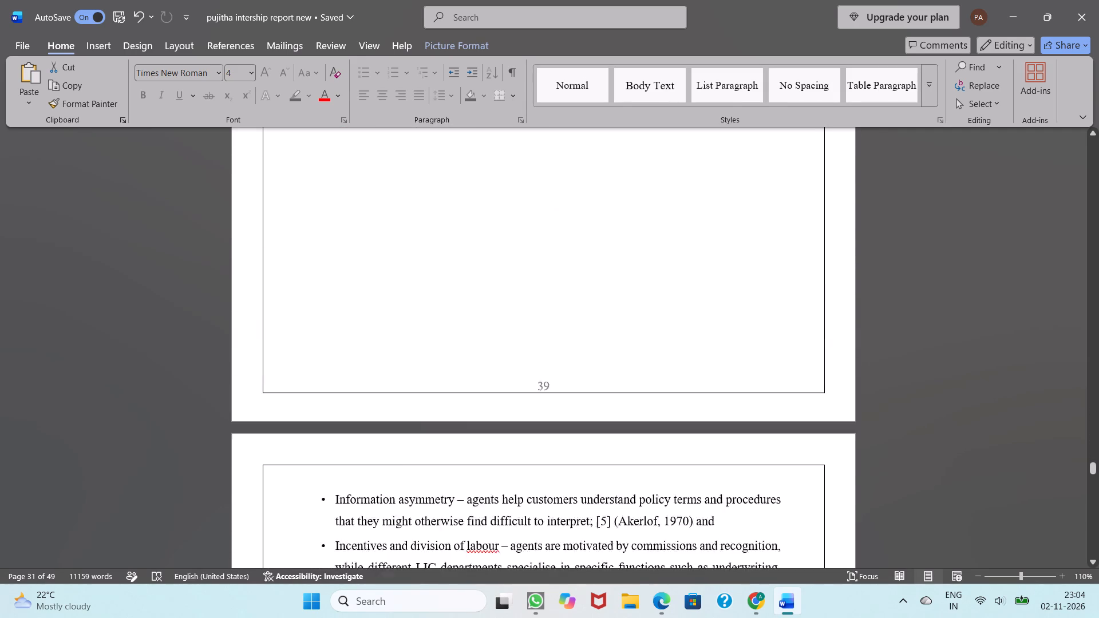
pyautogui.scroll(-1, 574, 435)
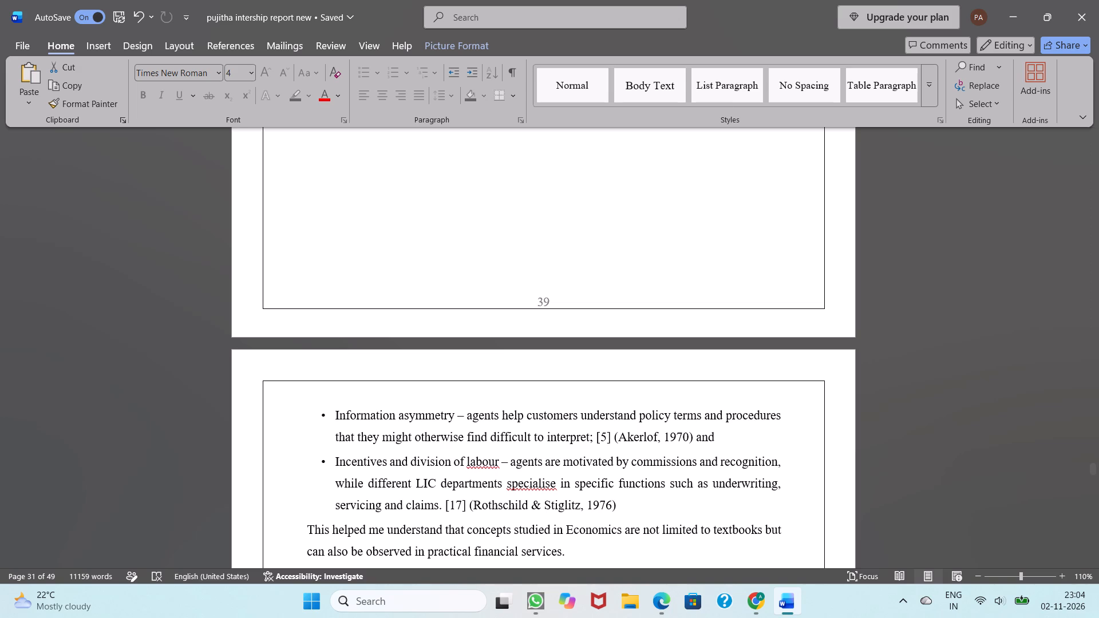
pyautogui.scroll(1, 345, 458)
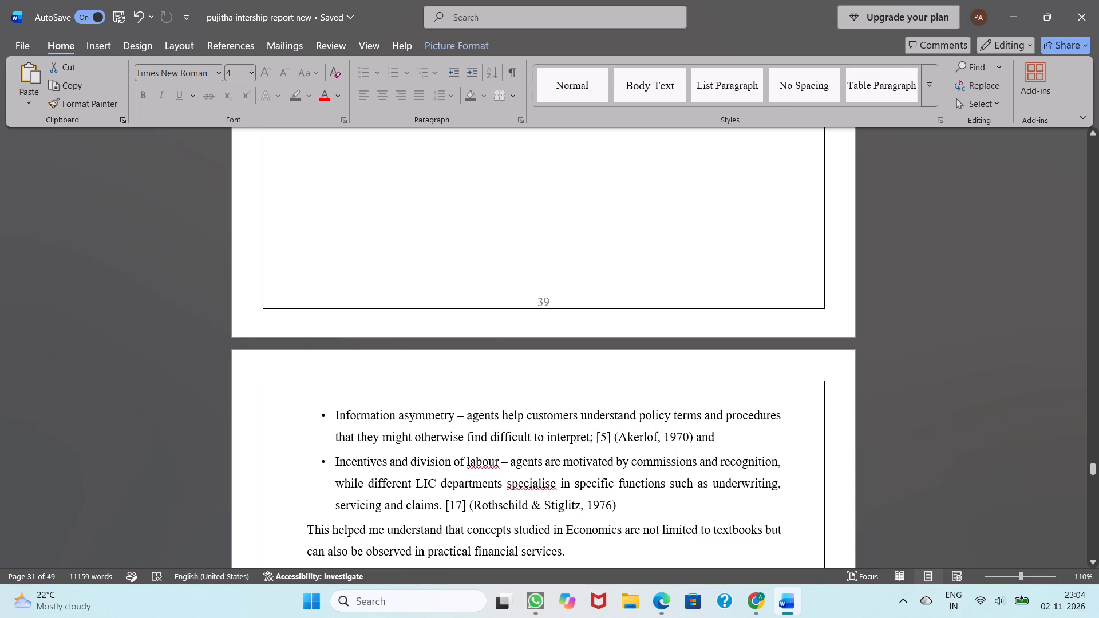
pyautogui.scroll(6, 345, 458)
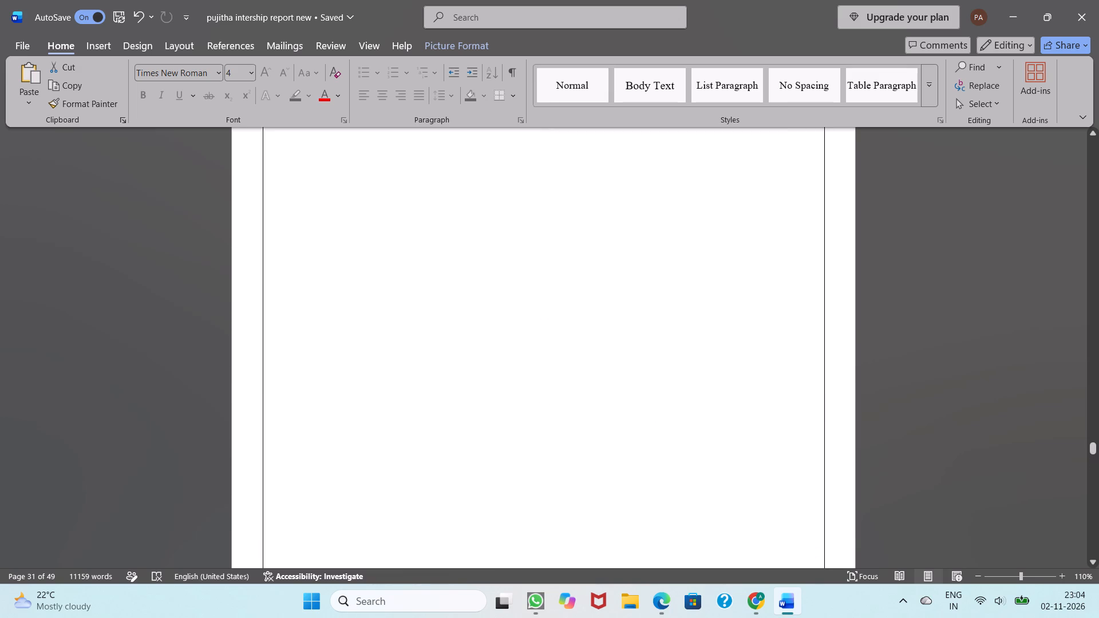
pyautogui.scroll(5, 345, 458)
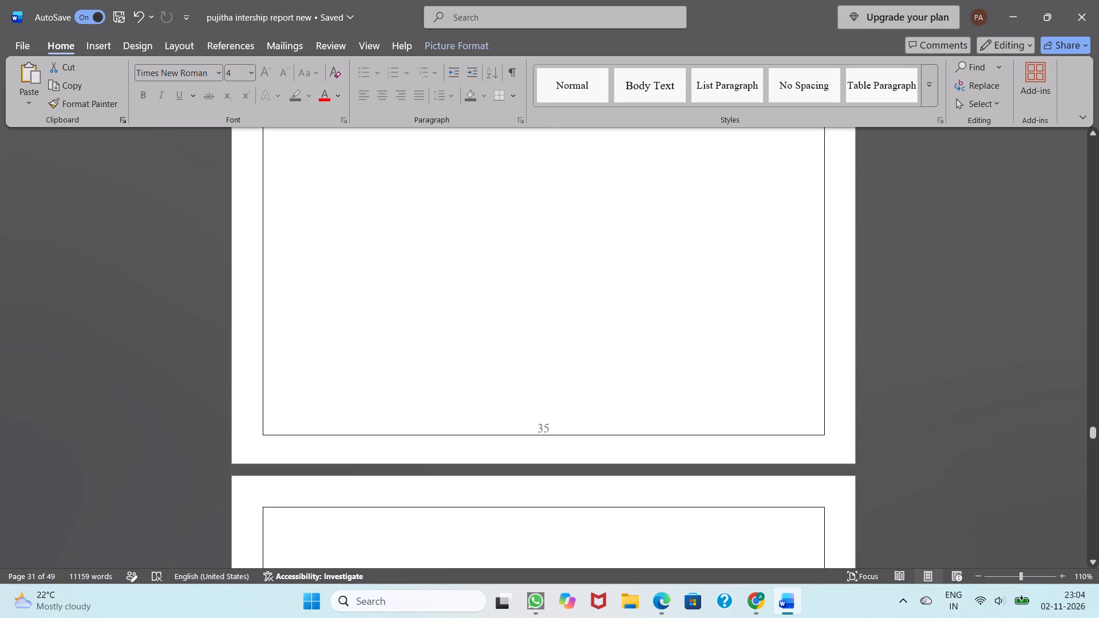
pyautogui.scroll(3, 345, 458)
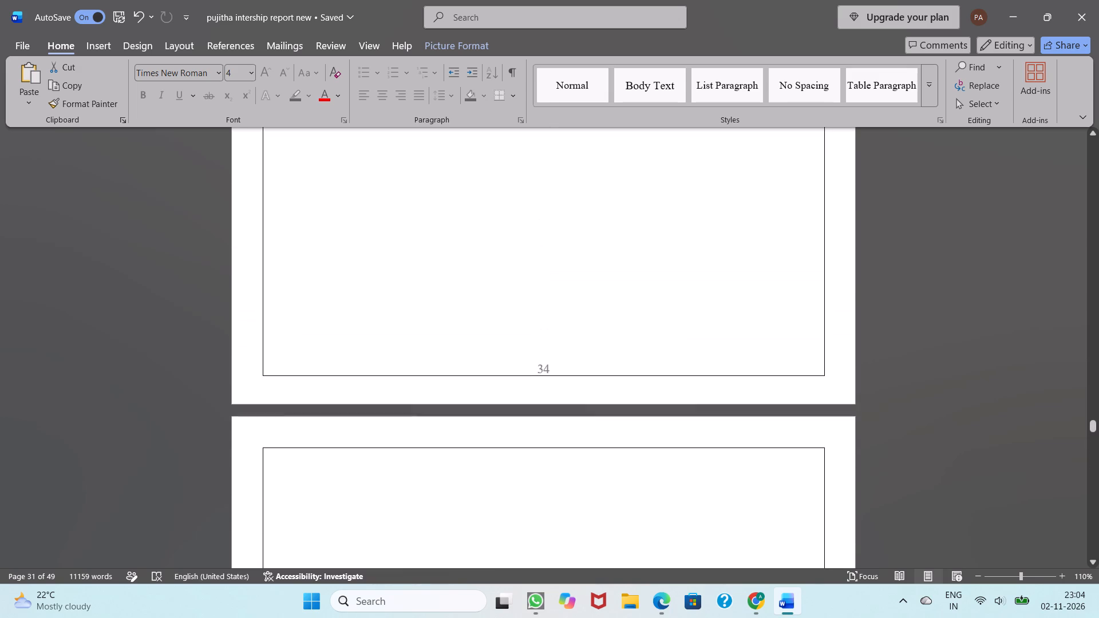
pyautogui.scroll(1, 301, 502)
pyautogui.scroll(1, 272, 558)
pyautogui.scroll(1, 315, 465)
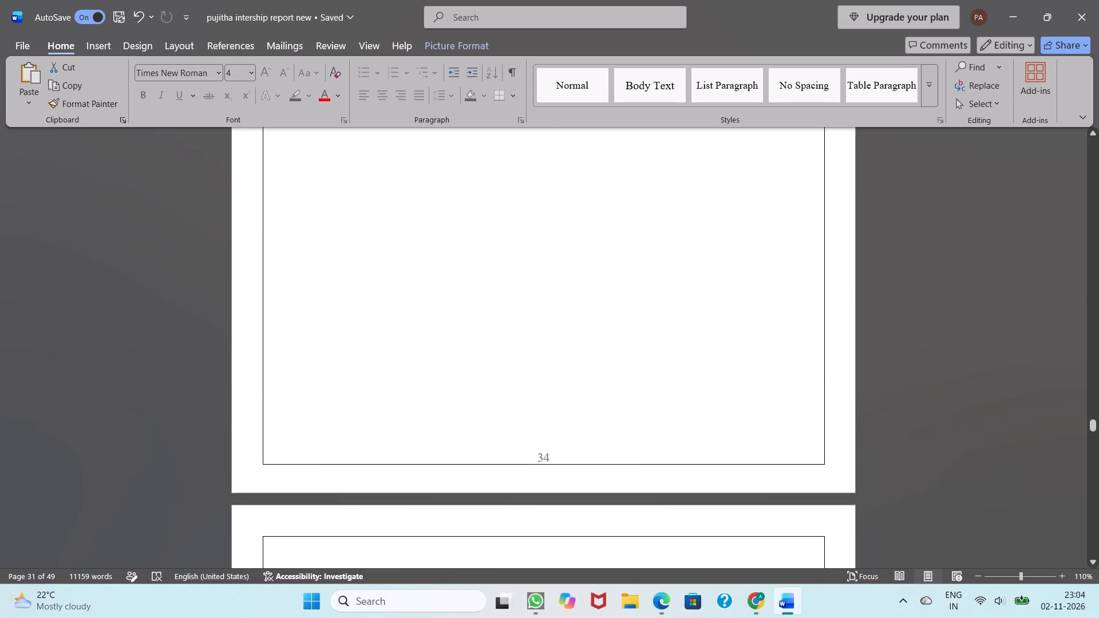
pyautogui.scroll(4, 315, 465)
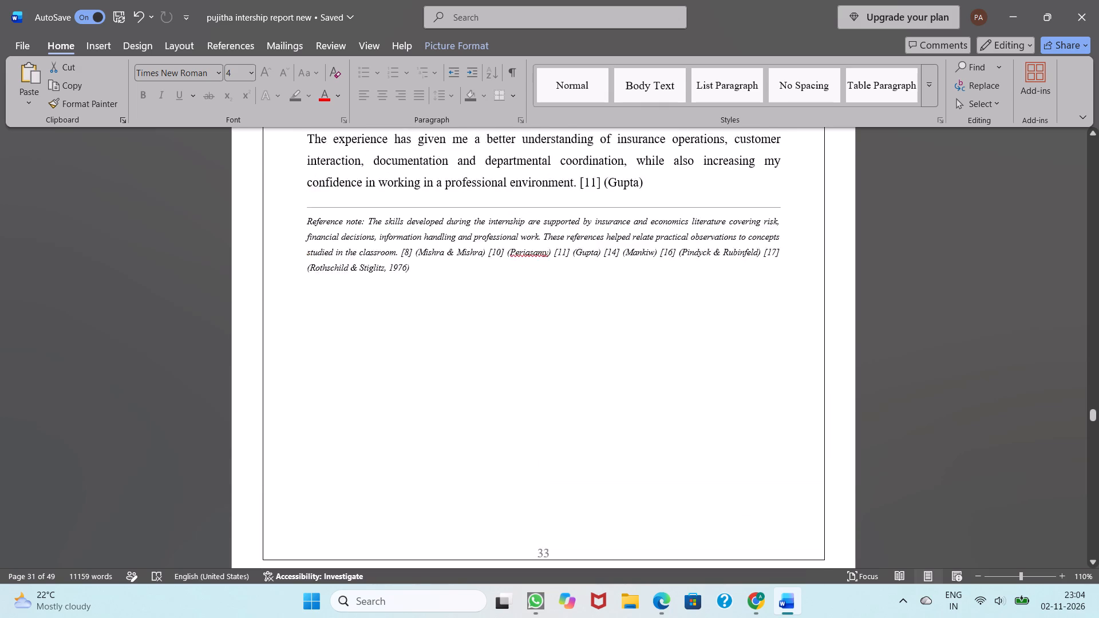
pyautogui.scroll(1, 315, 465)
# Delete the duplicated skills text on page 40, from the Information asymmetry bullet through the reference note before the Challenges heading.
pyautogui.scroll(-5, 315, 465)
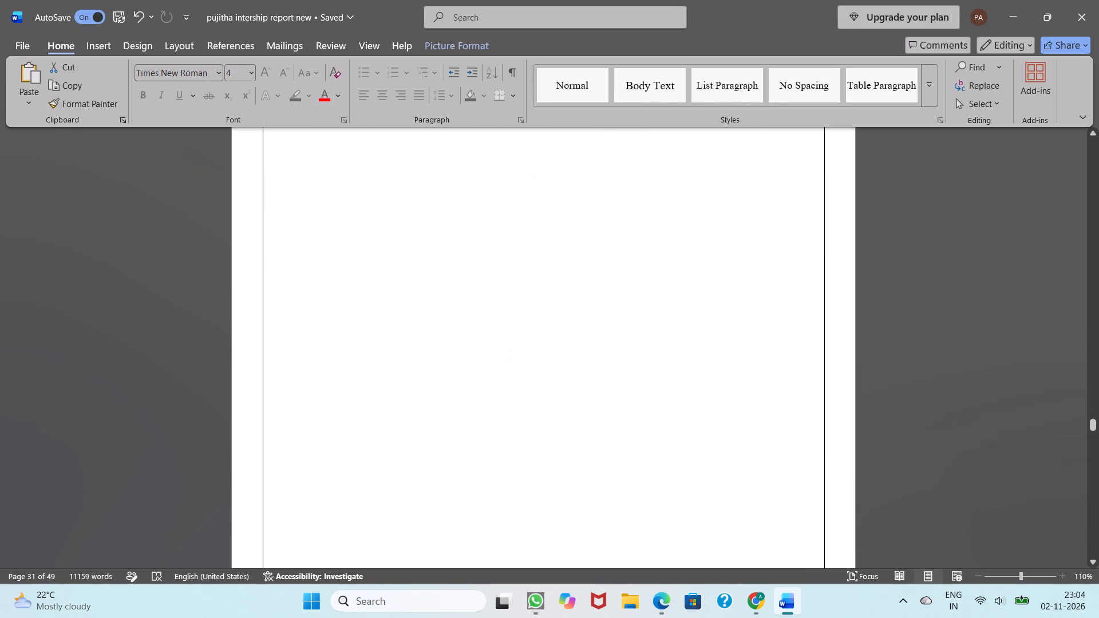
pyautogui.scroll(-17, 315, 465)
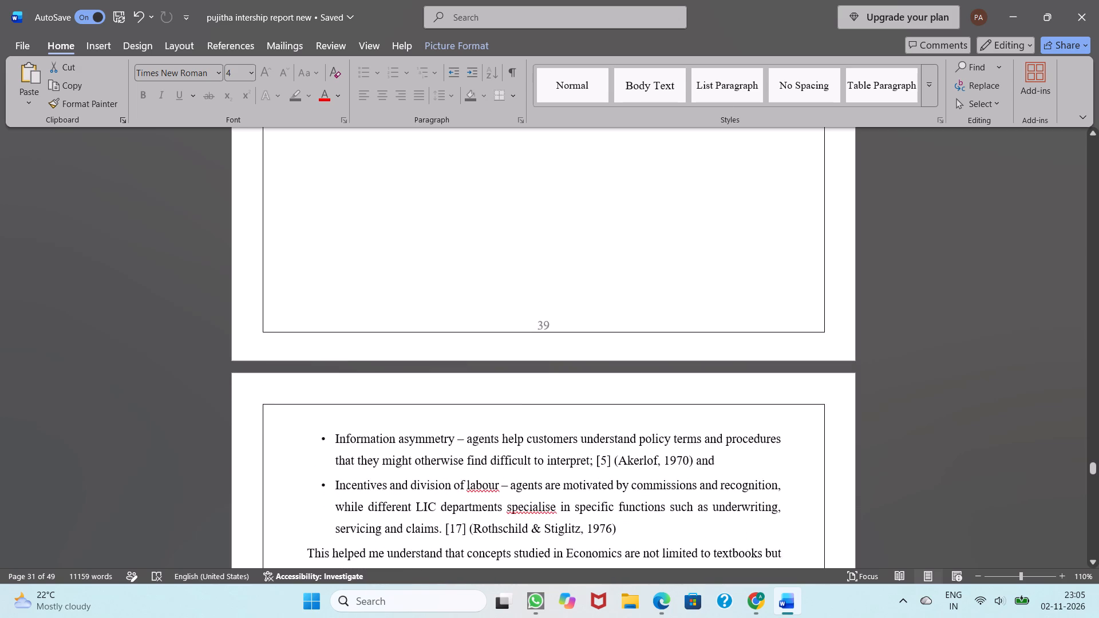
pyautogui.scroll(-1, 315, 465)
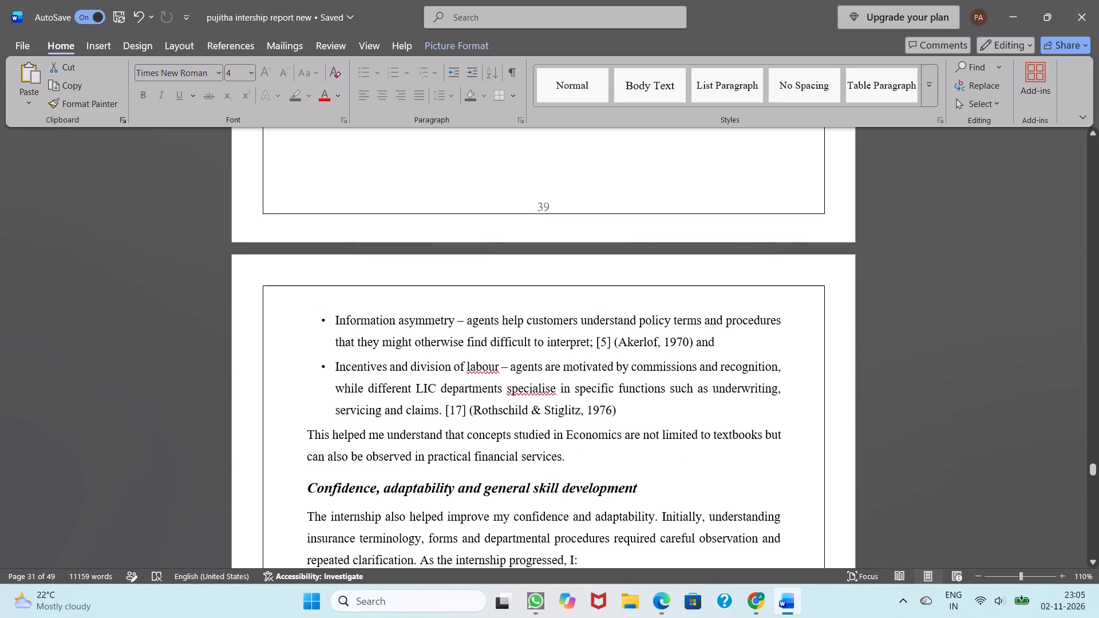
pyautogui.moveTo(329, 321); pyautogui.dragTo(346, 352)
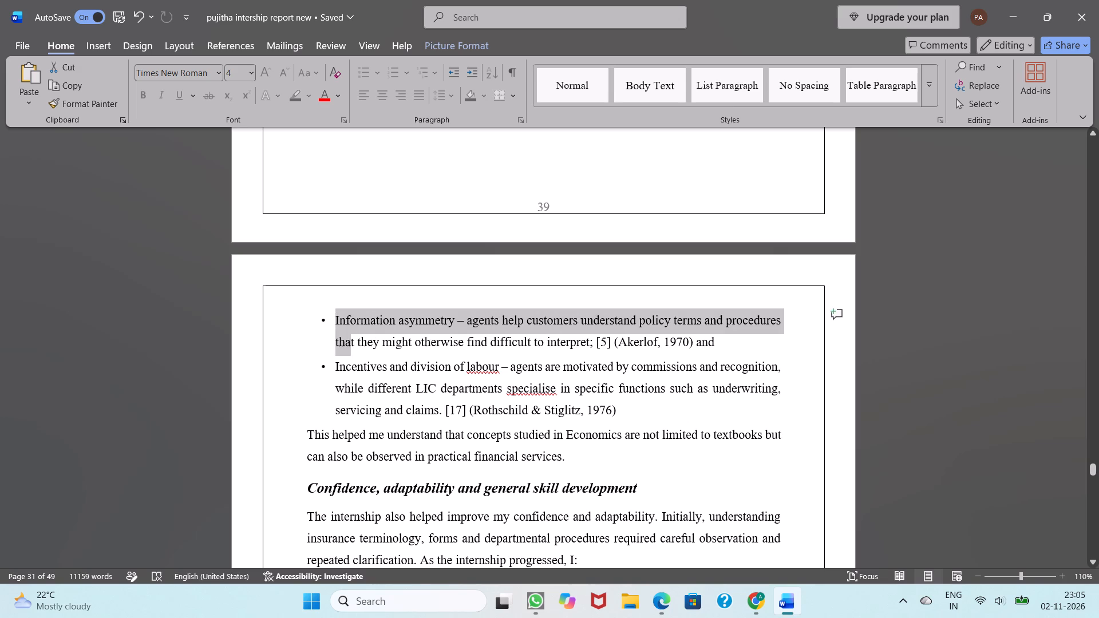
pyautogui.moveTo(346, 352); pyautogui.dragTo(348, 566)
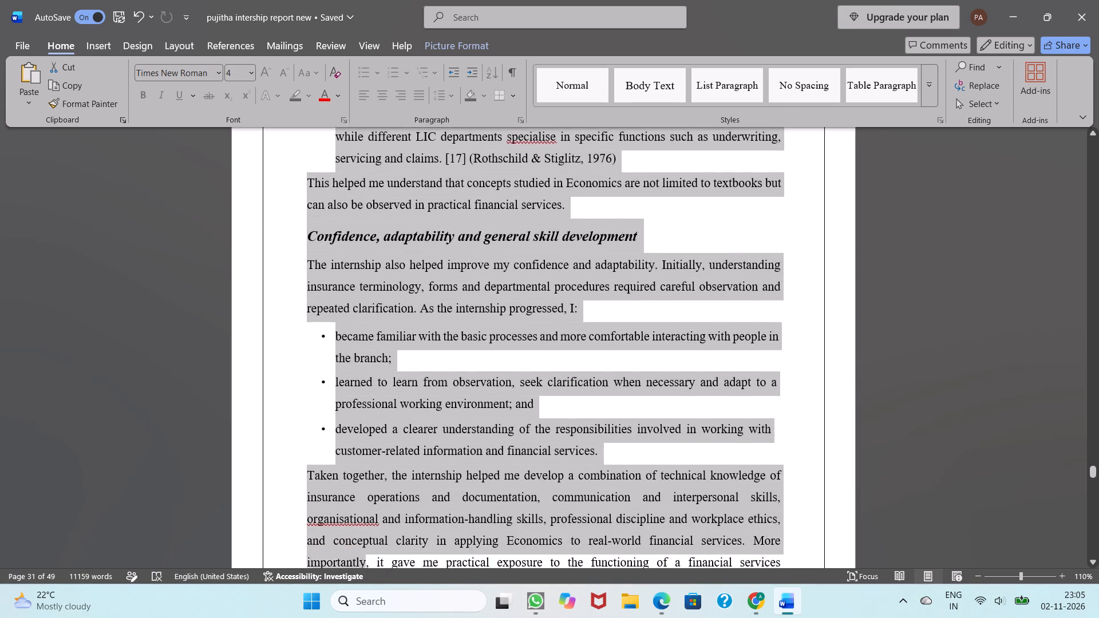
pyautogui.moveTo(348, 566); pyautogui.dragTo(396, 463)
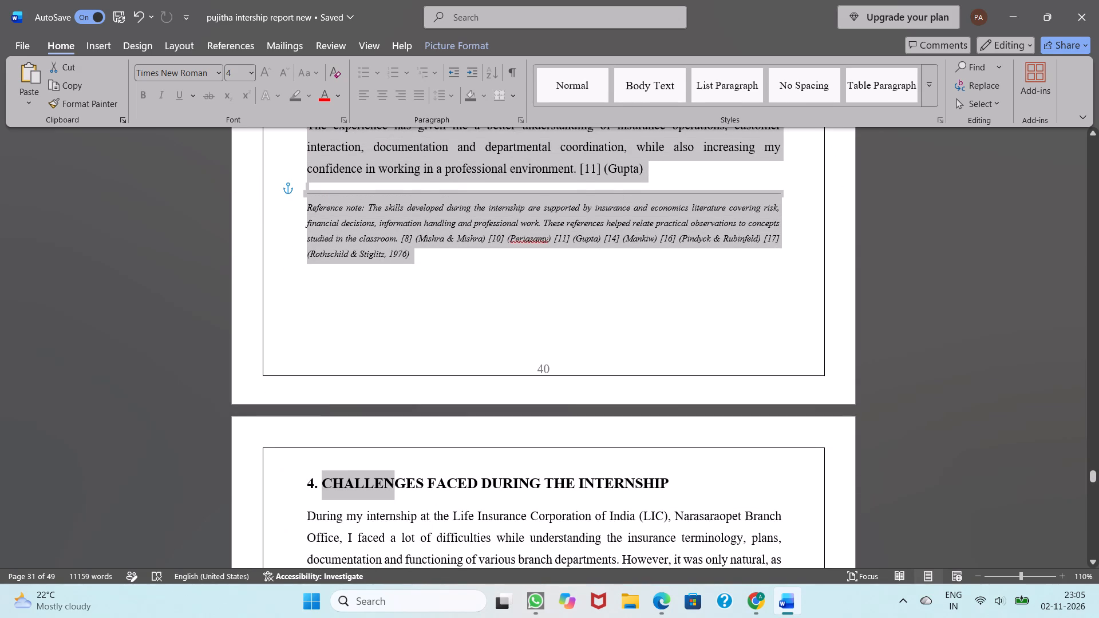
pyautogui.moveTo(396, 463); pyautogui.dragTo(453, 274)
pyautogui.press('BackSpace')
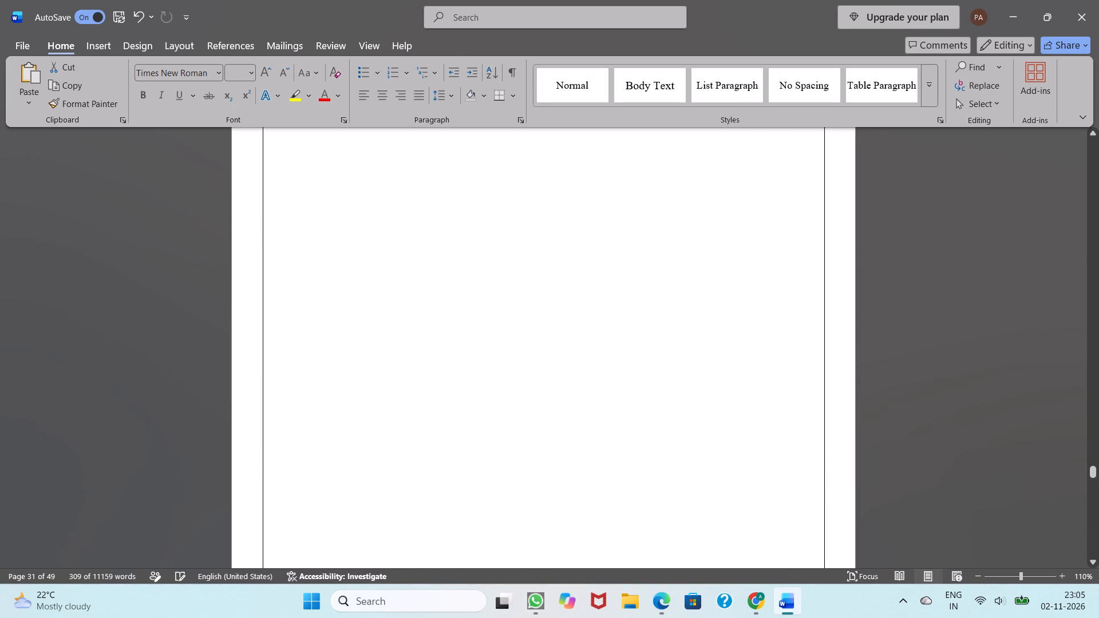
# Restyle the Challenges Faced During the Internship heading as Normal text, bold, at size 14.
pyautogui.scroll(3, 453, 274)
pyautogui.scroll(-1, 453, 274)
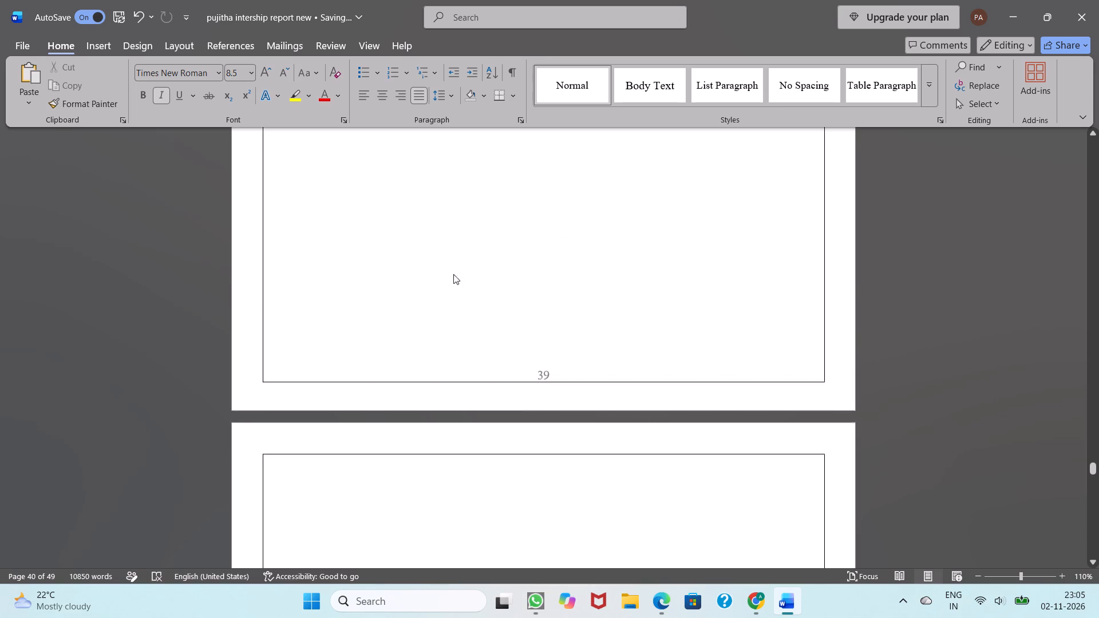
pyautogui.scroll(-4, 453, 274)
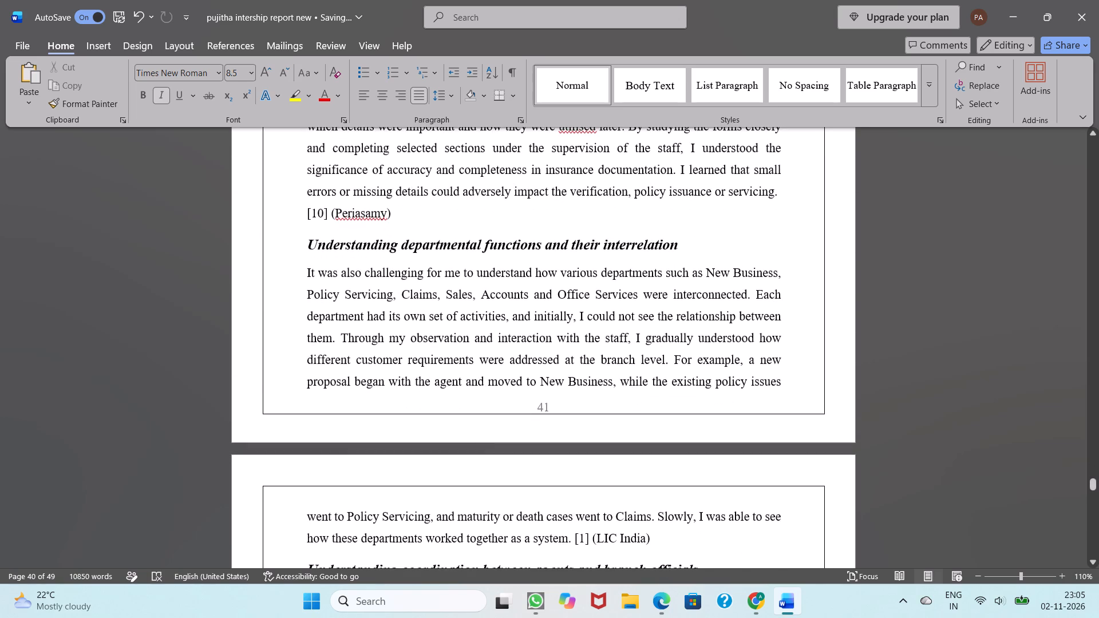
pyautogui.scroll(4, 424, 270)
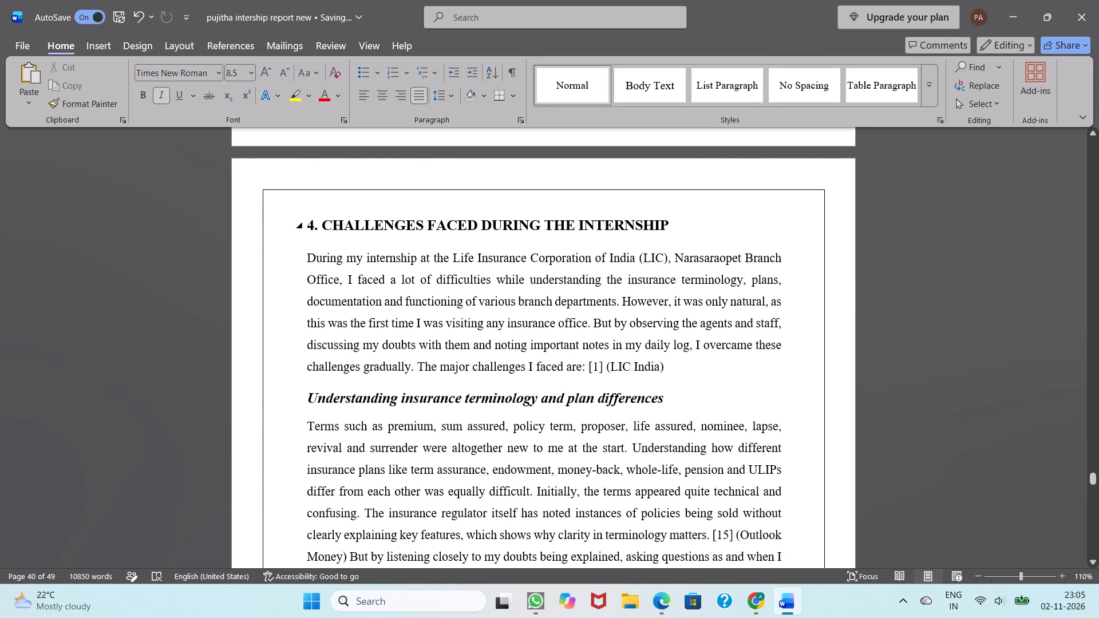
pyautogui.moveTo(323, 220); pyautogui.dragTo(674, 218)
pyautogui.click(569, 73)
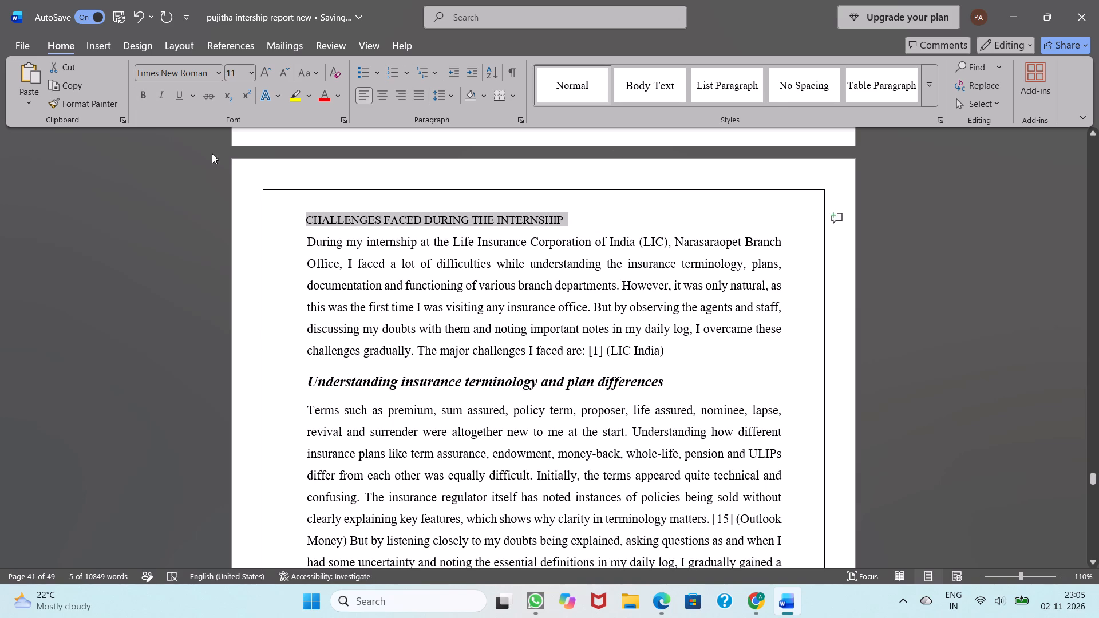
pyautogui.click(138, 92)
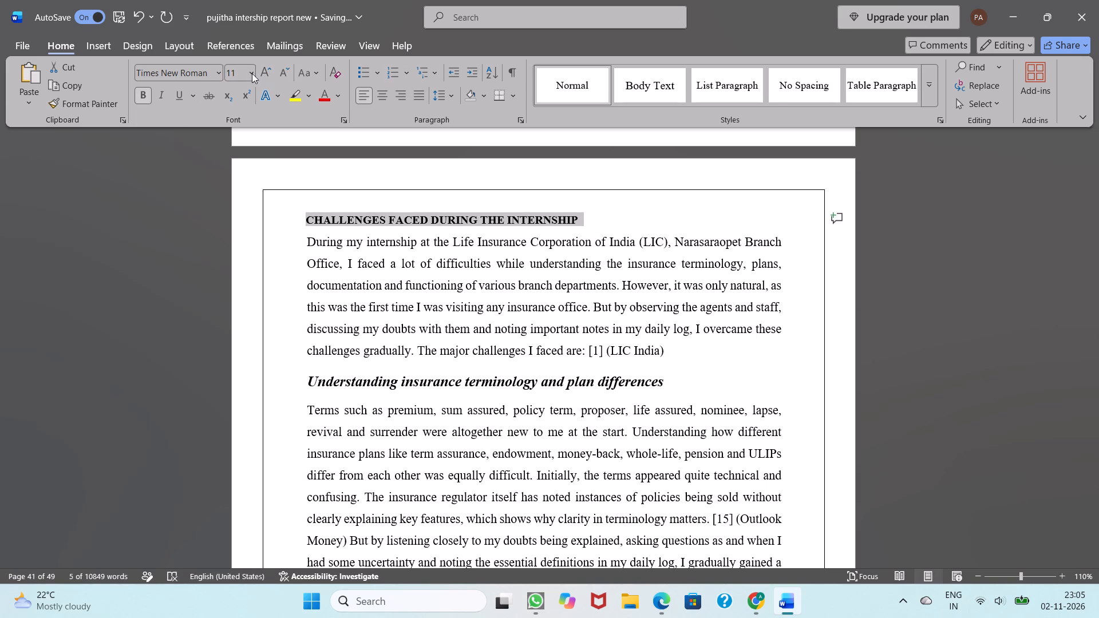
pyautogui.click(247, 72)
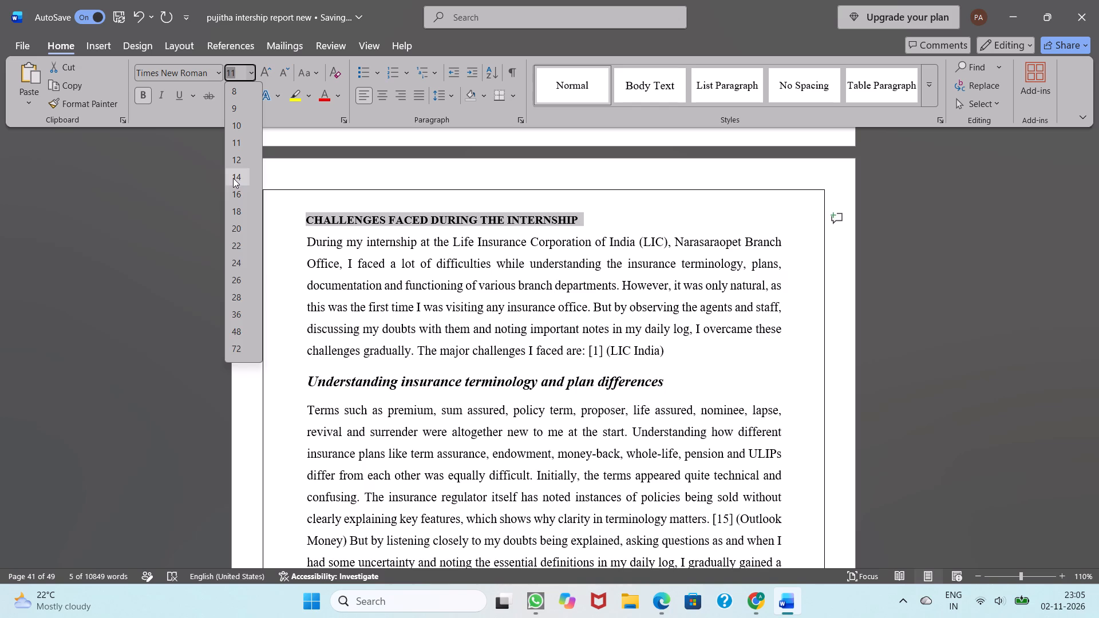
pyautogui.click(233, 178)
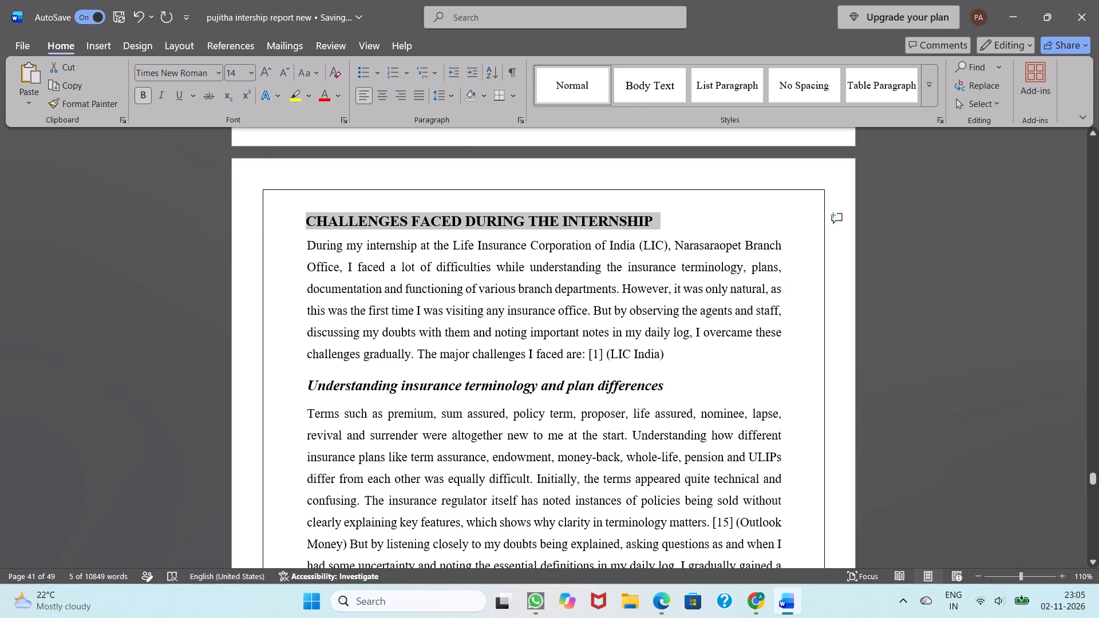
# Number the Challenges Faced During the Internship heading as "7. ".
pyautogui.click(311, 213)
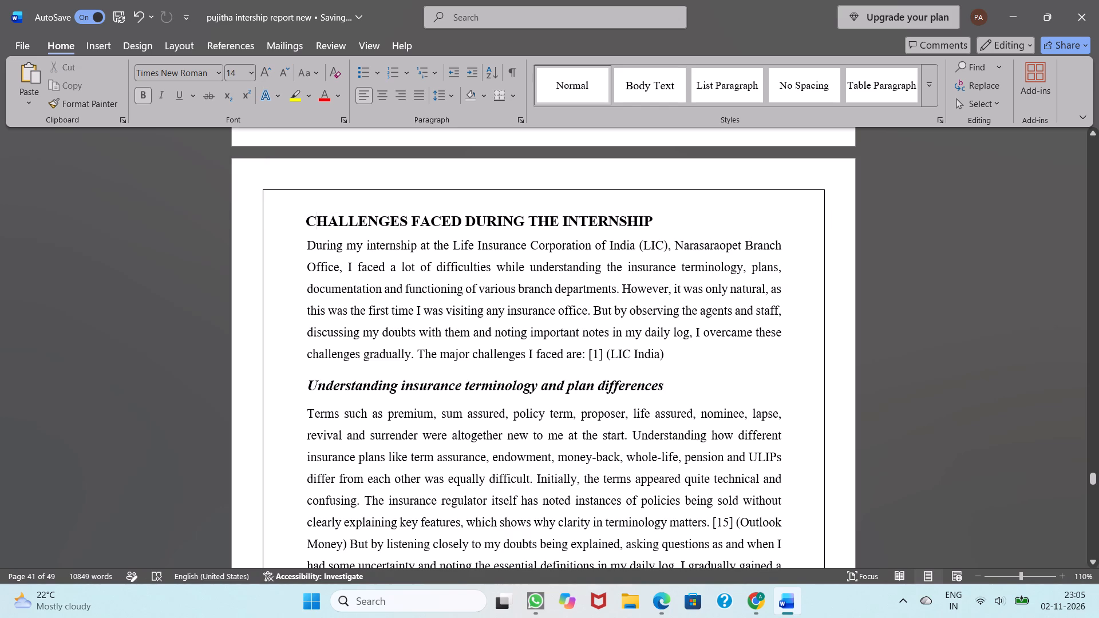
pyautogui.click(307, 217)
pyautogui.press('7')
pyautogui.press('.')
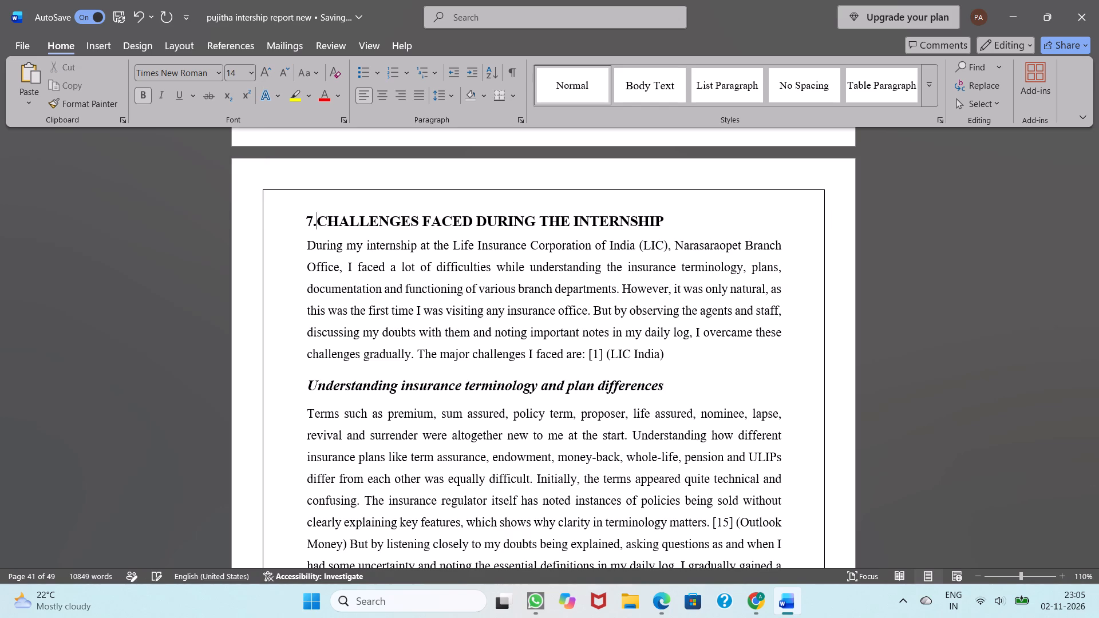
pyautogui.press('space')
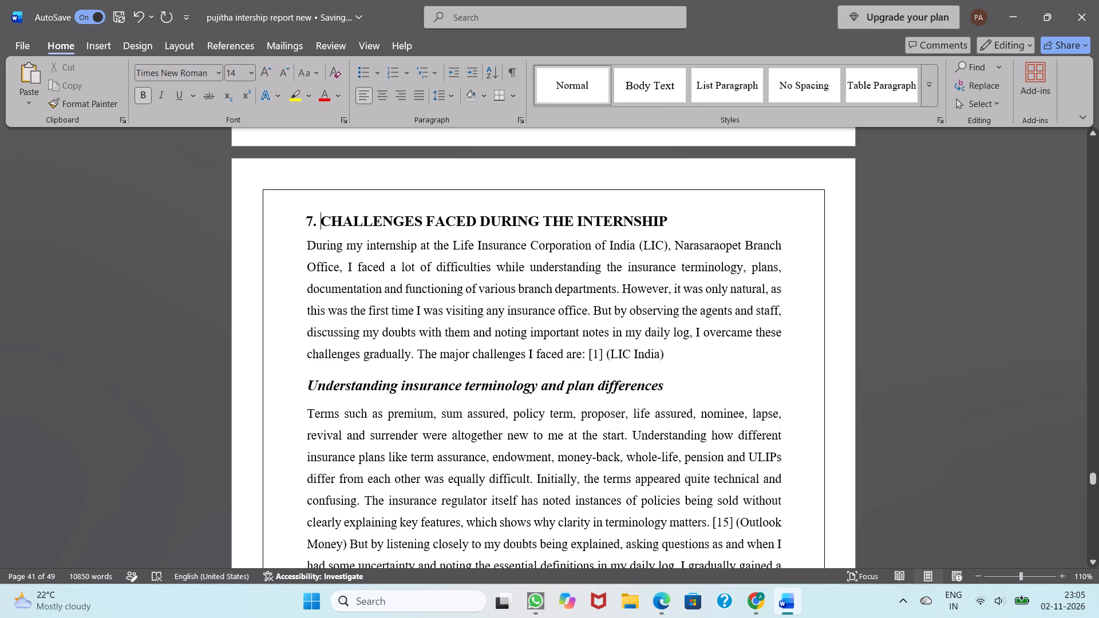
# Review the challenges section from its opening paragraph through its closing reference note, checking its extent and layout.
pyautogui.scroll(-2, 330, 312)
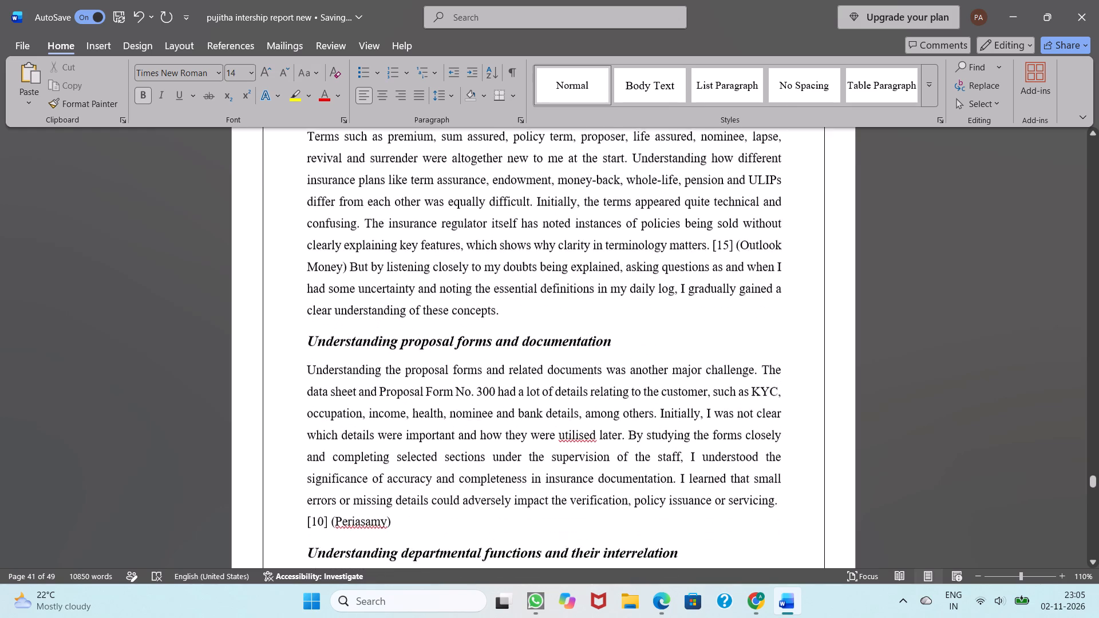
pyautogui.scroll(-10, 330, 312)
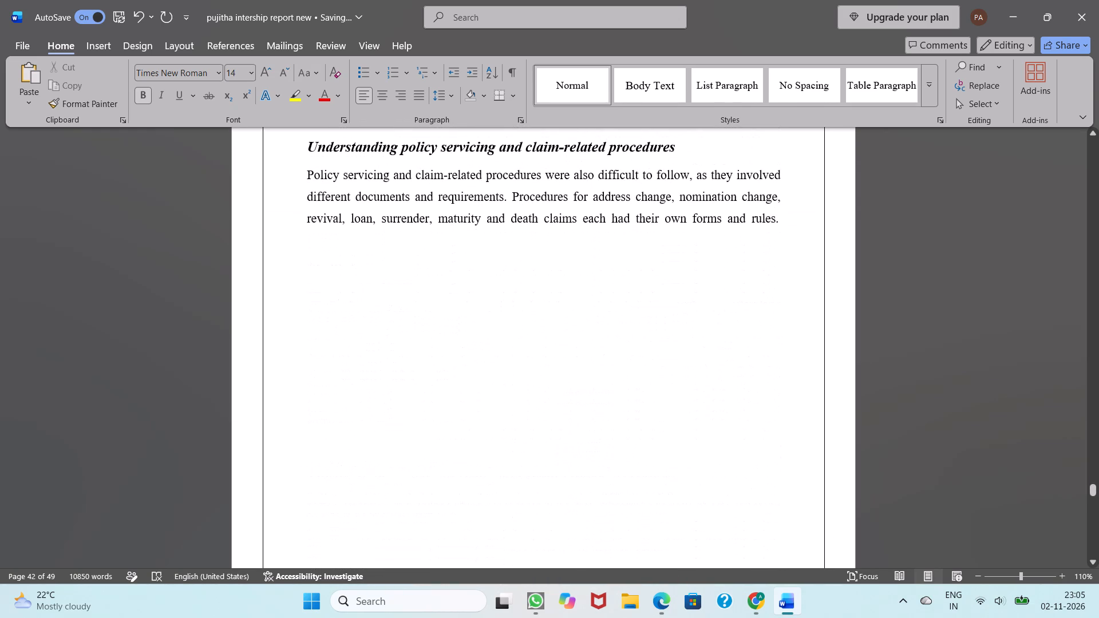
pyautogui.scroll(-8, 322, 318)
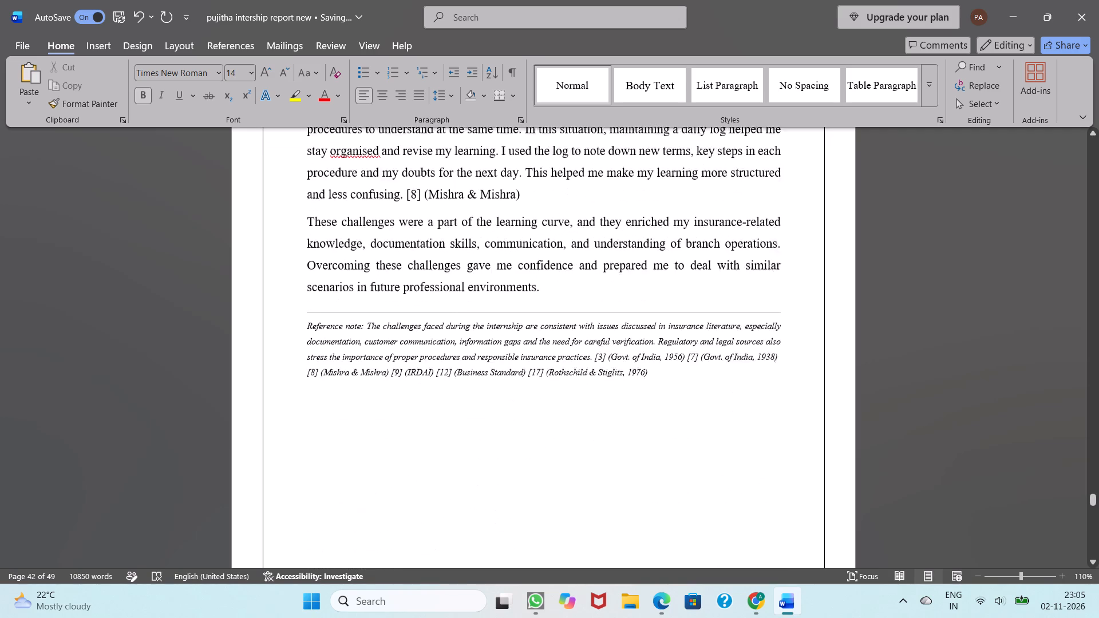
pyautogui.scroll(-1, 322, 318)
pyautogui.scroll(5, 322, 318)
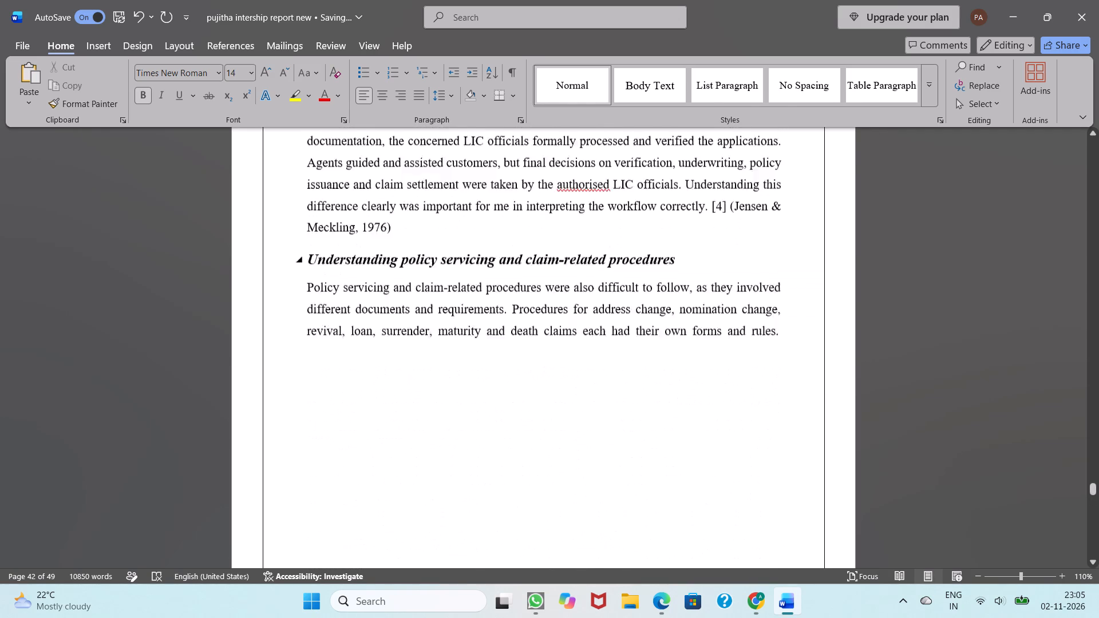
pyautogui.scroll(3, 322, 318)
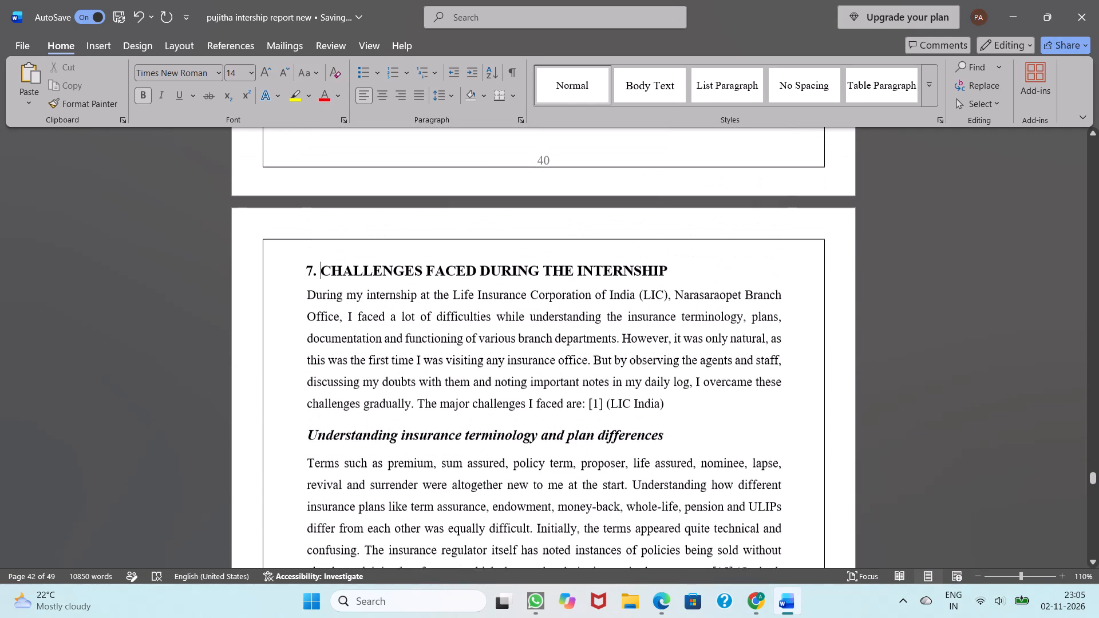
# Copy all of section 7, from the Challenges Faced During the Internship heading through the end of its reference note.
pyautogui.moveTo(302, 270); pyautogui.dragTo(307, 276)
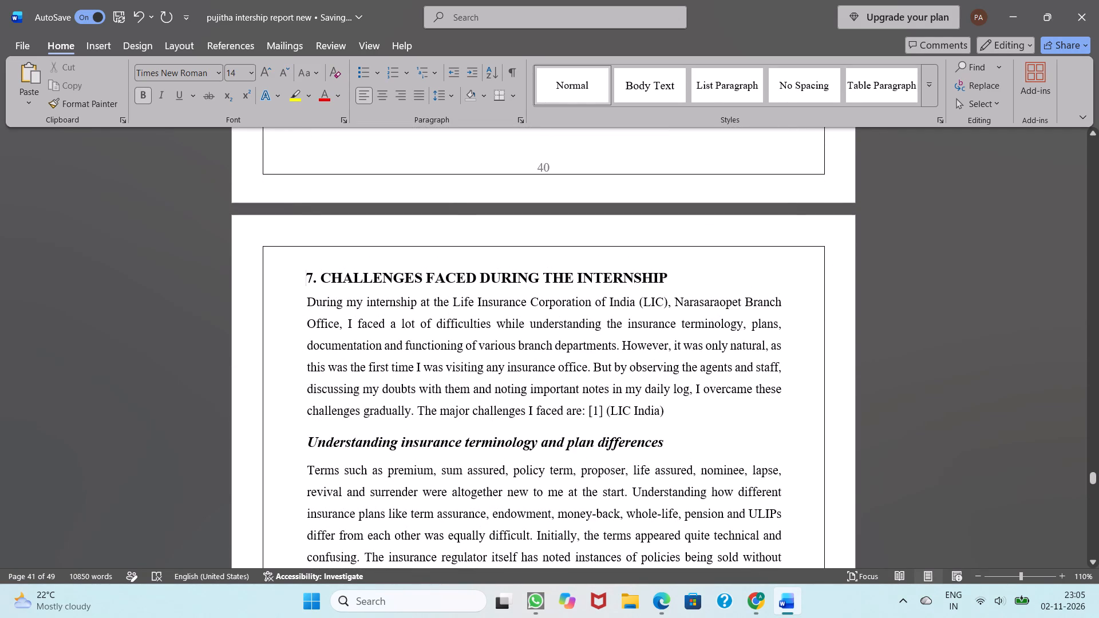
pyautogui.moveTo(307, 276); pyautogui.dragTo(370, 611)
pyautogui.scroll(1, 305, 350)
pyautogui.scroll(1, 331, 533)
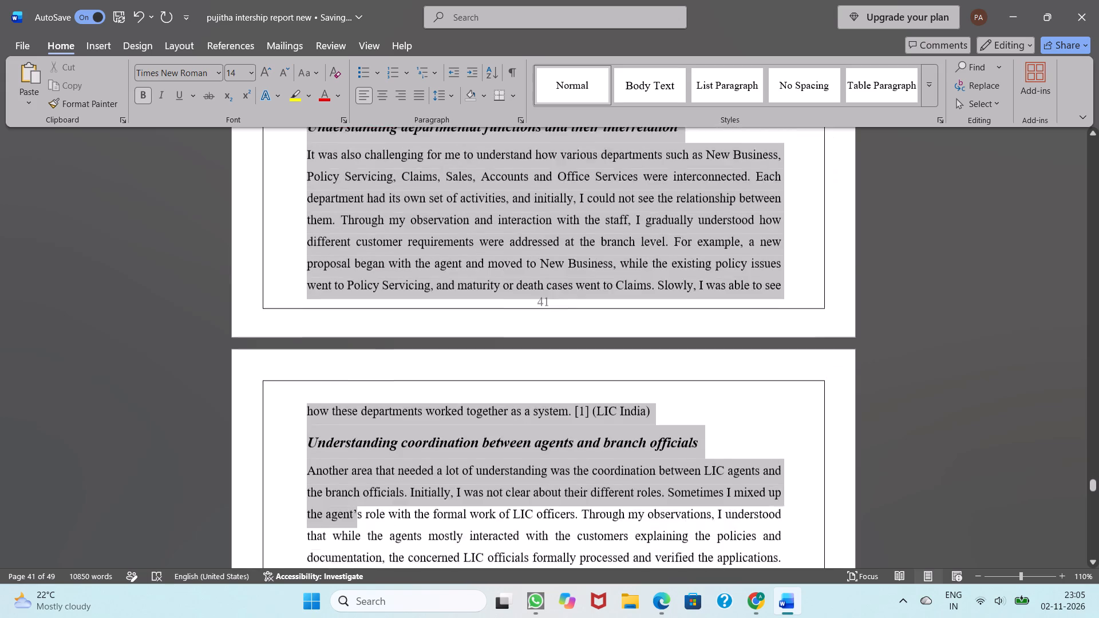
pyautogui.moveTo(370, 611); pyautogui.dragTo(440, 534)
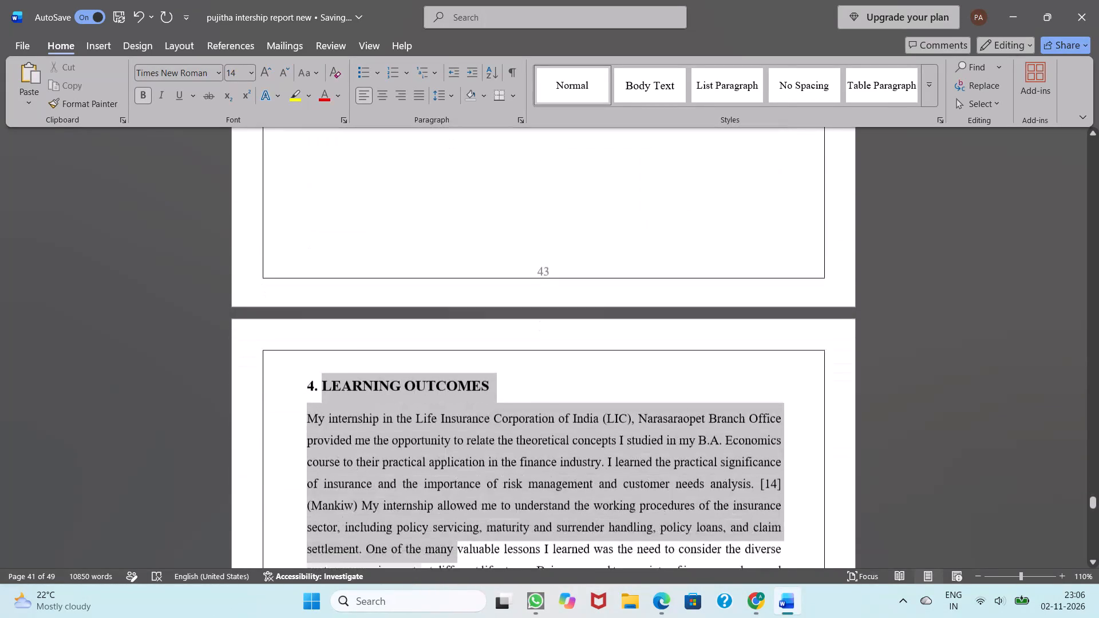
pyautogui.moveTo(440, 534); pyautogui.dragTo(528, 97)
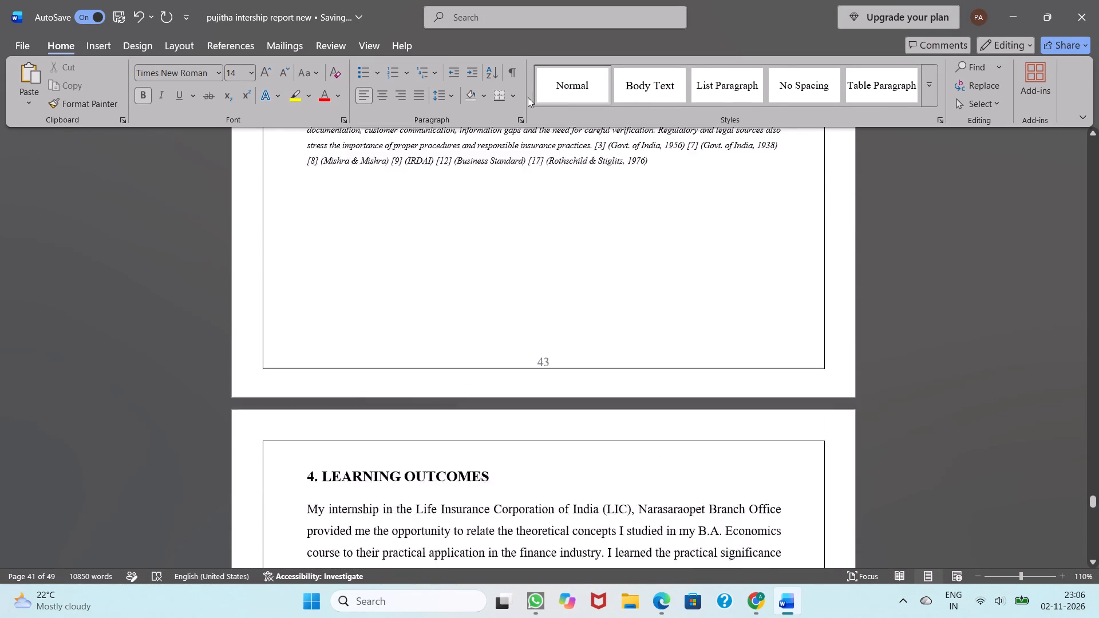
pyautogui.moveTo(528, 97); pyautogui.dragTo(582, 563)
pyautogui.scroll(2, 538, 291)
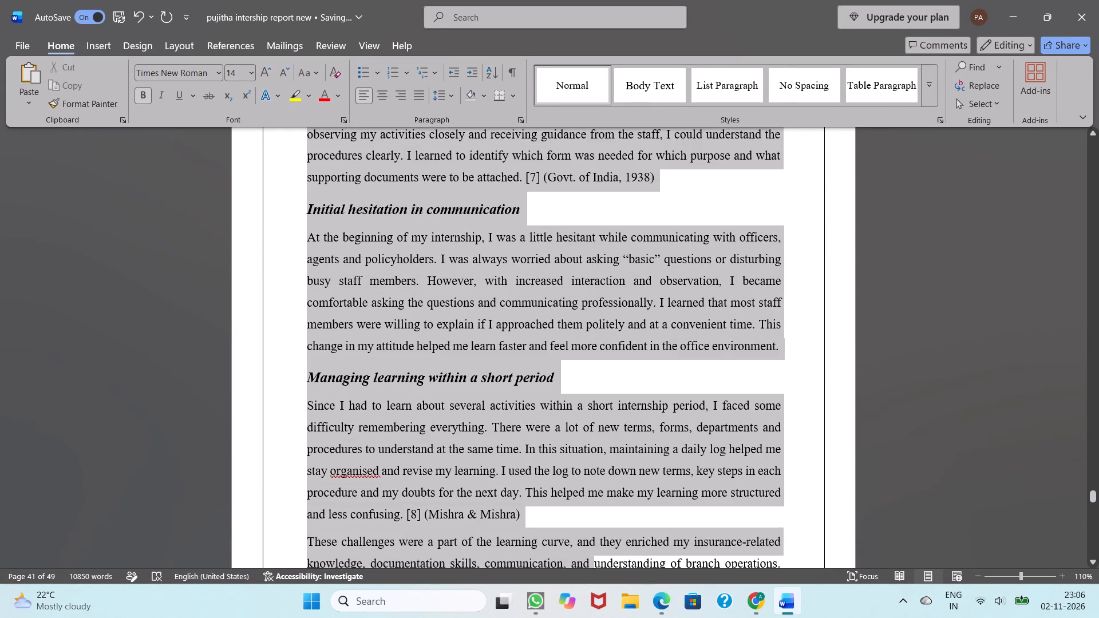
pyautogui.moveTo(582, 563); pyautogui.dragTo(646, 529)
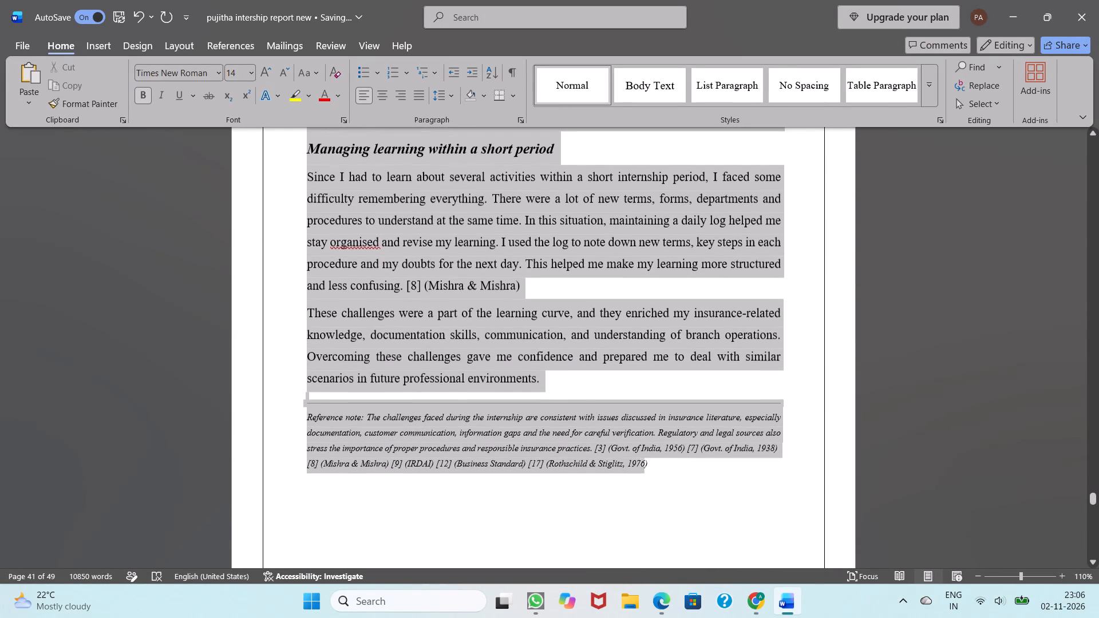
pyautogui.moveTo(646, 529); pyautogui.dragTo(661, 504)
pyautogui.hotkey('ctrl', 'c')
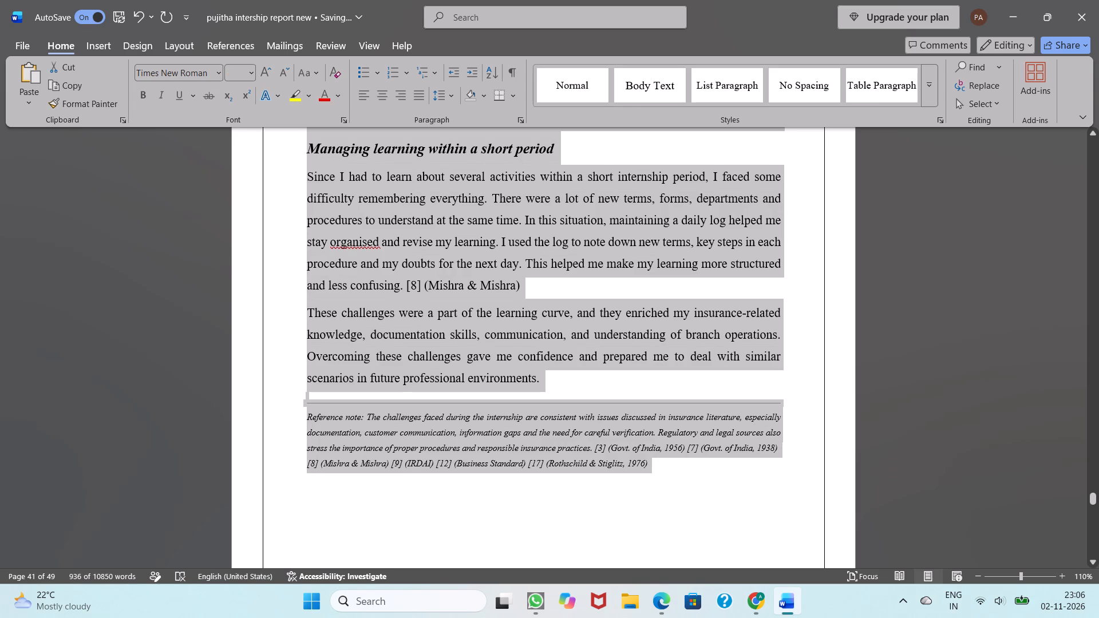
# Paste the copied section 7 at the top of blank page 34, directly after the page where section 6 ends.
pyautogui.scroll(5, 596, 420)
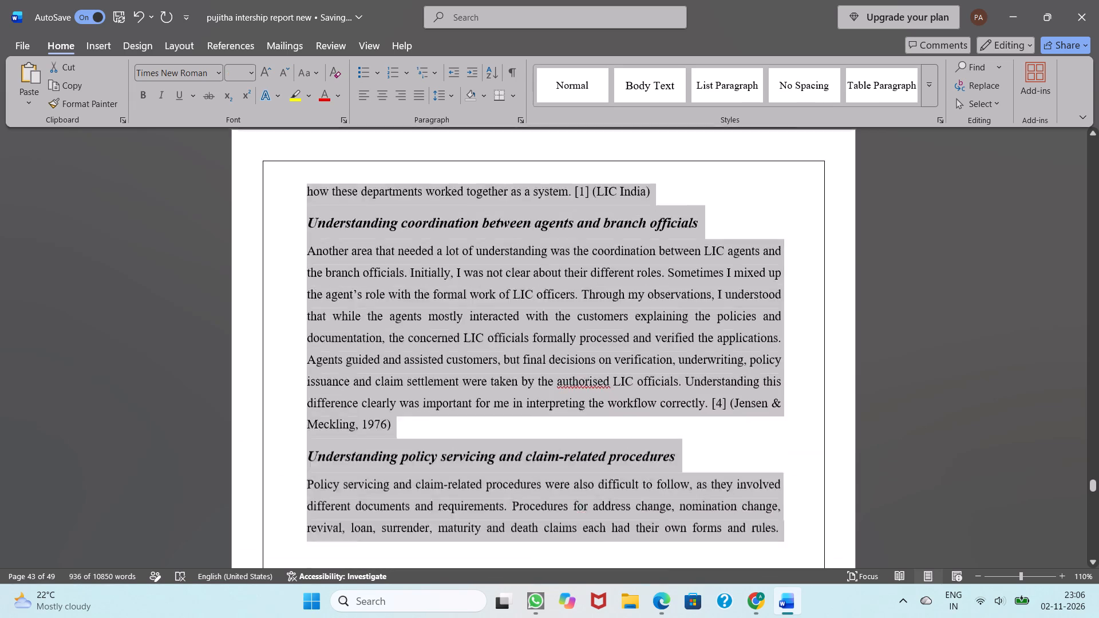
pyautogui.scroll(6, 596, 420)
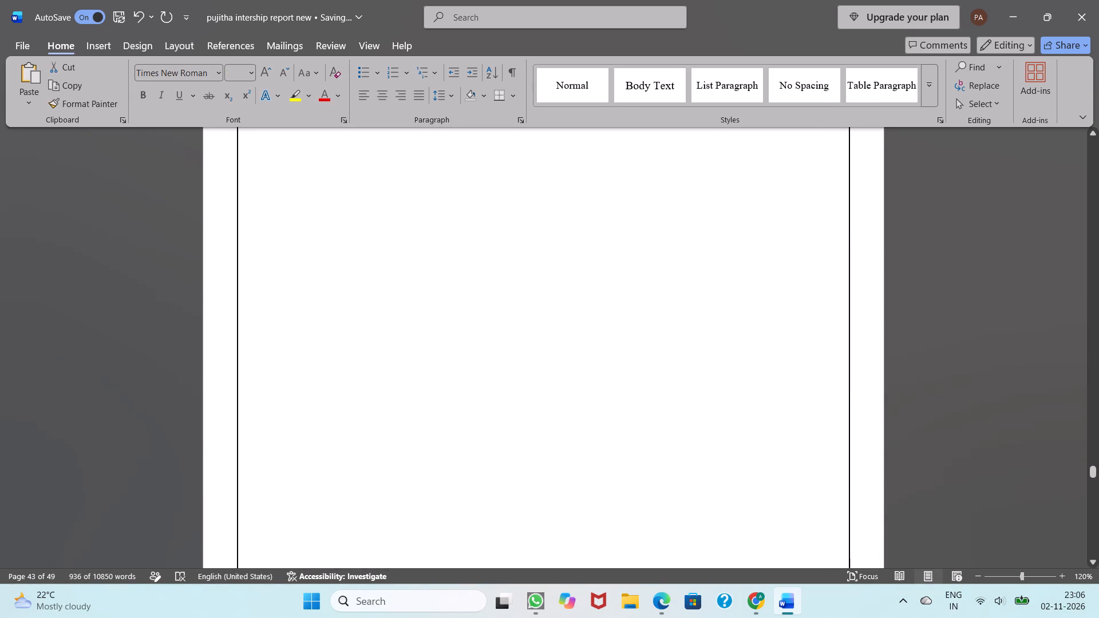
pyautogui.scroll(7, 596, 420)
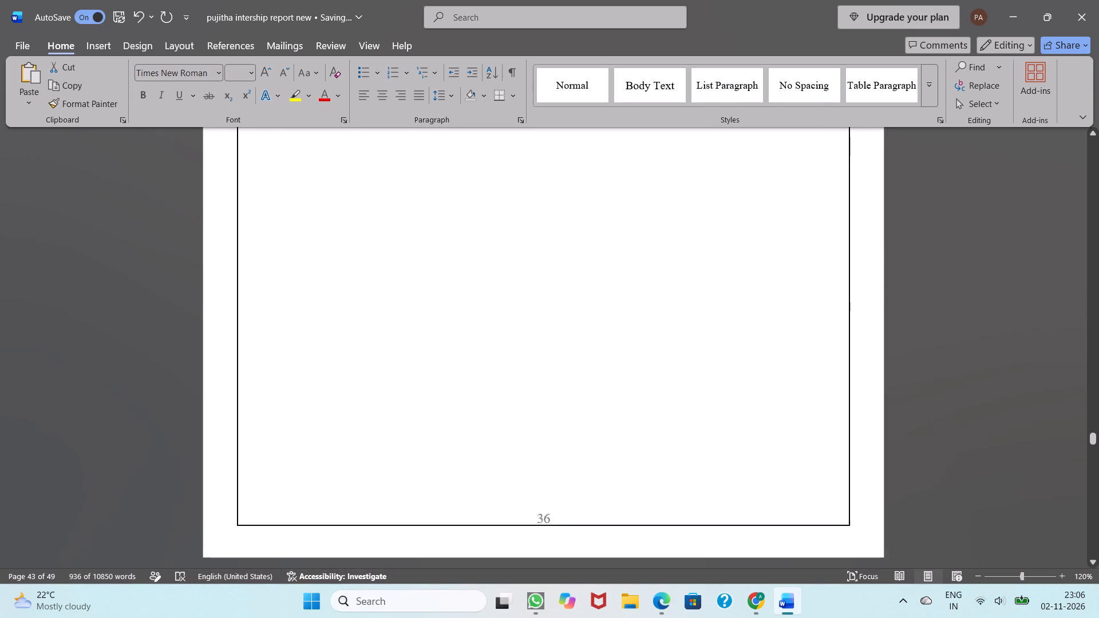
pyautogui.scroll(4, 596, 420)
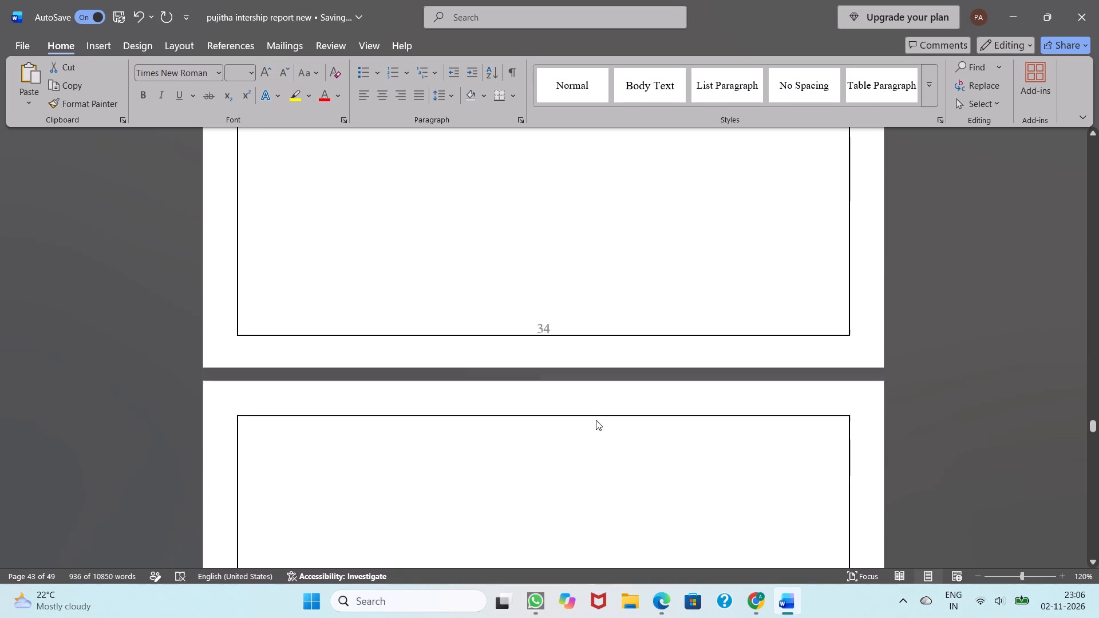
pyautogui.scroll(3, 596, 420)
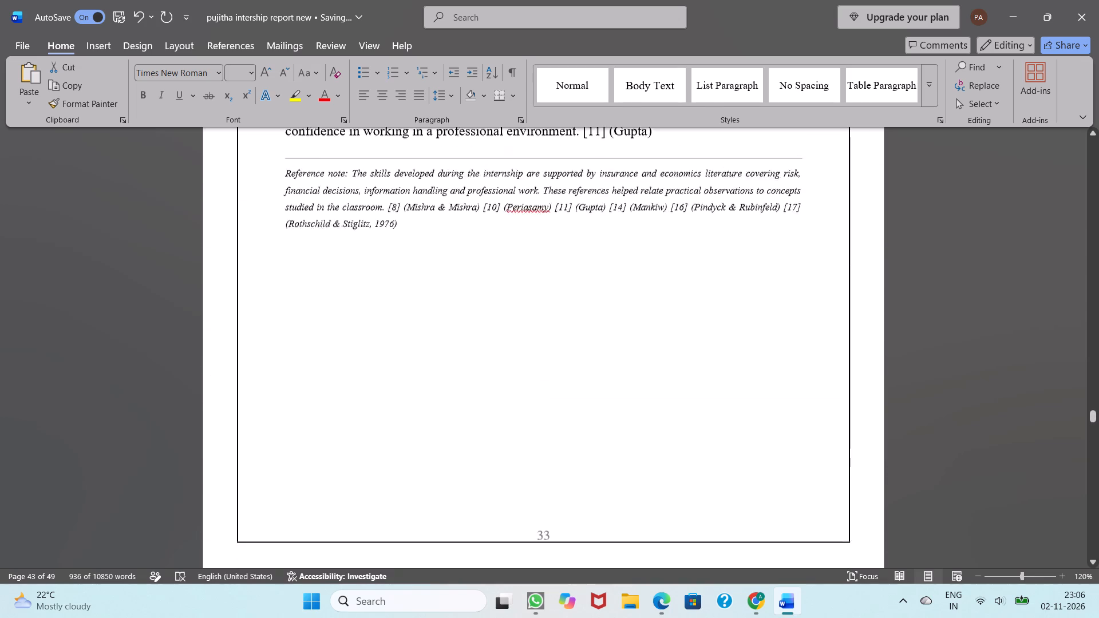
pyautogui.scroll(-3, 596, 420)
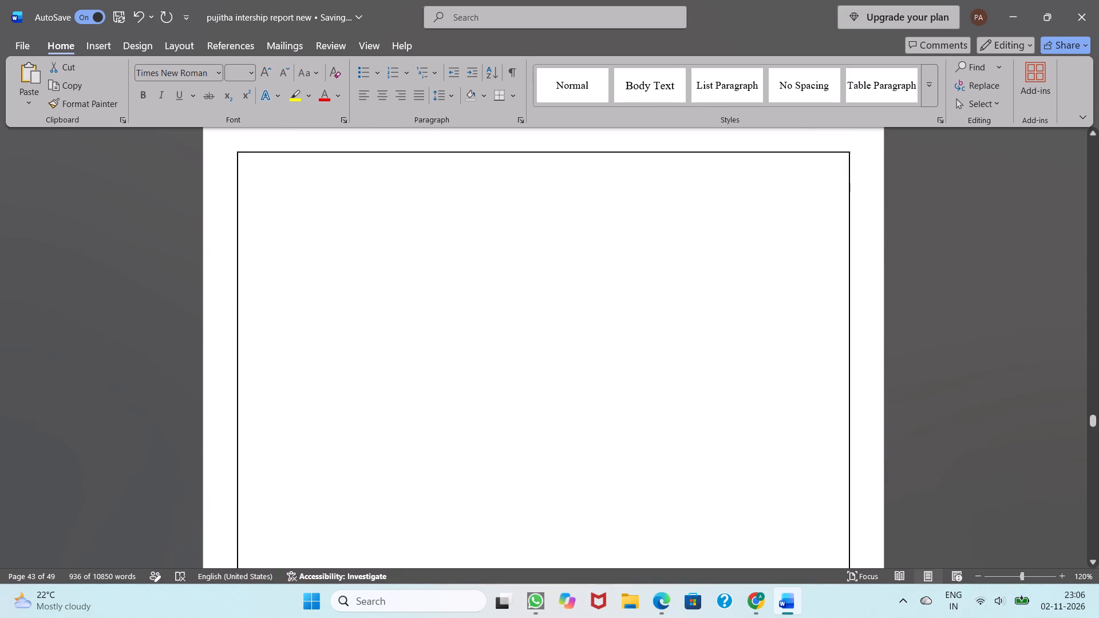
pyautogui.click(291, 157)
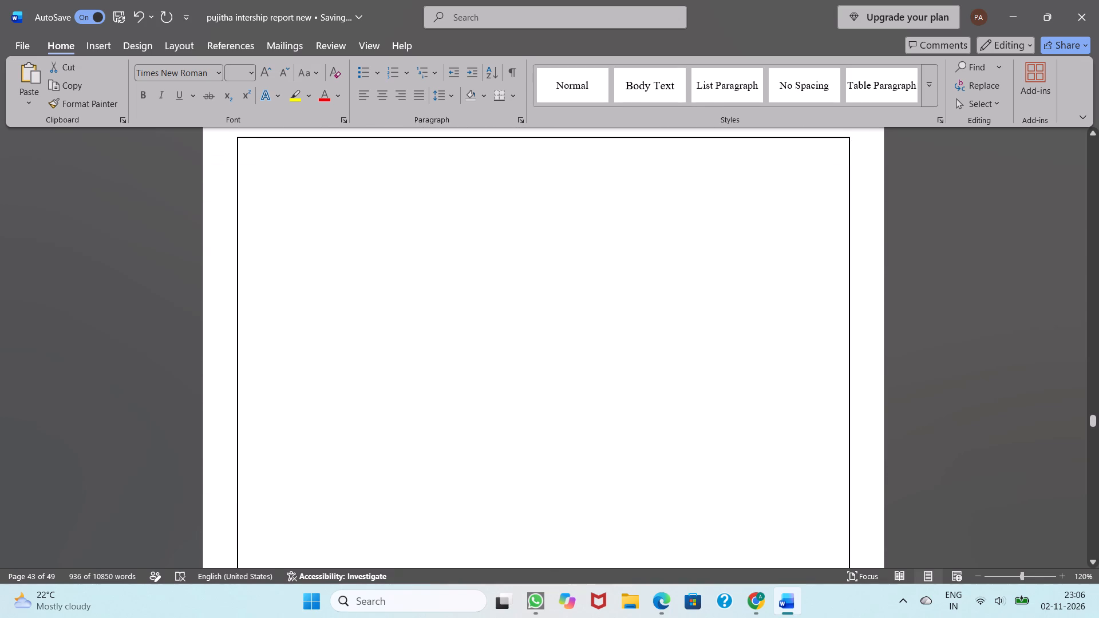
pyautogui.click(317, 159)
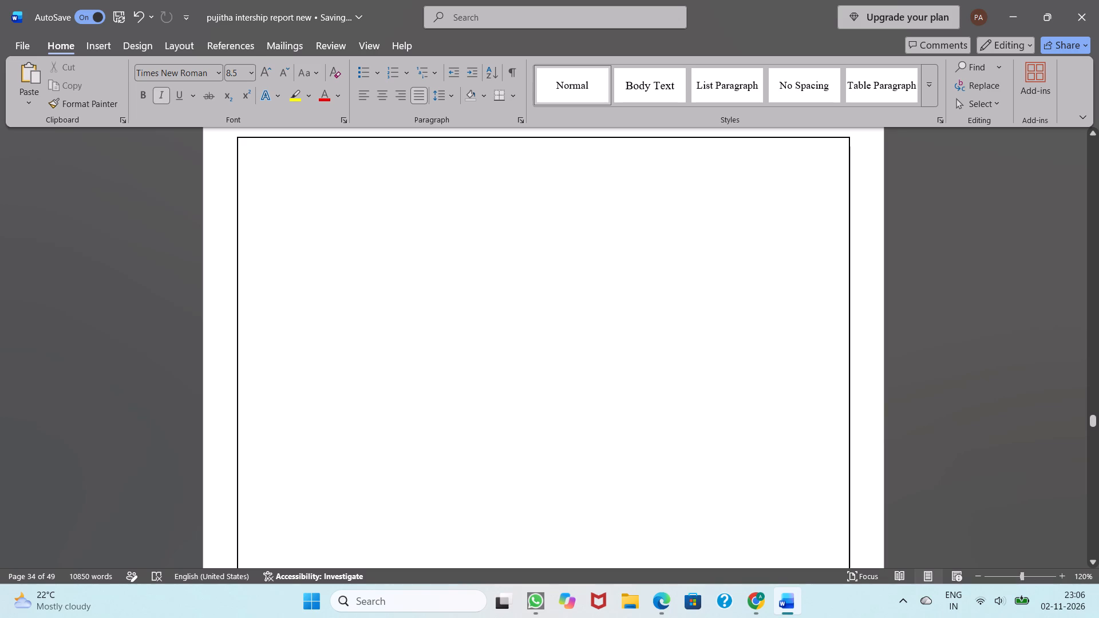
pyautogui.click(252, 70)
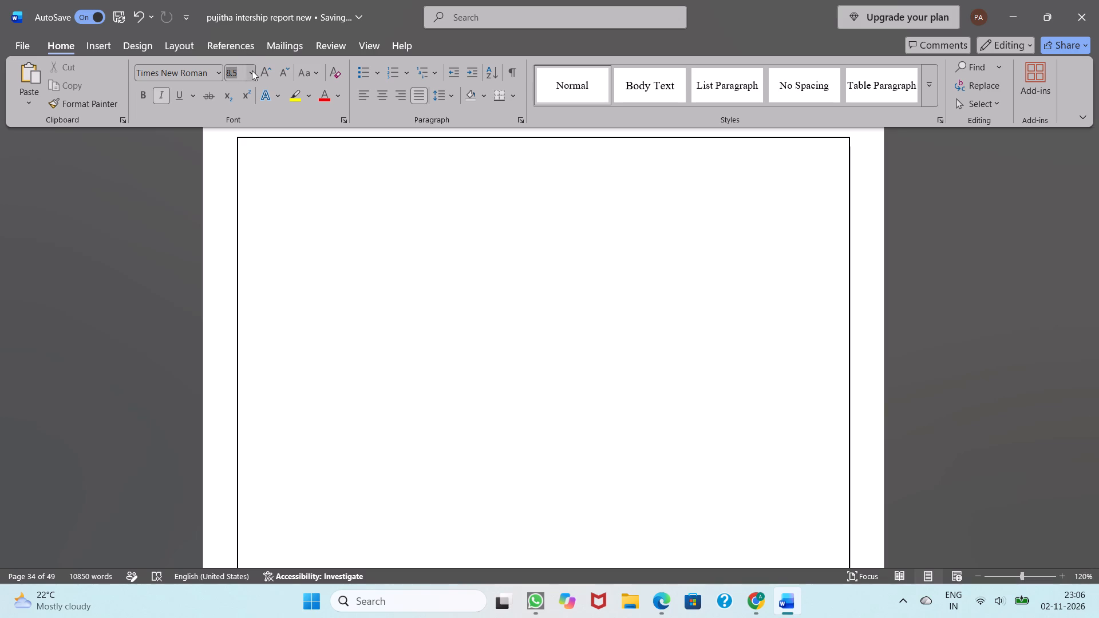
pyautogui.click(272, 146)
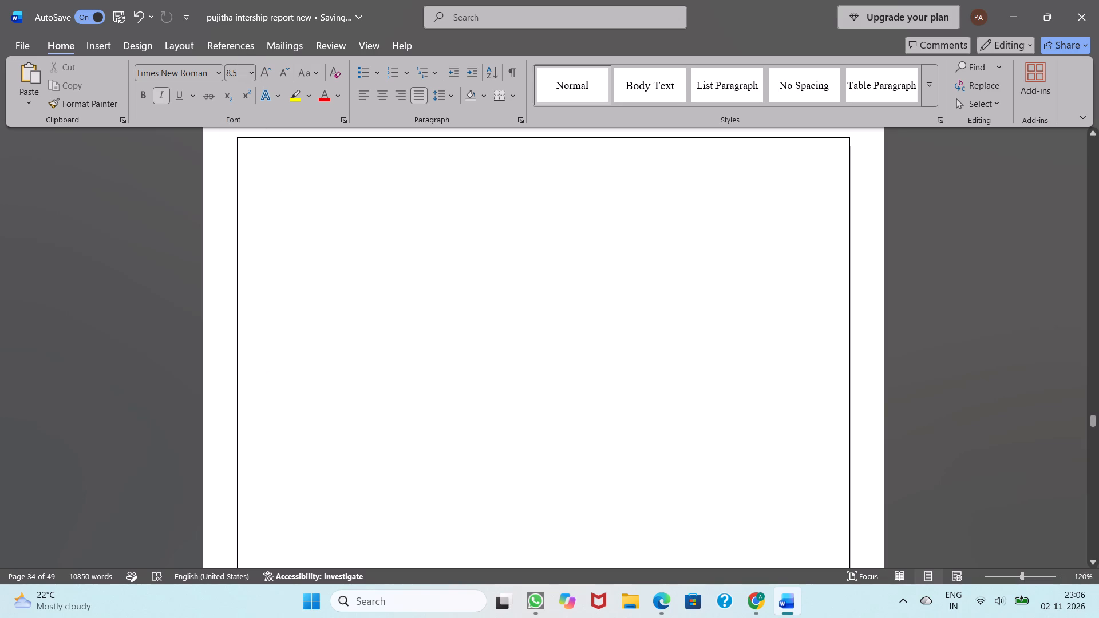
pyautogui.press('space')
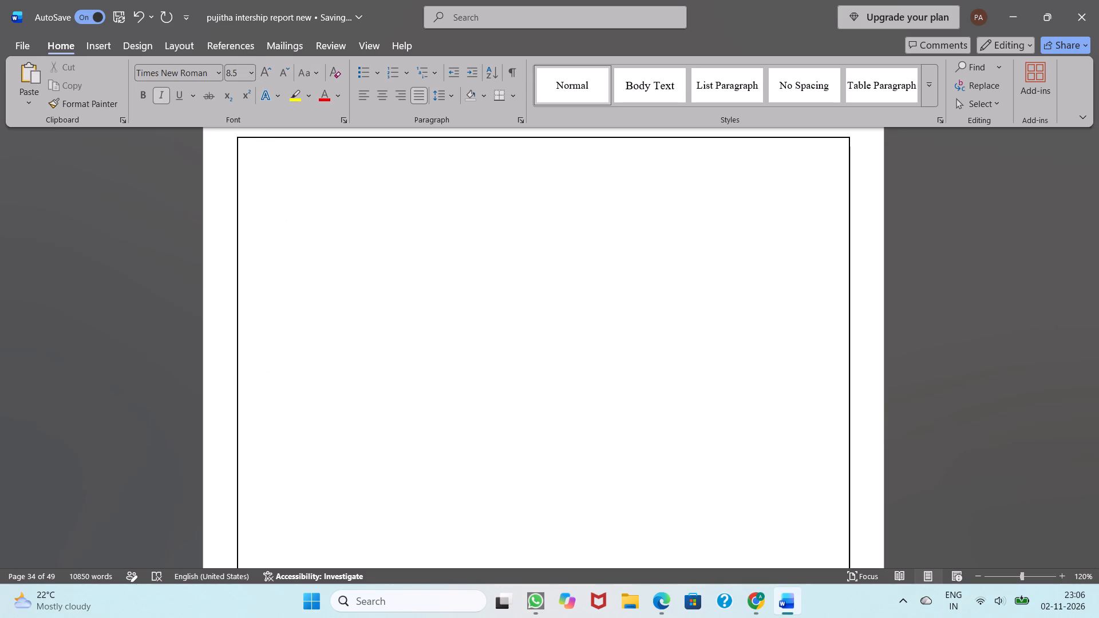
pyautogui.hotkey('ctrl', 'v')
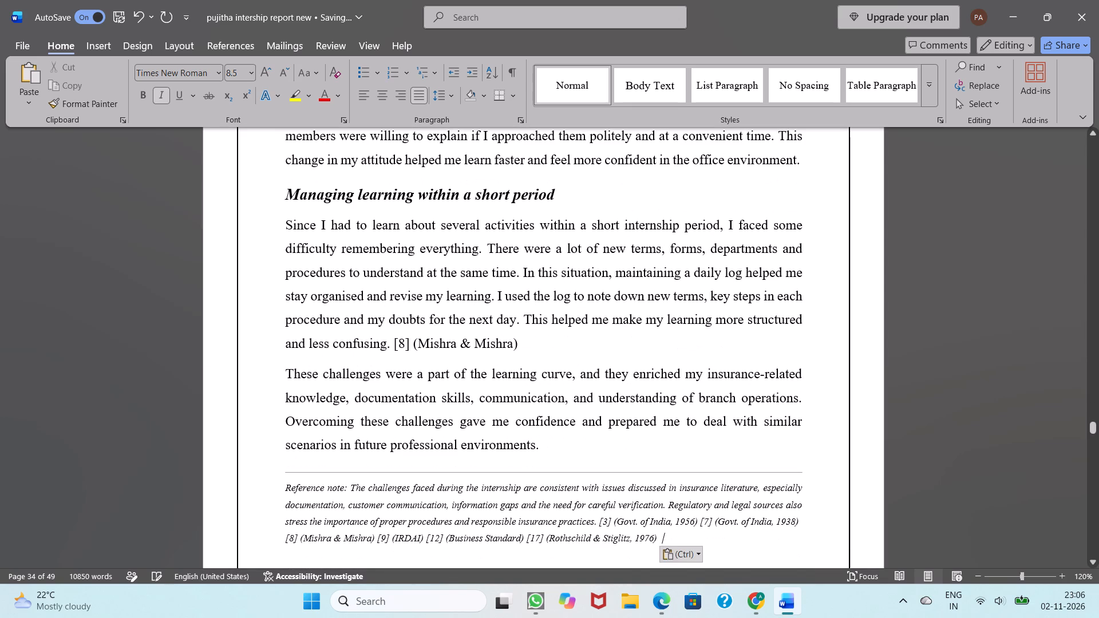
# Check where the pasted section 7 begins relative to the reference note that closes section 6.
pyautogui.scroll(7, 291, 163)
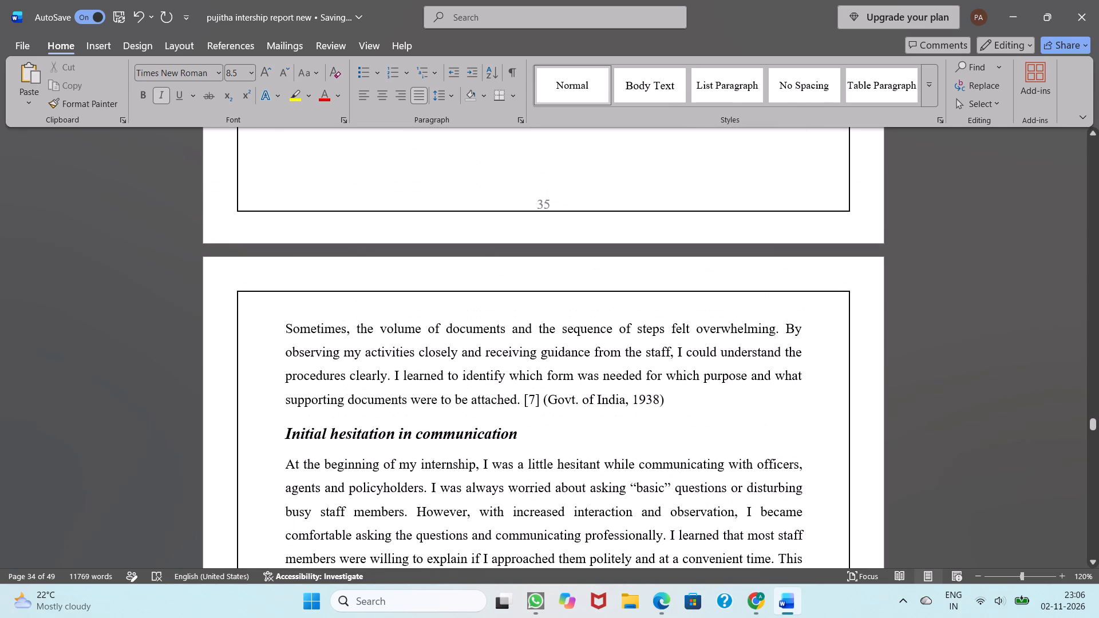
pyautogui.scroll(4, 291, 163)
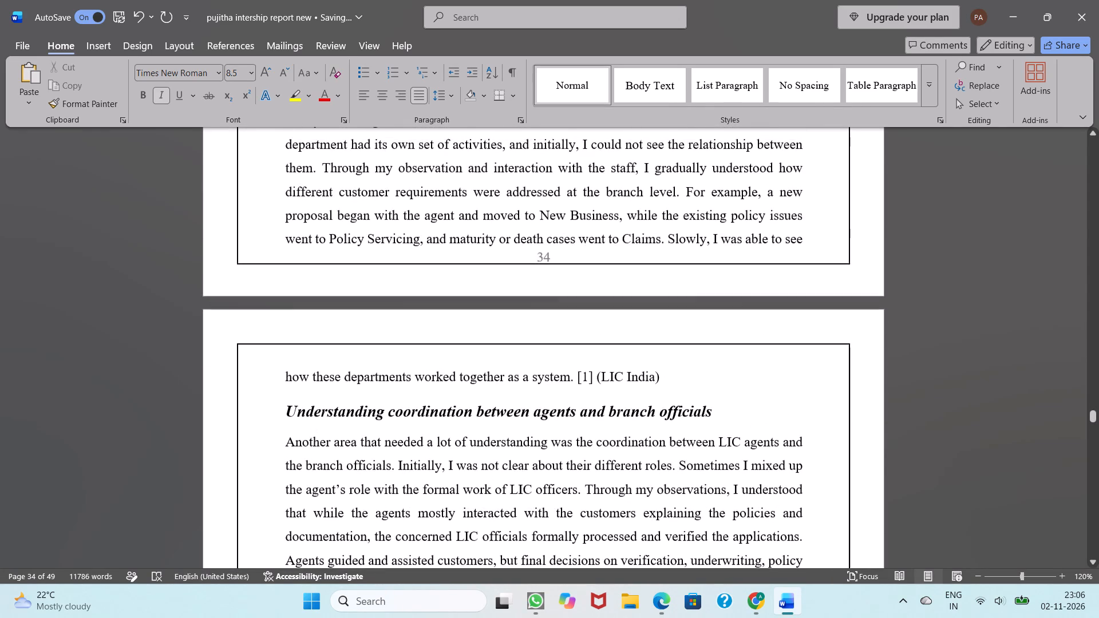
pyautogui.scroll(13, 291, 163)
pyautogui.scroll(-1, 291, 163)
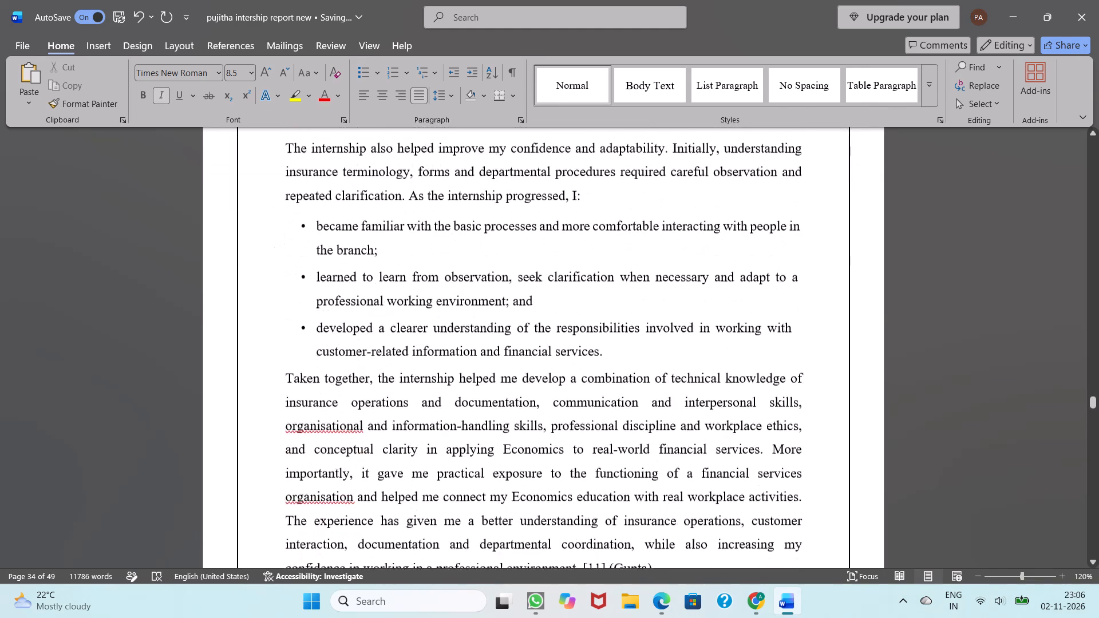
pyautogui.scroll(-2, 291, 163)
pyautogui.scroll(1, 291, 163)
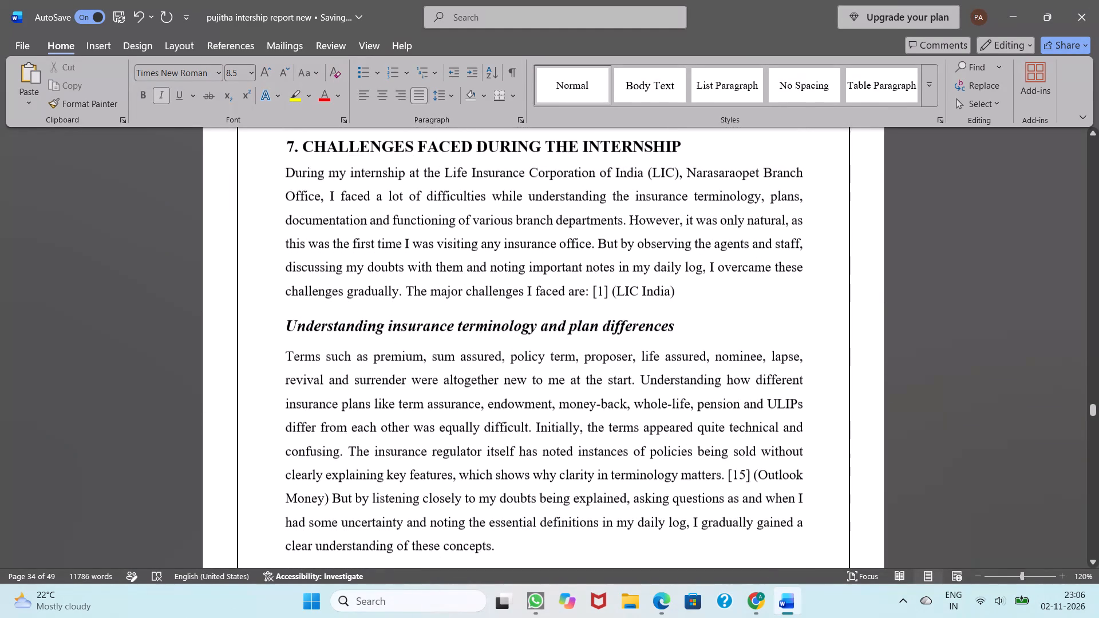
pyautogui.scroll(1, 291, 165)
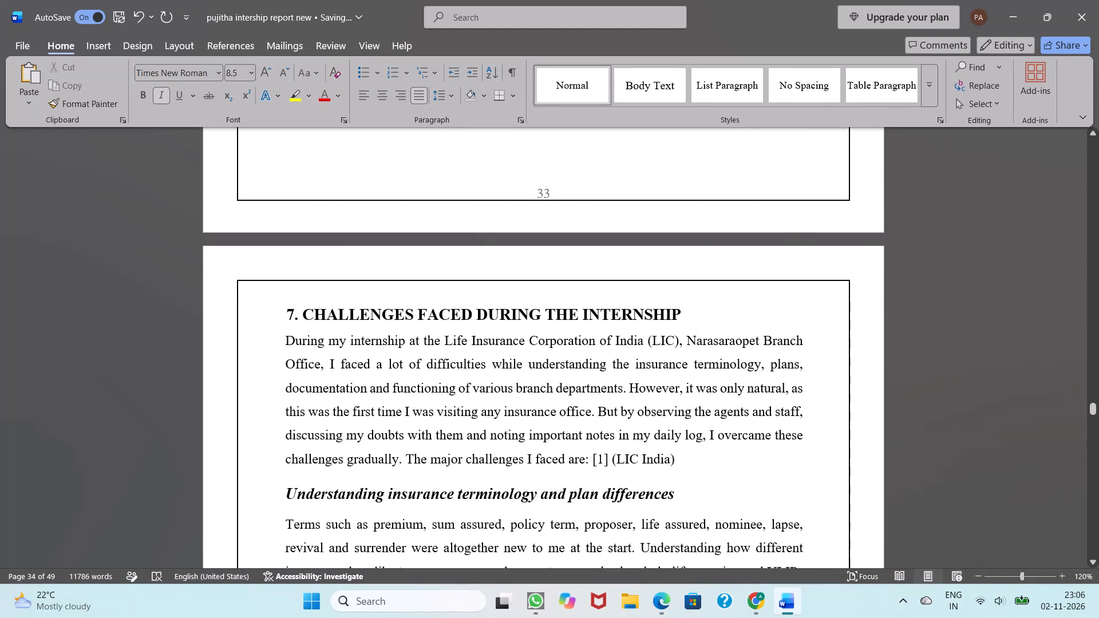
pyautogui.scroll(4, 291, 165)
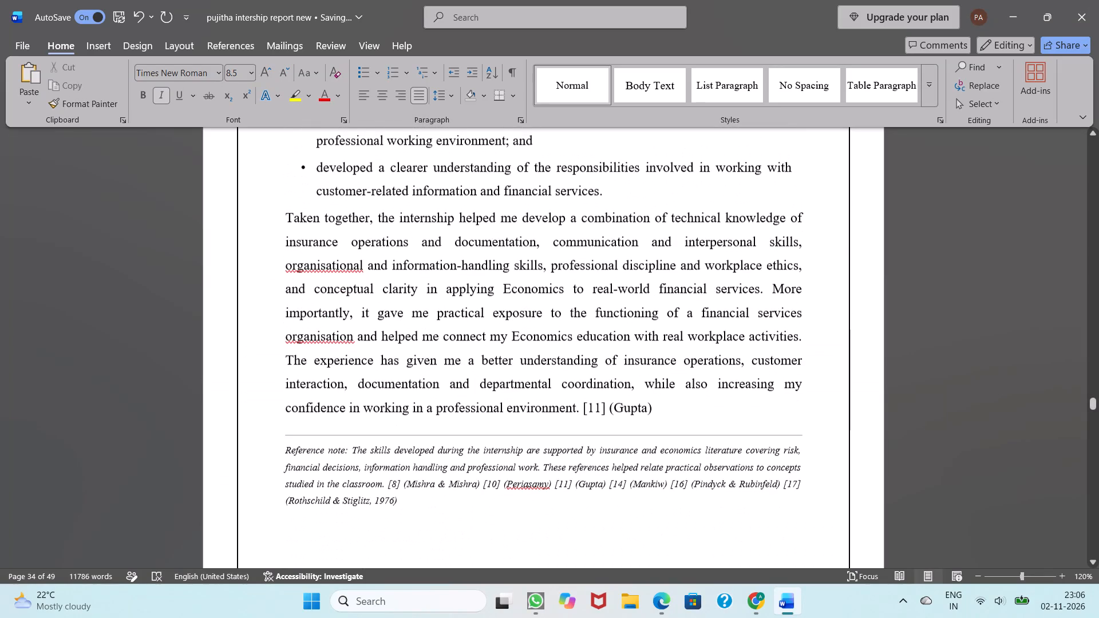
# Review the pasted section 7 from its heading on page 34 to the top of page 36, examining text flow and page gaps.
pyautogui.scroll(-3, 291, 165)
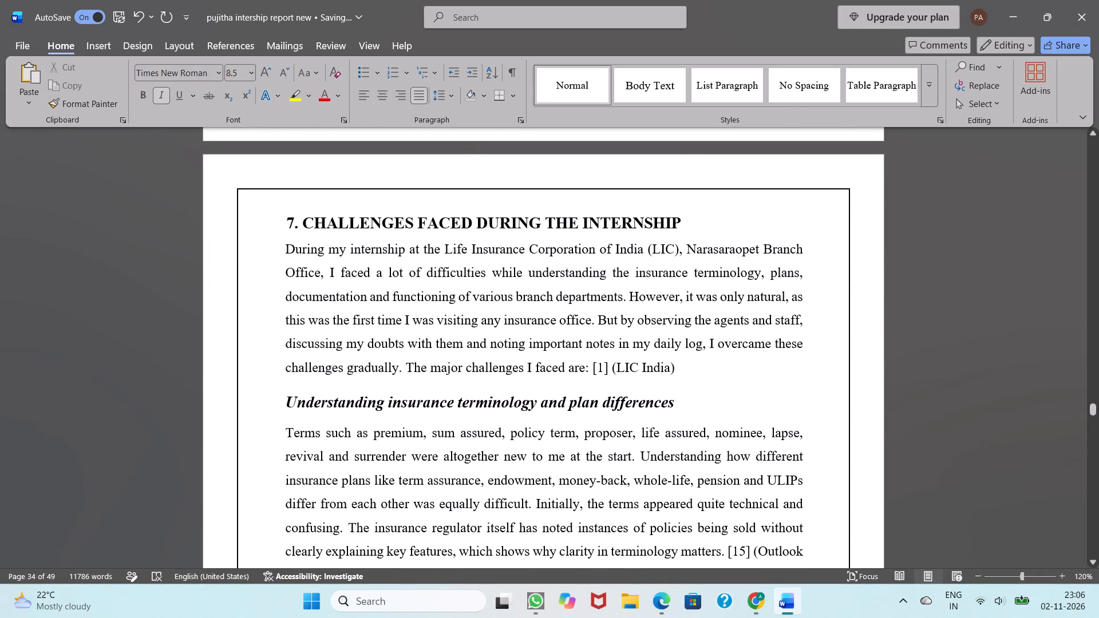
pyautogui.scroll(-1, 291, 165)
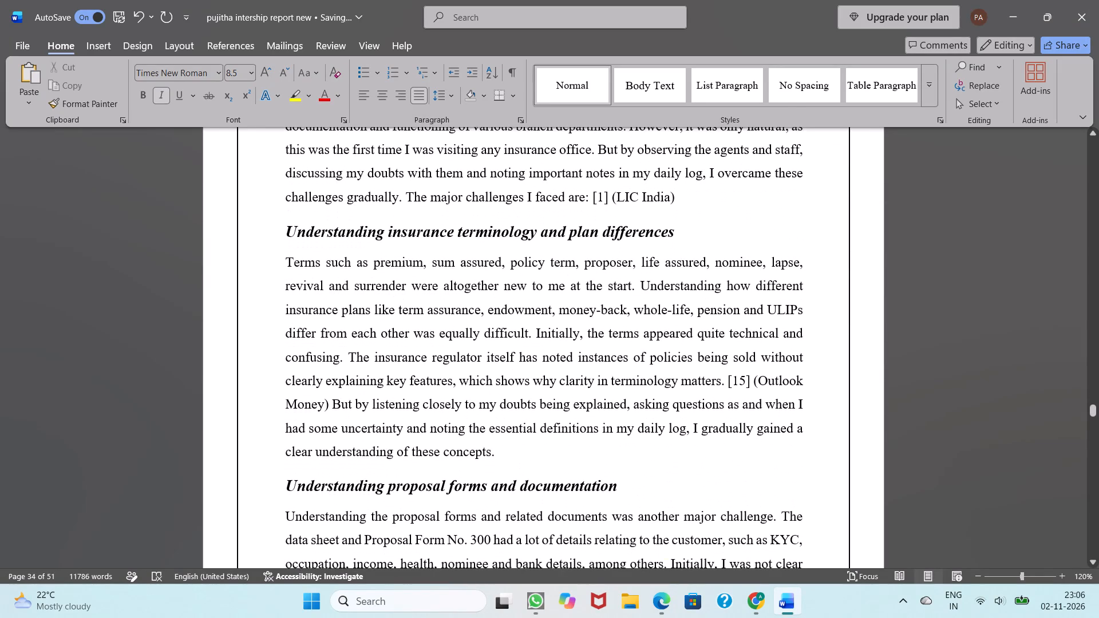
pyautogui.scroll(-2, 291, 165)
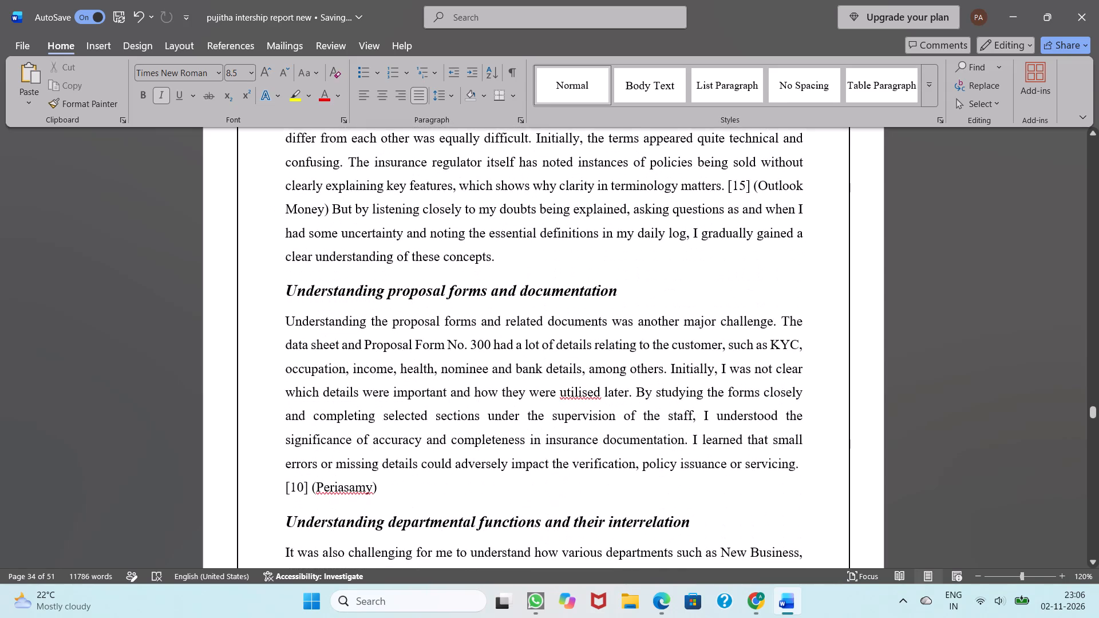
pyautogui.scroll(-2, 291, 165)
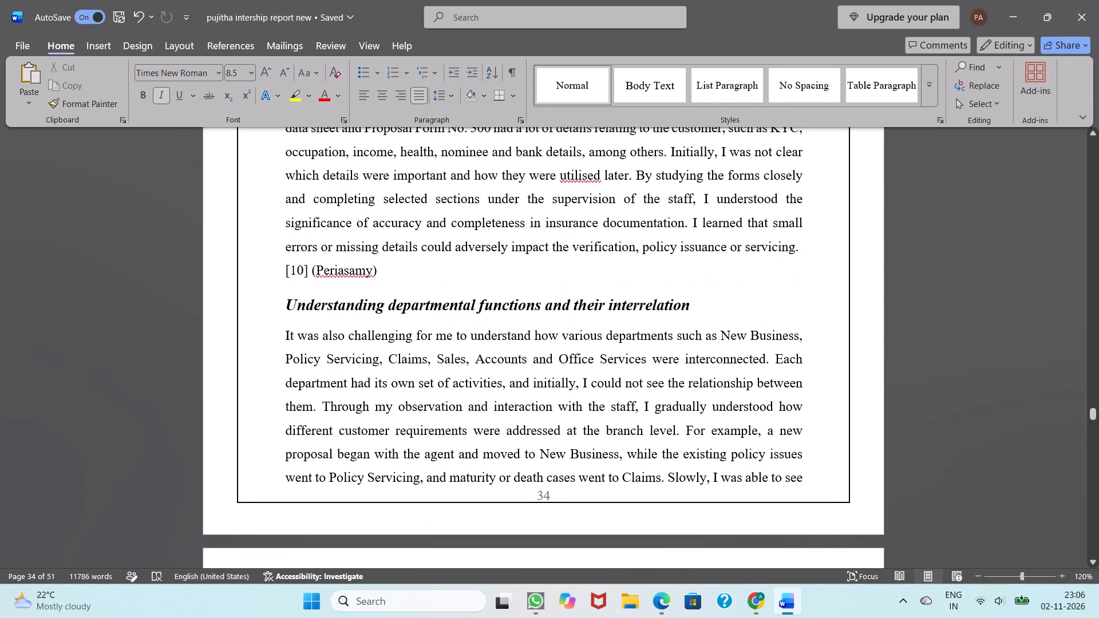
pyautogui.scroll(-2, 291, 165)
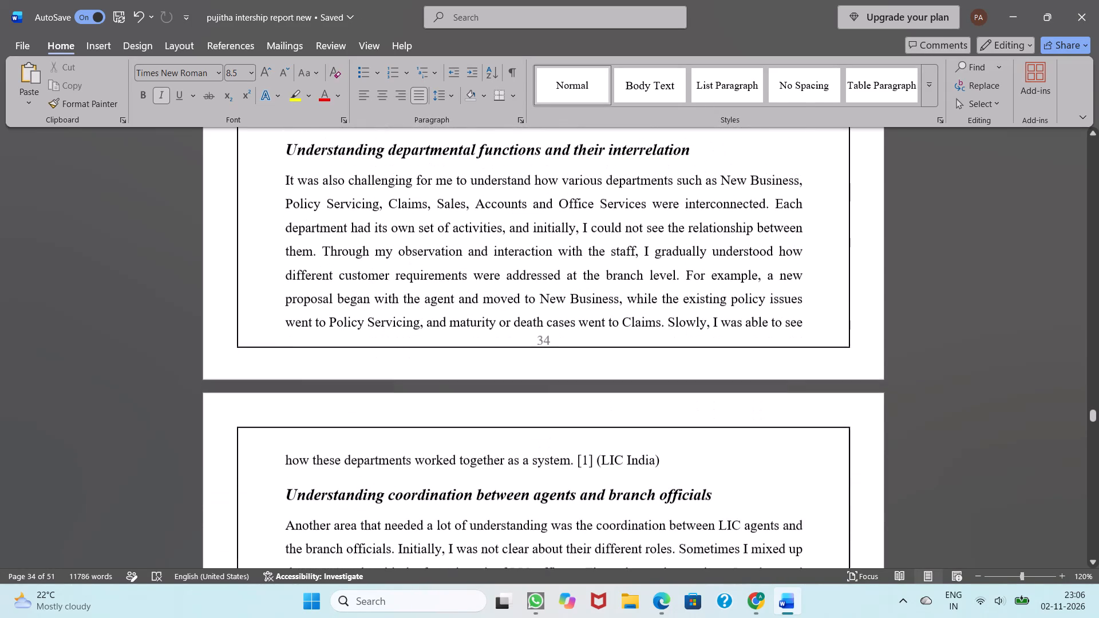
pyautogui.scroll(-1, 291, 165)
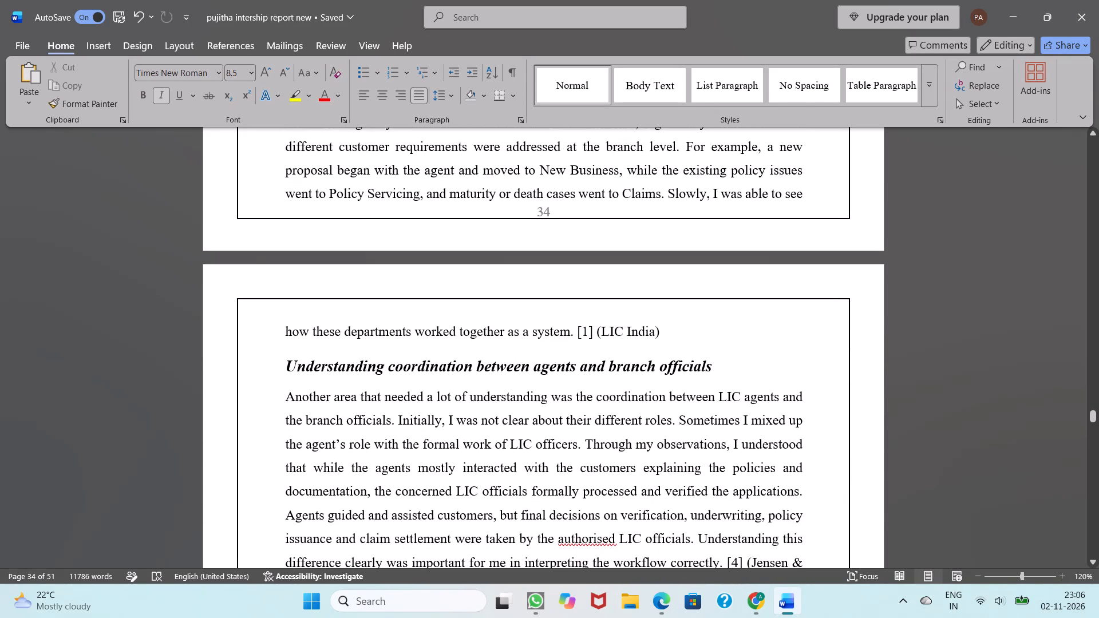
pyautogui.scroll(-3, 291, 165)
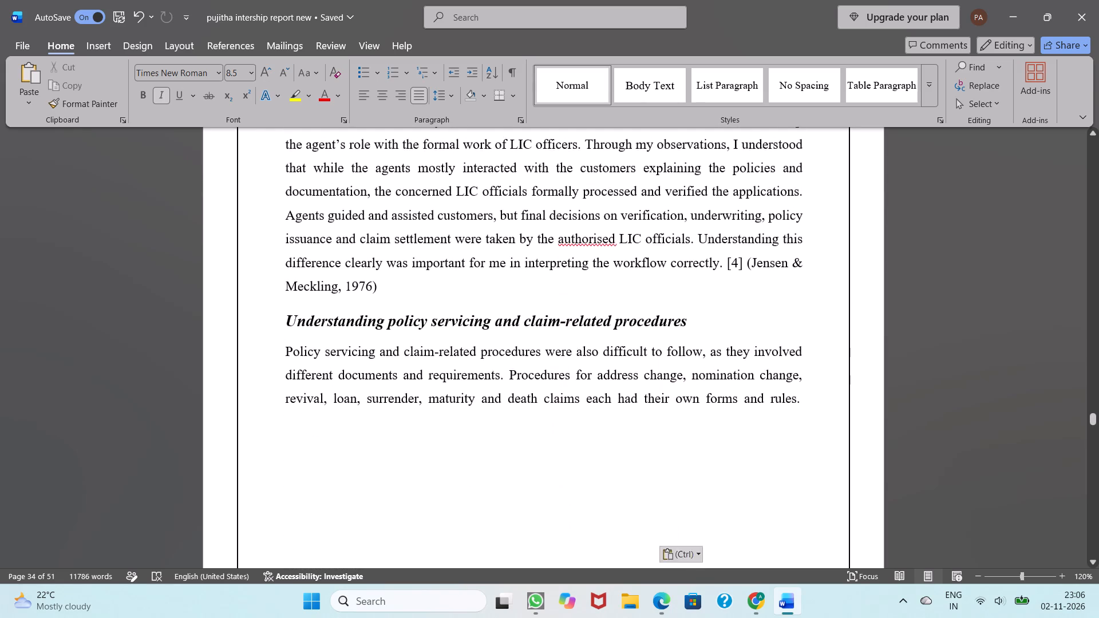
pyautogui.scroll(-1, 291, 165)
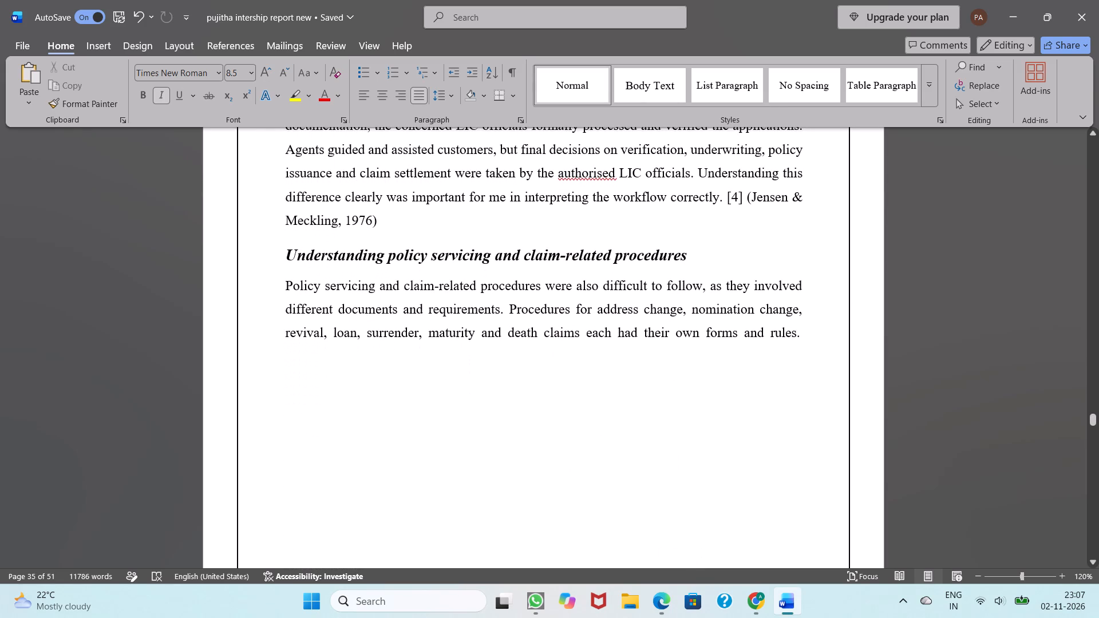
pyautogui.scroll(-3, 291, 165)
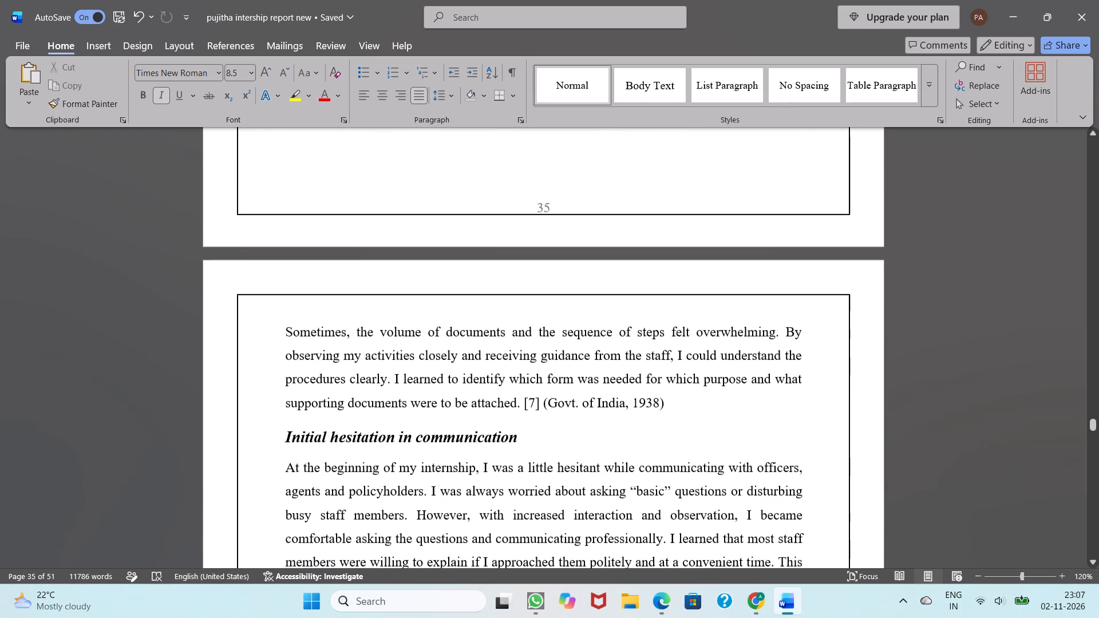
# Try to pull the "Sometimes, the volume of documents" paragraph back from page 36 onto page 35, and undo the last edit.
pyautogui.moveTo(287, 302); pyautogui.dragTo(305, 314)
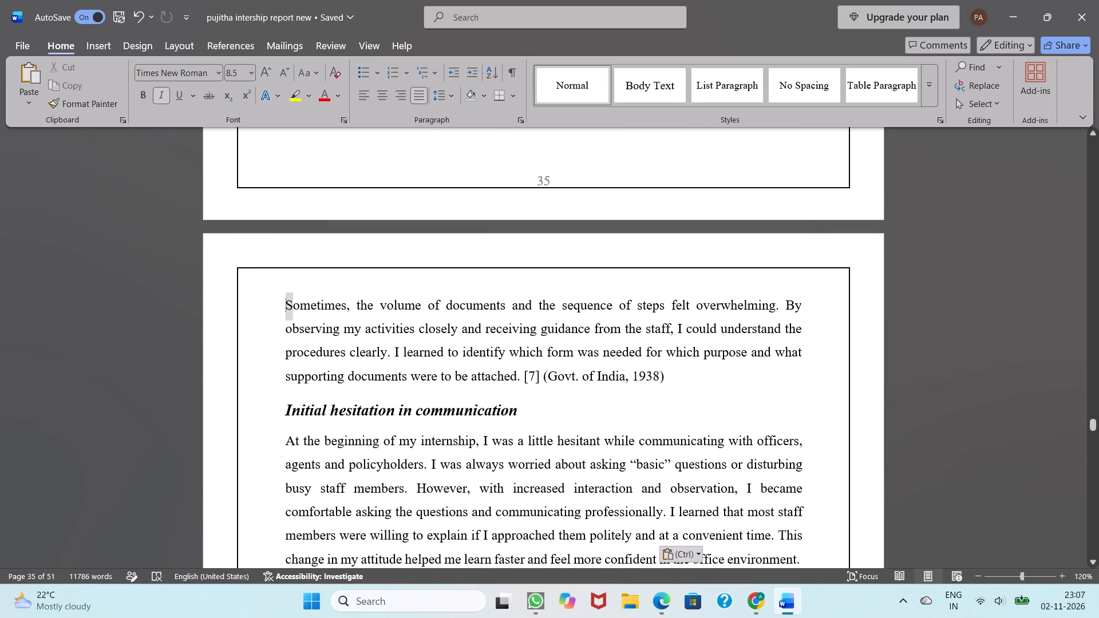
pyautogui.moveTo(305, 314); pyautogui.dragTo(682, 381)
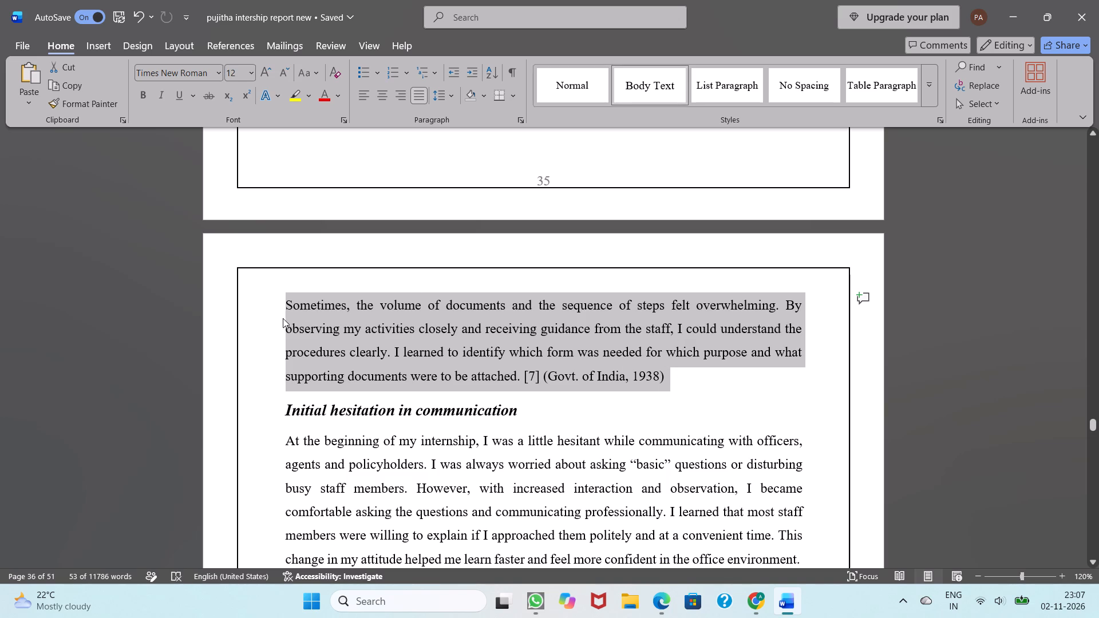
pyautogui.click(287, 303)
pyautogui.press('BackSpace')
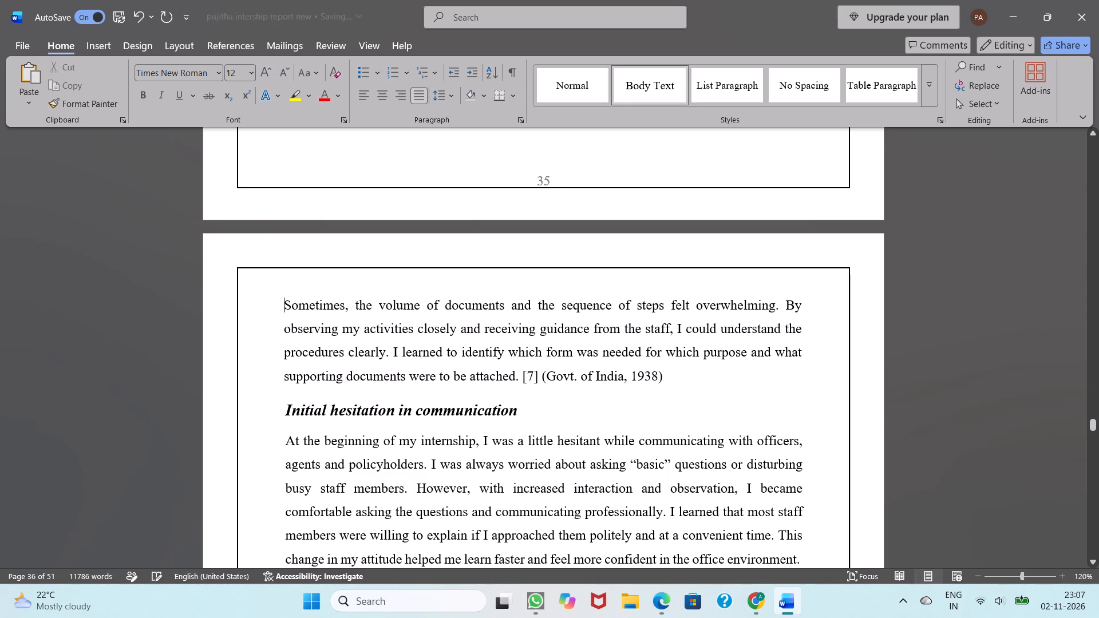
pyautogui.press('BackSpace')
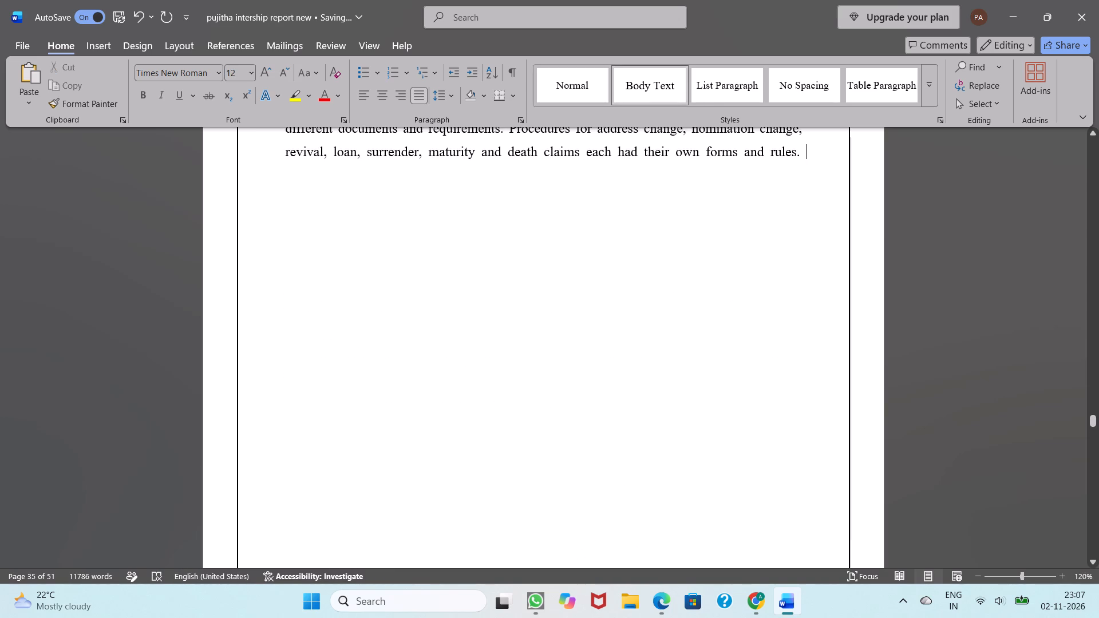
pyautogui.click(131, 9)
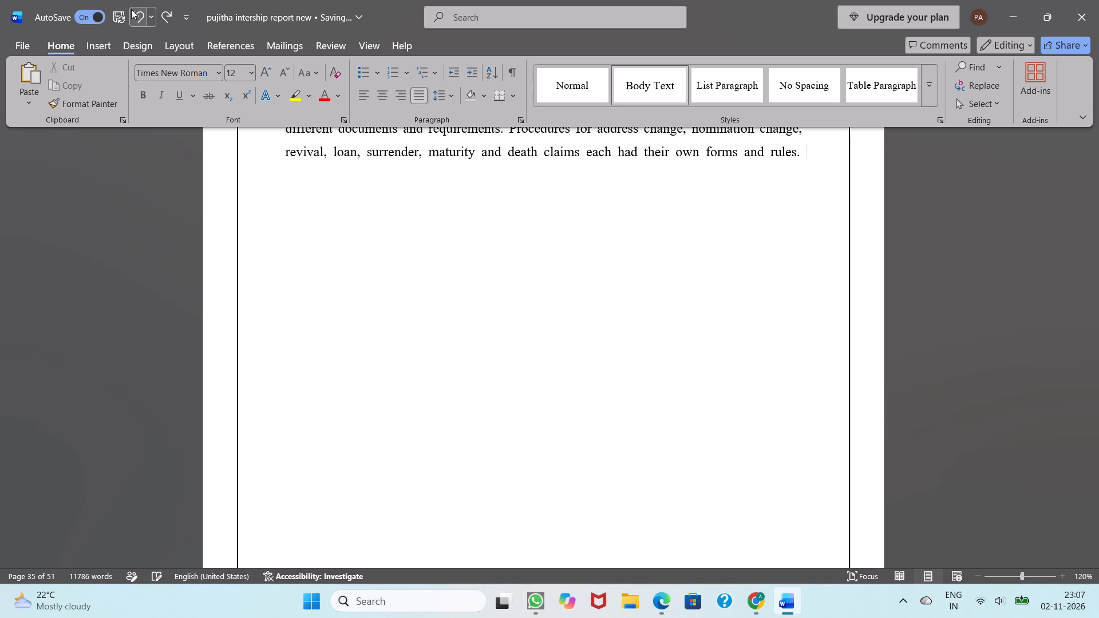
# Copy the "Sometimes, the volume of documents" paragraph from page 36 and paste it below the policy servicing paragraph on page 35.
pyautogui.scroll(-2, 311, 160)
pyautogui.scroll(-1, 317, 237)
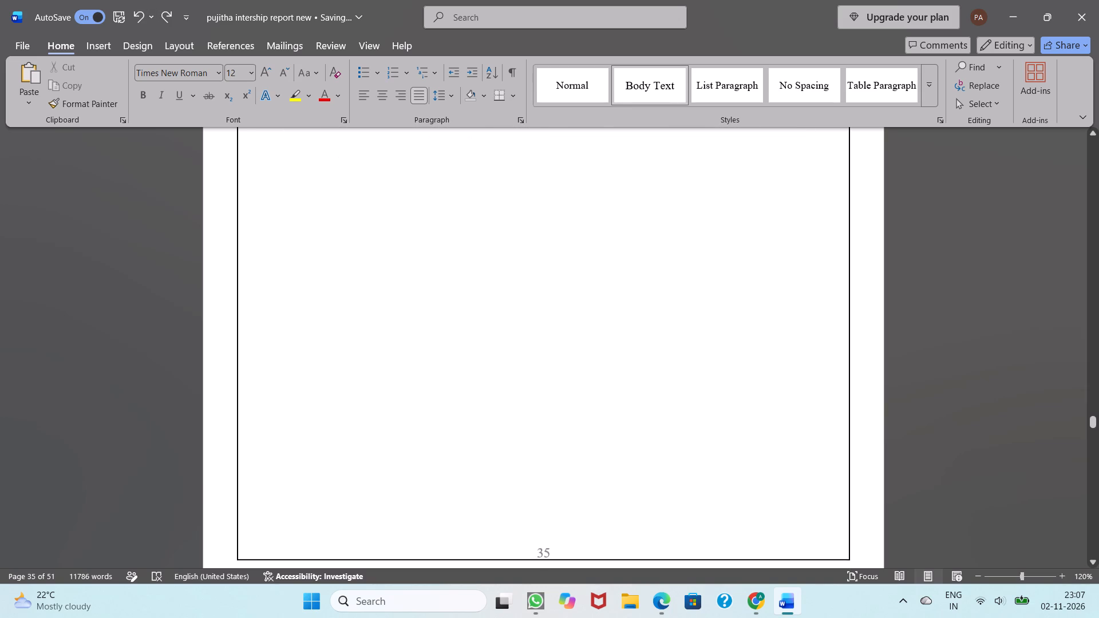
pyautogui.scroll(-2, 317, 237)
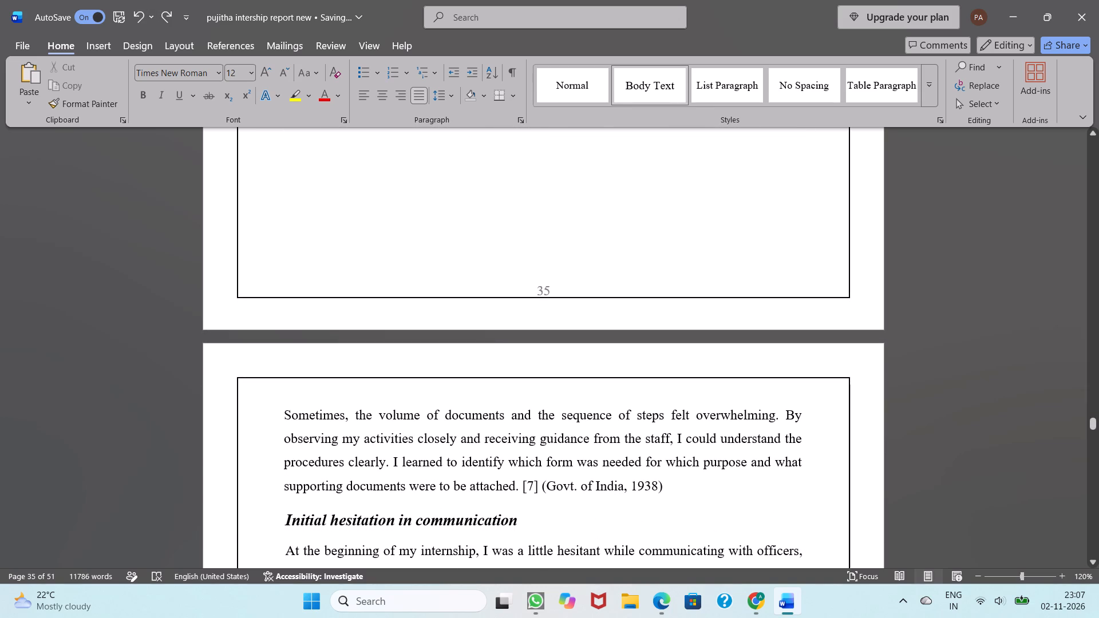
pyautogui.moveTo(286, 409); pyautogui.dragTo(691, 484)
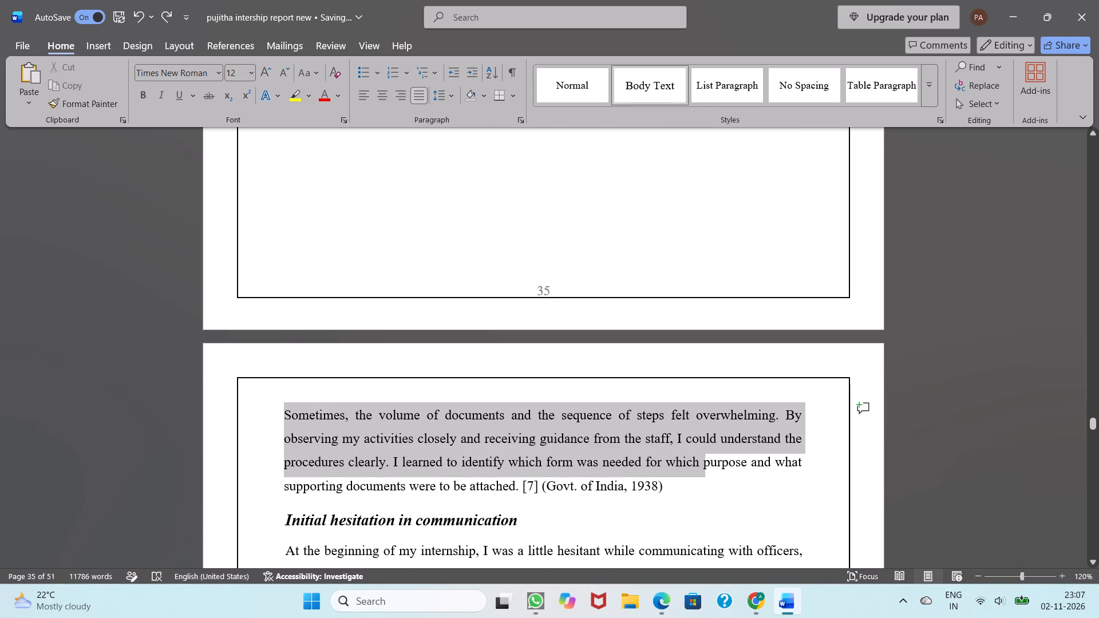
pyautogui.moveTo(691, 484); pyautogui.dragTo(673, 492)
pyautogui.hotkey('ctrl', 'c')
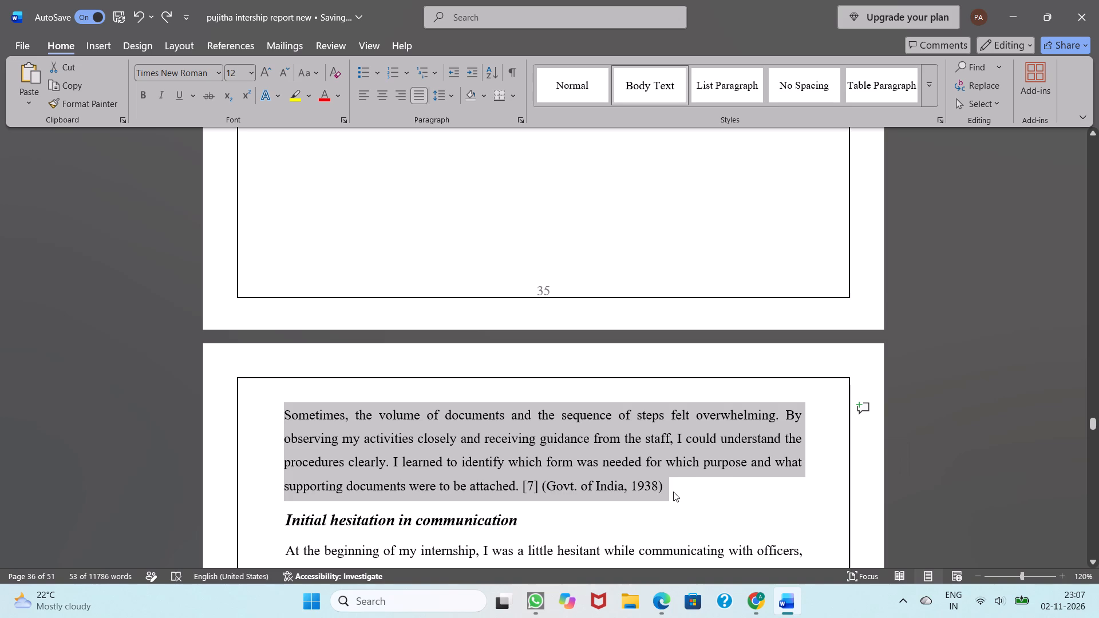
pyautogui.scroll(2, 723, 537)
pyautogui.scroll(-1, 723, 537)
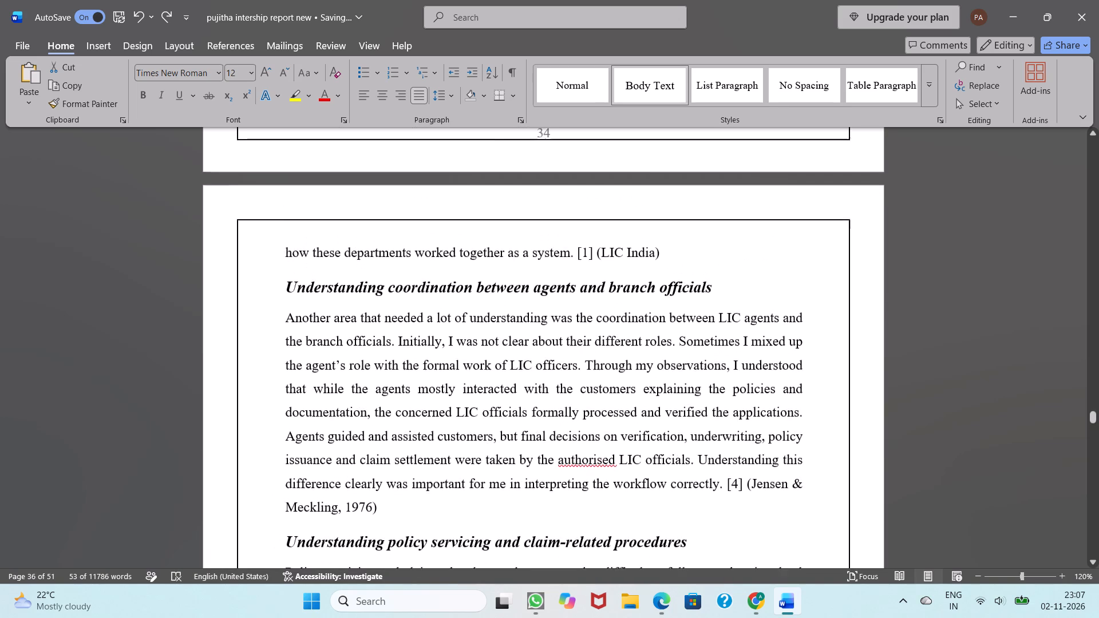
pyautogui.scroll(-1, 723, 537)
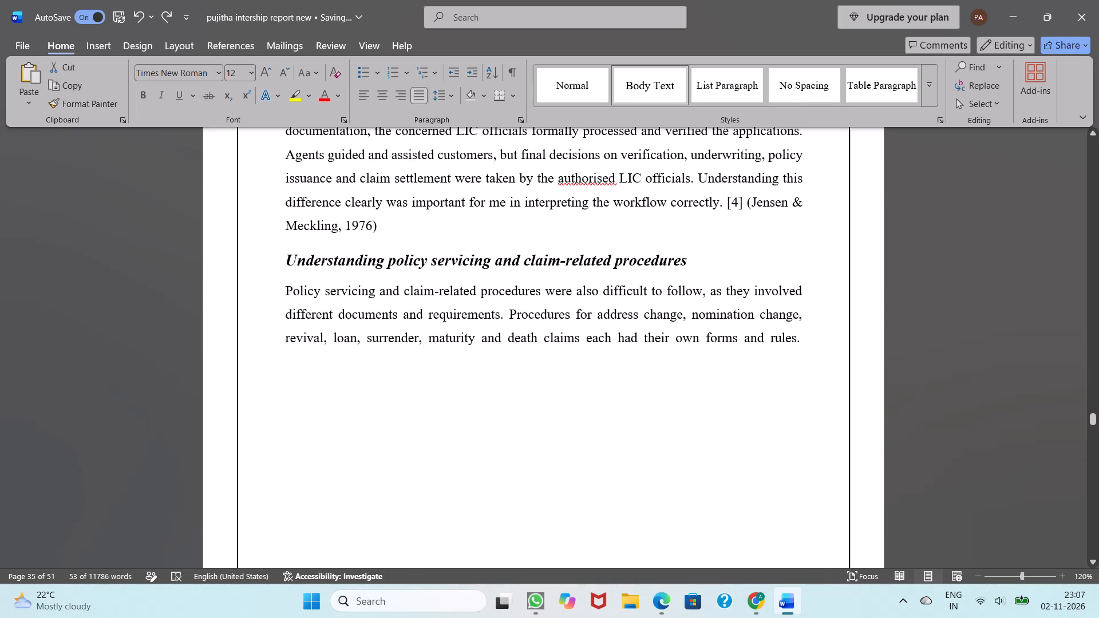
pyautogui.click(810, 340)
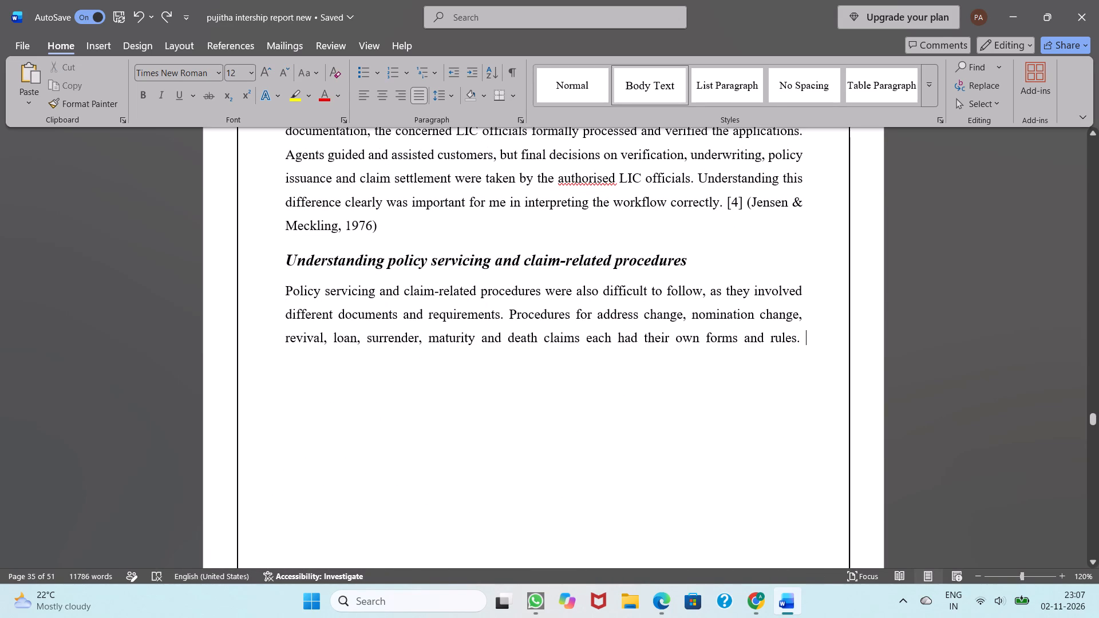
pyautogui.press('Return')
pyautogui.press('BackSpace')
pyautogui.hotkey('ctrl', 'v')
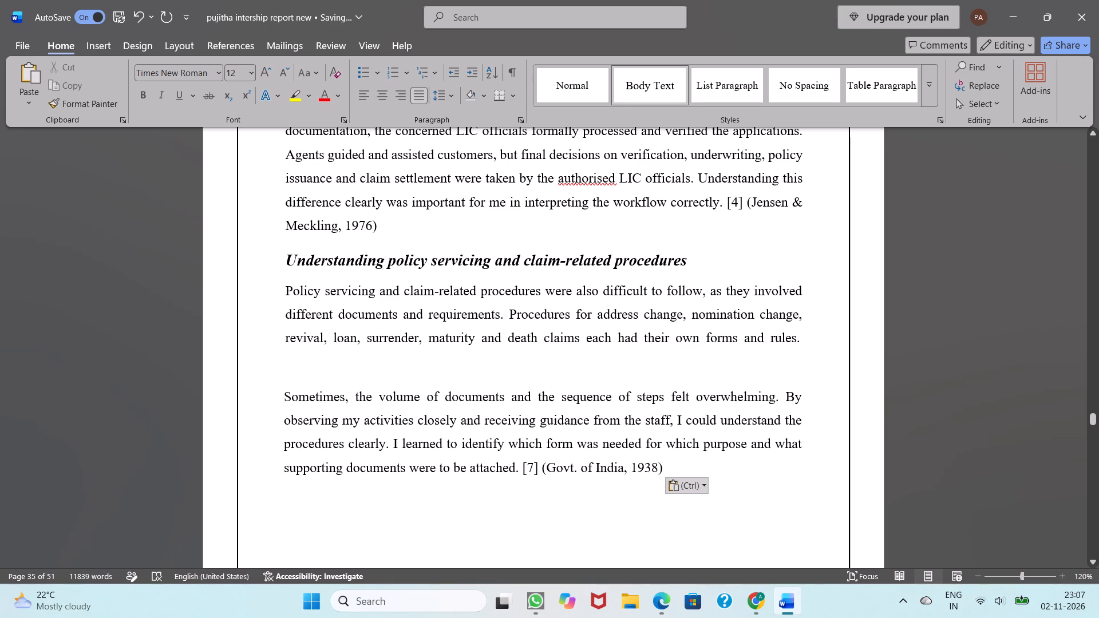
# Remove the blank line above the pasted "Sometimes" paragraph on page 35, keeping it as a separate paragraph directly below the policy servicing text.
pyautogui.click(288, 388)
pyautogui.click(280, 394)
pyautogui.press('BackSpace')
pyautogui.press('BackSpace')
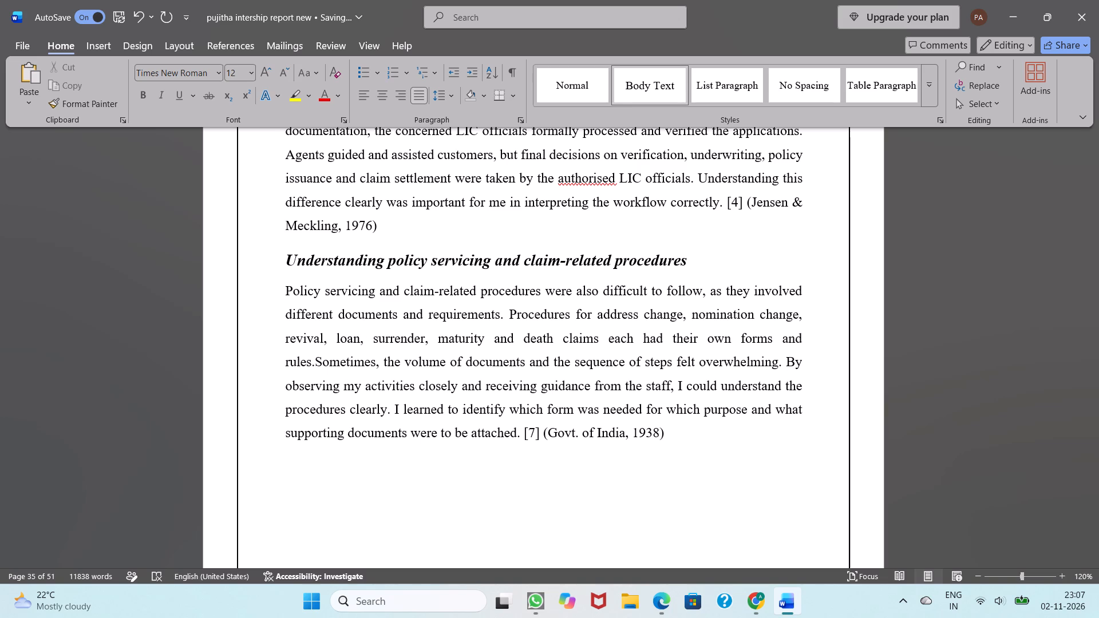
pyautogui.press('Return')
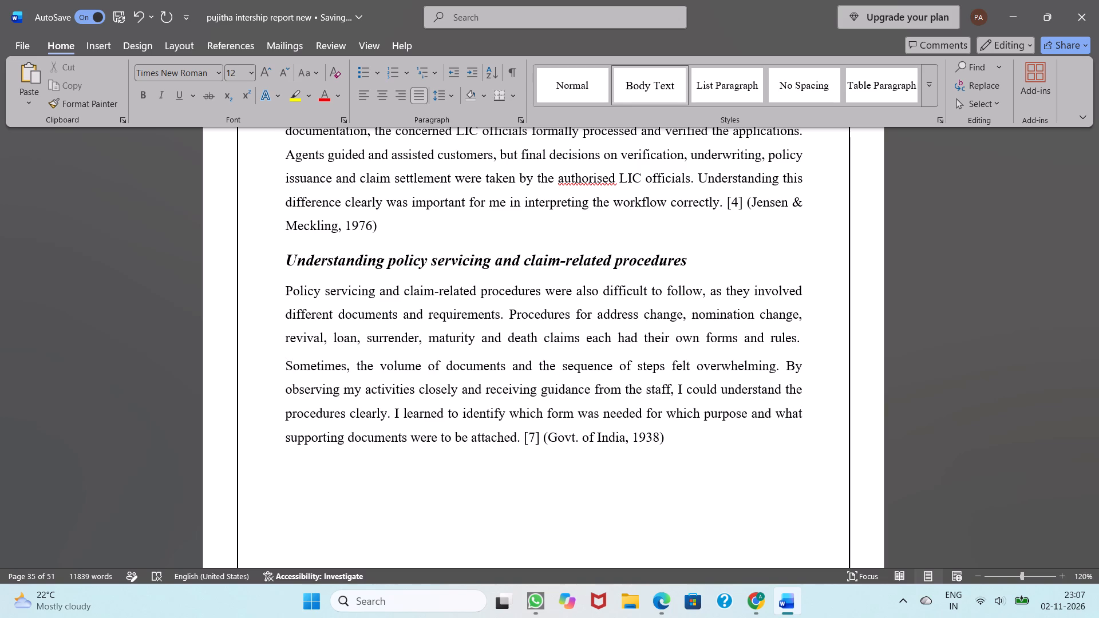
# Delete the duplicate "Sometimes, the volume of documents" paragraph from the top of page 36.
pyautogui.scroll(-1, 280, 394)
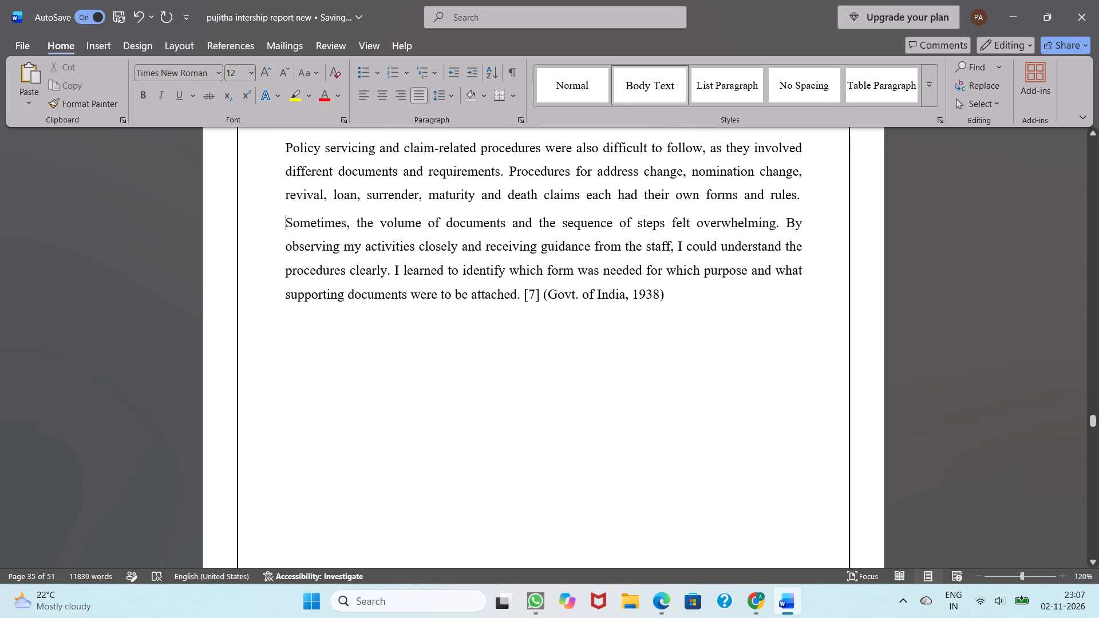
pyautogui.scroll(-2, 280, 394)
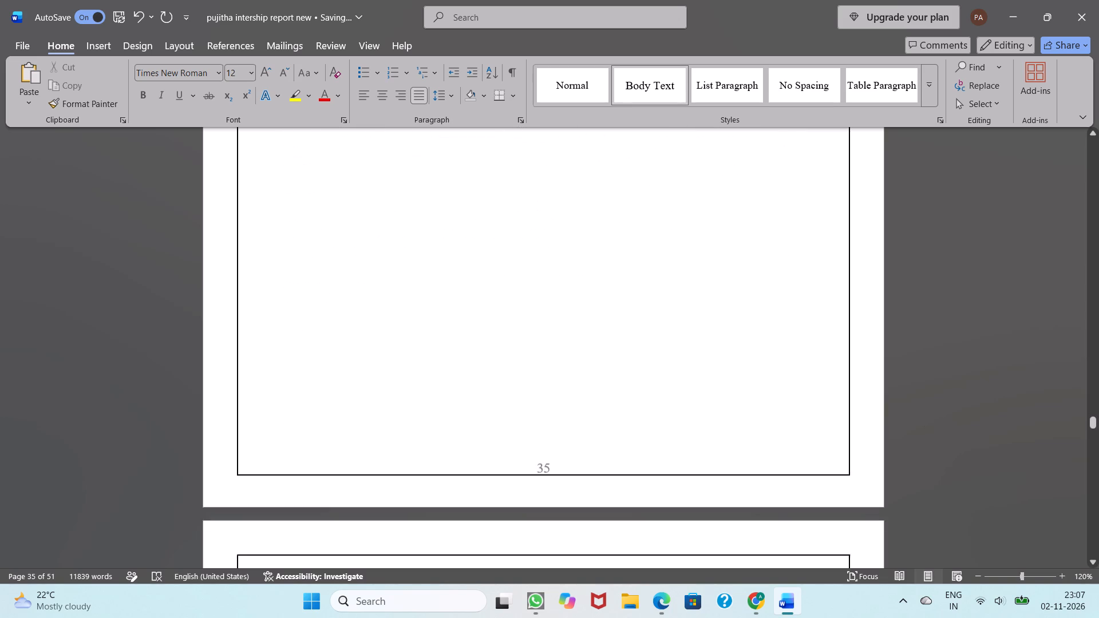
pyautogui.scroll(-1, 280, 394)
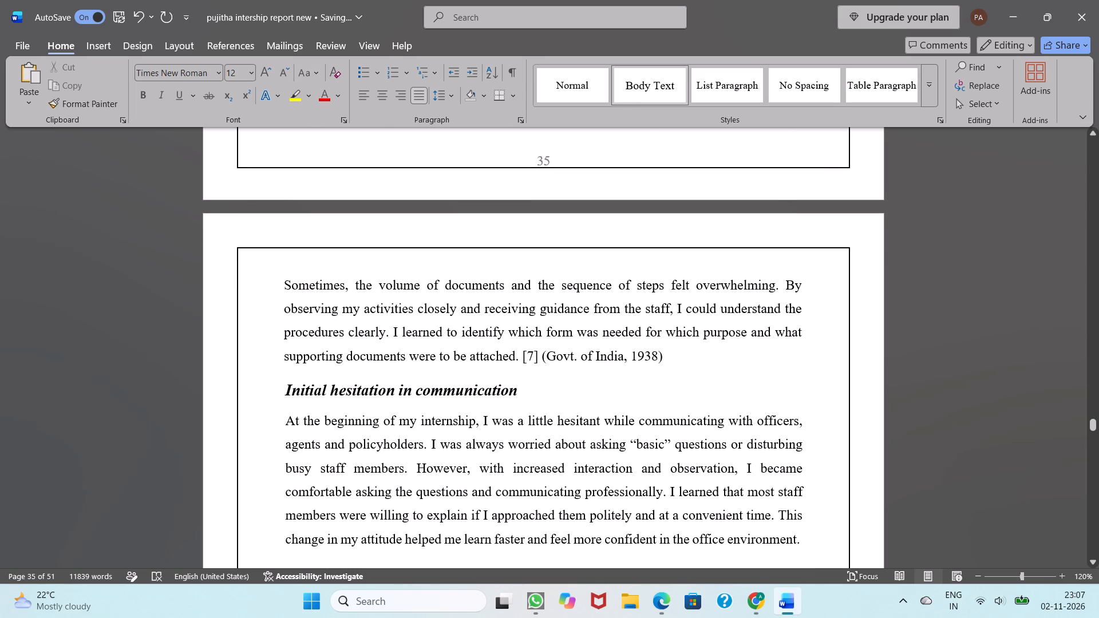
pyautogui.moveTo(285, 282); pyautogui.dragTo(639, 341)
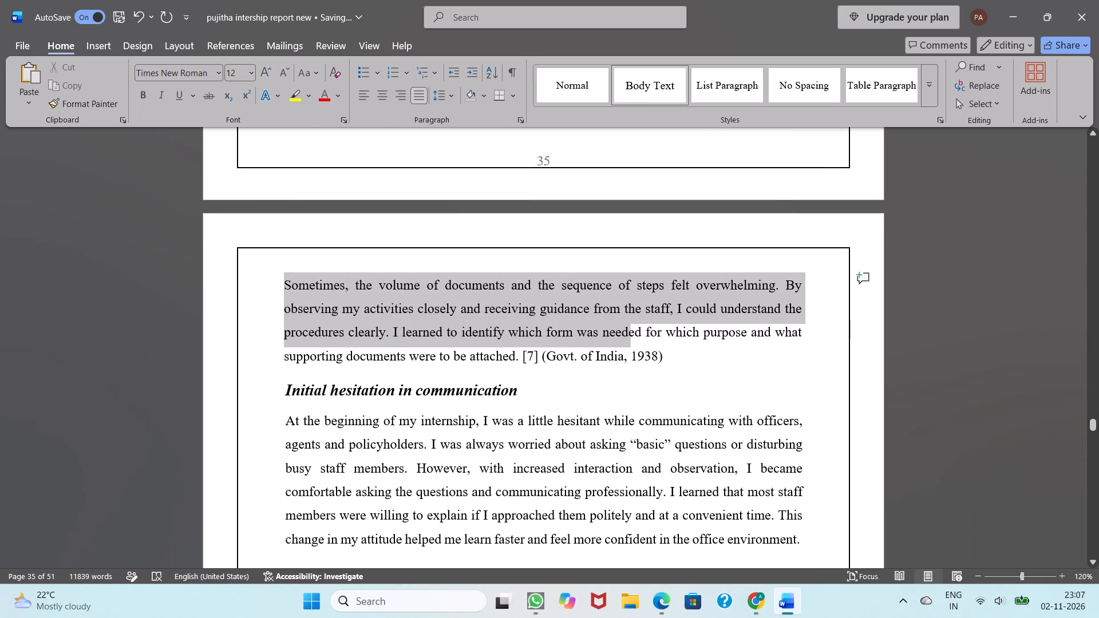
pyautogui.moveTo(639, 341); pyautogui.dragTo(667, 359)
pyautogui.press('BackSpace')
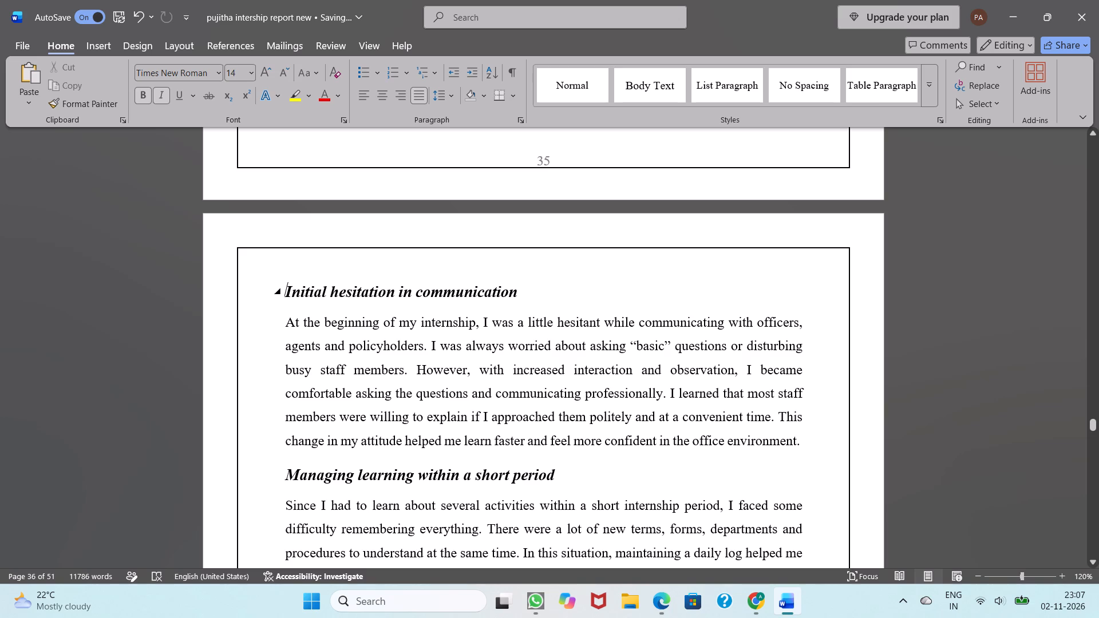
# Copy the text from "Initial hesitation in communication" through the reference note on page 36 and paste it below the "Sometimes" paragraph on page 35.
pyautogui.moveTo(286, 291); pyautogui.dragTo(308, 378)
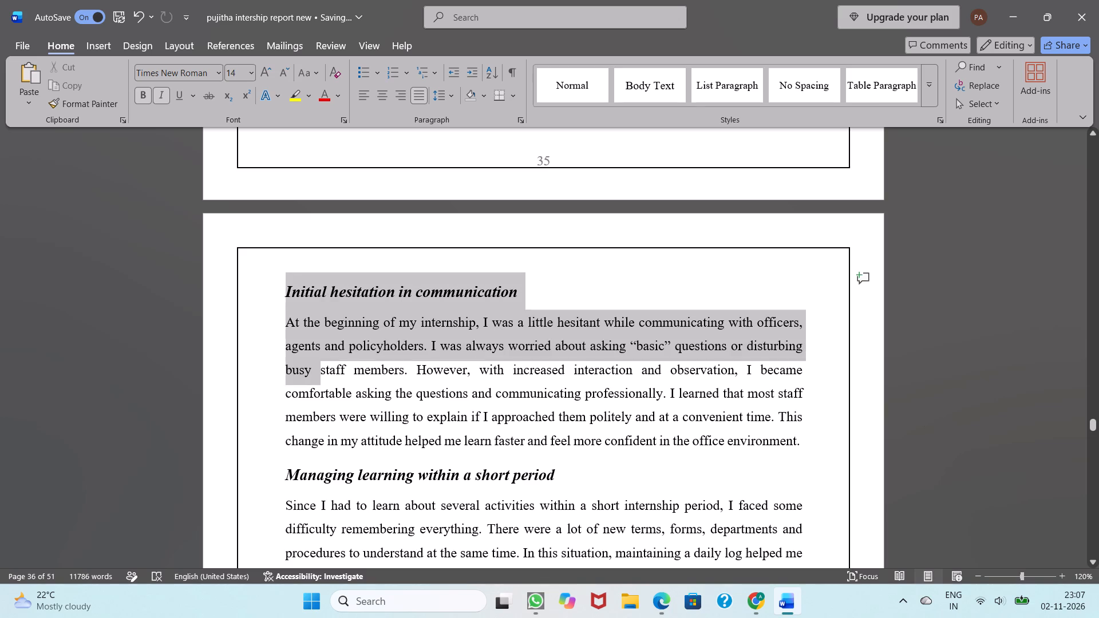
pyautogui.moveTo(308, 378); pyautogui.dragTo(370, 566)
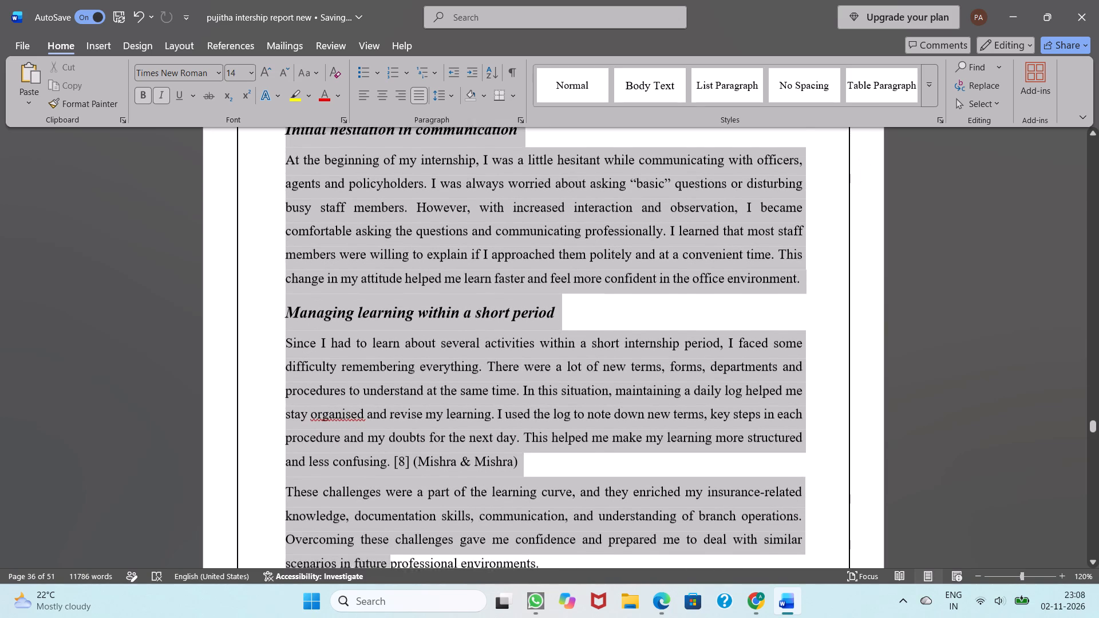
pyautogui.moveTo(370, 566); pyautogui.dragTo(571, 511)
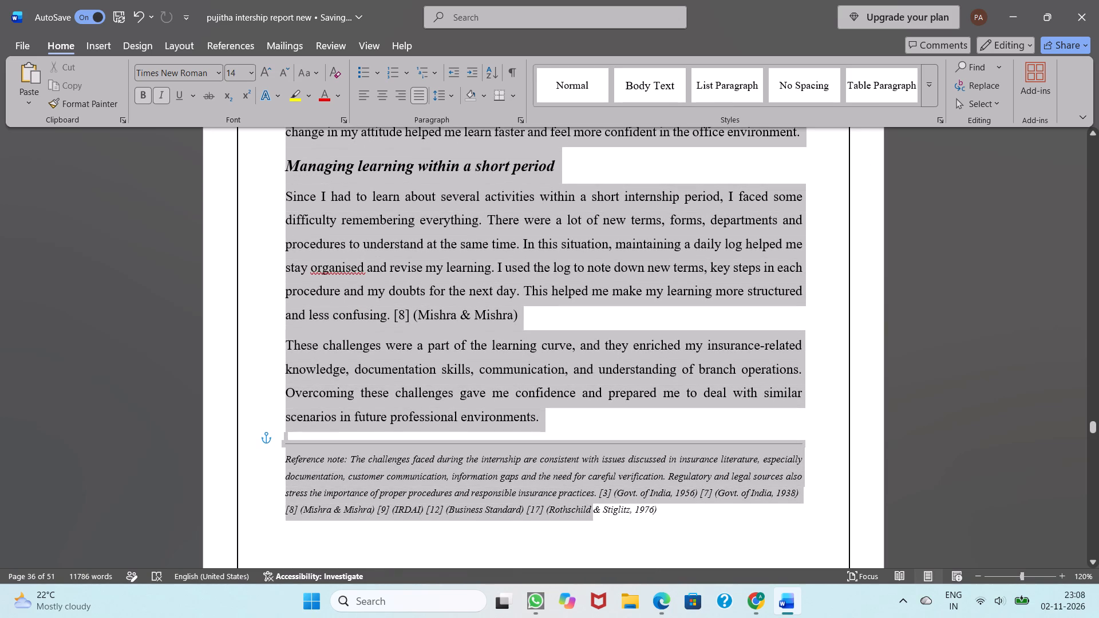
pyautogui.moveTo(571, 511); pyautogui.dragTo(673, 508)
pyautogui.hotkey('ctrl', 'c')
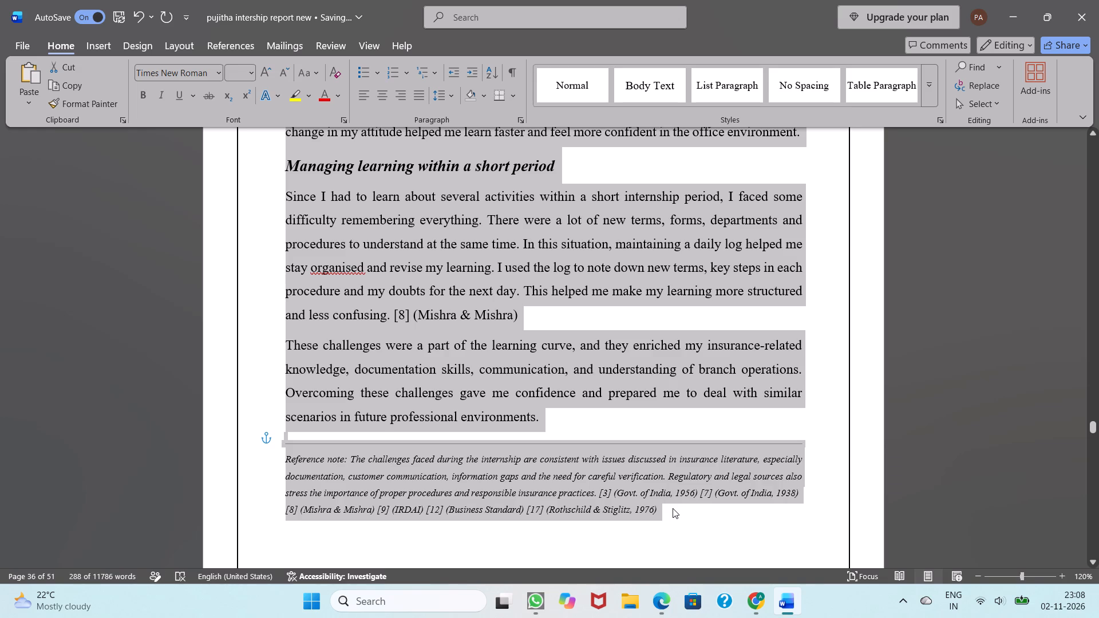
pyautogui.scroll(4, 673, 508)
pyautogui.scroll(-3, 673, 508)
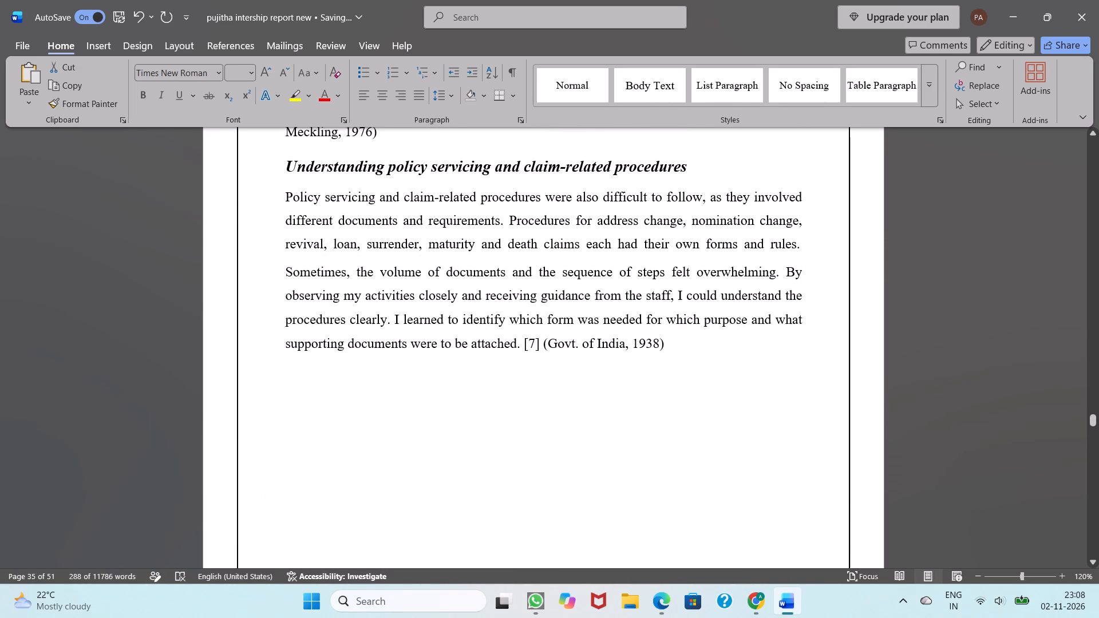
pyautogui.click(671, 336)
pyautogui.press('Return')
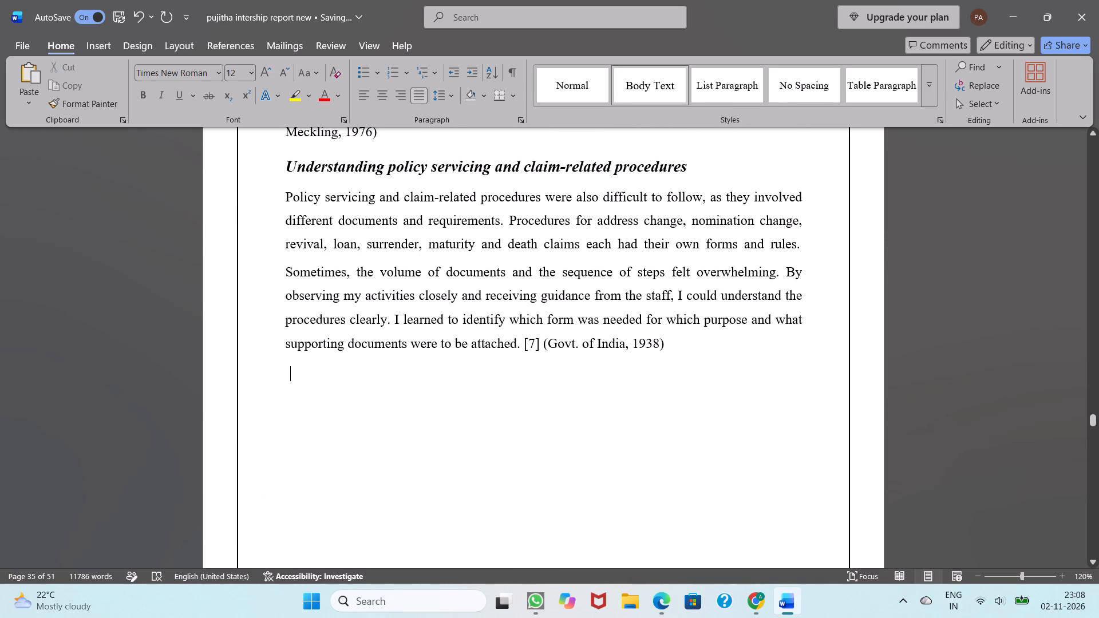
pyautogui.hotkey('ctrl', 'v')
# Remove the blank lines above the pasted "Initial hesitation in communication" heading on page 35.
pyautogui.scroll(1, 671, 336)
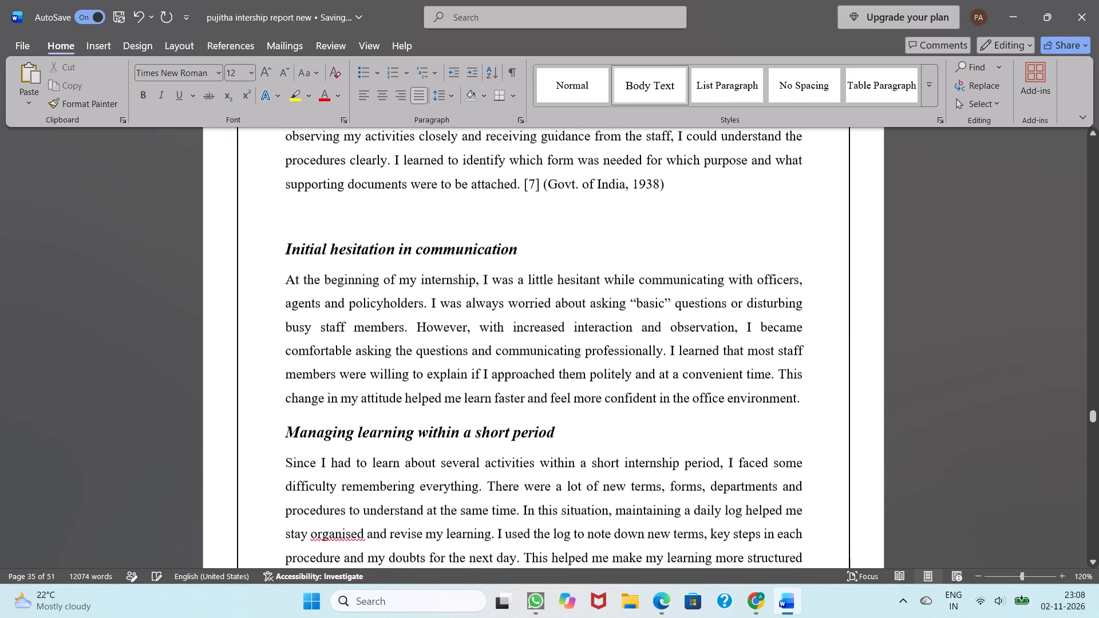
pyautogui.click(287, 247)
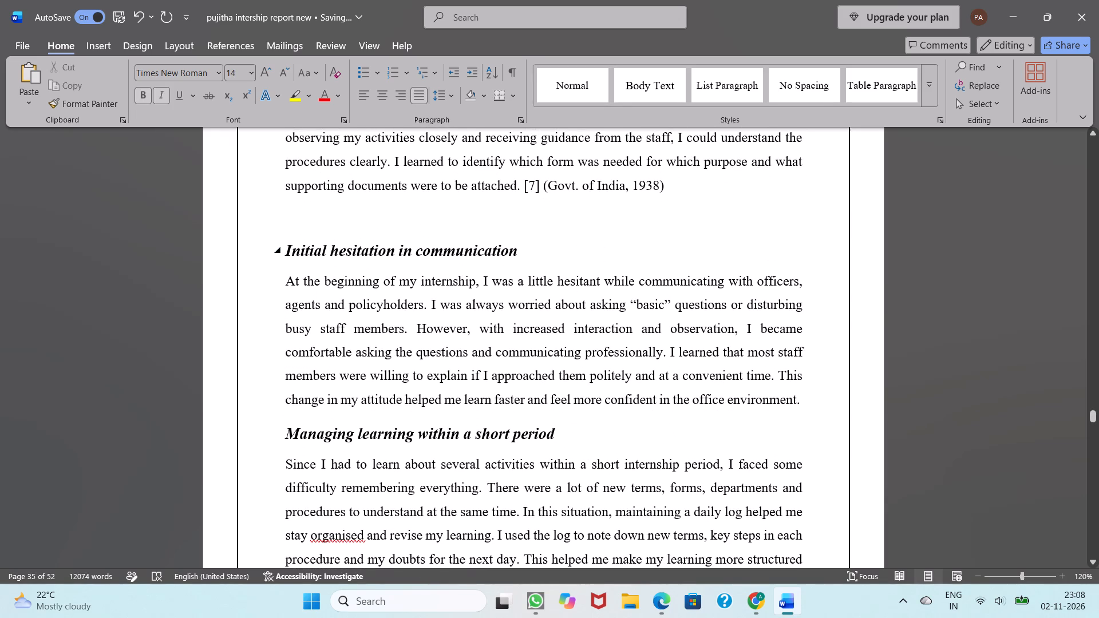
pyautogui.press('BackSpace')
pyautogui.press('BackSpace')
# Delete the duplicate text on page 37, from the "Initial hesitation in communication" heading through the reference note.
pyautogui.scroll(-1, 287, 247)
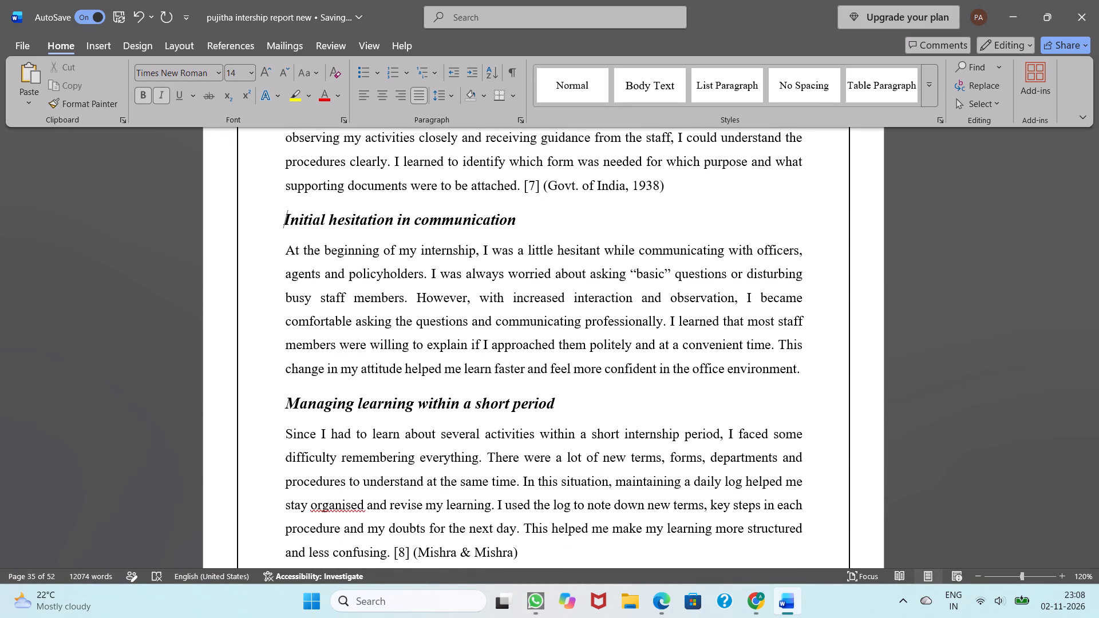
pyautogui.scroll(-2, 287, 247)
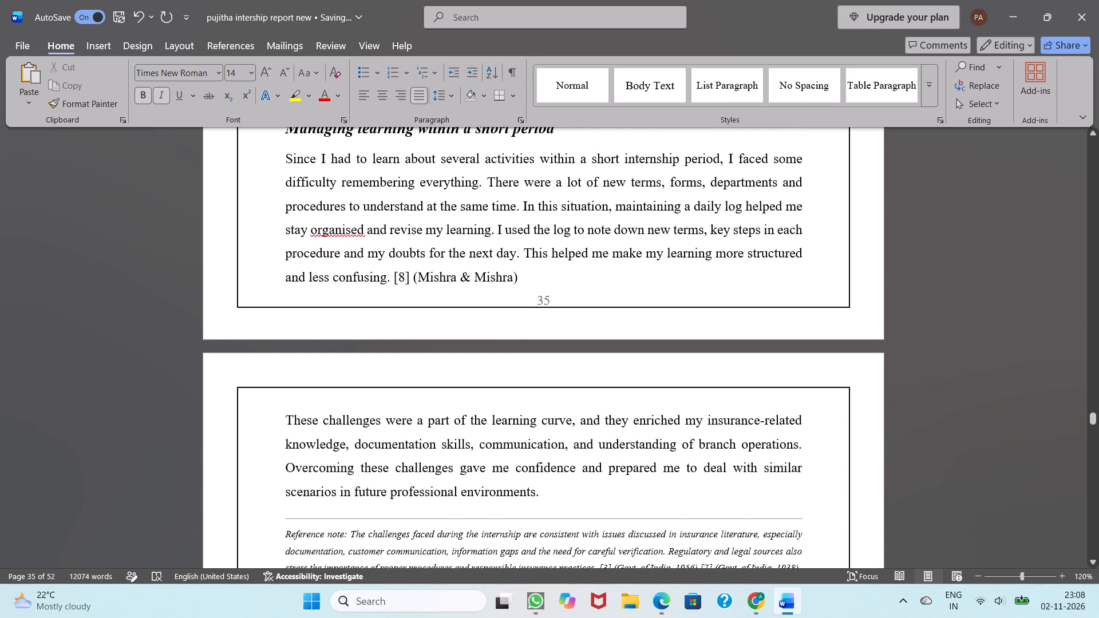
pyautogui.scroll(-2, 287, 247)
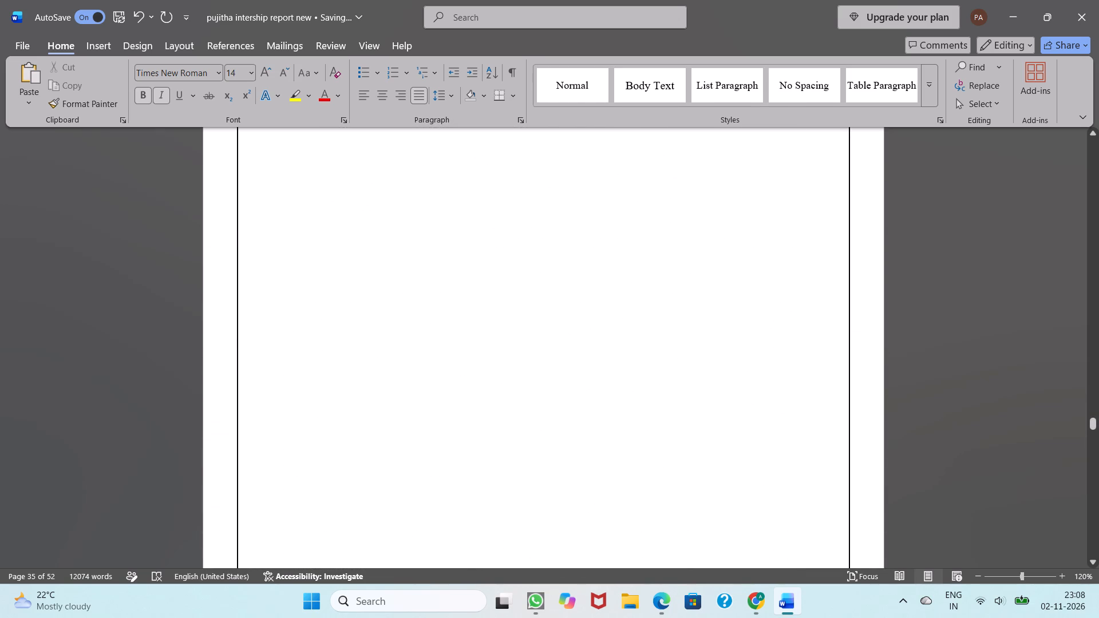
pyautogui.scroll(-2, 287, 247)
pyautogui.scroll(1, 287, 247)
pyautogui.scroll(-2, 287, 247)
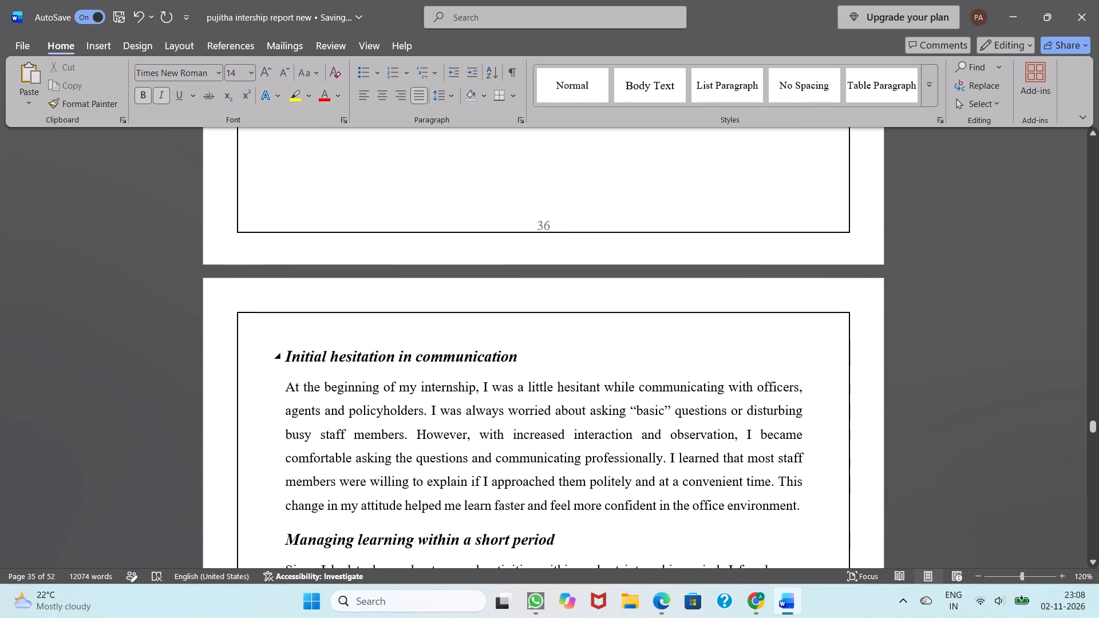
pyautogui.moveTo(288, 354); pyautogui.dragTo(331, 546)
pyautogui.scroll(1, 331, 541)
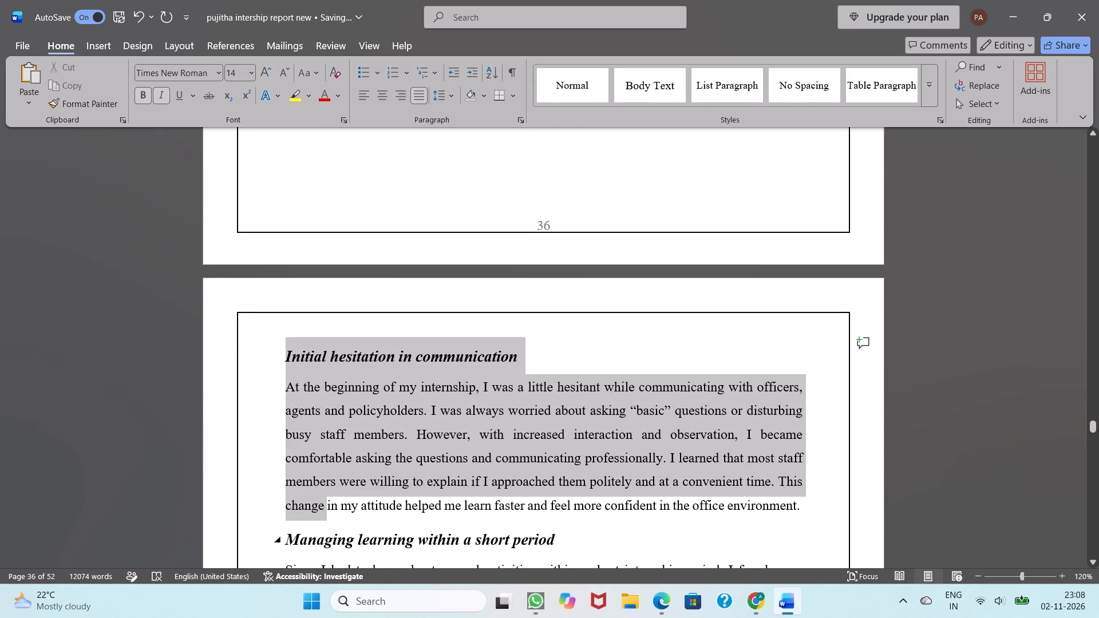
pyautogui.scroll(1, 331, 546)
pyautogui.moveTo(331, 546); pyautogui.dragTo(627, 248)
pyautogui.hscroll(1, 513, 283)
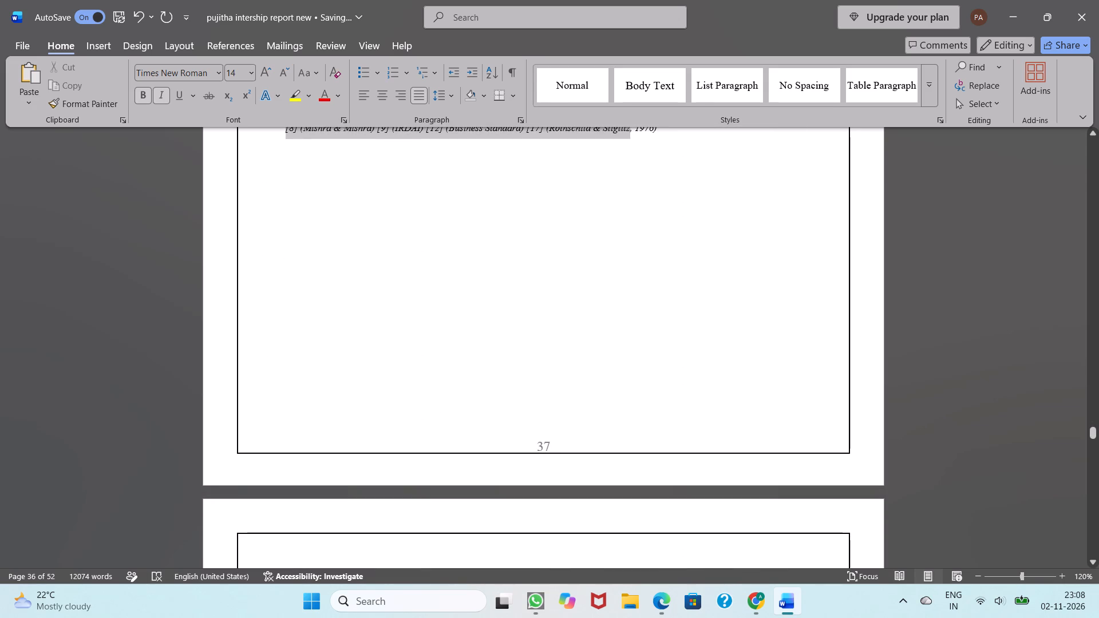
pyautogui.moveTo(627, 248); pyautogui.dragTo(671, 197)
pyautogui.press('BackSpace')
# Review the end of section 6 and all of section 7 on pages 32 to 36, examining text flow and page gaps.
pyautogui.scroll(3, 671, 197)
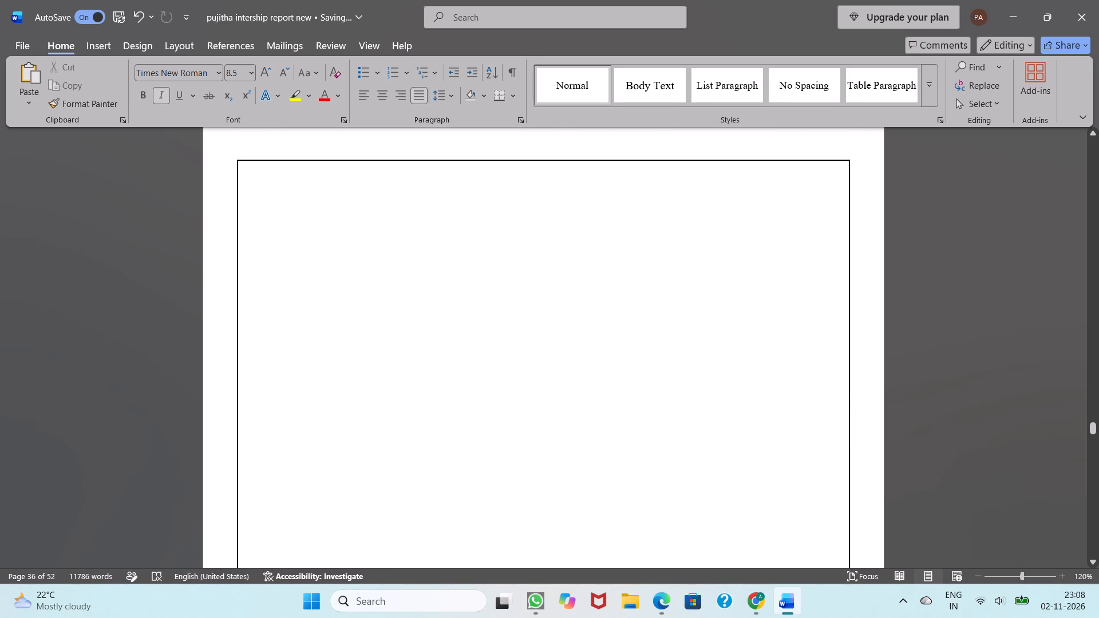
pyautogui.scroll(4, 671, 197)
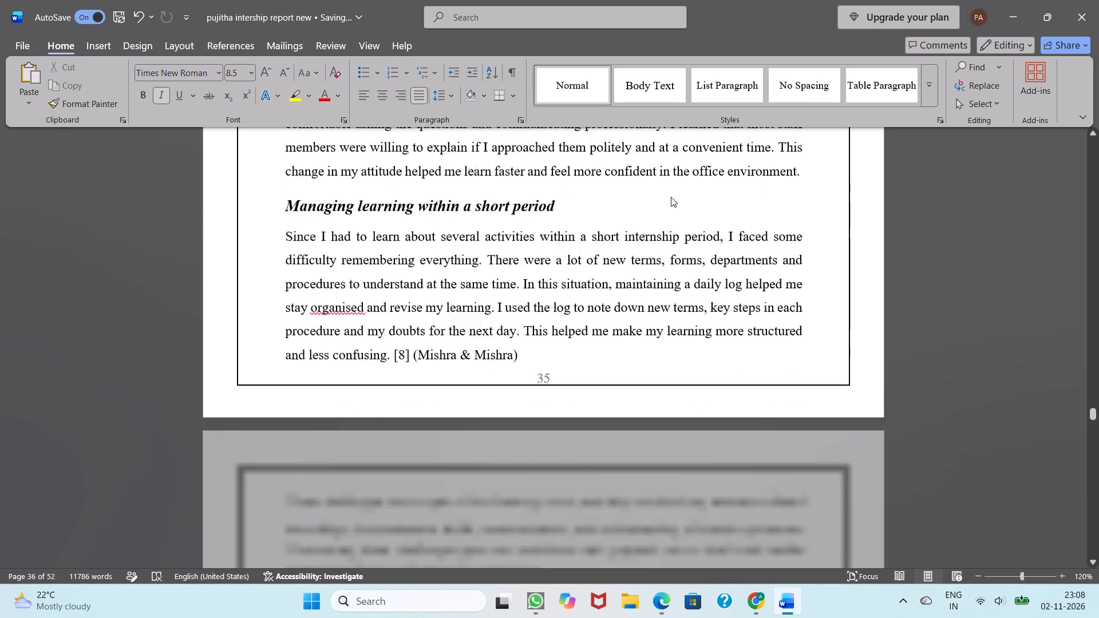
pyautogui.scroll(4, 671, 197)
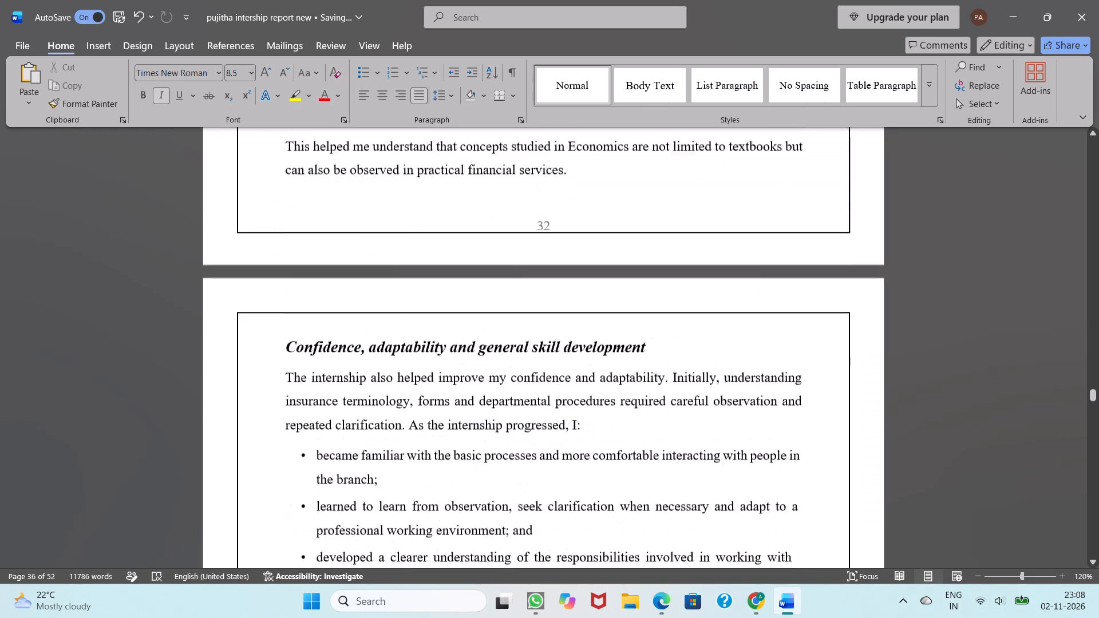
pyautogui.scroll(1, 671, 197)
pyautogui.scroll(-4, 671, 197)
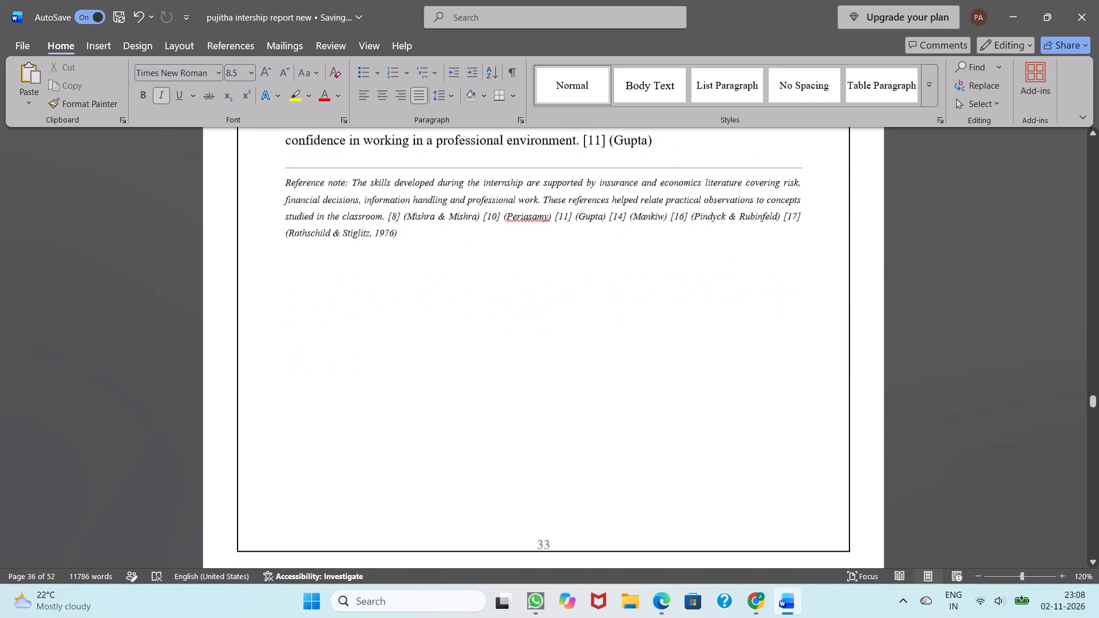
pyautogui.scroll(-4, 671, 197)
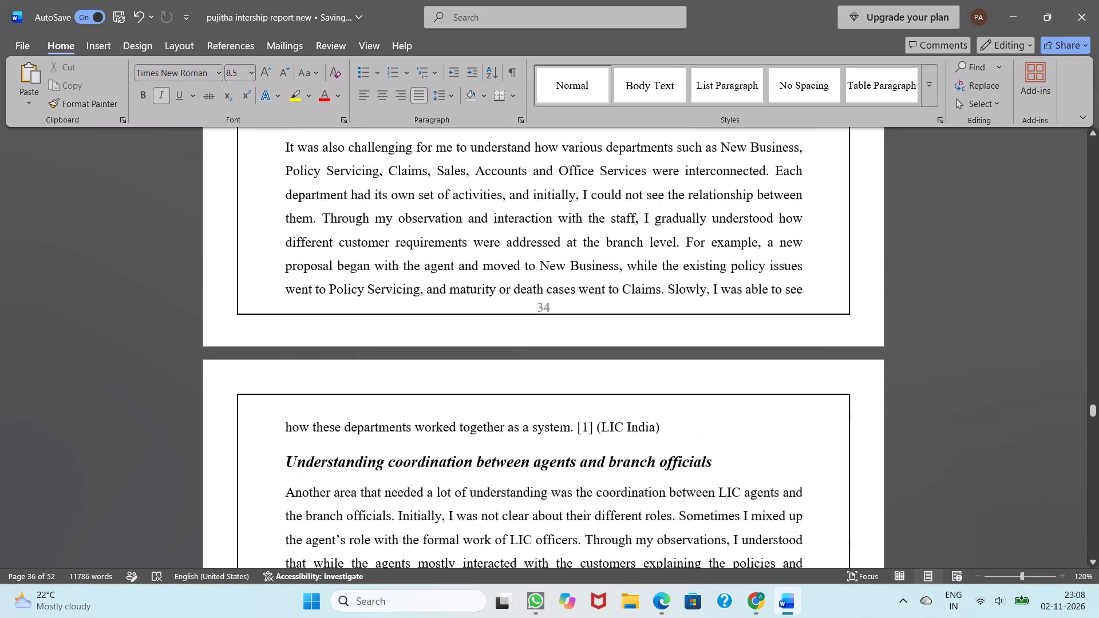
pyautogui.scroll(-3, 671, 197)
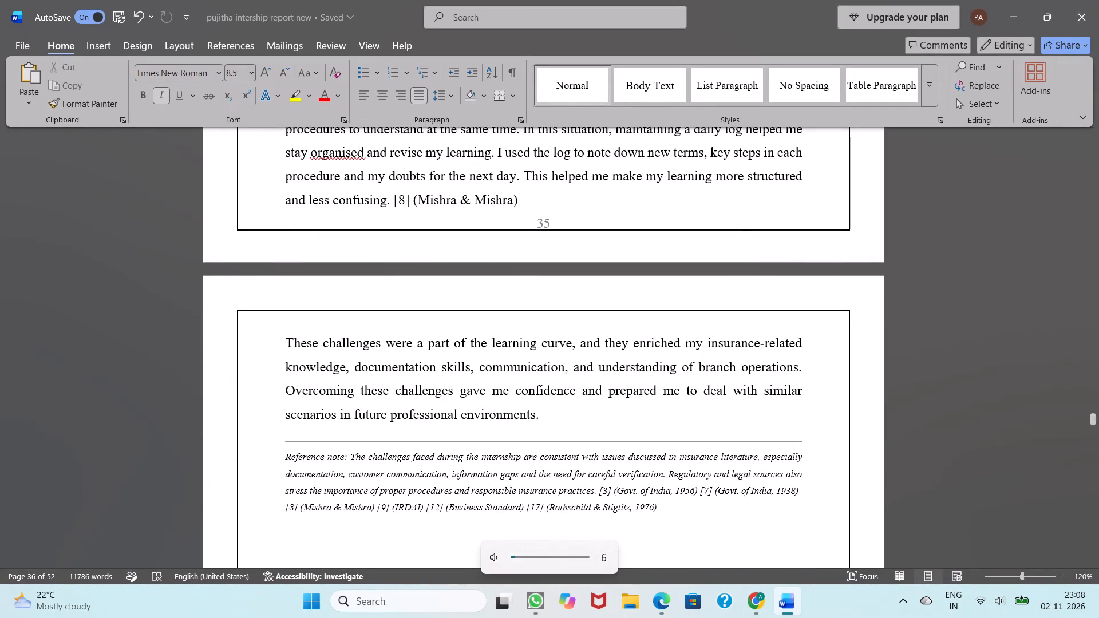
pyautogui.scroll(-1, 661, 299)
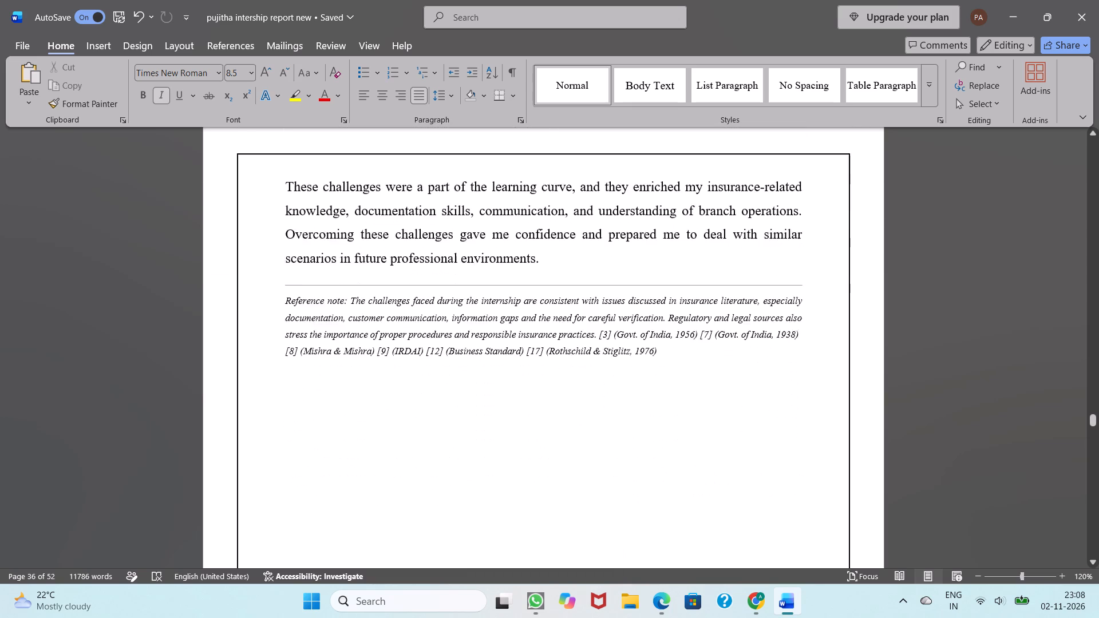
# Delete the duplicate section "7. Challenges Faced During the Internship" that starts on page 44, from its heading to its end.
pyautogui.scroll(-5, 661, 299)
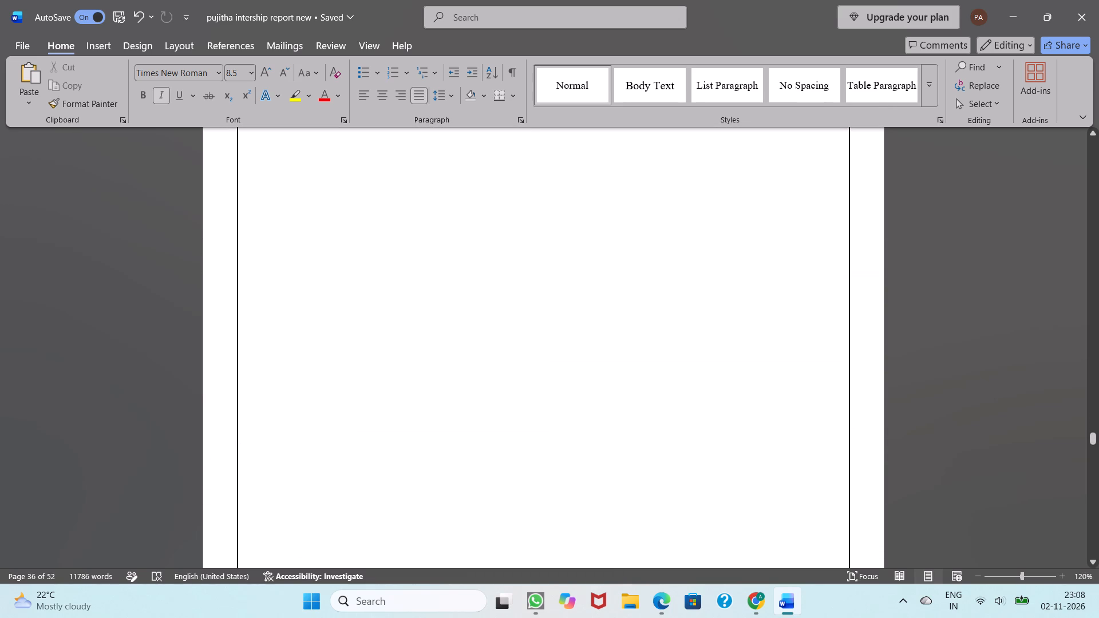
pyautogui.scroll(-8, 661, 299)
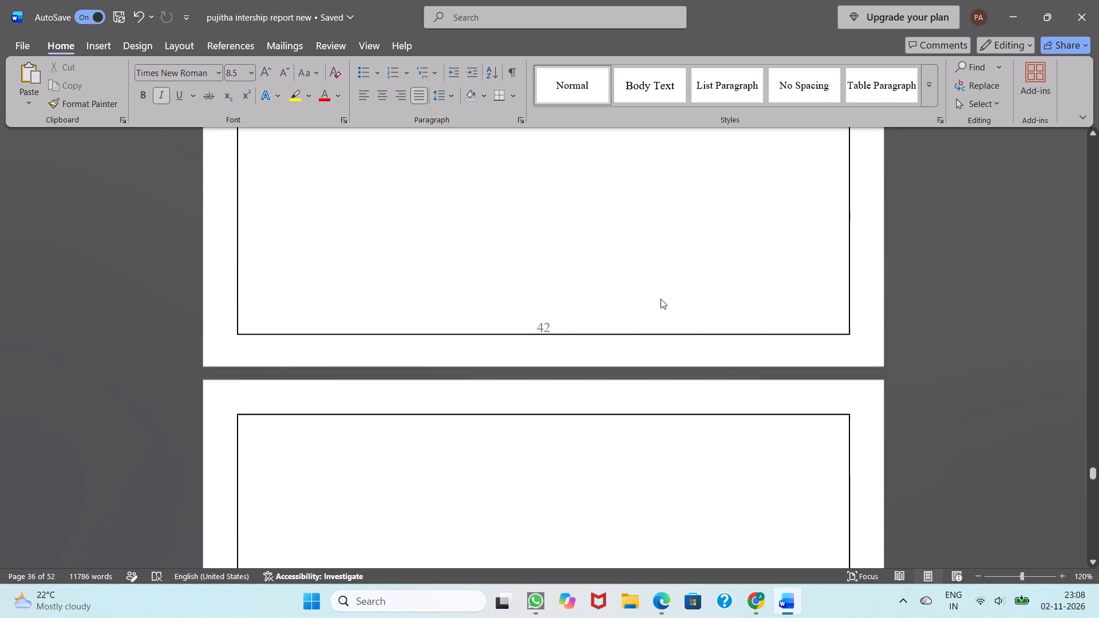
pyautogui.scroll(-3, 661, 299)
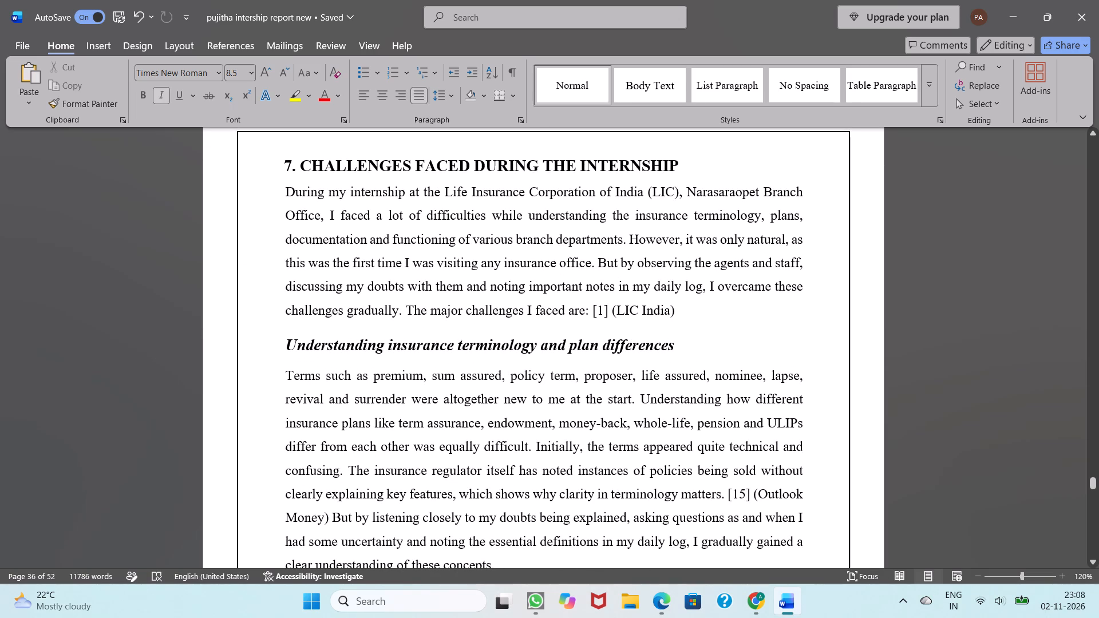
pyautogui.moveTo(279, 167); pyautogui.dragTo(335, 399)
pyautogui.scroll(1, 292, 278)
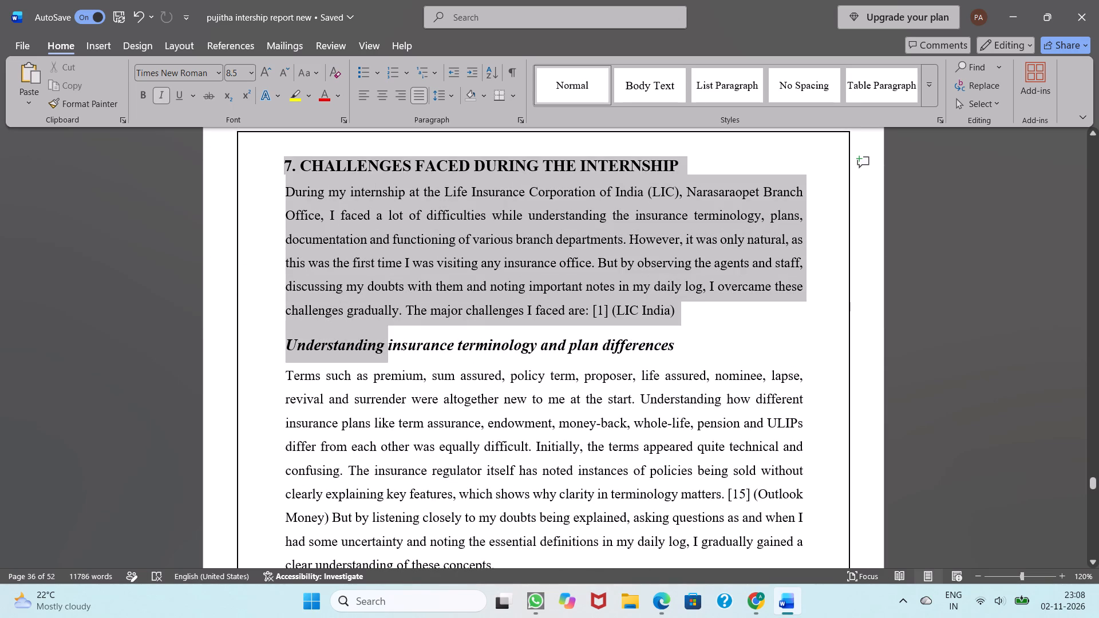
pyautogui.moveTo(335, 399); pyautogui.dragTo(448, 536)
pyautogui.scroll(1, 394, 542)
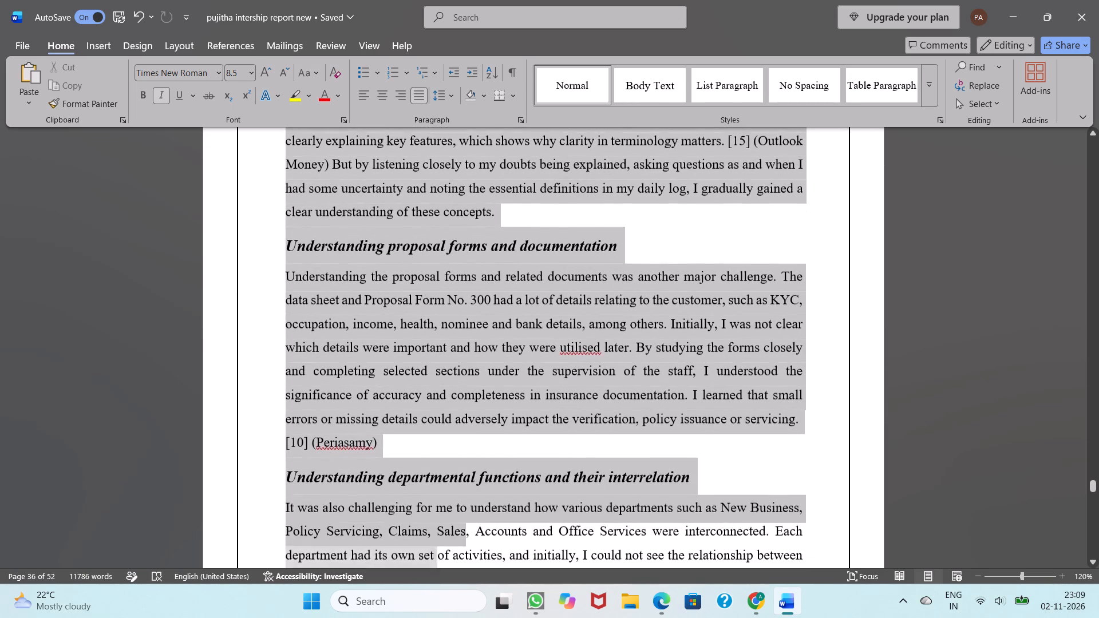
pyautogui.moveTo(448, 536); pyautogui.dragTo(436, 587)
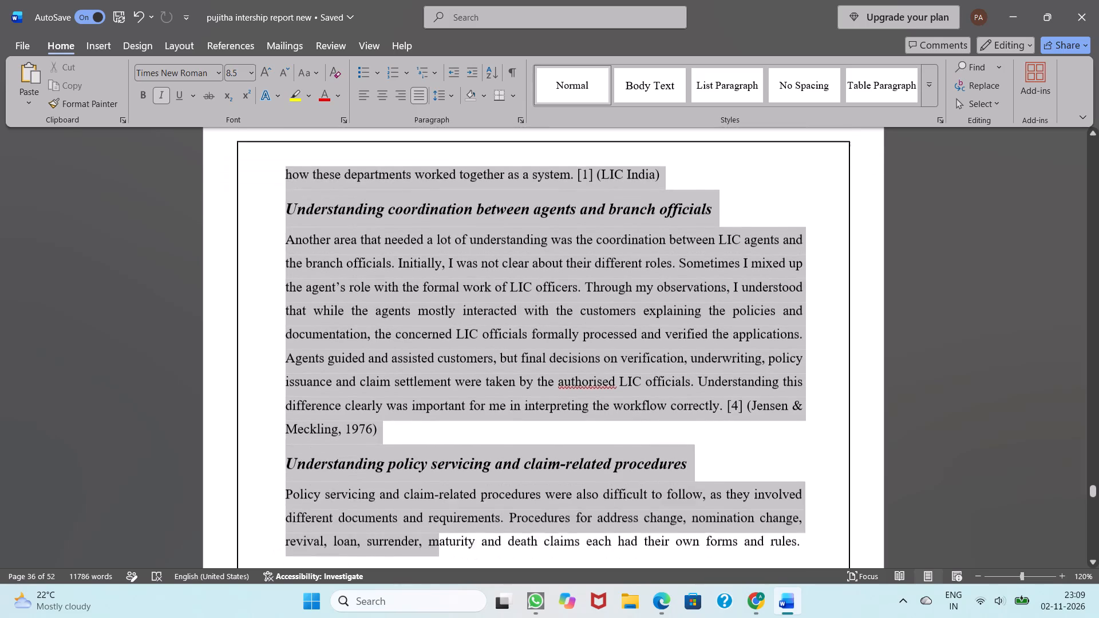
pyautogui.moveTo(436, 587); pyautogui.dragTo(532, 569)
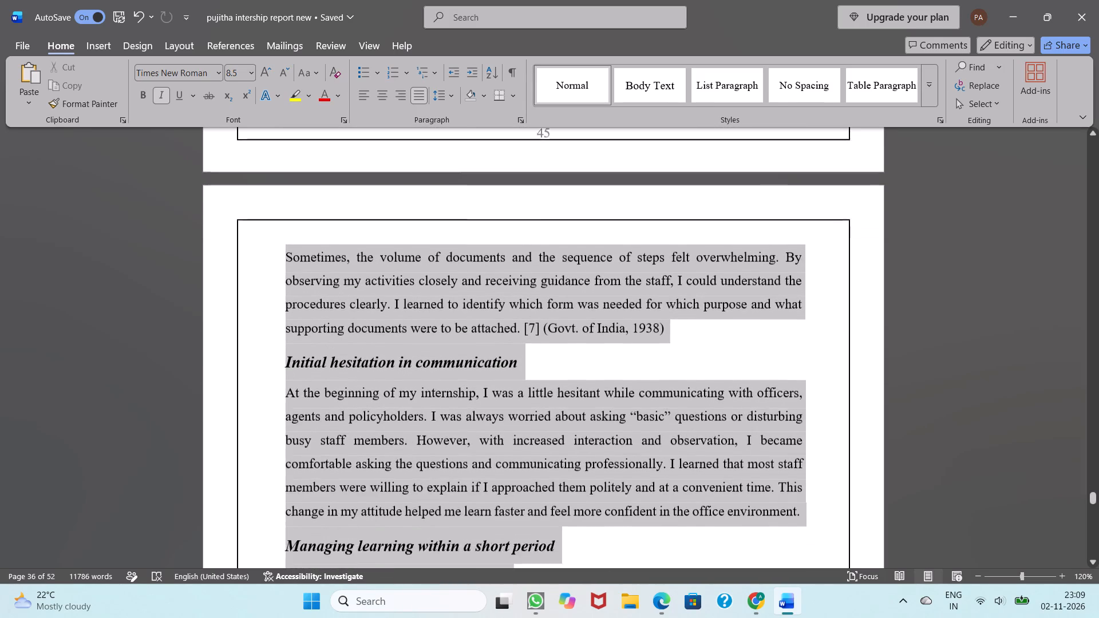
pyautogui.moveTo(532, 569); pyautogui.dragTo(678, 390)
pyautogui.press('BackSpace')
# Check the pages following the deleted duplicate section 7, up to the Learning Outcomes heading.
pyautogui.scroll(-2, 678, 390)
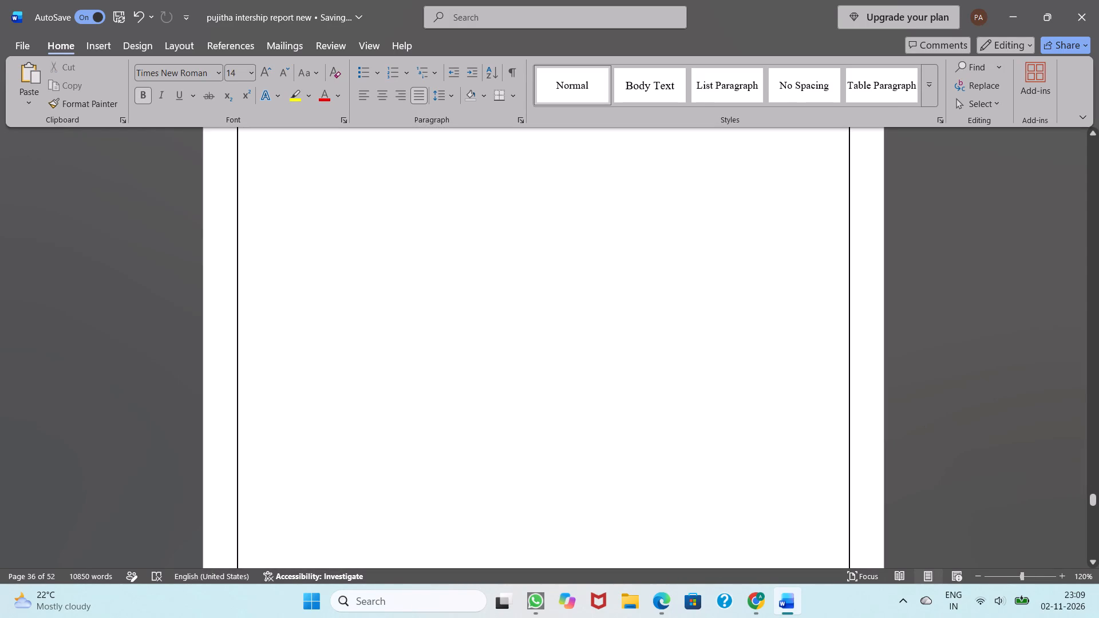
pyautogui.scroll(-3, 678, 390)
pyautogui.scroll(2, 678, 390)
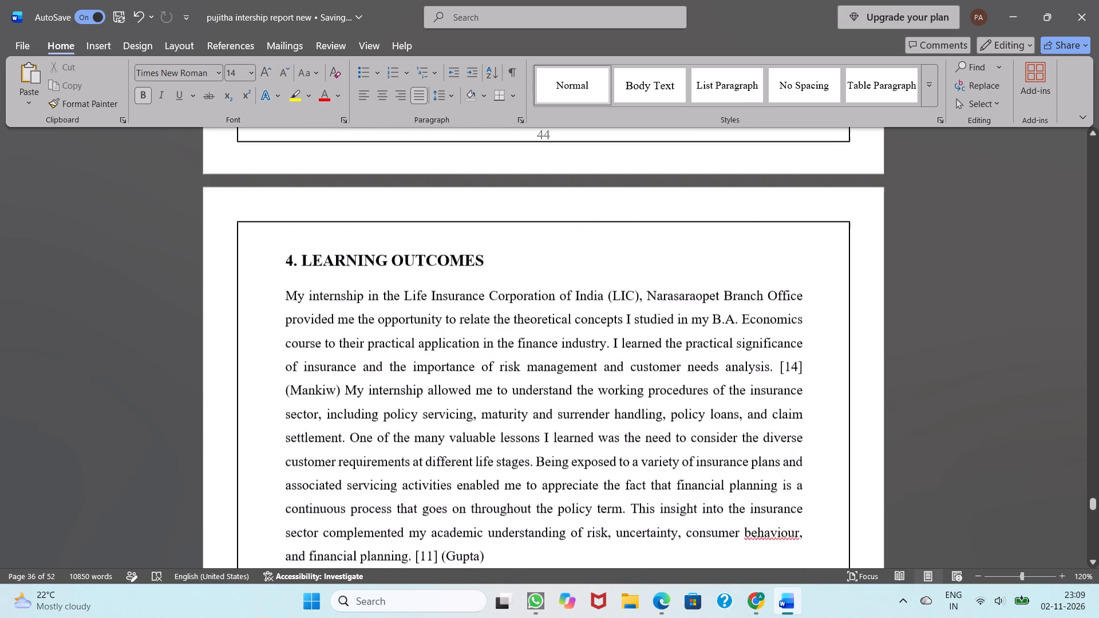
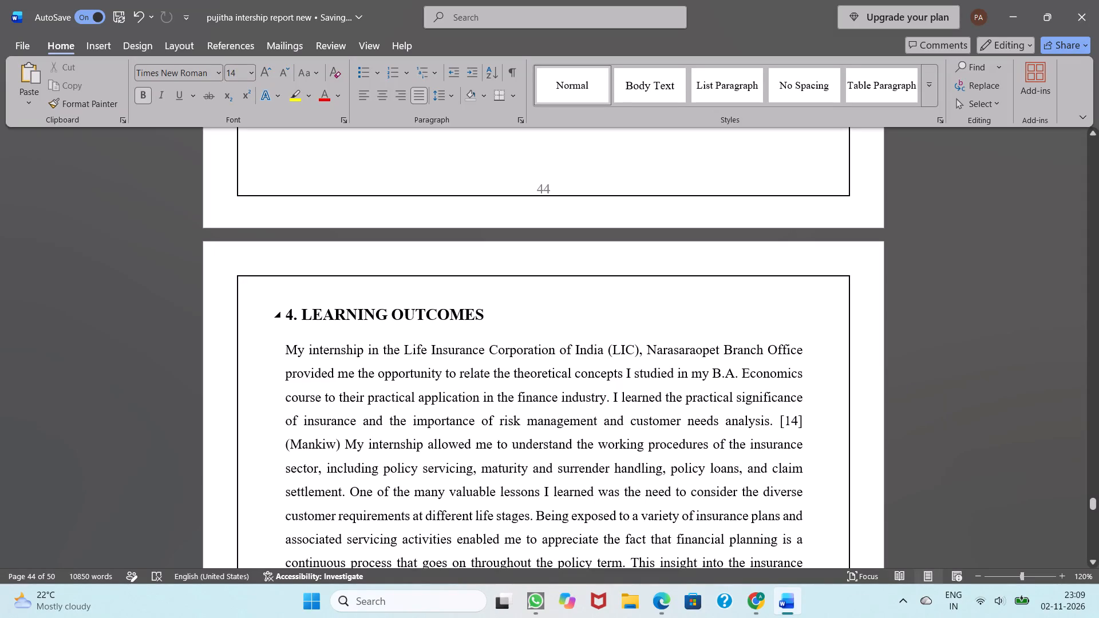
# Restyle the LEARNING OUTCOMES heading on page 45 as Normal, 14 pt bold, and number it "8.".
pyautogui.moveTo(301, 314); pyautogui.dragTo(515, 314)
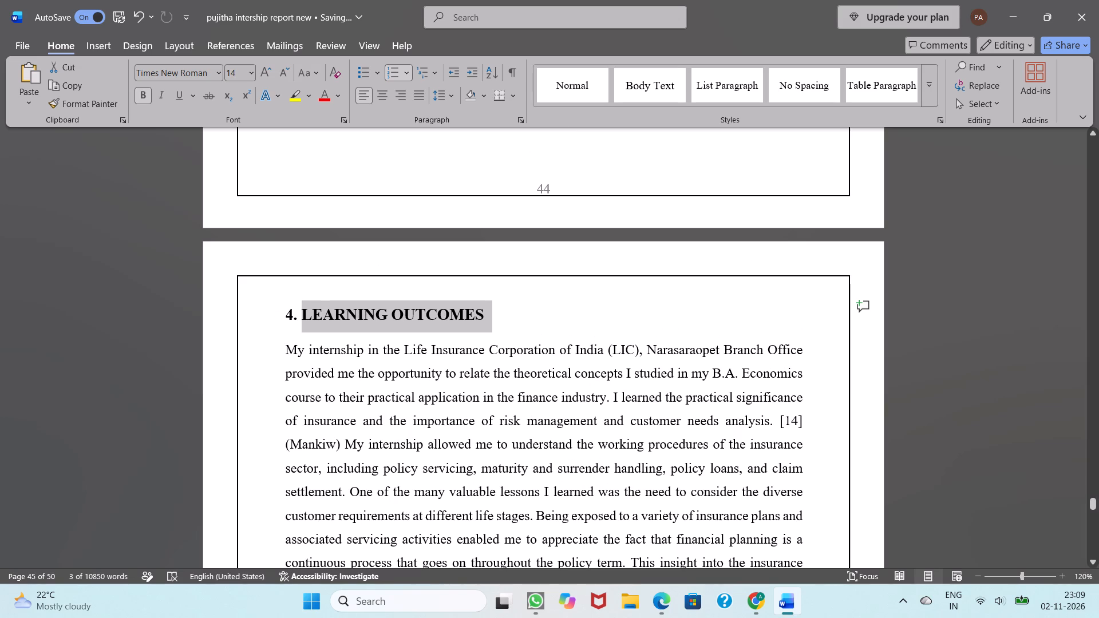
pyautogui.click(567, 86)
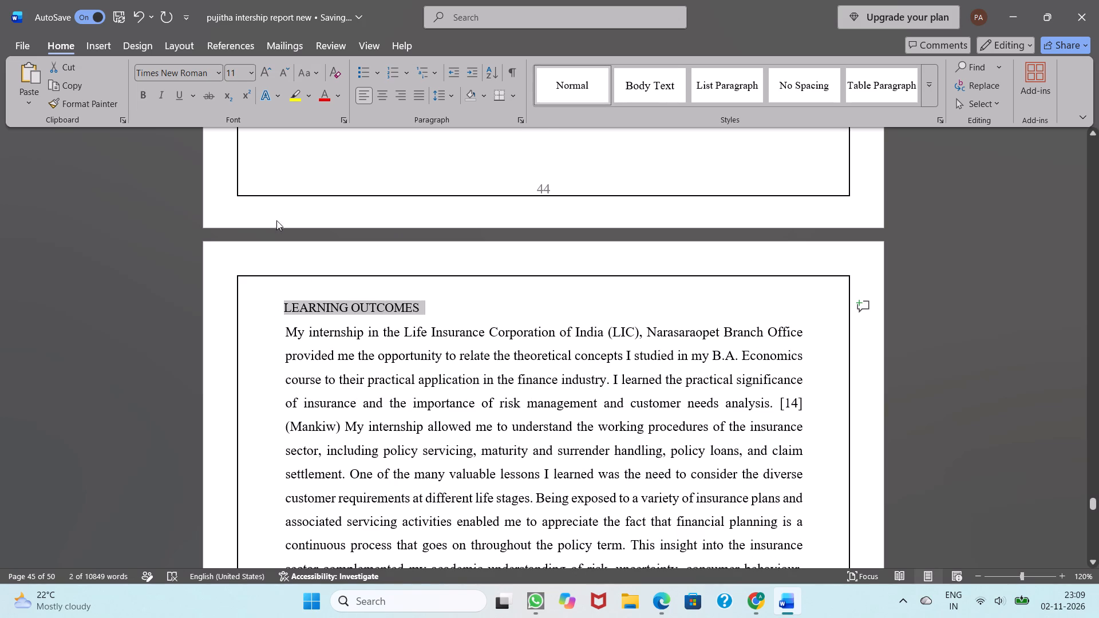
pyautogui.click(252, 69)
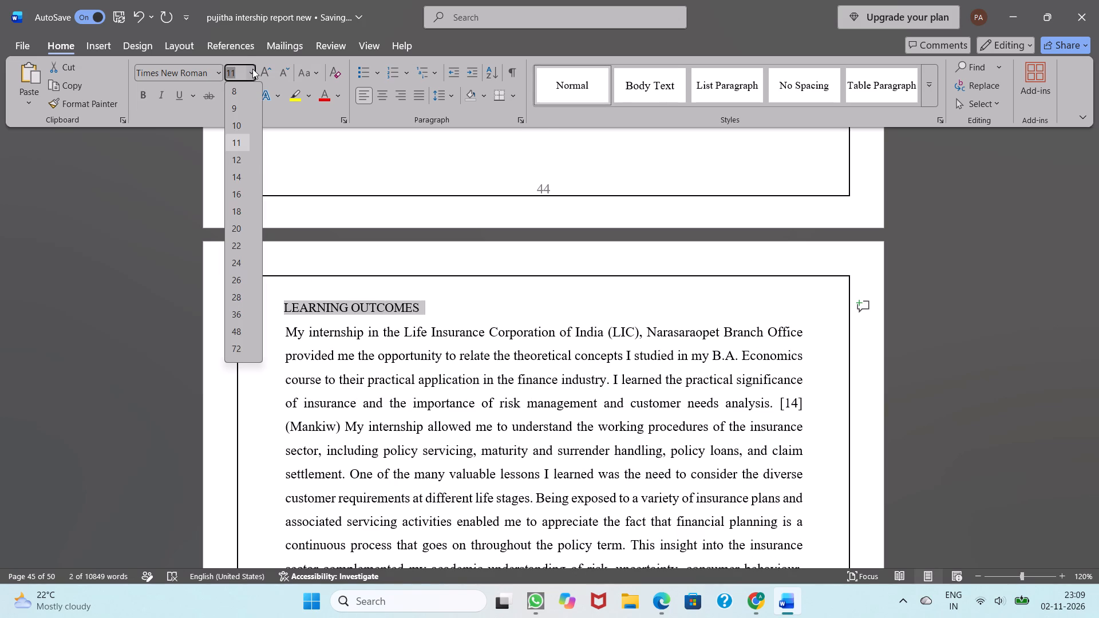
pyautogui.click(238, 183)
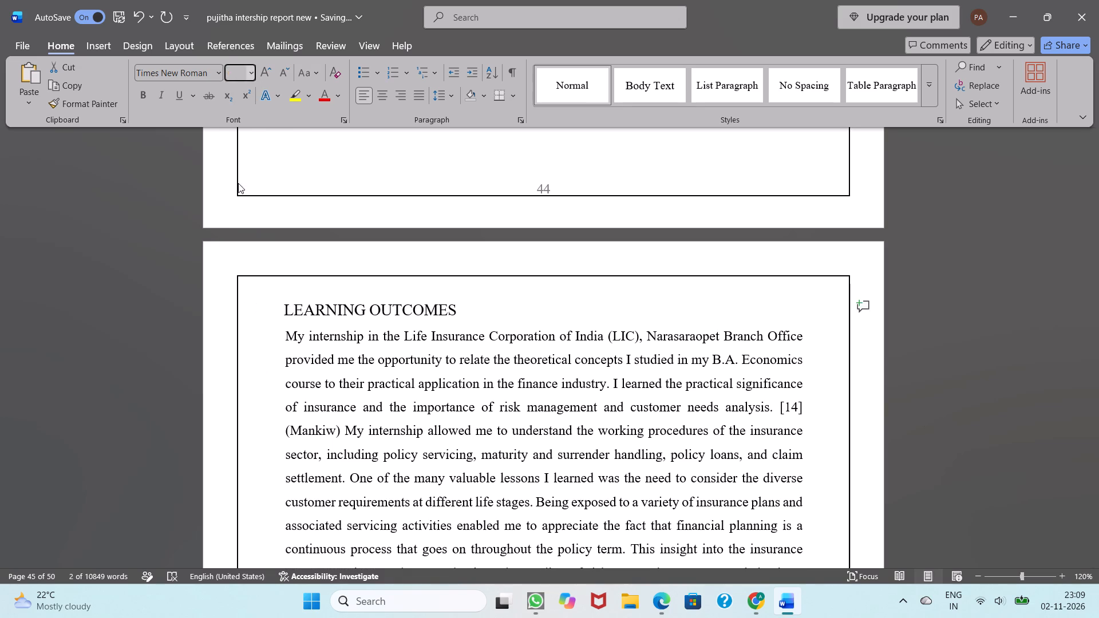
pyautogui.click(143, 97)
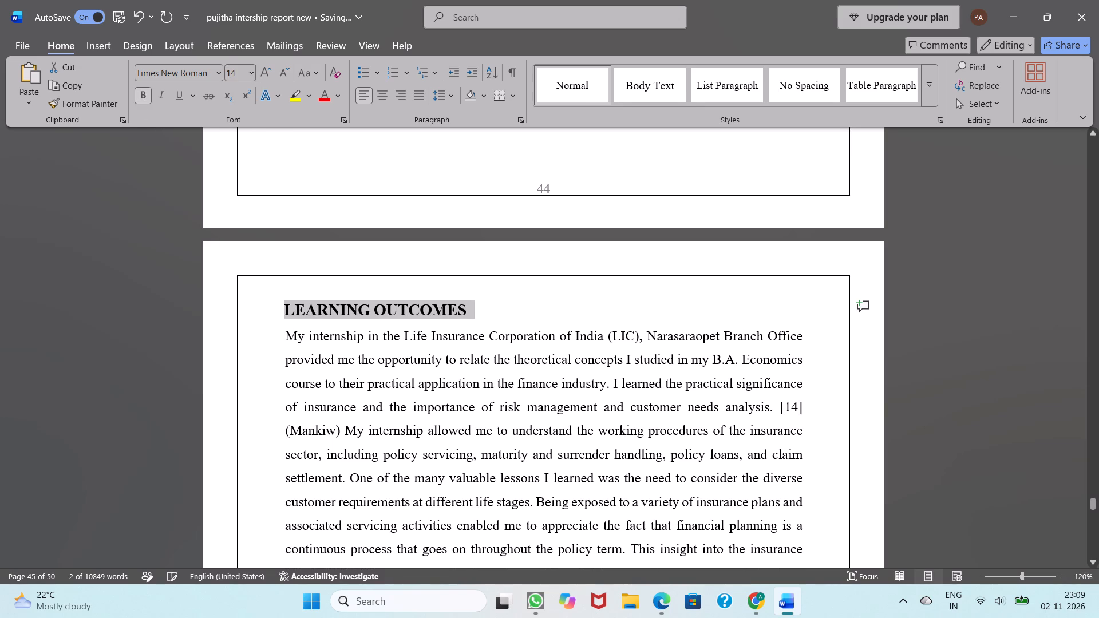
pyautogui.click(283, 306)
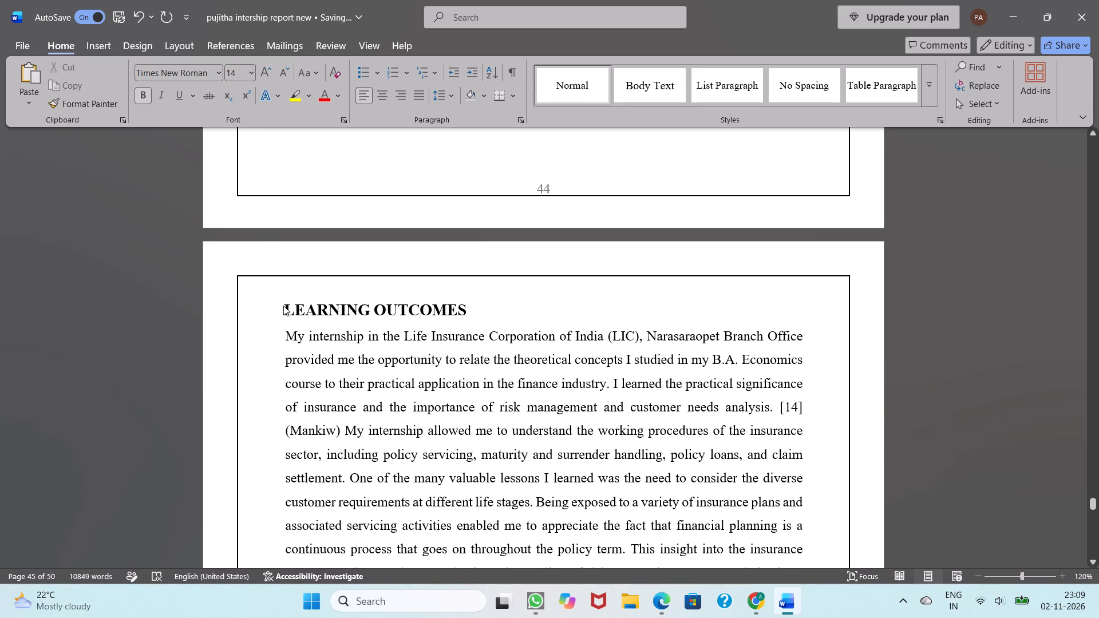
pyautogui.write('8.')
pyautogui.press('space')
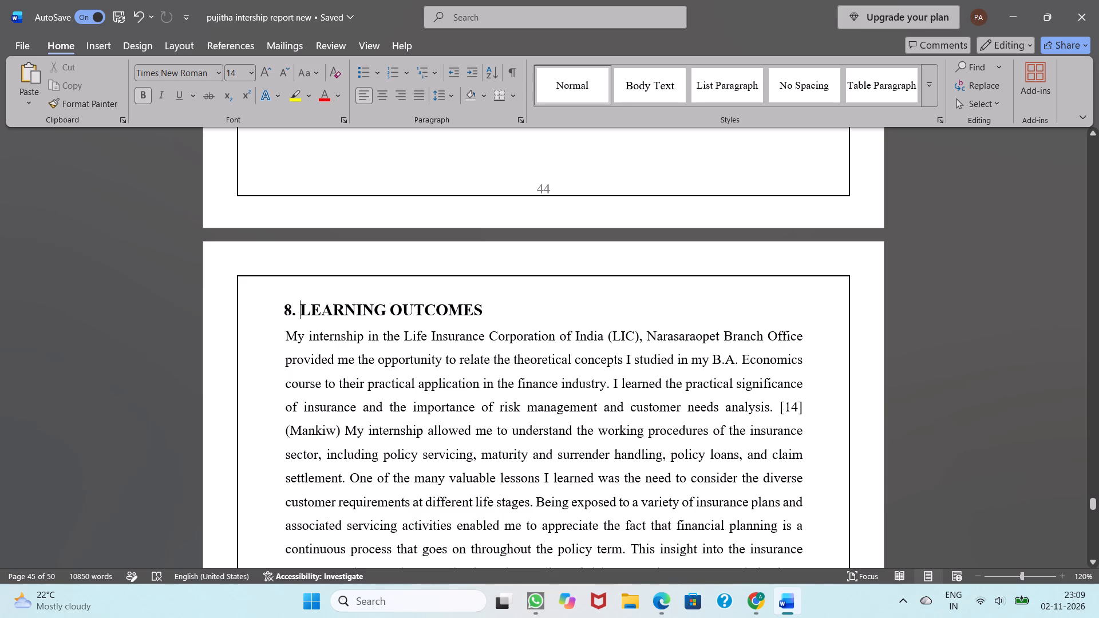
# Copy the whole section "8. LEARNING OUTCOMES", from its heading on page 45 through the reference note.
pyautogui.moveTo(287, 311); pyautogui.dragTo(270, 584)
pyautogui.scroll(1, 281, 415)
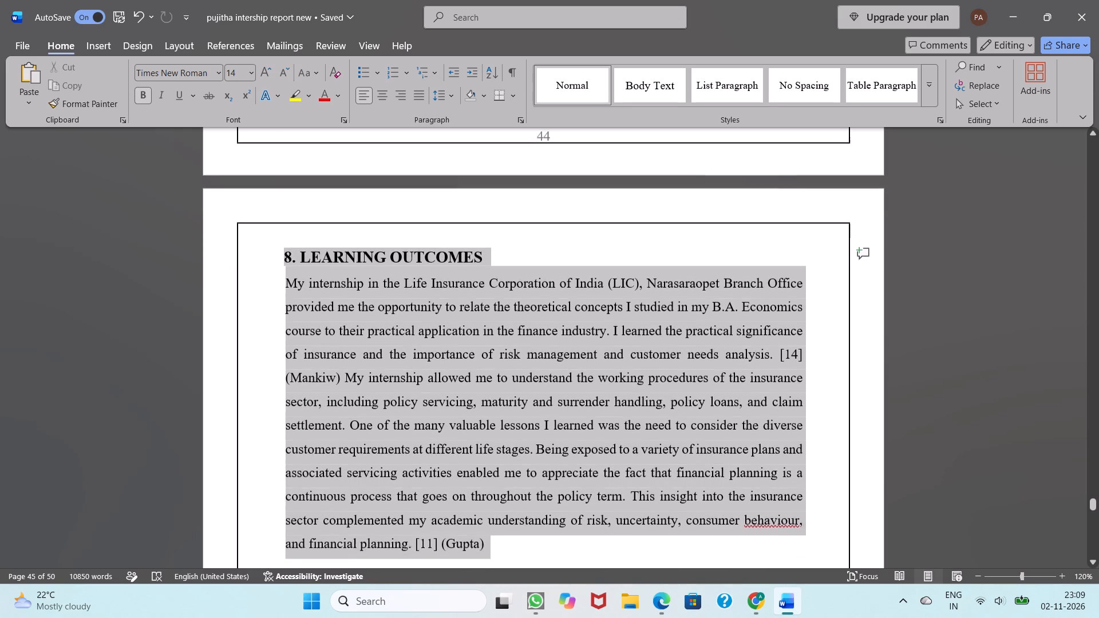
pyautogui.moveTo(270, 584); pyautogui.dragTo(270, 585)
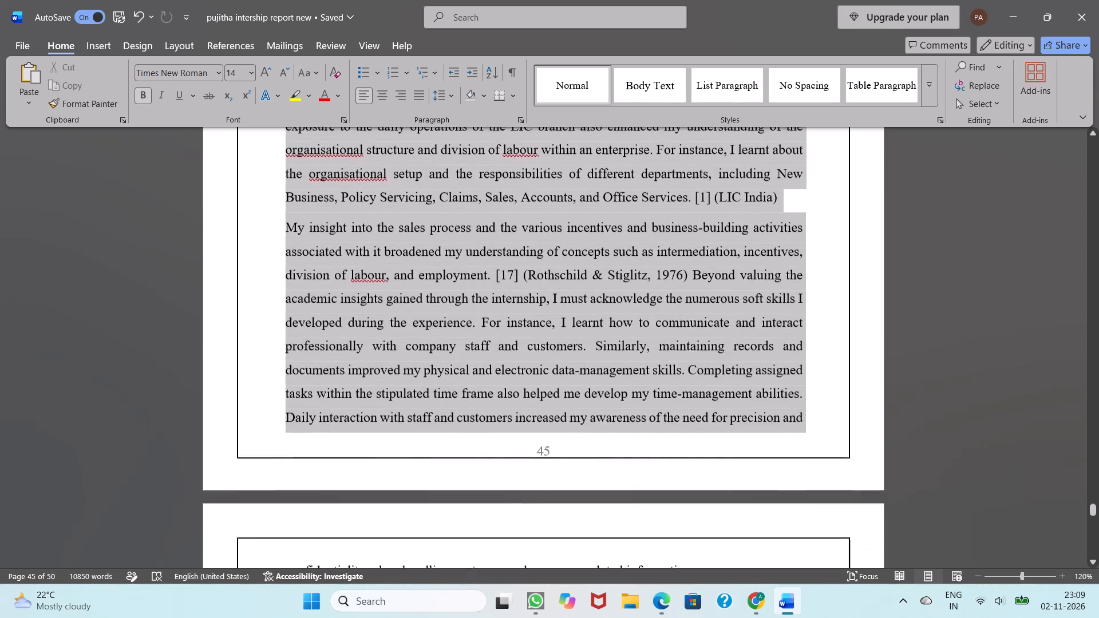
pyautogui.moveTo(270, 585); pyautogui.dragTo(462, 442)
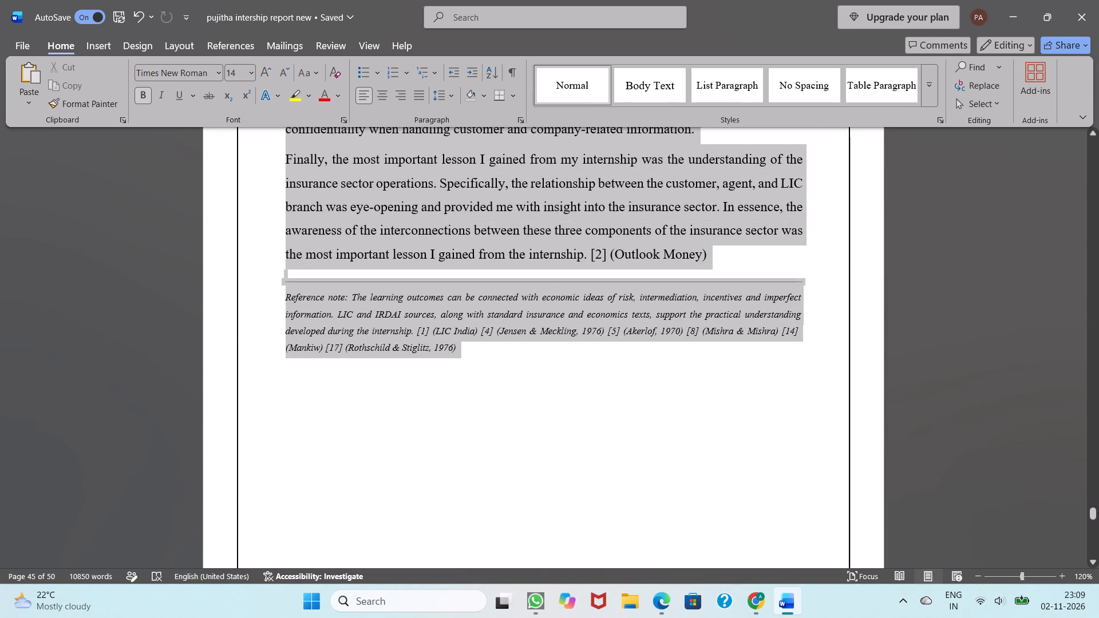
pyautogui.moveTo(462, 442); pyautogui.dragTo(471, 439)
pyautogui.hotkey('ctrl', 'c')
# Paste the copied Learning Outcomes section on blank page 37, following the end of section 7.
pyautogui.scroll(6, 471, 439)
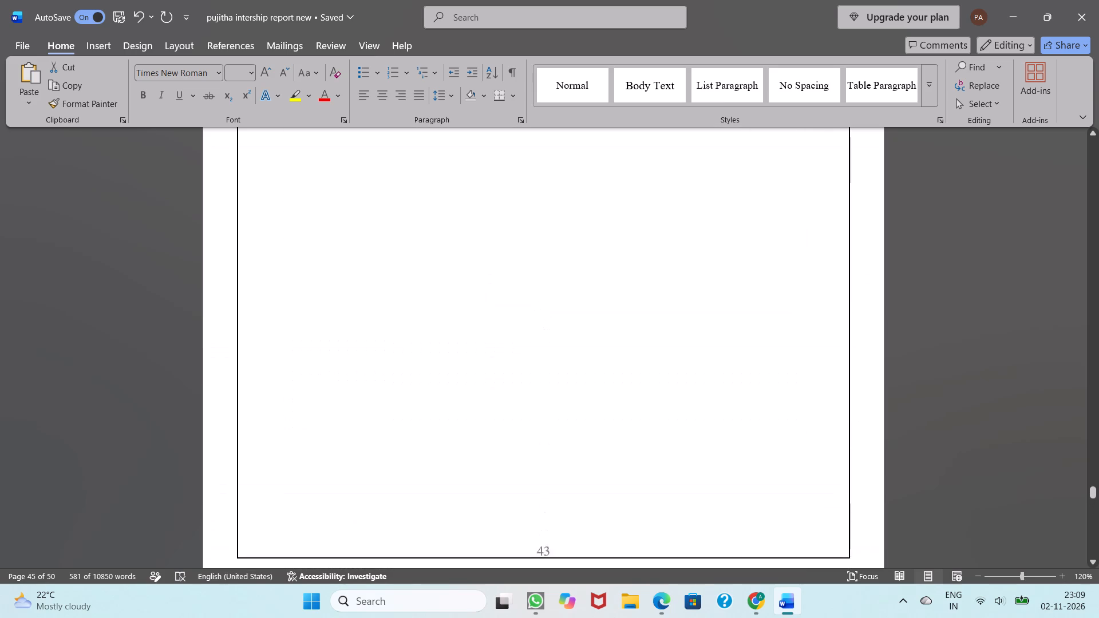
pyautogui.scroll(4, 471, 439)
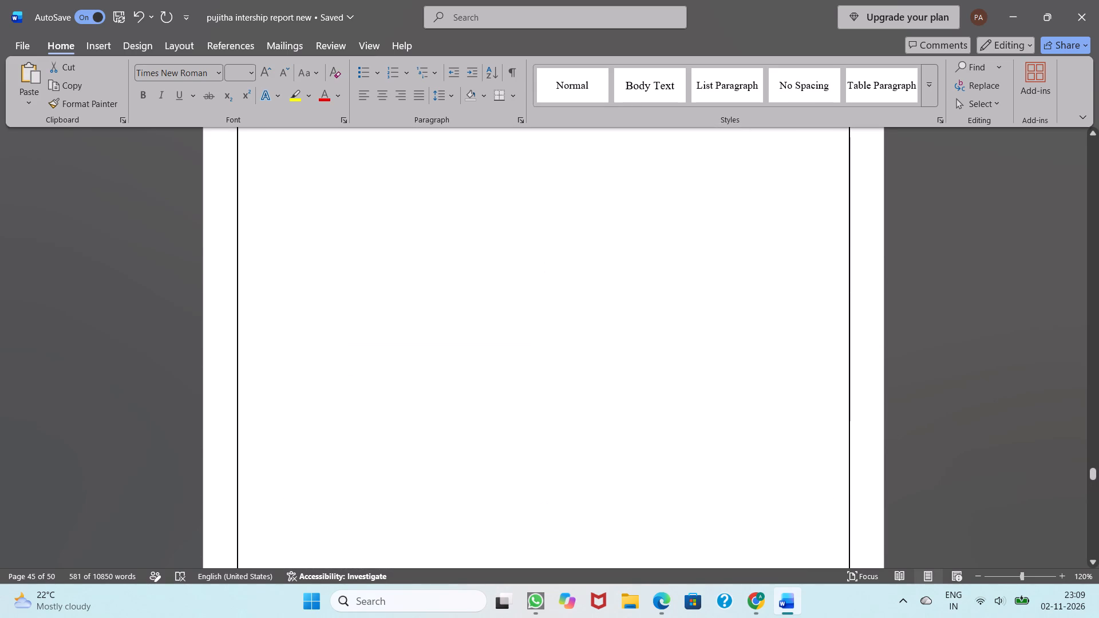
pyautogui.scroll(8, 471, 439)
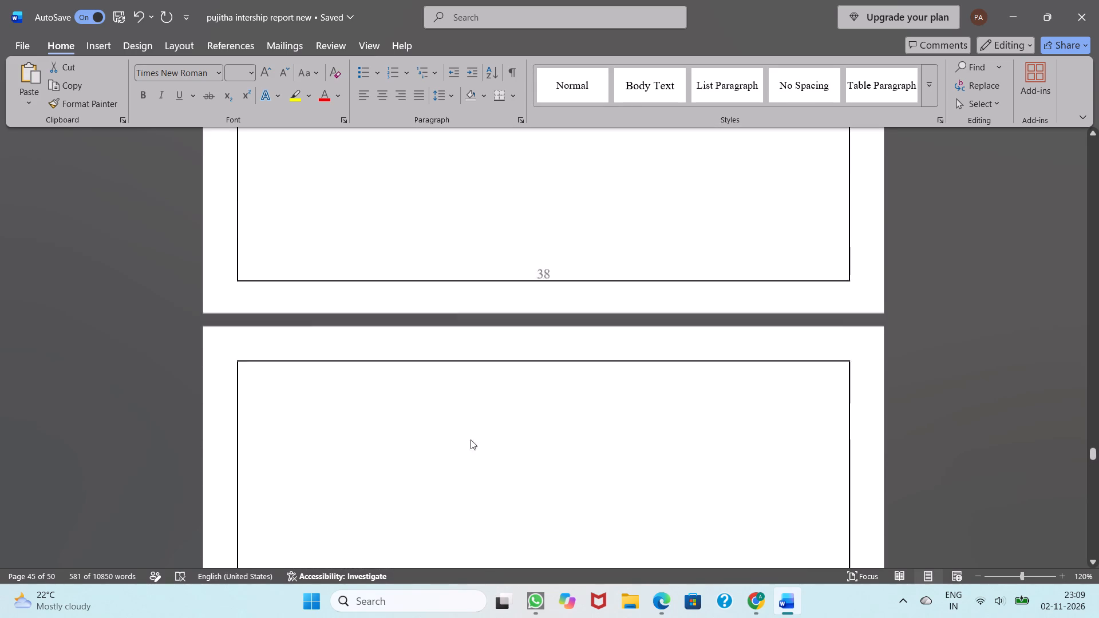
pyautogui.scroll(4, 471, 439)
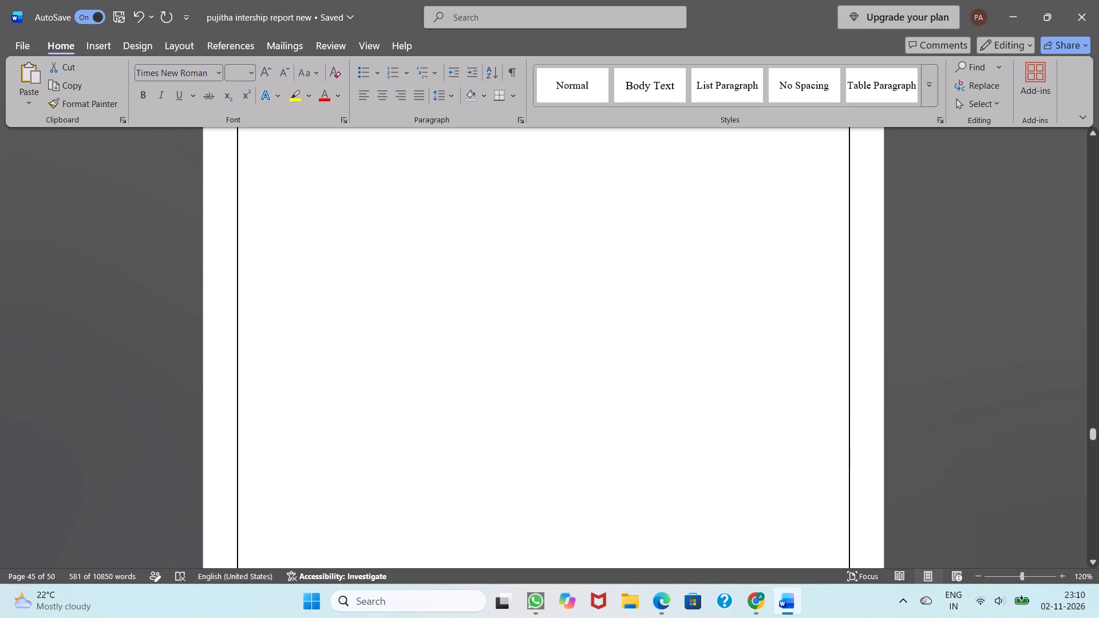
pyautogui.scroll(2, 471, 439)
pyautogui.scroll(-2, 471, 439)
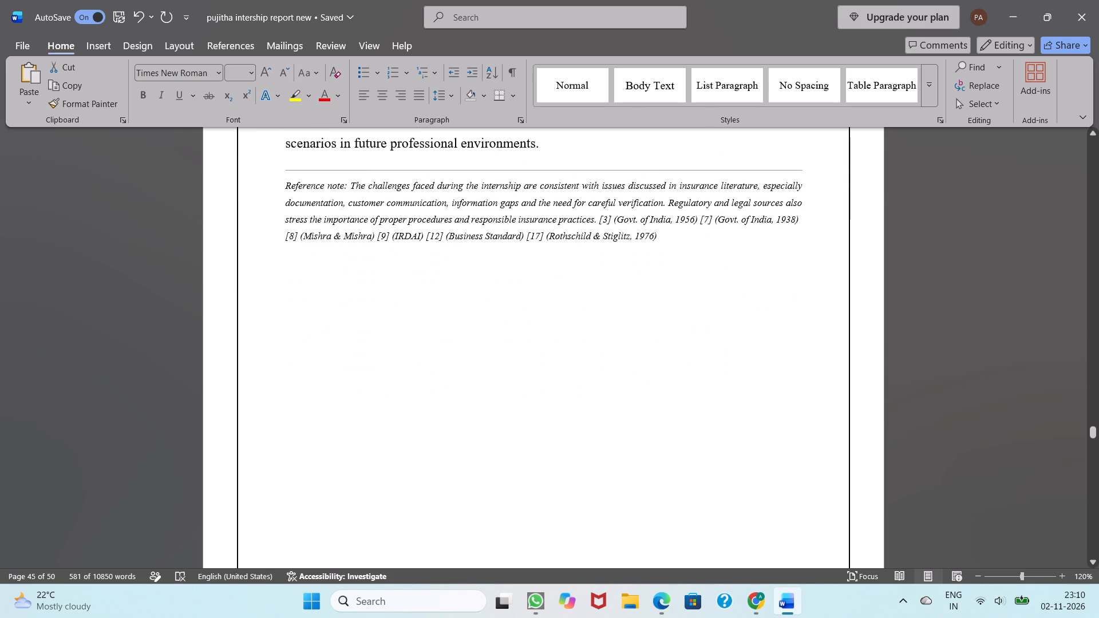
pyautogui.scroll(-2, 471, 439)
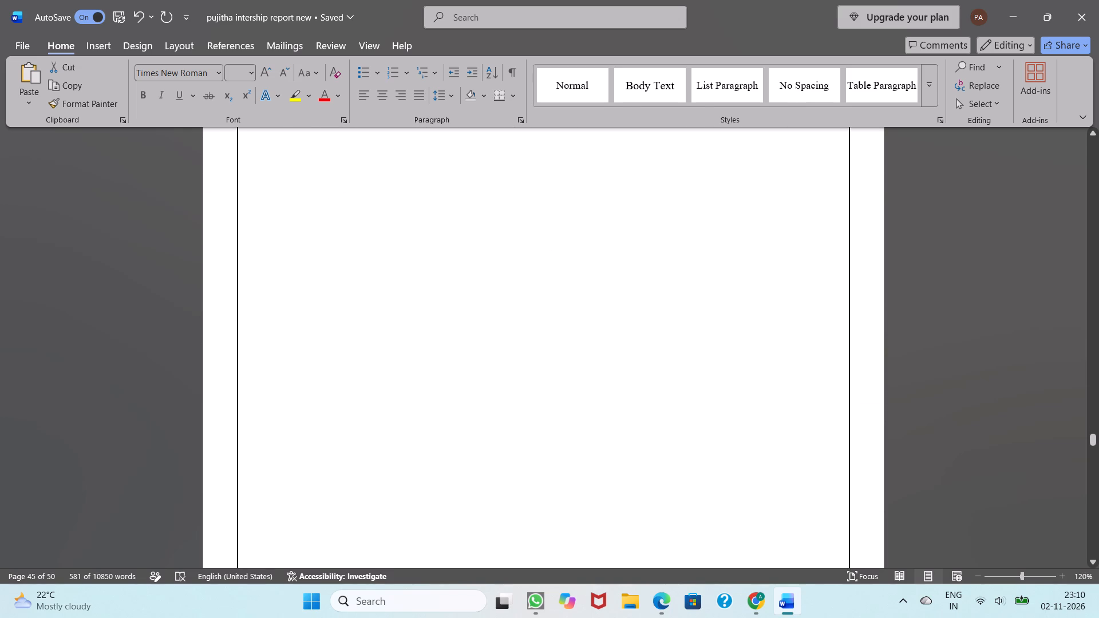
pyautogui.scroll(2, 374, 298)
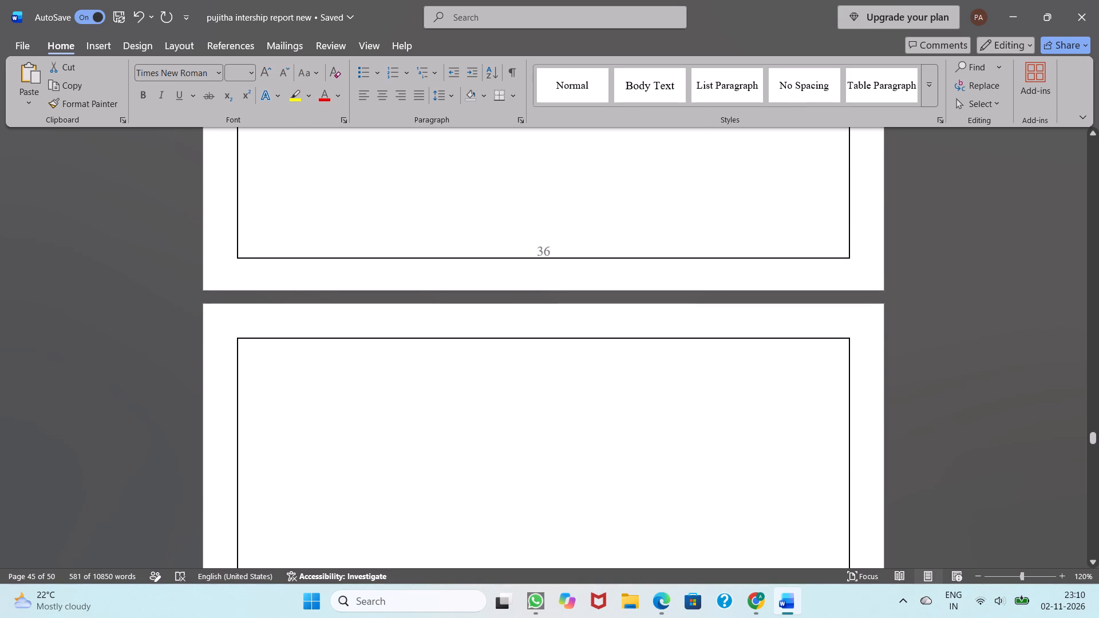
pyautogui.click(266, 358)
pyautogui.click(284, 364)
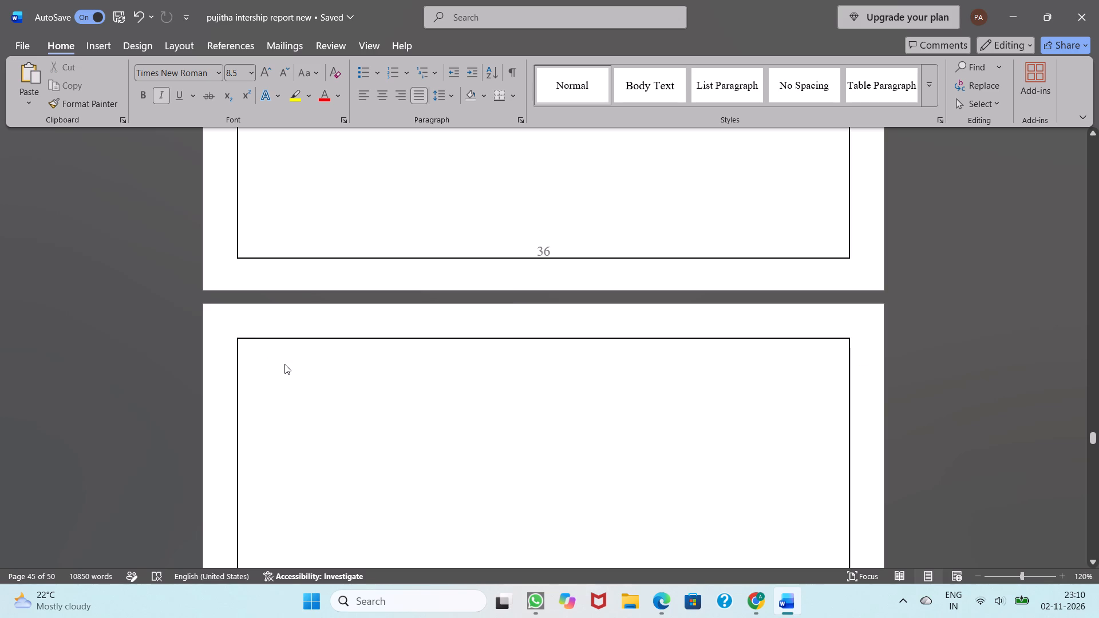
pyautogui.click(312, 353)
pyautogui.click(299, 364)
pyautogui.click(265, 363)
pyautogui.press('space')
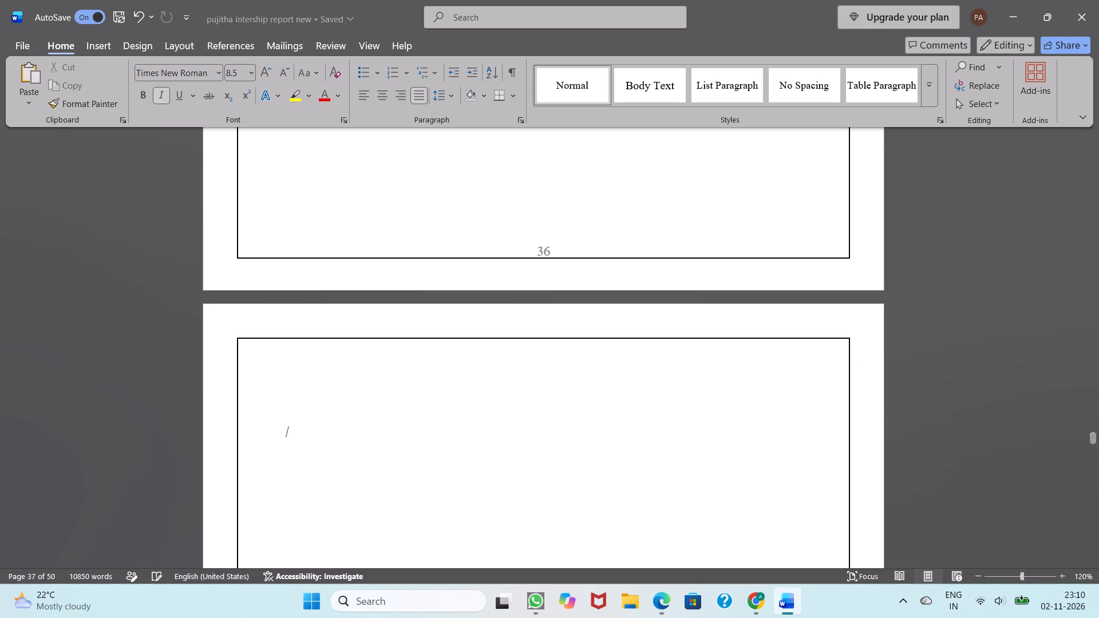
pyautogui.hotkey('ctrl', 'v')
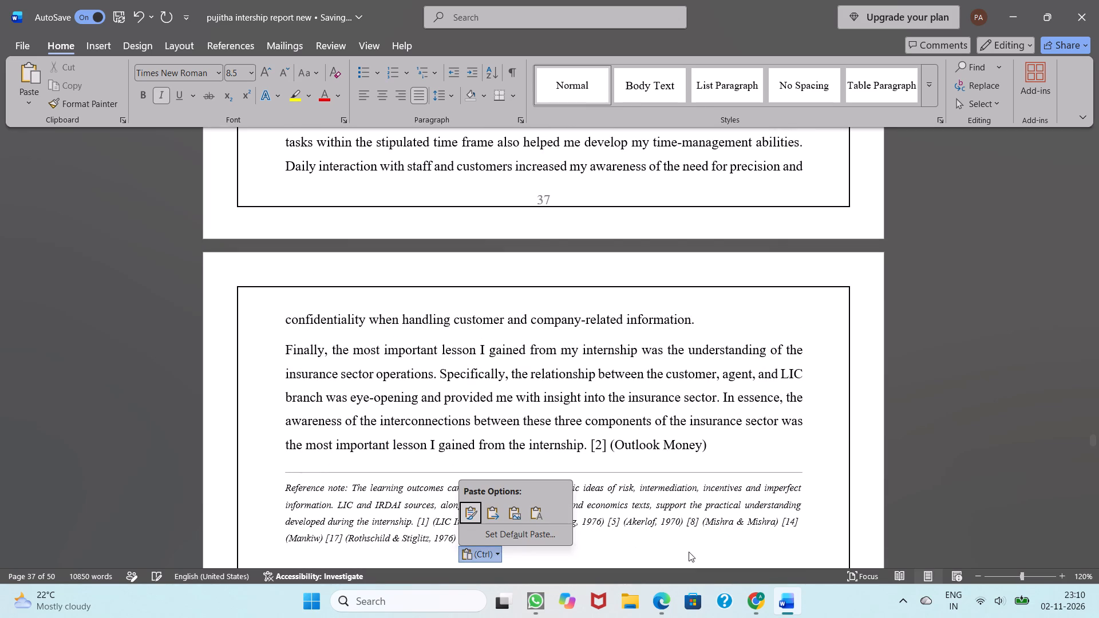
# Switch to Chrome, pause the YouTube music video, and return to the report in Word.
pyautogui.click(758, 598)
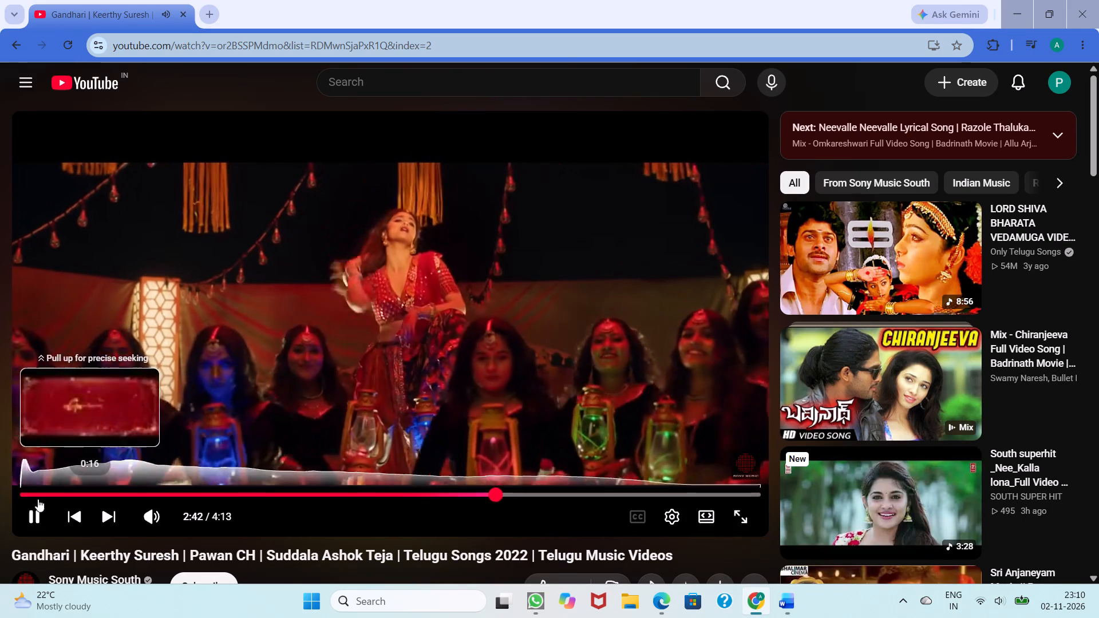
pyautogui.click(22, 521)
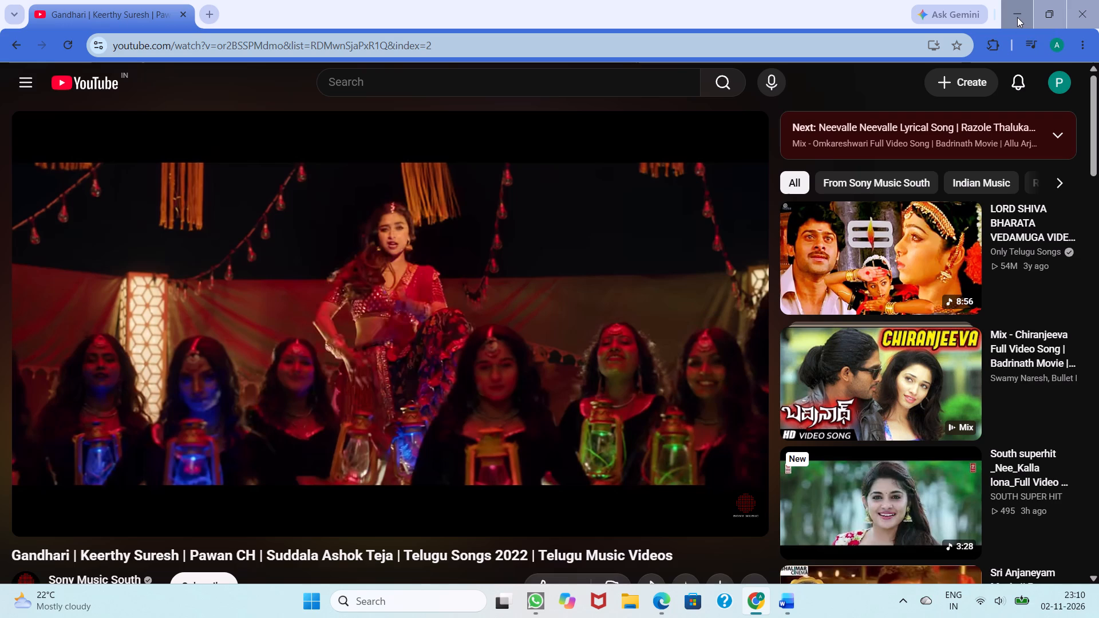
pyautogui.click(1021, 9)
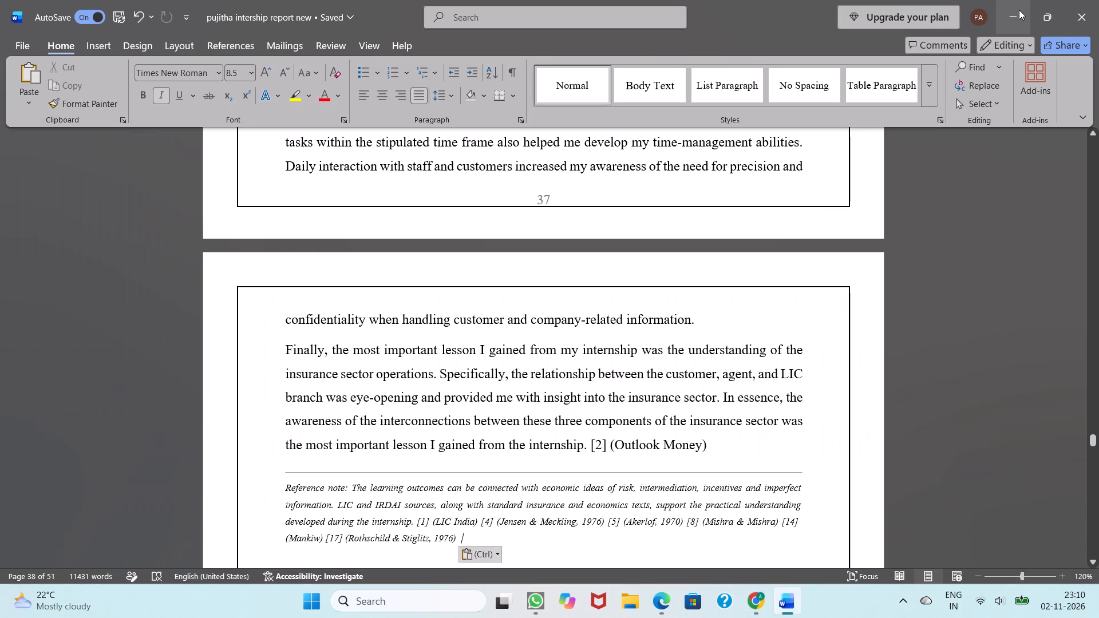
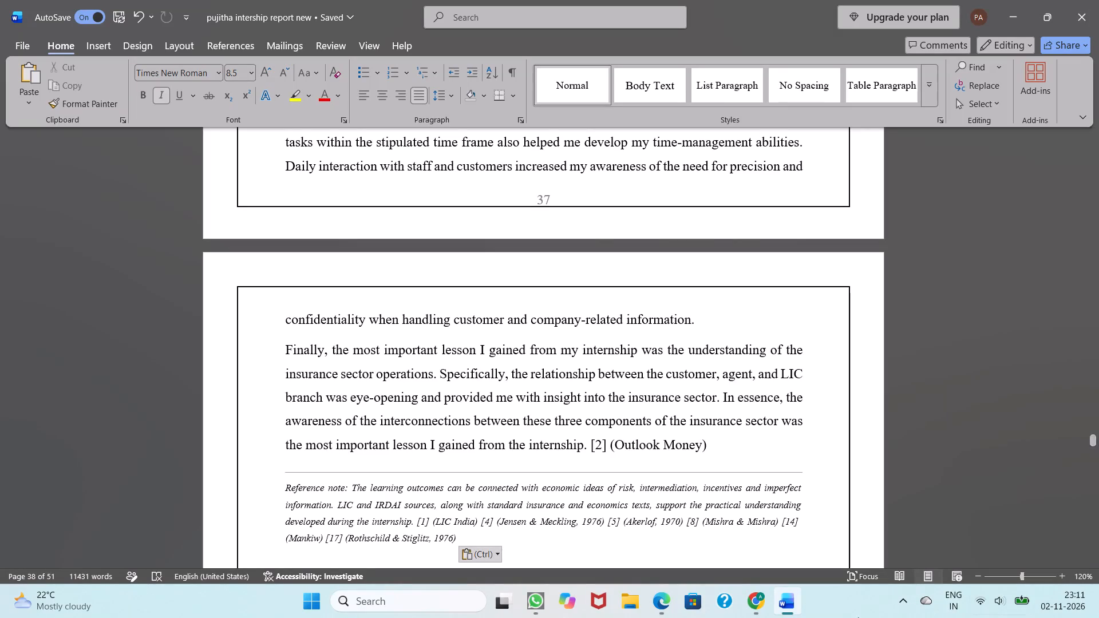
# Switch to Chrome and play the suggested Sri Anjaneyam "Rama Rama Raghurama" video song on YouTube, skipping the advertisement.
pyautogui.click(750, 604)
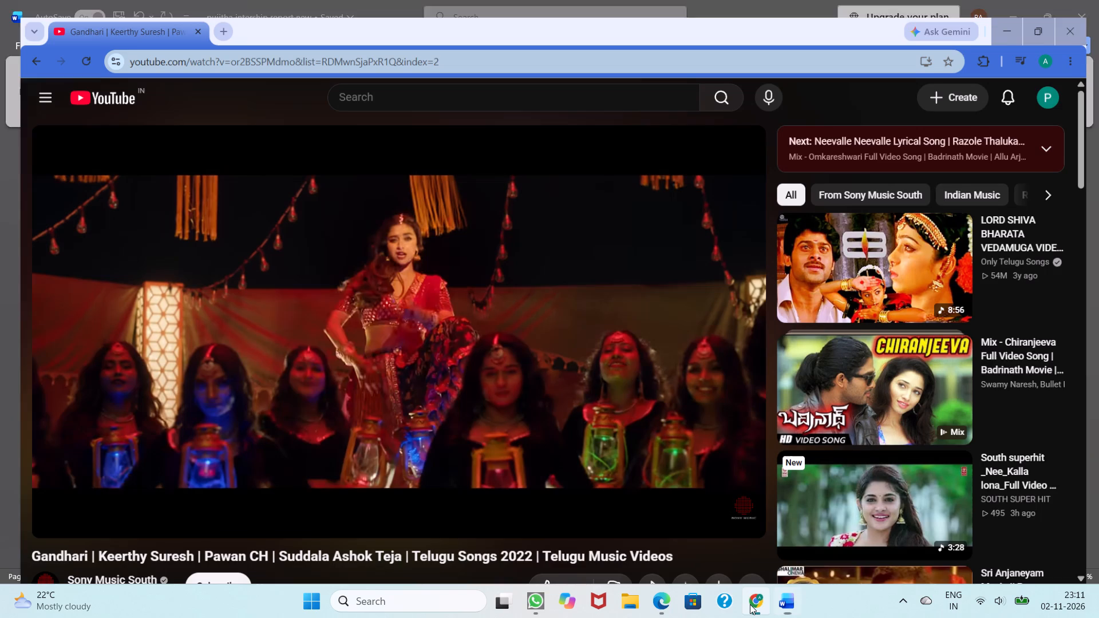
pyautogui.click(34, 513)
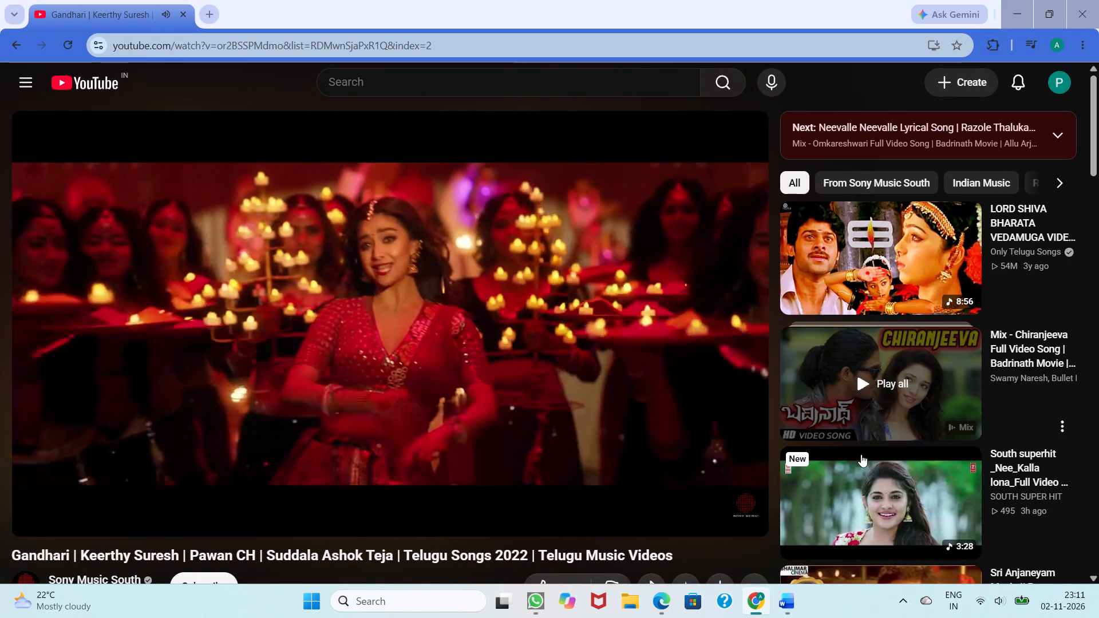
pyautogui.scroll(-4, 860, 459)
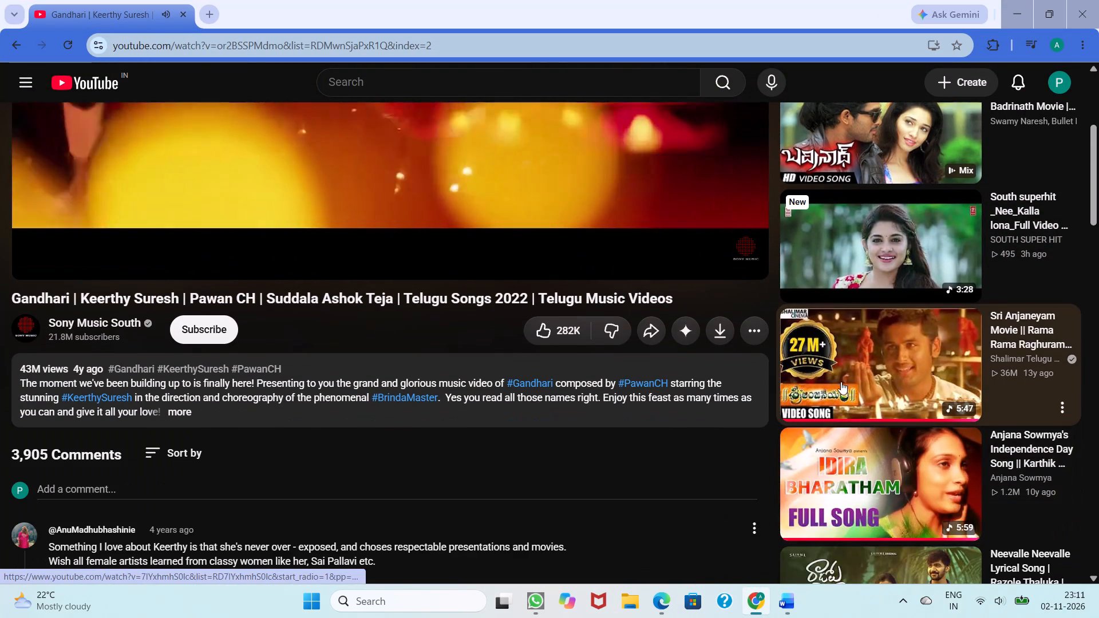
pyautogui.click(841, 384)
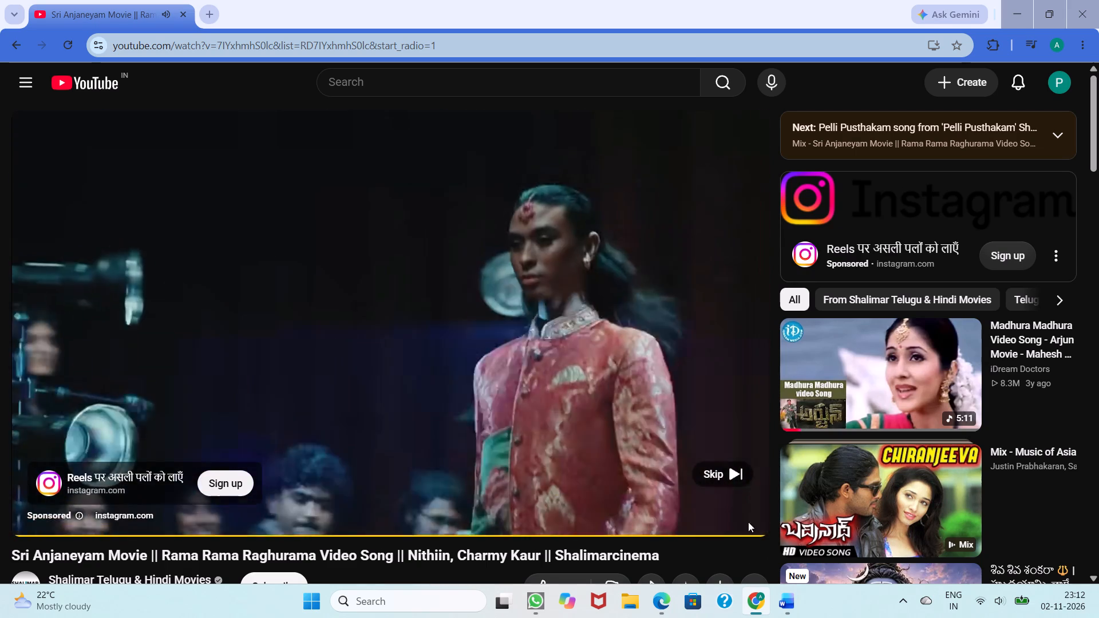
pyautogui.click(726, 476)
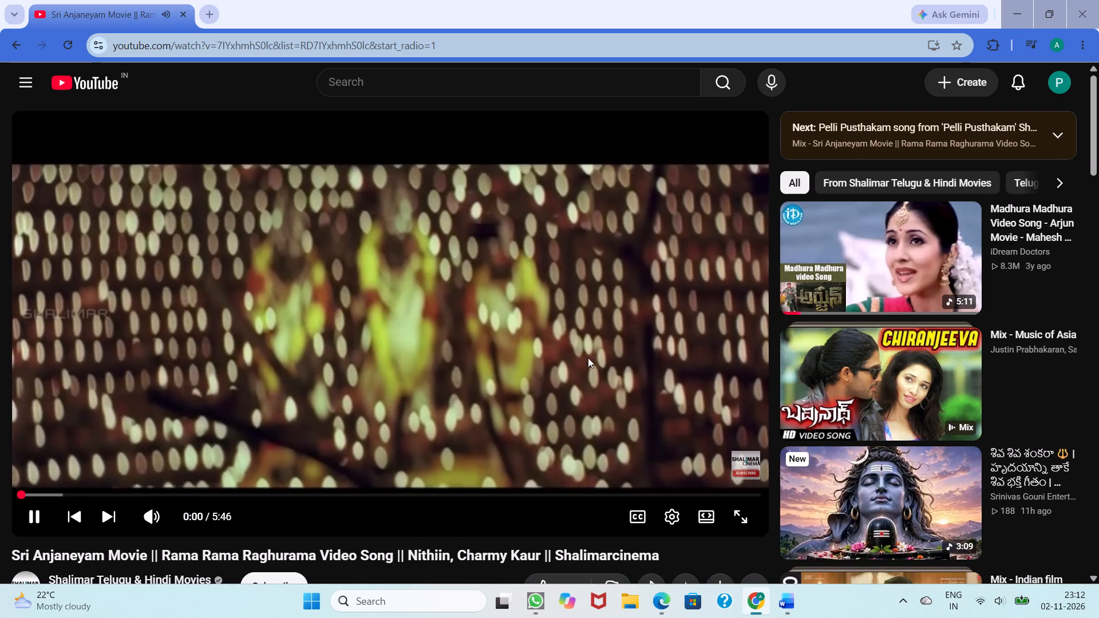
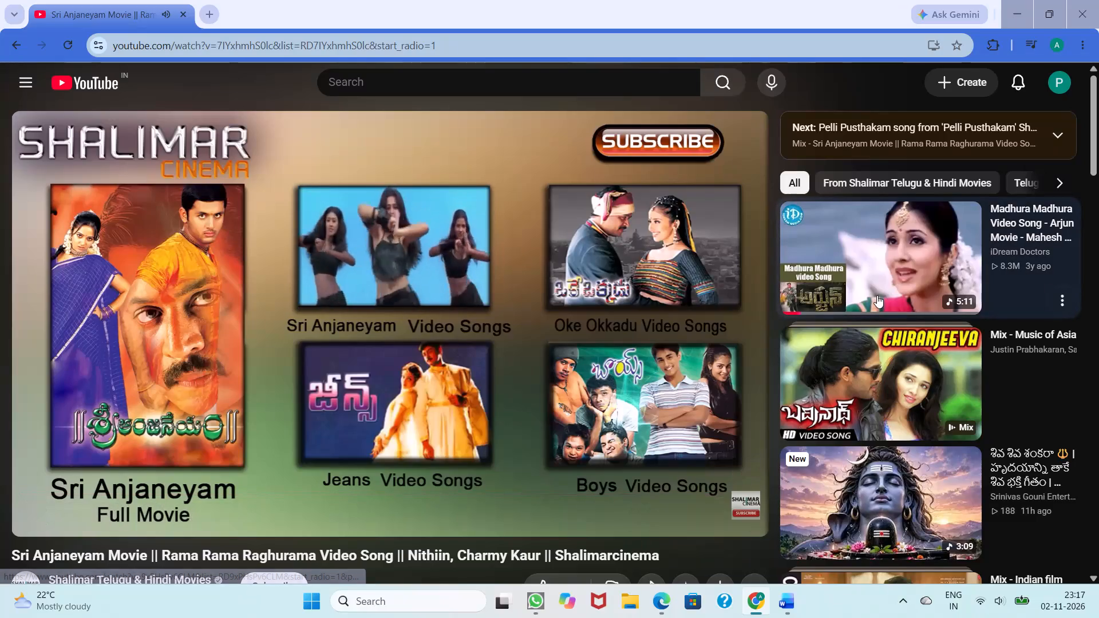
# Play the "Madhura Madhura Video Song" from the Arjun movie on YouTube, try it in full screen, and return to the report in Word.
pyautogui.click(877, 295)
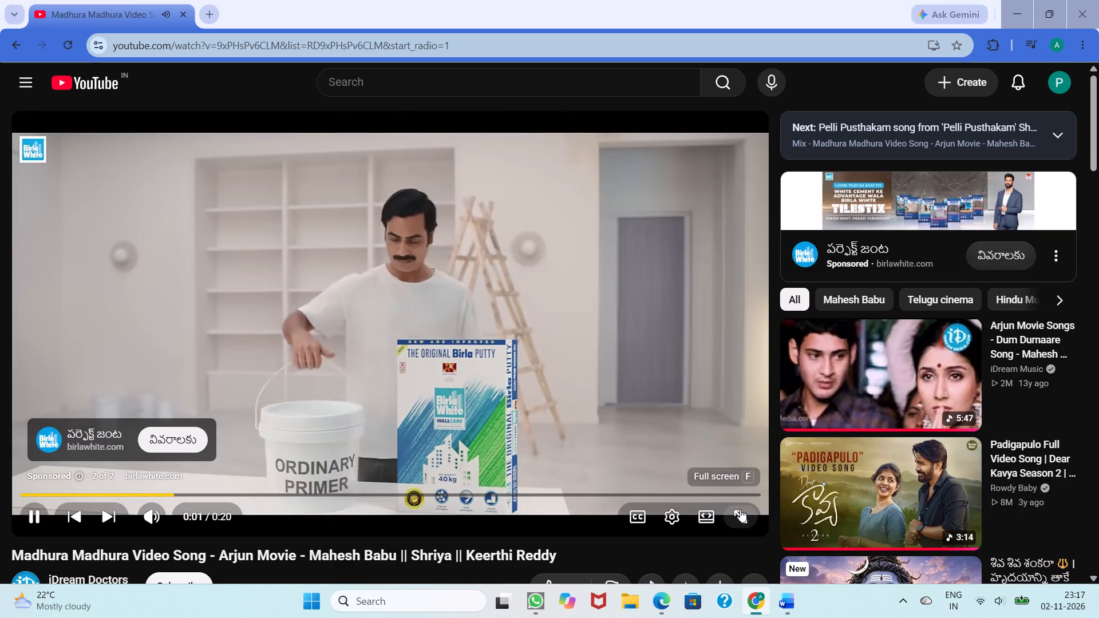
pyautogui.click(740, 510)
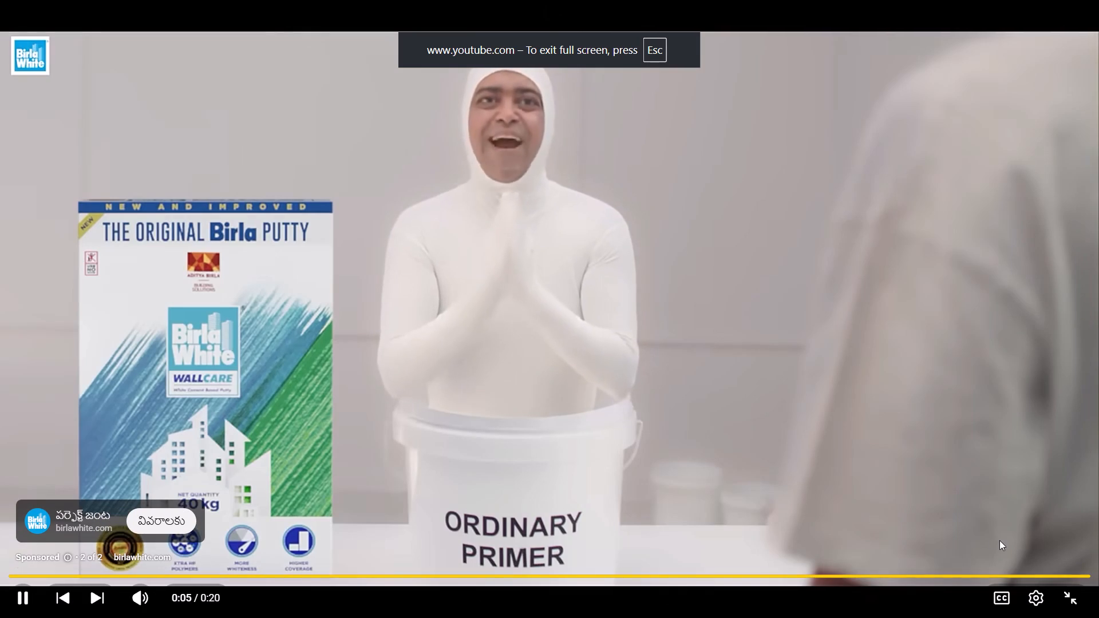
pyautogui.click(1041, 549)
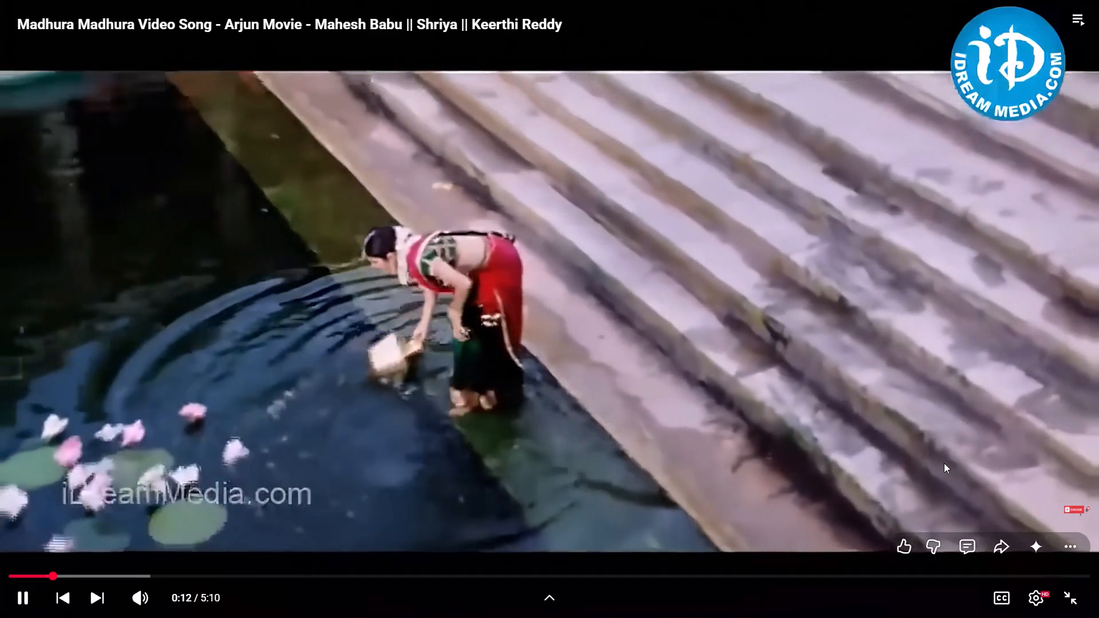
pyautogui.click(1055, 600)
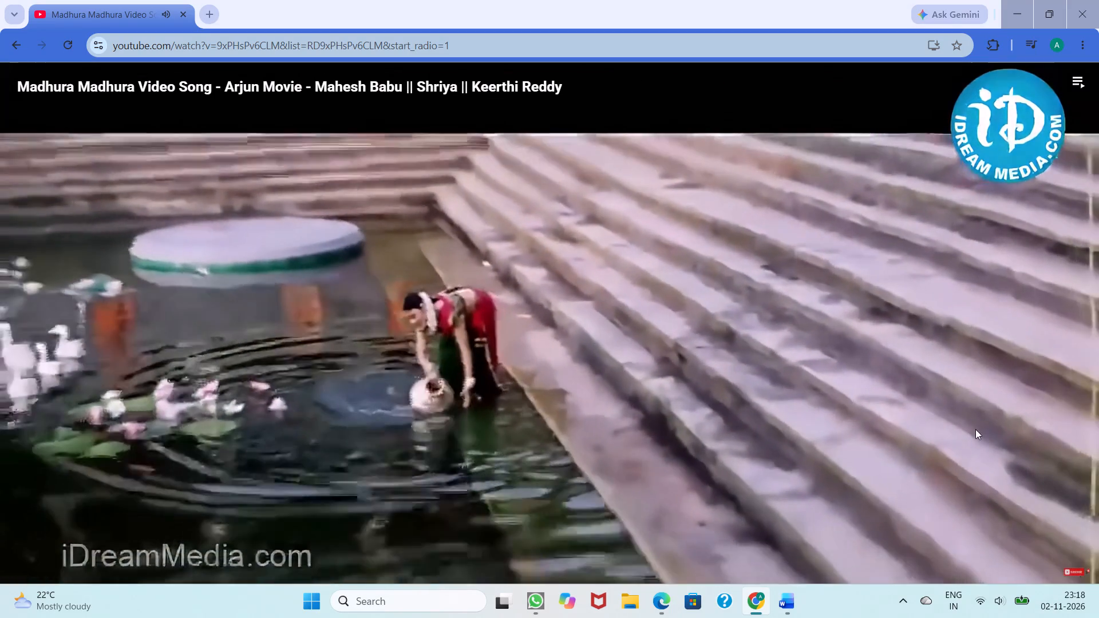
pyautogui.click(1018, 9)
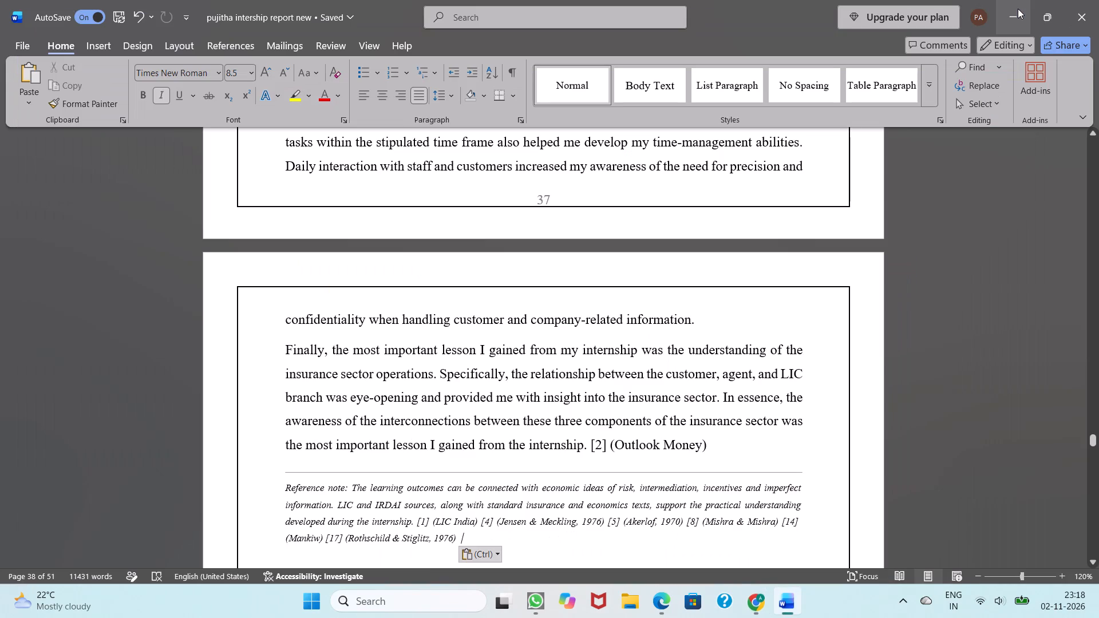
# Review pages 35 to 39, checking the placement of the pasted "8. LEARNING OUTCOMES" section after section 7 and the pages following it.
pyautogui.scroll(-2, 746, 410)
pyautogui.scroll(2, 746, 410)
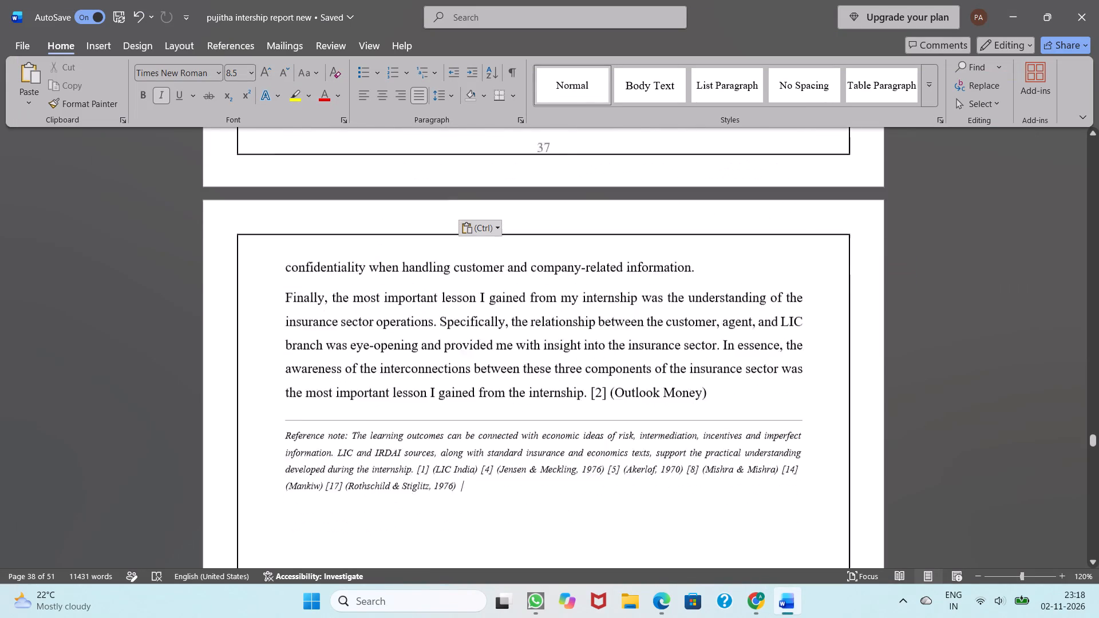
pyautogui.scroll(2, 746, 410)
pyautogui.scroll(-2, 746, 410)
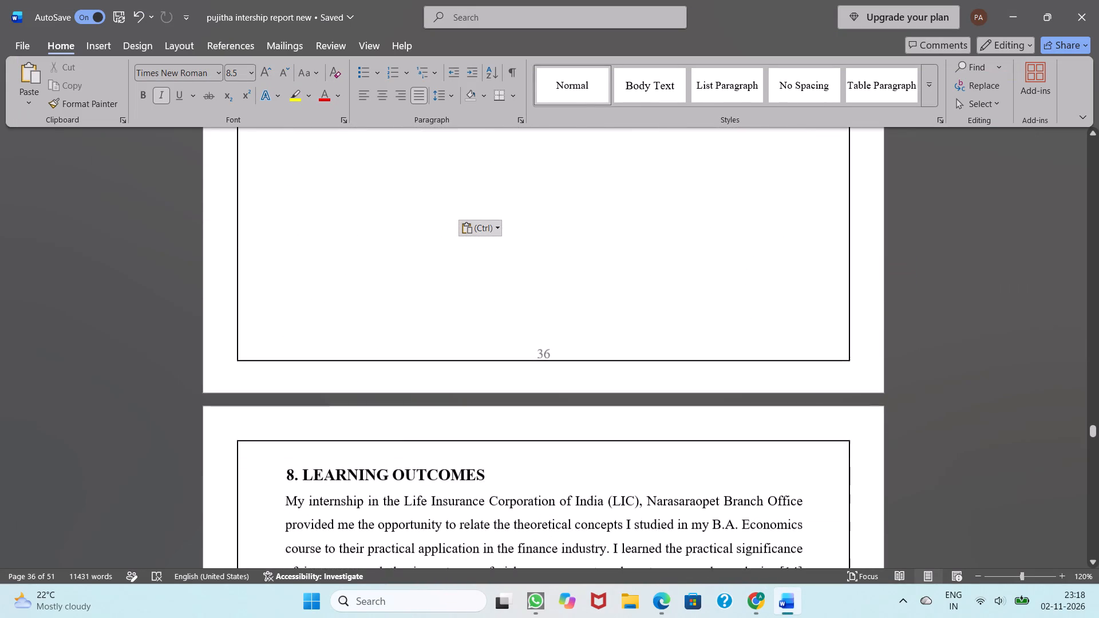
pyautogui.scroll(-1, 746, 410)
pyautogui.scroll(3, 746, 410)
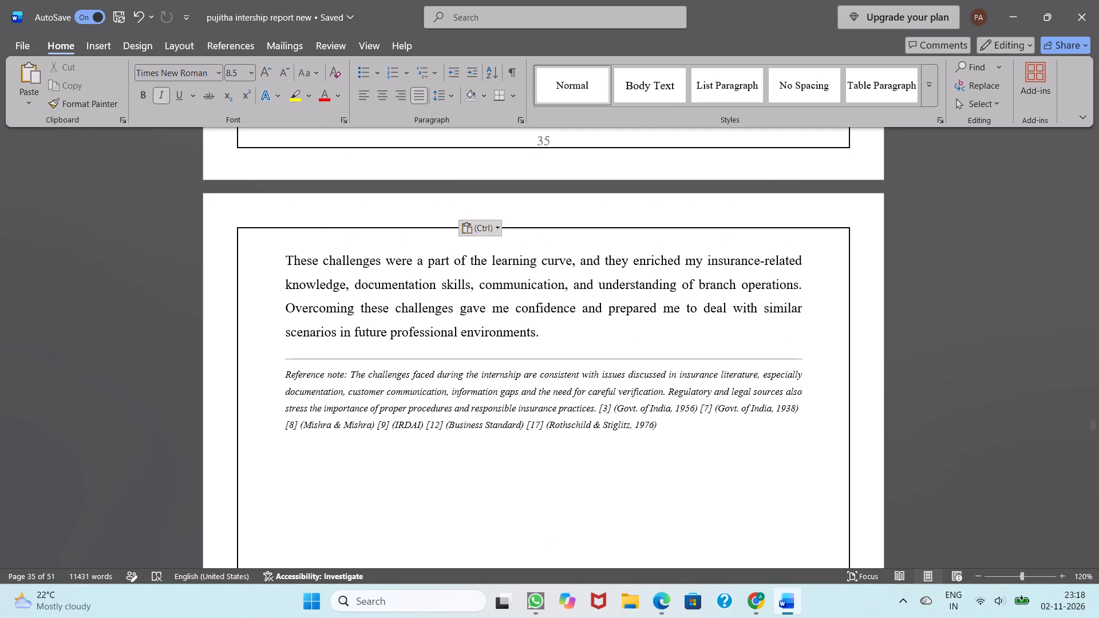
pyautogui.scroll(-2, 746, 410)
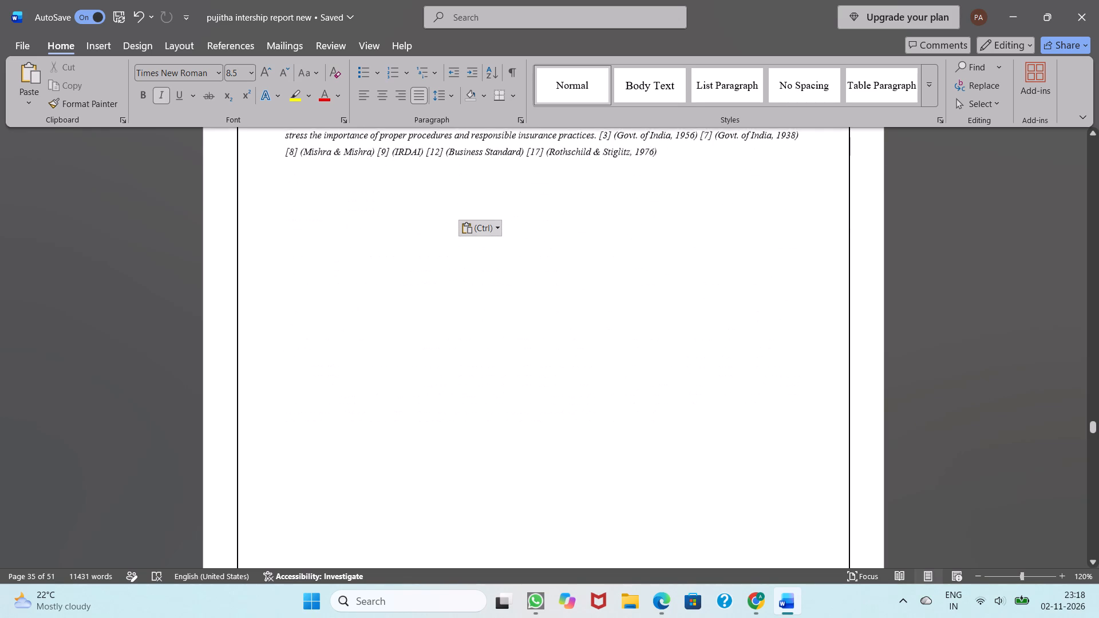
pyautogui.scroll(-5, 746, 410)
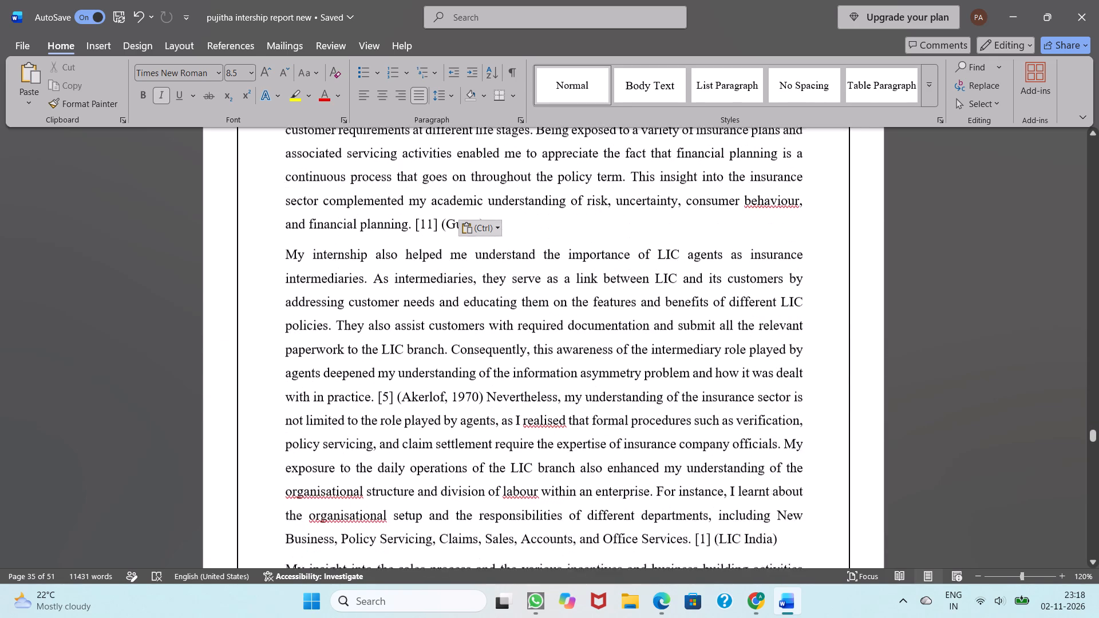
pyautogui.scroll(-1, 746, 410)
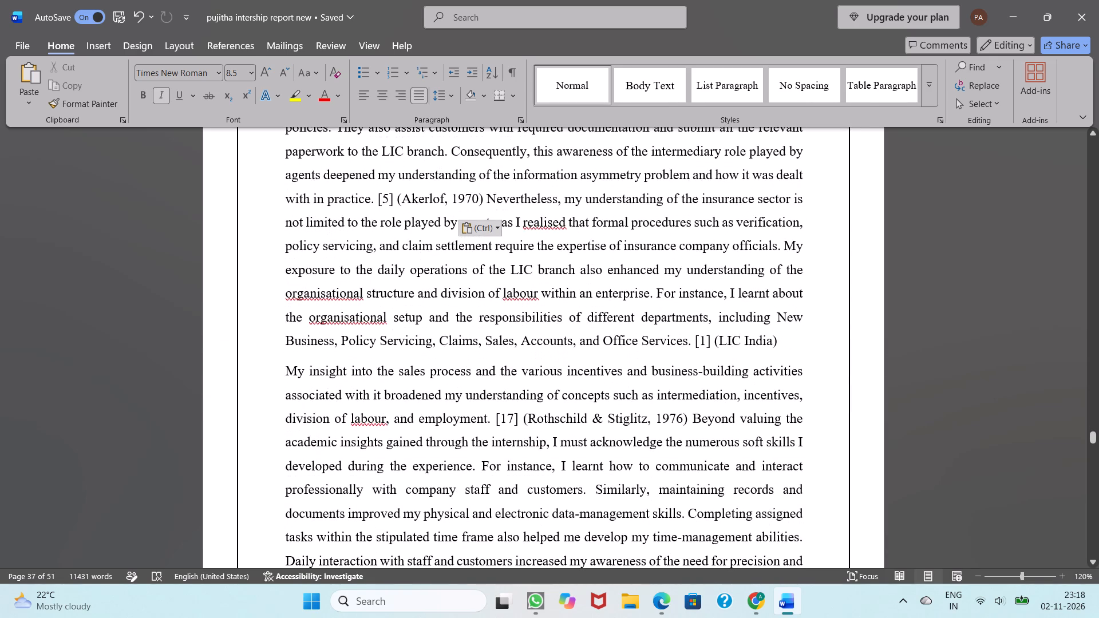
pyautogui.scroll(-3, 746, 410)
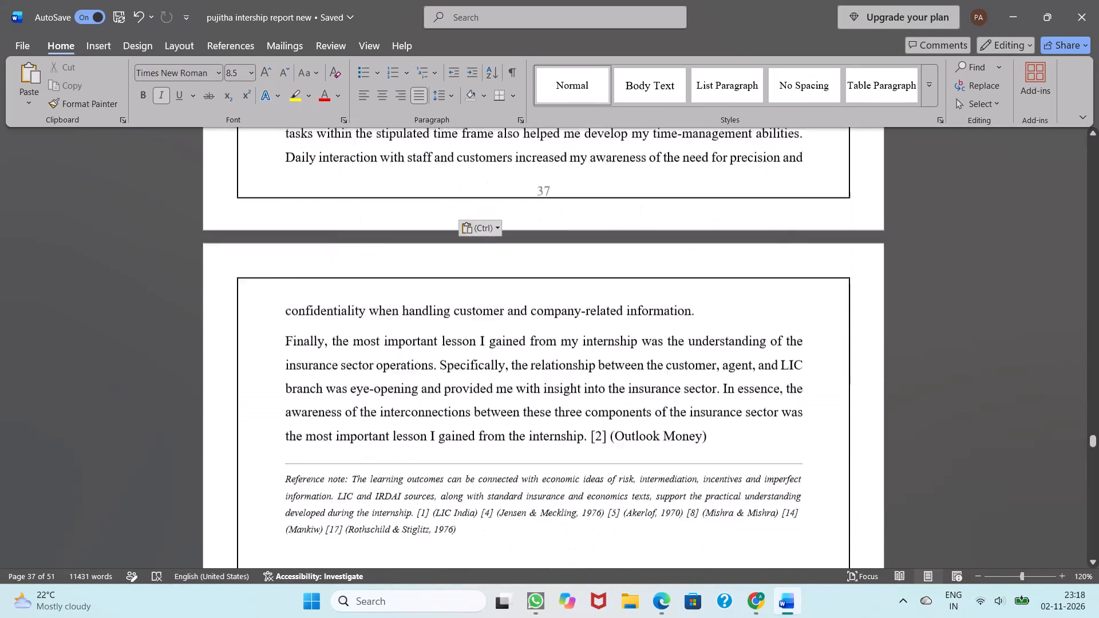
pyautogui.scroll(-2, 746, 410)
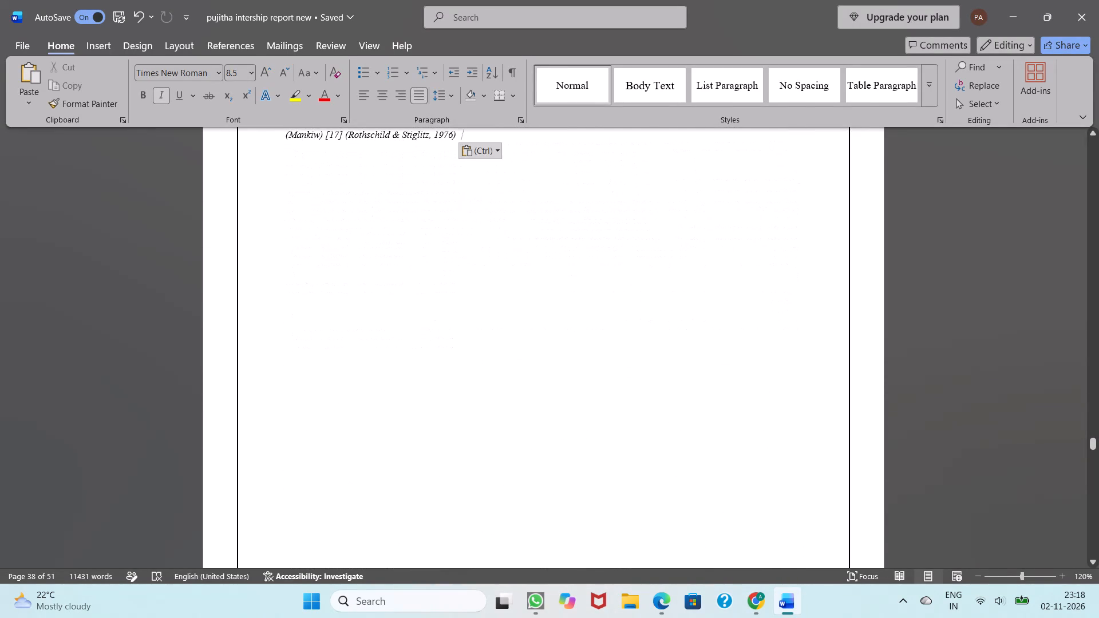
pyautogui.scroll(-4, 746, 410)
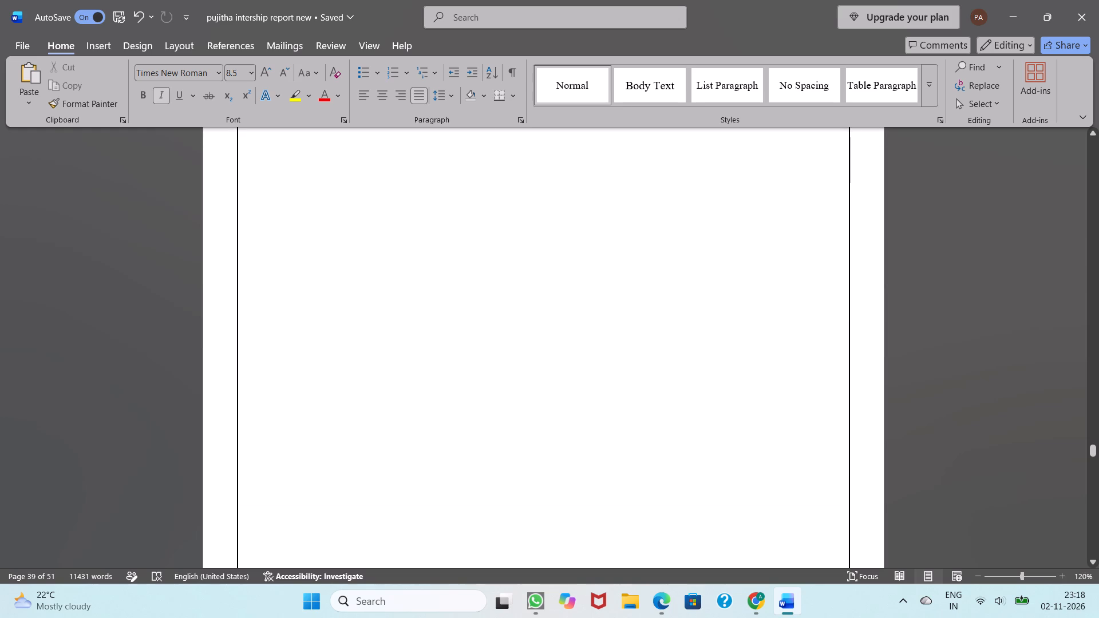
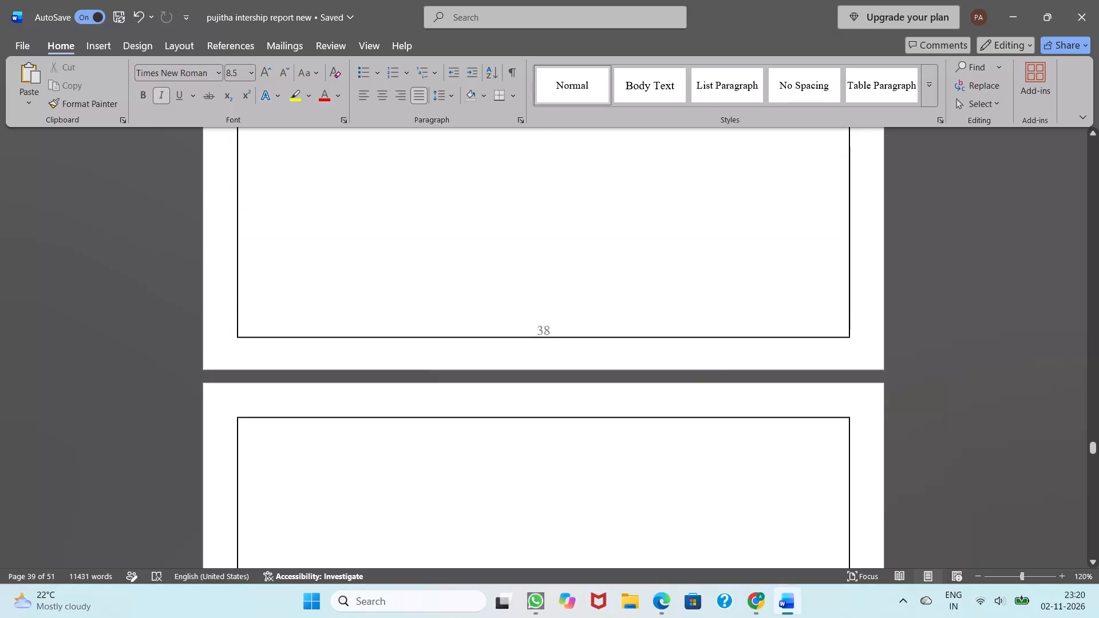
# Examine the pages following the pasted "8. LEARNING OUTCOMES" section, from its reference note on page 38 through page 46.
pyautogui.scroll(4, 746, 410)
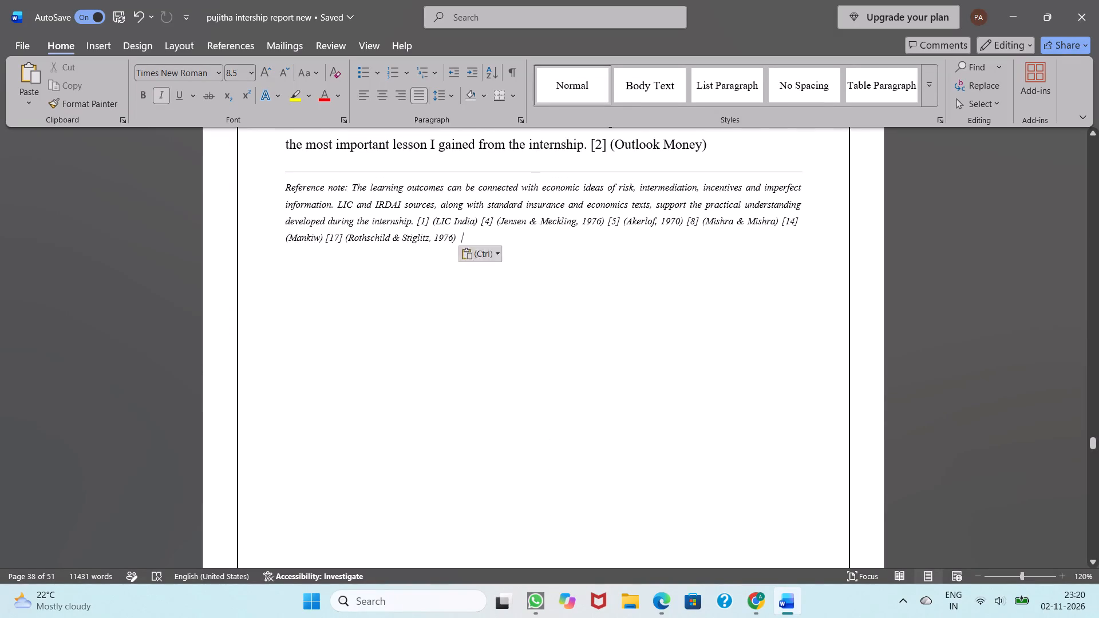
pyautogui.scroll(1, 746, 410)
pyautogui.scroll(-4, 746, 410)
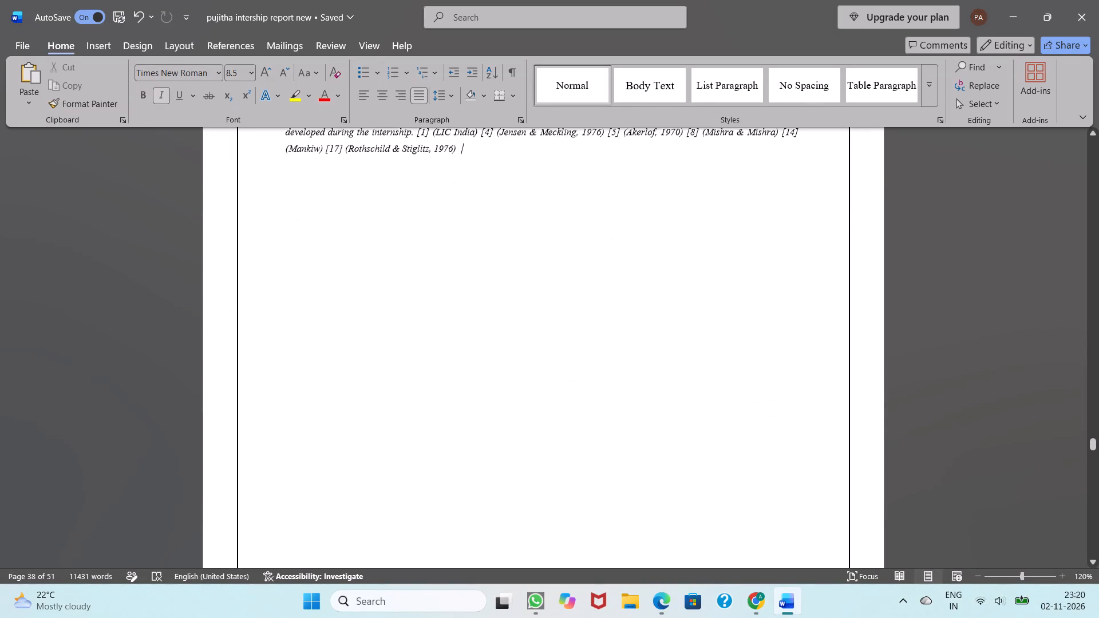
pyautogui.scroll(-8, 746, 410)
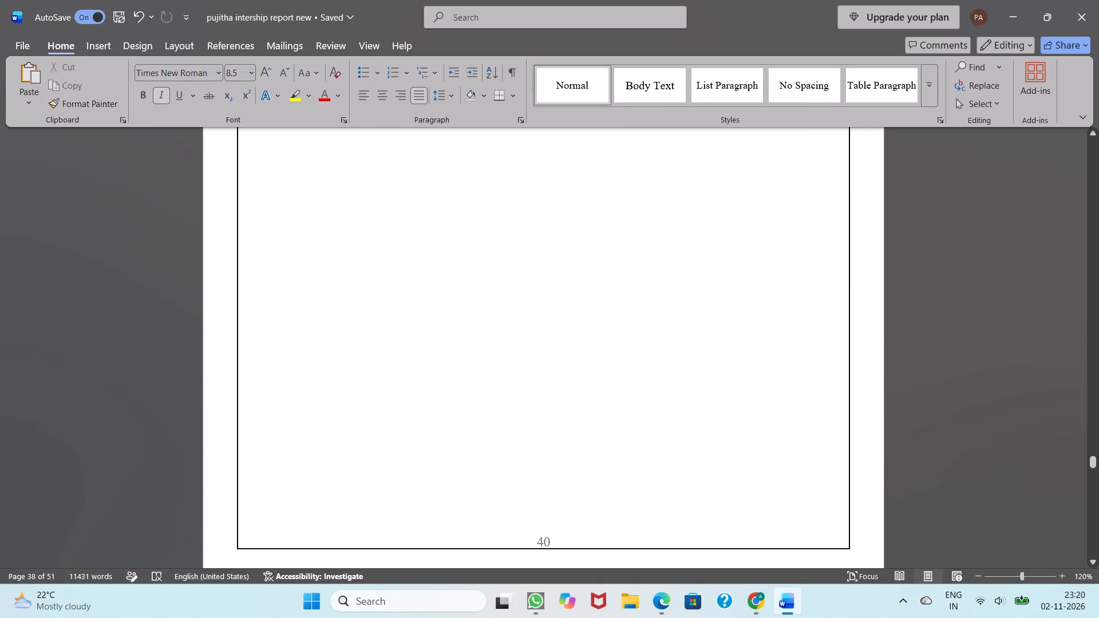
pyautogui.scroll(-4, 746, 410)
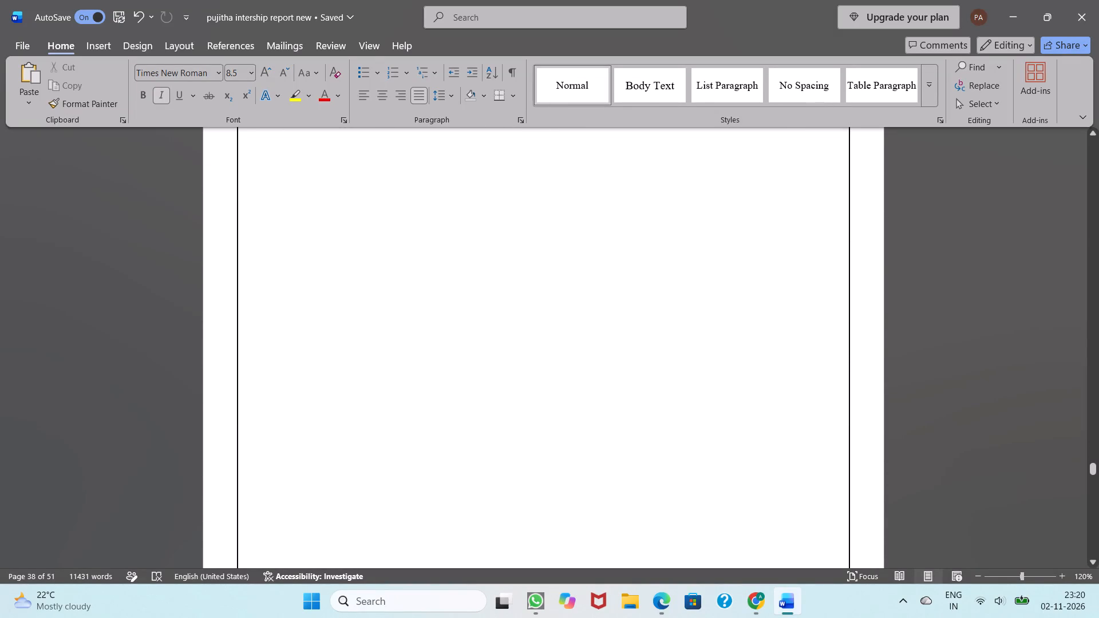
pyautogui.scroll(-1, 746, 410)
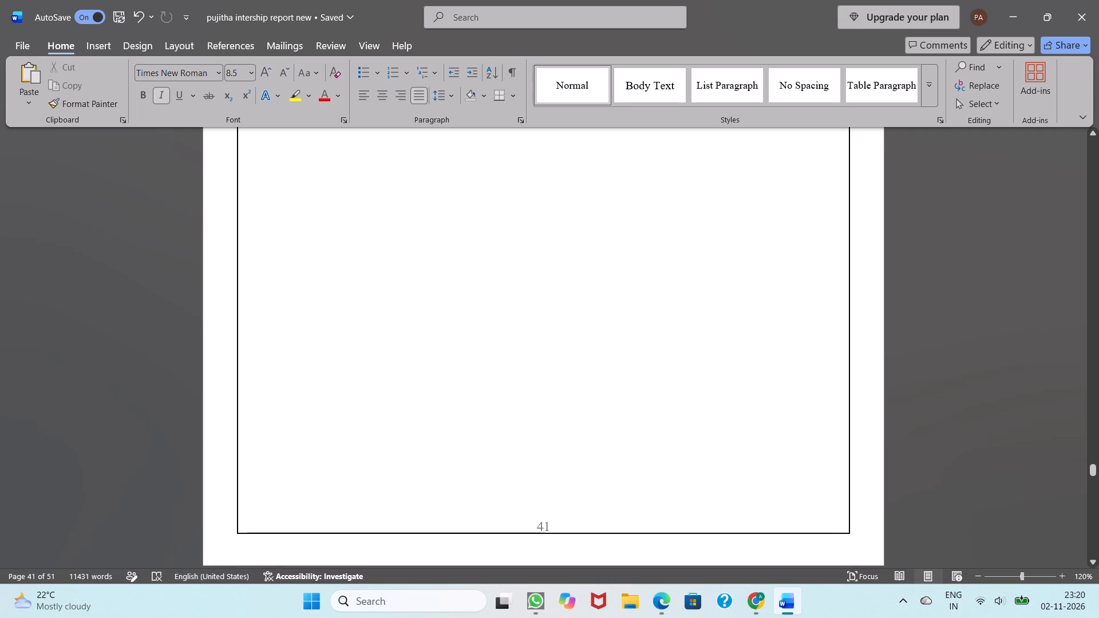
pyautogui.scroll(-4, 746, 410)
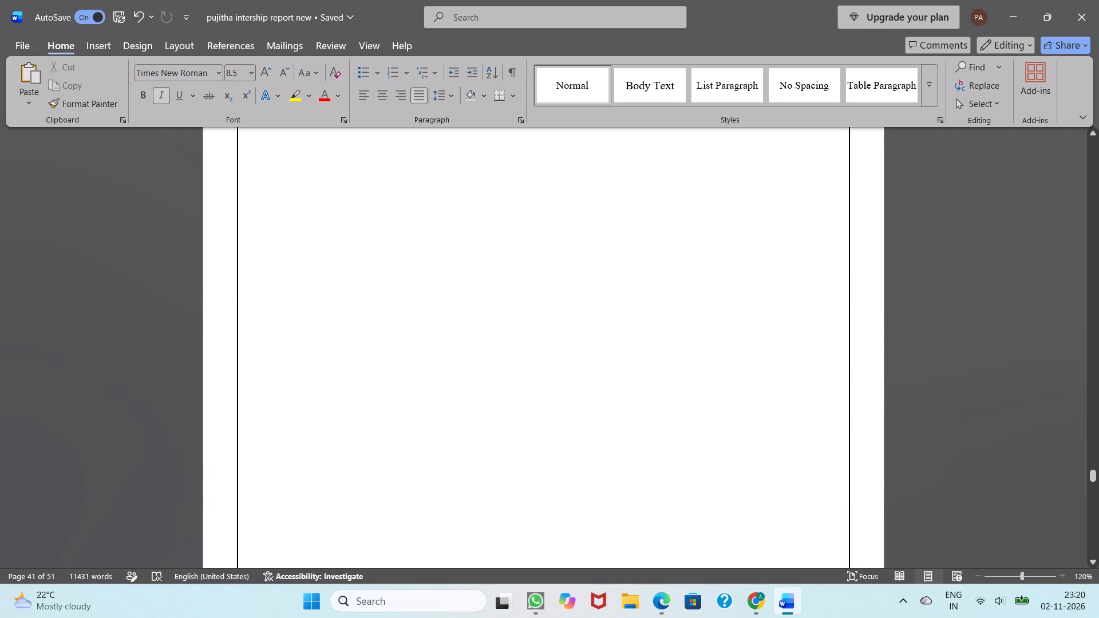
pyautogui.scroll(-1, 746, 410)
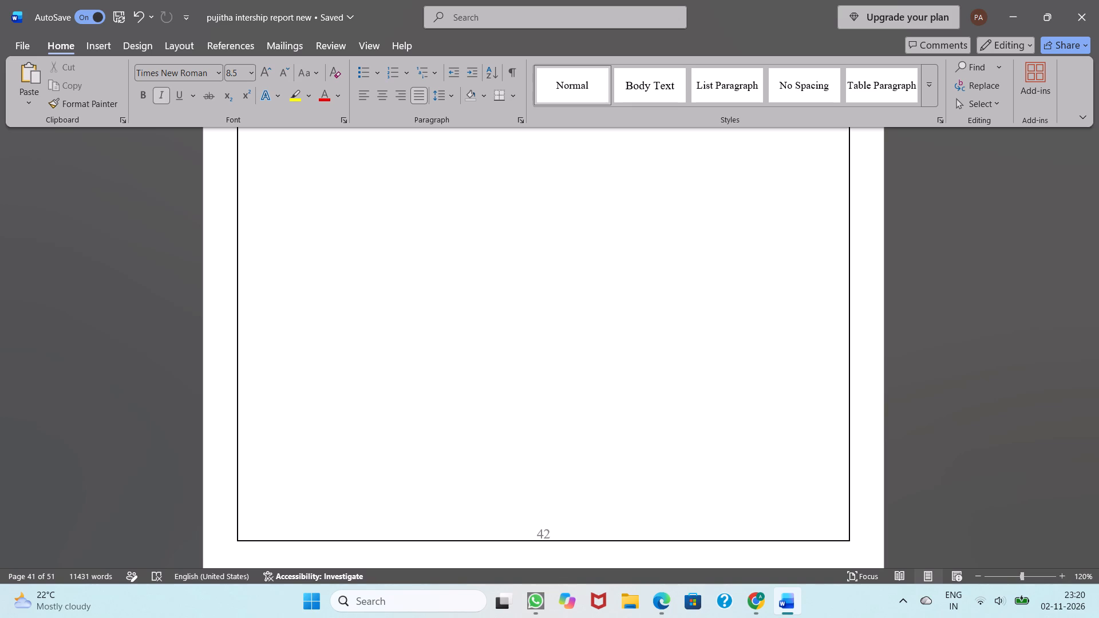
pyautogui.scroll(-9, 746, 410)
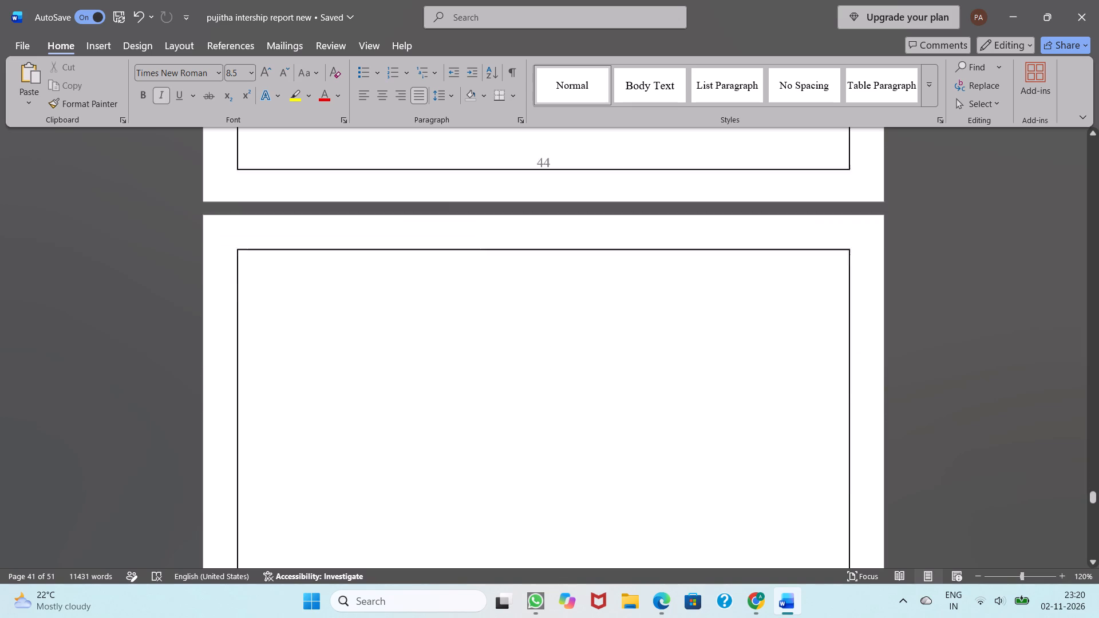
pyautogui.scroll(-6, 746, 410)
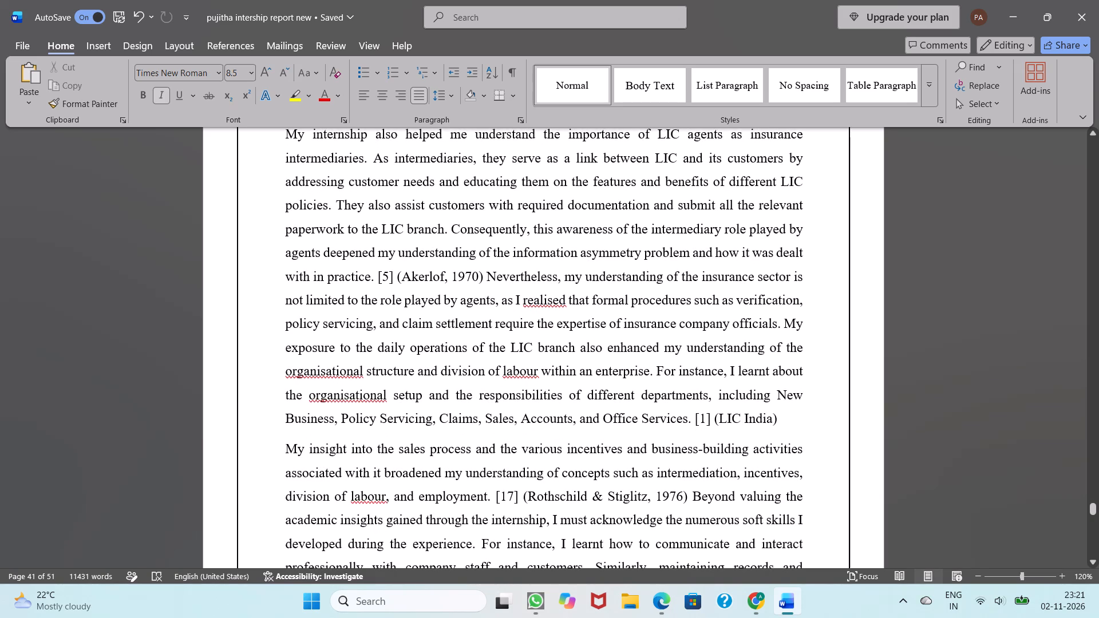
# Compare the original and pasted "8. LEARNING OUTCOMES" sections and recheck the pages lying between them.
pyautogui.scroll(2, 746, 410)
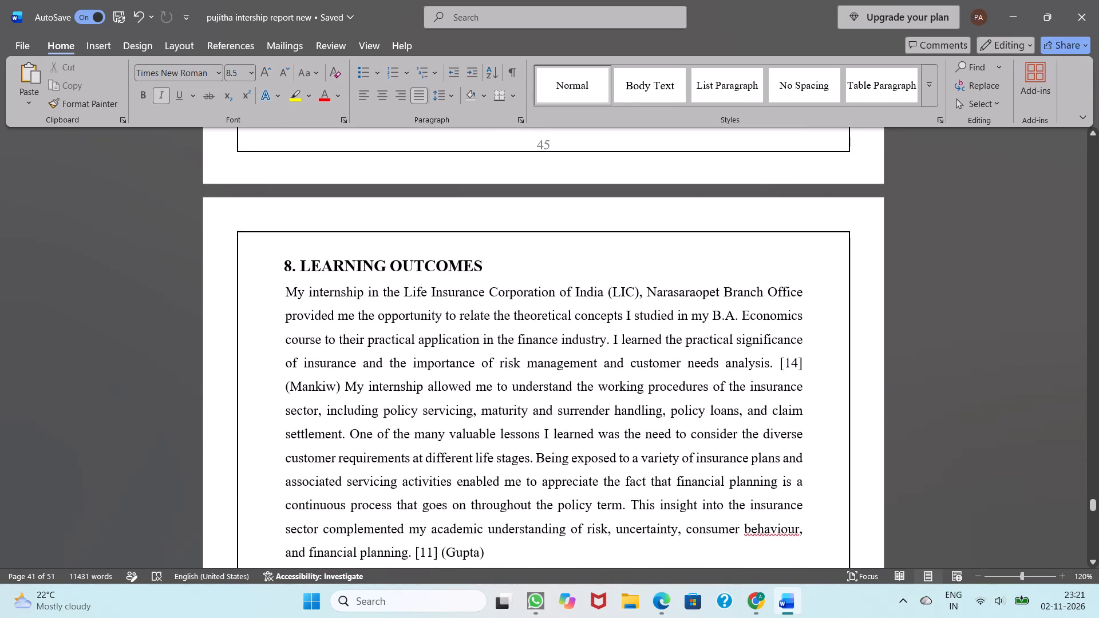
pyautogui.scroll(2, 607, 447)
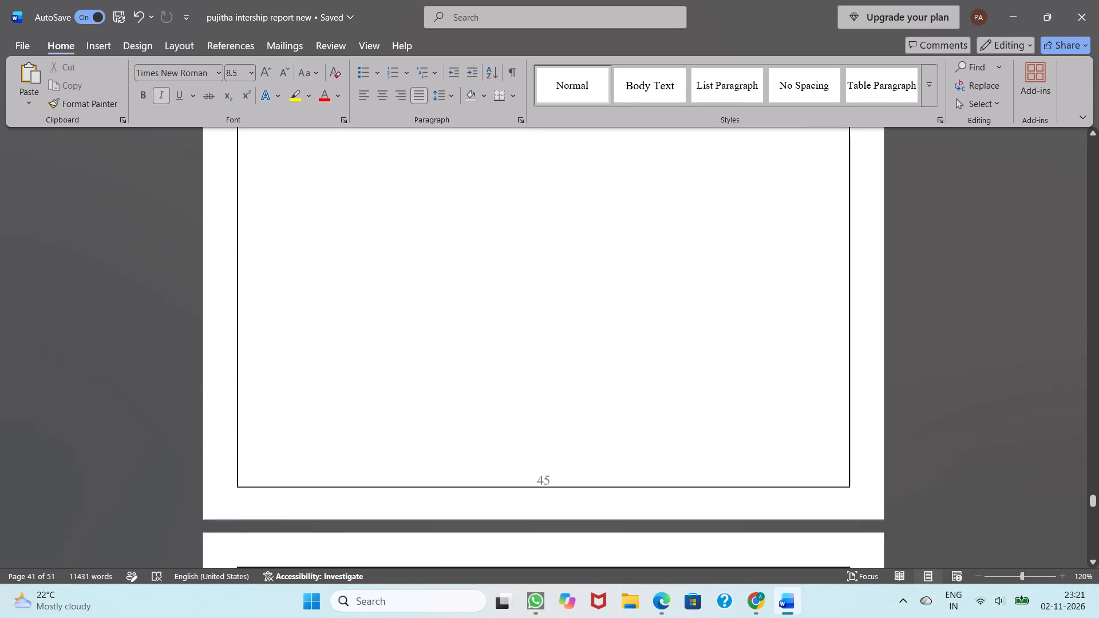
pyautogui.scroll(9, 607, 447)
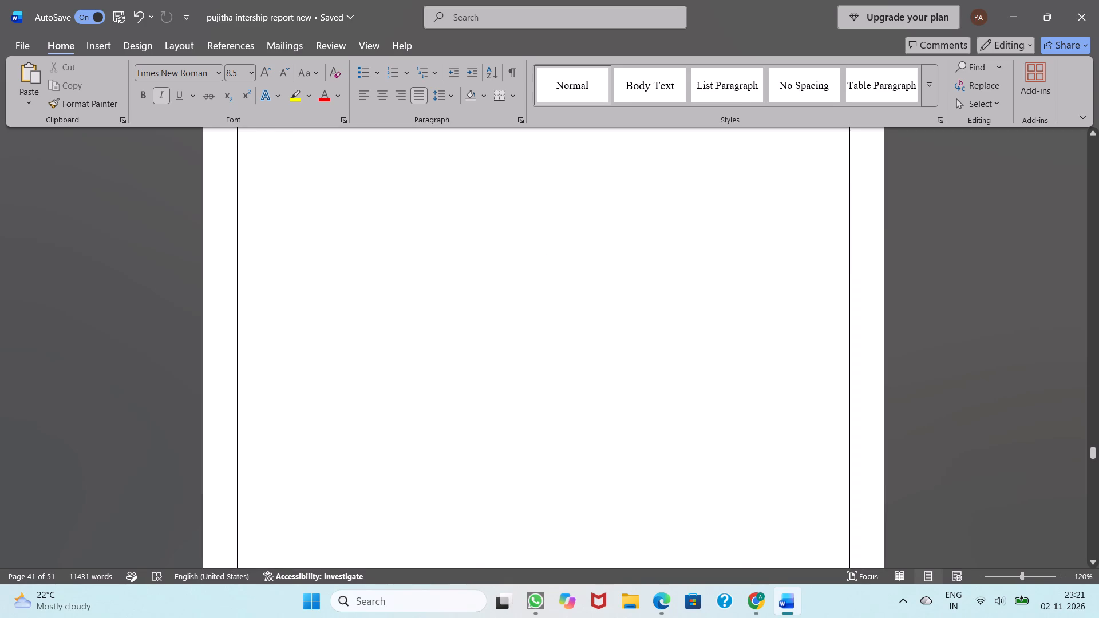
pyautogui.scroll(4, 607, 447)
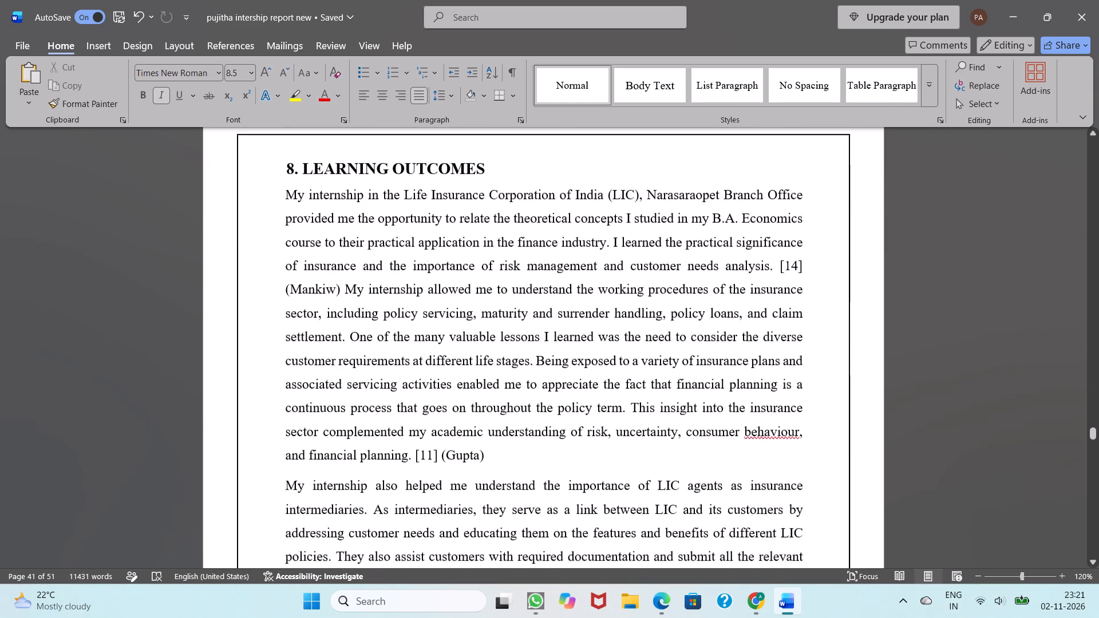
pyautogui.scroll(-6, 607, 447)
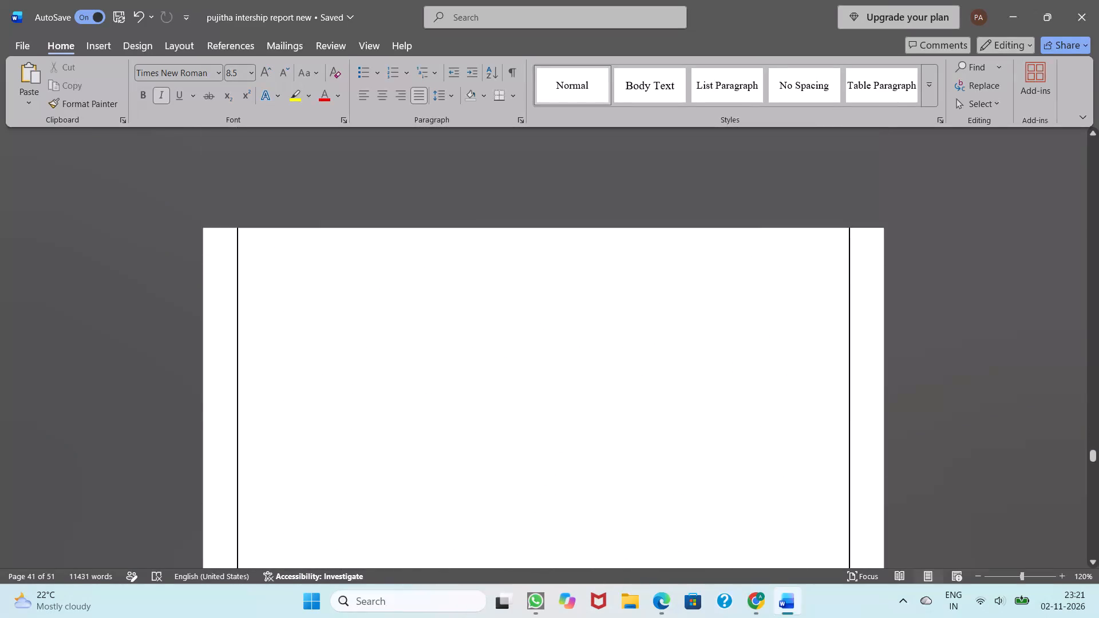
pyautogui.scroll(-4, 607, 447)
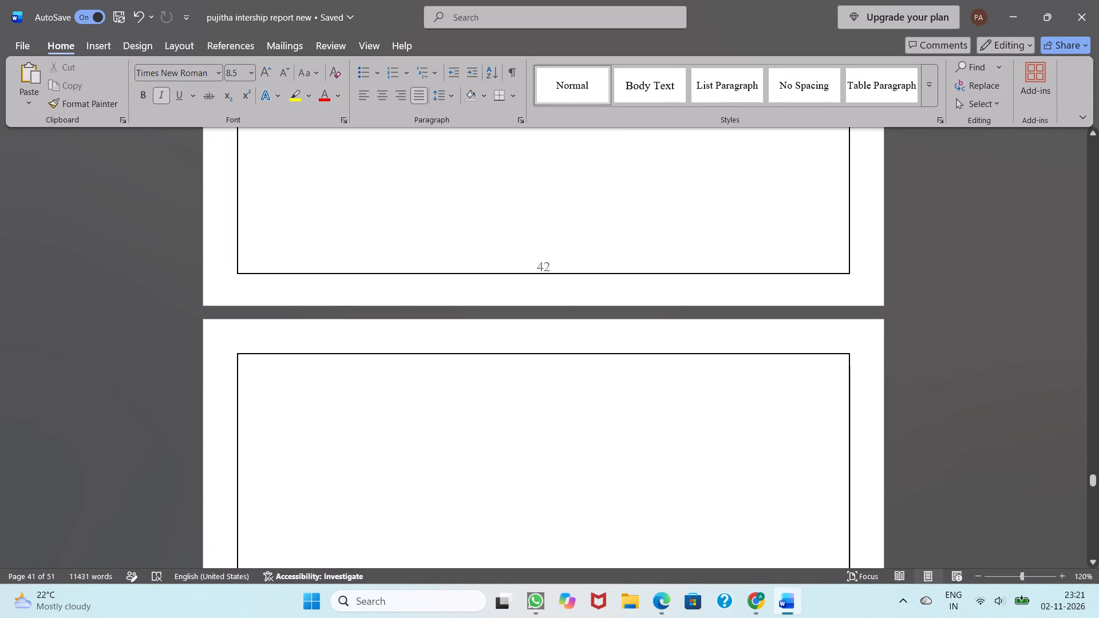
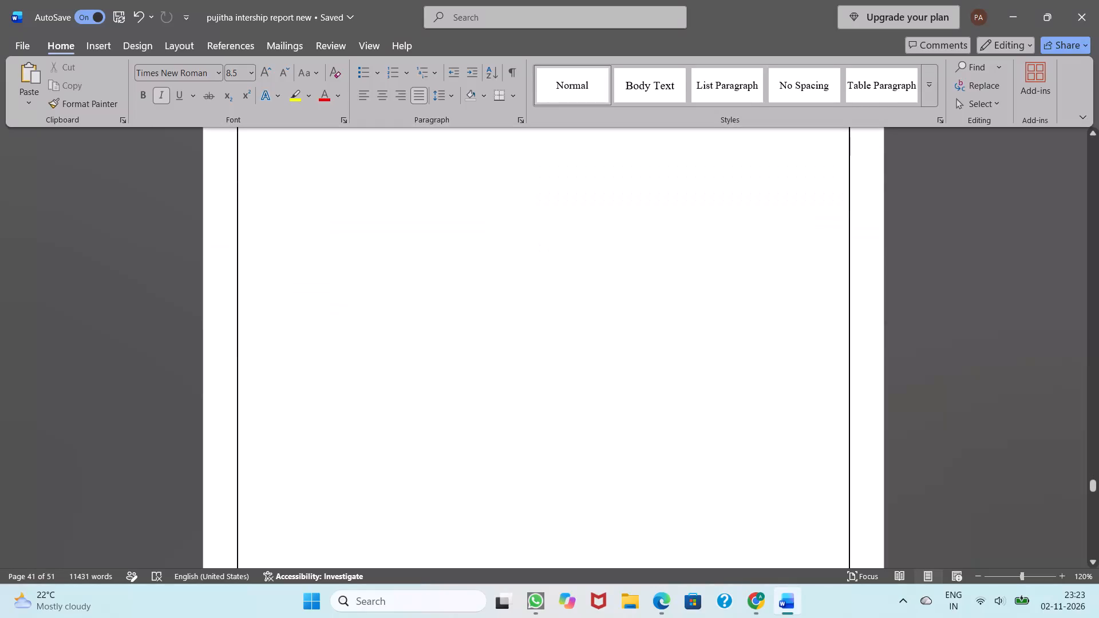
# Delete the whole "8. LEARNING OUTCOMES" section, from its heading through the italic reference note at its end.
pyautogui.scroll(-4, 607, 447)
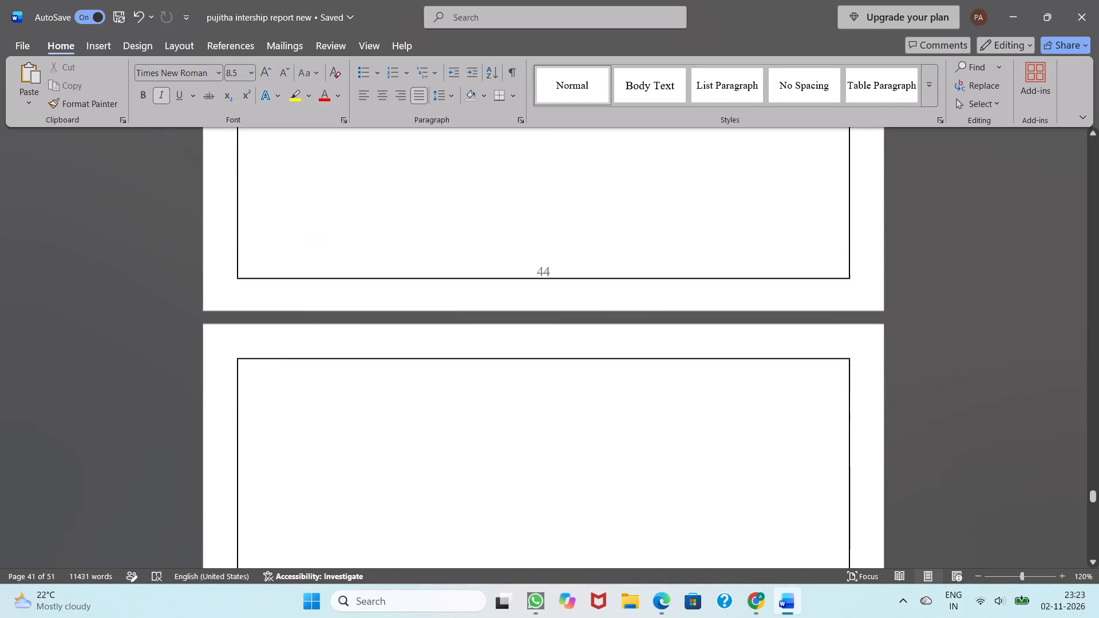
pyautogui.scroll(-2, 607, 447)
pyautogui.scroll(1, 607, 447)
pyautogui.scroll(-3, 607, 447)
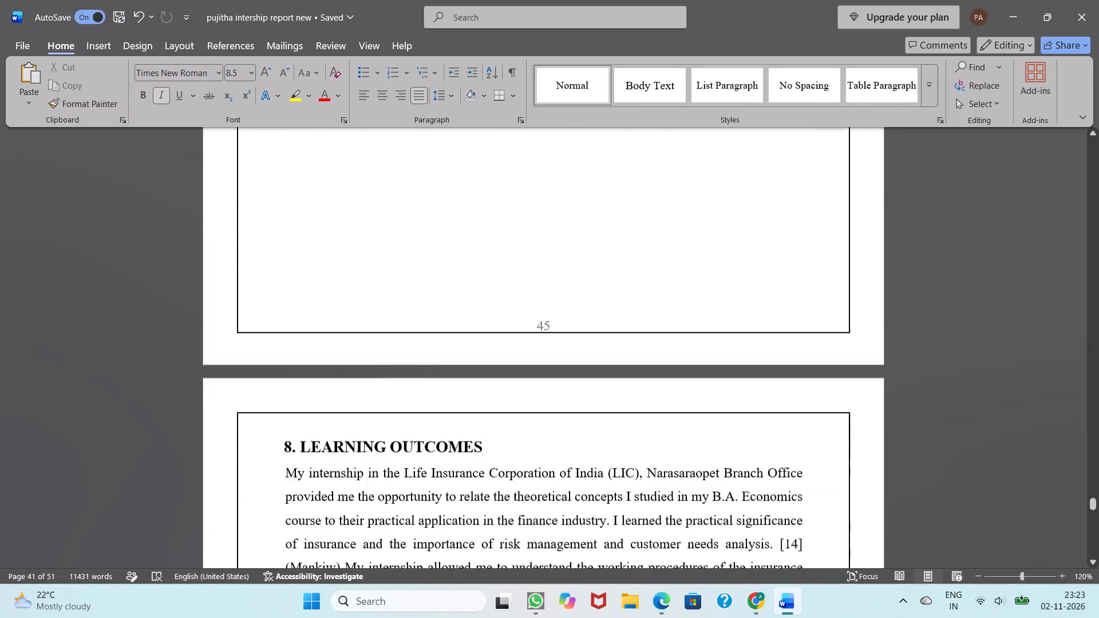
pyautogui.scroll(-1, 607, 447)
pyautogui.moveTo(279, 182); pyautogui.dragTo(269, 244)
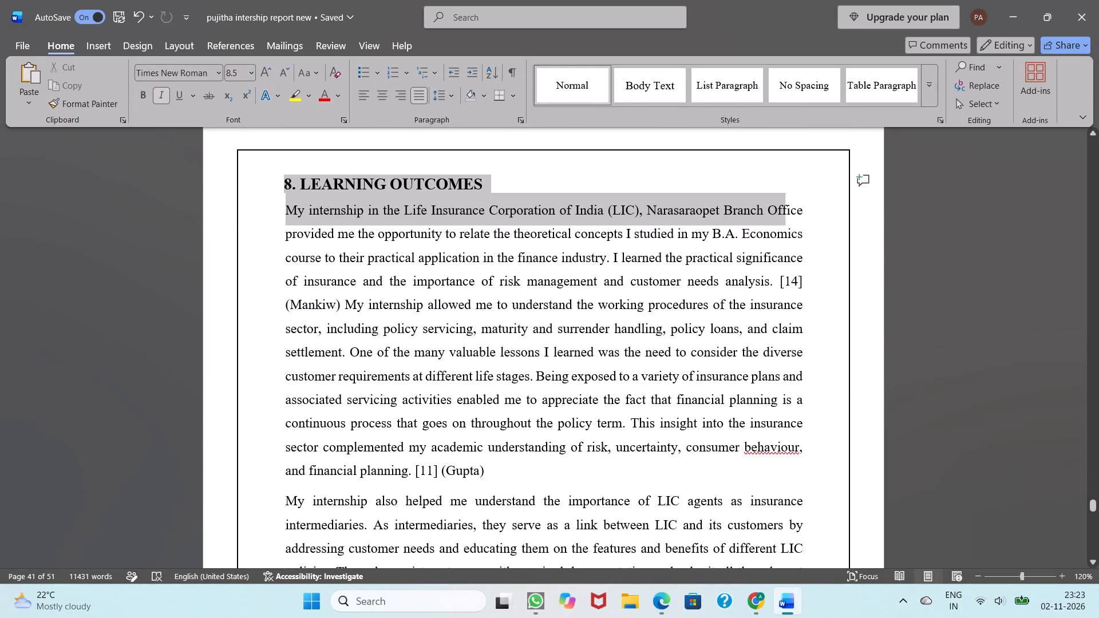
pyautogui.moveTo(269, 244); pyautogui.dragTo(351, 610)
pyautogui.scroll(2, 252, 291)
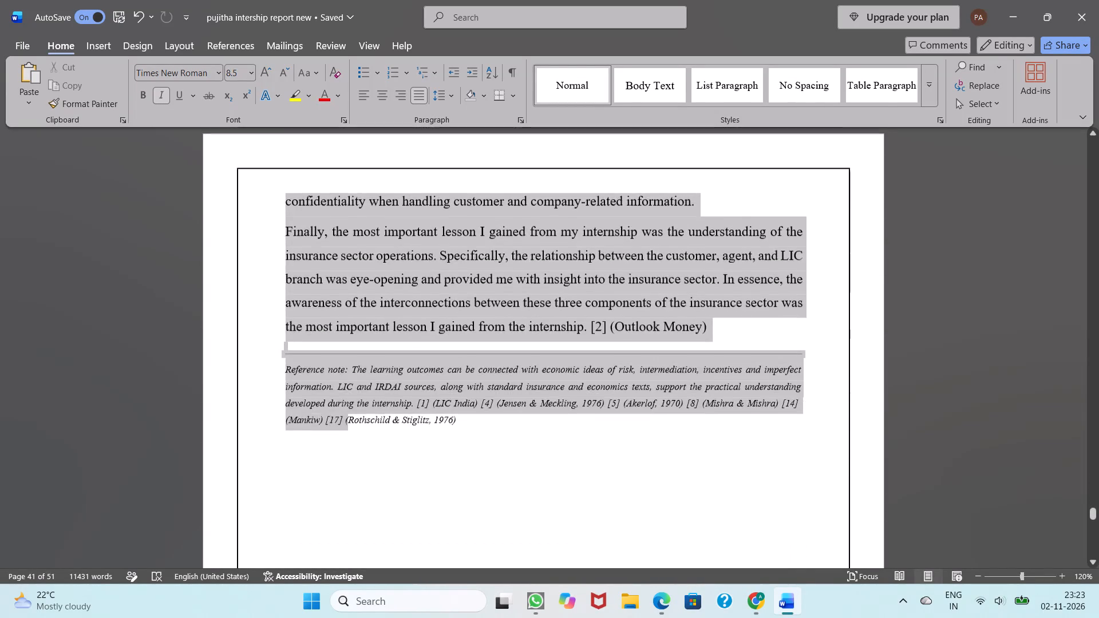
pyautogui.moveTo(351, 610); pyautogui.dragTo(532, 428)
pyautogui.hscroll(1, 501, 450)
pyautogui.press('BackSpace')
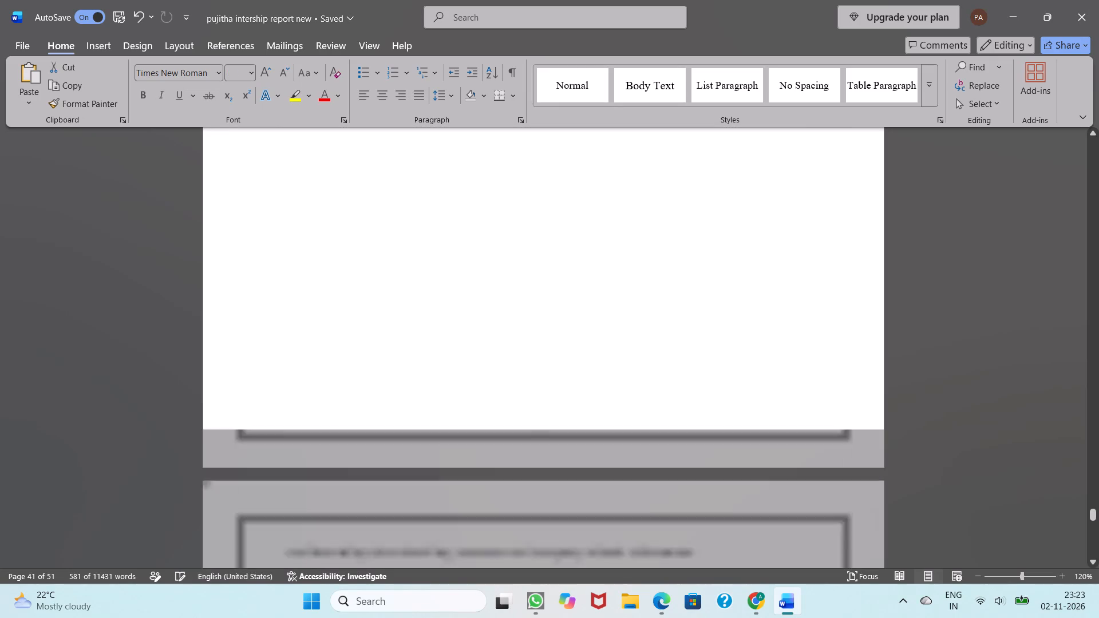
# Reformat the CONCLUSION heading with the Normal style, 14 pt font size and bold.
pyautogui.scroll(-7, 532, 428)
pyautogui.scroll(2, 532, 428)
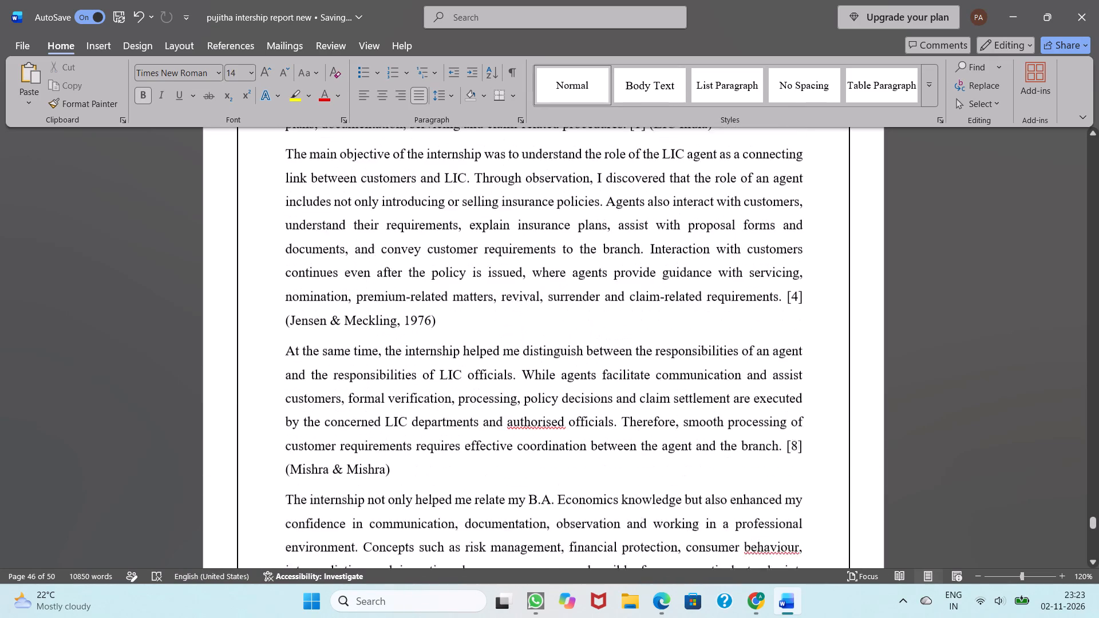
pyautogui.scroll(1, 532, 428)
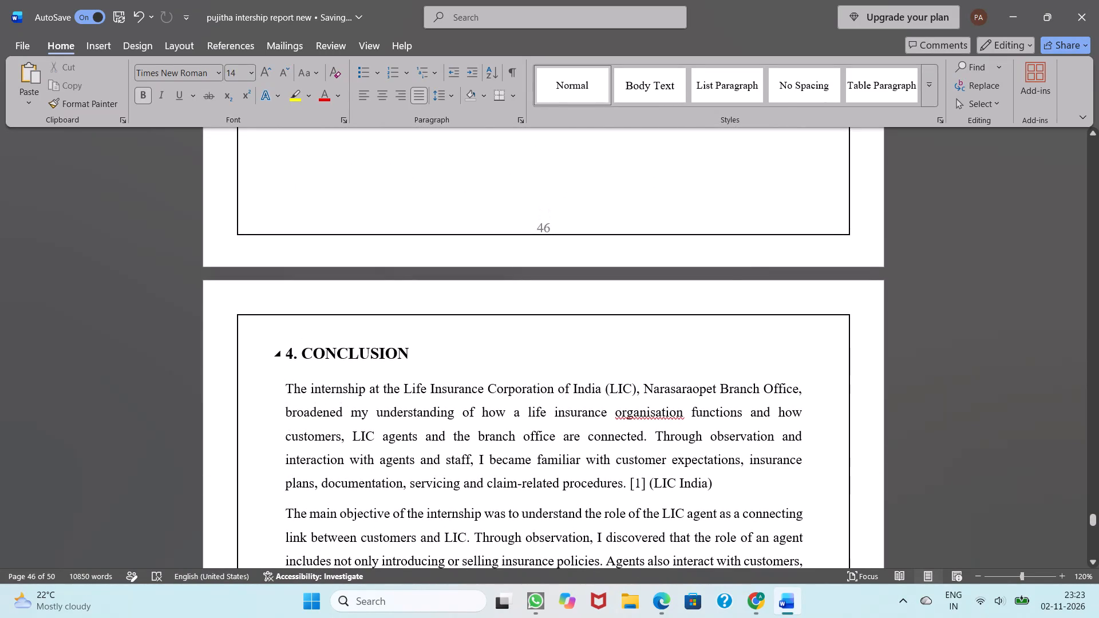
pyautogui.moveTo(305, 352); pyautogui.dragTo(414, 361)
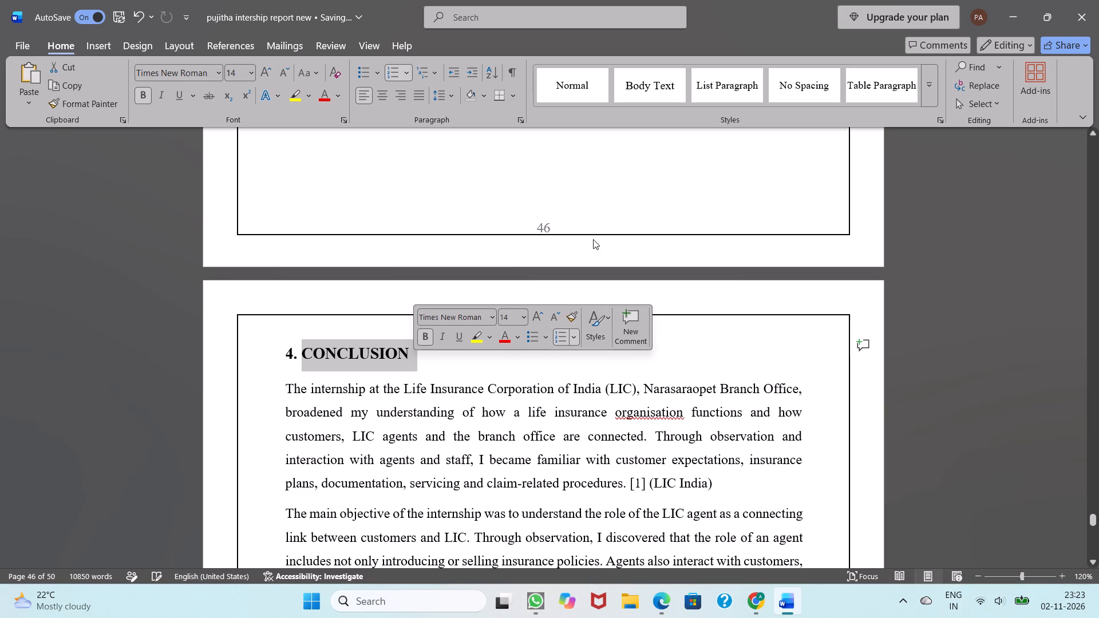
pyautogui.click(587, 92)
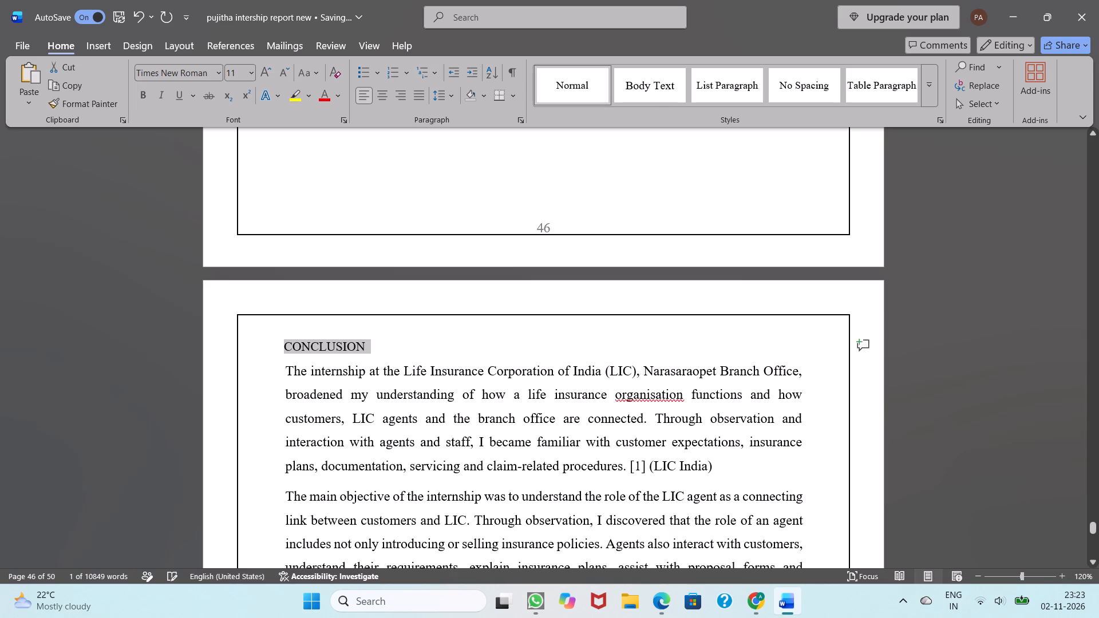
pyautogui.click(253, 77)
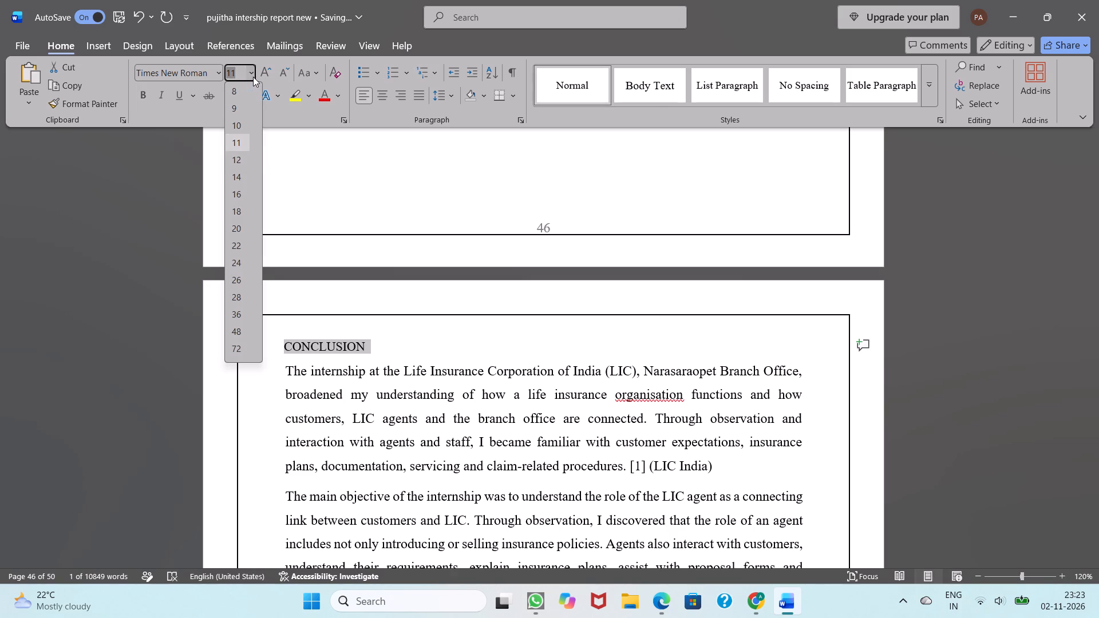
pyautogui.click(241, 185)
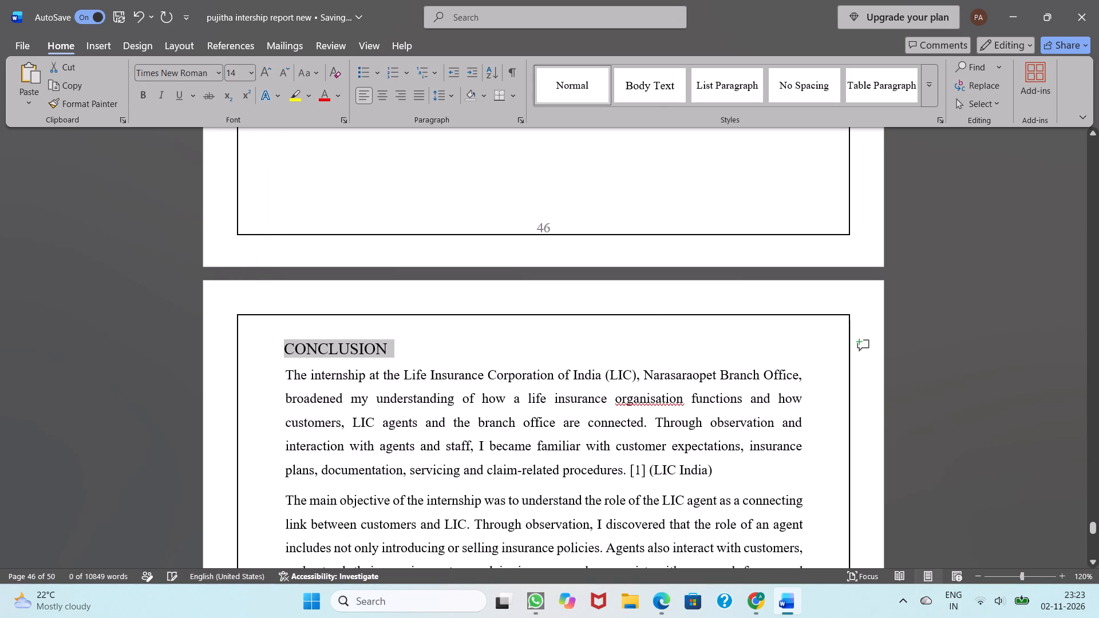
pyautogui.click(141, 93)
# Number the CONCLUSION heading manually by inserting "9. " in front of it.
pyautogui.click(284, 343)
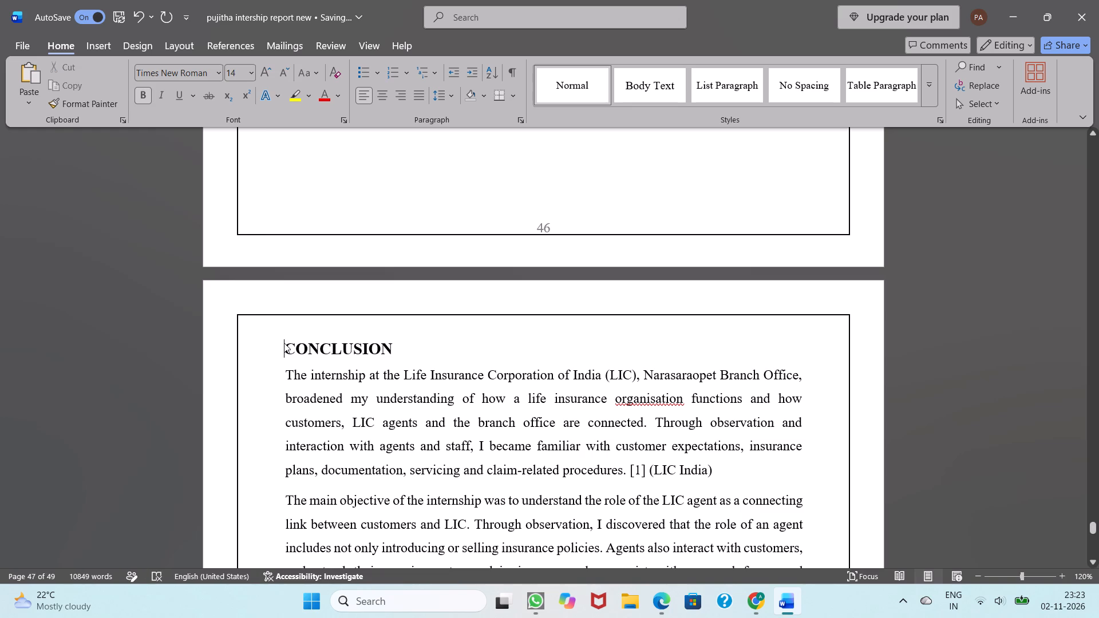
pyautogui.press('9')
pyautogui.write('.')
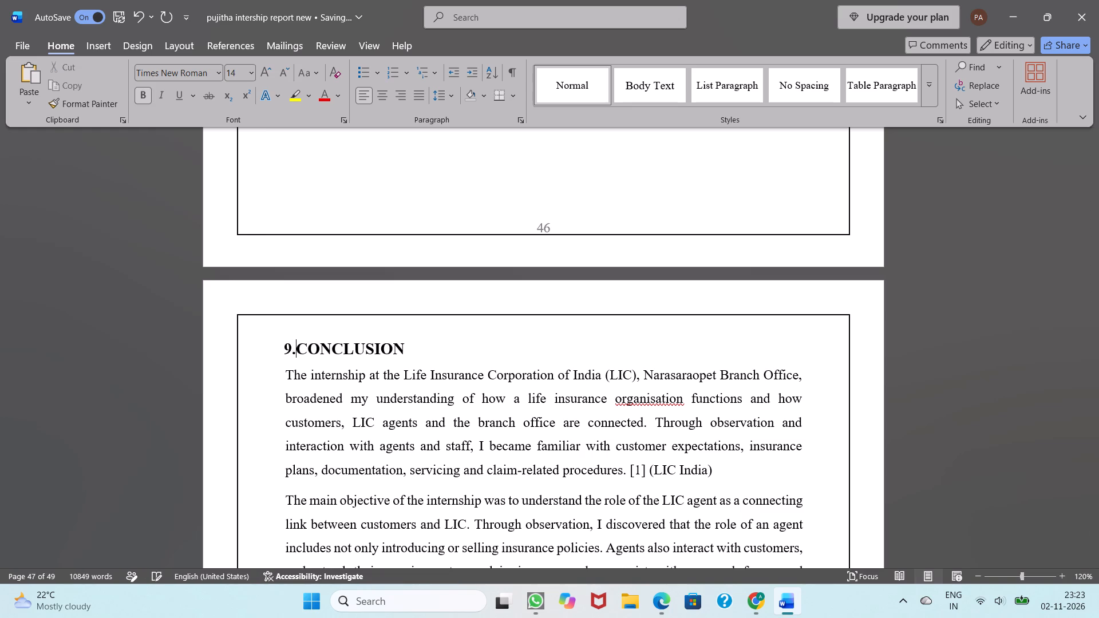
pyautogui.press('space')
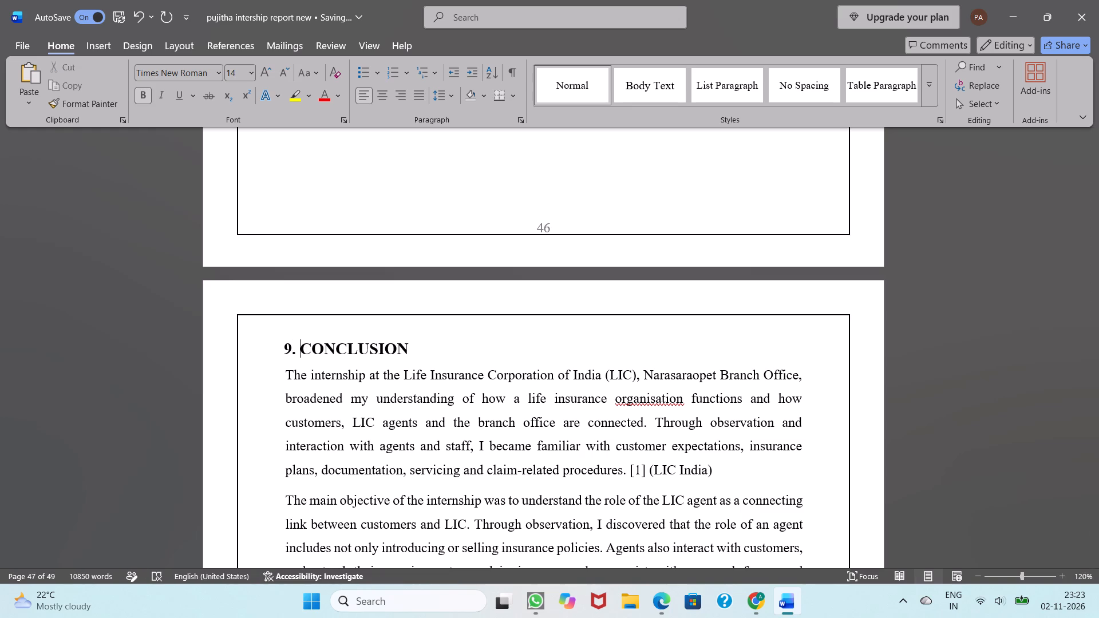
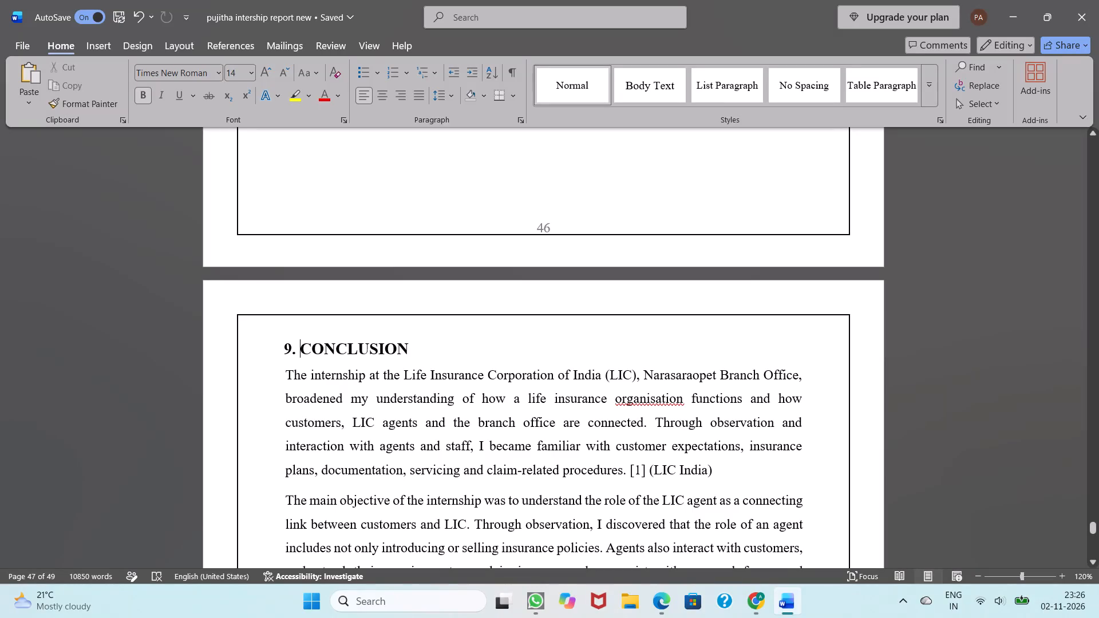
# Copy the whole "9. CONCLUSION" section on page 47, from its heading through the italic reference note.
pyautogui.moveTo(280, 340); pyautogui.dragTo(275, 482)
pyautogui.scroll(1, 266, 429)
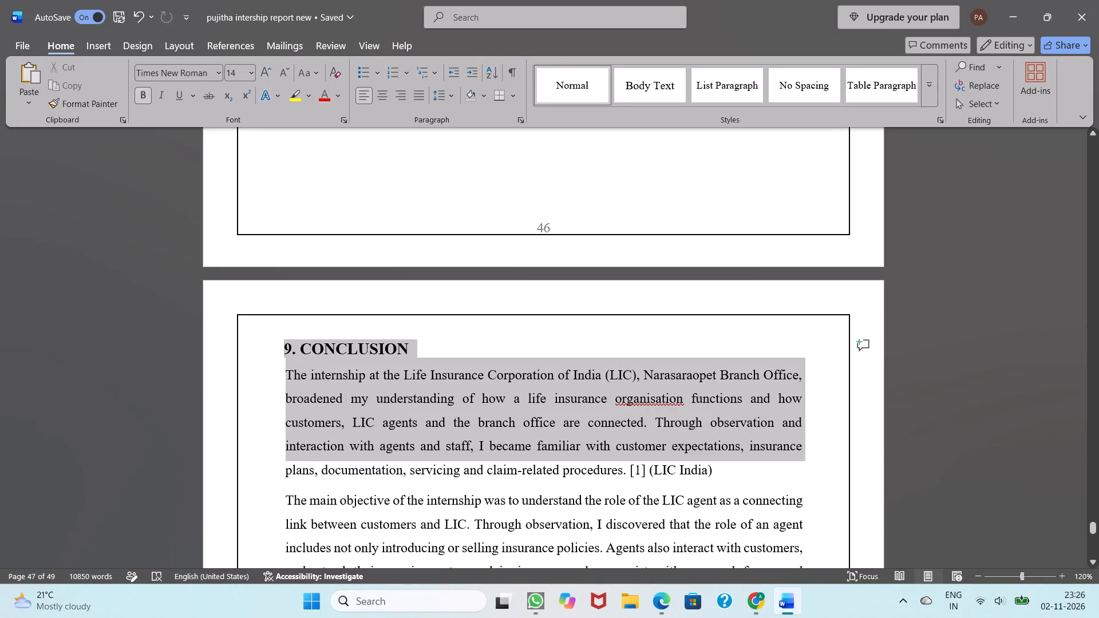
pyautogui.moveTo(275, 482); pyautogui.dragTo(366, 556)
pyautogui.scroll(1, 340, 537)
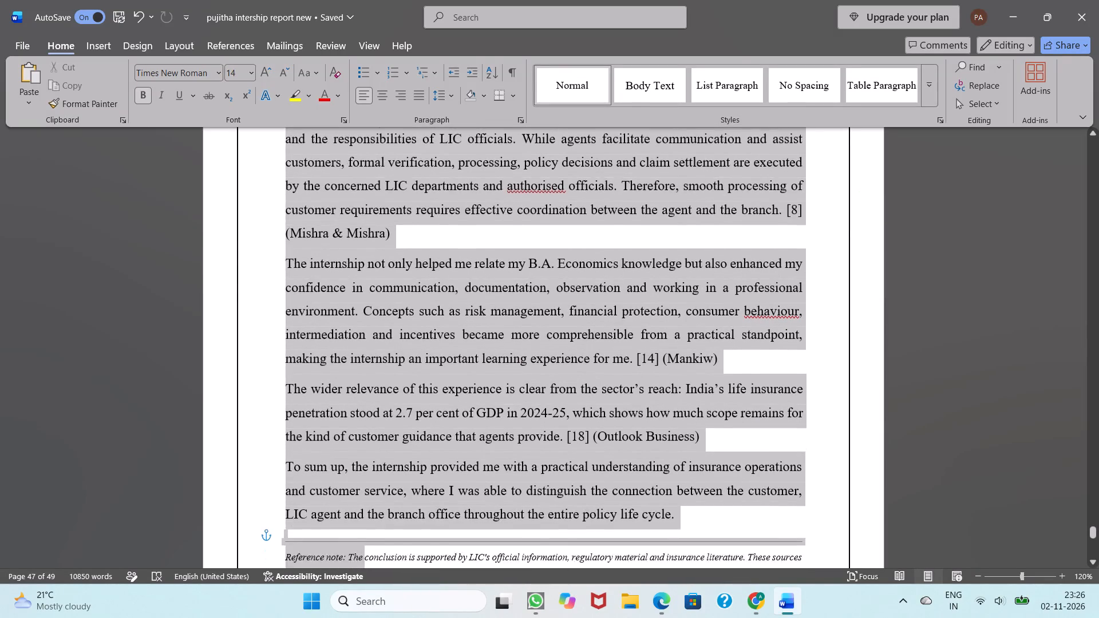
pyautogui.moveTo(366, 556); pyautogui.dragTo(339, 465)
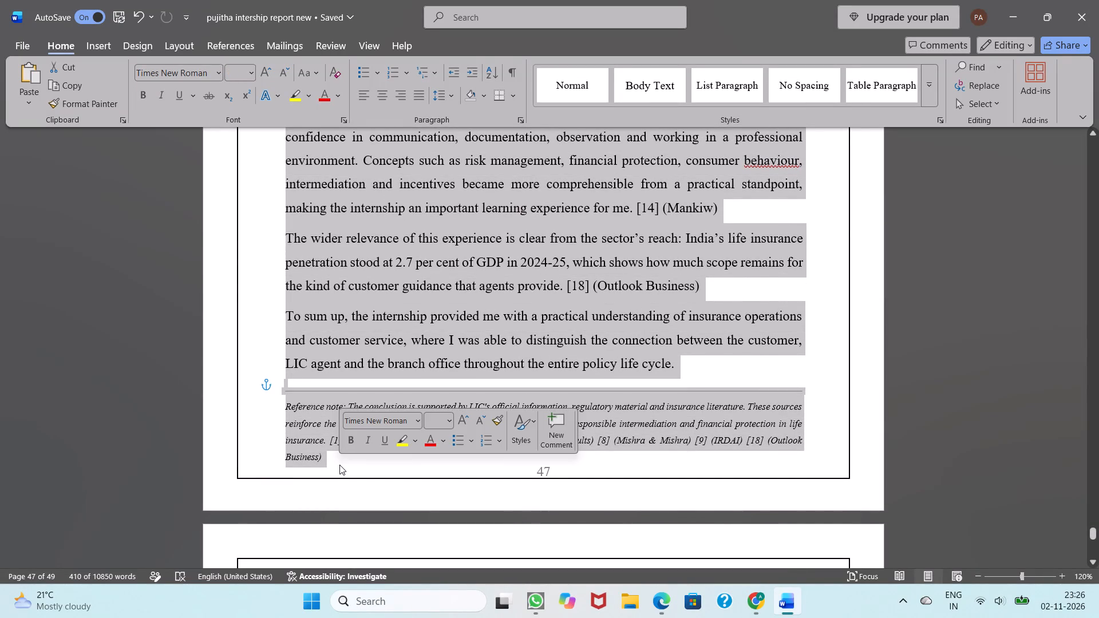
pyautogui.hotkey('ctrl', 'c')
# Paste the copied section, left-aligned, at the start of blank page 39, right after the page that ends the learning outcomes text.
pyautogui.scroll(2, 339, 465)
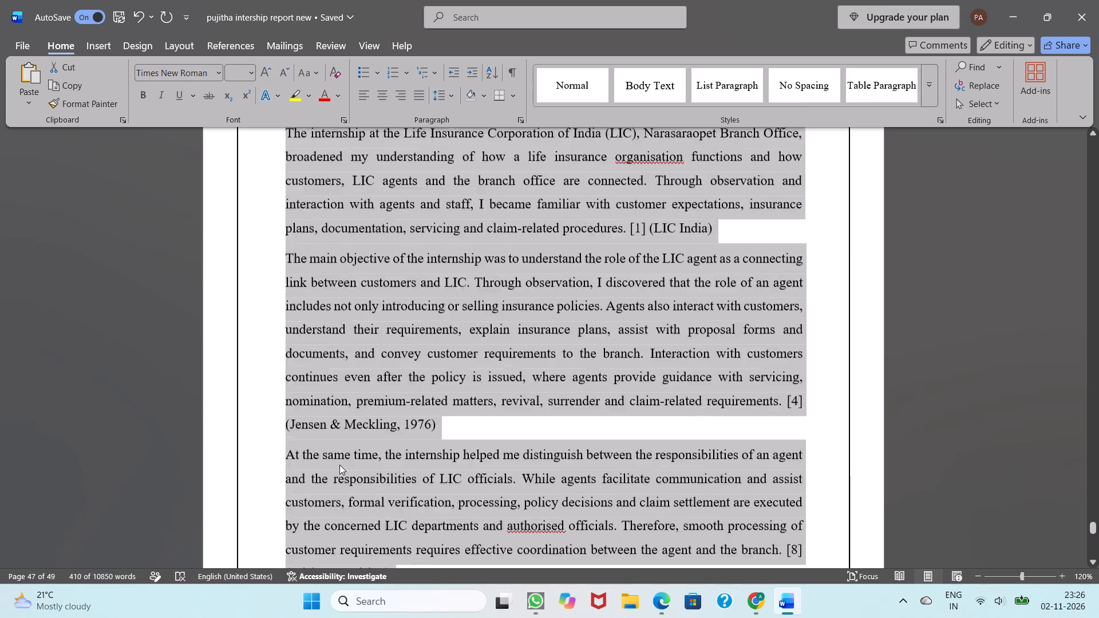
pyautogui.scroll(10, 339, 465)
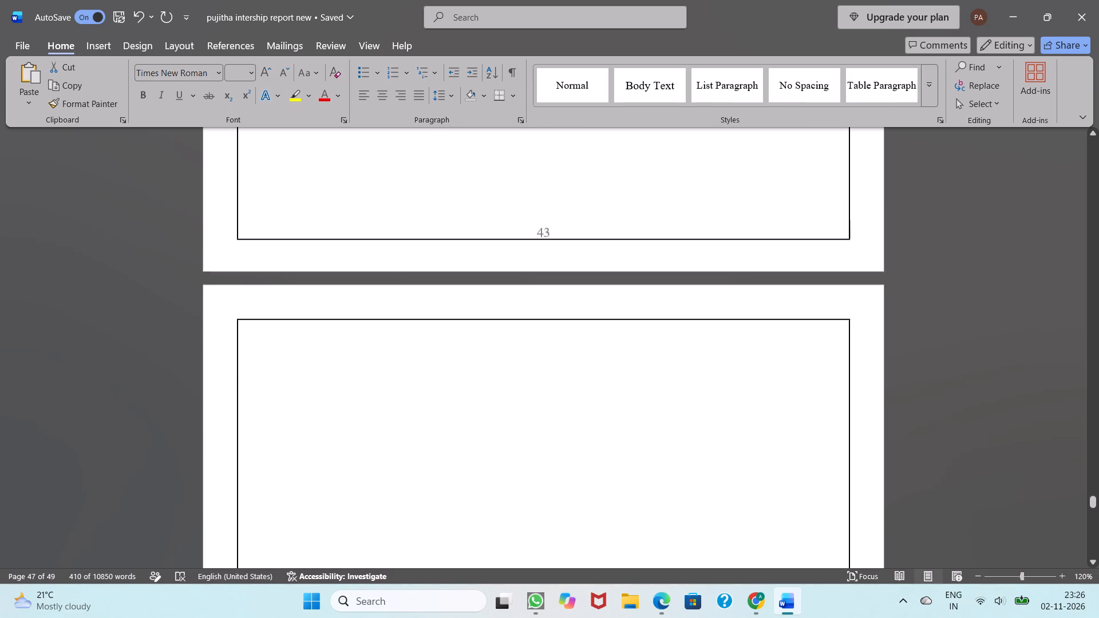
pyautogui.scroll(4, 339, 465)
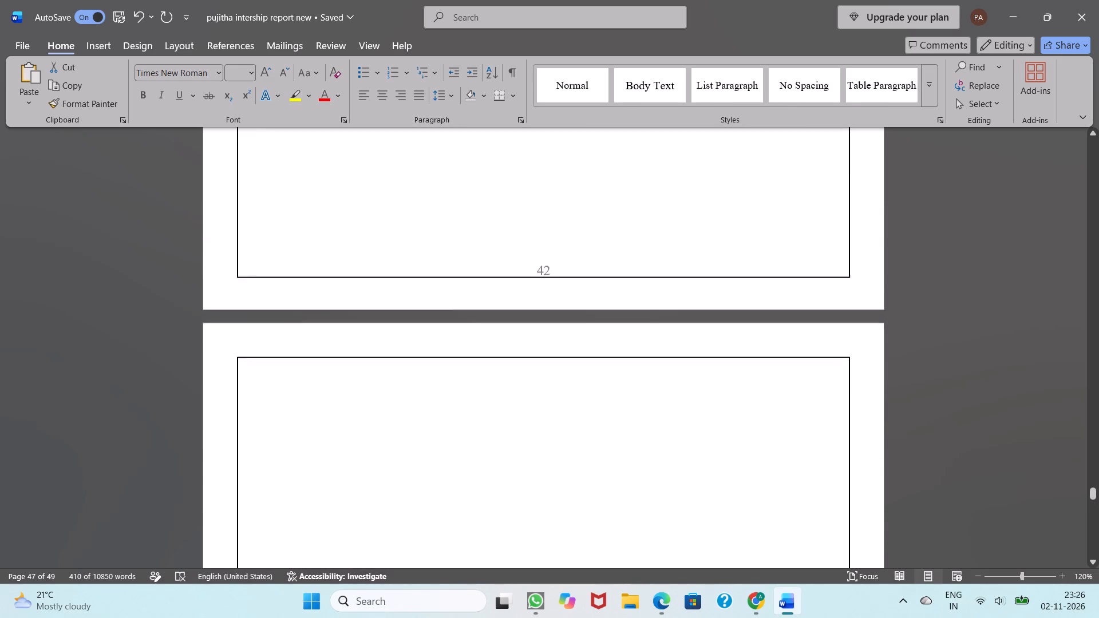
pyautogui.scroll(5, 339, 465)
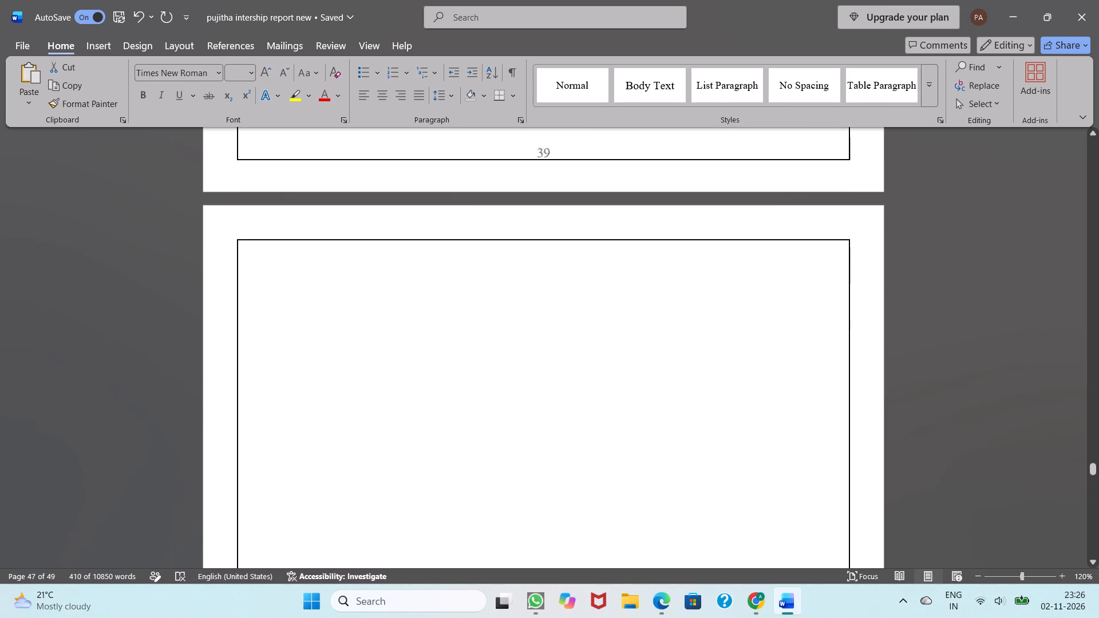
pyautogui.scroll(5, 339, 465)
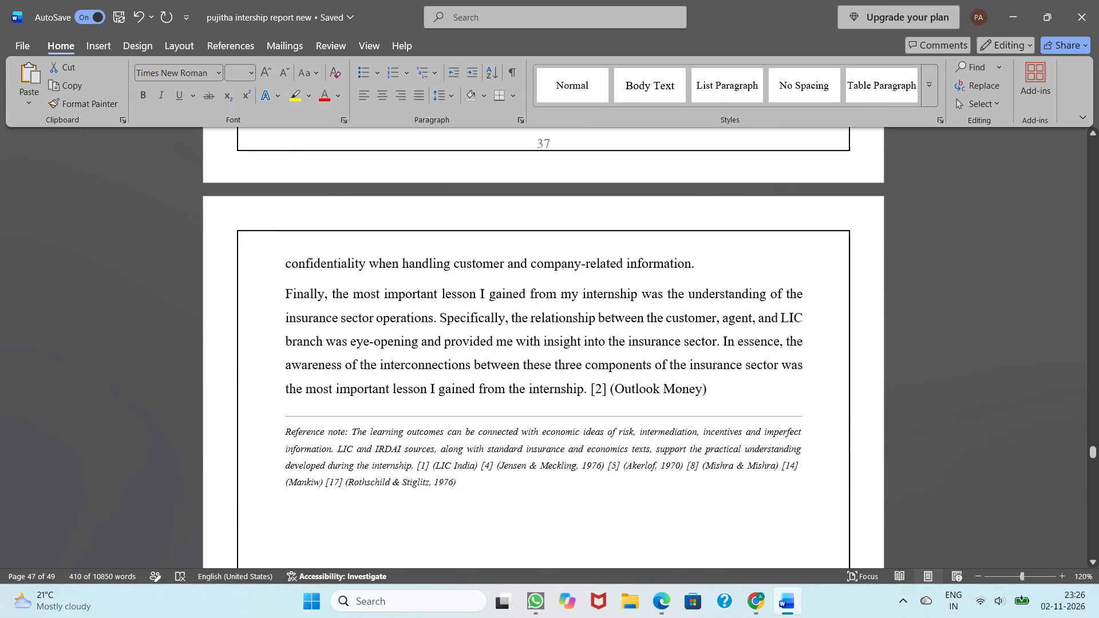
pyautogui.scroll(-3, 339, 465)
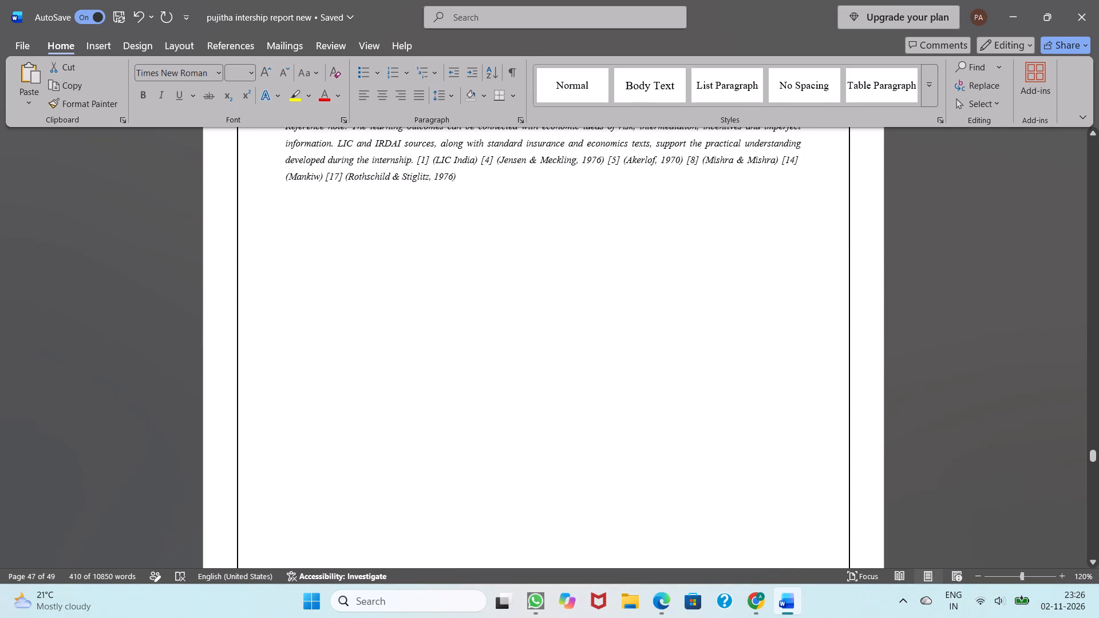
pyautogui.scroll(-4, 339, 465)
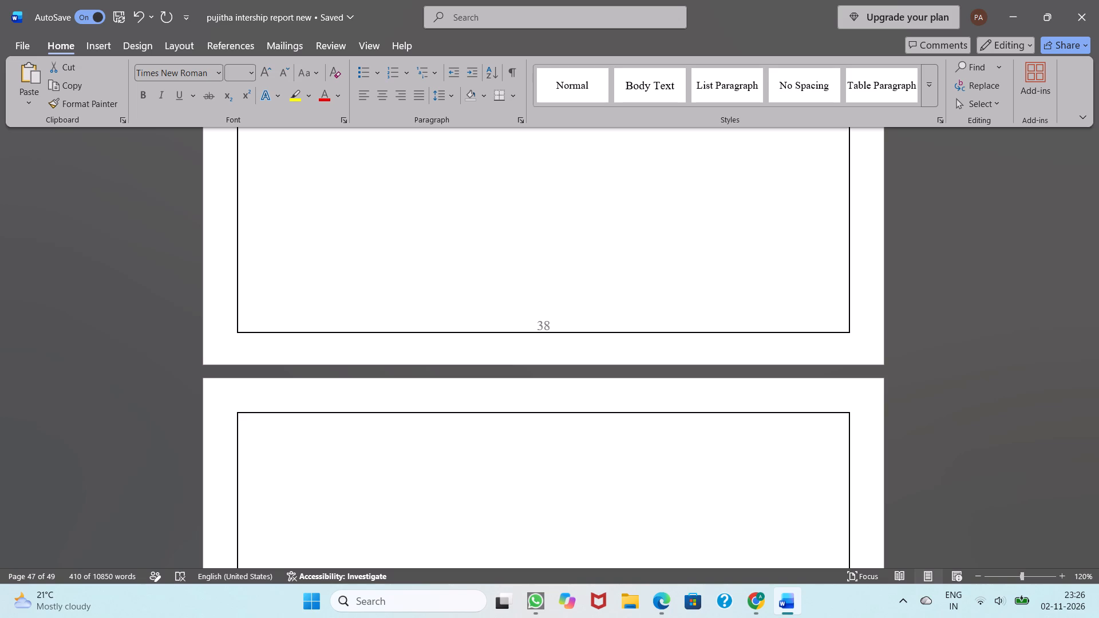
pyautogui.scroll(2, 339, 465)
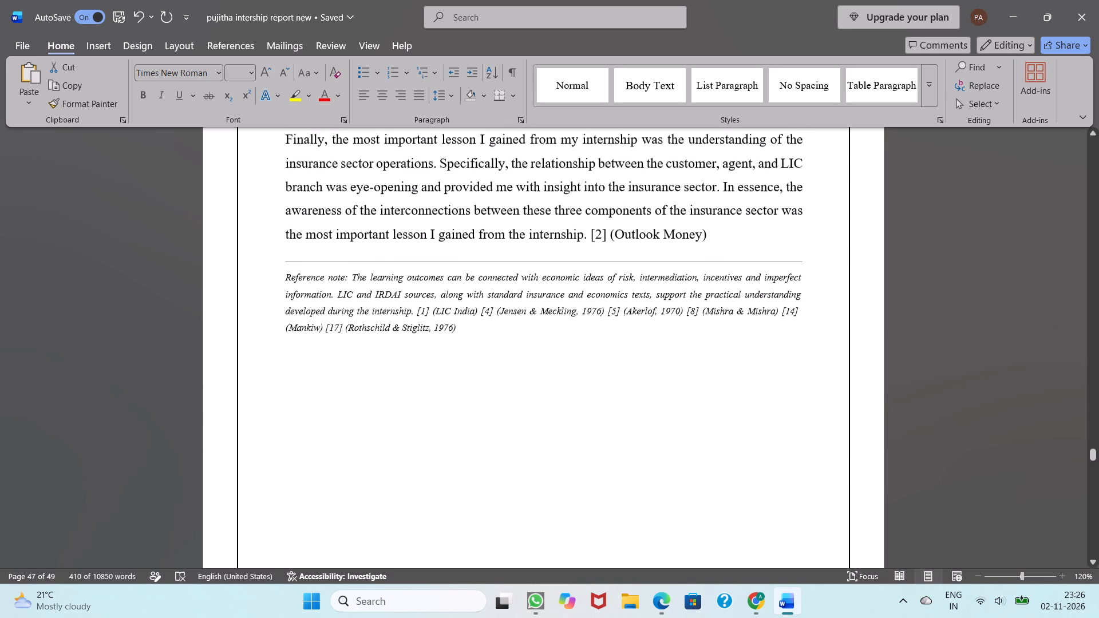
pyautogui.scroll(-3, 339, 465)
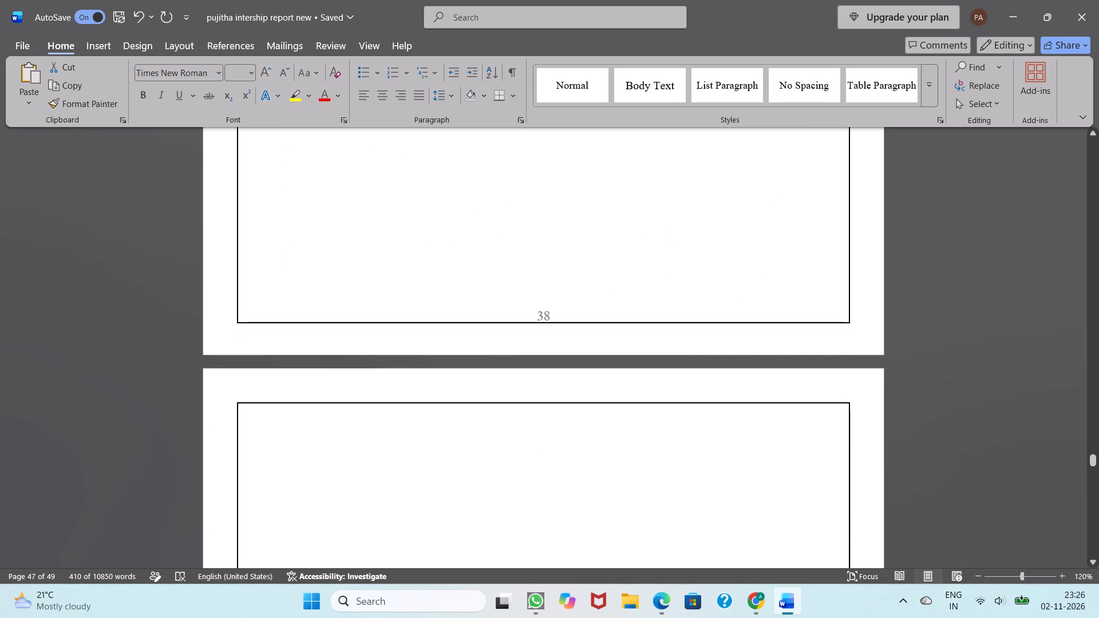
pyautogui.click(289, 427)
pyautogui.click(282, 422)
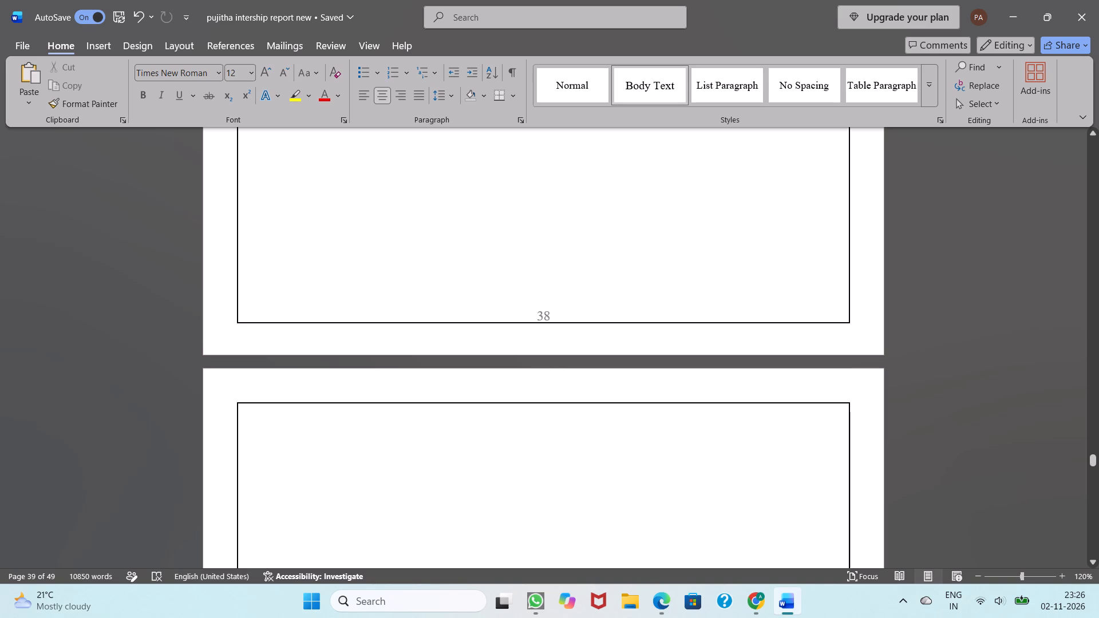
pyautogui.click(303, 425)
pyautogui.press('space')
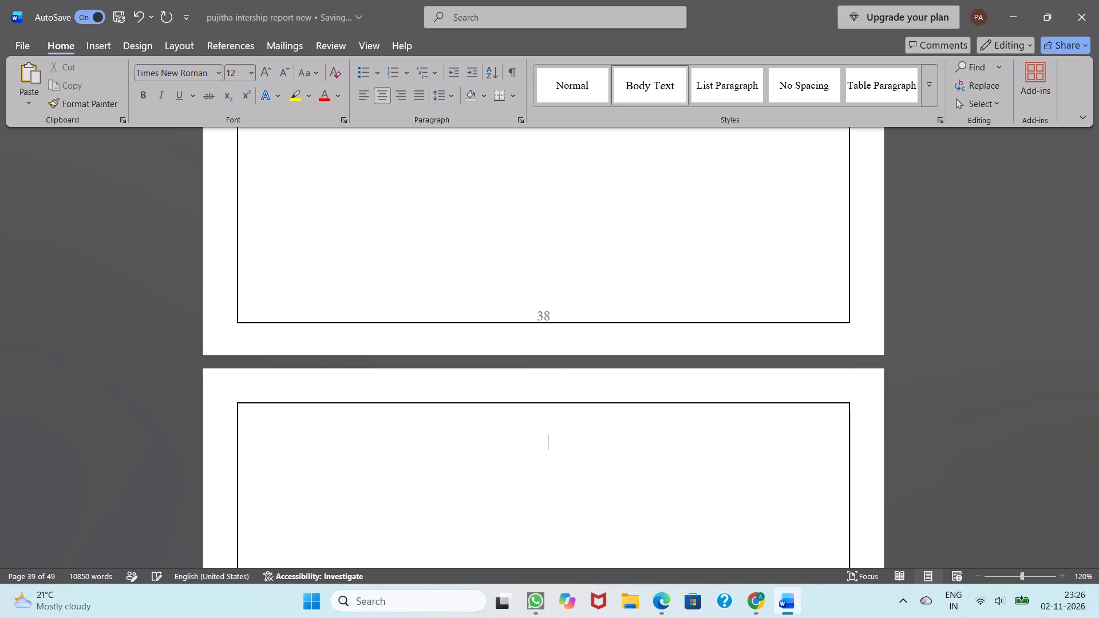
pyautogui.click(361, 94)
pyautogui.hotkey('ctrl', 'v')
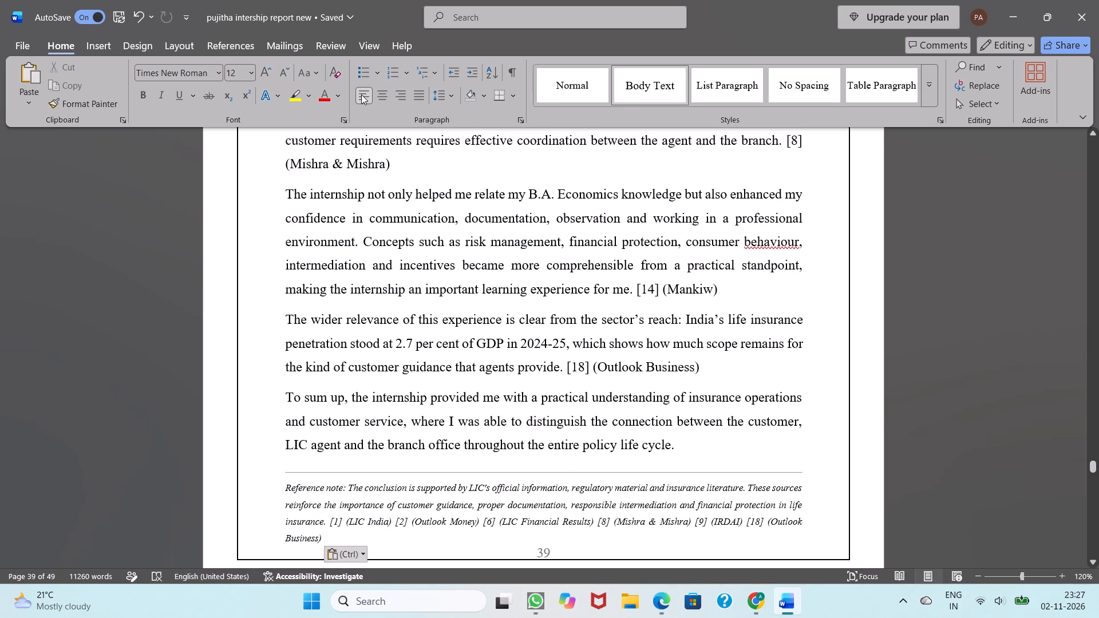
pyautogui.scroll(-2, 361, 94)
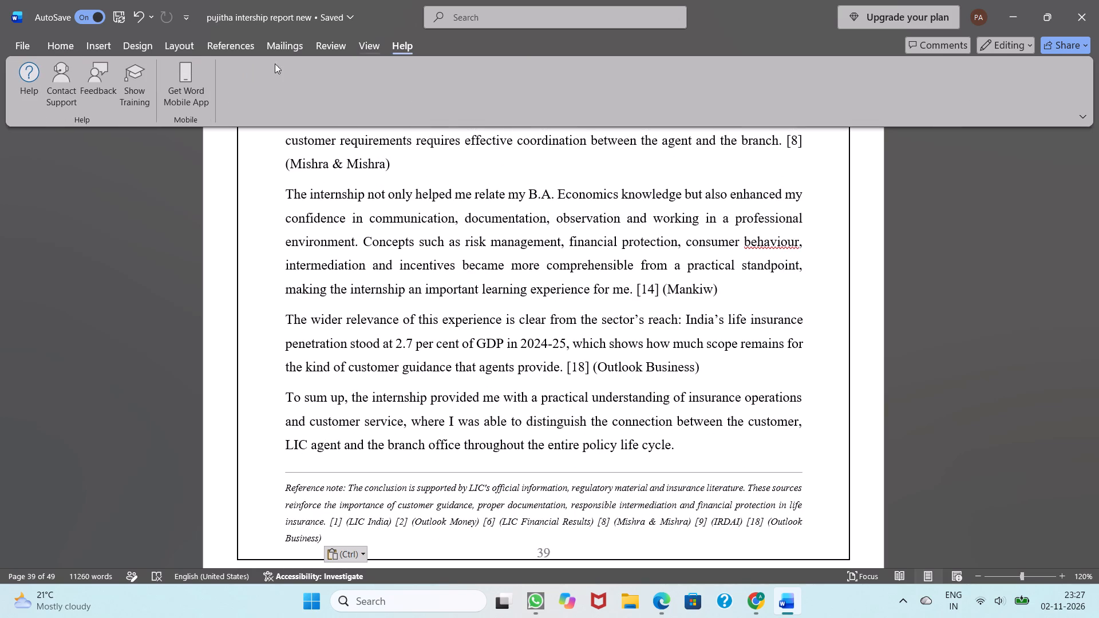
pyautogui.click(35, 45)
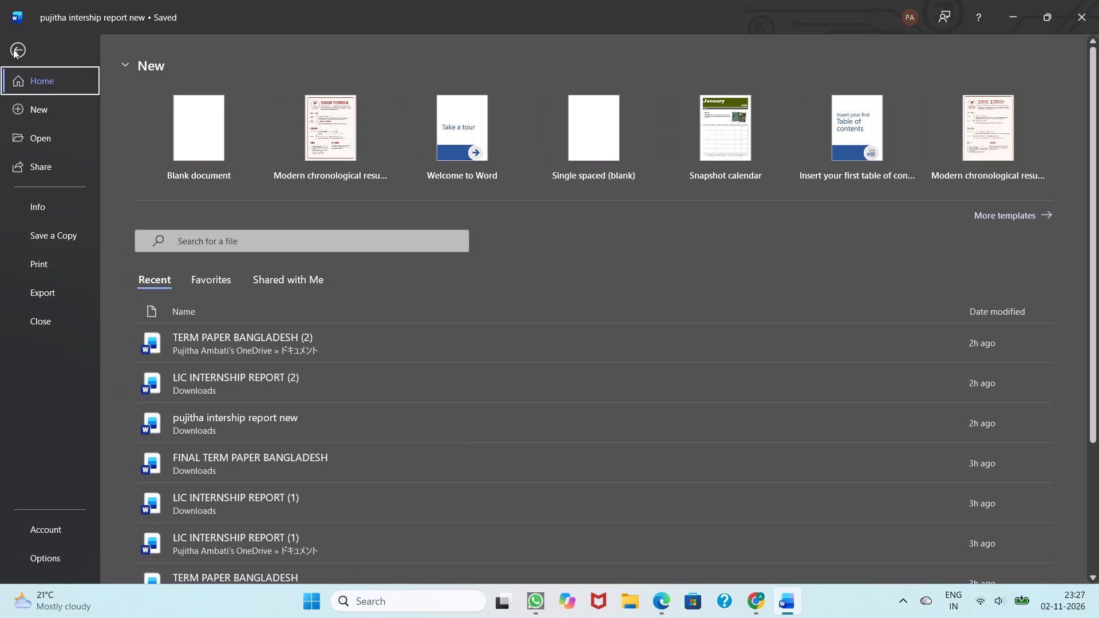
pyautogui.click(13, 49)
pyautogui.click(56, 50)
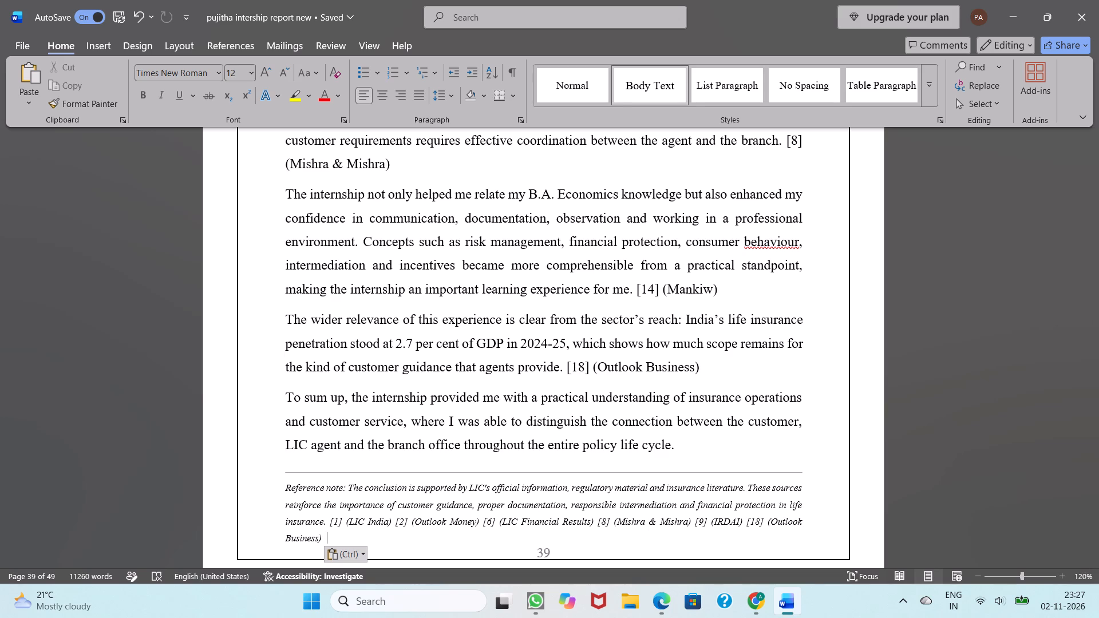
# Review the pages from the pasted conclusion back to the "6. SKILLS DEVELOPED" heading, checking section headings and layout.
pyautogui.scroll(3, 379, 247)
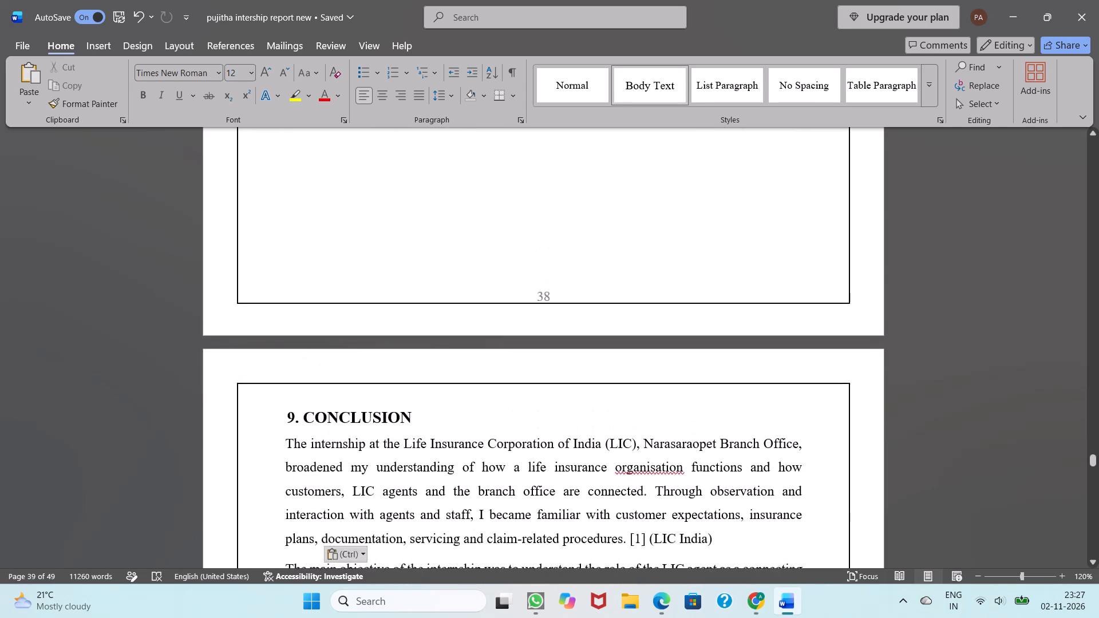
pyautogui.scroll(4, 379, 247)
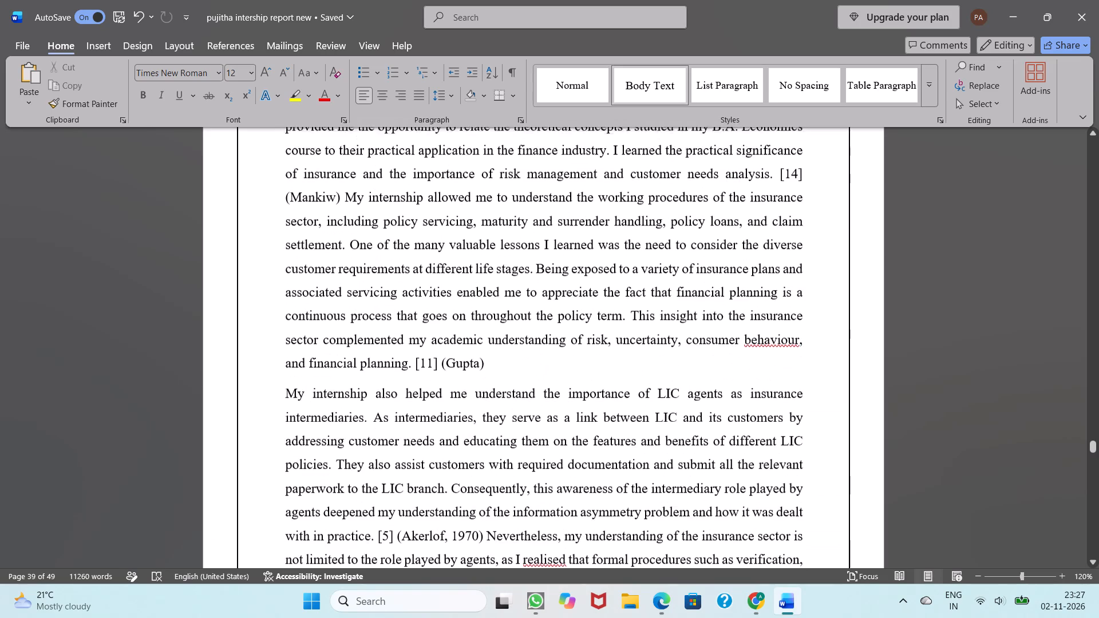
pyautogui.scroll(4, 379, 247)
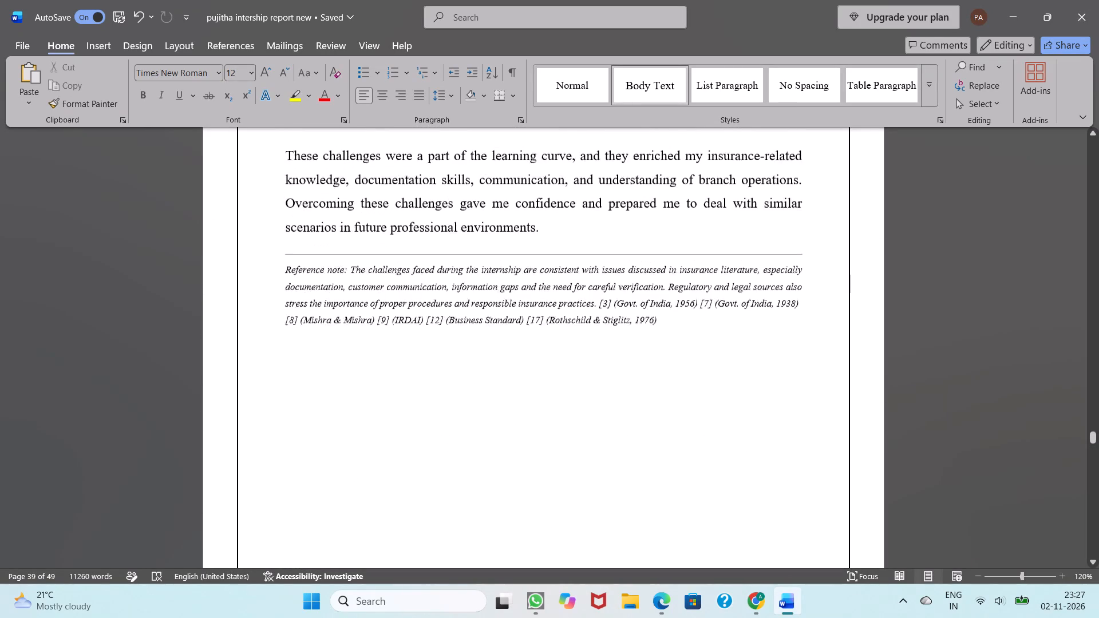
pyautogui.scroll(5, 379, 247)
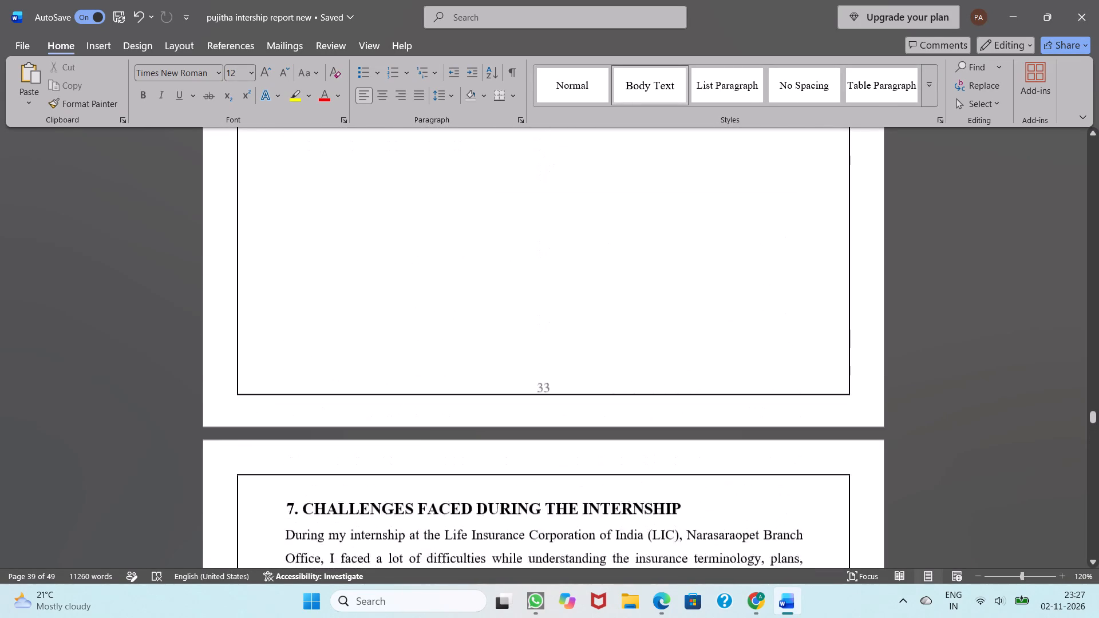
pyautogui.scroll(5, 379, 247)
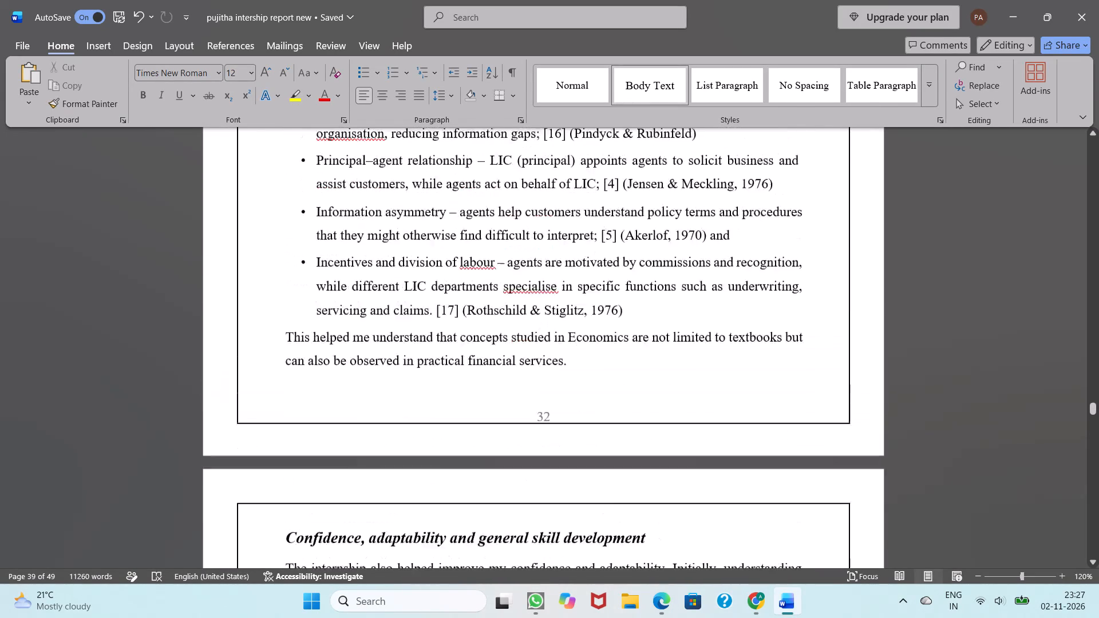
pyautogui.scroll(7, 379, 247)
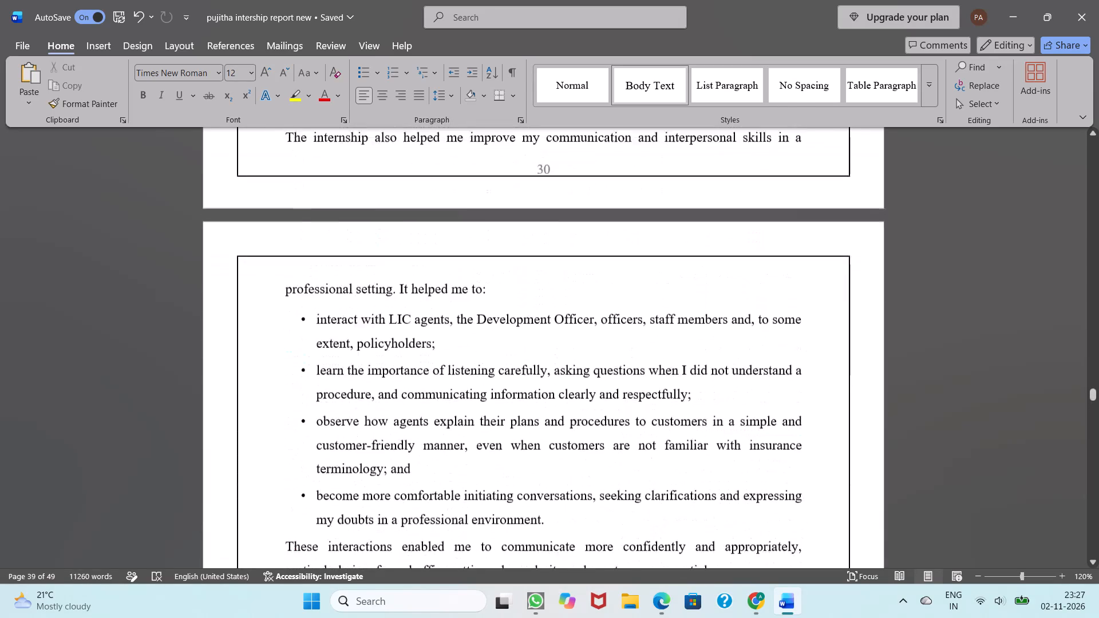
pyautogui.scroll(6, 379, 247)
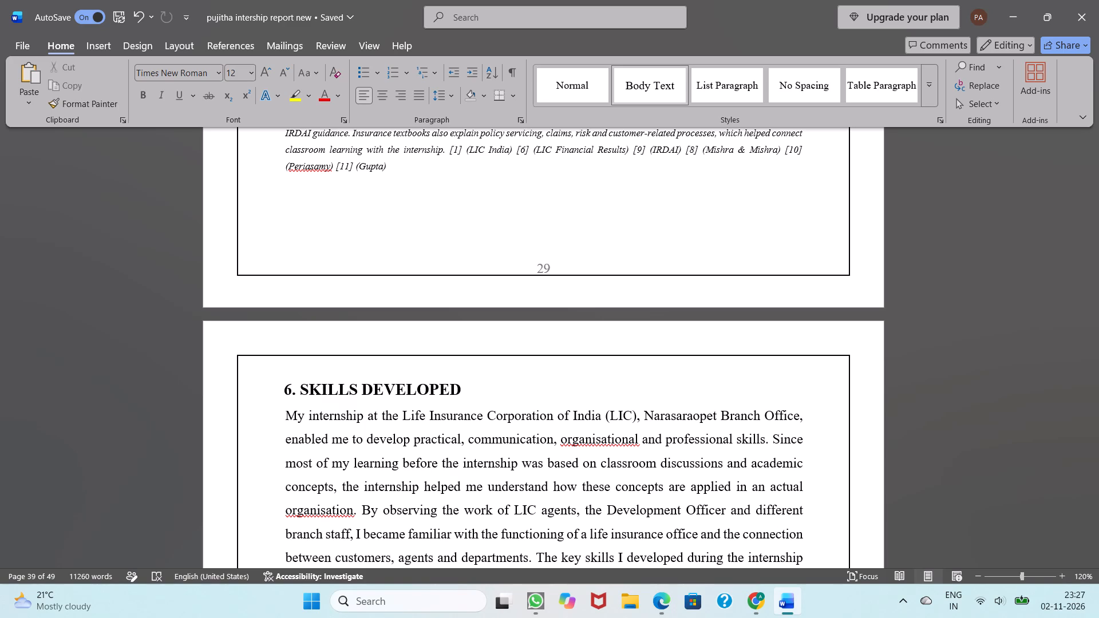
# Delete the original "9. CONCLUSION" section on page 47, from its heading through the italic reference note and its closing bracket.
pyautogui.scroll(-2, 379, 247)
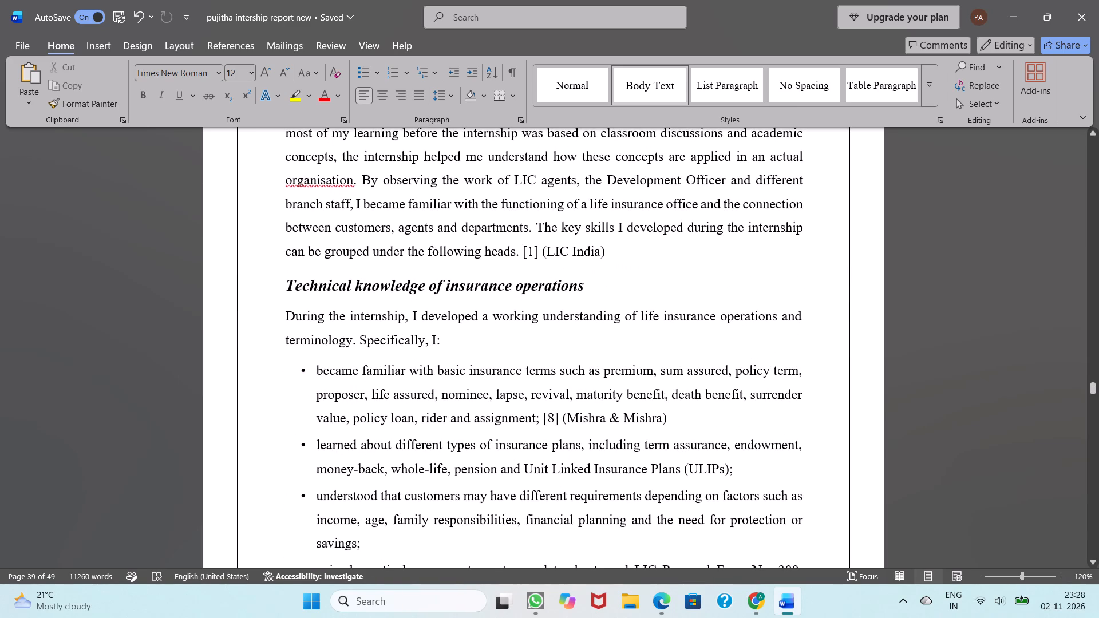
pyautogui.scroll(-11, 379, 247)
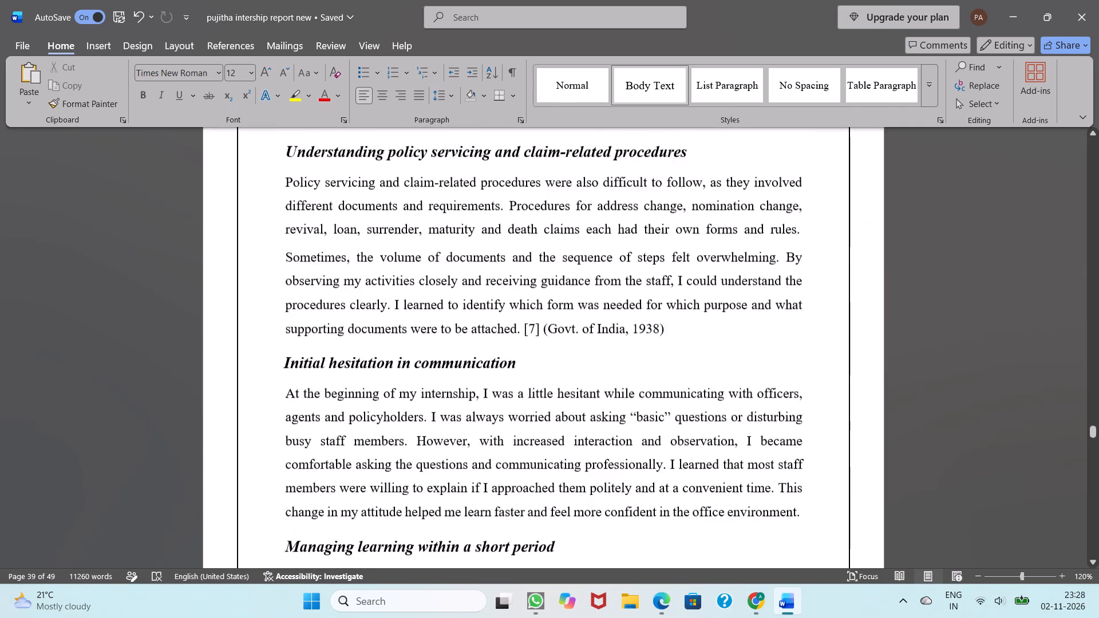
pyautogui.scroll(-7, 379, 247)
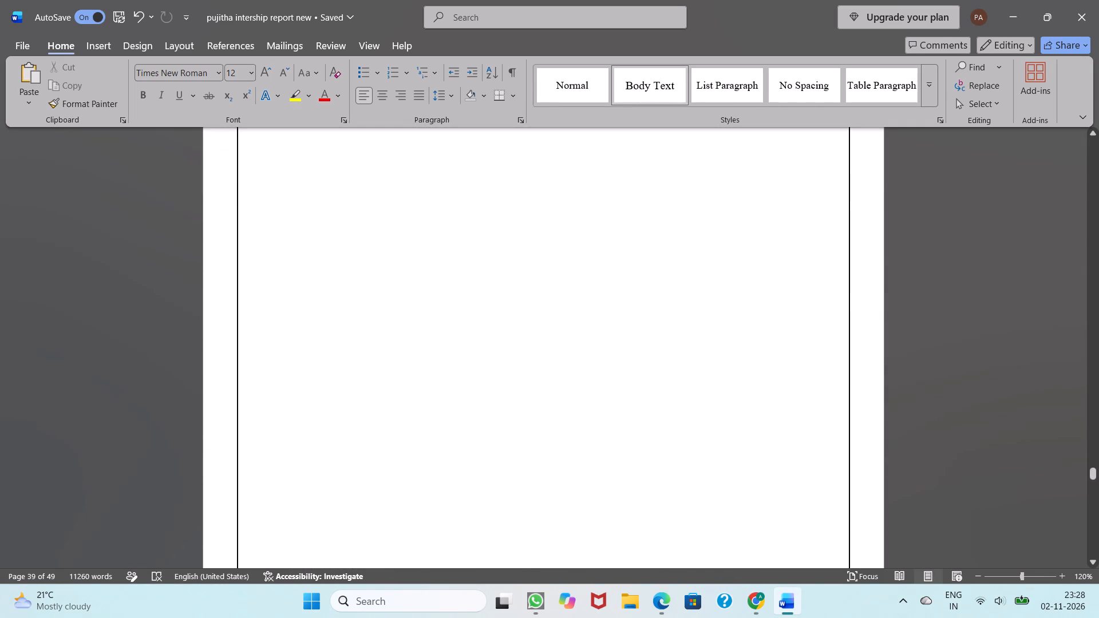
pyautogui.scroll(-7, 379, 247)
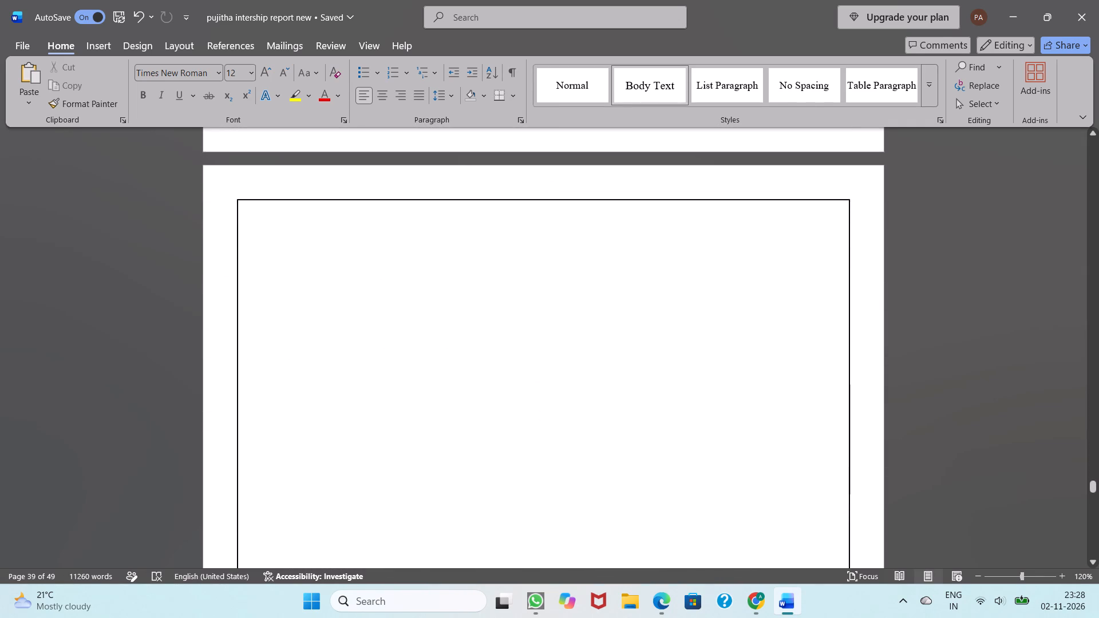
pyautogui.scroll(-6, 379, 247)
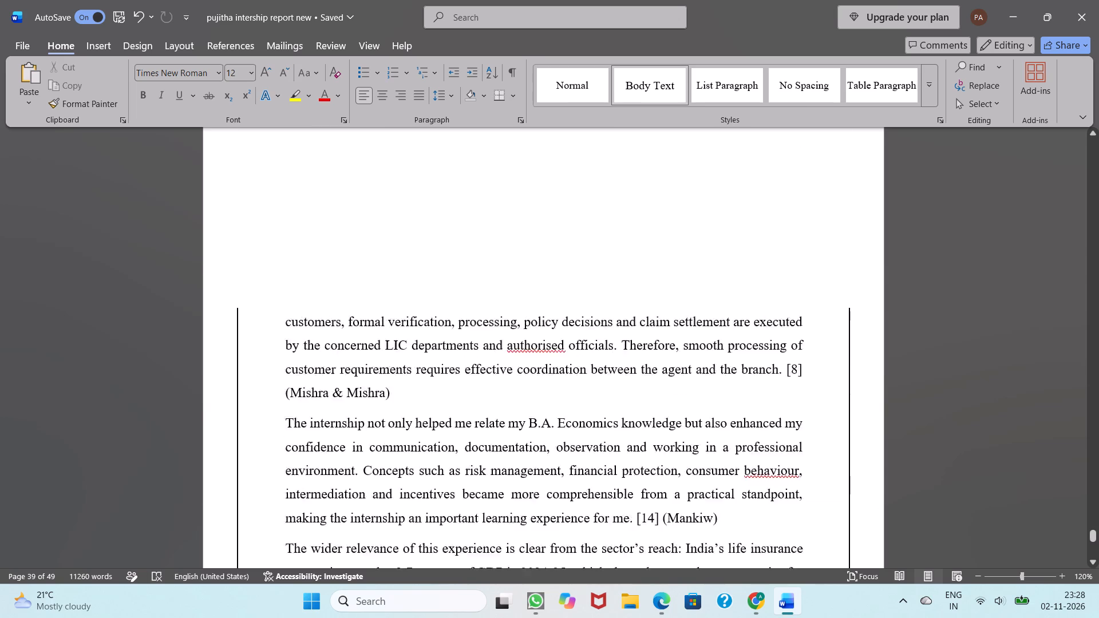
pyautogui.scroll(-2, 379, 247)
pyautogui.scroll(3, 379, 247)
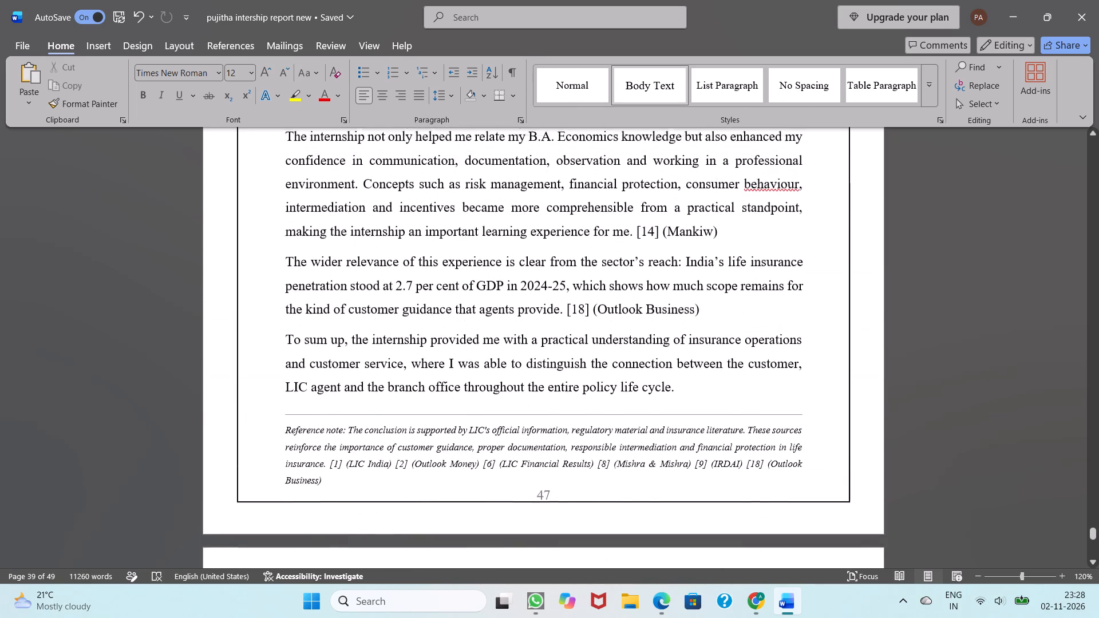
pyautogui.scroll(2, 379, 247)
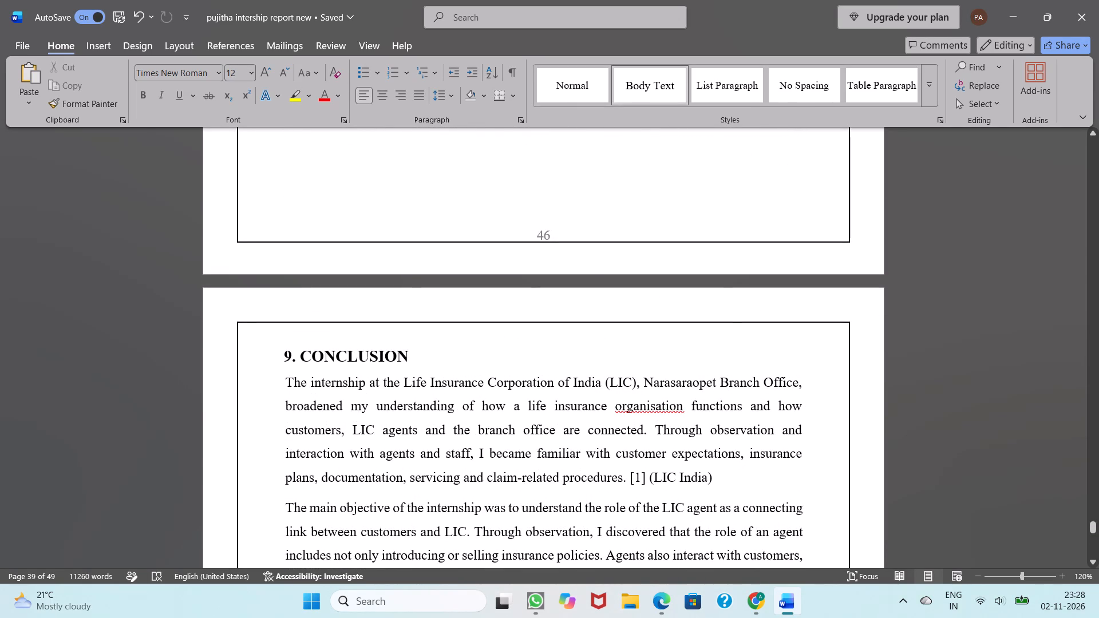
pyautogui.moveTo(282, 348); pyautogui.dragTo(270, 561)
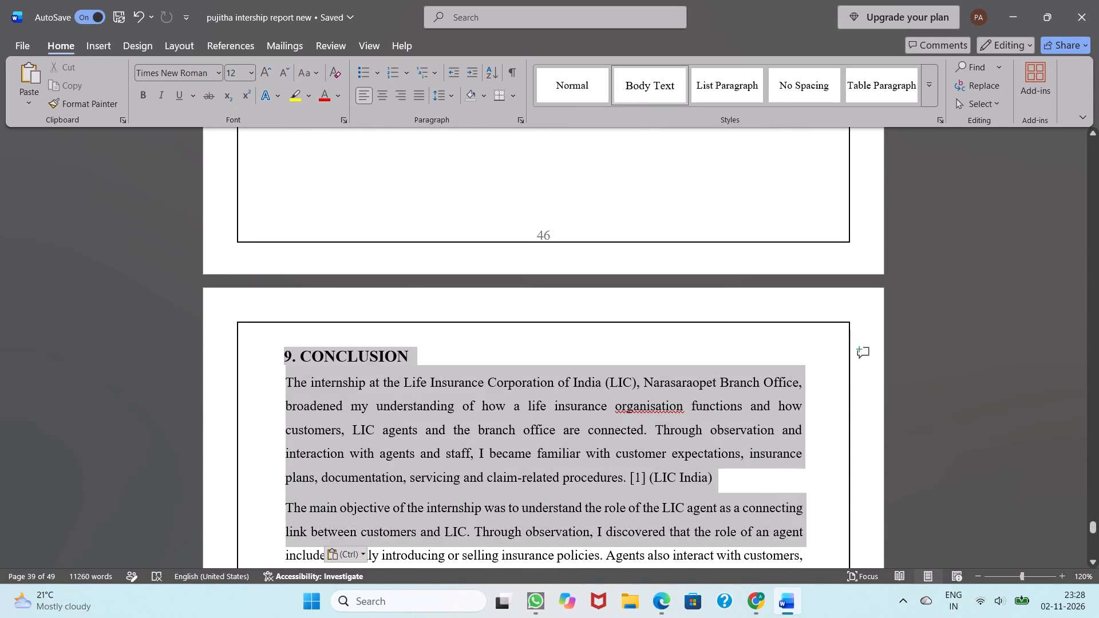
pyautogui.moveTo(270, 561); pyautogui.dragTo(256, 573)
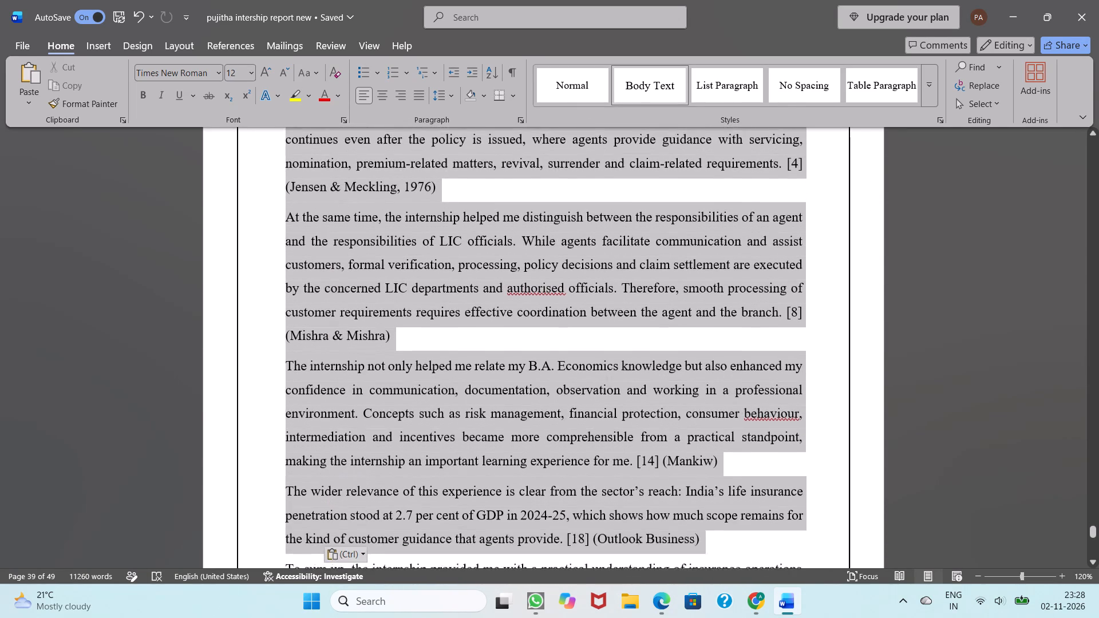
pyautogui.moveTo(256, 573); pyautogui.dragTo(298, 477)
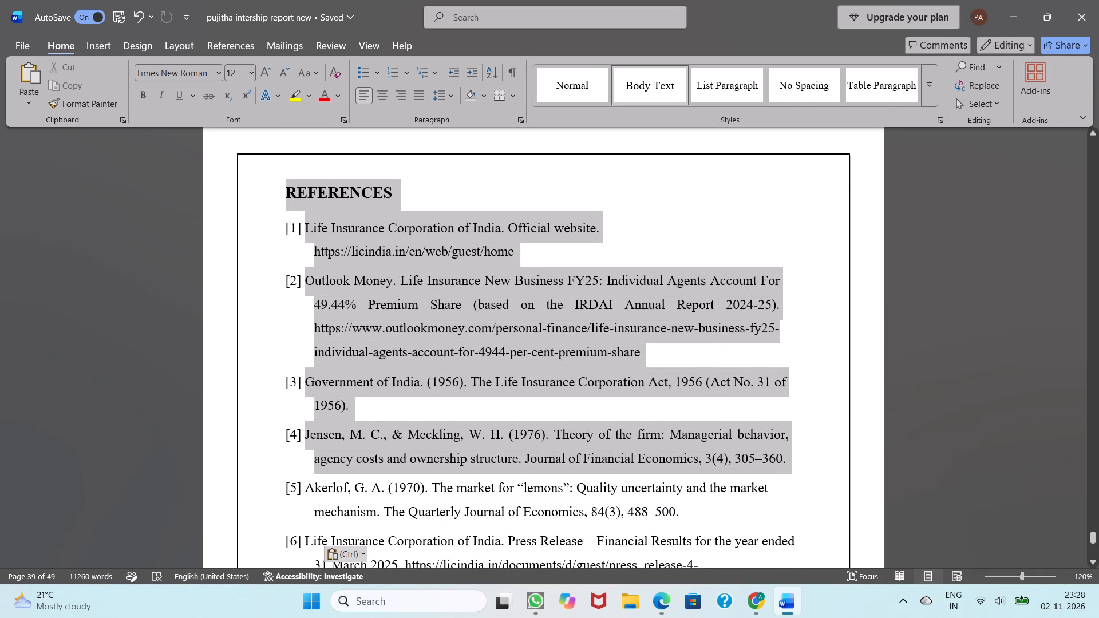
pyautogui.moveTo(298, 477); pyautogui.dragTo(316, 287)
pyautogui.scroll(-1, 302, 233)
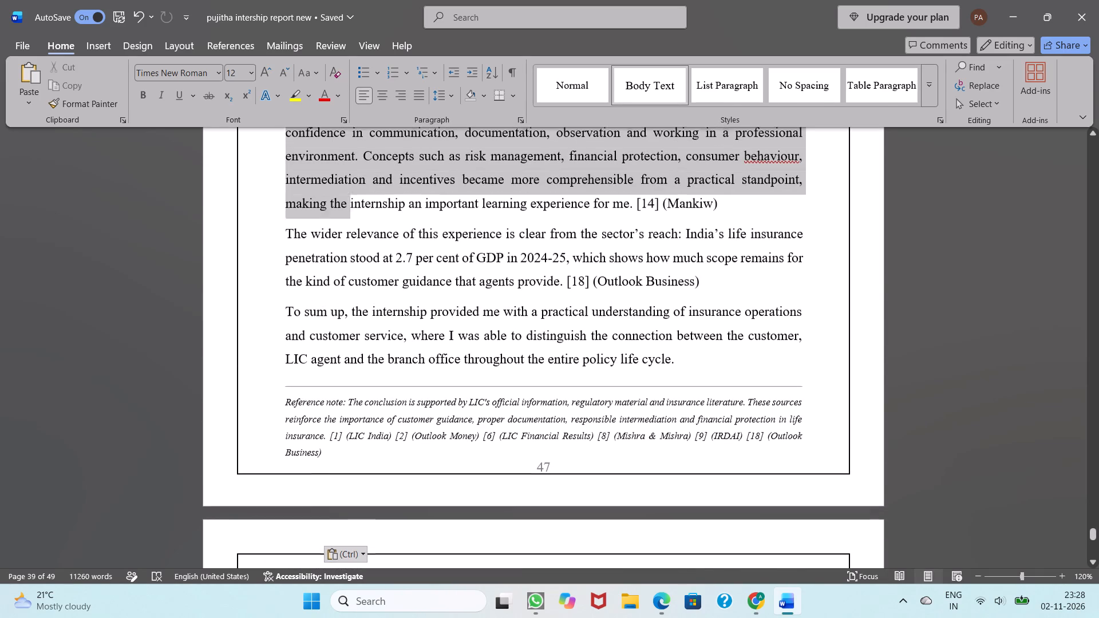
pyautogui.moveTo(316, 287); pyautogui.dragTo(321, 453)
pyautogui.scroll(1, 290, 353)
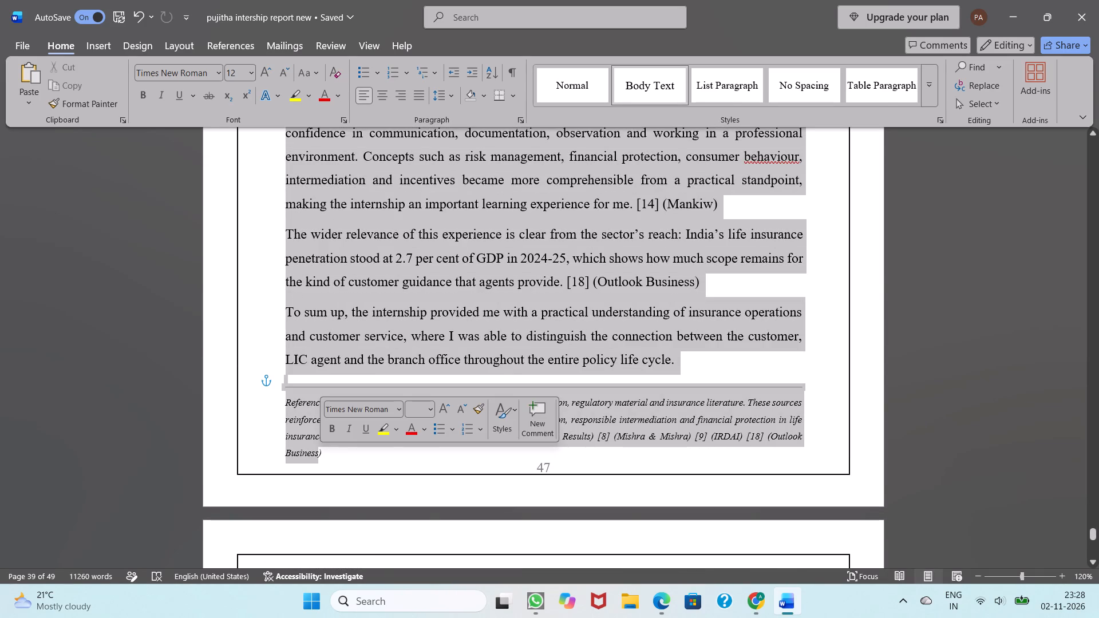
pyautogui.press('BackSpace')
pyautogui.scroll(1, 323, 454)
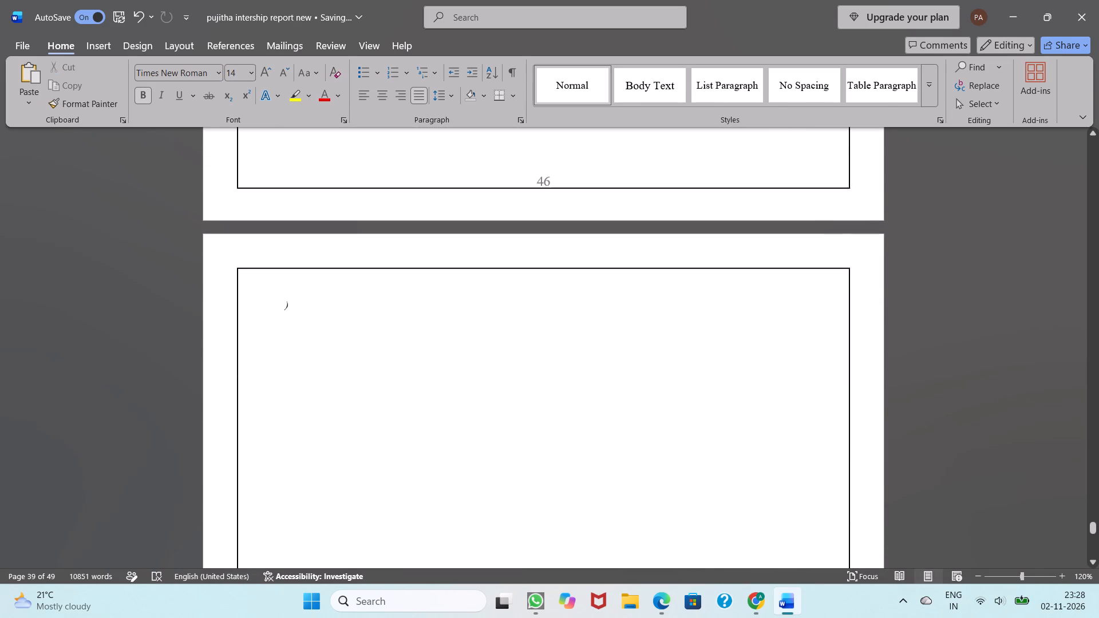
pyautogui.click(291, 308)
pyautogui.press('BackSpace')
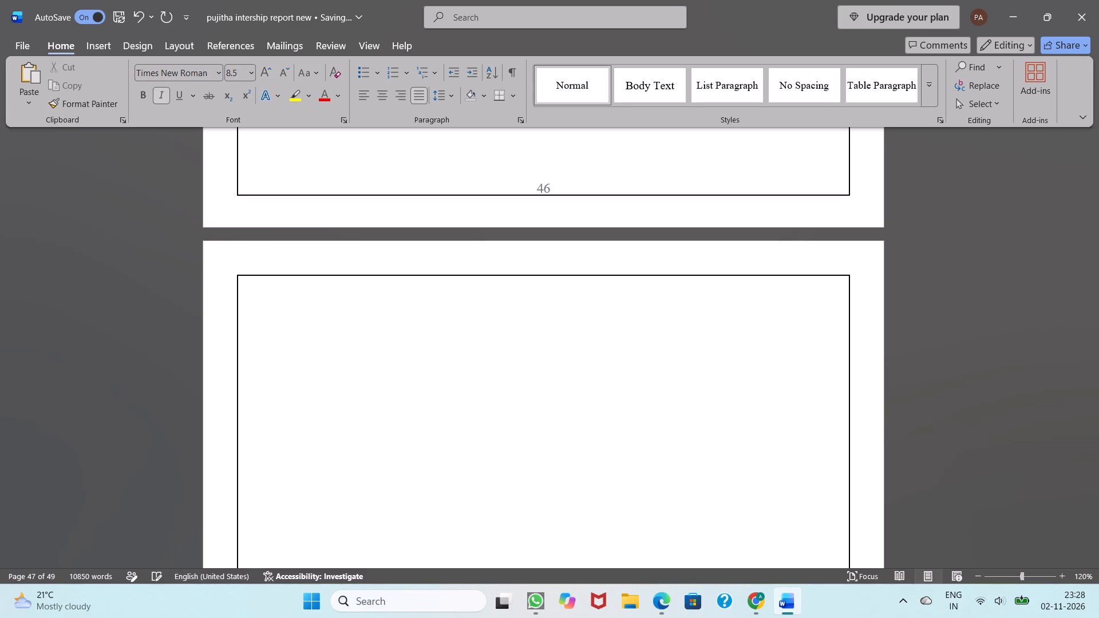
# Format the REFERENCES heading on page 48 with the Normal style, bold, at 14 pt.
pyautogui.scroll(-4, 291, 308)
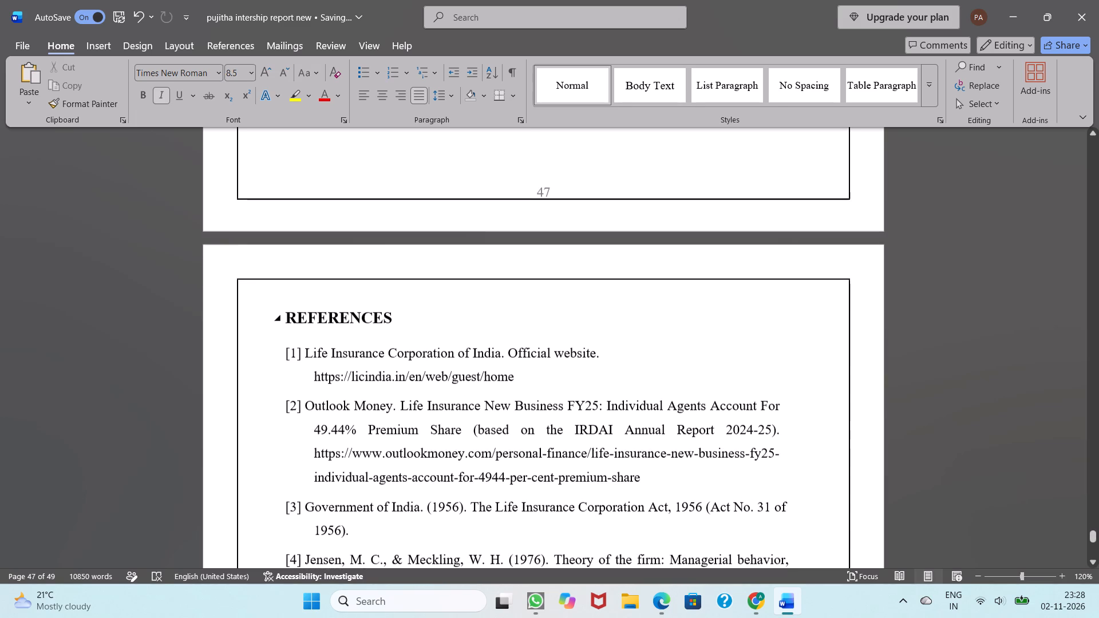
pyautogui.moveTo(291, 294); pyautogui.dragTo(357, 296)
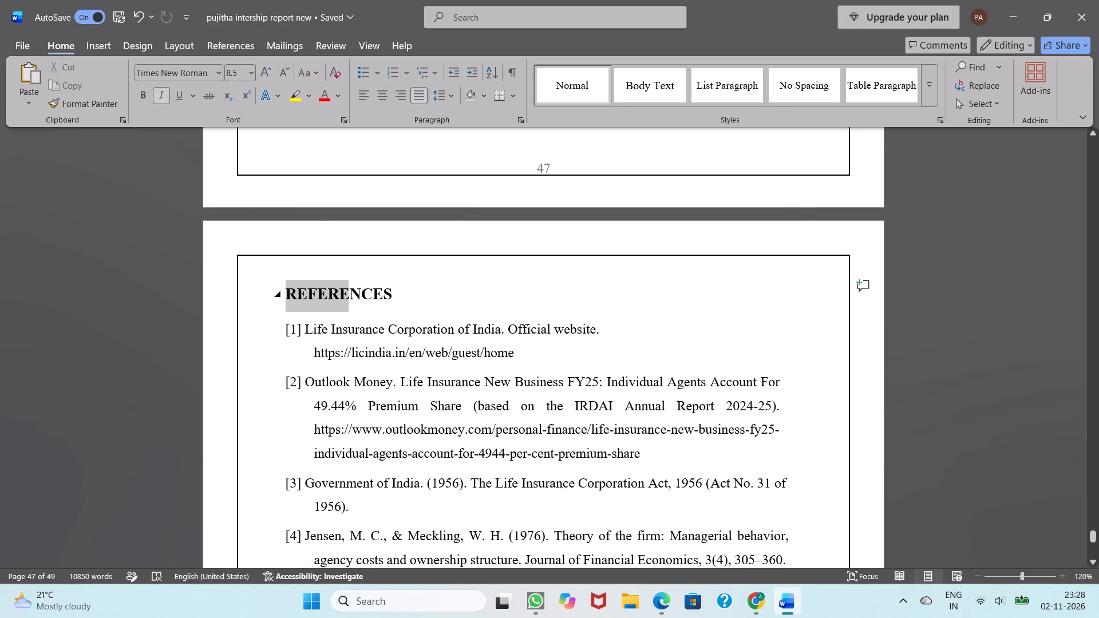
pyautogui.moveTo(357, 296); pyautogui.dragTo(396, 296)
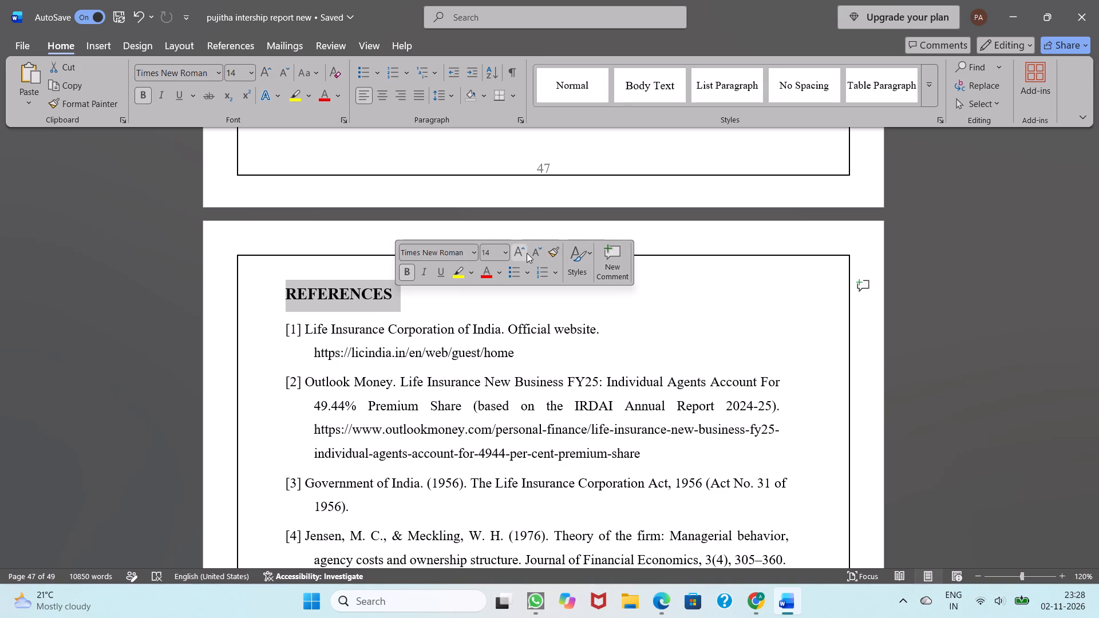
pyautogui.click(581, 92)
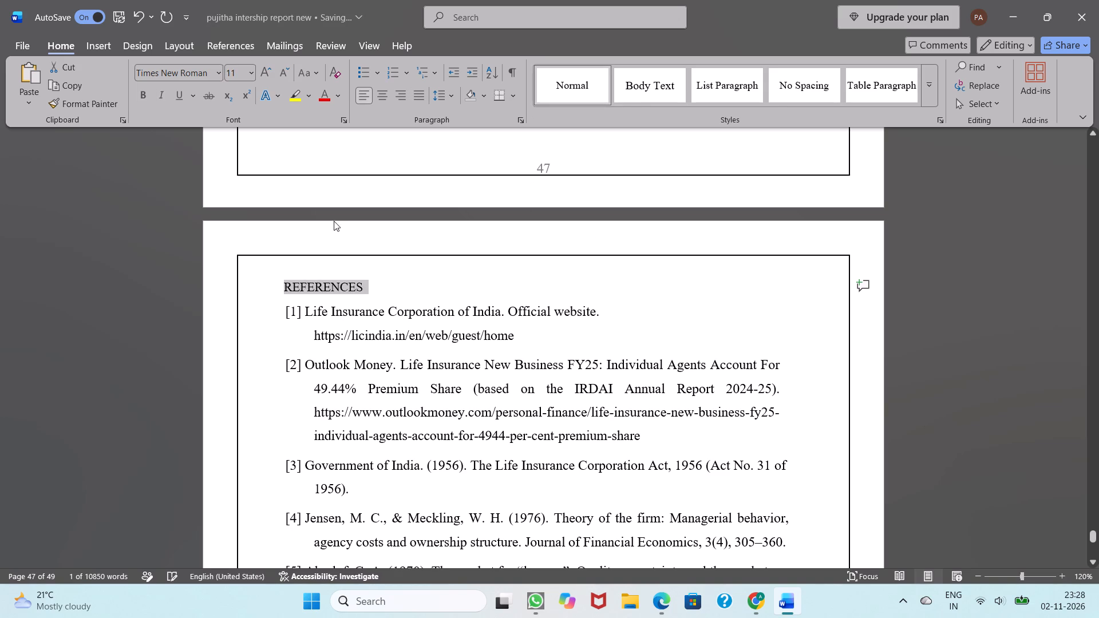
pyautogui.click(148, 90)
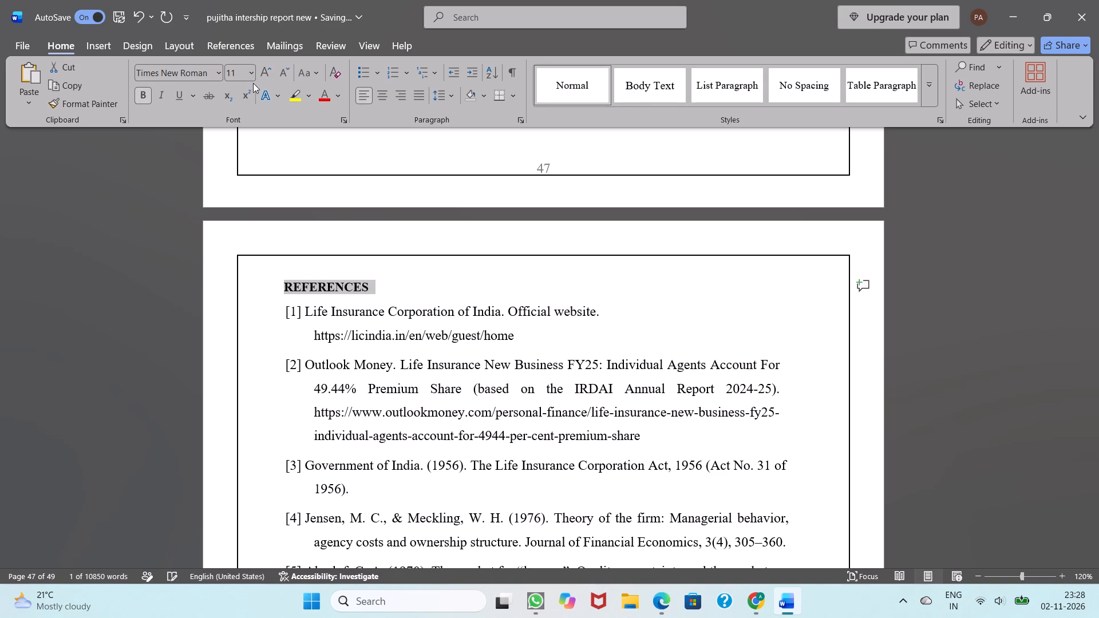
pyautogui.click(250, 73)
pyautogui.click(238, 171)
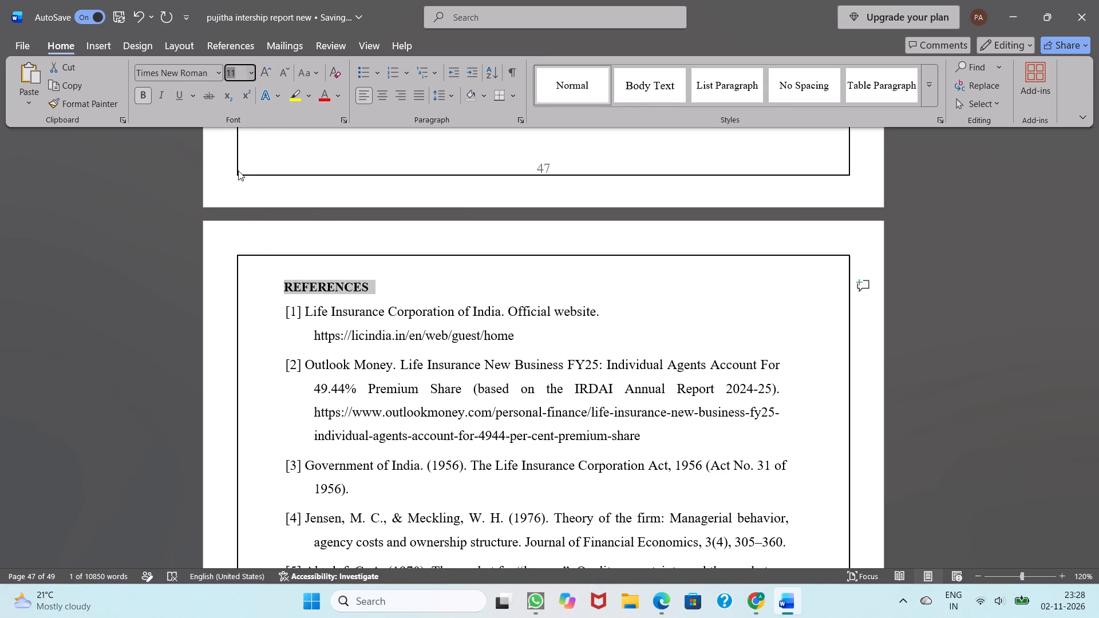
pyautogui.click(312, 359)
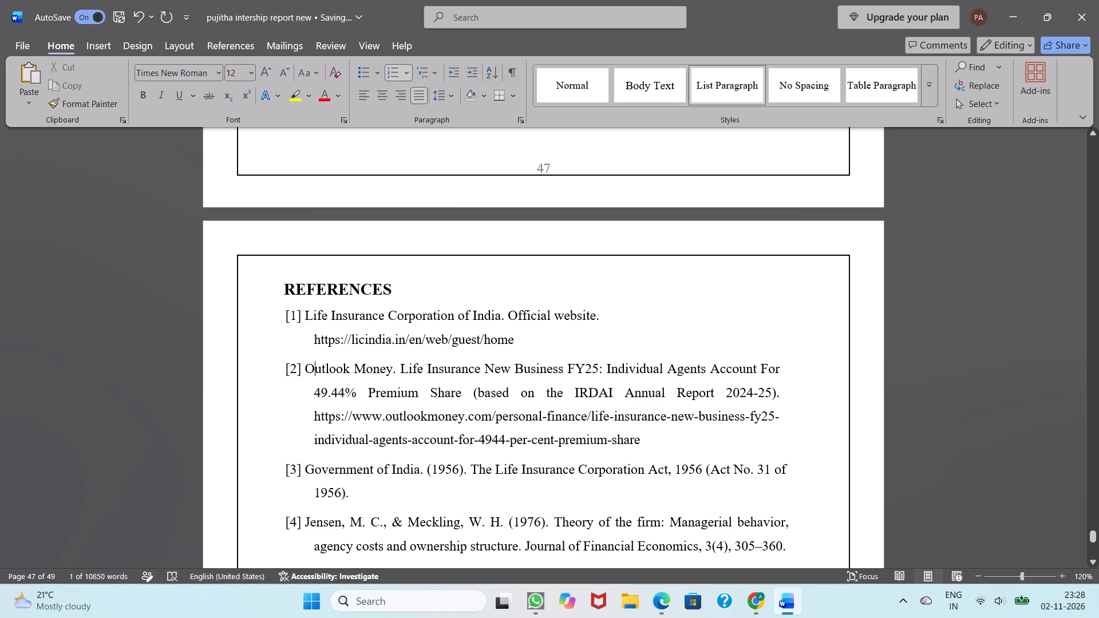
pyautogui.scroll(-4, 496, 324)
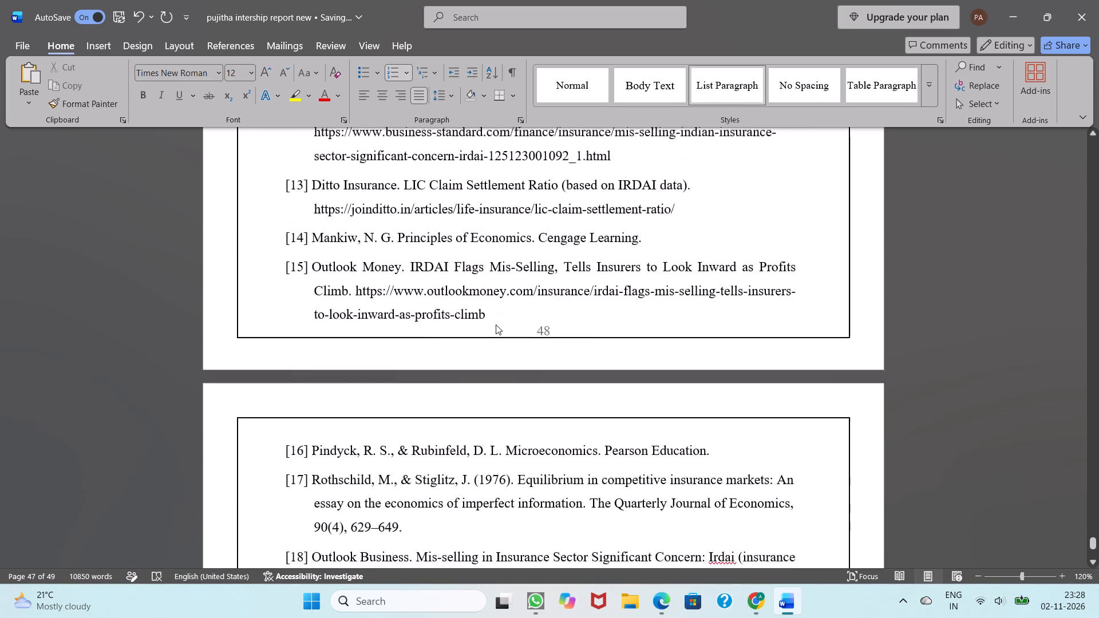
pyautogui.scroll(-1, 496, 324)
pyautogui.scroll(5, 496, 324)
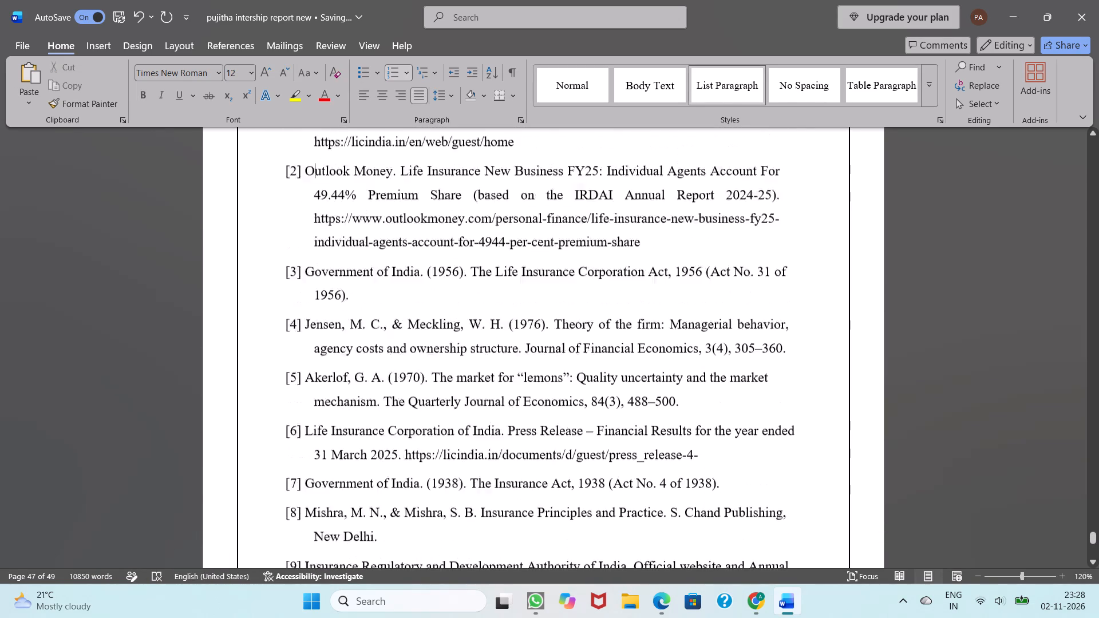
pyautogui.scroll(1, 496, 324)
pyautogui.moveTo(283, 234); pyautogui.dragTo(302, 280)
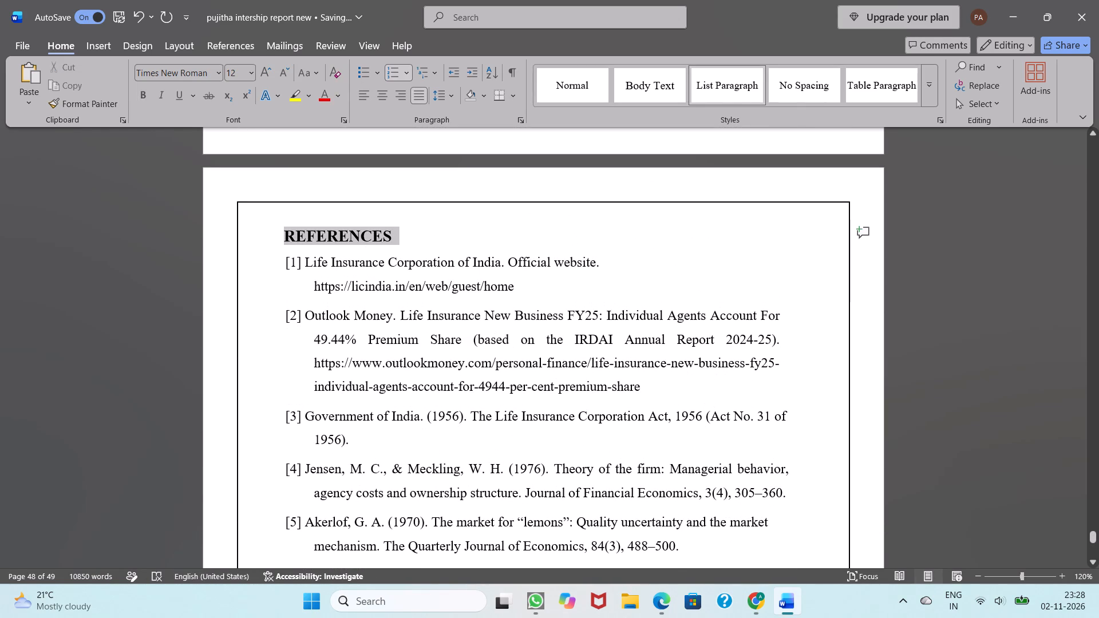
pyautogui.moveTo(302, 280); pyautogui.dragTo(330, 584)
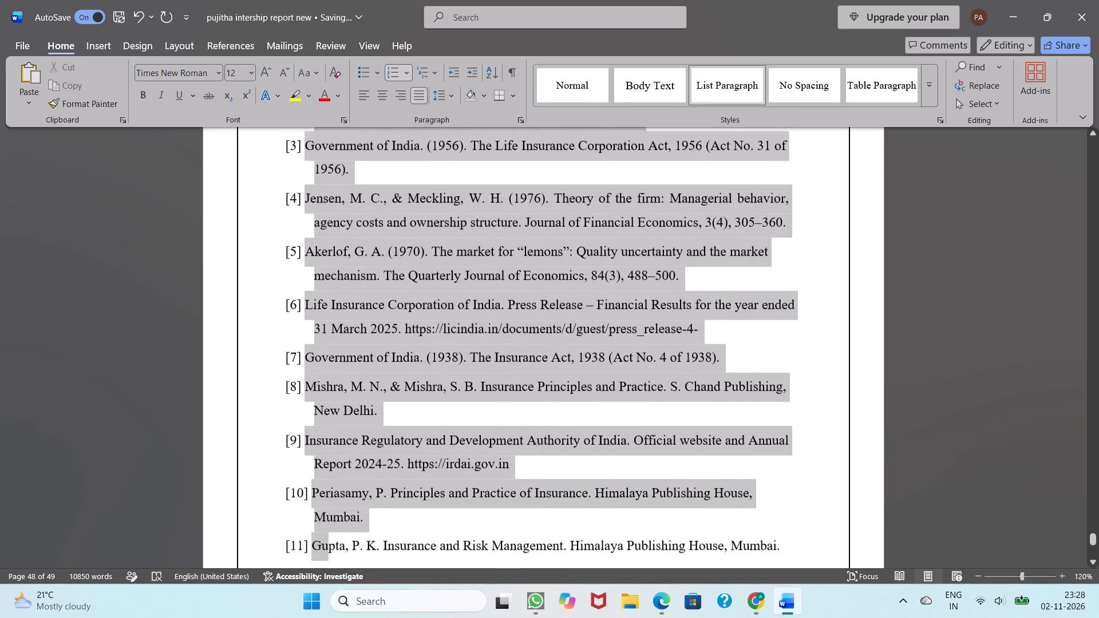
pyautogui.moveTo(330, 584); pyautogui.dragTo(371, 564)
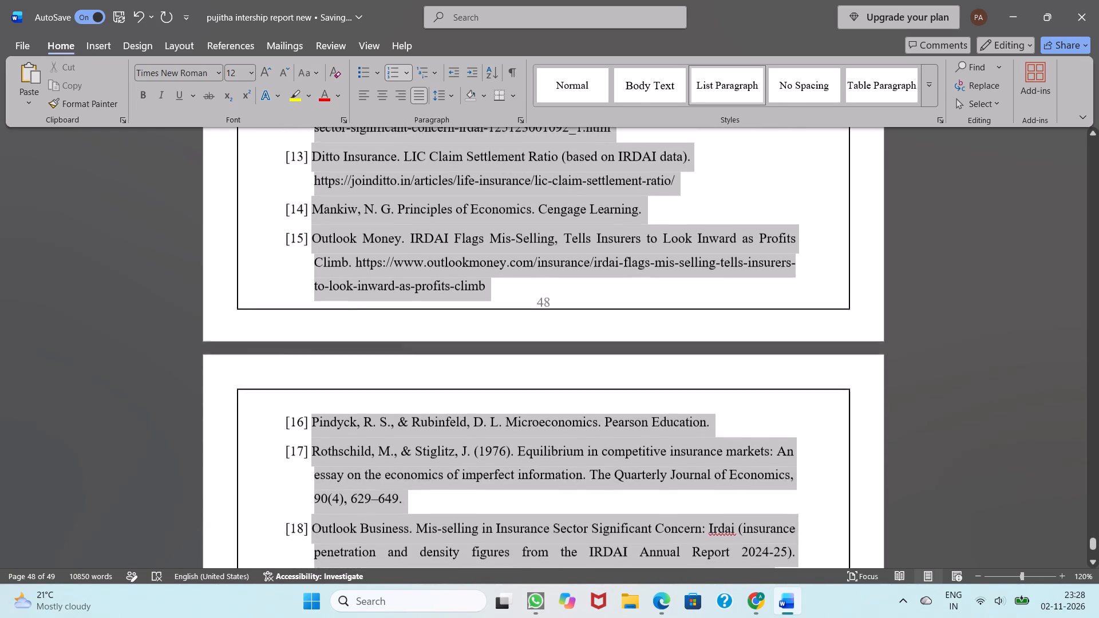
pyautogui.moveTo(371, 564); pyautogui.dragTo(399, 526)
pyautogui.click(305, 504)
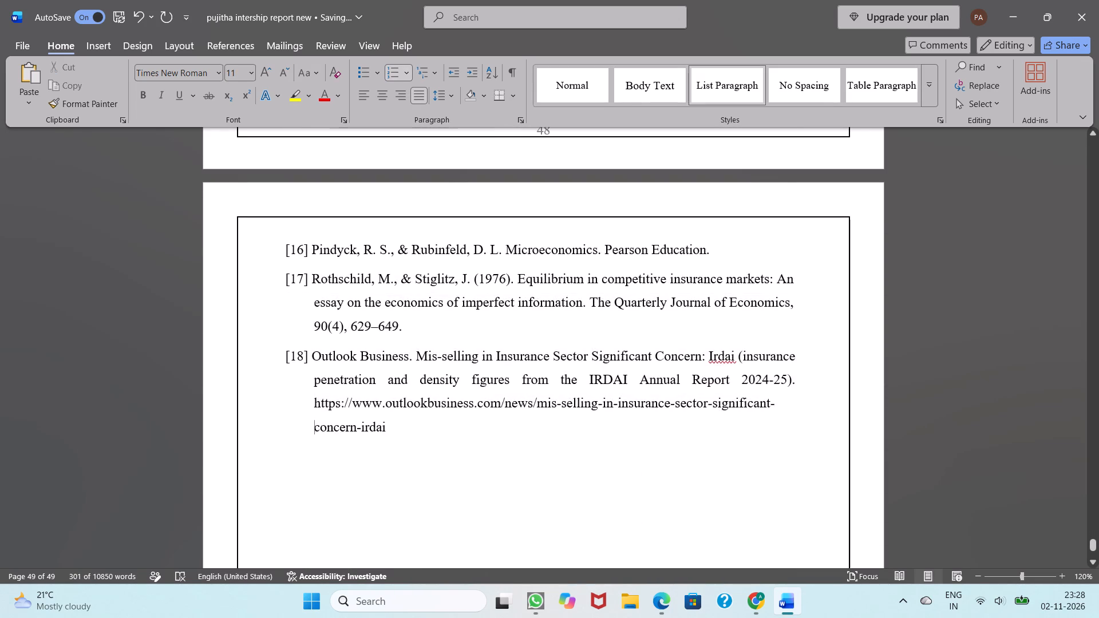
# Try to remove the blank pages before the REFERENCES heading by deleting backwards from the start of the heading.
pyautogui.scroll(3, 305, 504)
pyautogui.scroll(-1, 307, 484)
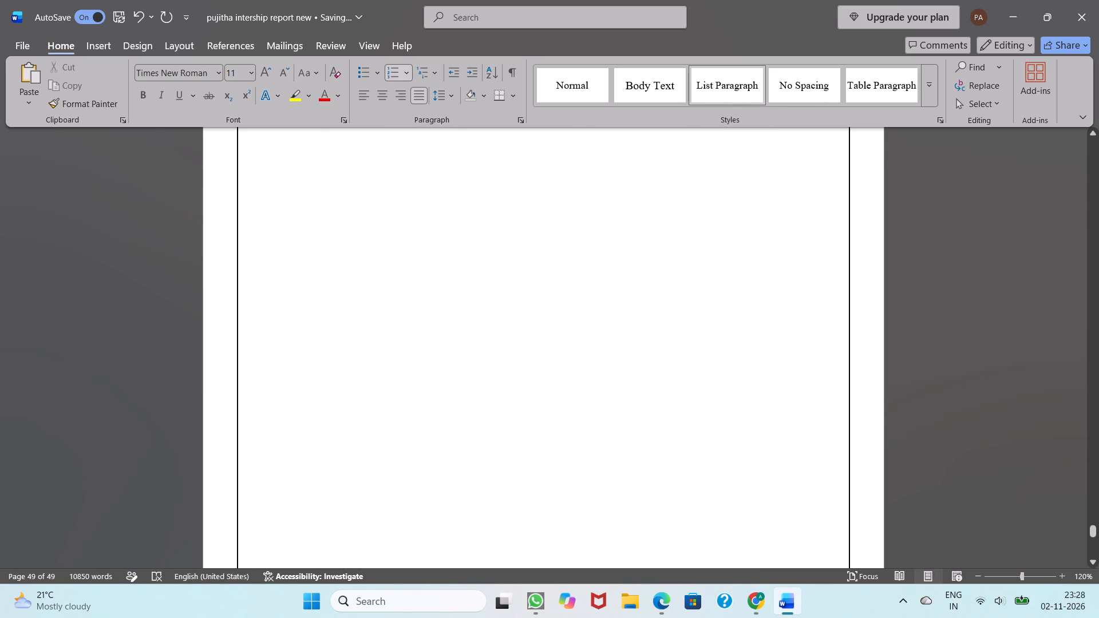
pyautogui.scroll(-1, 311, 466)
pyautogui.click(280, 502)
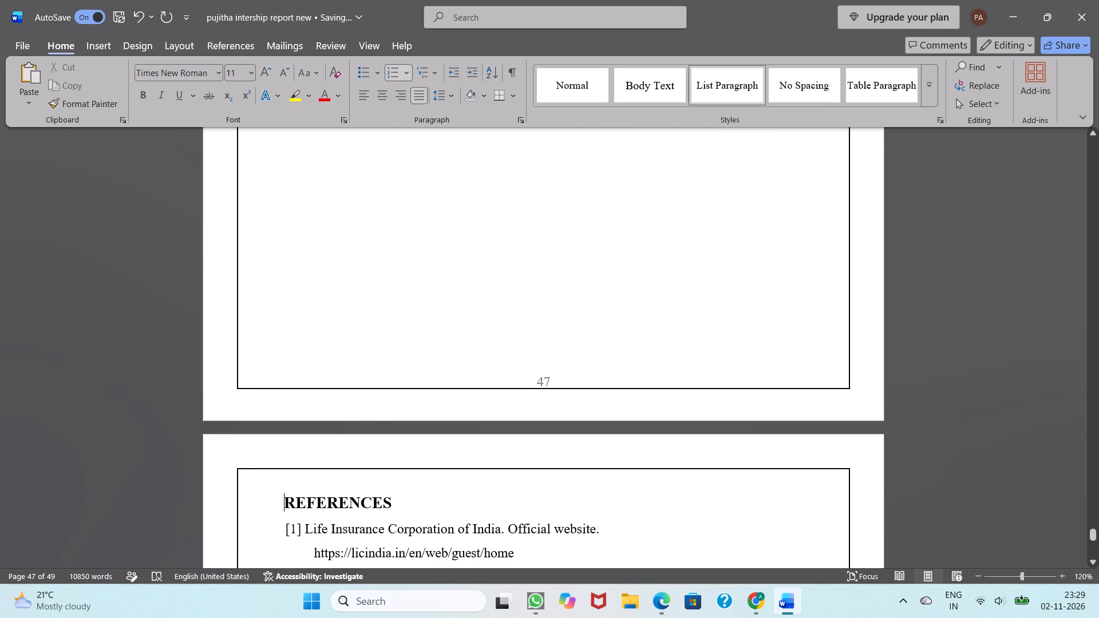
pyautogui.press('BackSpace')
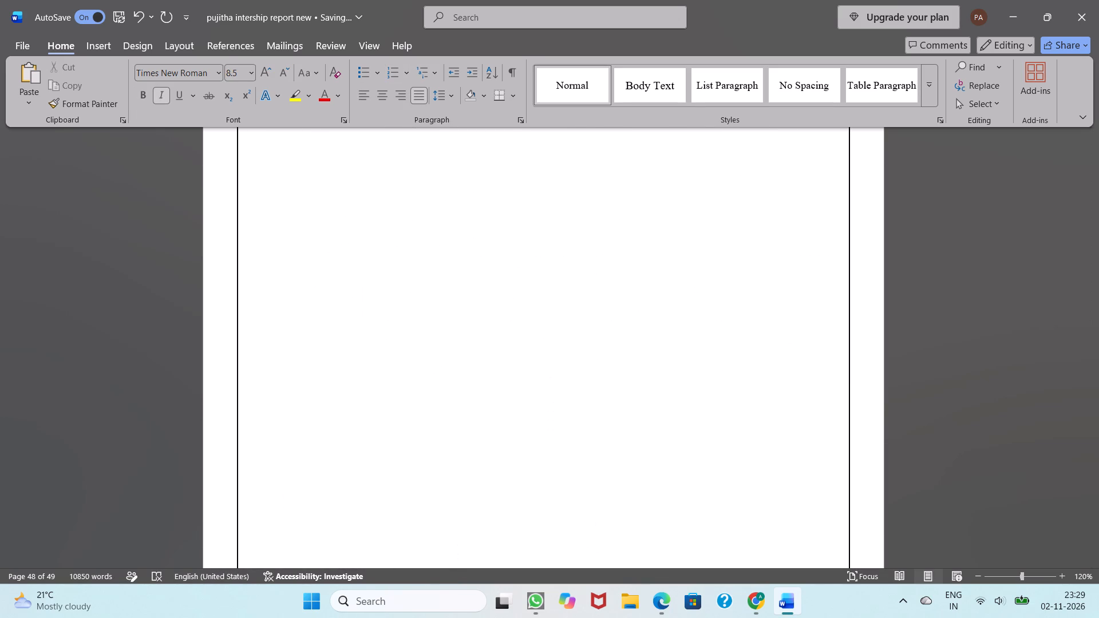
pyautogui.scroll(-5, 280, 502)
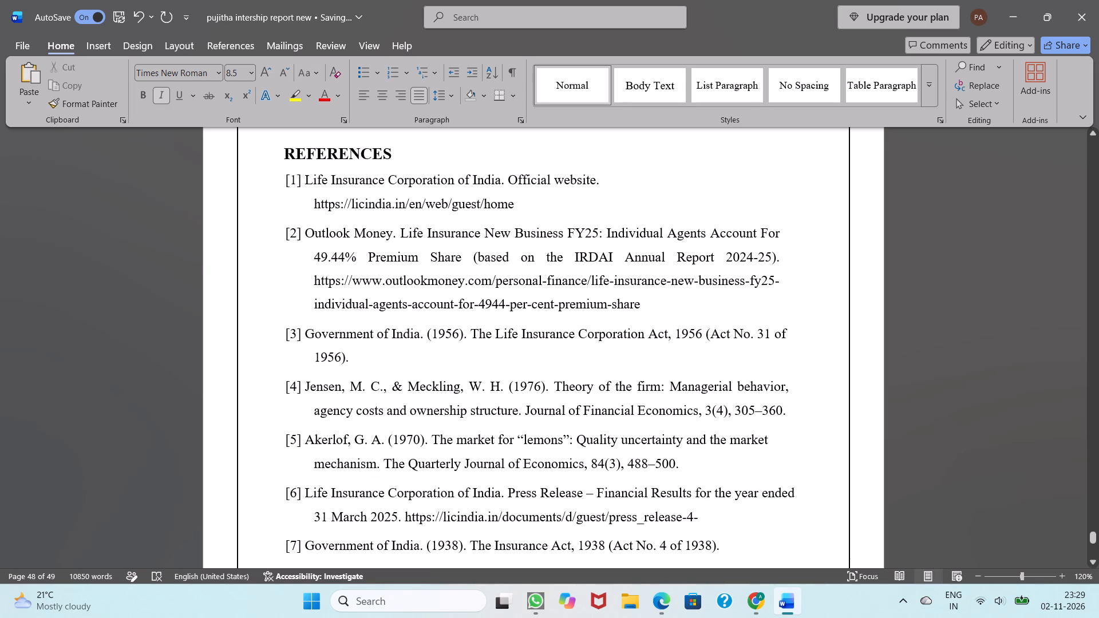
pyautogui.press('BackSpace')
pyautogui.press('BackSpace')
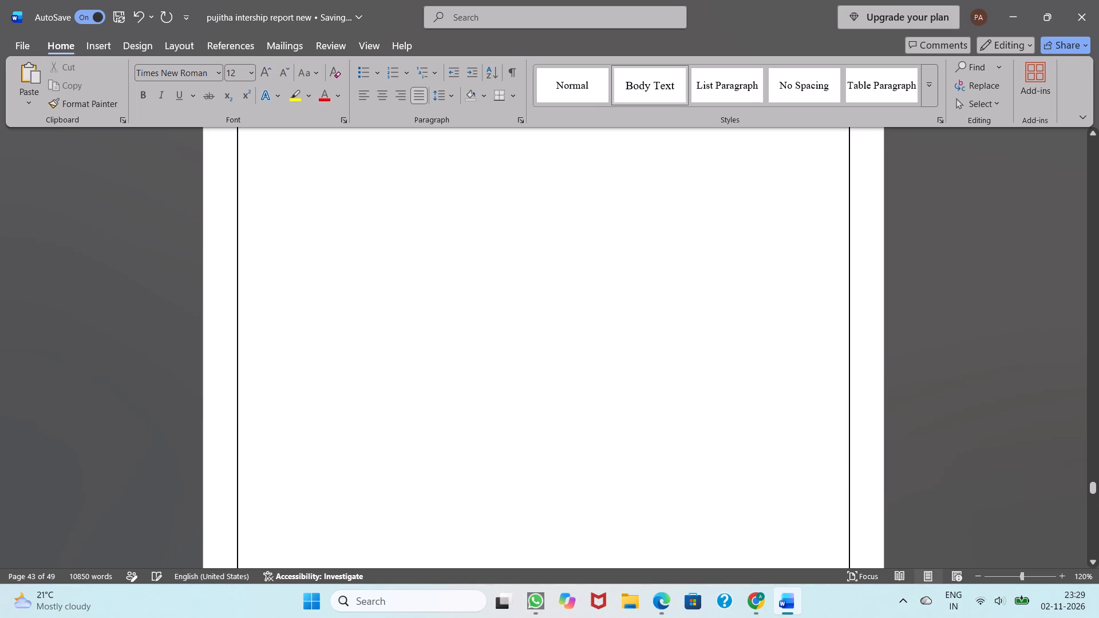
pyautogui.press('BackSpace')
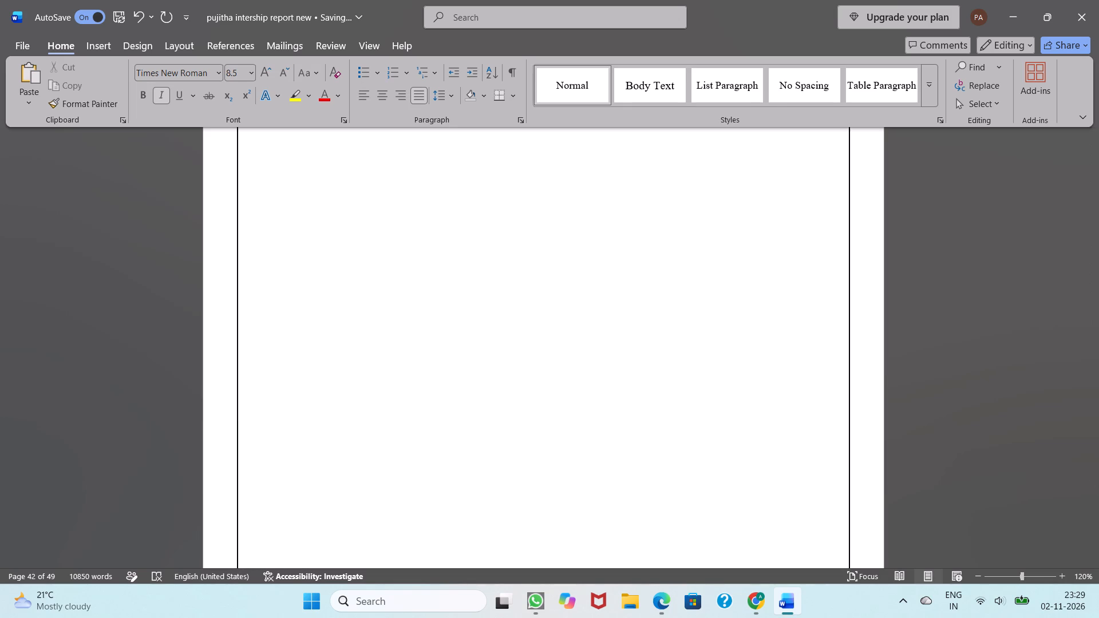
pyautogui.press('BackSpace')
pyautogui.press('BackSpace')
# Examine the blank pages between the end of the conclusion and the REFERENCES section.
pyautogui.scroll(2, 280, 502)
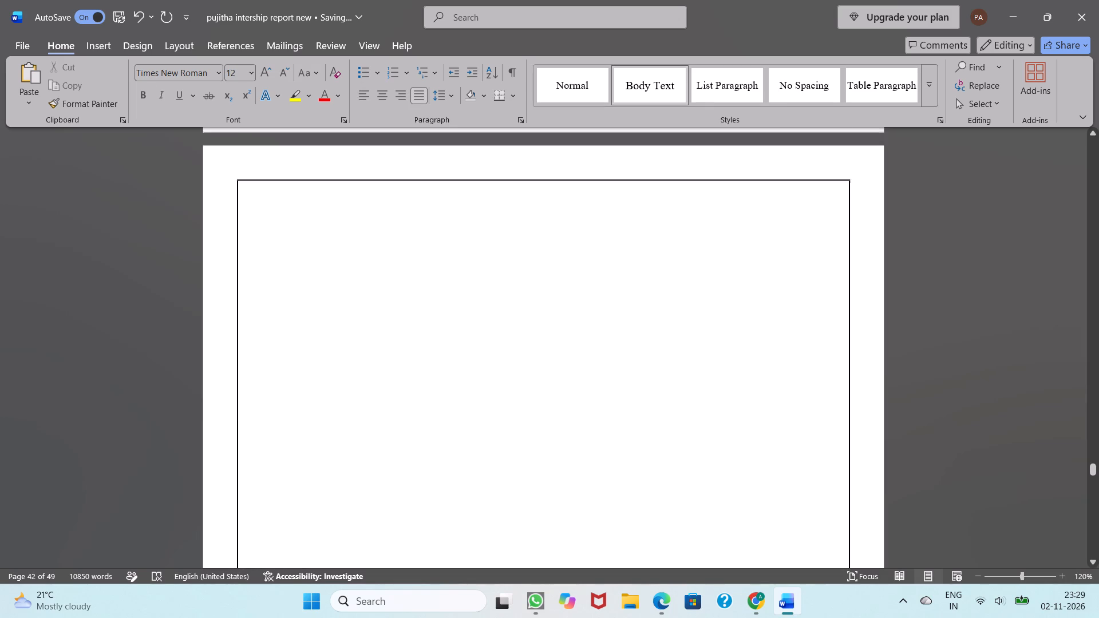
pyautogui.scroll(1, 280, 502)
pyautogui.scroll(-6, 280, 502)
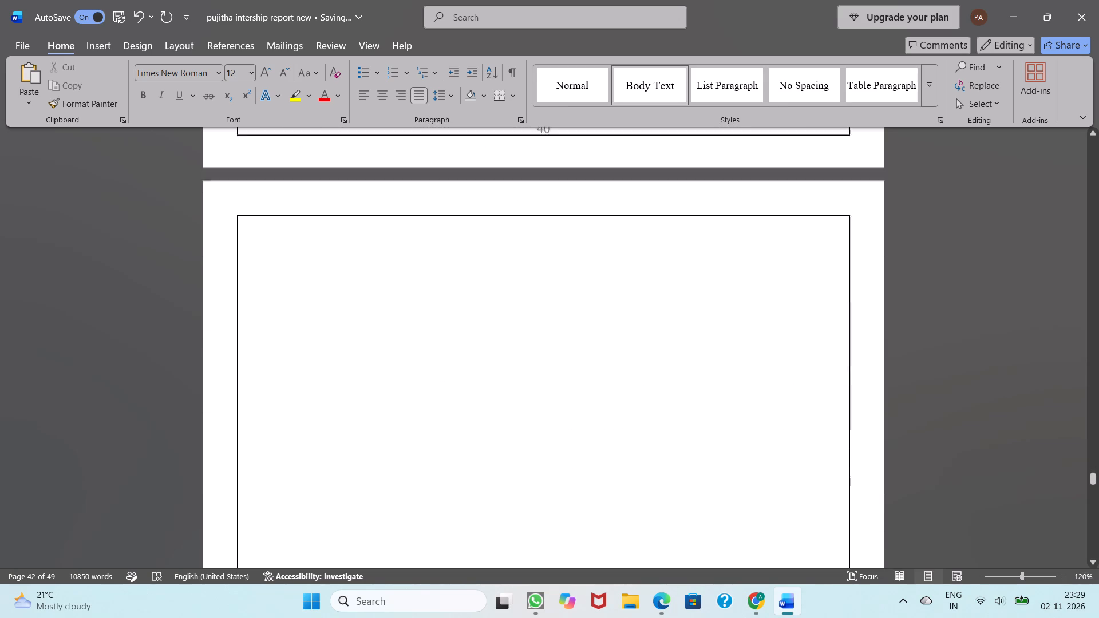
pyautogui.scroll(-13, 280, 502)
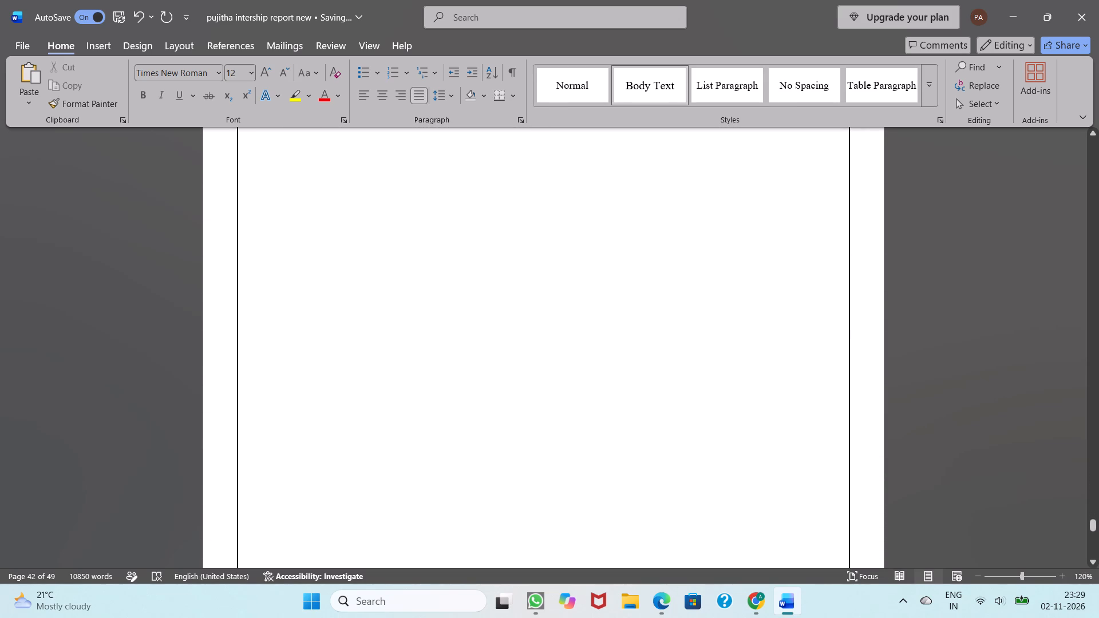
pyautogui.scroll(-4, 280, 502)
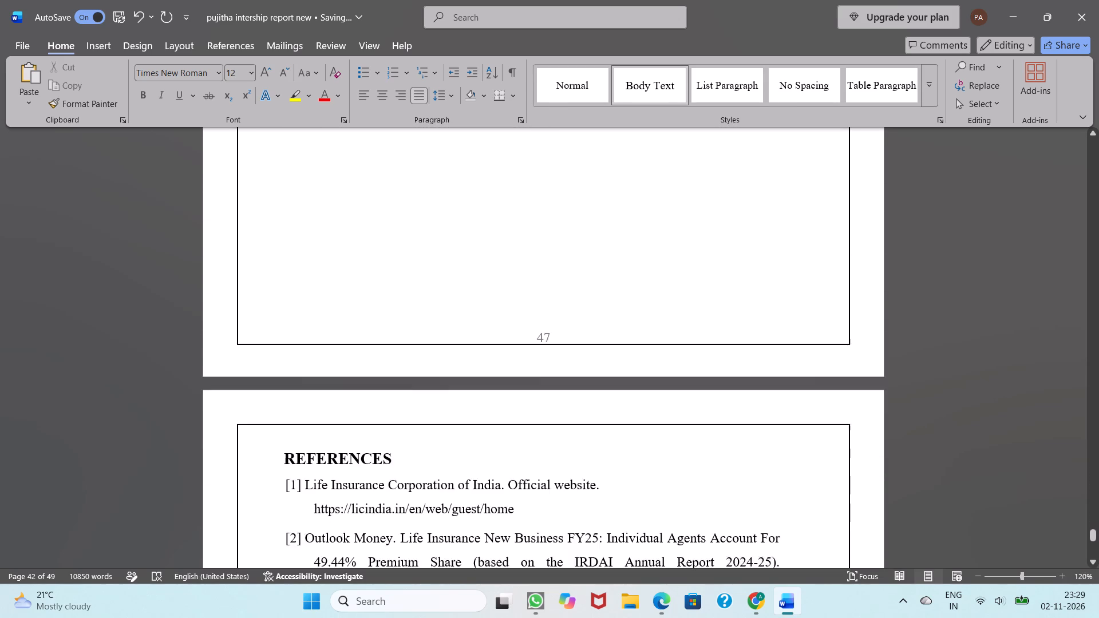
pyautogui.scroll(-1, 280, 502)
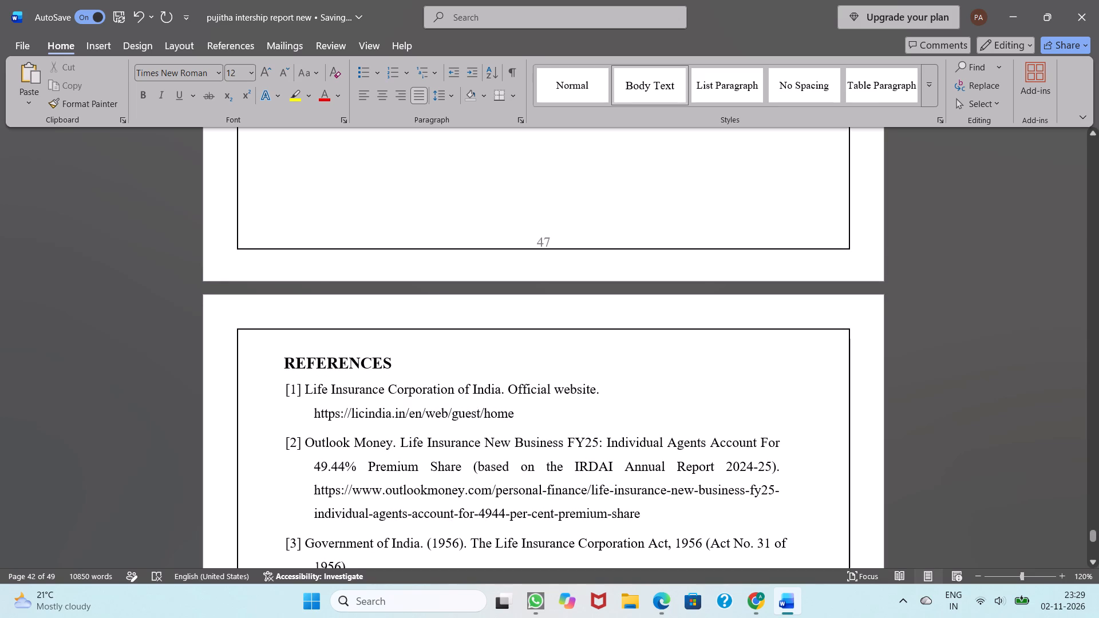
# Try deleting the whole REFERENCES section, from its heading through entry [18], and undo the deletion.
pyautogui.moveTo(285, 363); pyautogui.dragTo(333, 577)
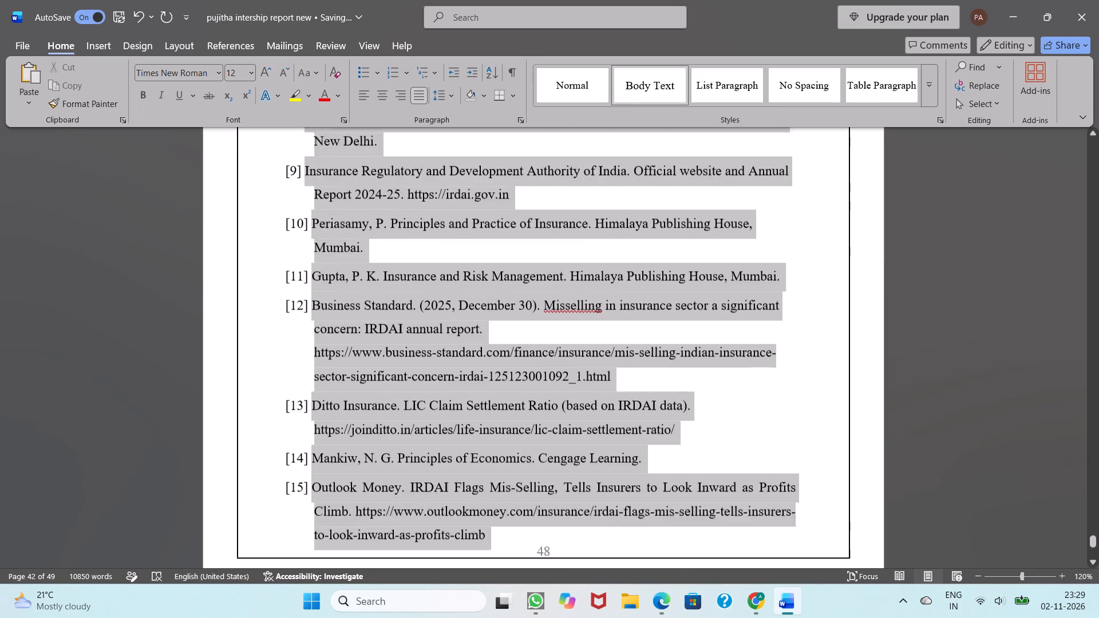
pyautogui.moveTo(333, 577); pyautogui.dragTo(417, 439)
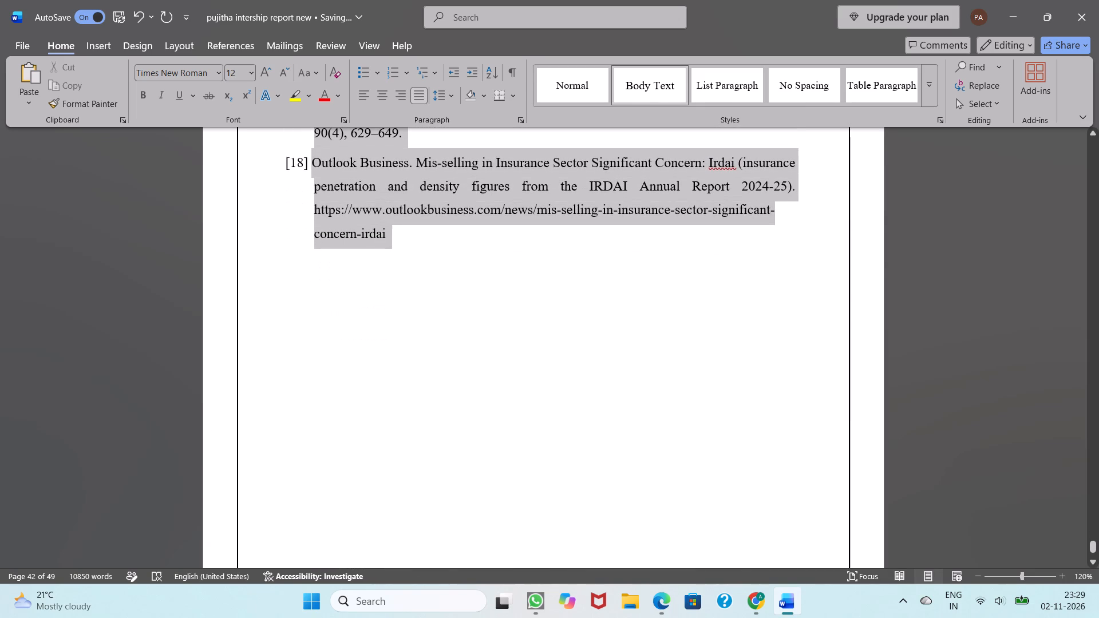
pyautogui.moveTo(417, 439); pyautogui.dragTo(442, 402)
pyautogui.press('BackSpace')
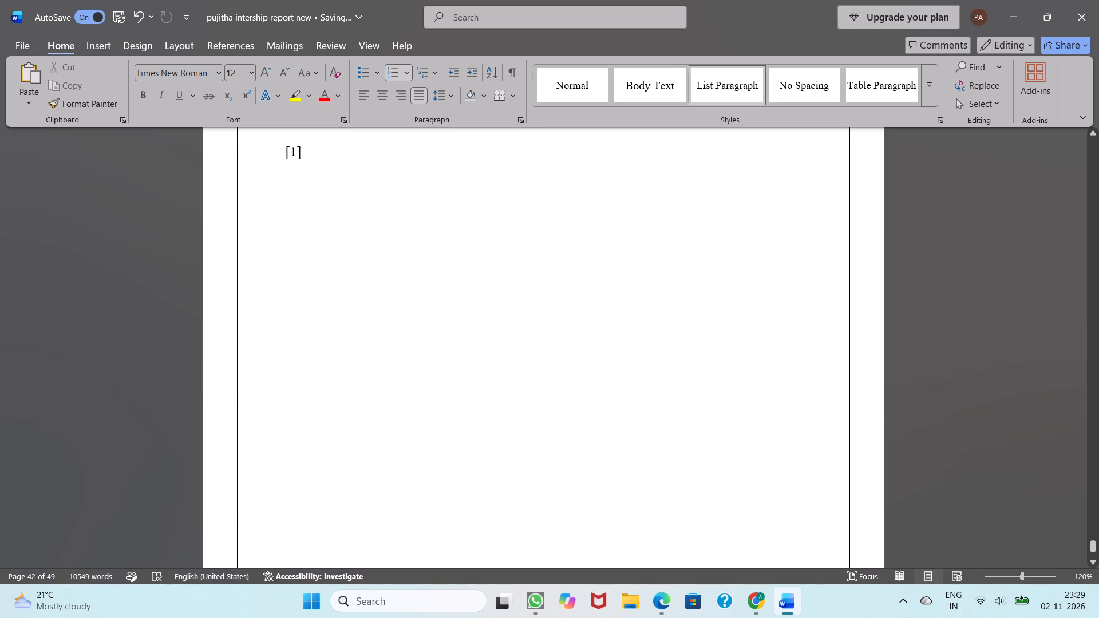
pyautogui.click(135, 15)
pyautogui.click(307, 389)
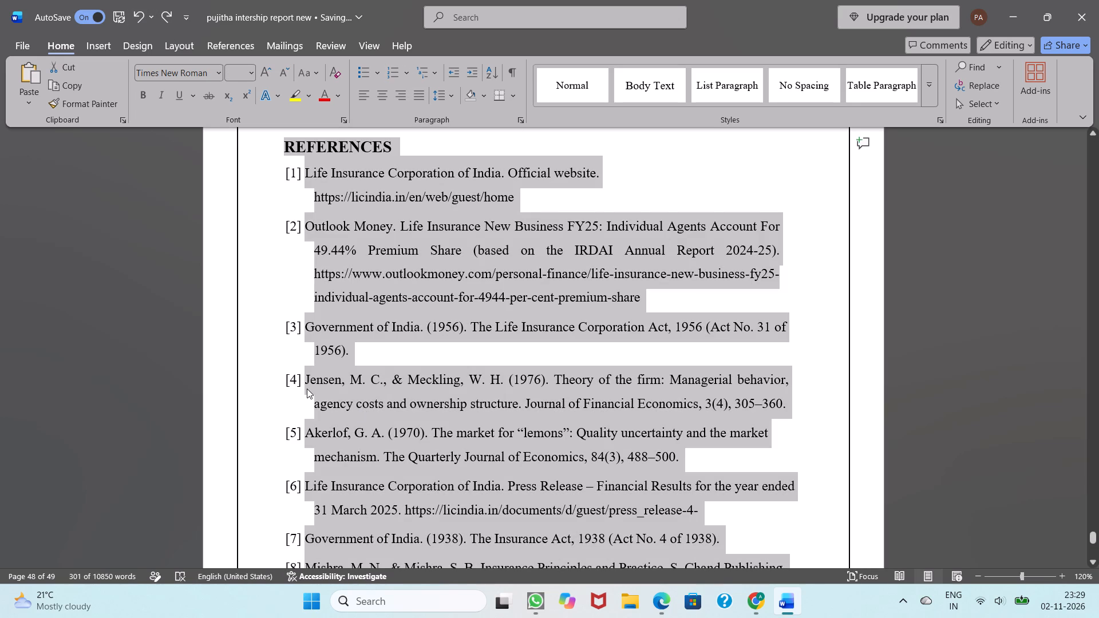
# Copy the REFERENCES section from its heading through entry [18] and paste it at the start of blank page 40, directly after the conclusion.
pyautogui.scroll(1, 307, 389)
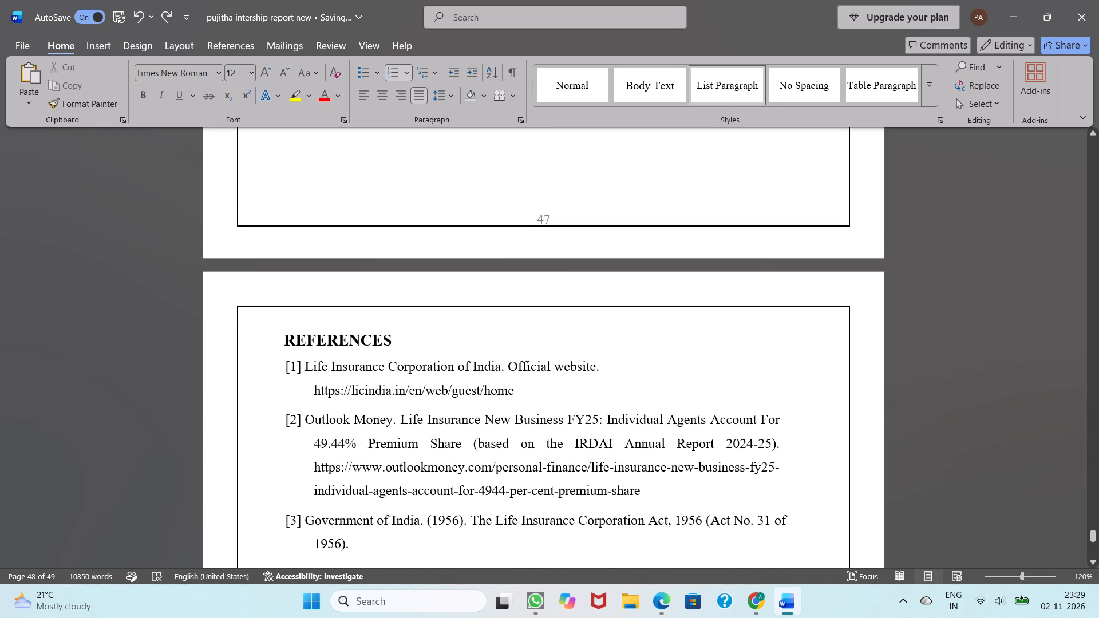
pyautogui.moveTo(281, 339); pyautogui.dragTo(228, 559)
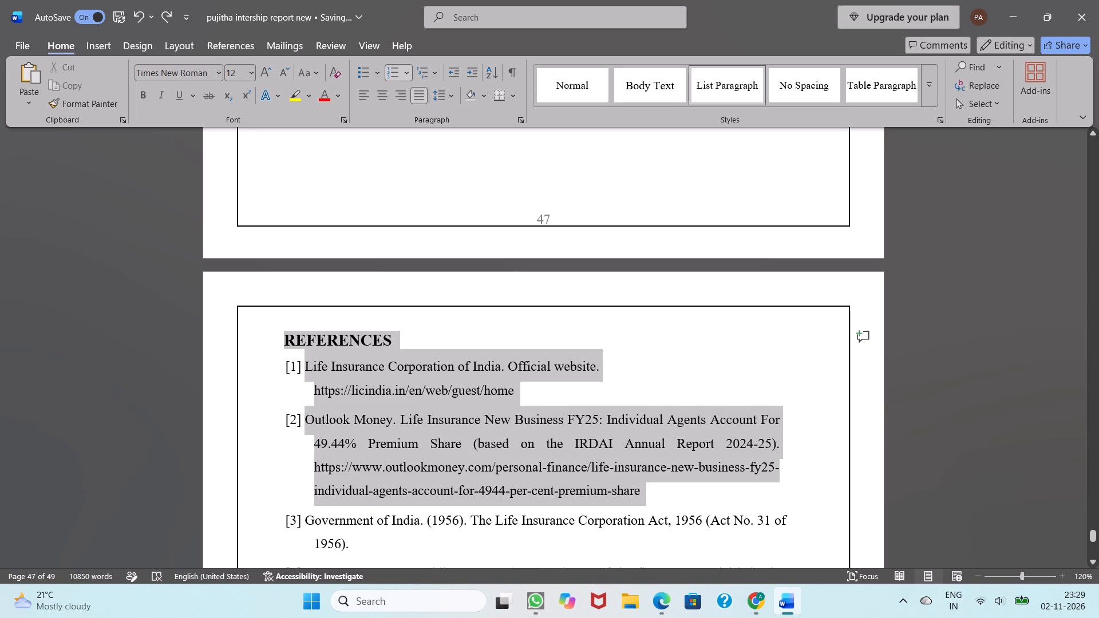
pyautogui.moveTo(228, 559); pyautogui.dragTo(283, 565)
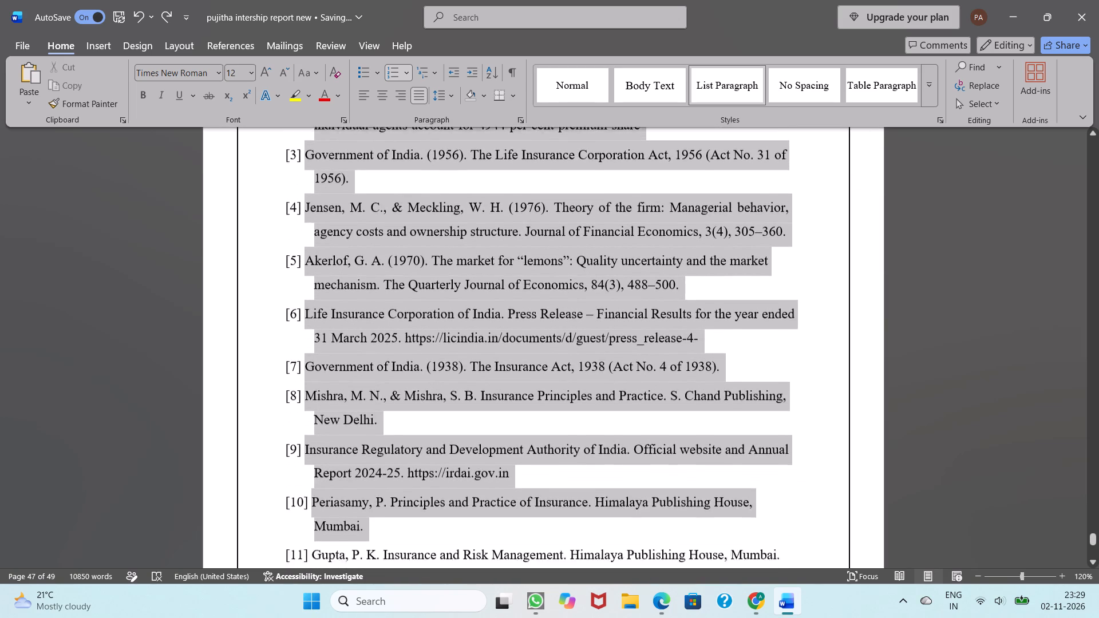
pyautogui.moveTo(283, 565); pyautogui.dragTo(327, 562)
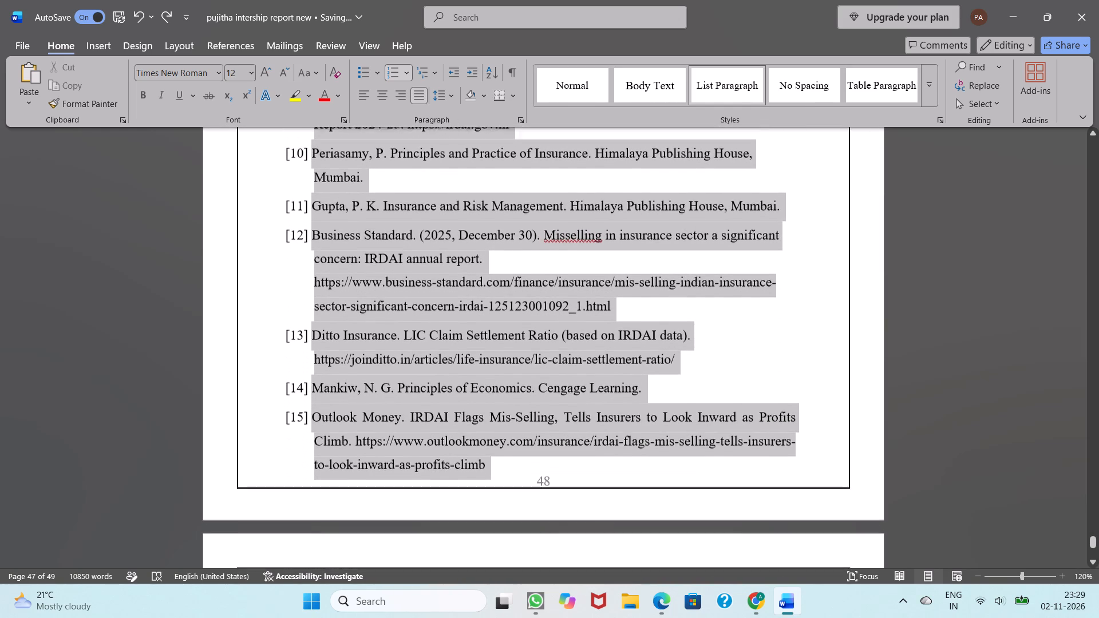
pyautogui.moveTo(327, 562); pyautogui.dragTo(368, 557)
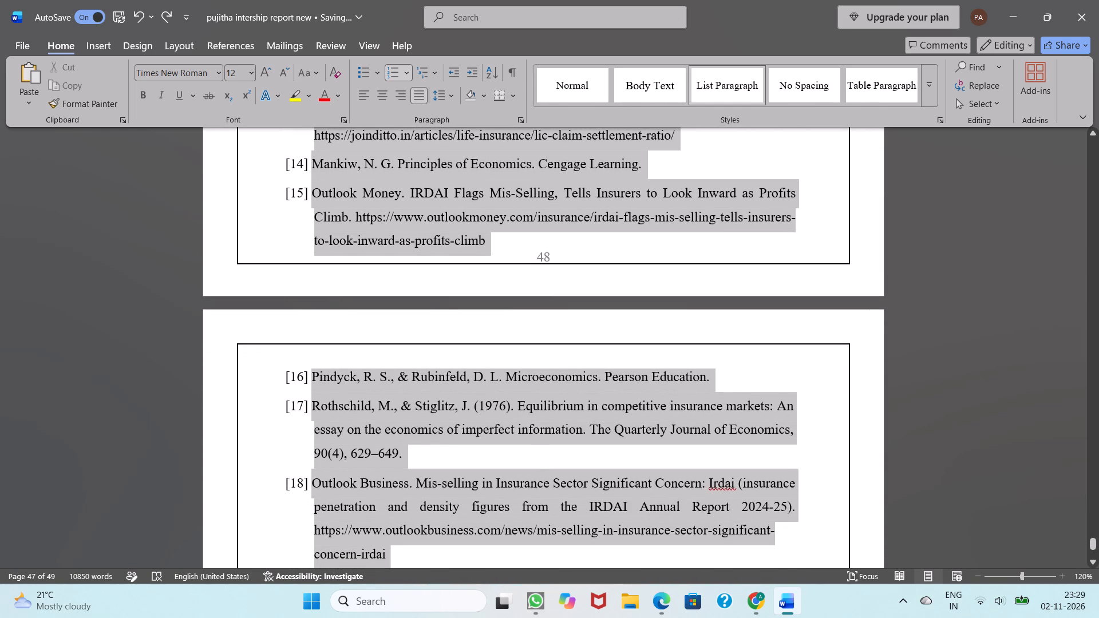
pyautogui.moveTo(368, 557); pyautogui.dragTo(383, 543)
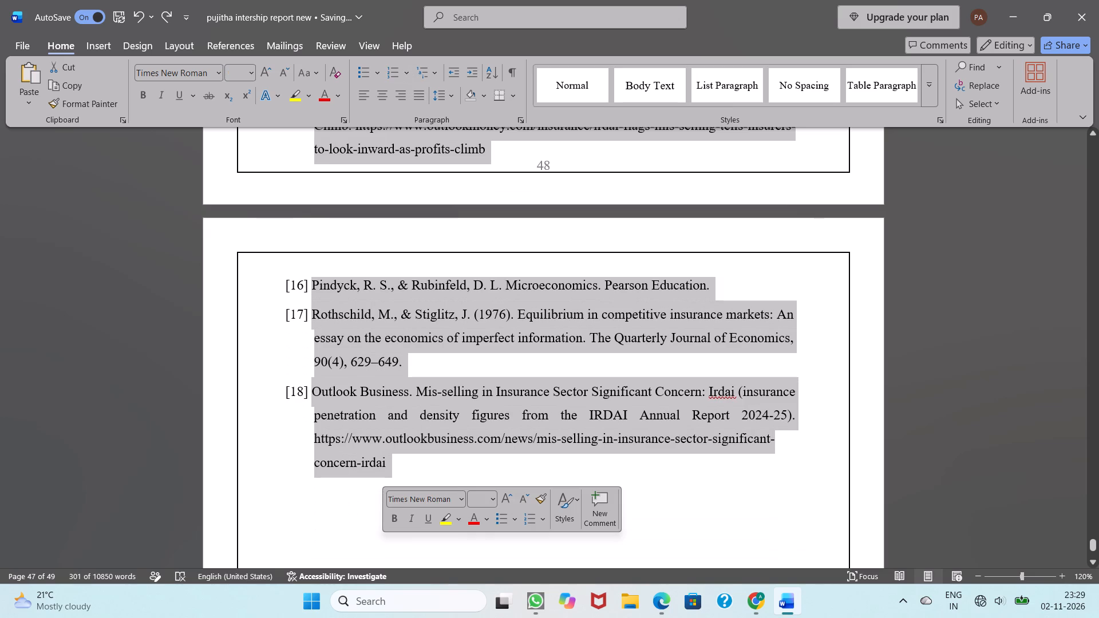
pyautogui.hotkey('ctrl', 'c')
pyautogui.scroll(5, 383, 543)
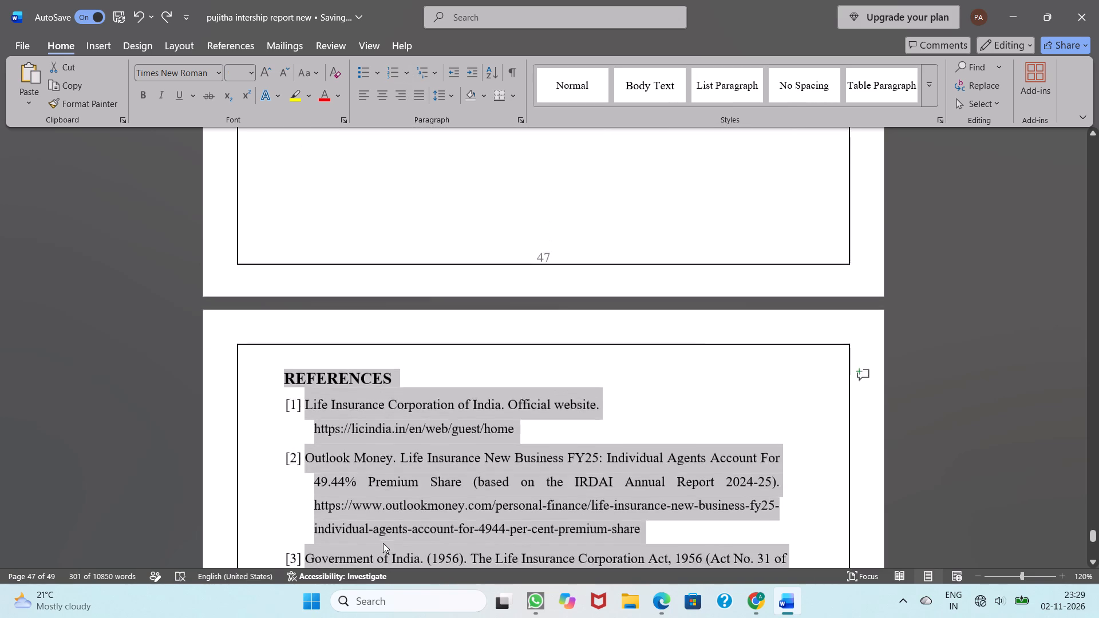
pyautogui.scroll(5, 383, 543)
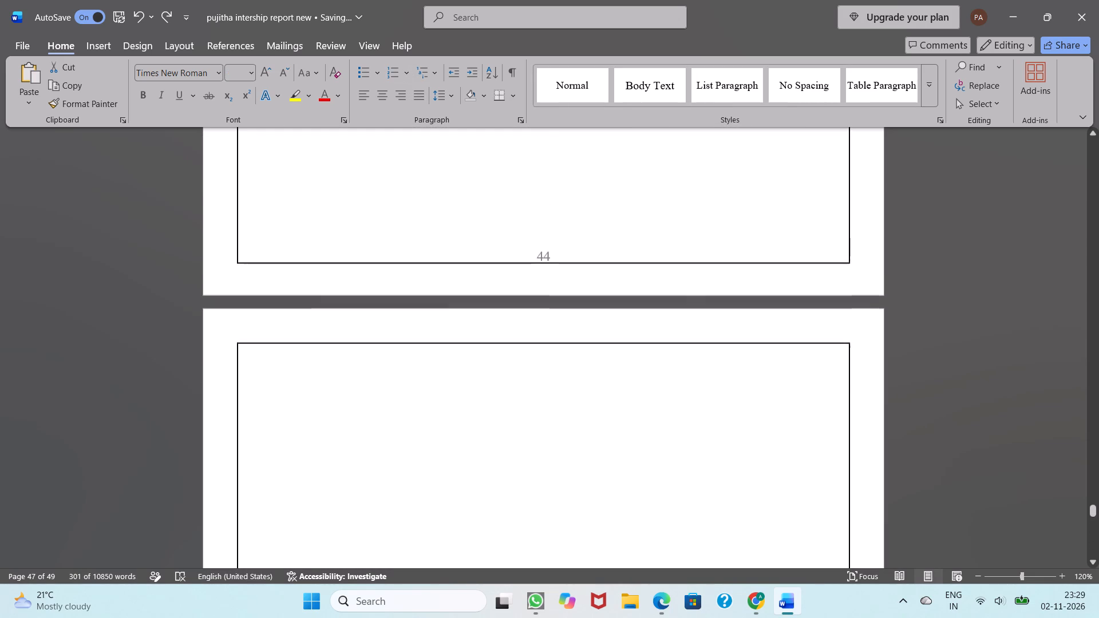
pyautogui.scroll(5, 383, 543)
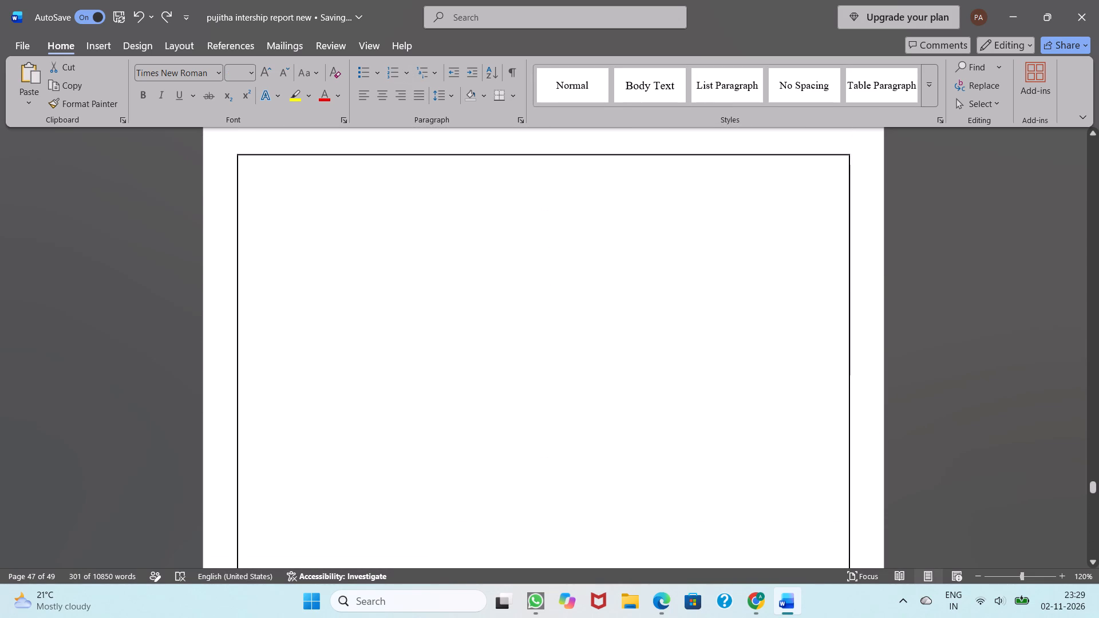
pyautogui.scroll(5, 383, 543)
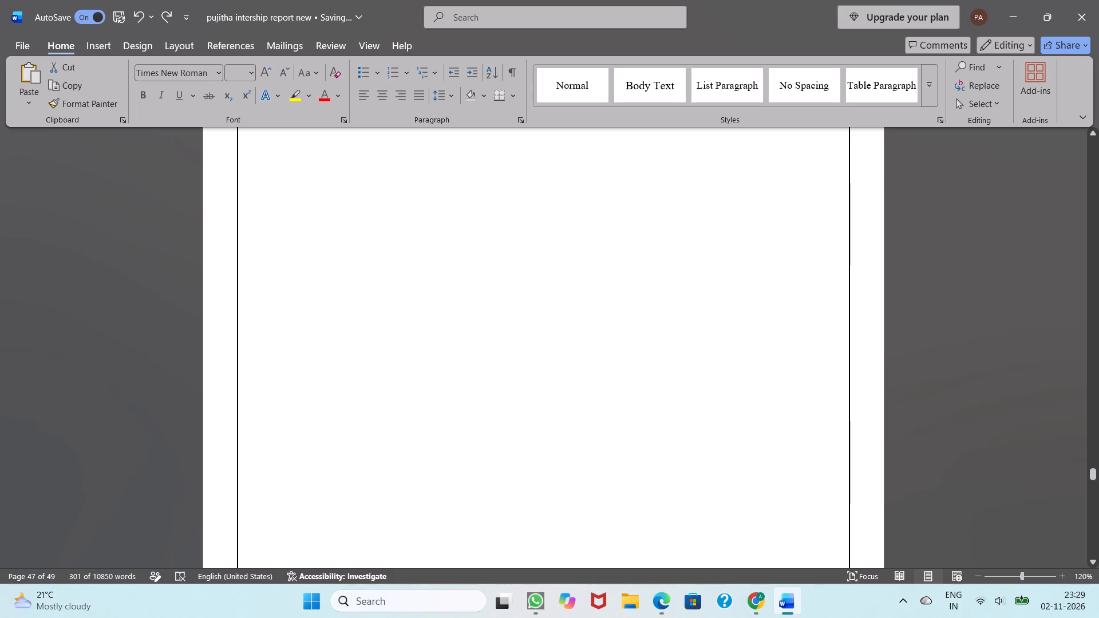
pyautogui.scroll(4, 383, 543)
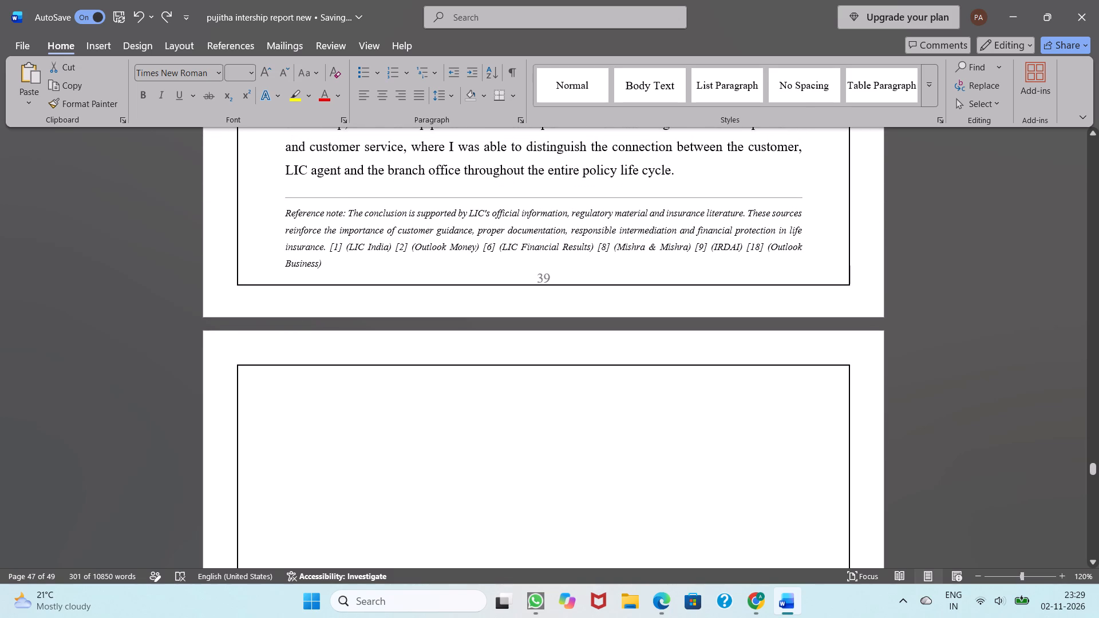
pyautogui.click(281, 385)
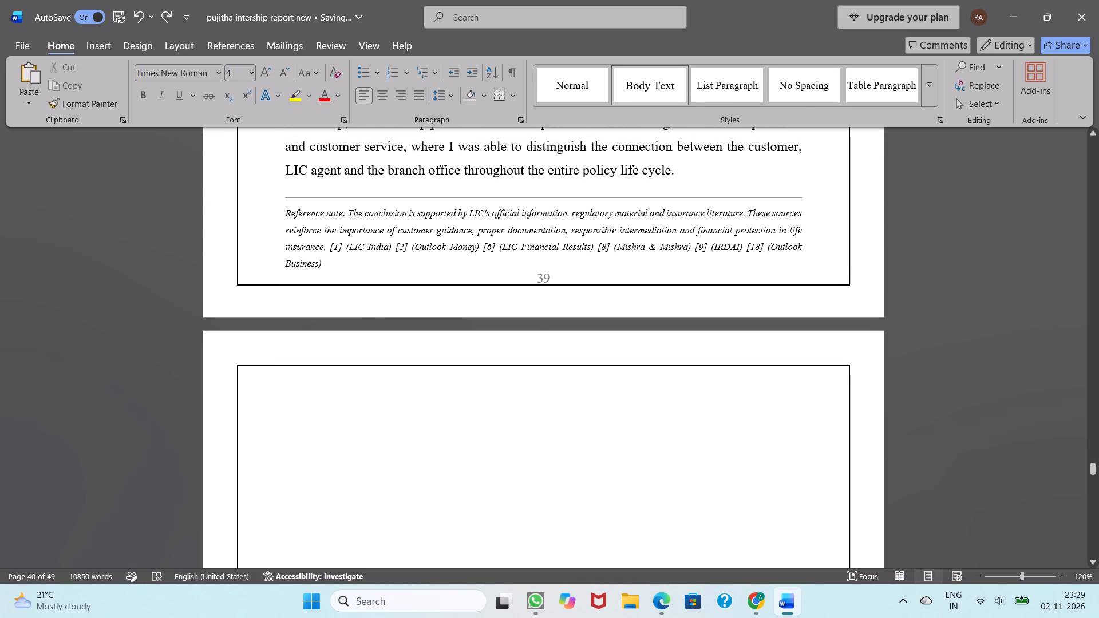
pyautogui.hotkey('ctrl', 'v')
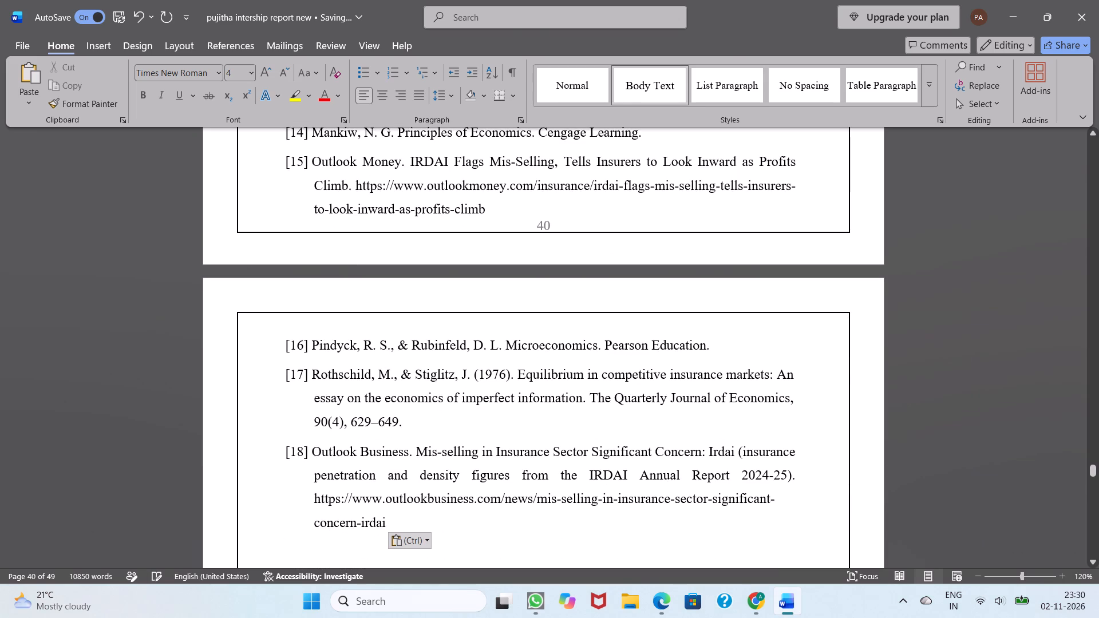
# Delete the original REFERENCES section near the end of the report, from its last entry up to the heading, including the leftover list number.
pyautogui.scroll(4, 318, 393)
pyautogui.scroll(-1, 318, 393)
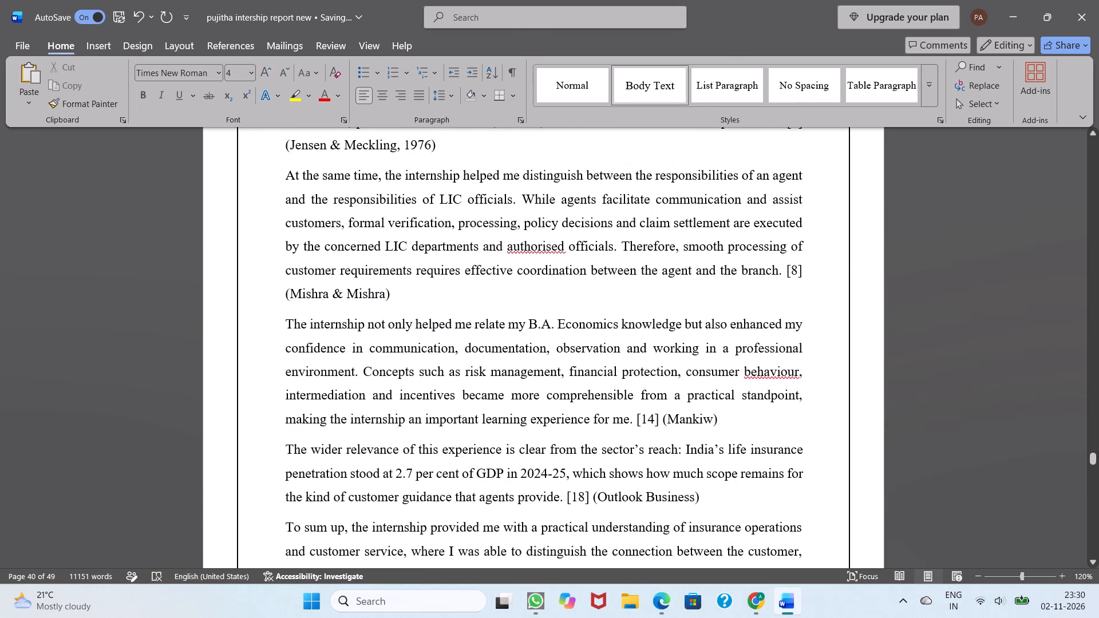
pyautogui.scroll(-4, 318, 393)
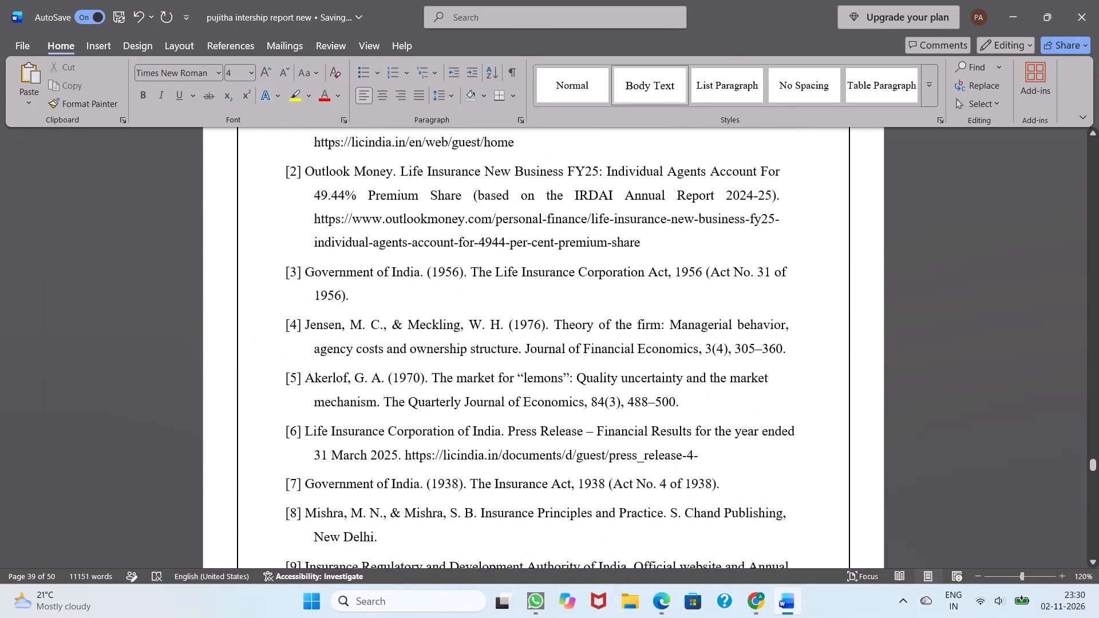
pyautogui.scroll(-8, 318, 393)
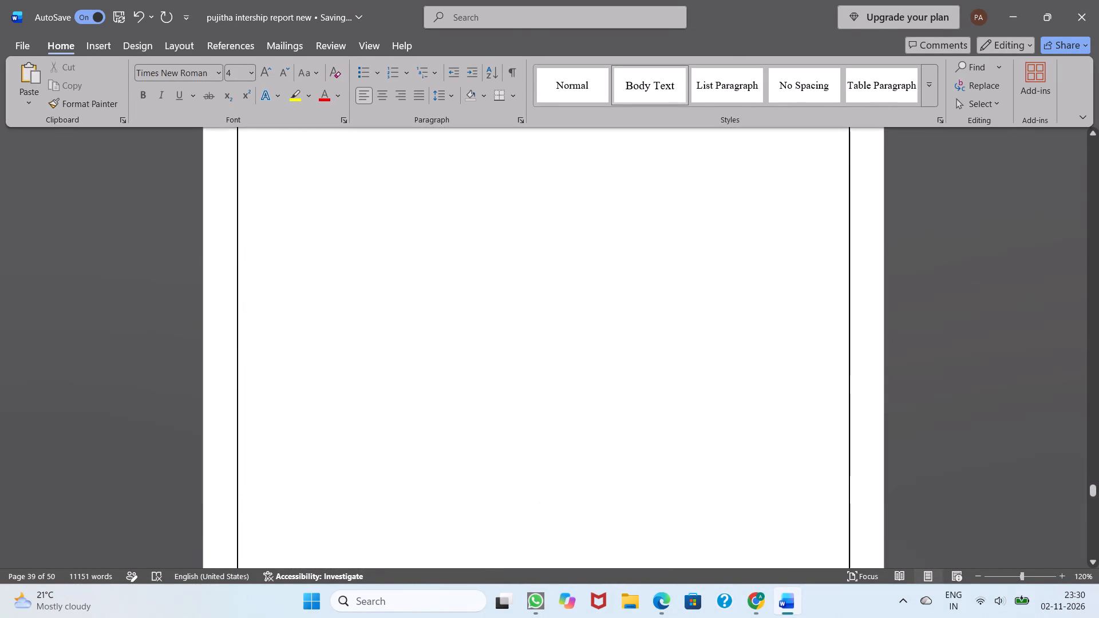
pyautogui.scroll(-7, 318, 393)
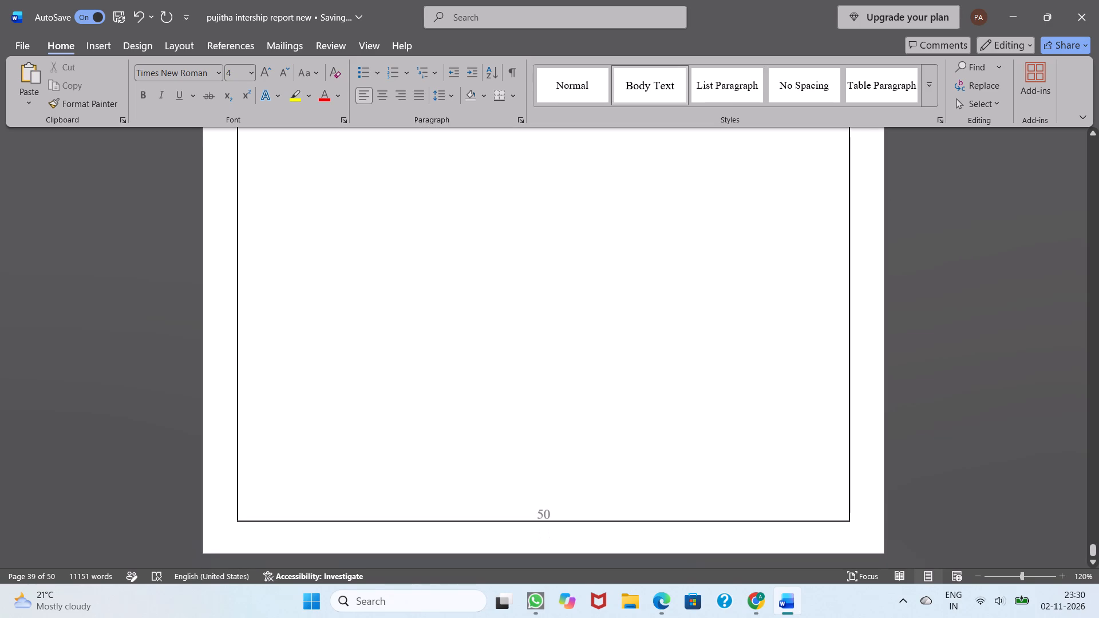
pyautogui.scroll(4, 318, 393)
pyautogui.scroll(-2, 318, 393)
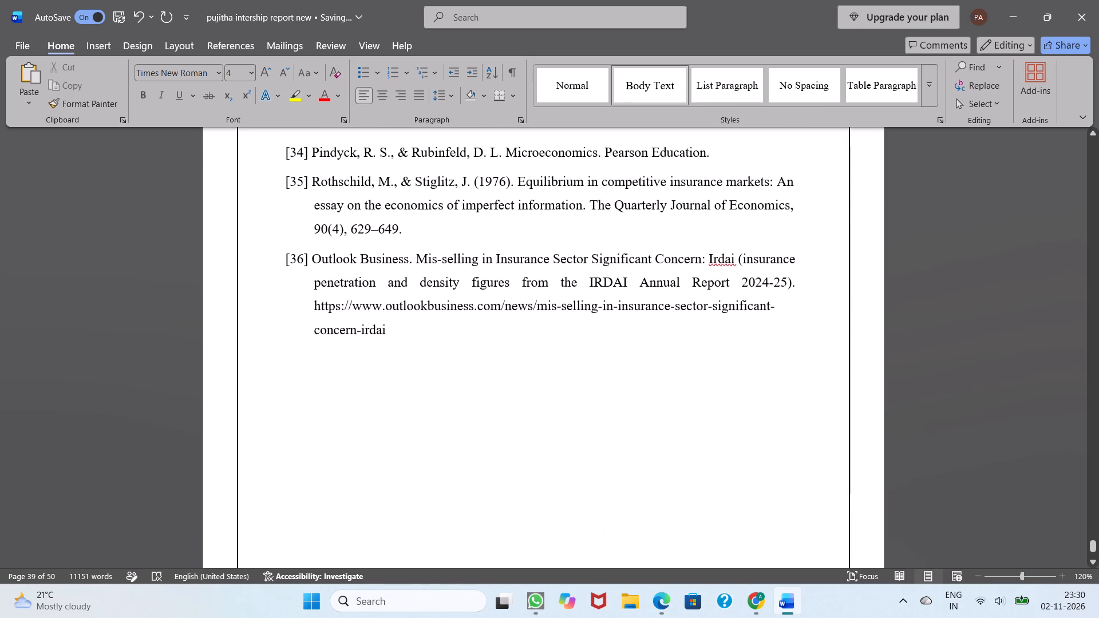
pyautogui.moveTo(391, 330); pyautogui.dragTo(297, 234)
pyautogui.scroll(-1, 297, 234)
pyautogui.moveTo(297, 234); pyautogui.dragTo(262, 76)
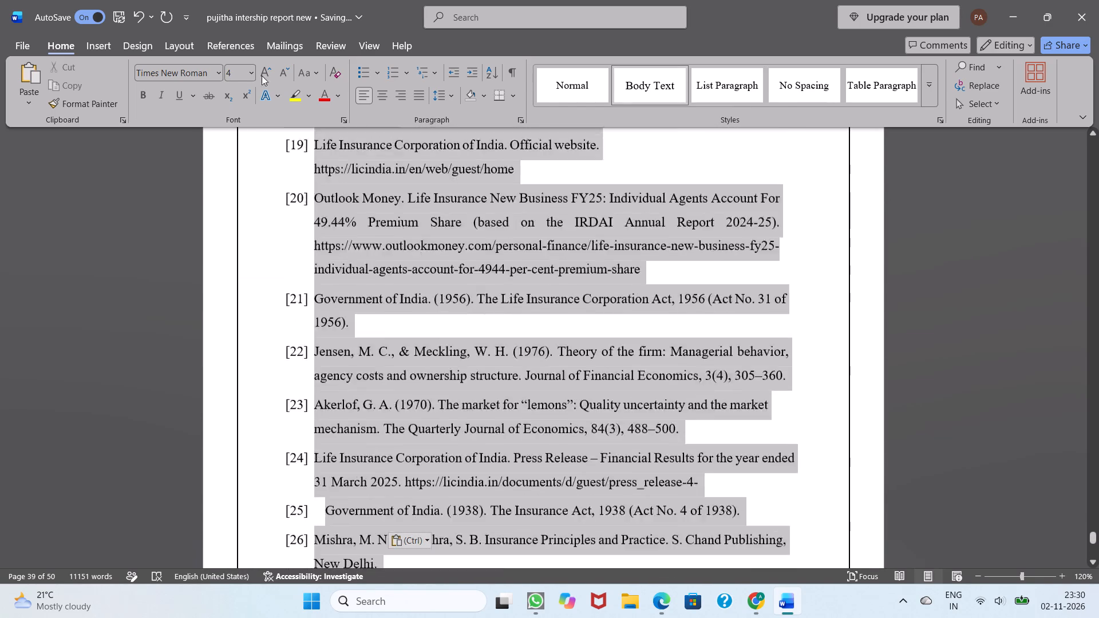
pyautogui.moveTo(262, 76); pyautogui.dragTo(250, 591)
pyautogui.scroll(2, 275, 188)
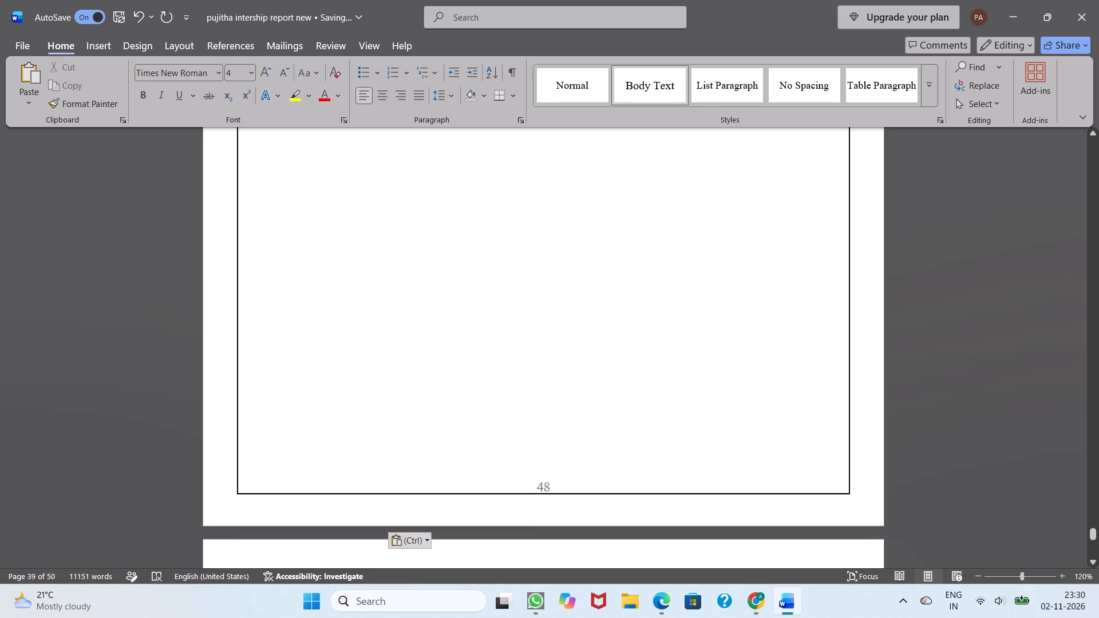
pyautogui.moveTo(250, 591); pyautogui.dragTo(282, 303)
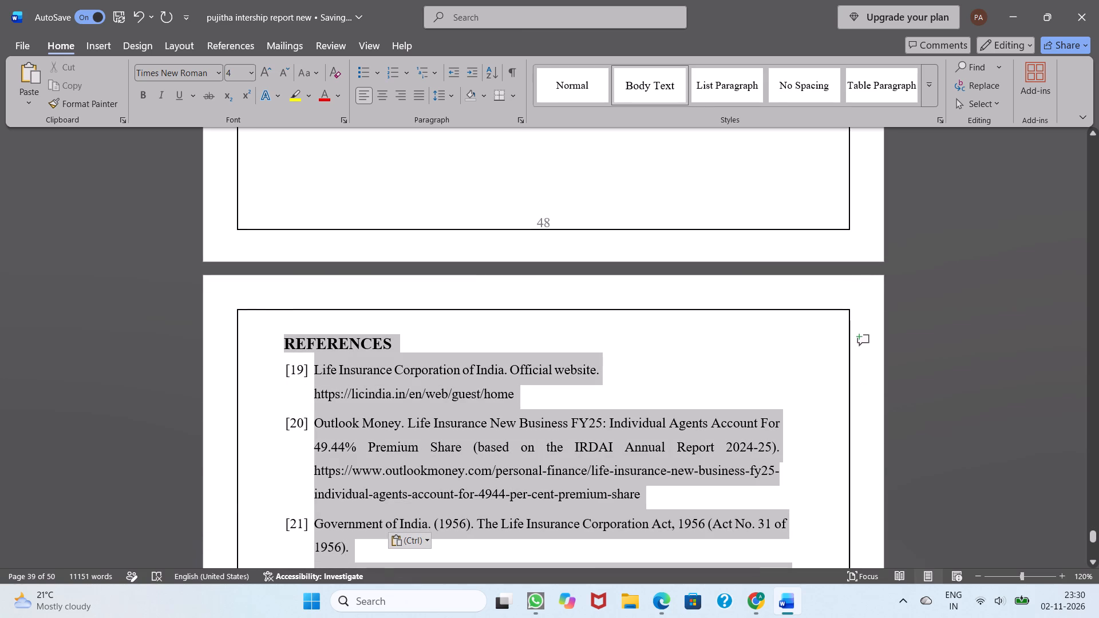
pyautogui.moveTo(282, 303); pyautogui.dragTo(282, 298)
pyautogui.press('BackSpace')
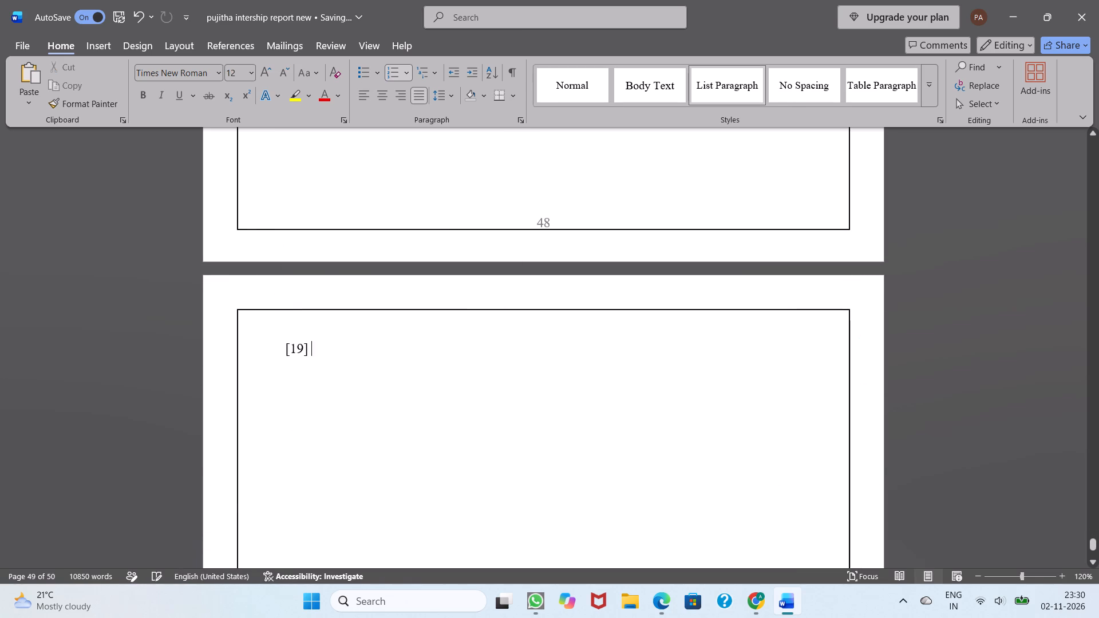
pyautogui.press('BackSpace')
pyautogui.press('BackSpace')
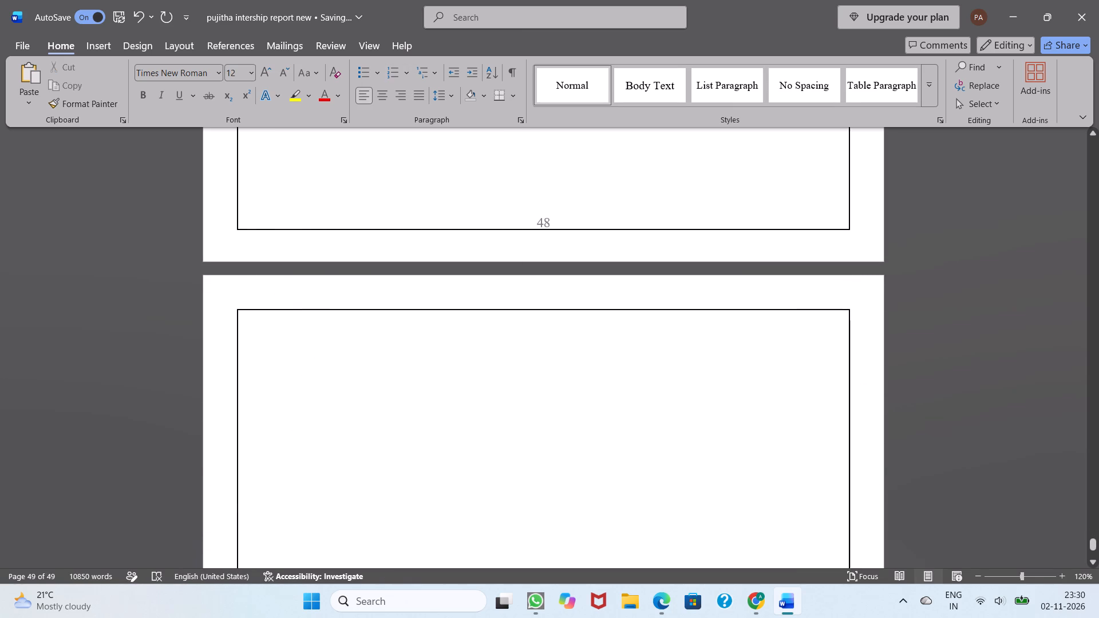
# Try to remove the blank pages after reference [18] by deleting backwards from the empty last page.
pyautogui.scroll(-6, 333, 371)
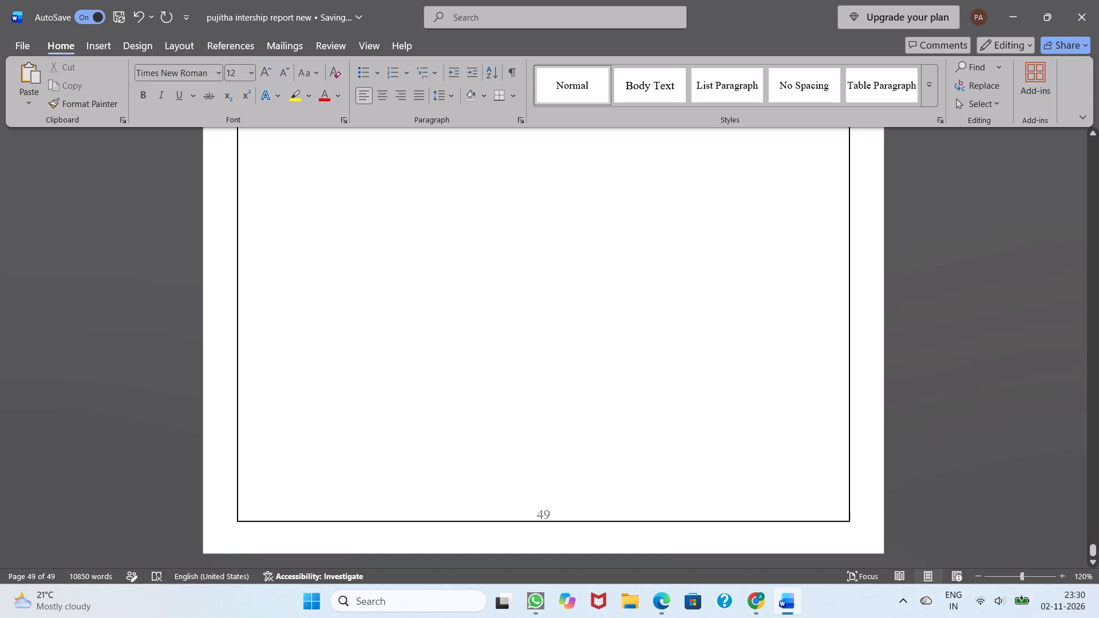
pyautogui.press('BackSpace')
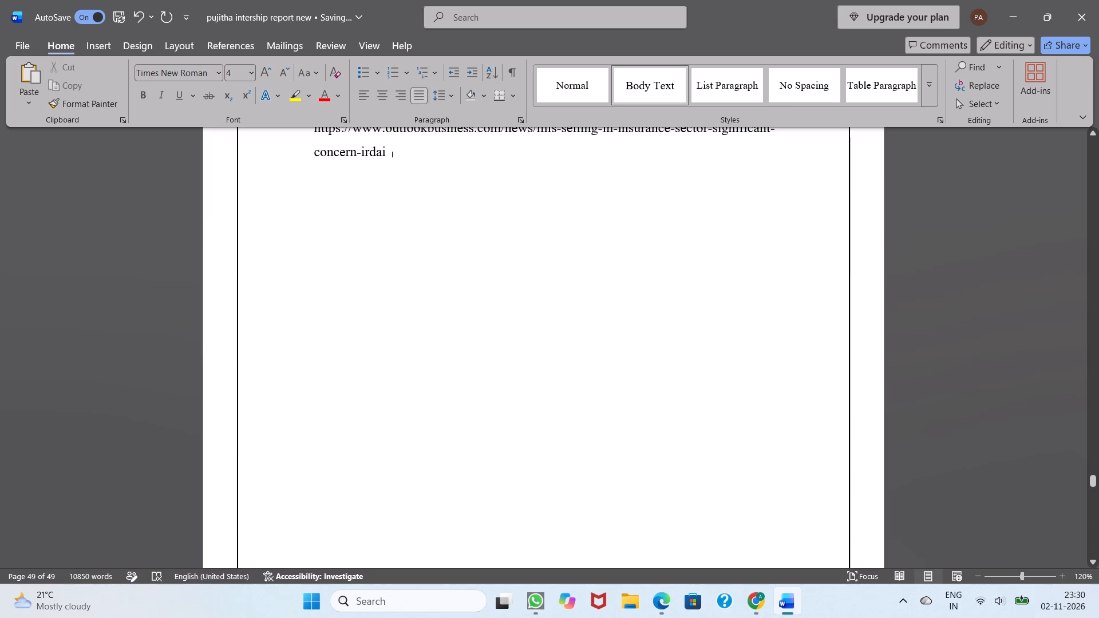
pyautogui.scroll(2, 334, 355)
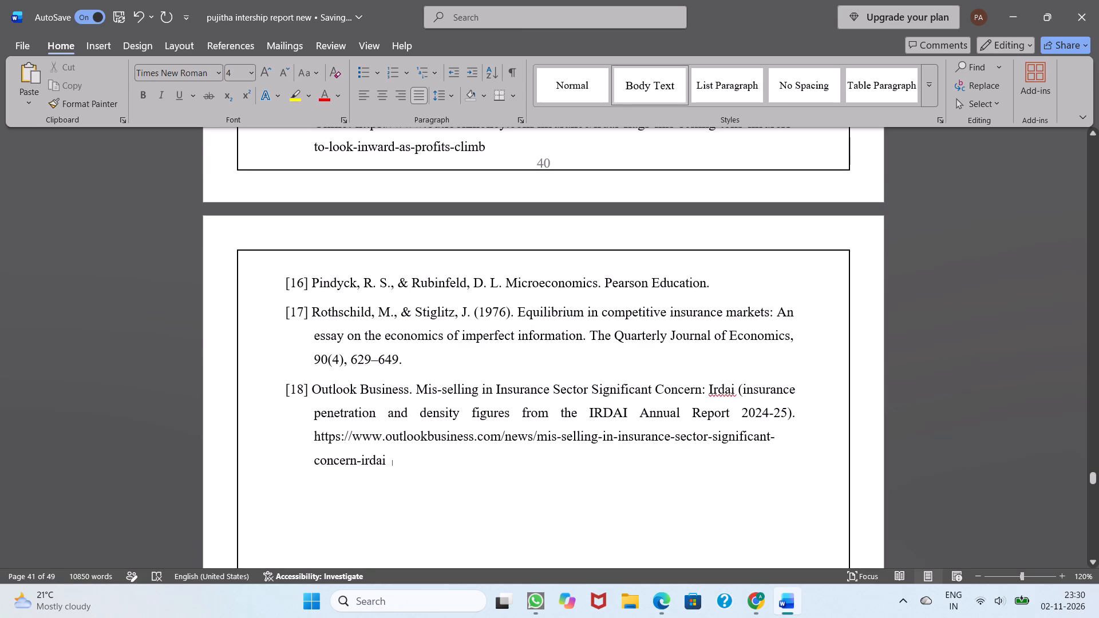
pyautogui.scroll(-4, 371, 505)
pyautogui.click(371, 505)
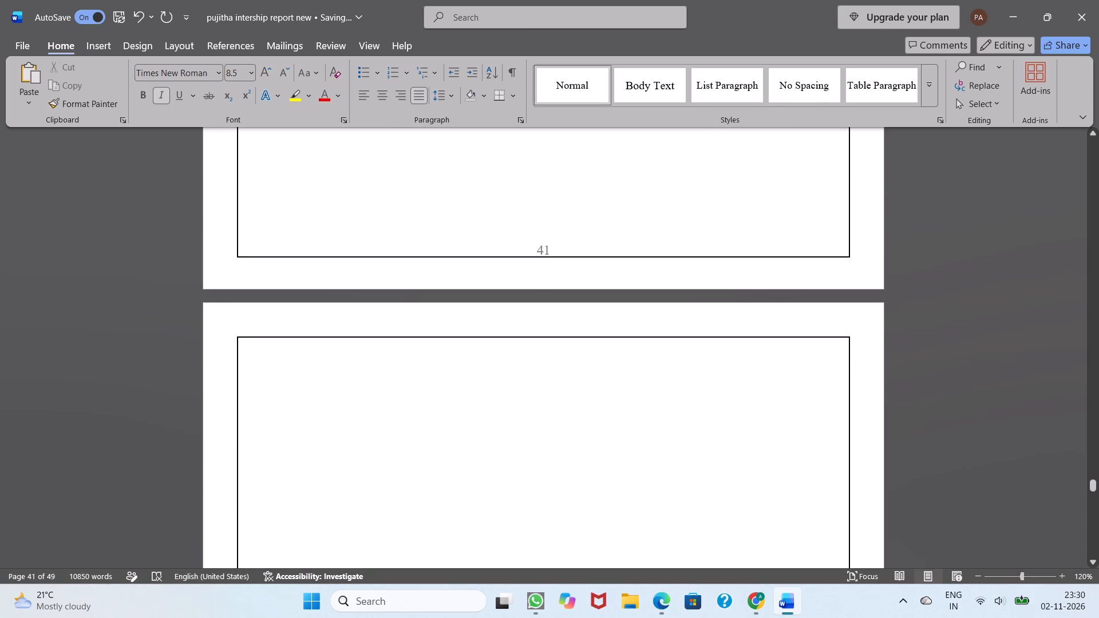
pyautogui.scroll(-15, 371, 505)
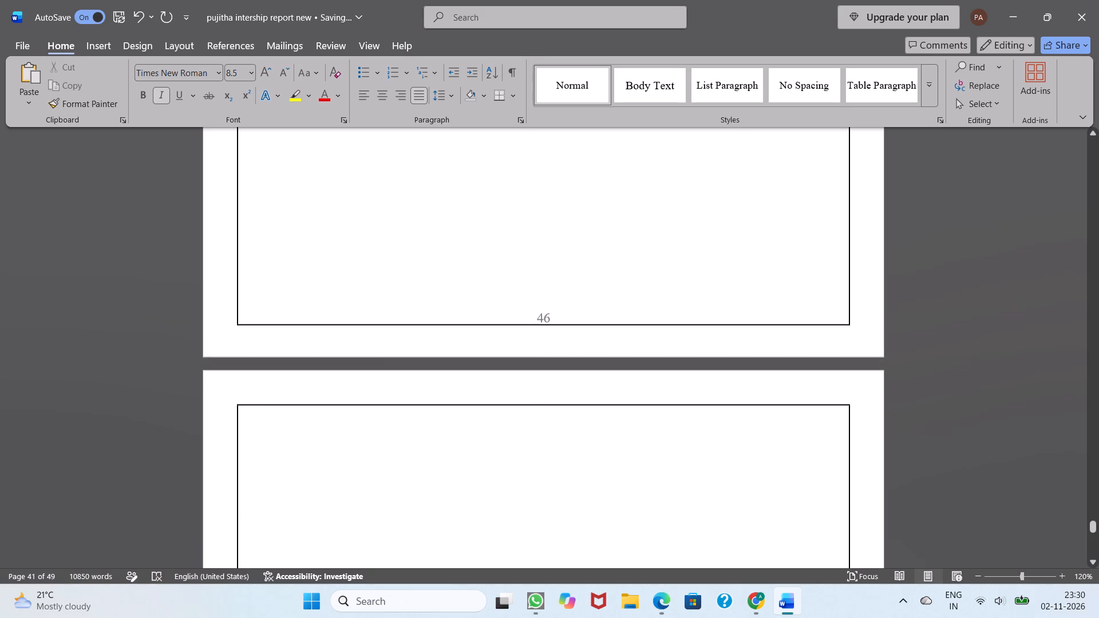
pyautogui.scroll(-8, 373, 497)
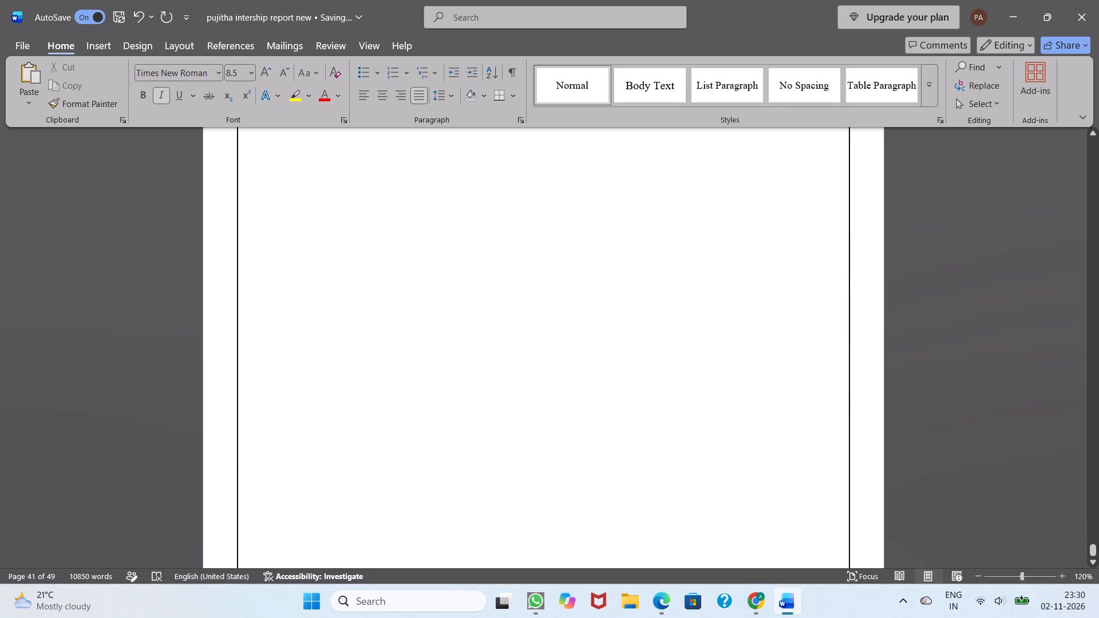
pyautogui.scroll(-4, 373, 497)
pyautogui.click(373, 497)
pyautogui.press('BackSpace')
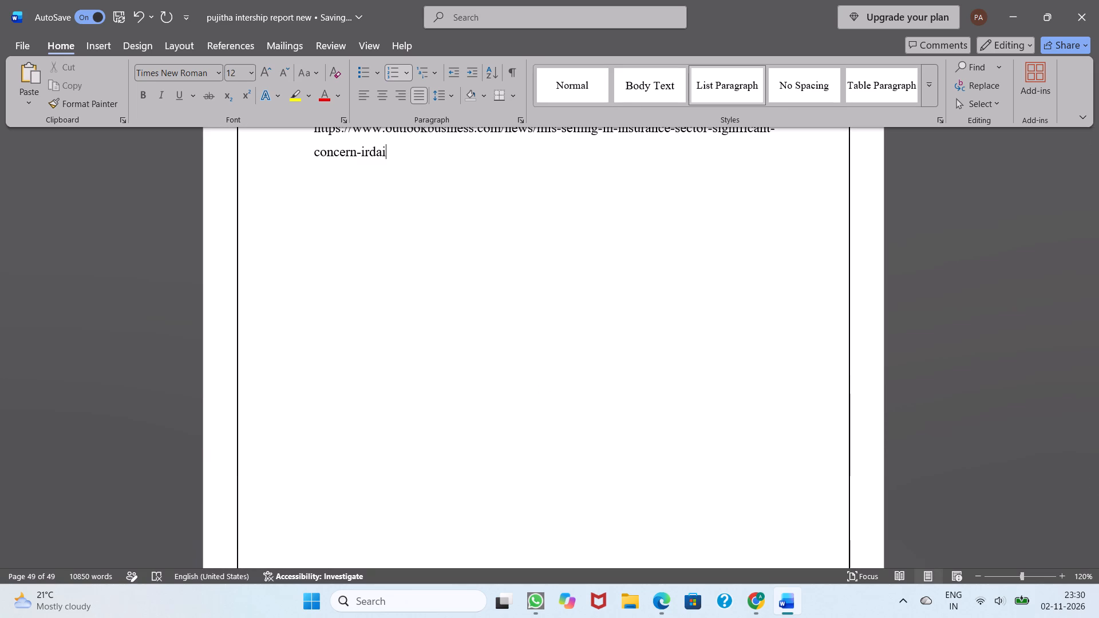
# Review the report from the blank last page back to the title page, checking the remaining blank pages and overall layout.
pyautogui.scroll(-20, 373, 497)
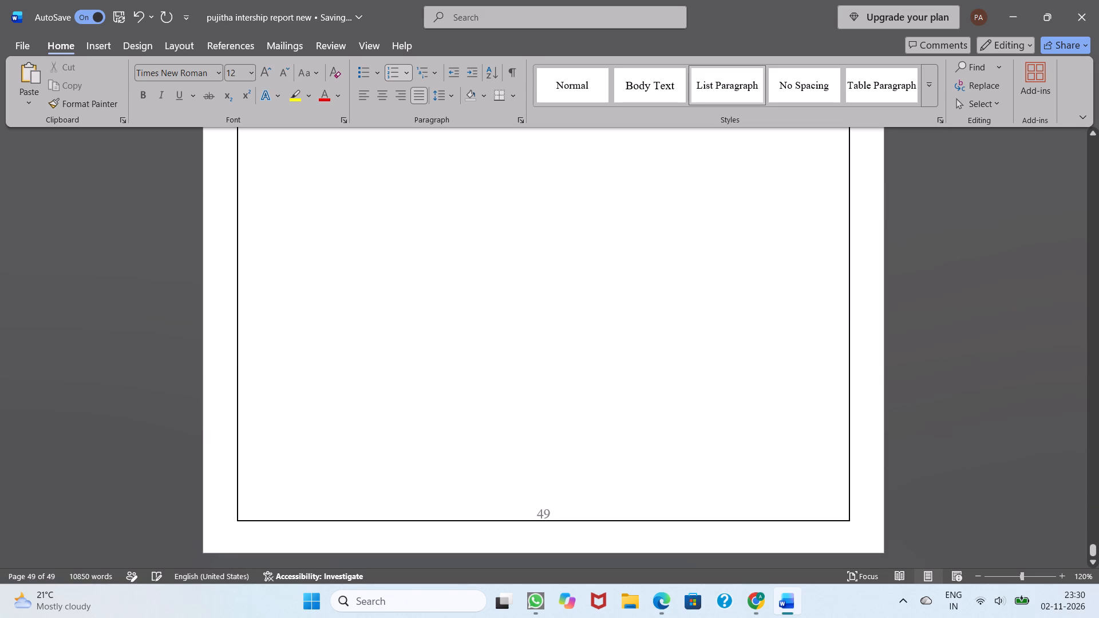
pyautogui.scroll(8, 373, 497)
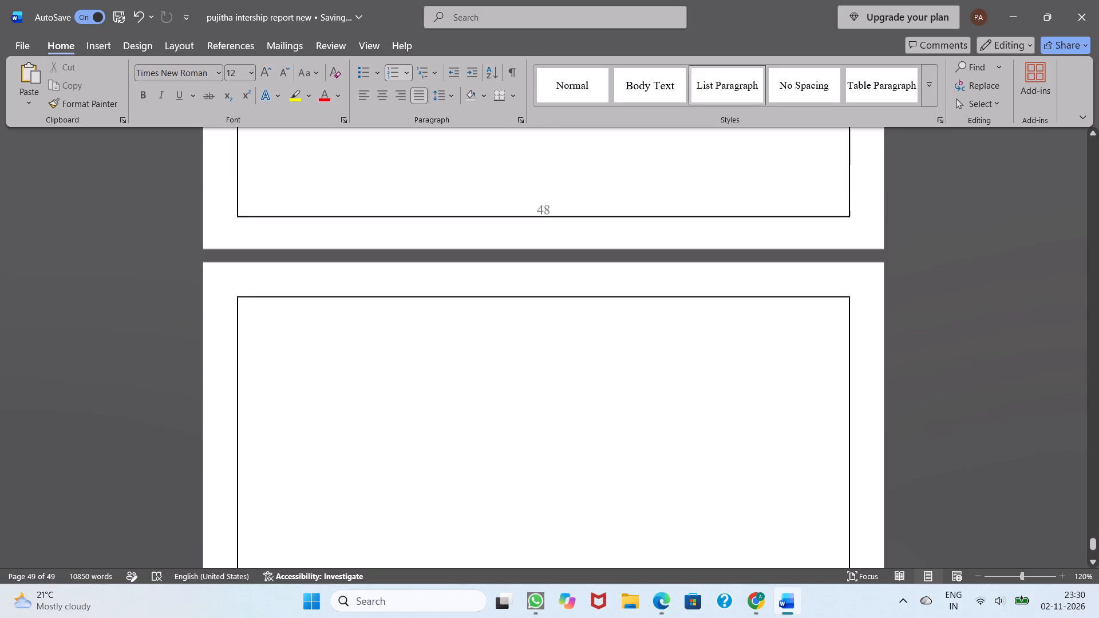
pyautogui.scroll(16, 373, 497)
pyautogui.scroll(13, 373, 497)
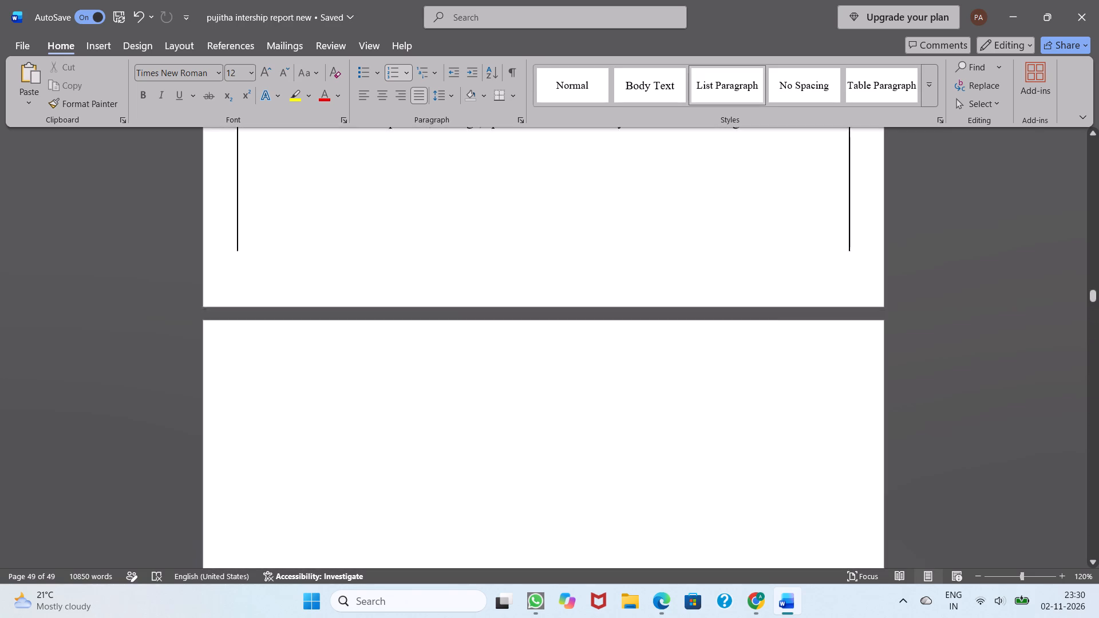
pyautogui.scroll(7, 373, 497)
pyautogui.scroll(14, 373, 497)
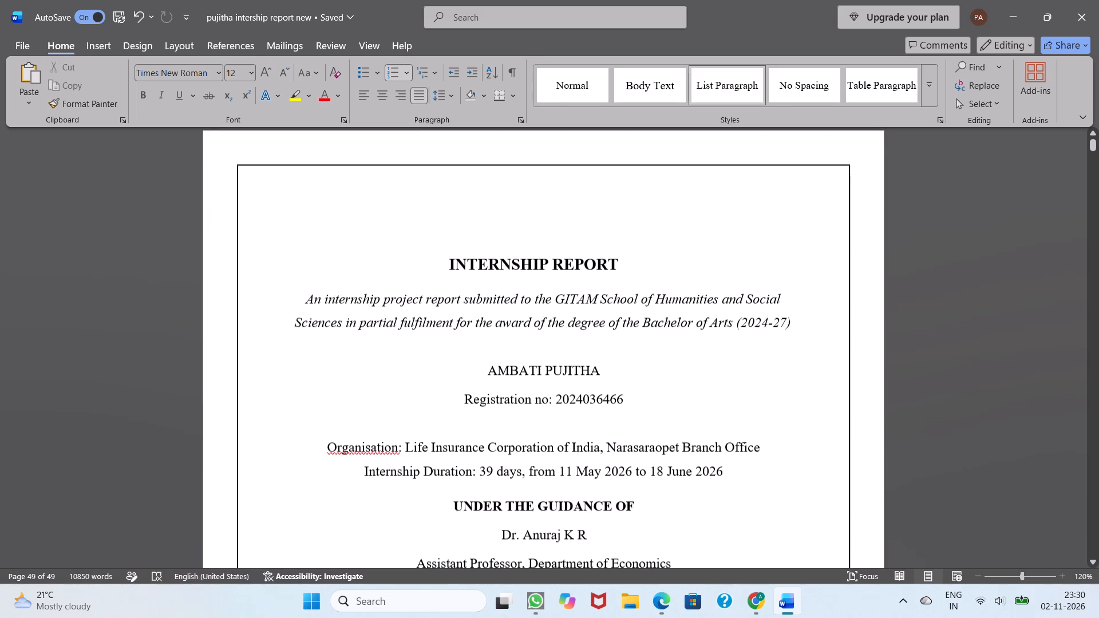
pyautogui.scroll(-1, 373, 497)
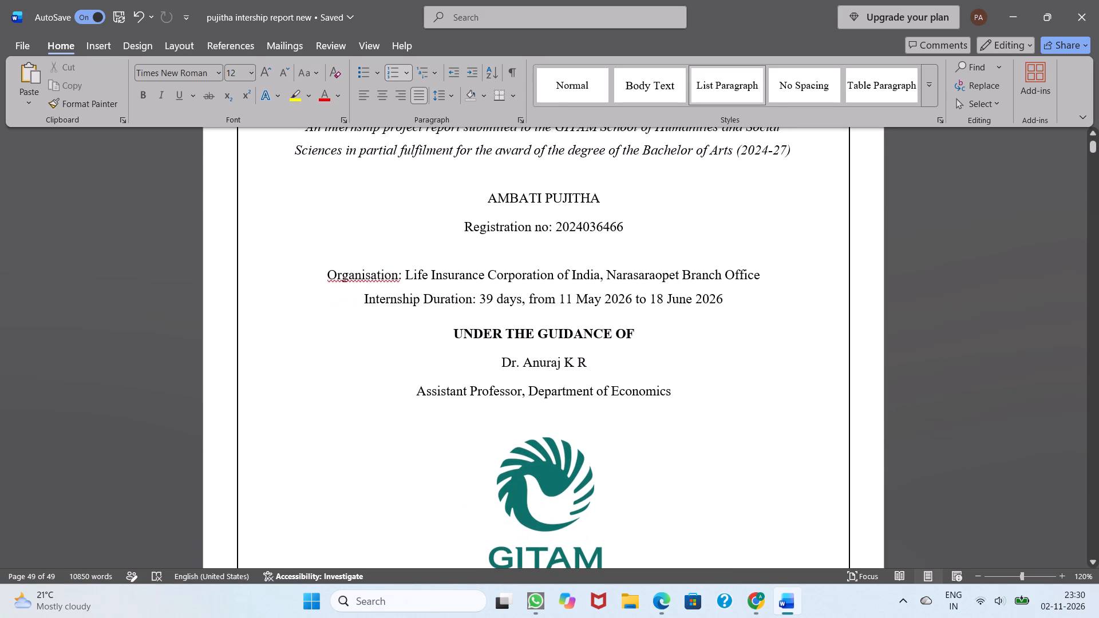
# Review the report from the title page through the front matter and sections 1 to 6, checking headings, page breaks and layout.
pyautogui.scroll(-4, 373, 497)
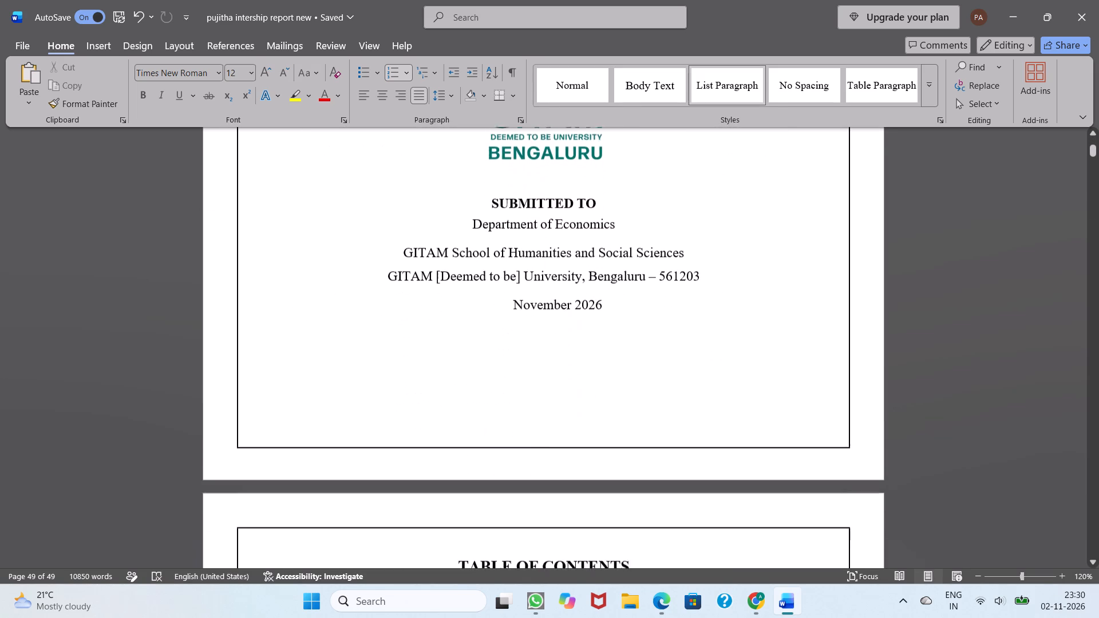
pyautogui.scroll(-3, 373, 497)
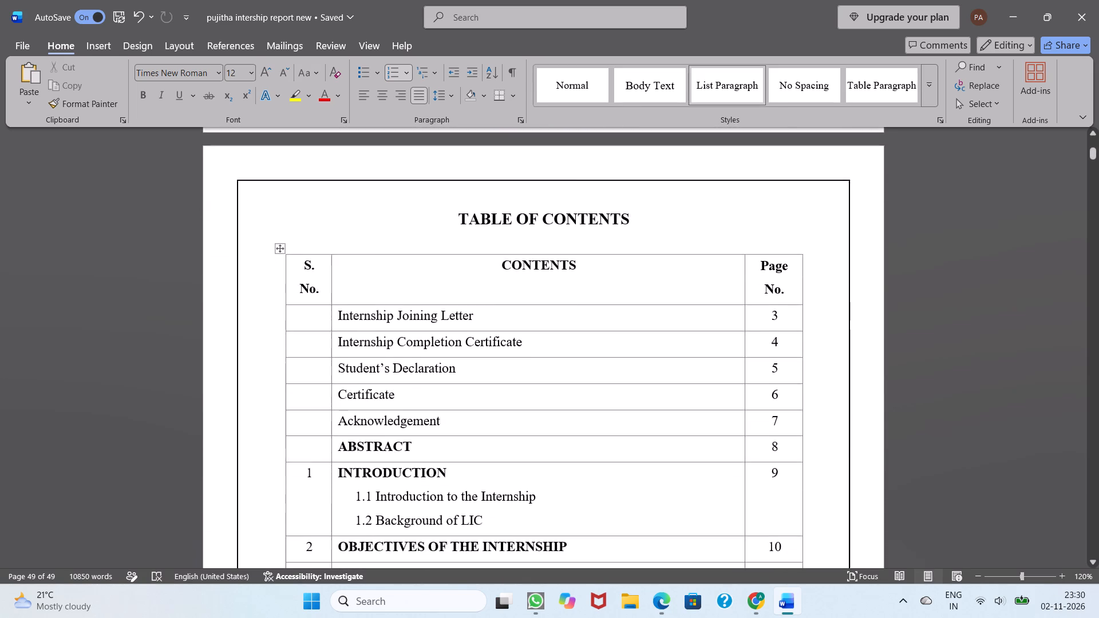
pyautogui.scroll(-5, 373, 497)
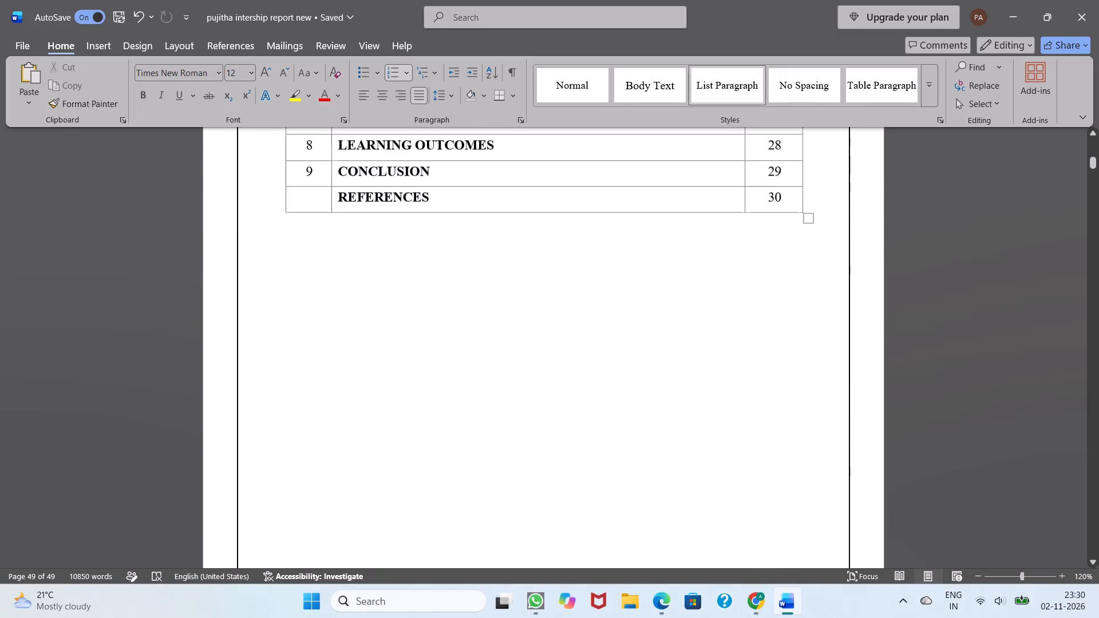
pyautogui.scroll(-5, 373, 497)
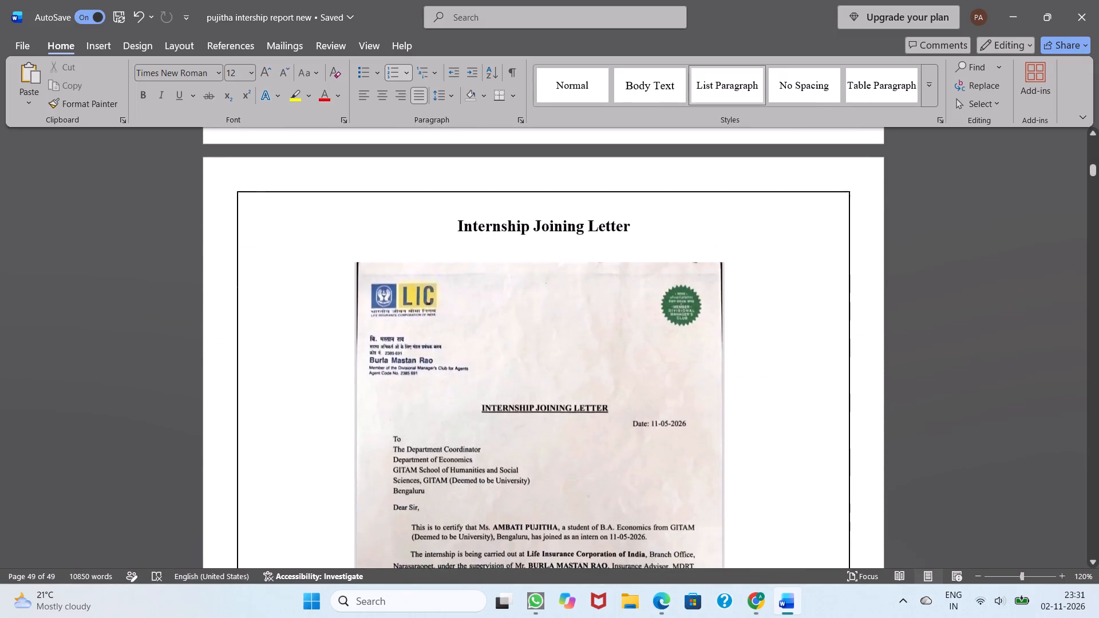
pyautogui.scroll(-3, 373, 497)
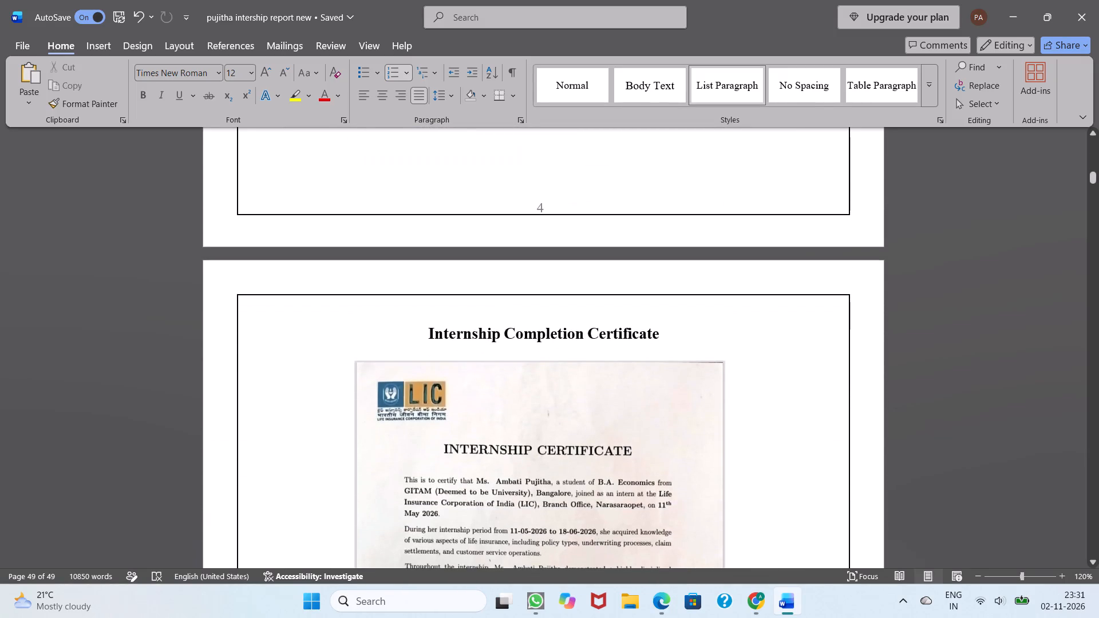
pyautogui.keyDown('ctrl'); pyautogui.scroll(-1, 373, 497); pyautogui.keyUp('ctrl')
pyautogui.scroll(-1, 373, 497)
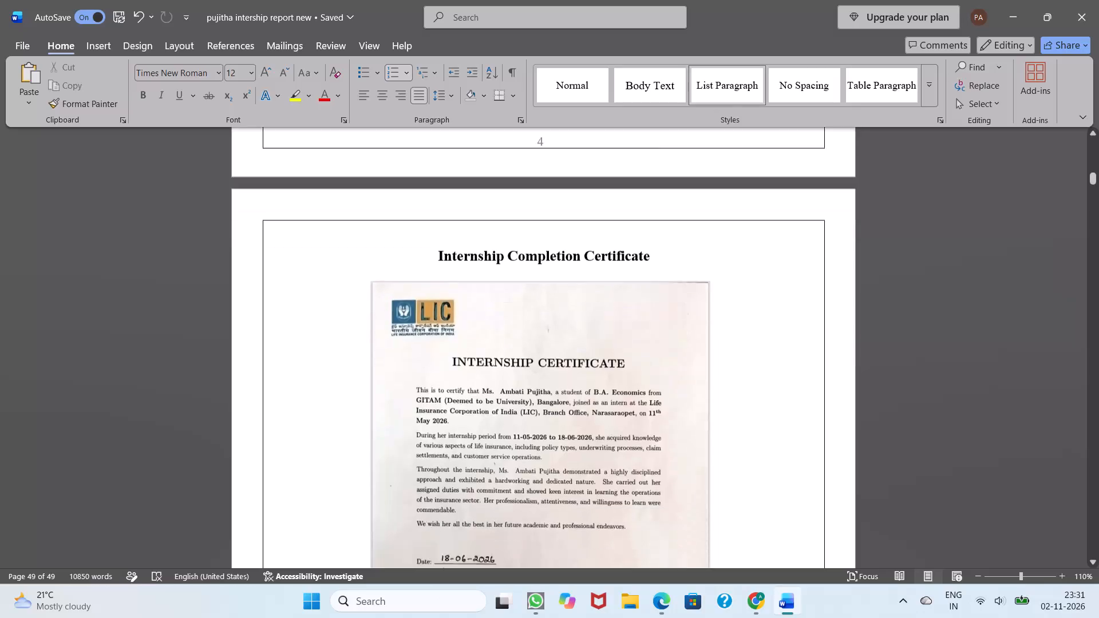
pyautogui.scroll(-8, 373, 497)
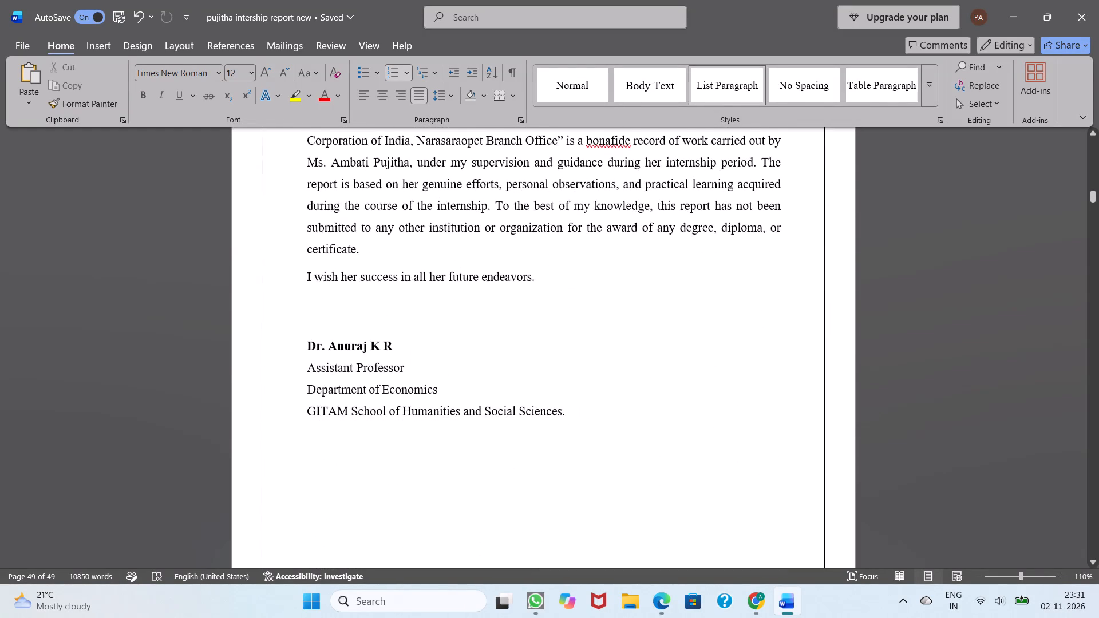
pyautogui.scroll(-1, 373, 497)
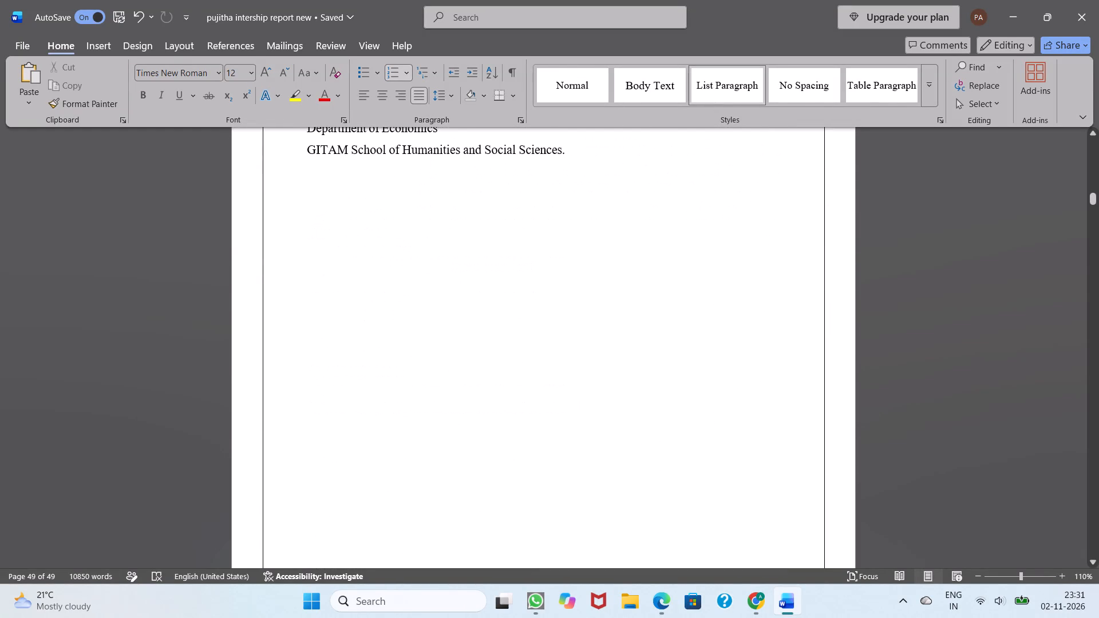
pyautogui.scroll(-3, 373, 497)
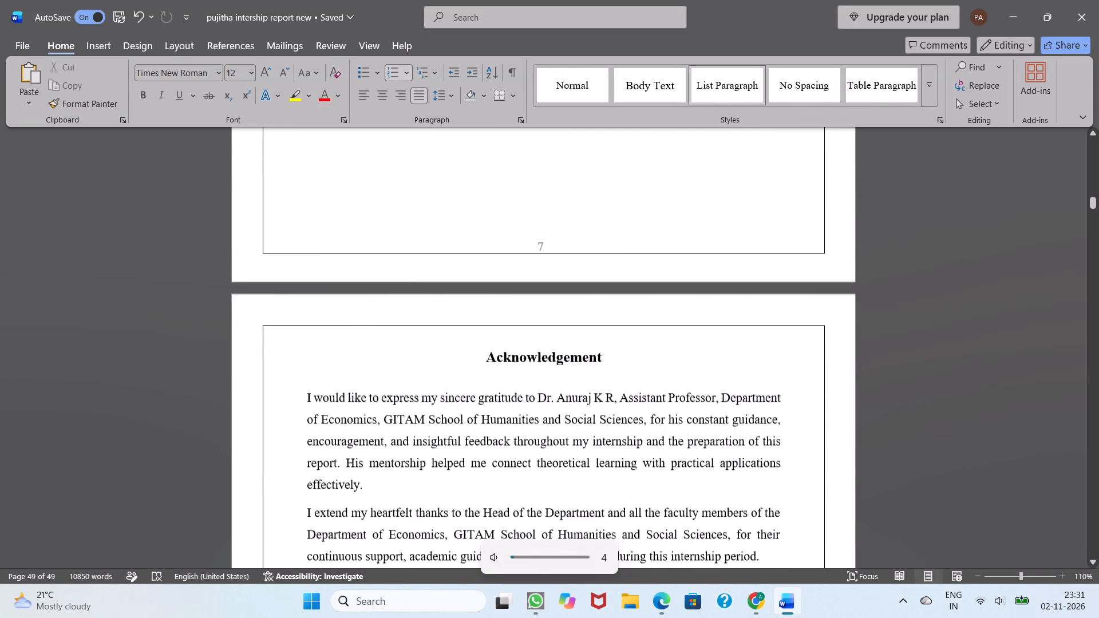
pyautogui.scroll(-6, 373, 497)
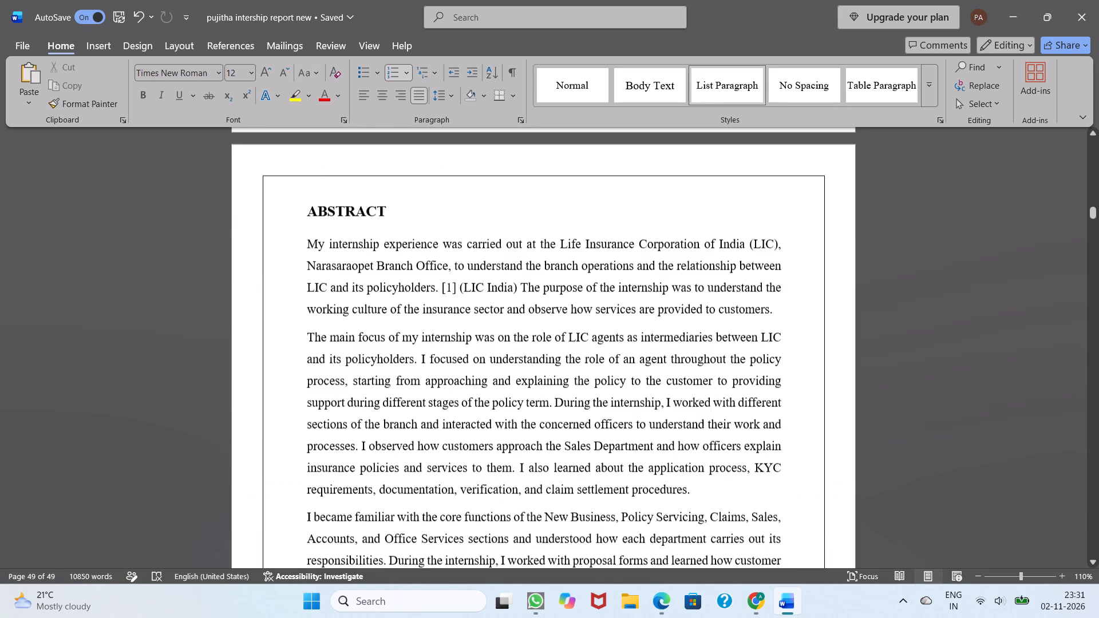
pyautogui.scroll(-1, 373, 497)
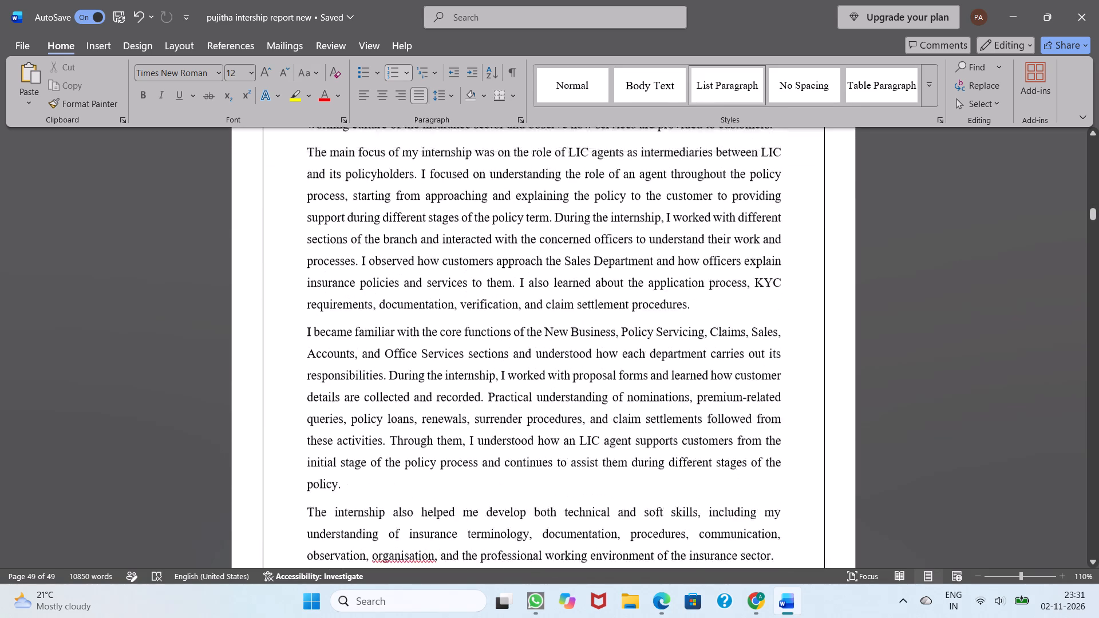
pyautogui.scroll(-4, 373, 497)
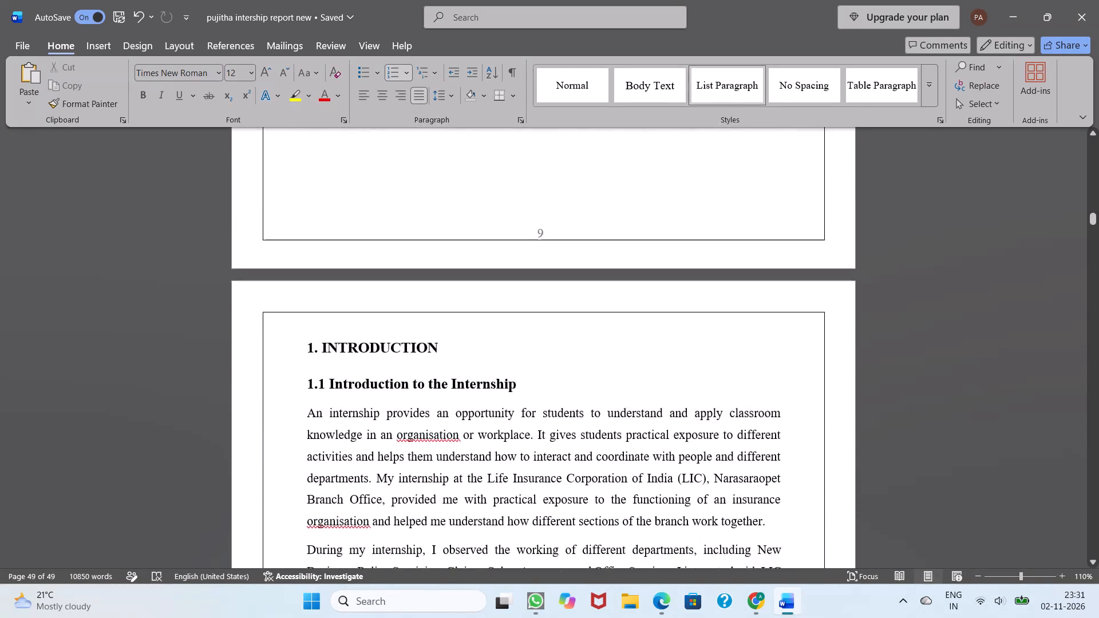
pyautogui.scroll(-4, 373, 497)
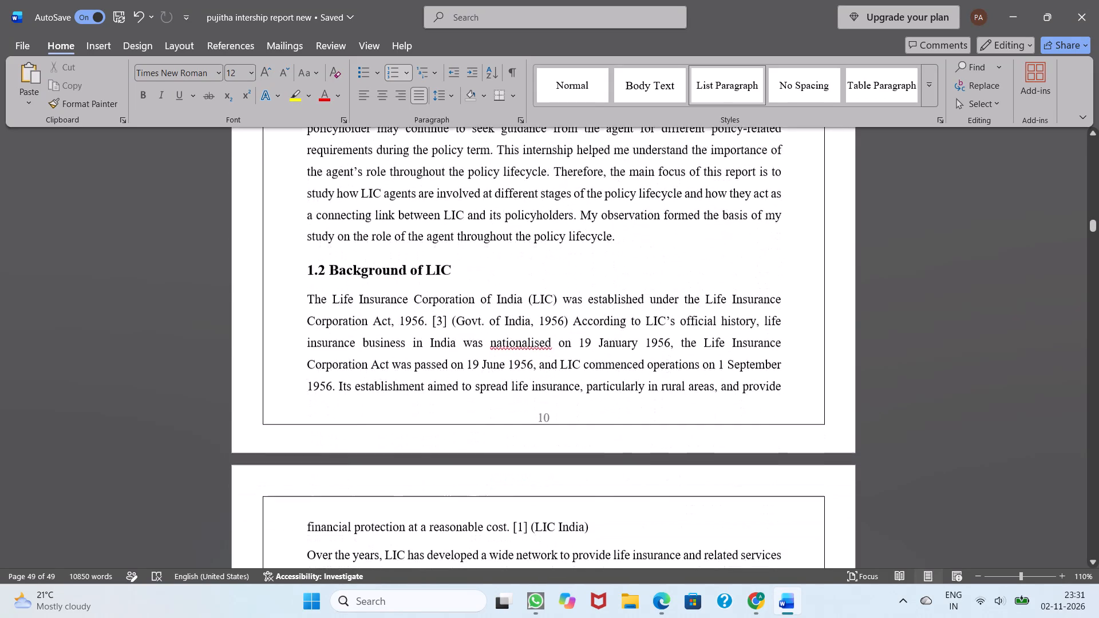
pyautogui.scroll(-4, 373, 497)
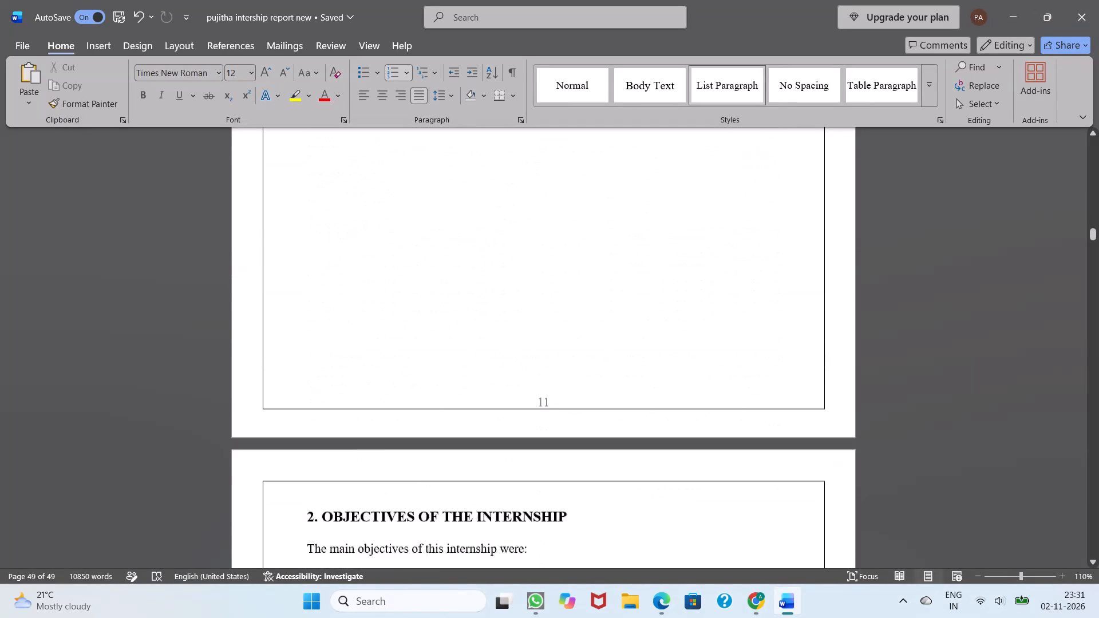
pyautogui.scroll(-5, 373, 497)
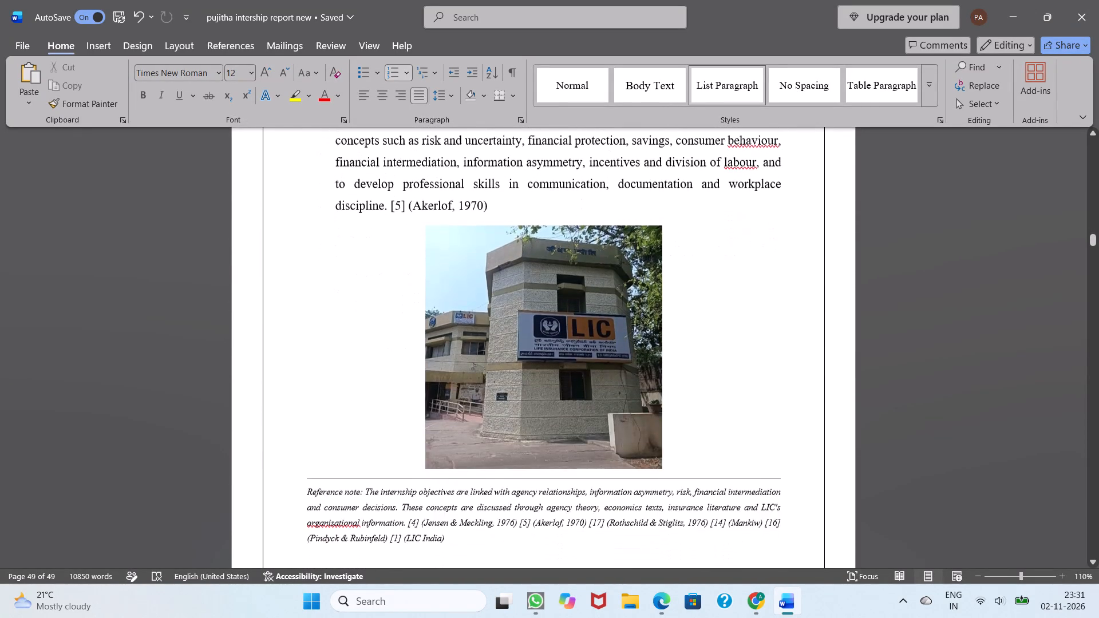
pyautogui.scroll(-3, 373, 497)
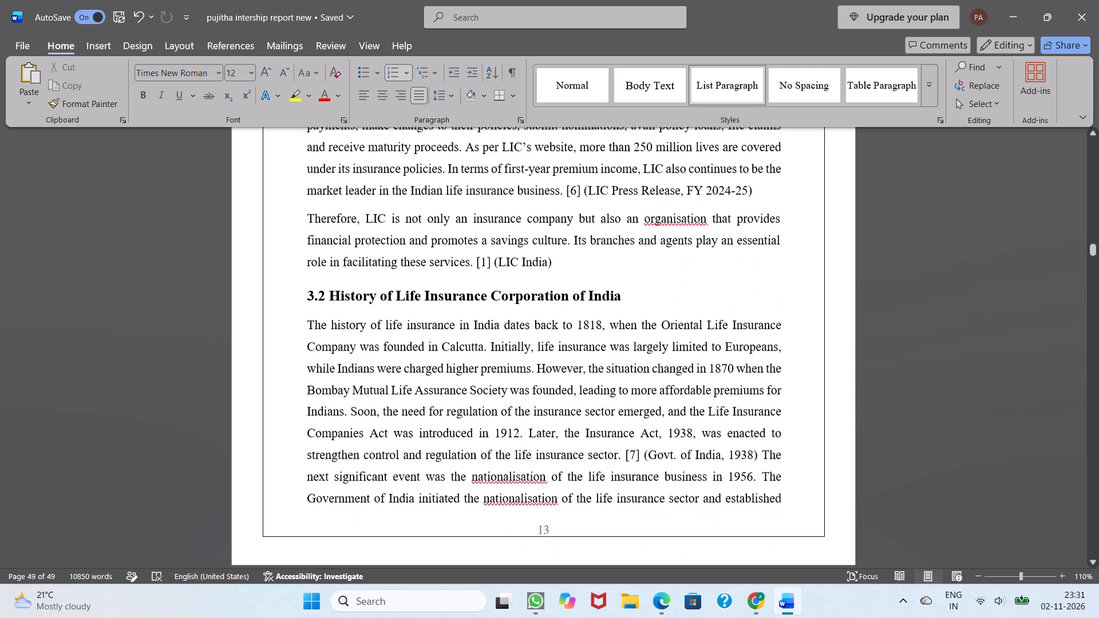
pyautogui.scroll(-4, 373, 497)
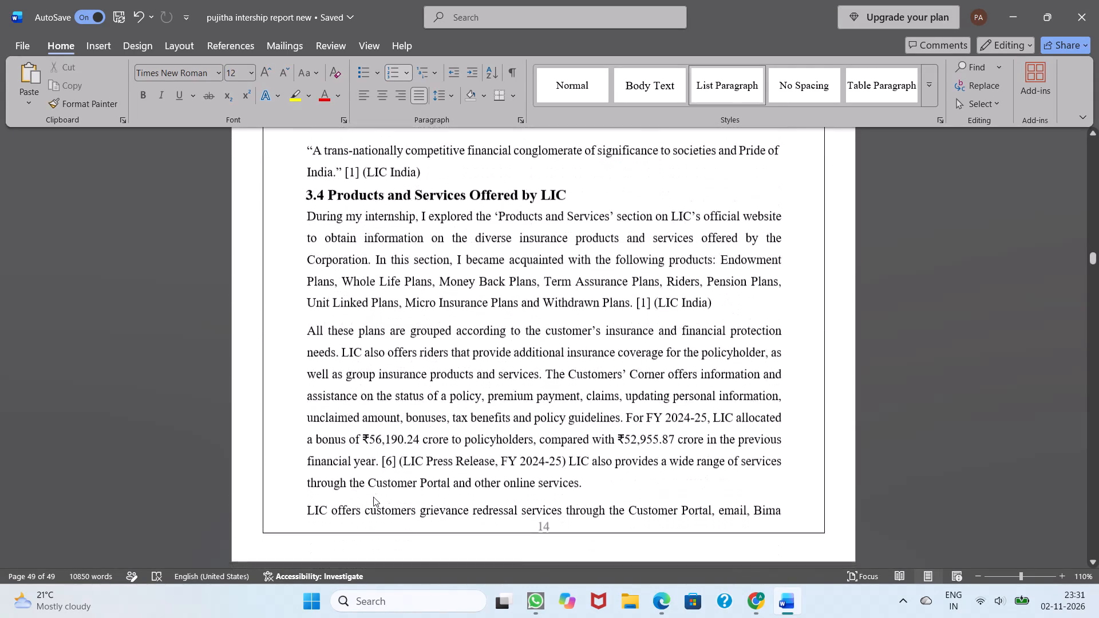
pyautogui.scroll(-4, 373, 497)
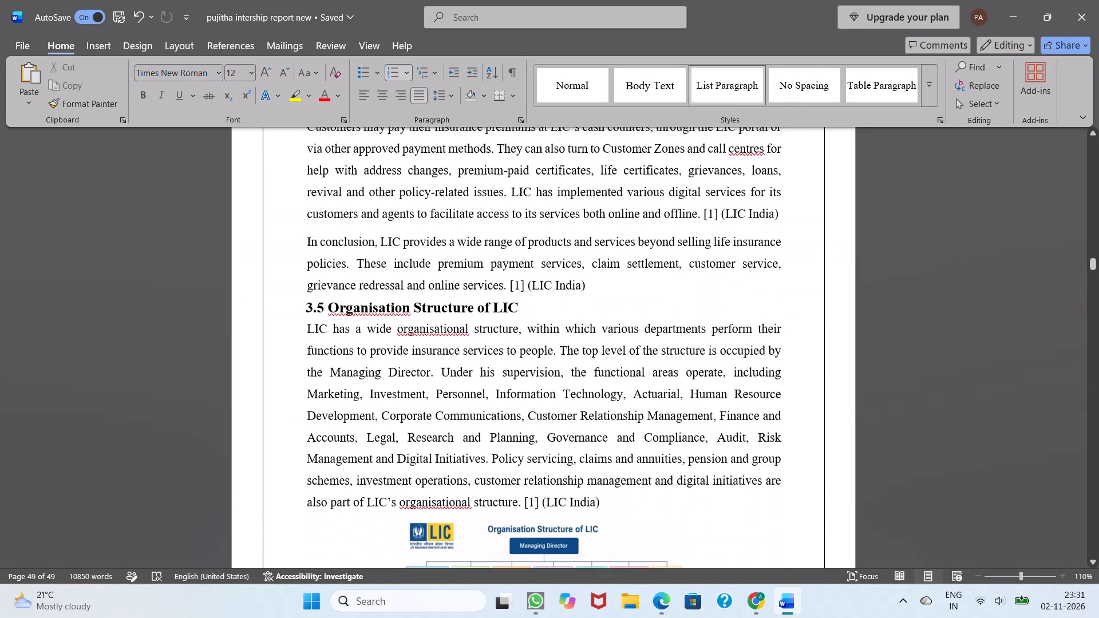
pyautogui.scroll(-4, 373, 497)
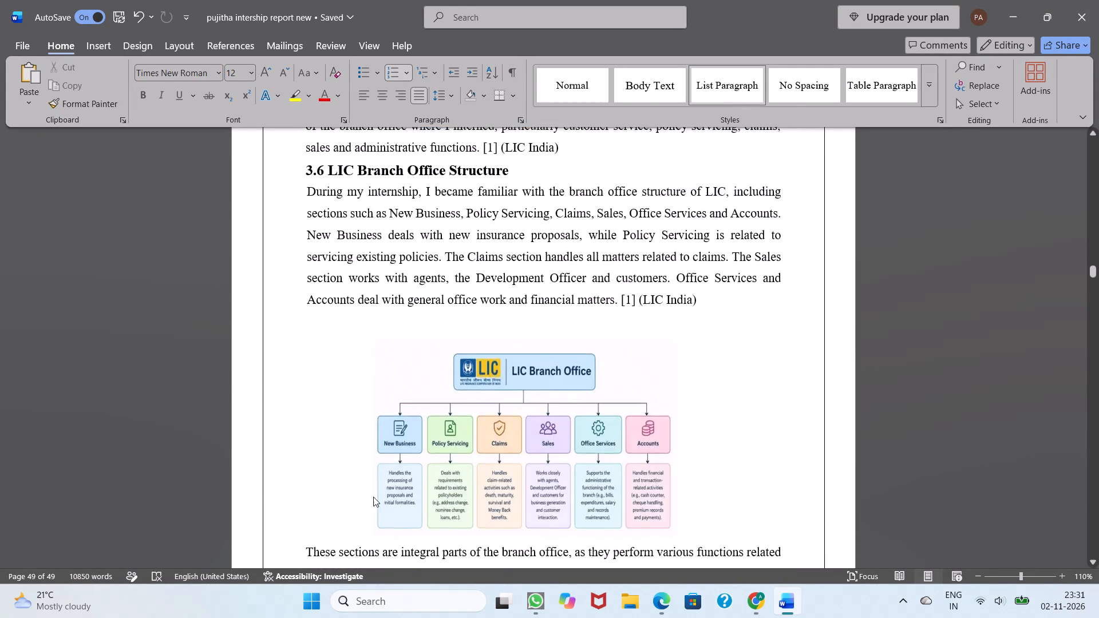
pyautogui.scroll(-5, 373, 497)
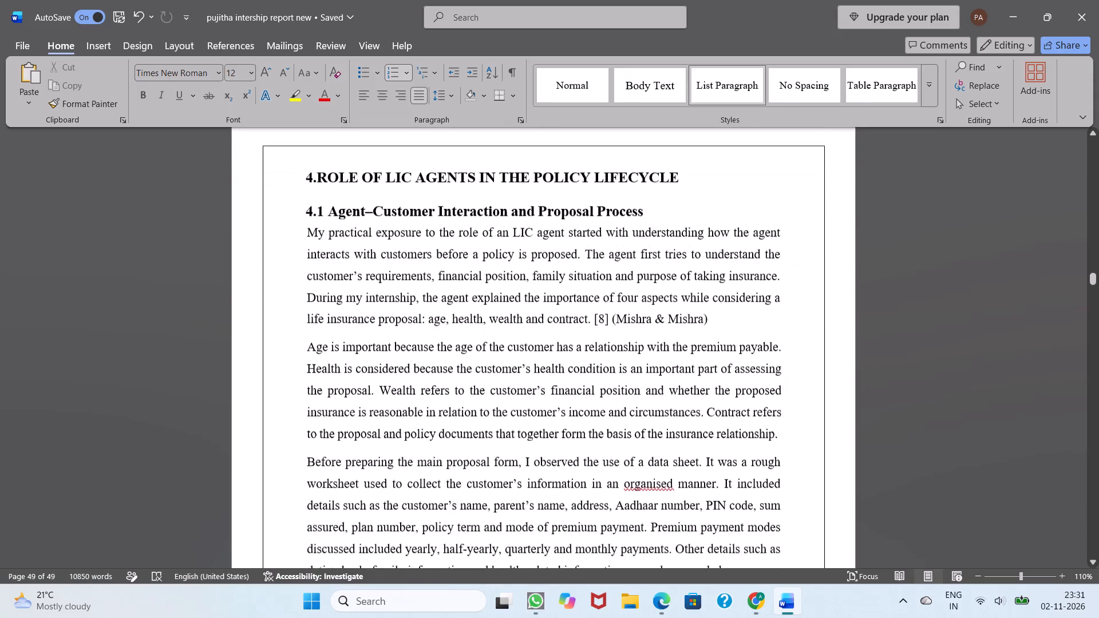
pyautogui.scroll(-4, 373, 497)
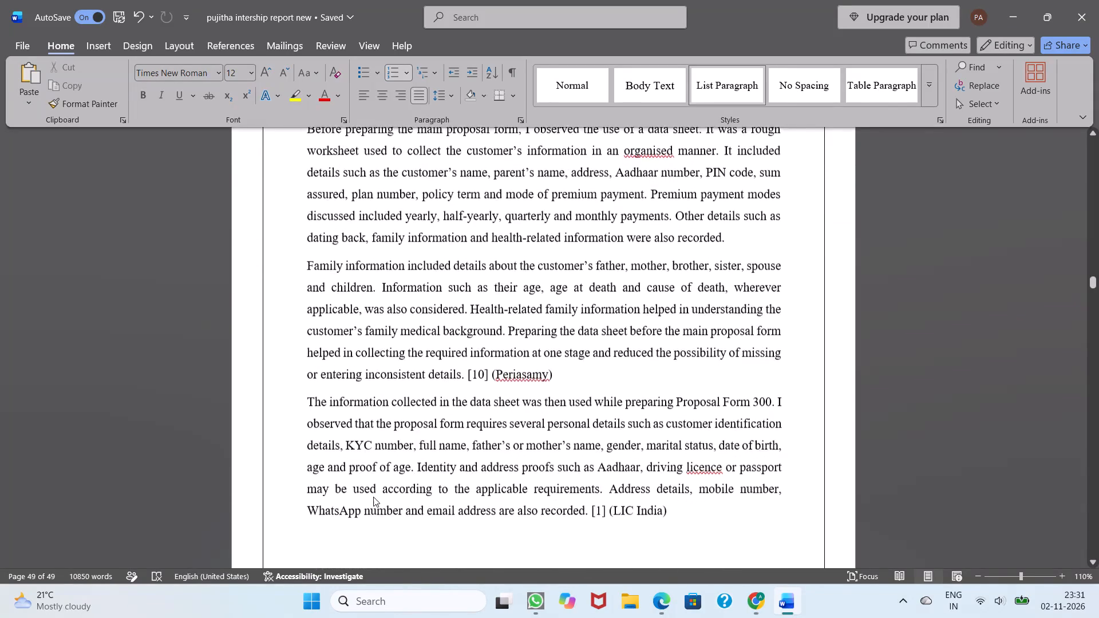
pyautogui.scroll(-5, 373, 497)
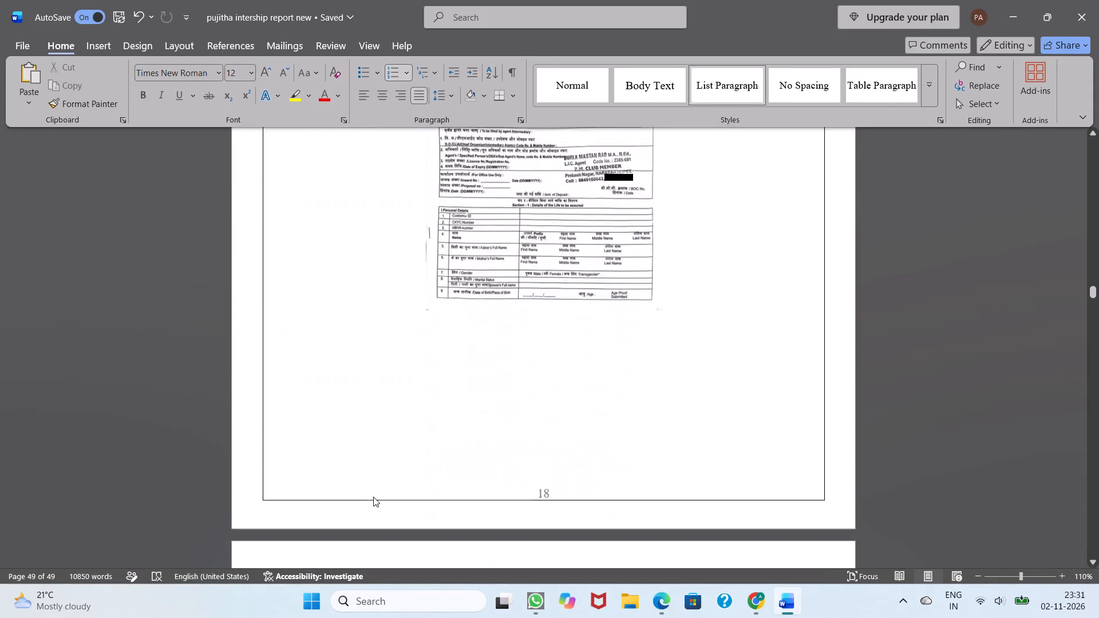
pyautogui.scroll(-4, 373, 497)
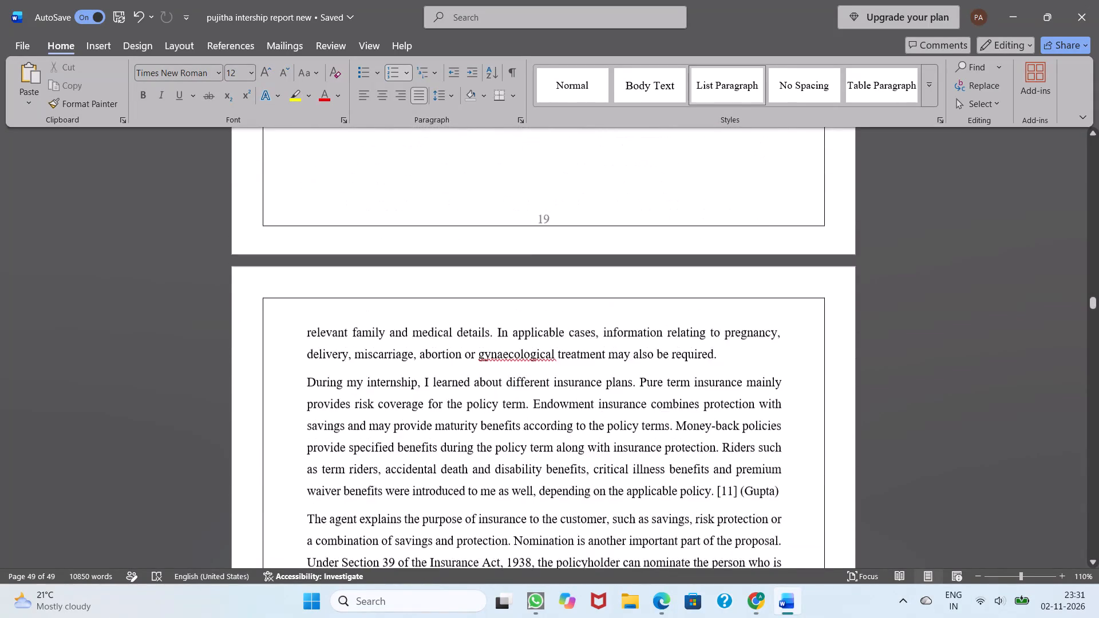
pyautogui.scroll(-4, 373, 497)
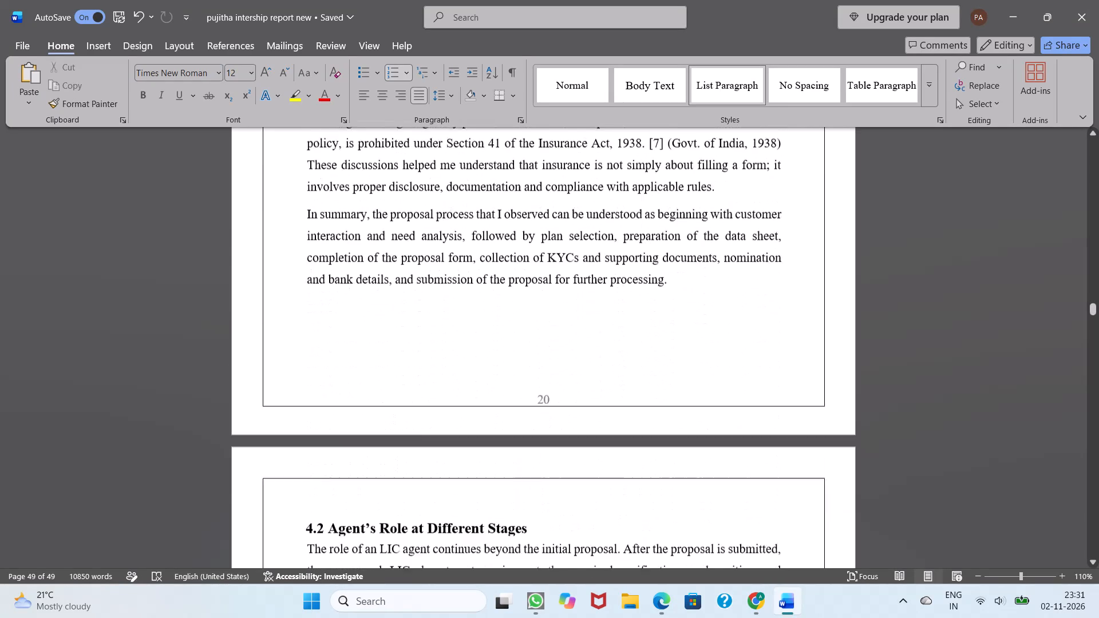
pyautogui.scroll(-5, 373, 497)
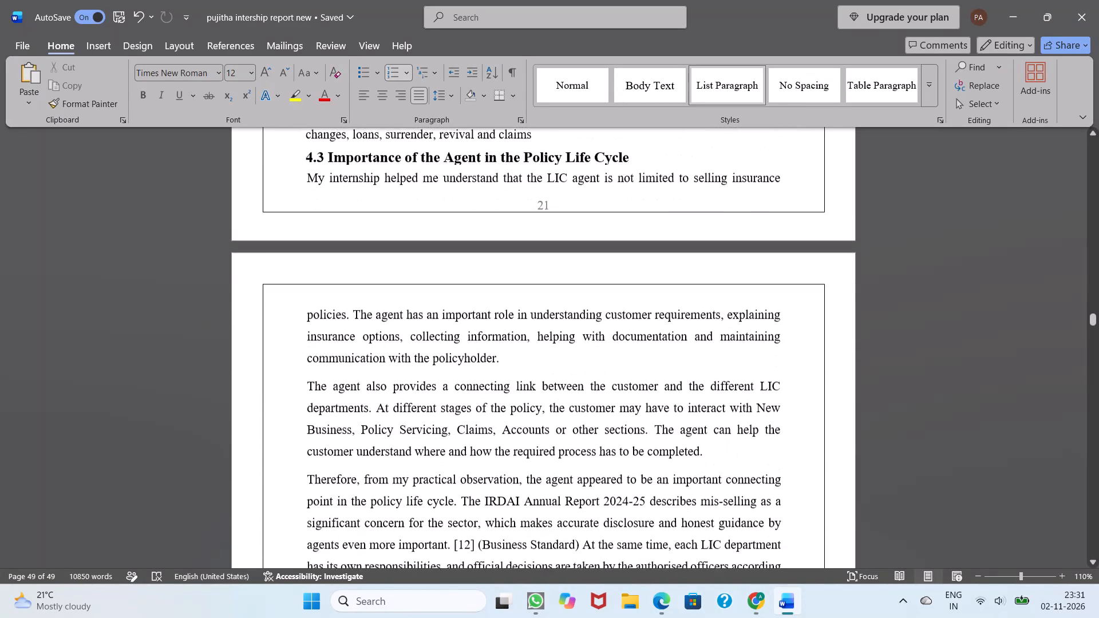
pyautogui.scroll(-4, 373, 497)
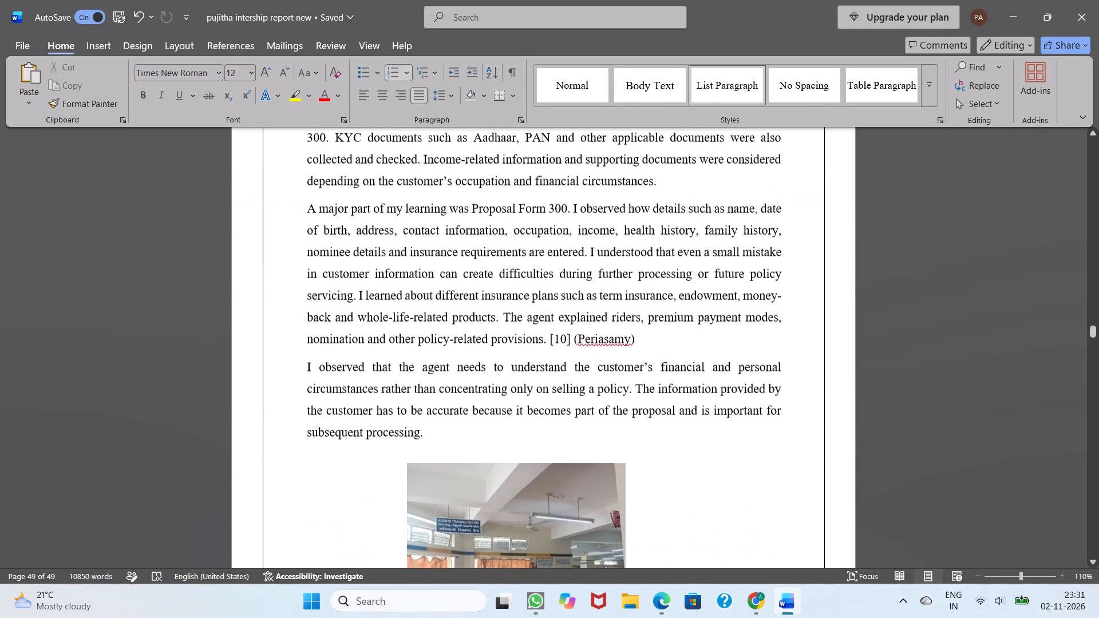
pyautogui.scroll(-3, 373, 497)
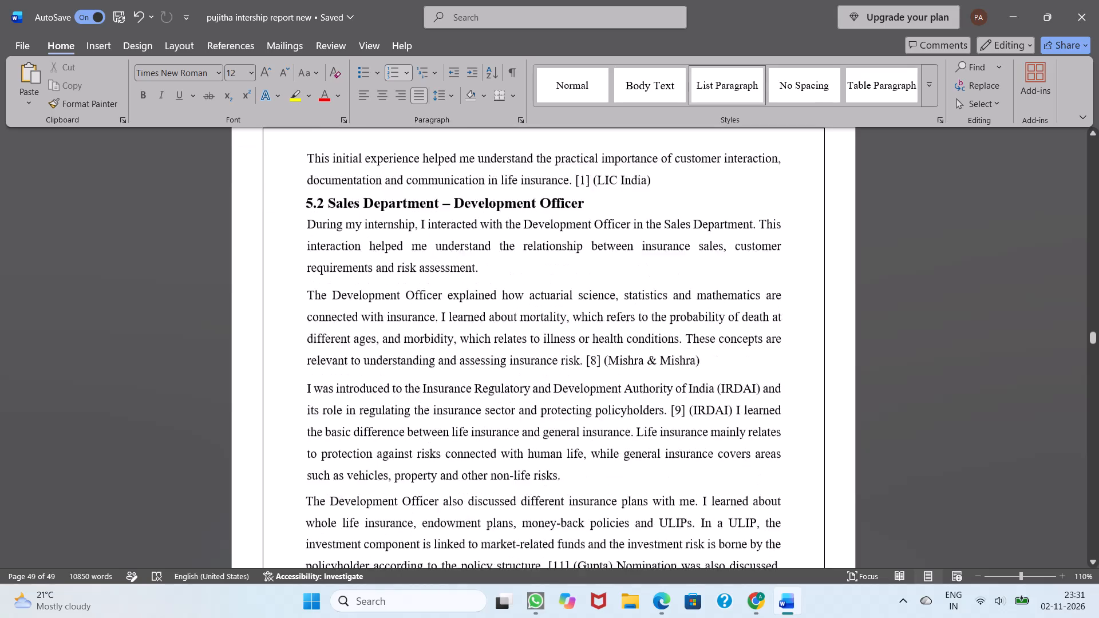
pyautogui.scroll(-4, 373, 497)
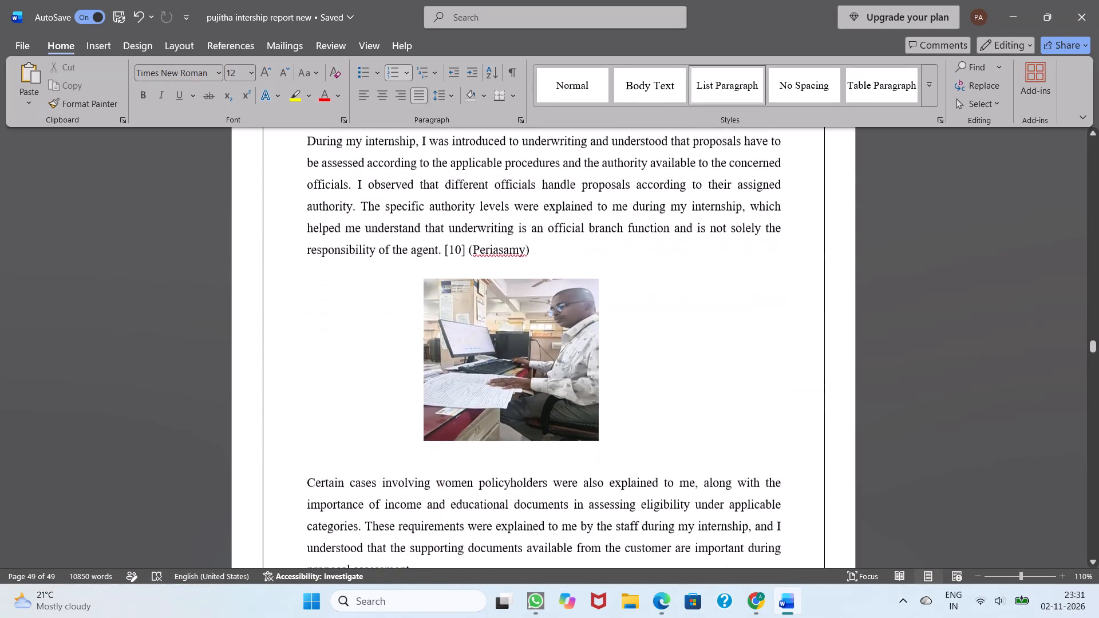
pyautogui.scroll(-5, 373, 497)
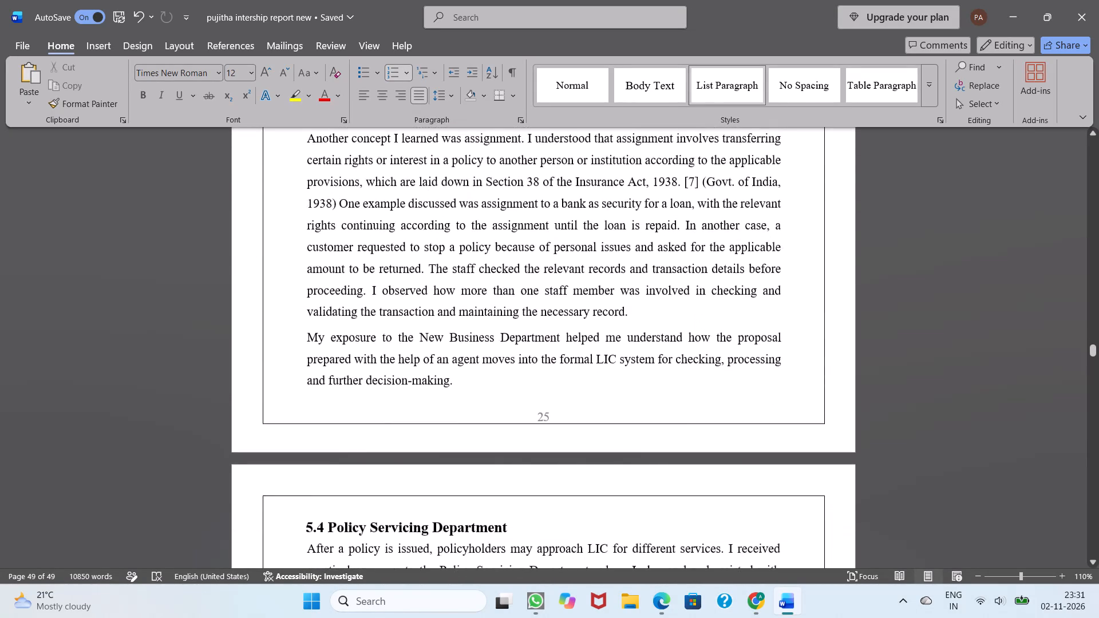
pyautogui.scroll(-6, 373, 497)
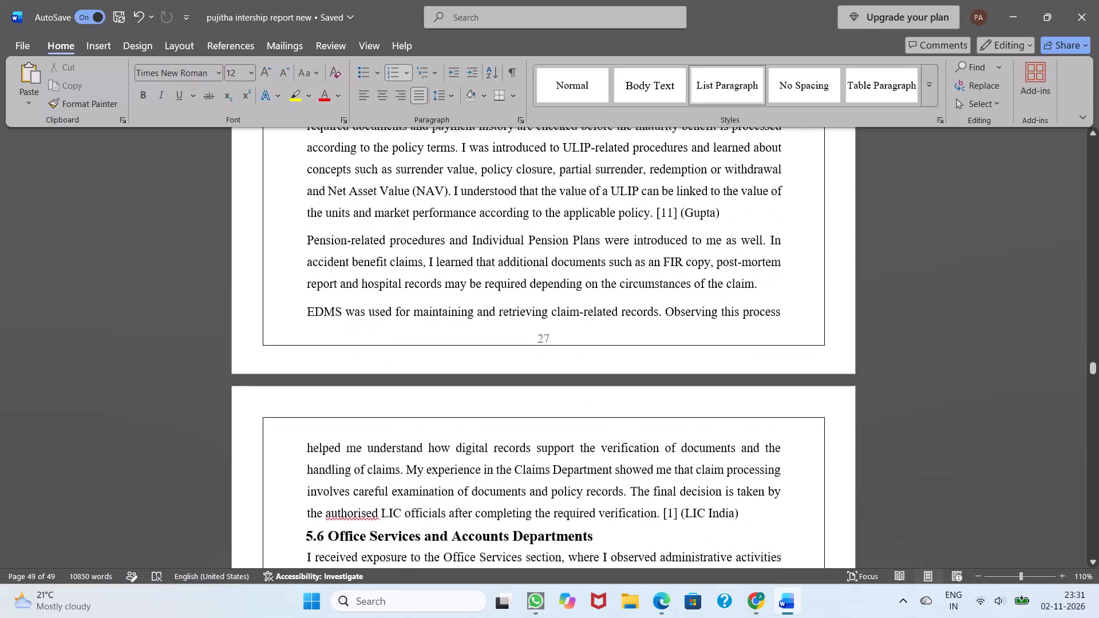
pyautogui.scroll(-3, 373, 497)
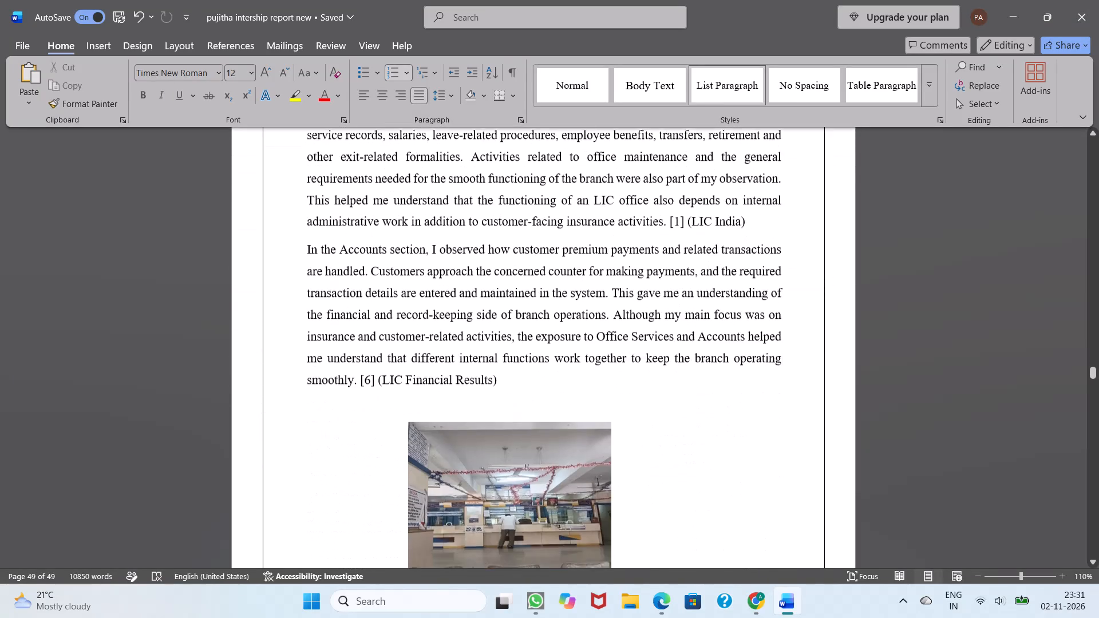
pyautogui.scroll(-2, 373, 497)
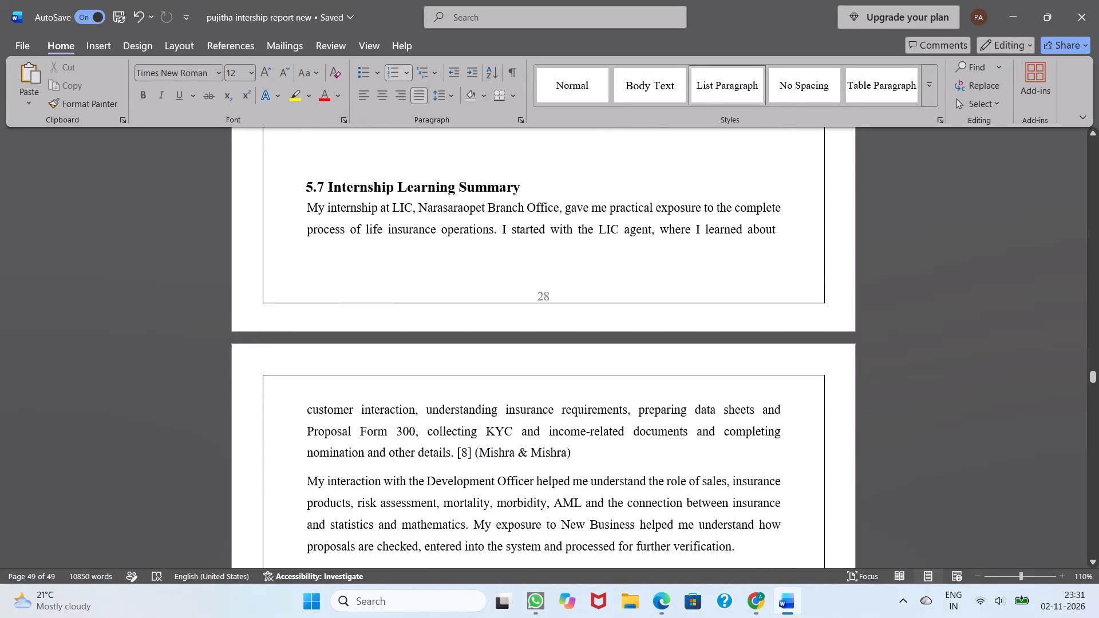
pyautogui.scroll(1, 373, 497)
pyautogui.scroll(-3, 373, 497)
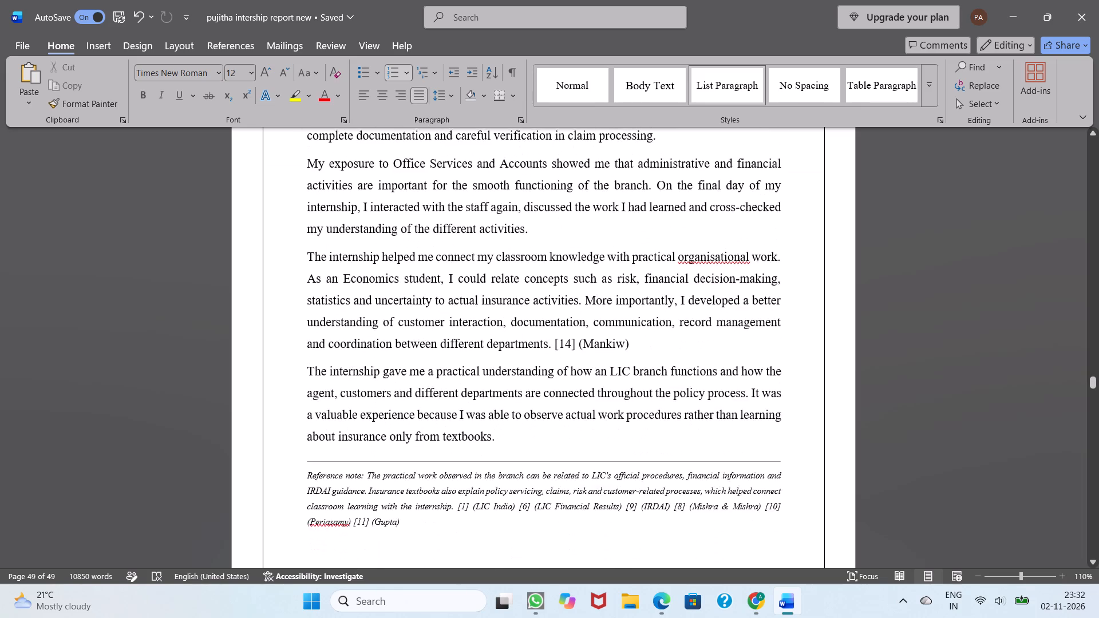
pyautogui.scroll(-1, 373, 497)
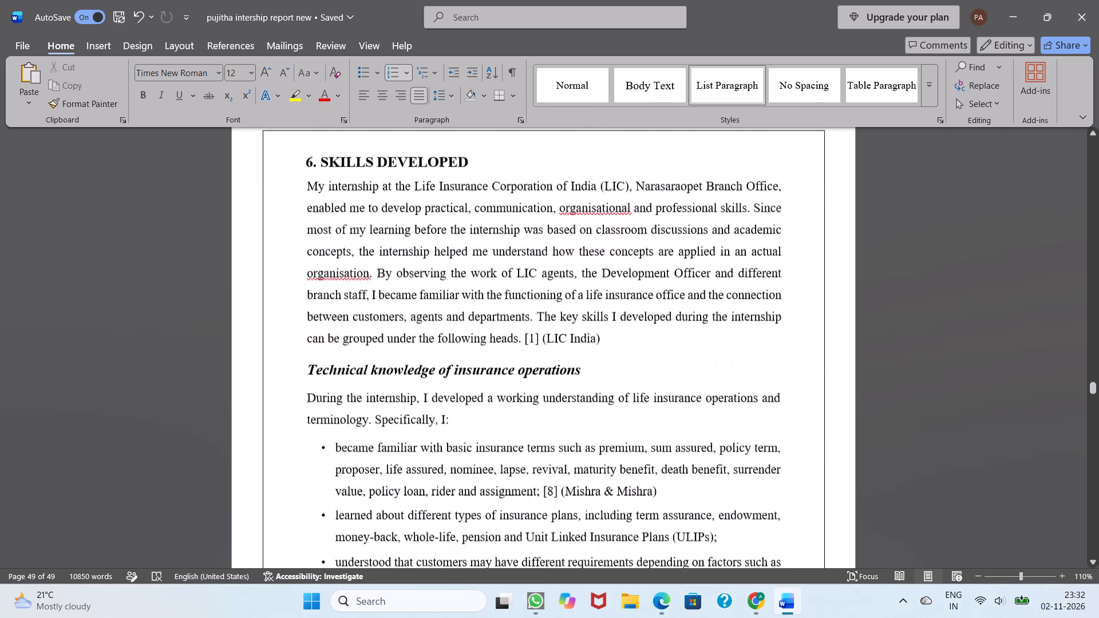
pyautogui.scroll(-4, 373, 497)
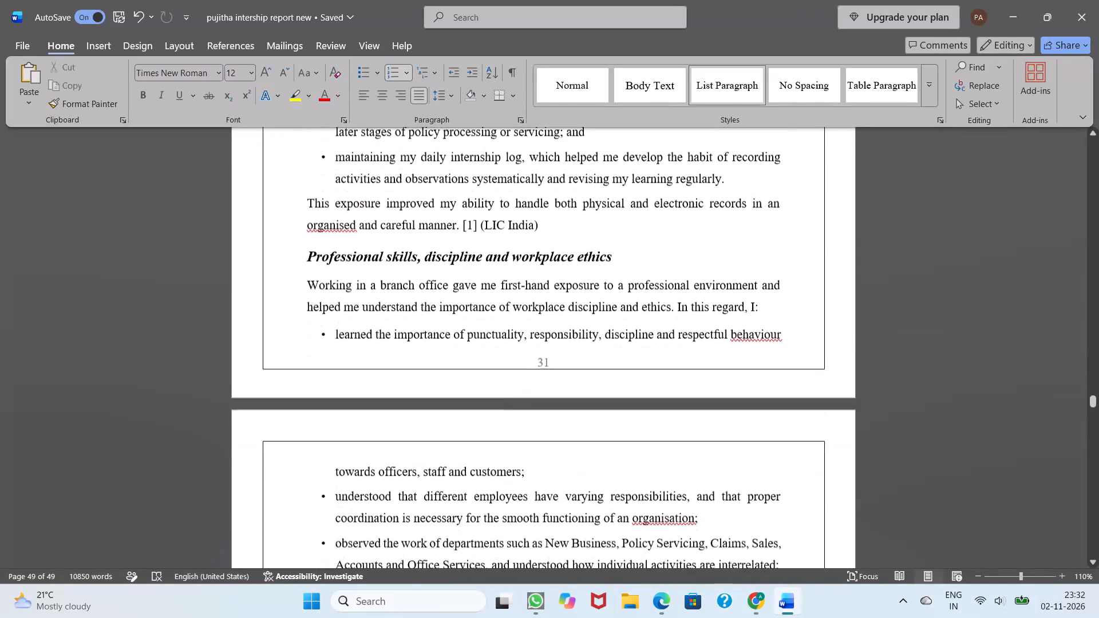
# Review the report from the workplace ethics part through Challenges, Conclusion and References to the blank pages after reference [18], checking layout.
pyautogui.scroll(-3, 373, 497)
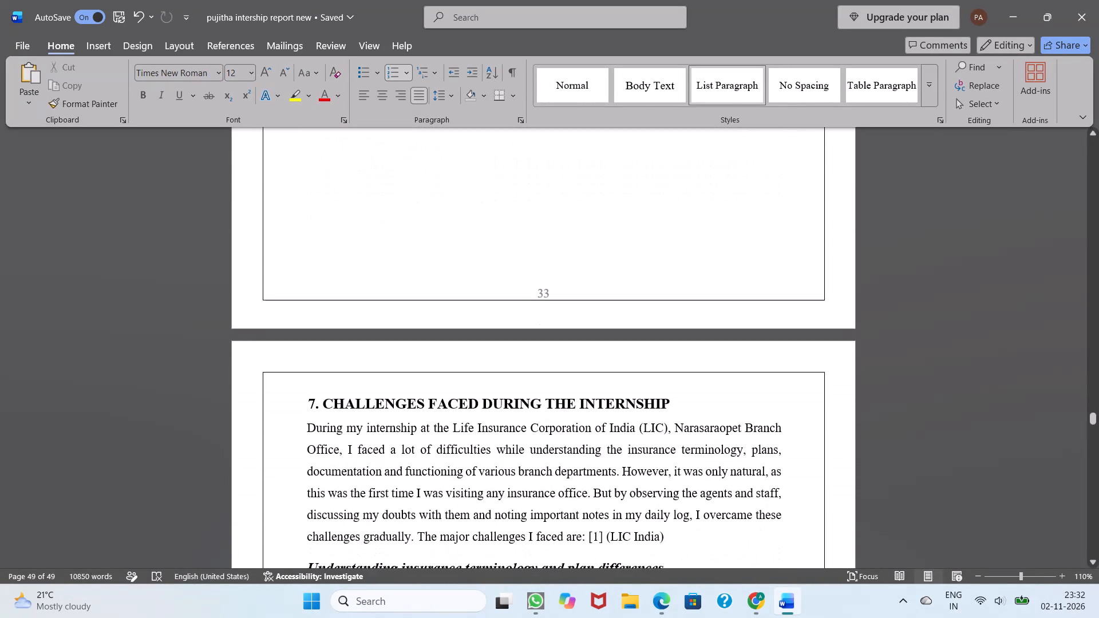
pyautogui.scroll(-8, 373, 497)
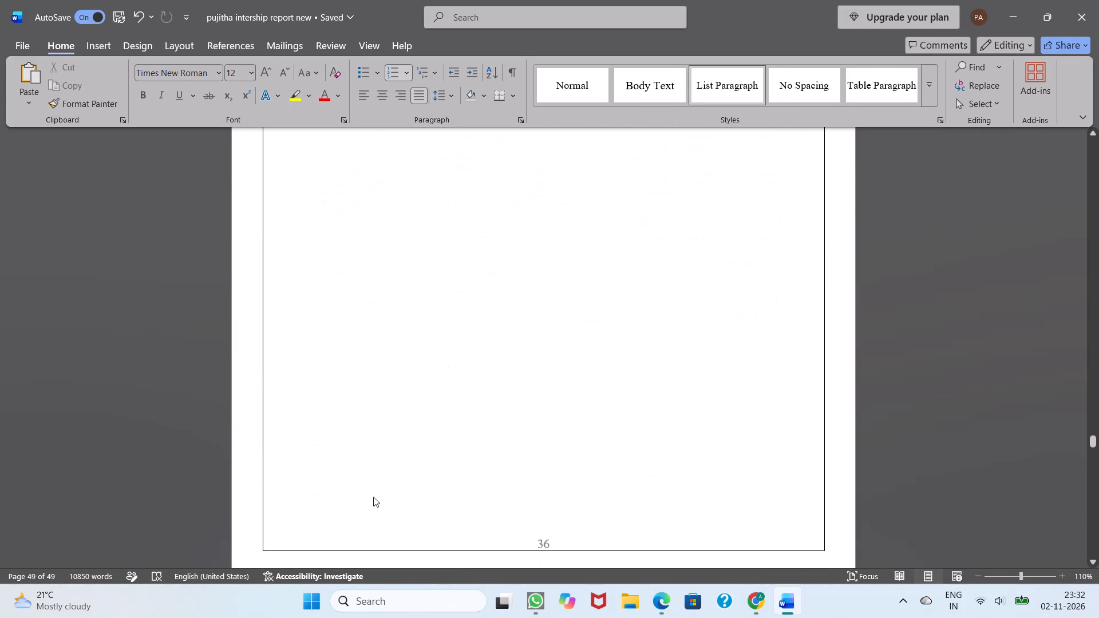
pyautogui.scroll(-4, 373, 497)
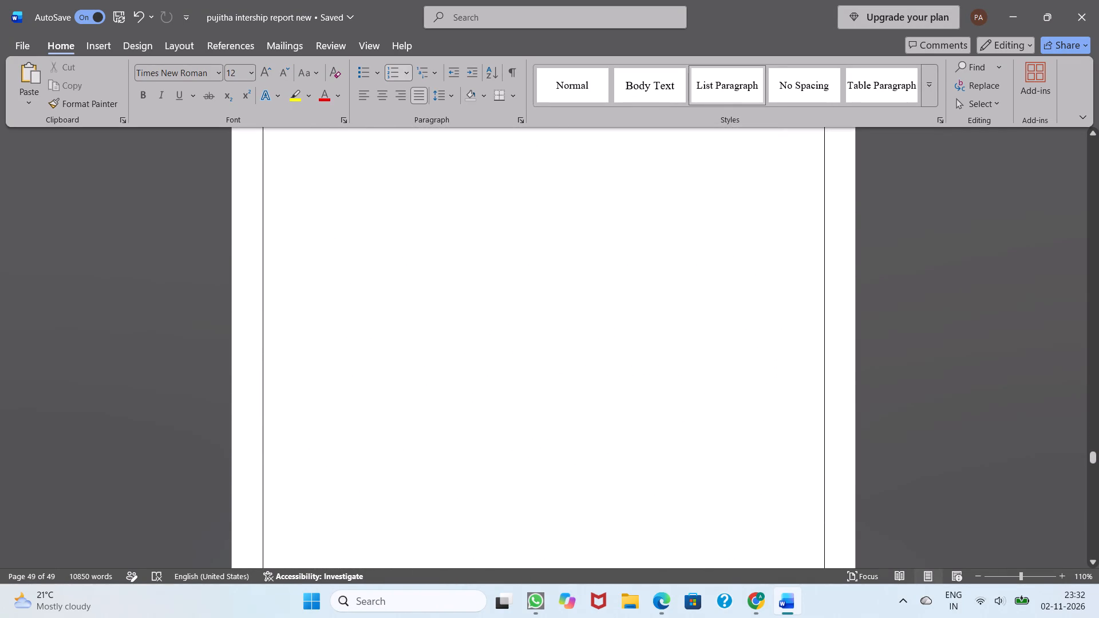
pyautogui.scroll(-5, 373, 497)
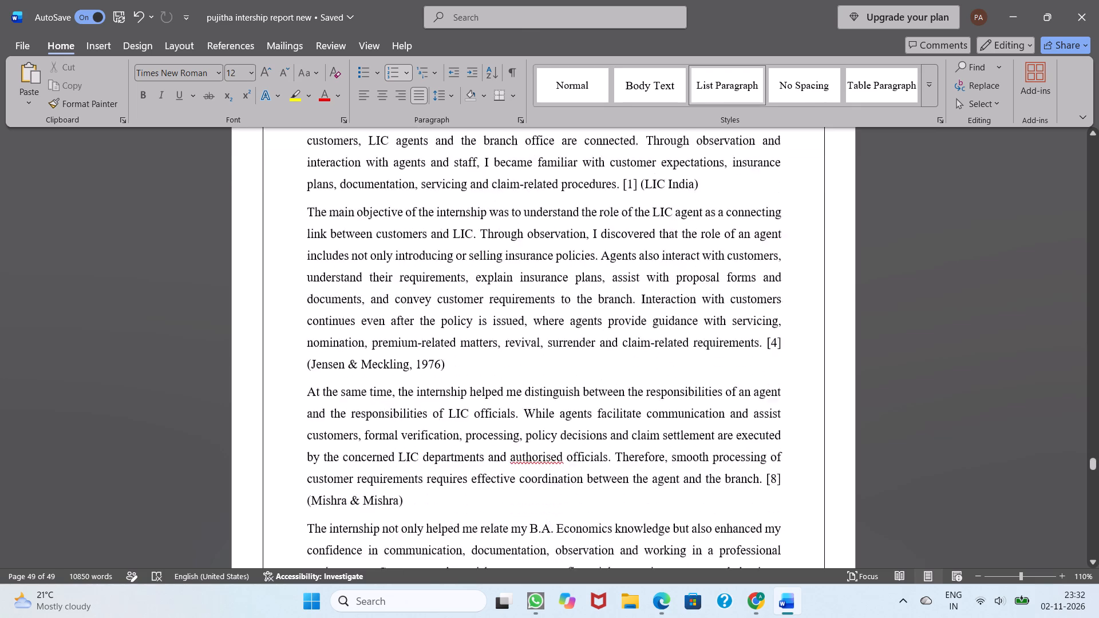
pyautogui.scroll(-6, 373, 497)
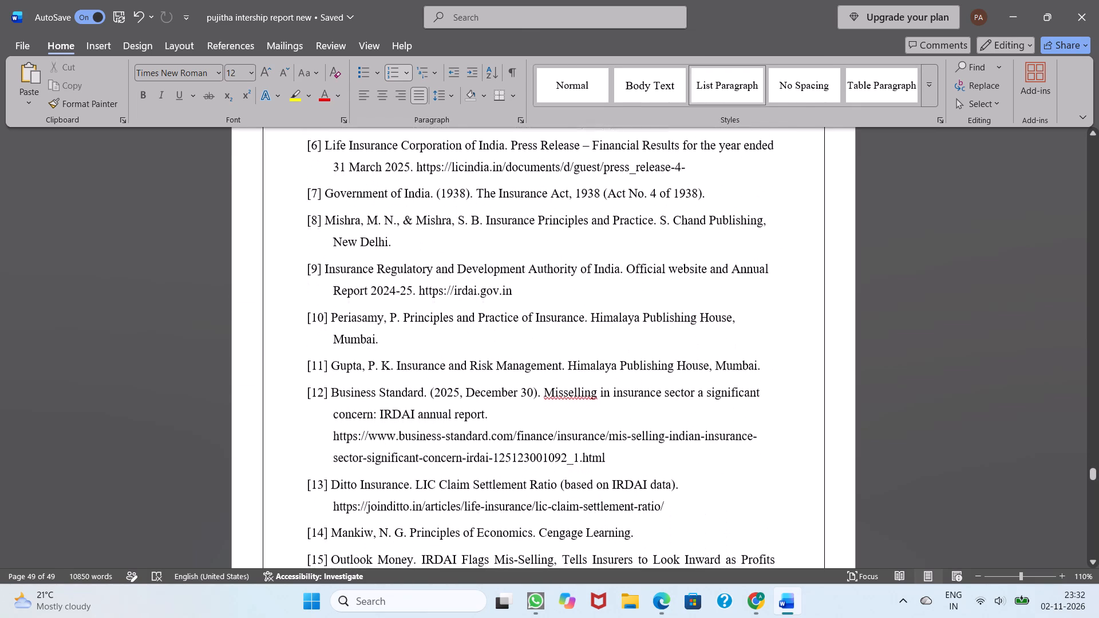
pyautogui.scroll(-4, 373, 497)
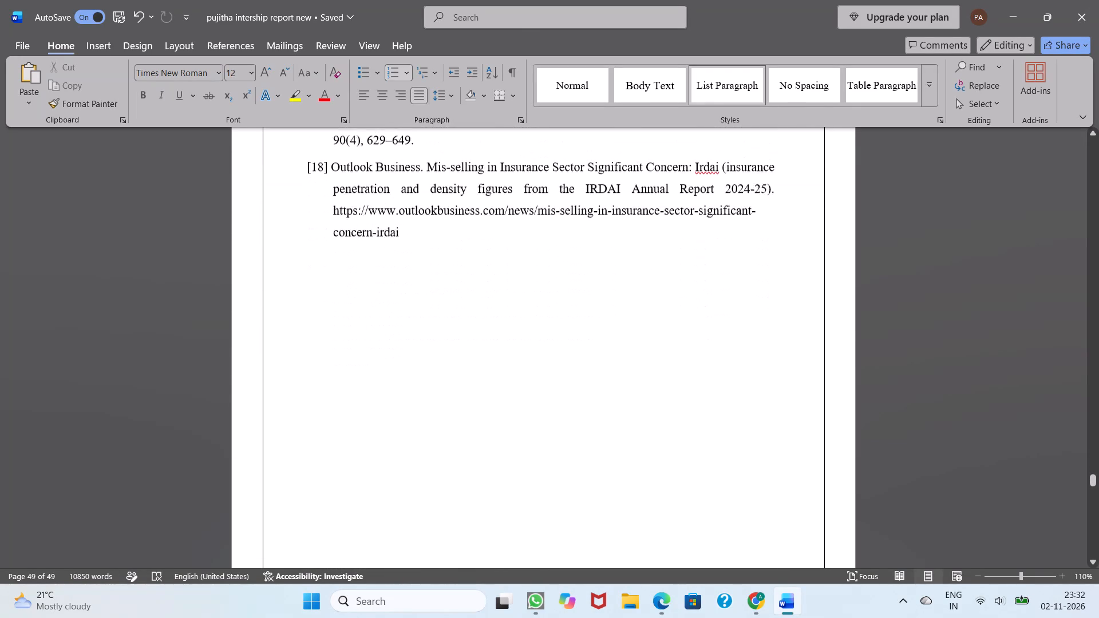
pyautogui.scroll(-3, 373, 497)
pyautogui.scroll(2, 373, 497)
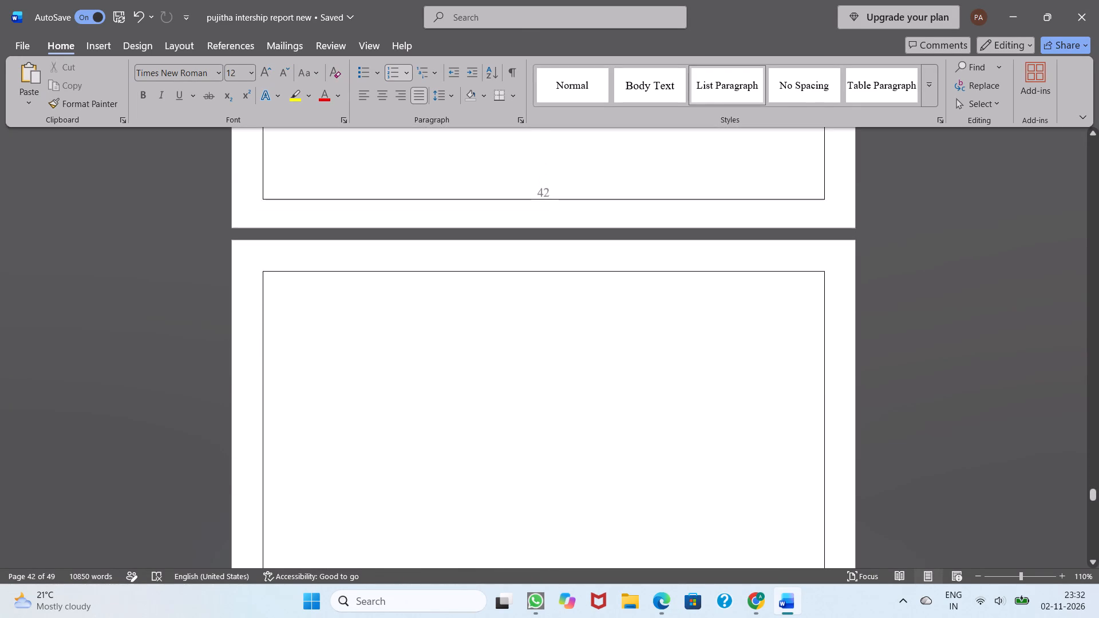
pyautogui.scroll(4, 373, 497)
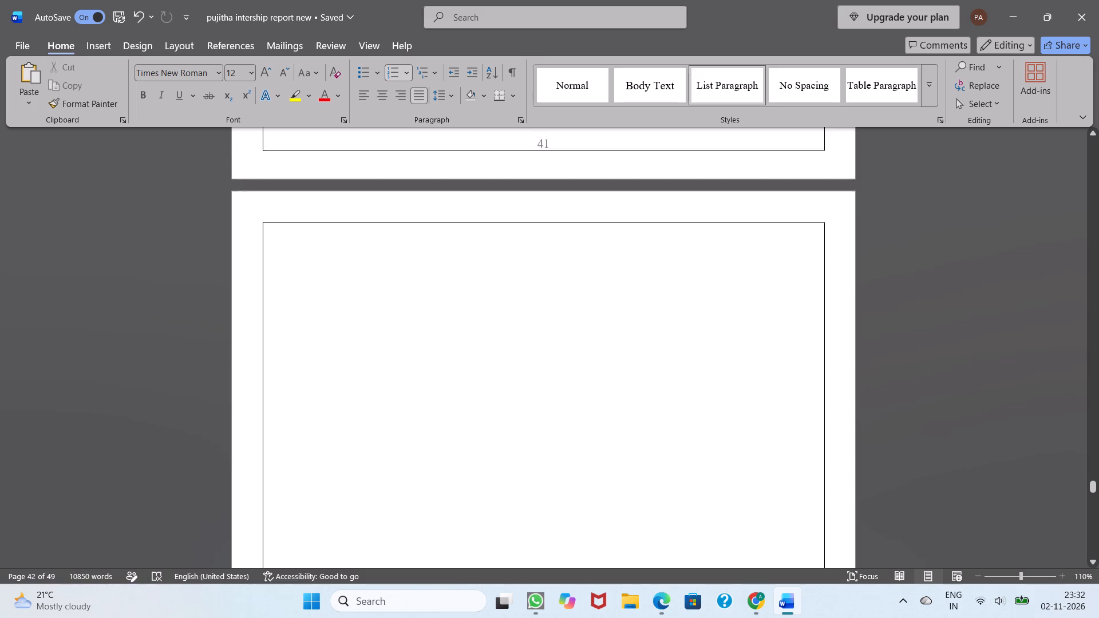
pyautogui.scroll(3, 373, 497)
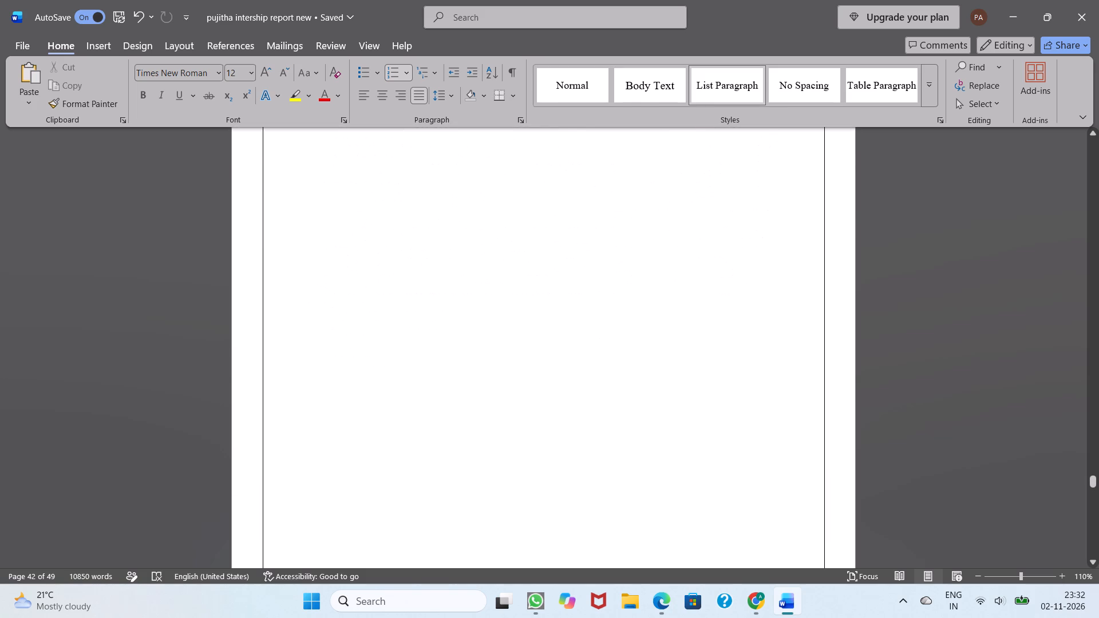
pyautogui.scroll(-3, 373, 497)
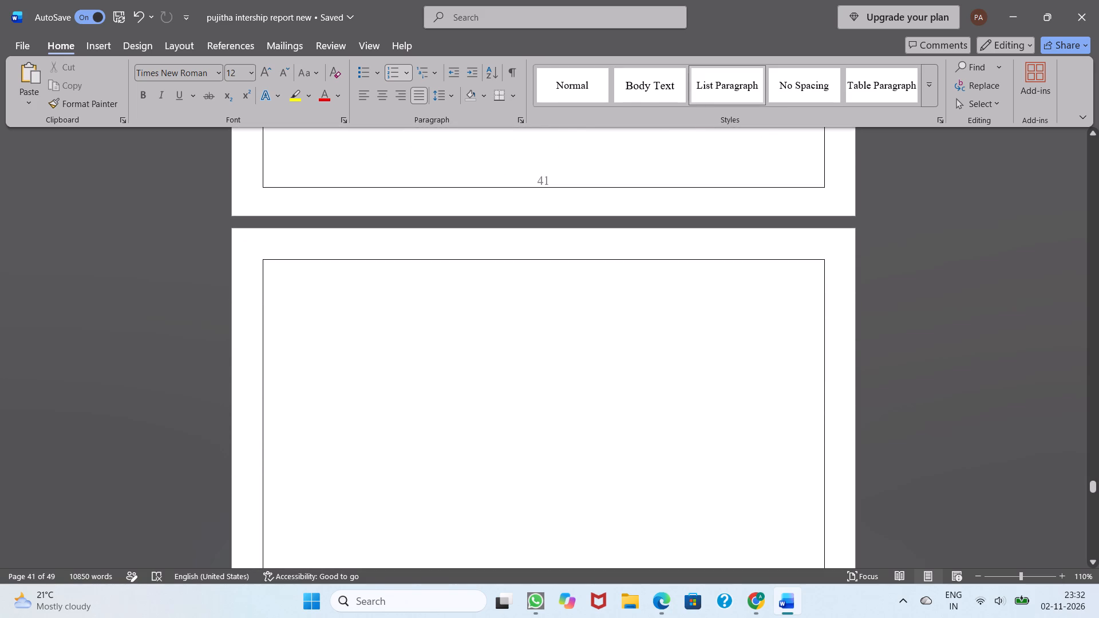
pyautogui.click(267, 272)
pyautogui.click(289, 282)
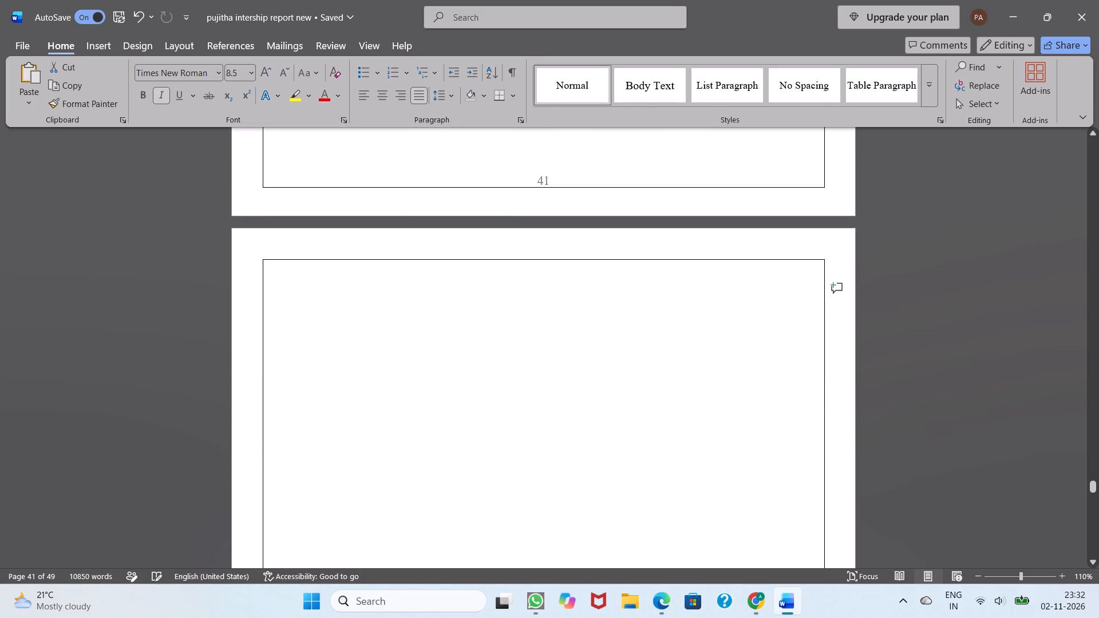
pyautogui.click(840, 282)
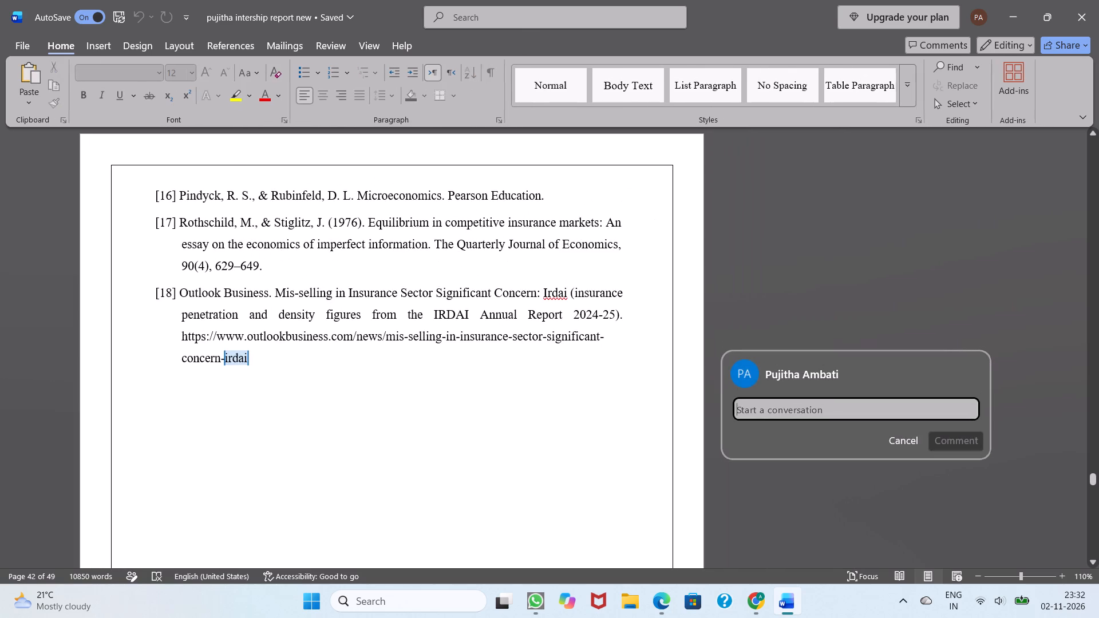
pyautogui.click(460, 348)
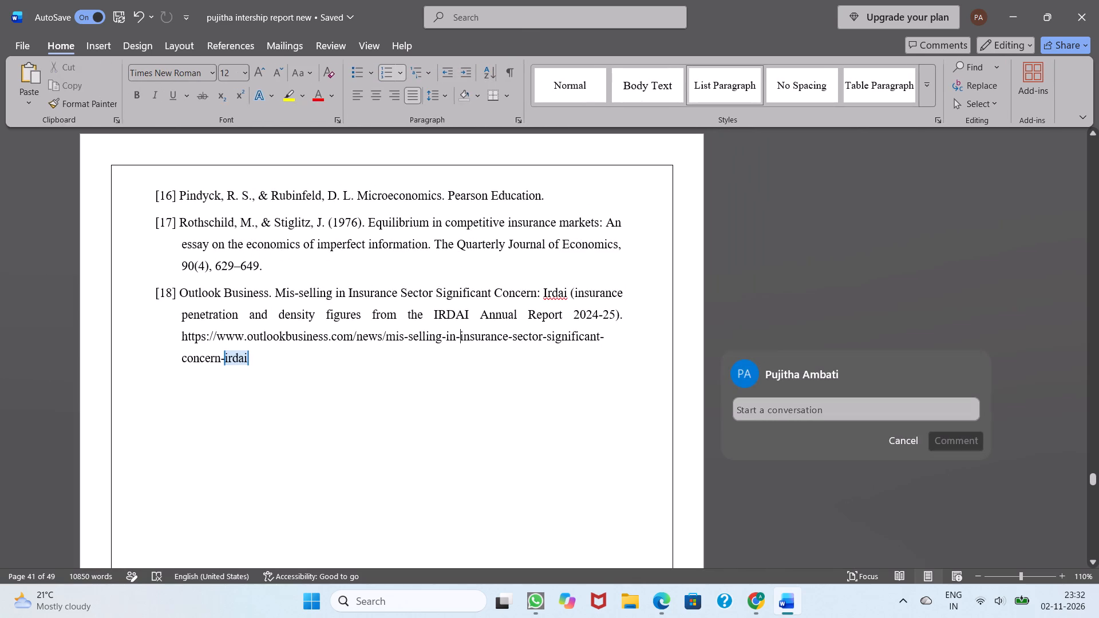
# Undo the last edit at the end of the report.
pyautogui.click(139, 22)
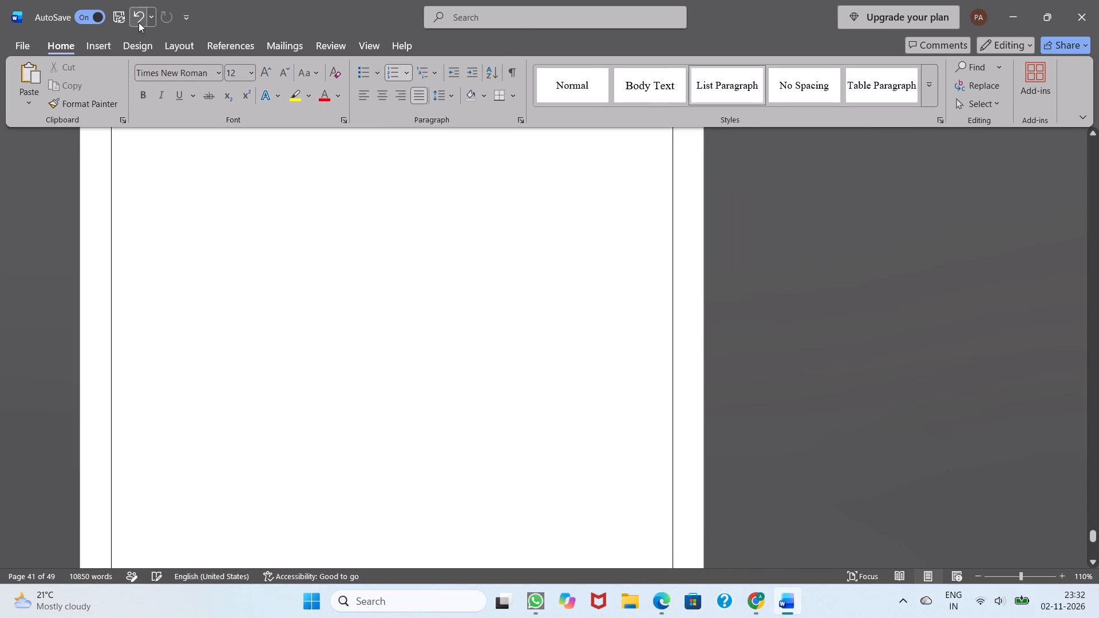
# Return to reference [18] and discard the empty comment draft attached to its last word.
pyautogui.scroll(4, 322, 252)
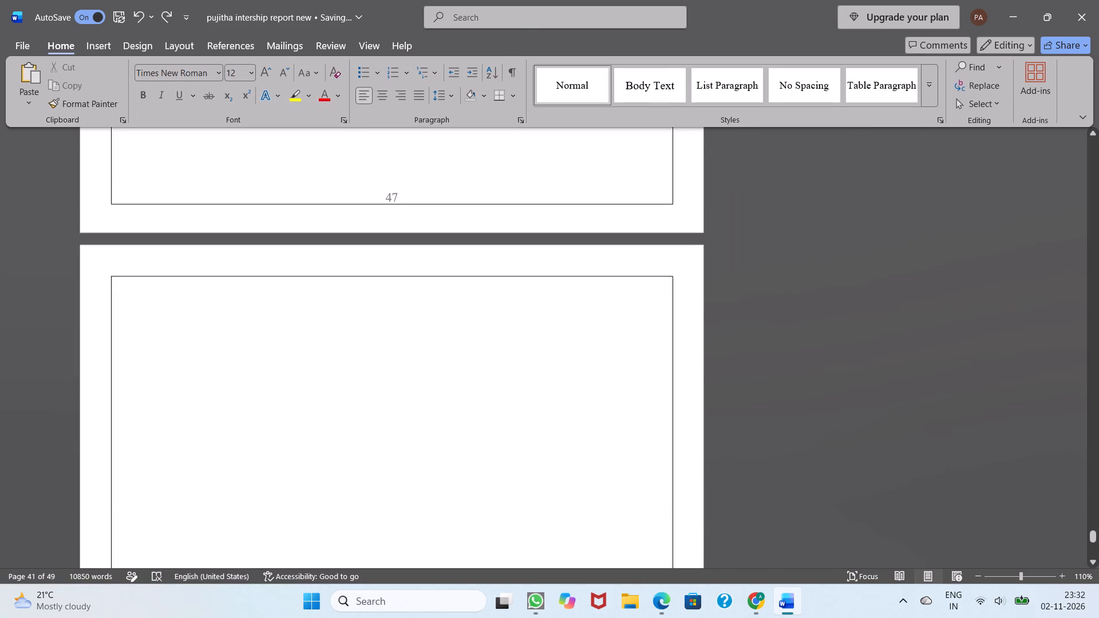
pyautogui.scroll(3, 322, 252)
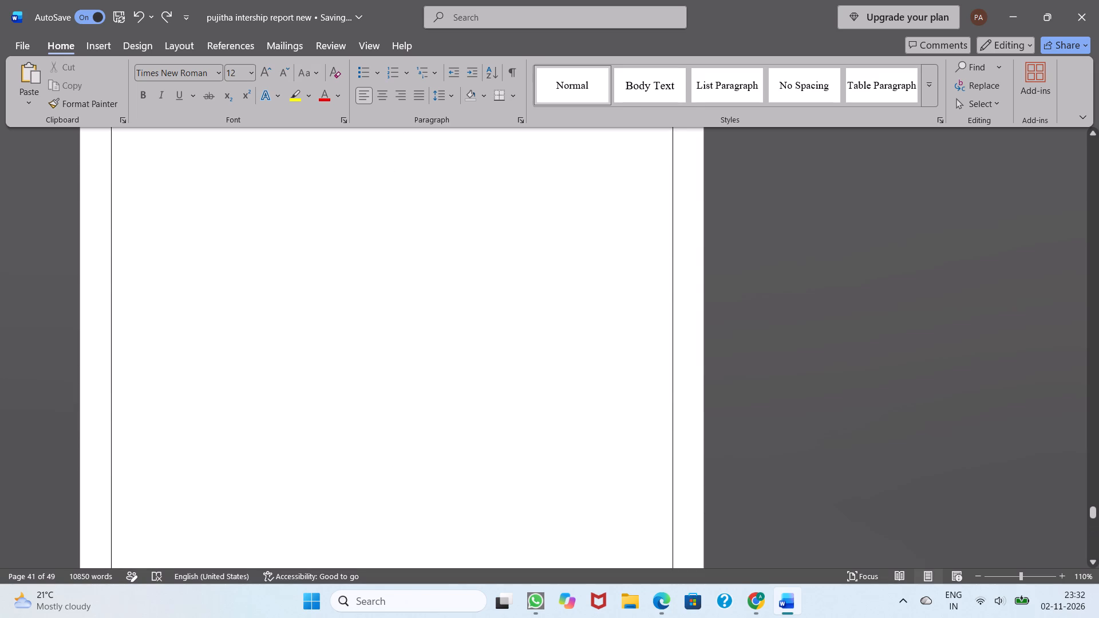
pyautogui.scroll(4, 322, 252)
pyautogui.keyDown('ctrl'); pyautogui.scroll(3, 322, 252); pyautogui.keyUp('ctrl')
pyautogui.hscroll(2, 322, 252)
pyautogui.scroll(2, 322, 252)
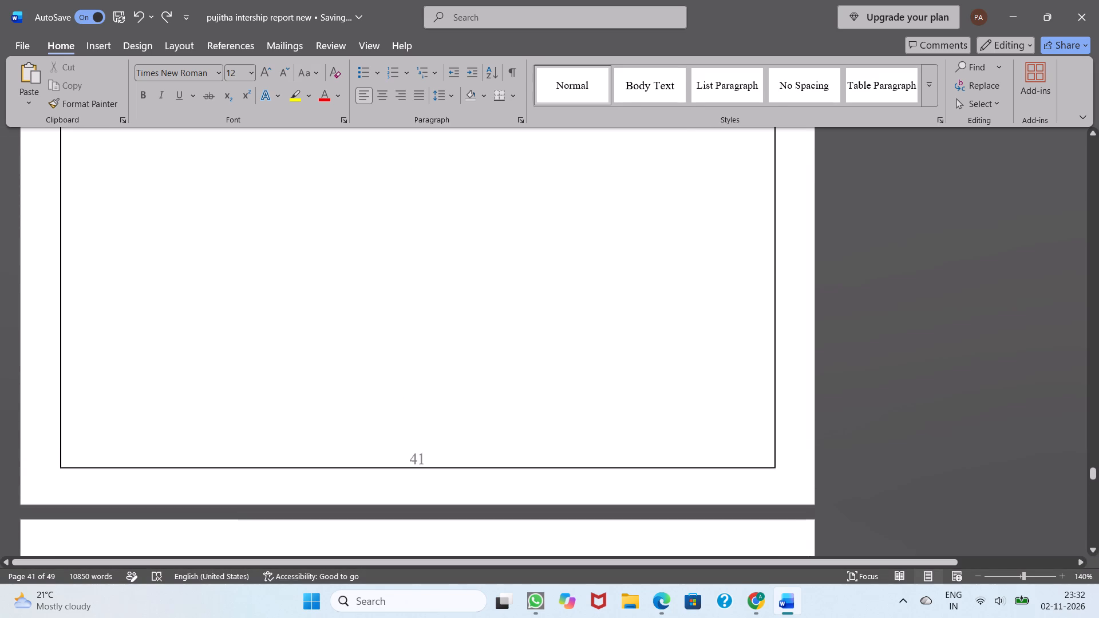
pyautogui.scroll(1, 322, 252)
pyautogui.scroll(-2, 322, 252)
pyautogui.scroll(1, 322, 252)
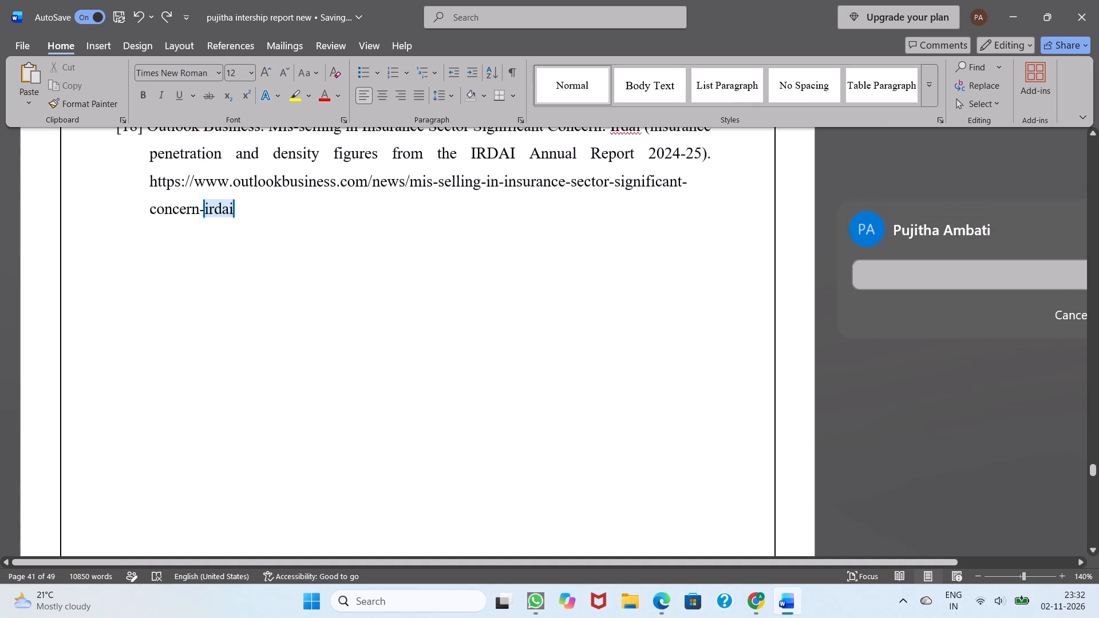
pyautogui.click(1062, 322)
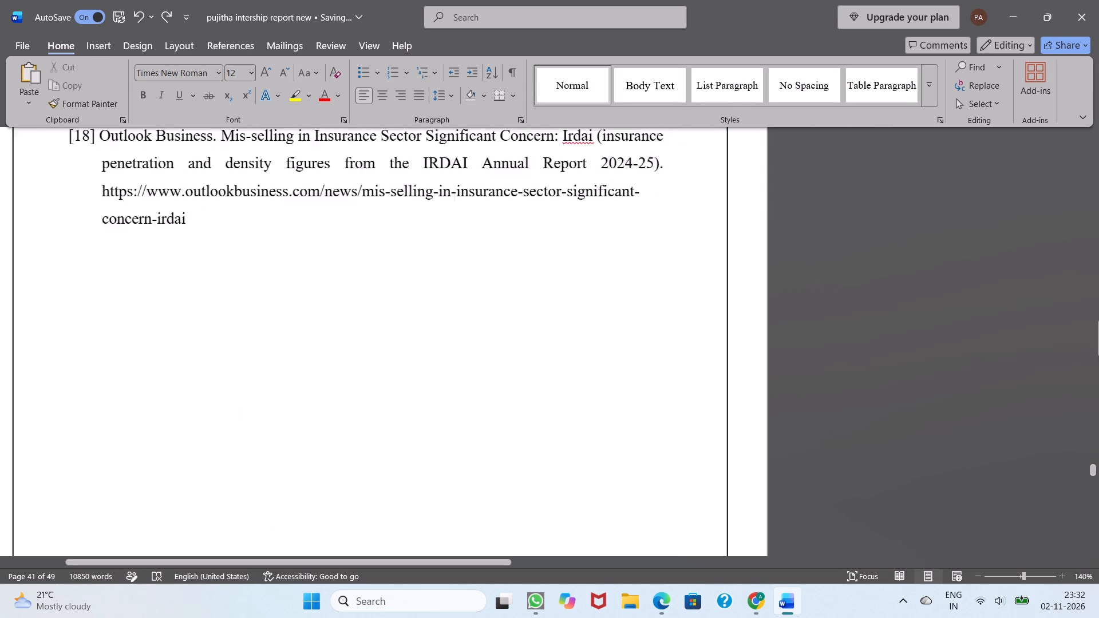
# Go to the first blank page after reference [18] and check where it begins.
pyautogui.scroll(-2, 861, 387)
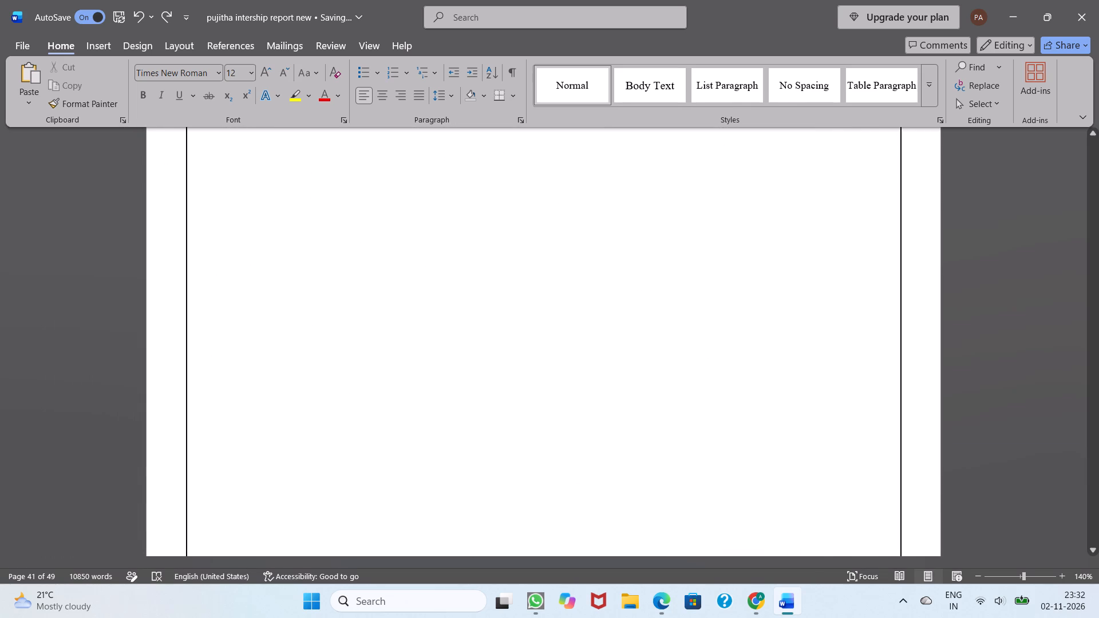
pyautogui.scroll(-2, 861, 387)
pyautogui.scroll(1, 861, 387)
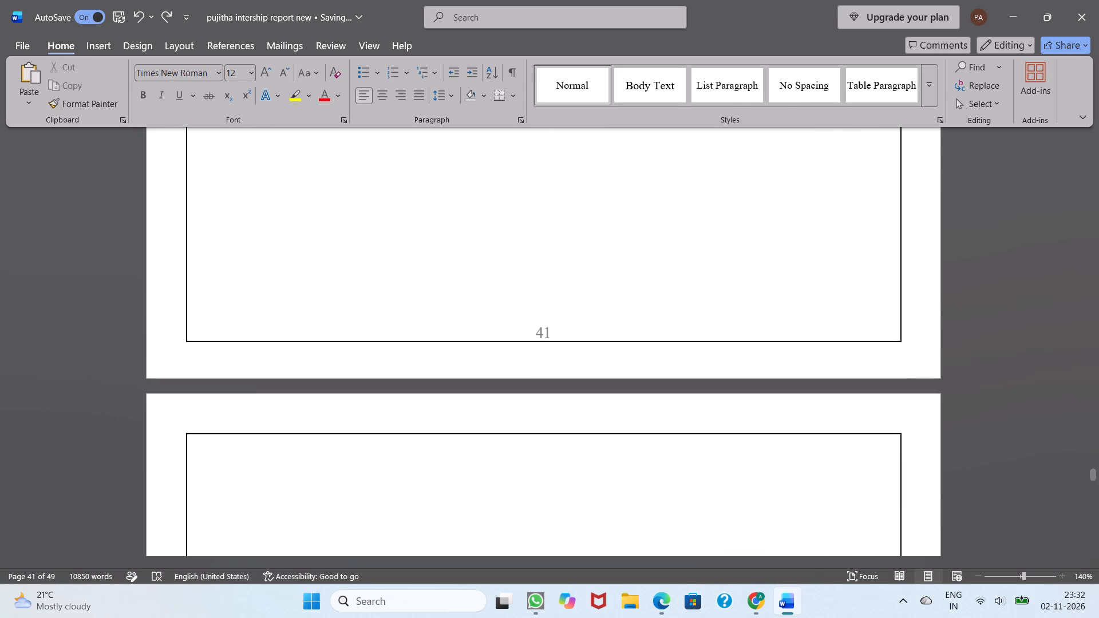
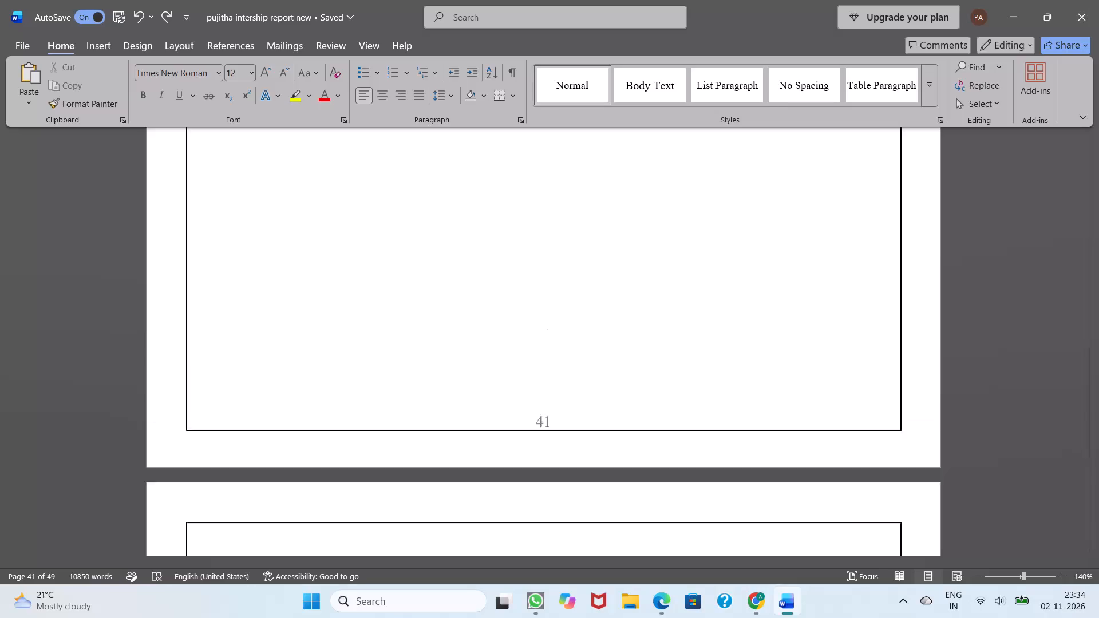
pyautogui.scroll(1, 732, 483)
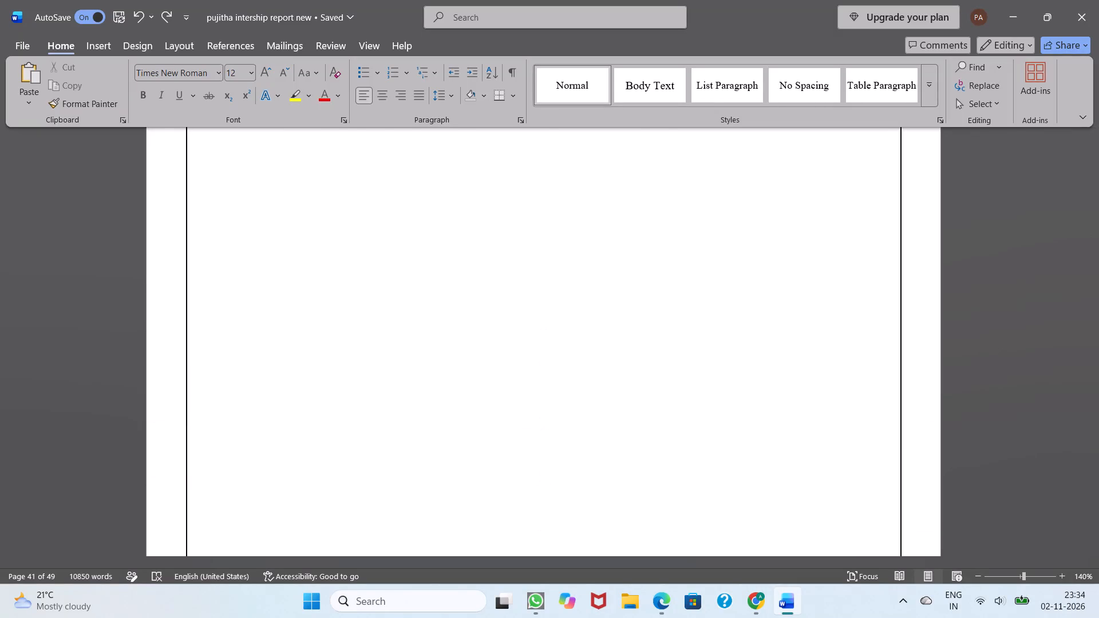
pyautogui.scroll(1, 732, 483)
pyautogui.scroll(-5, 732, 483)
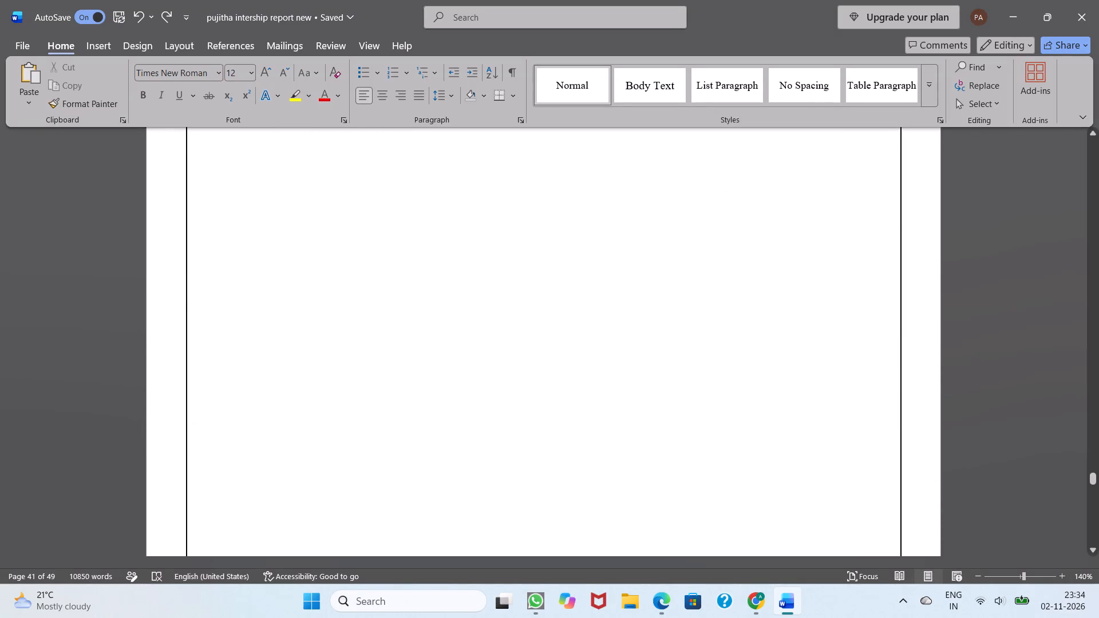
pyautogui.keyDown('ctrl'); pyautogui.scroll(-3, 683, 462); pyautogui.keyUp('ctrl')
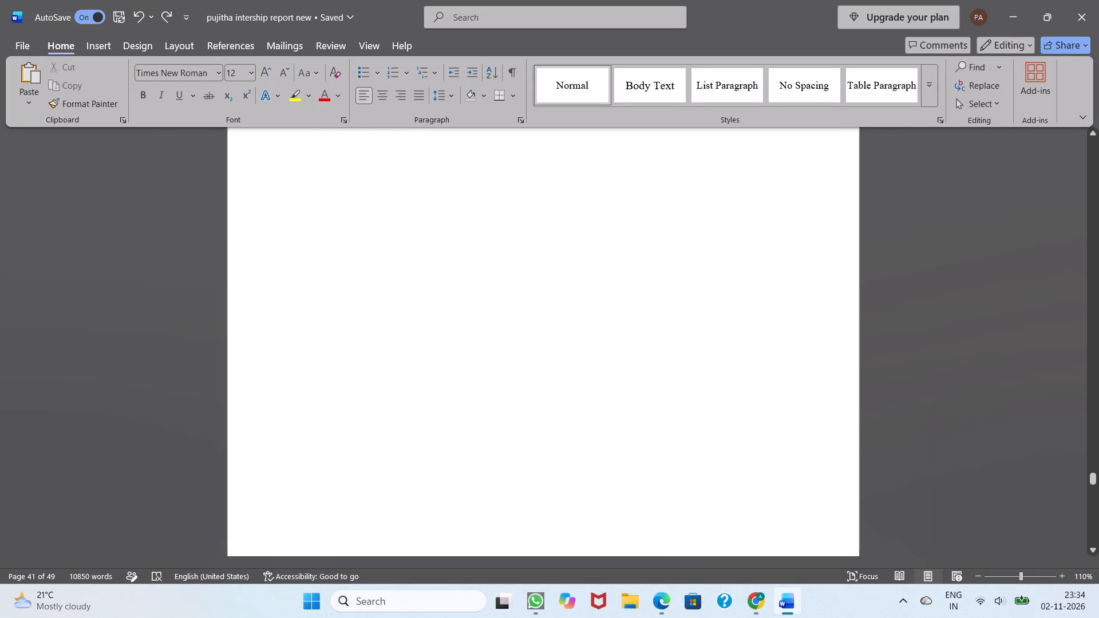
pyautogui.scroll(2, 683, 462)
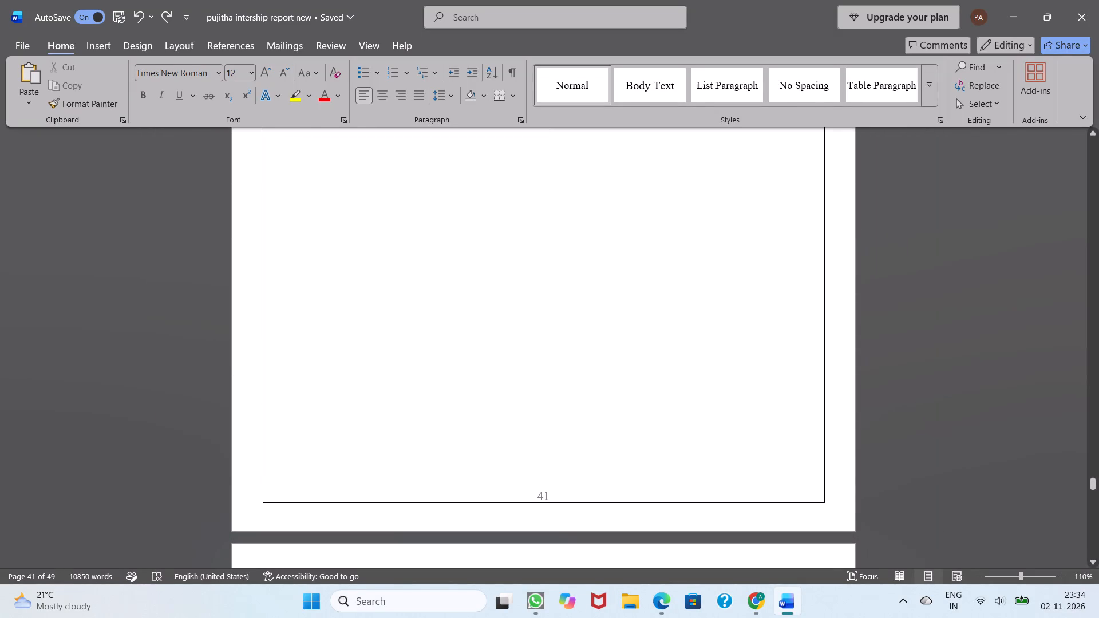
# Start saving a copy of the report in the Downloads folder.
pyautogui.click(26, 43)
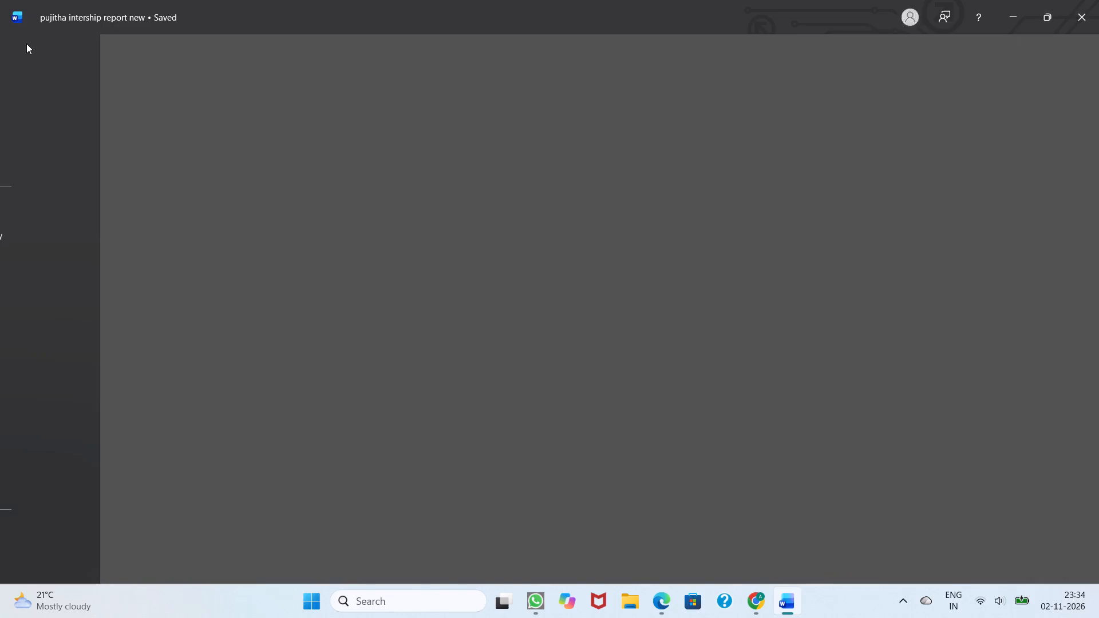
pyautogui.click(61, 233)
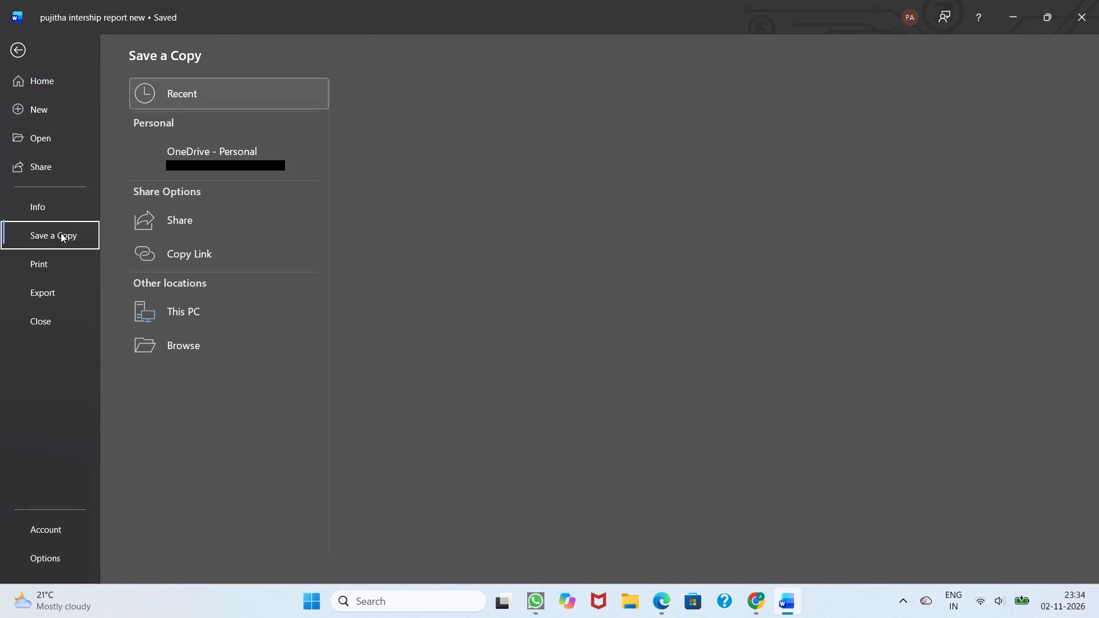
pyautogui.click(428, 205)
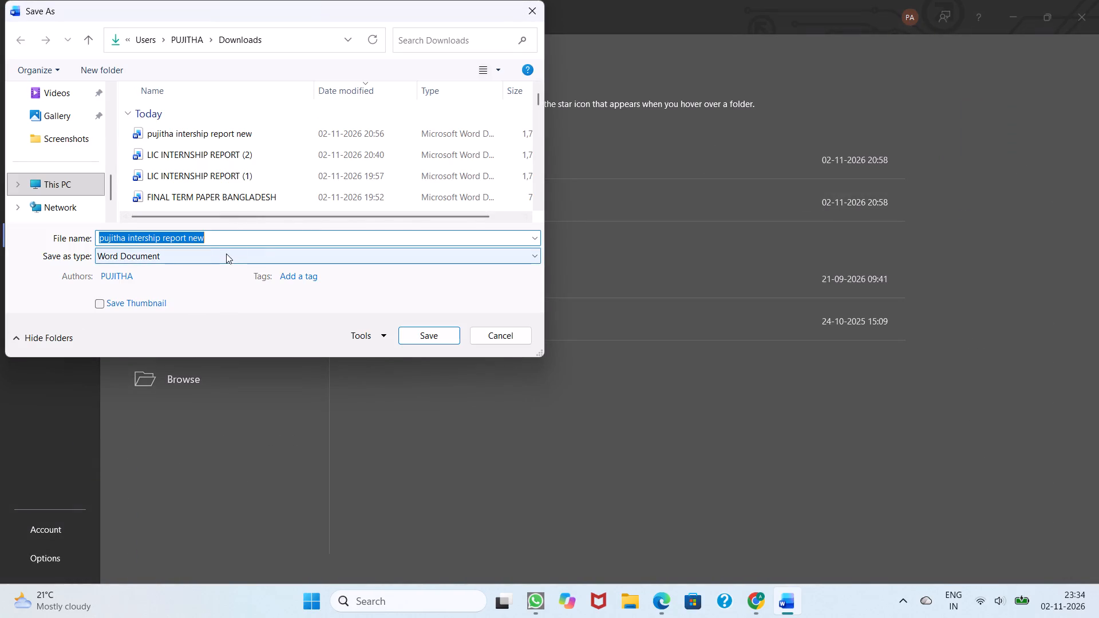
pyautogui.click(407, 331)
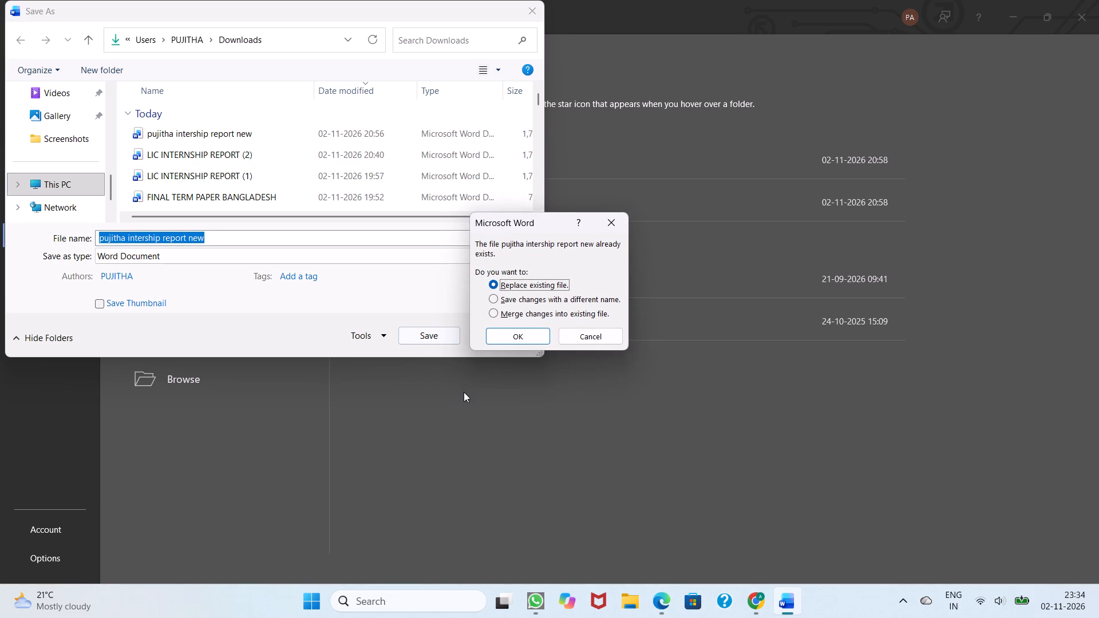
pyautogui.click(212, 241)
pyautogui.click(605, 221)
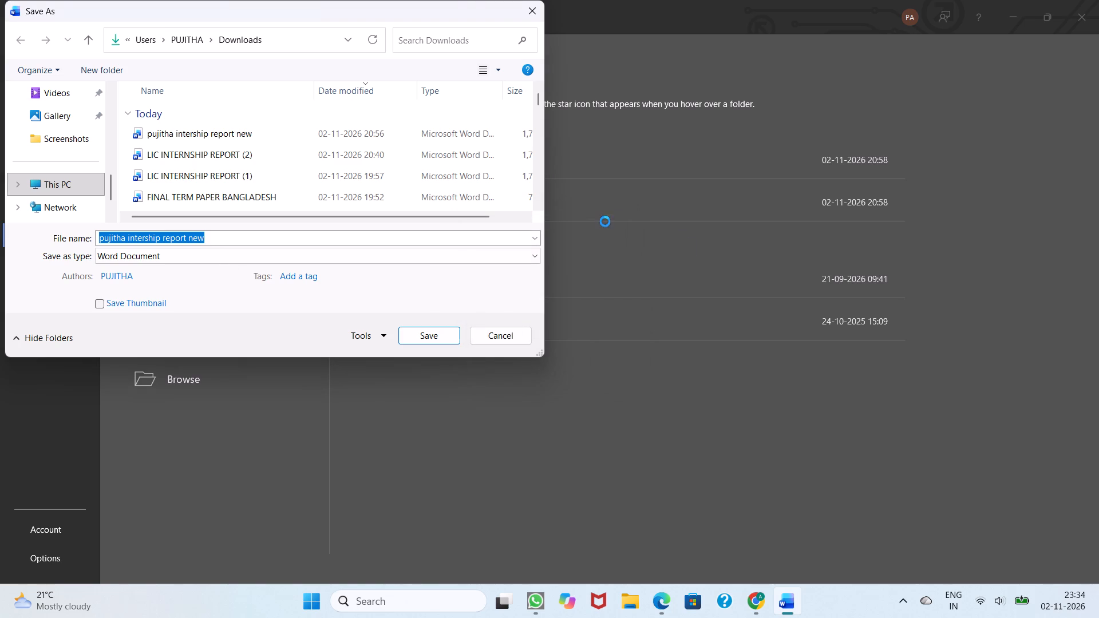
# Name the report copy 123 and save it as a Word document in the Downloads folder.
pyautogui.click(208, 235)
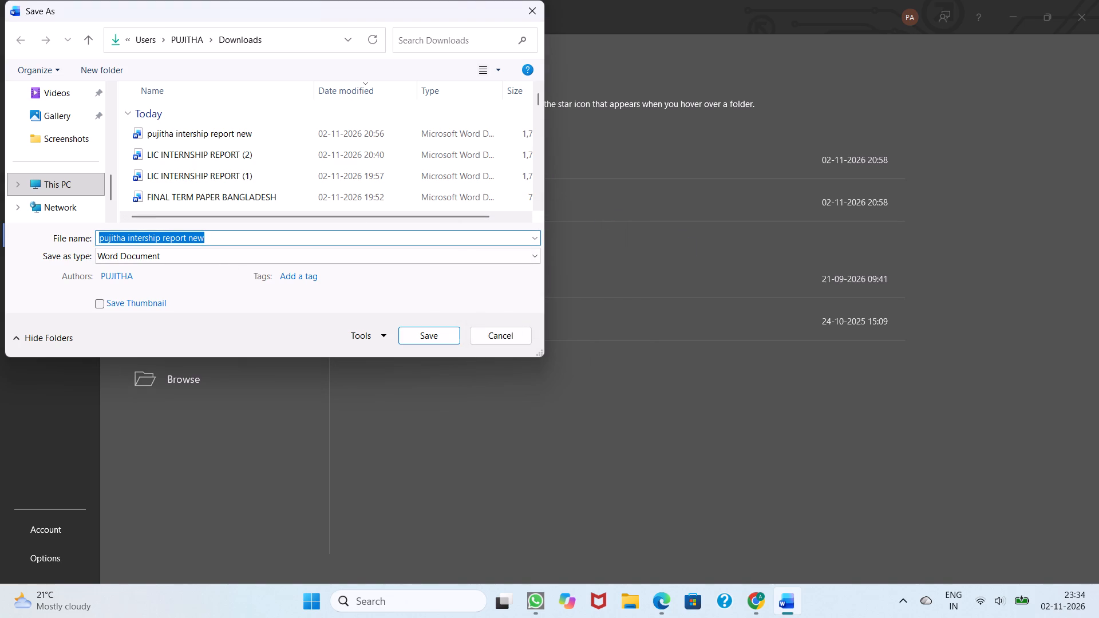
pyautogui.press('space')
pyautogui.write('123')
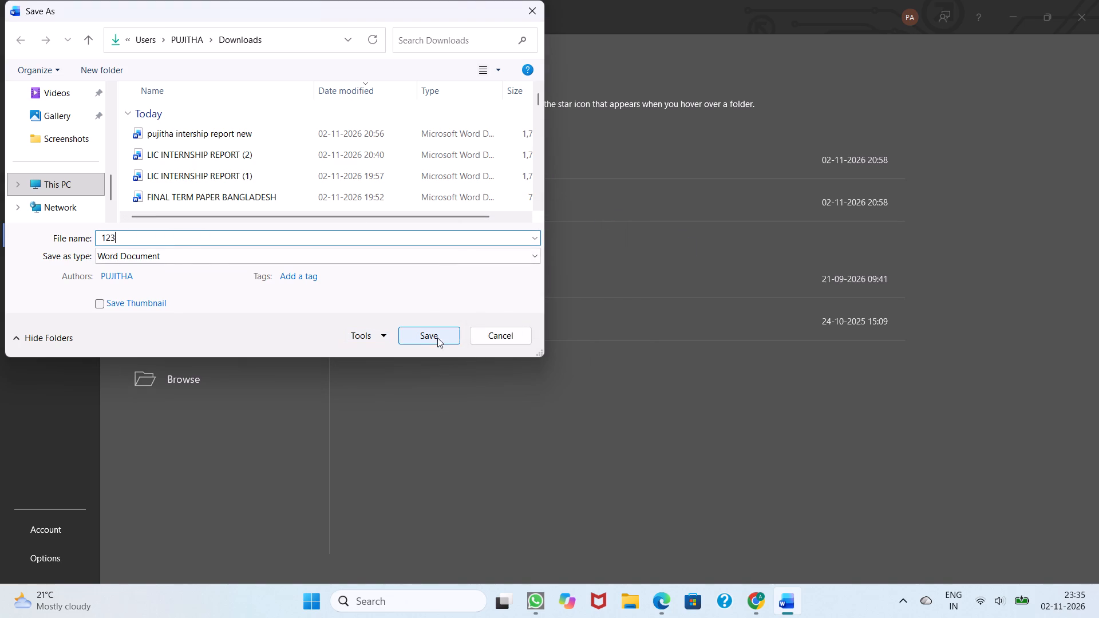
pyautogui.click(436, 336)
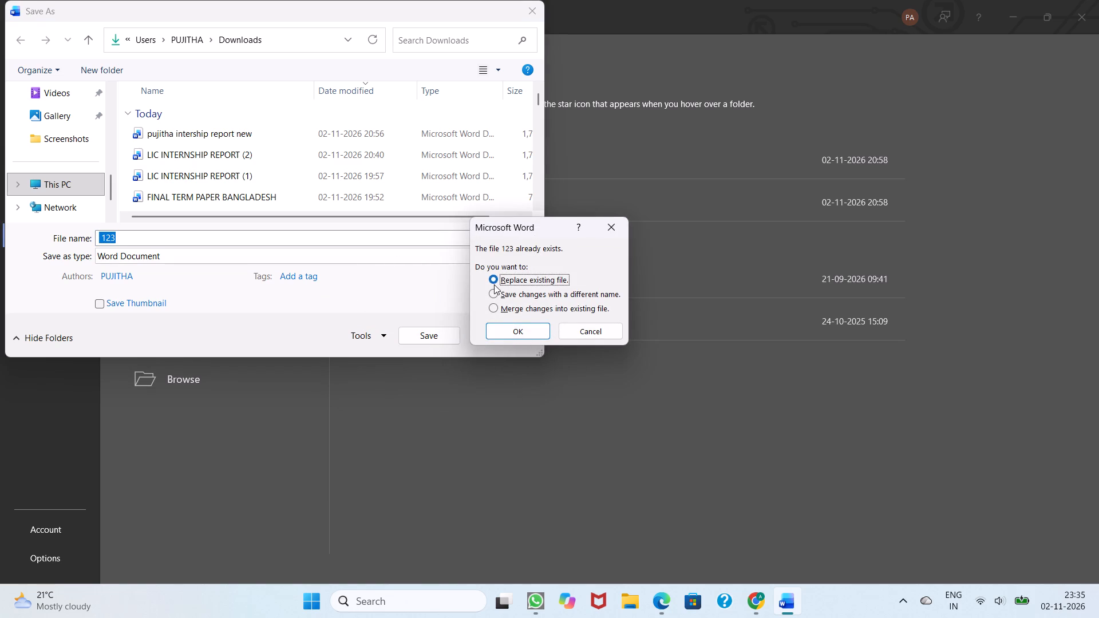
# Replace the existing 123 document in the Downloads folder with this copy of the report.
pyautogui.click(517, 332)
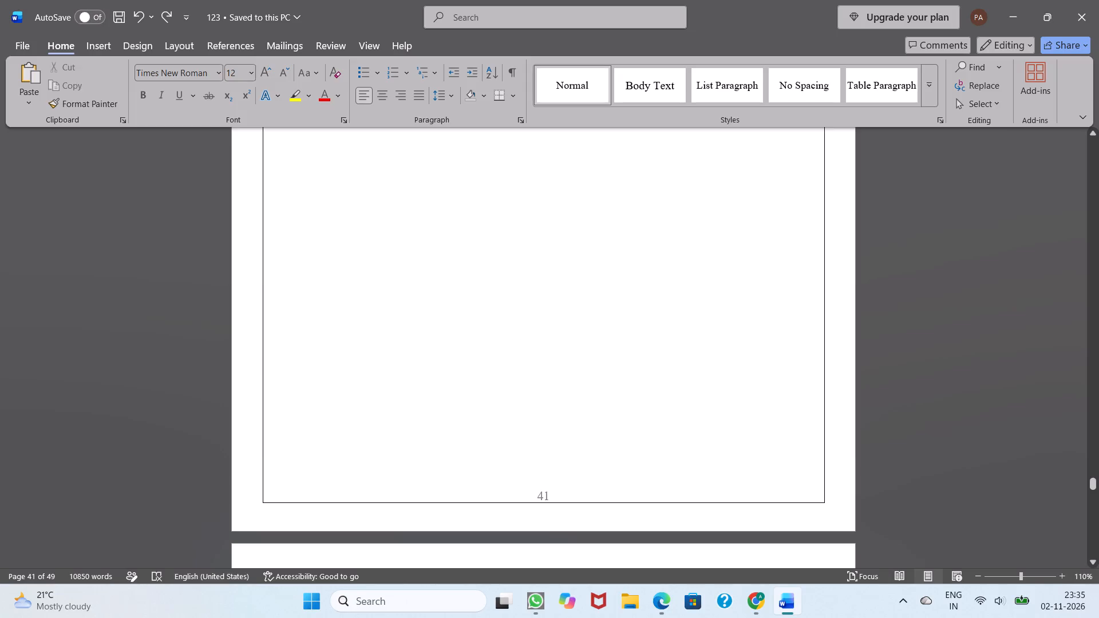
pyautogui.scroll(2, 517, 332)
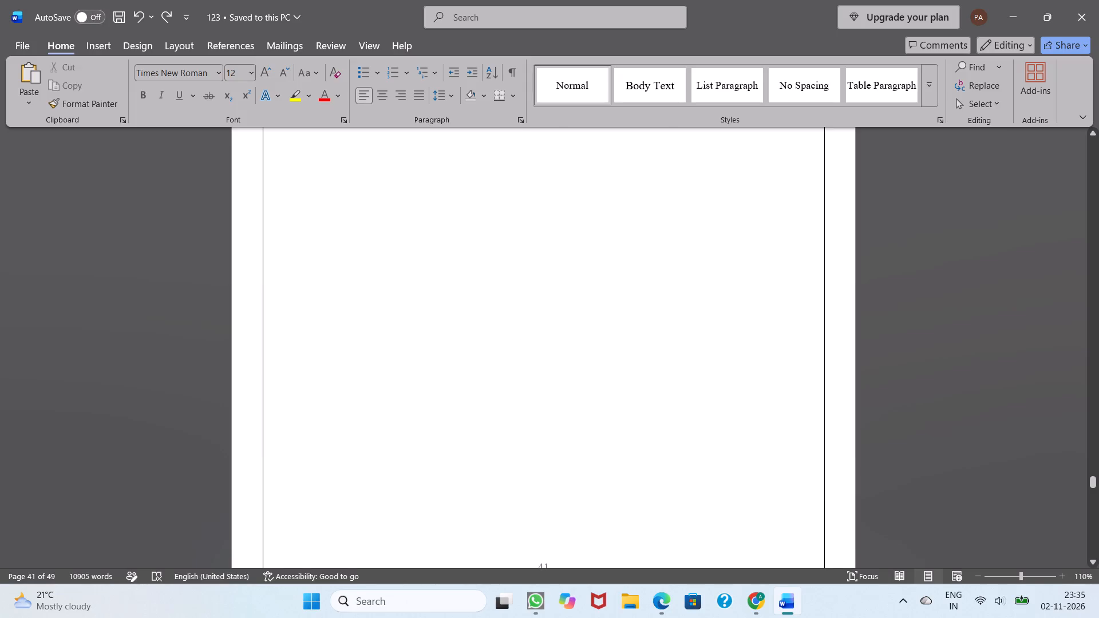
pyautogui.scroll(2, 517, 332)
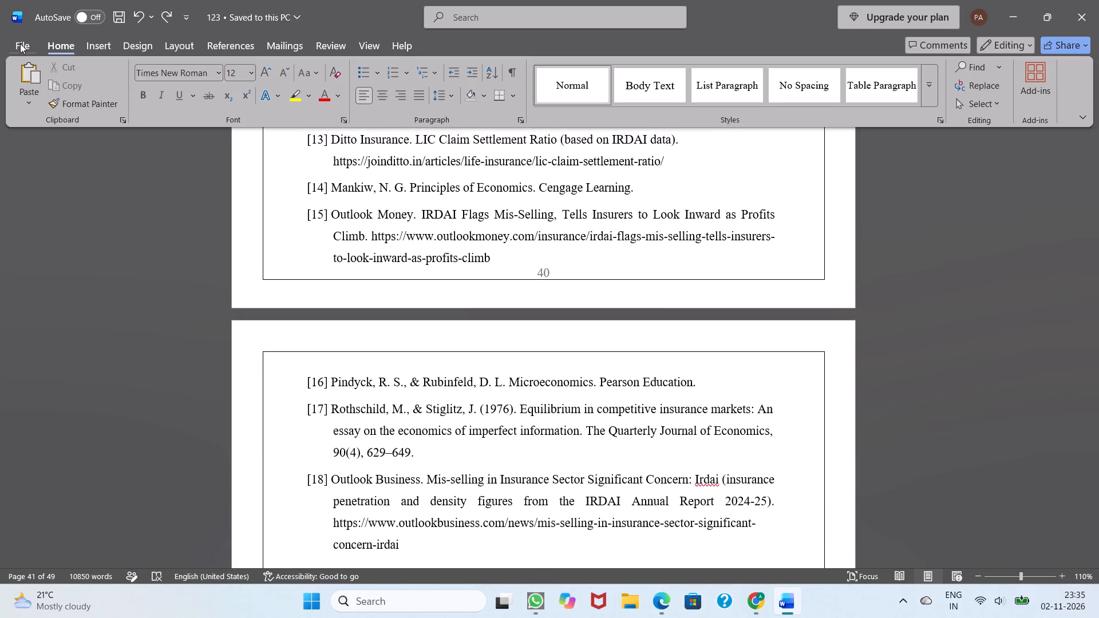
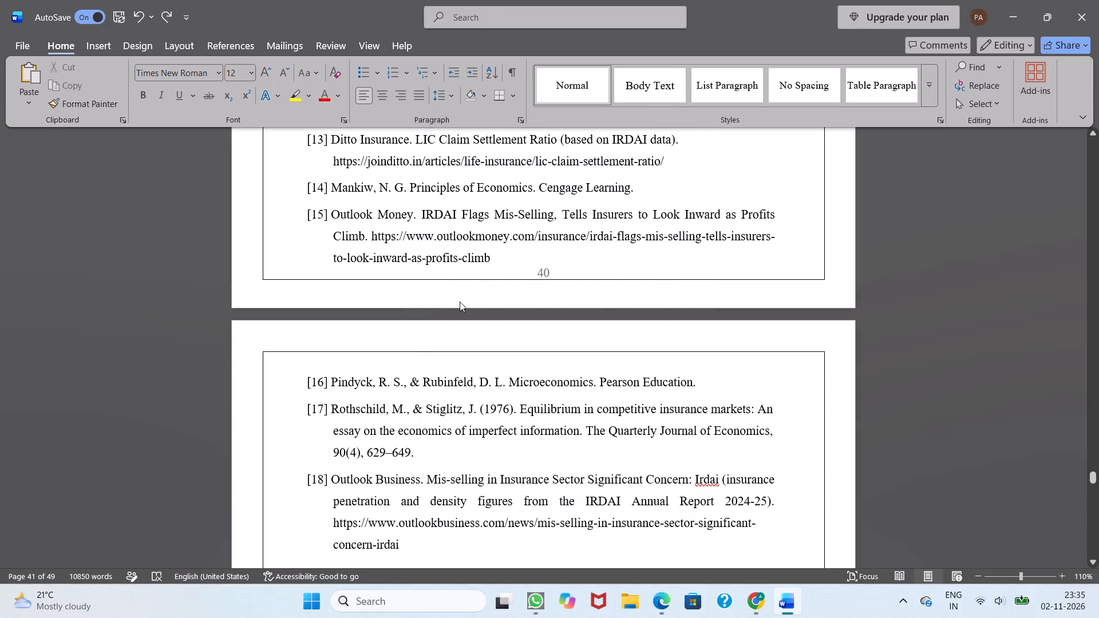
# Go to page 42, the first blank page after the references, and delete one empty page from there.
pyautogui.scroll(-4, 460, 302)
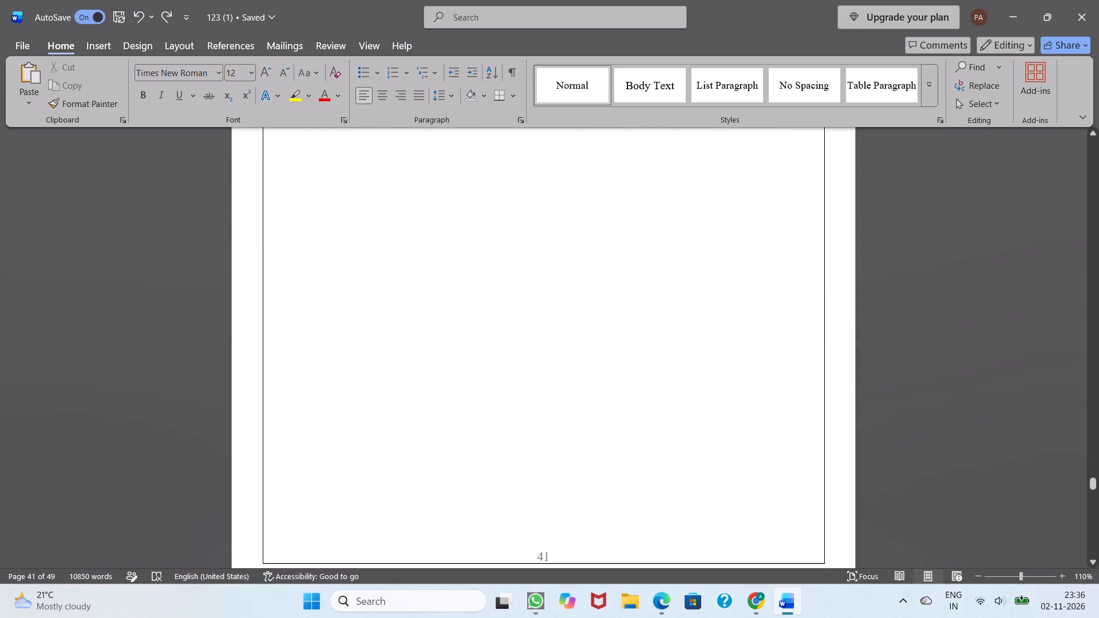
pyautogui.scroll(-3, 460, 302)
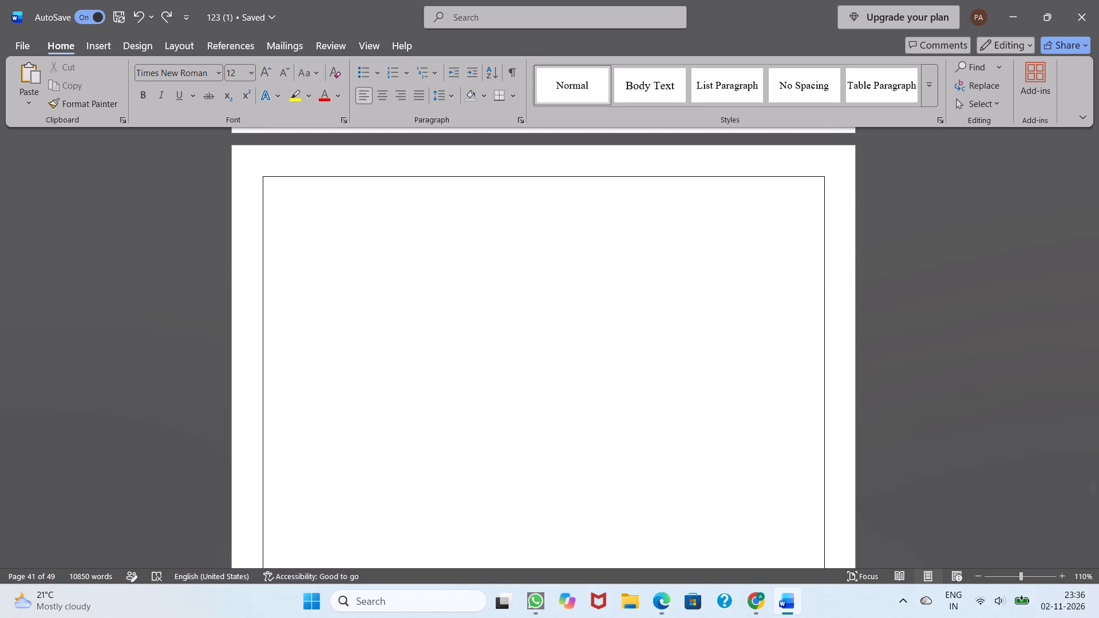
pyautogui.hotkey('ctrl', 'g')
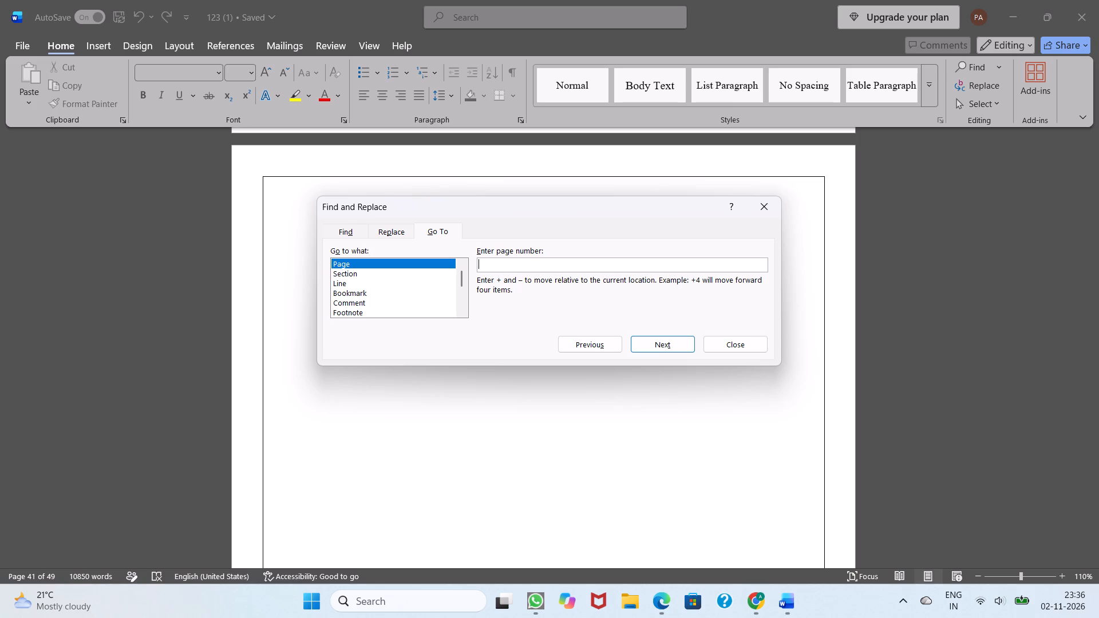
pyautogui.write('42')
pyautogui.press('Return')
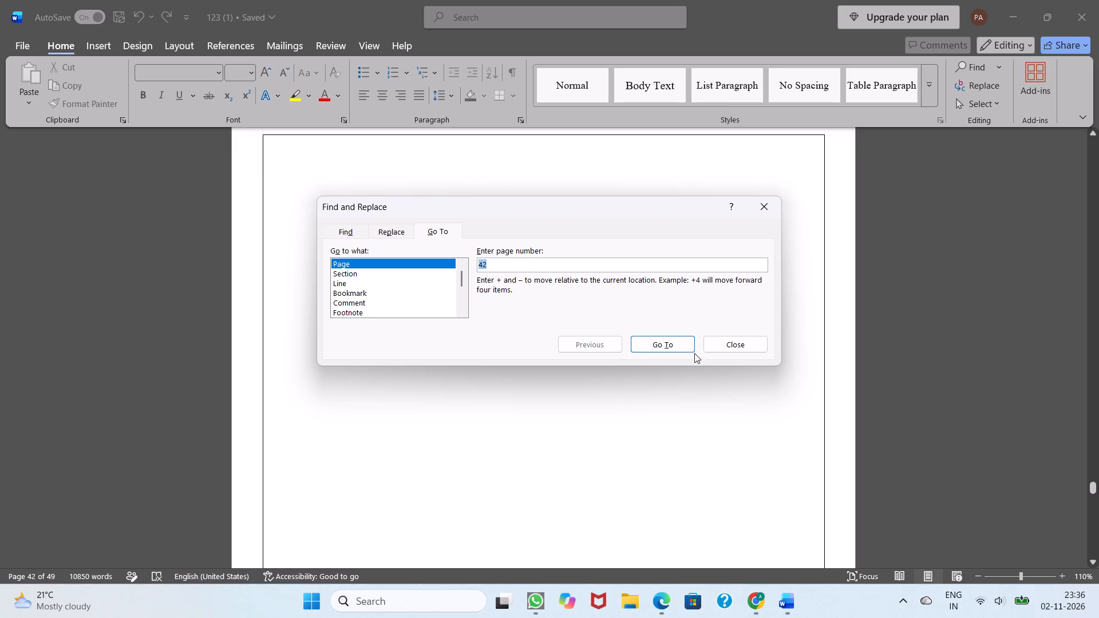
pyautogui.click(729, 343)
pyautogui.scroll(-1, 729, 343)
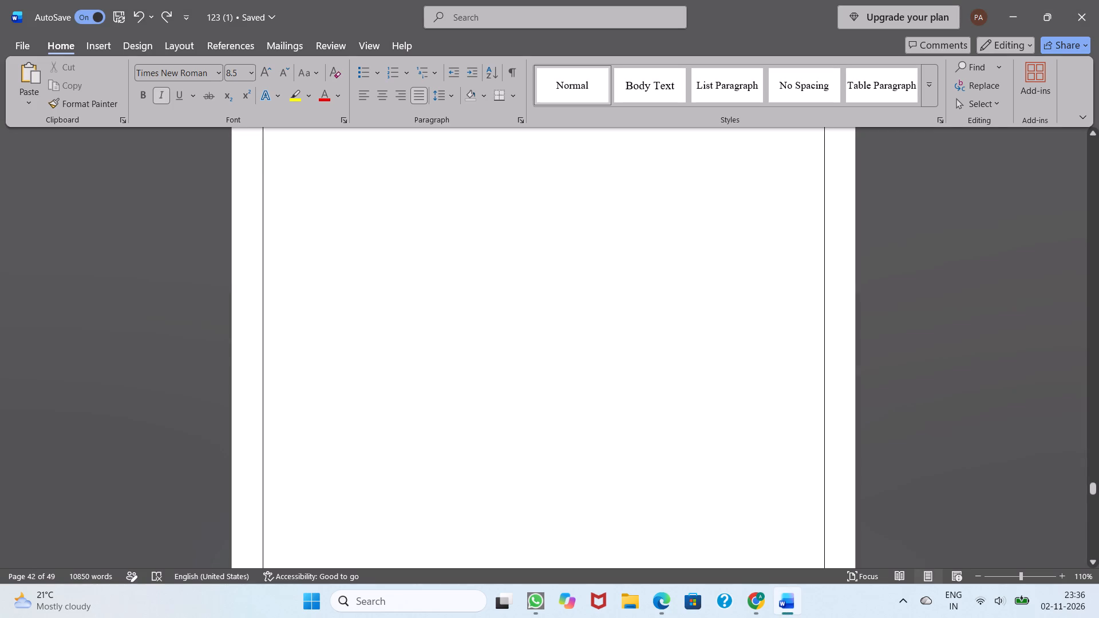
pyautogui.scroll(-4, 729, 343)
pyautogui.scroll(8, 729, 343)
pyautogui.scroll(-11, 729, 343)
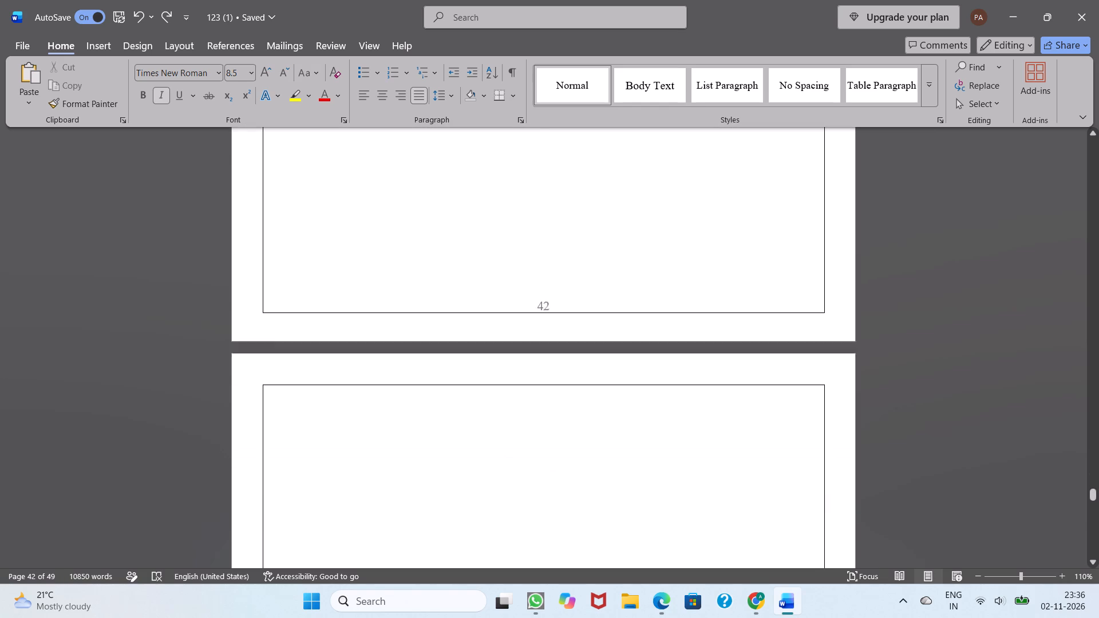
pyautogui.scroll(-8, 729, 343)
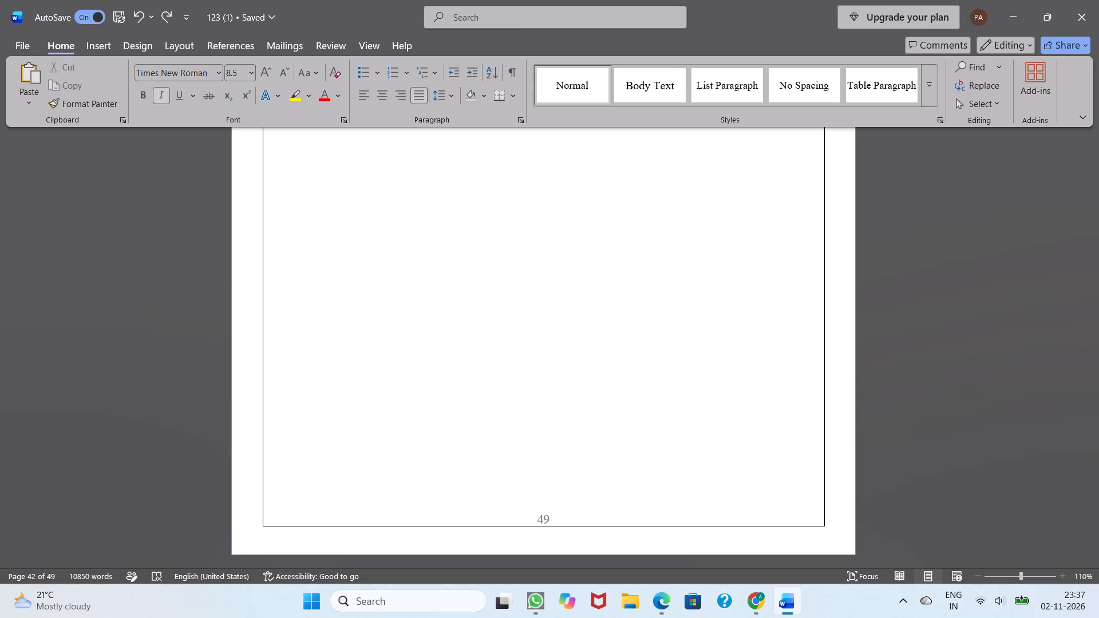
pyautogui.press('Delete')
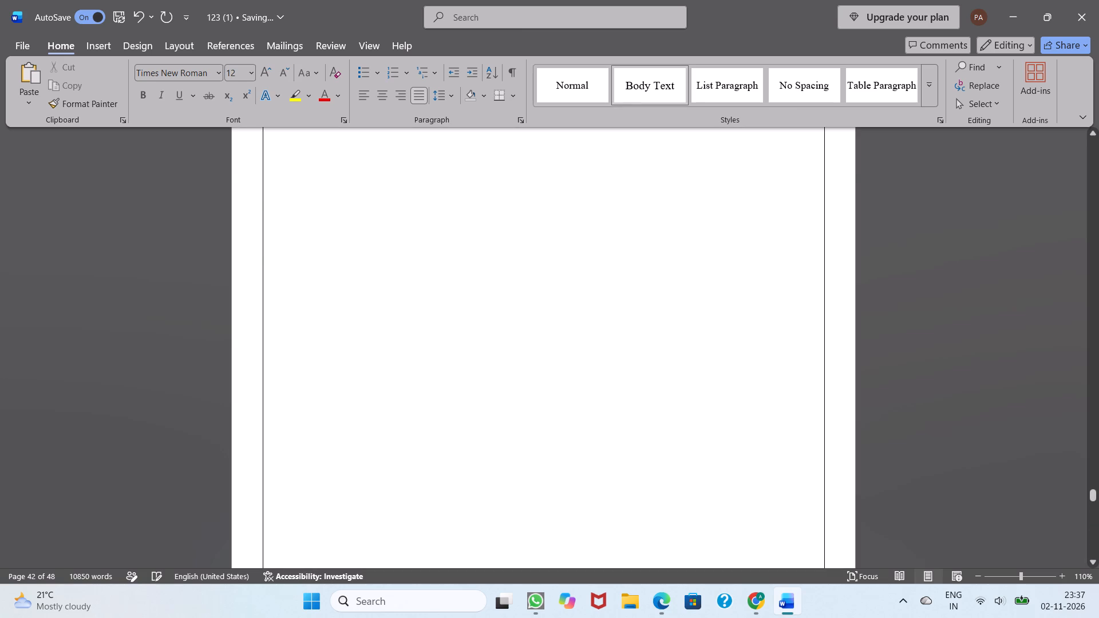
# Examine the pages following the reference list for remaining blank pages.
pyautogui.scroll(4, 729, 343)
pyautogui.scroll(-1, 729, 343)
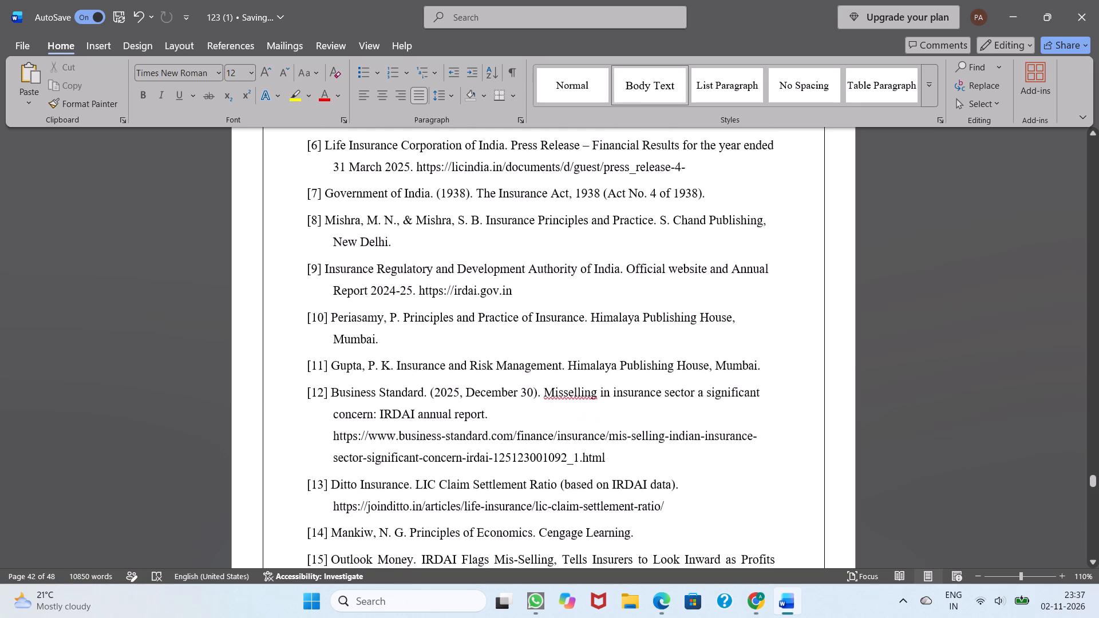
pyautogui.scroll(-4, 729, 343)
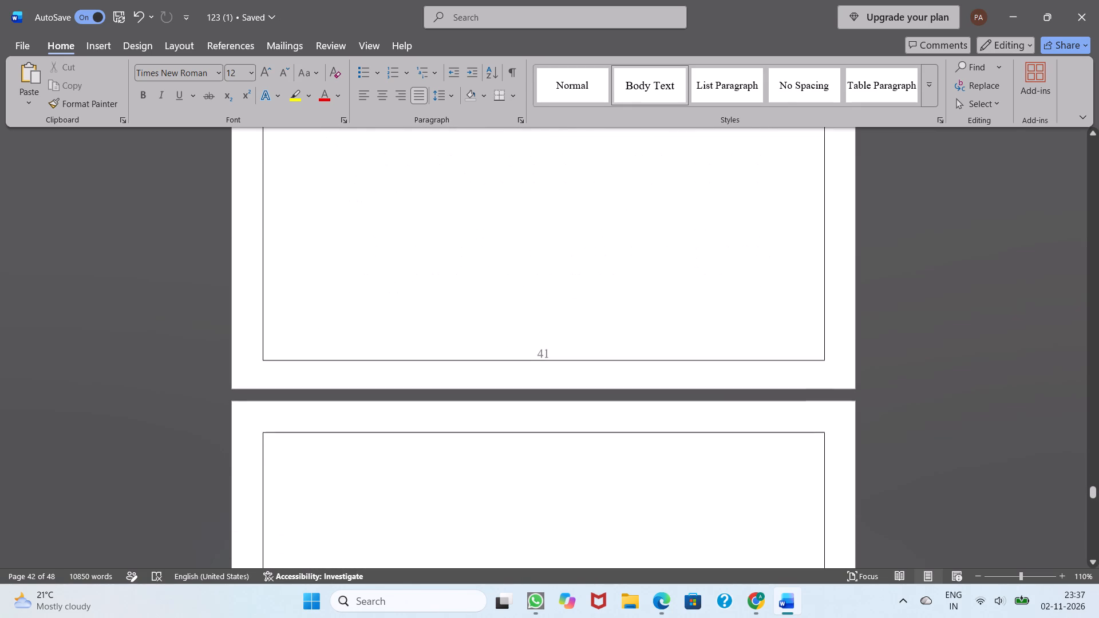
pyautogui.scroll(-2, 341, 492)
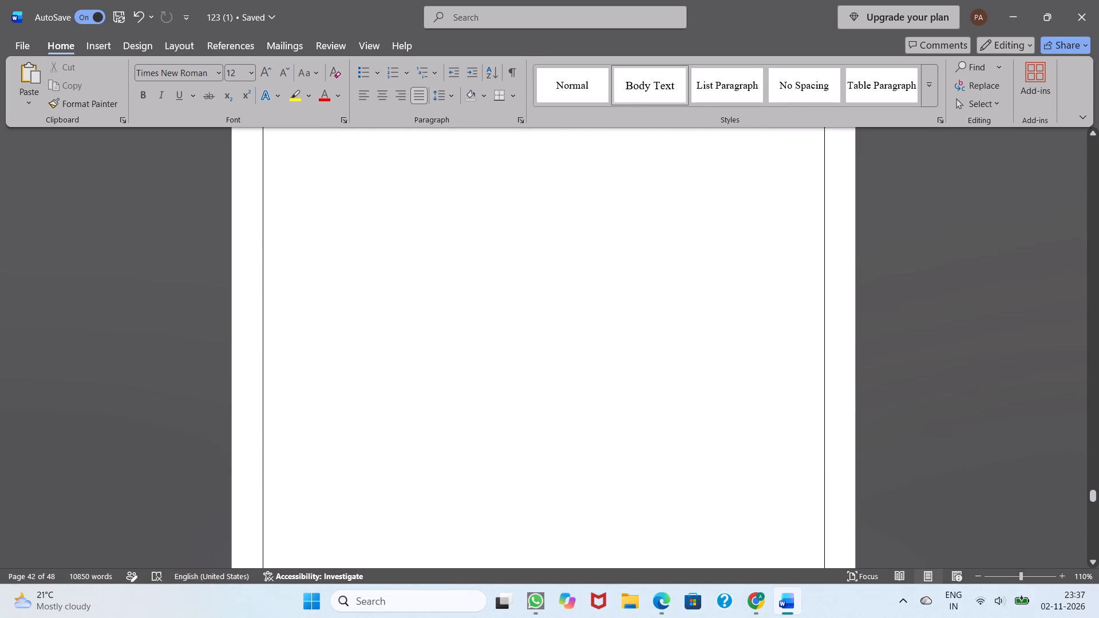
pyautogui.scroll(-1, 344, 471)
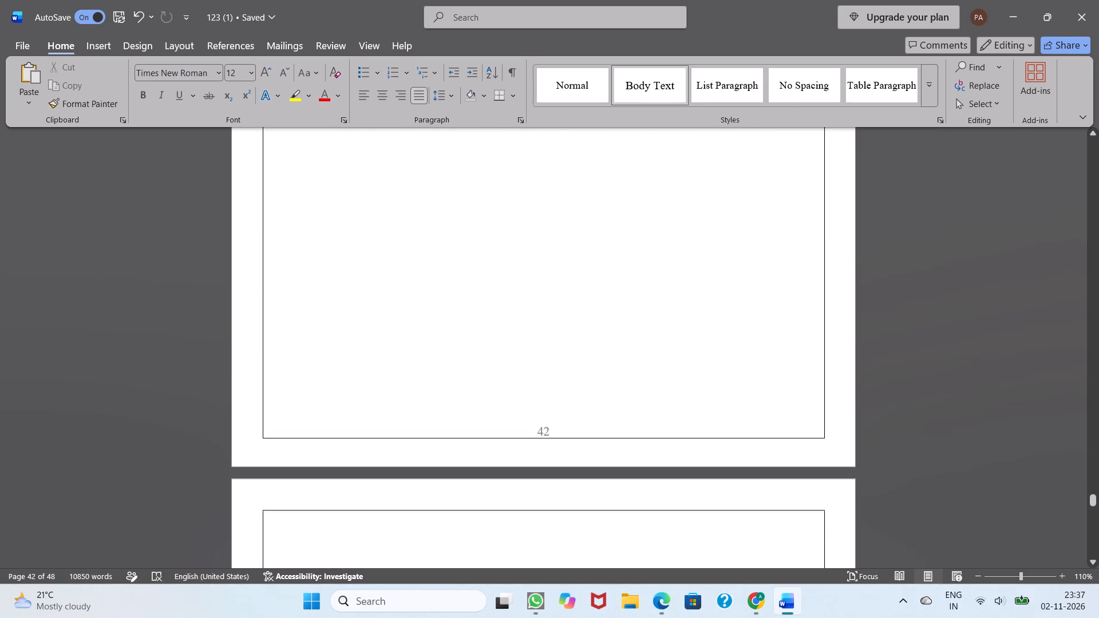
pyautogui.scroll(-1, 344, 471)
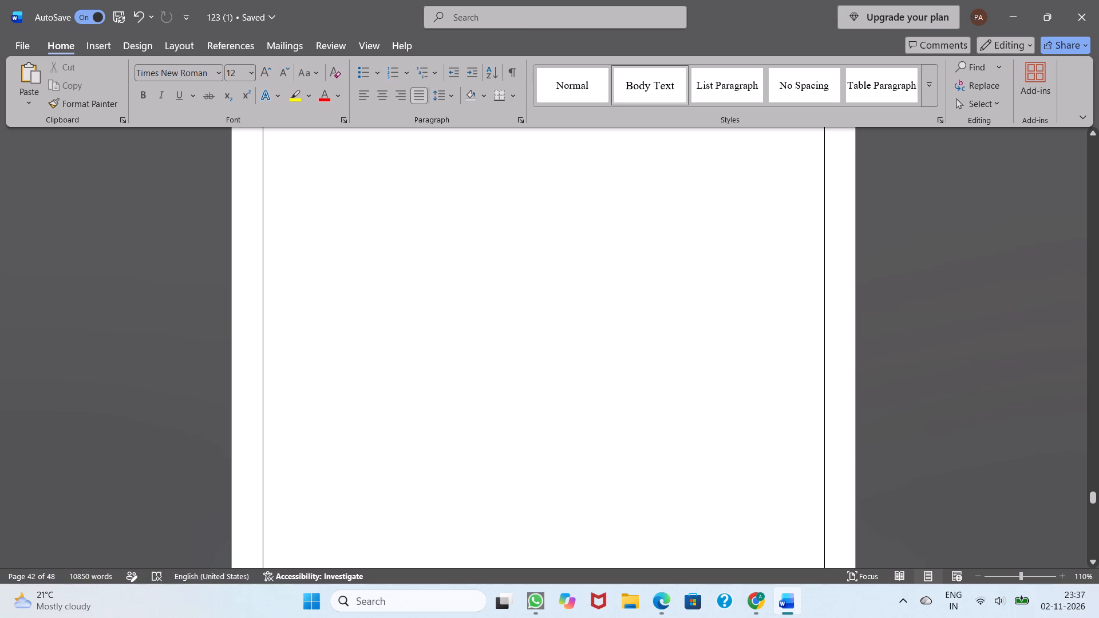
pyautogui.scroll(1, 335, 325)
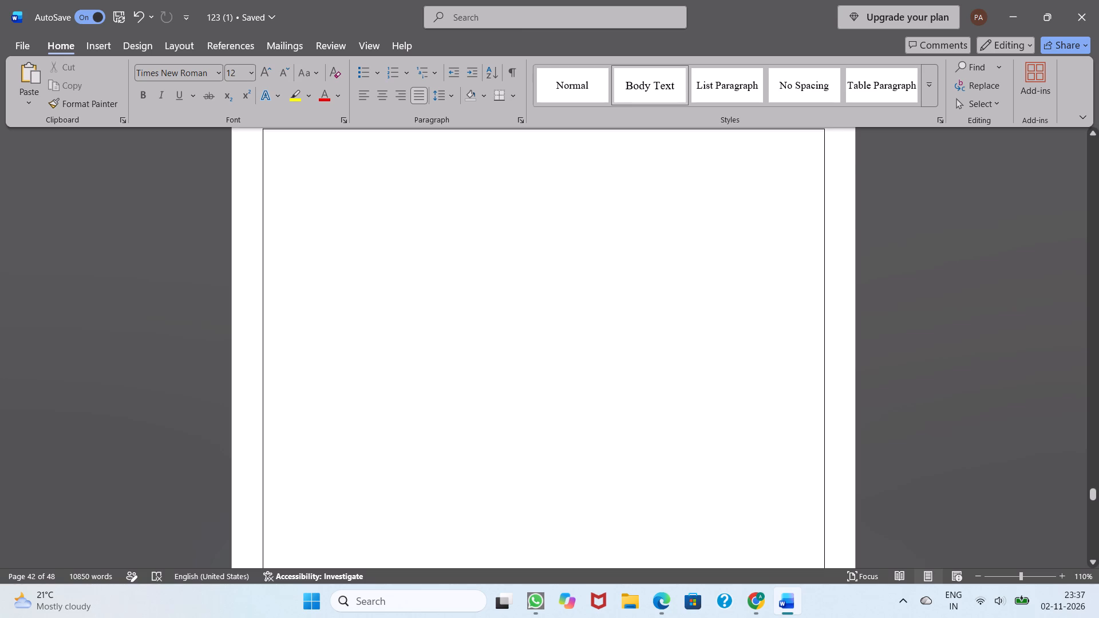
pyautogui.scroll(1, 335, 325)
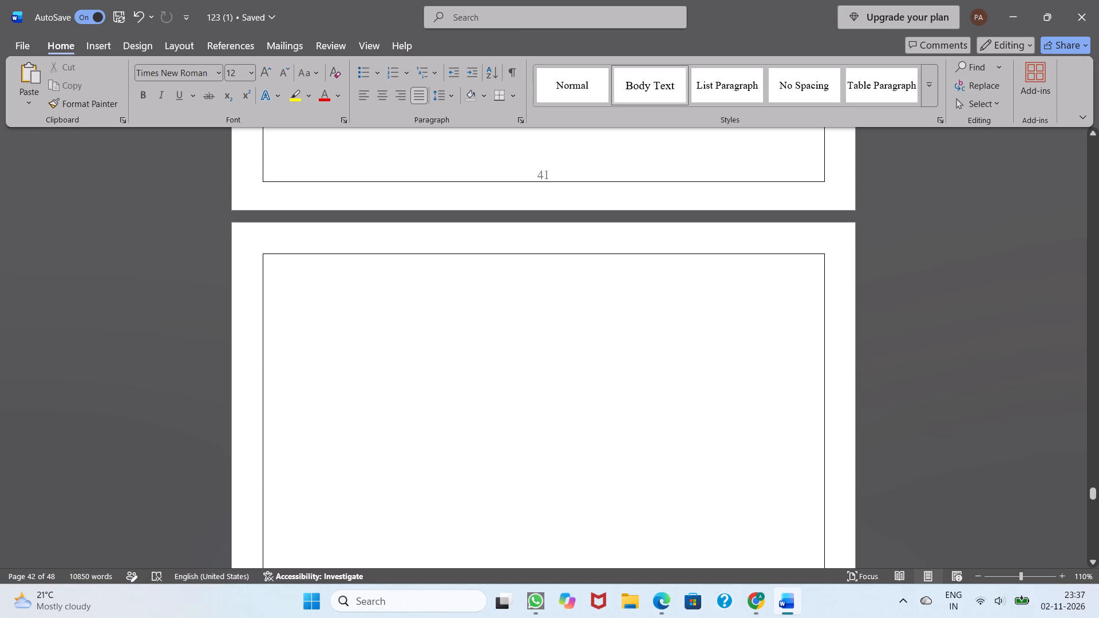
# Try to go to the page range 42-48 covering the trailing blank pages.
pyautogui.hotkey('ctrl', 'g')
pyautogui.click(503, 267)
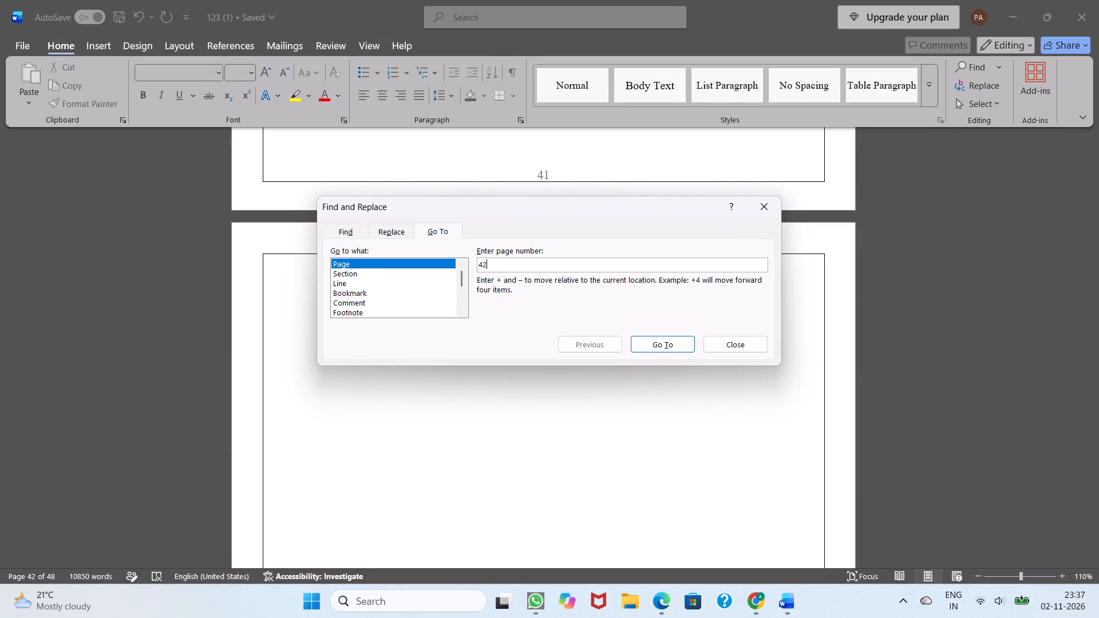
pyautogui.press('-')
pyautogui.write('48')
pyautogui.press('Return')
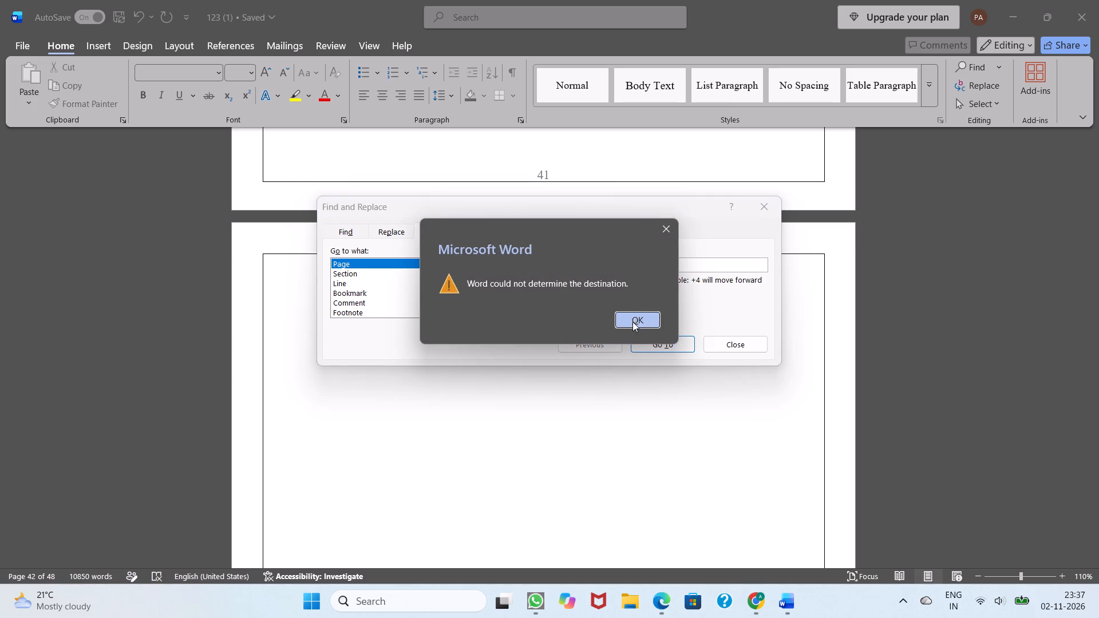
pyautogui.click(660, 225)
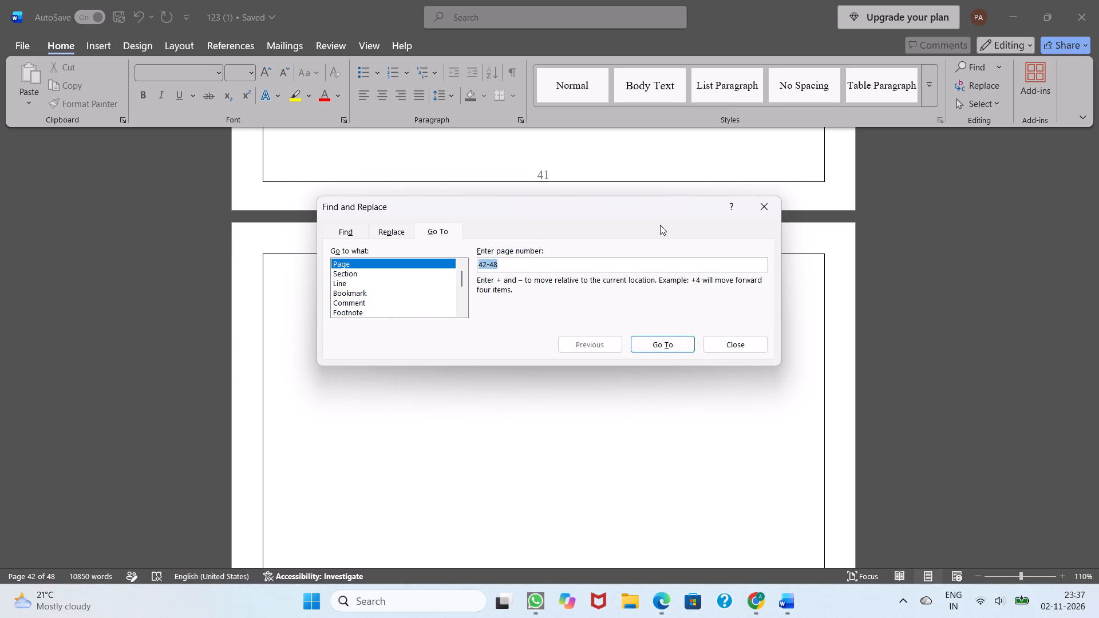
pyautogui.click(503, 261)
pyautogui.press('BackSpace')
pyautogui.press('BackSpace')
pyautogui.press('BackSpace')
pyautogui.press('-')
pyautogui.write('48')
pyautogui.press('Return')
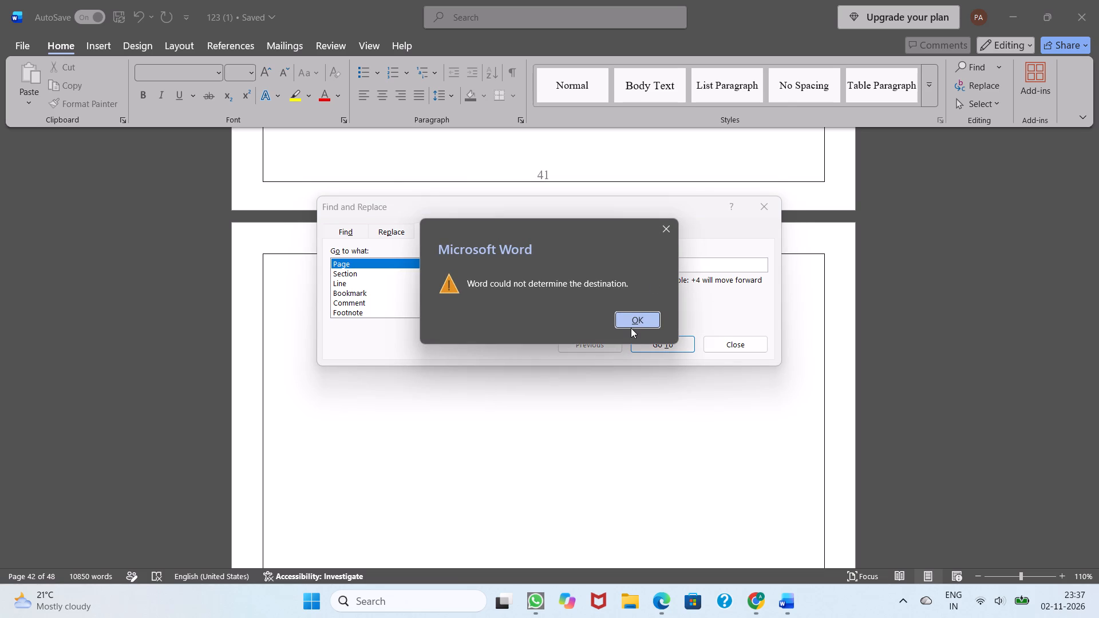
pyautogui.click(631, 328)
# Go to page 42 and delete another empty page after the references.
pyautogui.click(541, 269)
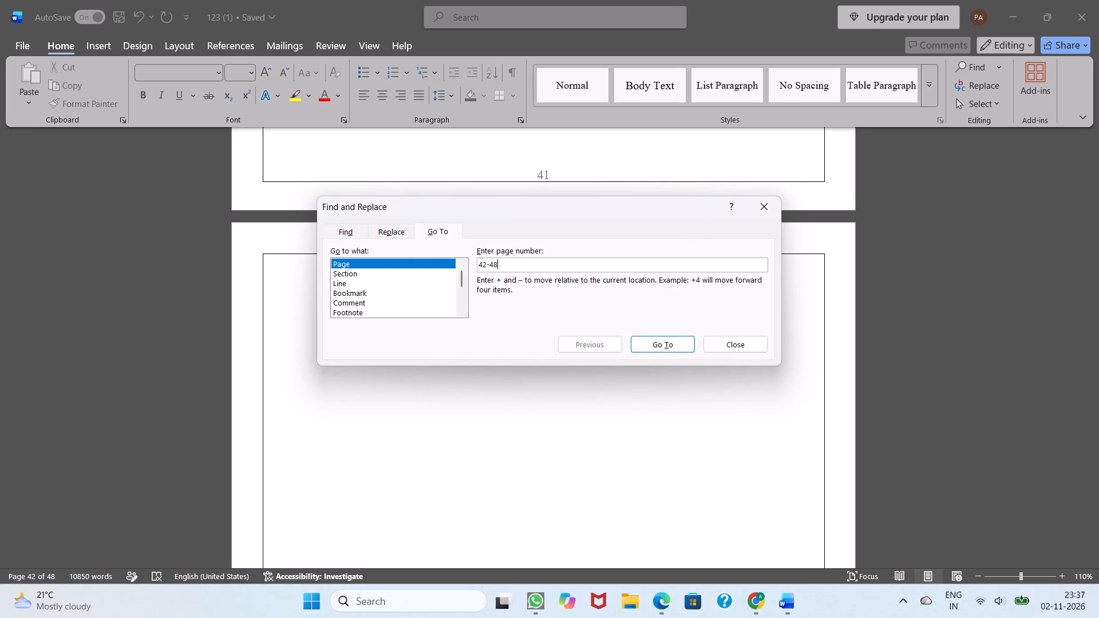
pyautogui.press('BackSpace')
pyautogui.press('BackSpace')
pyautogui.press('BackSpace')
pyautogui.press('Return')
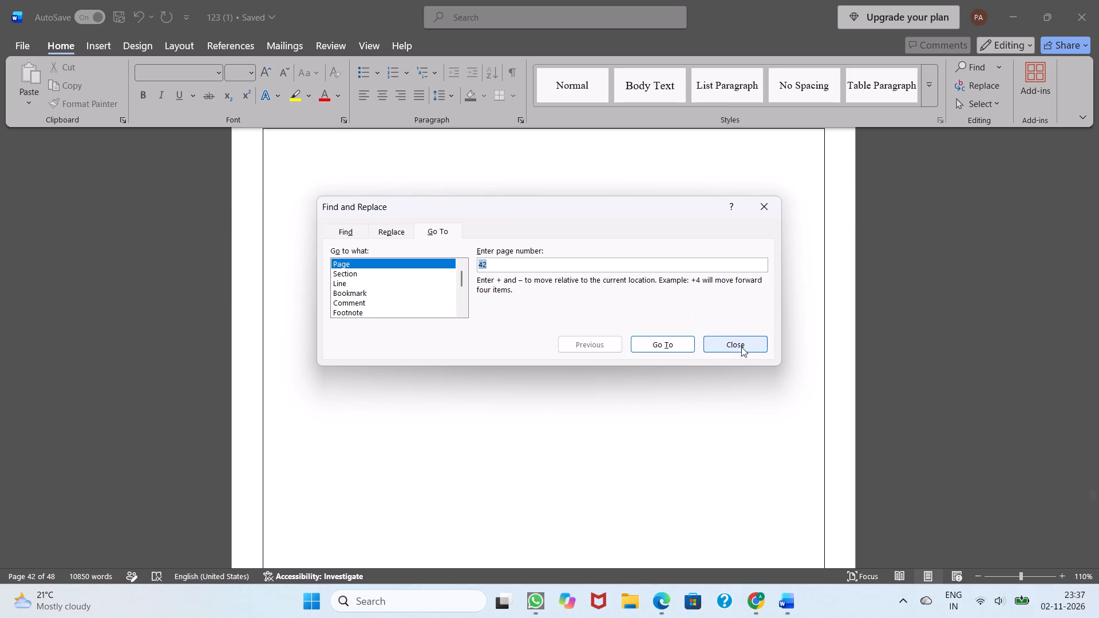
pyautogui.click(741, 345)
pyautogui.press('Delete')
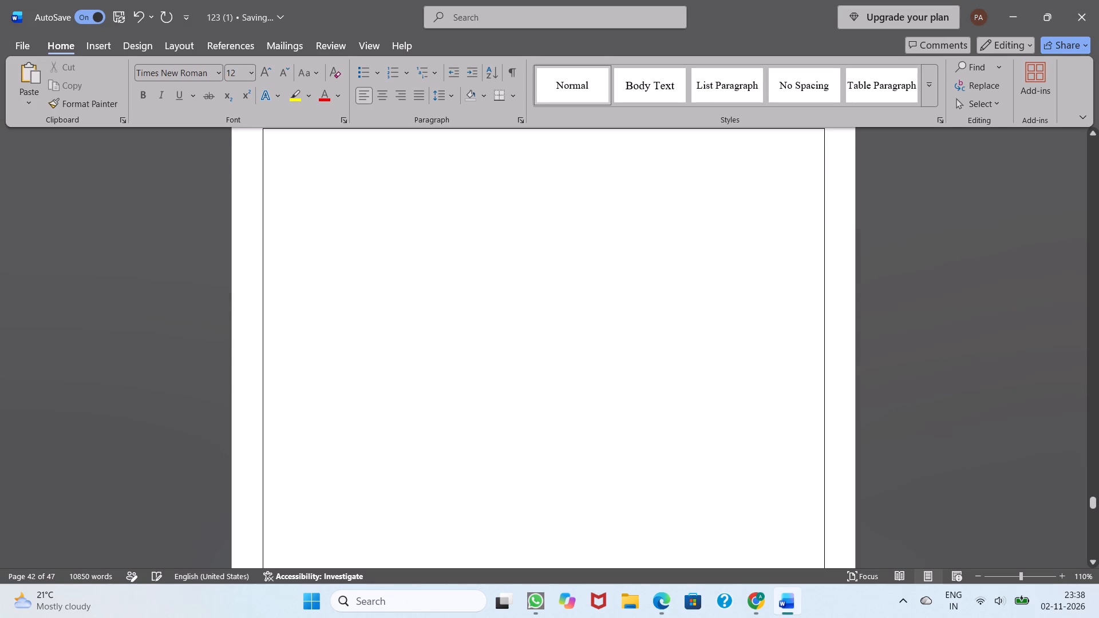
# Go to page 42, the first blank page after the references, and delete one empty page there.
pyautogui.scroll(5, 741, 345)
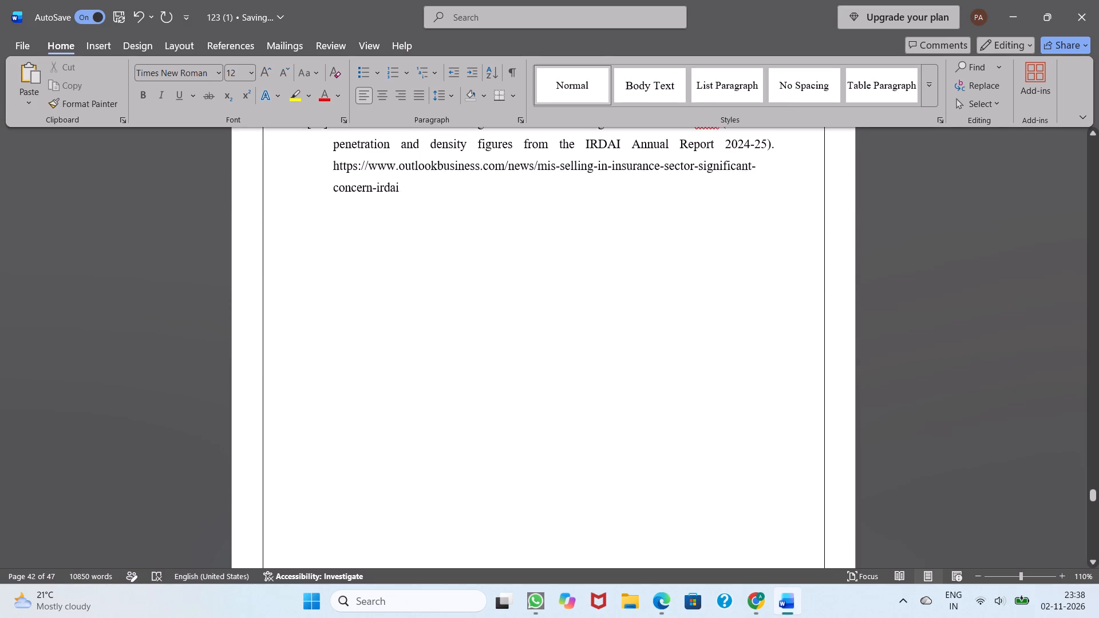
pyautogui.scroll(-4, 741, 345)
pyautogui.scroll(1, 741, 345)
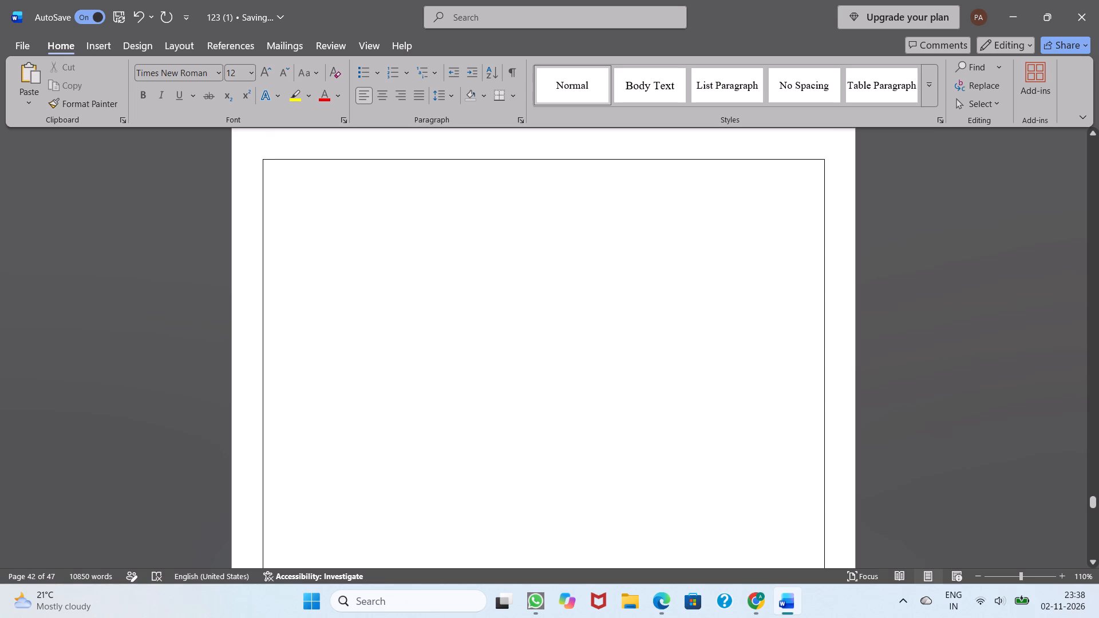
pyautogui.hotkey('ctrl', 'g')
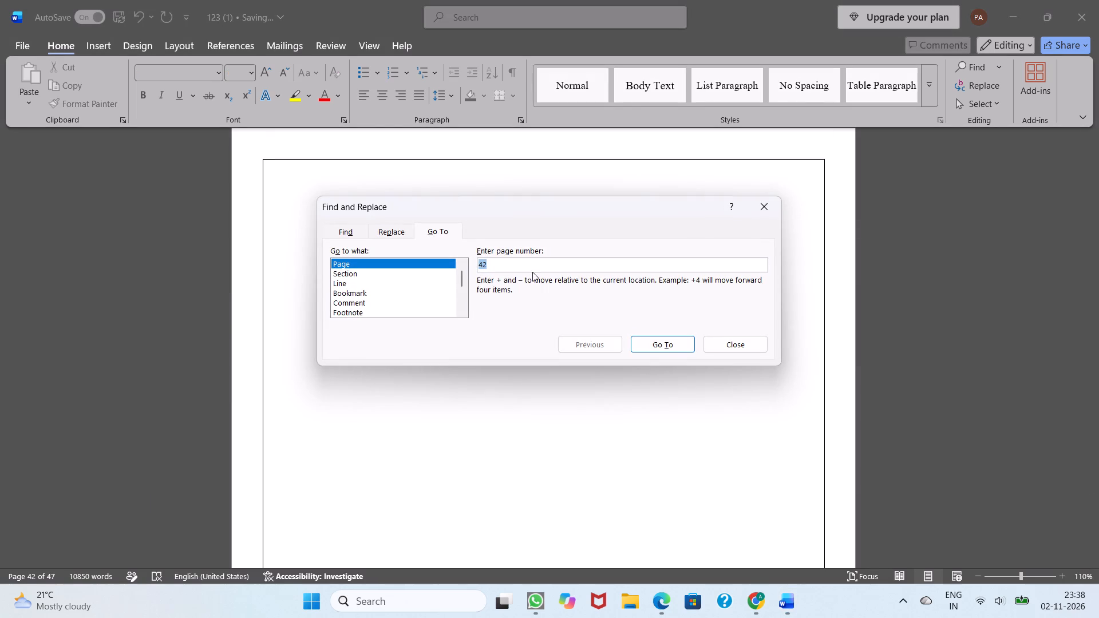
pyautogui.click(523, 268)
pyautogui.press('Return')
pyautogui.click(711, 348)
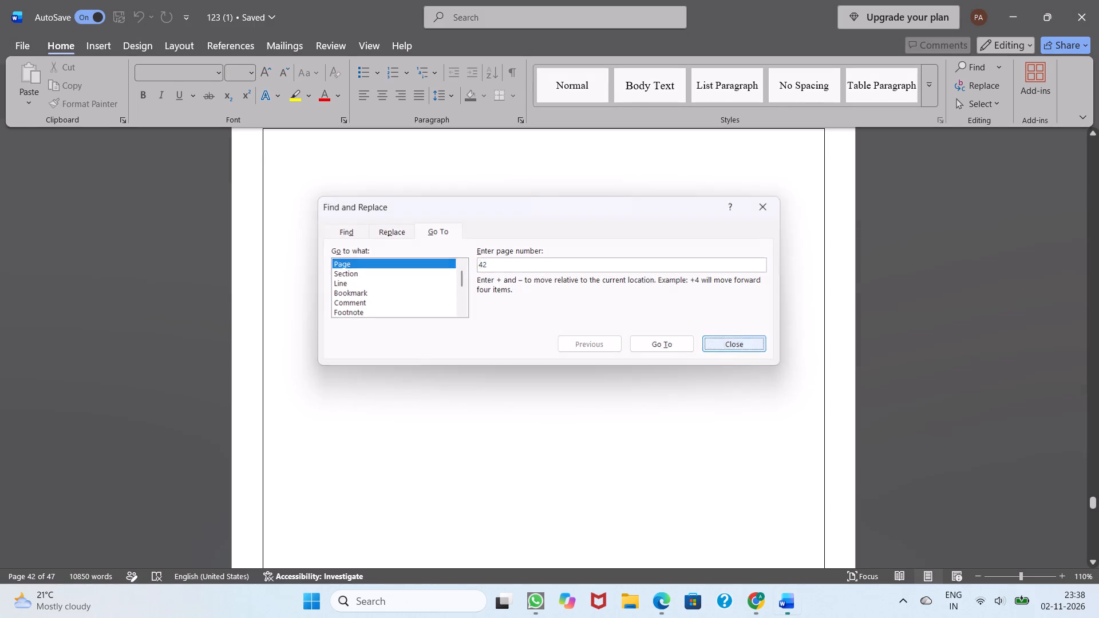
pyautogui.press('Delete')
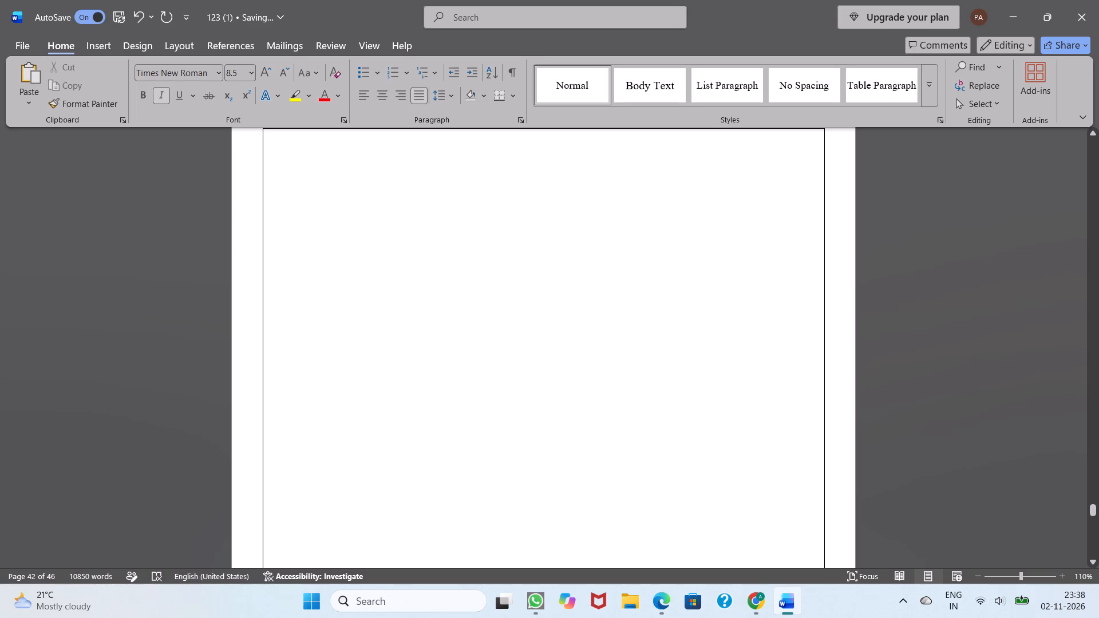
# Delete two more empty pages after the references, returning to the start of page 42 before each deletion.
pyautogui.scroll(2, 711, 348)
pyautogui.scroll(-2, 711, 348)
pyautogui.hotkey('ctrl', 'g')
pyautogui.click(519, 263)
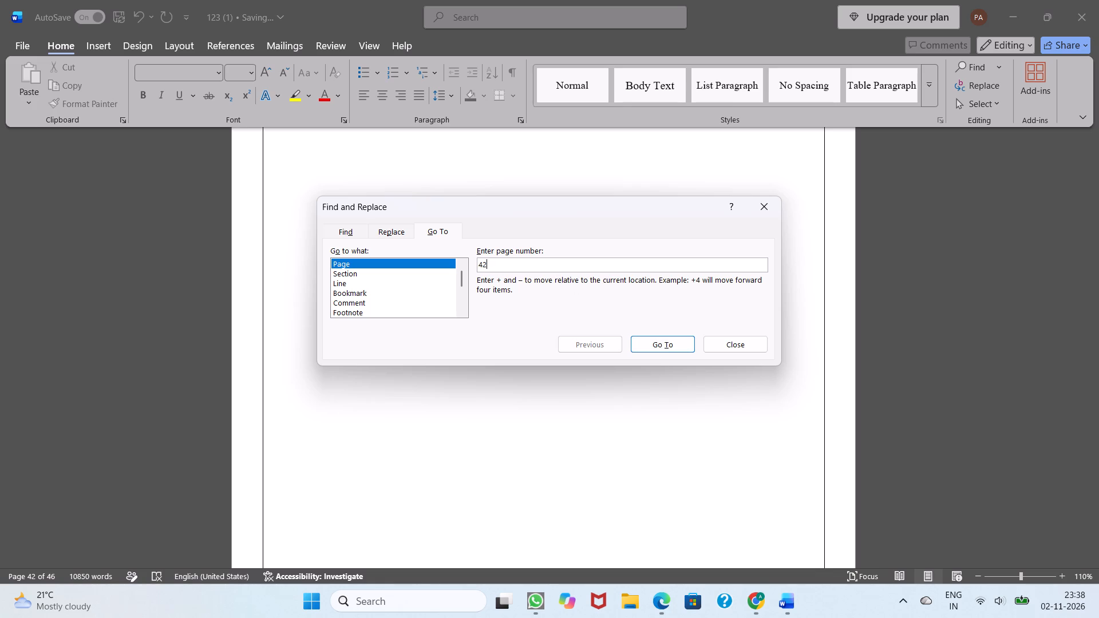
pyautogui.press('Return')
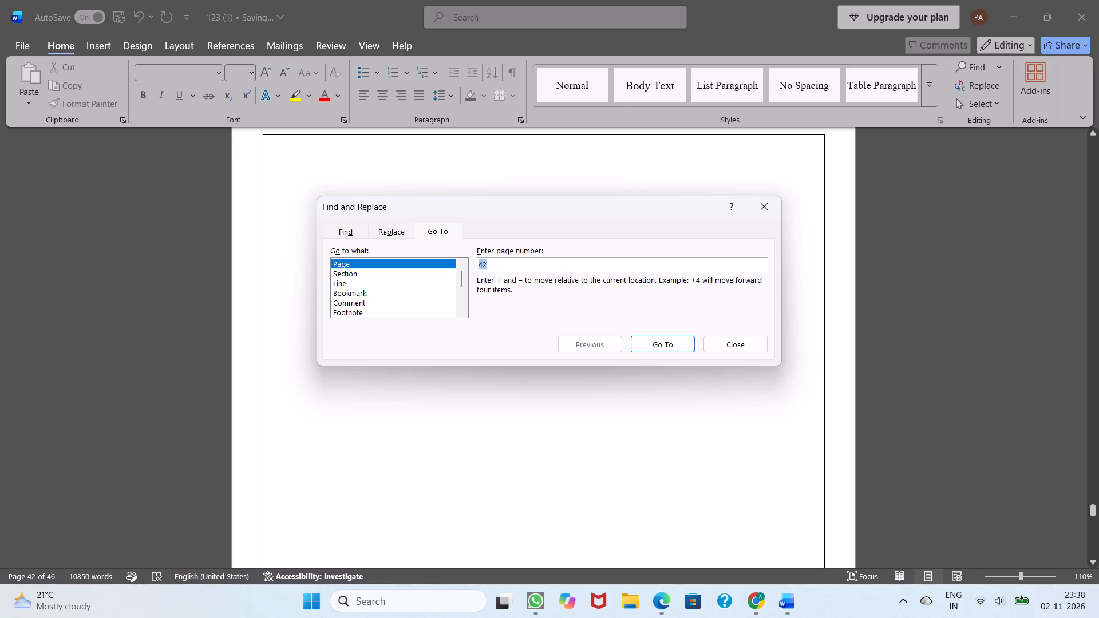
pyautogui.click(738, 344)
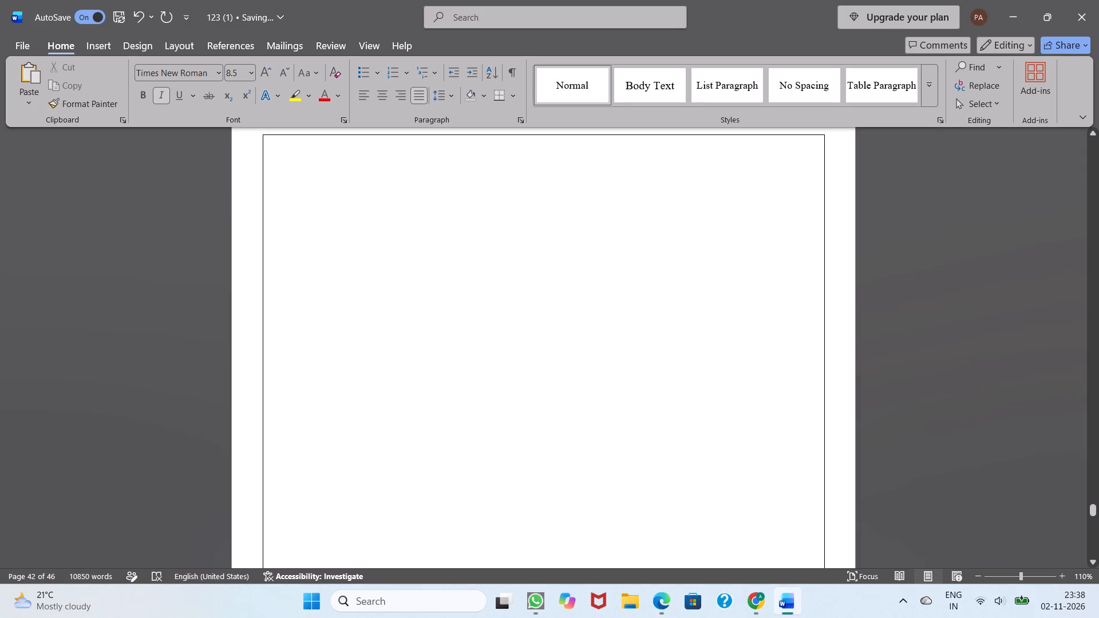
pyautogui.press('Delete')
pyautogui.hotkey('ctrl', 'g')
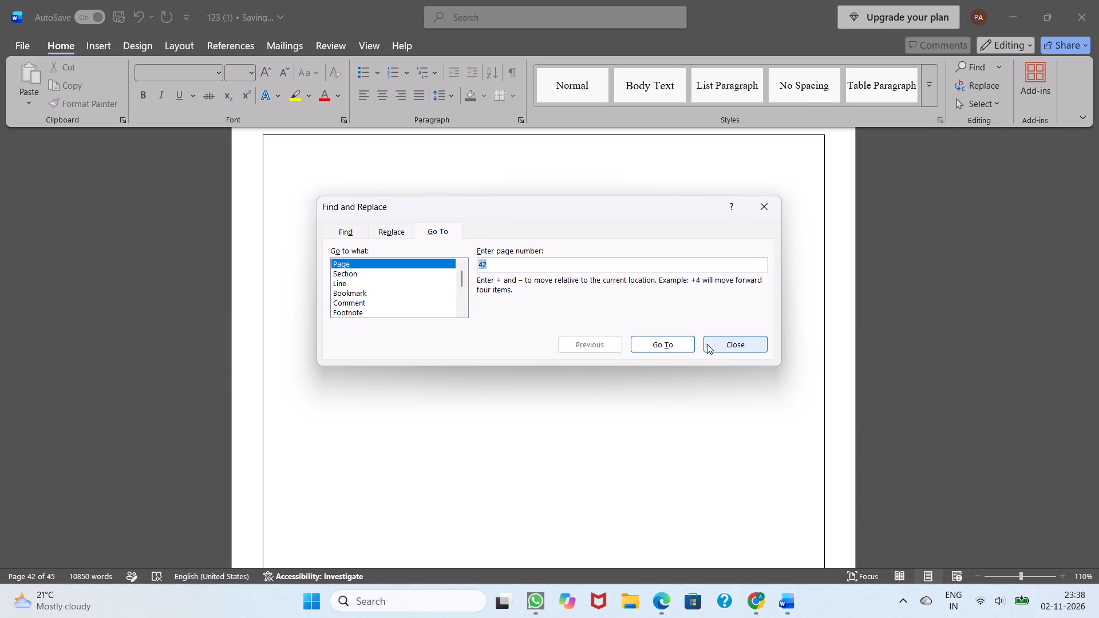
pyautogui.press('Return')
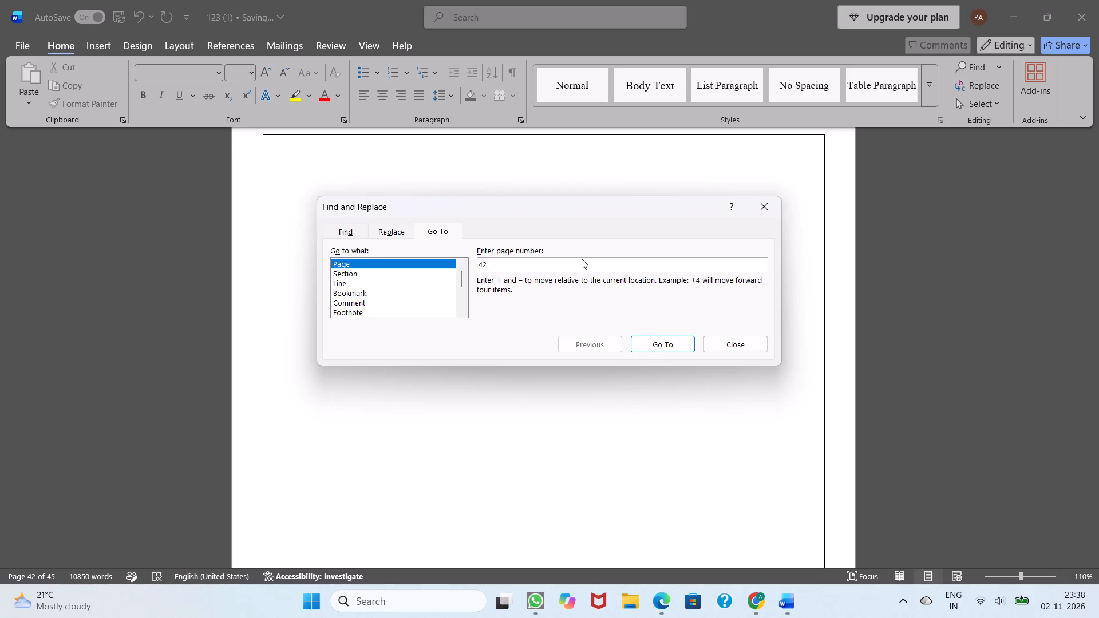
pyautogui.click(721, 351)
pyautogui.press('Delete')
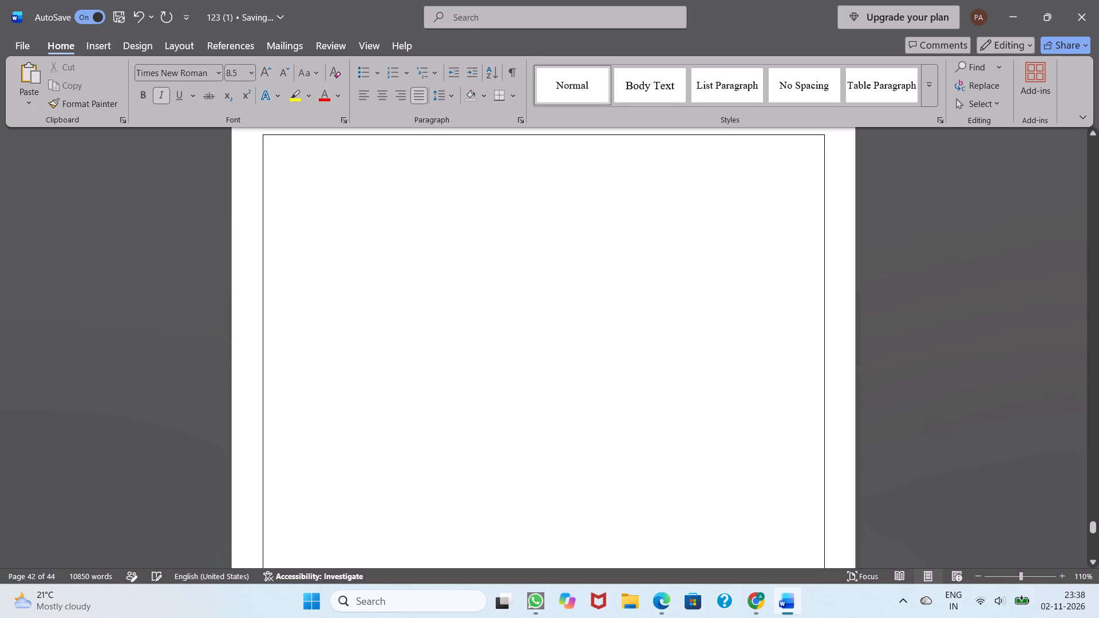
# Remove another two blank pages following the reference list, going to page 42 before each deletion.
pyautogui.hotkey('ctrl', 'g')
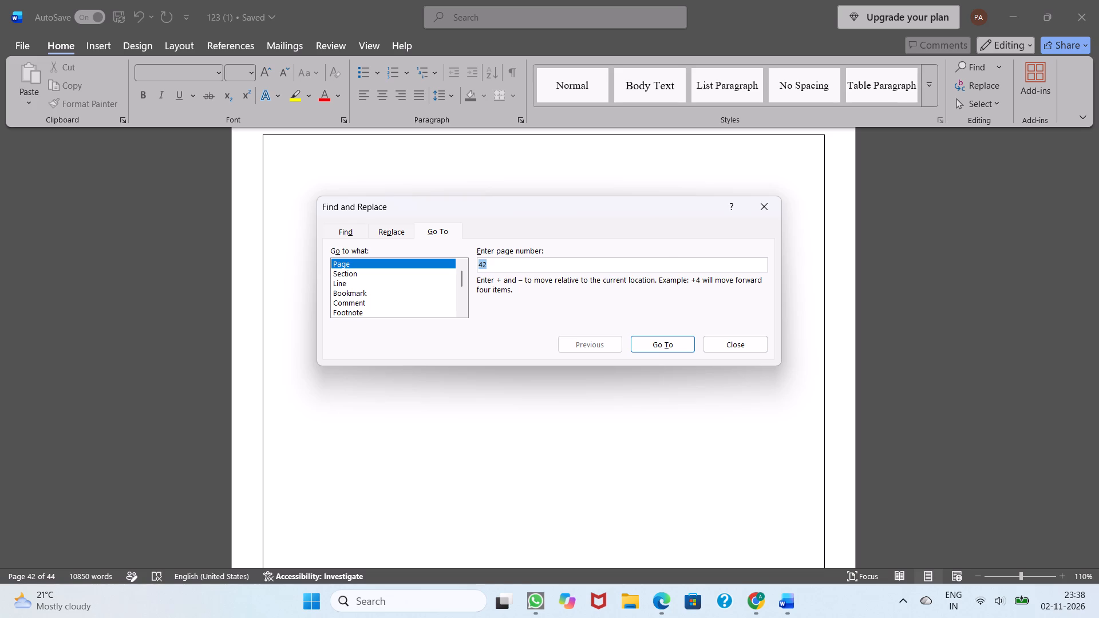
pyautogui.press('Return')
pyautogui.click(721, 341)
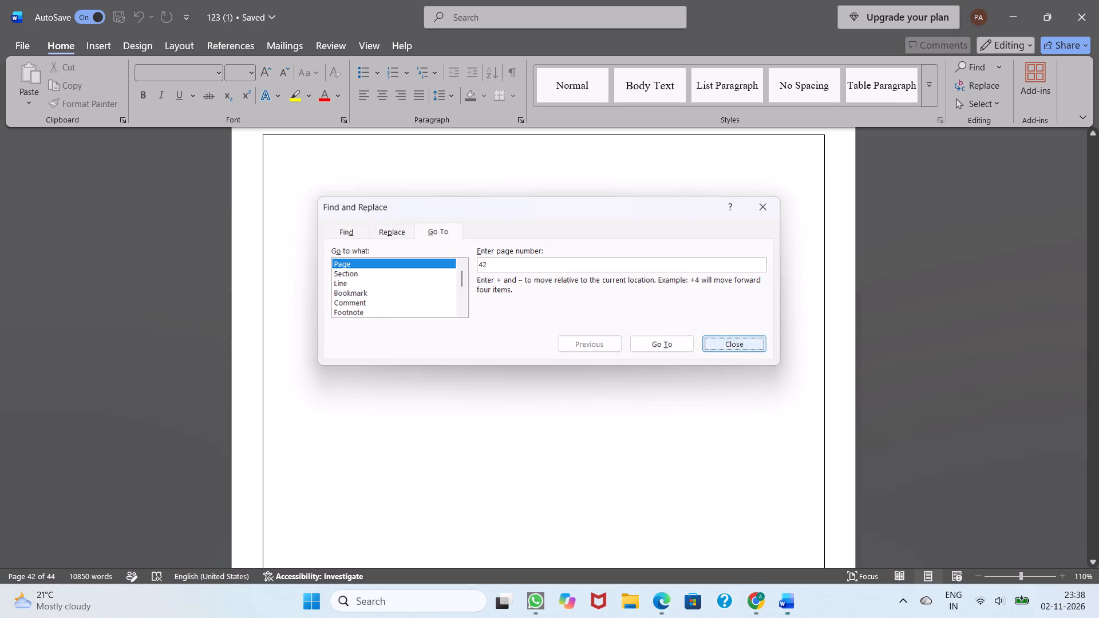
pyautogui.press('Delete')
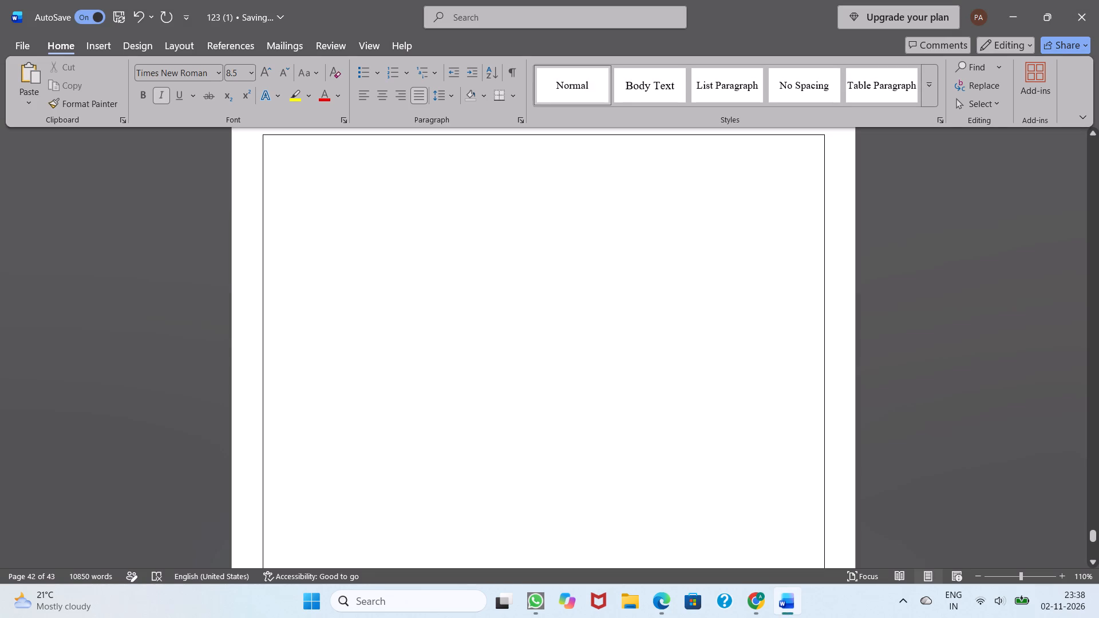
pyautogui.hotkey('ctrl', 'g')
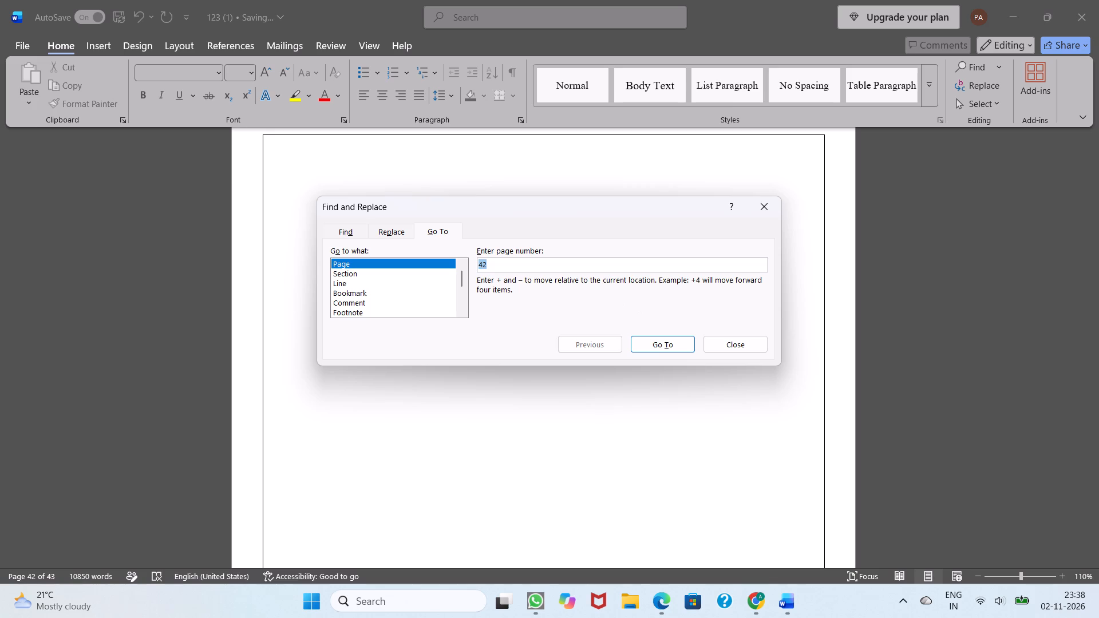
pyautogui.click(539, 265)
pyautogui.press('Return')
pyautogui.click(724, 343)
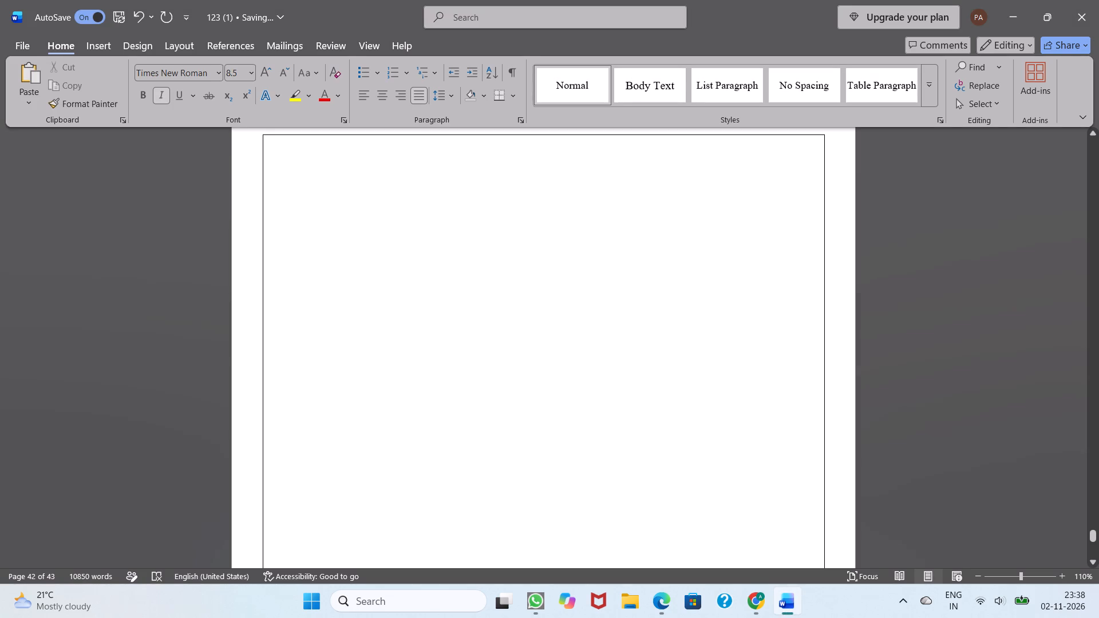
pyautogui.press('Delete')
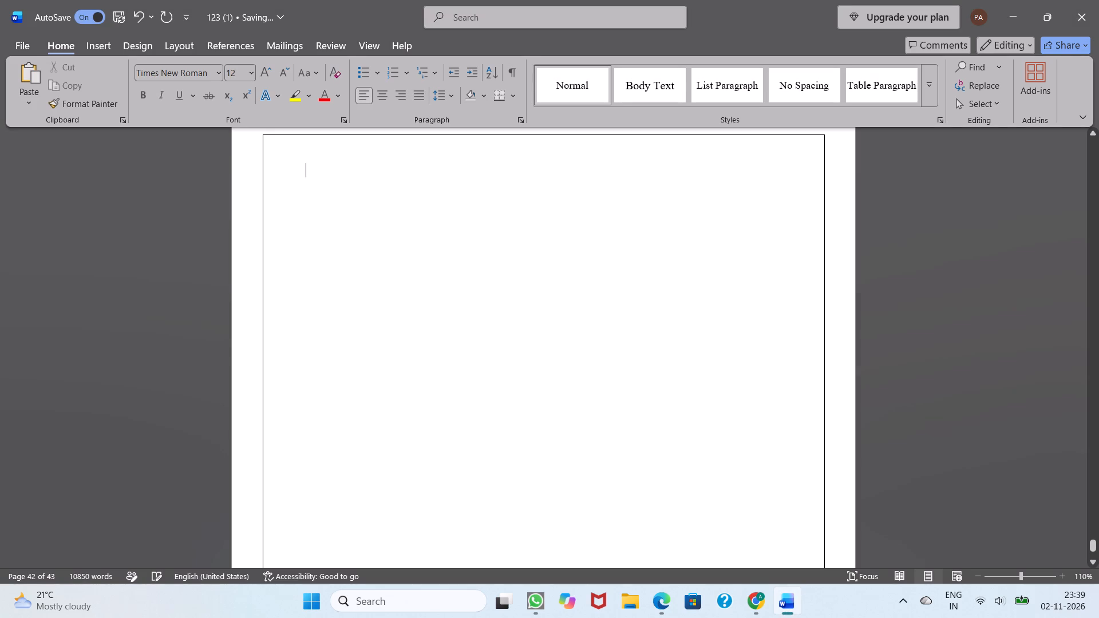
# Examine the end of the document from page 41 onward for remaining blank pages.
pyautogui.scroll(2, 709, 336)
pyautogui.scroll(-2, 709, 336)
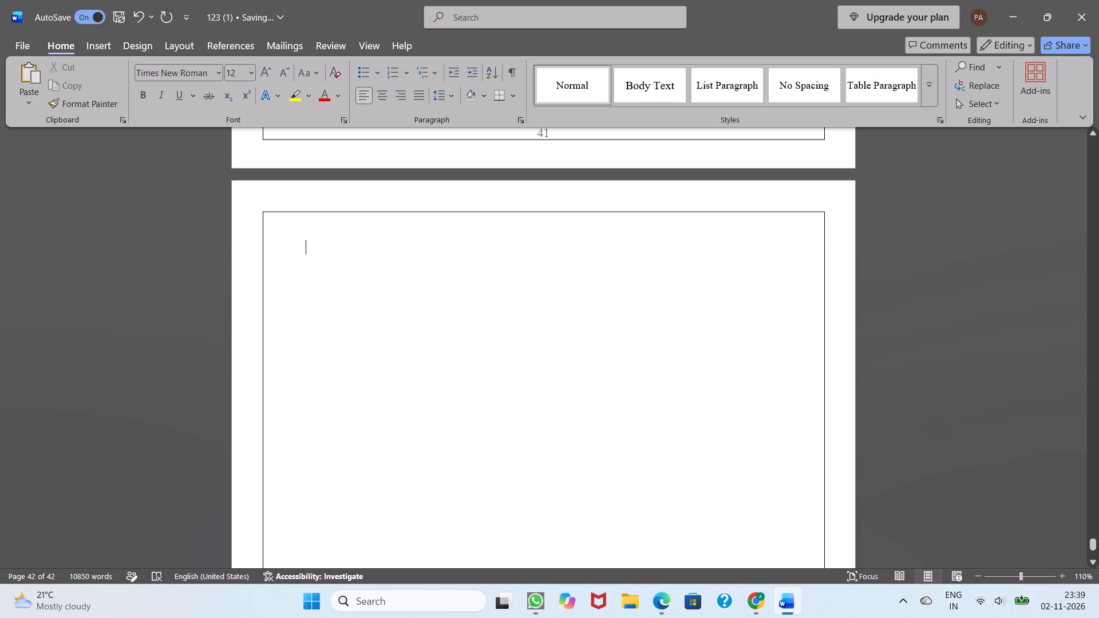
pyautogui.scroll(-4, 507, 346)
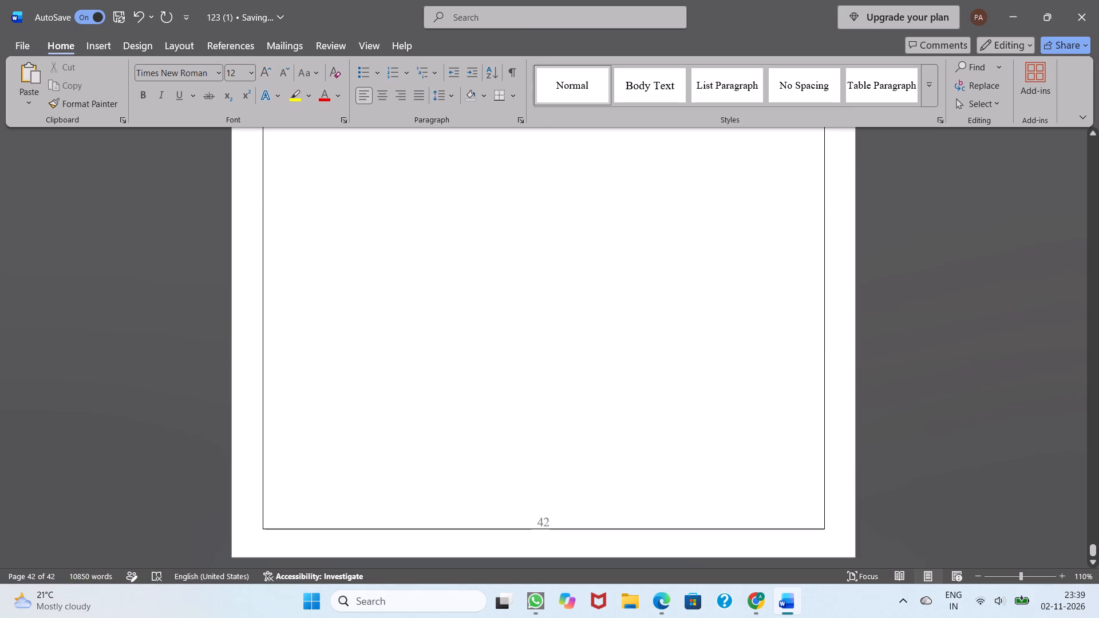
pyautogui.scroll(4, 507, 346)
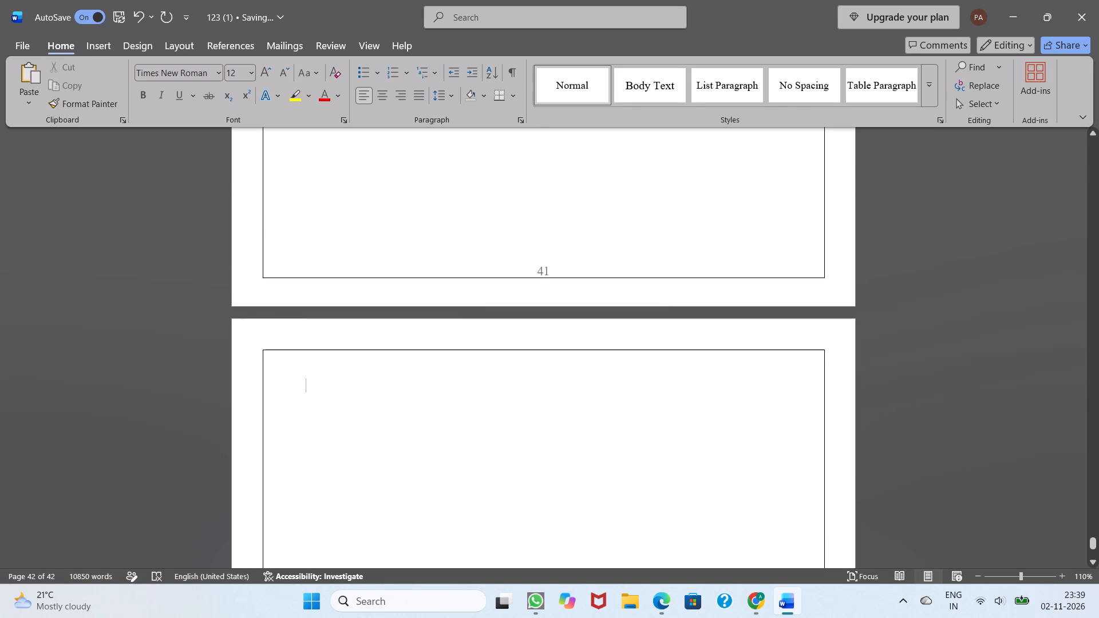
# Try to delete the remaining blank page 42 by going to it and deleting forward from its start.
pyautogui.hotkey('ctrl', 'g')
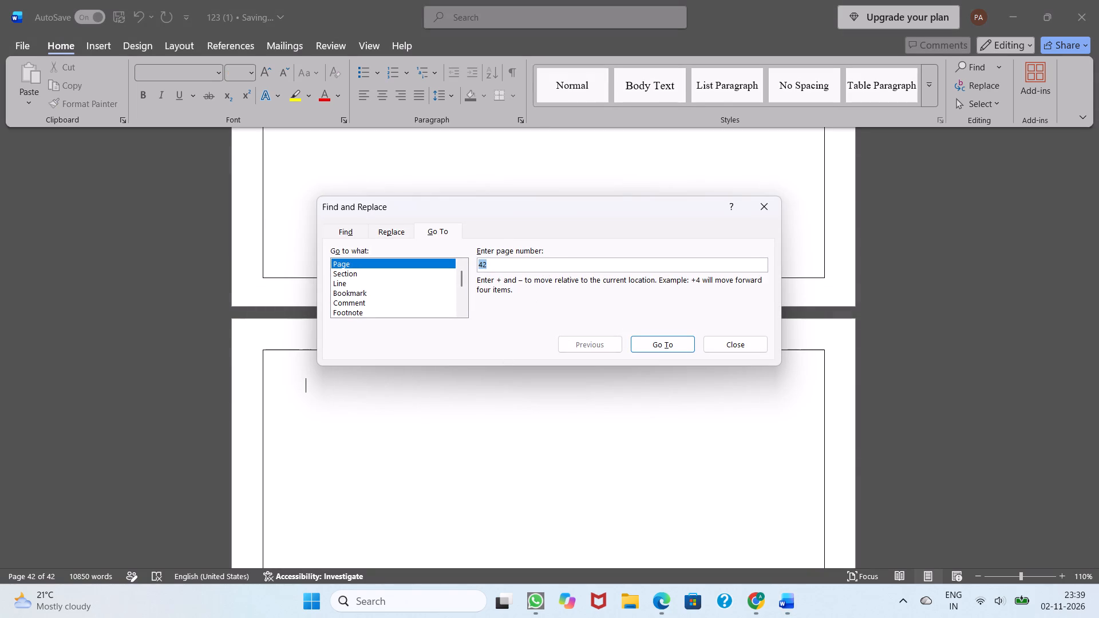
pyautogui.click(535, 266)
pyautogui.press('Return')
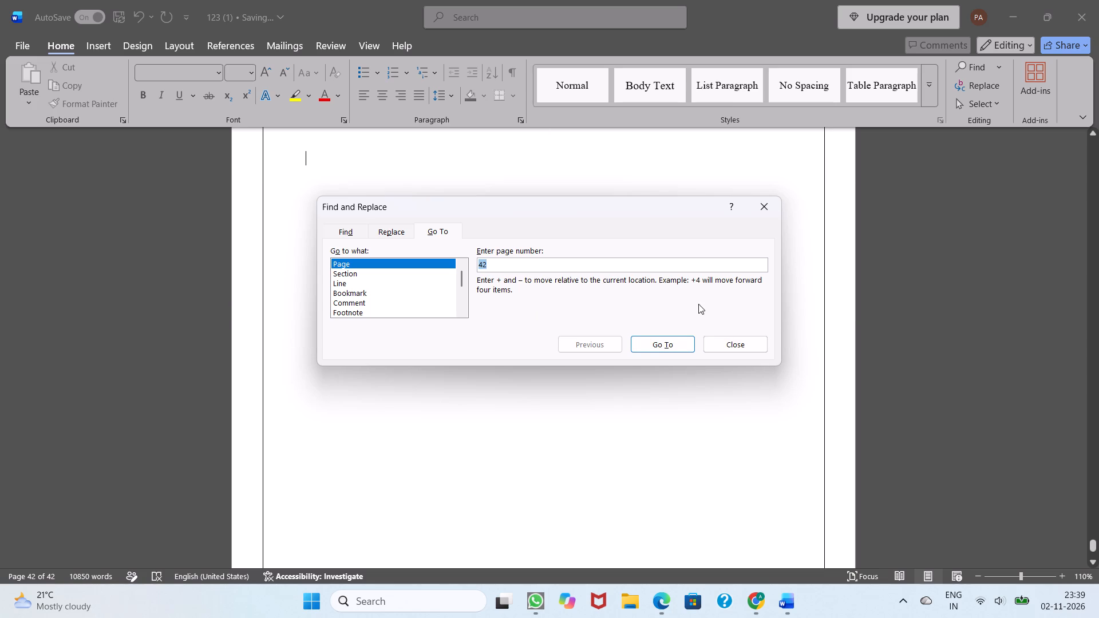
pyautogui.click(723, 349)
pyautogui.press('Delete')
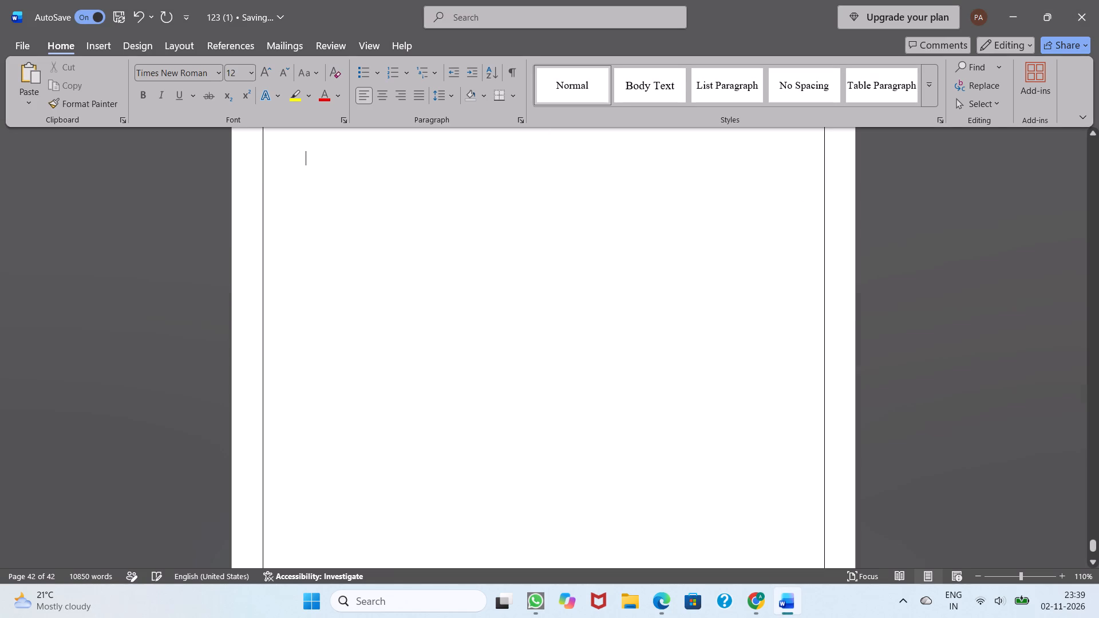
# Check the end of page 41 and all of page 42 for leftover blank space.
pyautogui.scroll(2, 723, 349)
pyautogui.scroll(-1, 723, 349)
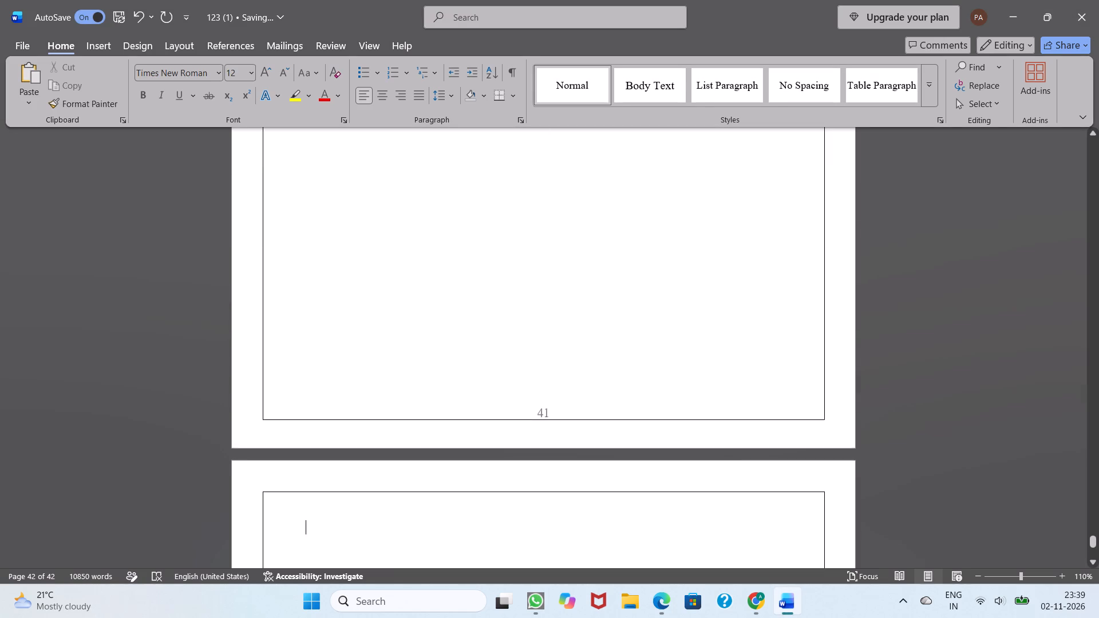
pyautogui.scroll(-4, 723, 349)
pyautogui.scroll(3, 723, 349)
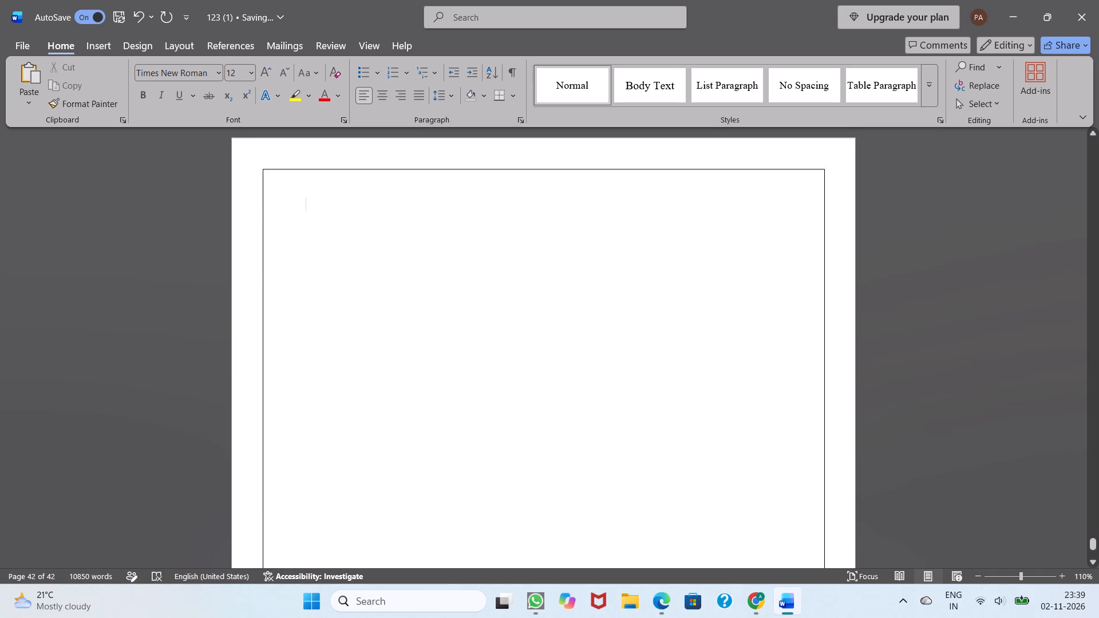
pyautogui.scroll(2, 723, 349)
pyautogui.scroll(-4, 723, 349)
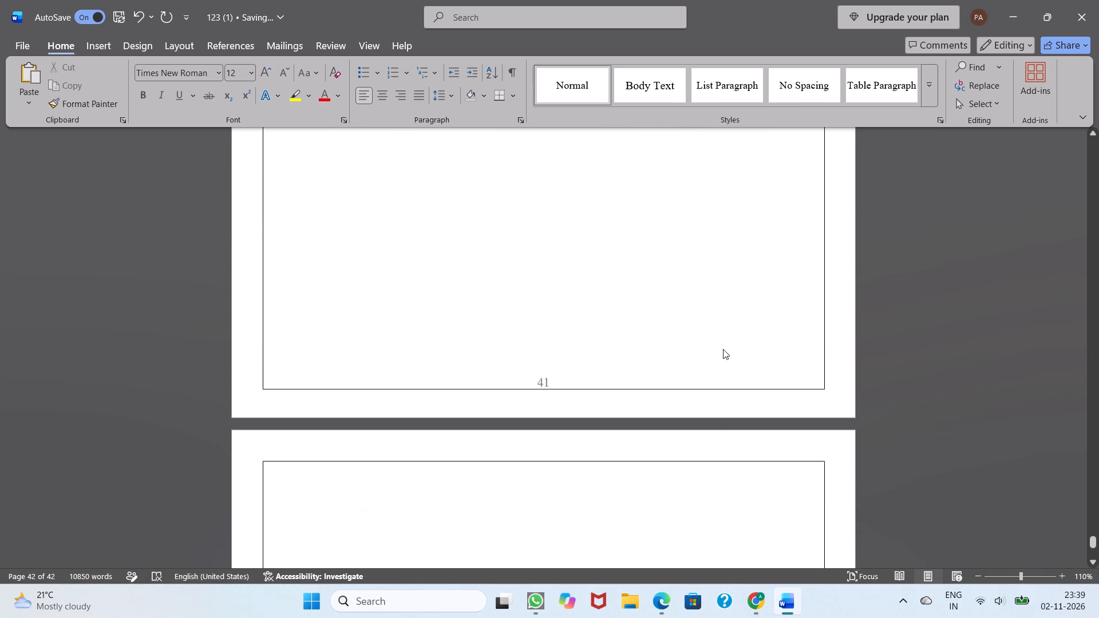
pyautogui.scroll(-2, 723, 349)
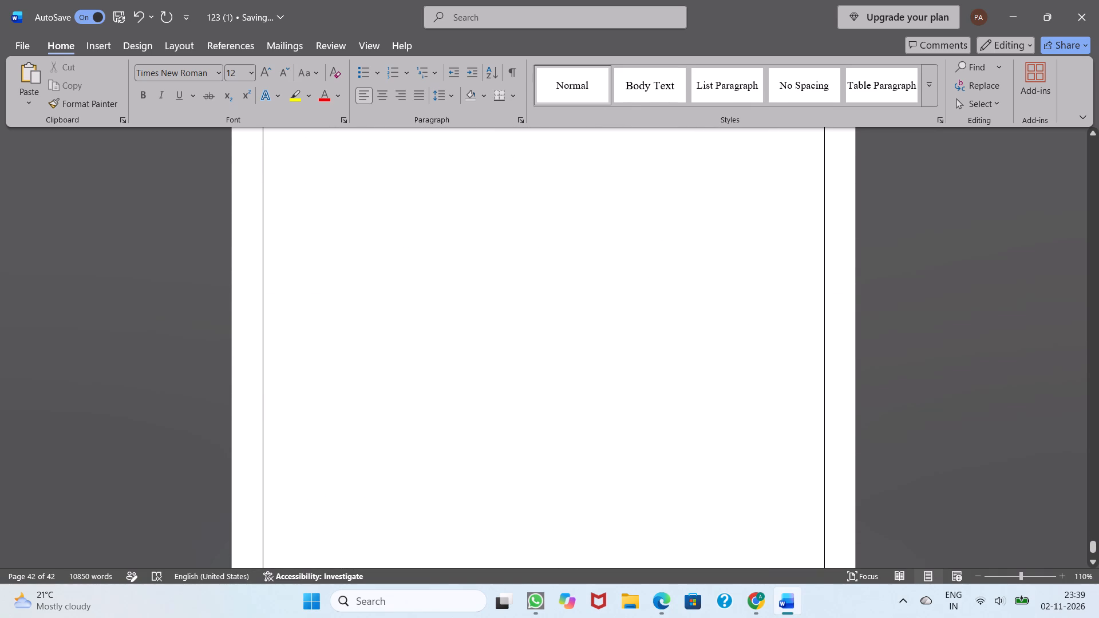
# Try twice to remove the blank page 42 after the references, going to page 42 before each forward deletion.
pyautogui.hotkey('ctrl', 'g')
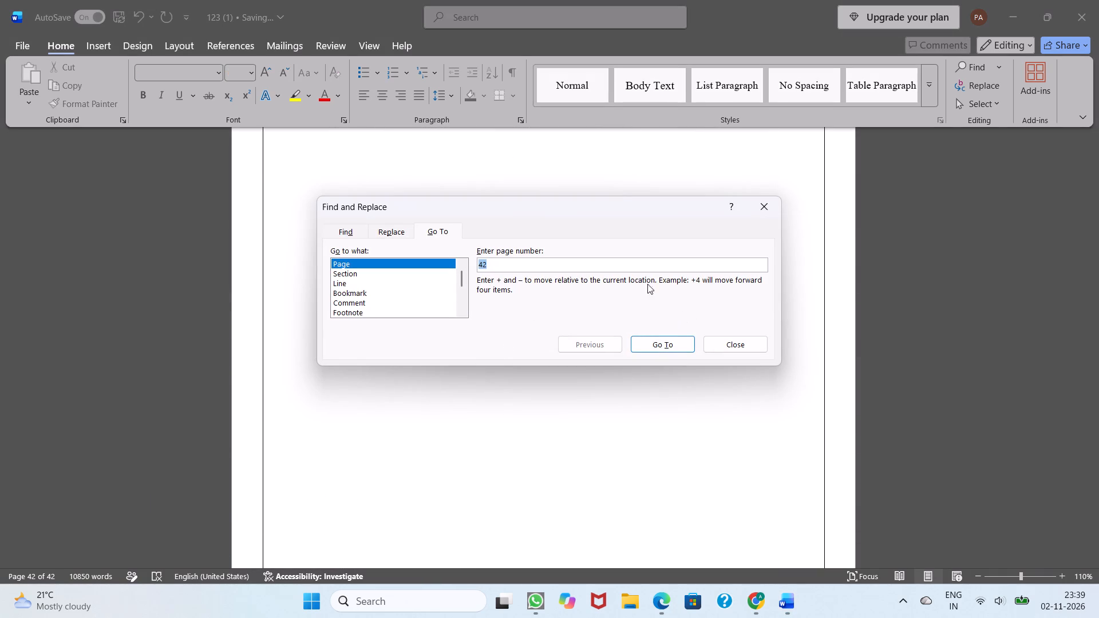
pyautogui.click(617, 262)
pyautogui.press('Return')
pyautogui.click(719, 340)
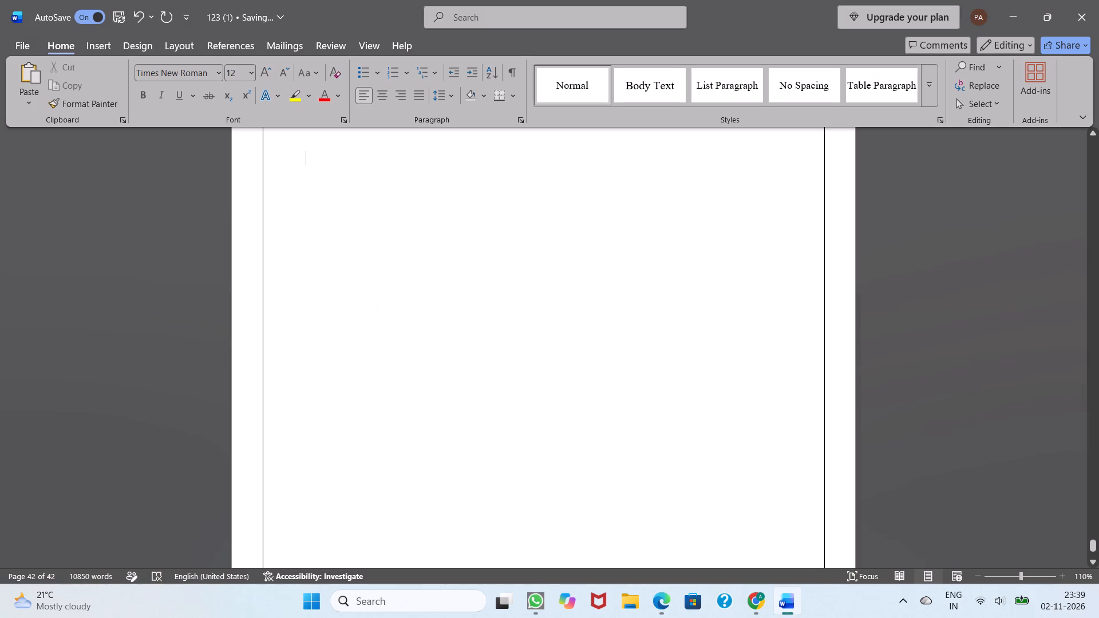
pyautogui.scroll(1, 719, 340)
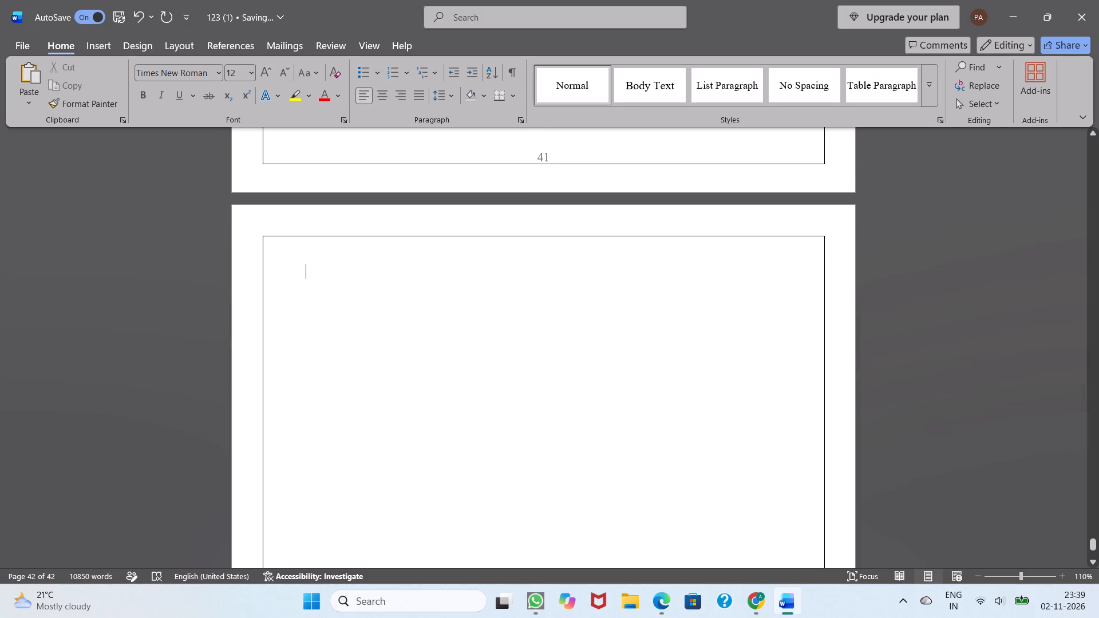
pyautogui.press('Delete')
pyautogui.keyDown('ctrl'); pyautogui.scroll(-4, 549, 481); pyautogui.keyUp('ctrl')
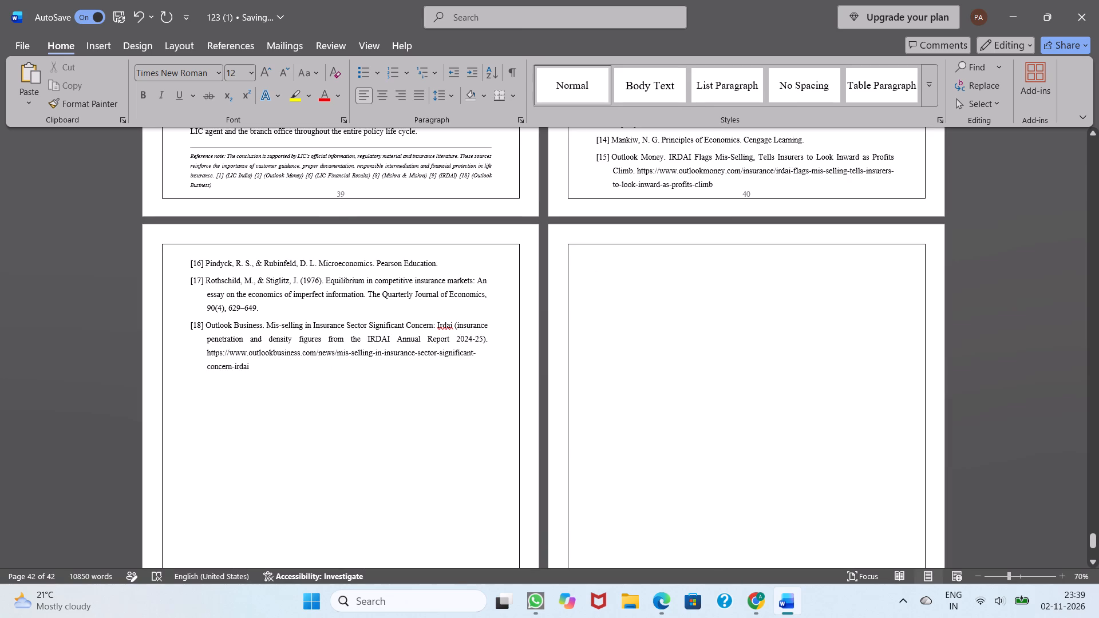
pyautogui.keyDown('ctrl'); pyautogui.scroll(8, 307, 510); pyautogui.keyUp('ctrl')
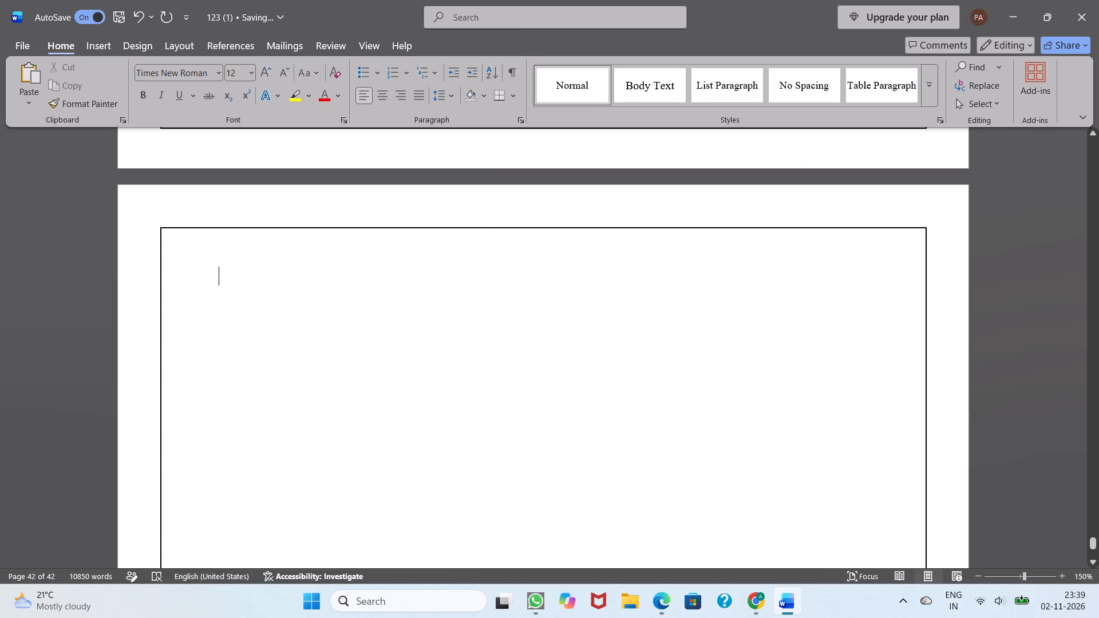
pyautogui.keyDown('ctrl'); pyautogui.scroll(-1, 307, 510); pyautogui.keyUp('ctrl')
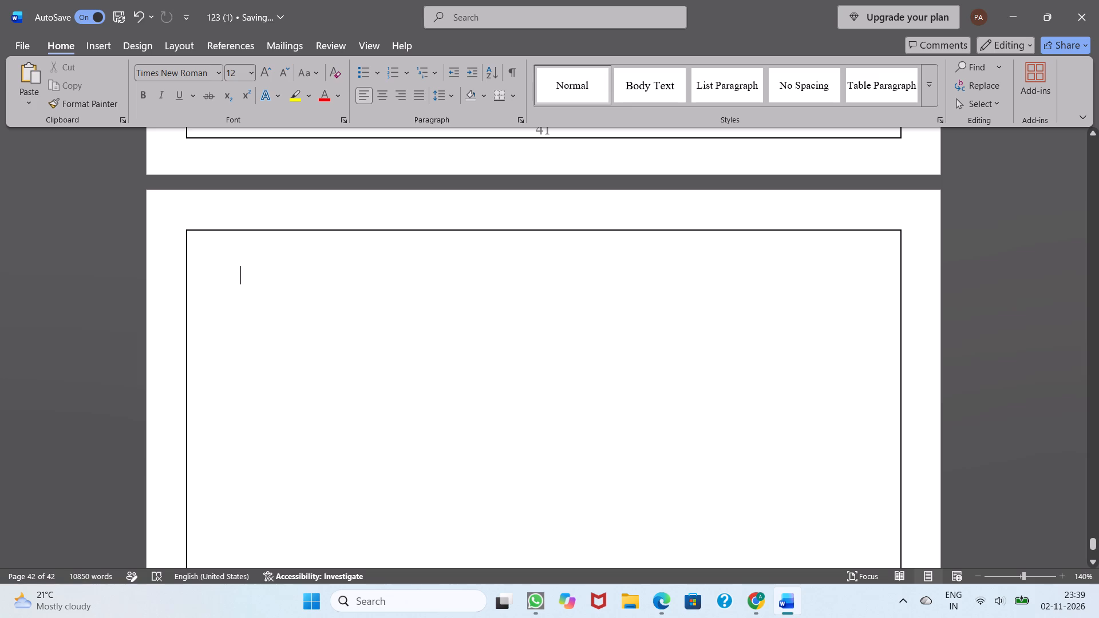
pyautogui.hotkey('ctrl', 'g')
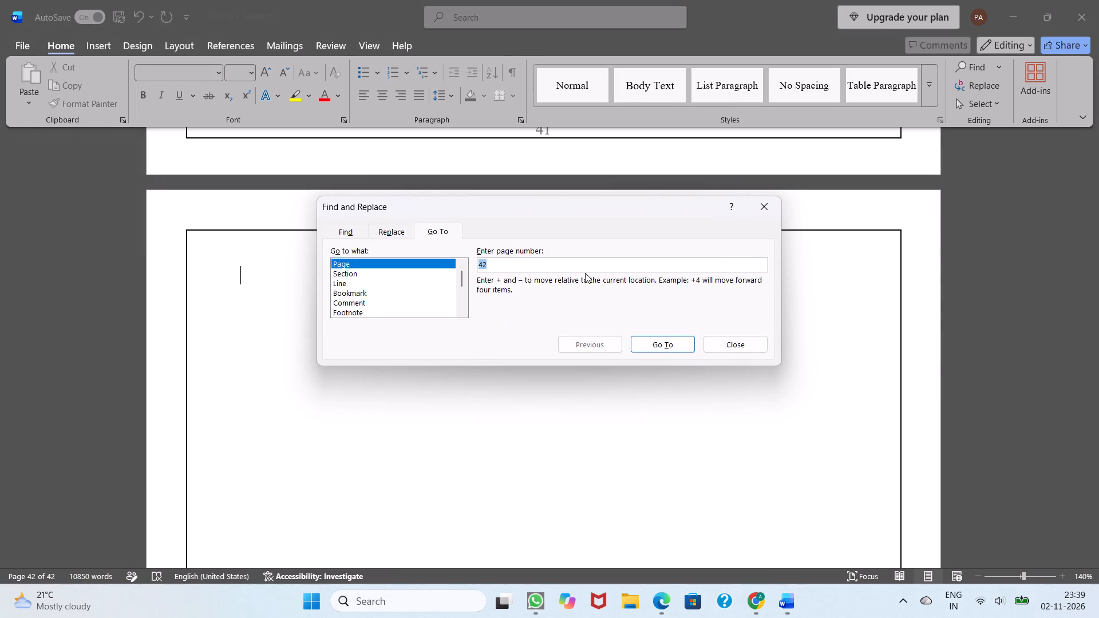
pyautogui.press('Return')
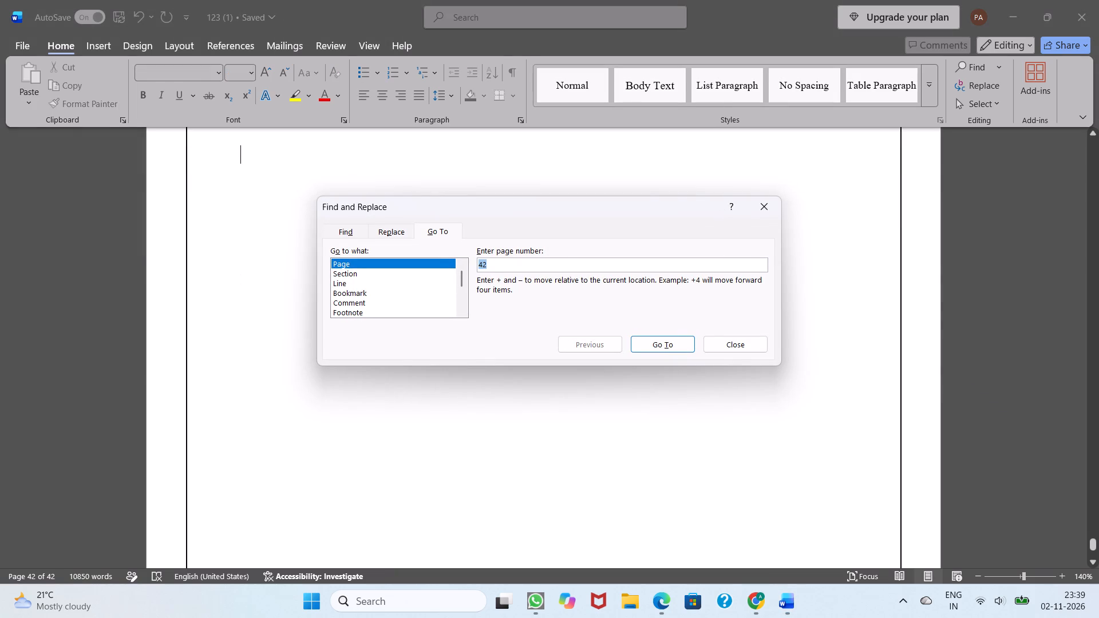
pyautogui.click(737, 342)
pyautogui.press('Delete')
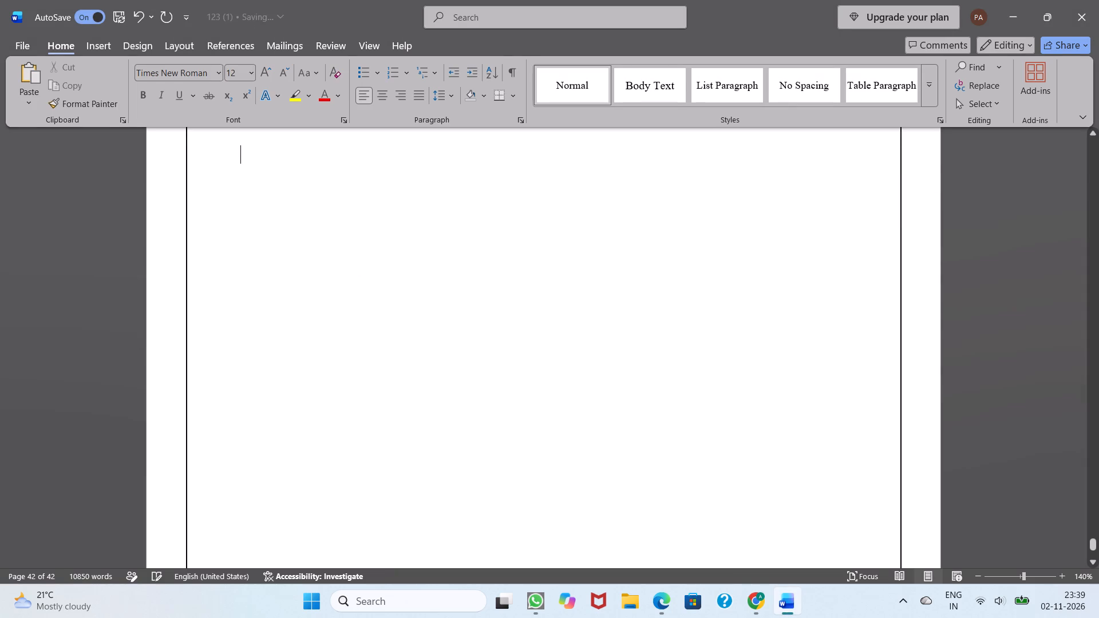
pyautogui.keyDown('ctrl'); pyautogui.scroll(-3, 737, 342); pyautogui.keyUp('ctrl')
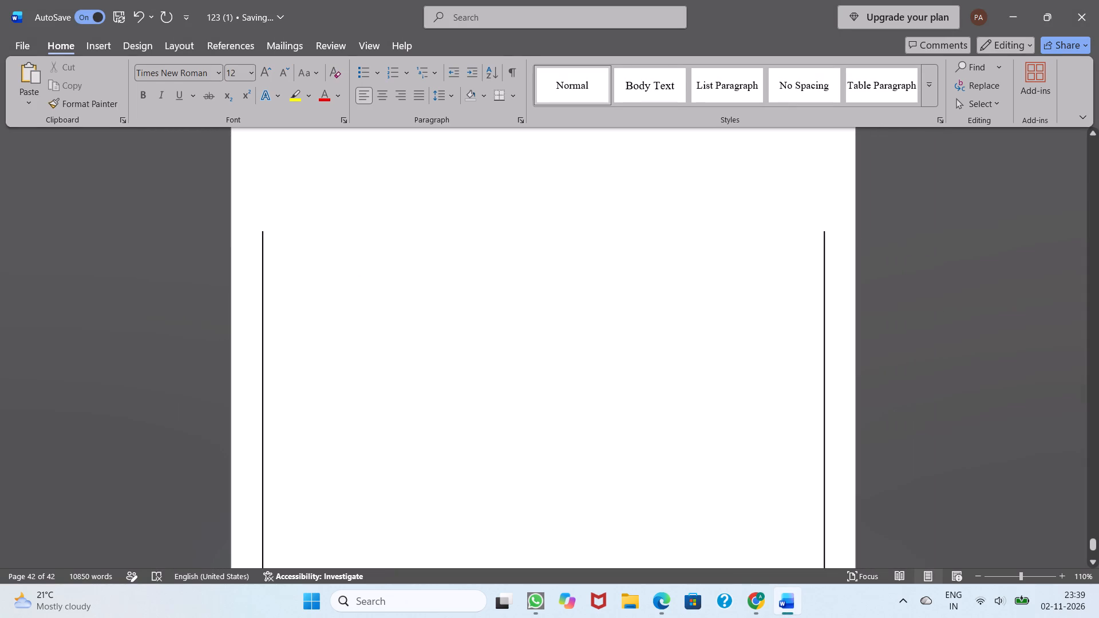
# Examine the end of the reference list on page 41 and the whole of page 42 for leftover blank space.
pyautogui.scroll(5, 737, 342)
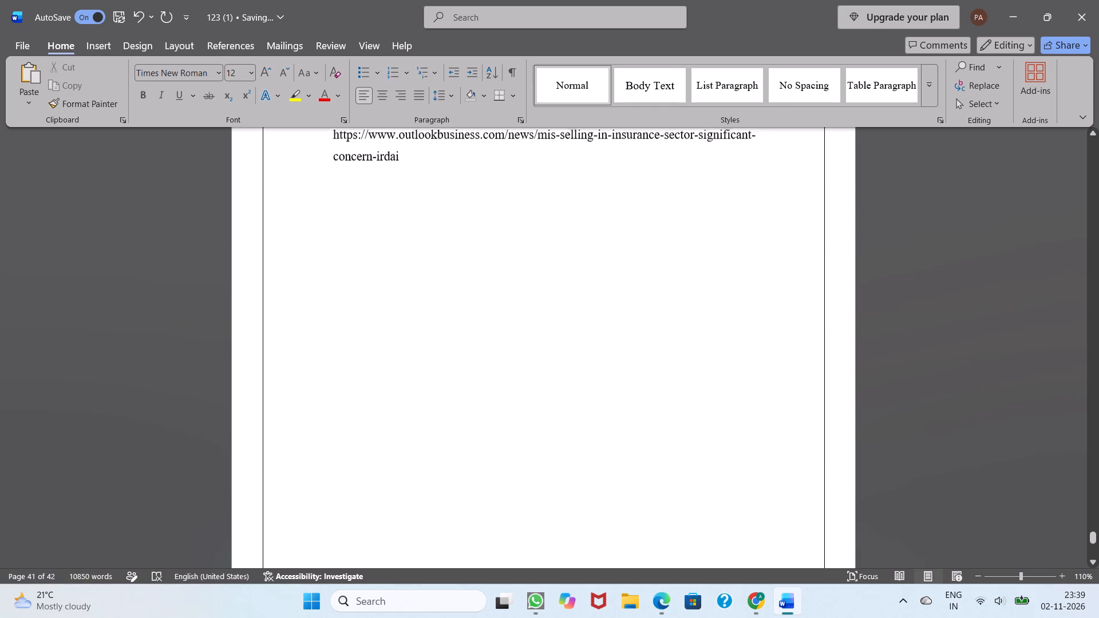
pyautogui.scroll(2, 737, 342)
pyautogui.scroll(-5, 737, 342)
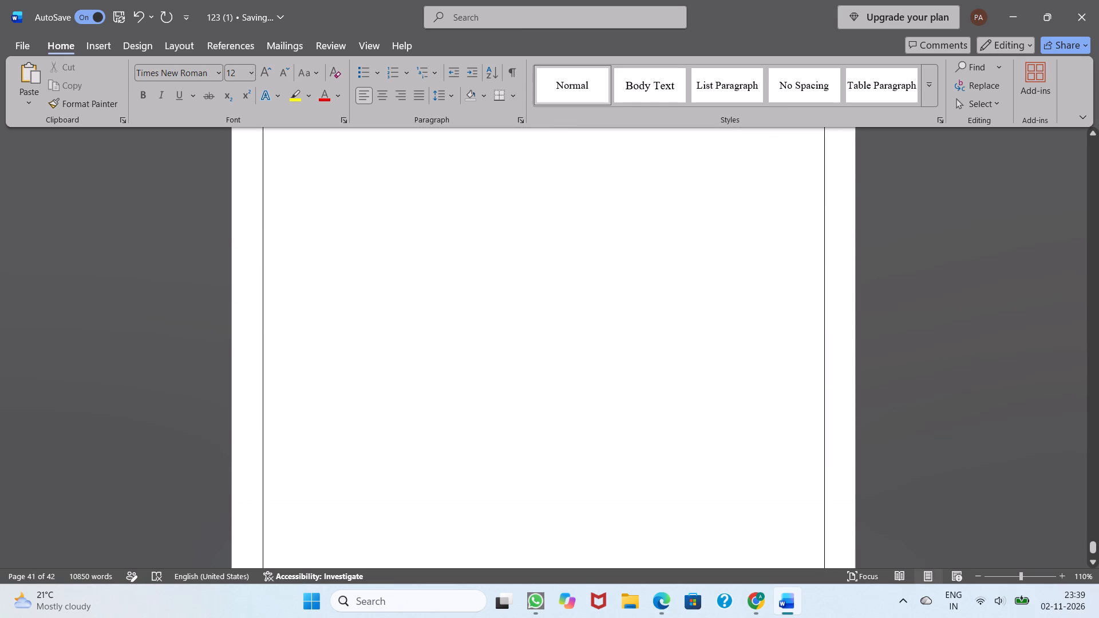
pyautogui.keyDown('ctrl'); pyautogui.scroll(-1, 737, 342); pyautogui.keyUp('ctrl')
pyautogui.scroll(-2, 737, 342)
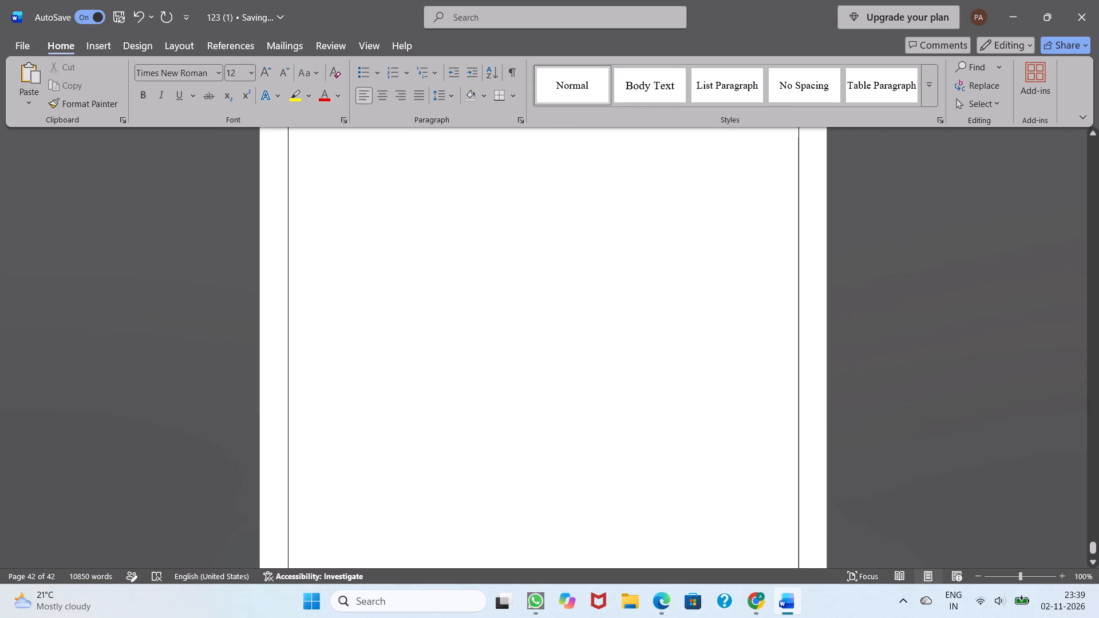
pyautogui.scroll(-1, 737, 342)
pyautogui.scroll(4, 737, 342)
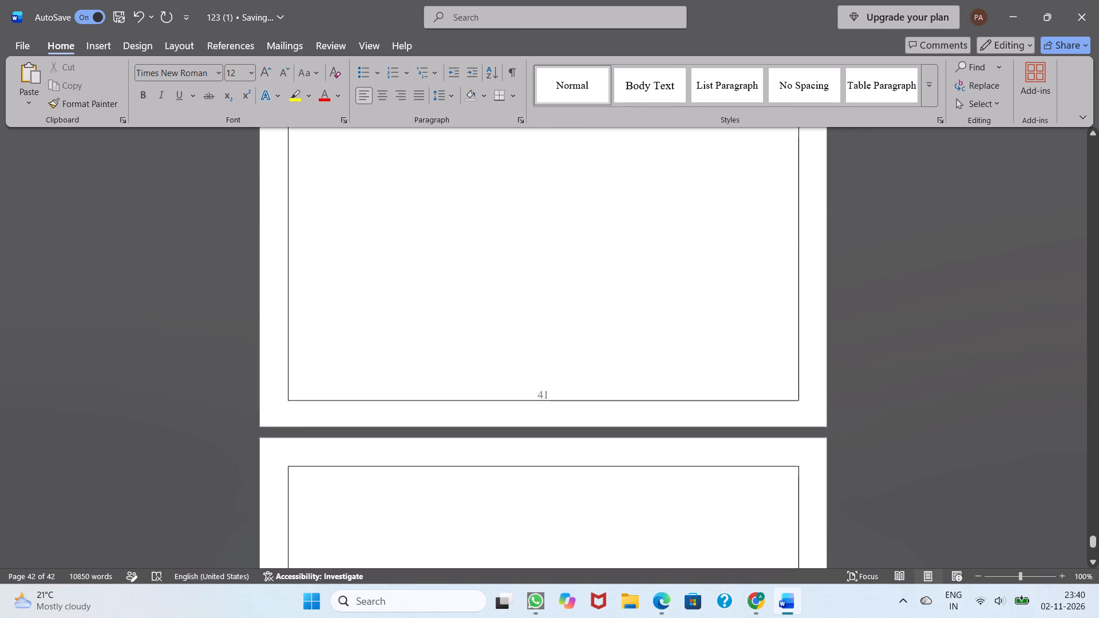
pyautogui.scroll(3, 737, 342)
pyautogui.scroll(-5, 737, 342)
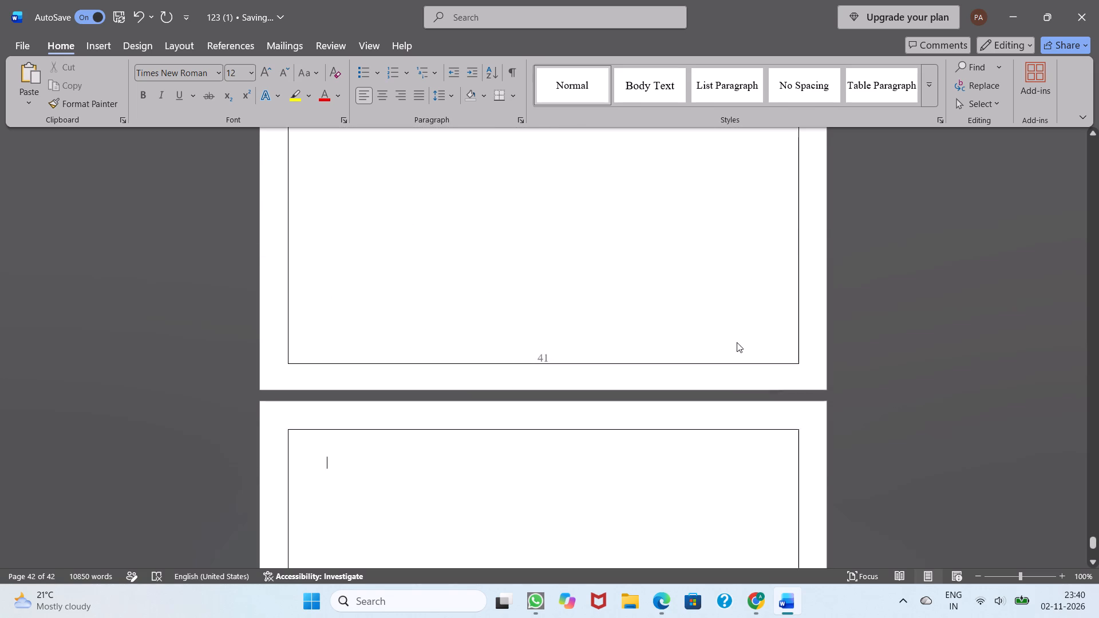
pyautogui.scroll(-3, 737, 342)
pyautogui.keyDown('ctrl'); pyautogui.scroll(-2, 734, 413); pyautogui.keyUp('ctrl')
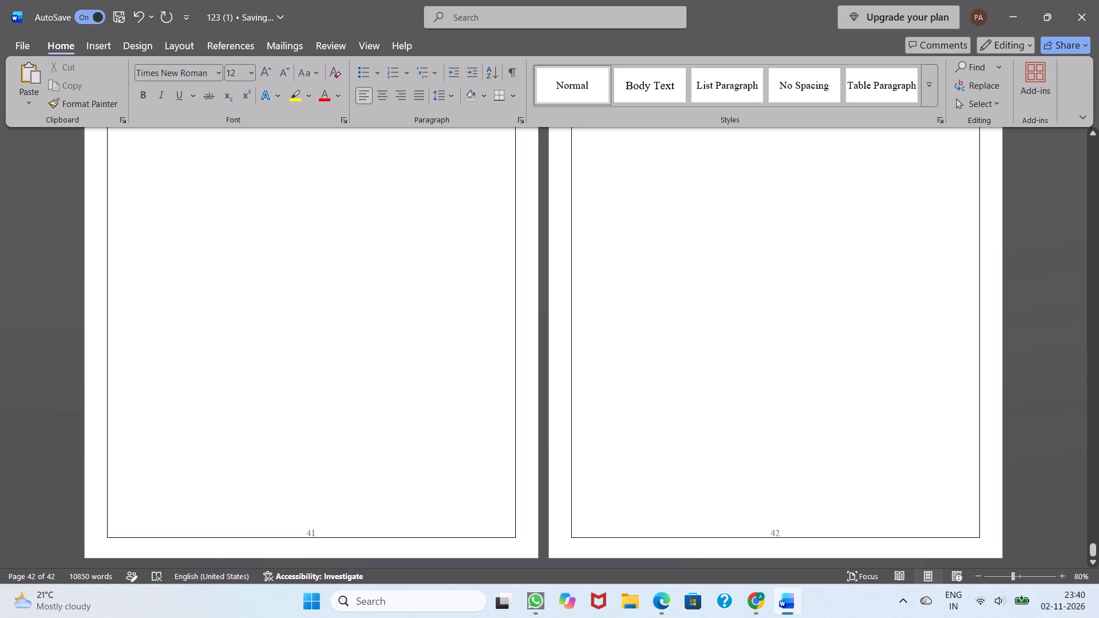
pyautogui.scroll(2, 734, 413)
pyautogui.scroll(-4, 734, 413)
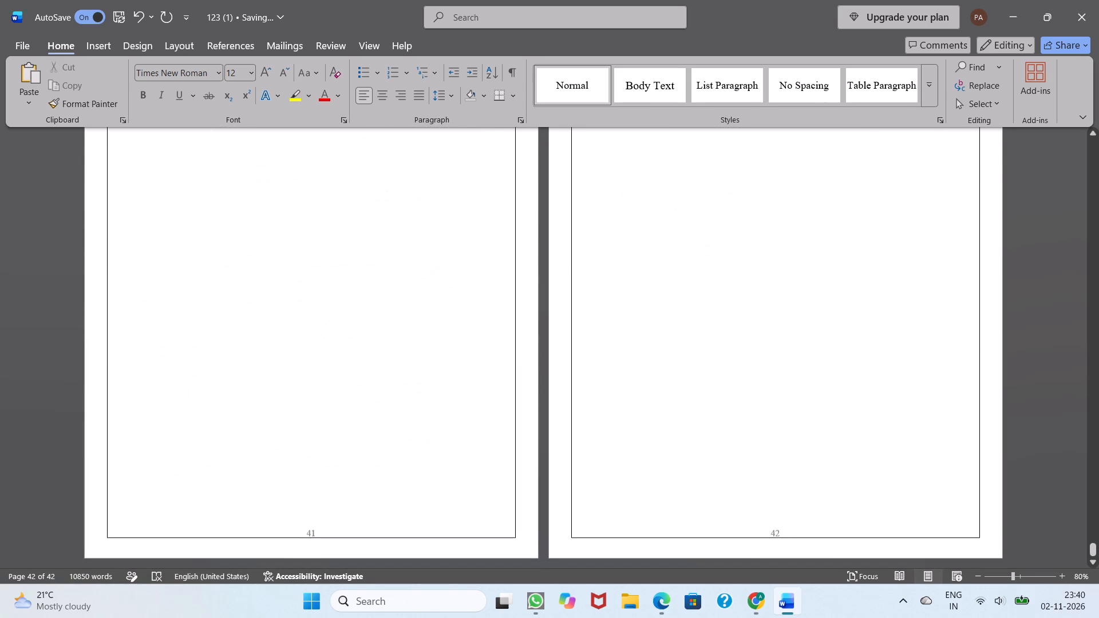
pyautogui.keyDown('ctrl'); pyautogui.scroll(6, 734, 413); pyautogui.keyUp('ctrl')
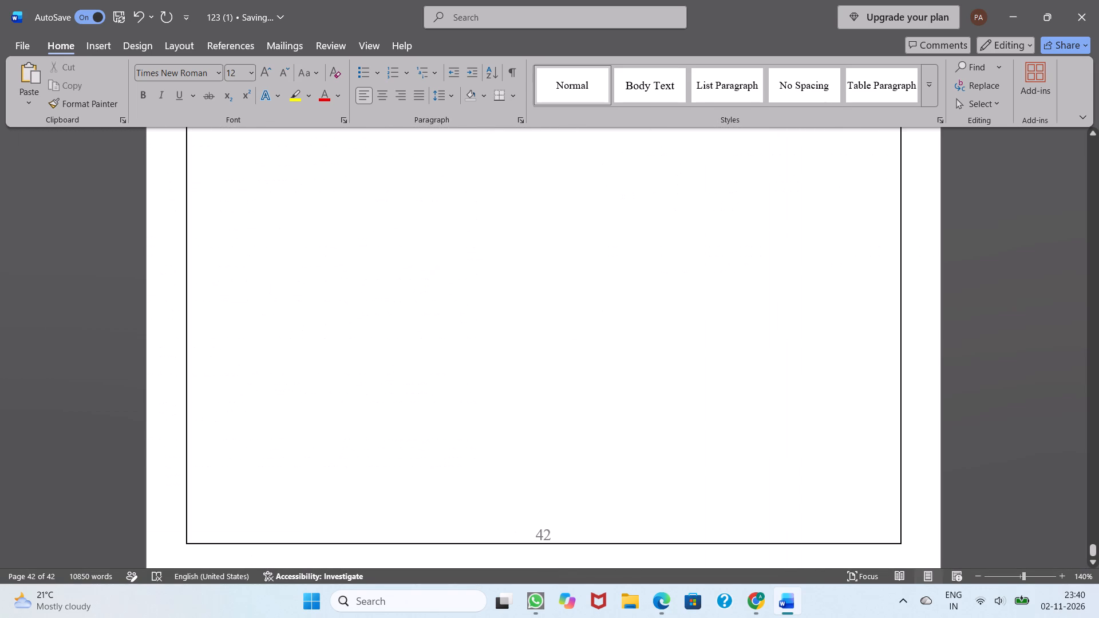
pyautogui.keyDown('ctrl'); pyautogui.scroll(-1, 734, 413); pyautogui.keyUp('ctrl')
pyautogui.scroll(4, 734, 413)
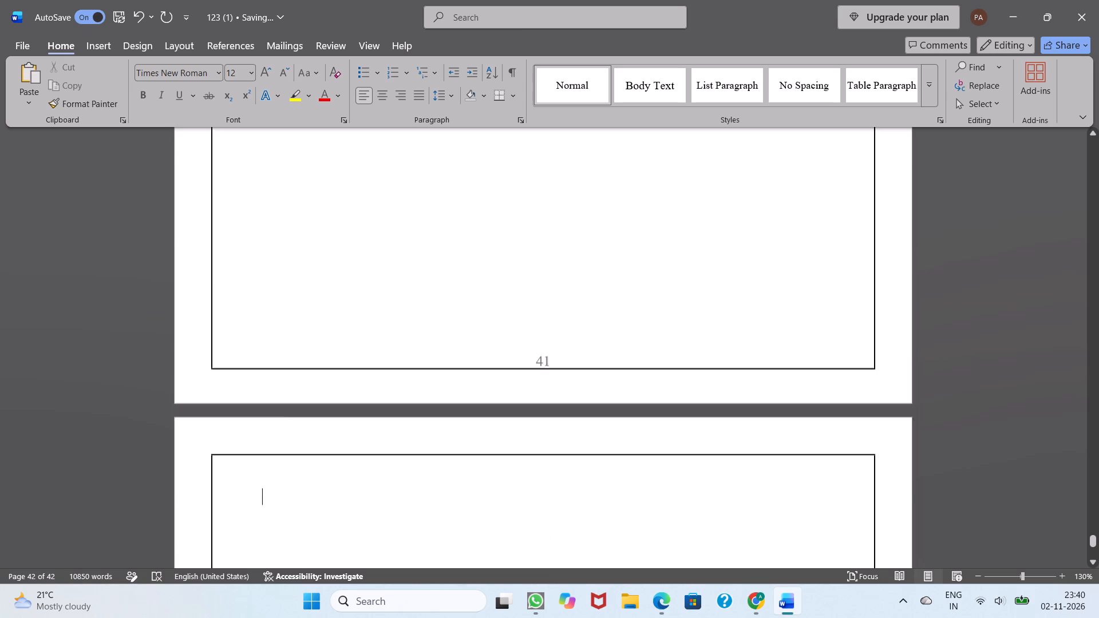
pyautogui.scroll(-2, 734, 413)
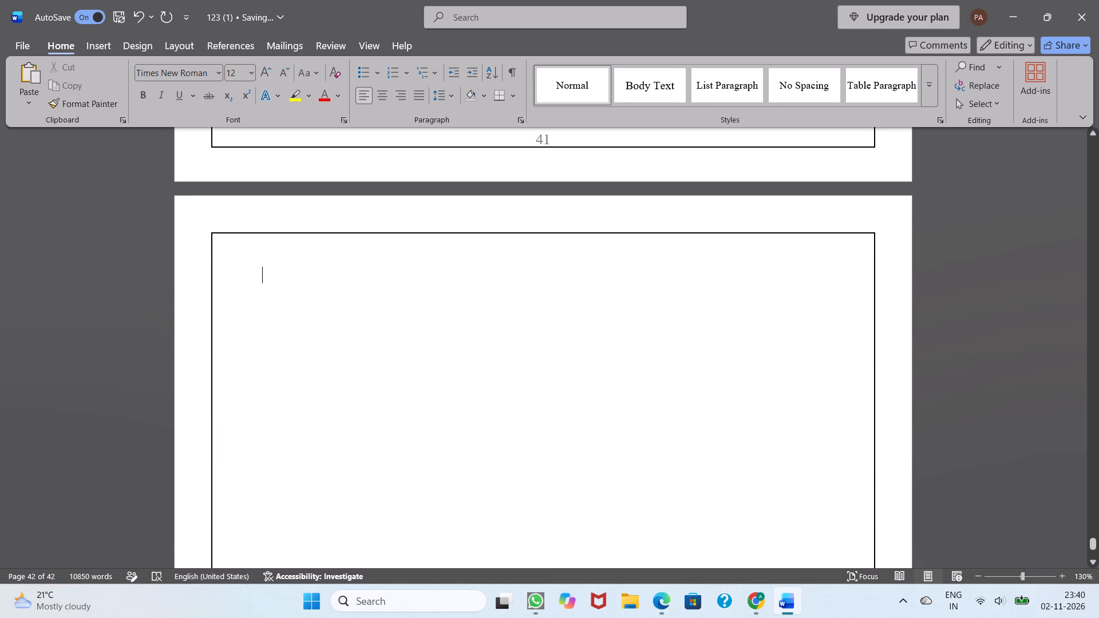
pyautogui.keyDown('ctrl'); pyautogui.scroll(-1, 521, 426); pyautogui.keyUp('ctrl')
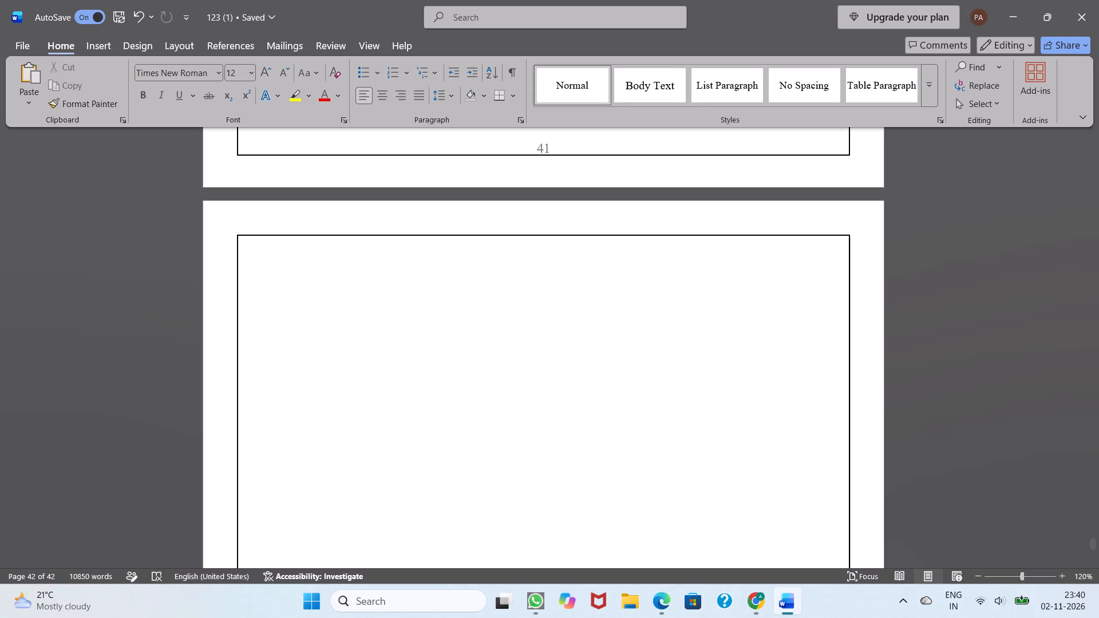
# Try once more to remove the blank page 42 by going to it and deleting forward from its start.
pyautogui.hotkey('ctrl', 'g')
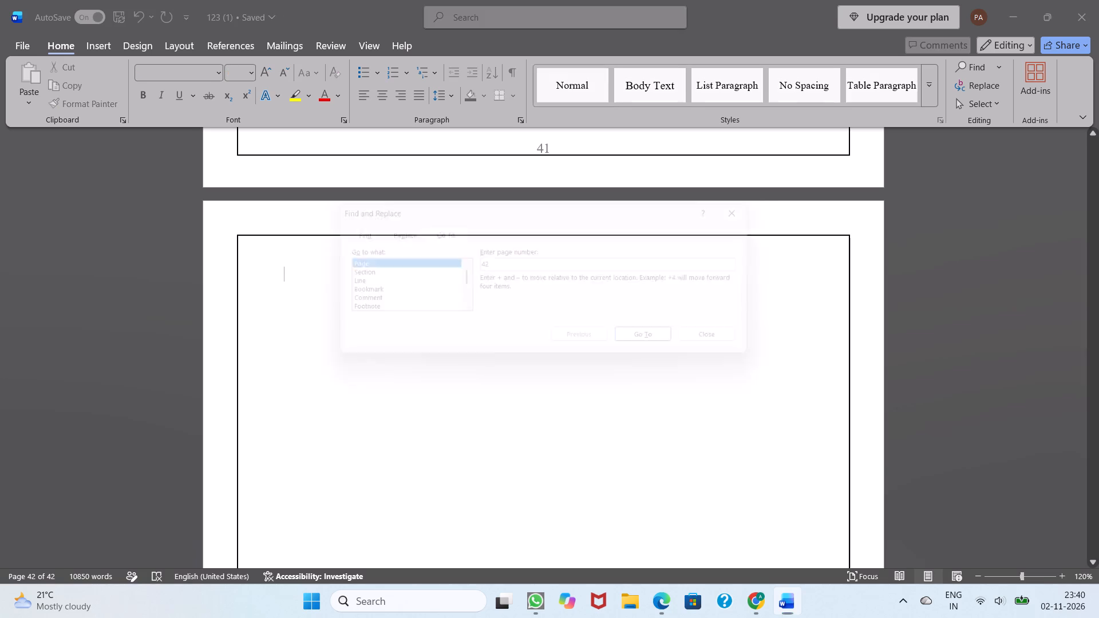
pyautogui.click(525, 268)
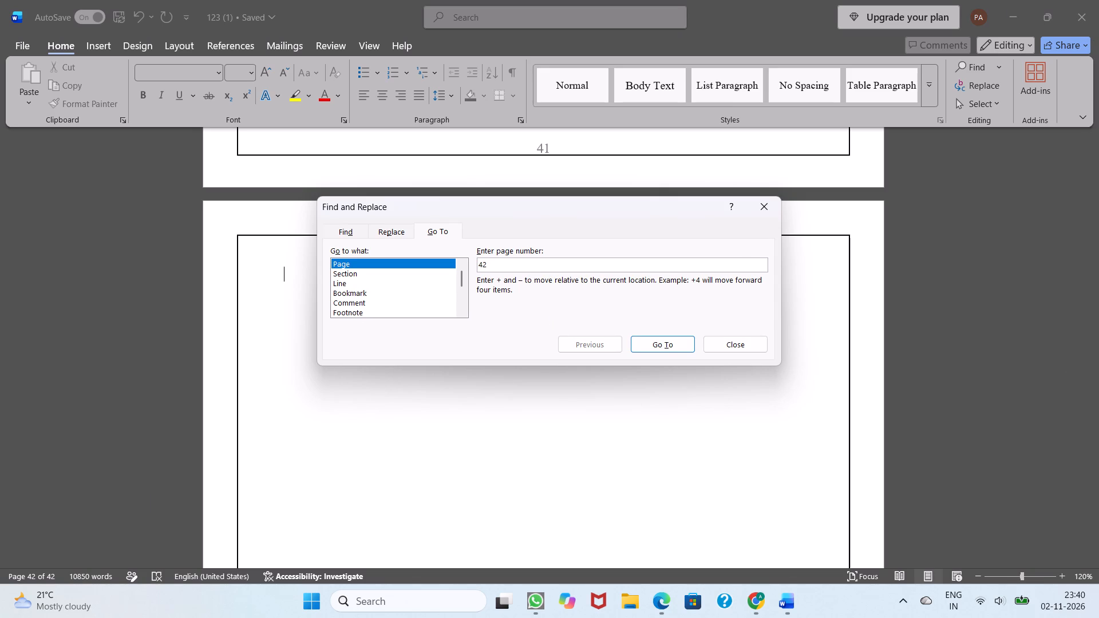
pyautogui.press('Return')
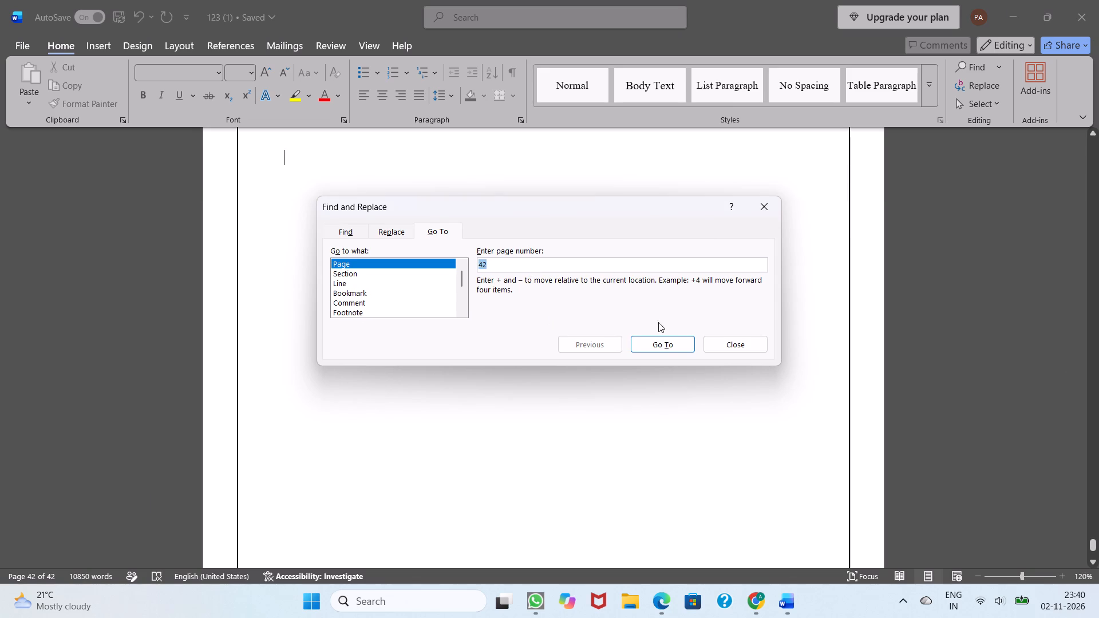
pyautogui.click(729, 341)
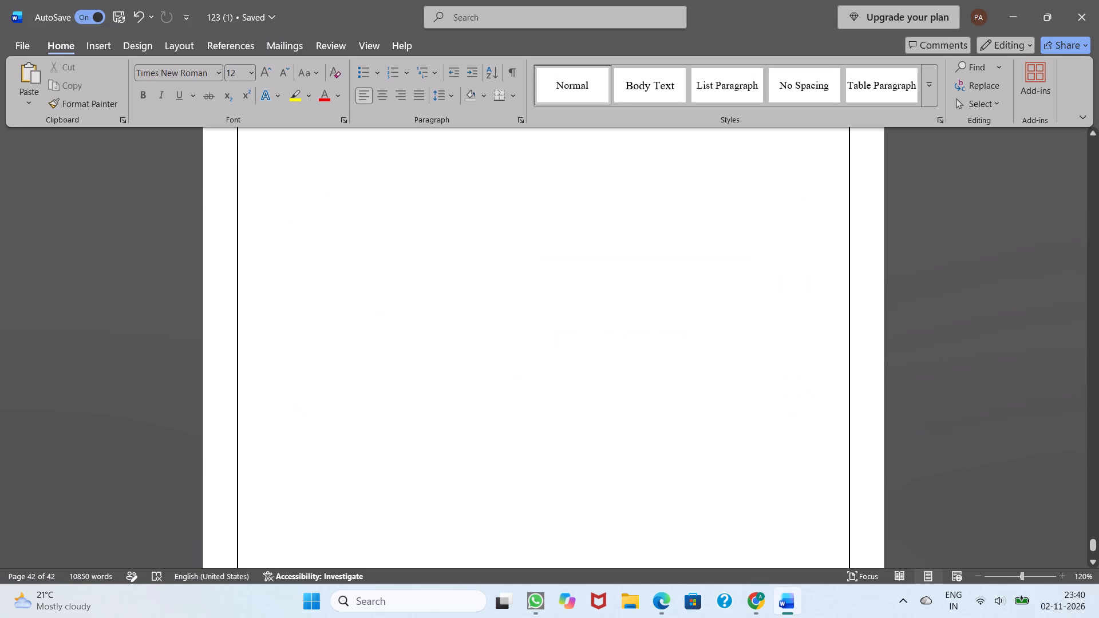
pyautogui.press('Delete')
# Review the last pages of the report, from the end of page 37 through the conclusion and references to page 42.
pyautogui.scroll(2, 719, 441)
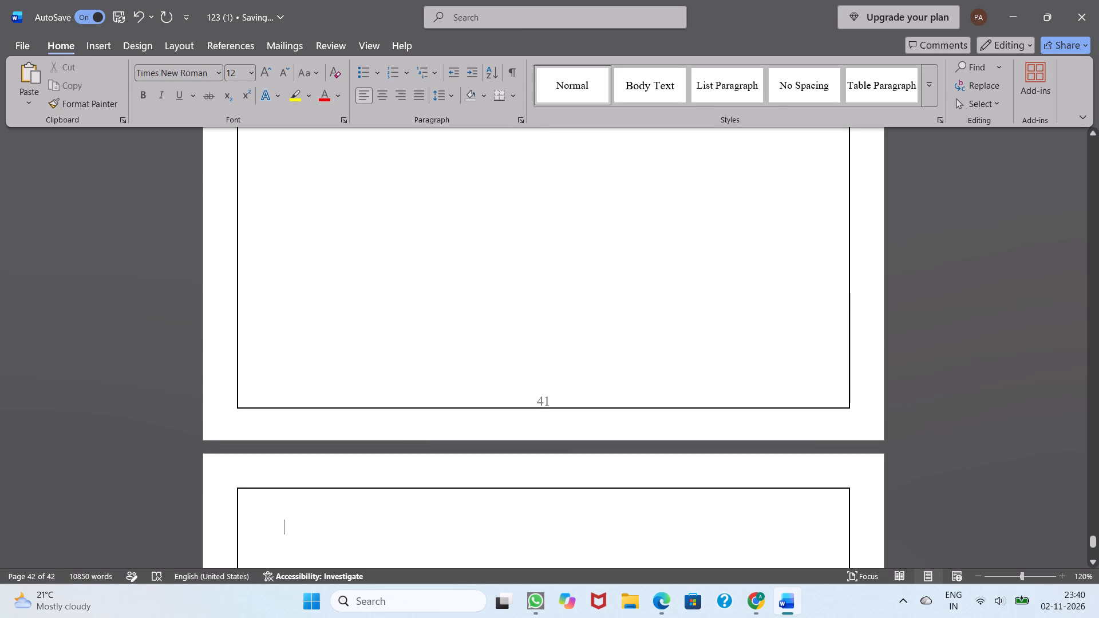
pyautogui.scroll(-4, 719, 441)
pyautogui.scroll(1, 715, 454)
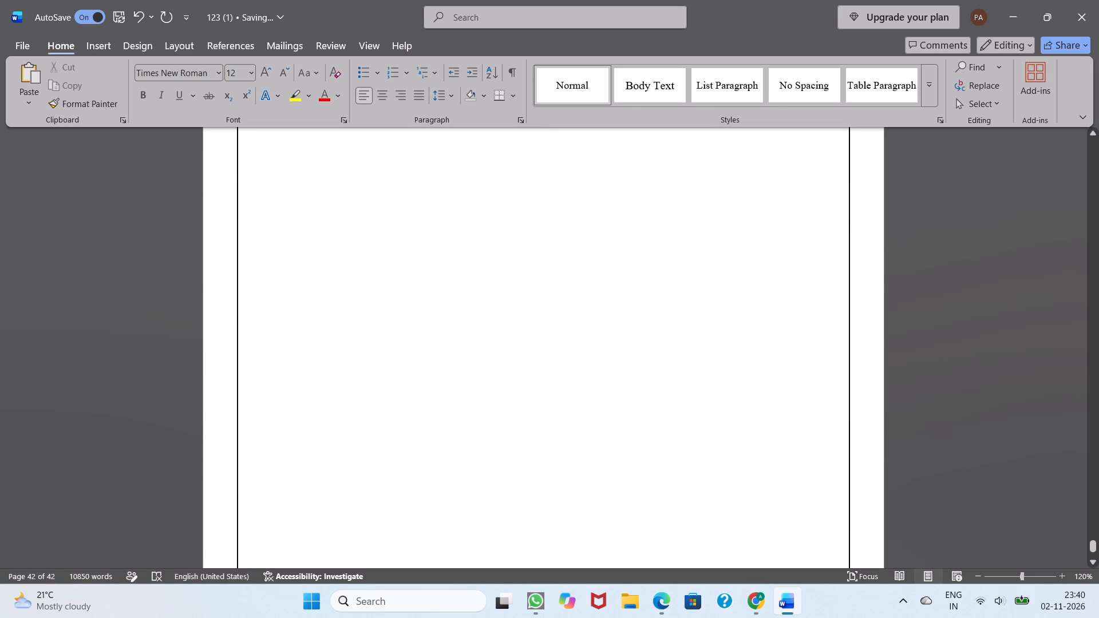
pyautogui.scroll(5, 715, 454)
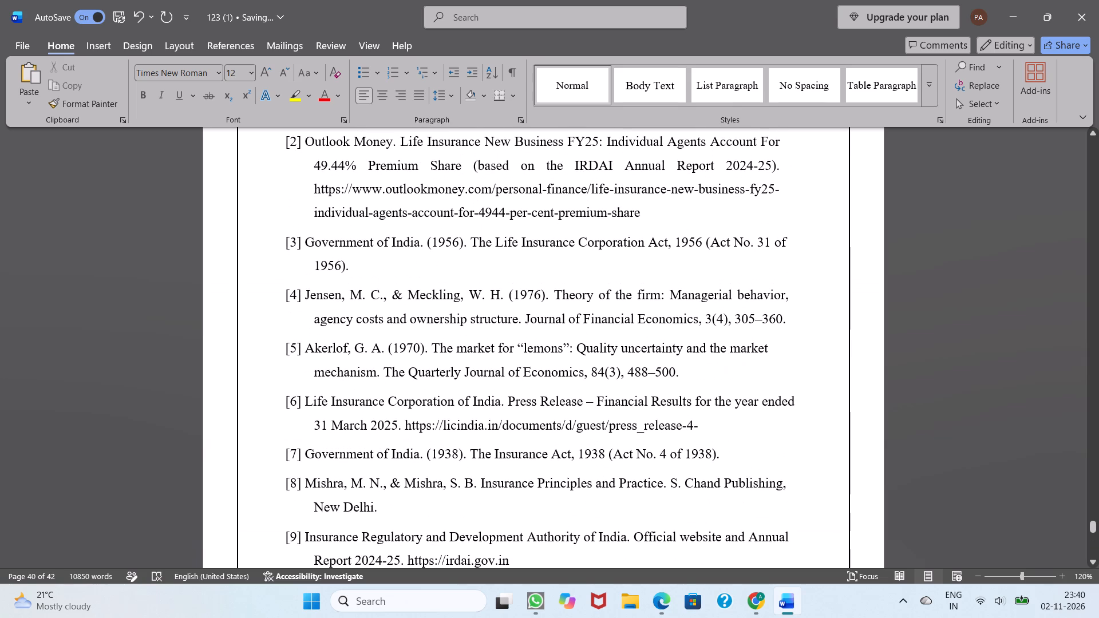
pyautogui.keyDown('ctrl'); pyautogui.scroll(-5, 100, 504); pyautogui.keyUp('ctrl')
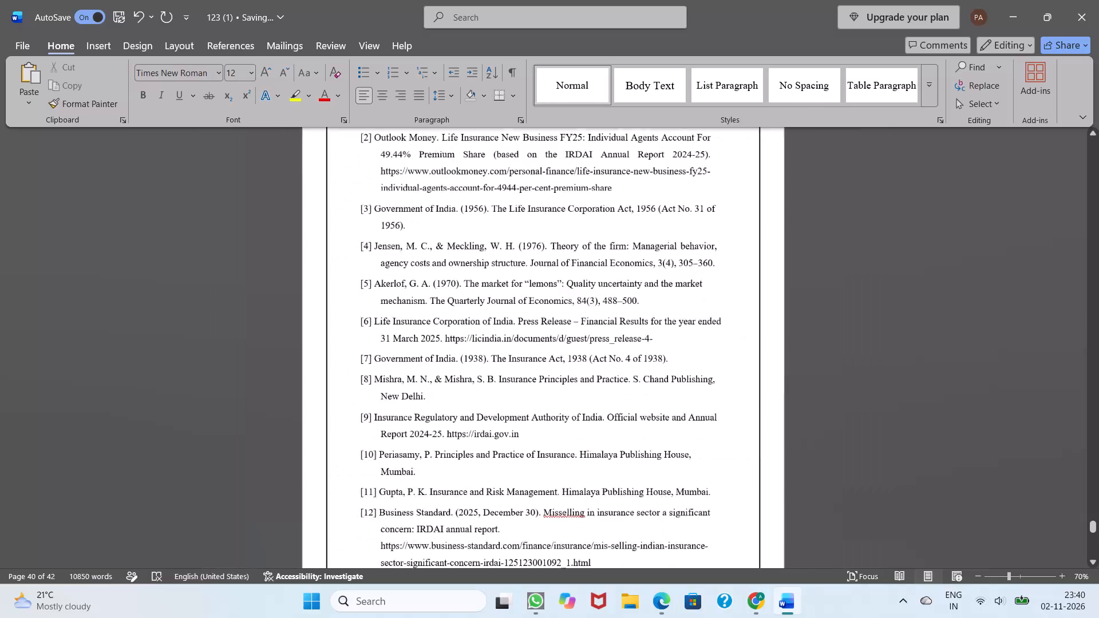
pyautogui.scroll(-4, 100, 504)
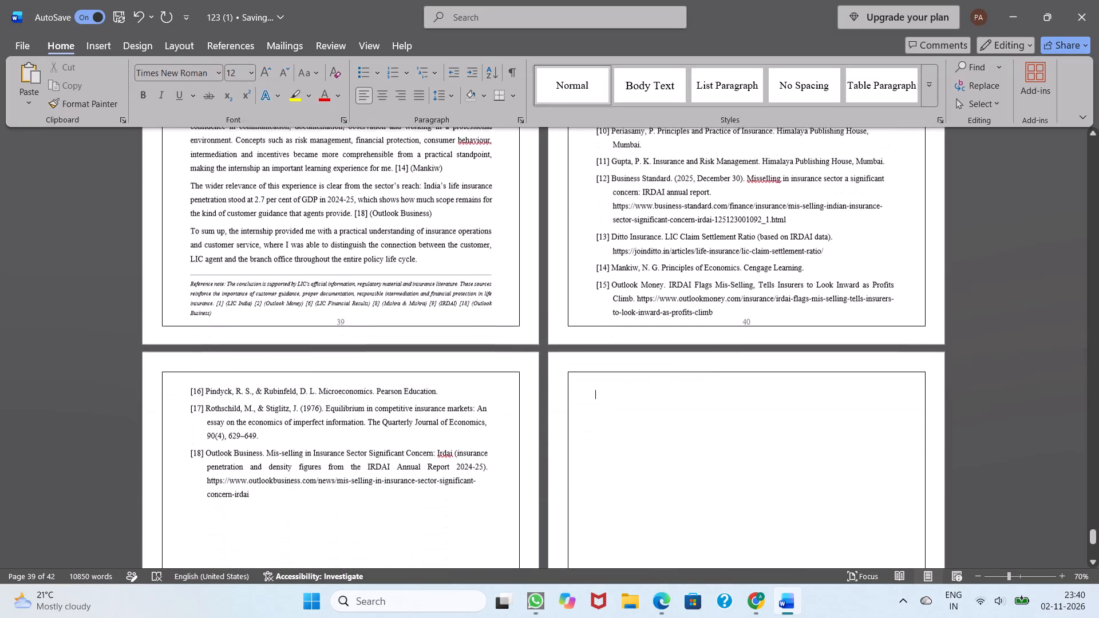
pyautogui.scroll(-5, 100, 504)
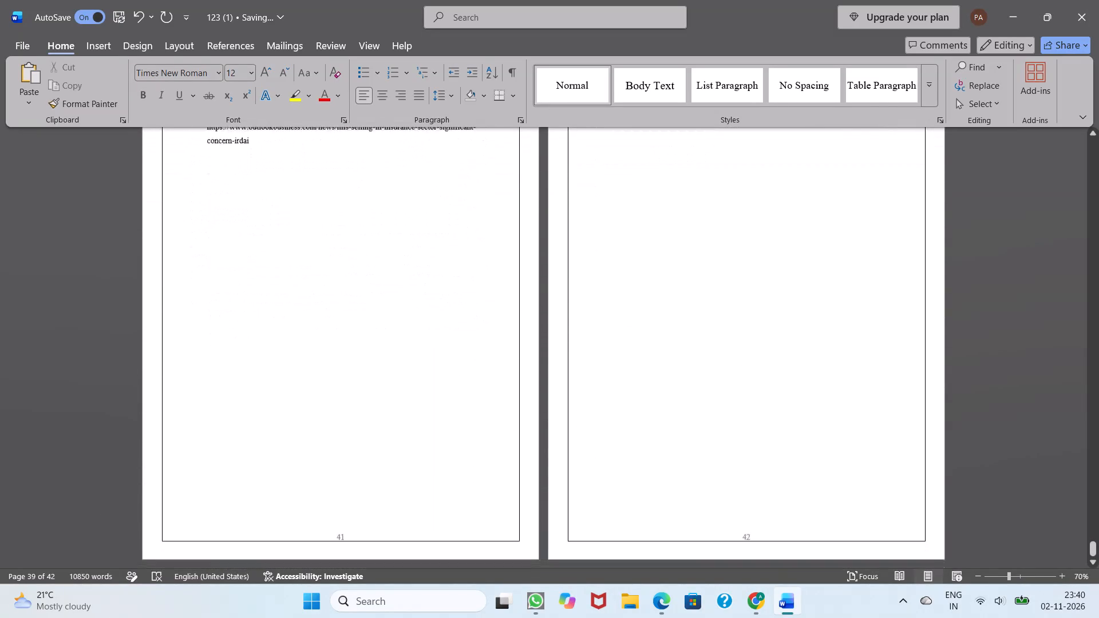
pyautogui.scroll(-1, 100, 504)
pyautogui.scroll(8, 100, 504)
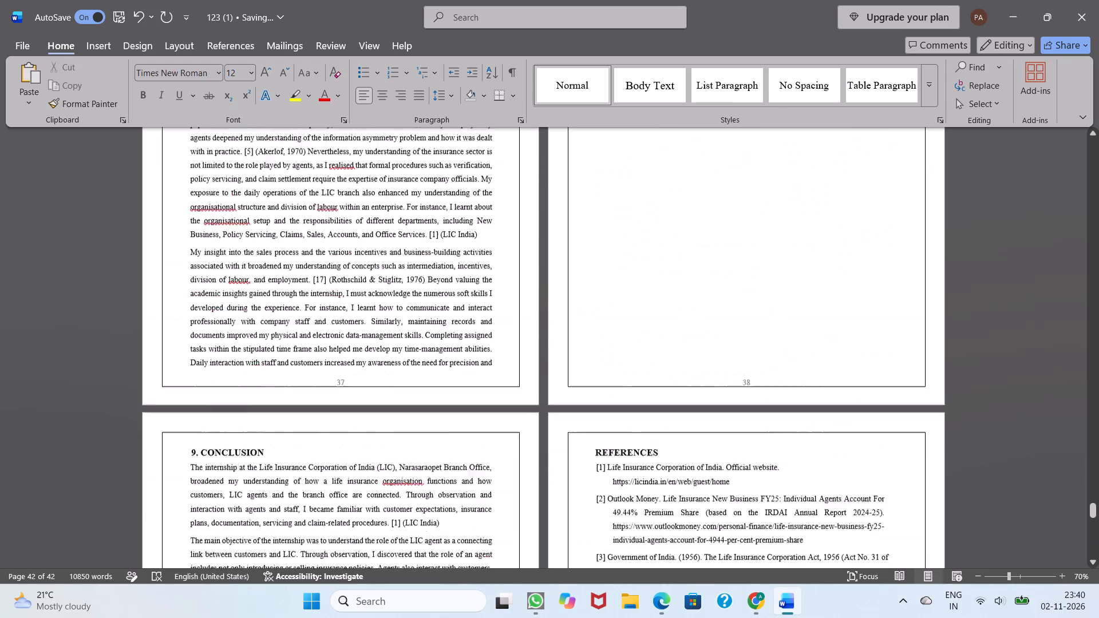
# Re-examine the report's closing pages, from the learning outcomes on pages 37 and 38 through the references to pages 41 and 42.
pyautogui.scroll(1, 100, 504)
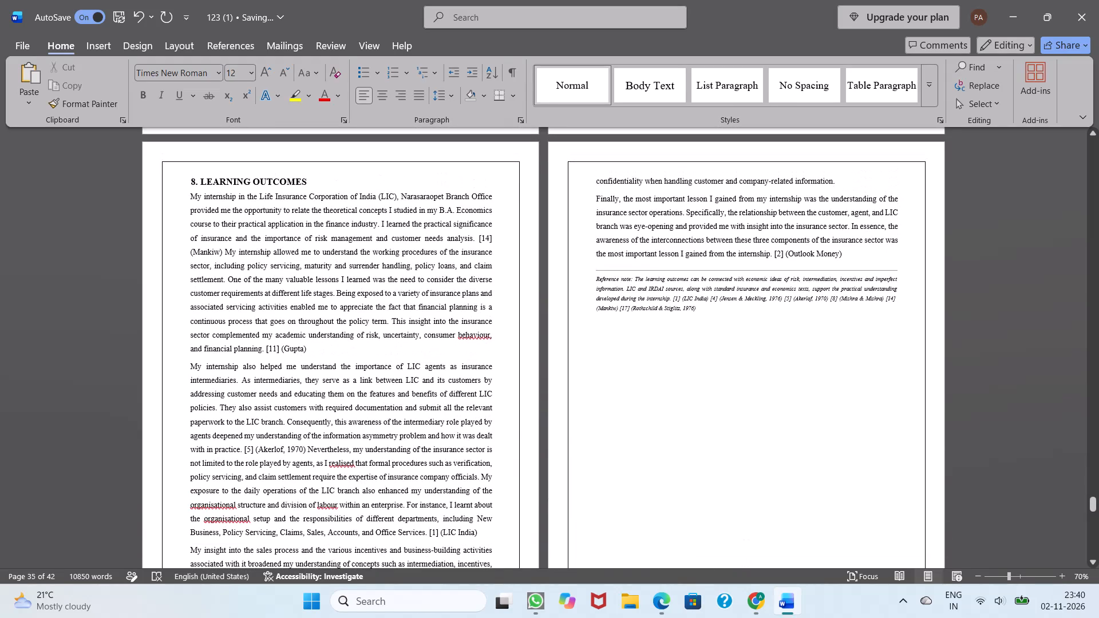
pyautogui.scroll(-2, 100, 504)
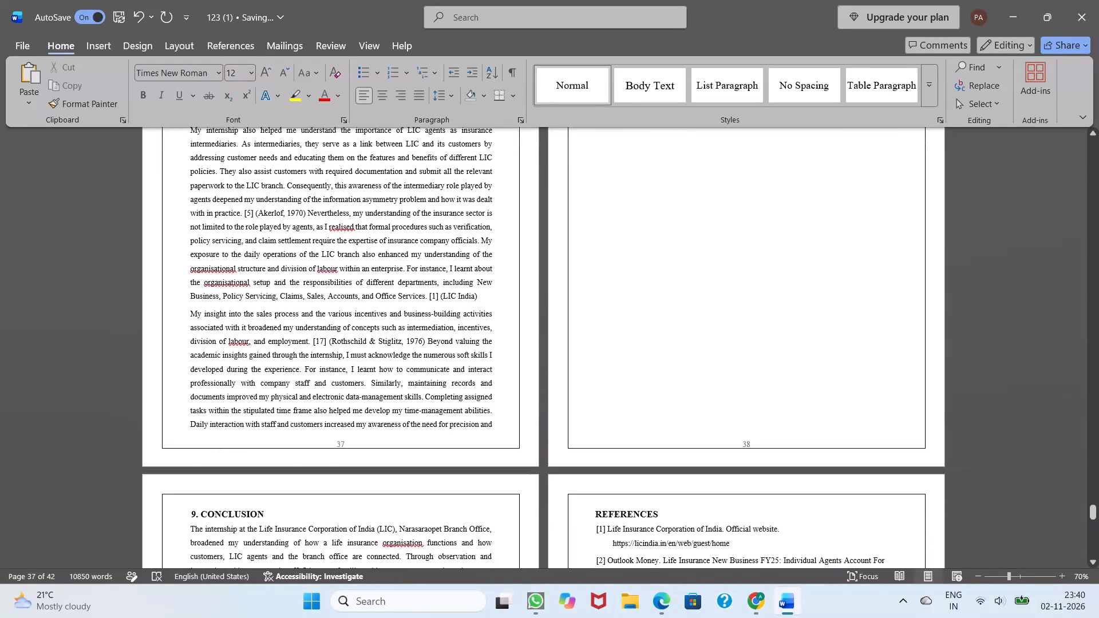
pyautogui.keyDown('ctrl'); pyautogui.scroll(9, 364, 389); pyautogui.keyUp('ctrl')
pyautogui.scroll(-7, 364, 389)
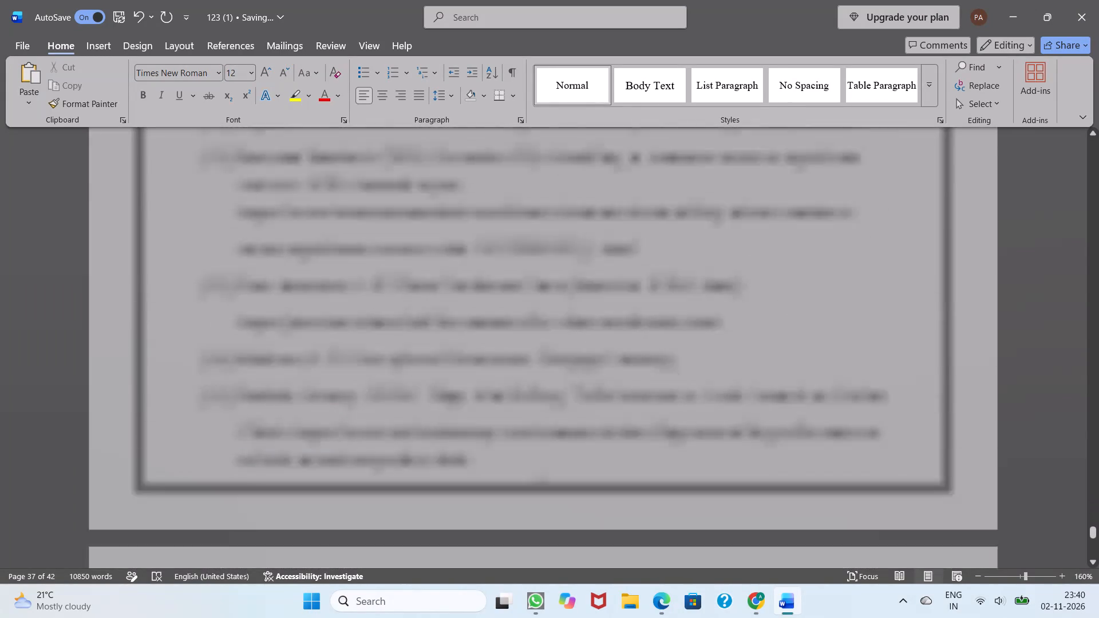
pyautogui.scroll(-5, 364, 389)
pyautogui.keyDown('ctrl'); pyautogui.scroll(-1, 364, 389); pyautogui.keyUp('ctrl')
pyautogui.click(364, 389)
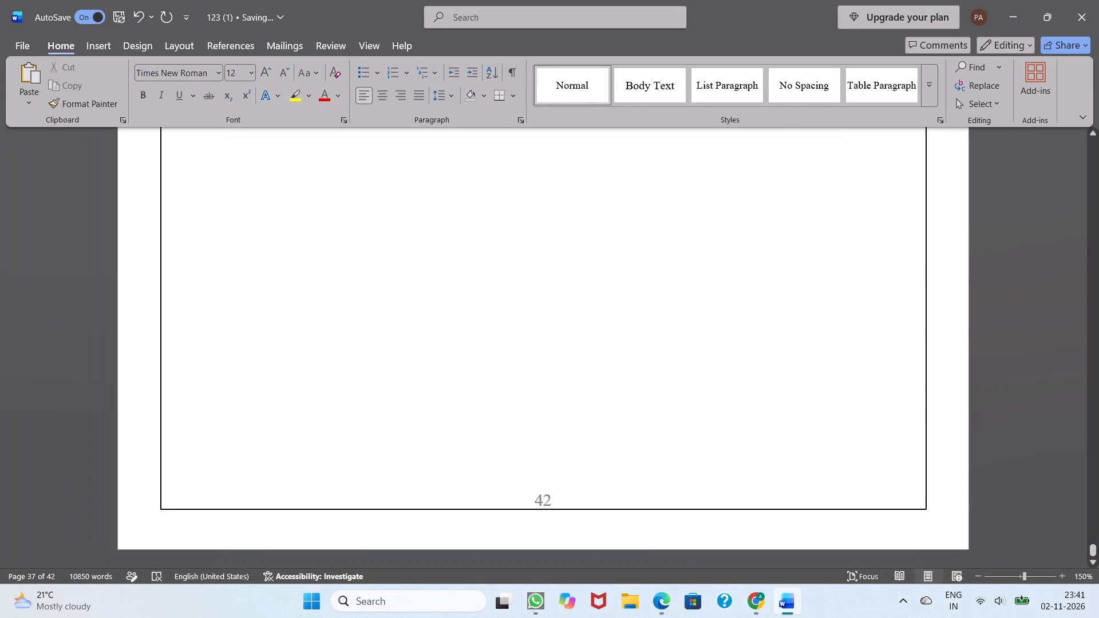
pyautogui.click(364, 389)
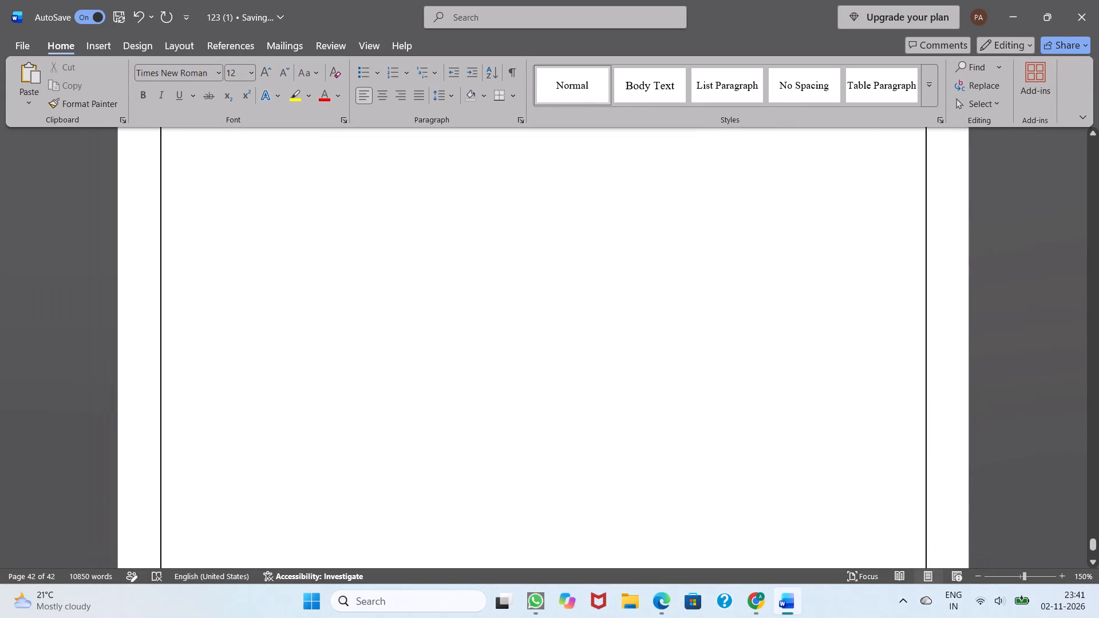
pyautogui.keyDown('ctrl'); pyautogui.scroll(-2, 290, 409); pyautogui.keyUp('ctrl')
pyautogui.scroll(2, 290, 409)
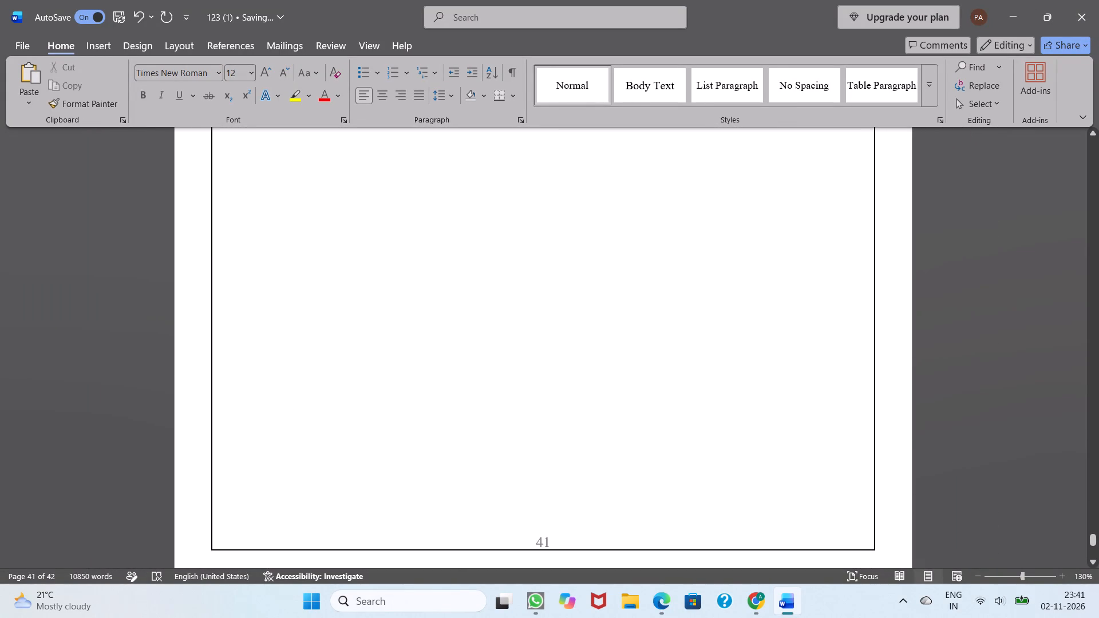
pyautogui.scroll(-4, 290, 409)
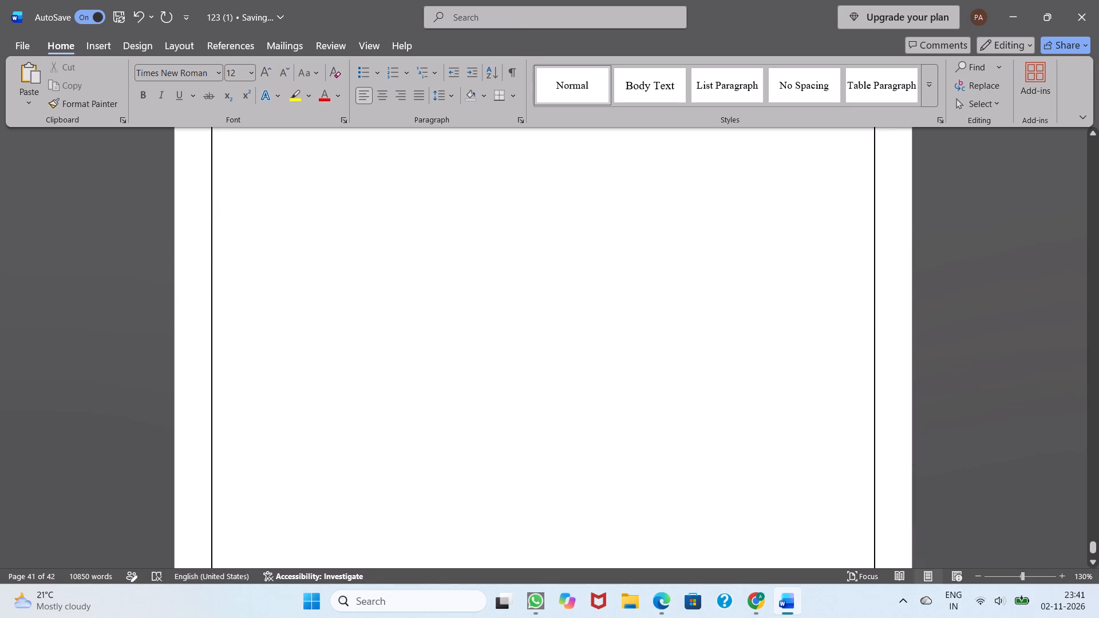
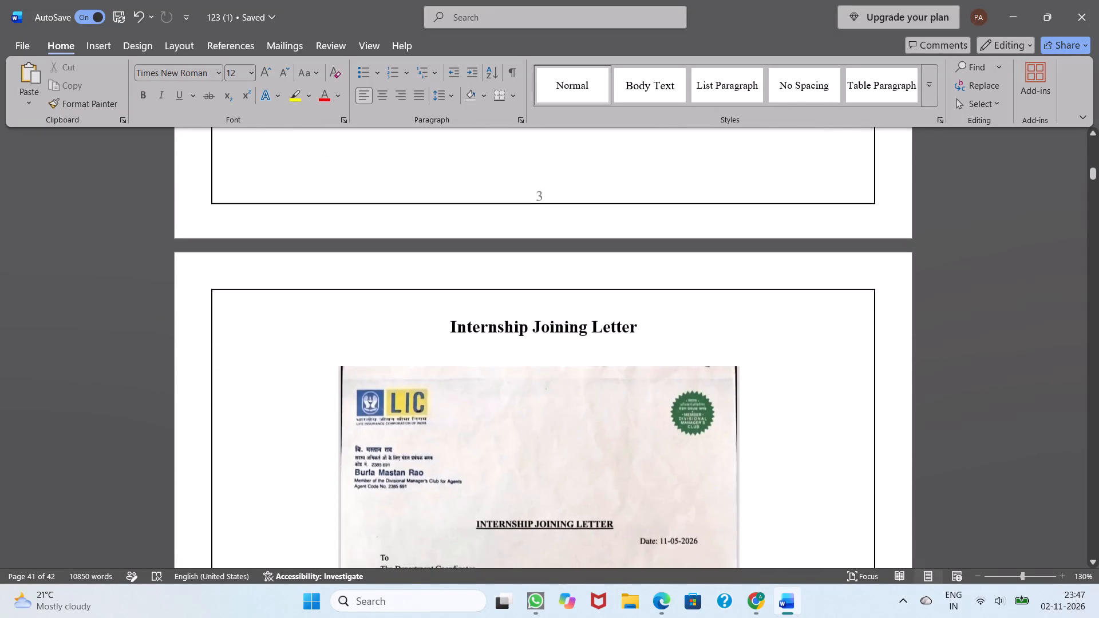
# Review the Internship Joining Letter page from its heading to the space below the scanned letter on page 4.
pyautogui.scroll(-1, 335, 395)
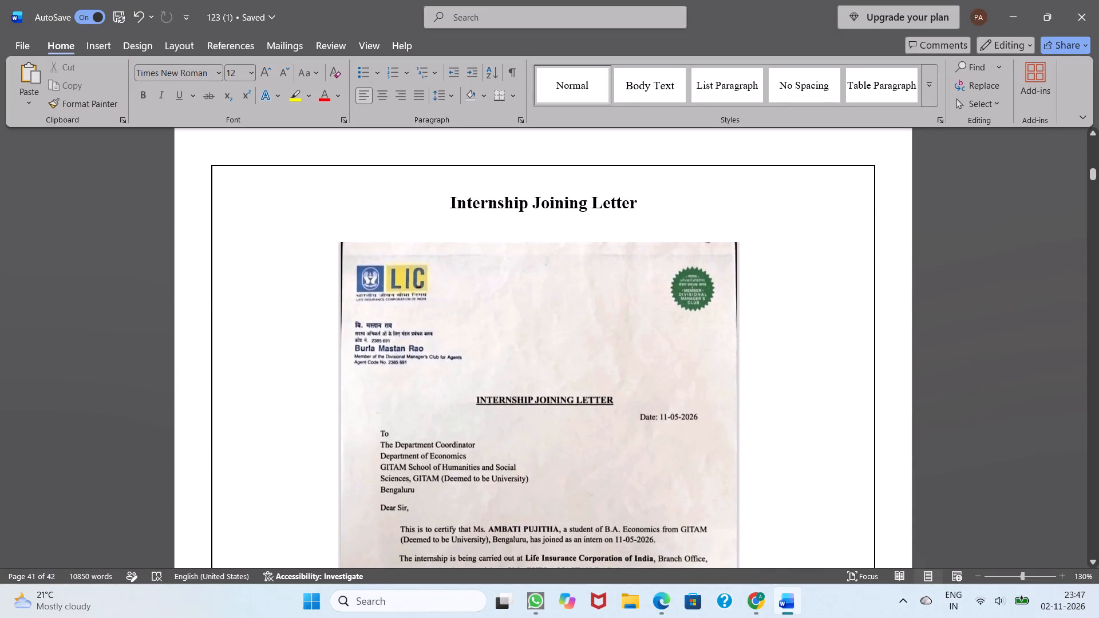
pyautogui.keyDown('ctrl'); pyautogui.scroll(-1, 335, 395); pyautogui.keyUp('ctrl')
pyautogui.scroll(-3, 335, 395)
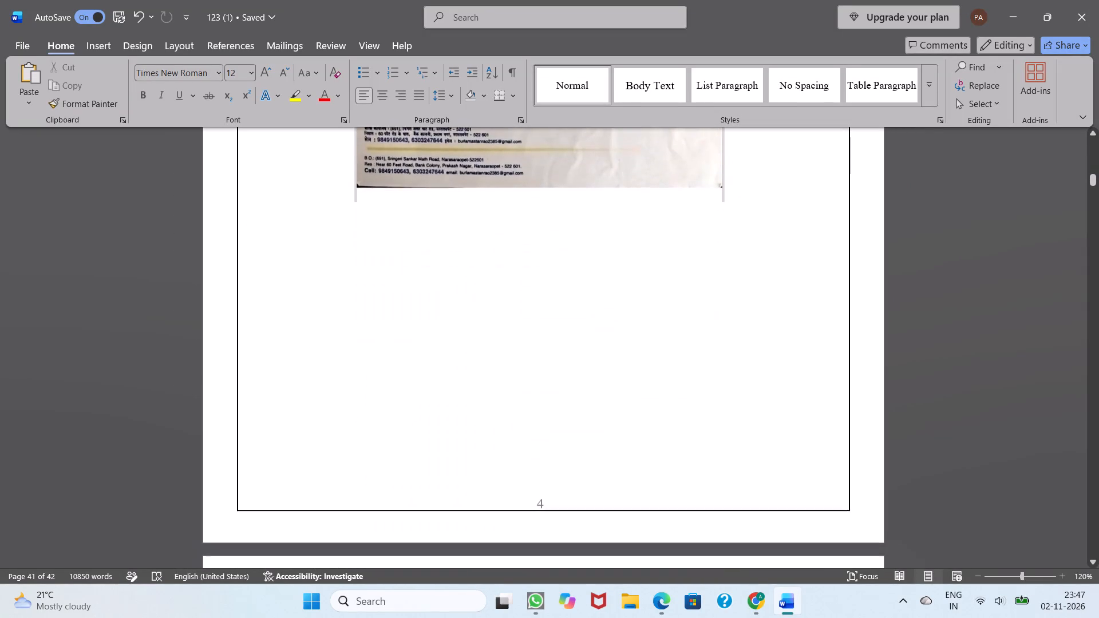
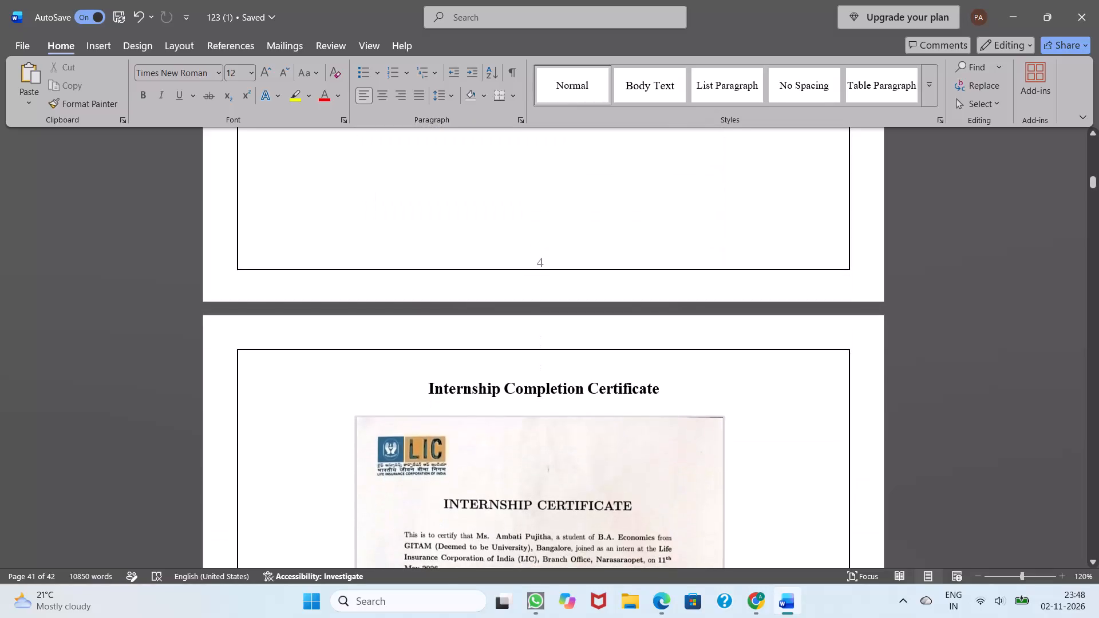
# Review the layout of the Internship Completion Certificate, Student's Declaration and supervisor's Certificate on pages 5 to 7.
pyautogui.scroll(-1, 335, 395)
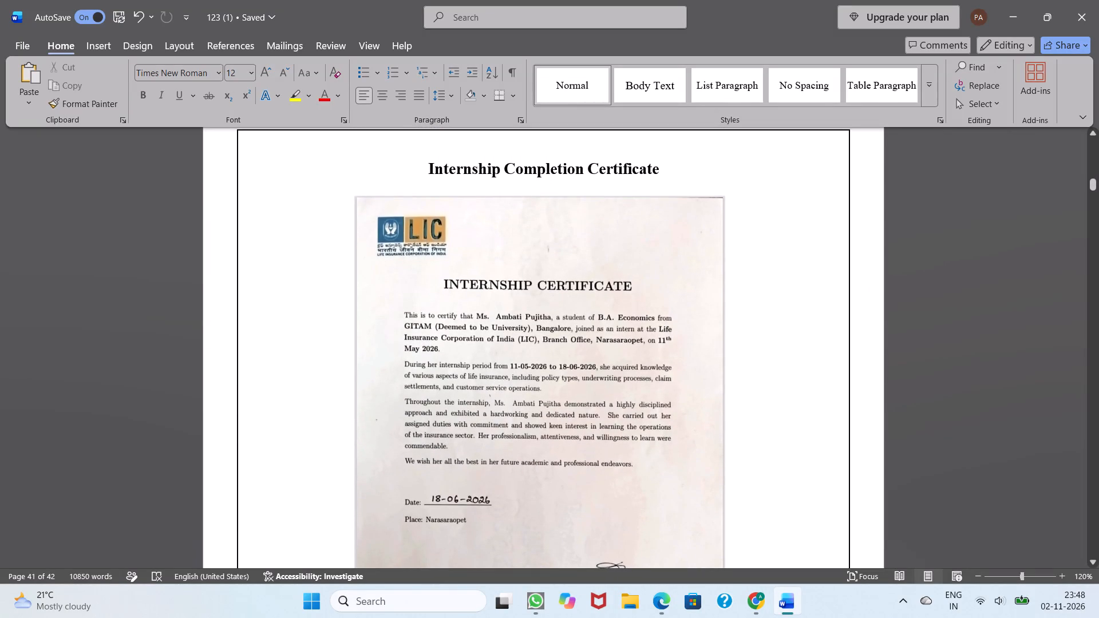
pyautogui.scroll(-3, 335, 395)
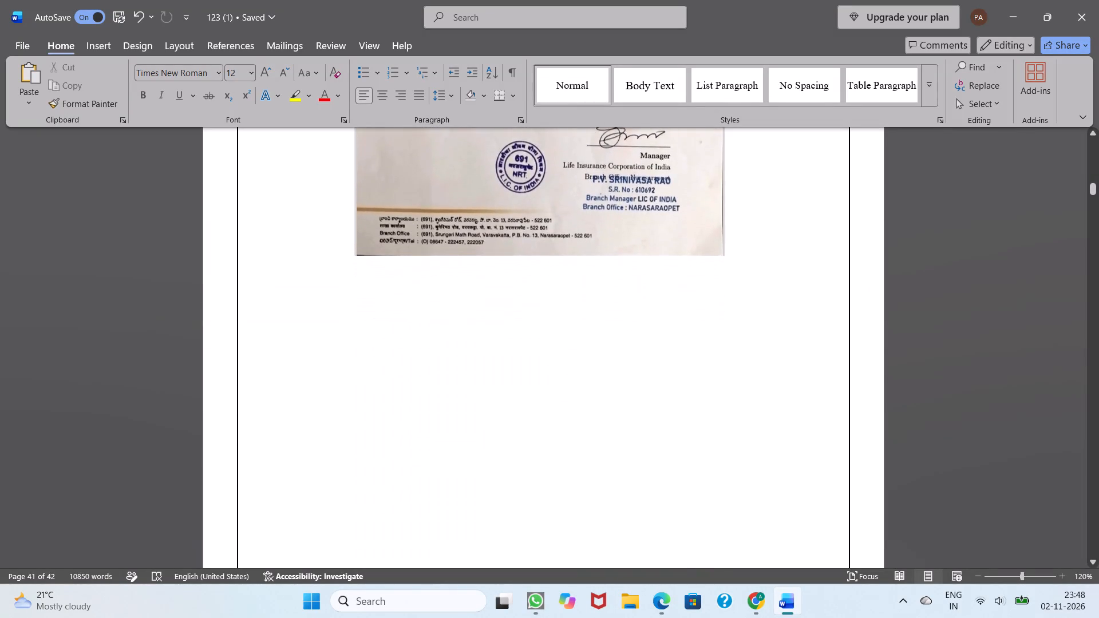
pyautogui.scroll(-2, 335, 395)
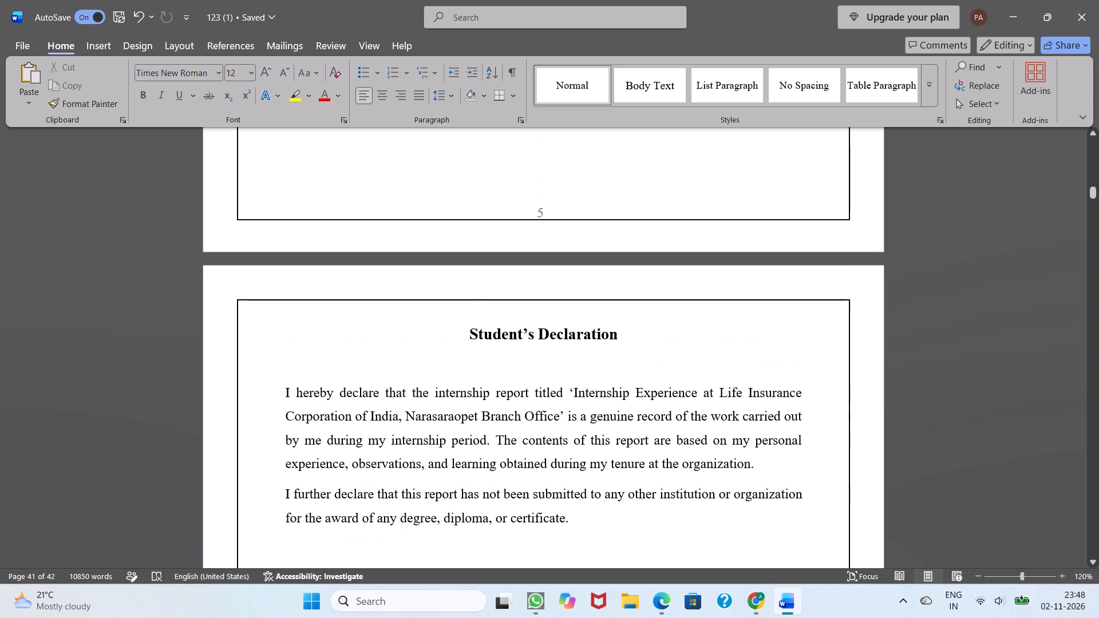
pyautogui.scroll(-2, 335, 395)
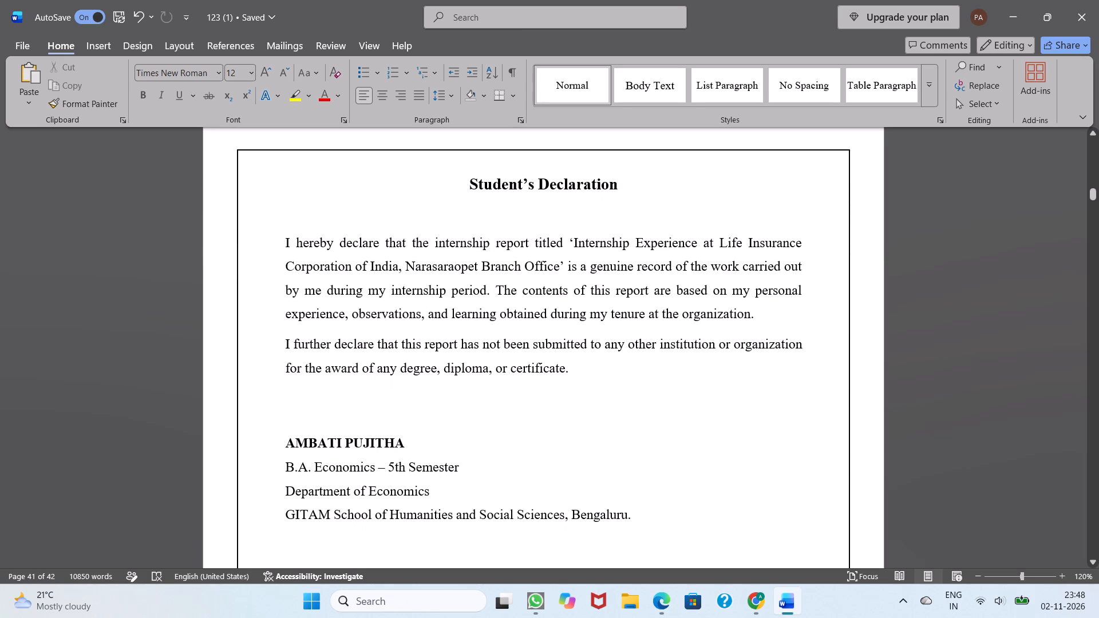
pyautogui.scroll(-2, 335, 395)
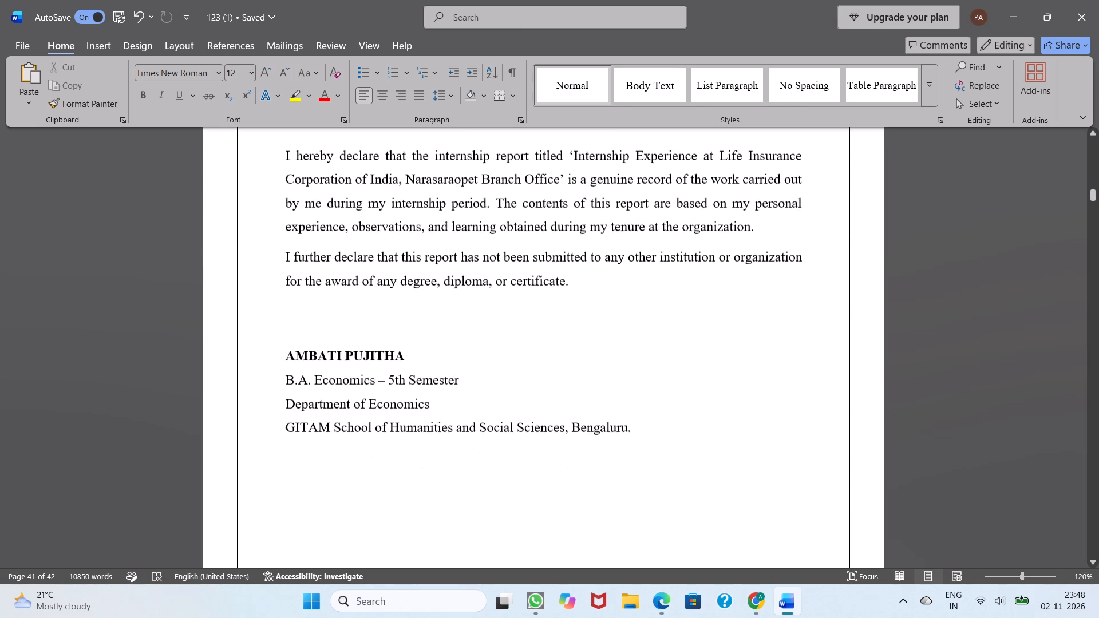
pyautogui.scroll(-3, 335, 395)
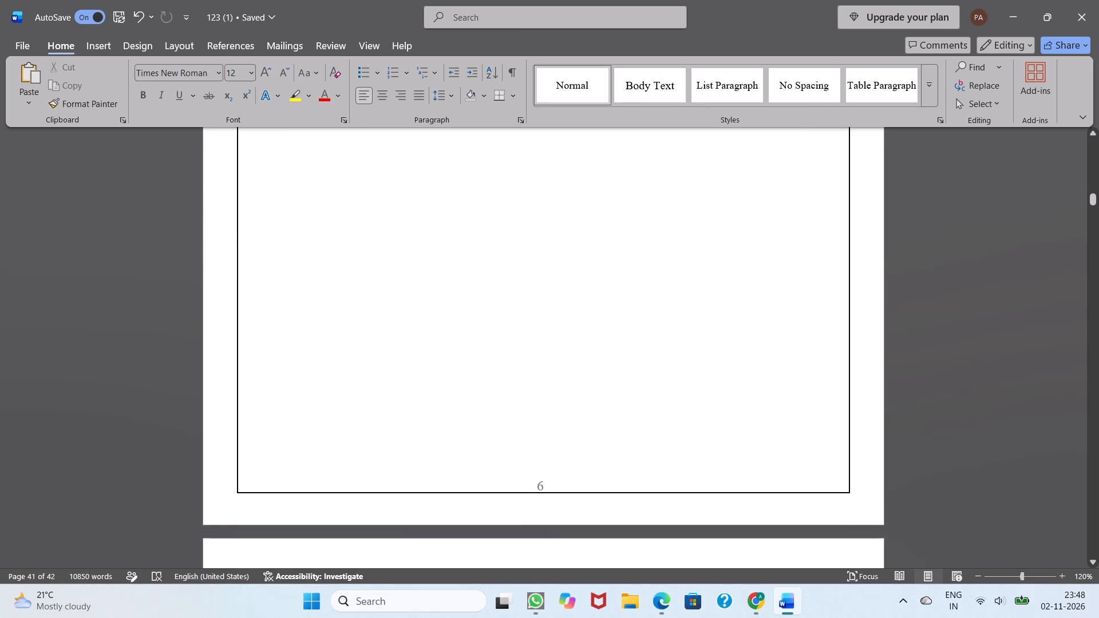
pyautogui.scroll(-3, 335, 395)
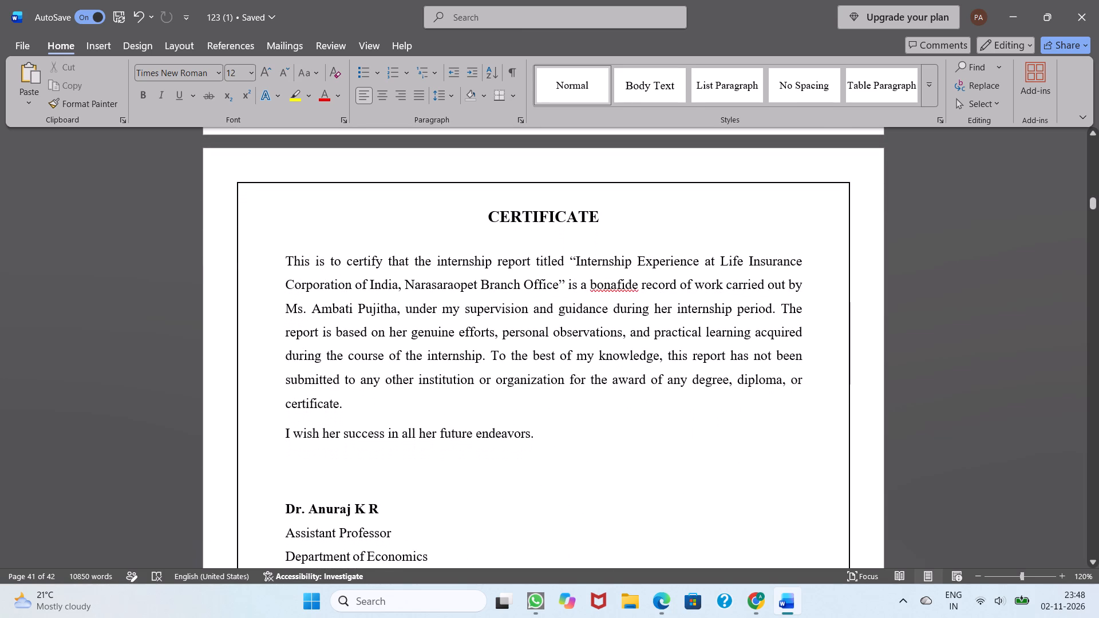
pyautogui.scroll(-5, 335, 395)
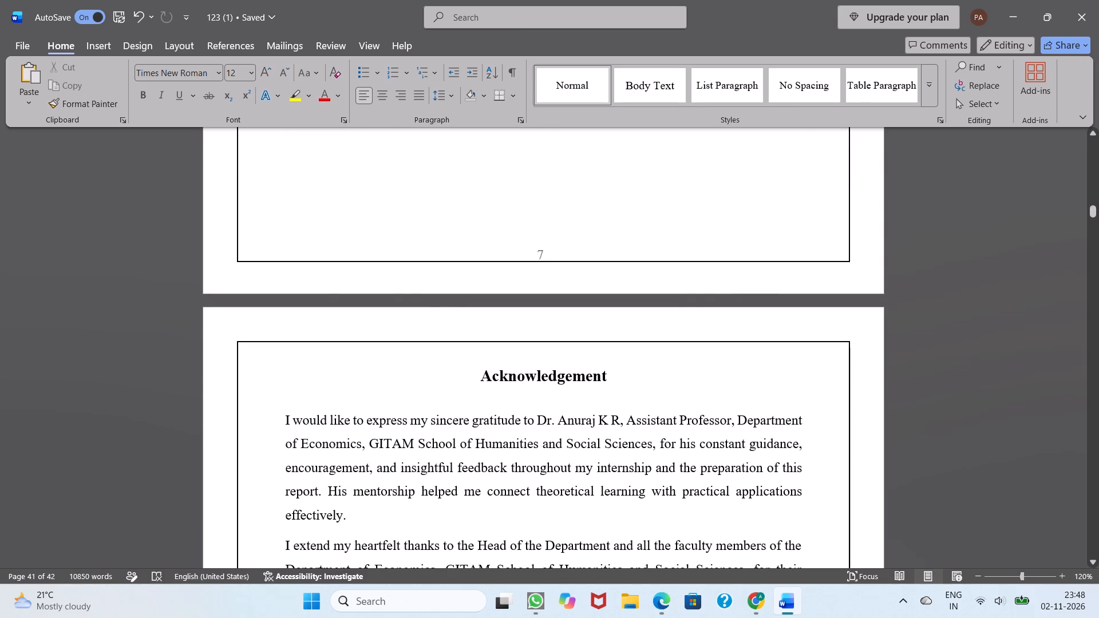
pyautogui.click(322, 232)
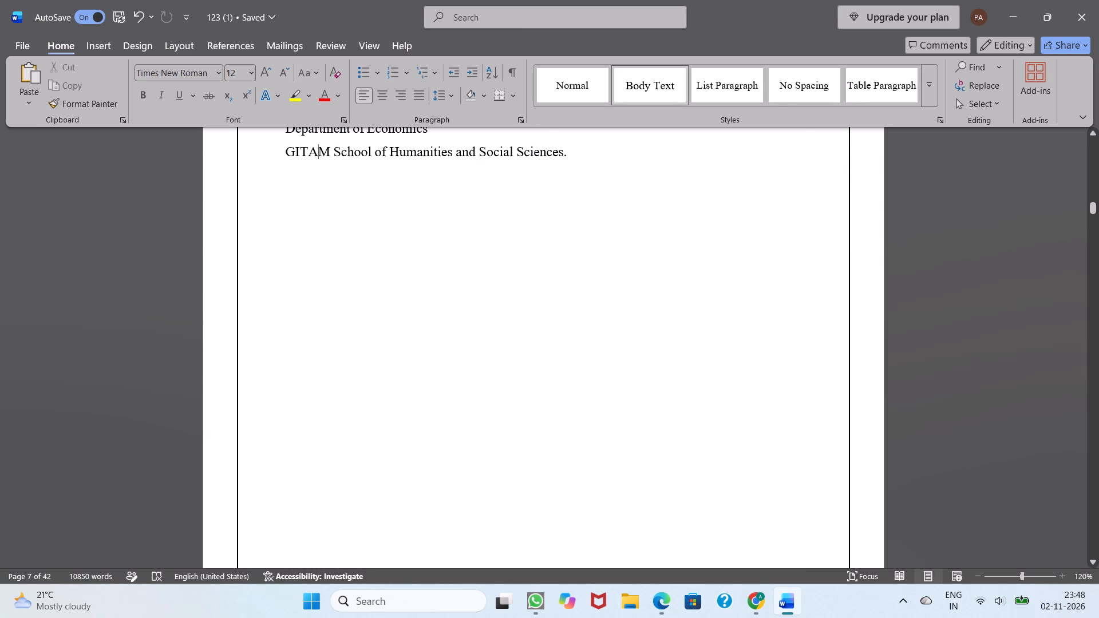
# Review the Acknowledgement and Abstract on pages 8 and 9, from their headings to the page ends.
pyautogui.scroll(-2, 322, 232)
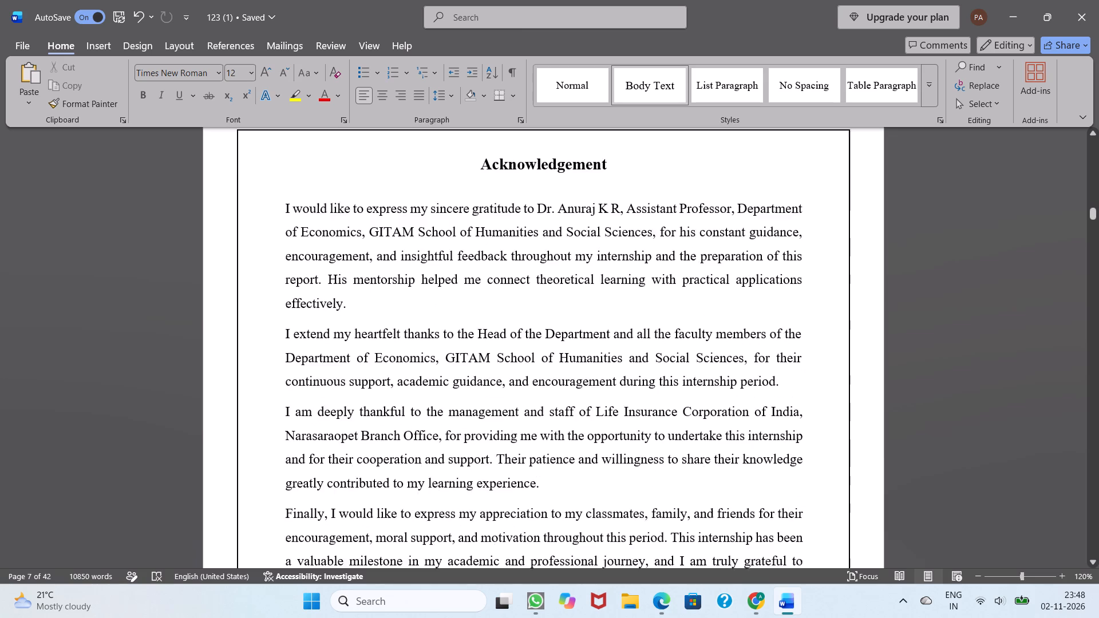
pyautogui.scroll(-1, 322, 232)
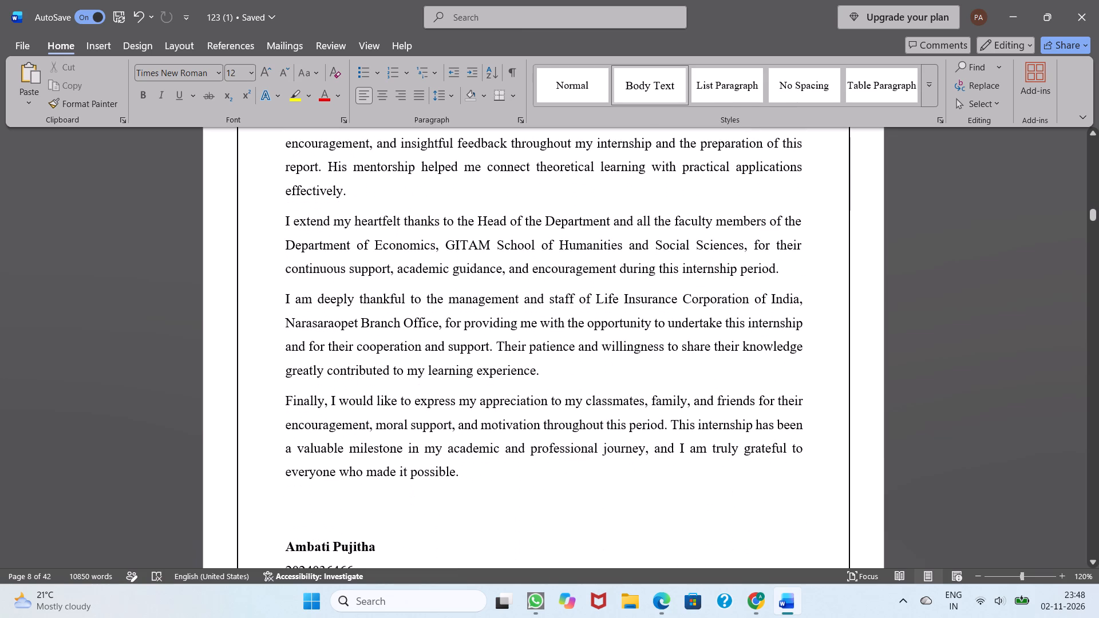
pyautogui.scroll(-4, 322, 232)
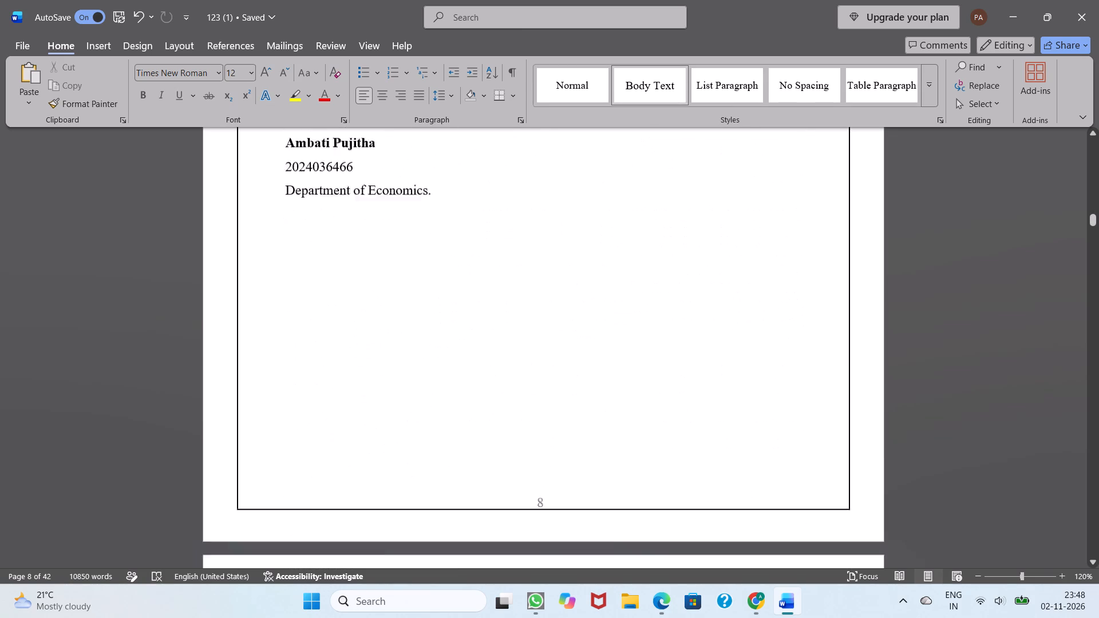
pyautogui.scroll(-2, 322, 232)
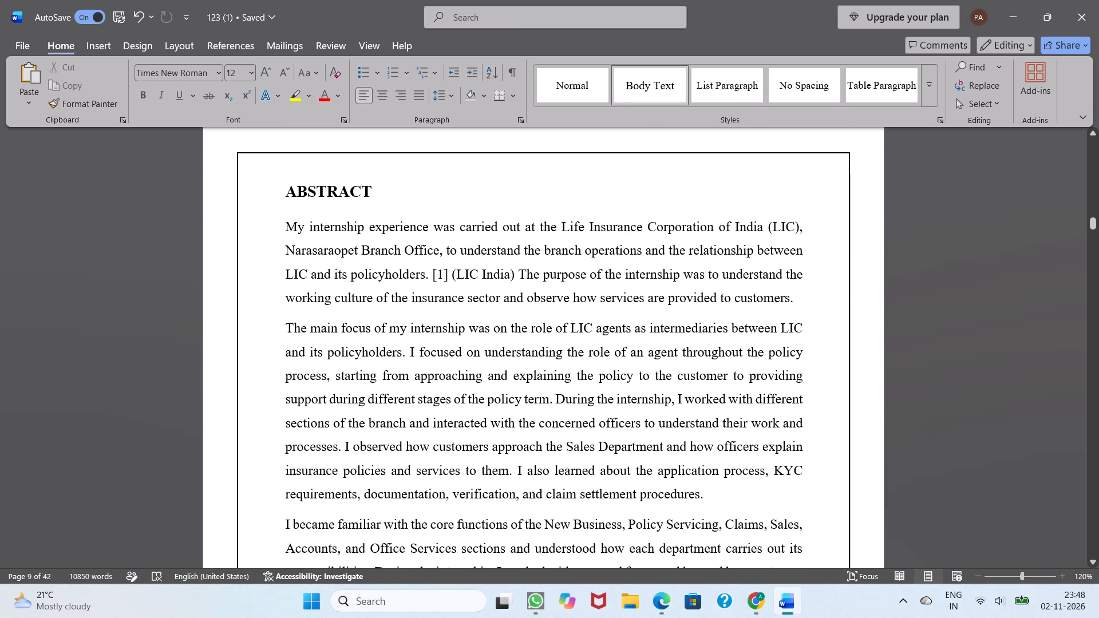
pyautogui.scroll(-2, 322, 232)
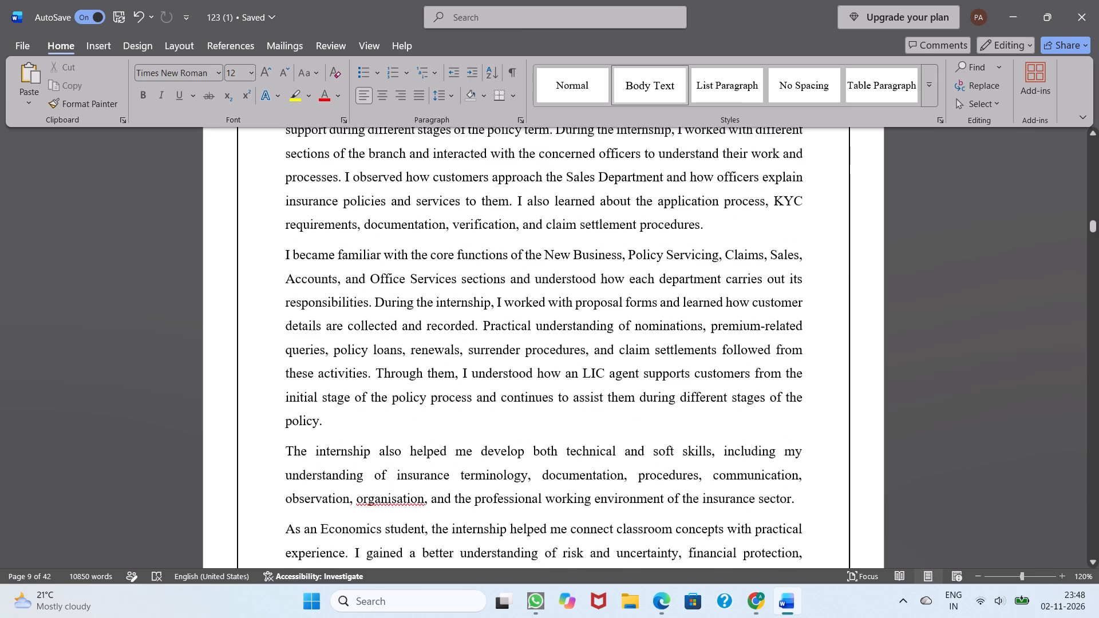
pyautogui.scroll(-2, 322, 232)
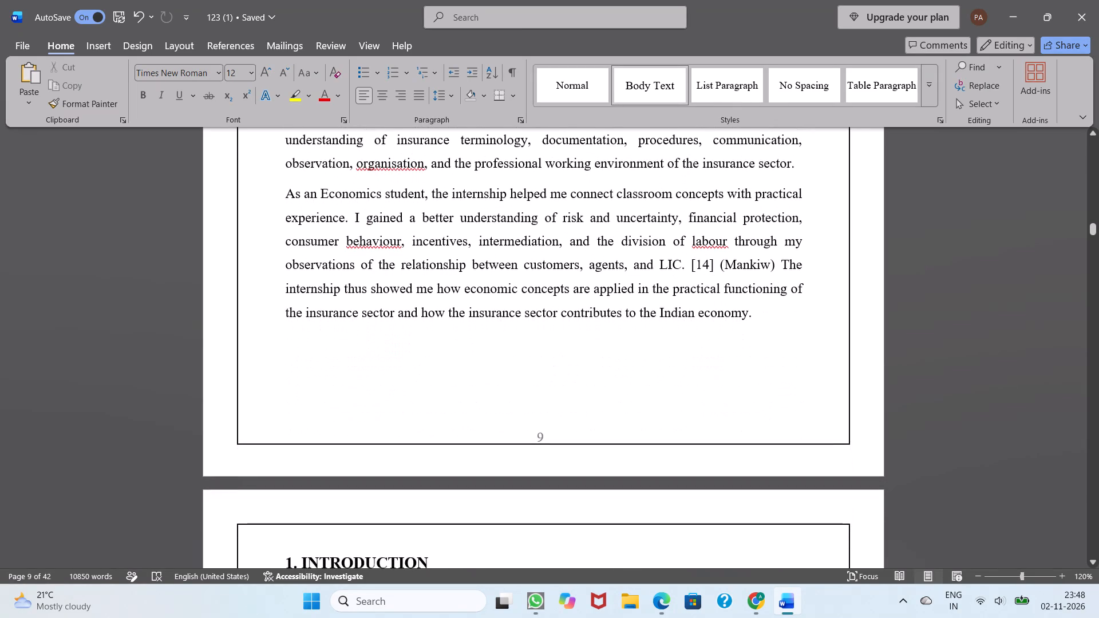
# Review the Introduction and internship objectives on pages 10 to 12, including the branch photo and reference notes.
pyautogui.scroll(-2, 322, 232)
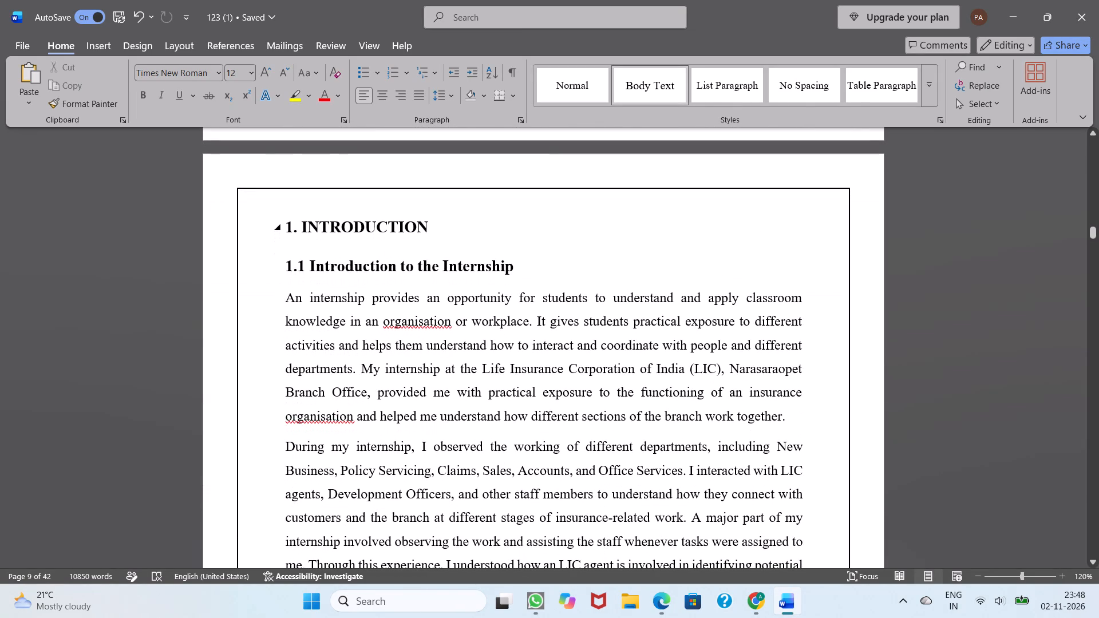
pyautogui.scroll(-3, 322, 232)
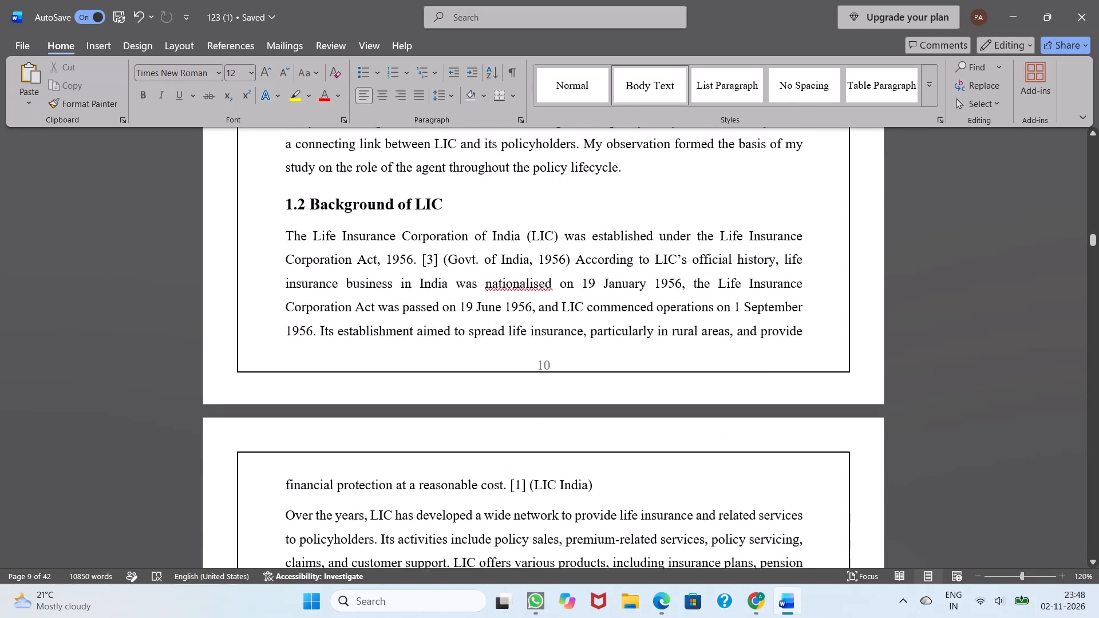
pyautogui.scroll(-1, 322, 232)
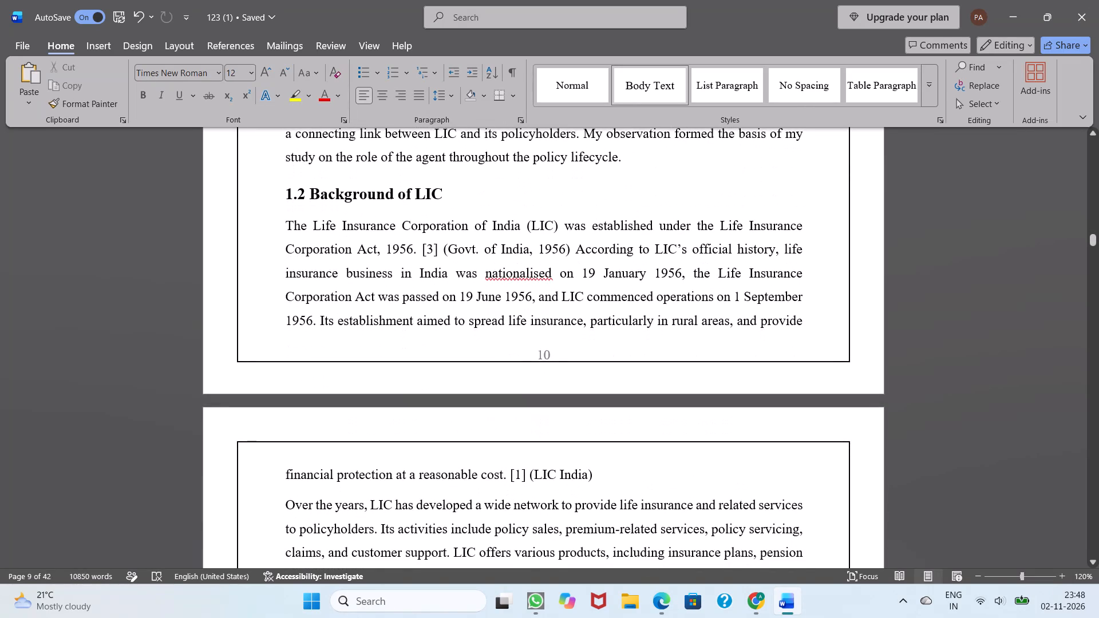
pyautogui.scroll(-2, 322, 232)
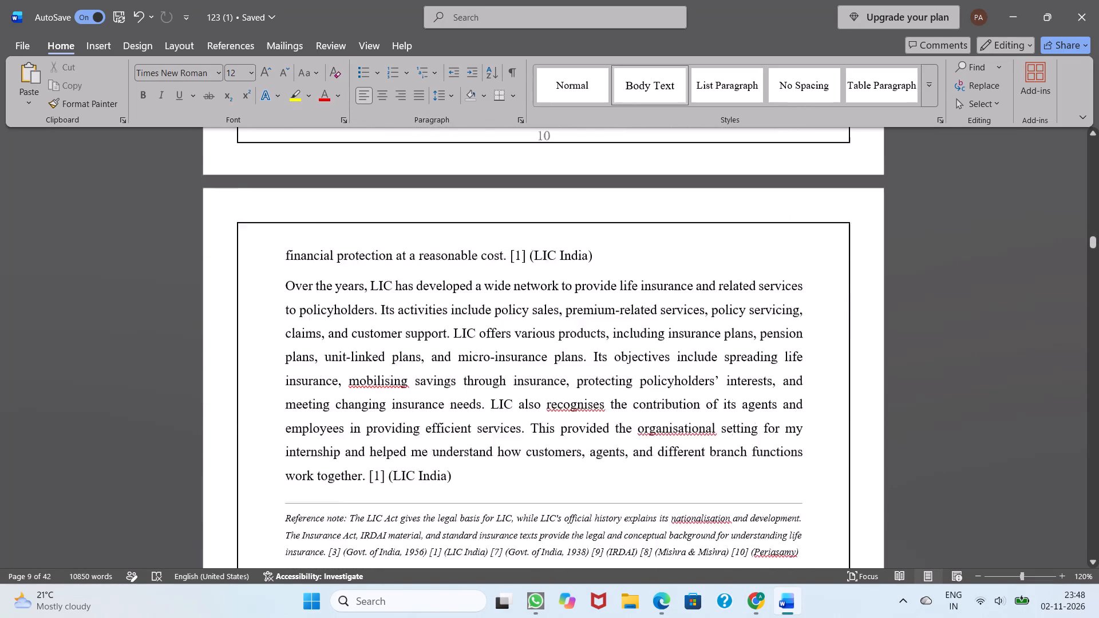
pyautogui.scroll(-3, 322, 232)
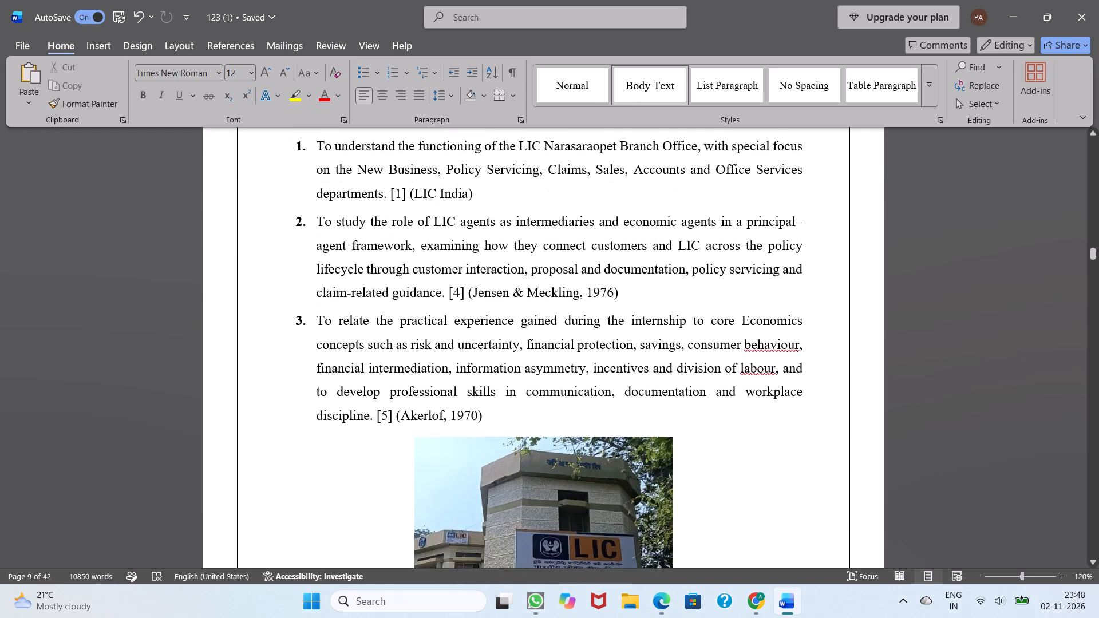
pyautogui.scroll(-1, 322, 232)
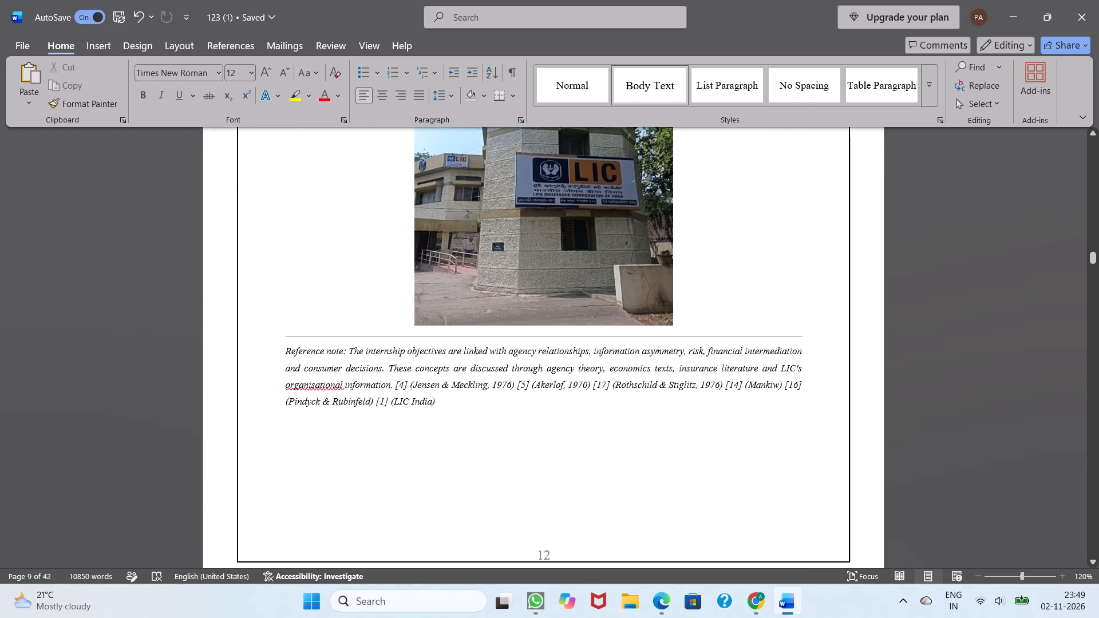
pyautogui.scroll(-1, 322, 232)
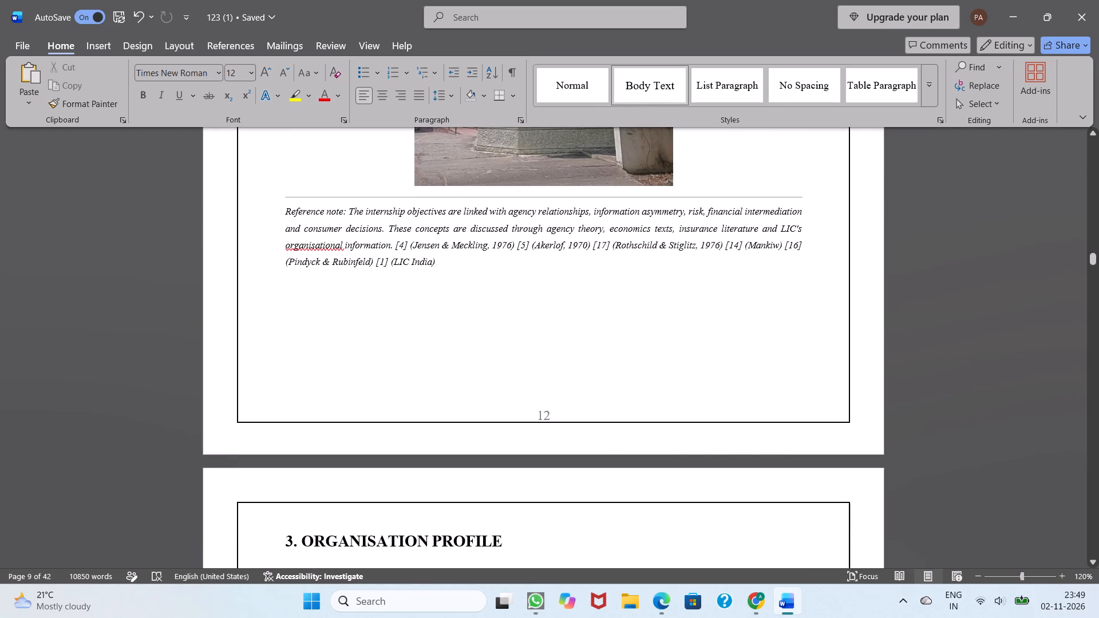
# Review section 3, Organisation Profile, on pages 13 to 16, from its heading to the closing reference note.
pyautogui.scroll(-3, 322, 232)
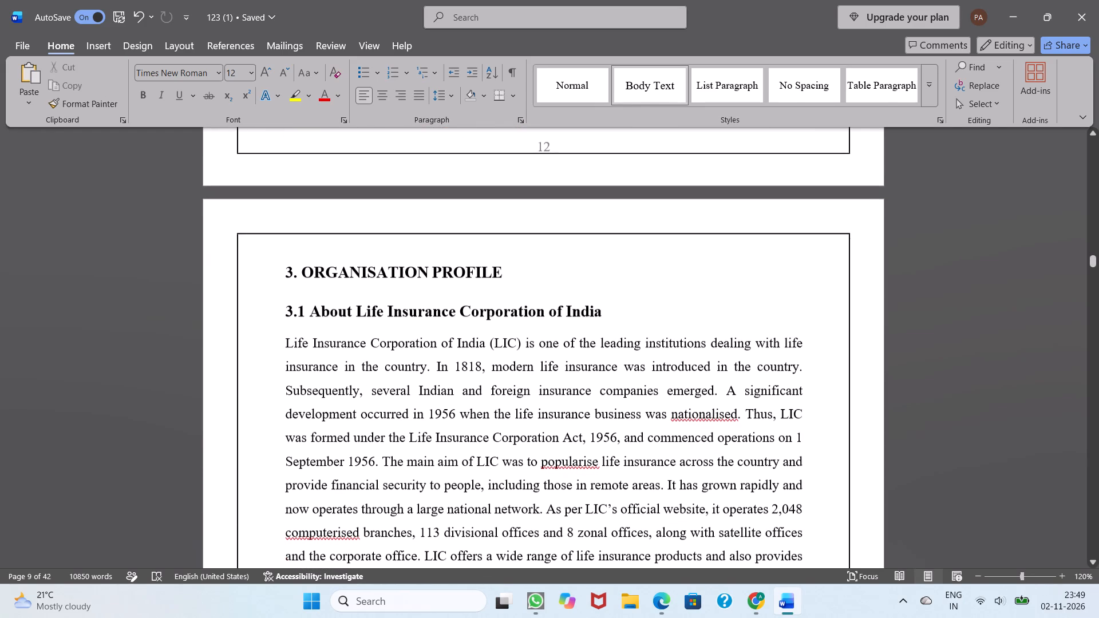
pyautogui.scroll(-3, 322, 232)
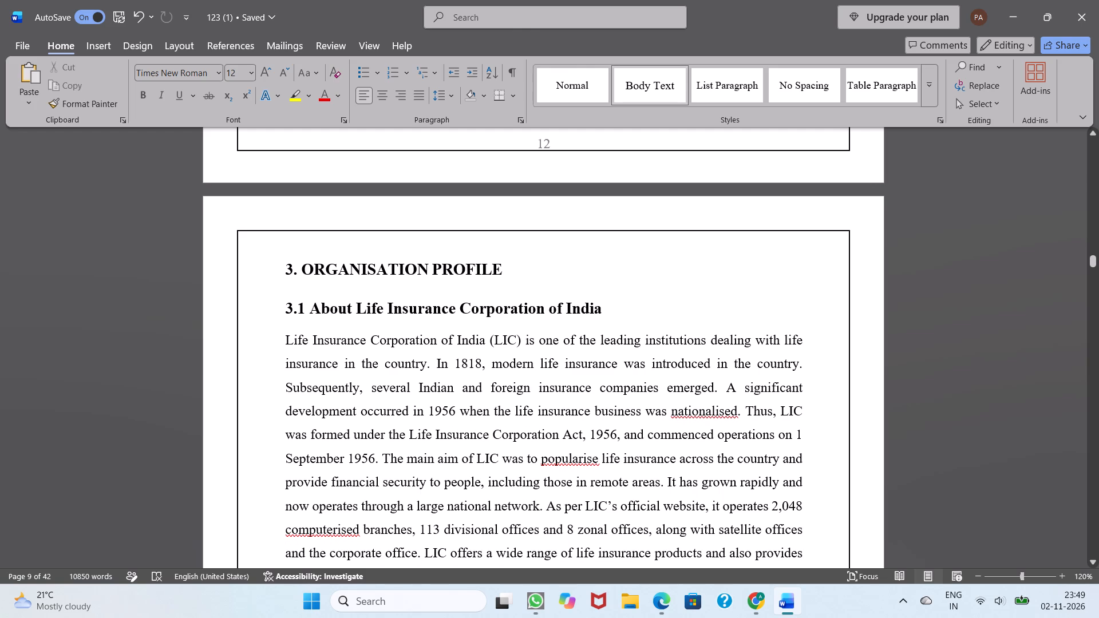
pyautogui.scroll(-4, 322, 232)
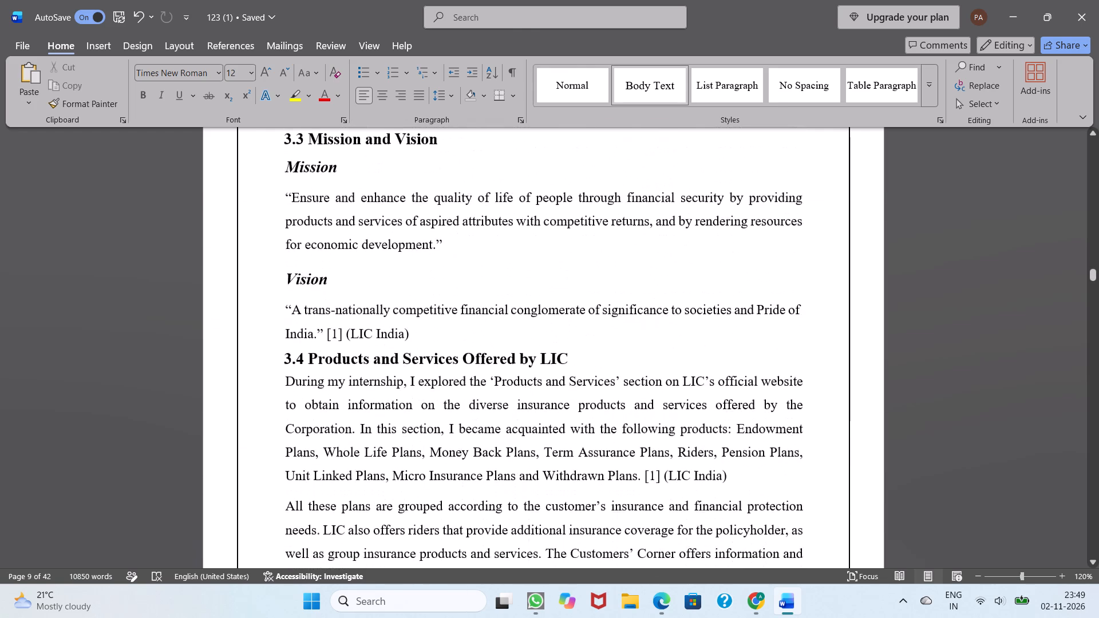
pyautogui.scroll(-3, 322, 232)
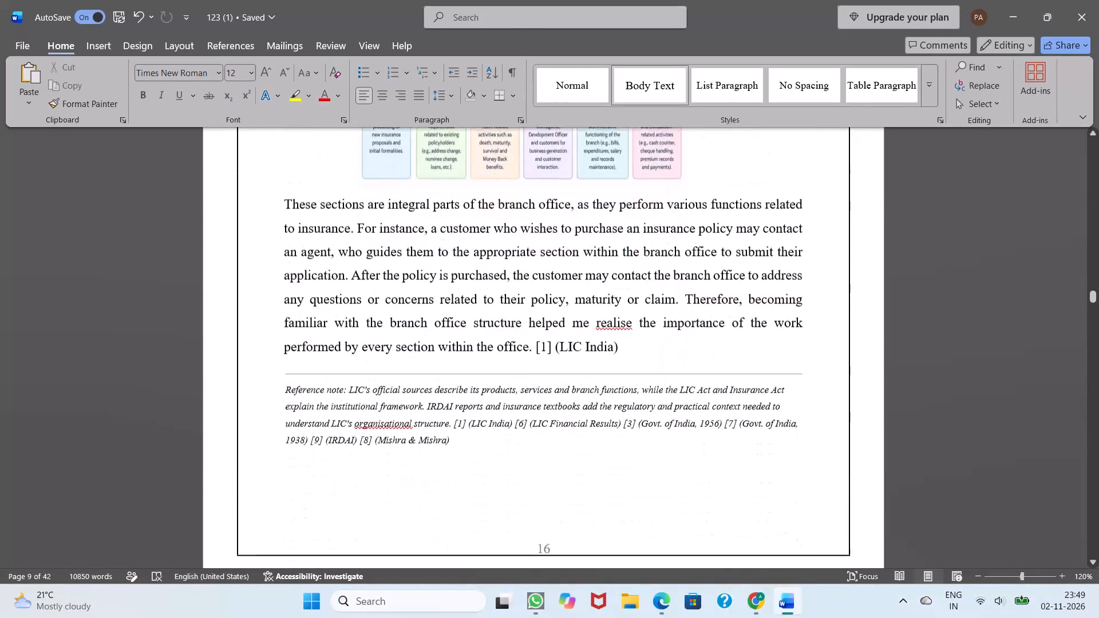
# Review section 4, Role of LIC Agents in the Policy Lifecycle, from page 17 to page 22, including the scanned proposal forms.
pyautogui.scroll(-3, 322, 232)
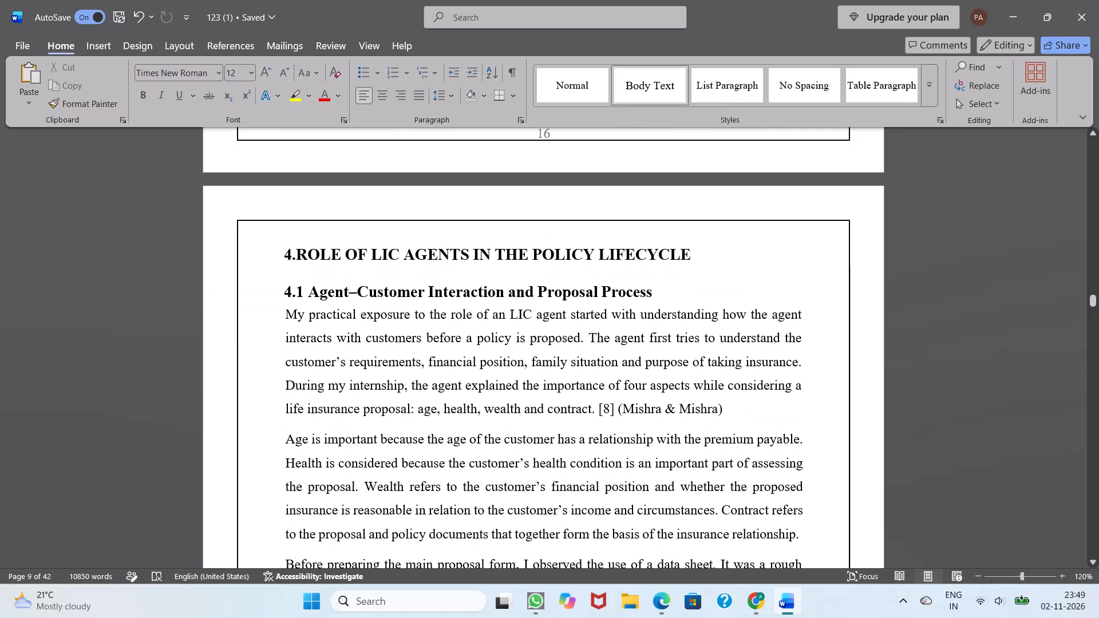
pyautogui.scroll(-3, 322, 232)
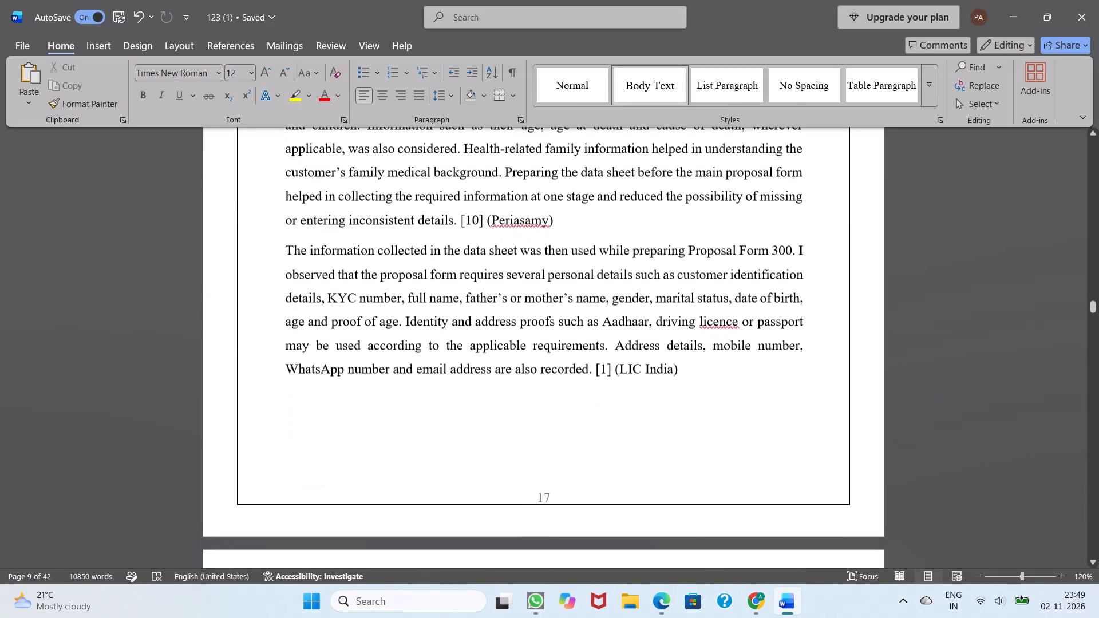
pyautogui.scroll(-1, 322, 232)
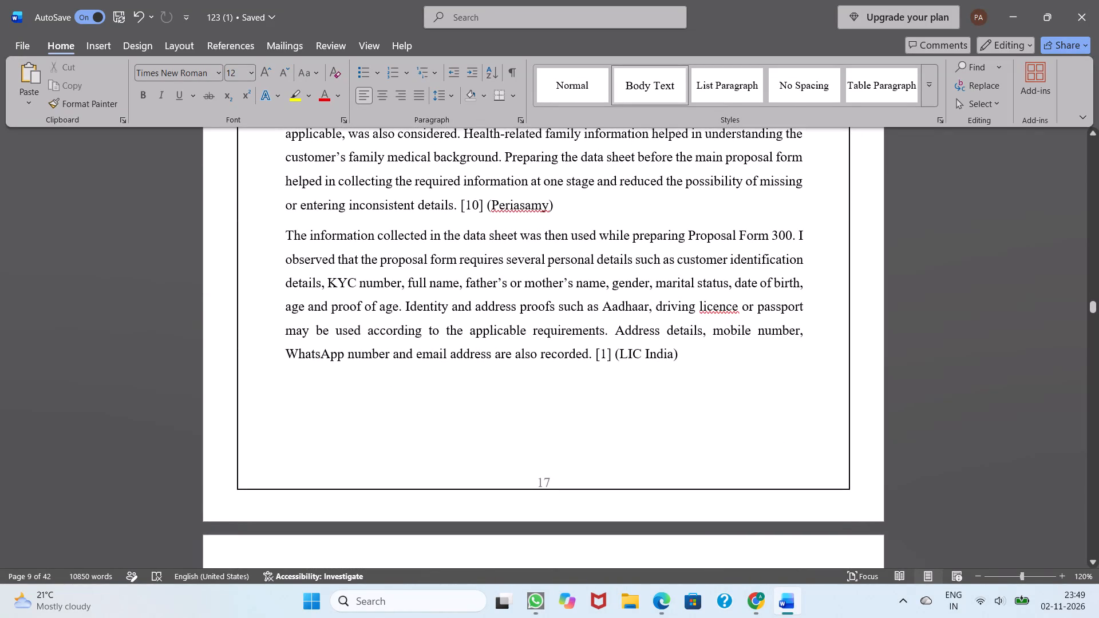
pyautogui.scroll(-3, 322, 232)
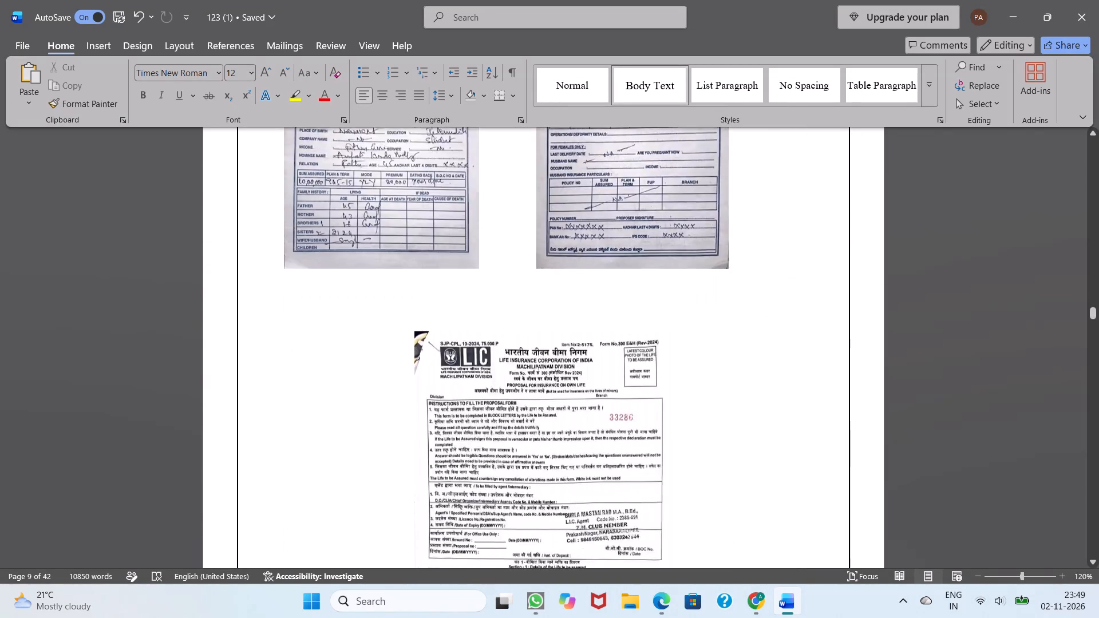
pyautogui.scroll(-3, 322, 232)
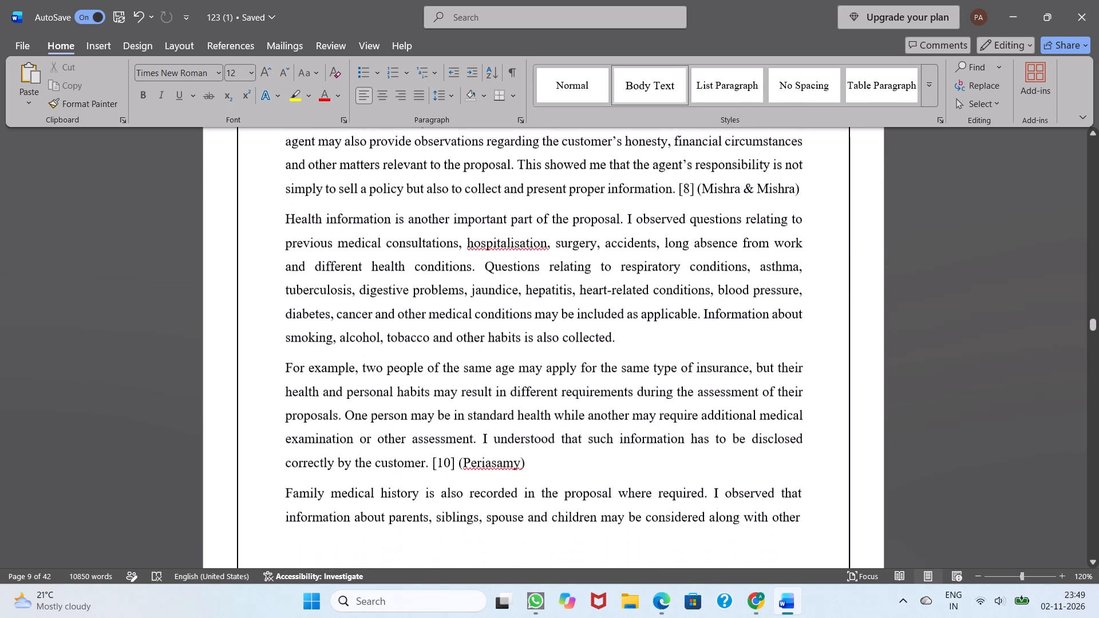
pyautogui.scroll(-4, 322, 232)
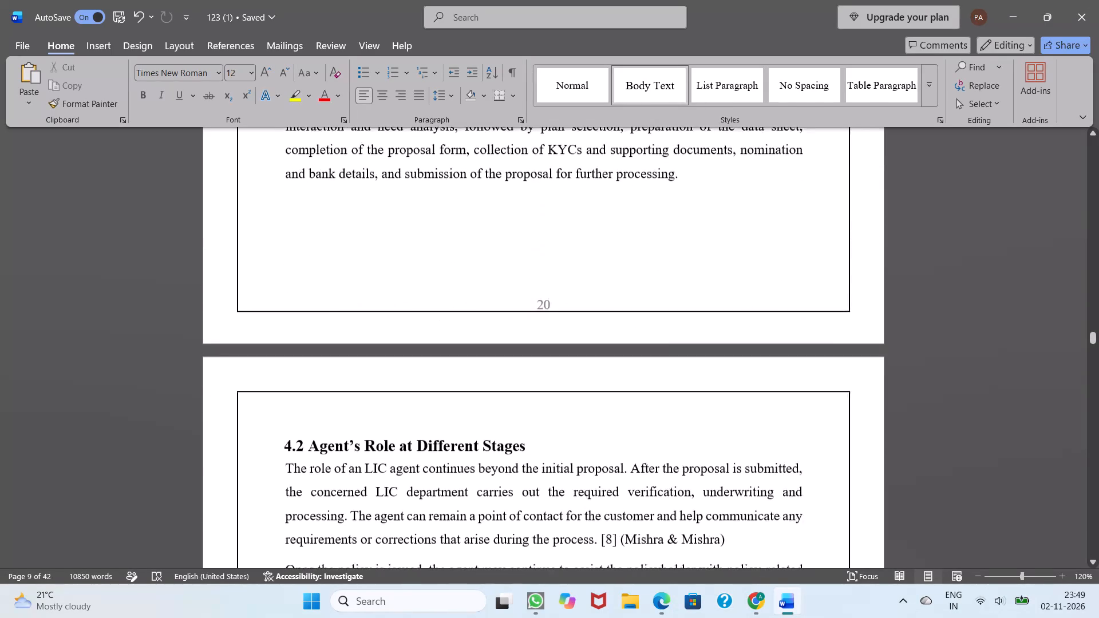
pyautogui.scroll(-5, 322, 232)
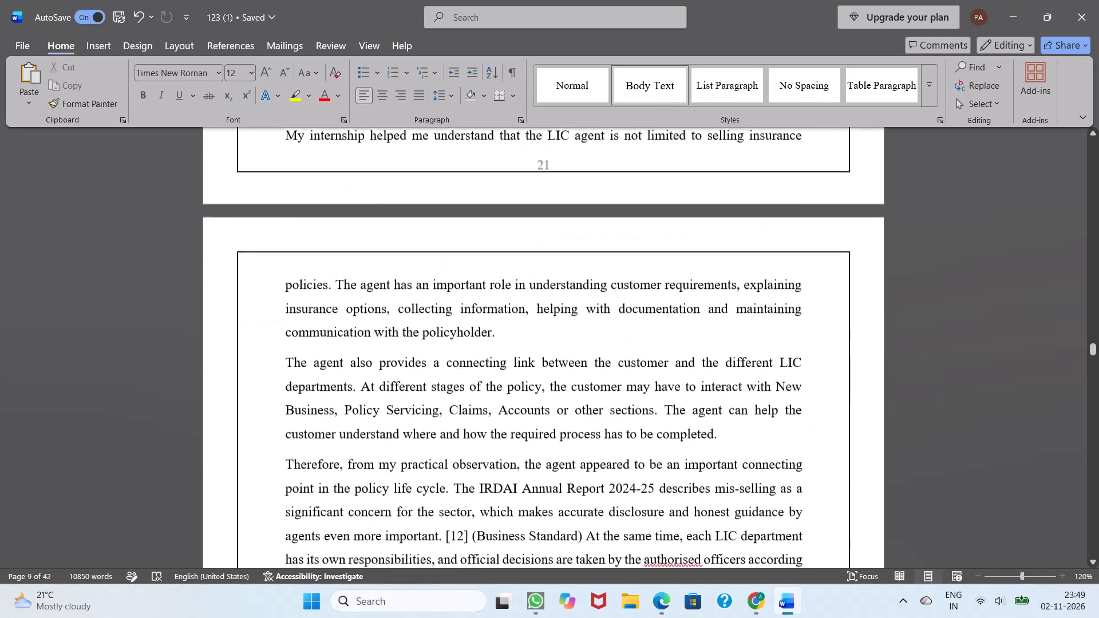
# Review the end of section 4 and section 5, My Internship Work, from 5.1 LIC Agent through the policy servicing text, including its photos.
pyautogui.scroll(-3, 322, 232)
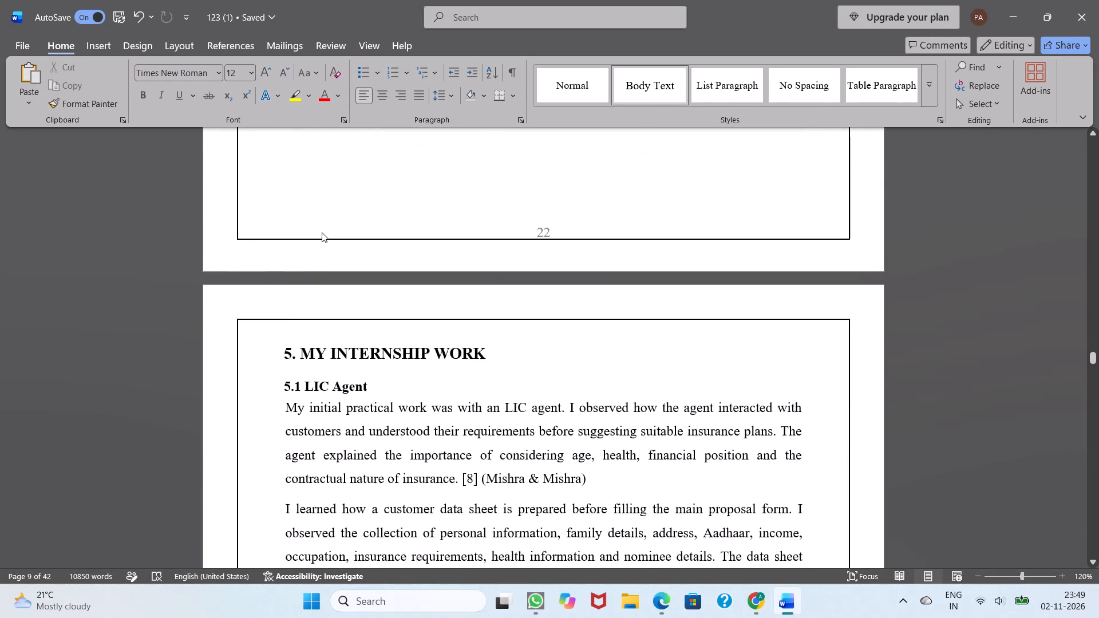
pyautogui.scroll(-3, 322, 232)
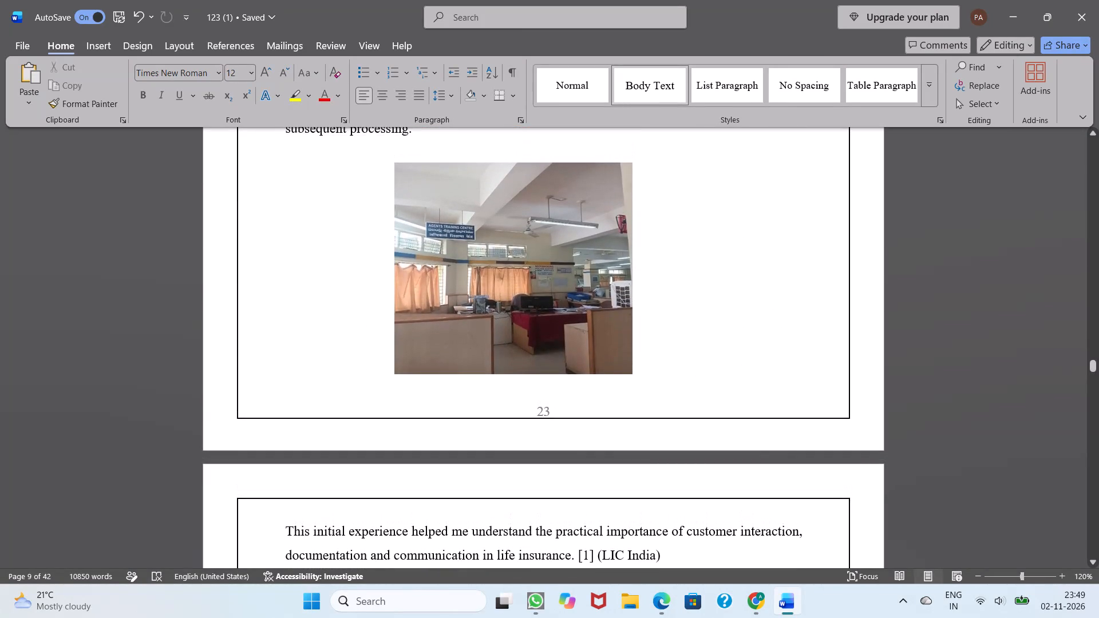
pyautogui.scroll(-3, 322, 232)
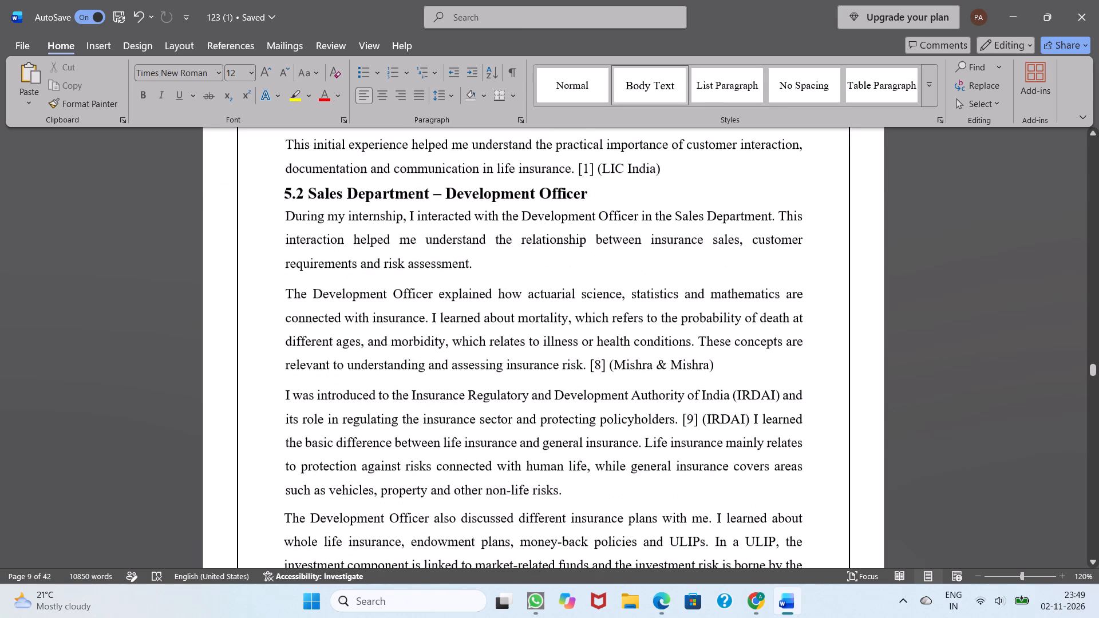
pyautogui.scroll(-5, 322, 232)
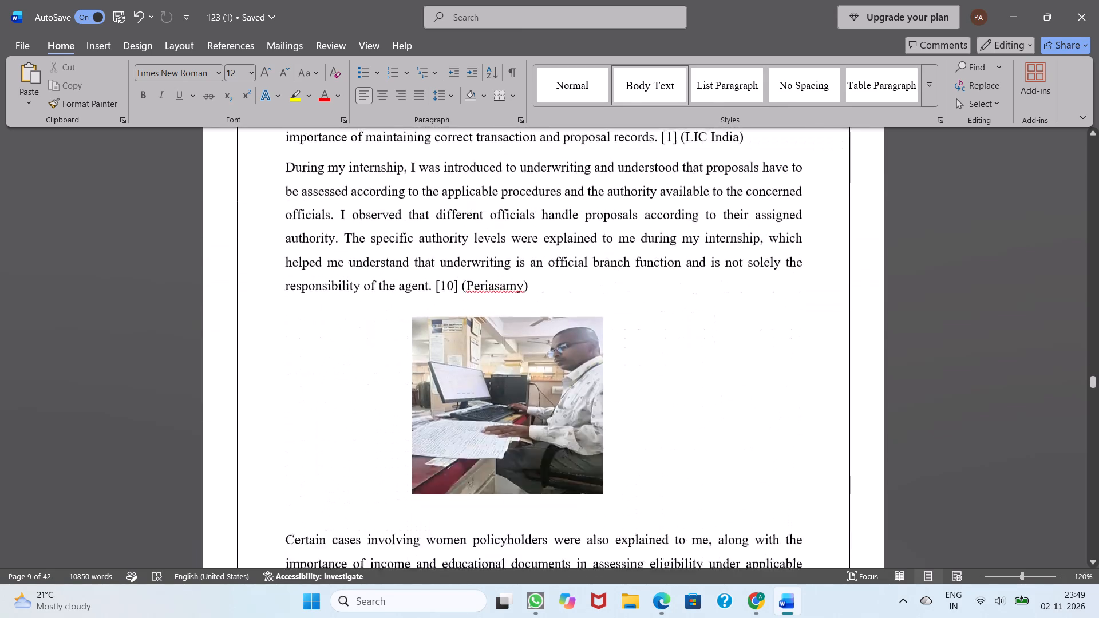
pyautogui.scroll(-5, 322, 232)
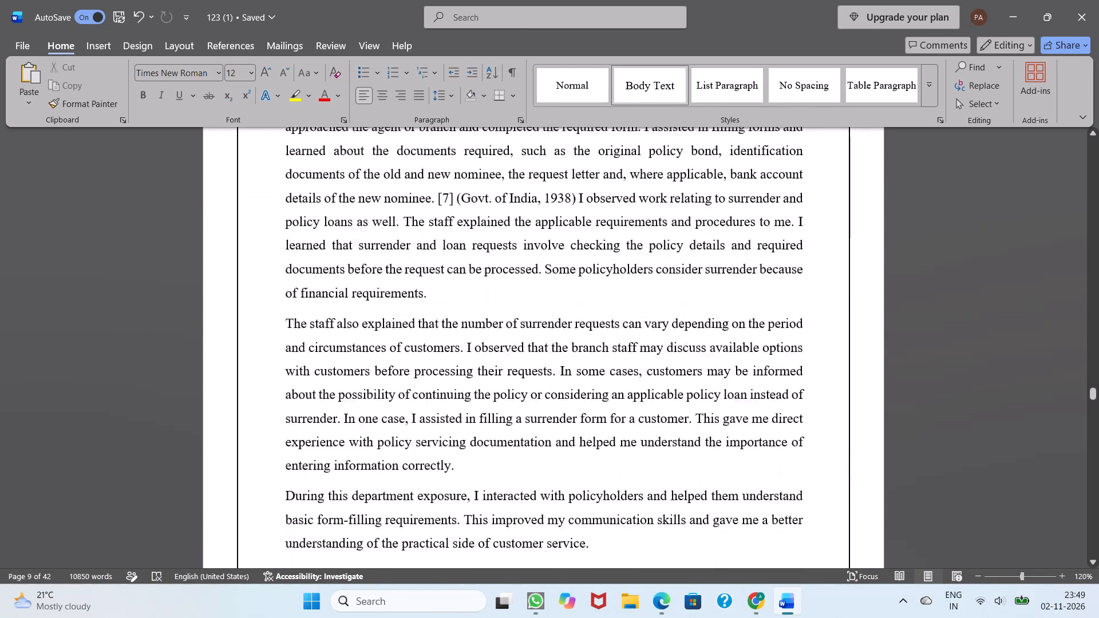
# Review the rest of section 5, from the claims text to the 5.7 Internship Learning Summary and reference note on page 29.
pyautogui.scroll(-2, 322, 232)
pyautogui.scroll(1, 322, 232)
pyautogui.scroll(-1, 322, 232)
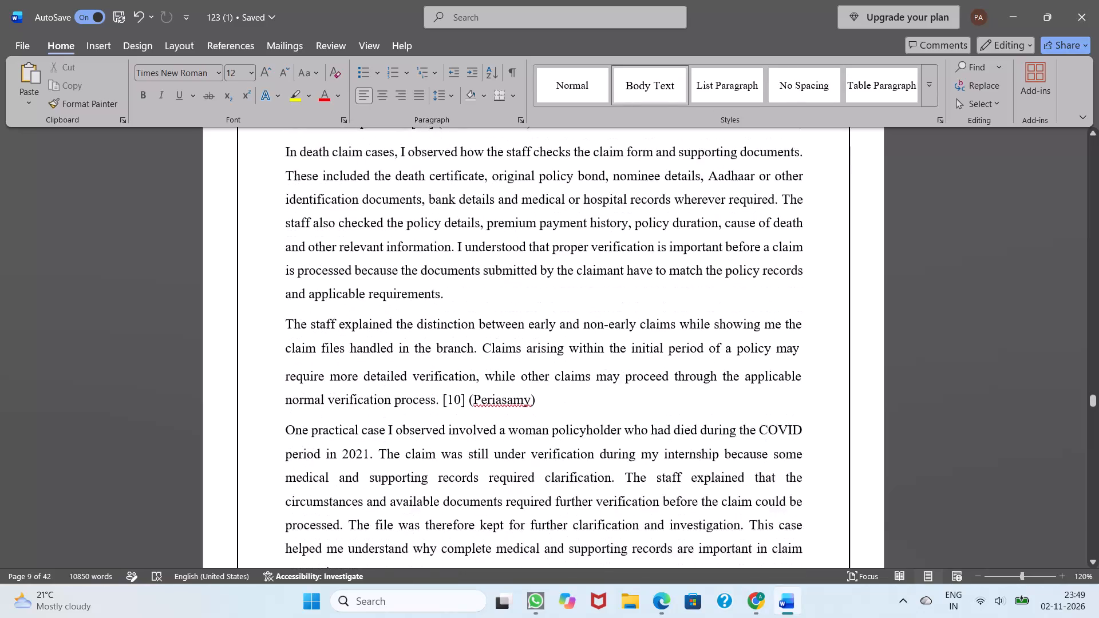
pyautogui.scroll(-5, 322, 232)
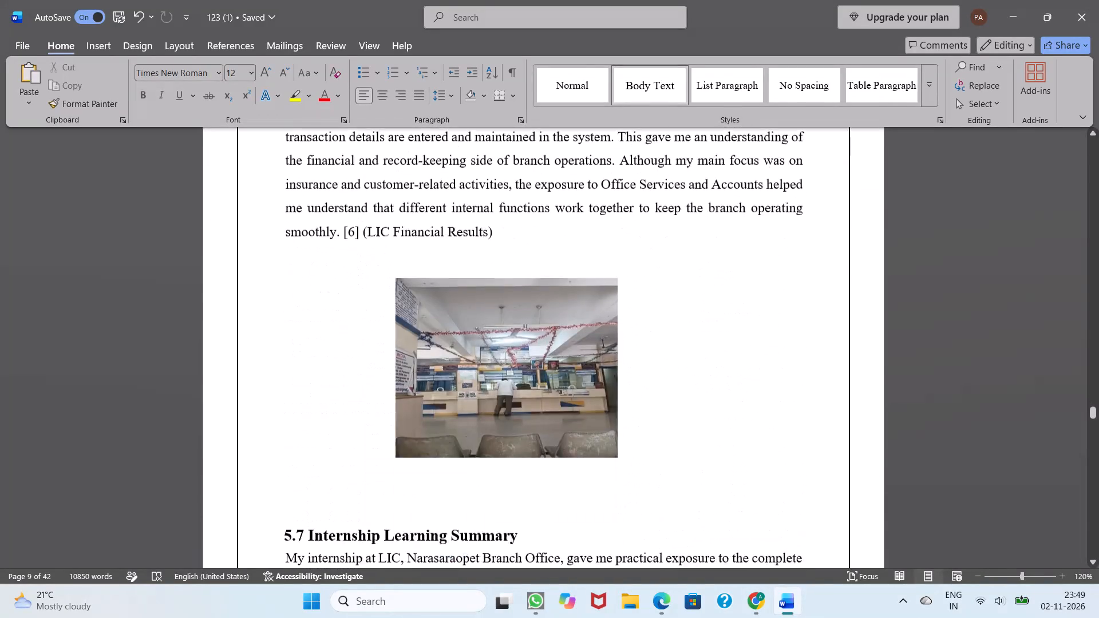
pyautogui.scroll(-4, 322, 232)
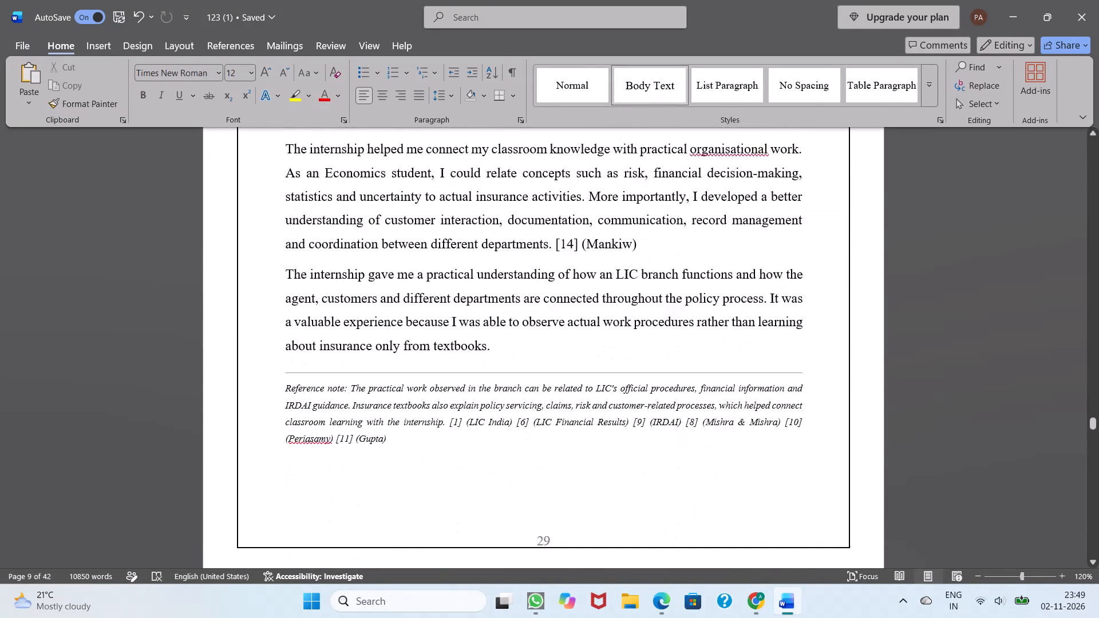
# Review the section on skills developed, from page 30 to its closing reference note.
pyautogui.scroll(-2, 322, 232)
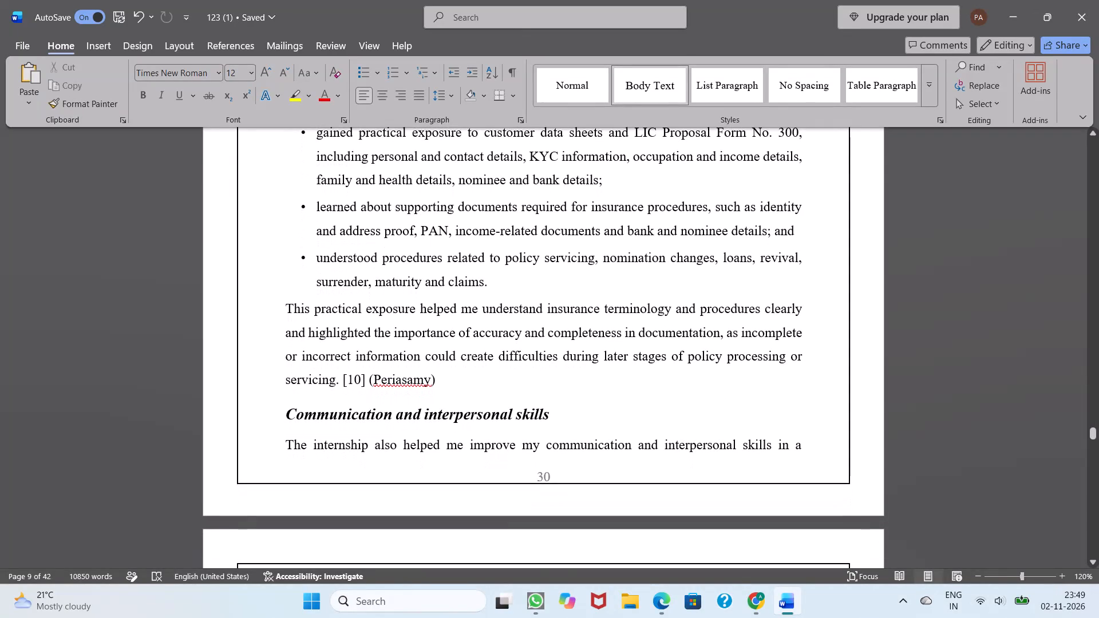
pyautogui.scroll(-5, 322, 232)
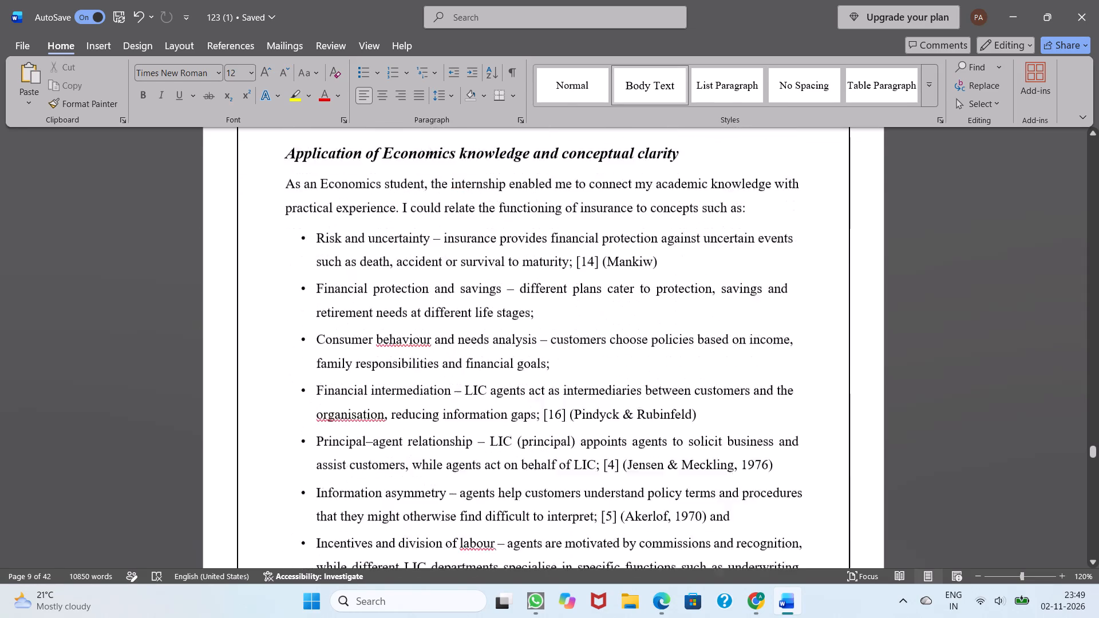
pyautogui.scroll(-3, 322, 232)
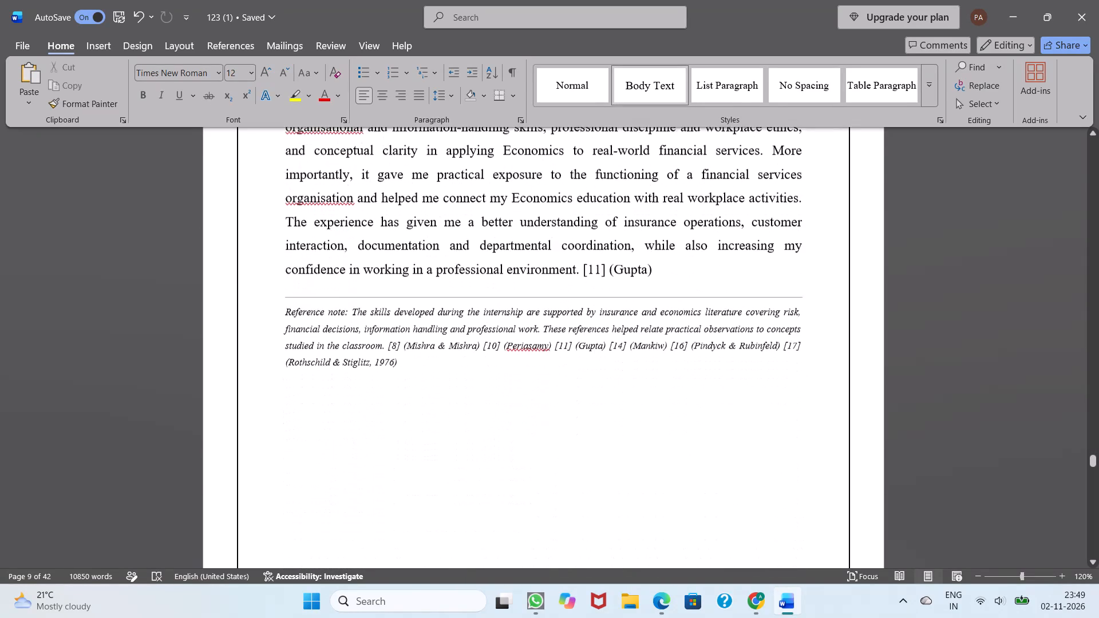
# Review the section on challenges faced during the internship, through its reference note on page 36.
pyautogui.scroll(-4, 322, 232)
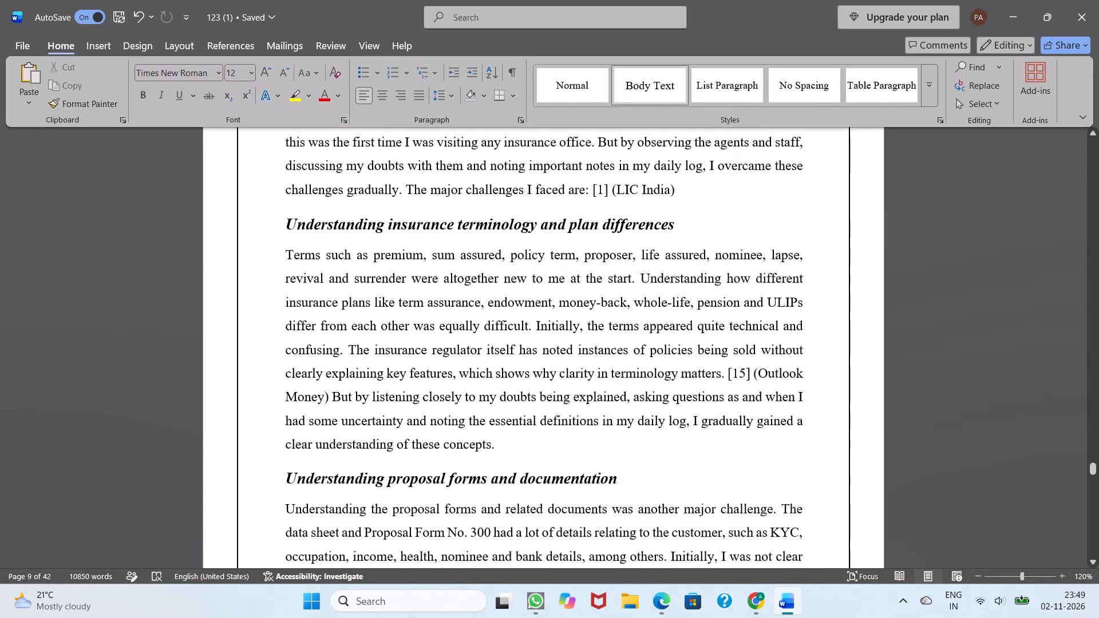
pyautogui.scroll(-2, 322, 232)
pyautogui.scroll(1, 322, 232)
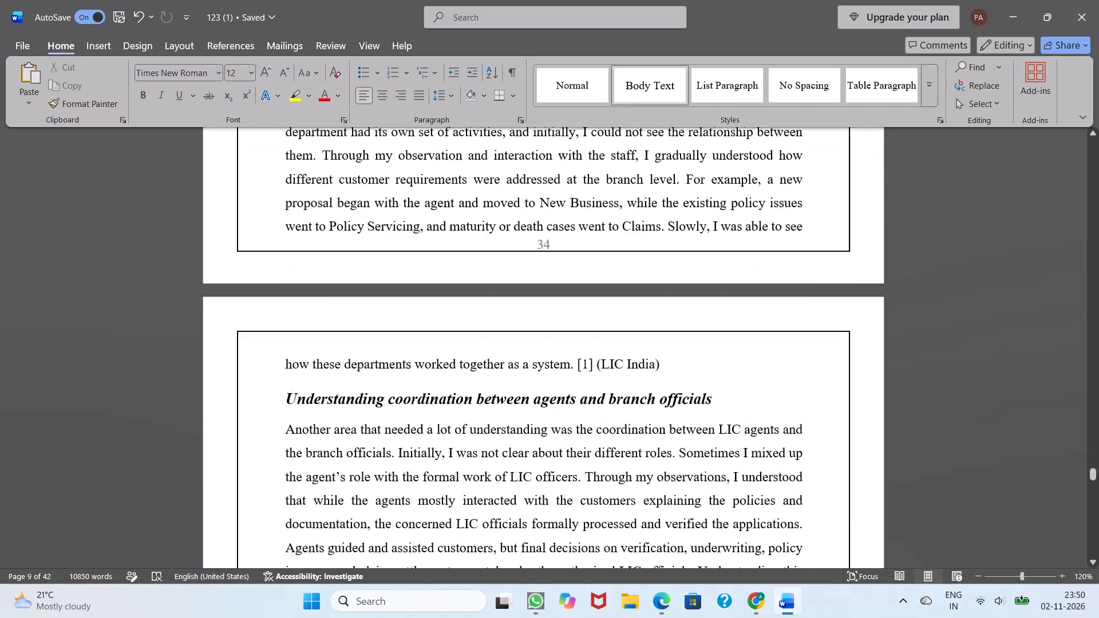
pyautogui.scroll(1, 322, 232)
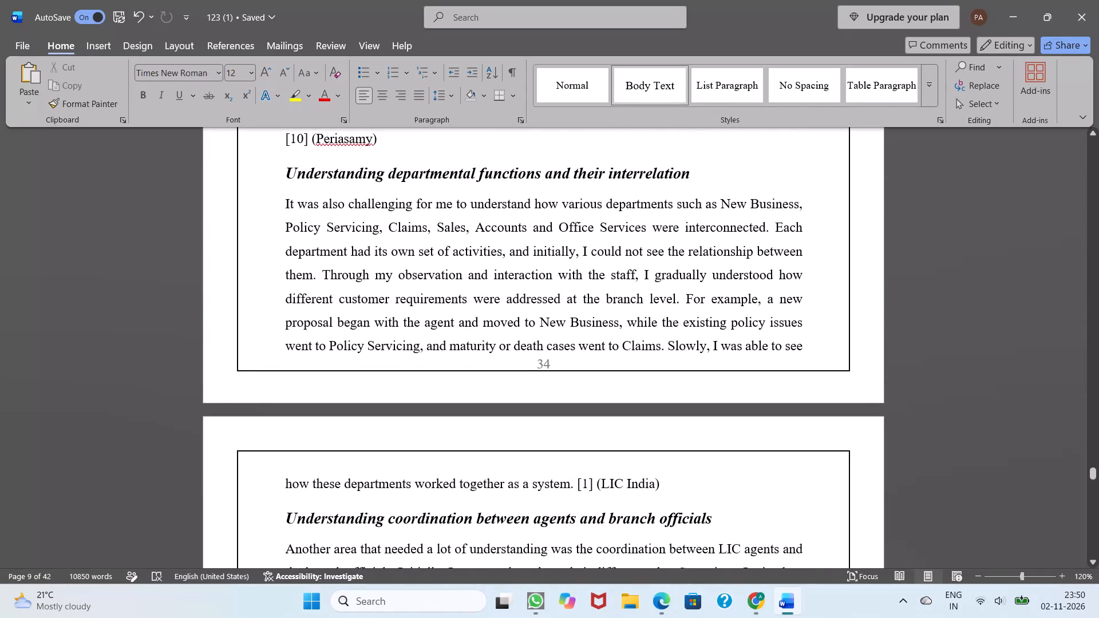
pyautogui.scroll(-4, 322, 232)
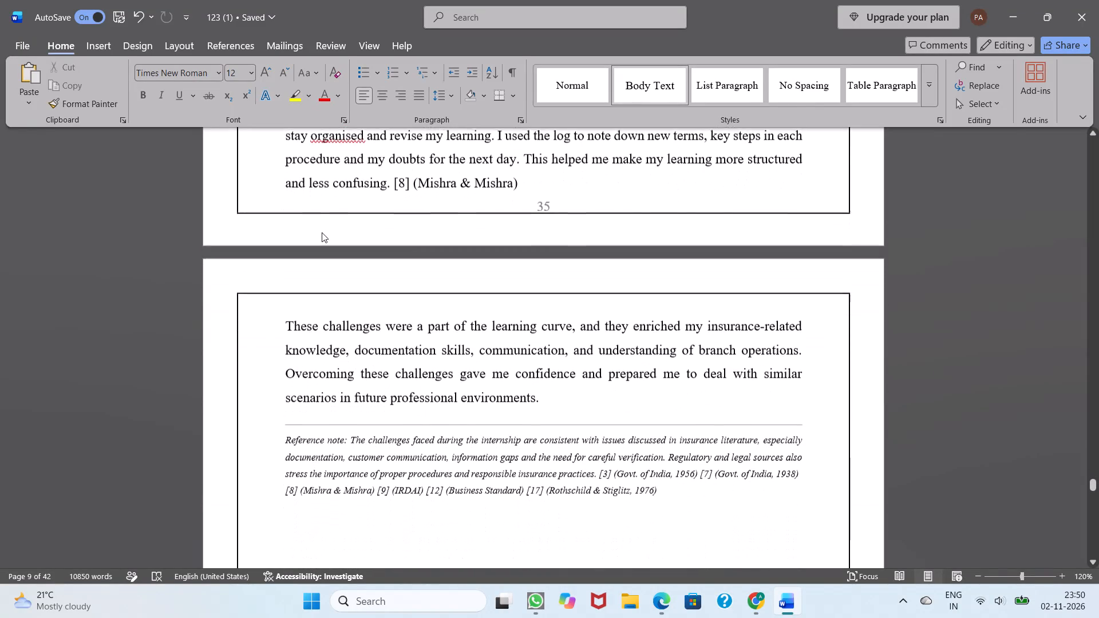
# Review pages 37 to 39, from the internship's academic insights and soft skills to the end of section 9, Conclusion.
pyautogui.scroll(-4, 322, 232)
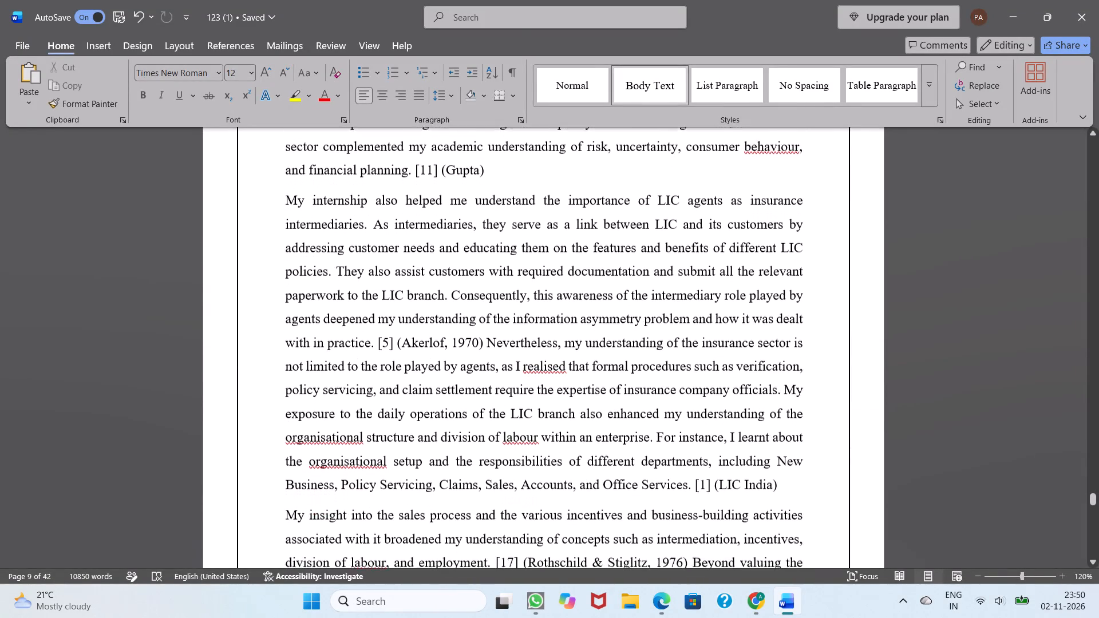
pyautogui.scroll(-2, 322, 232)
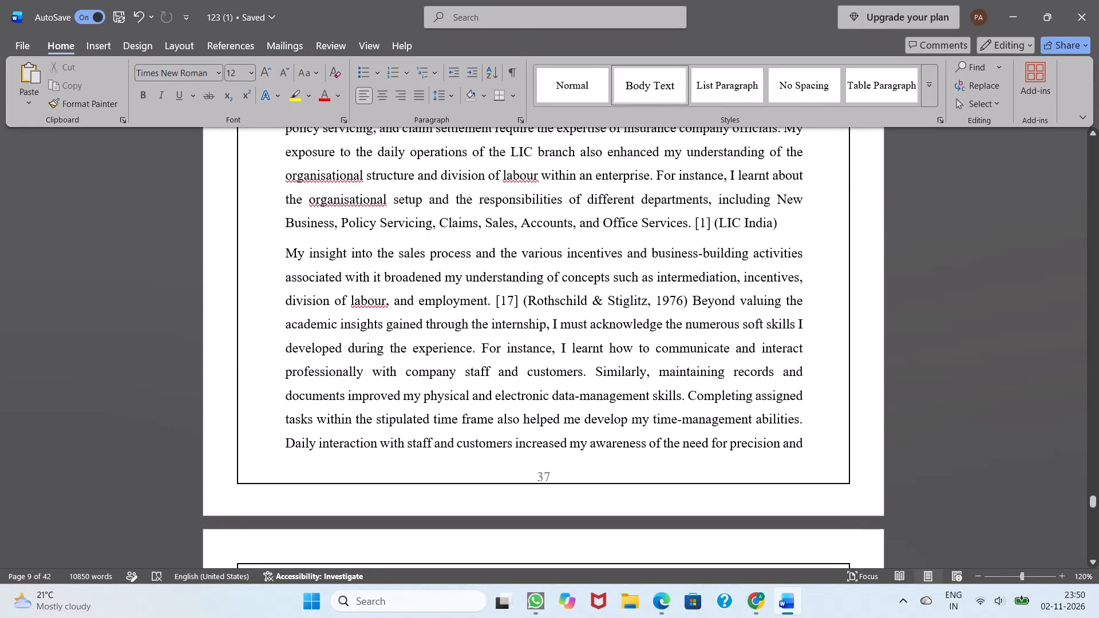
pyautogui.scroll(-4, 322, 232)
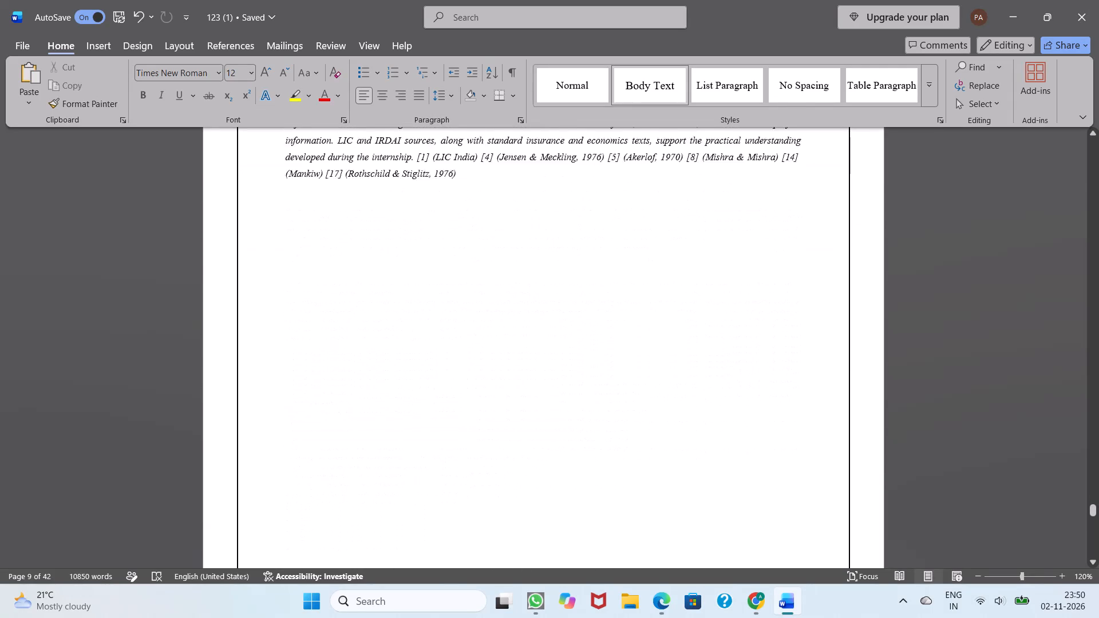
pyautogui.scroll(-2, 322, 232)
pyautogui.scroll(1, 322, 232)
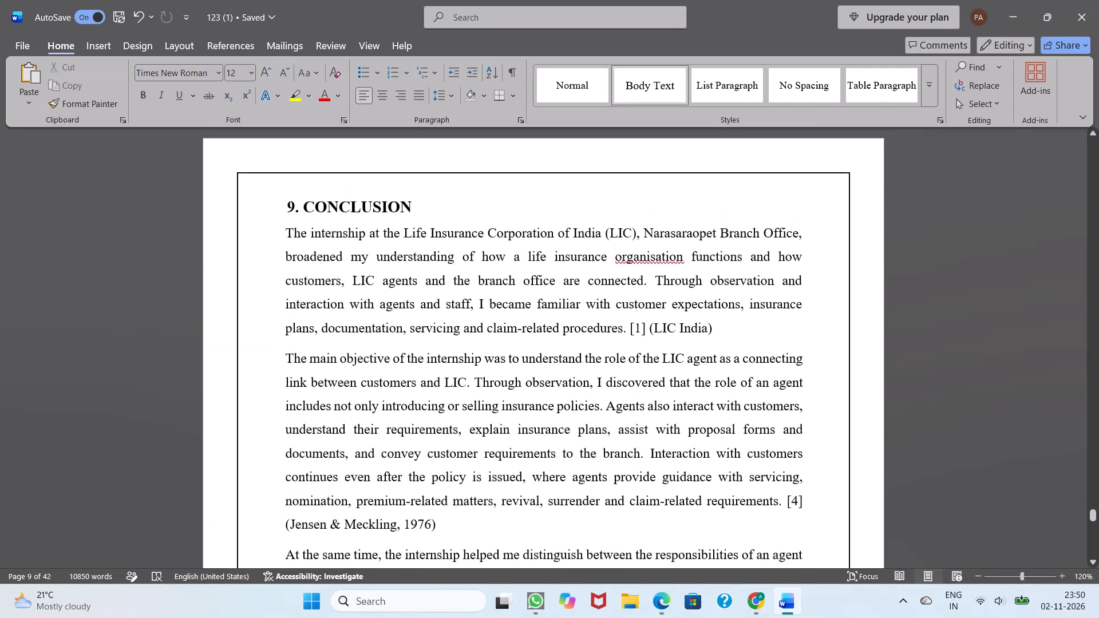
pyautogui.scroll(-3, 322, 232)
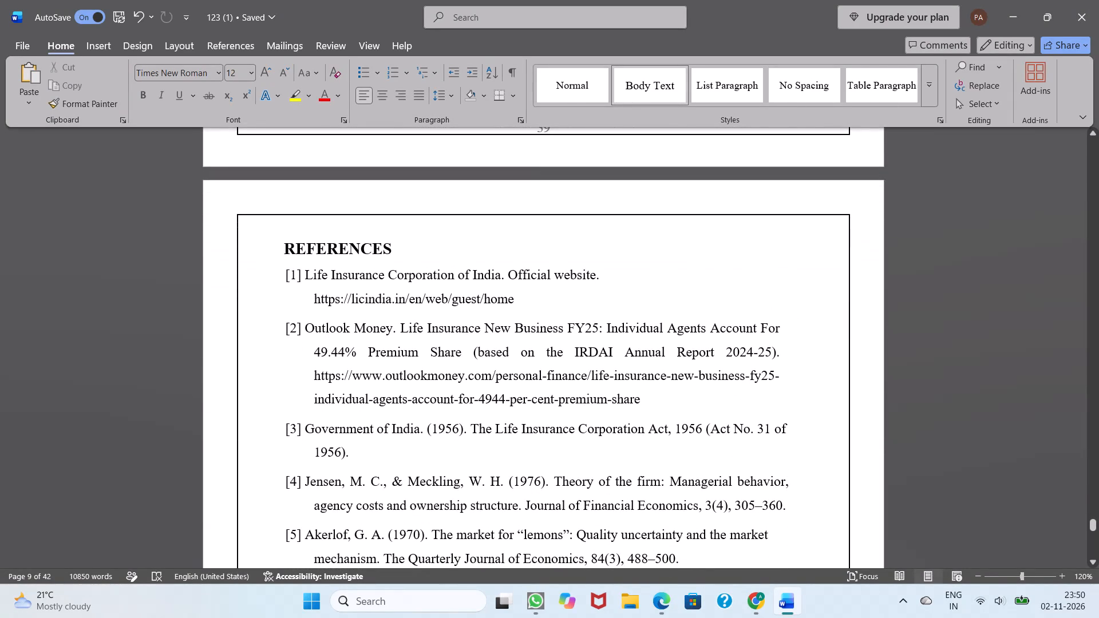
# Review the References list on pages 40 and 41 and the page that follows it.
pyautogui.scroll(-1, 322, 232)
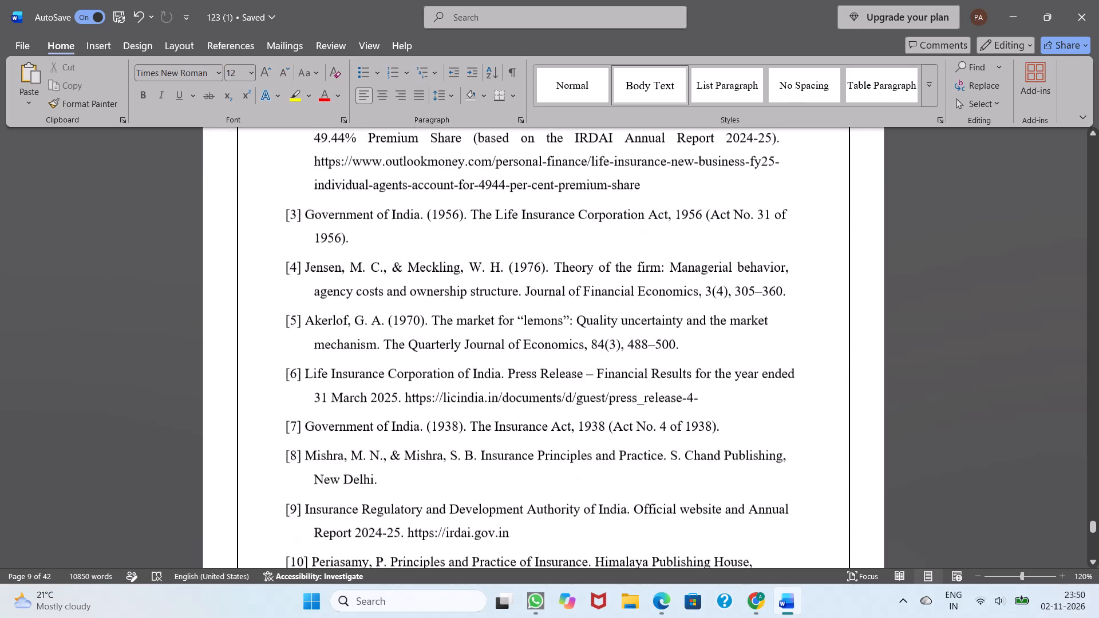
pyautogui.scroll(-3, 322, 232)
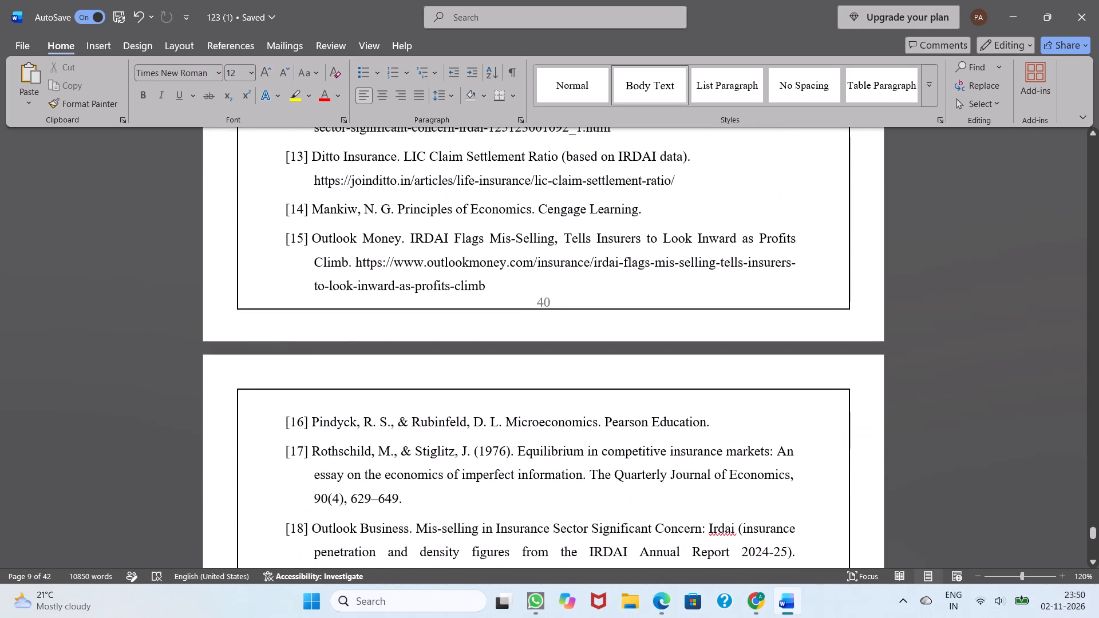
pyautogui.scroll(-3, 322, 232)
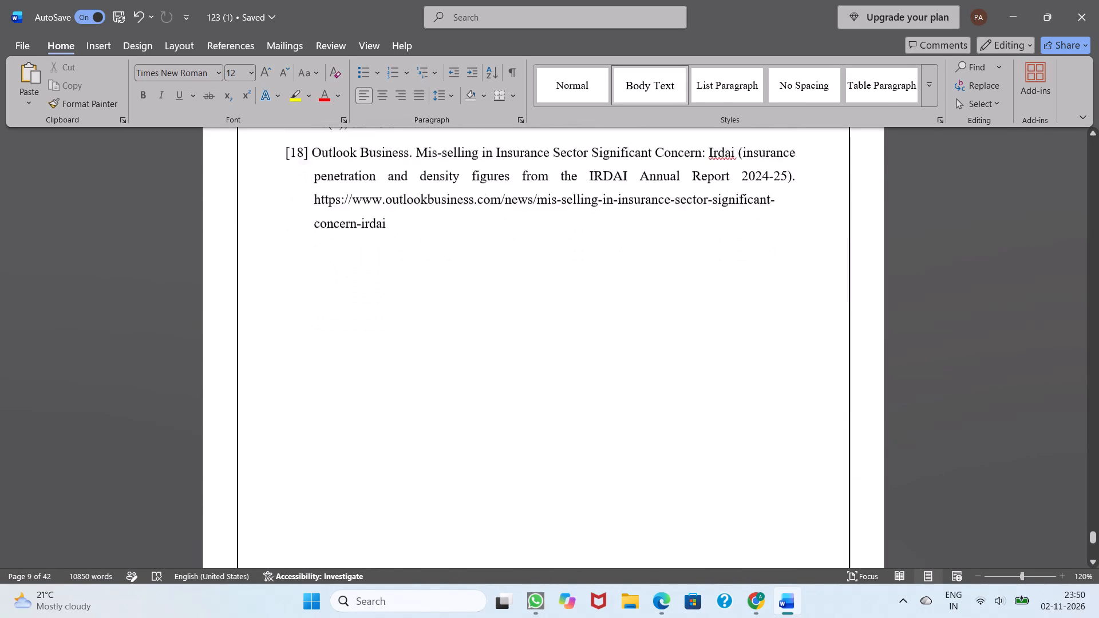
pyautogui.scroll(-2, 322, 232)
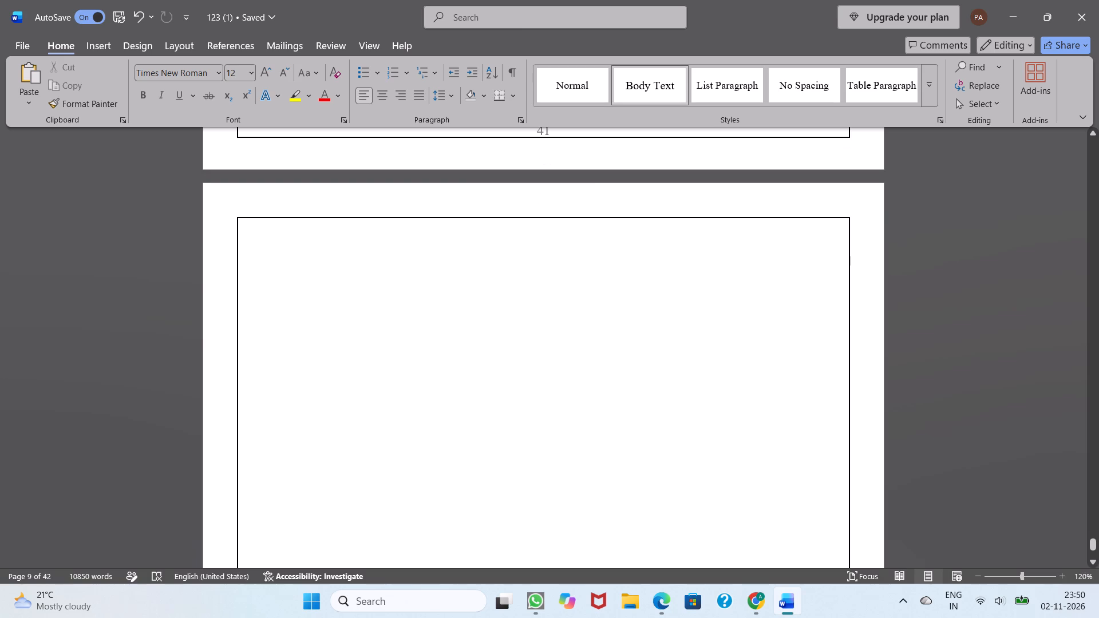
# Add an empty, unnumbered paragraph after reference [18], the Outlook Business entry on page 41.
pyautogui.scroll(1, 322, 232)
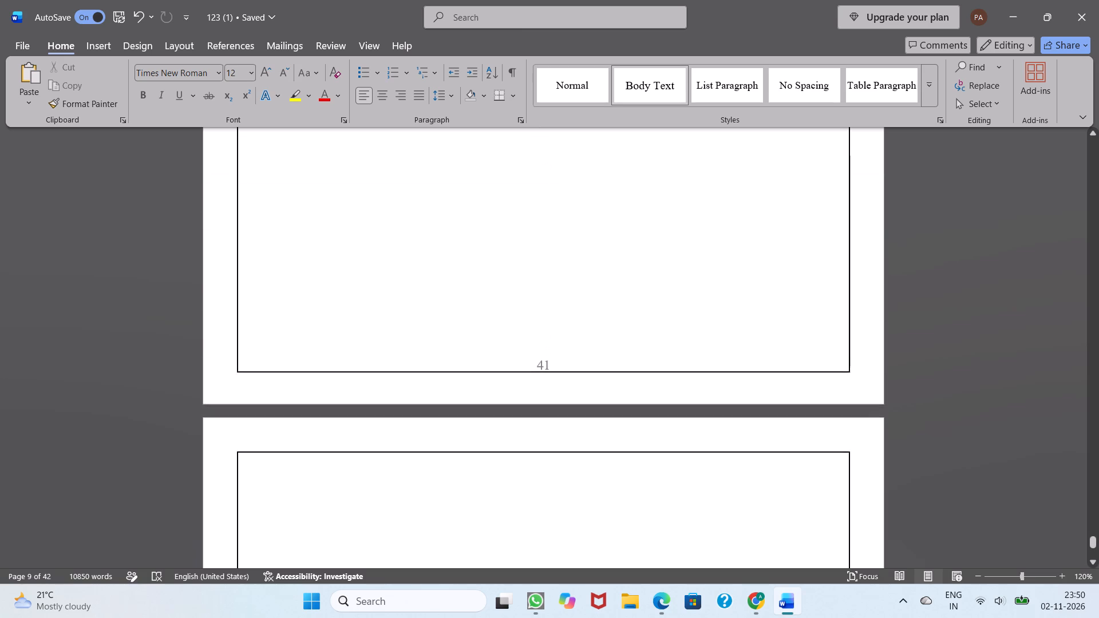
pyautogui.scroll(4, 322, 232)
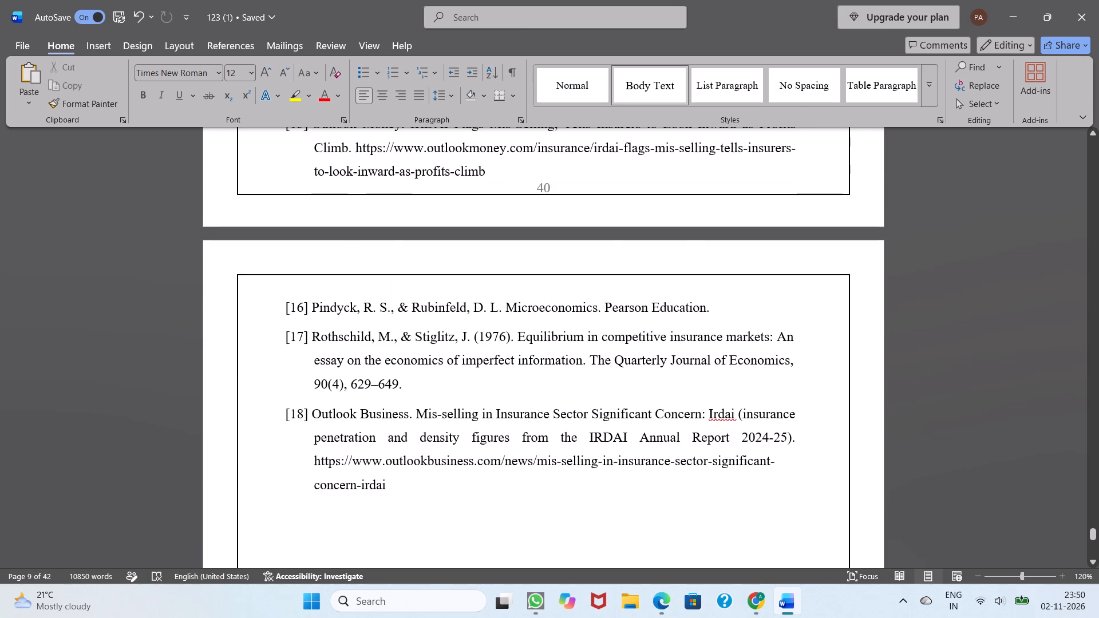
pyautogui.click(386, 489)
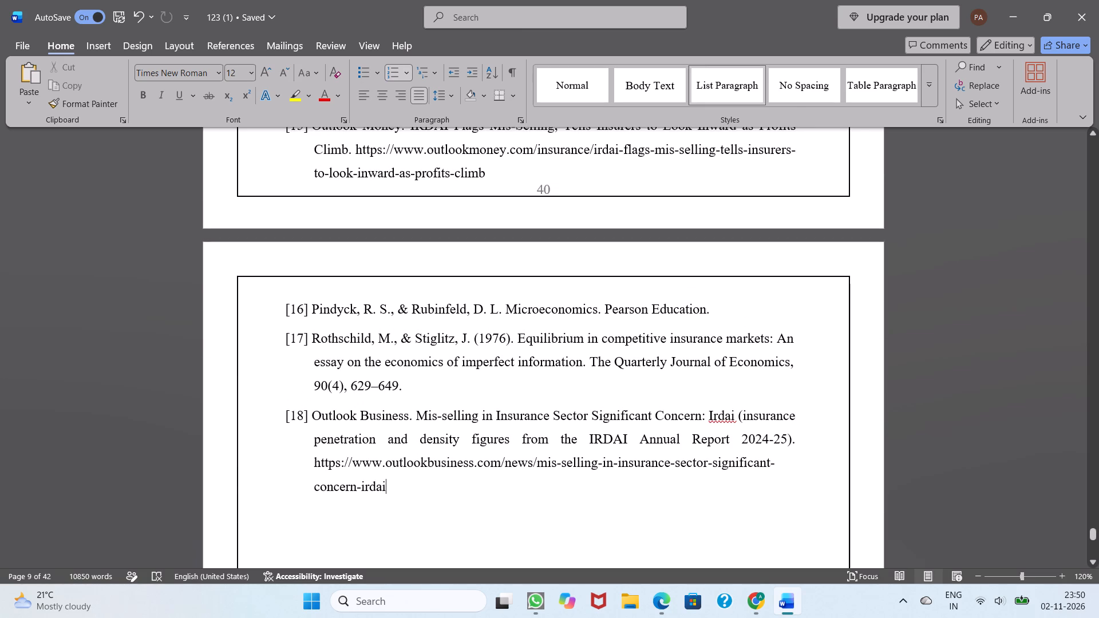
pyautogui.press('Return')
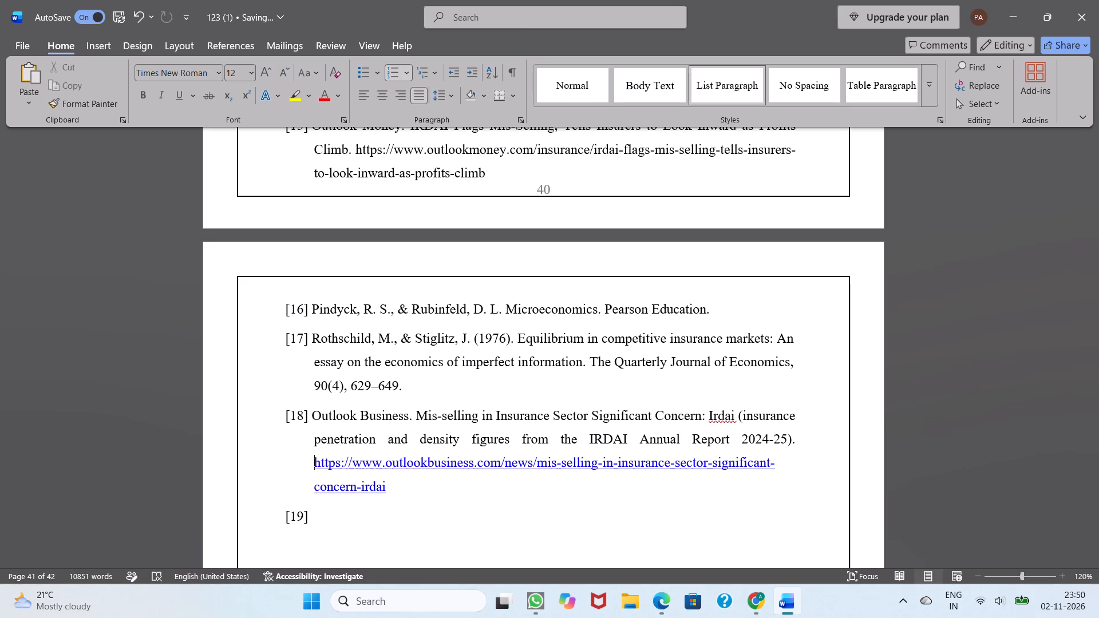
pyautogui.press('BackSpace')
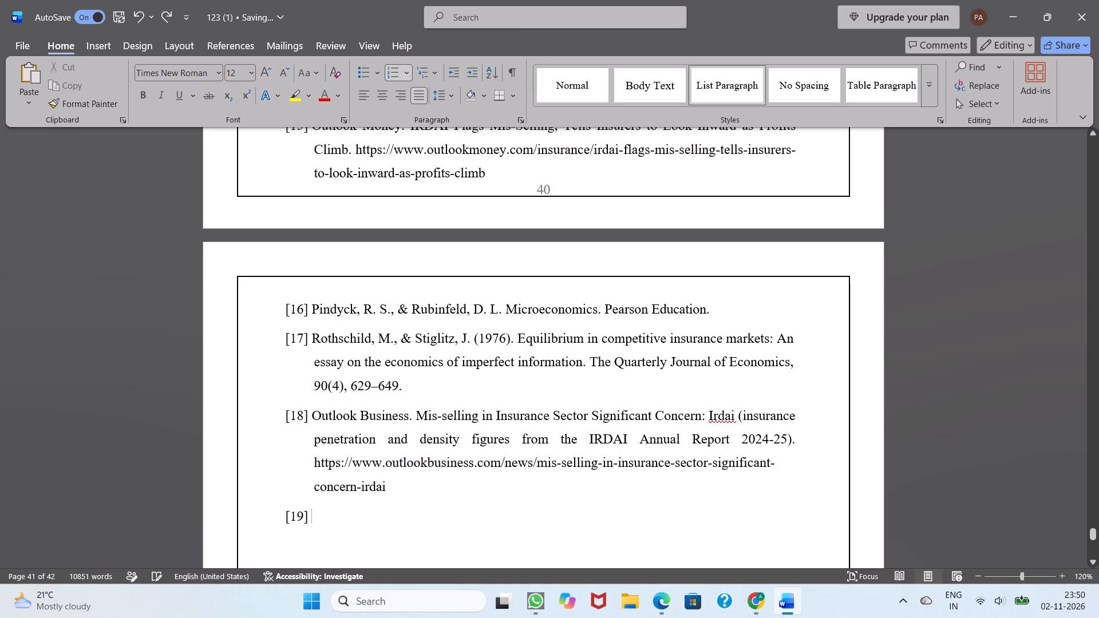
pyautogui.click(310, 517)
pyautogui.press('BackSpace')
# Select the empty paragraph at the top of blank page 42.
pyautogui.scroll(-2, 410, 482)
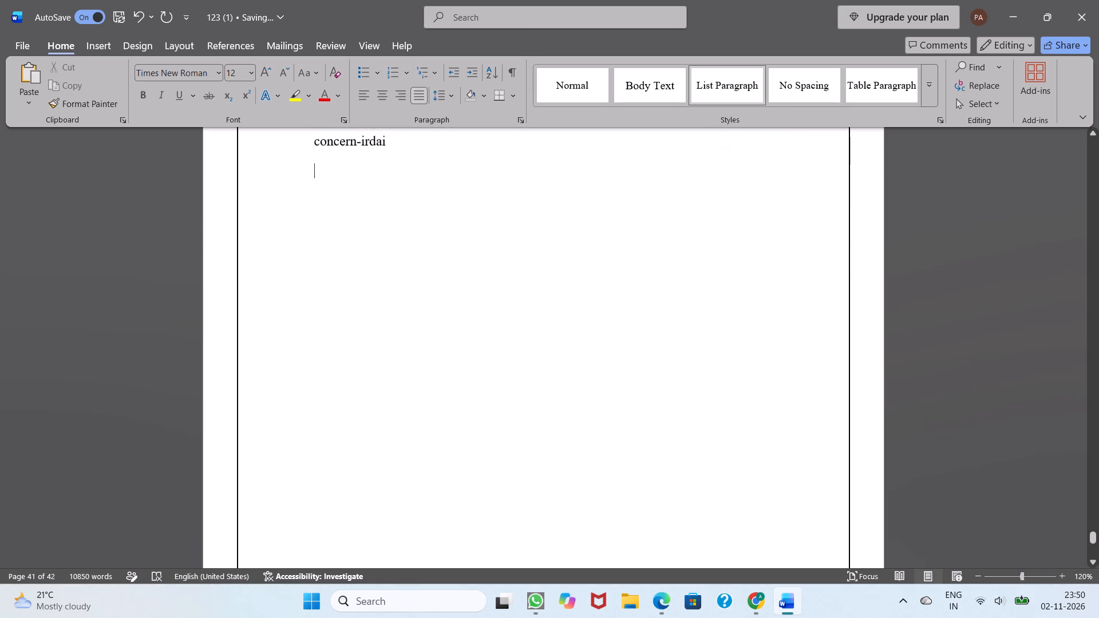
pyautogui.scroll(-2, 410, 482)
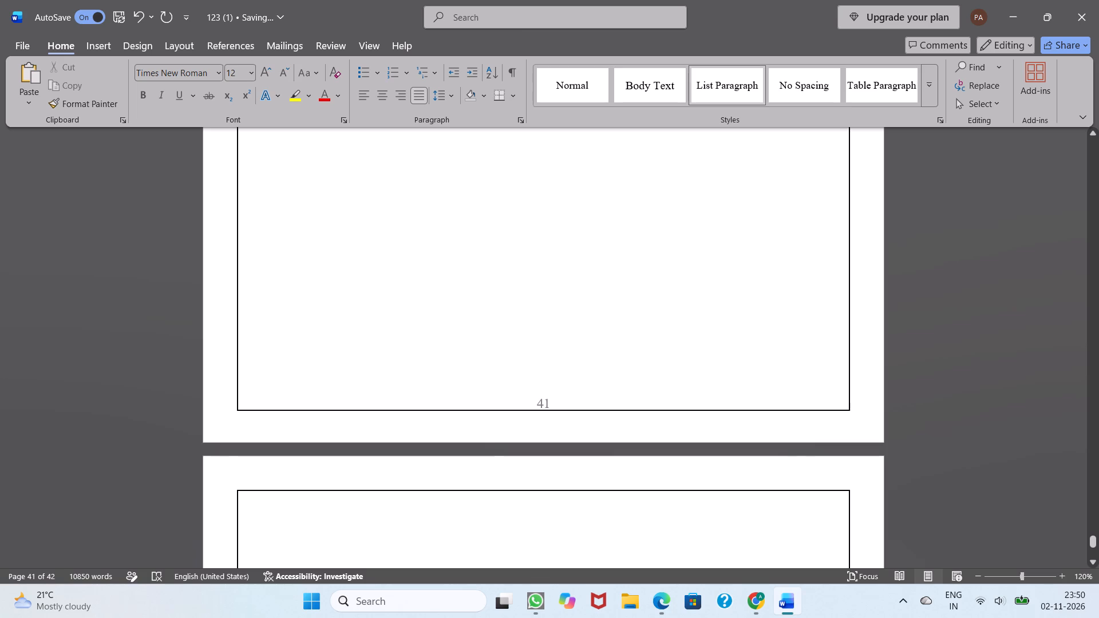
pyautogui.click(256, 493)
pyautogui.click(335, 540)
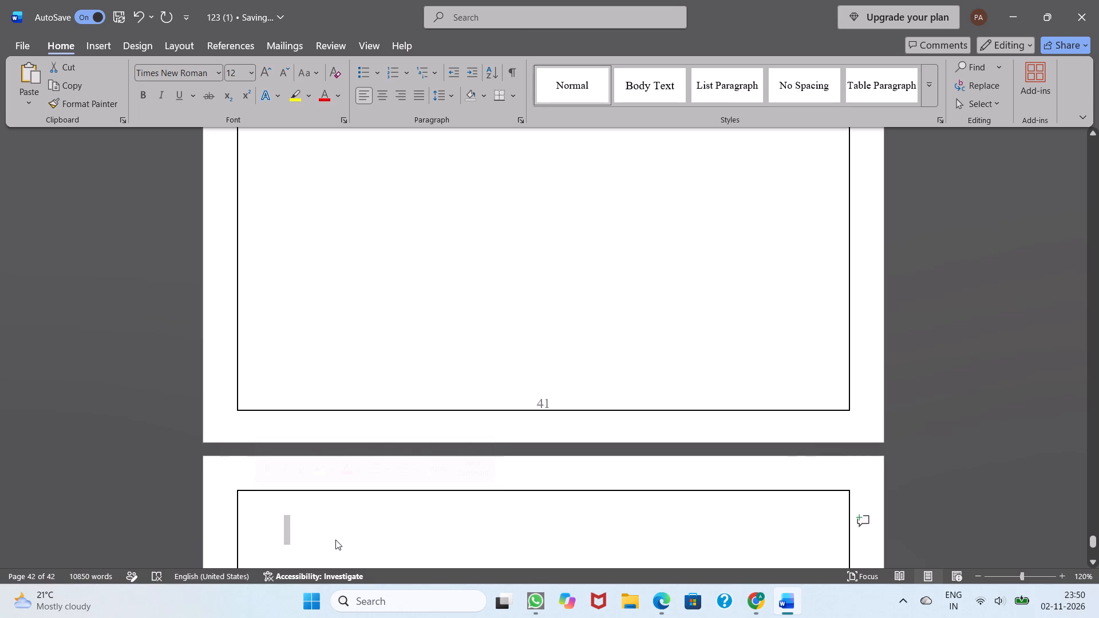
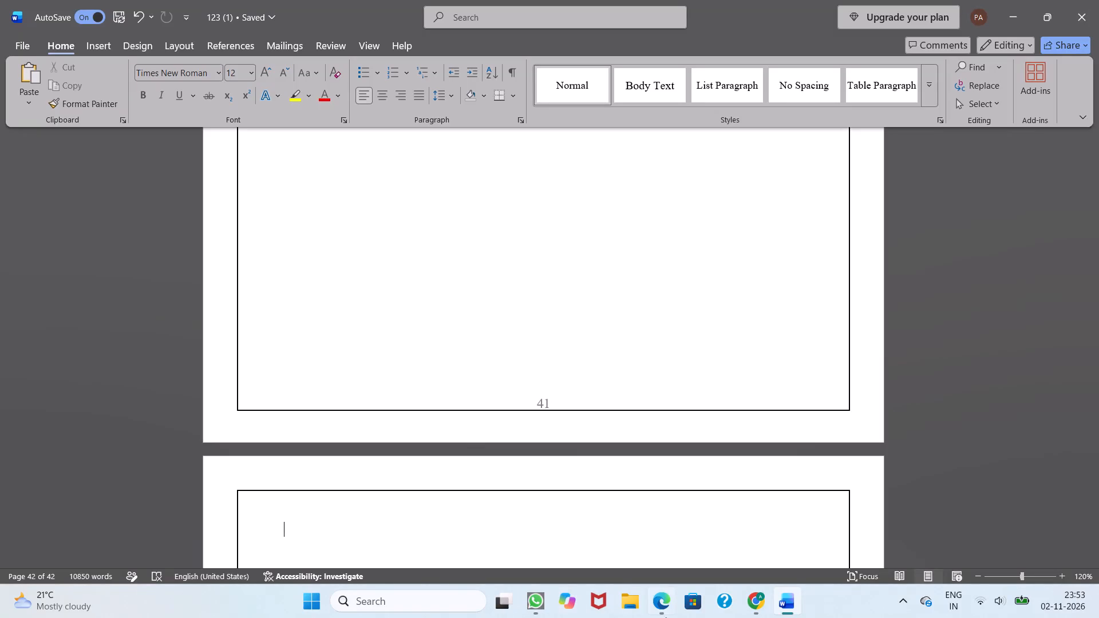
# Switch to Chrome and close the window playing the YouTube video.
pyautogui.click(758, 603)
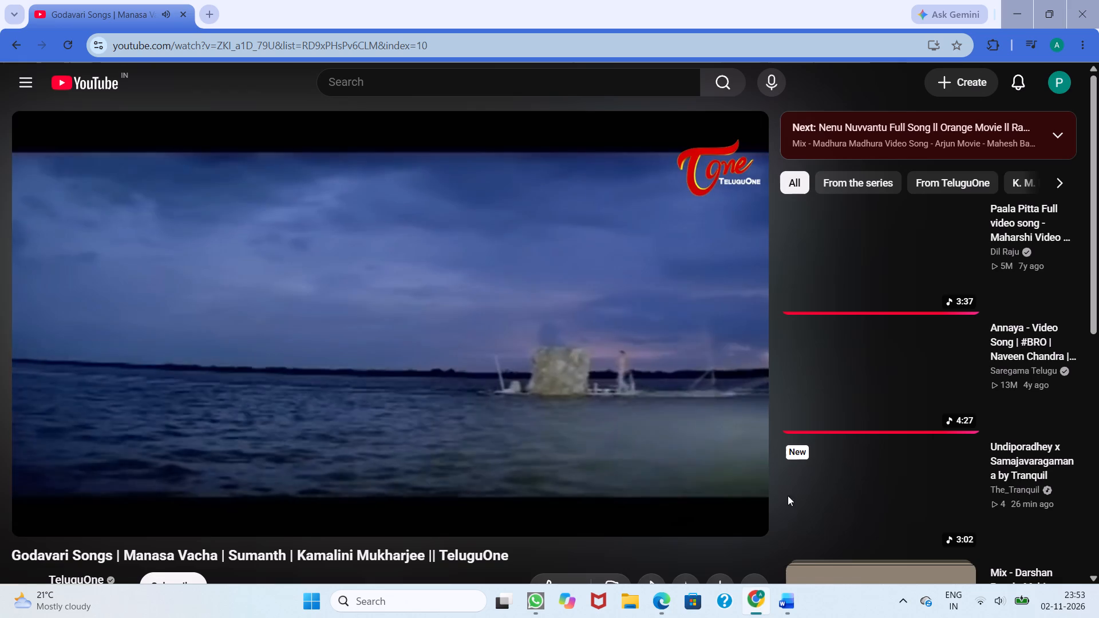
pyautogui.click(1097, 0)
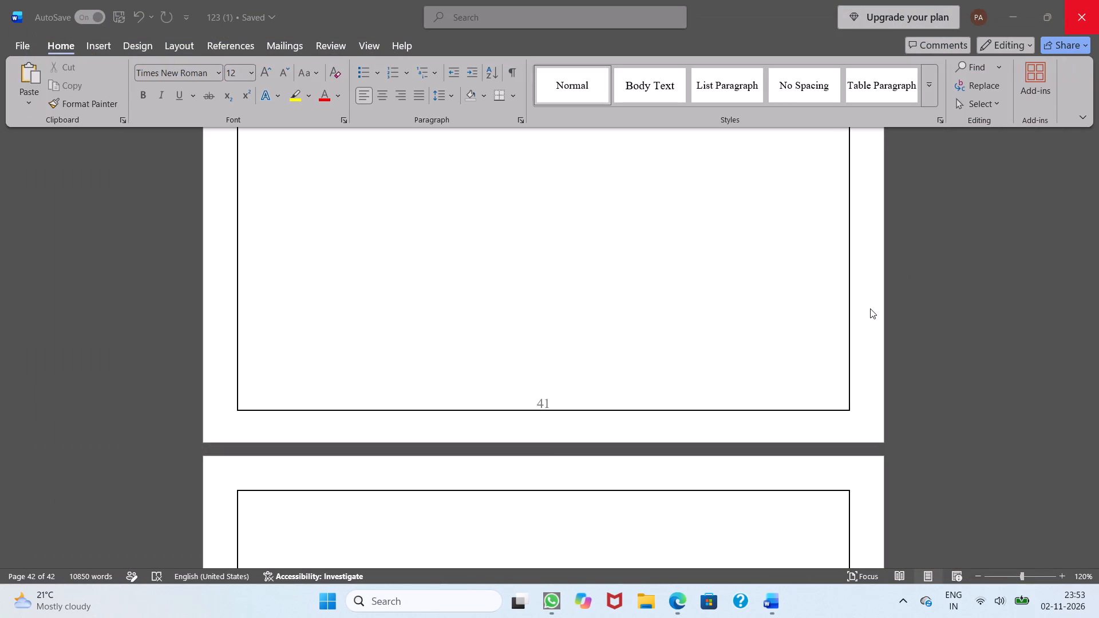
# In the table of contents, set the page numbers to 4 for Internship Joining Letter and 5 for Internship Completion Certificate.
pyautogui.scroll(4, 870, 308)
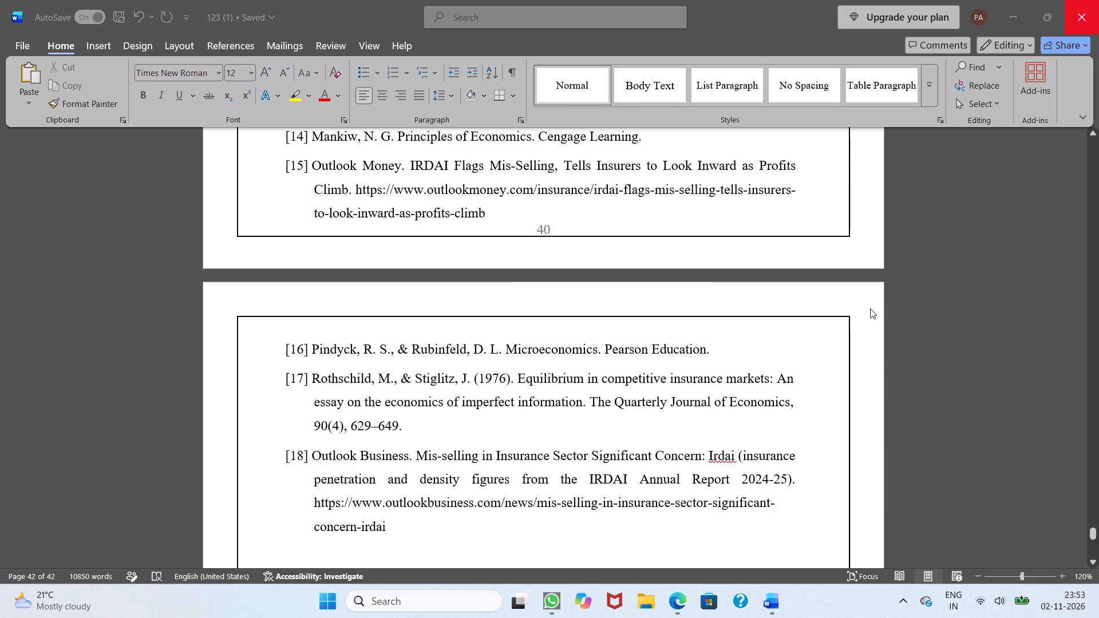
pyautogui.scroll(11, 870, 308)
pyautogui.scroll(19, 870, 308)
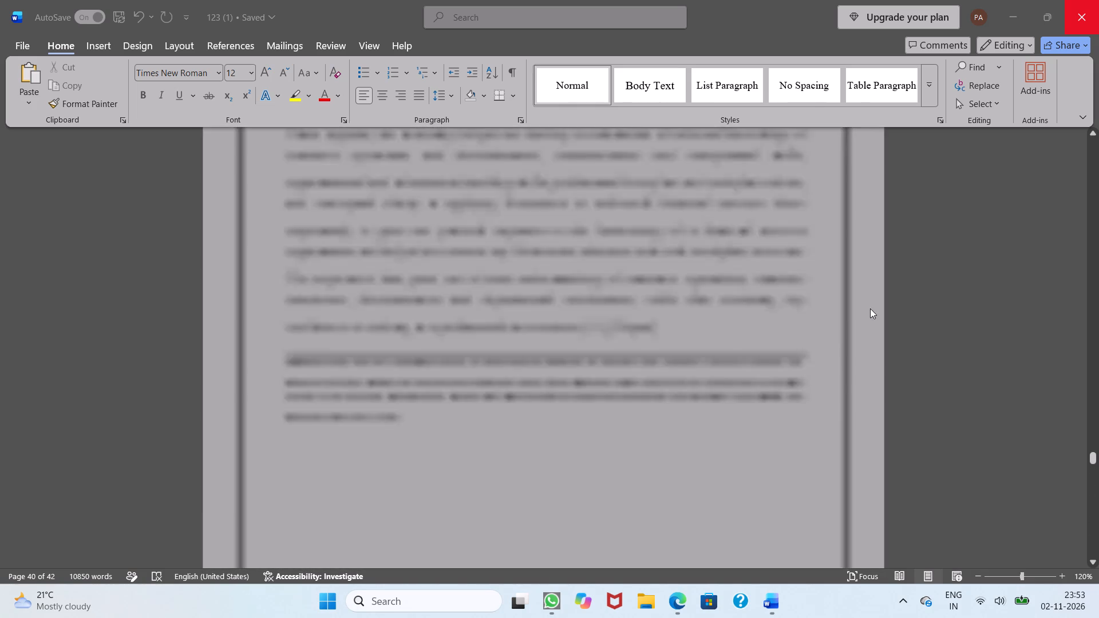
pyautogui.scroll(5, 870, 308)
pyautogui.scroll(20, 870, 308)
pyautogui.scroll(20, 870, 308)
pyautogui.scroll(20, 870, 308)
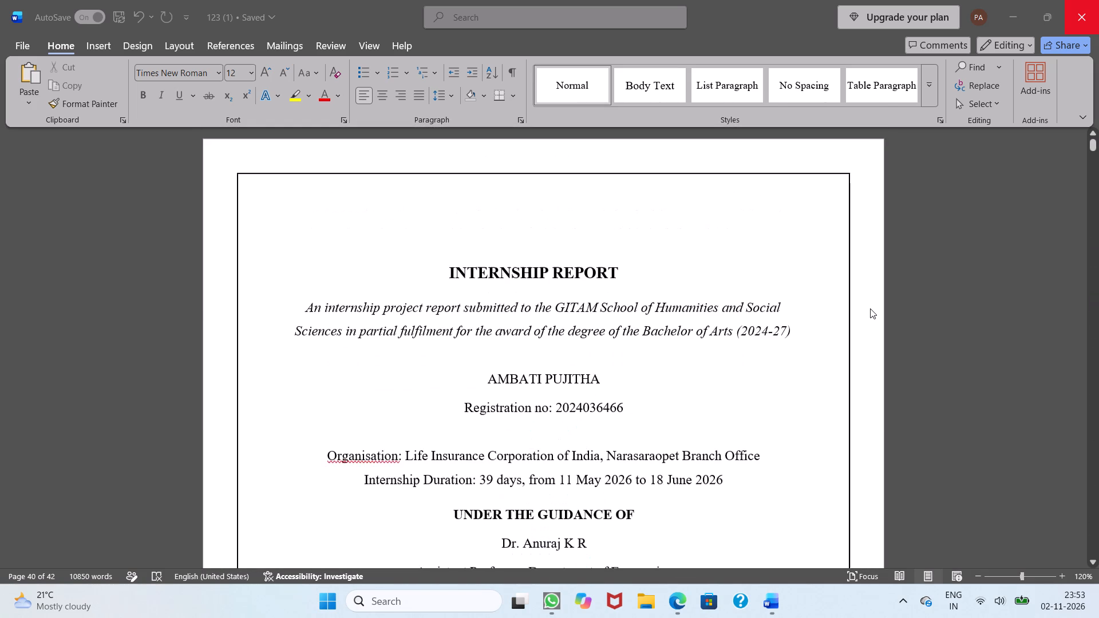
pyautogui.scroll(-6, 870, 308)
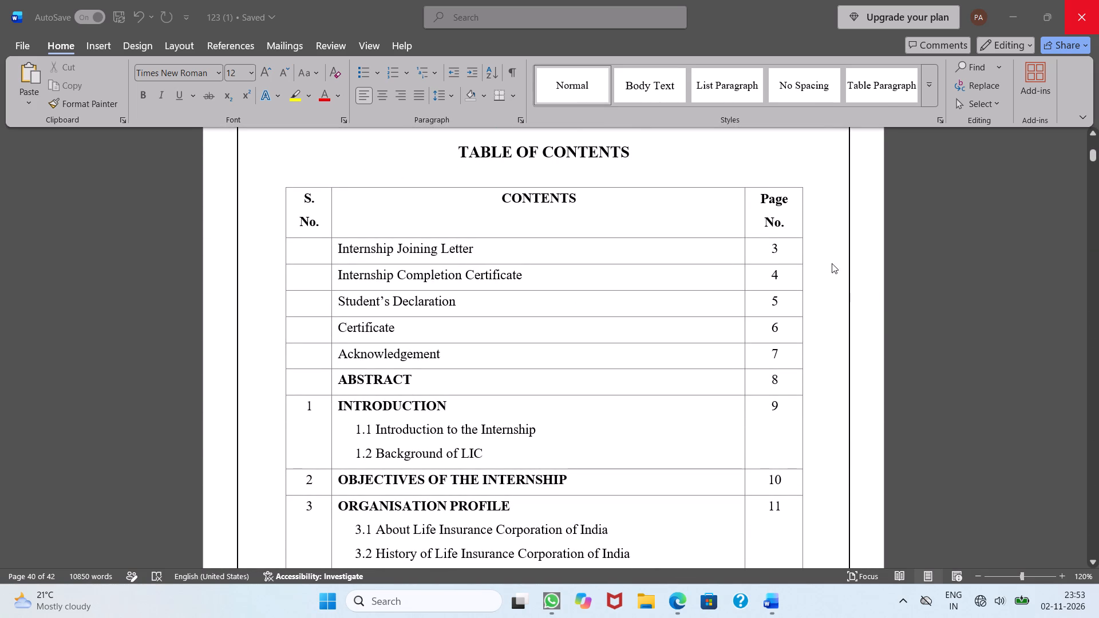
pyautogui.click(778, 251)
pyautogui.click(774, 250)
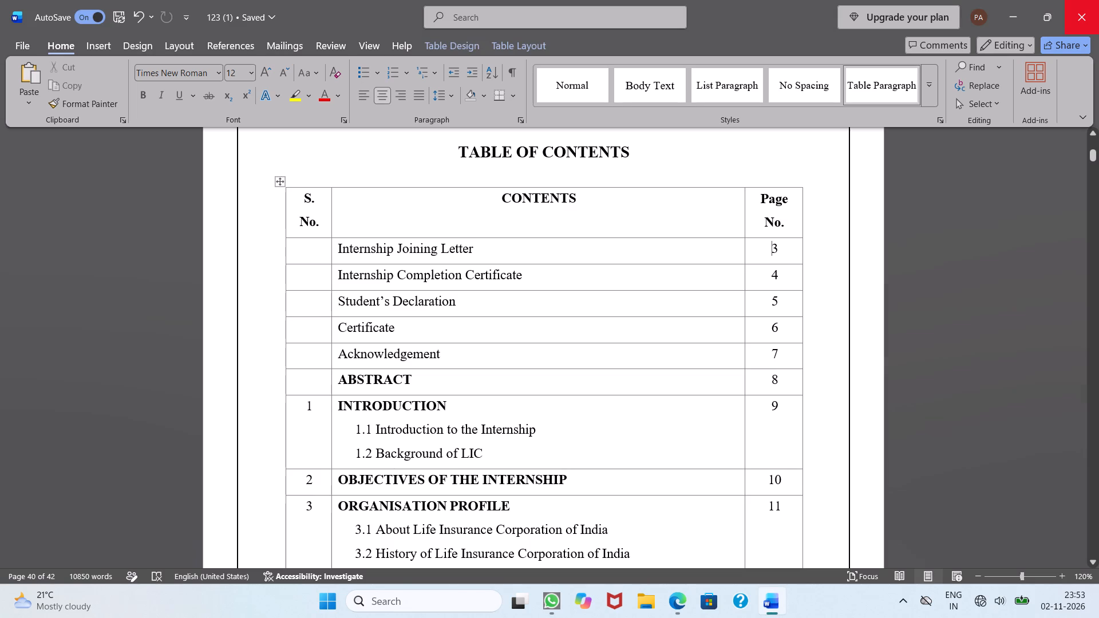
pyautogui.click(780, 250)
pyautogui.press('BackSpace')
pyautogui.press('4')
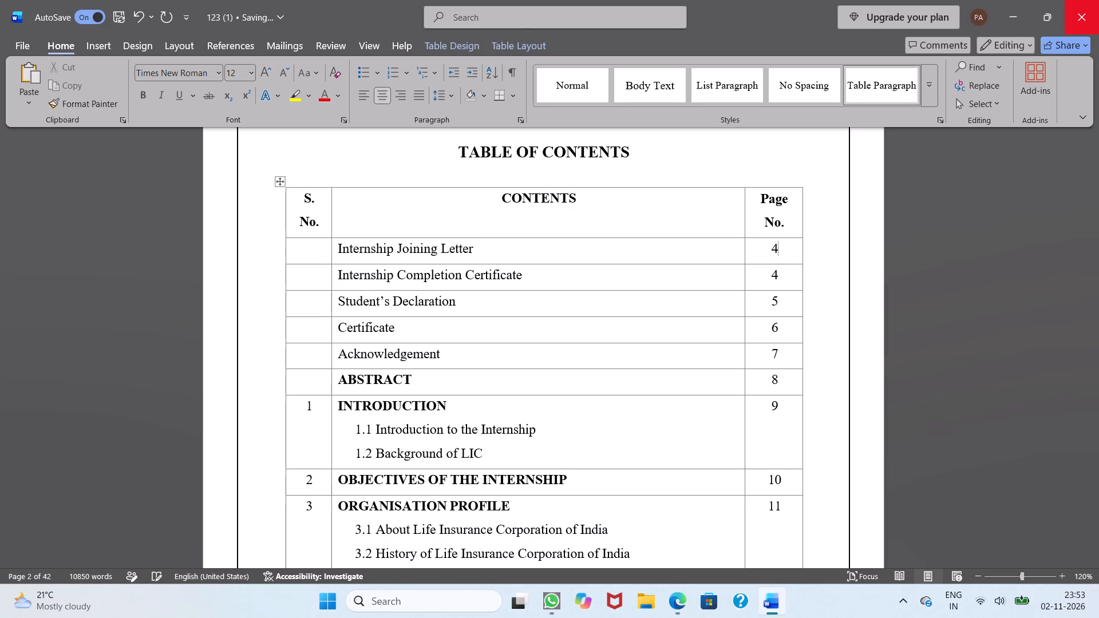
pyautogui.click(780, 279)
pyautogui.press('BackSpace')
pyautogui.press('5')
# Set the table of contents page numbers to 6 for Student's Declaration and 7 for Certificate.
pyautogui.click(776, 309)
pyautogui.press('BackSpace')
pyautogui.press('6')
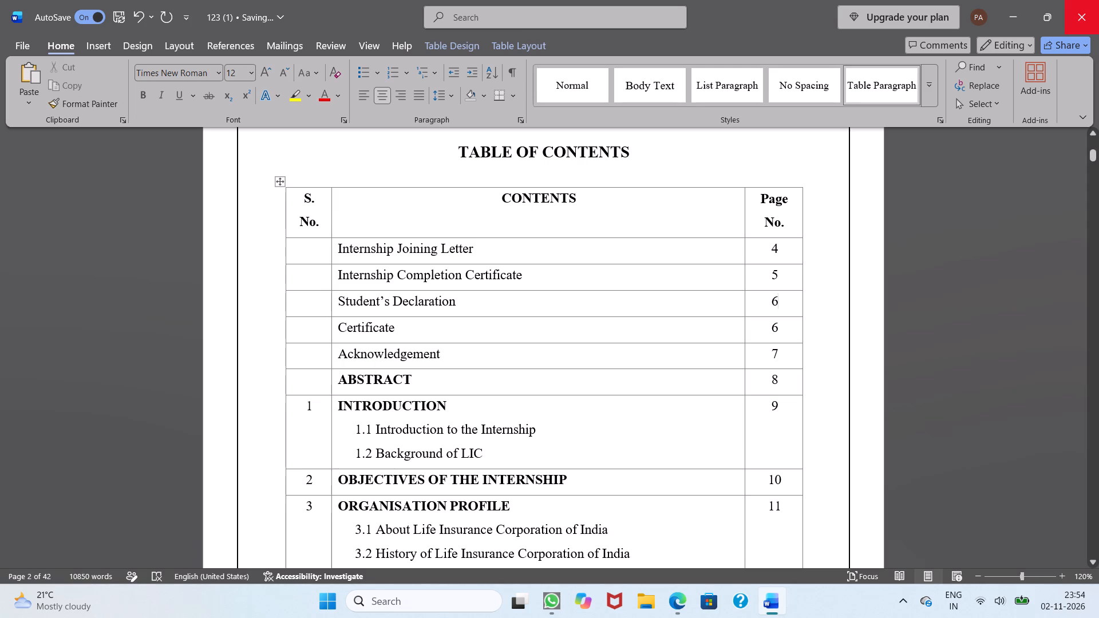
pyautogui.click(784, 328)
pyautogui.press('BackSpace')
pyautogui.press('7')
# Set the table of contents page numbers to 8 for Acknowledgement and 9 for Abstract.
pyautogui.click(786, 354)
pyautogui.press('BackSpace')
pyautogui.press('8')
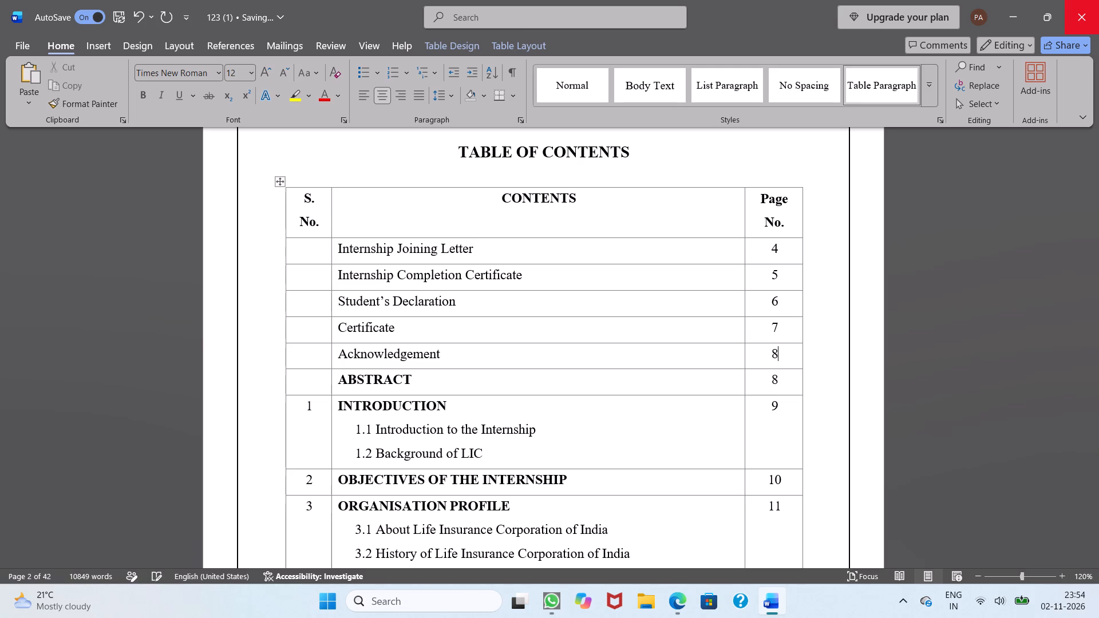
pyautogui.click(782, 383)
pyautogui.press('BackSpace')
pyautogui.press('9')
# Set the table of contents page numbers to 10 for Introduction and 12 for Objectives of the Internship.
pyautogui.click(789, 403)
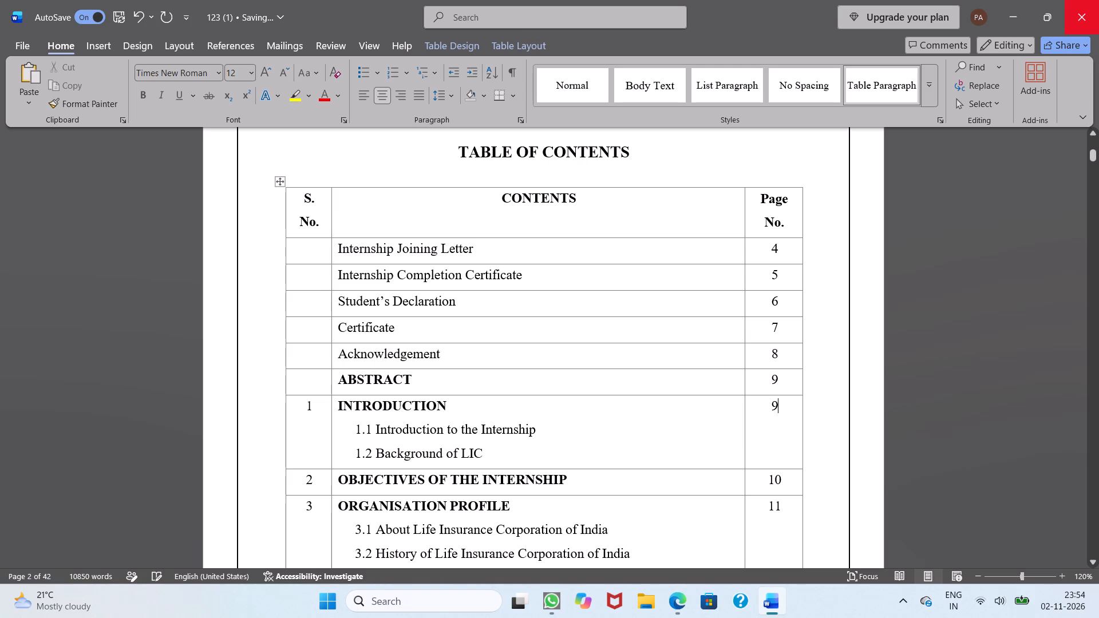
pyautogui.press('BackSpace')
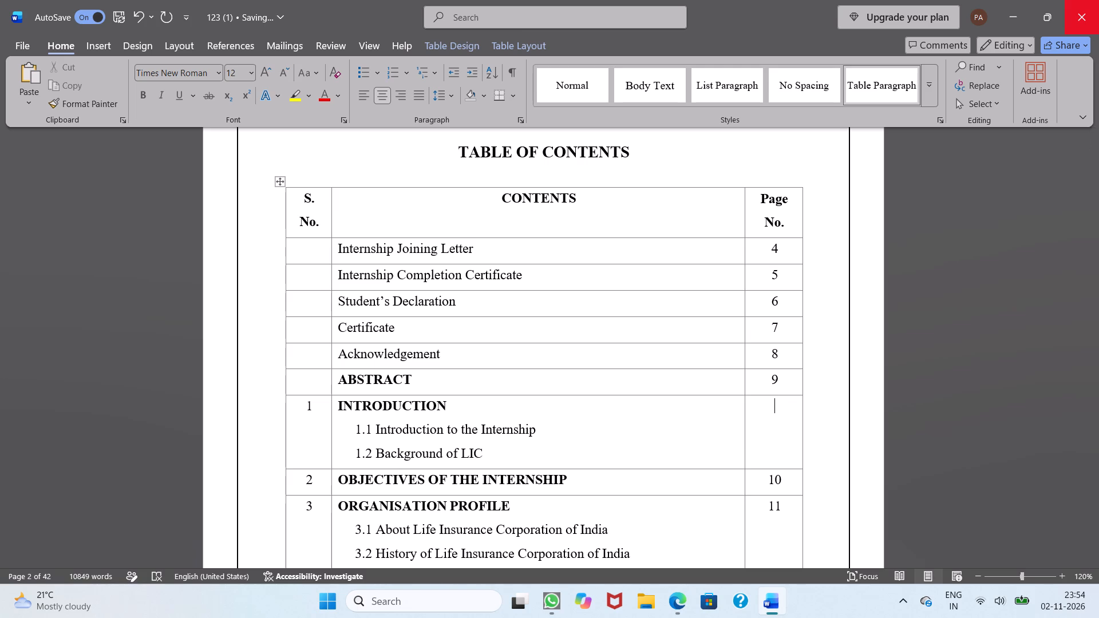
pyautogui.press('1')
pyautogui.press('0')
pyautogui.click(786, 481)
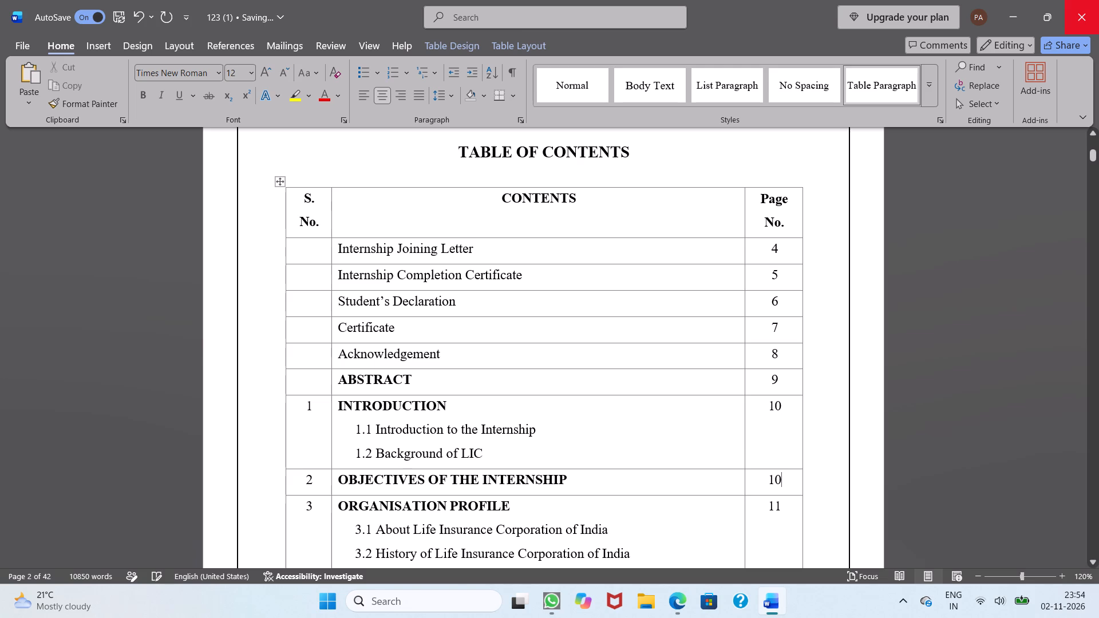
pyautogui.press('BackSpace')
pyautogui.press('BackSpace')
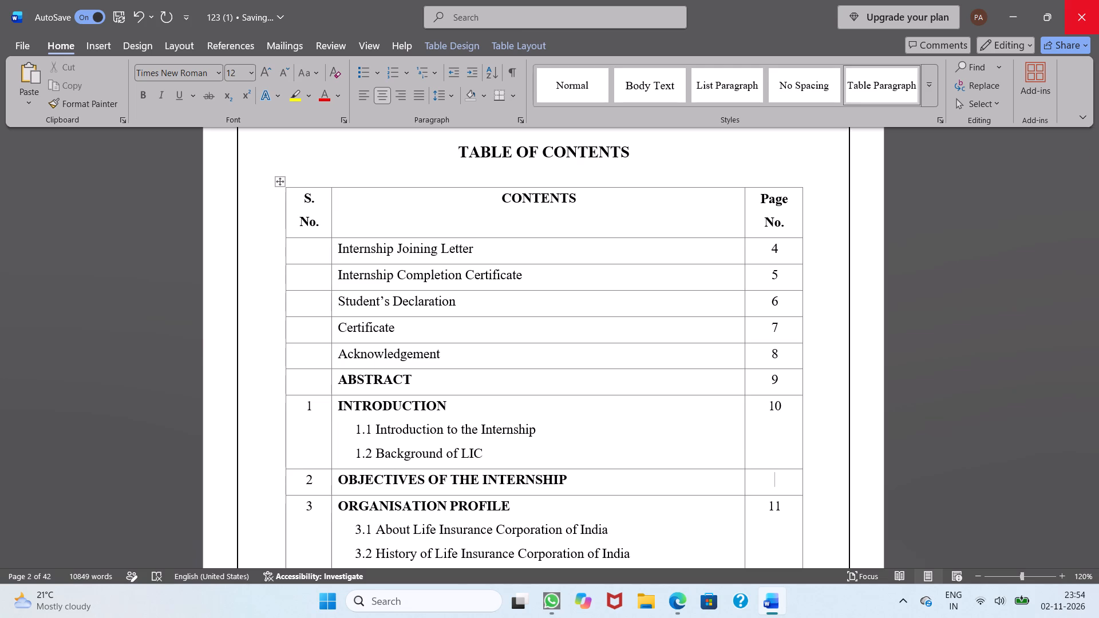
pyautogui.write('12')
# Set the table of contents page numbers to 13 for Organisation Profile and 17 for Role of LIC Agents in the Policy Lifecycle.
pyautogui.scroll(-1, 786, 481)
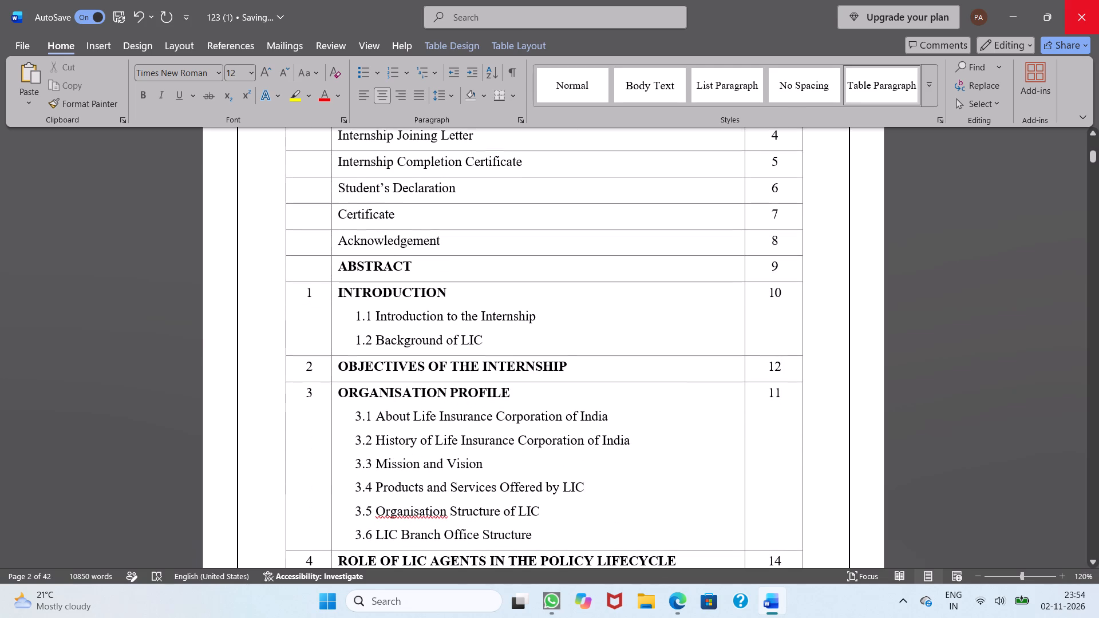
pyautogui.click(788, 393)
pyautogui.press('BackSpace')
pyautogui.press('BackSpace')
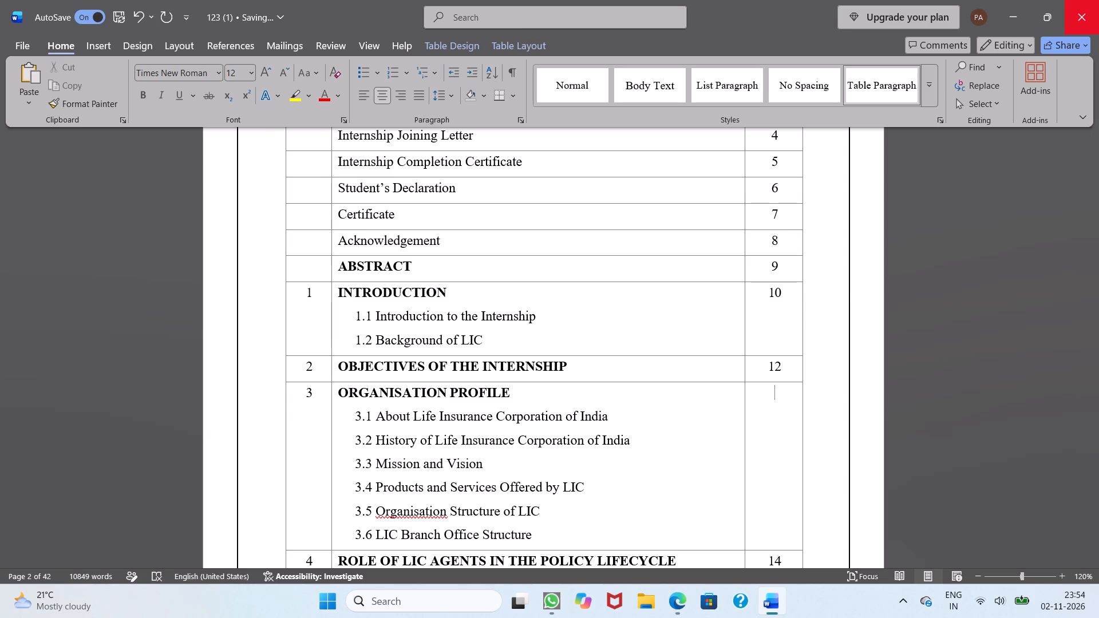
pyautogui.write('13')
pyautogui.scroll(-1, 788, 393)
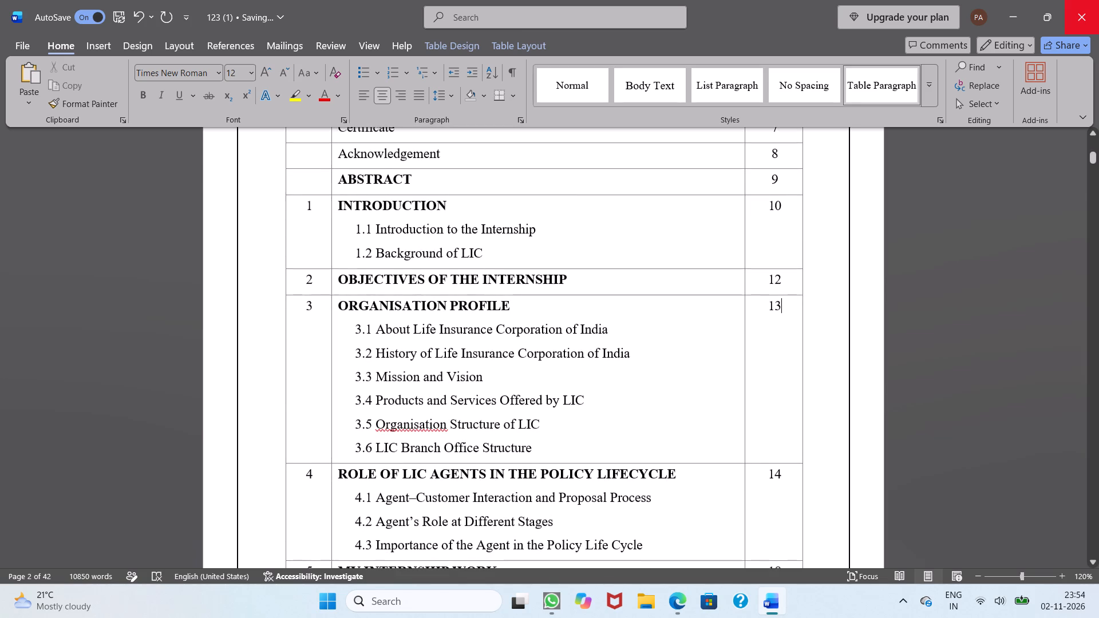
pyautogui.scroll(-1, 788, 393)
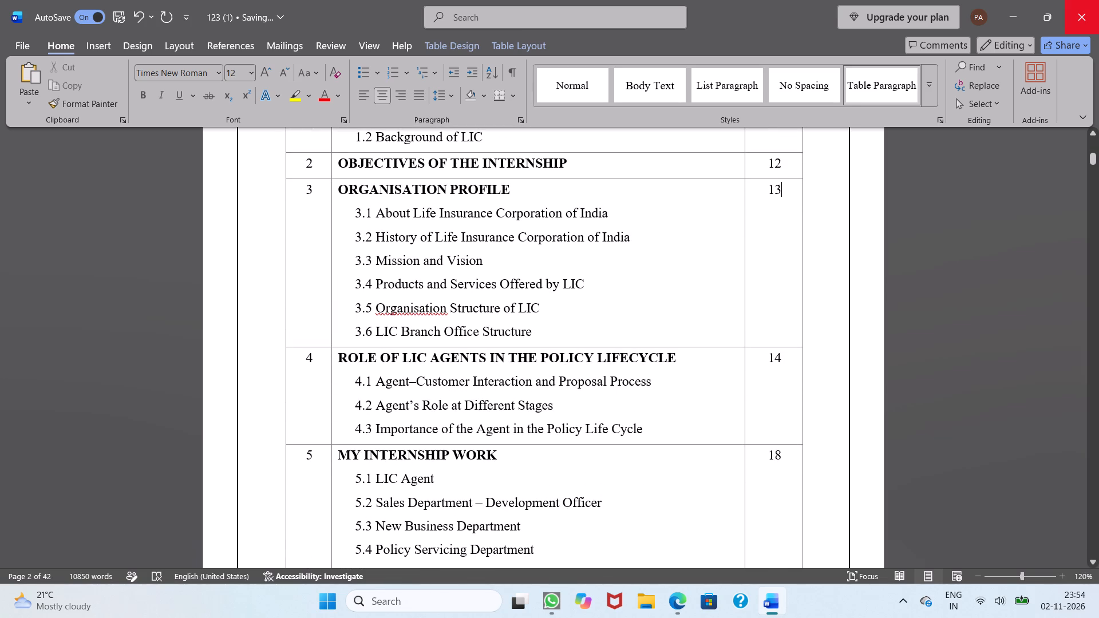
pyautogui.click(786, 358)
pyautogui.press('BackSpace')
pyautogui.press('BackSpace')
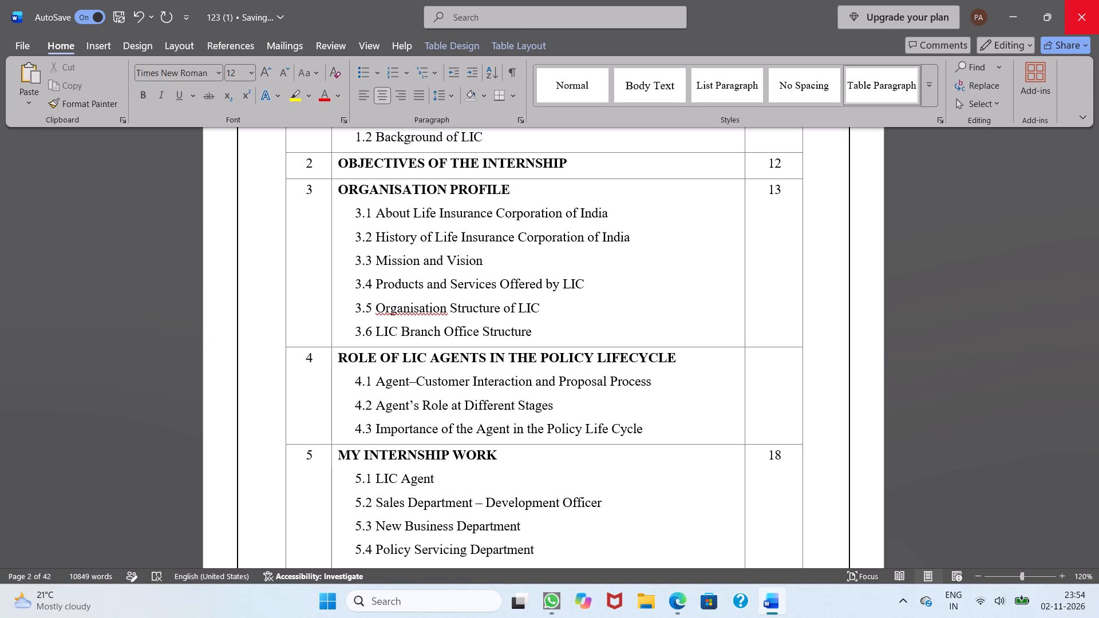
pyautogui.press('1')
pyautogui.press('7')
# Set the table of contents page numbers to 23 for My Internship Work and 30 for Skills Developed.
pyautogui.click(788, 453)
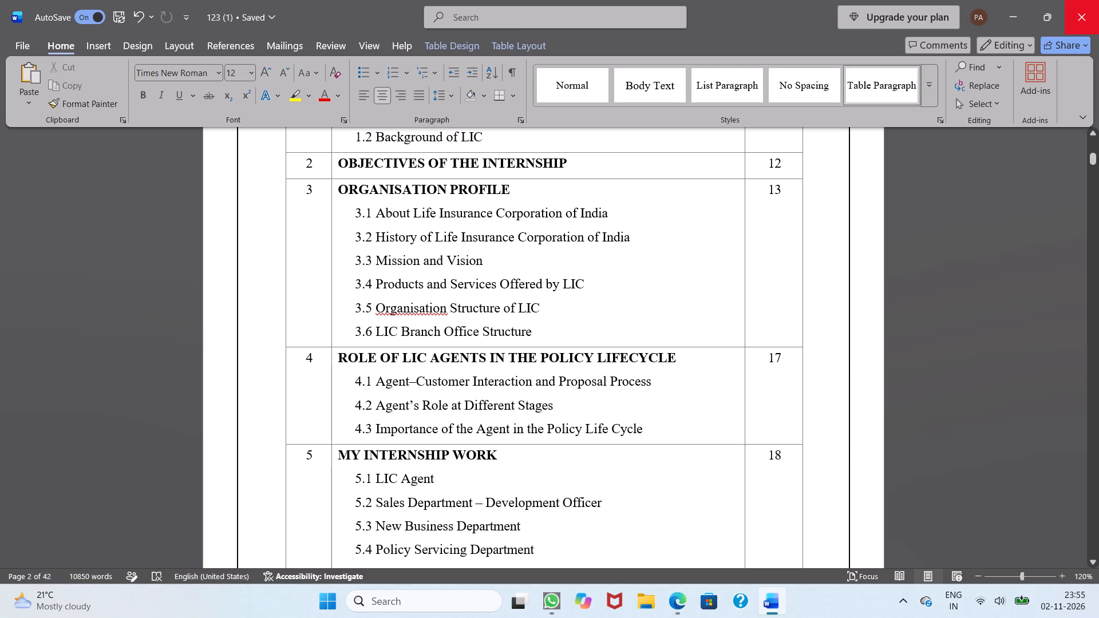
pyautogui.press('BackSpace')
pyautogui.press('BackSpace')
pyautogui.write('23')
pyautogui.scroll(-1, 788, 453)
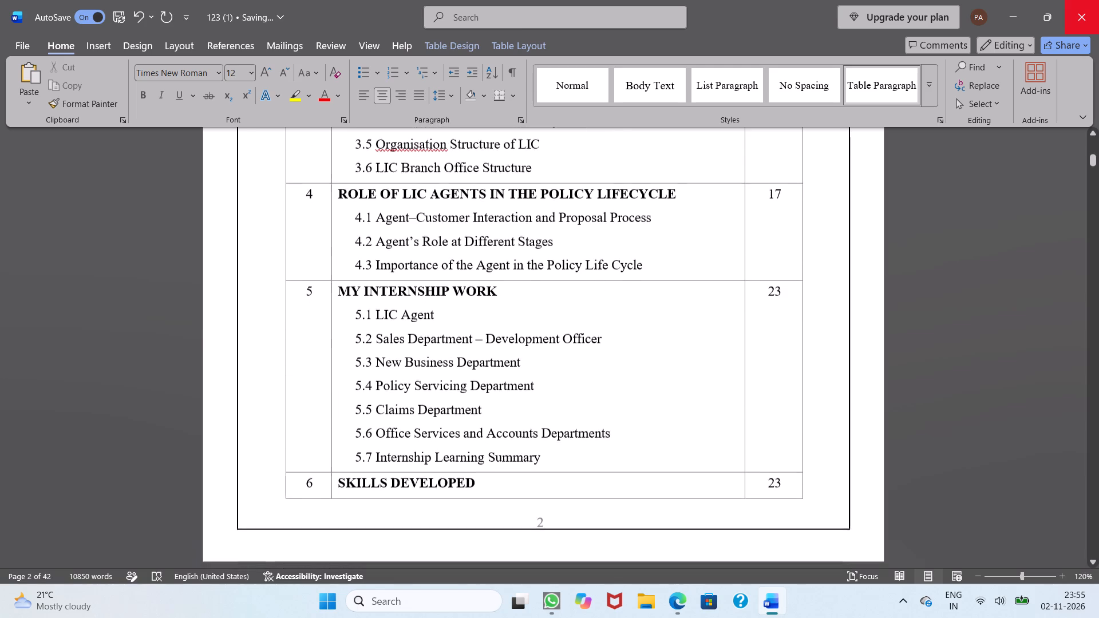
pyautogui.scroll(-1, 788, 453)
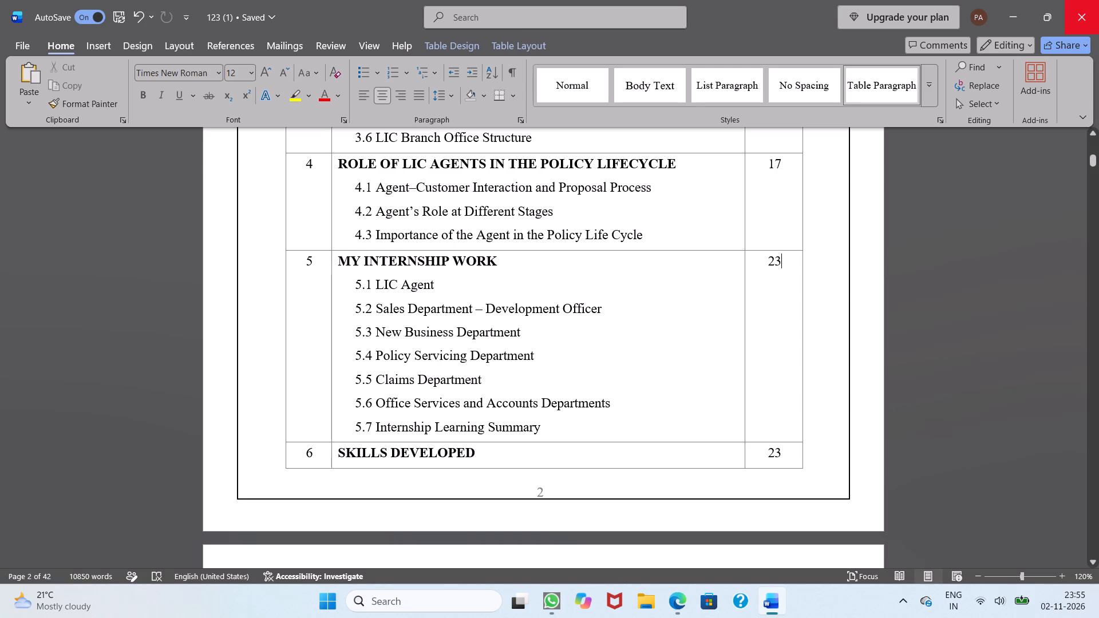
pyautogui.click(780, 453)
pyautogui.press('BackSpace')
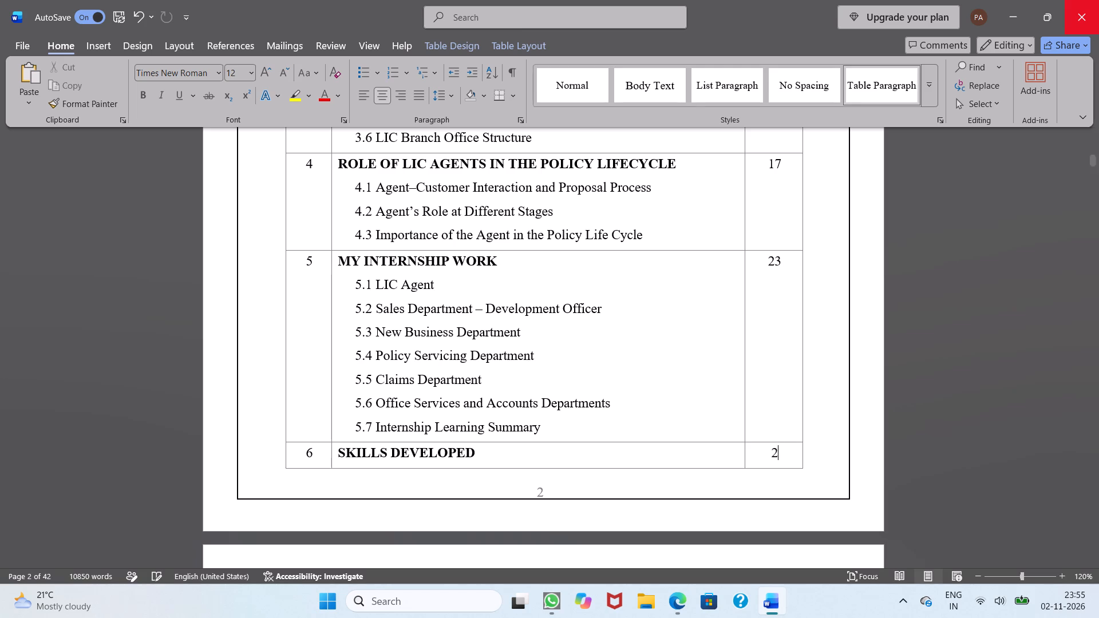
pyautogui.press('BackSpace')
pyautogui.write('30')
# Set the table of contents page numbers to 34 for Challenges Faced During the Internship and 37 for Learning Outcomes.
pyautogui.scroll(-1, 780, 453)
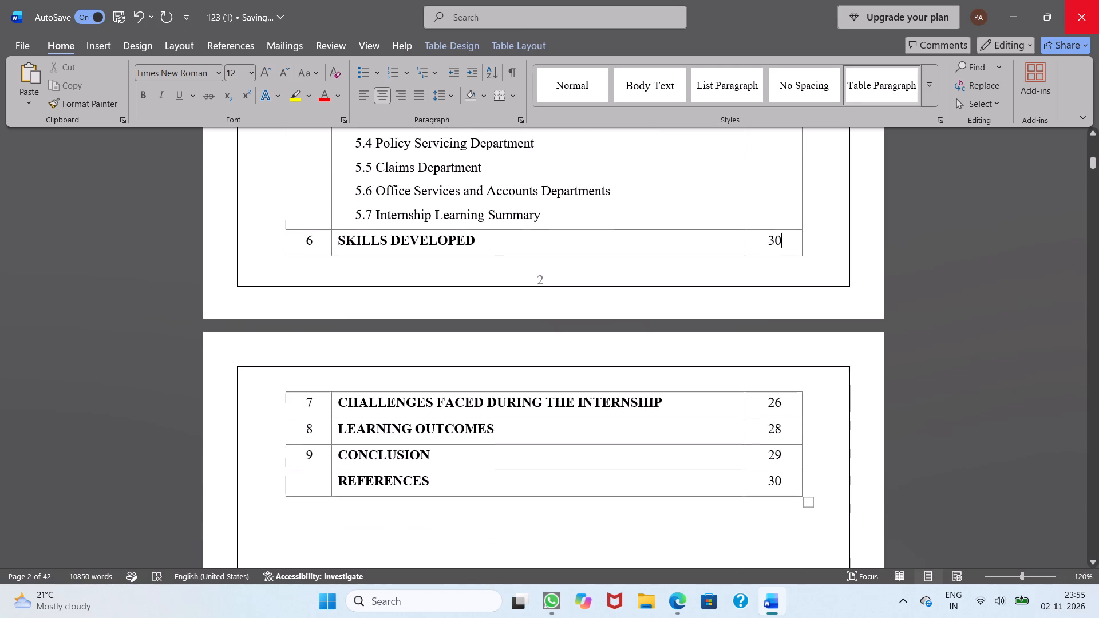
pyautogui.click(785, 399)
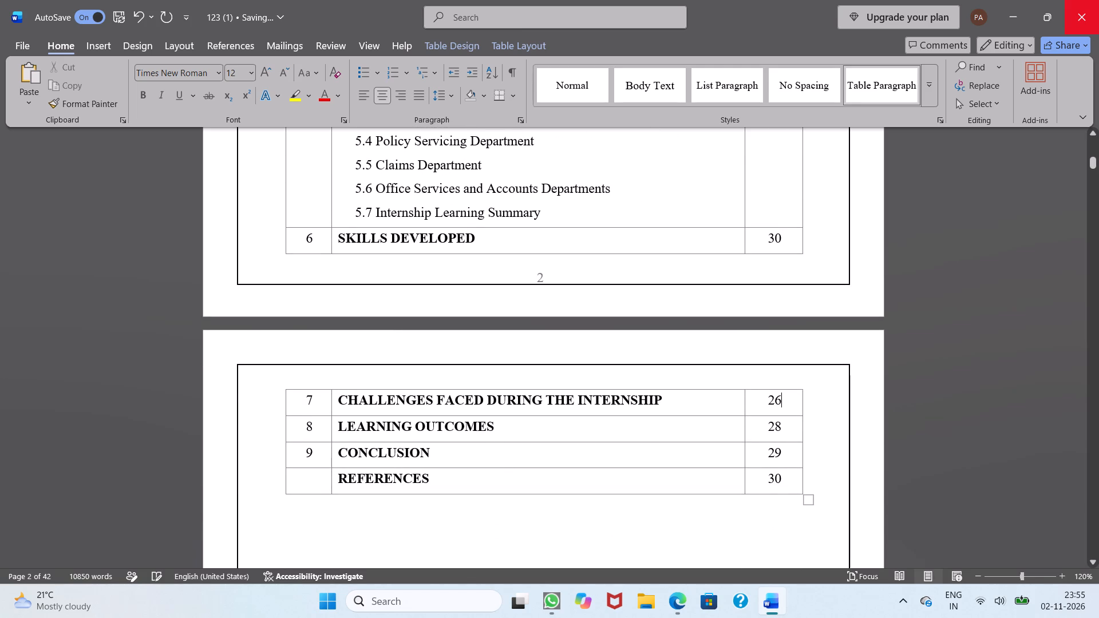
pyautogui.press('BackSpace')
pyautogui.press('BackSpace')
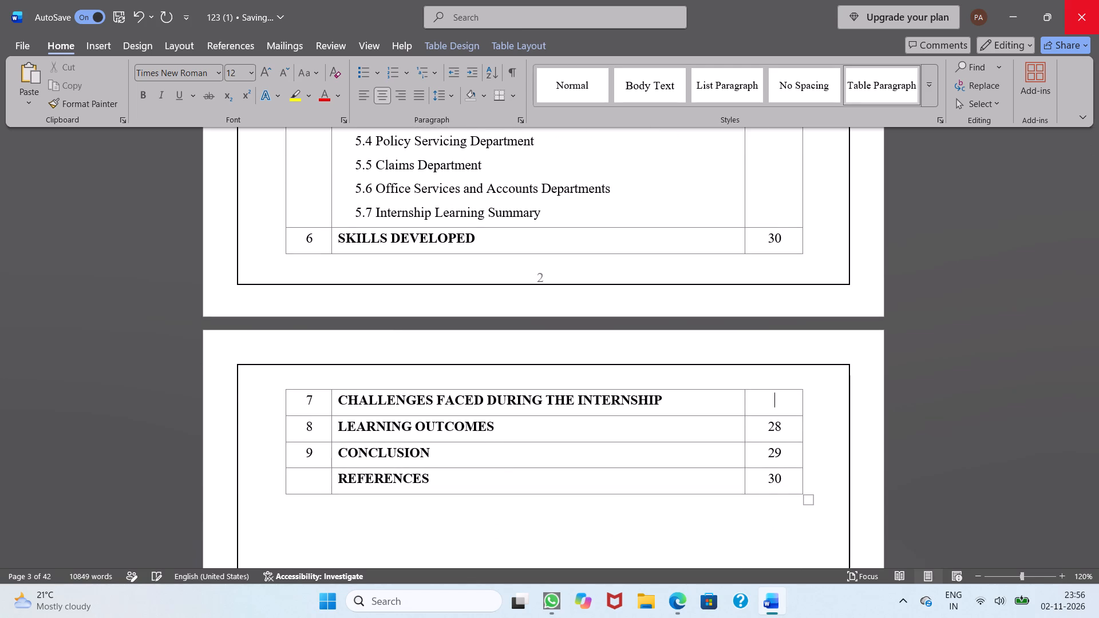
pyautogui.write('34')
pyautogui.click(780, 423)
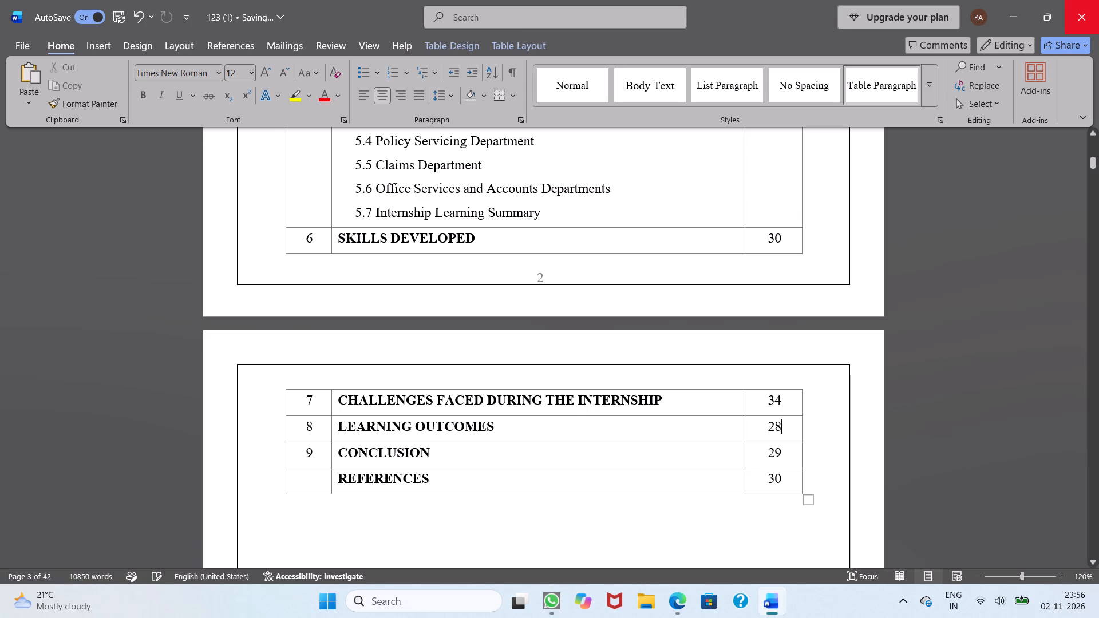
pyautogui.press('BackSpace')
pyautogui.press('BackSpace')
pyautogui.write('37')
# Set the table of contents page numbers to 39 for Conclusion and 40 for References.
pyautogui.click(776, 455)
pyautogui.press('BackSpace')
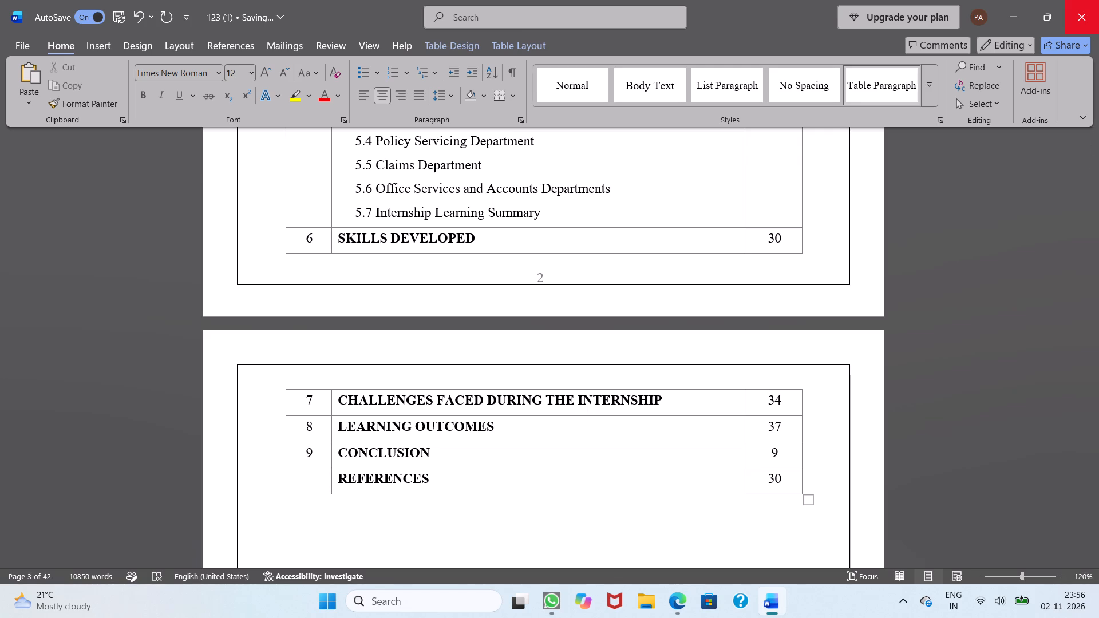
pyautogui.press('3')
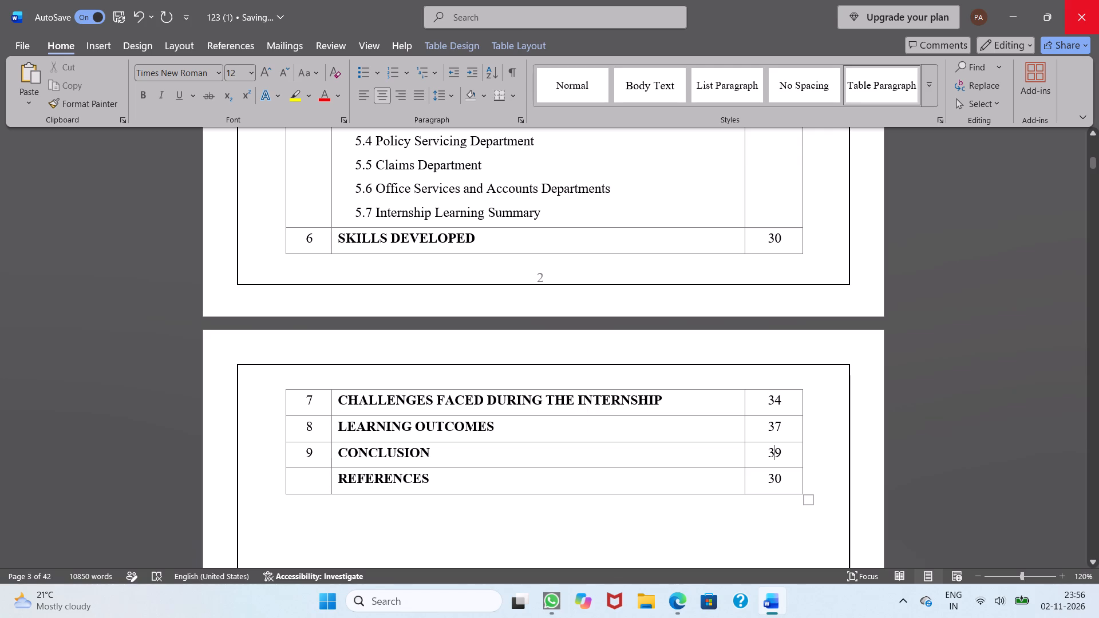
pyautogui.click(774, 479)
pyautogui.press('BackSpace')
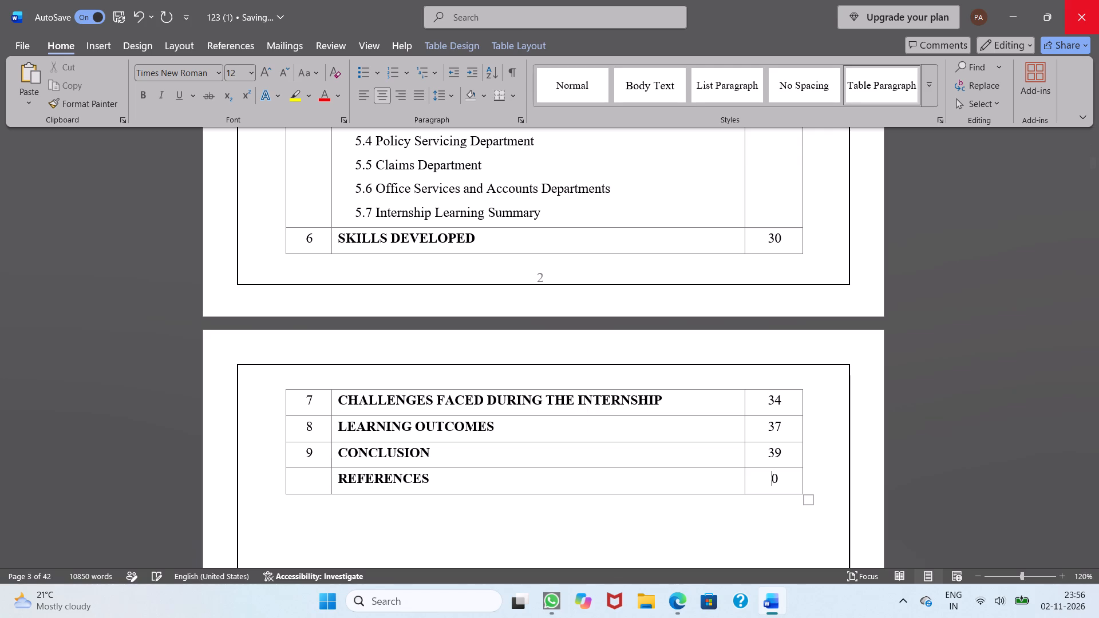
pyautogui.press('4')
# Review the page numbers of all table of contents entries, from Internship Joining Letter through References.
pyautogui.scroll(1, 772, 418)
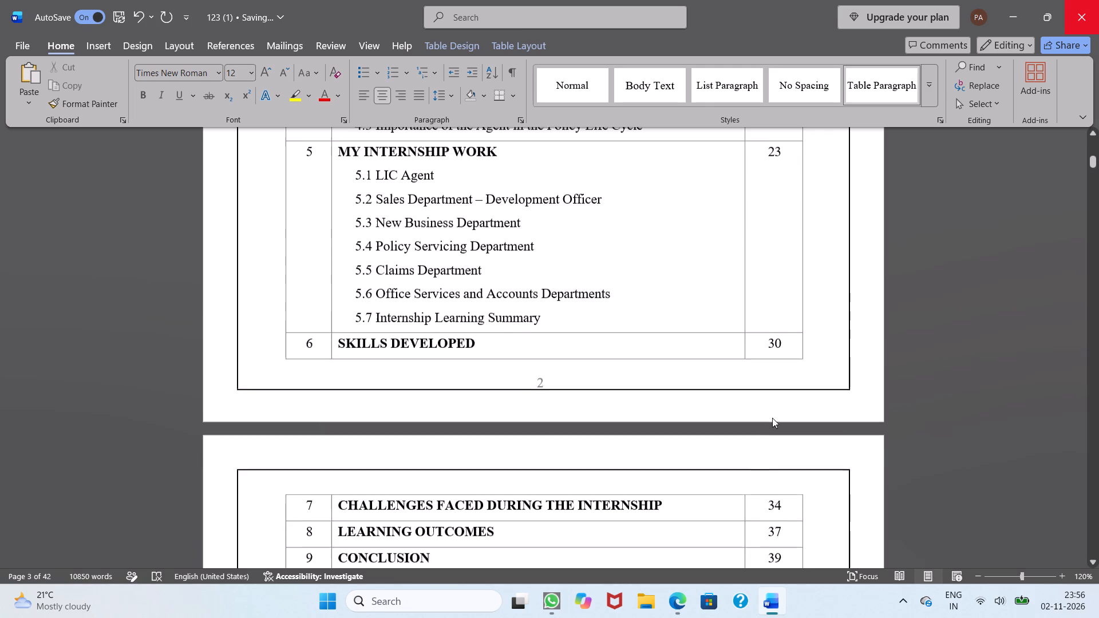
pyautogui.scroll(3, 772, 418)
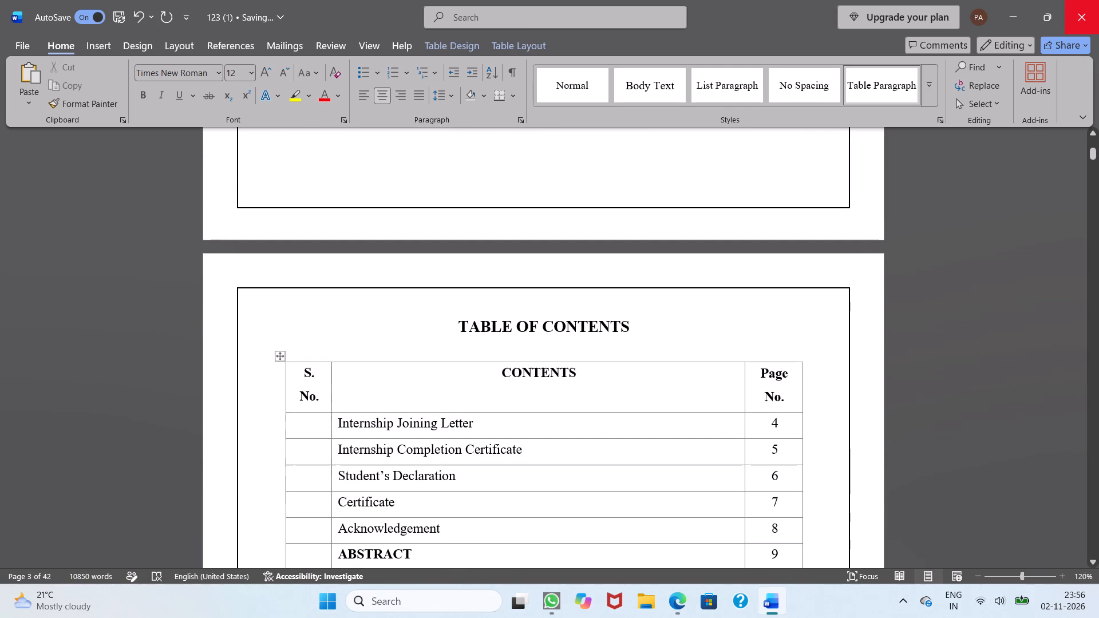
pyautogui.scroll(-1, 772, 418)
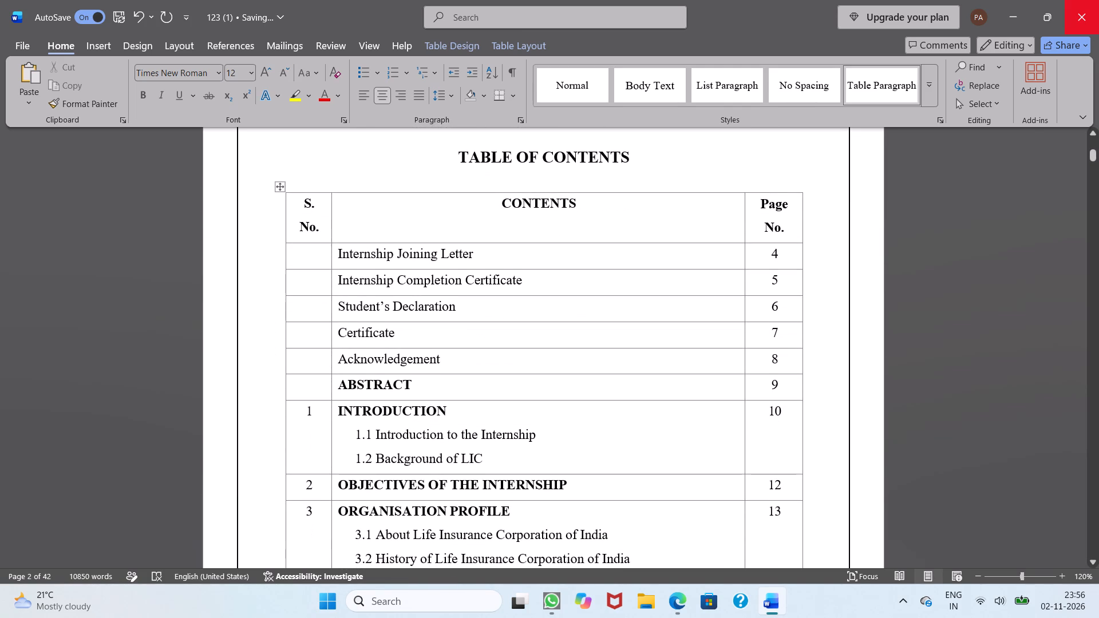
pyautogui.scroll(-1, 772, 418)
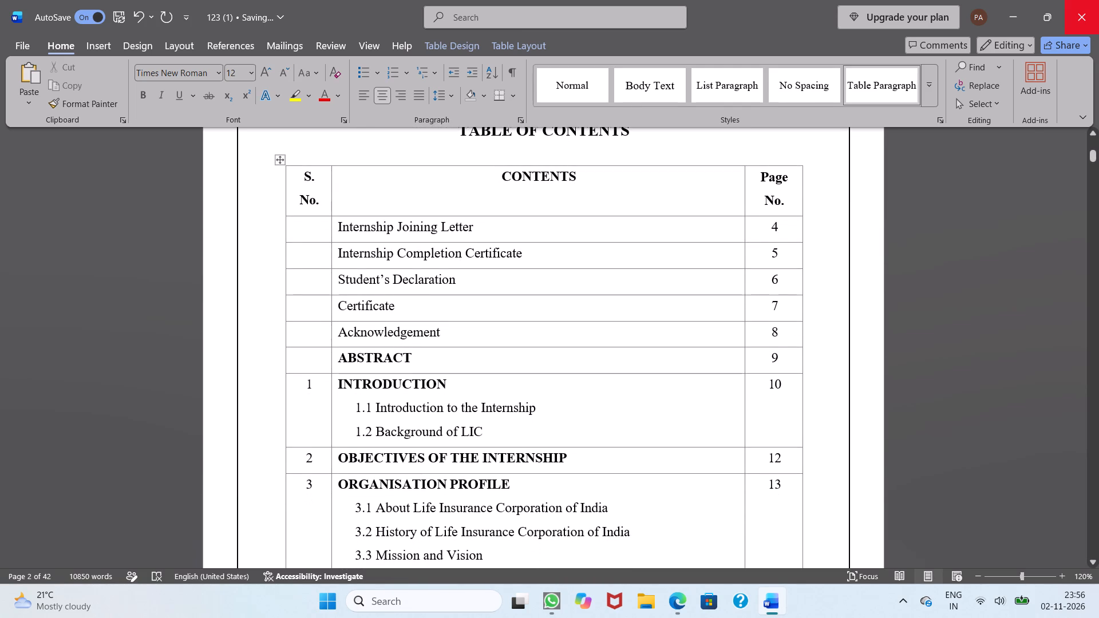
pyautogui.scroll(-2, 772, 418)
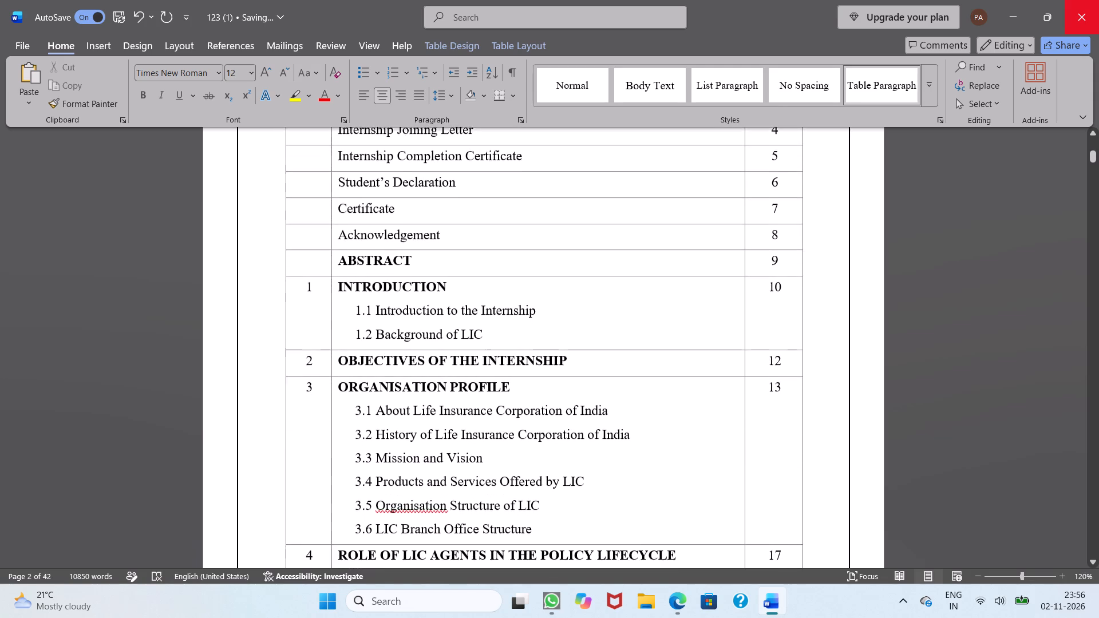
pyautogui.scroll(-3, 772, 418)
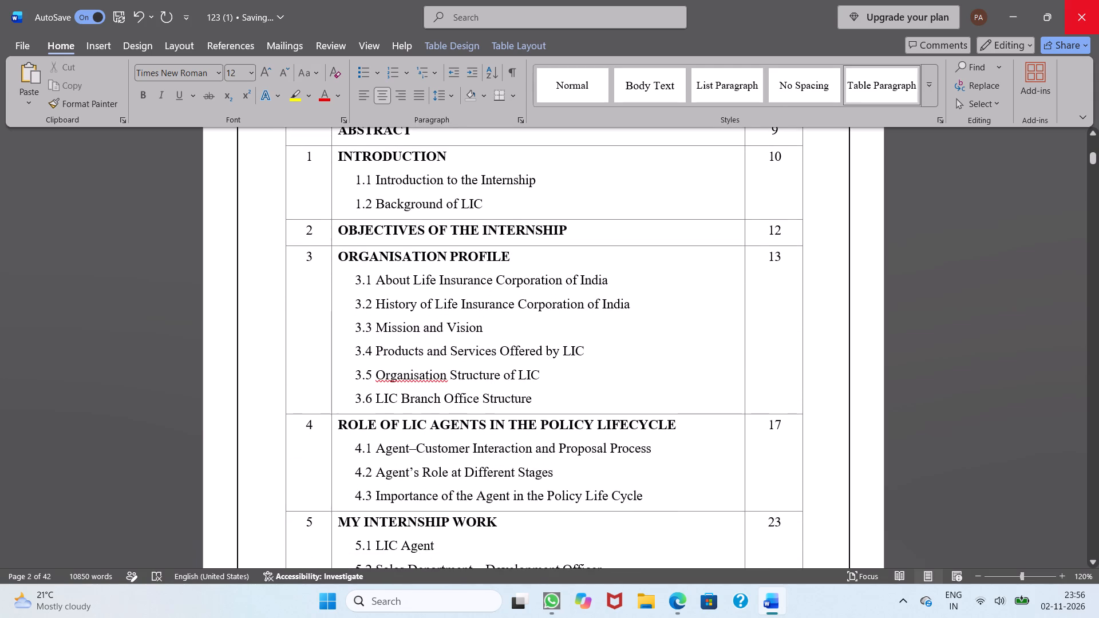
pyautogui.scroll(-4, 772, 418)
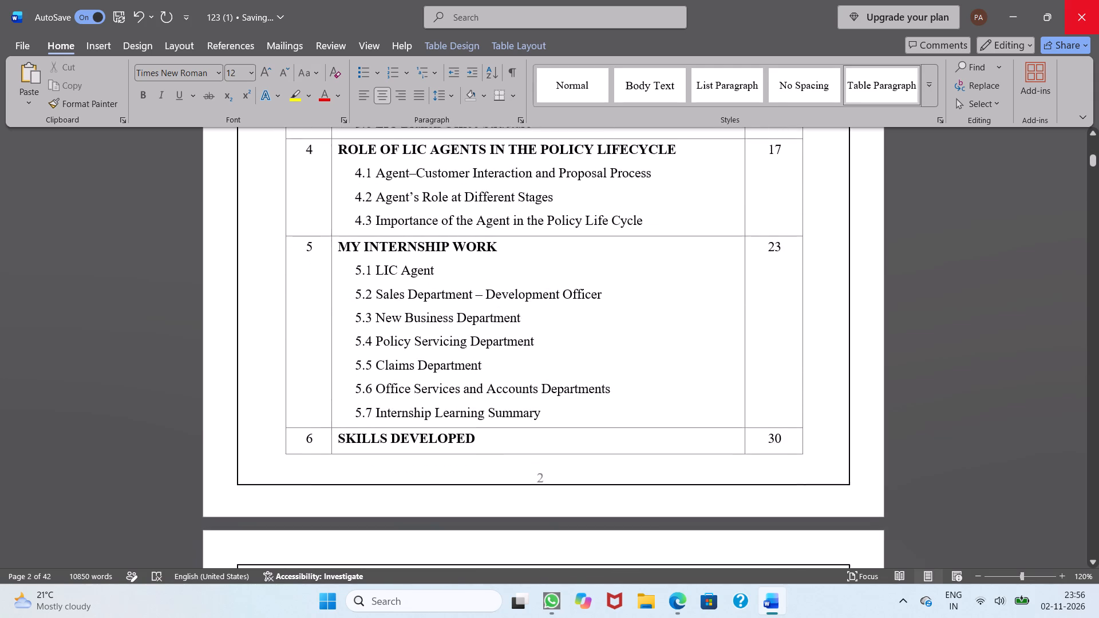
pyautogui.scroll(-1, 772, 418)
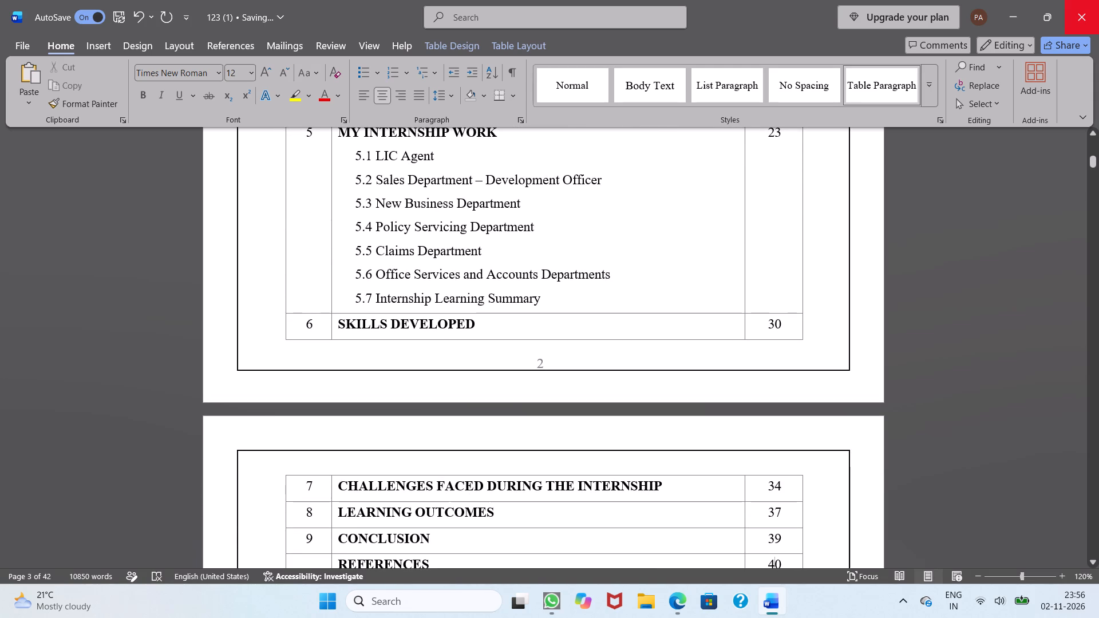
pyautogui.scroll(-2, 772, 418)
pyautogui.click(784, 368)
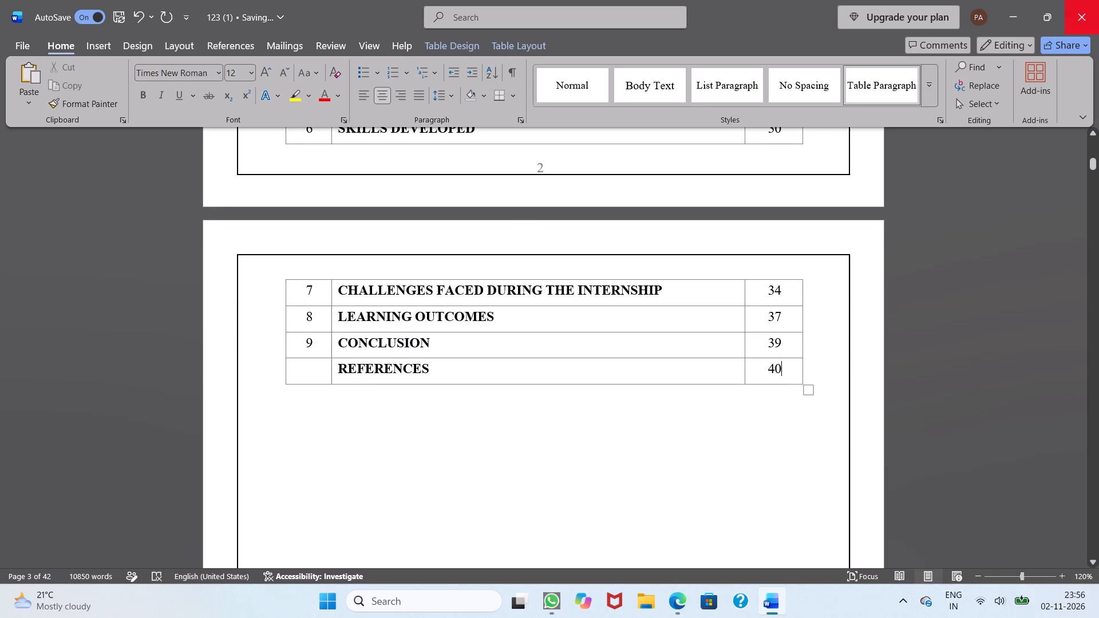
# Check the front matter's layout and page numbers, from the table of contents and Internship Joining Letter through the Abstract.
pyautogui.scroll(5, 784, 368)
pyautogui.scroll(-3, 784, 368)
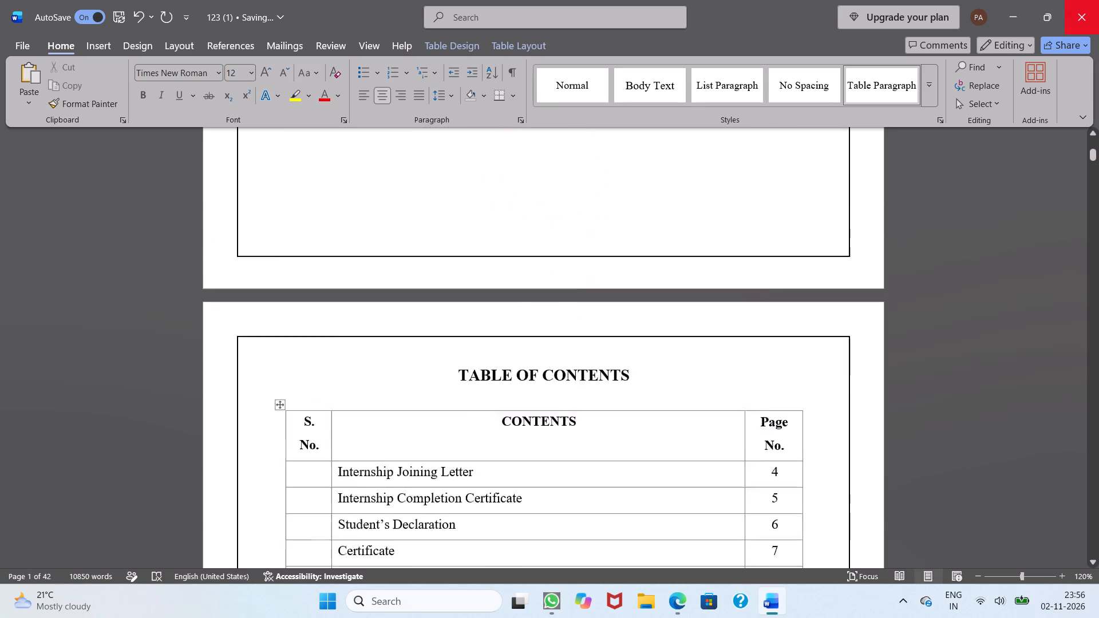
pyautogui.scroll(-3, 784, 368)
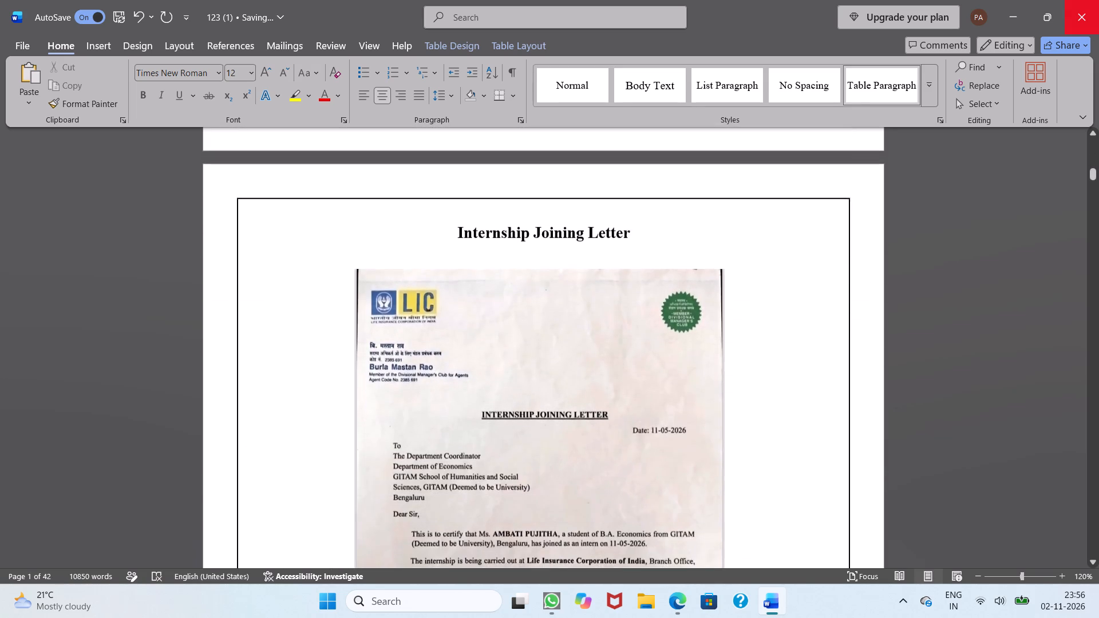
pyautogui.scroll(-8, 784, 368)
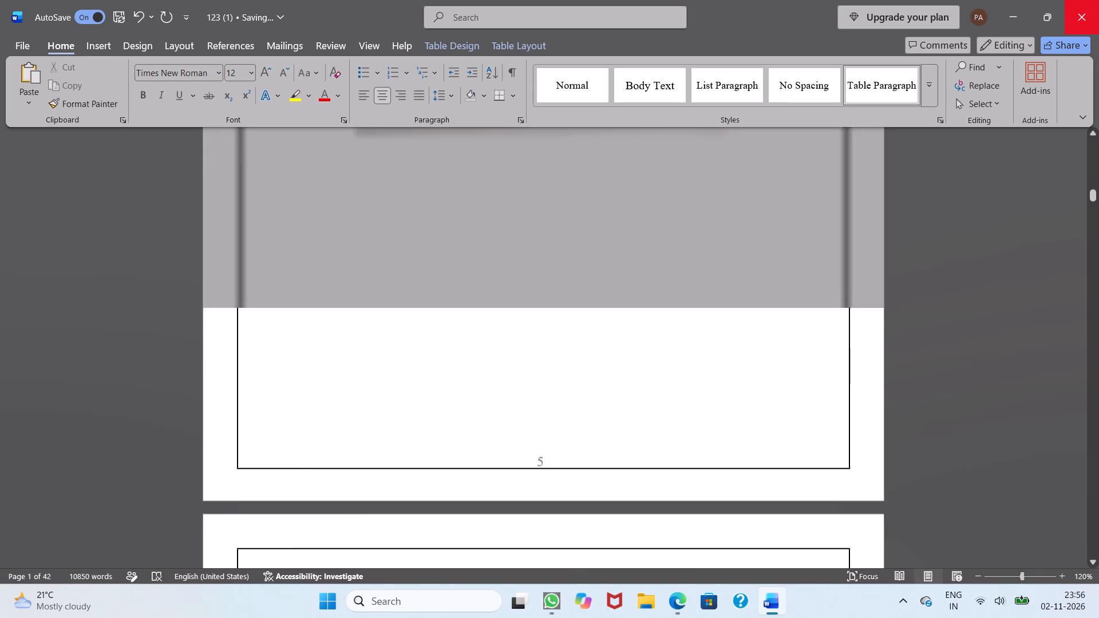
pyautogui.scroll(-1, 784, 368)
pyautogui.rightClick(784, 368)
pyautogui.scroll(-2, 784, 368)
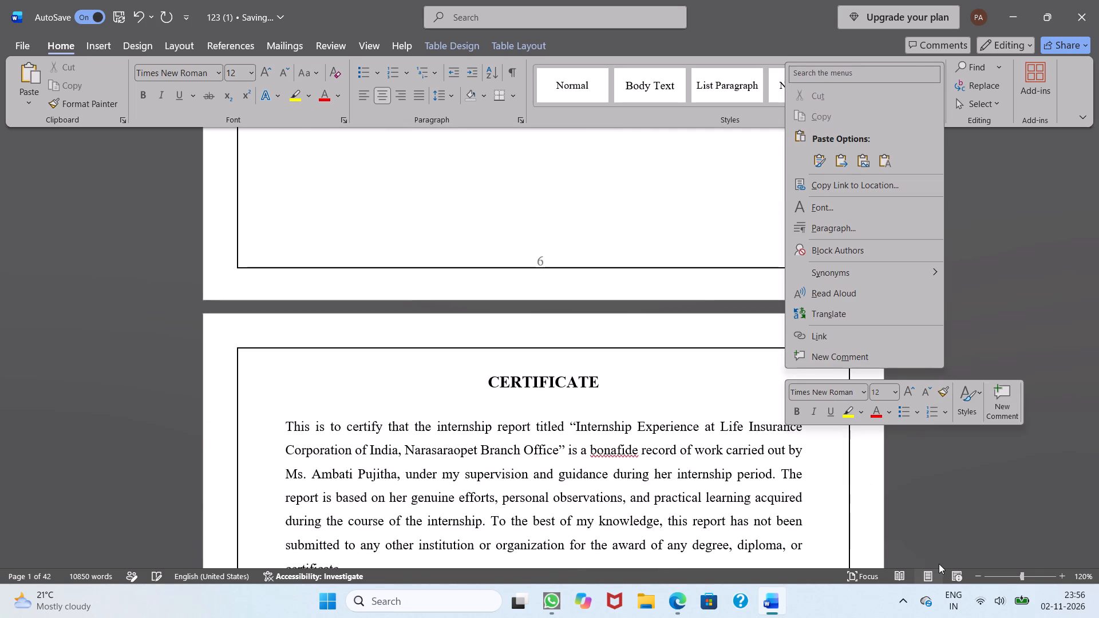
pyautogui.click(1001, 507)
pyautogui.scroll(-3, 1001, 507)
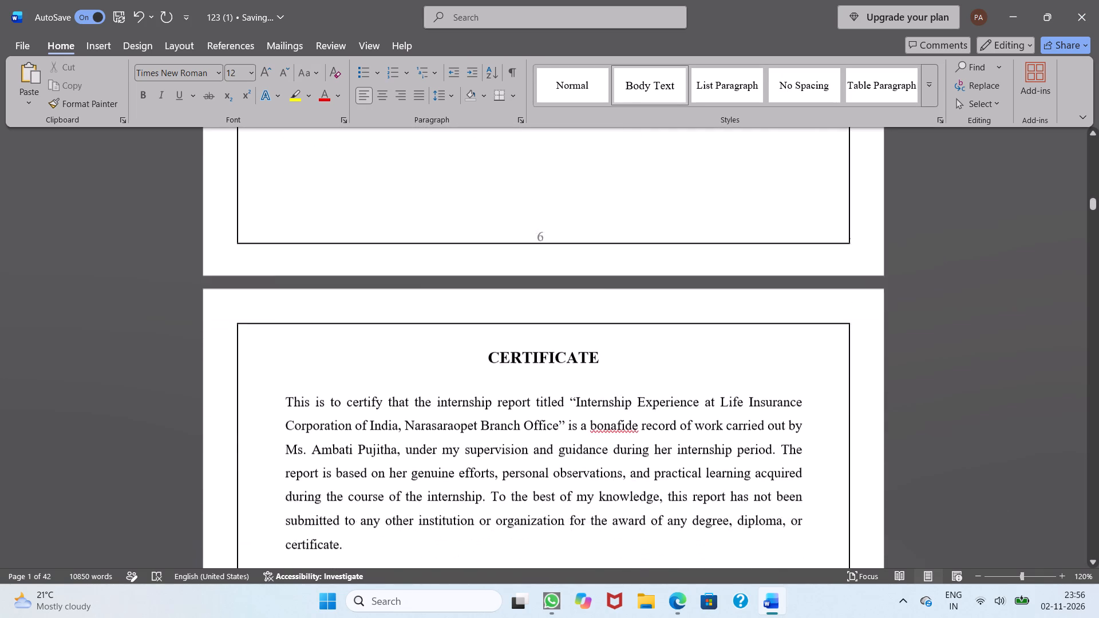
pyautogui.scroll(-4, 1001, 507)
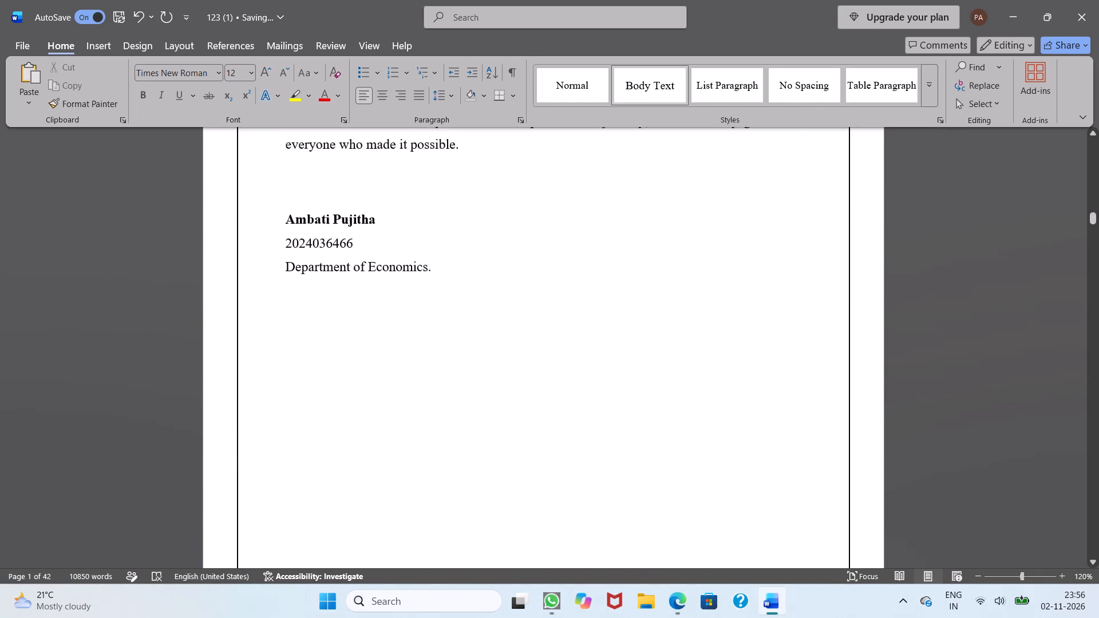
pyautogui.scroll(-4, 1001, 507)
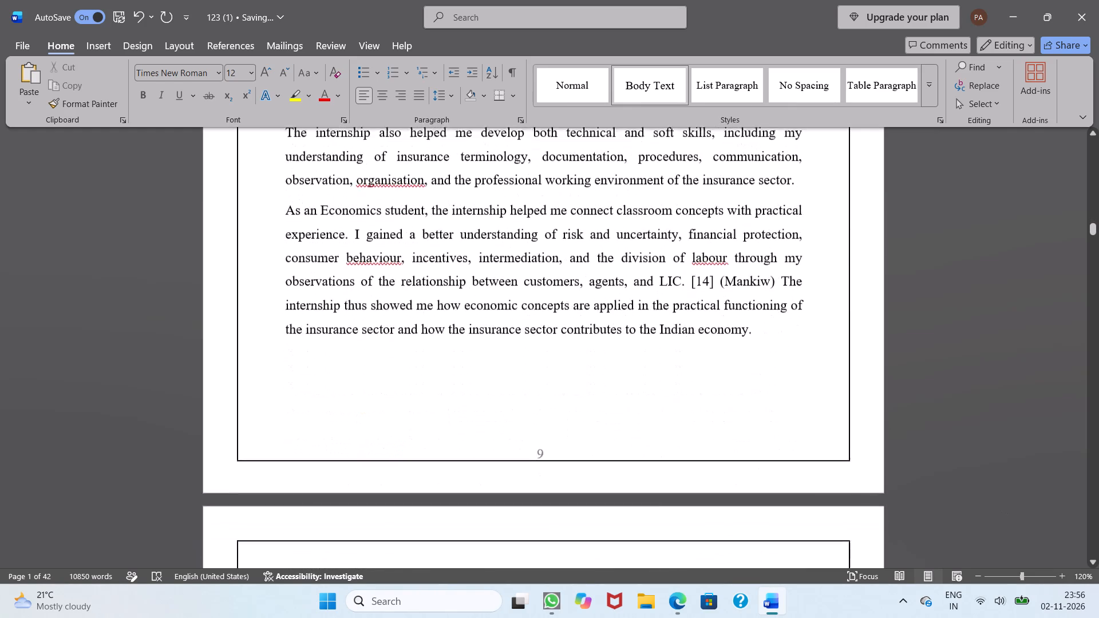
pyautogui.scroll(-2, 1001, 507)
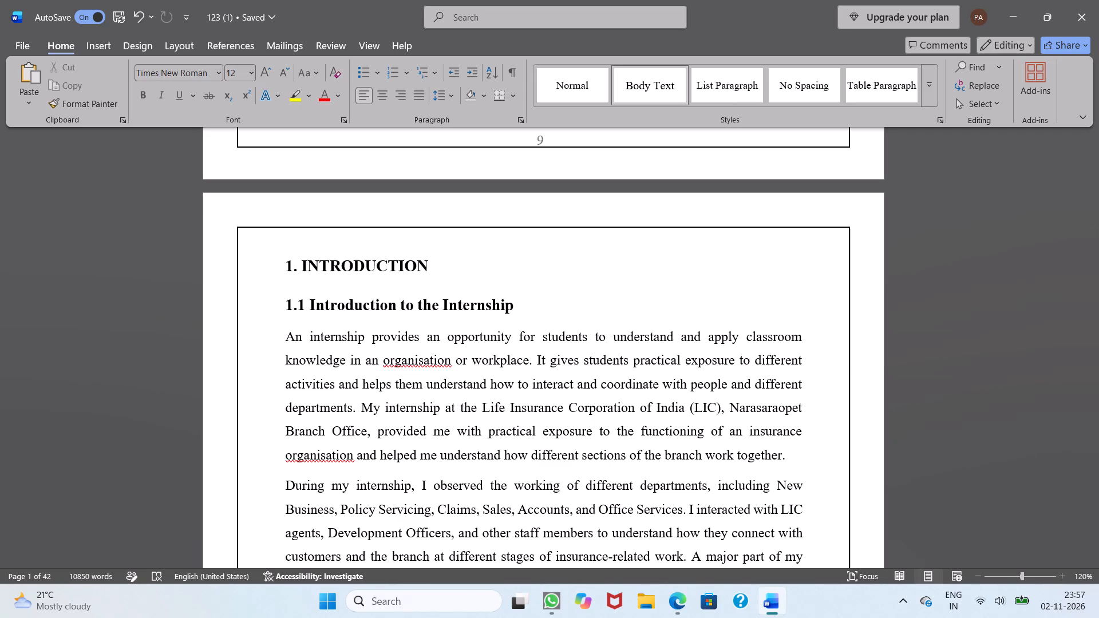
# Check the page layout and page numbers of the Introduction chapter and the internship objectives section.
pyautogui.scroll(-1, 1001, 507)
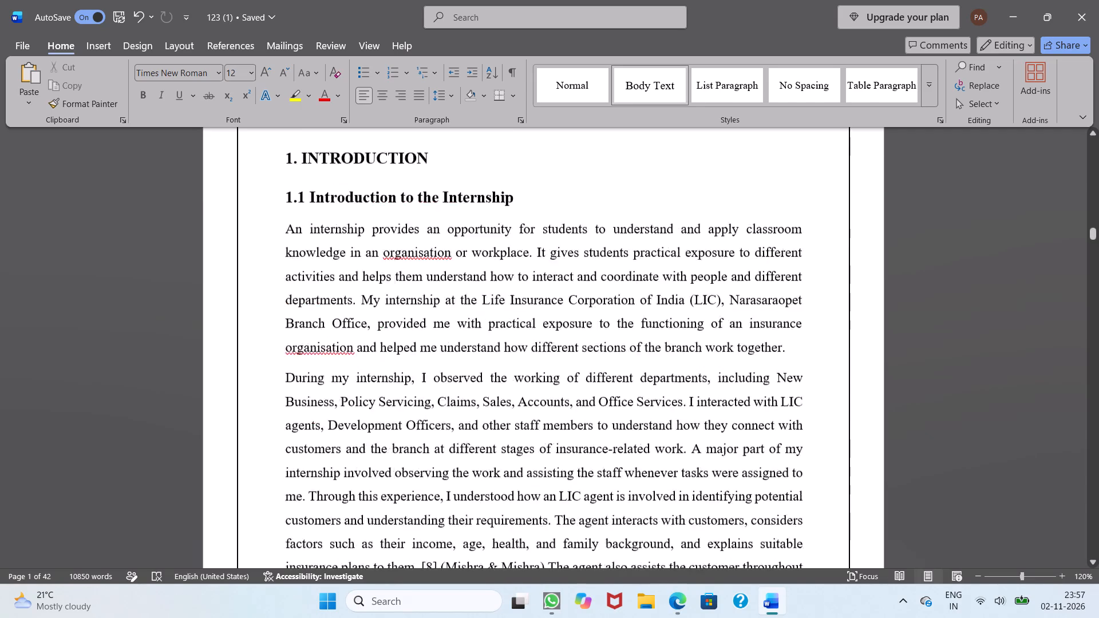
pyautogui.scroll(-4, 1001, 507)
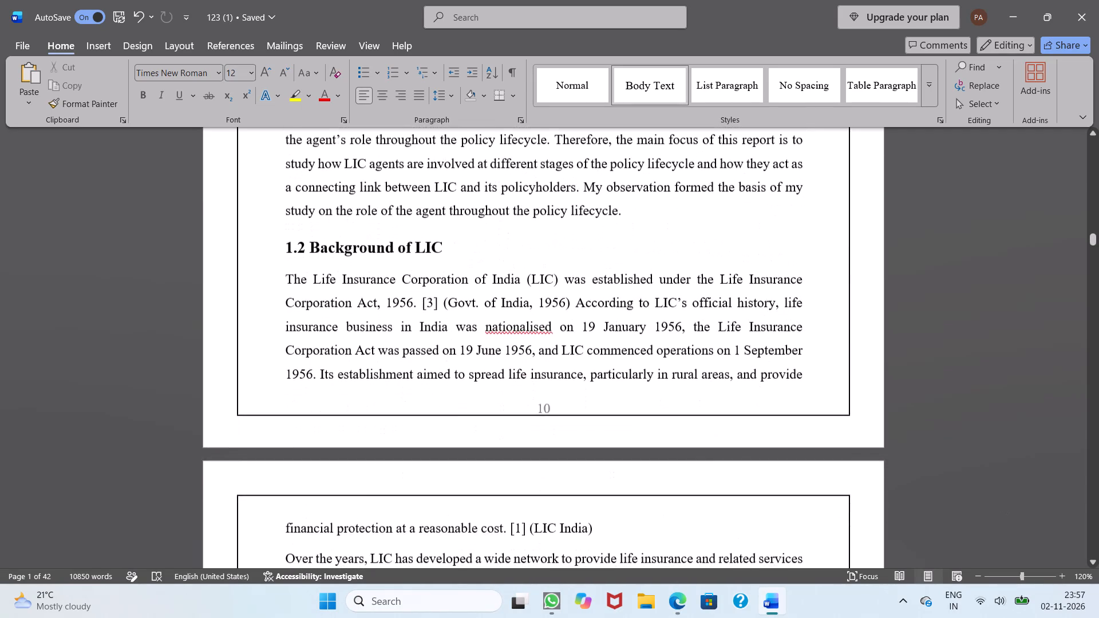
pyautogui.scroll(-5, 1001, 507)
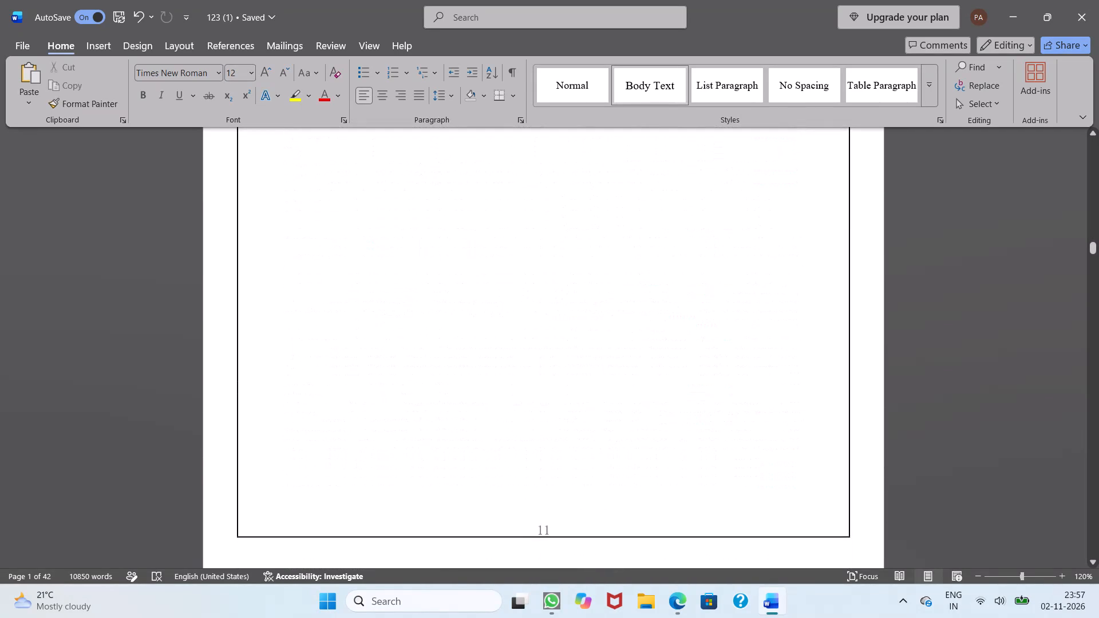
pyautogui.scroll(-4, 1001, 507)
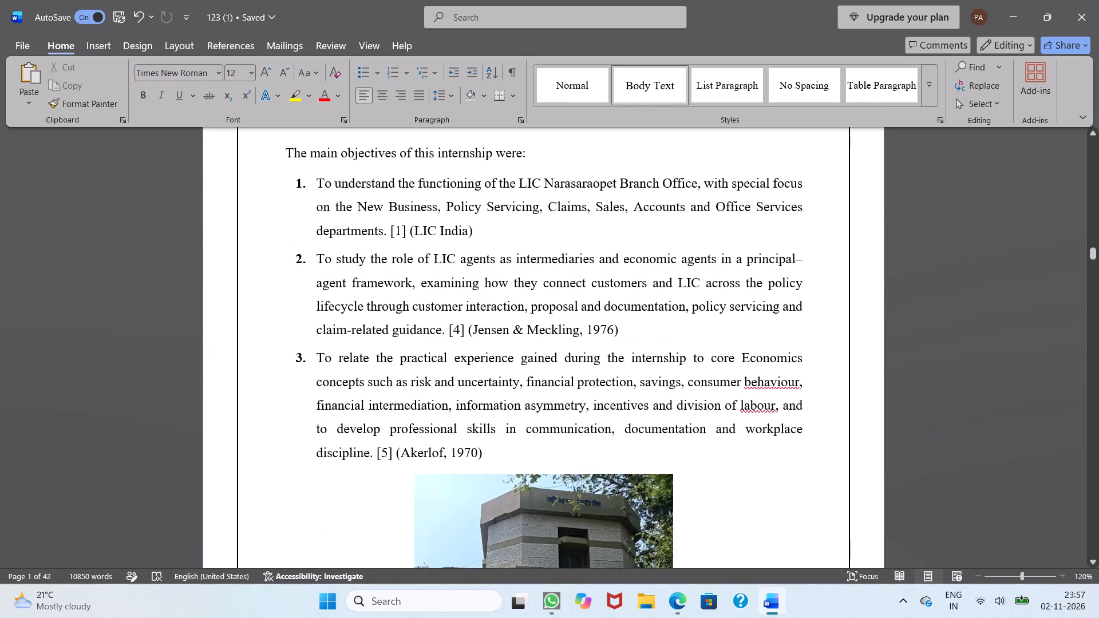
pyautogui.scroll(-6, 1001, 507)
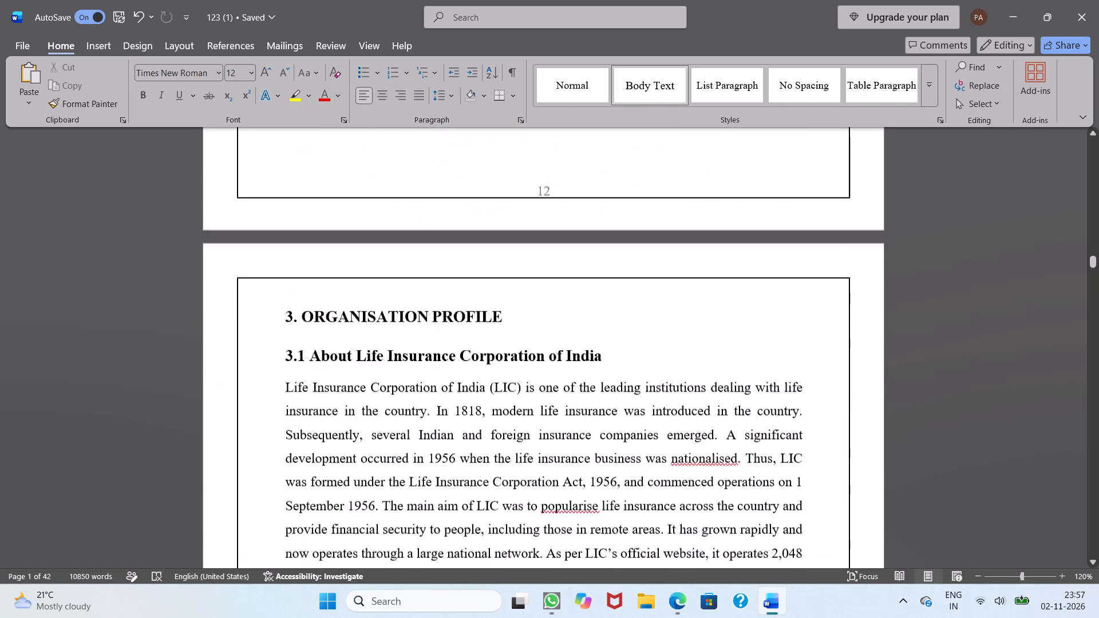
# Check the layout, organisation charts and page numbers throughout the Organisation Profile chapter.
pyautogui.scroll(-5, 1001, 507)
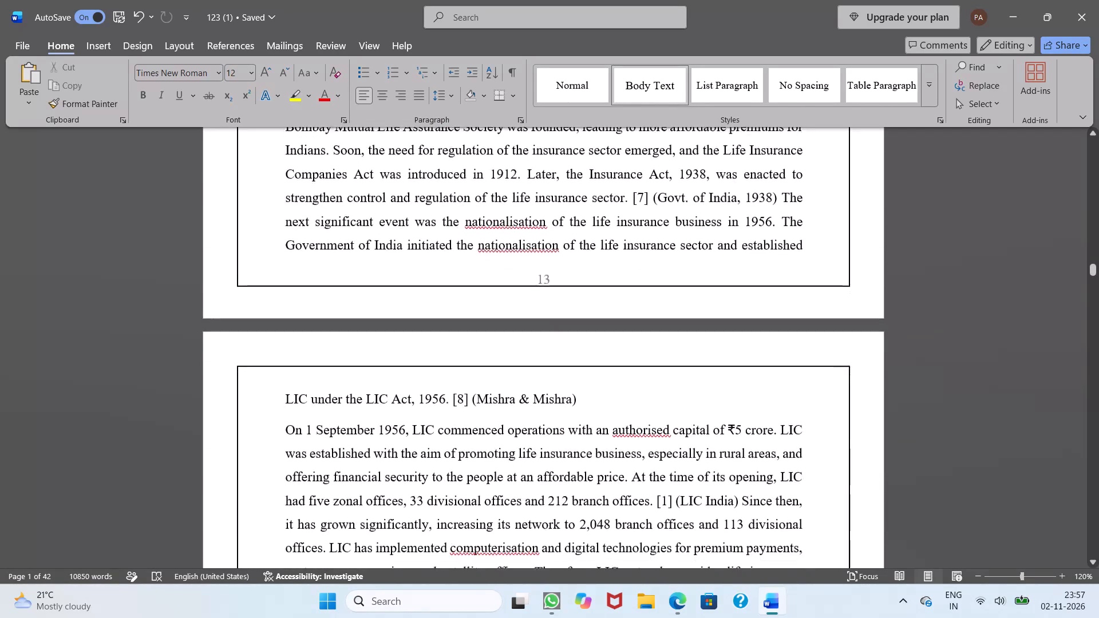
pyautogui.scroll(-3, 1001, 507)
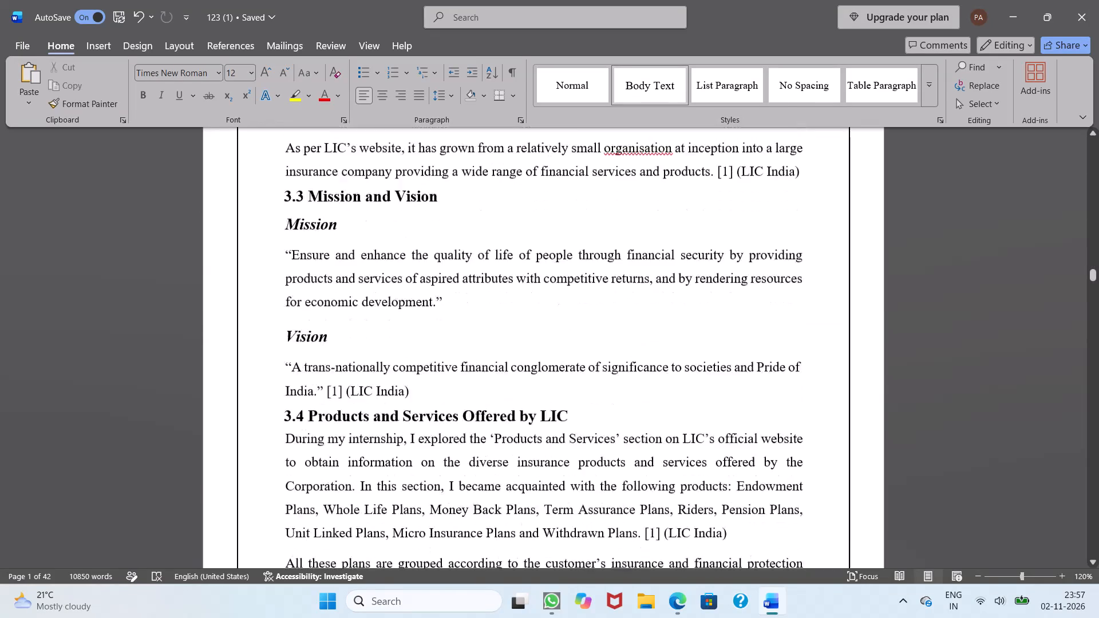
pyautogui.scroll(-4, 1001, 507)
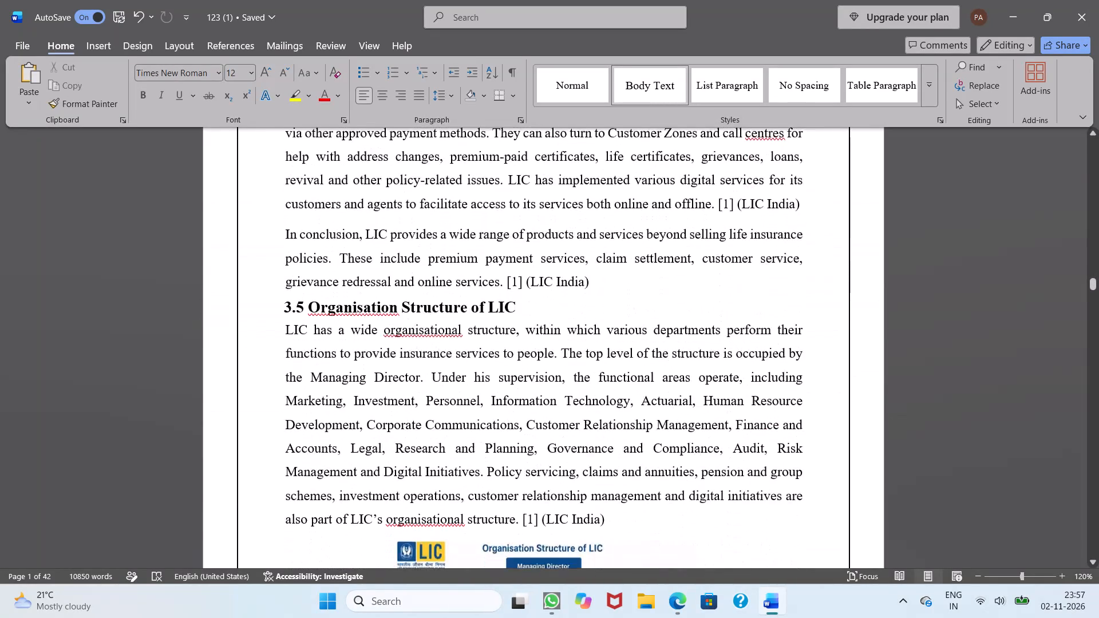
pyautogui.scroll(-4, 1001, 507)
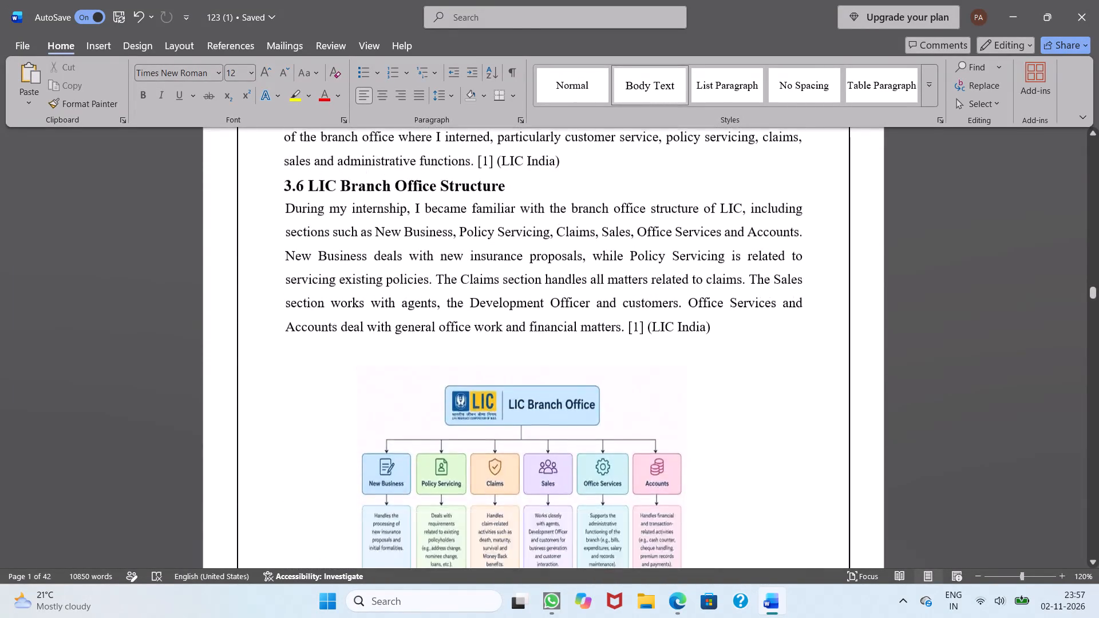
pyautogui.scroll(-4, 1001, 507)
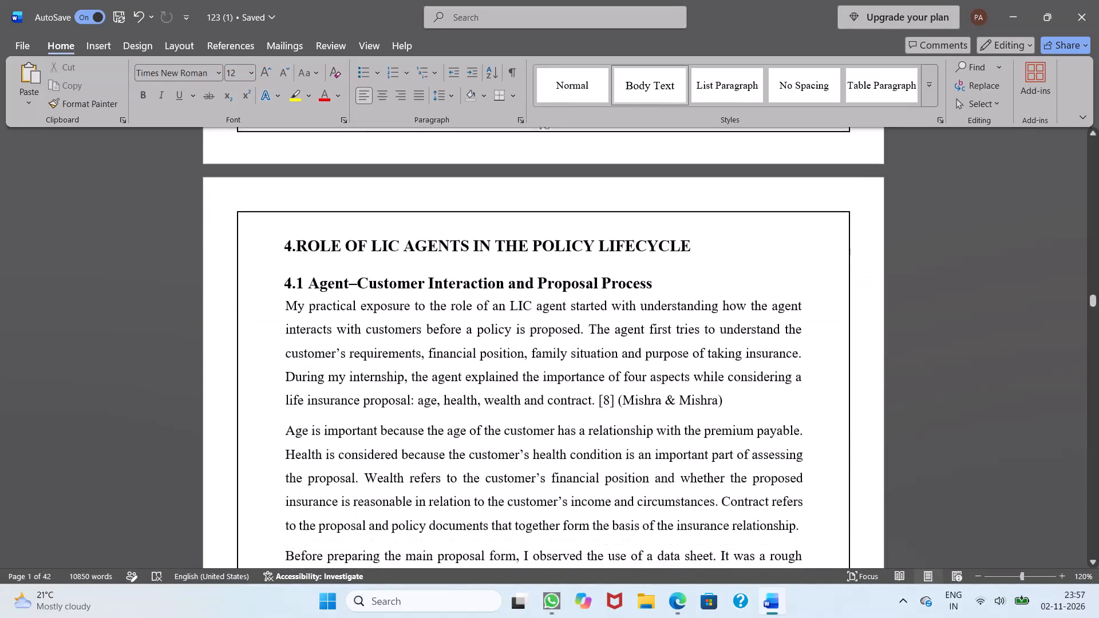
# Check the layout, form images and page numbers of the Role of LIC Agents in the Policy Lifecycle chapter.
pyautogui.scroll(-4, 1001, 507)
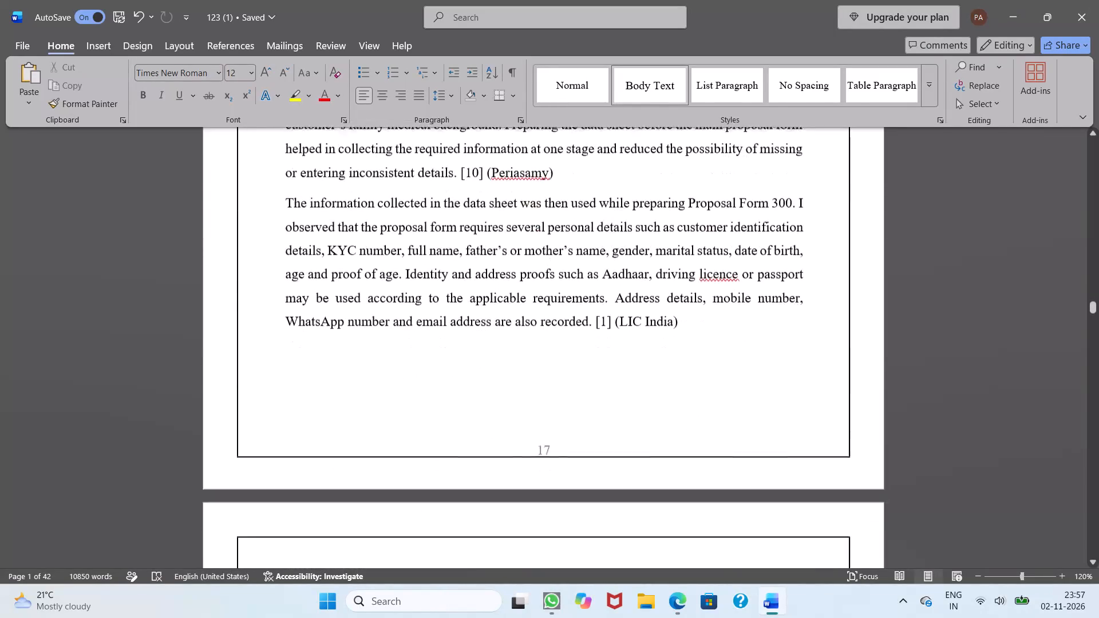
pyautogui.scroll(-5, 1001, 507)
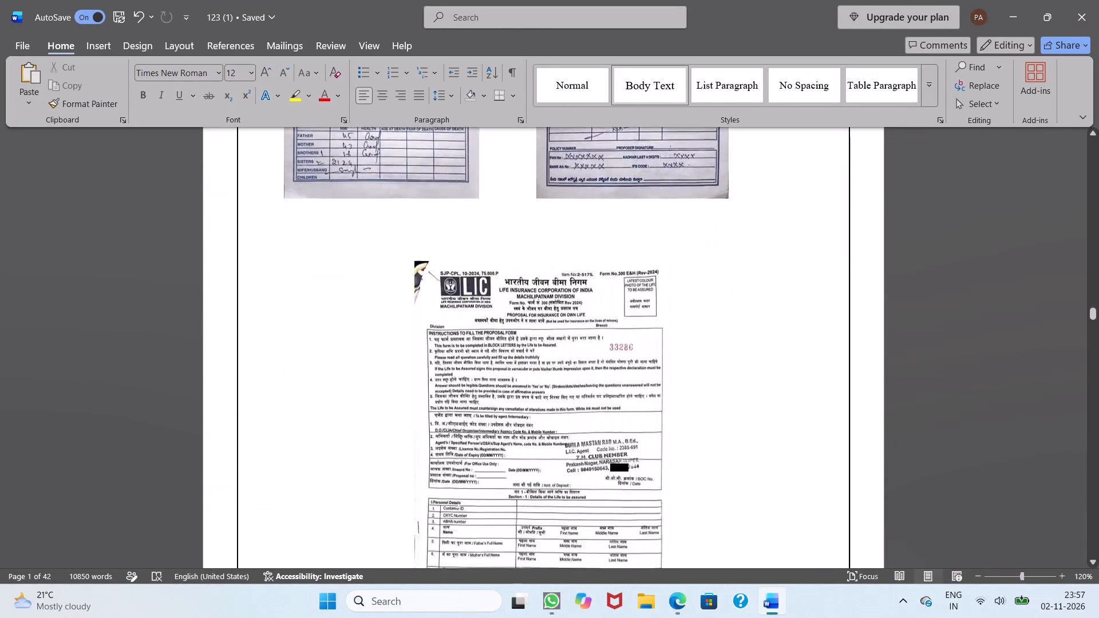
pyautogui.scroll(-4, 1001, 507)
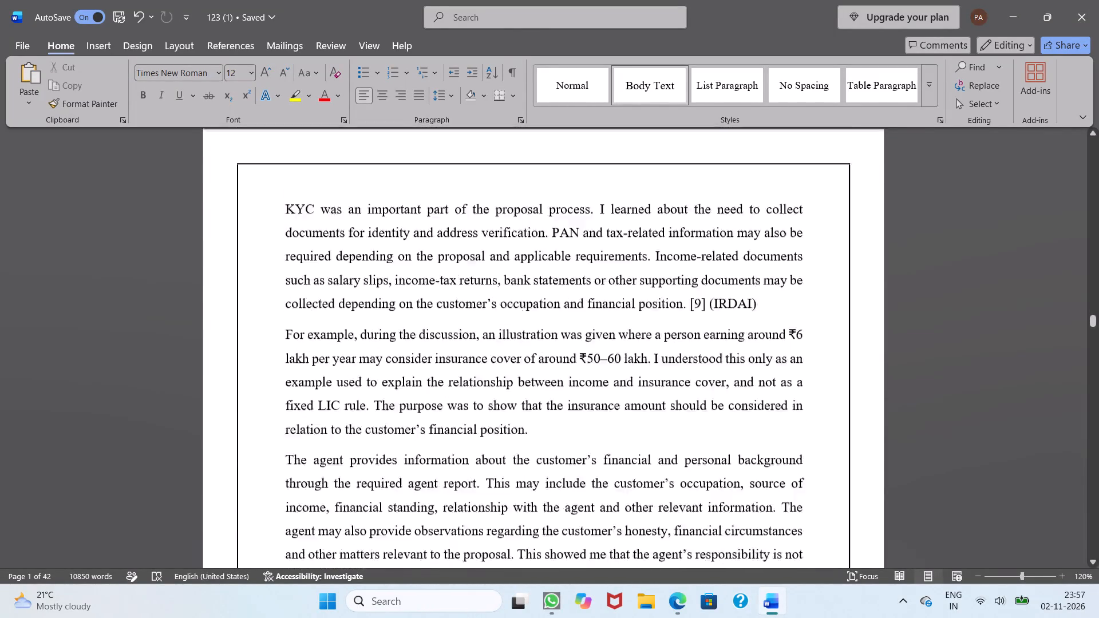
pyautogui.scroll(-6, 1001, 507)
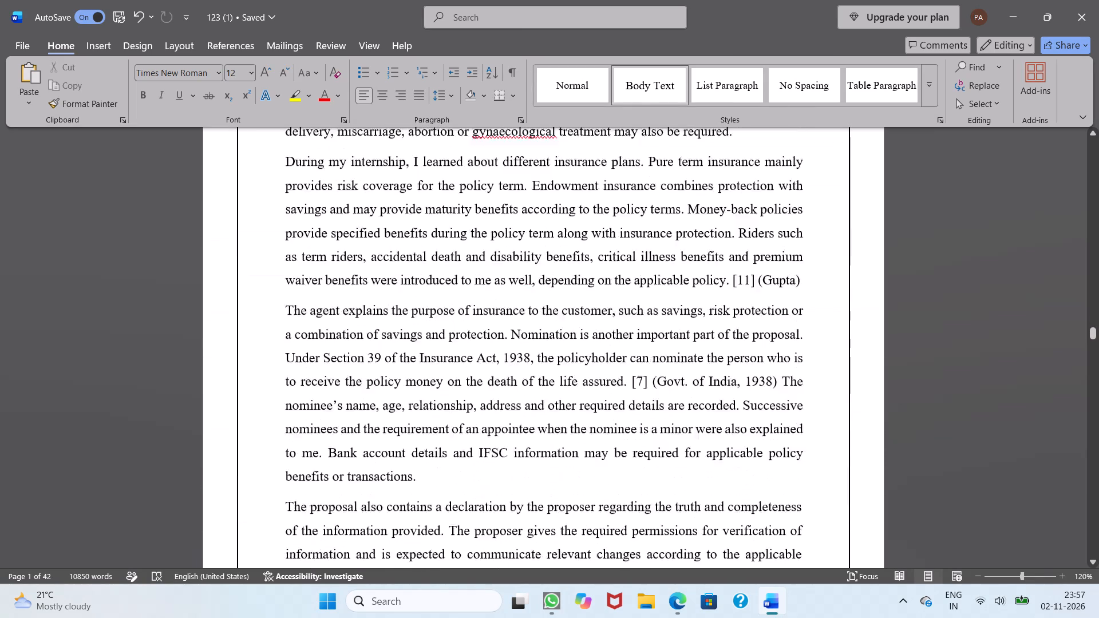
pyautogui.scroll(-3, 1001, 507)
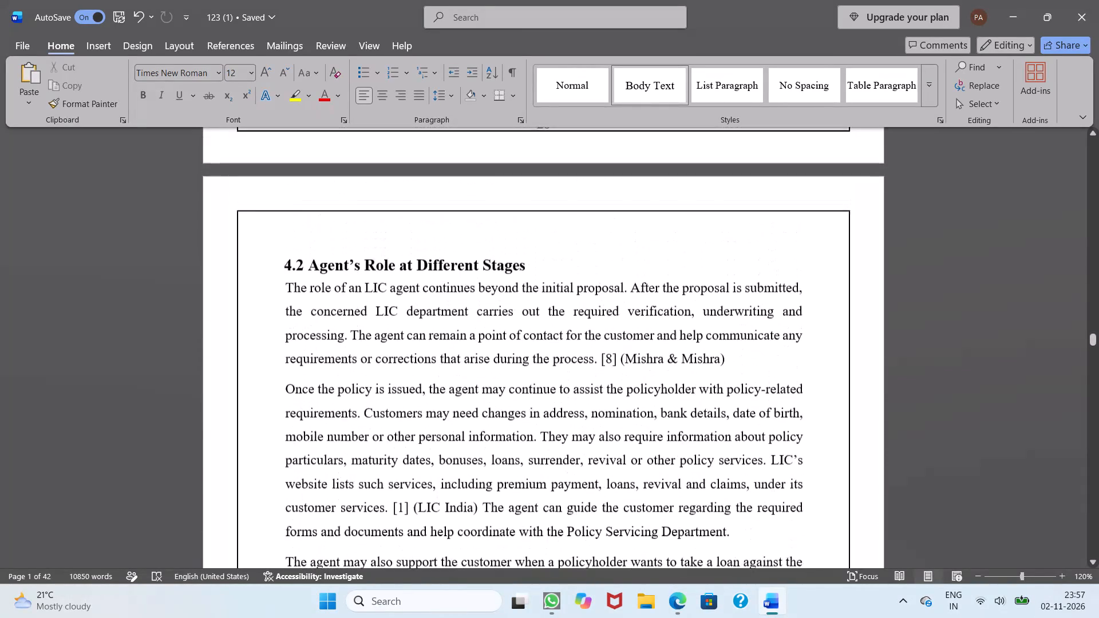
pyautogui.scroll(-2, 1001, 507)
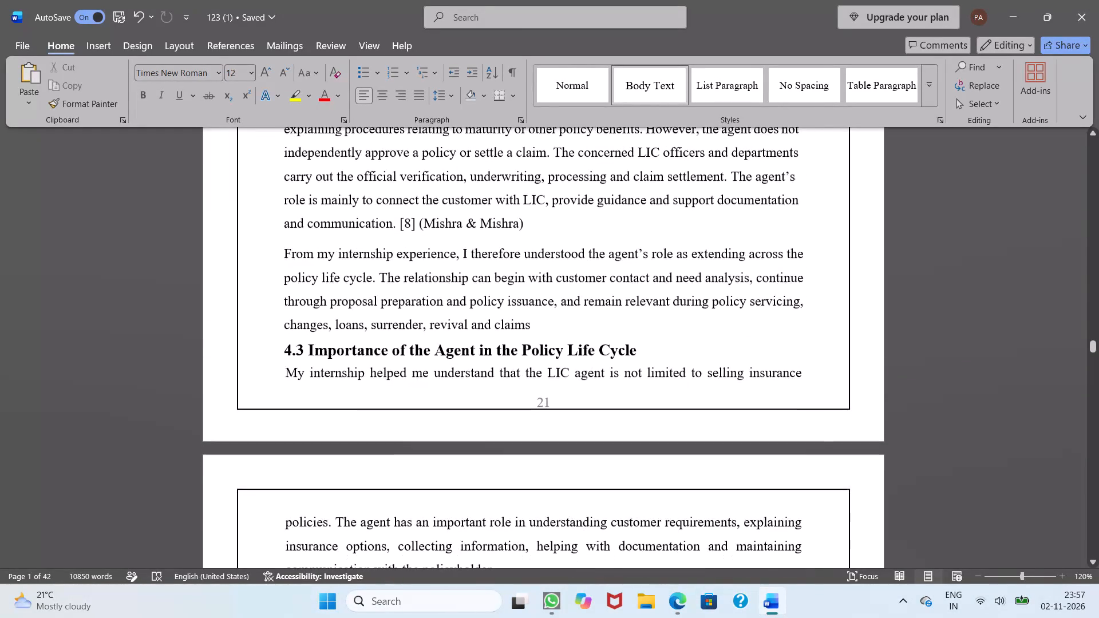
pyautogui.scroll(-4, 1001, 507)
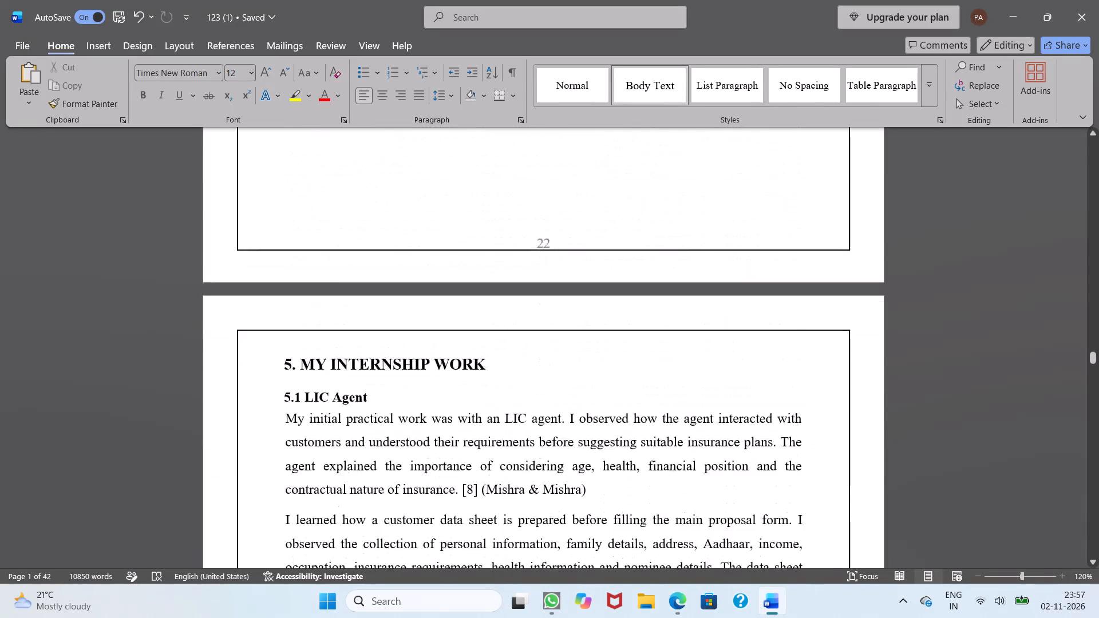
# Check the layout, photos and page numbers of the My Internship Work chapter, from LIC Agent through Internship Learning Summary.
pyautogui.scroll(-3, 1001, 507)
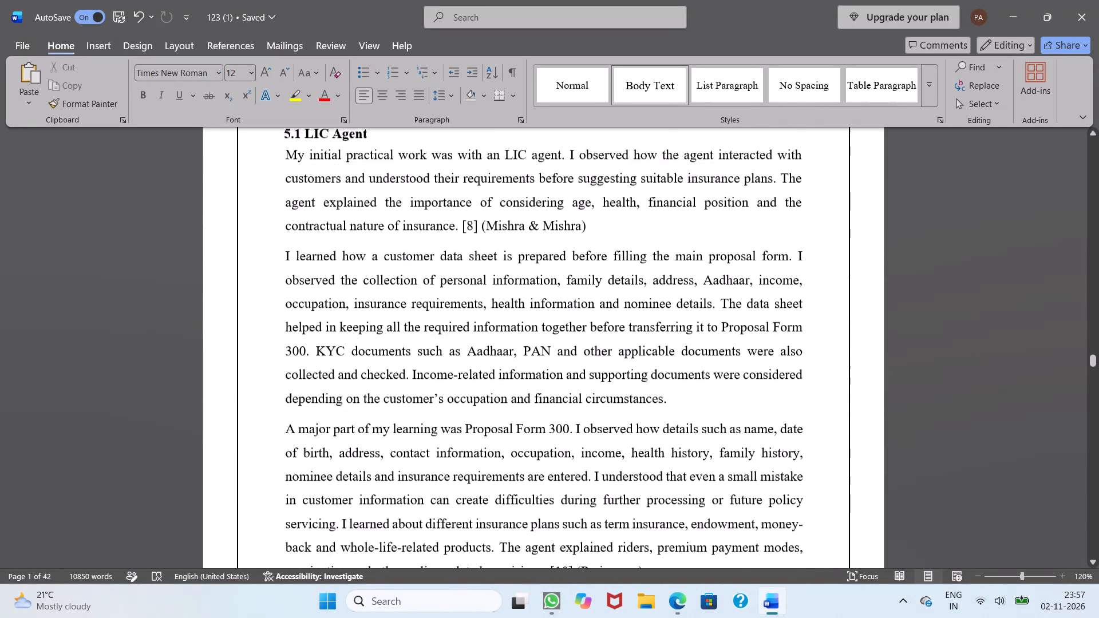
pyautogui.scroll(-3, 1001, 507)
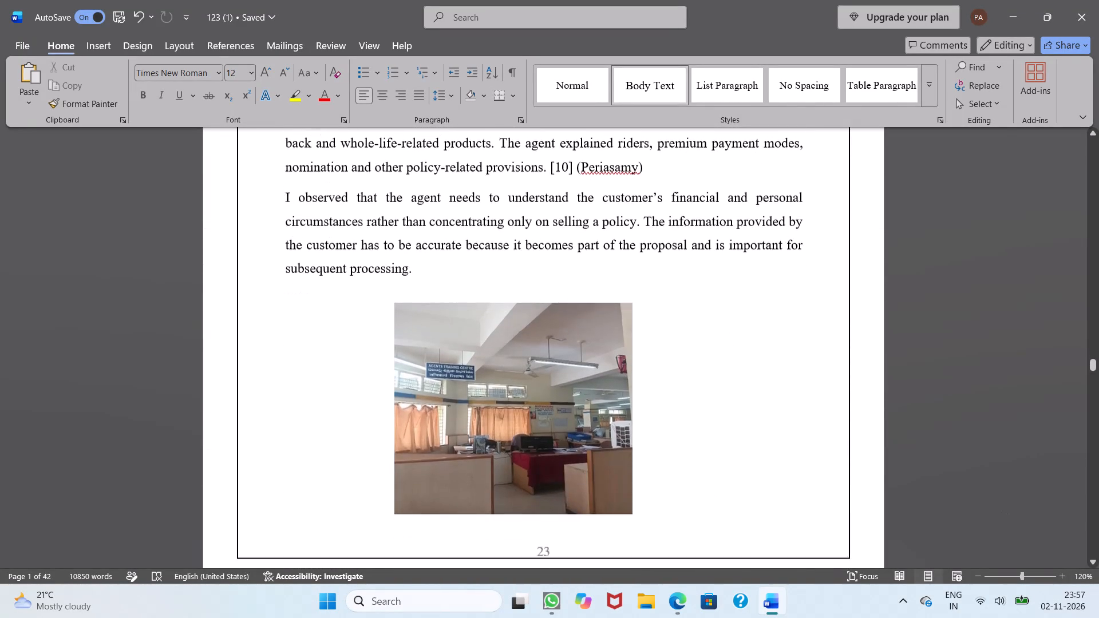
pyautogui.scroll(-5, 1001, 507)
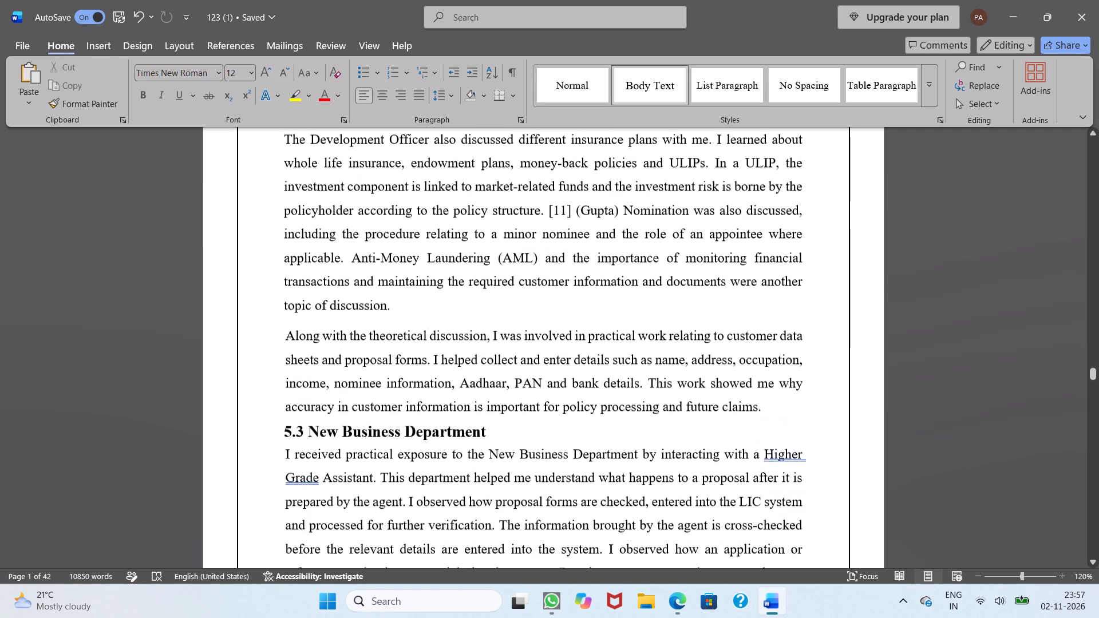
pyautogui.scroll(-4, 1001, 507)
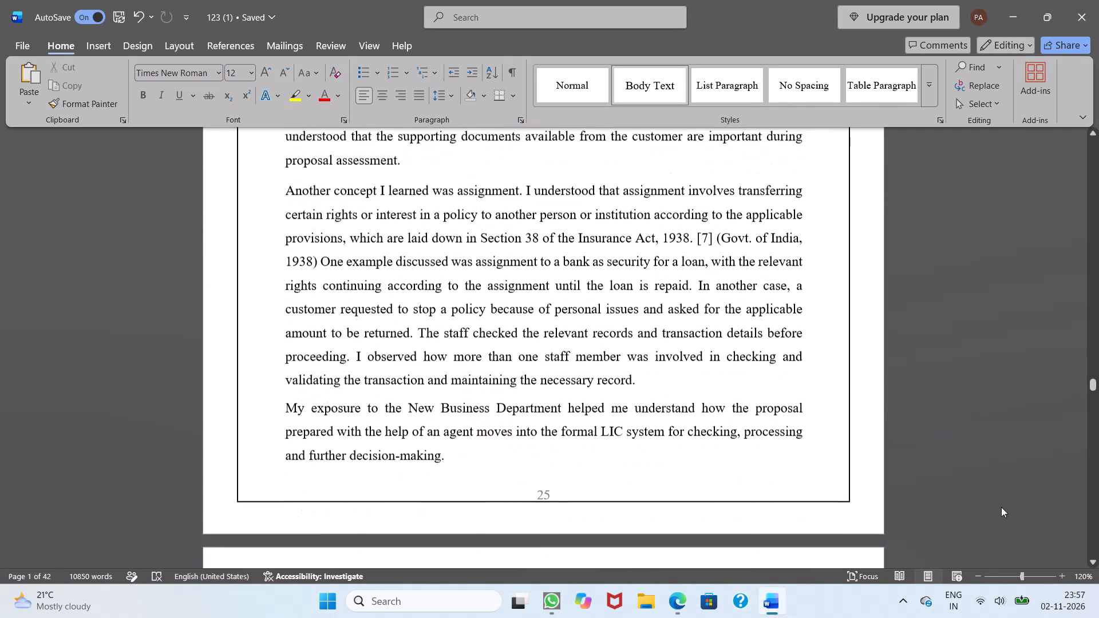
pyautogui.scroll(-3, 1001, 507)
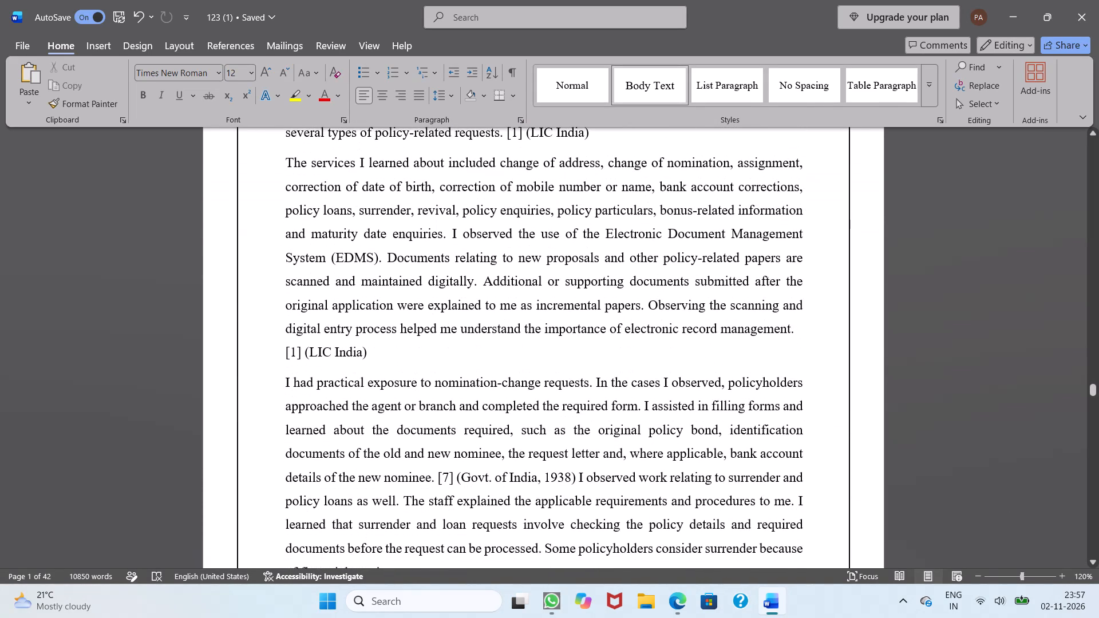
pyautogui.scroll(-1, 1001, 507)
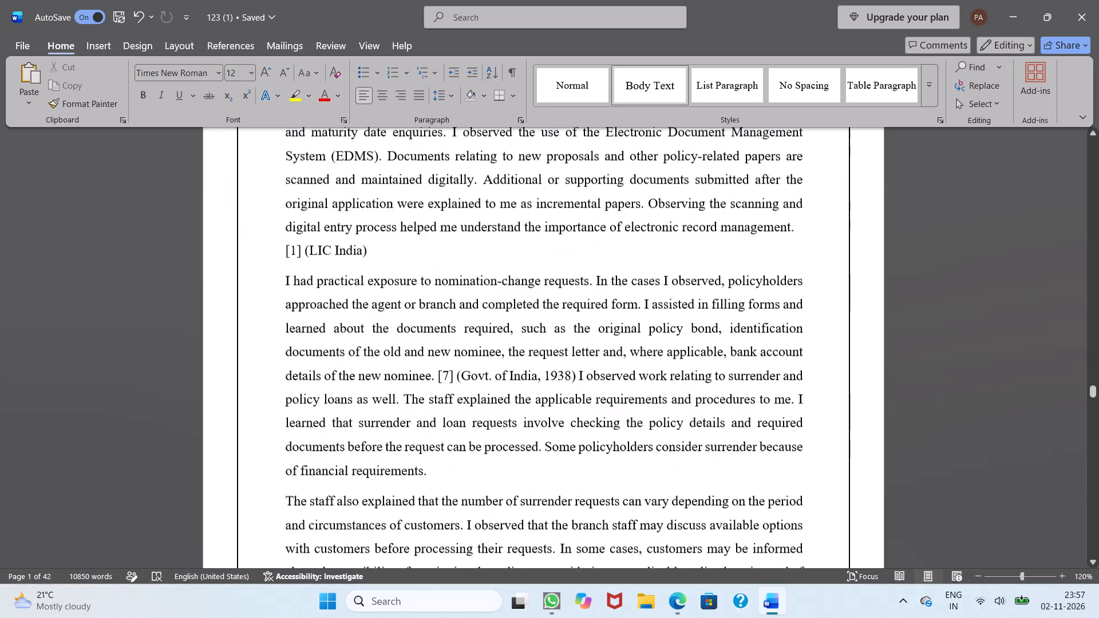
pyautogui.scroll(-3, 1001, 507)
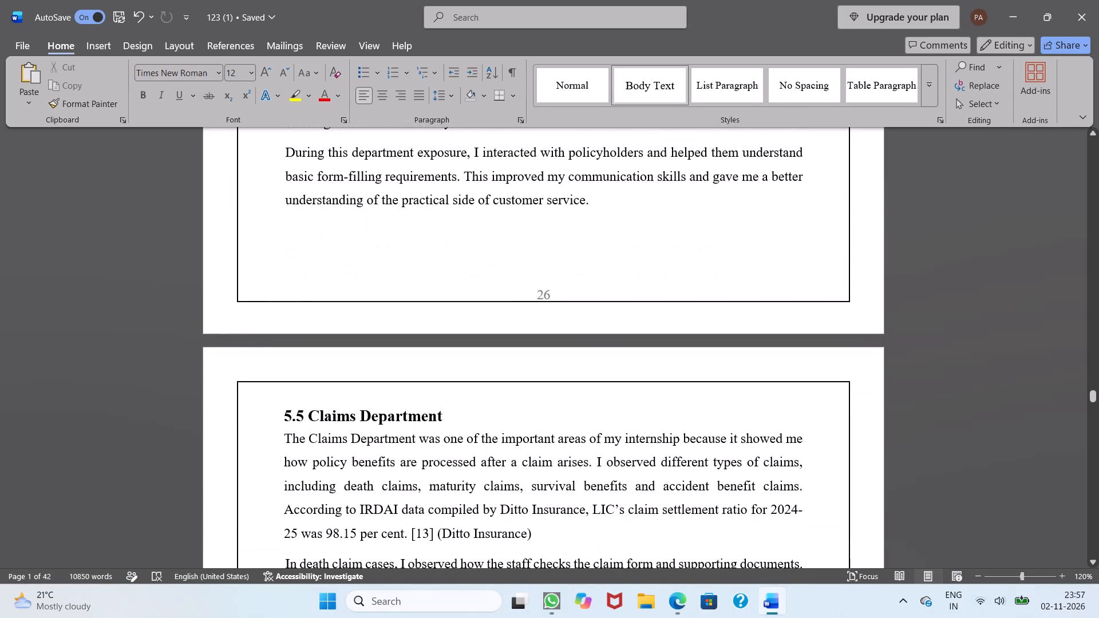
pyautogui.scroll(-4, 1001, 507)
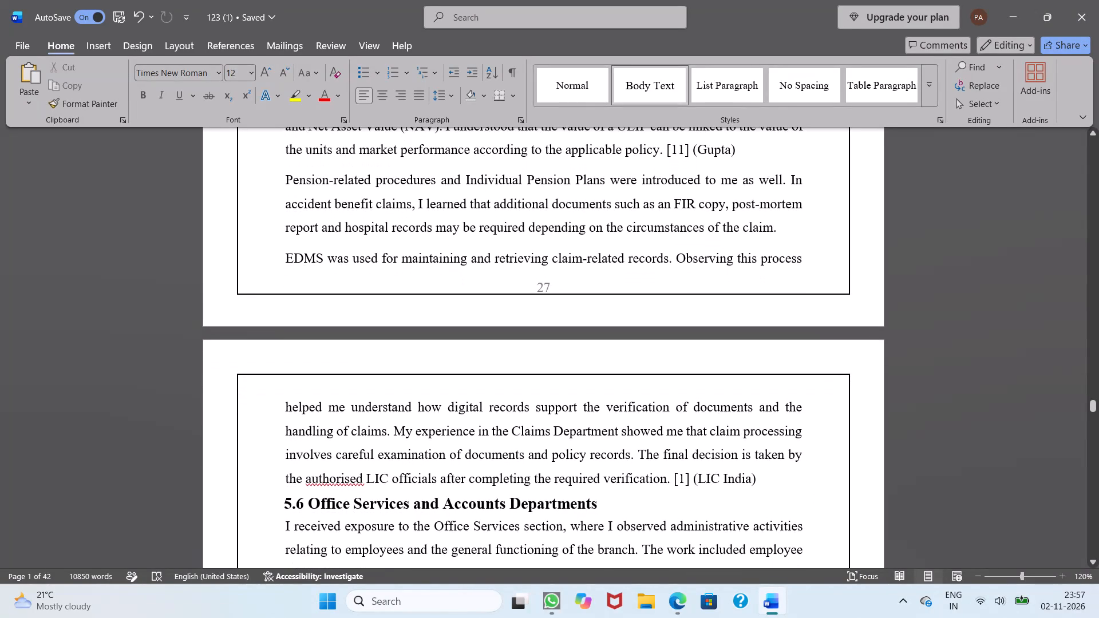
pyautogui.scroll(-4, 1001, 507)
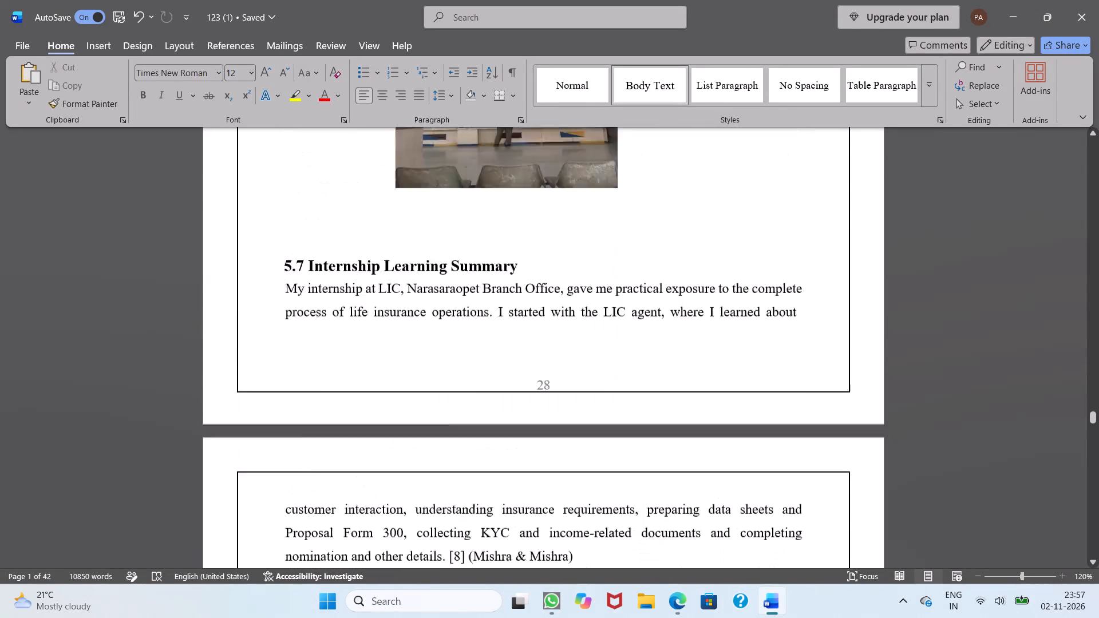
pyautogui.scroll(-1, 1001, 507)
pyautogui.scroll(1, 1001, 507)
pyautogui.scroll(-5, 1001, 507)
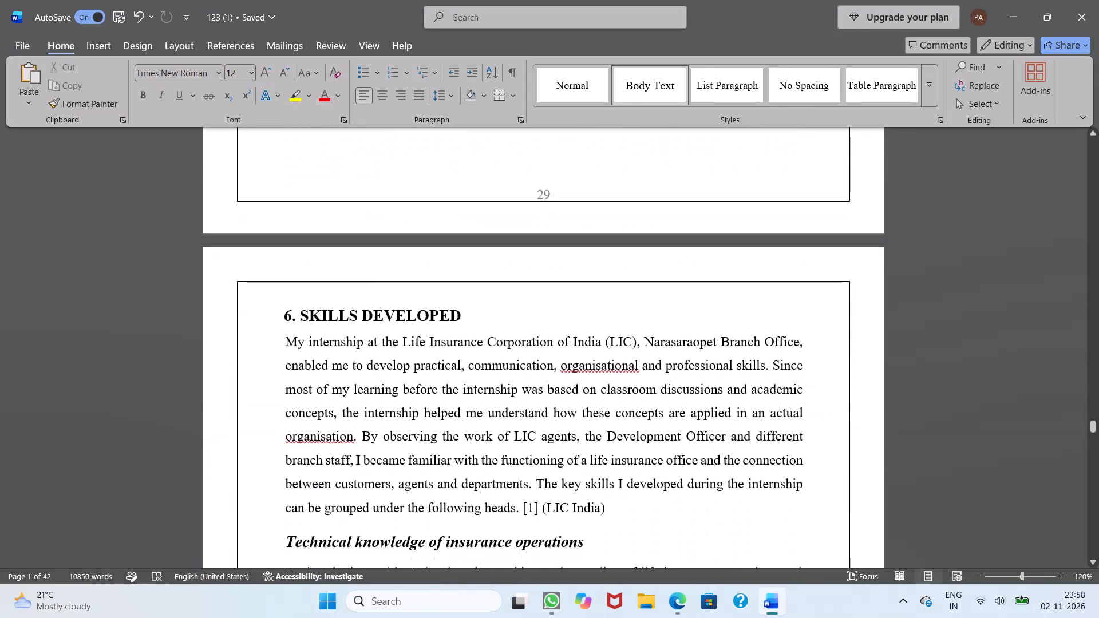
# Check the layout and page numbers of the Skills Developed and Challenges Faced During the Internship chapters.
pyautogui.scroll(-3, 1001, 507)
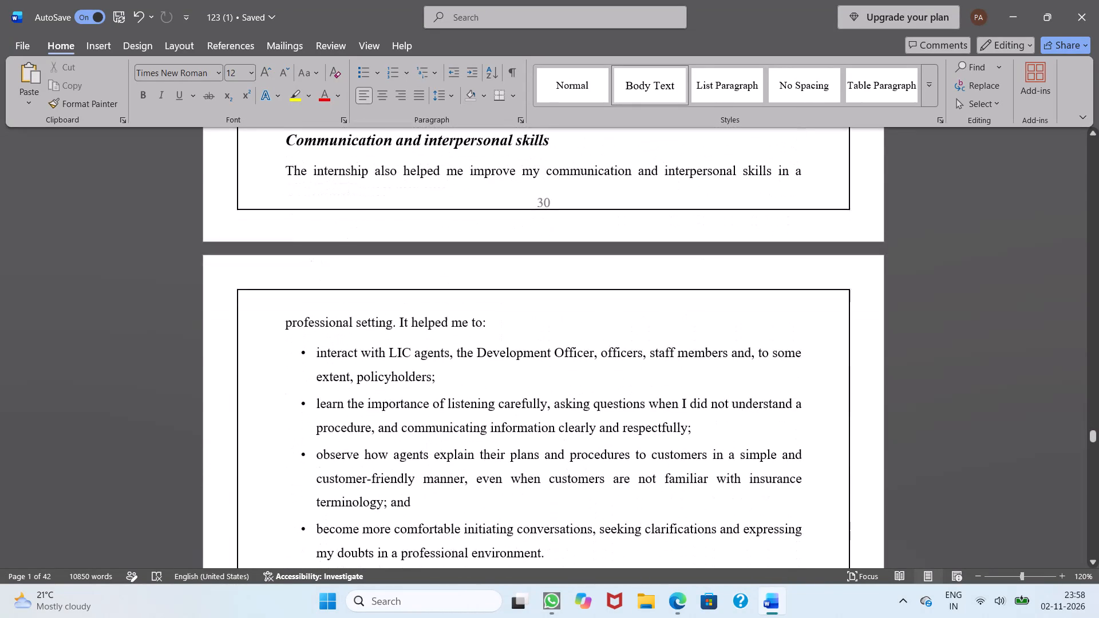
pyautogui.scroll(-1, 1001, 507)
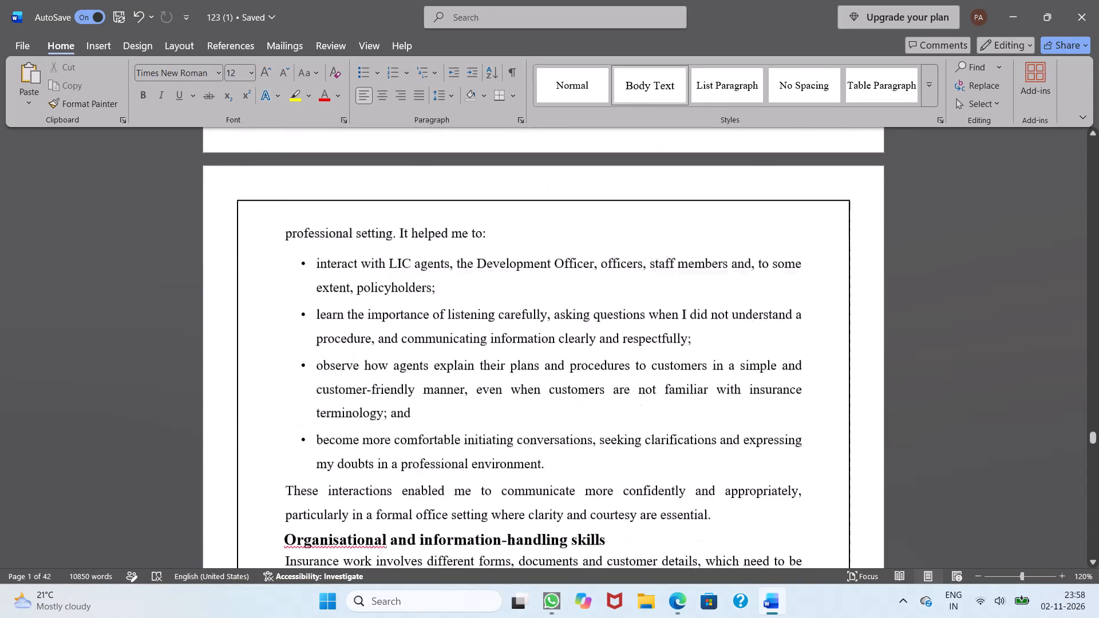
pyautogui.scroll(-4, 1001, 507)
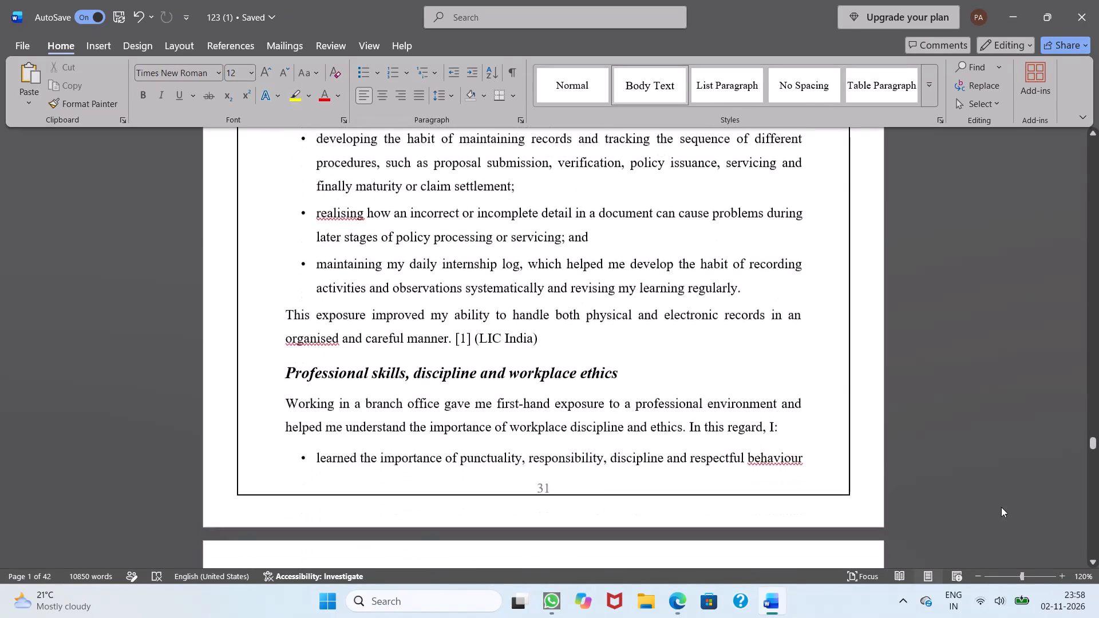
pyautogui.scroll(-4, 1001, 507)
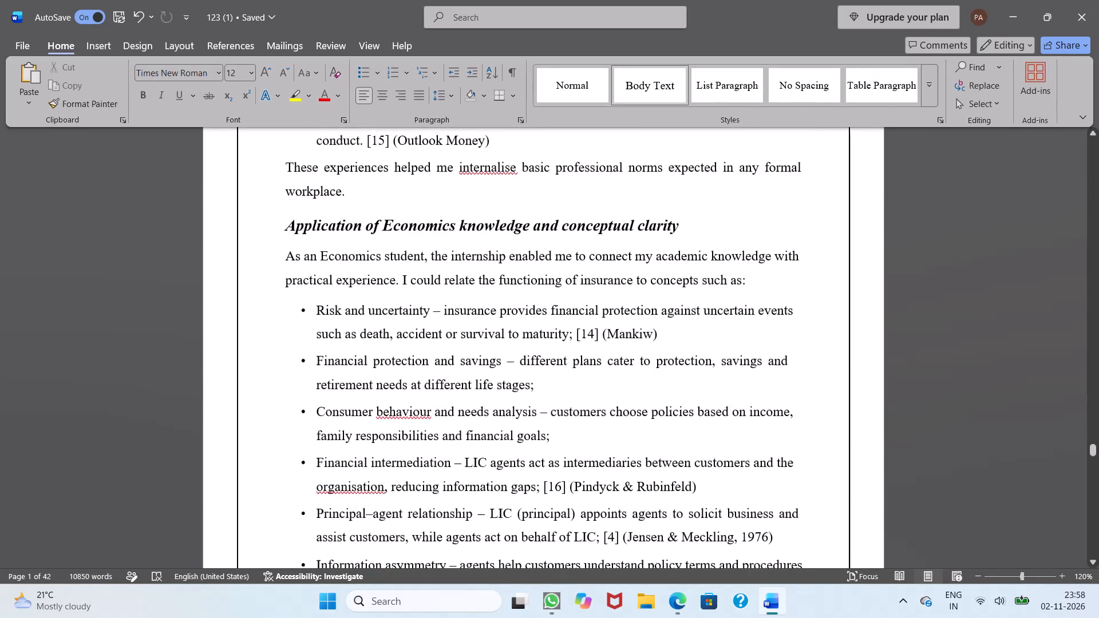
pyautogui.scroll(-8, 1001, 507)
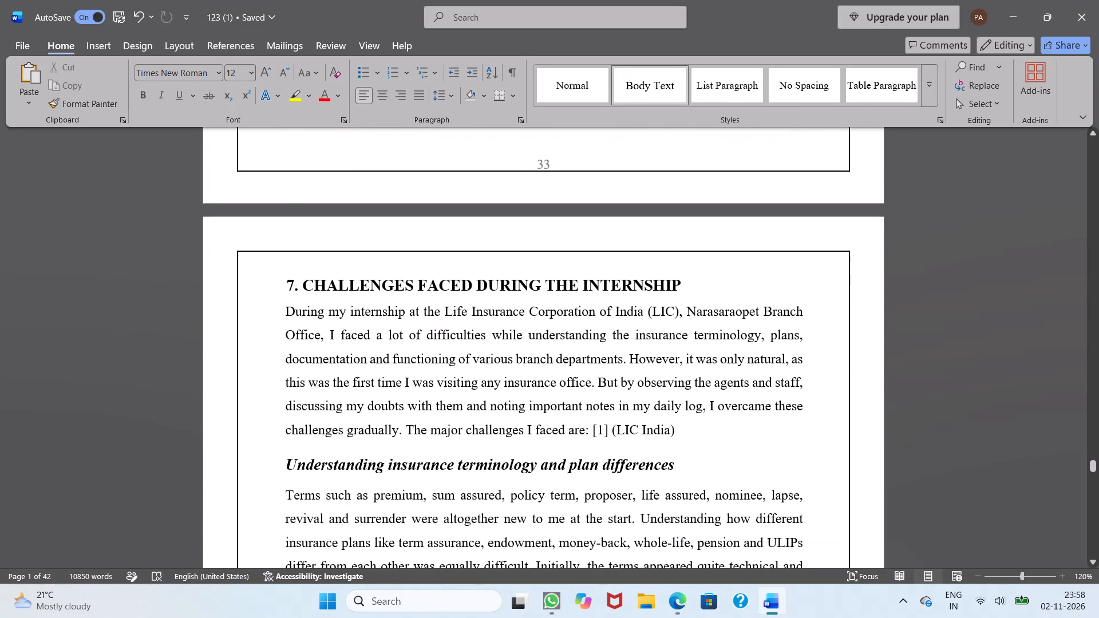
pyautogui.scroll(-3, 1001, 507)
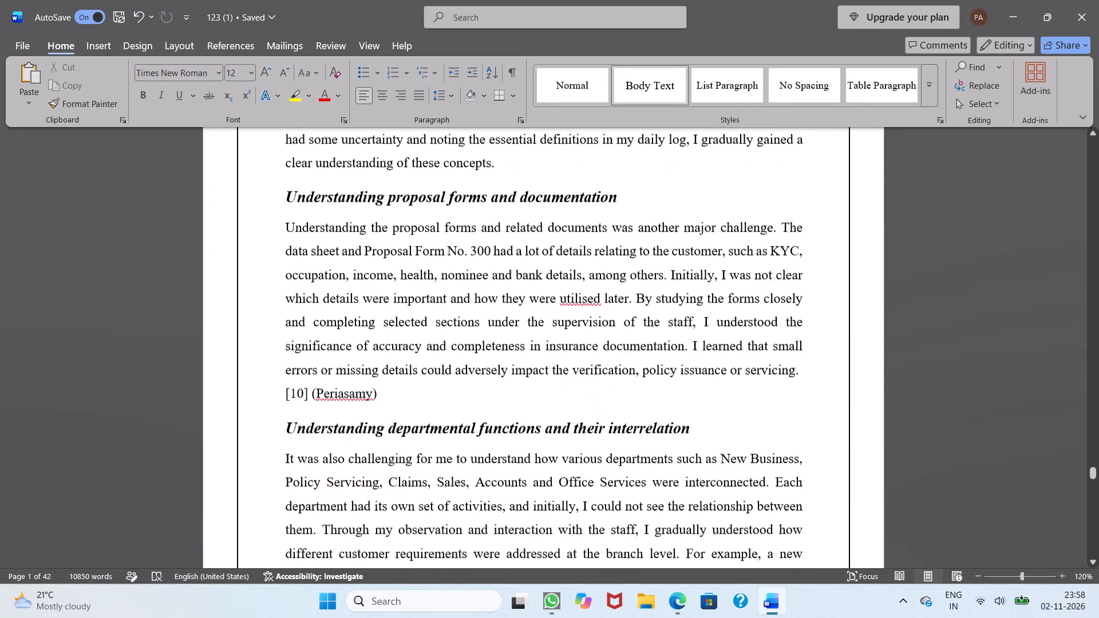
pyautogui.scroll(-3, 1001, 507)
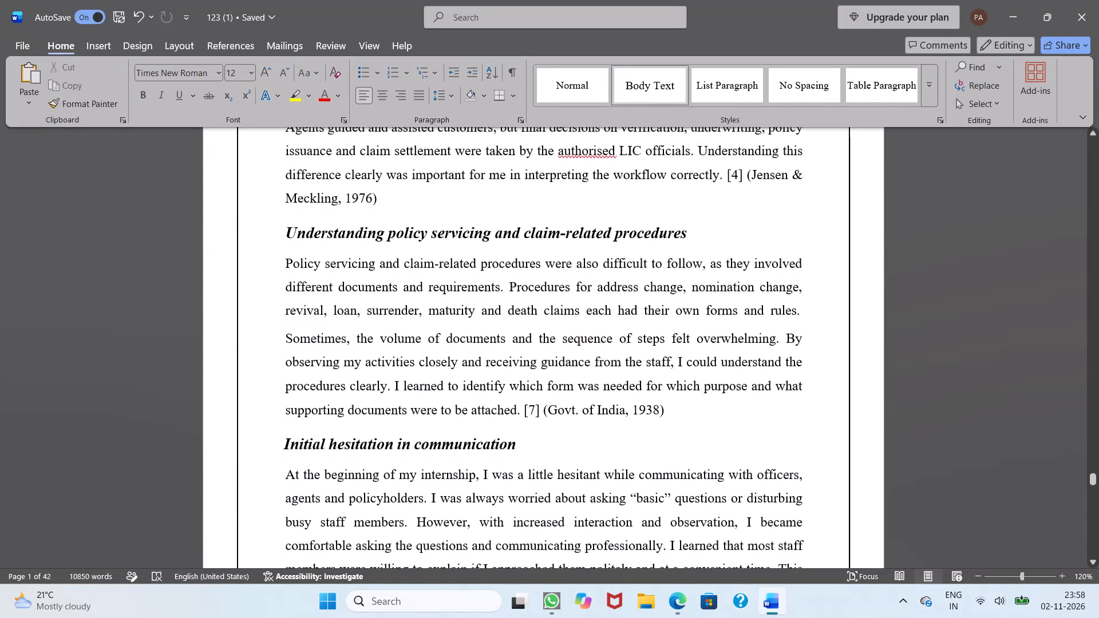
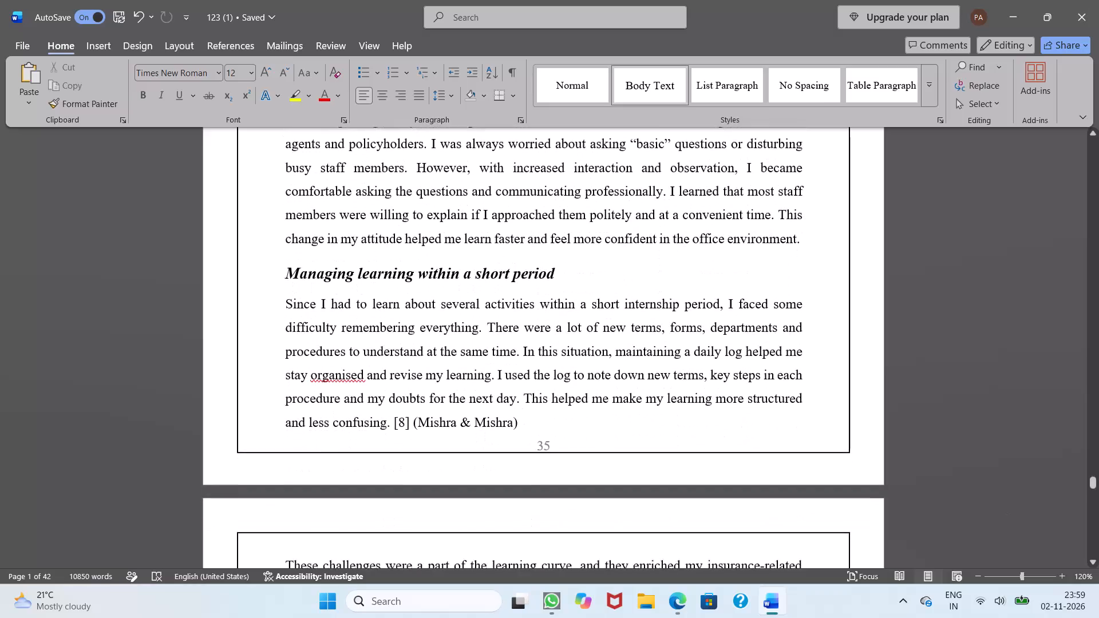
# Check the layout and page numbers from the end of the challenges chapter through the Learning Outcomes chapter.
pyautogui.scroll(-2, 1001, 507)
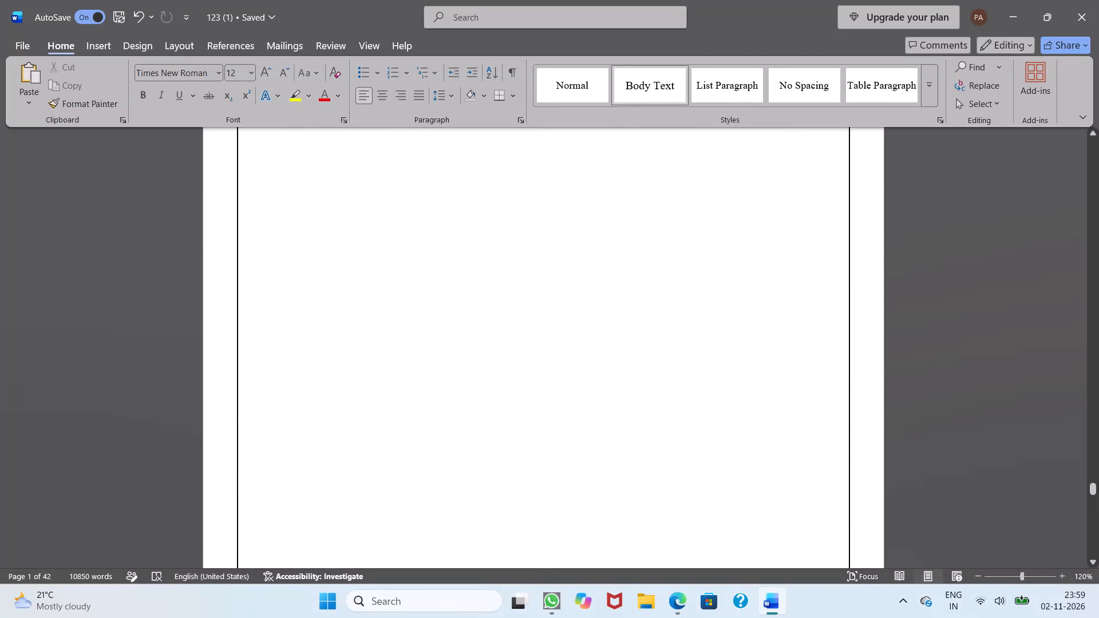
pyautogui.scroll(-4, 1001, 507)
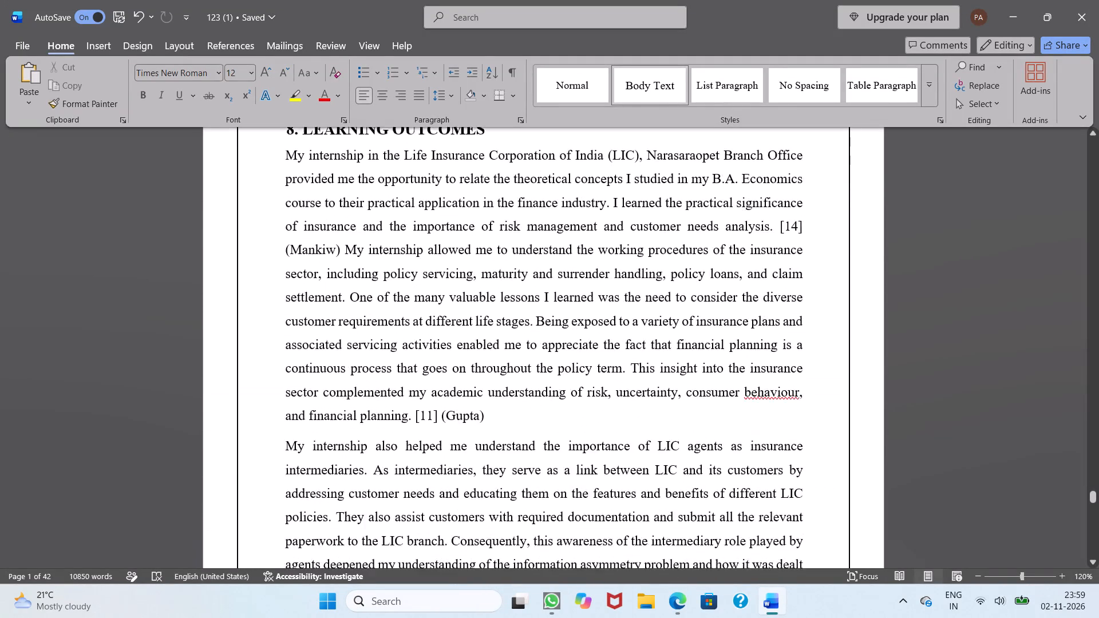
pyautogui.scroll(-3, 1001, 507)
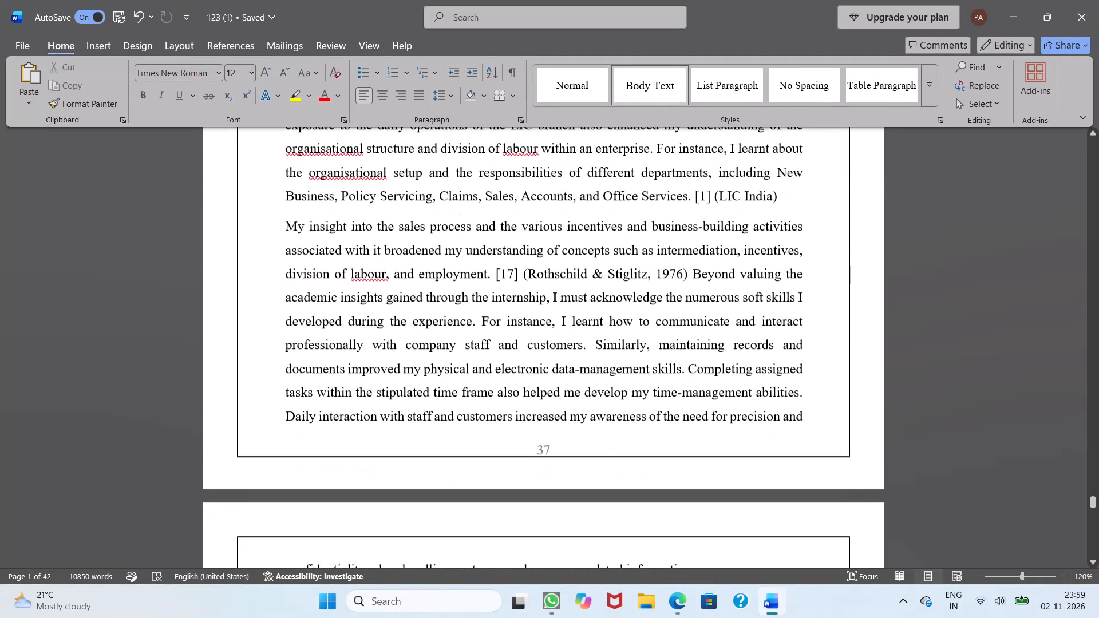
pyautogui.scroll(-4, 1001, 507)
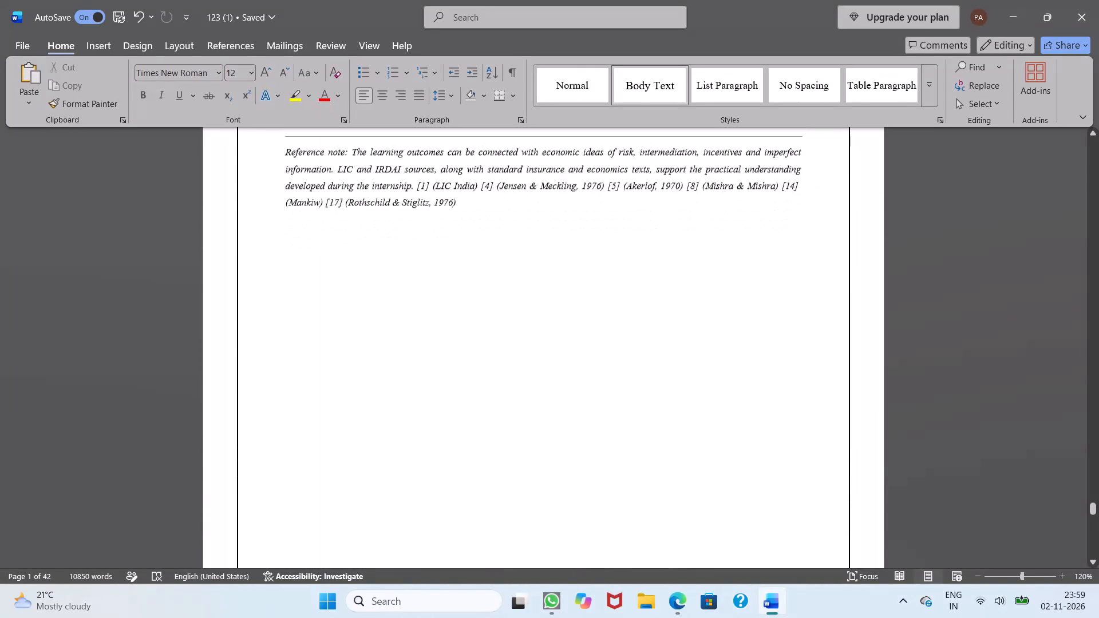
# Check the layout and page numbers of the Conclusion chapter and the References list through the report's last page.
pyautogui.scroll(-5, 1001, 507)
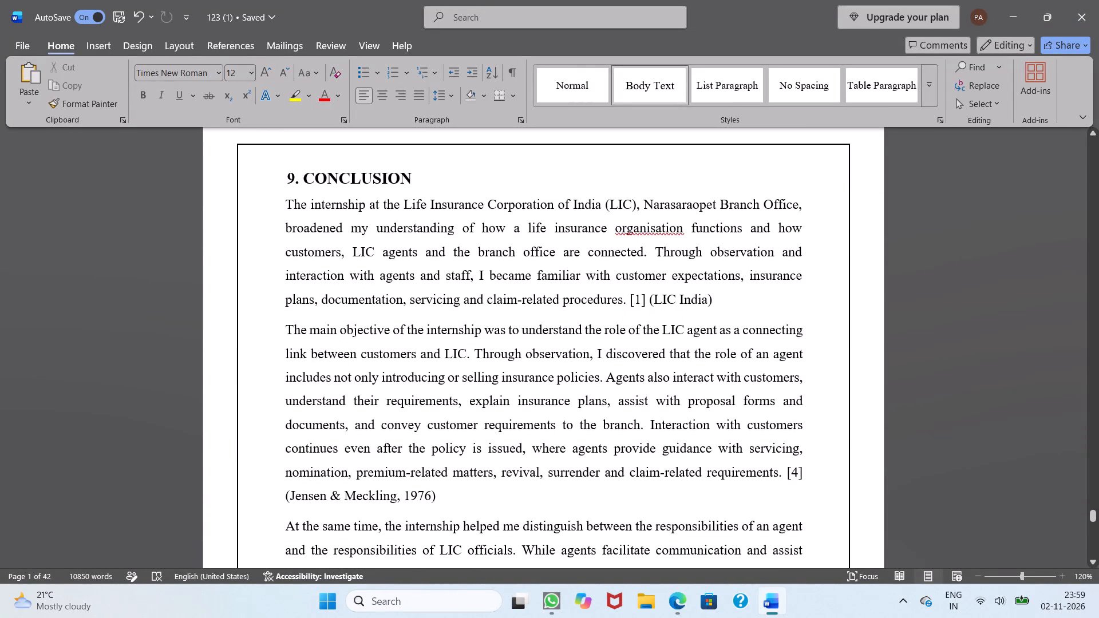
pyautogui.scroll(-5, 1001, 507)
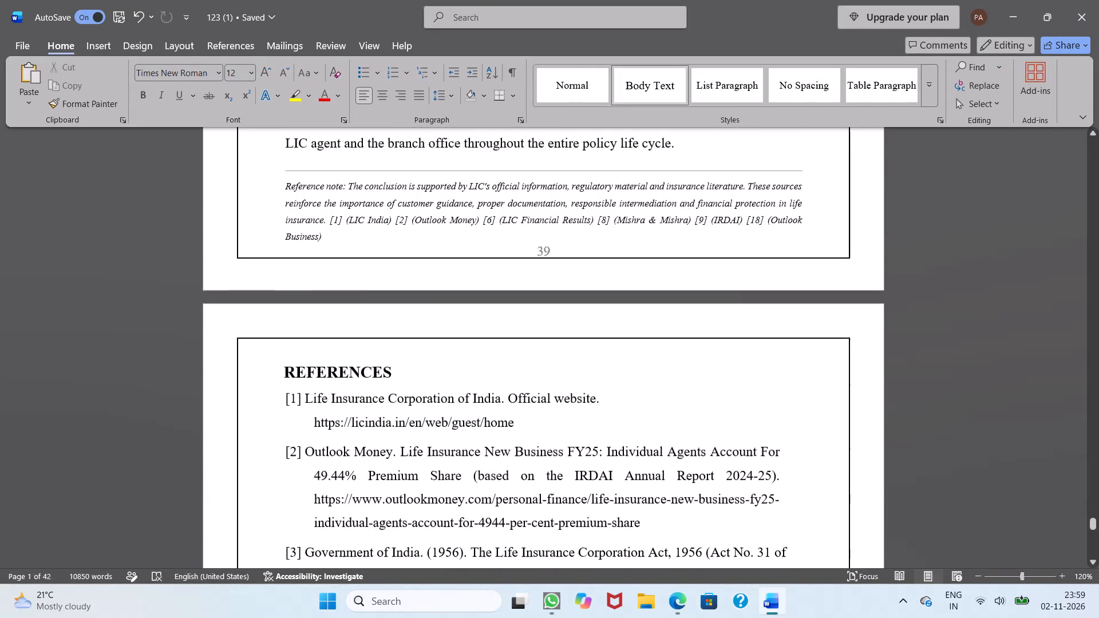
pyautogui.scroll(-5, 1001, 507)
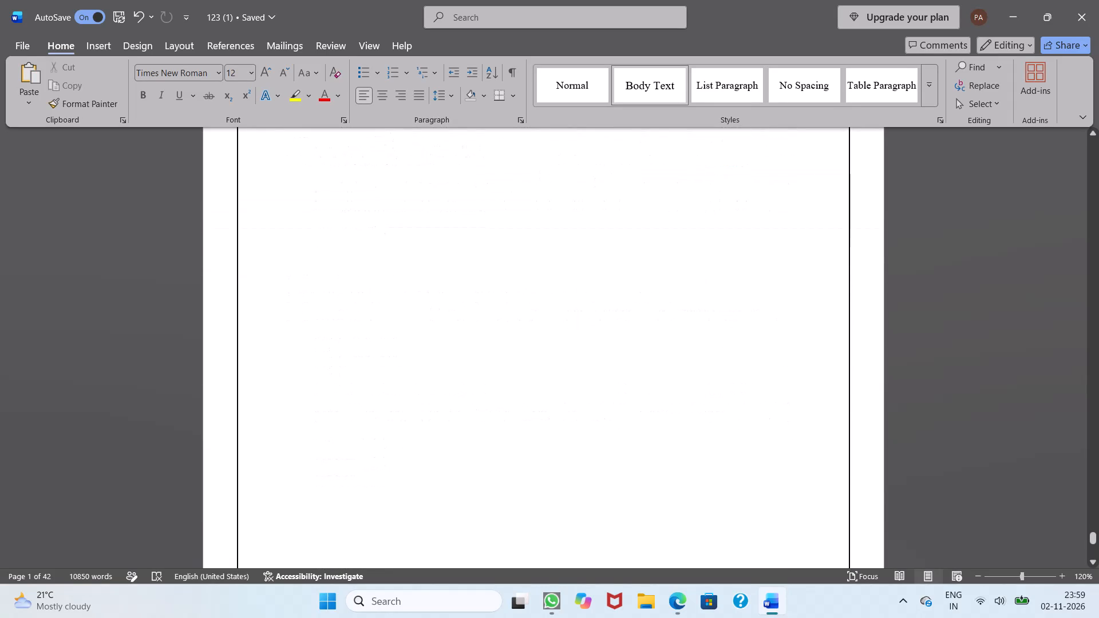
pyautogui.scroll(-6, 1001, 507)
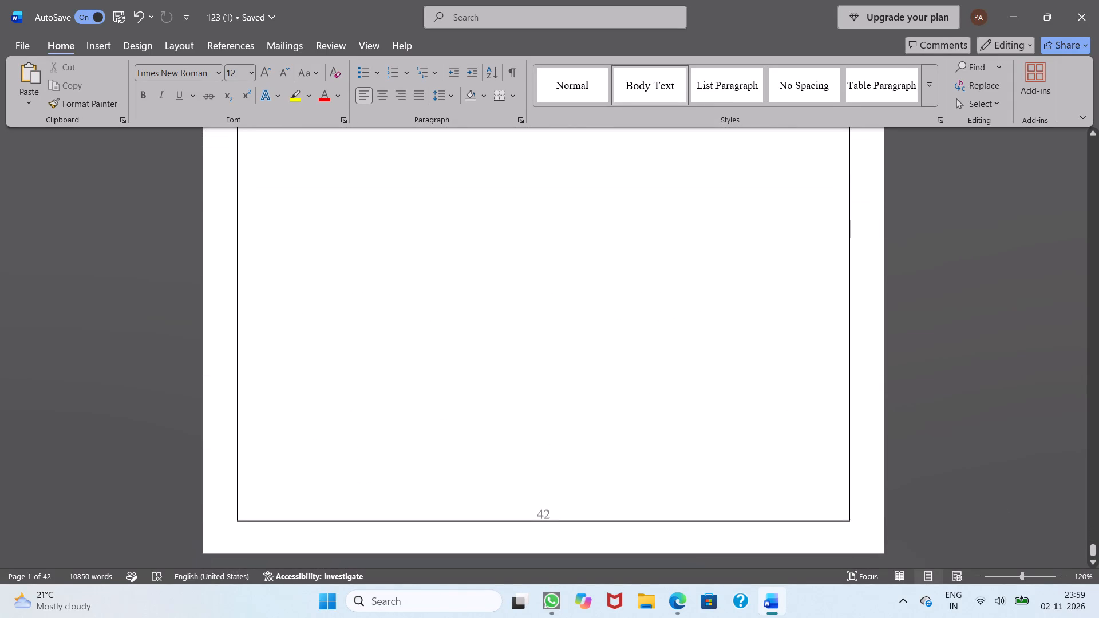
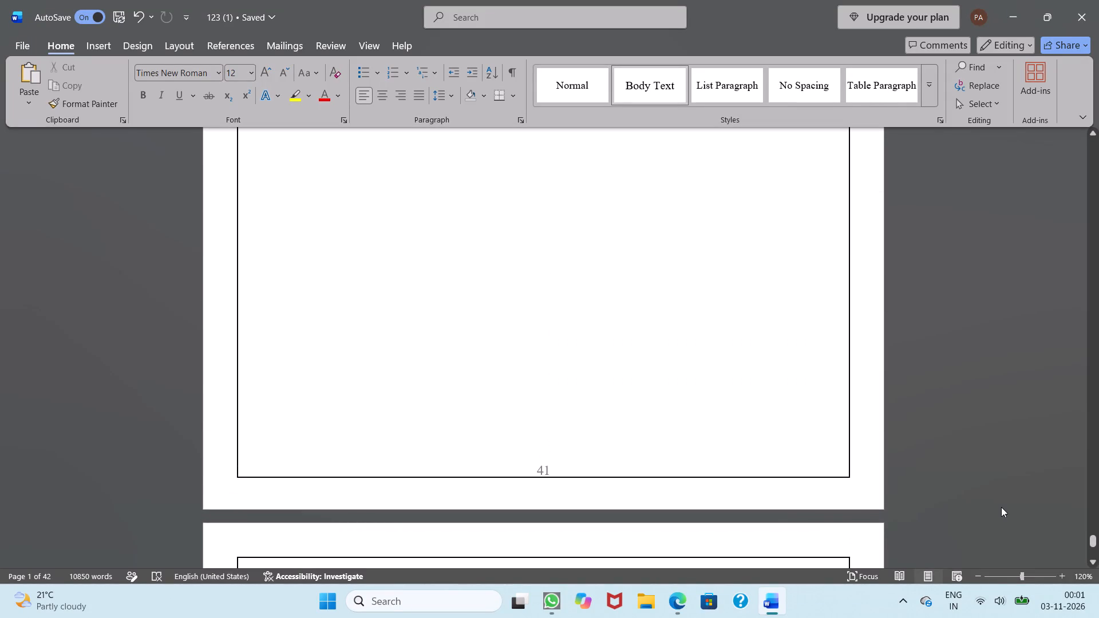
# Recheck the References list and the pages following it through the end of the report for layout and blank pages.
pyautogui.scroll(3, 1001, 507)
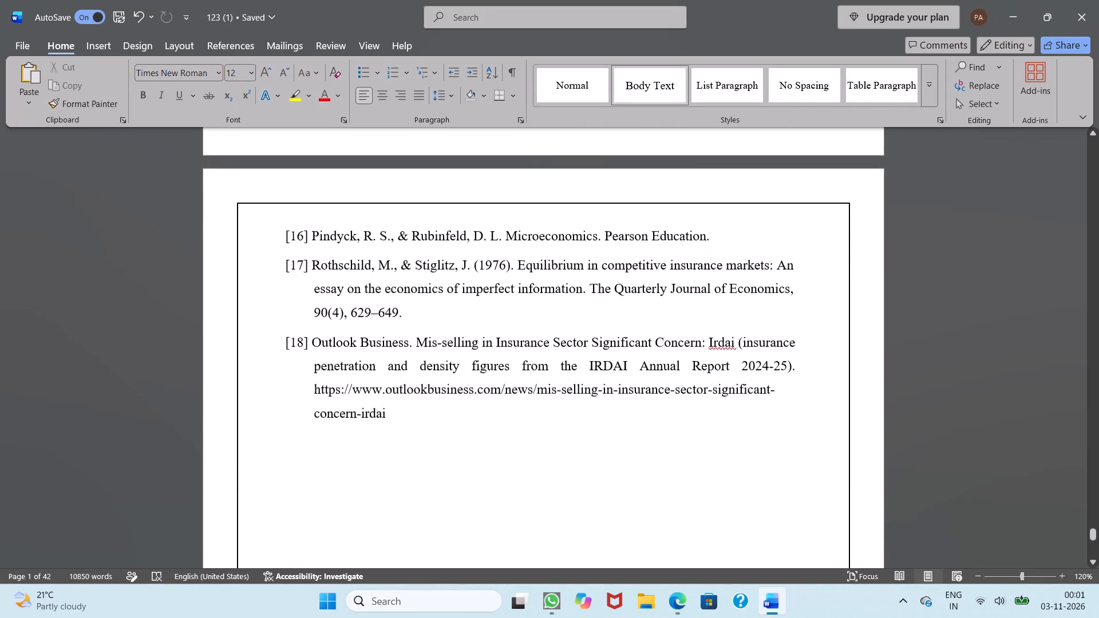
pyautogui.scroll(4, 1001, 507)
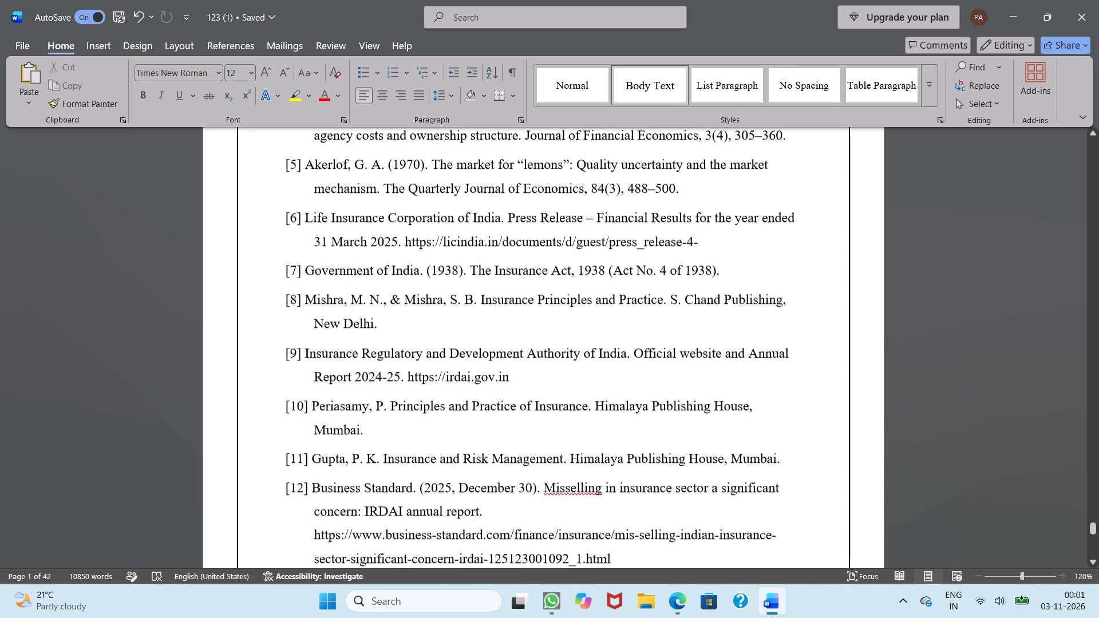
pyautogui.scroll(2, 1001, 507)
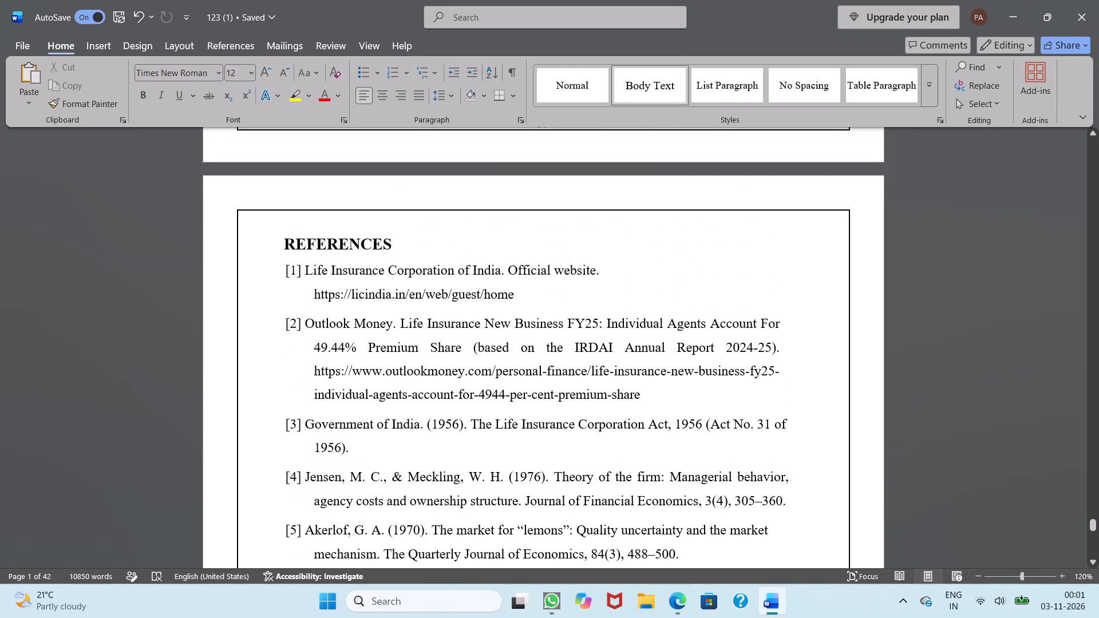
pyautogui.scroll(-5, 1001, 507)
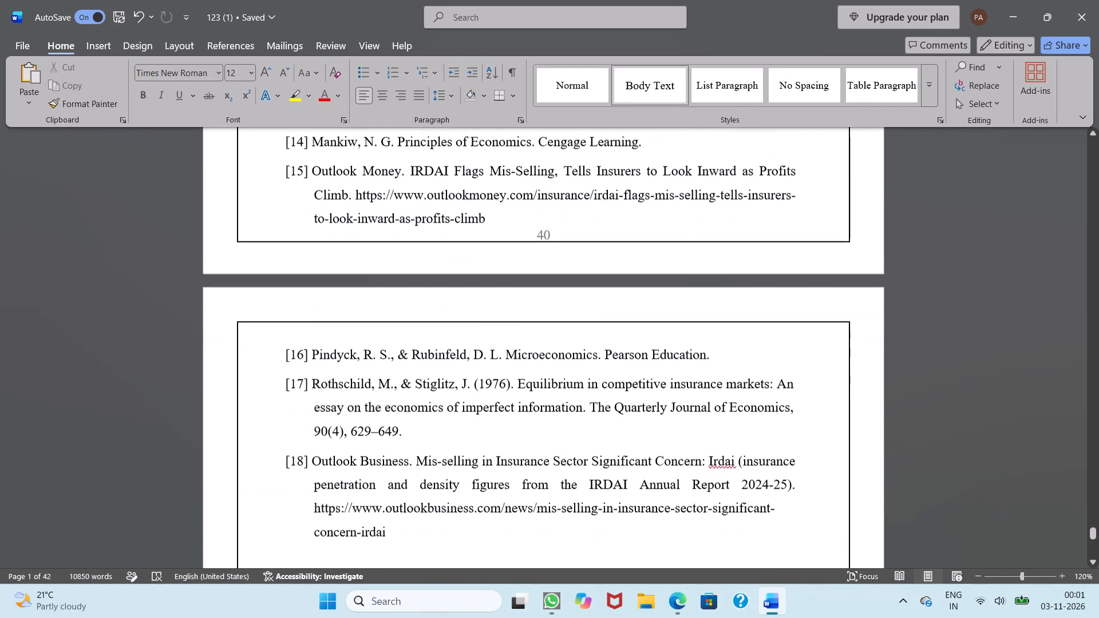
pyautogui.scroll(-2, 1001, 507)
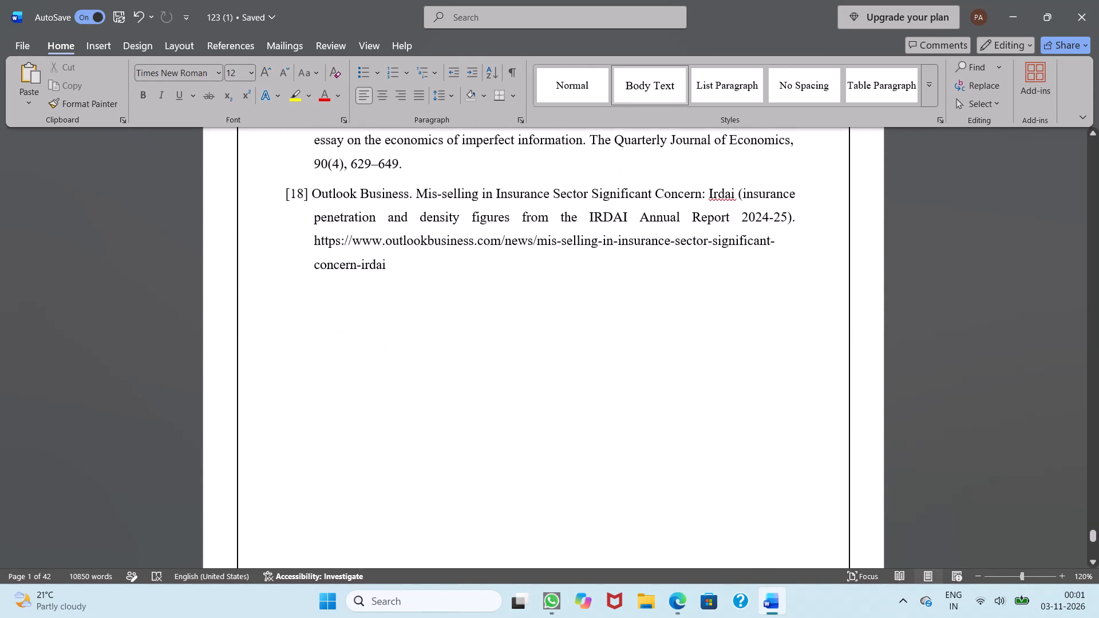
pyautogui.scroll(-4, 1001, 507)
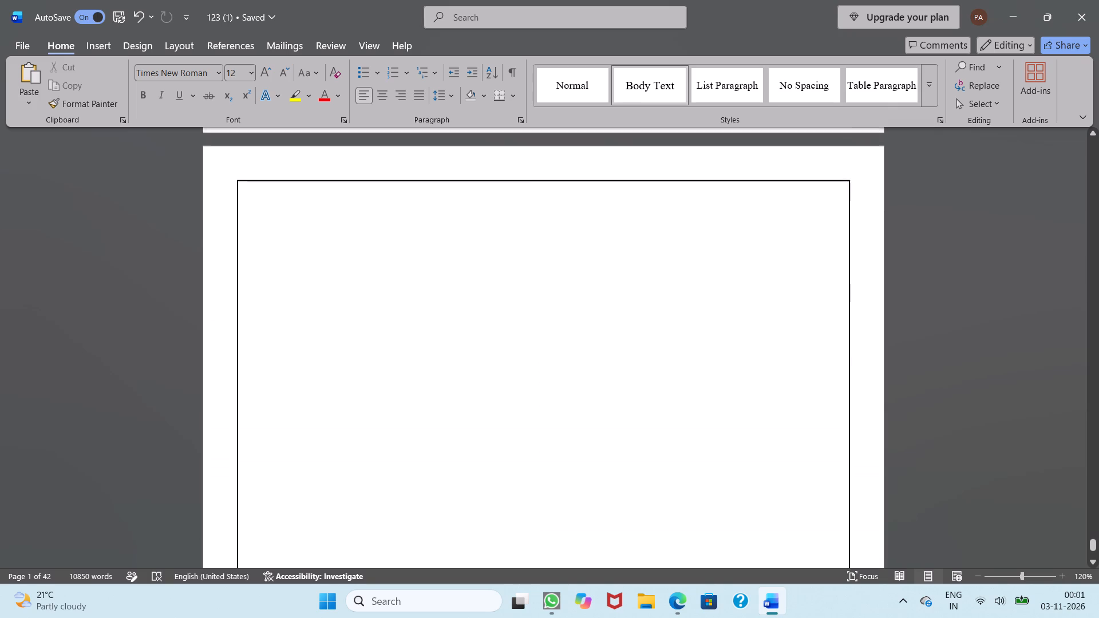
pyautogui.scroll(-1, 1001, 507)
pyautogui.keyDown('ctrl'); pyautogui.scroll(-1, 1001, 507); pyautogui.keyUp('ctrl')
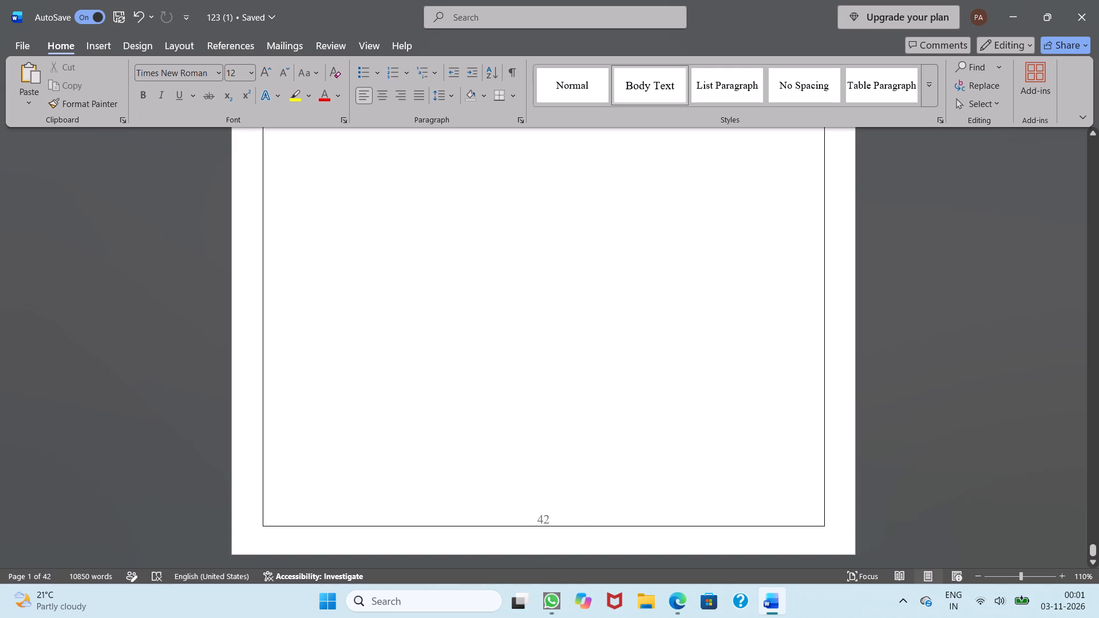
pyautogui.scroll(7, 571, 455)
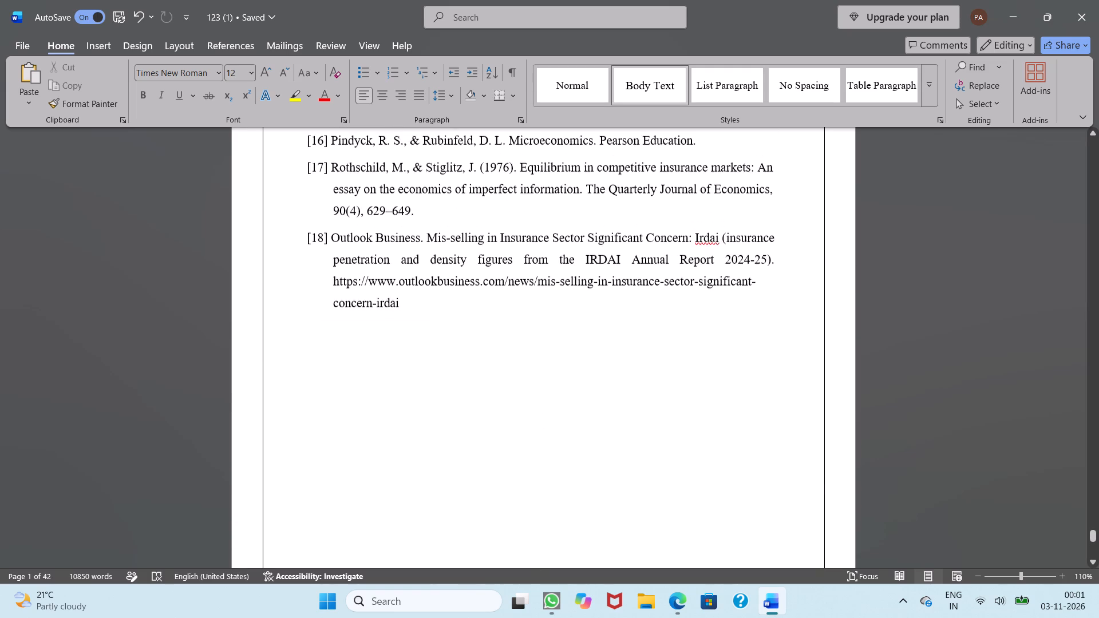
pyautogui.scroll(1, 571, 455)
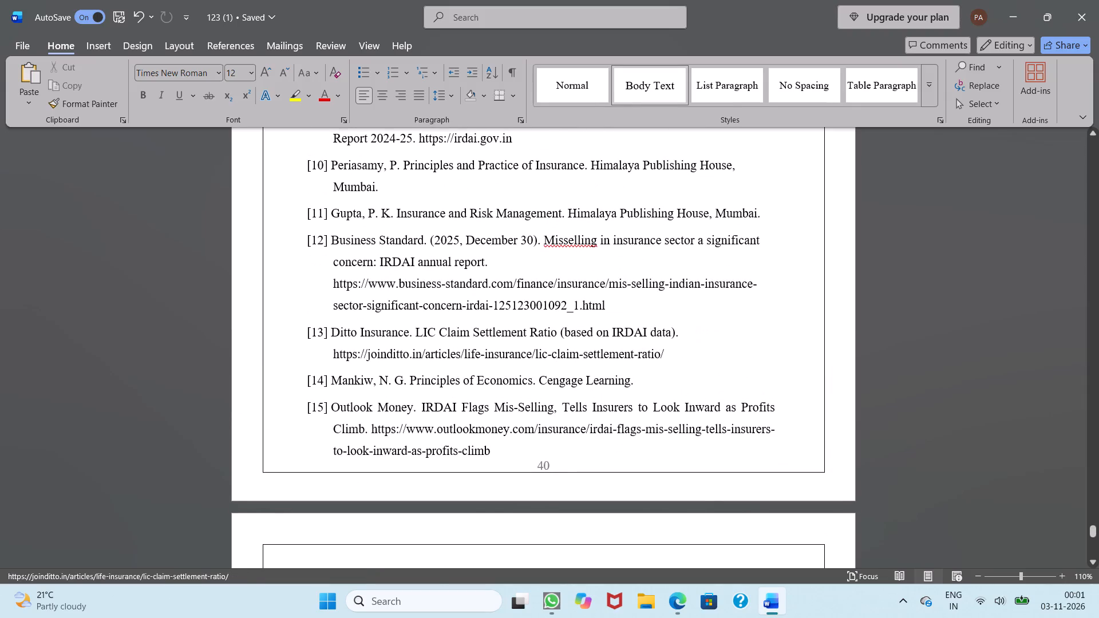
# Save a copy of the report as a Word document named FINAL REPORT LIC in the Downloads folder.
pyautogui.click(18, 39)
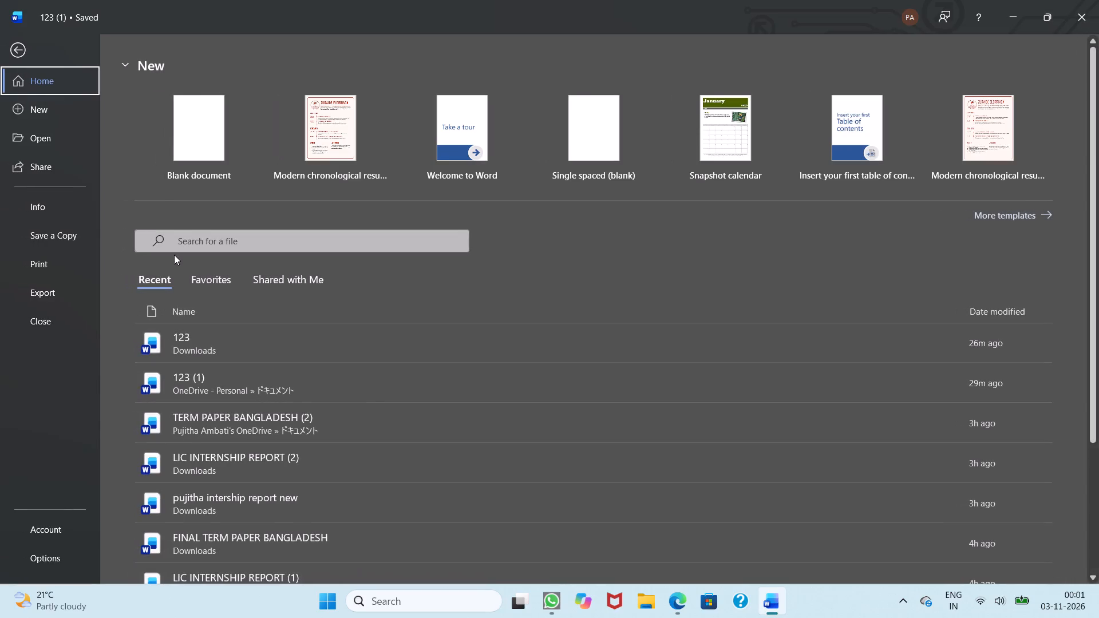
pyautogui.click(69, 236)
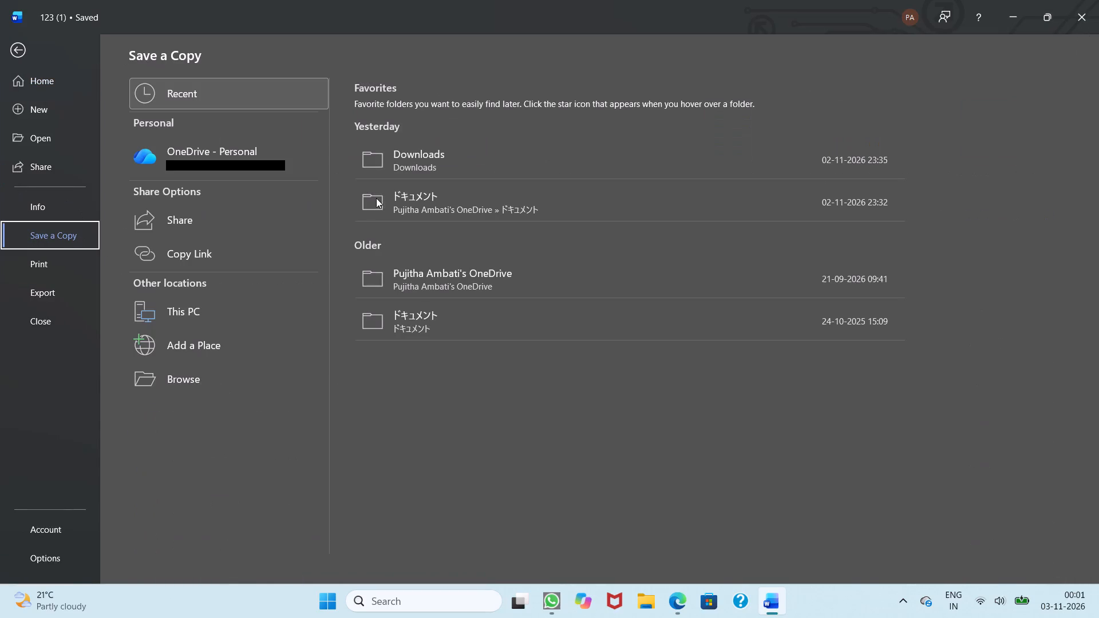
pyautogui.click(423, 173)
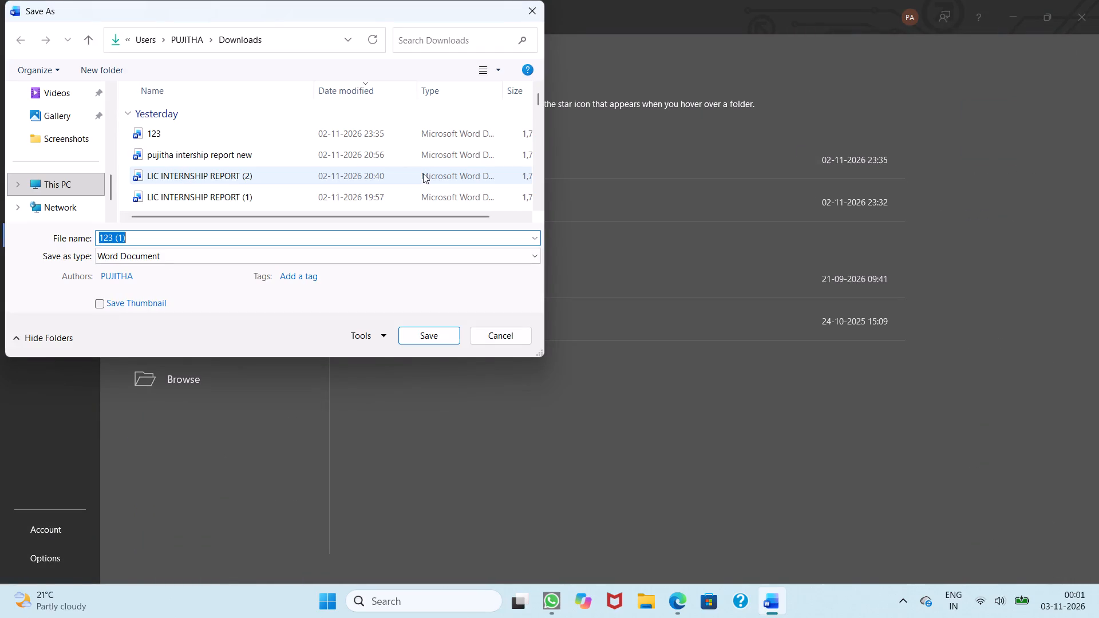
pyautogui.click(186, 245)
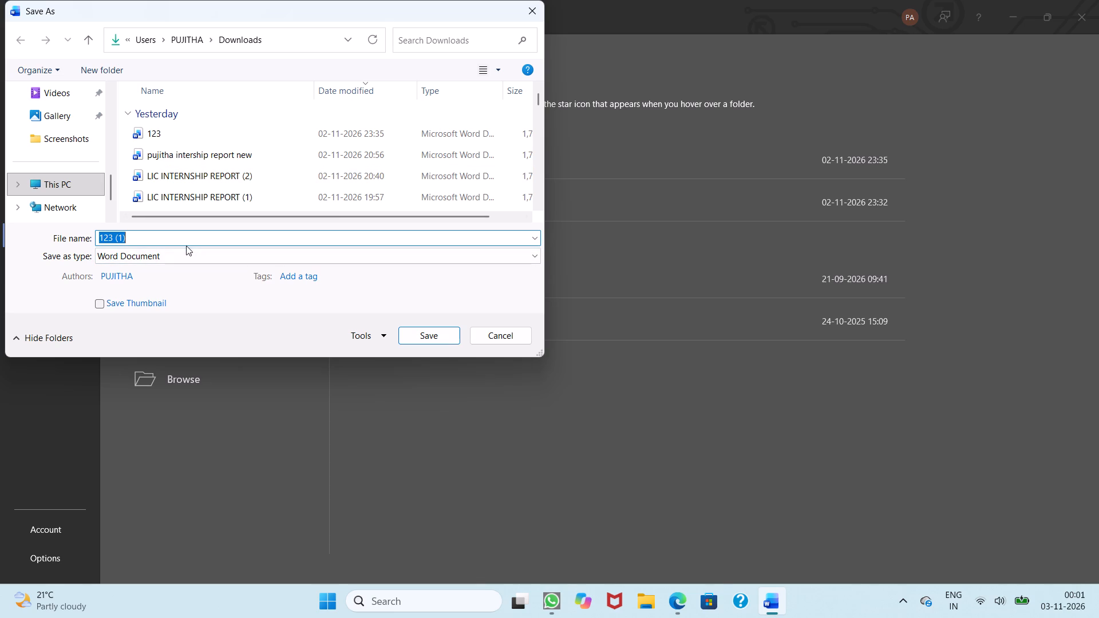
pyautogui.click(184, 238)
pyautogui.press('BackSpace')
pyautogui.press('BackSpace')
pyautogui.press('BackSpace')
pyautogui.press('BackSpace')
pyautogui.press('BackSpace')
pyautogui.press('BackSpace')
pyautogui.press('BackSpace')
pyautogui.press('BackSpace')
pyautogui.press('BackSpace')
pyautogui.press('BackSpace')
pyautogui.press('BackSpace')
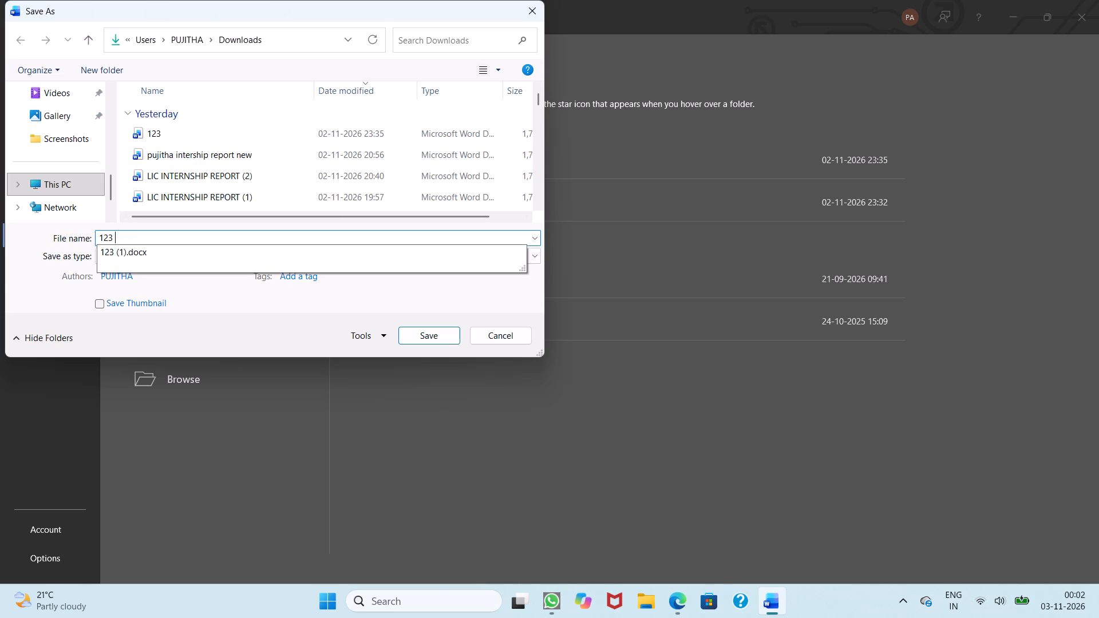
pyautogui.press('f')
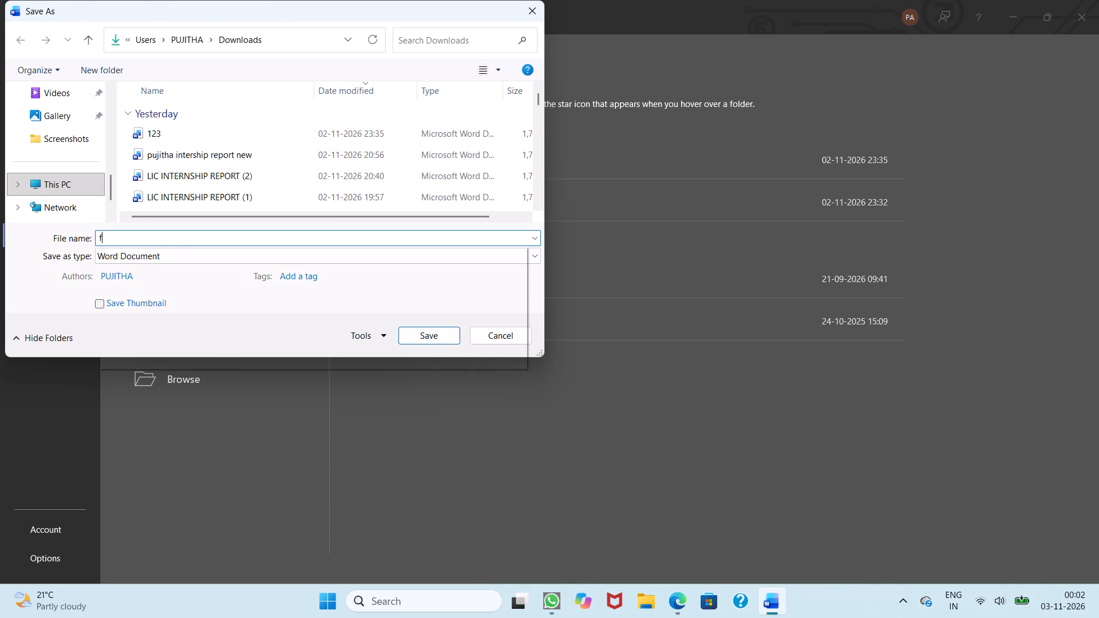
pyautogui.press('BackSpace')
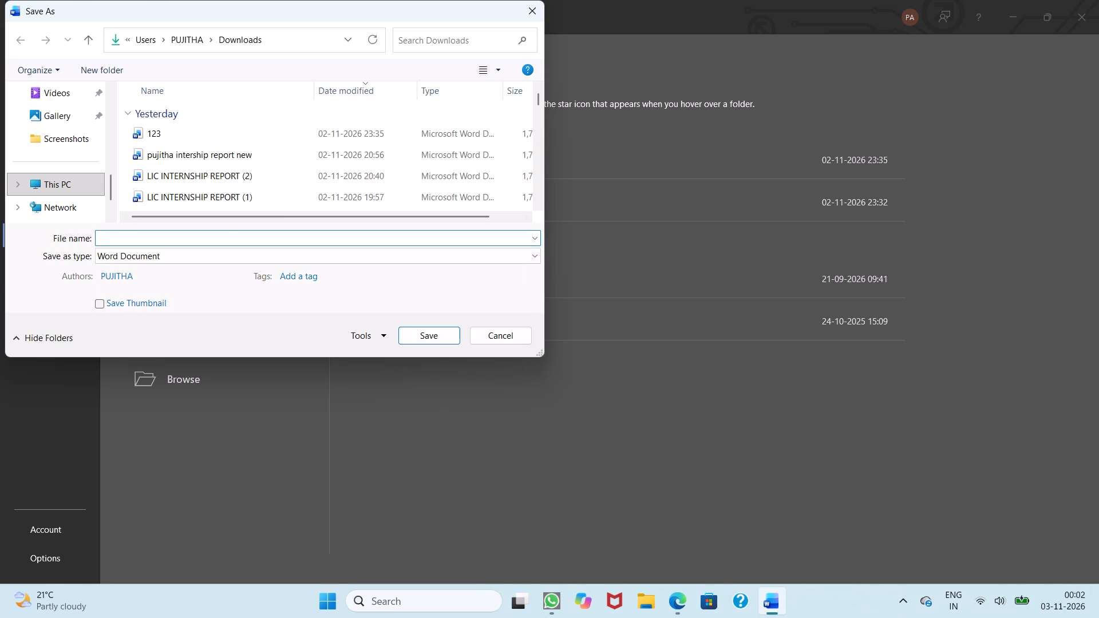
pyautogui.write('FIN')
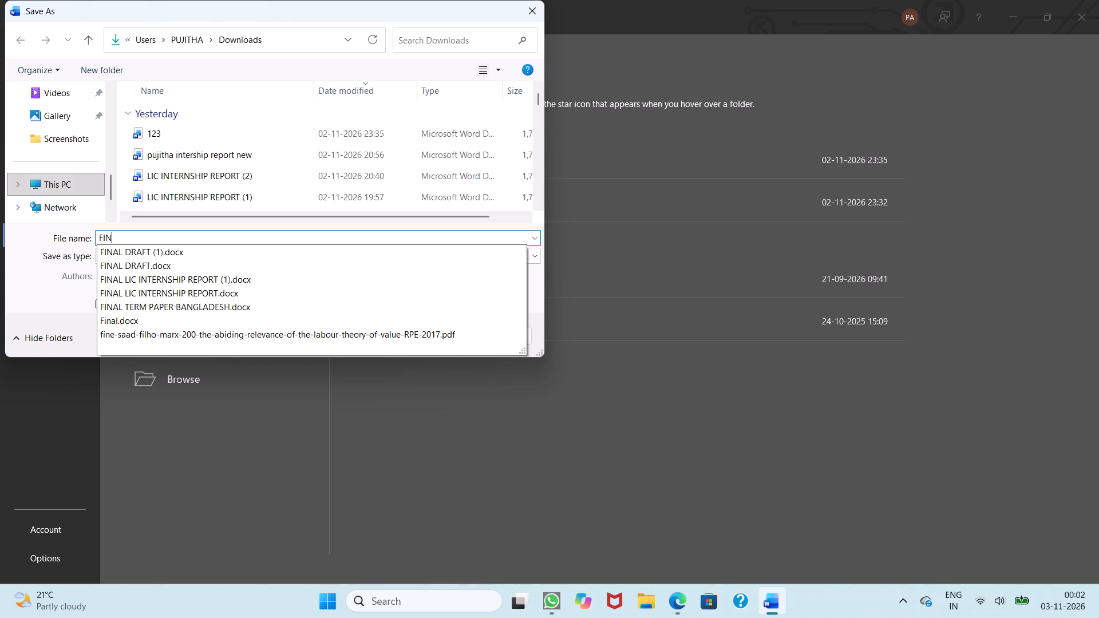
pyautogui.write('AL')
pyautogui.press('space')
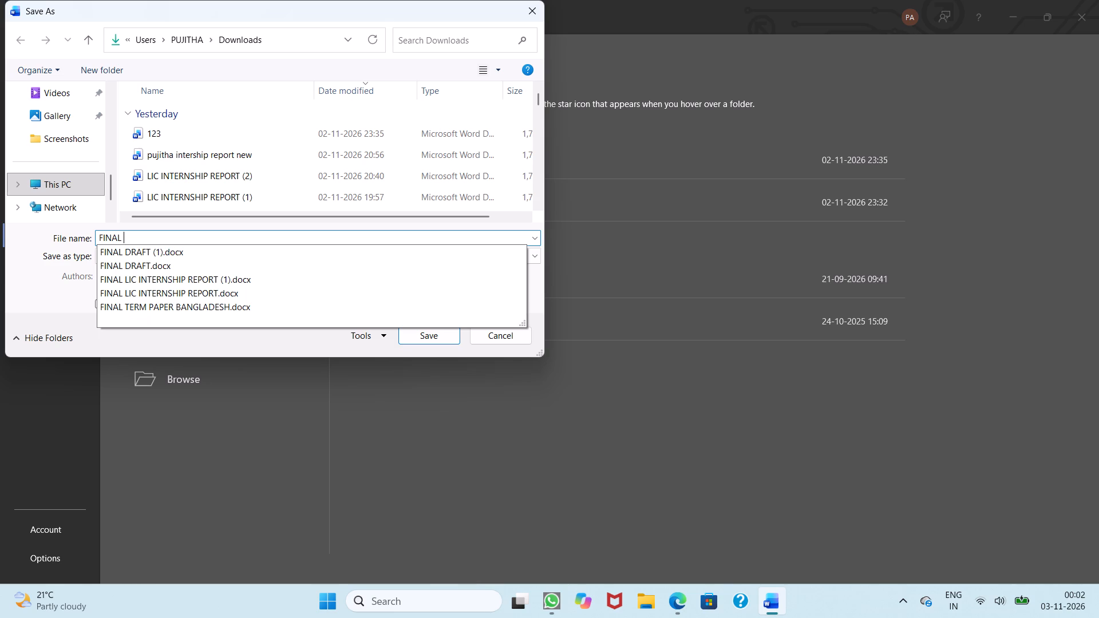
pyautogui.write('RE')
pyautogui.write('PORT')
pyautogui.press('space')
pyautogui.write('LIC')
pyautogui.press('space')
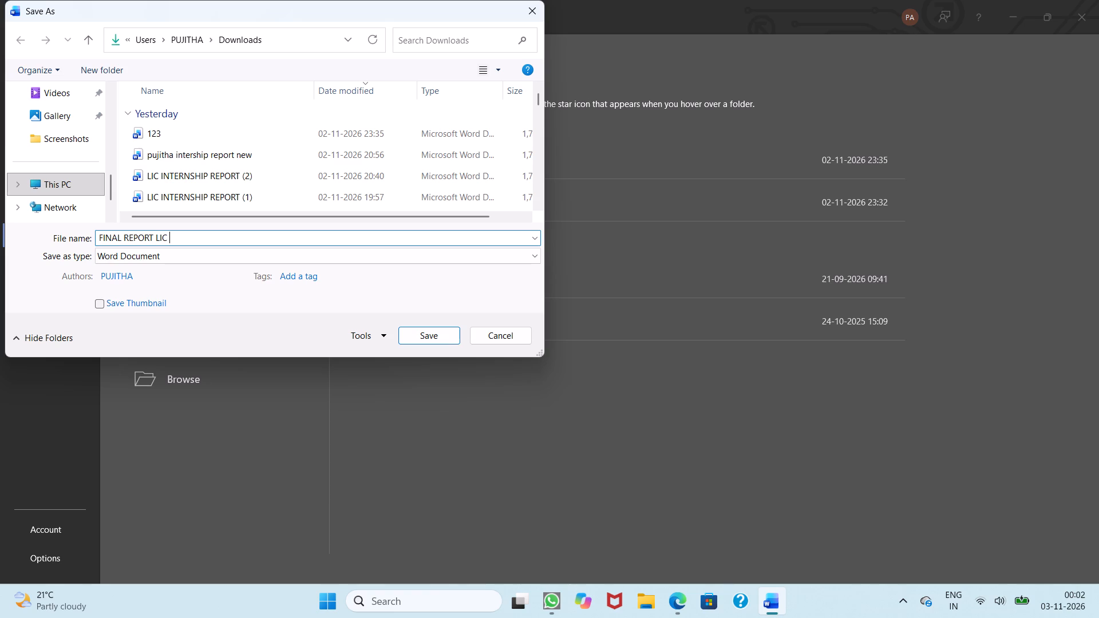
pyautogui.click(422, 336)
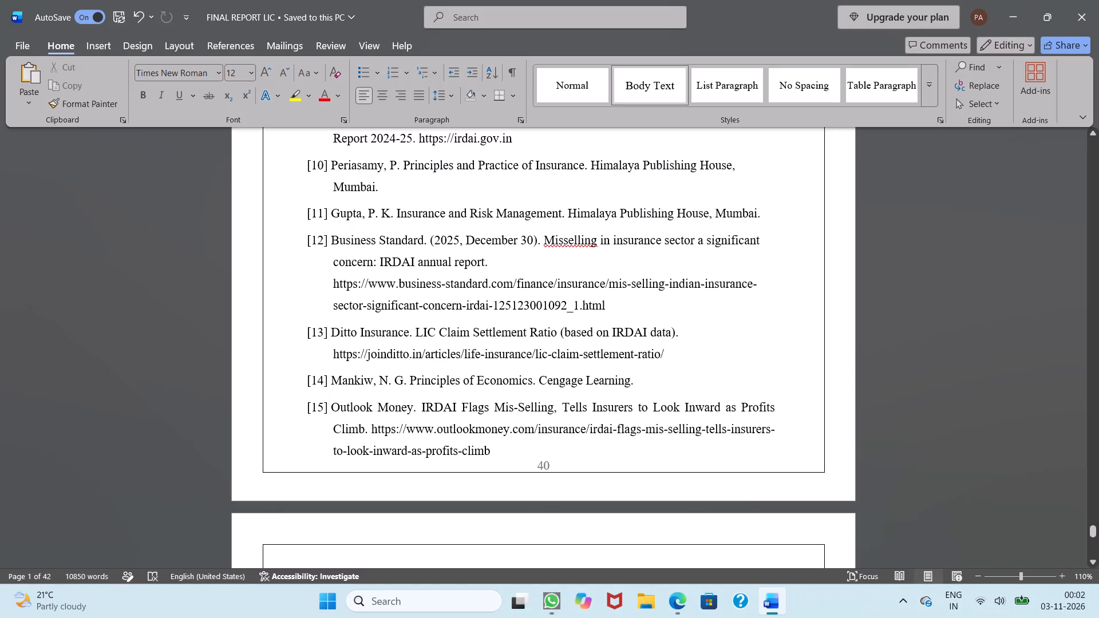
# Look over the closing pages of the newly saved FINAL REPORT LIC copy.
pyautogui.scroll(6, 422, 336)
pyautogui.scroll(-7, 422, 336)
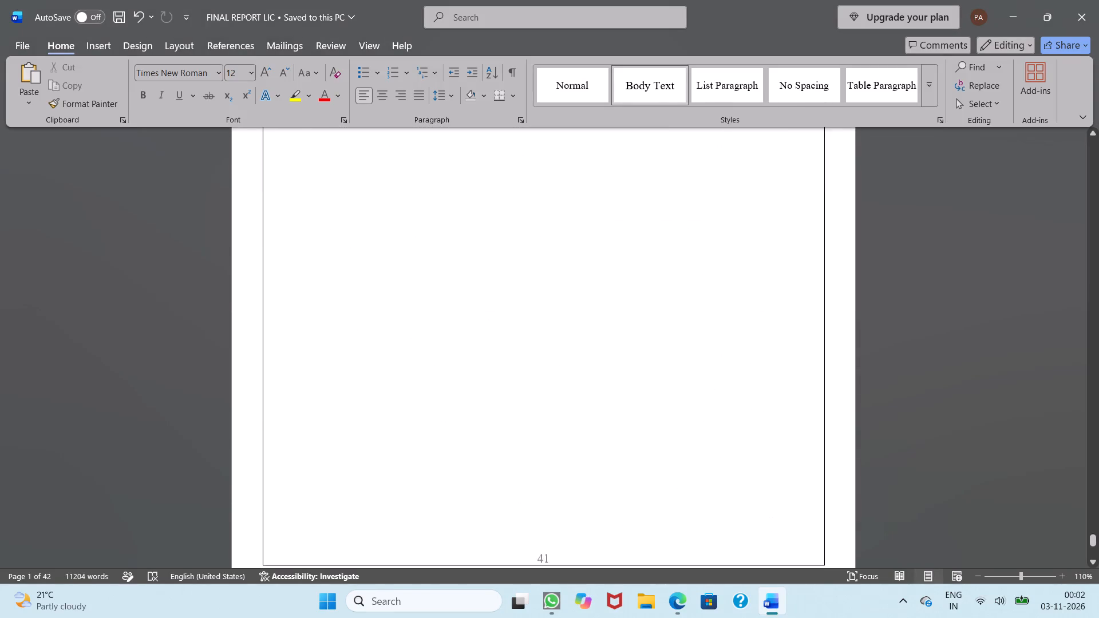
pyautogui.scroll(-6, 422, 336)
pyautogui.scroll(18, 422, 336)
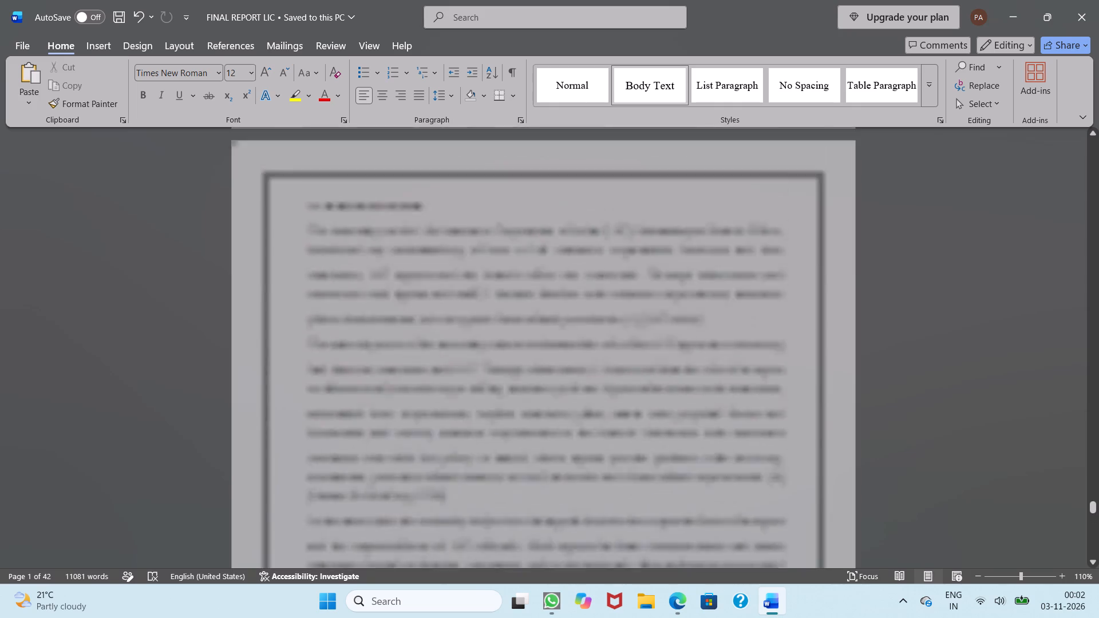
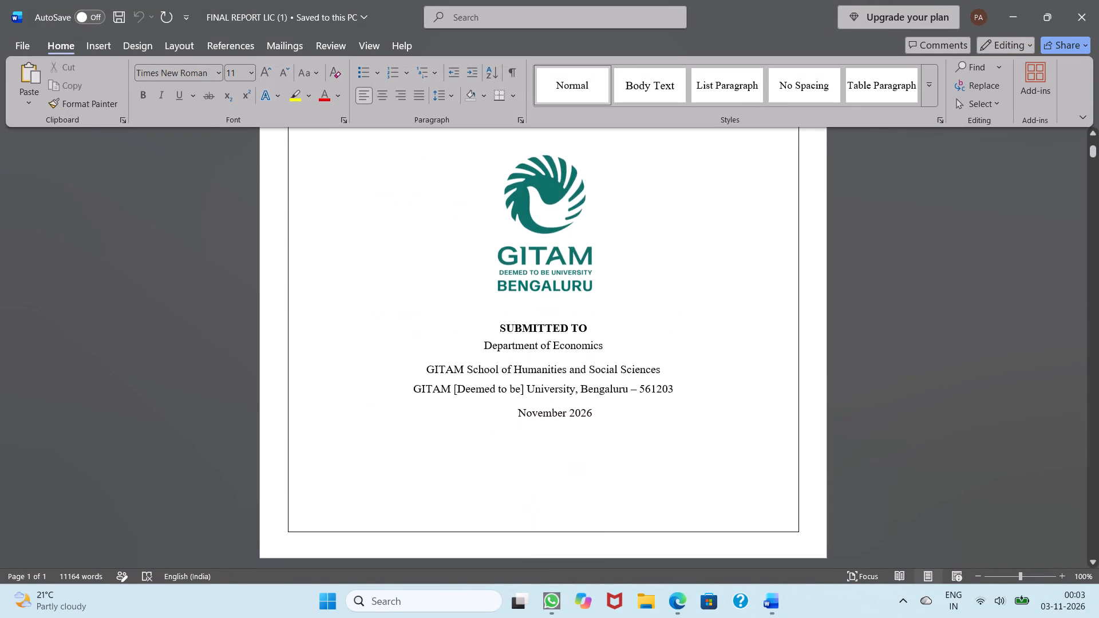
# Check the cover page and the full Table of Contents in the FINAL REPORT LIC (1) copy.
pyautogui.scroll(-2, 616, 207)
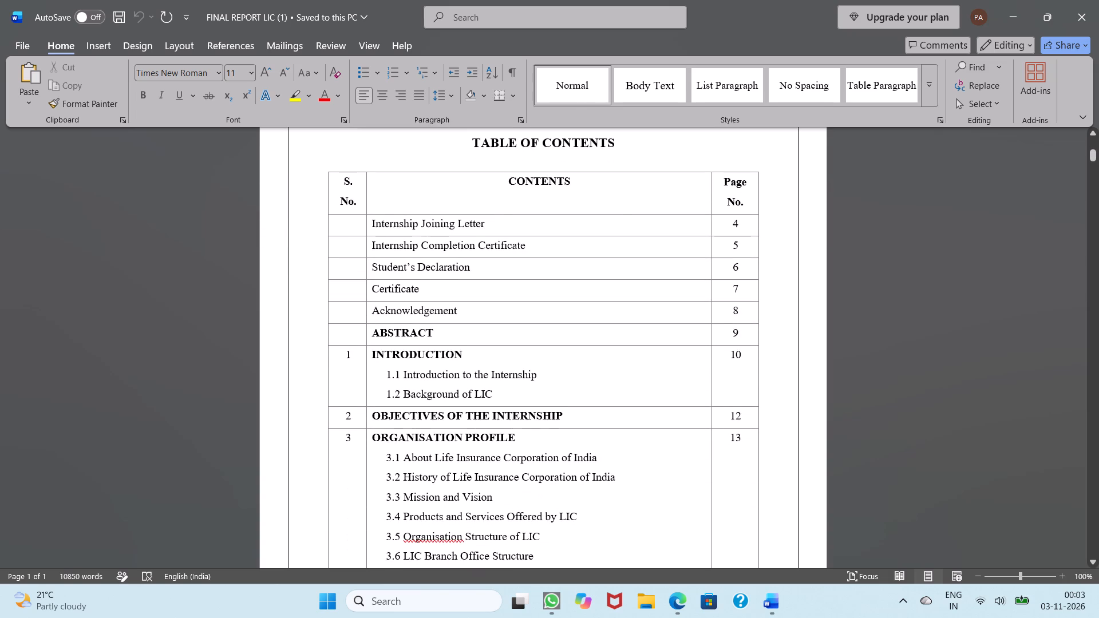
pyautogui.scroll(-1, 616, 207)
pyautogui.scroll(1, 616, 207)
pyautogui.scroll(-1, 616, 207)
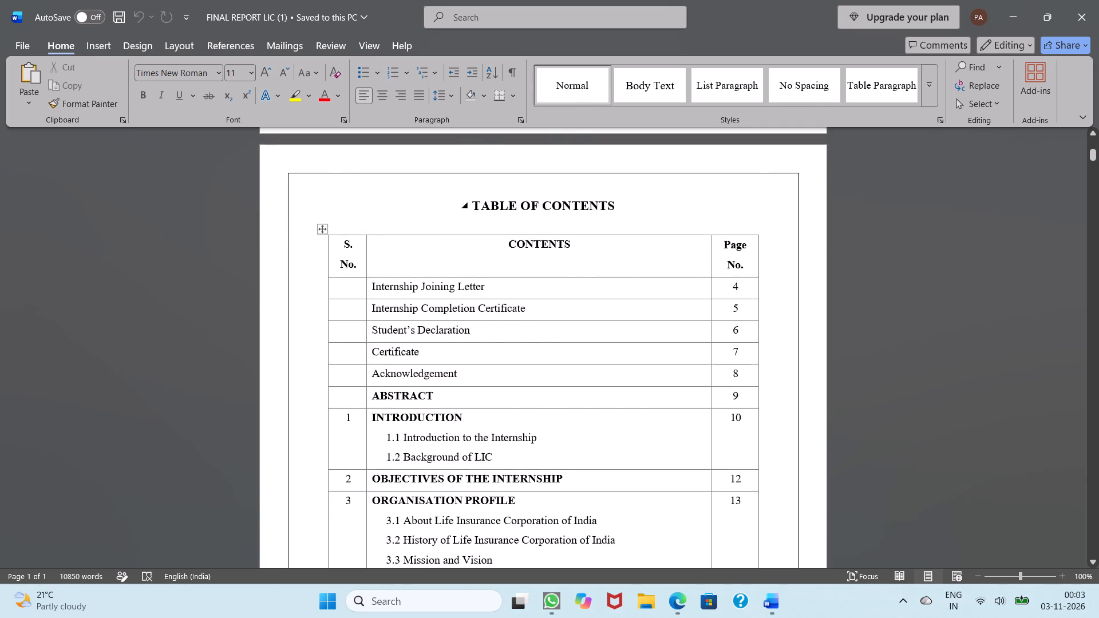
pyautogui.scroll(-3, 616, 207)
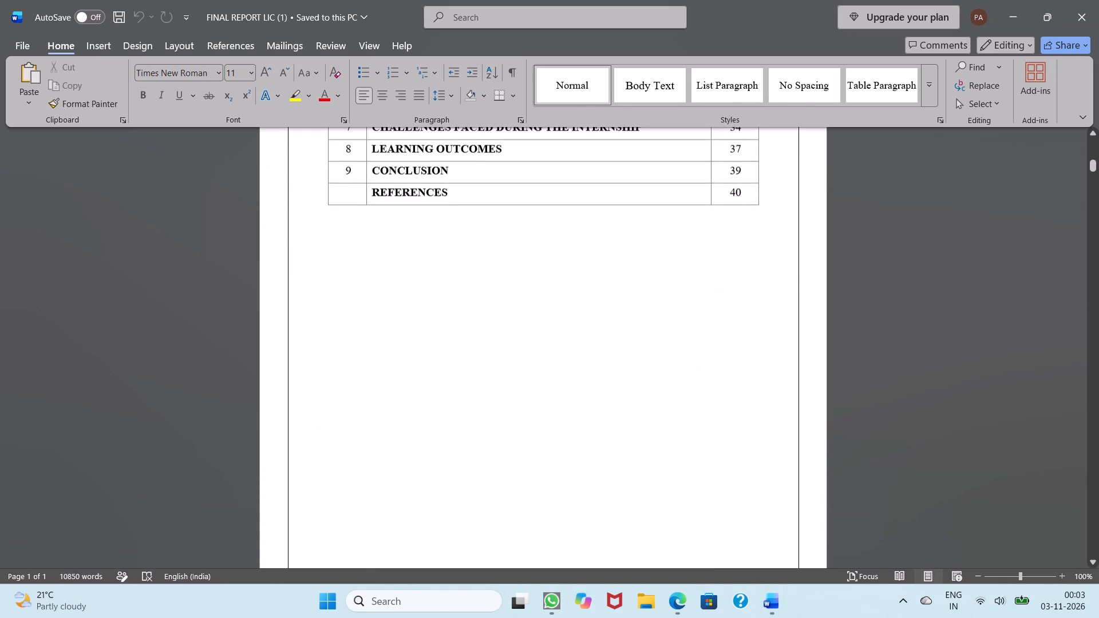
# Check the layout and page numbers of the front matter, from the joining letter and certificates through the Abstract.
pyautogui.scroll(-3, 616, 207)
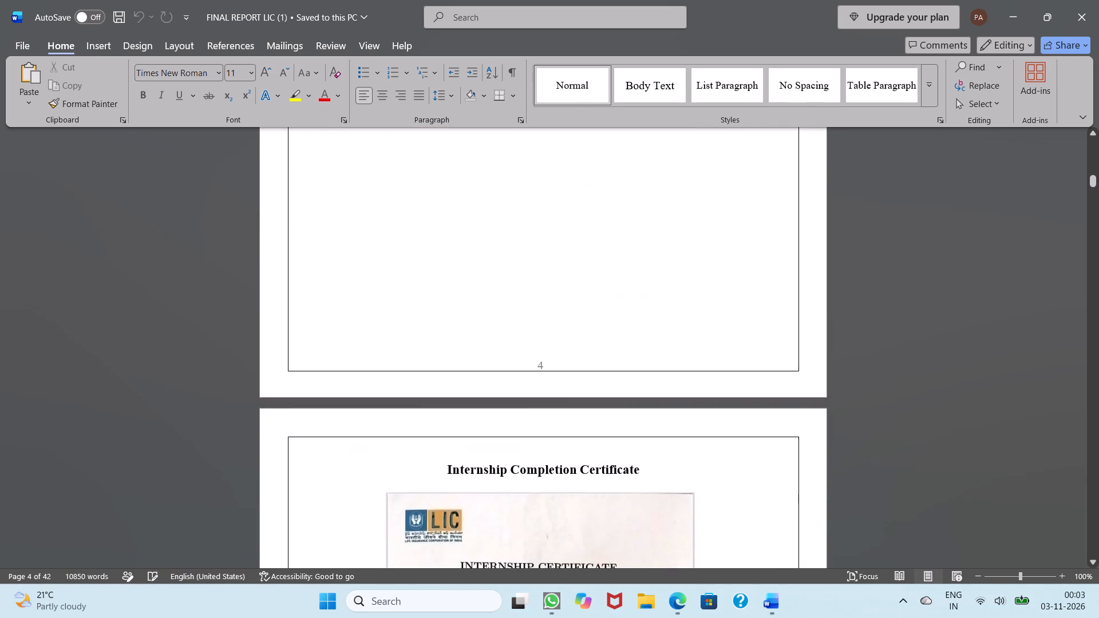
pyautogui.scroll(-3, 616, 207)
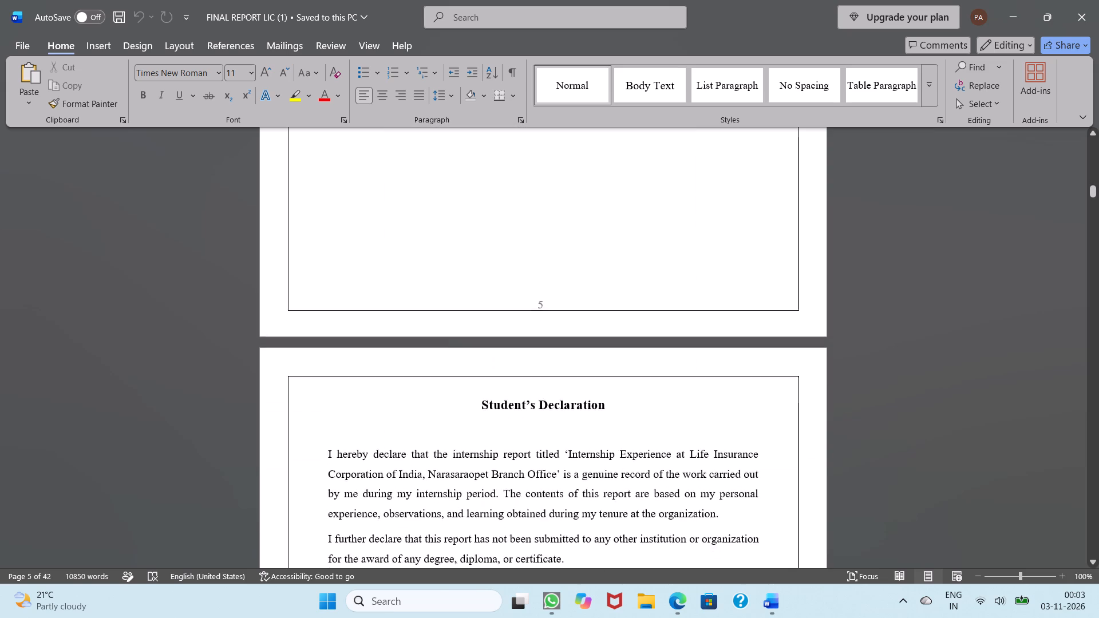
pyautogui.scroll(-4, 616, 207)
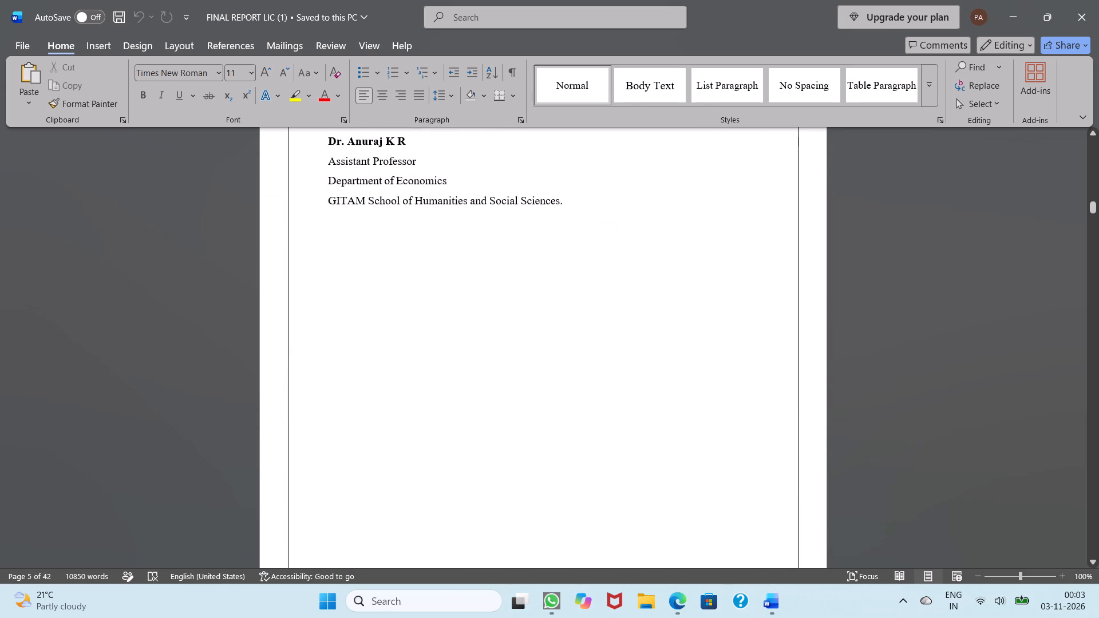
pyautogui.scroll(-1, 616, 207)
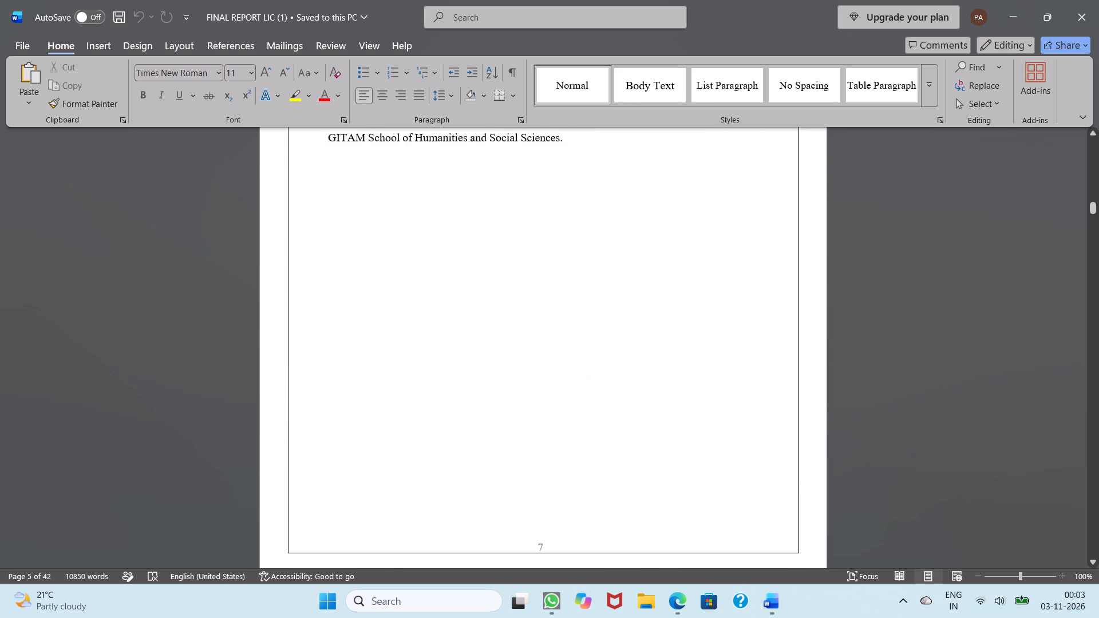
pyautogui.scroll(-5, 616, 207)
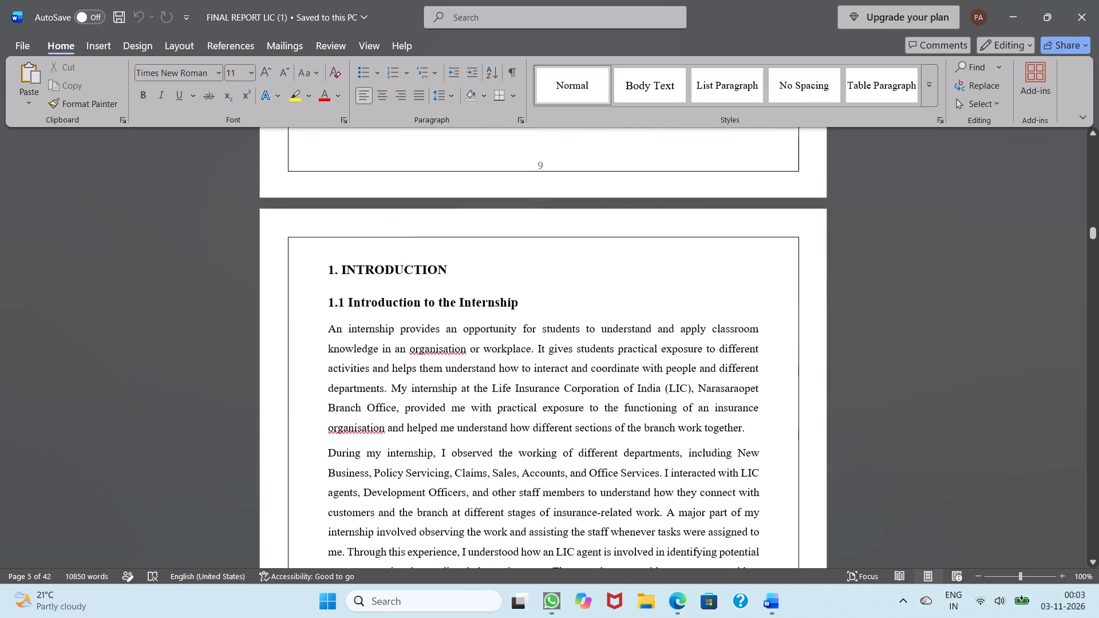
# Review the Introduction, Objectives of the Internship and Organisation Profile chapters for layout and page numbering.
pyautogui.scroll(-4, 616, 207)
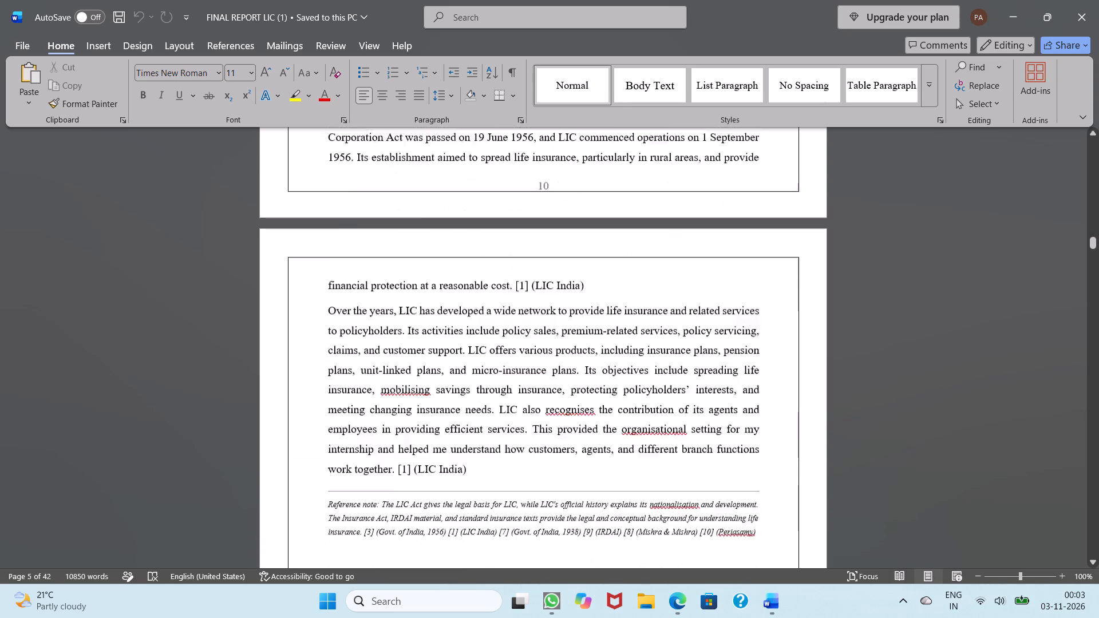
pyautogui.scroll(-4, 616, 207)
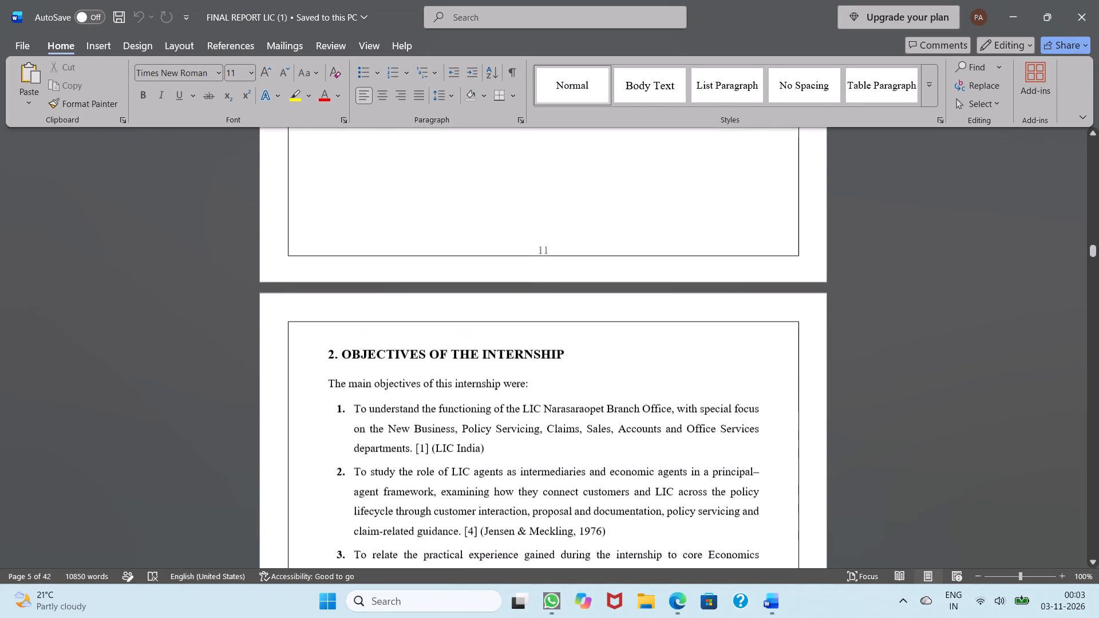
pyautogui.scroll(-3, 616, 207)
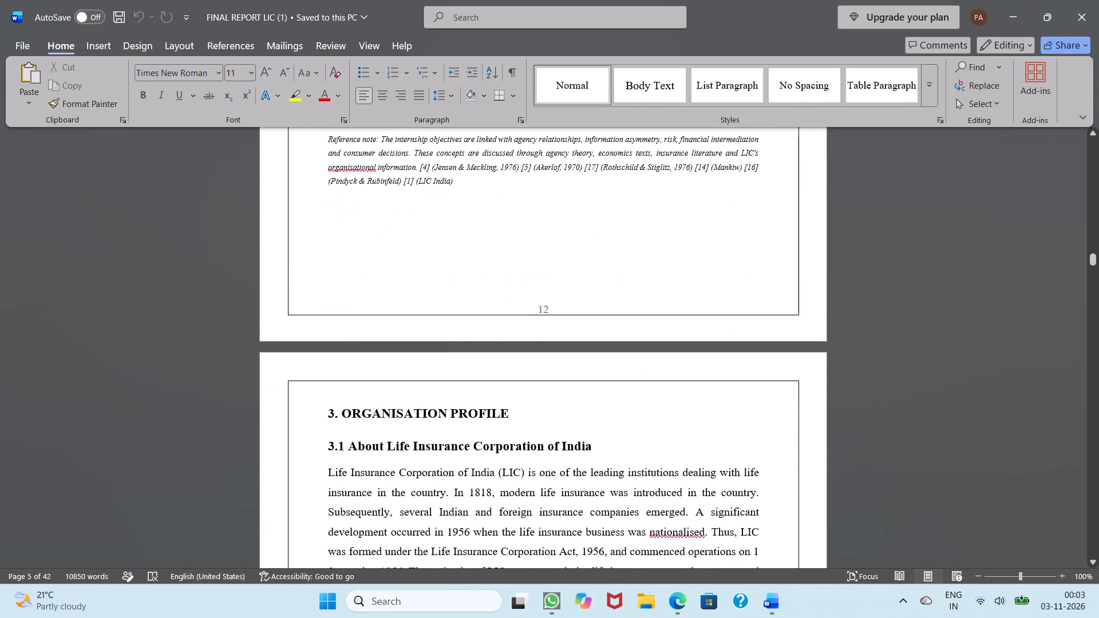
pyautogui.scroll(-5, 616, 207)
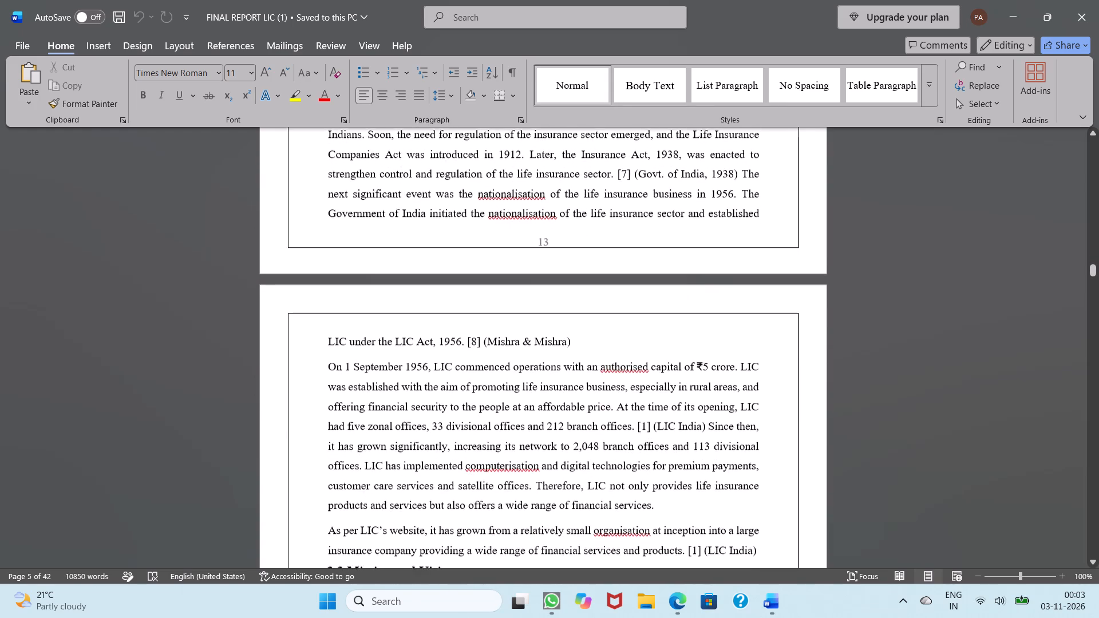
pyautogui.scroll(-5, 616, 207)
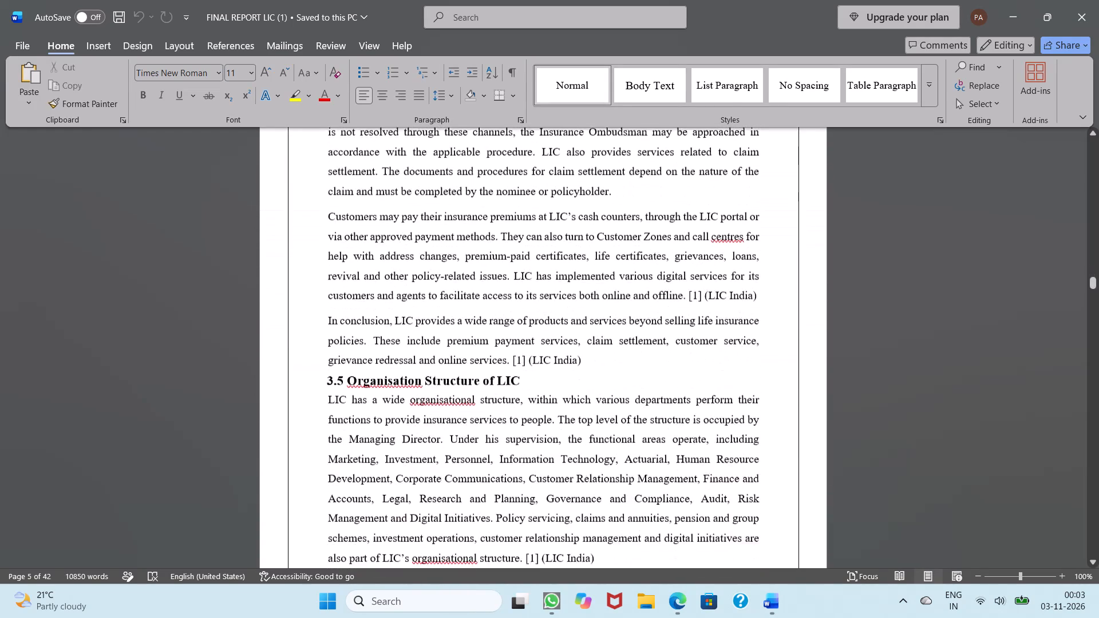
pyautogui.scroll(-6, 616, 207)
# Skim the chapters from Role of LIC Agents in the Policy Lifecycle up to the start of Learning Outcomes.
pyautogui.scroll(-1, 616, 207)
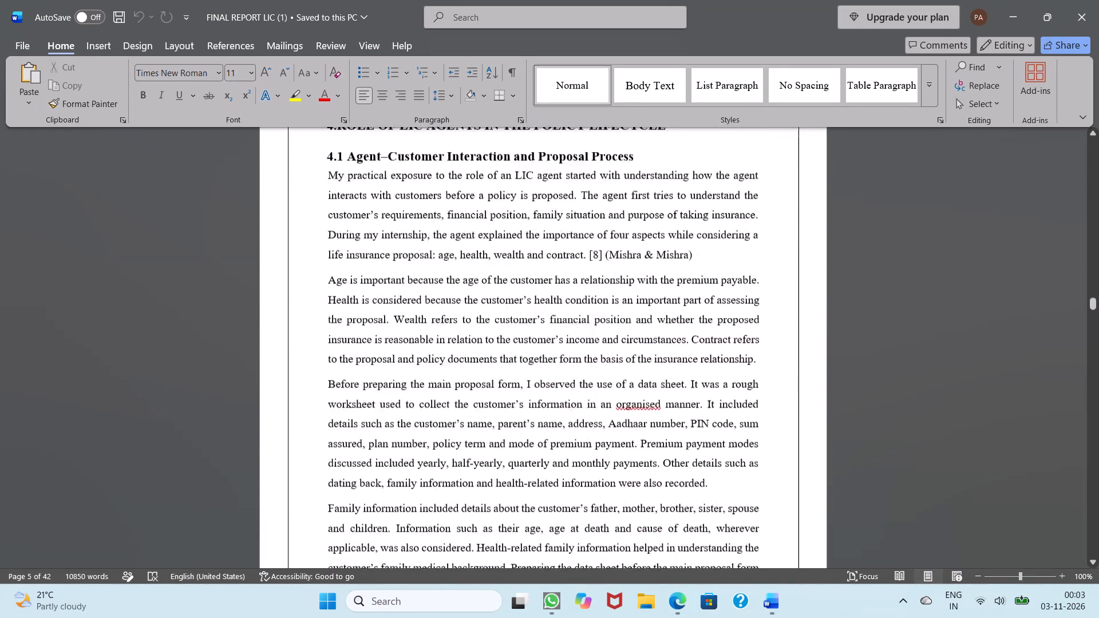
pyautogui.scroll(-5, 616, 207)
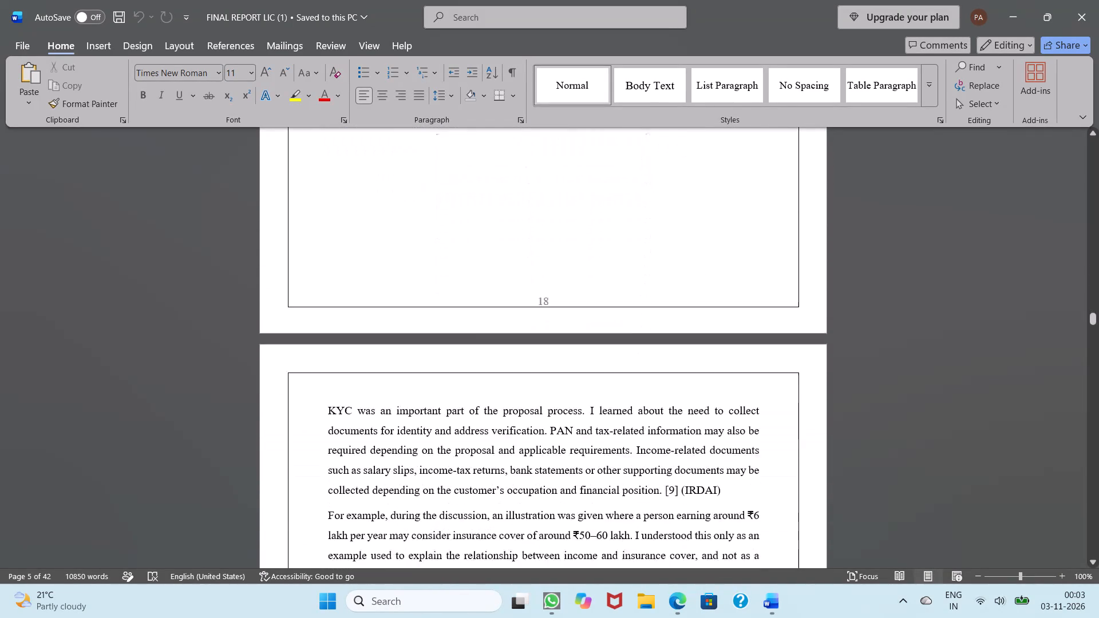
pyautogui.scroll(-7, 616, 207)
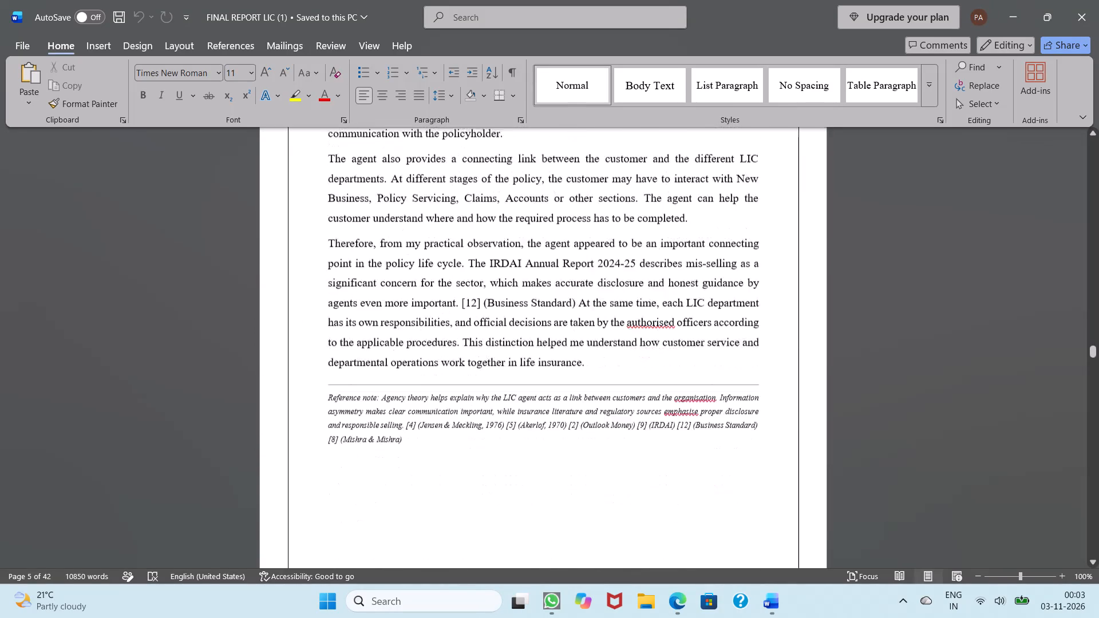
pyautogui.scroll(-5, 616, 207)
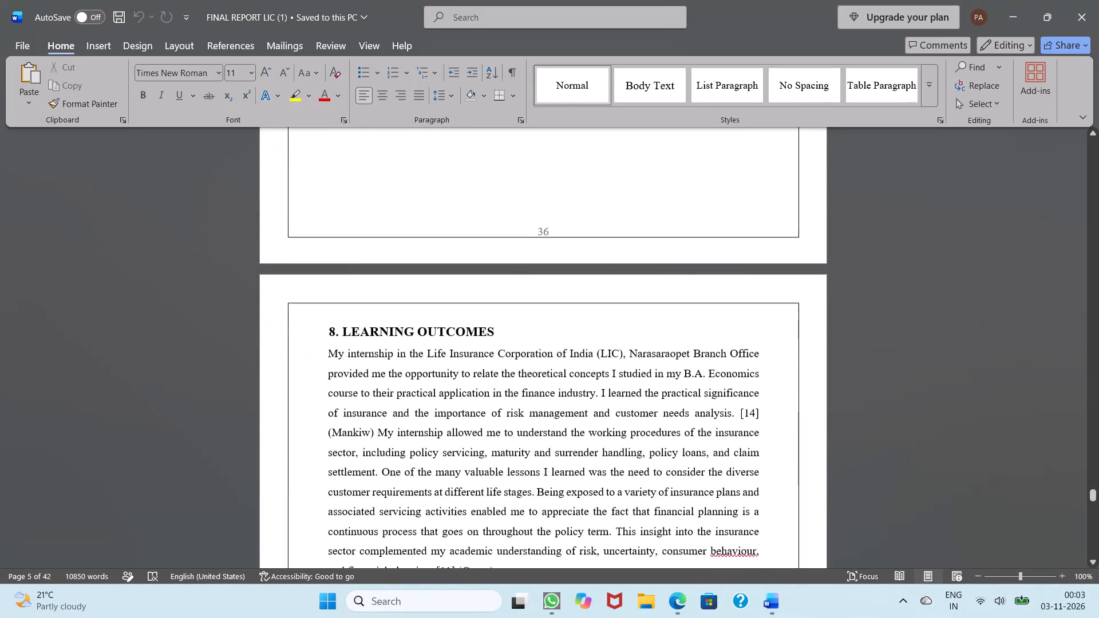
# Review Learning Outcomes, the Conclusion and the References through the last page of the report.
pyautogui.scroll(-7, 616, 207)
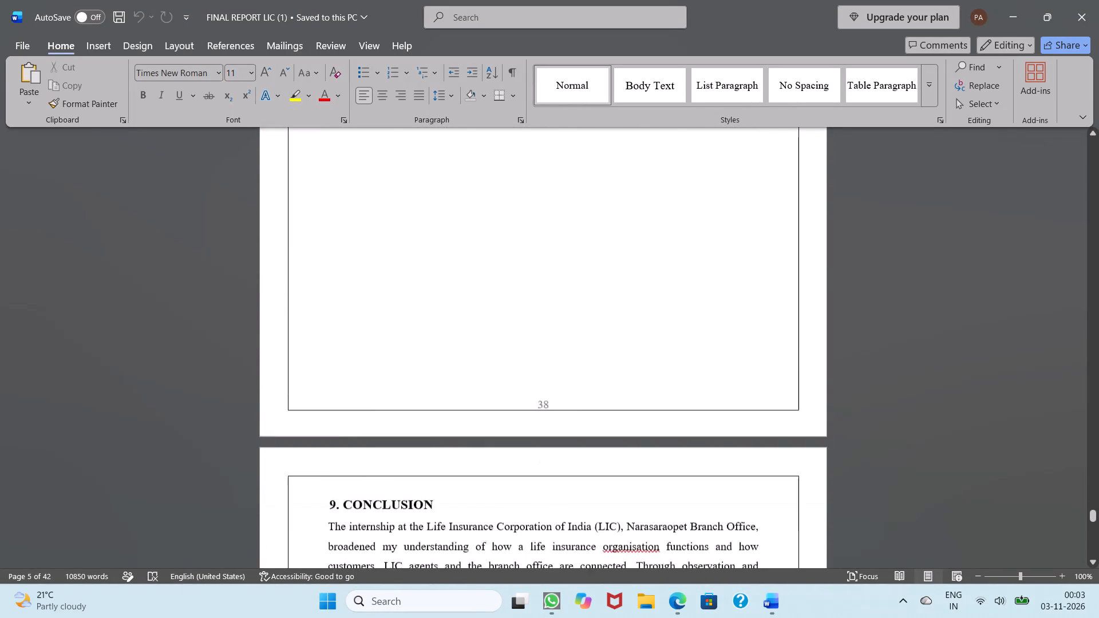
pyautogui.scroll(-5, 616, 207)
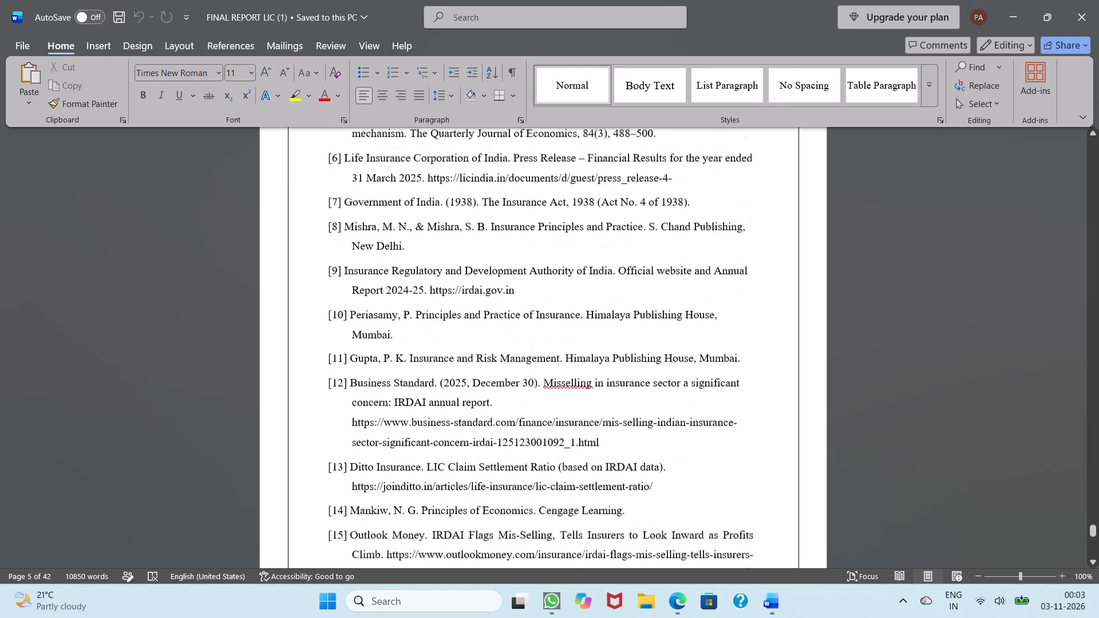
pyautogui.scroll(-8, 616, 207)
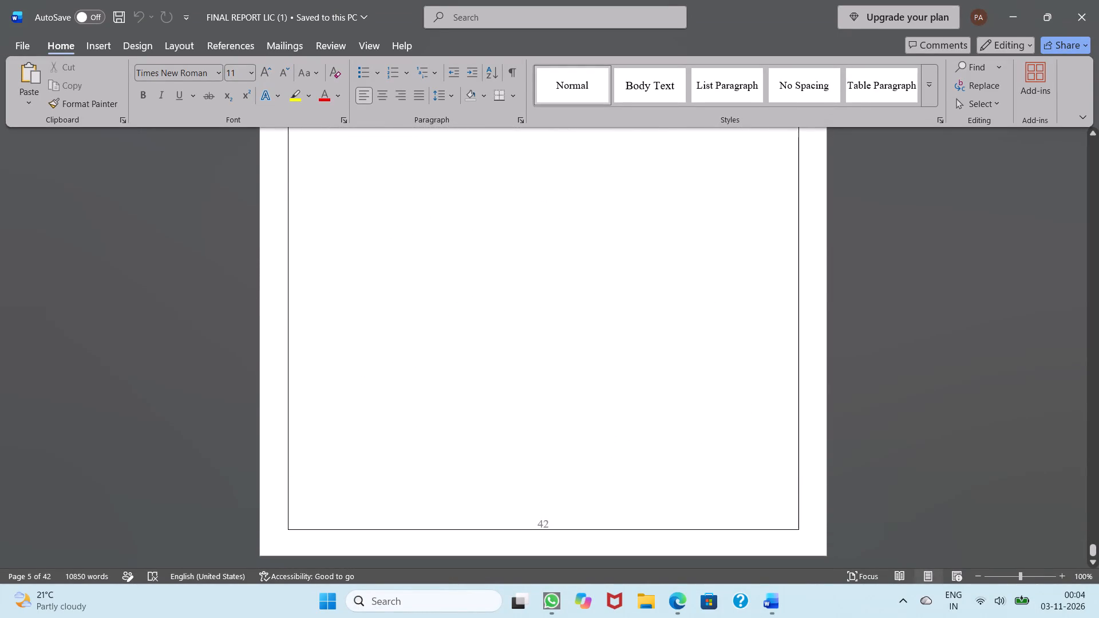
# Close the FINAL REPORT LIC (1) document.
pyautogui.click(1098, 0)
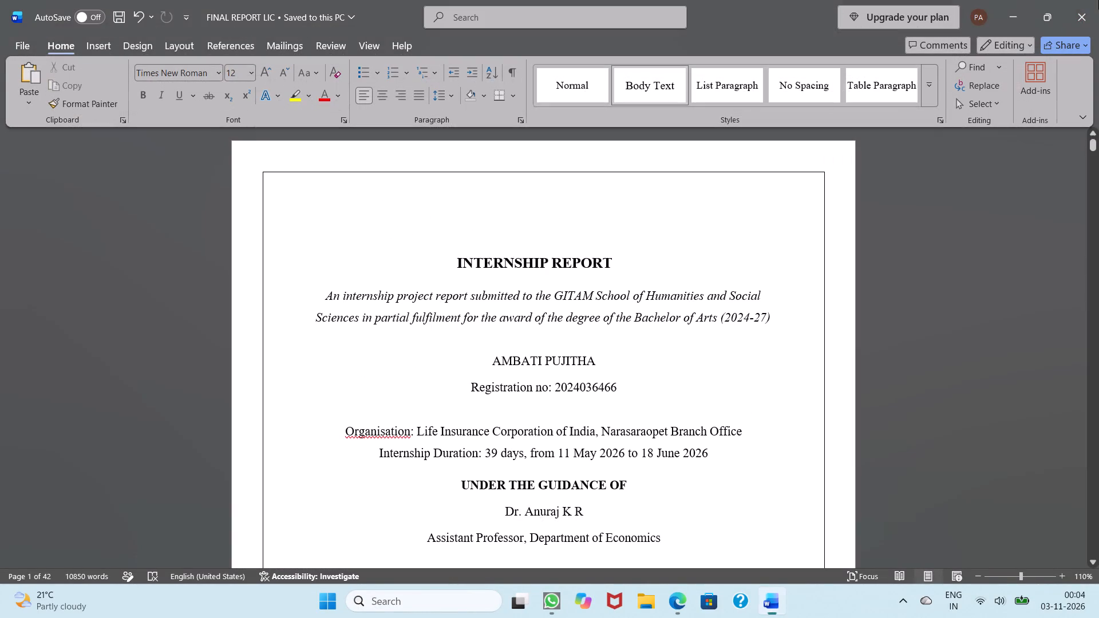
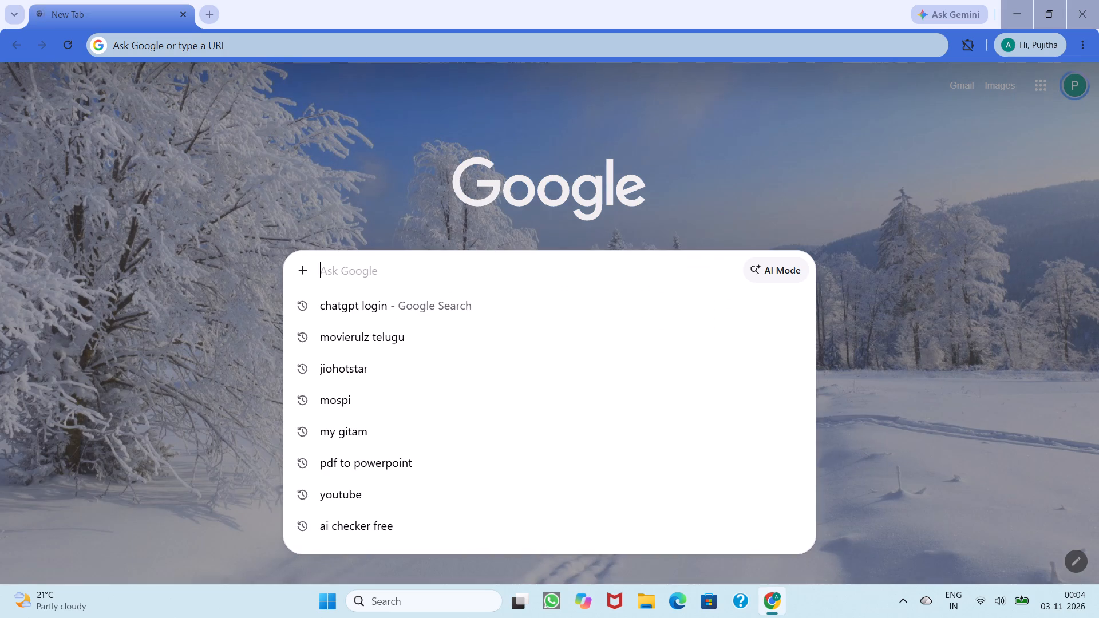
# Search Google for Canva and open the Canva India website.
pyautogui.write('CA')
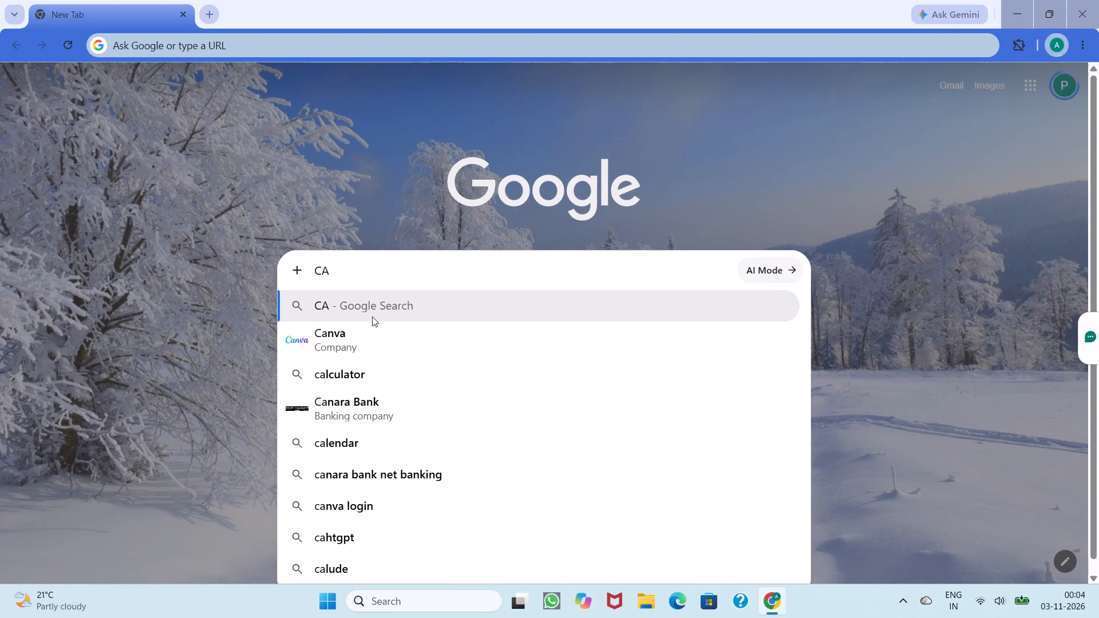
pyautogui.click(369, 342)
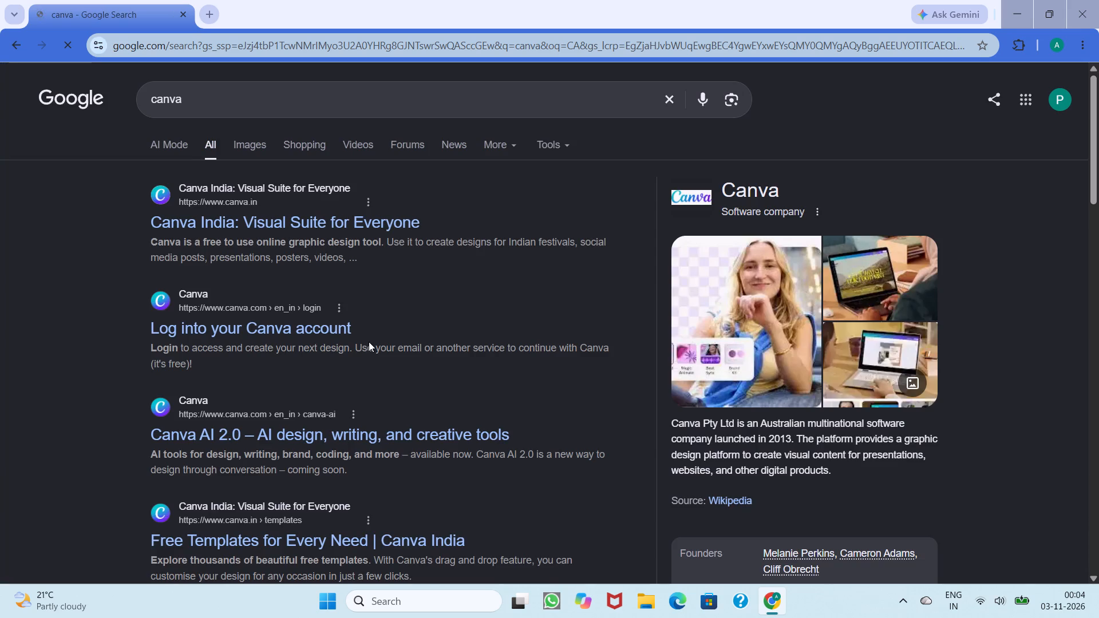
pyautogui.click(312, 228)
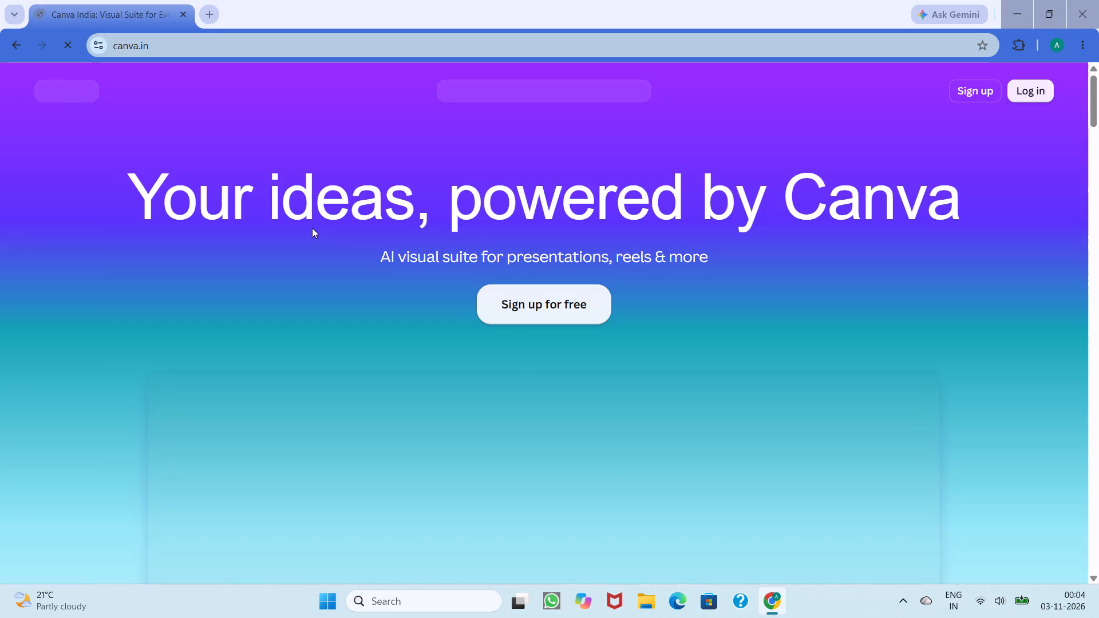
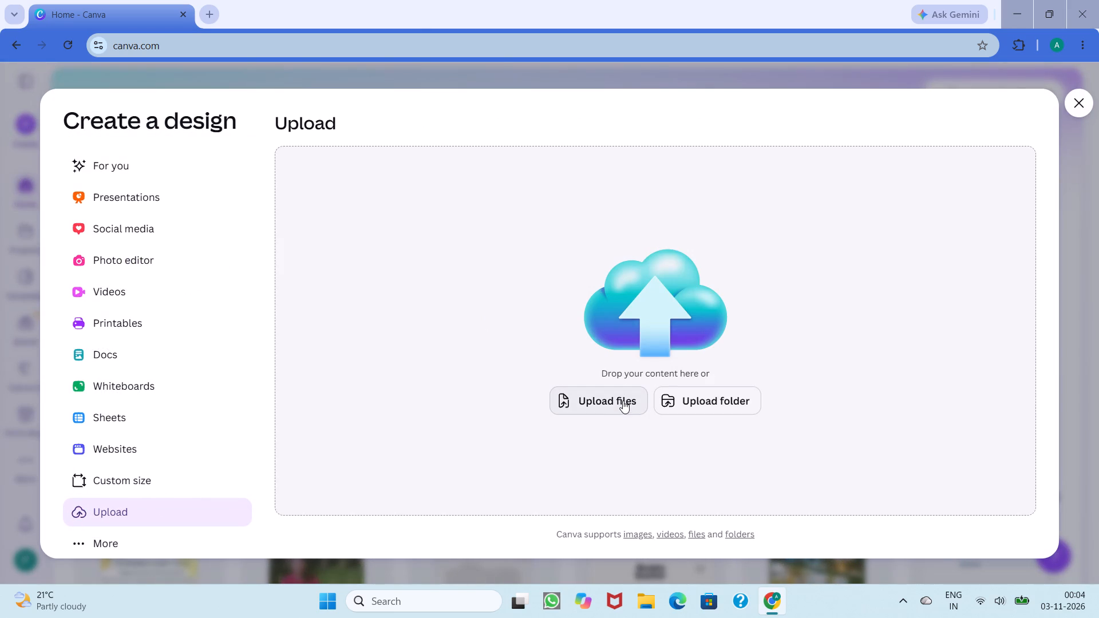
# Upload the FINAL REPORT LIC Word document from Downloads to Canva and open the imported design.
pyautogui.click(617, 403)
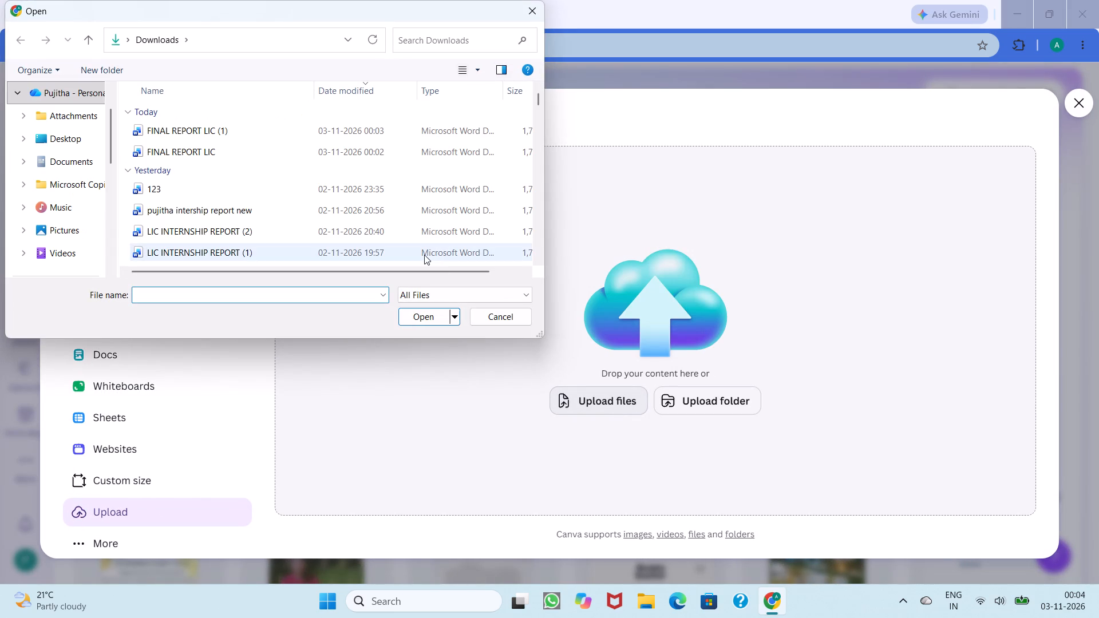
pyautogui.click(270, 153)
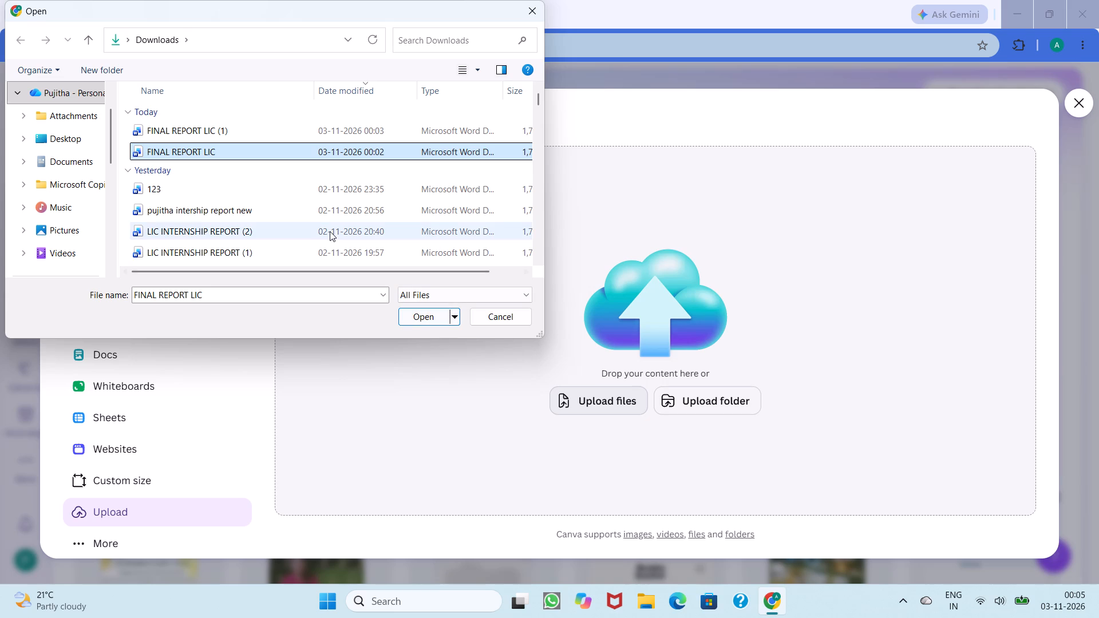
pyautogui.click(412, 315)
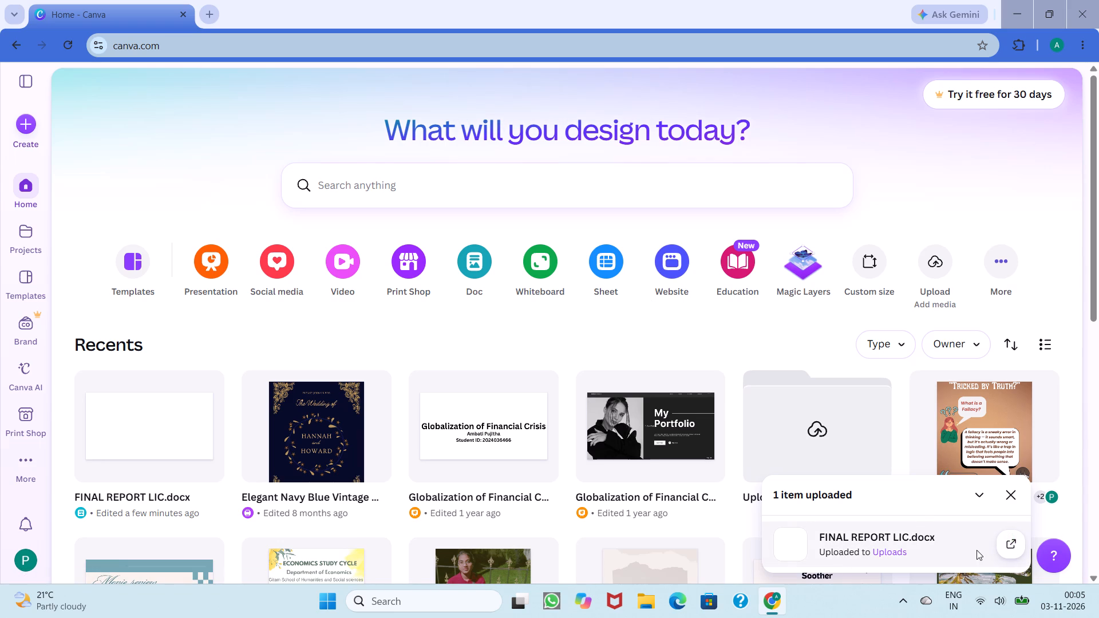
pyautogui.click(1012, 537)
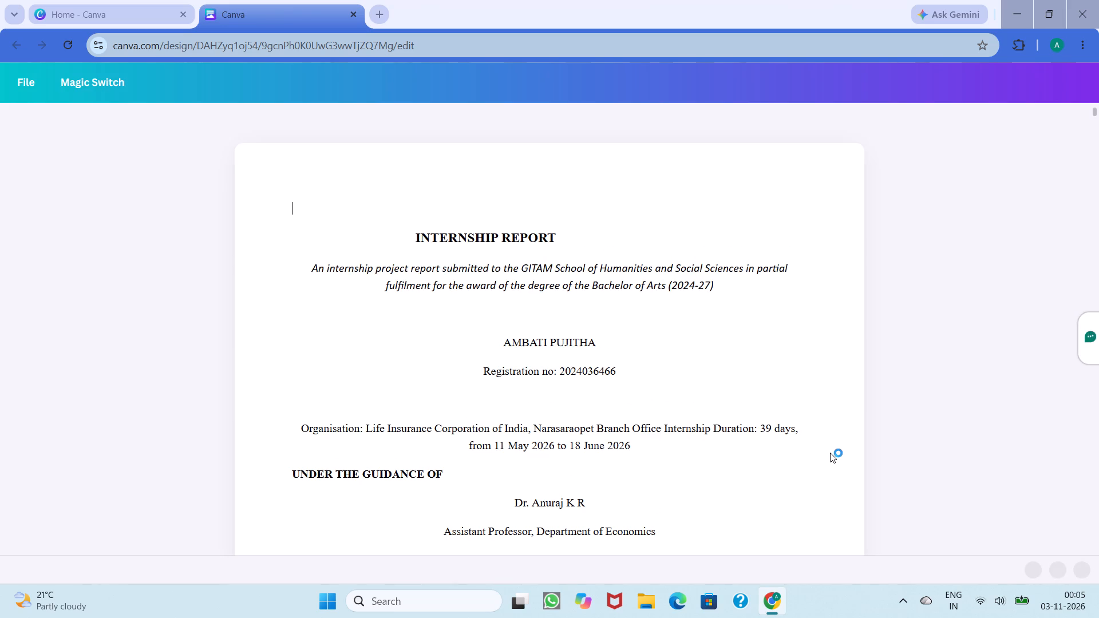
# Look through the imported FINAL REPORT LIC from the cover page to the end, checking the layout of the contents table and chapters.
pyautogui.scroll(-1, 830, 453)
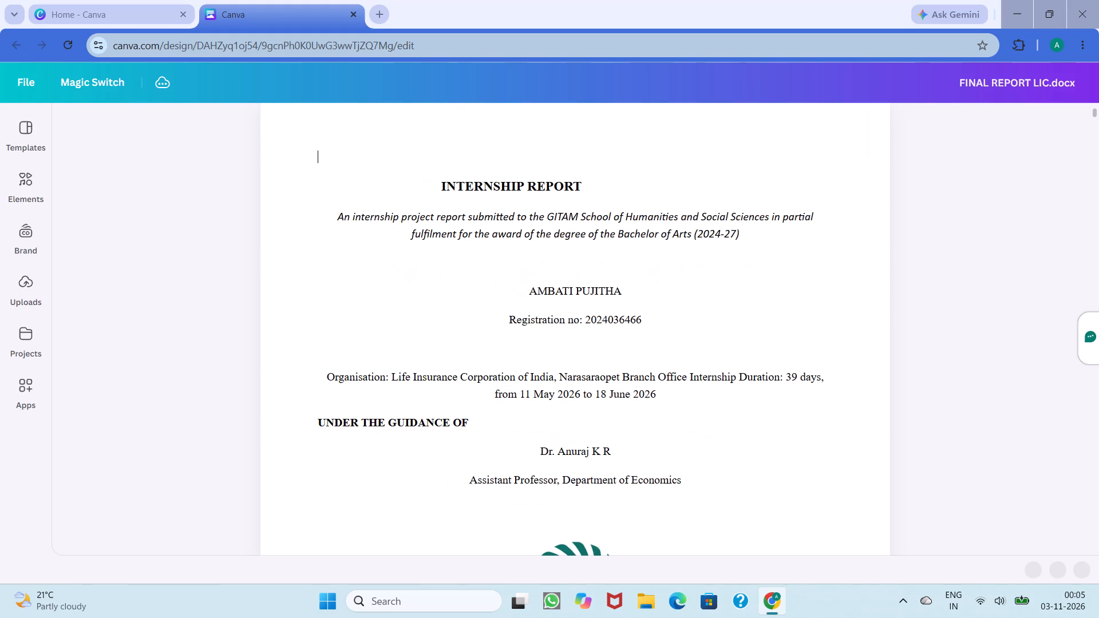
pyautogui.scroll(-3, 830, 453)
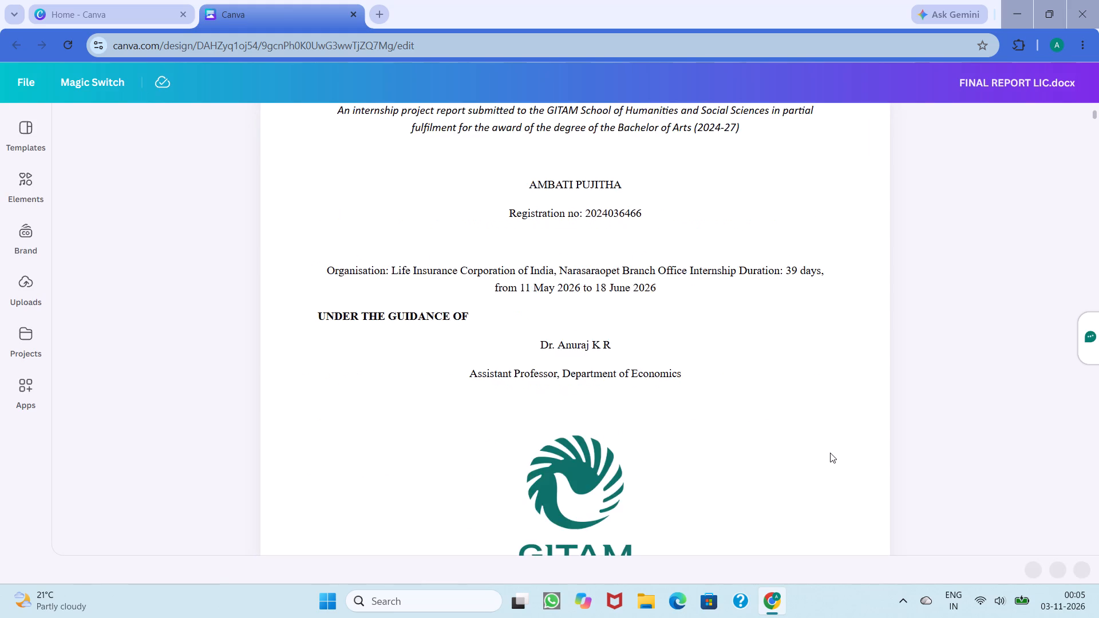
pyautogui.scroll(-4, 830, 453)
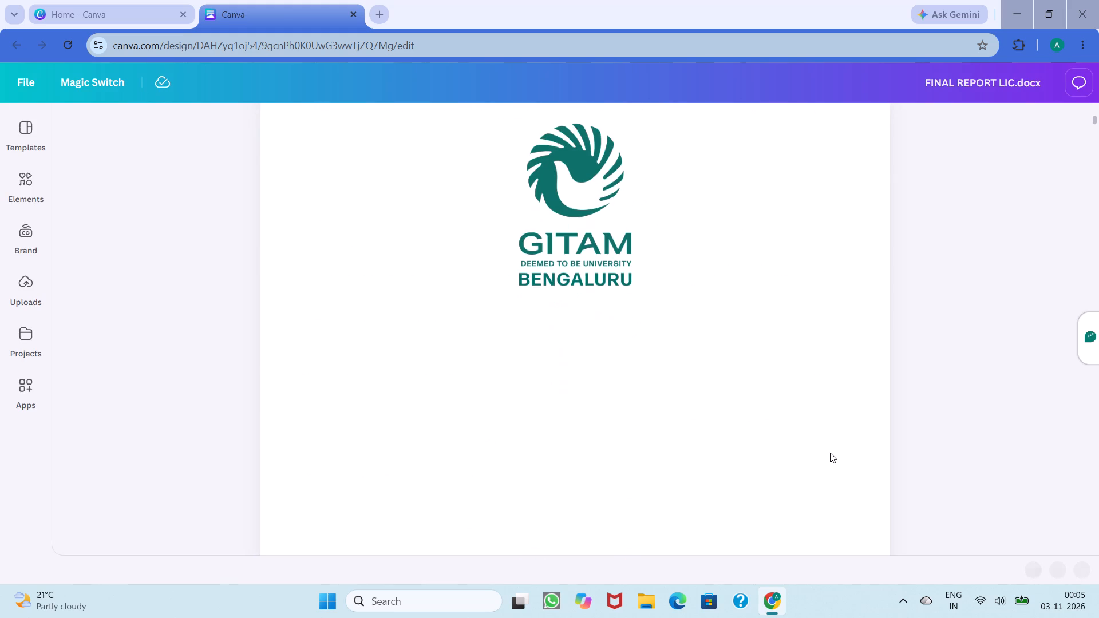
pyautogui.scroll(-9, 830, 453)
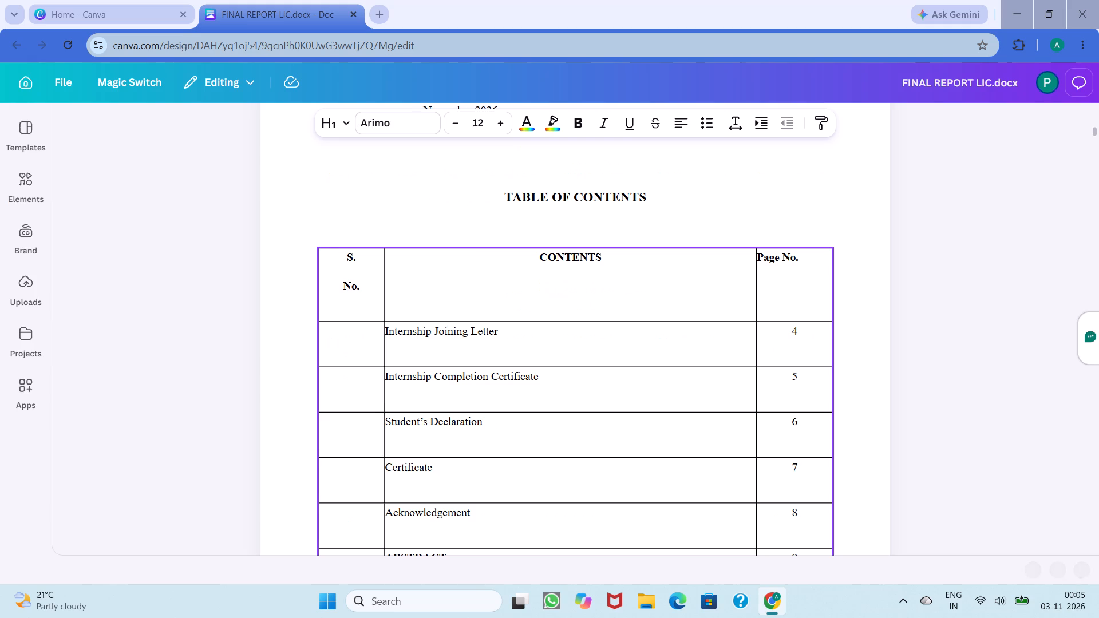
pyautogui.scroll(-2, 830, 453)
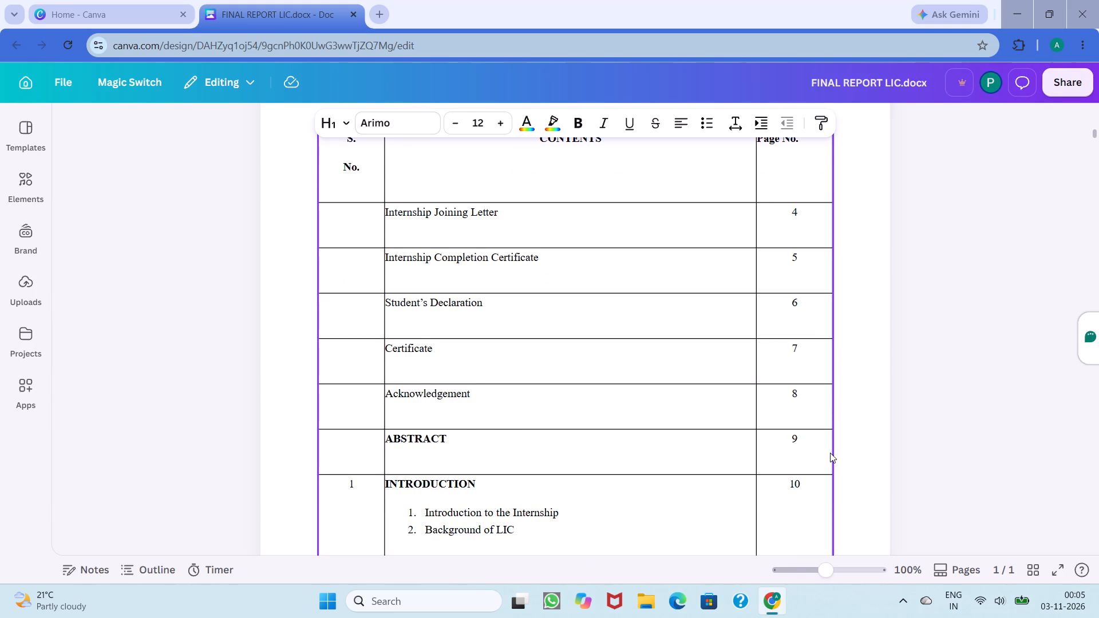
pyautogui.scroll(-8, 830, 453)
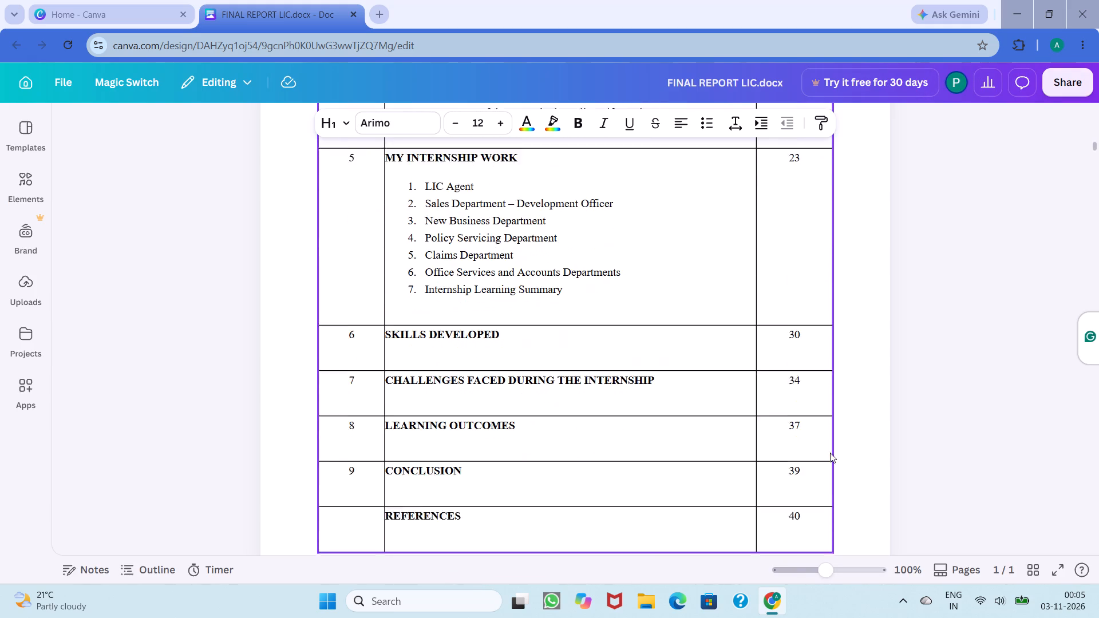
pyautogui.scroll(-4, 830, 453)
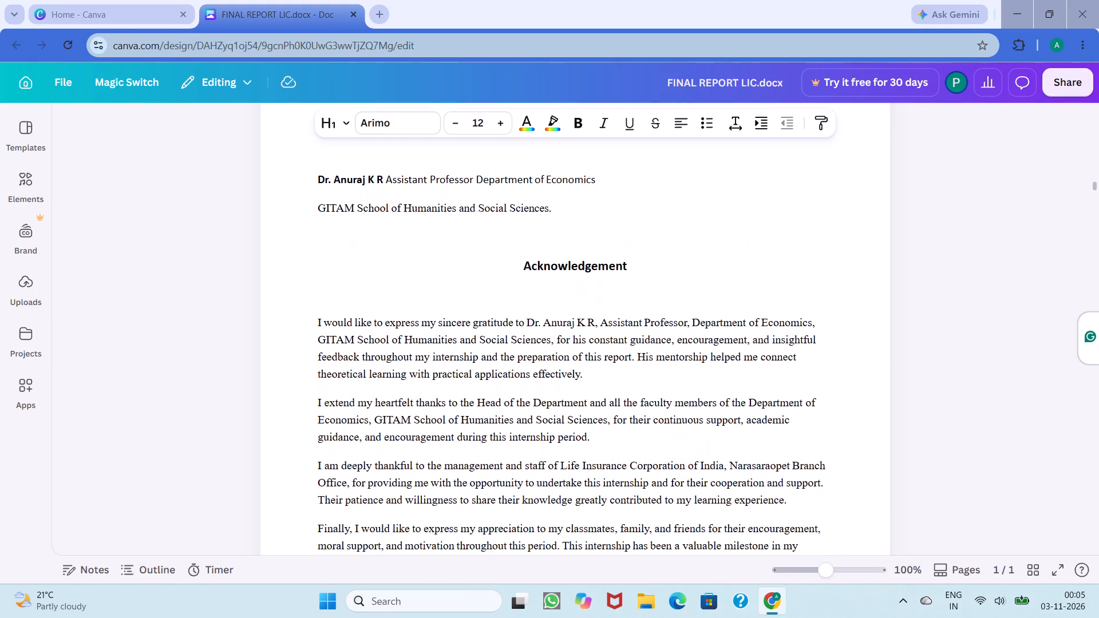
pyautogui.scroll(-5, 830, 453)
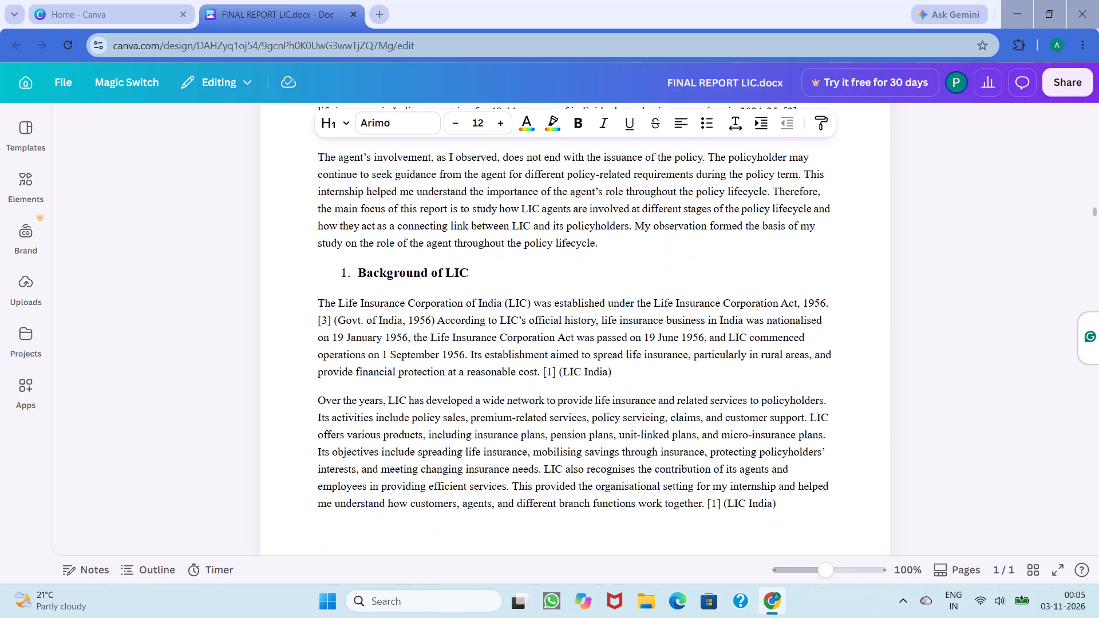
pyautogui.scroll(-6, 830, 453)
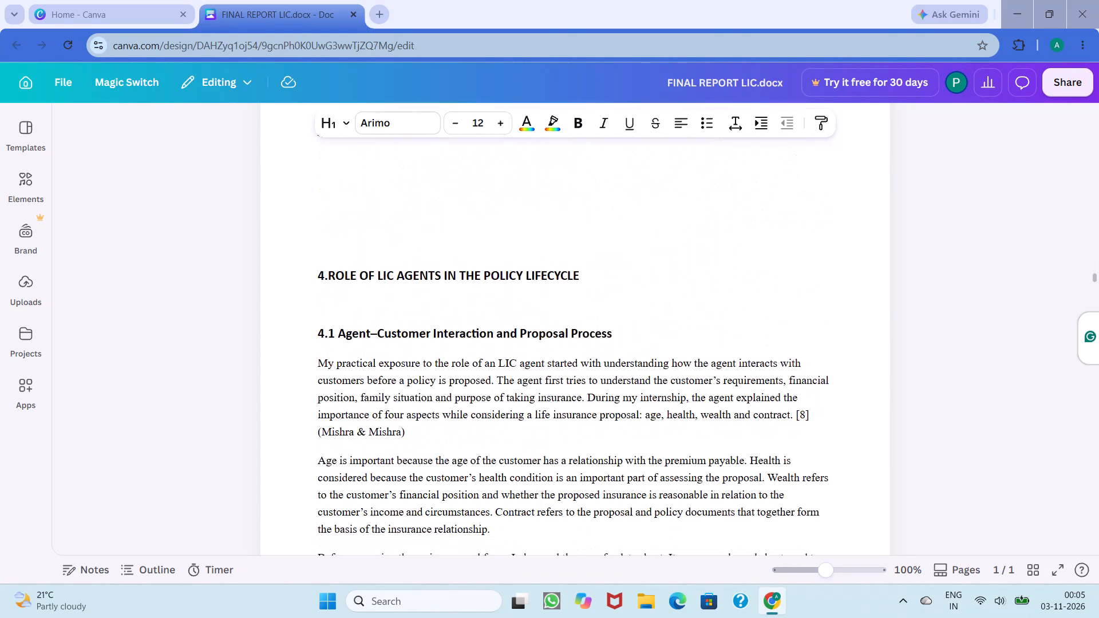
pyautogui.scroll(-8, 830, 453)
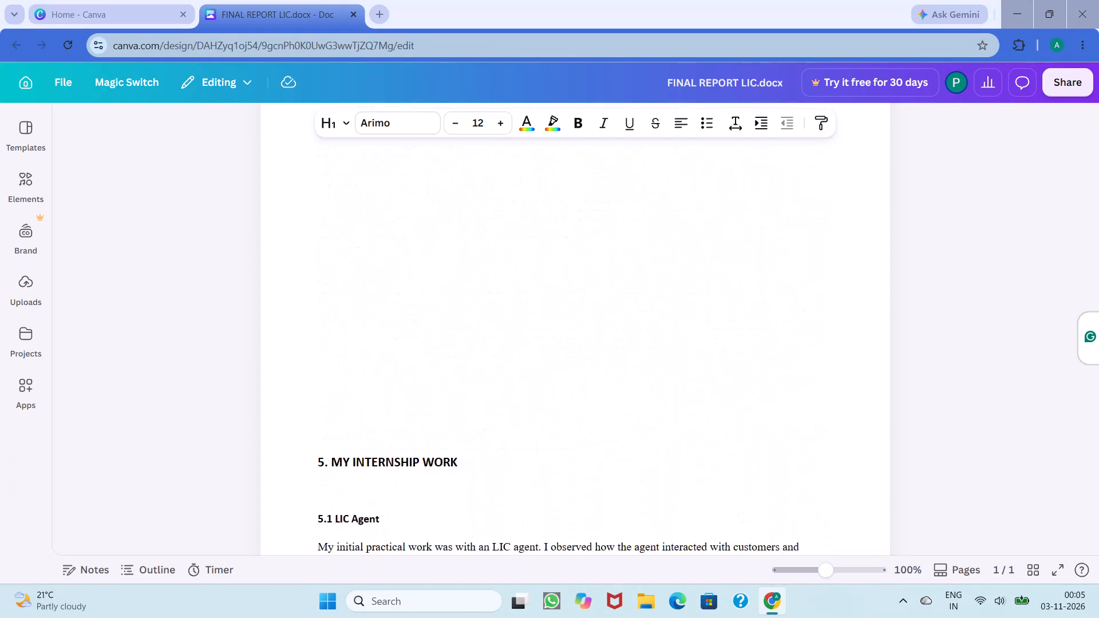
pyautogui.scroll(-11, 830, 453)
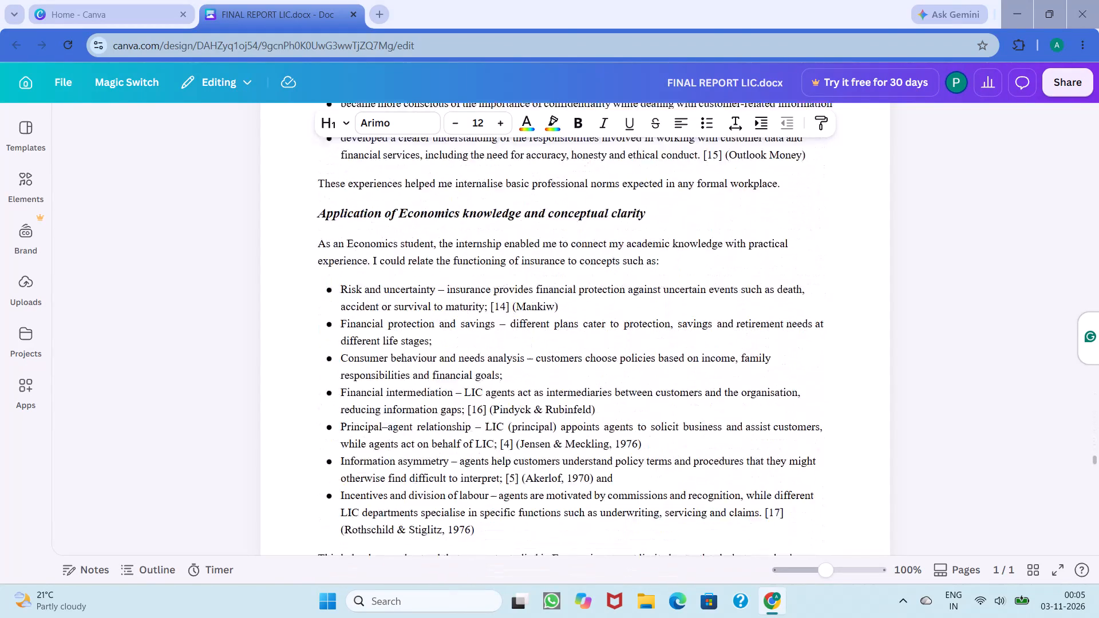
pyautogui.scroll(-9, 830, 453)
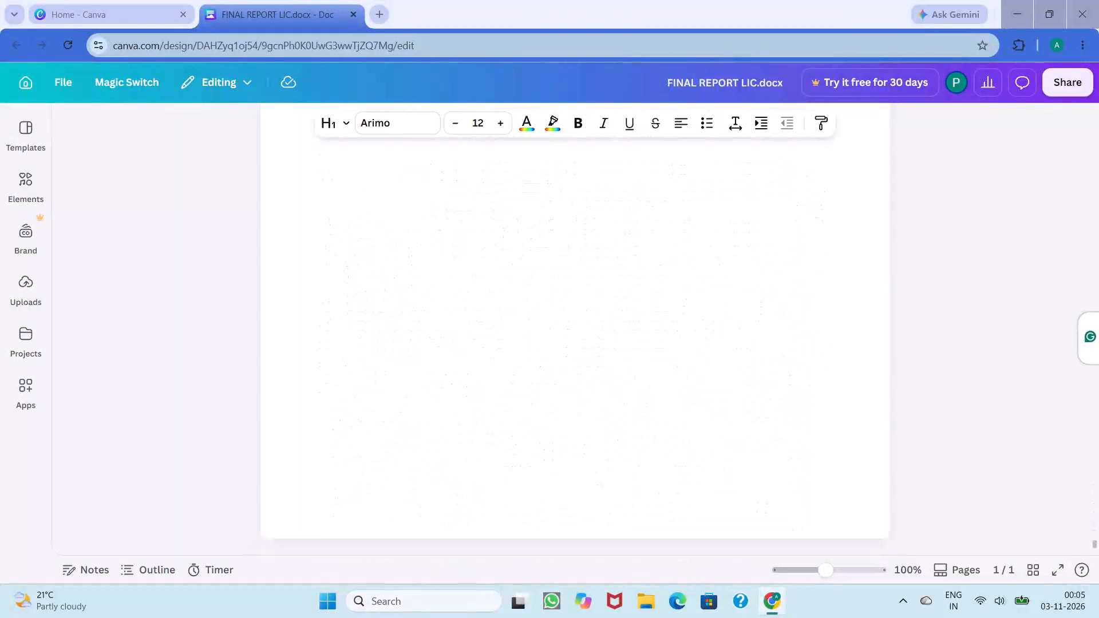
pyautogui.scroll(-3, 521, 522)
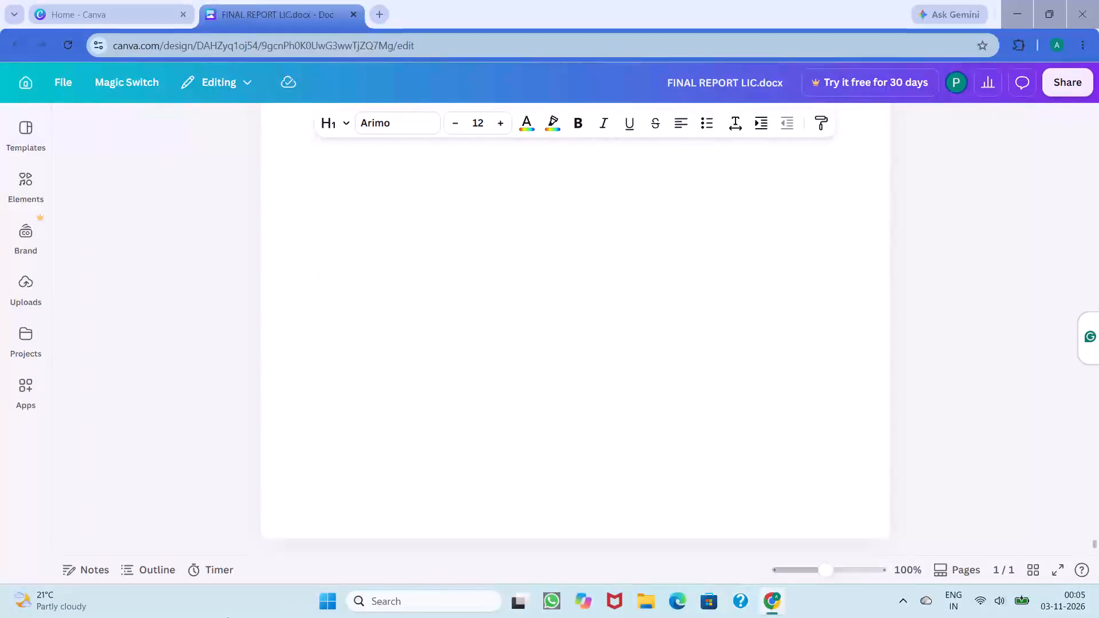
# Review the references and the Conclusion chapter near the end of the imported report.
pyautogui.scroll(3, 320, 617)
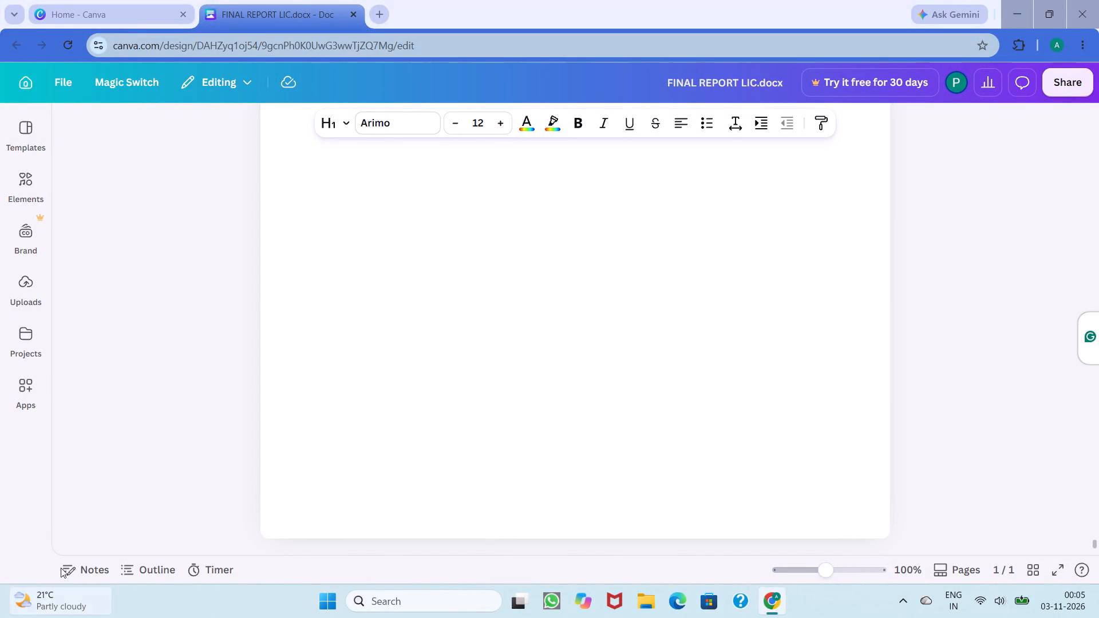
pyautogui.scroll(6, 318, 340)
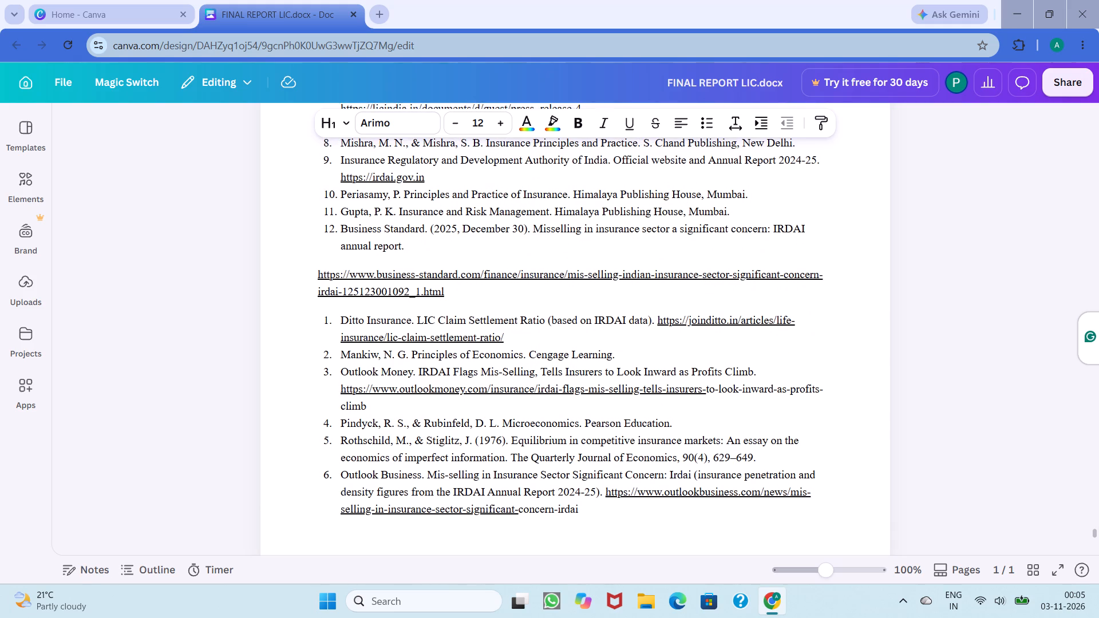
pyautogui.scroll(7, 318, 340)
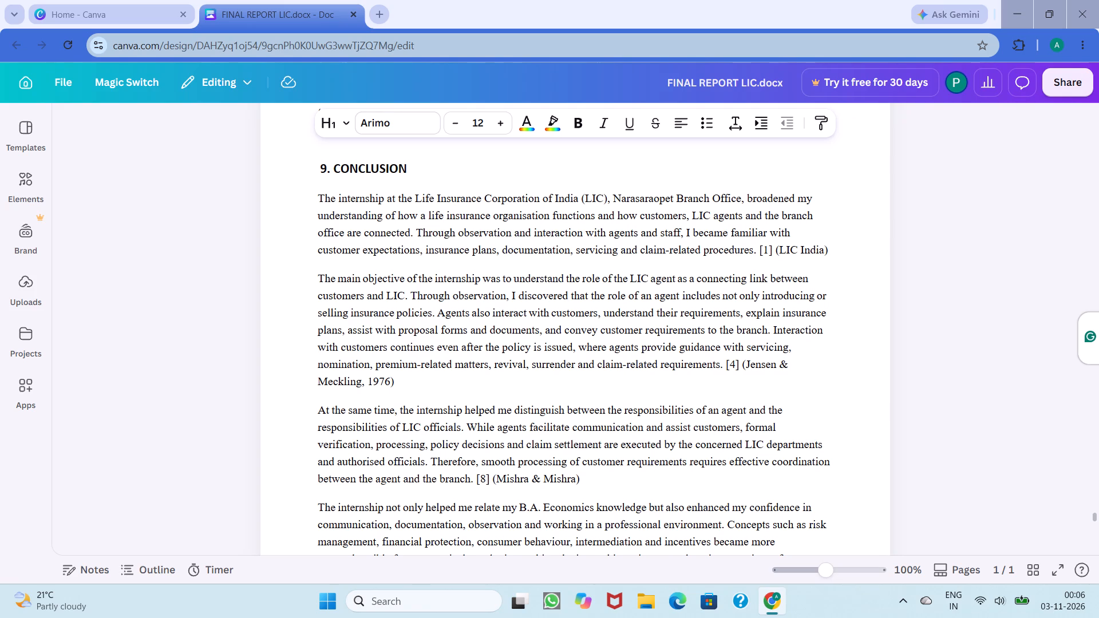
# Close the imported report's tab and the Chrome browser.
pyautogui.click(346, 15)
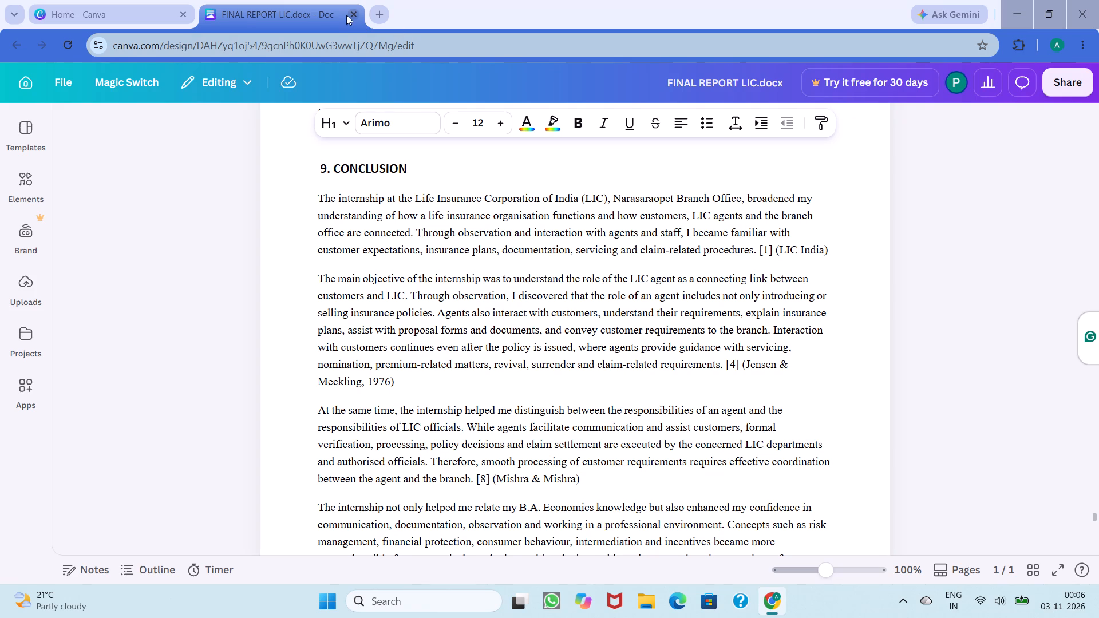
pyautogui.click(350, 14)
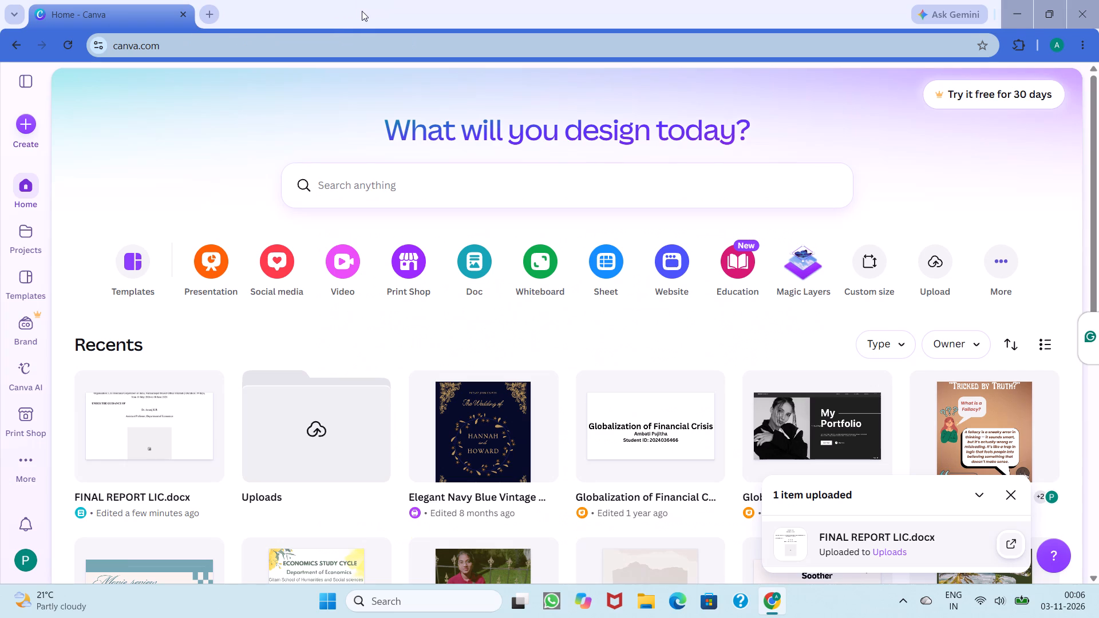
pyautogui.click(1098, 0)
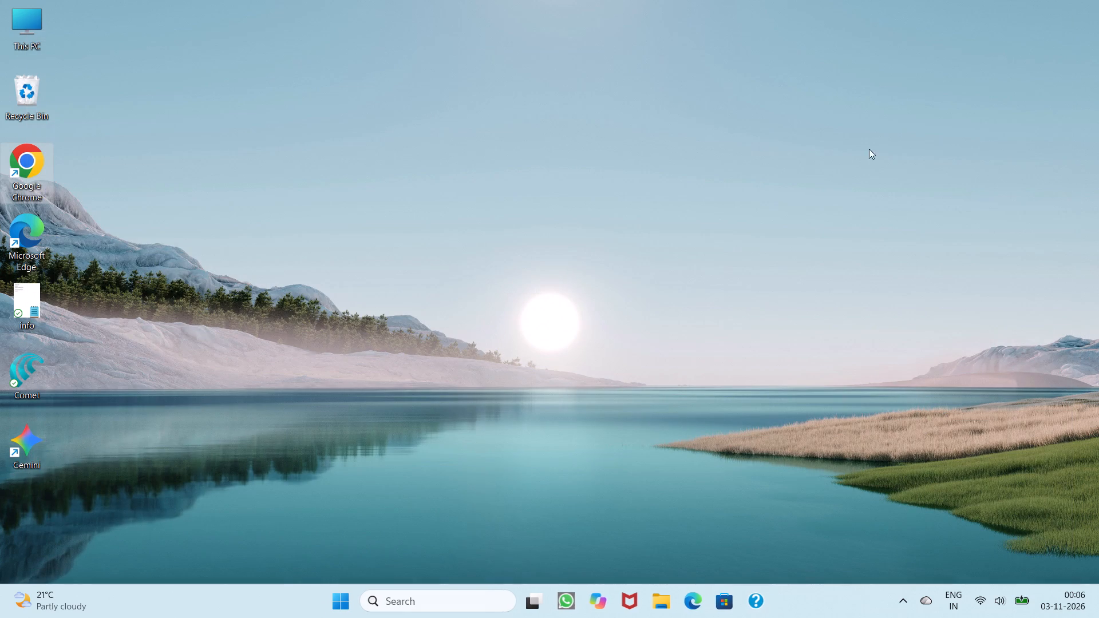
# Launch Word and open the recent document FINAL REPORT LIC (1) from Downloads.
pyautogui.click(358, 597)
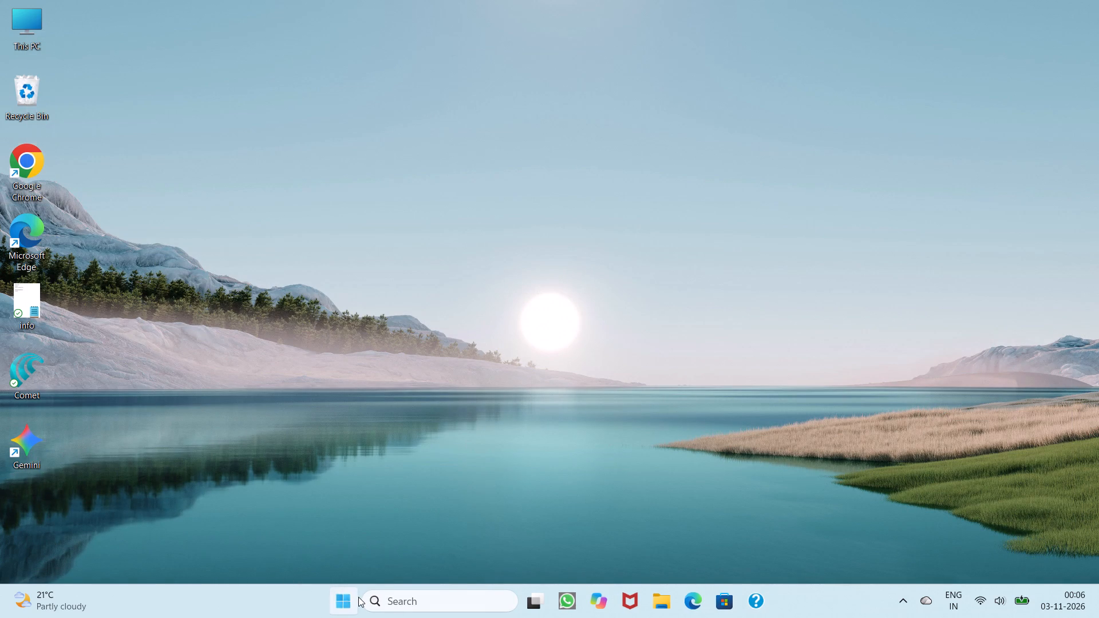
pyautogui.click(372, 72)
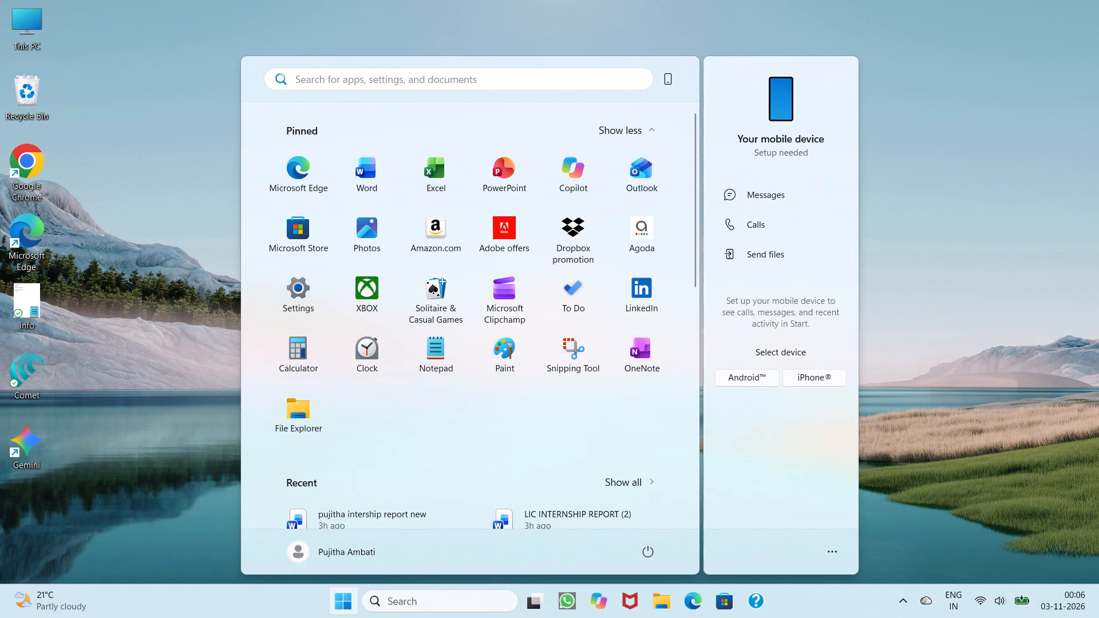
pyautogui.click(342, 196)
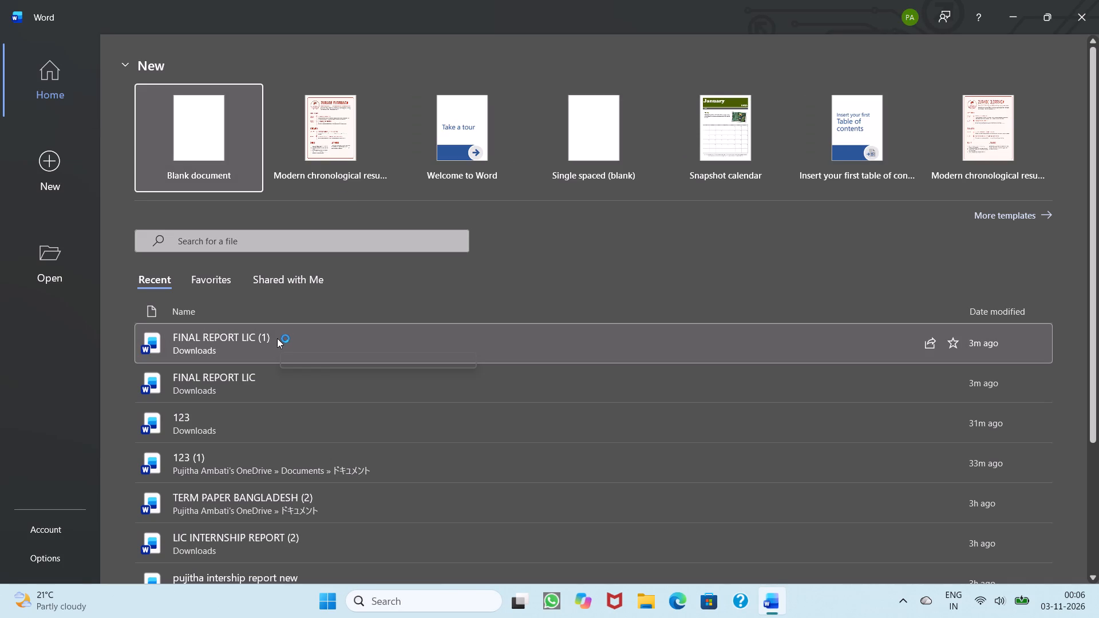
pyautogui.click(260, 344)
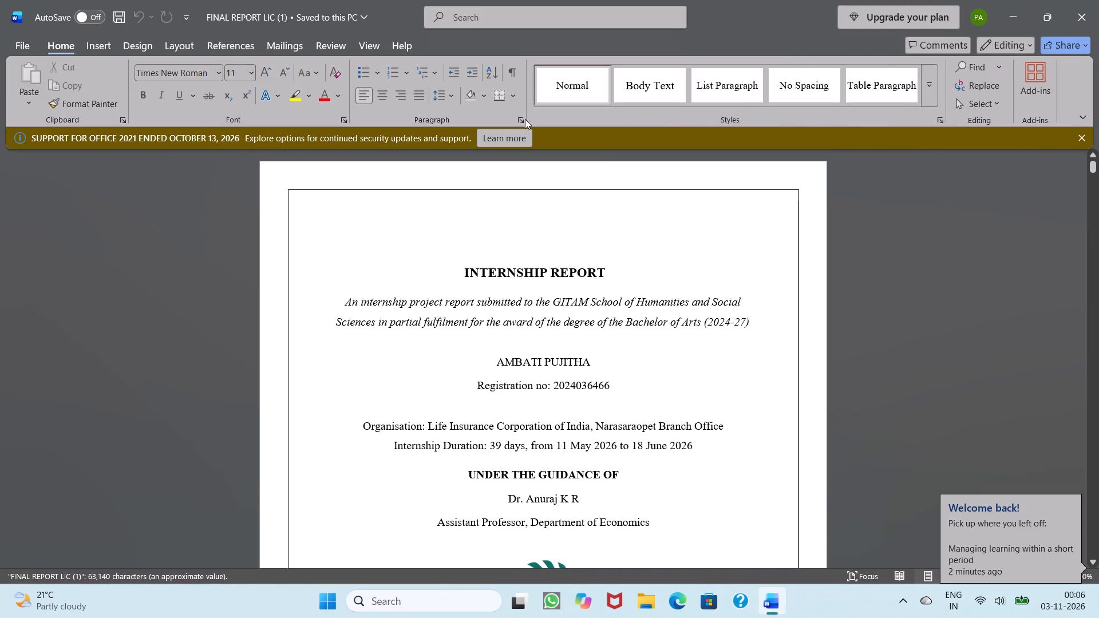
# Open the Office 2021 end-of-support information from Word's notice and close the canva.com tab in Edge.
pyautogui.click(503, 136)
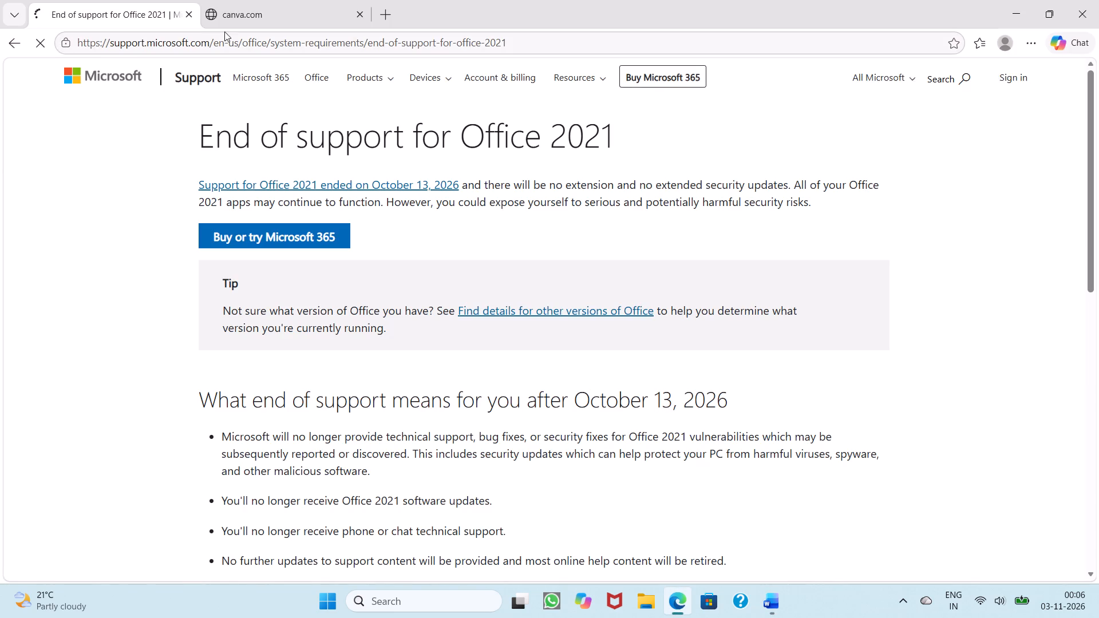
pyautogui.click(364, 12)
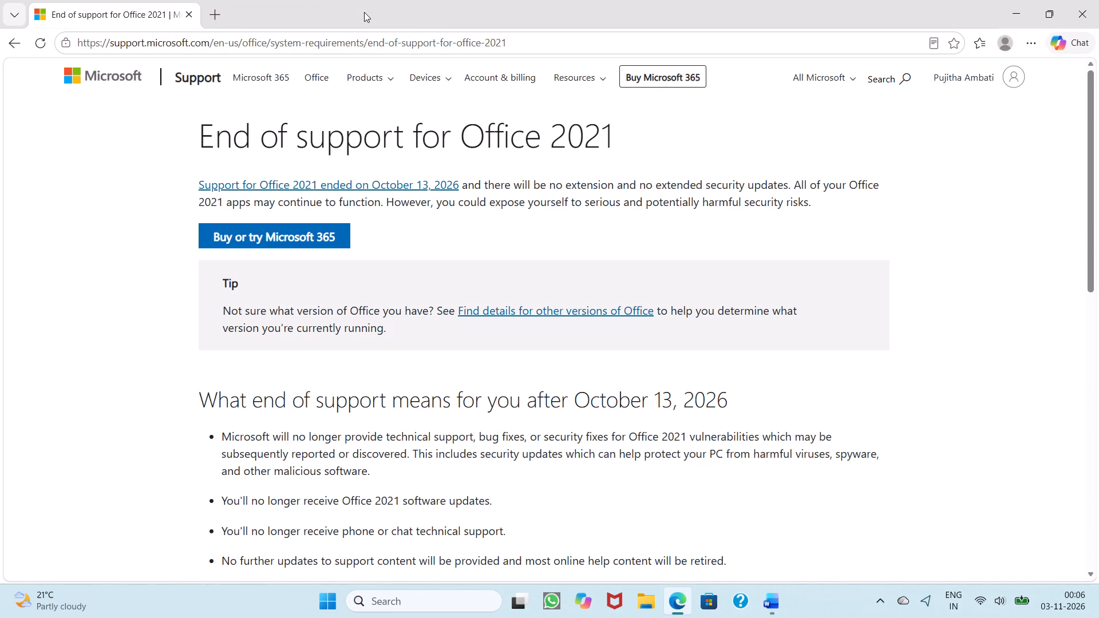
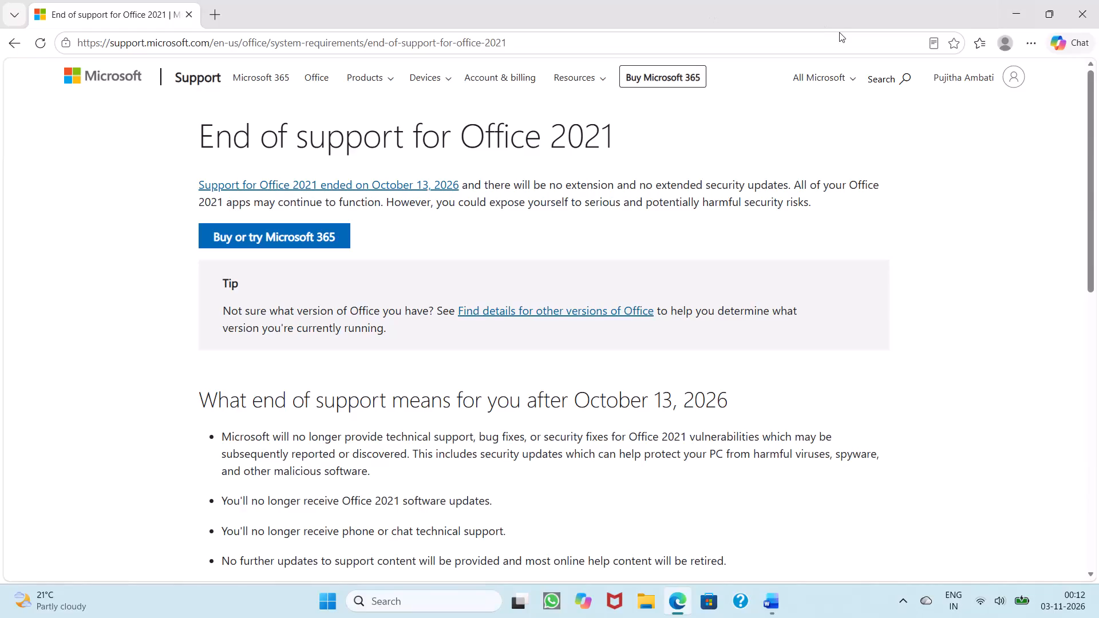
# Close the Edge window showing the Office 2021 end-of-support page.
pyautogui.click(1096, 0)
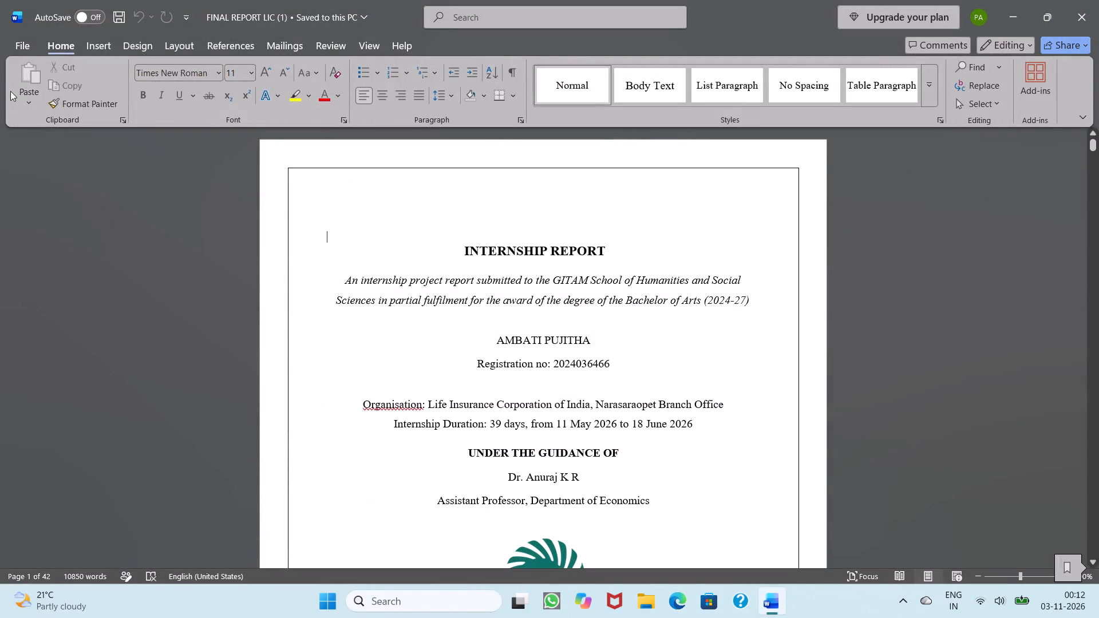
# Save FINAL REPORT LIC (1) as a PDF in Downloads under the same name, with the file opening after publishing.
pyautogui.click(25, 47)
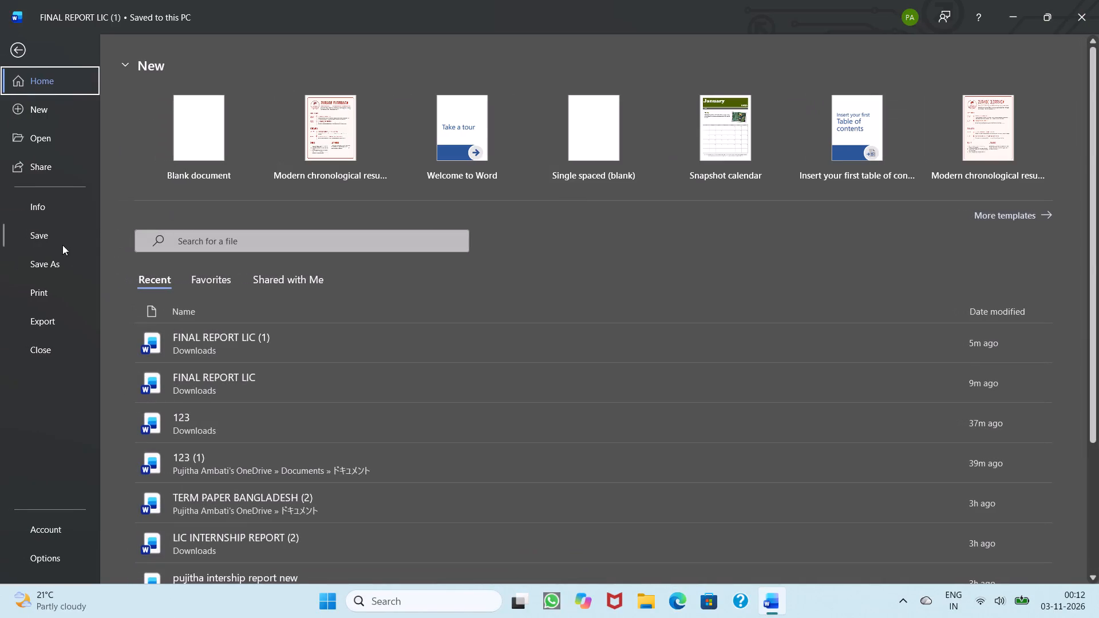
pyautogui.click(48, 271)
pyautogui.click(465, 157)
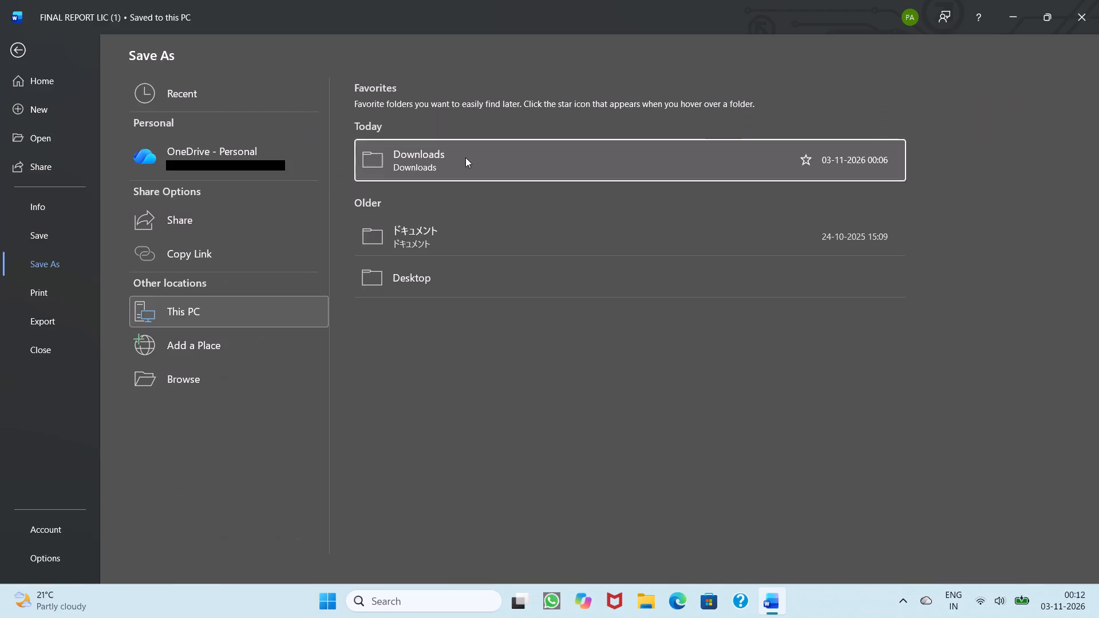
pyautogui.click(215, 253)
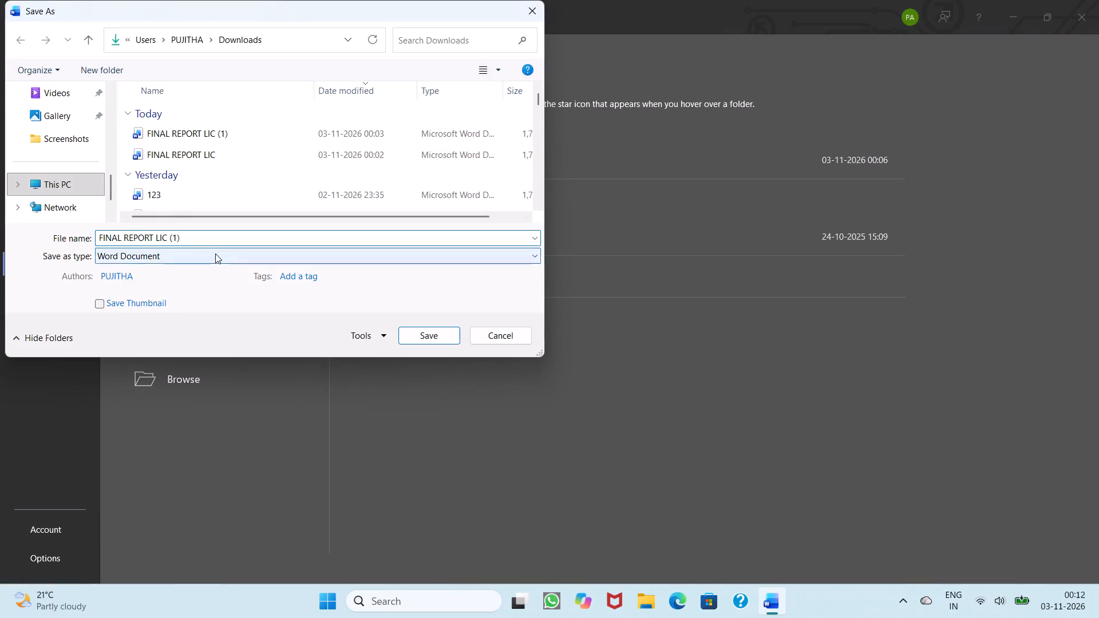
pyautogui.click(176, 338)
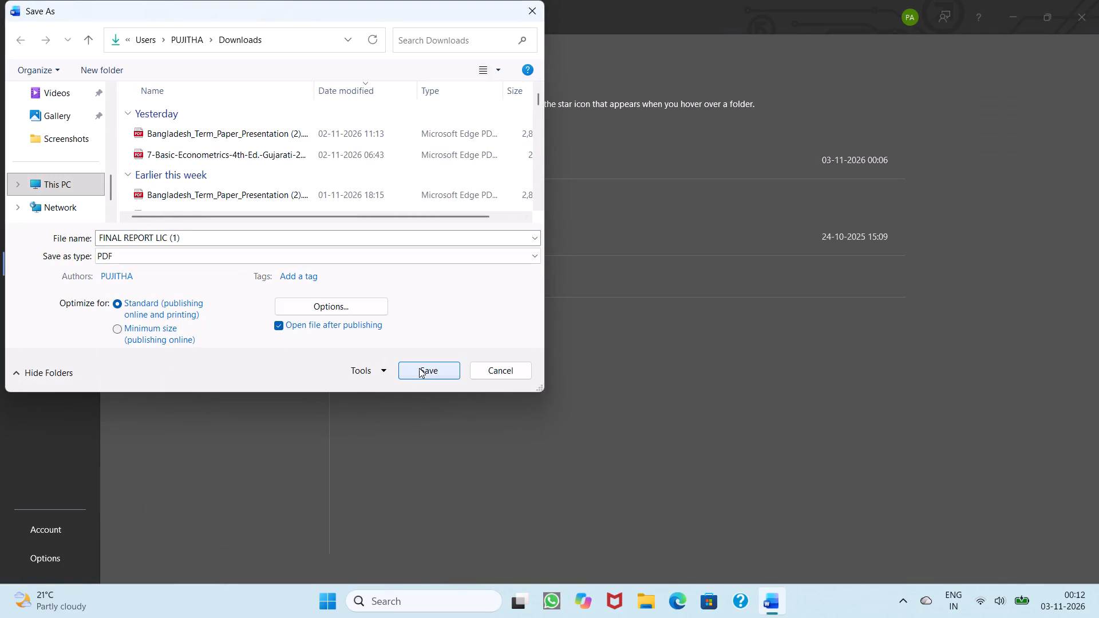
pyautogui.click(419, 368)
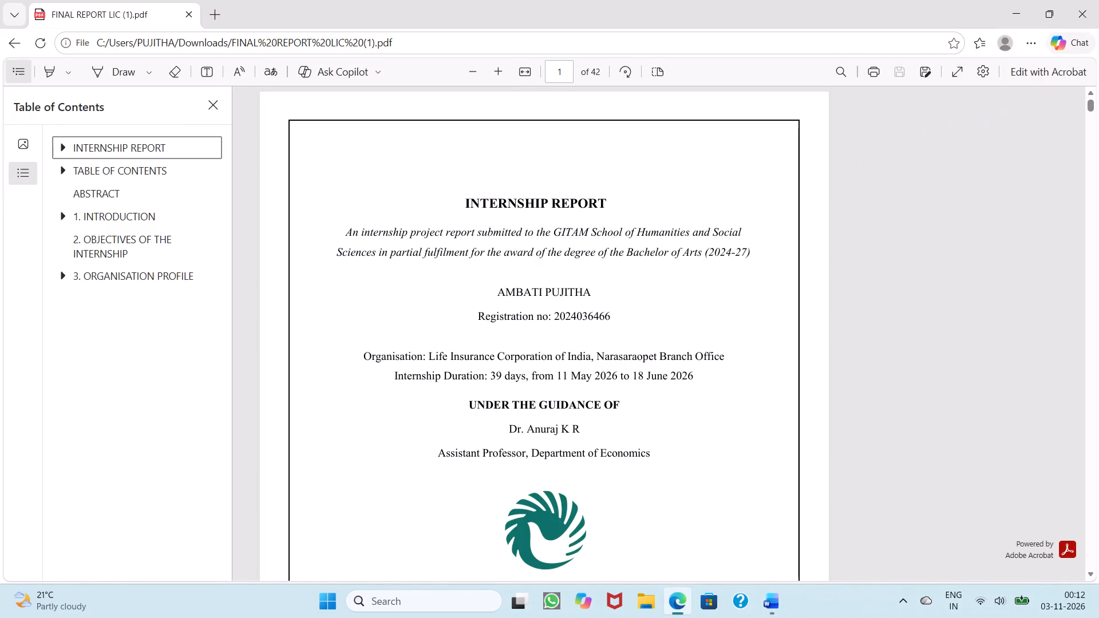
# Check the exported PDF's cover page and page thumbnails, and close the table-of-contents pane.
pyautogui.scroll(-5, 703, 220)
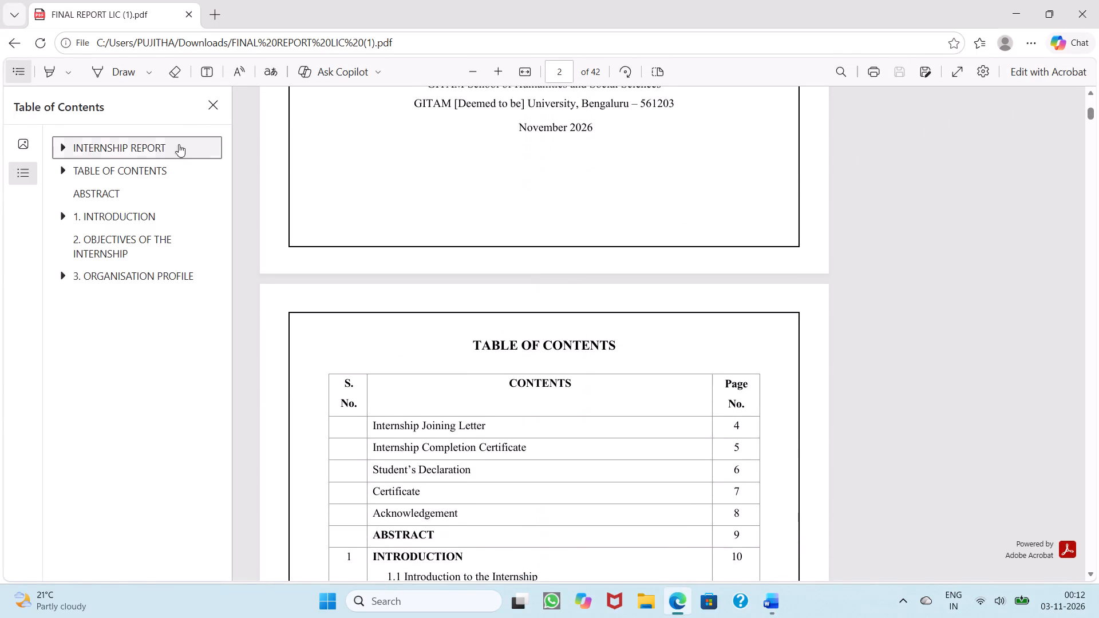
pyautogui.click(27, 142)
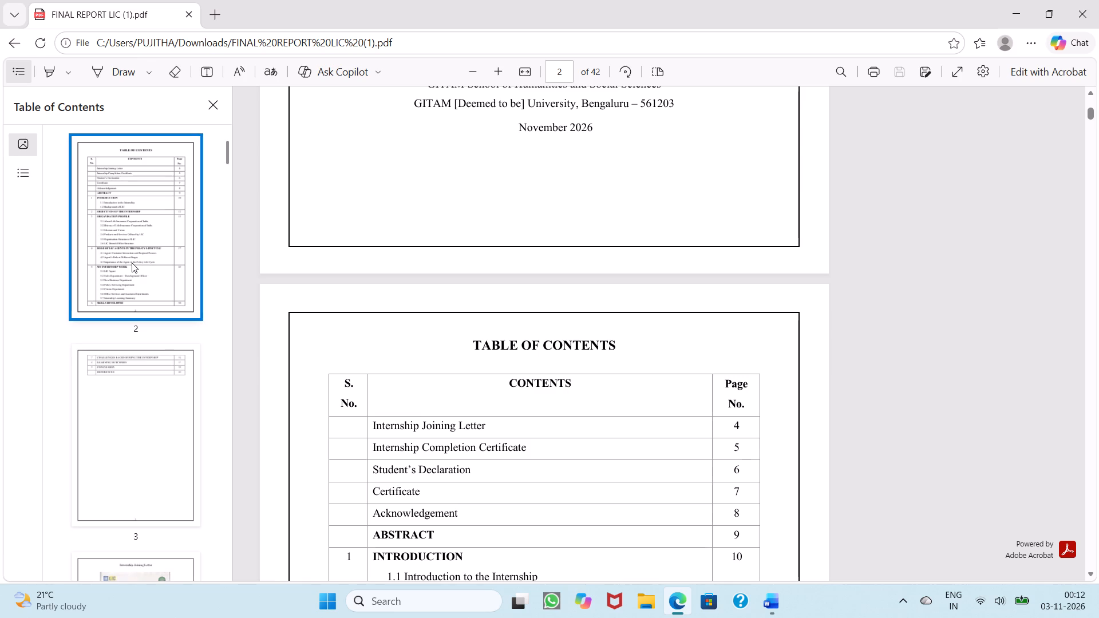
pyautogui.scroll(3, 132, 263)
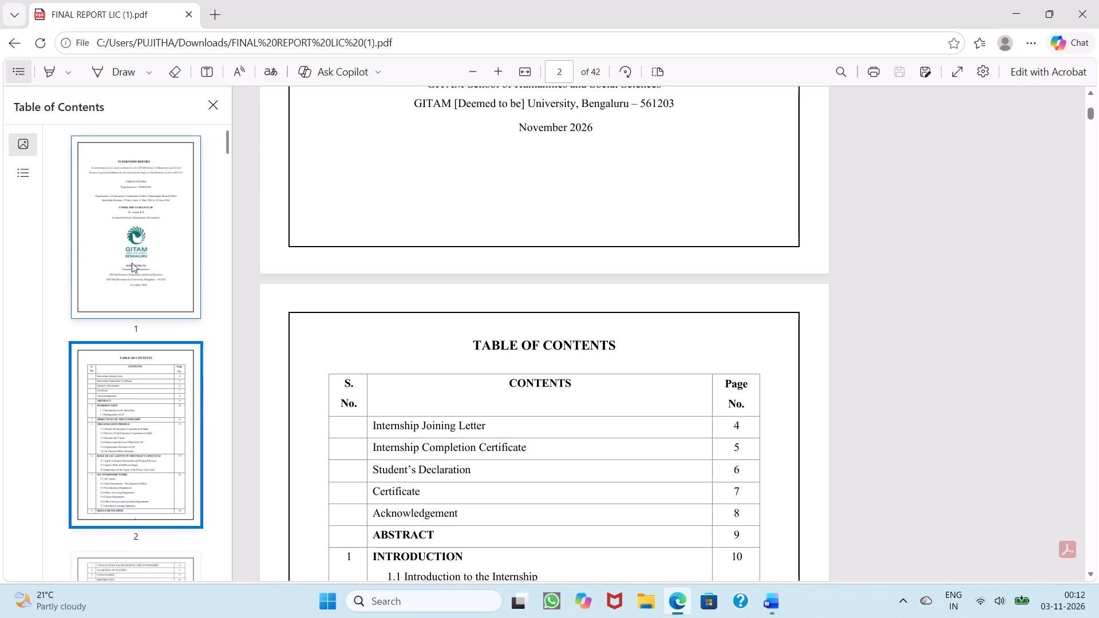
pyautogui.click(220, 102)
pyautogui.scroll(3, 362, 308)
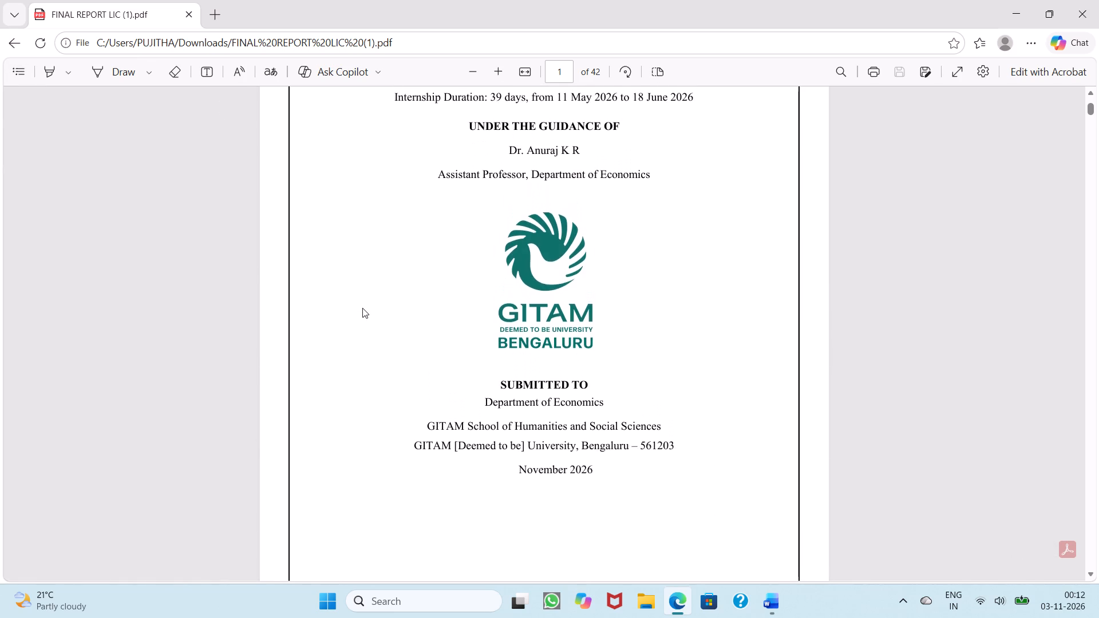
pyautogui.scroll(2, 362, 308)
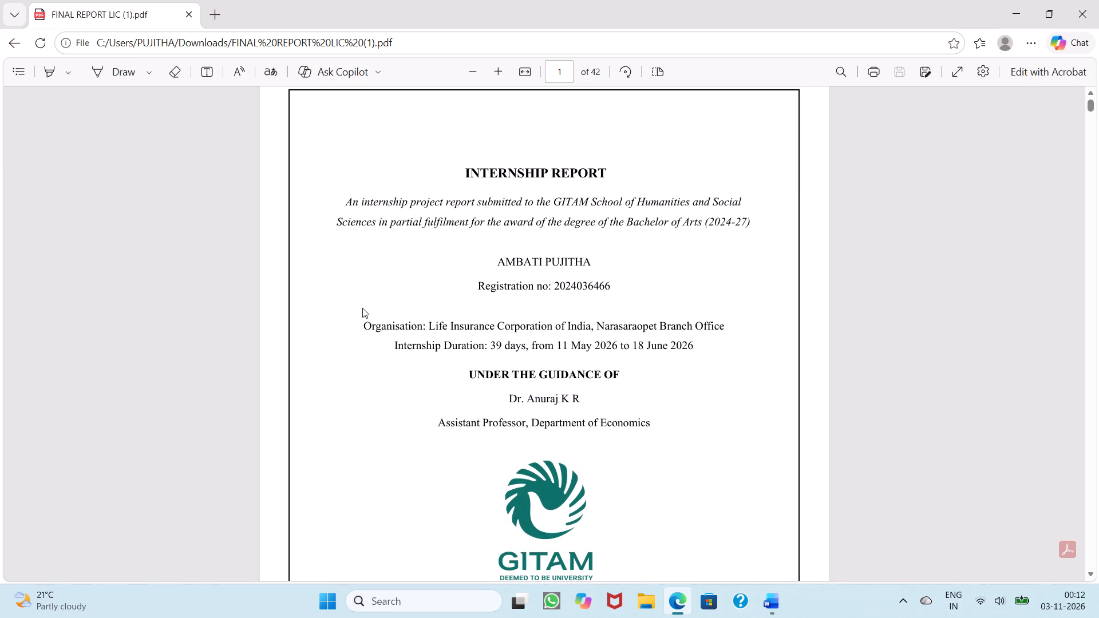
# Review the PDF's front matter from the table of contents and joining letter through the Acknowledgement and Introduction.
pyautogui.scroll(-8, 362, 308)
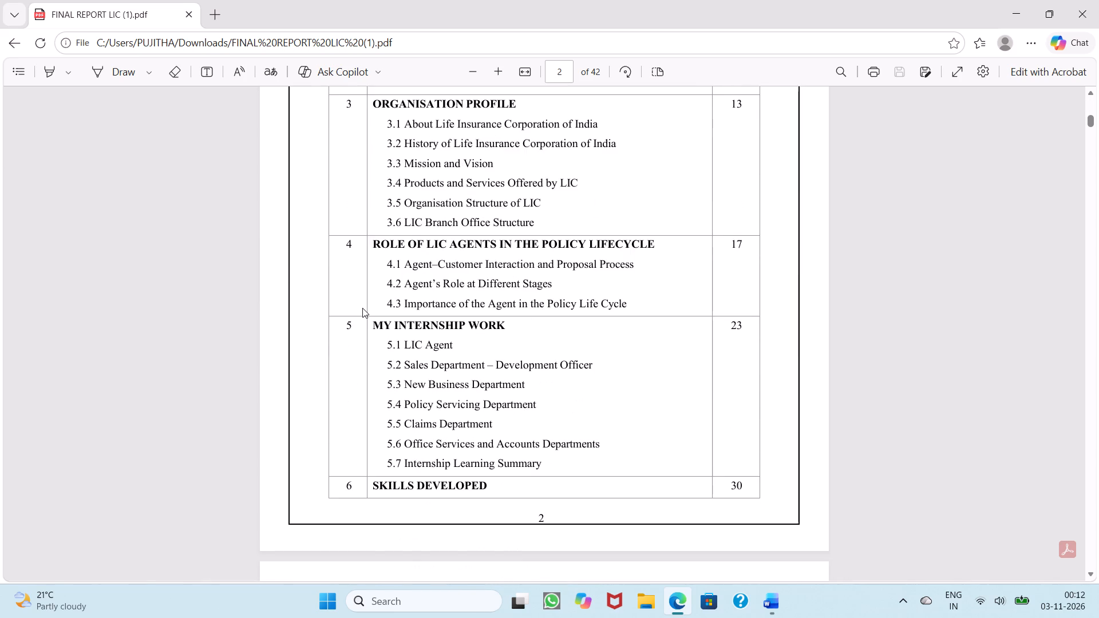
pyautogui.scroll(-7, 362, 308)
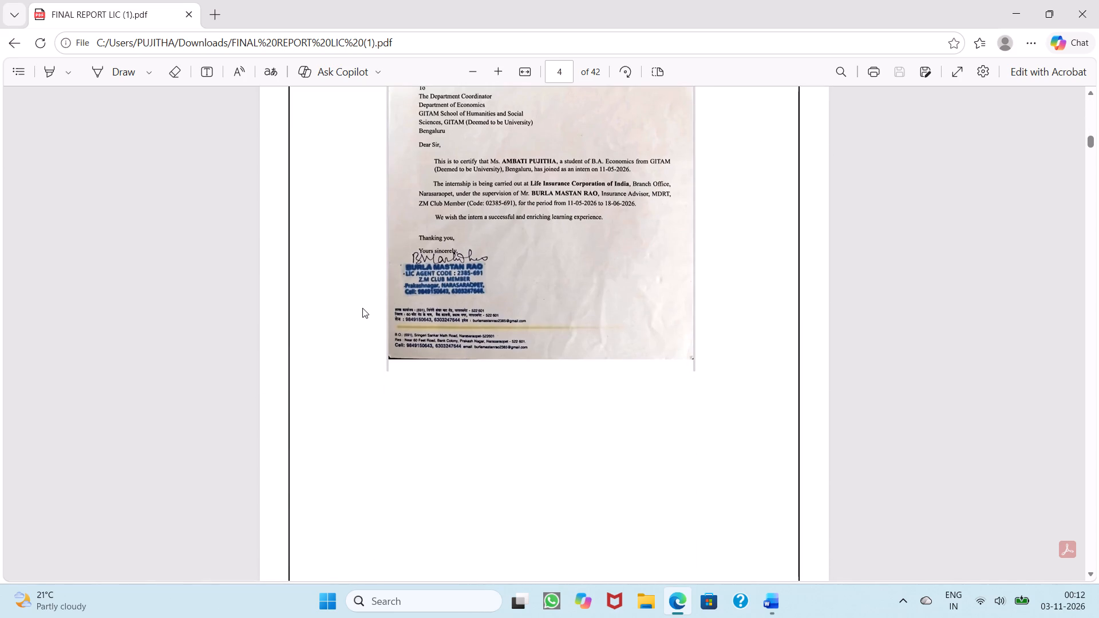
pyautogui.scroll(-8, 362, 308)
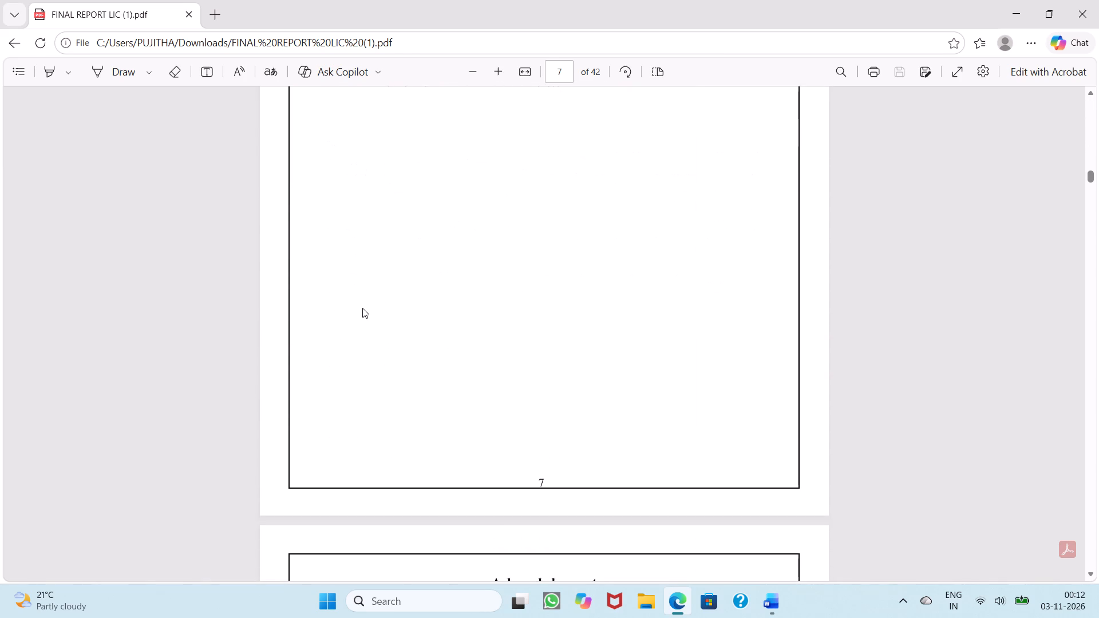
pyautogui.scroll(5, 362, 308)
pyautogui.scroll(-5, 362, 308)
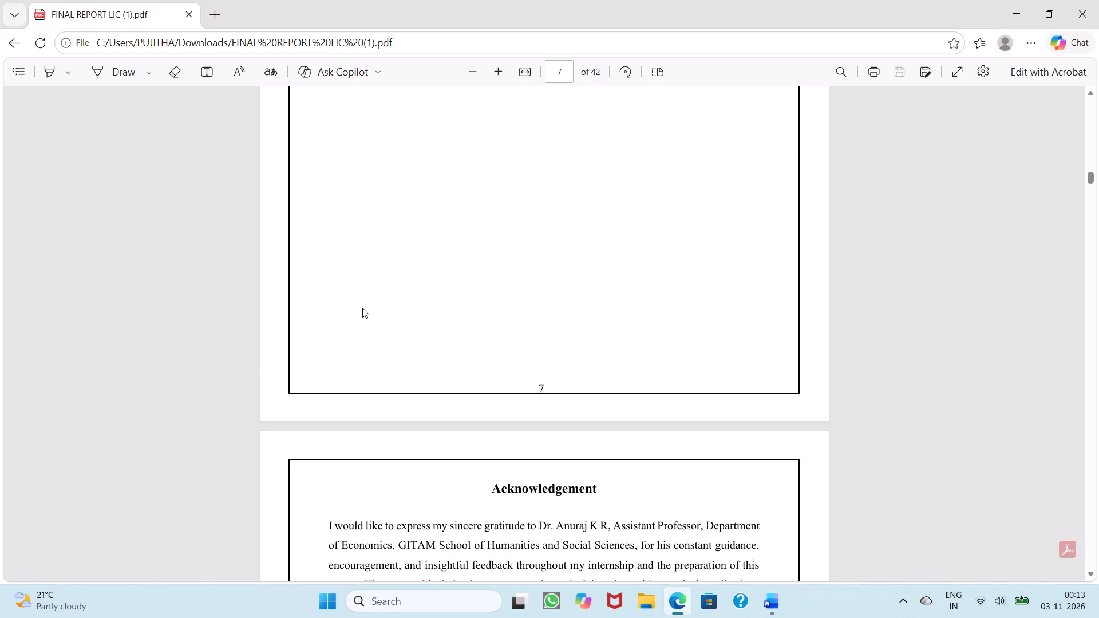
pyautogui.scroll(-6, 362, 308)
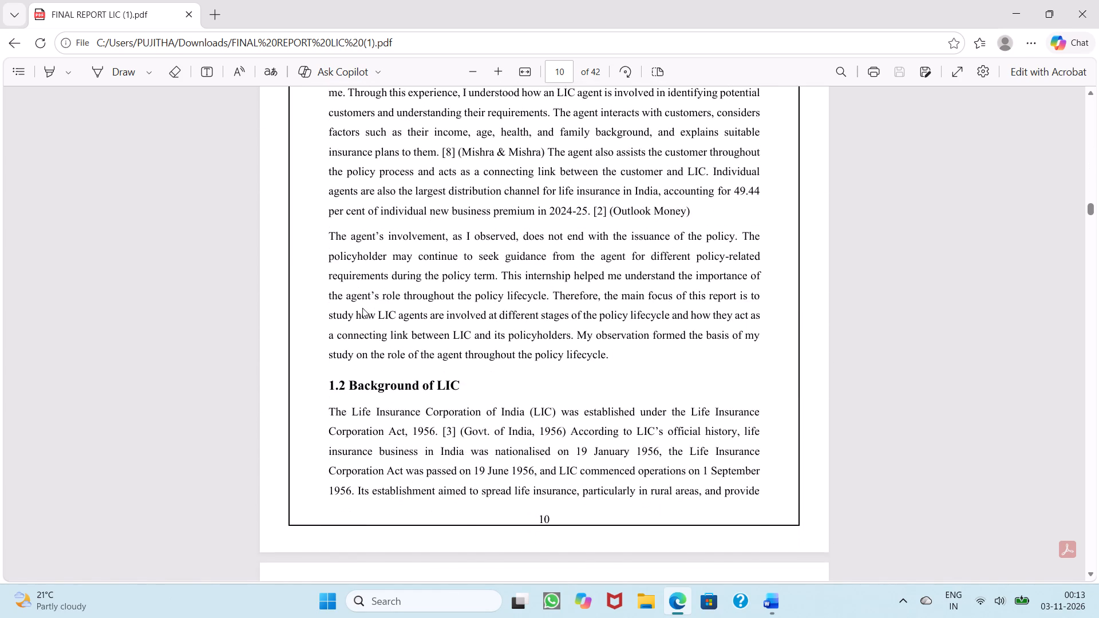
# Review the layout of the Objectives and Organisation Profile chapters in the PDF.
pyautogui.scroll(-6, 362, 308)
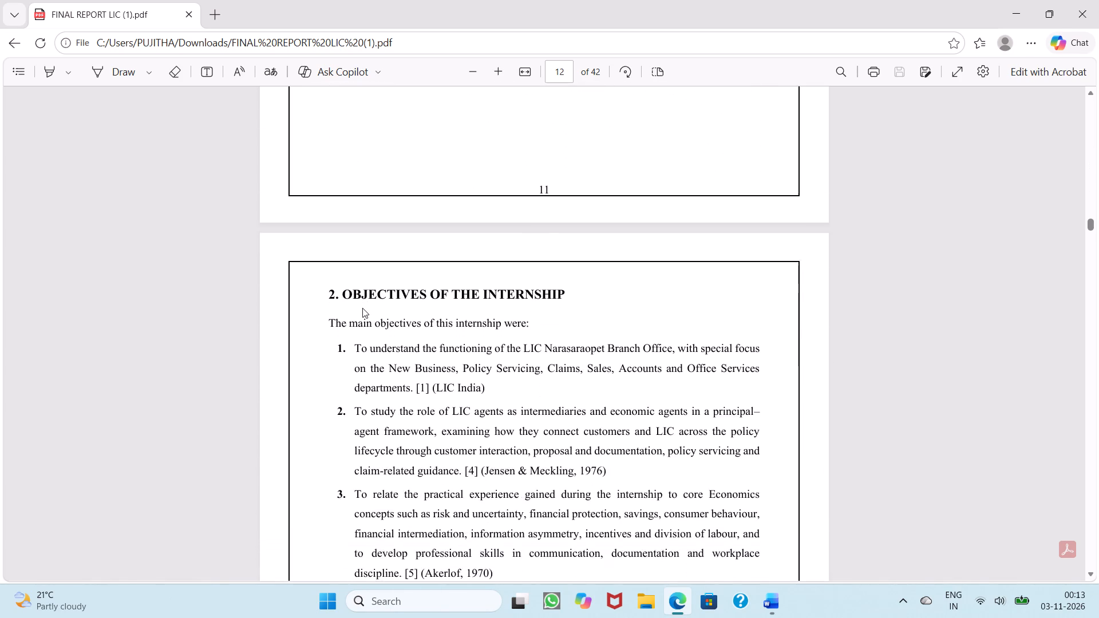
pyautogui.scroll(-3, 362, 308)
pyautogui.hscroll(2, 362, 308)
pyautogui.scroll(-4, 362, 308)
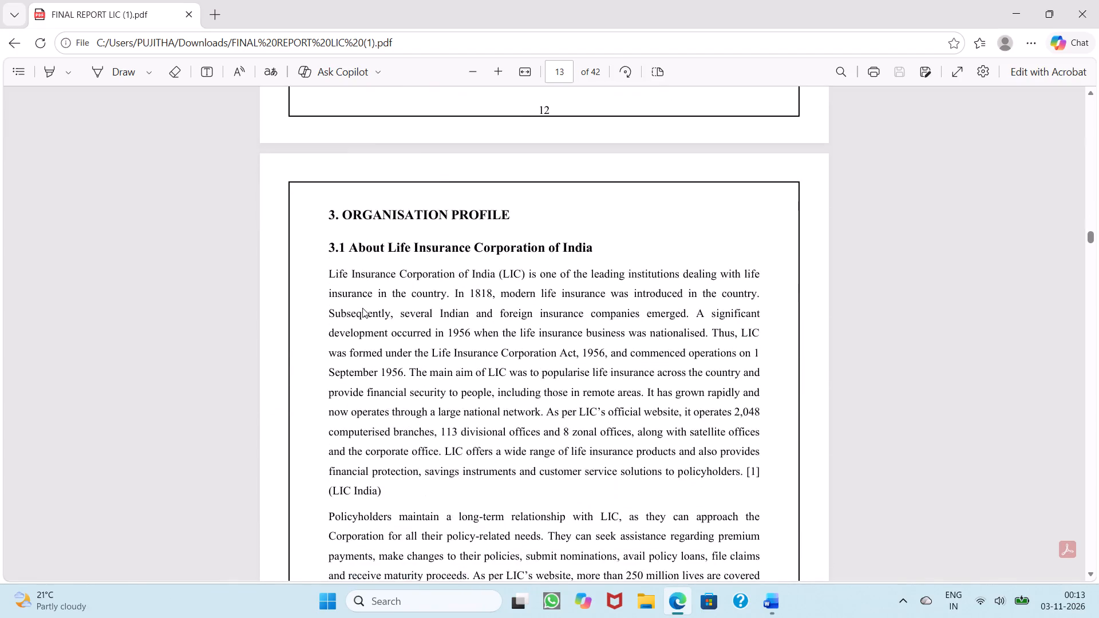
pyautogui.scroll(-7, 362, 308)
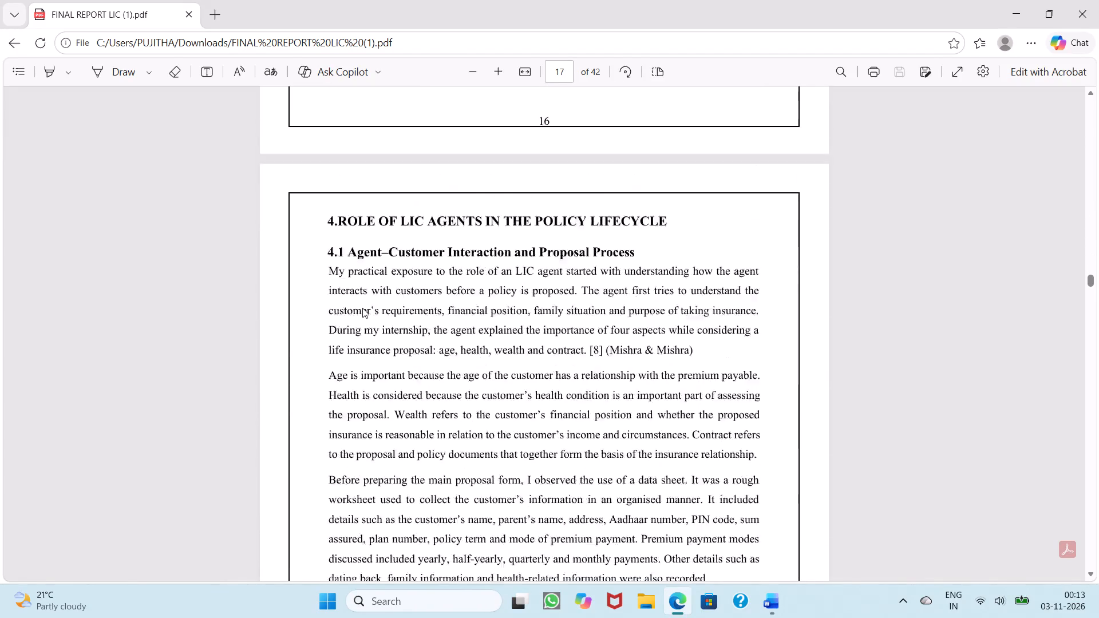
# Review the layout of the Role of LIC Agents and My Internship Work chapters in the PDF.
pyautogui.scroll(-11, 362, 308)
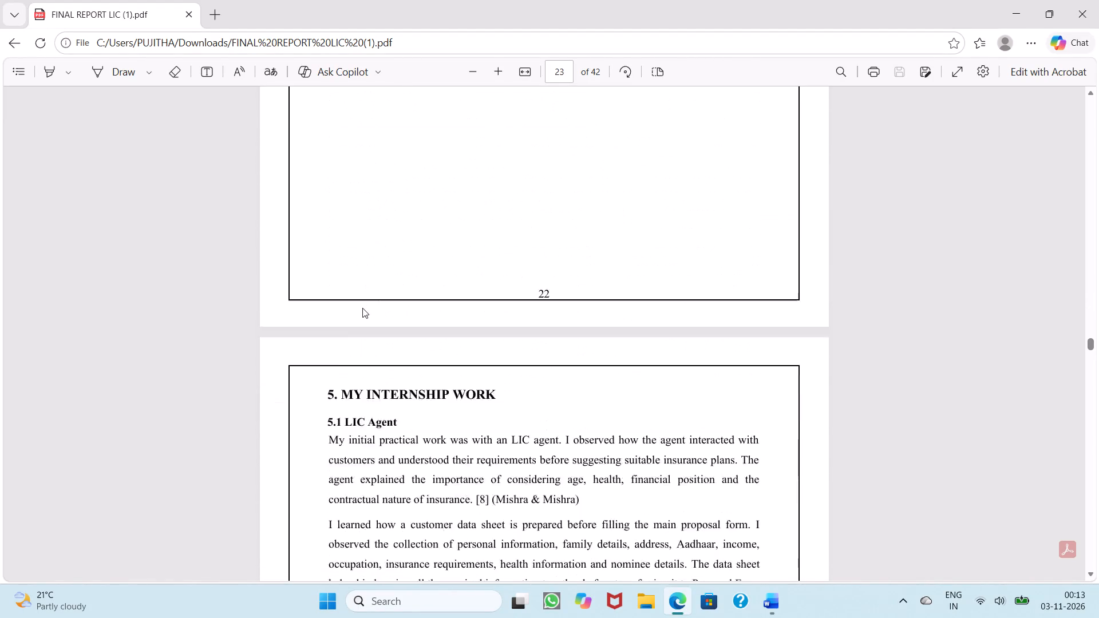
pyautogui.scroll(-7, 362, 308)
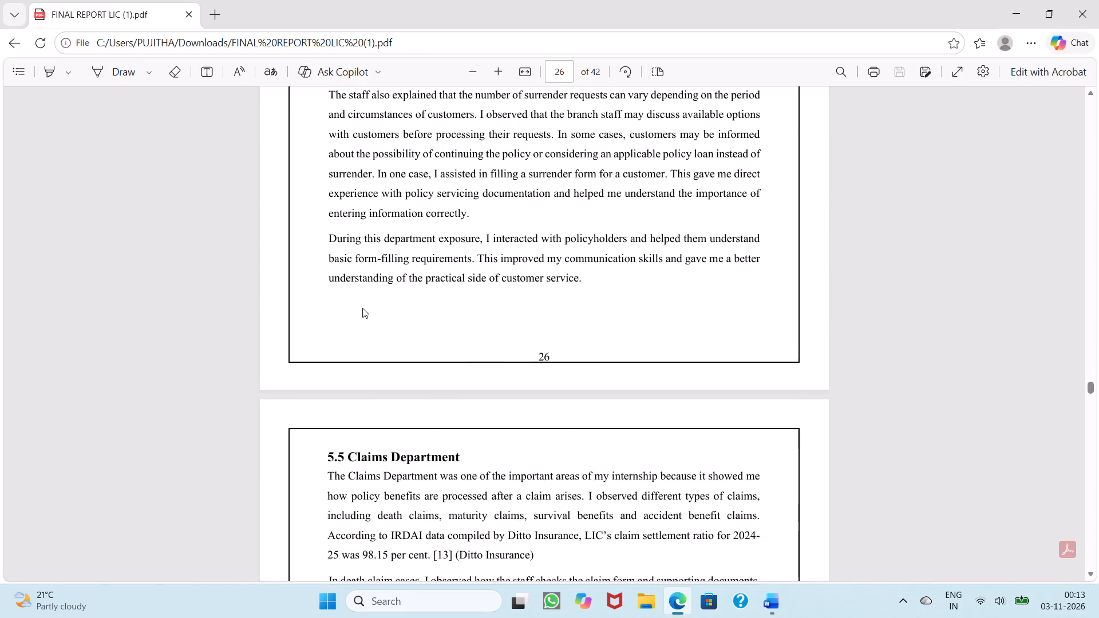
pyautogui.scroll(-4, 362, 308)
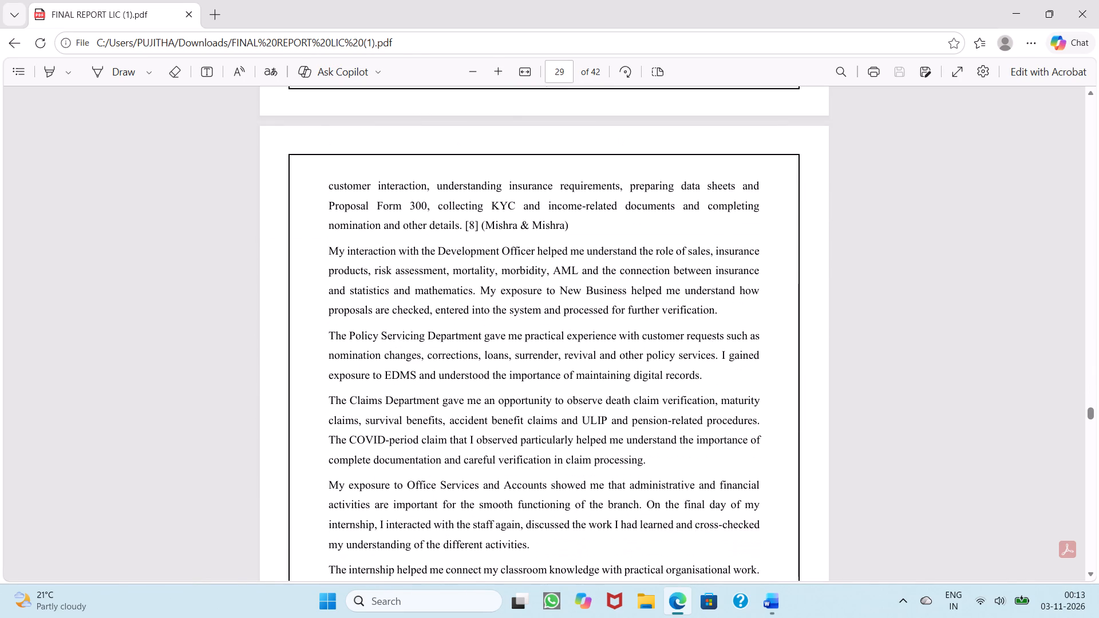
# Review the Skills Developed chapter in the PDF, going back over its pages from the chapter heading.
pyautogui.scroll(2, 359, 374)
pyautogui.scroll(-9, 359, 374)
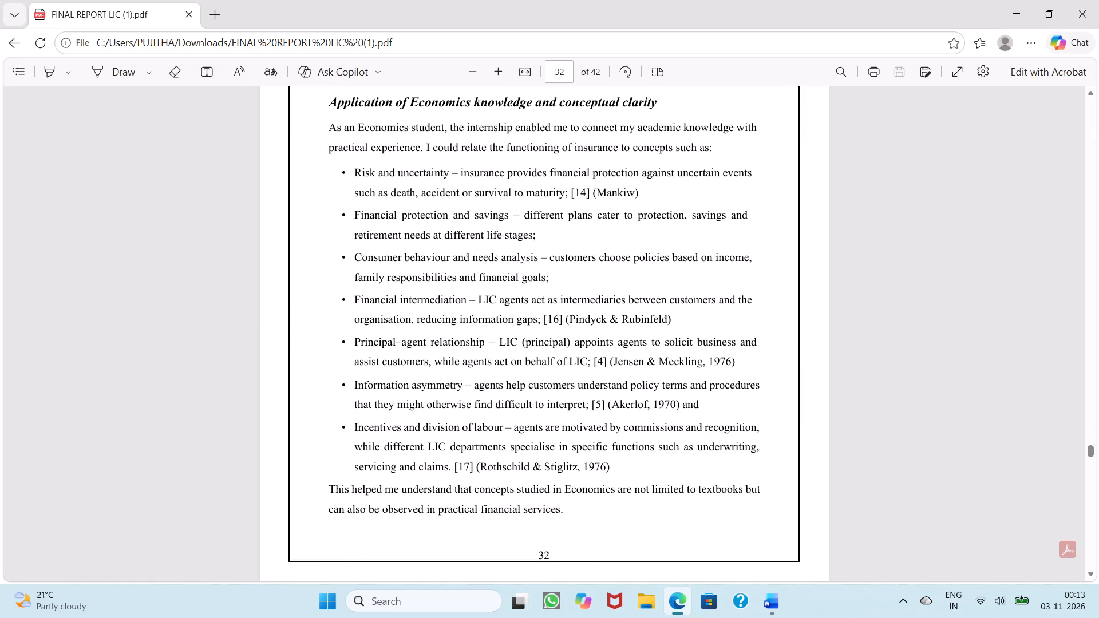
pyautogui.scroll(-4, 359, 374)
pyautogui.scroll(1, 359, 374)
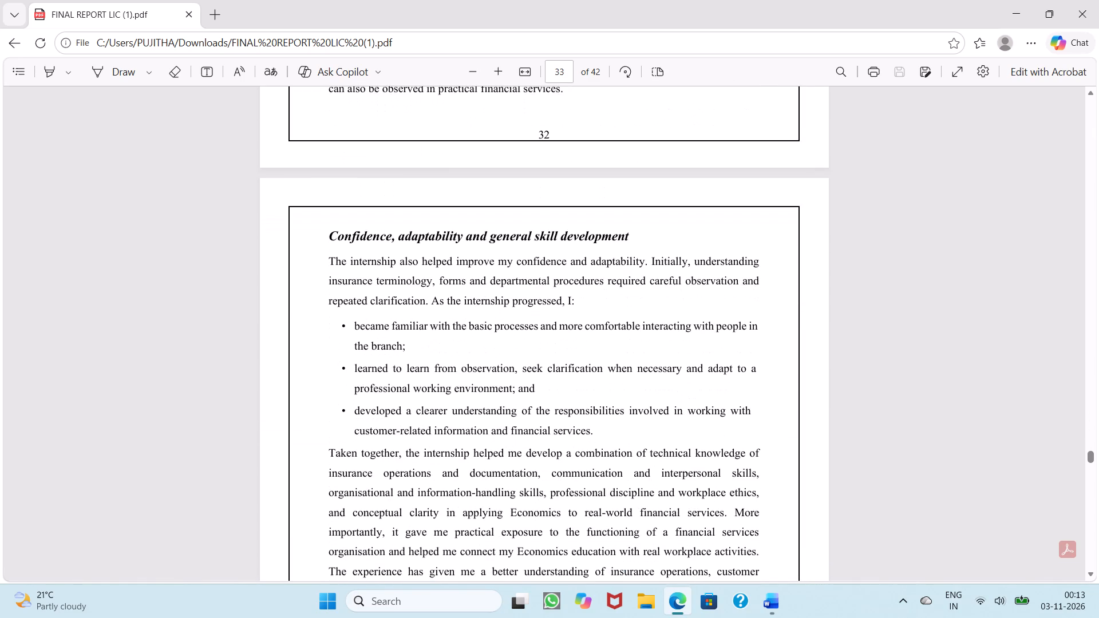
pyautogui.scroll(5, 359, 374)
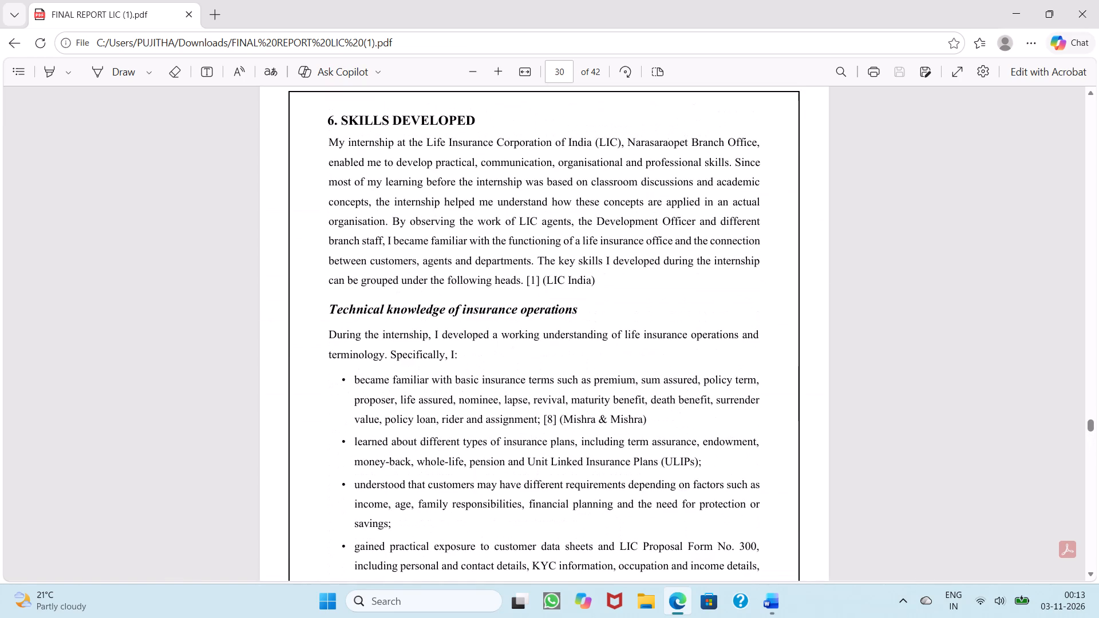
pyautogui.scroll(-2, 359, 374)
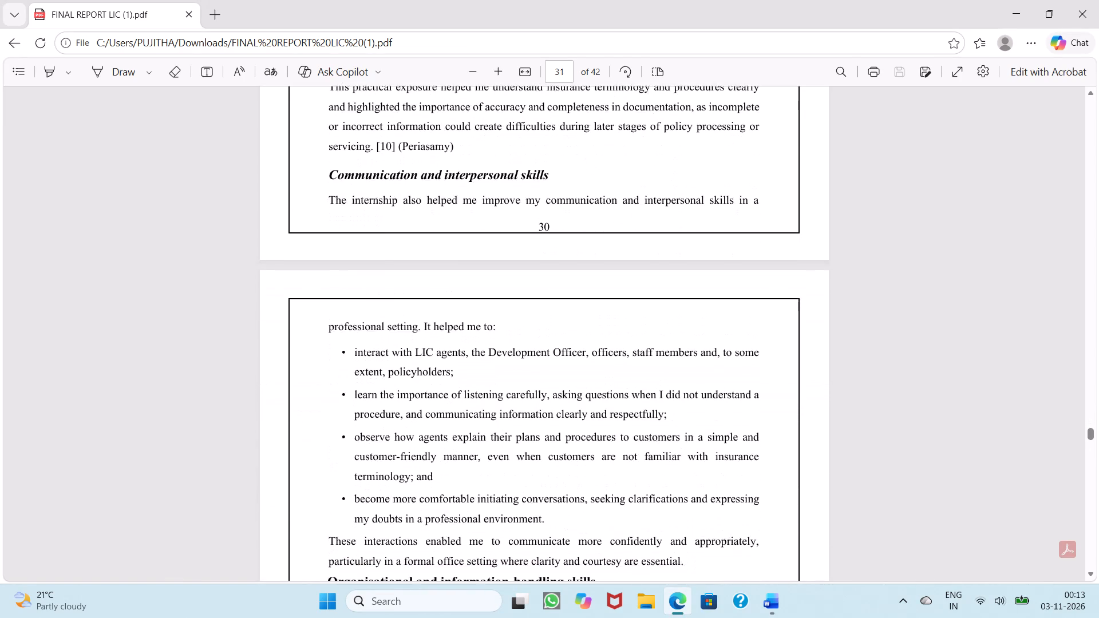
pyautogui.scroll(-6, 359, 374)
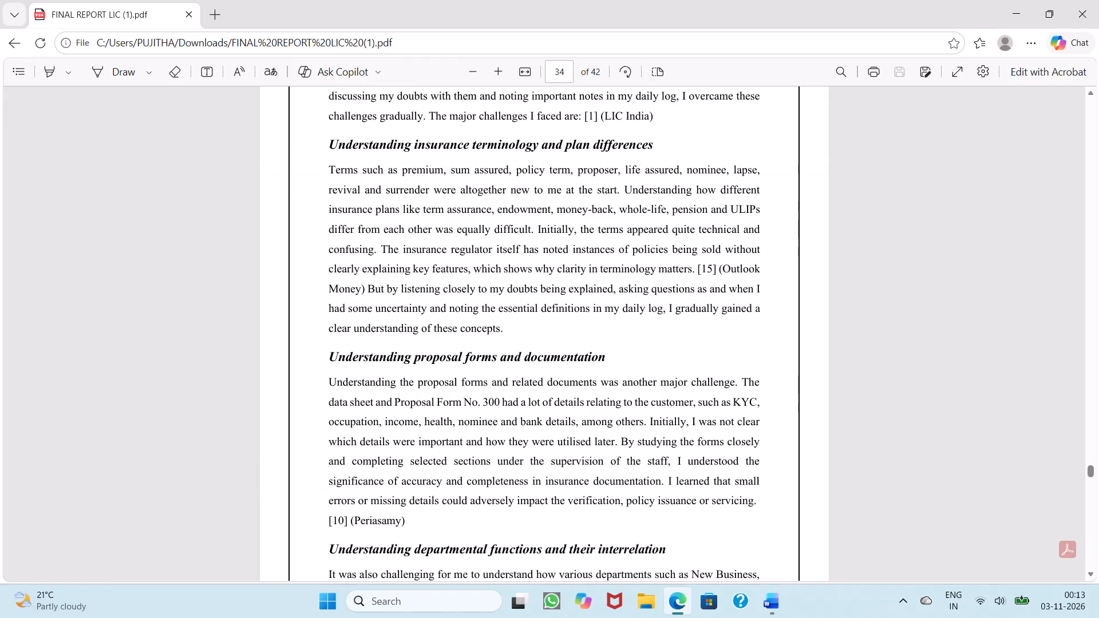
# Review the Challenges Faced During the Internship chapter and its page breaks in the PDF.
pyautogui.scroll(-2, 359, 374)
pyautogui.scroll(2, 359, 374)
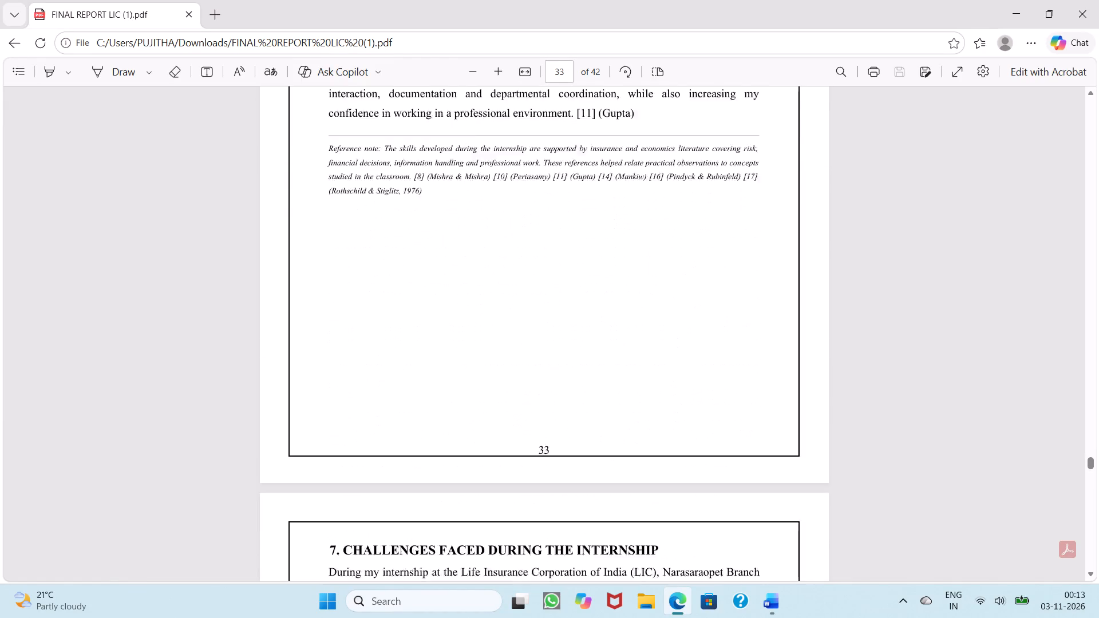
pyautogui.scroll(-3, 359, 374)
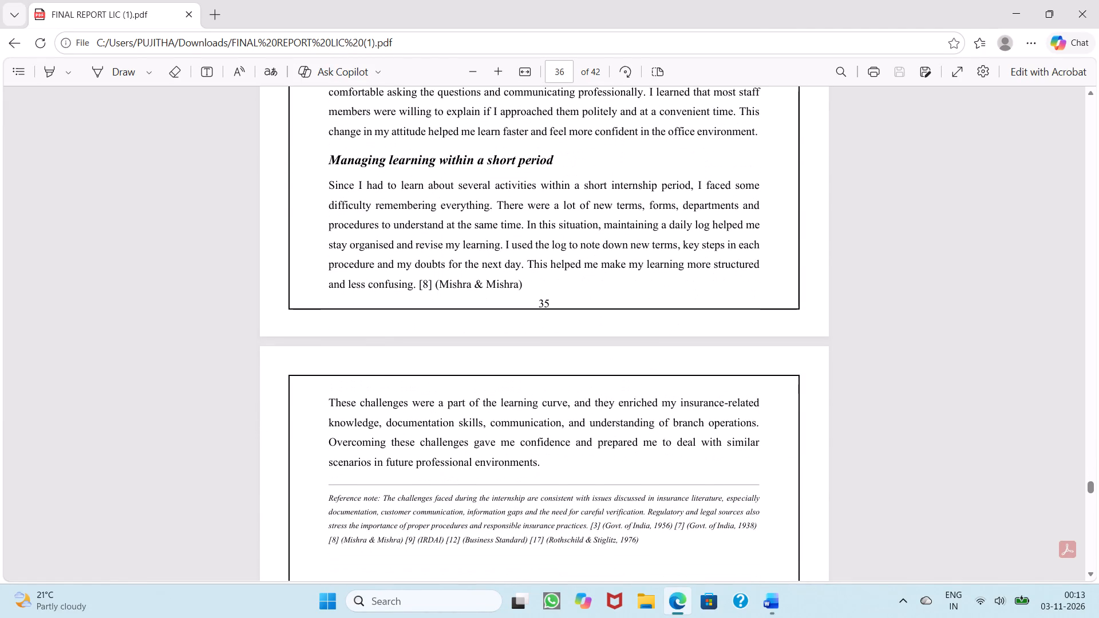
pyautogui.scroll(-6, 359, 374)
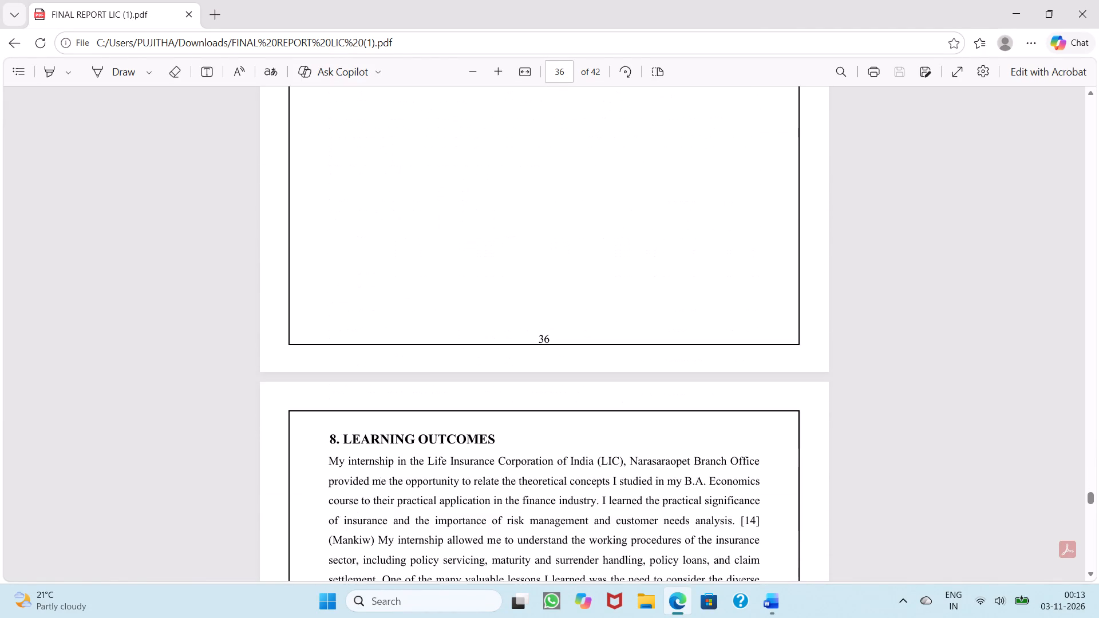
# Review the Learning Outcomes, Conclusion and References pages through to the PDF's last page.
pyautogui.scroll(-6, 359, 374)
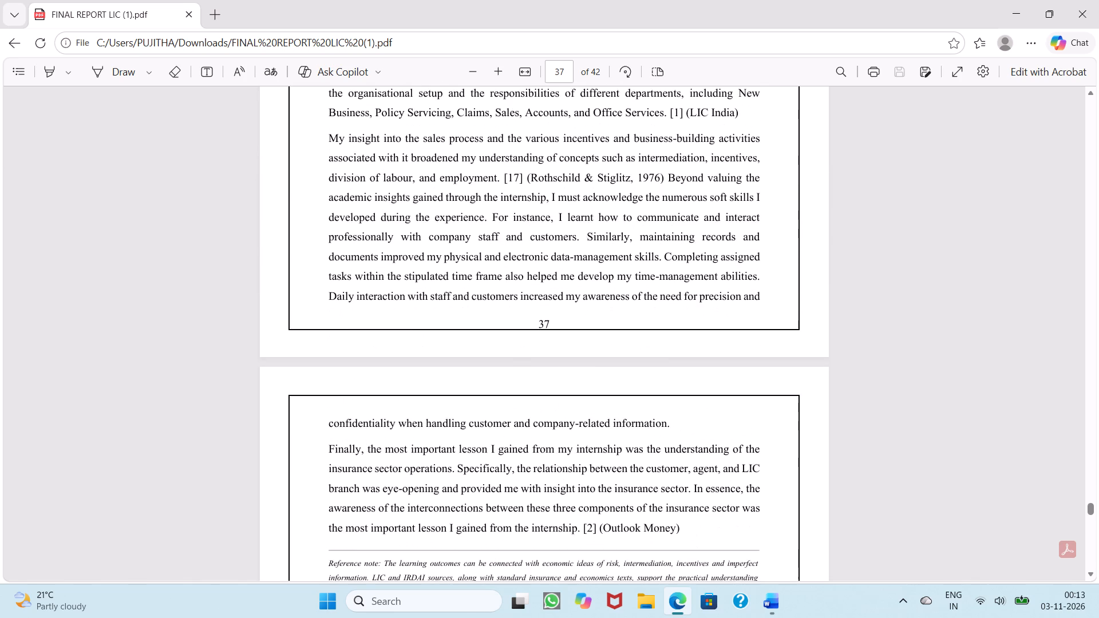
pyautogui.scroll(-6, 359, 374)
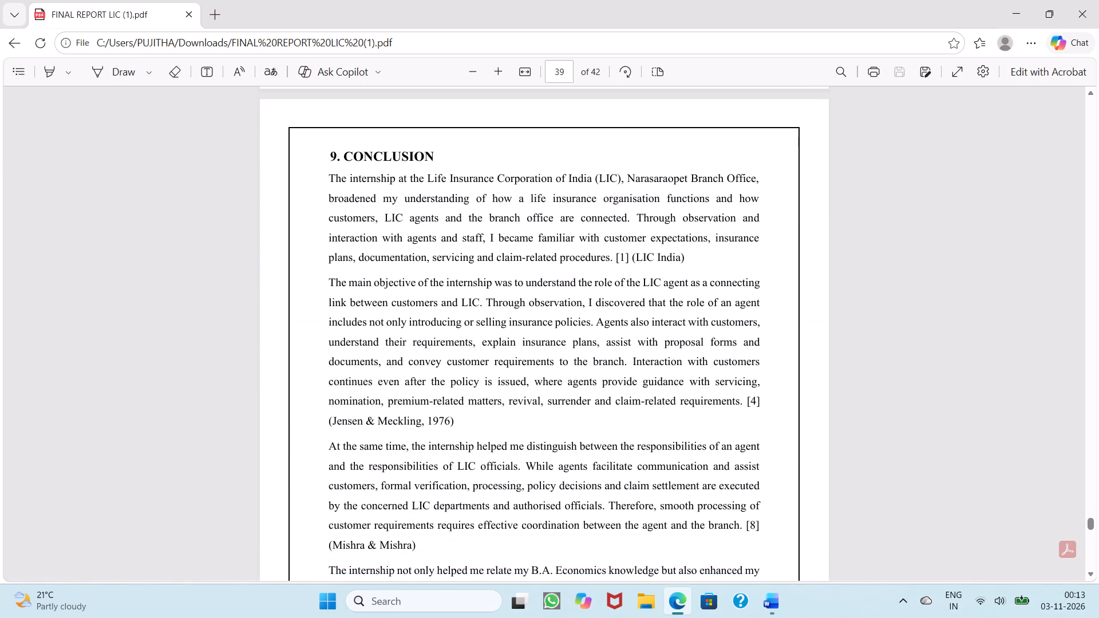
pyautogui.scroll(-6, 359, 374)
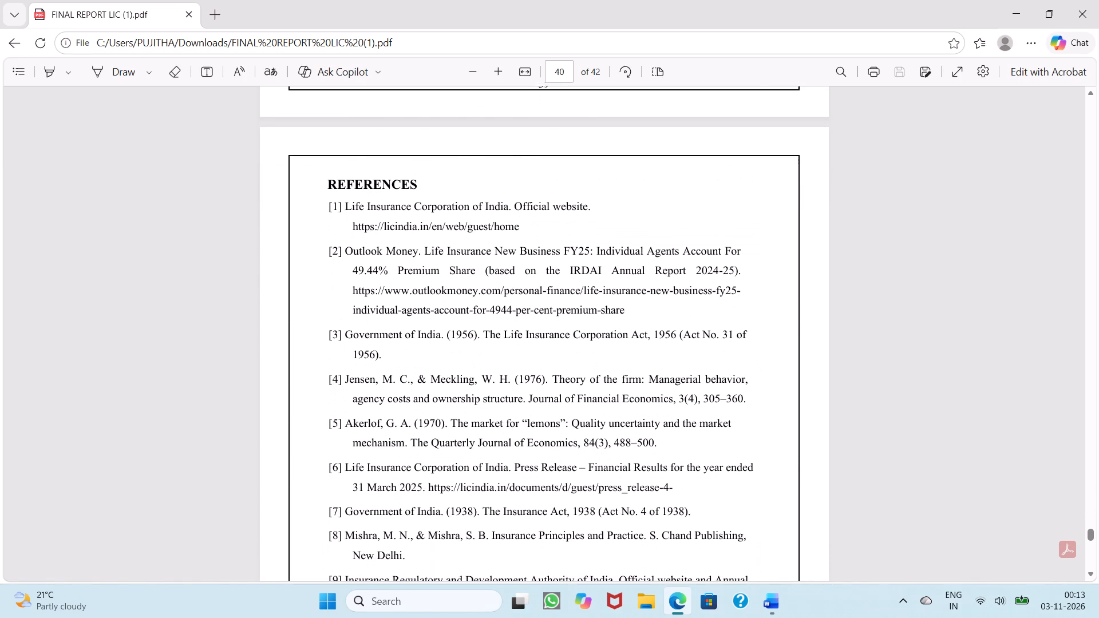
pyautogui.scroll(-6, 359, 374)
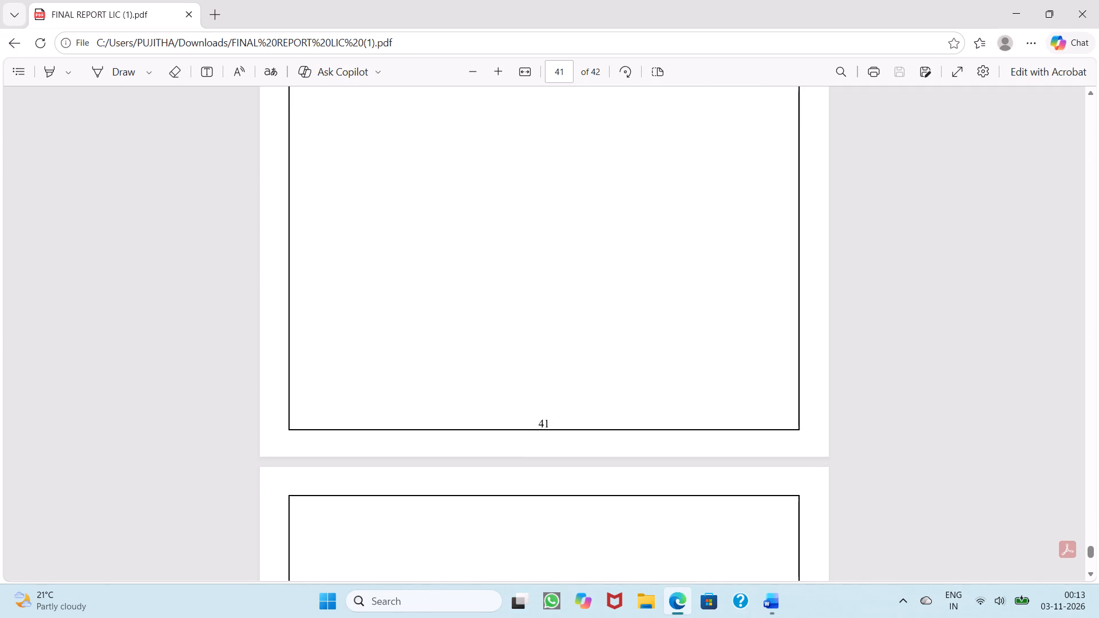
pyautogui.scroll(-3, 359, 374)
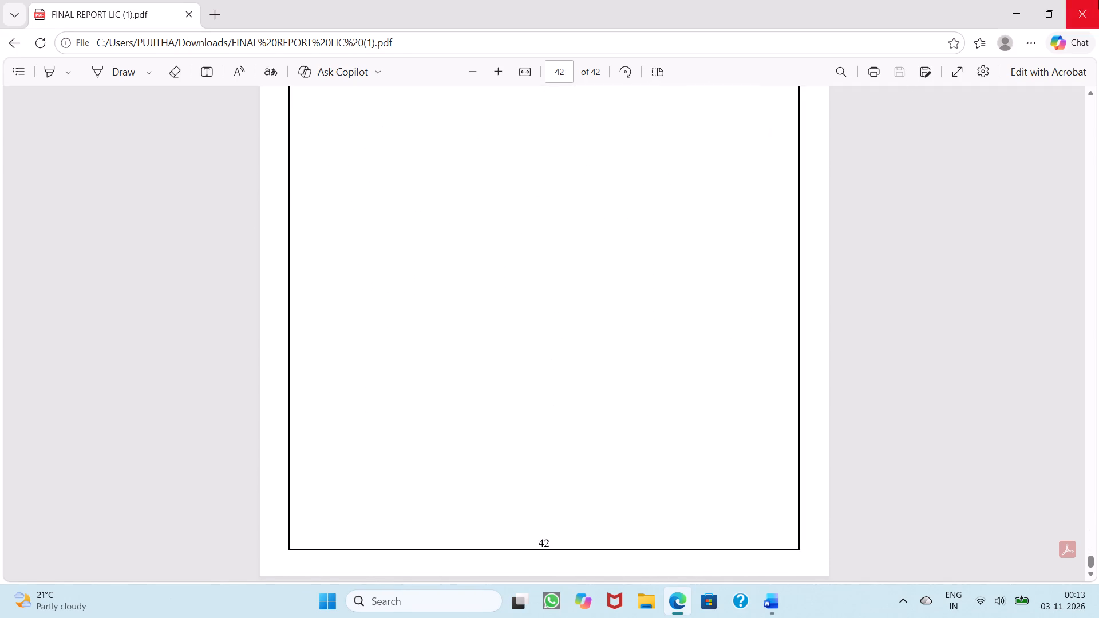
# Close the PDF's browser window and the FINAL REPORT LIC (1) document in Word.
pyautogui.click(1098, 0)
pyautogui.click(1097, 2)
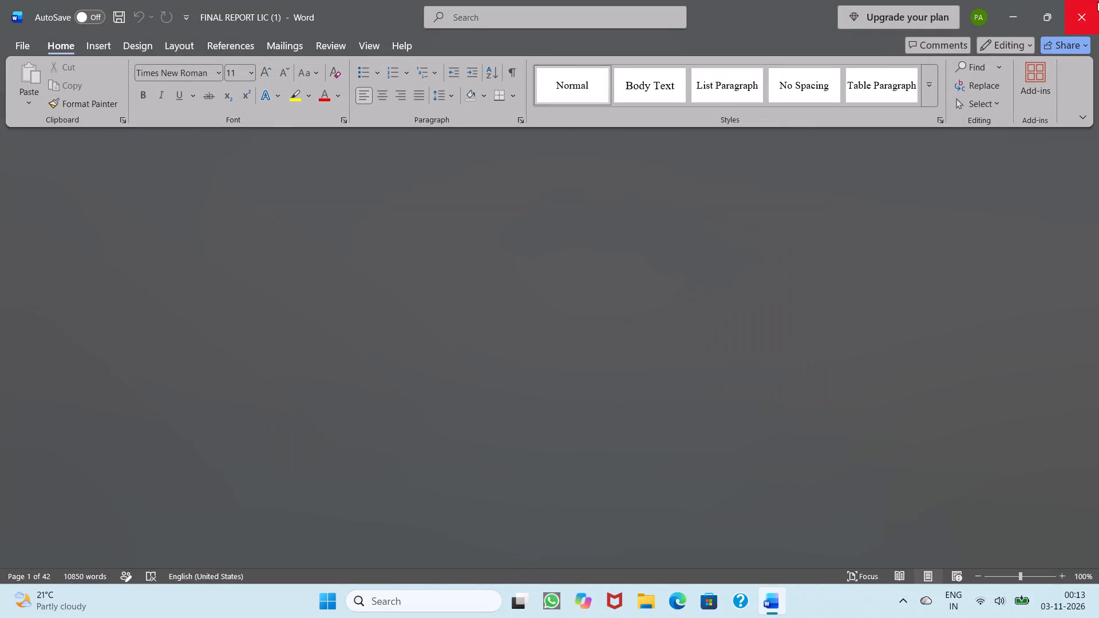
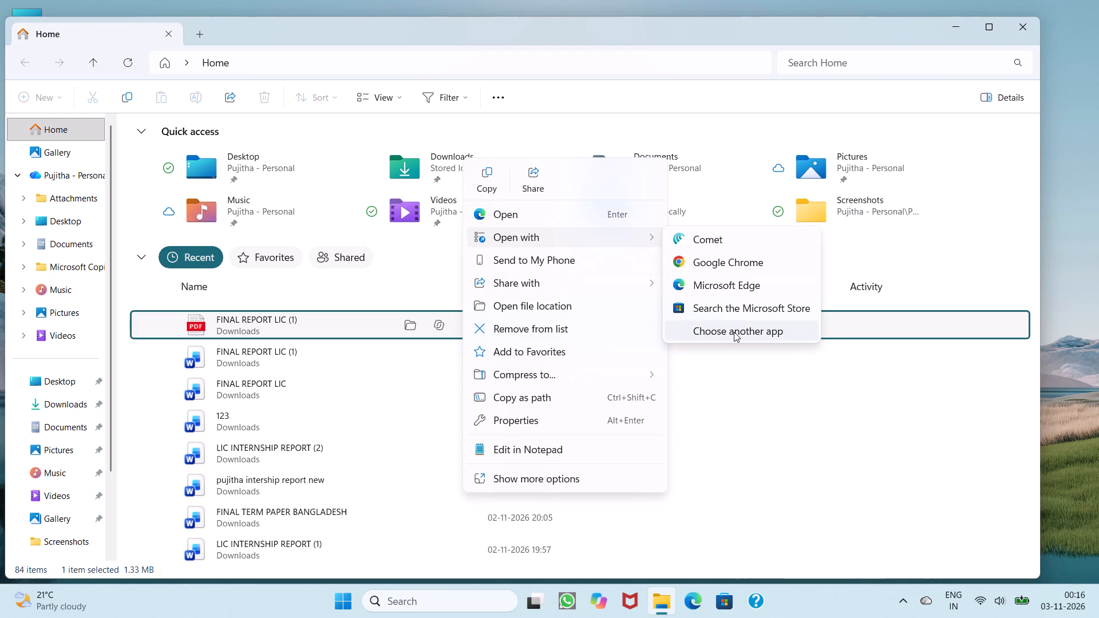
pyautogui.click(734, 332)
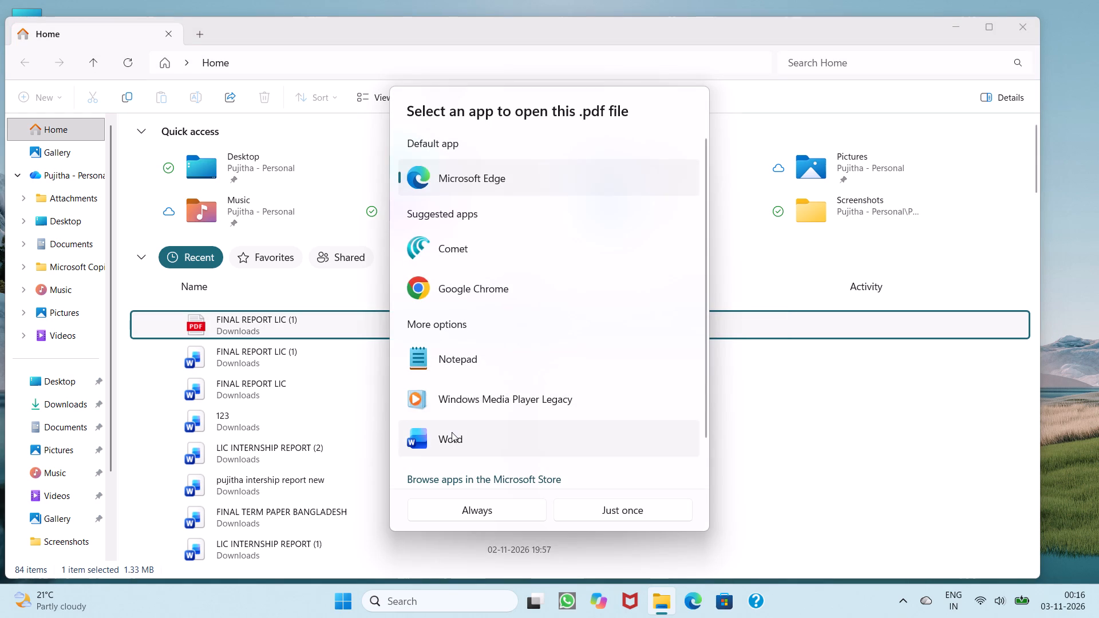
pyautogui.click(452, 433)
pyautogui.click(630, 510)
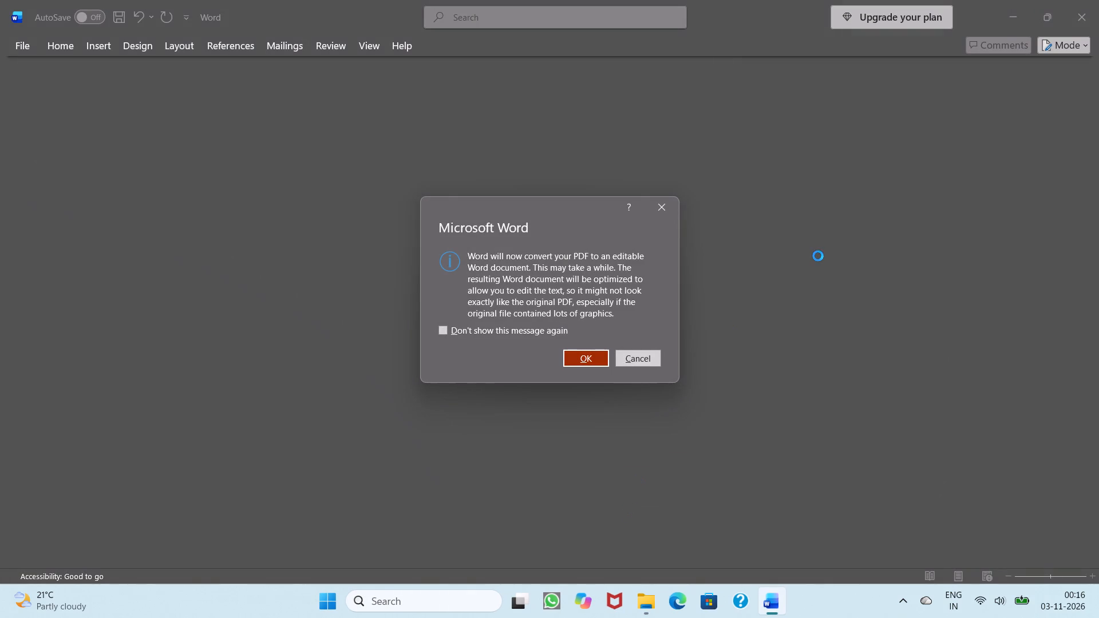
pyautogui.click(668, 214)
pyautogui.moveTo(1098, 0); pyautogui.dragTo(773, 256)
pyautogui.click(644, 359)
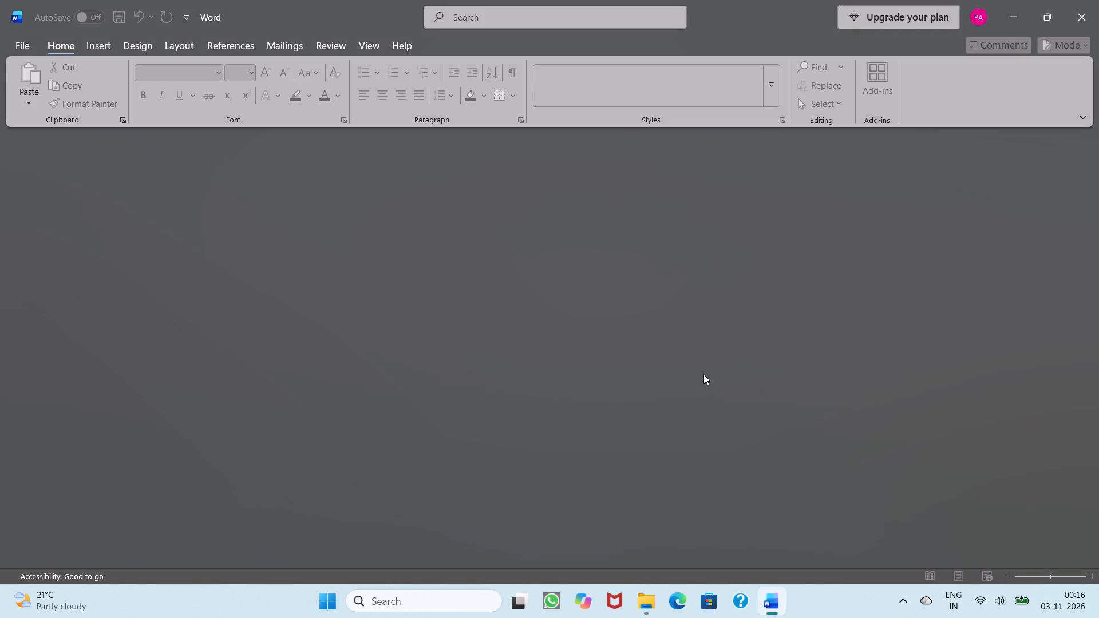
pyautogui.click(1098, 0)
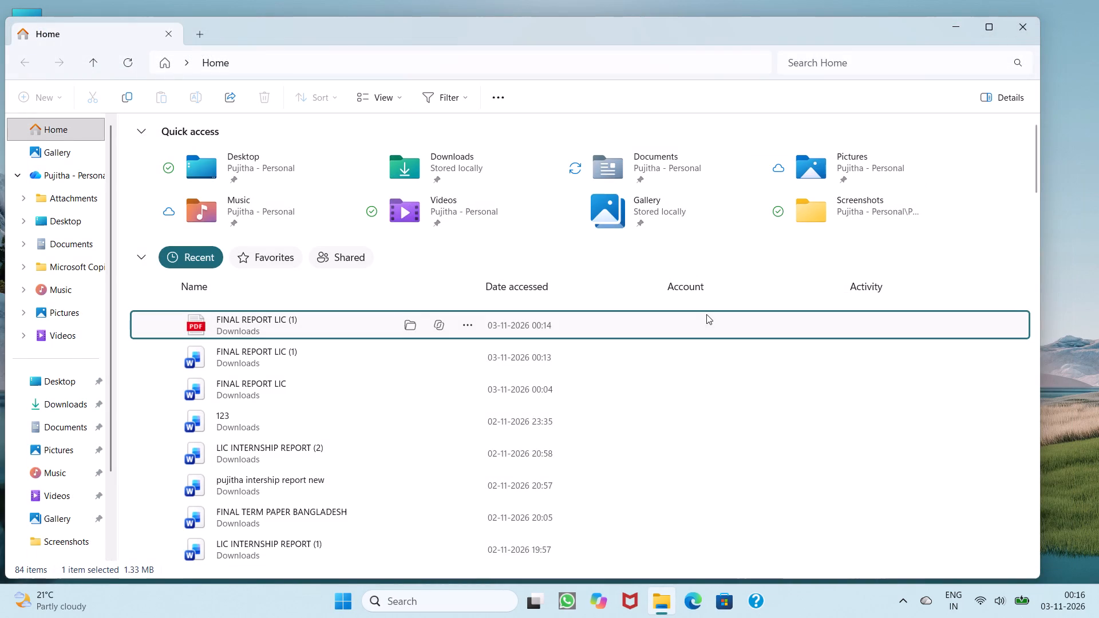
# Open the LIC INTERNSHIP FINAL REPORT PDF from Downloads in Word just once, converting it to an editable document with editing enabled.
pyautogui.click(62, 406)
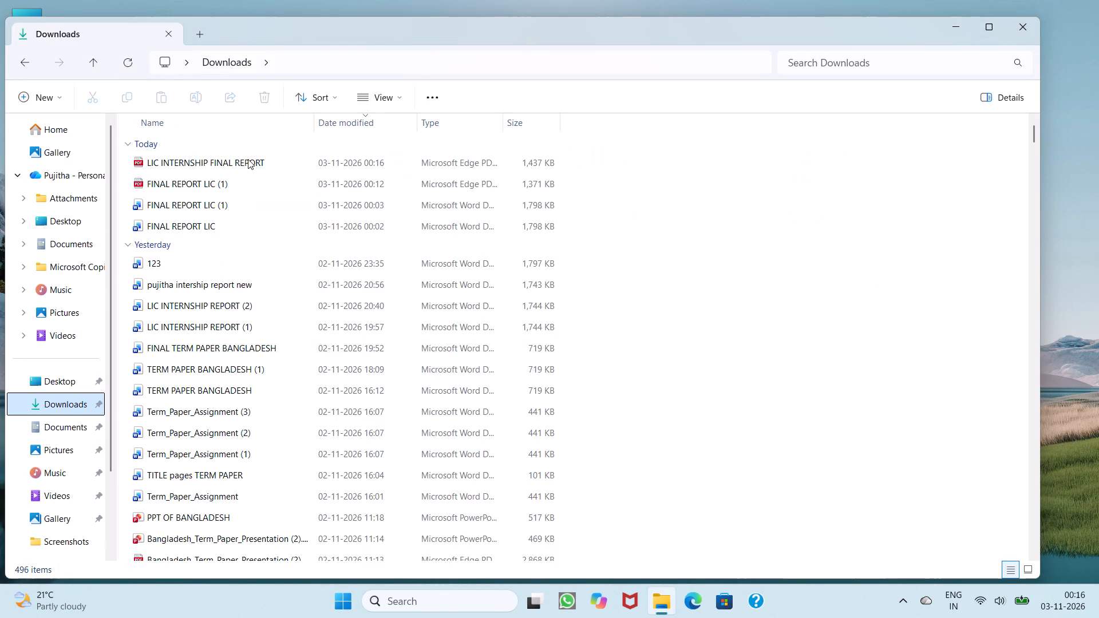
pyautogui.rightClick(248, 159)
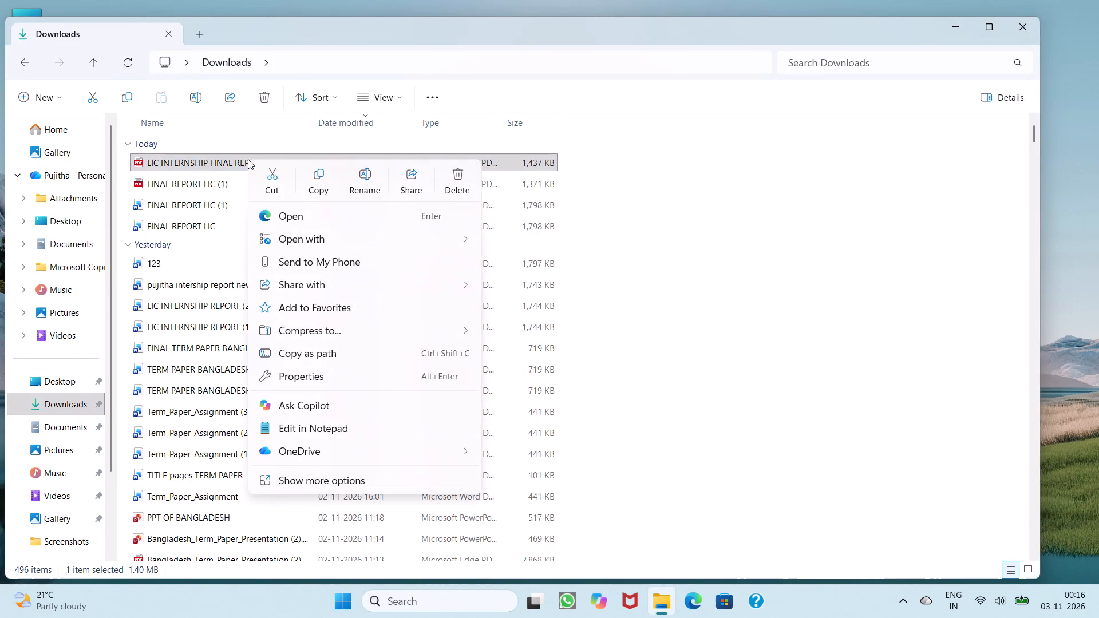
pyautogui.click(319, 241)
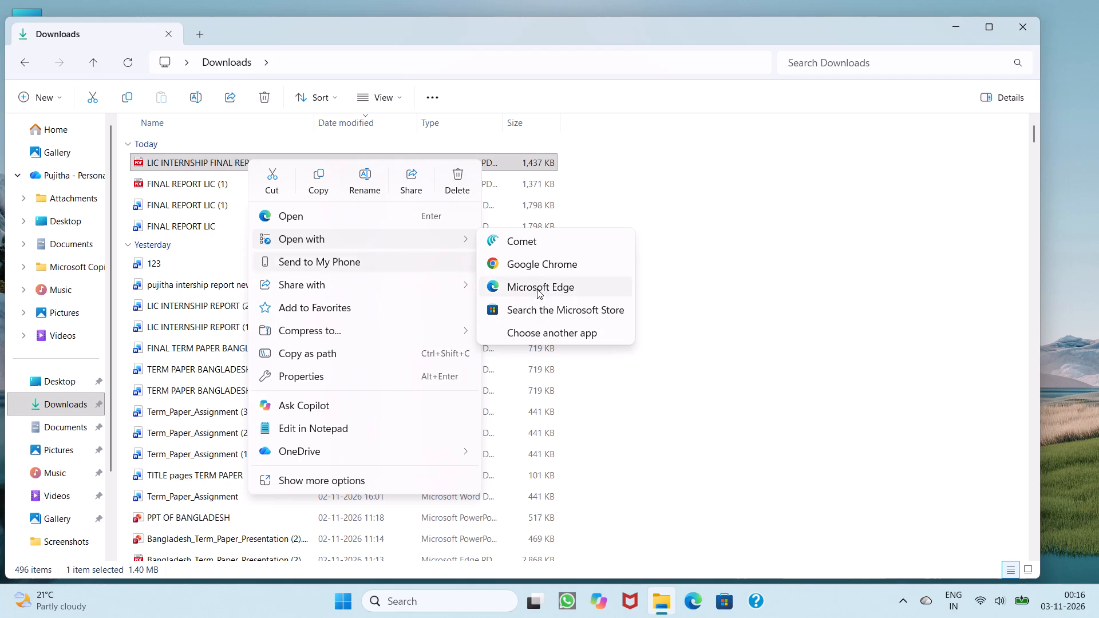
pyautogui.click(530, 336)
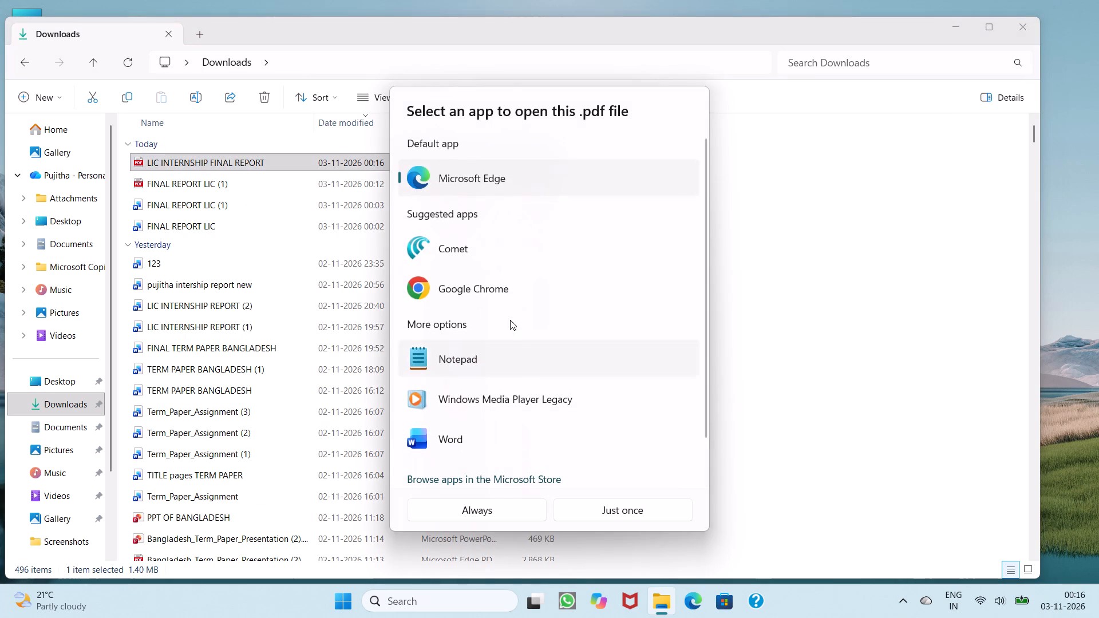
pyautogui.click(467, 451)
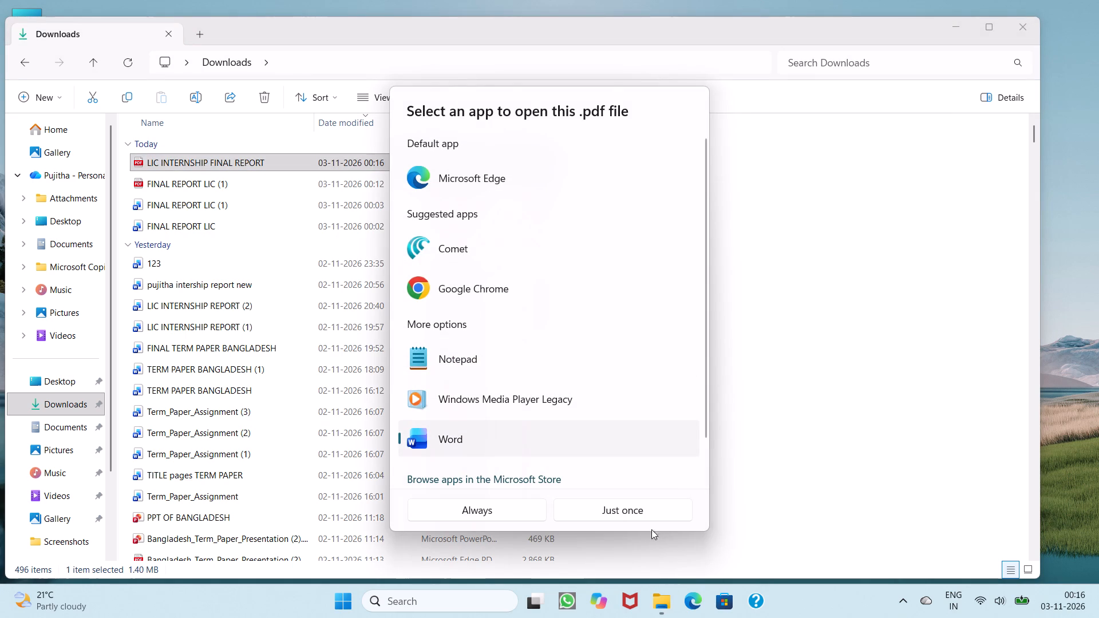
pyautogui.click(637, 510)
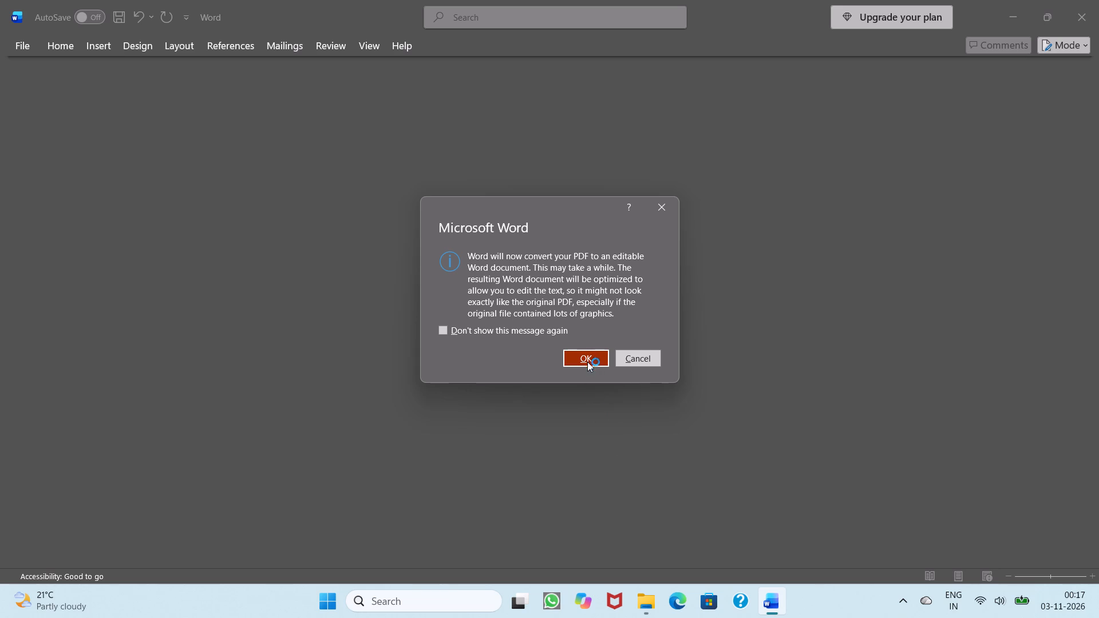
pyautogui.click(584, 358)
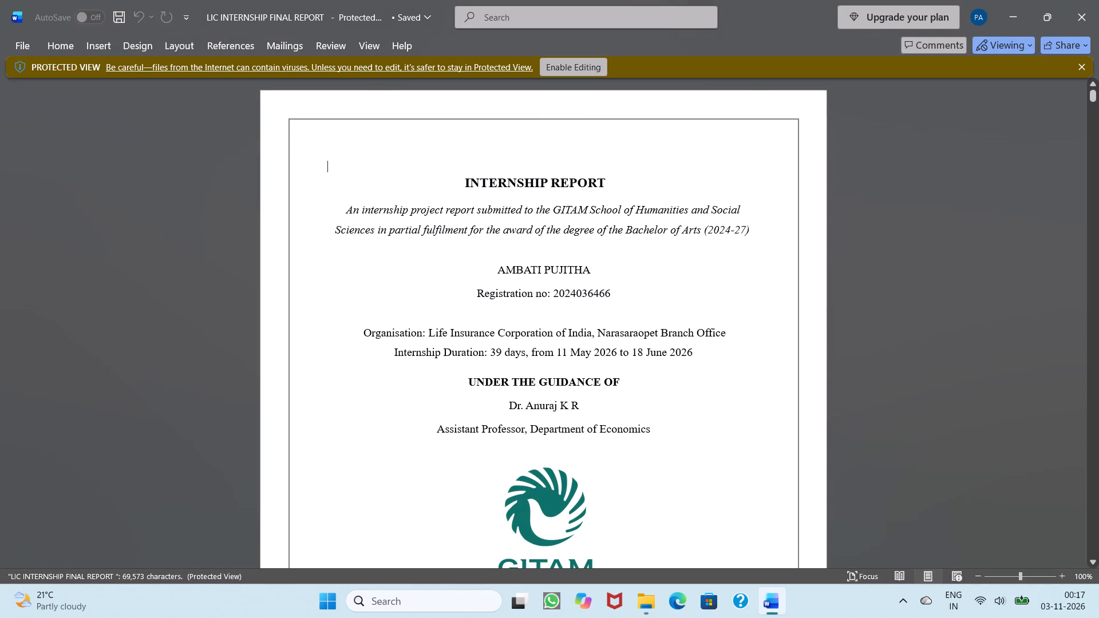
pyautogui.click(589, 70)
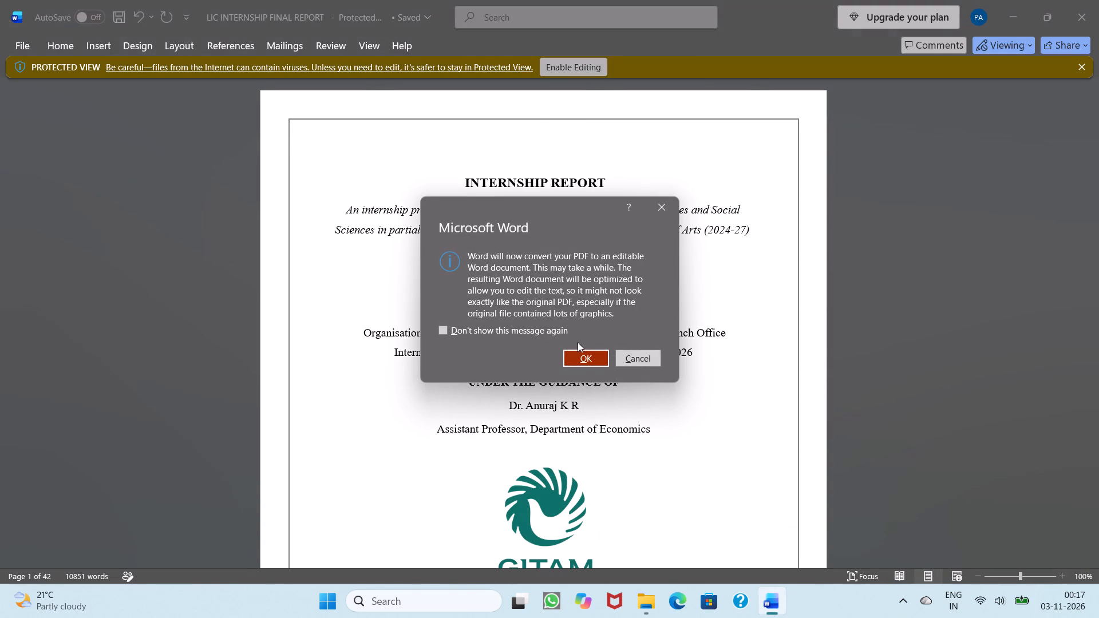
pyautogui.click(579, 356)
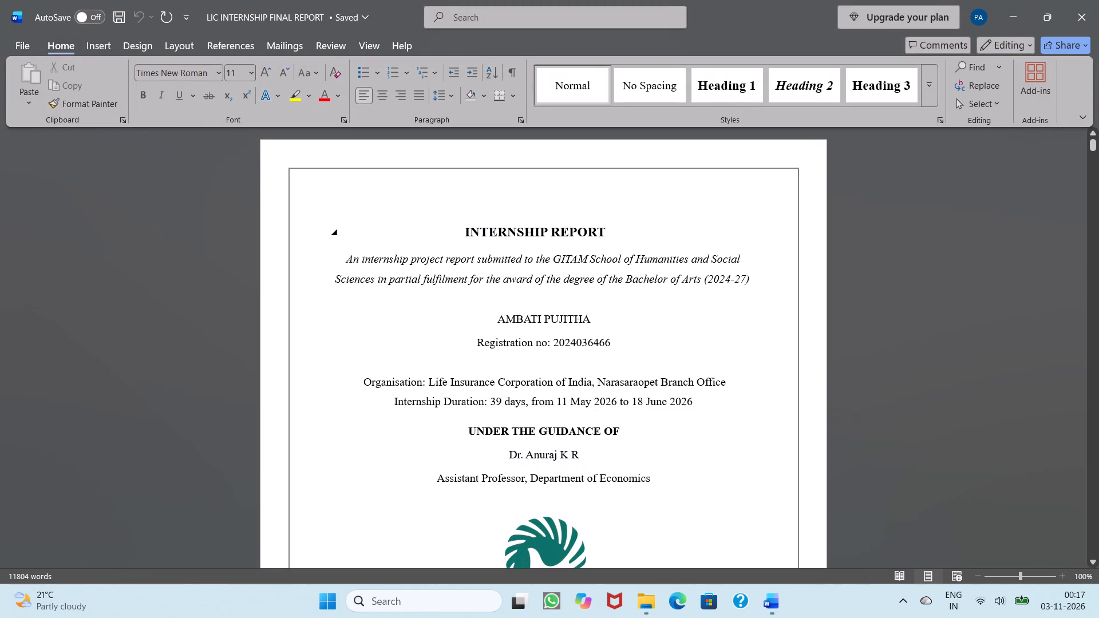
# Check that the cover page text is selectable in the converted document and review the table of contents layout.
pyautogui.moveTo(465, 230); pyautogui.dragTo(635, 477)
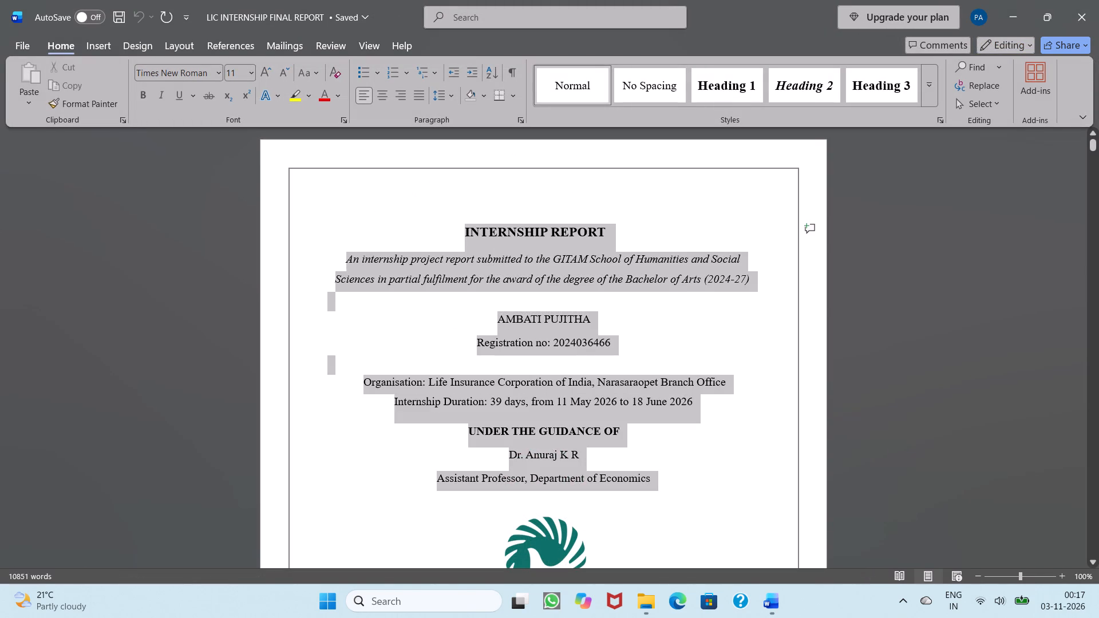
pyautogui.moveTo(635, 477); pyautogui.dragTo(641, 479)
pyautogui.click(677, 521)
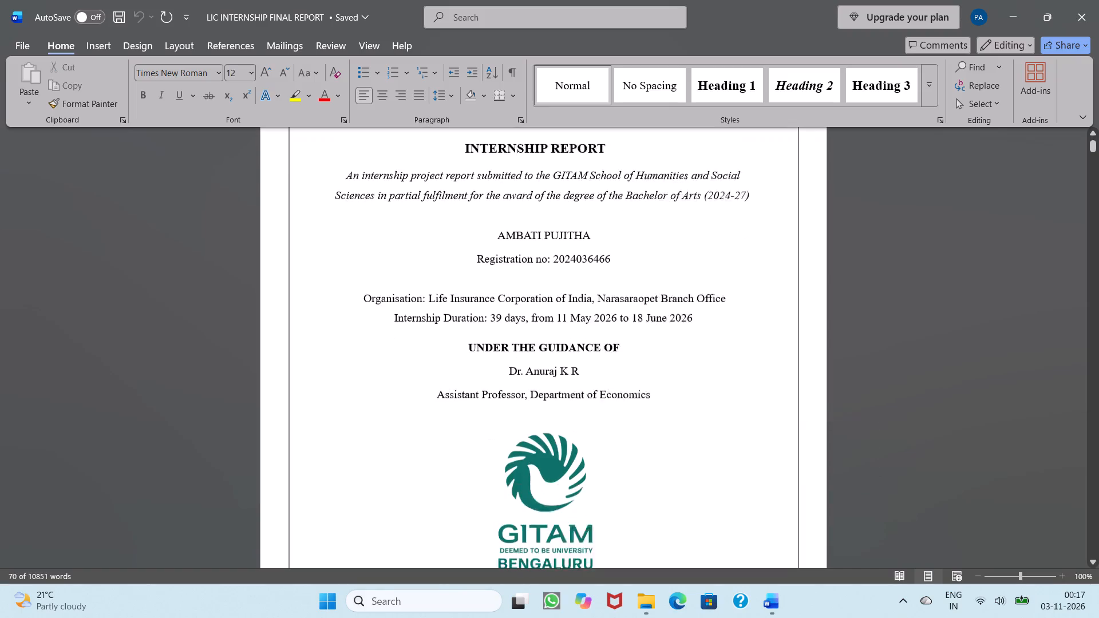
pyautogui.scroll(-2, 677, 521)
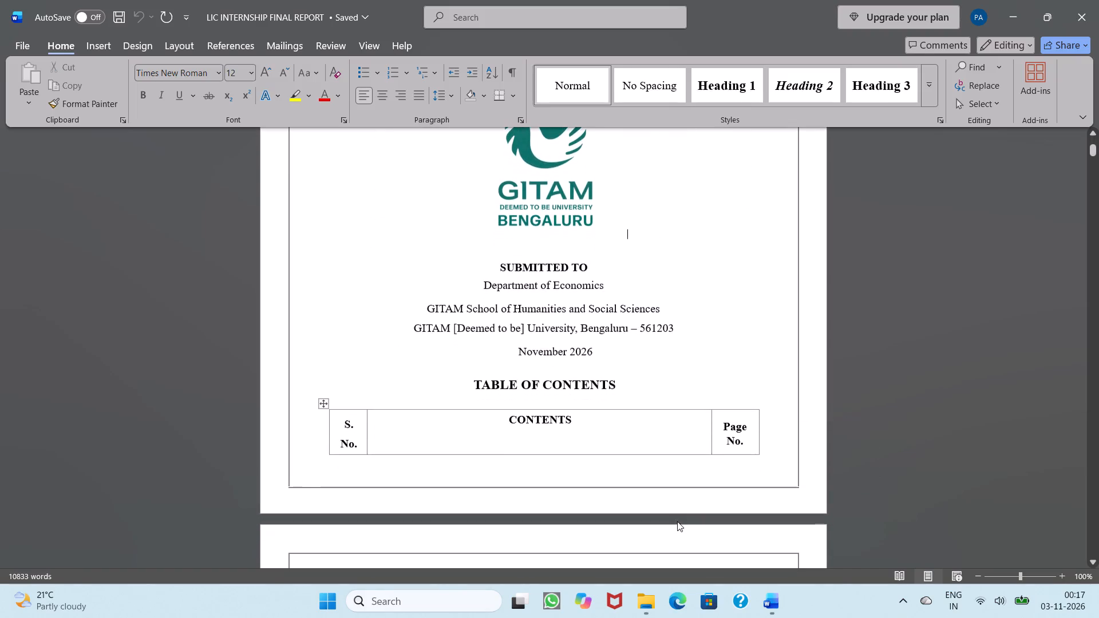
pyautogui.scroll(-5, 675, 467)
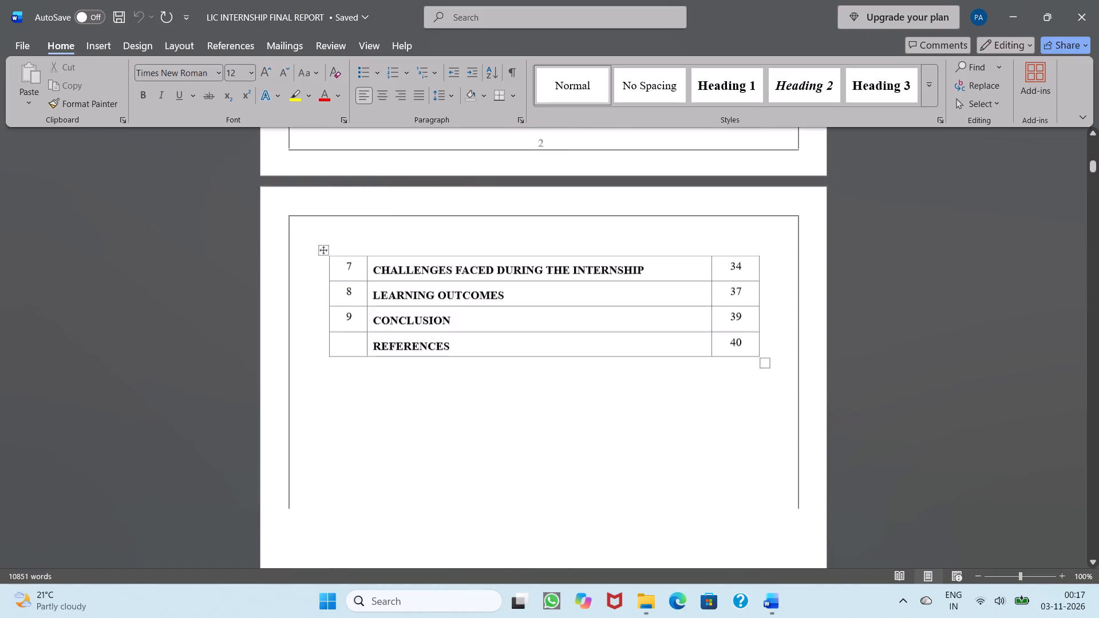
# Review the converted document's internship certificate, Student's Declaration, guide's certificate and following pages for layout.
pyautogui.scroll(-3, 675, 467)
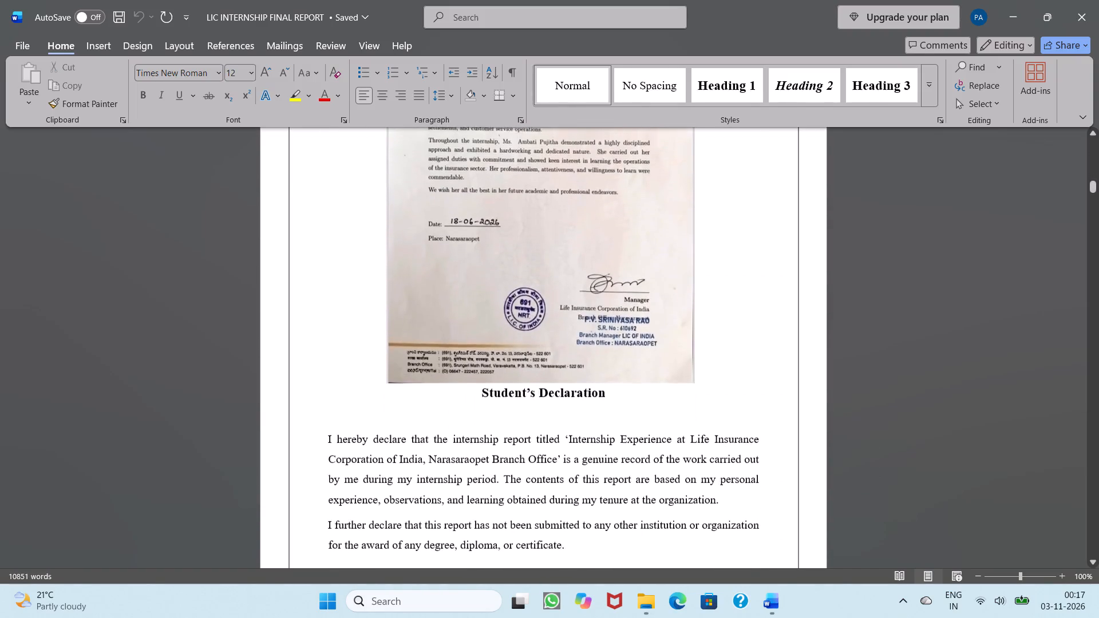
pyautogui.scroll(-7, 675, 467)
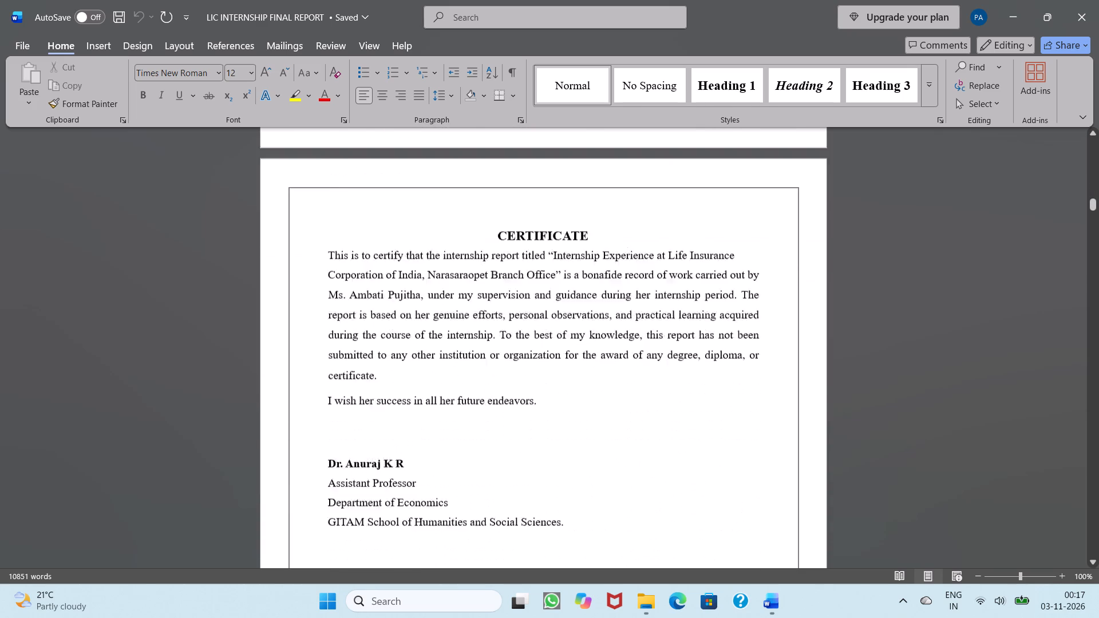
pyautogui.scroll(-14, 675, 467)
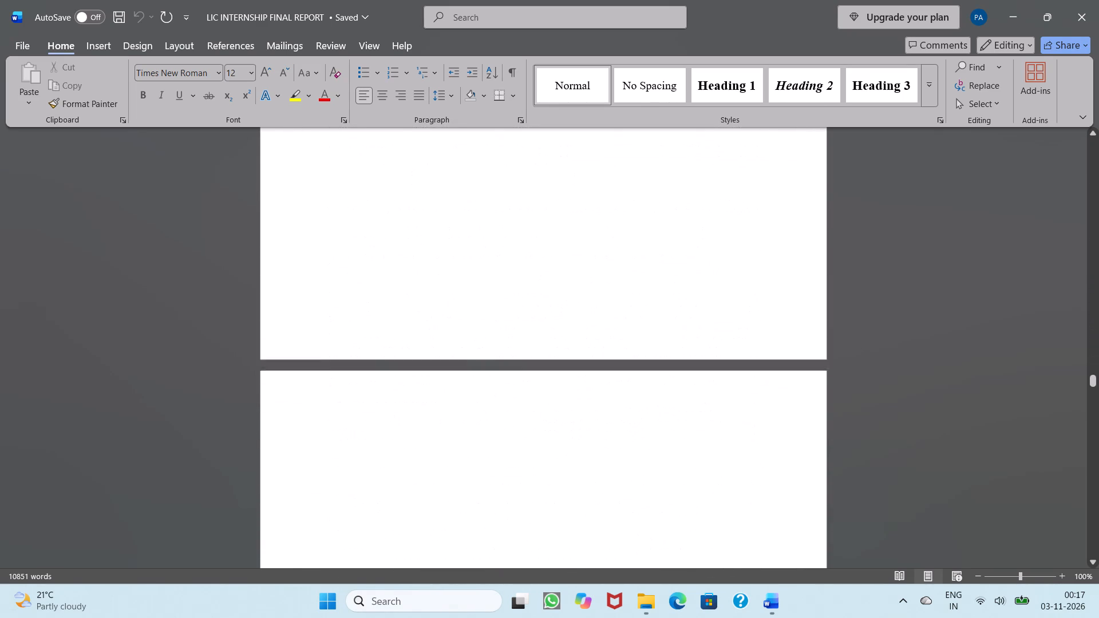
pyautogui.scroll(-1, 675, 467)
# Close the converted LIC INTERNSHIP FINAL REPORT document in Word and the Downloads folder window.
pyautogui.click(1098, 0)
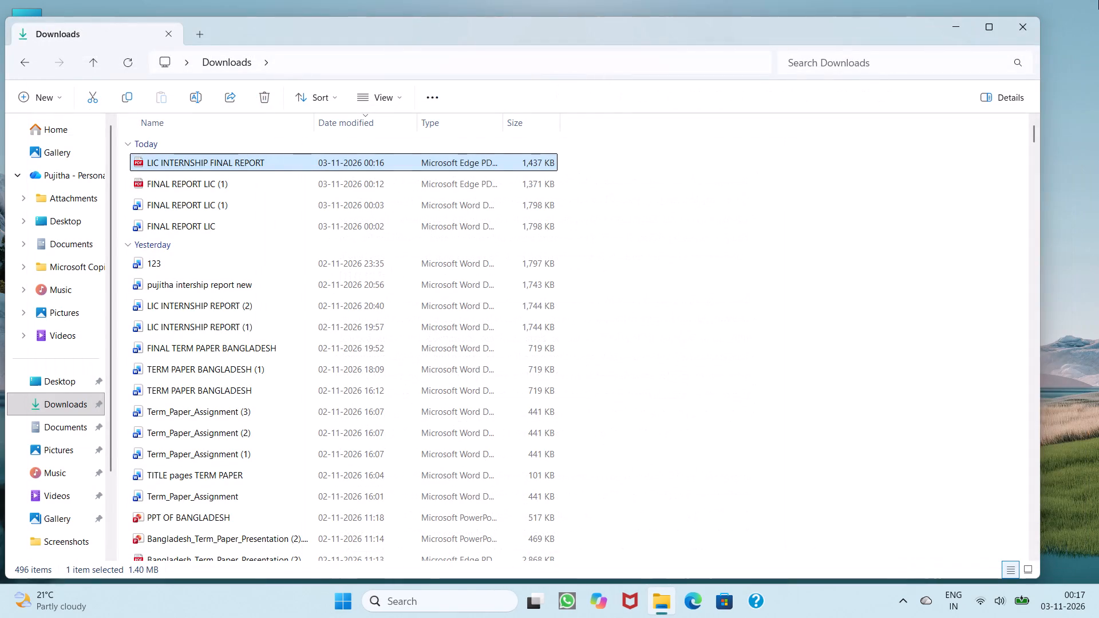
pyautogui.click(1017, 27)
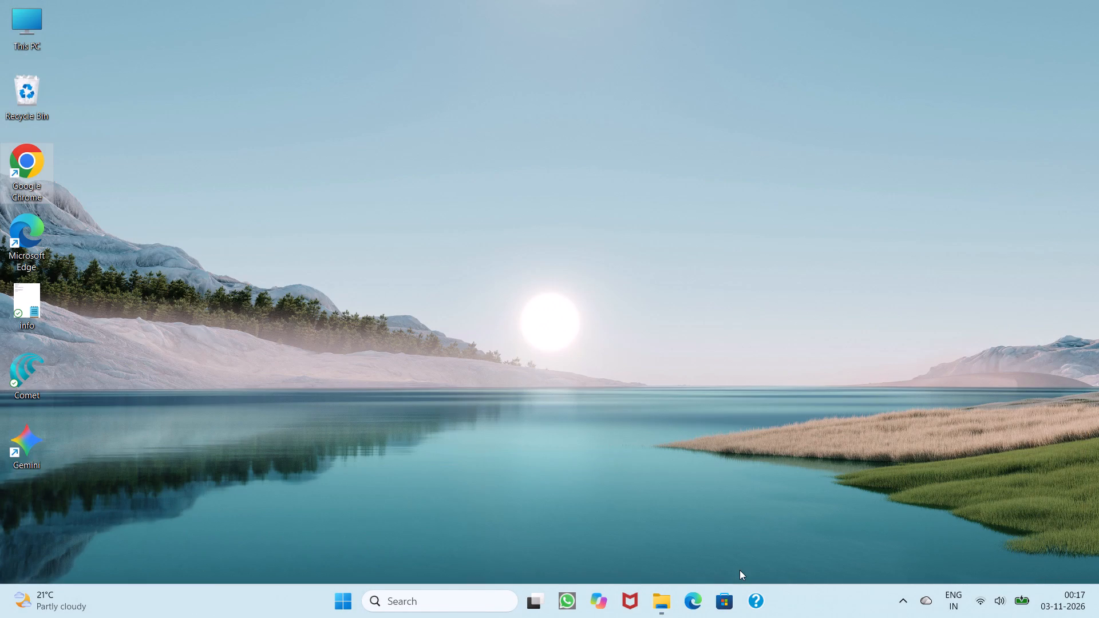
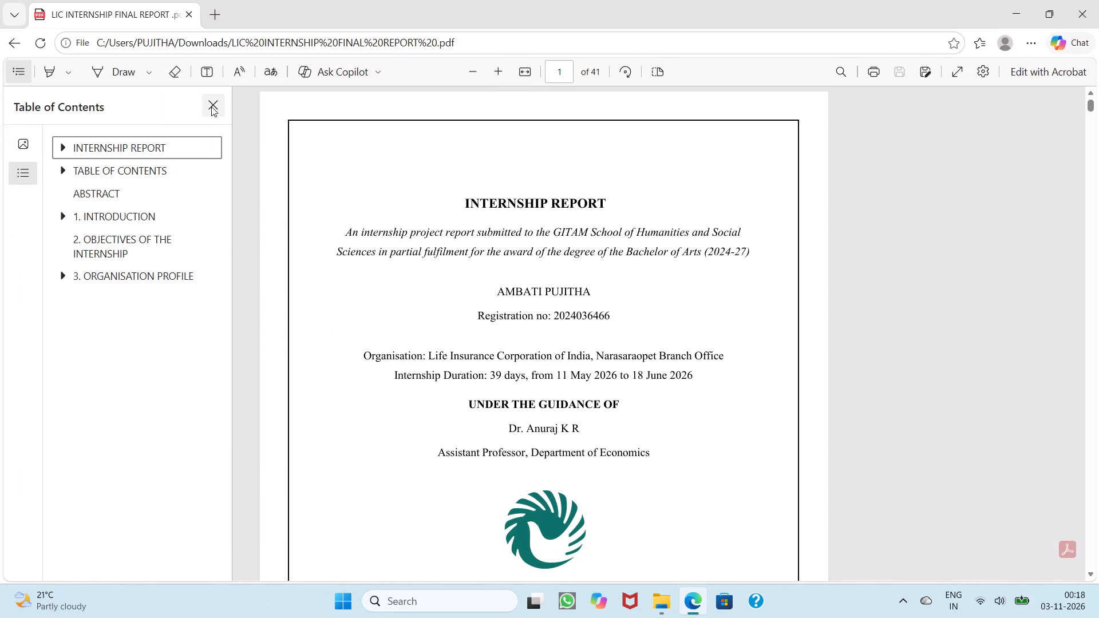
# Hide the contents outline and review the final PDF's cover page, table of contents and front certificate pages for layout.
pyautogui.click(215, 101)
pyautogui.scroll(-1, 436, 244)
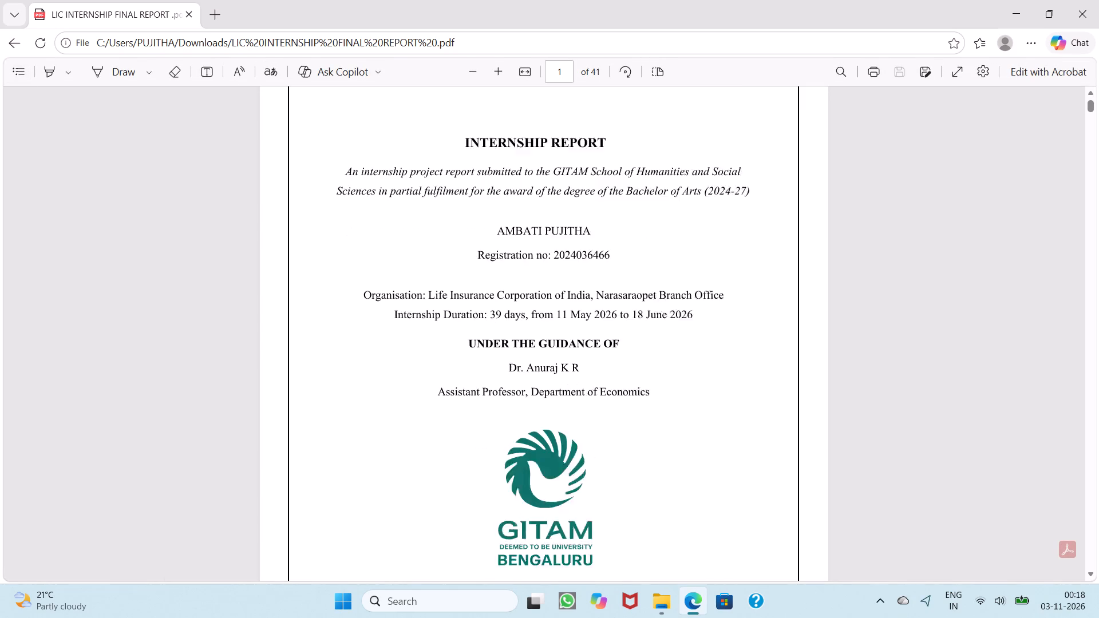
pyautogui.scroll(-6, 436, 244)
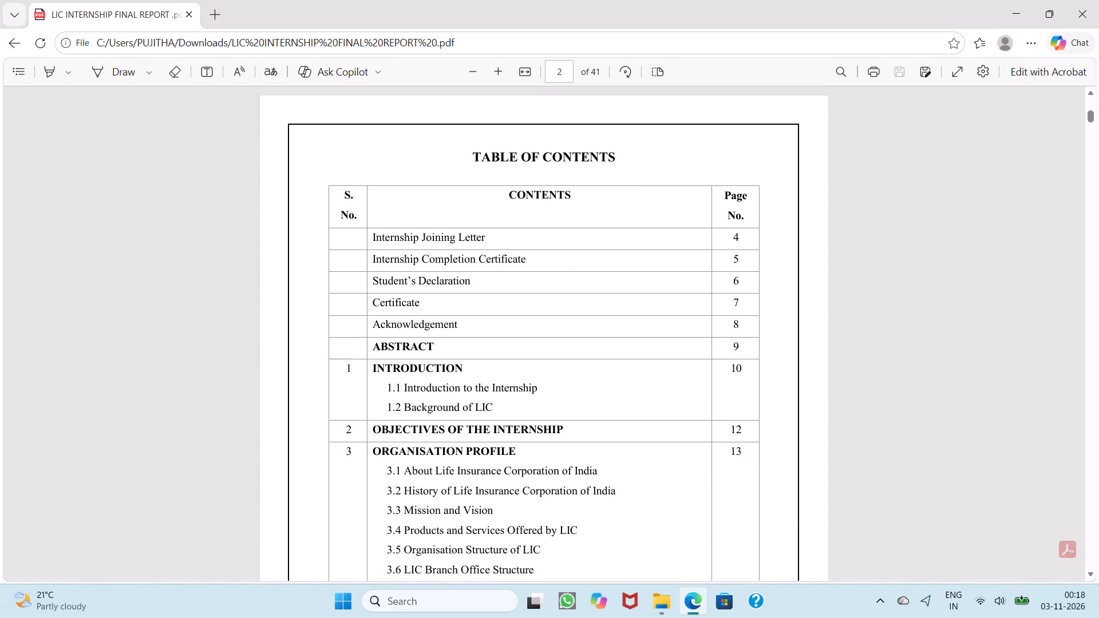
pyautogui.scroll(-5, 436, 244)
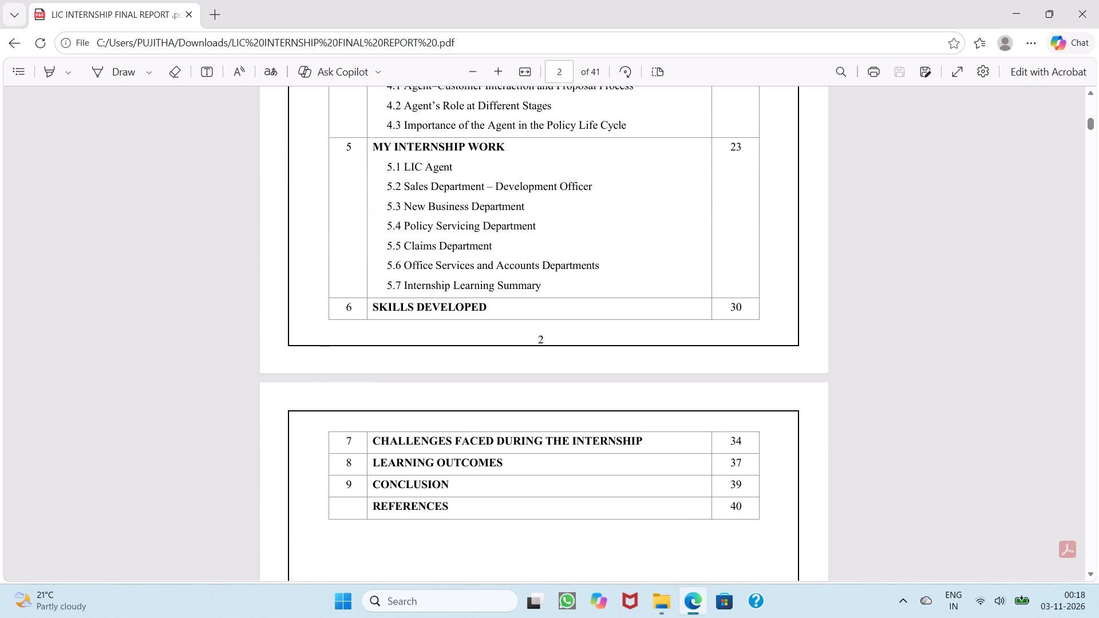
pyautogui.scroll(-6, 436, 244)
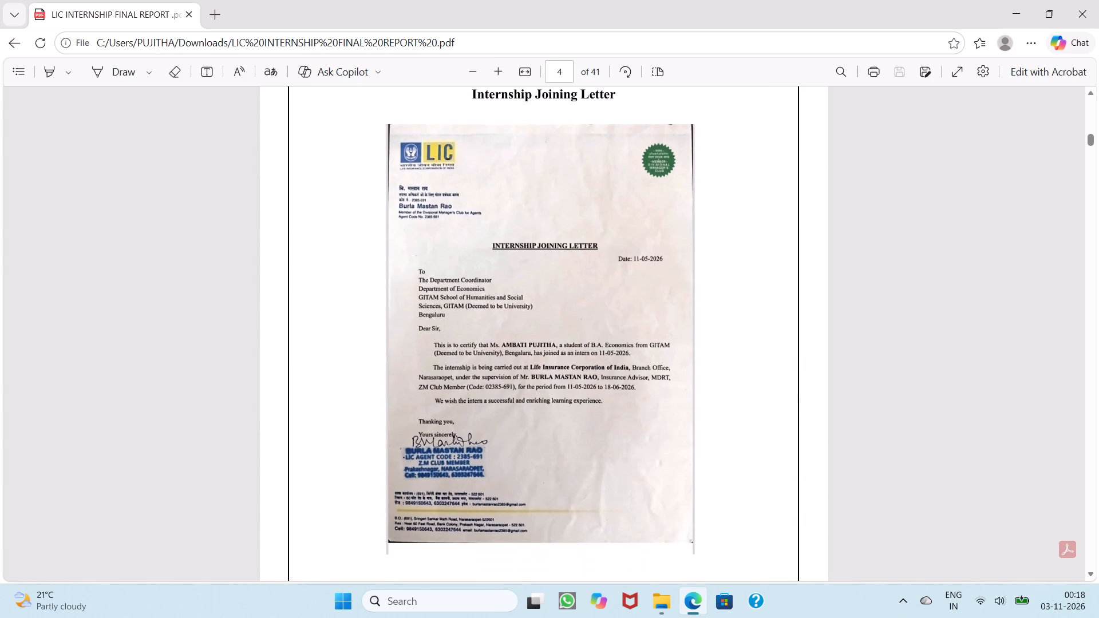
# Review the final PDF's joining letter, internship certificate, Student's Declaration and guide's certificate pages through to the start of the Acknowledgement.
pyautogui.scroll(-6, 436, 244)
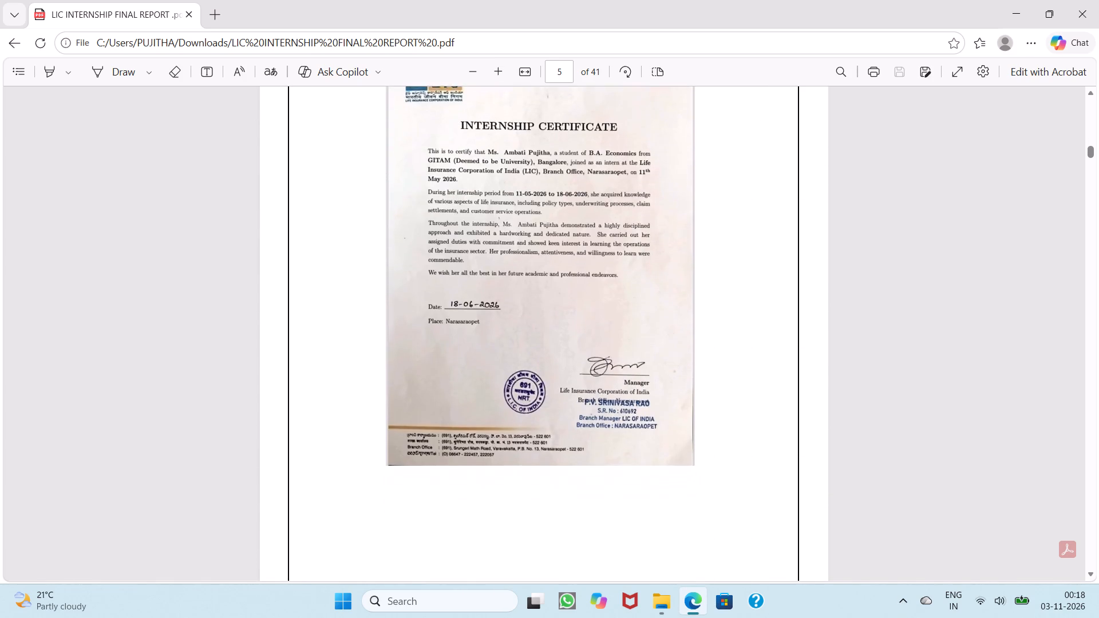
pyautogui.scroll(-1, 436, 244)
pyautogui.scroll(1, 436, 244)
pyautogui.scroll(-3, 436, 244)
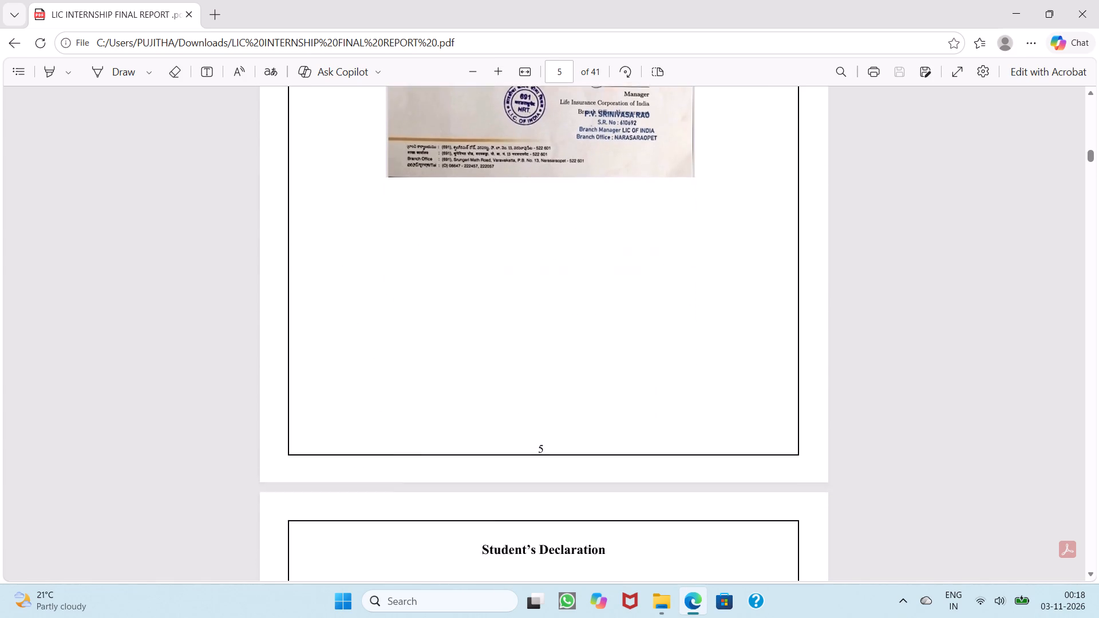
pyautogui.scroll(-6, 436, 244)
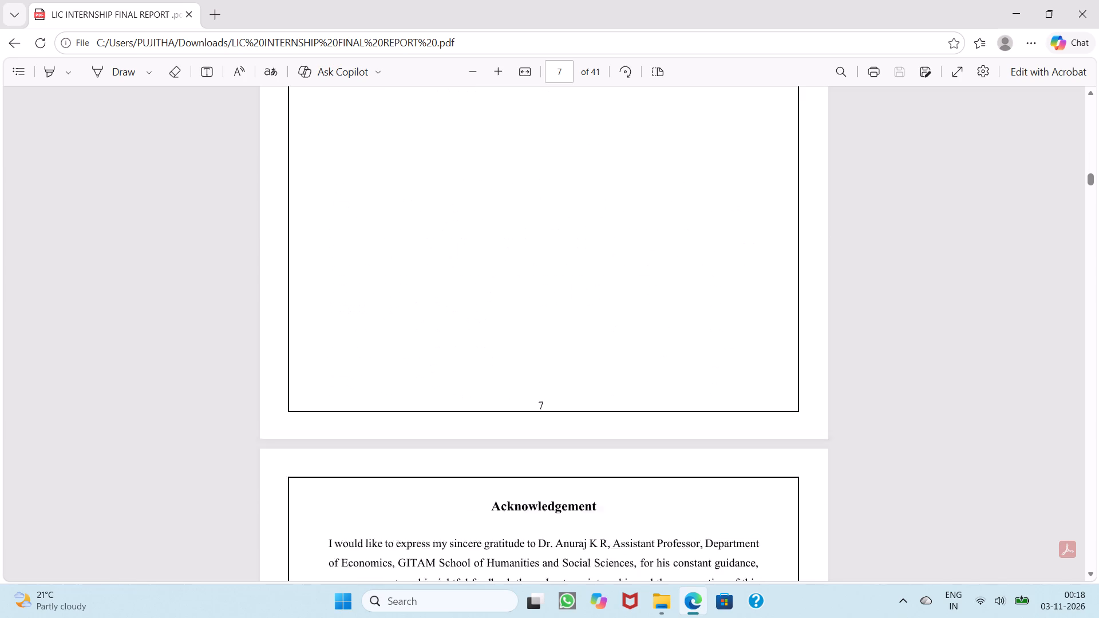
pyautogui.scroll(-1, 436, 244)
pyautogui.scroll(4, 436, 244)
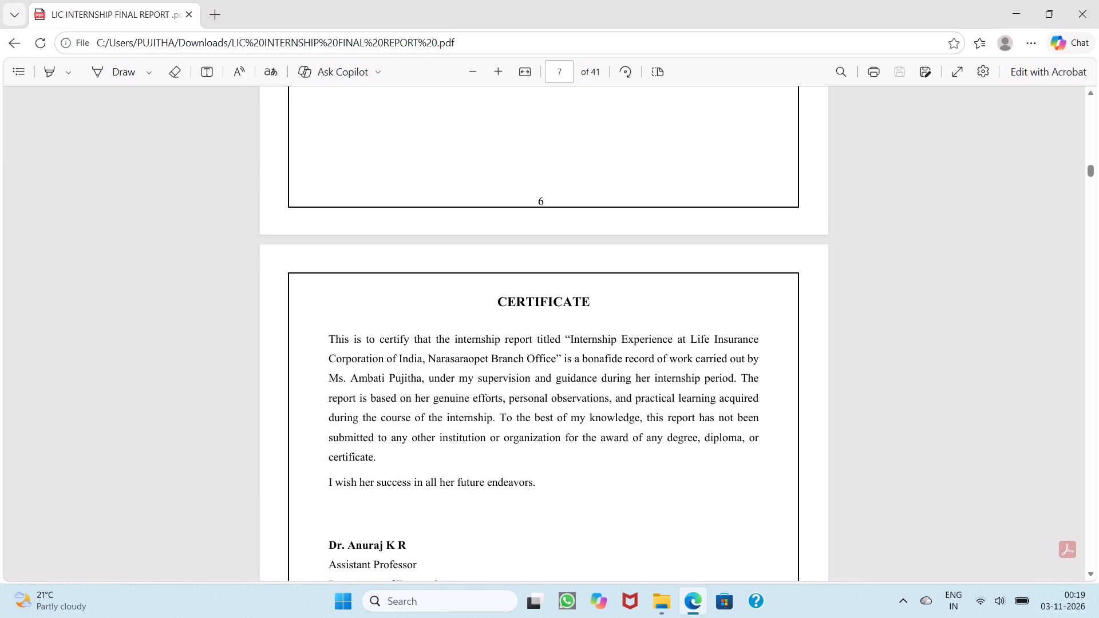
pyautogui.scroll(-3, 436, 244)
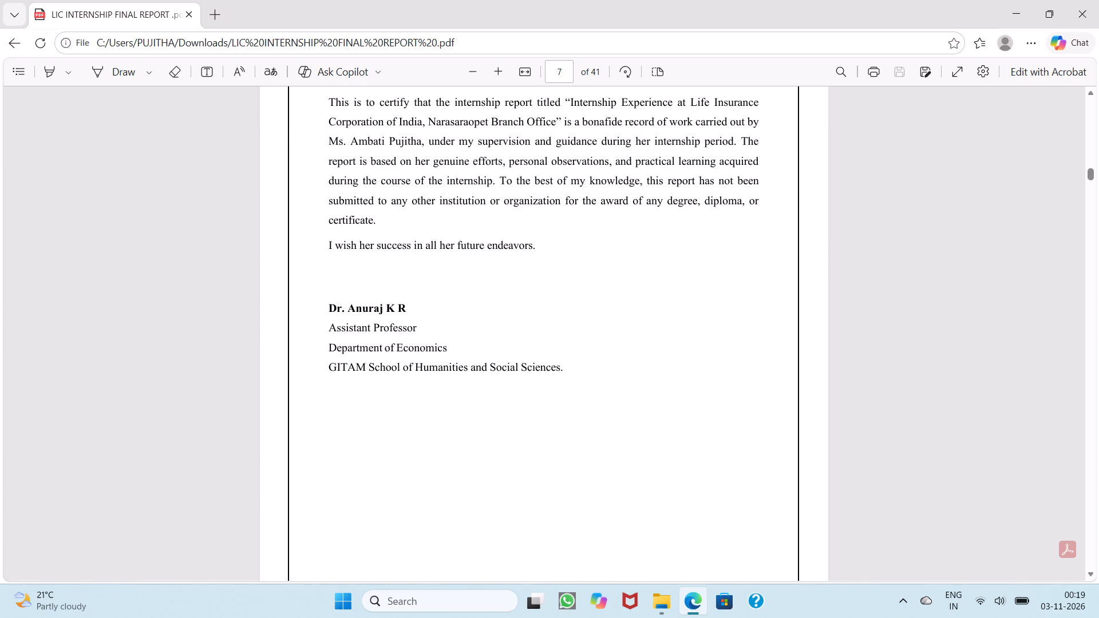
pyautogui.scroll(-2, 436, 244)
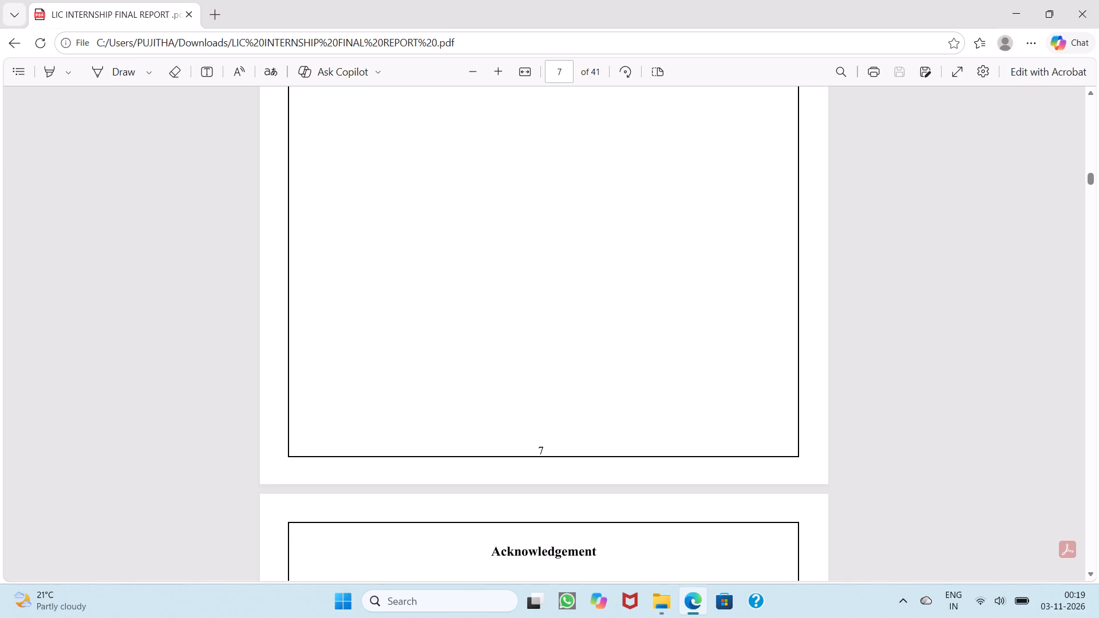
# Review the PDF's Acknowledgement, Abstract and Introduction pages for text flow, page borders and page numbering.
pyautogui.scroll(-6, 436, 244)
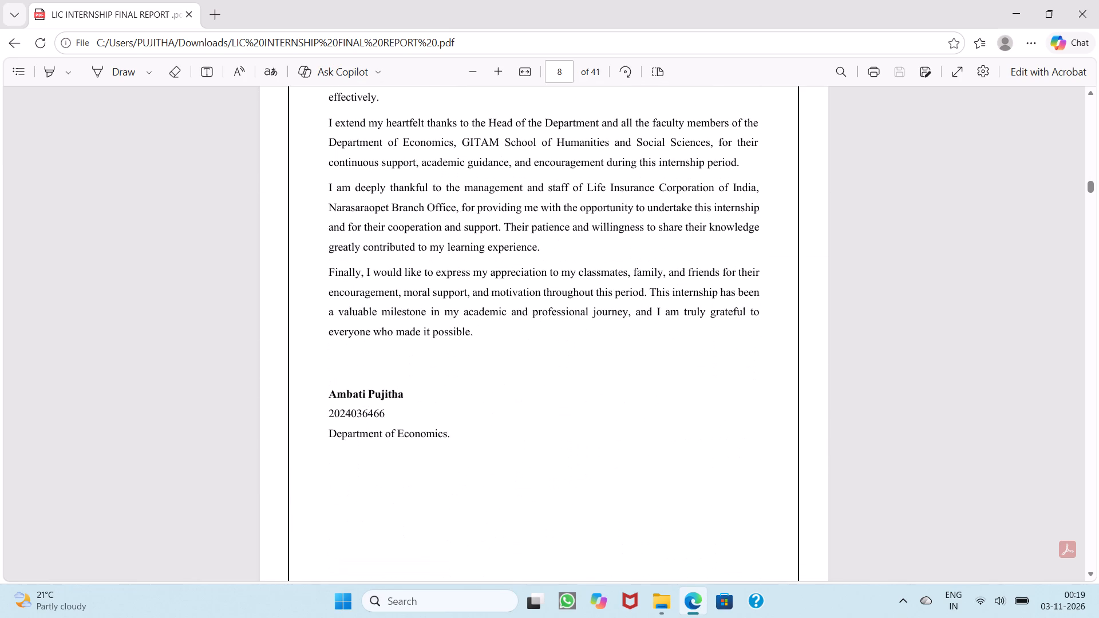
pyautogui.scroll(-4, 436, 244)
pyautogui.scroll(1, 436, 244)
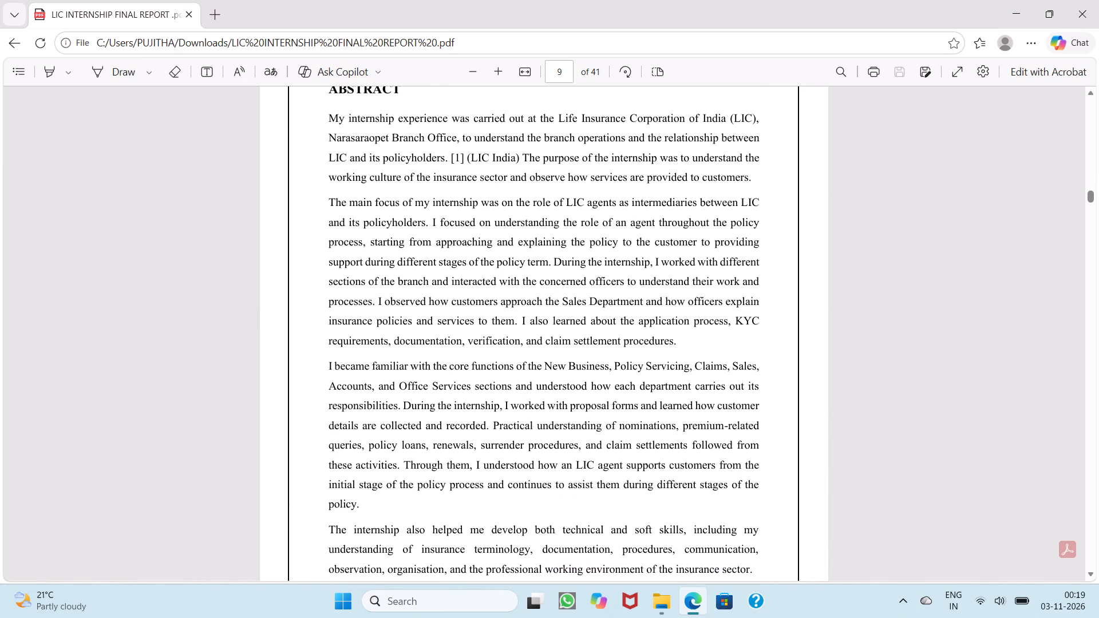
pyautogui.scroll(1, 436, 244)
pyautogui.scroll(-4, 436, 244)
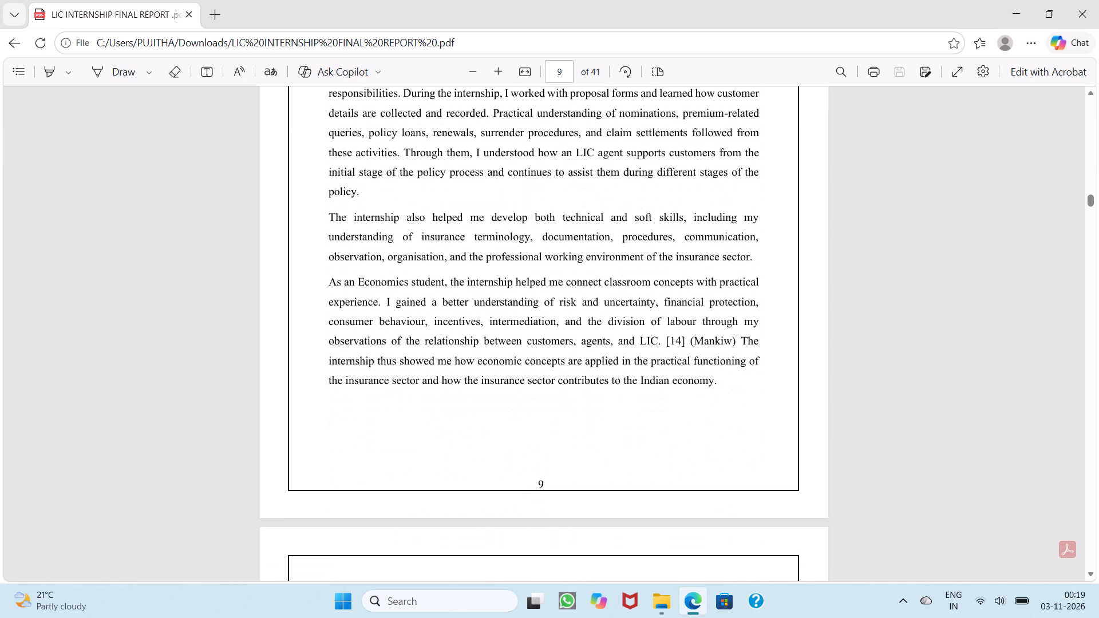
pyautogui.scroll(-6, 436, 244)
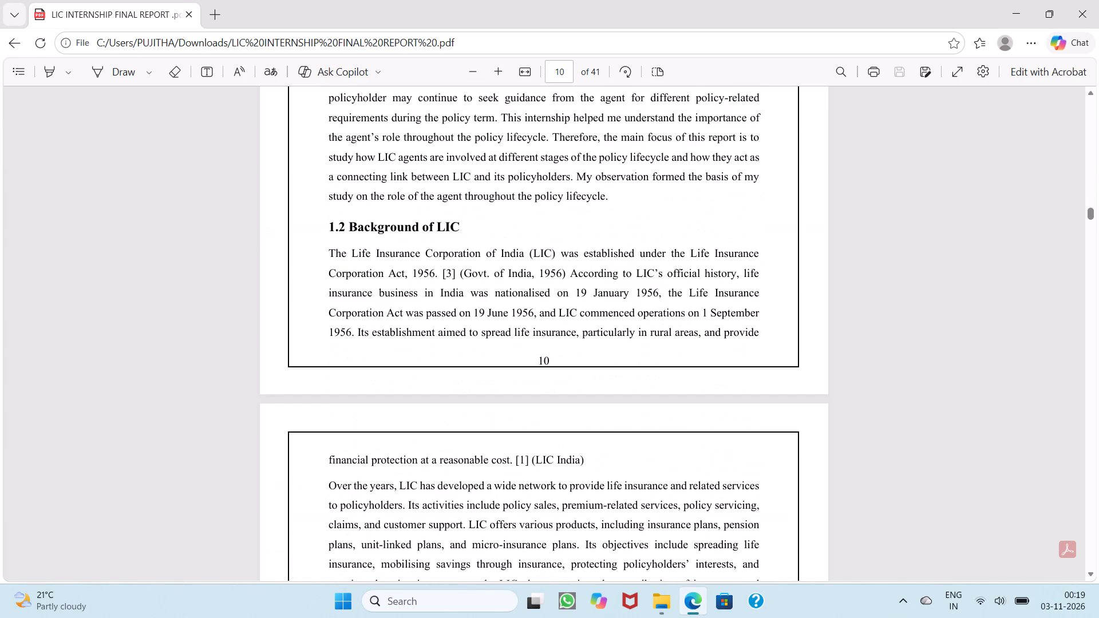
pyautogui.scroll(-6, 436, 244)
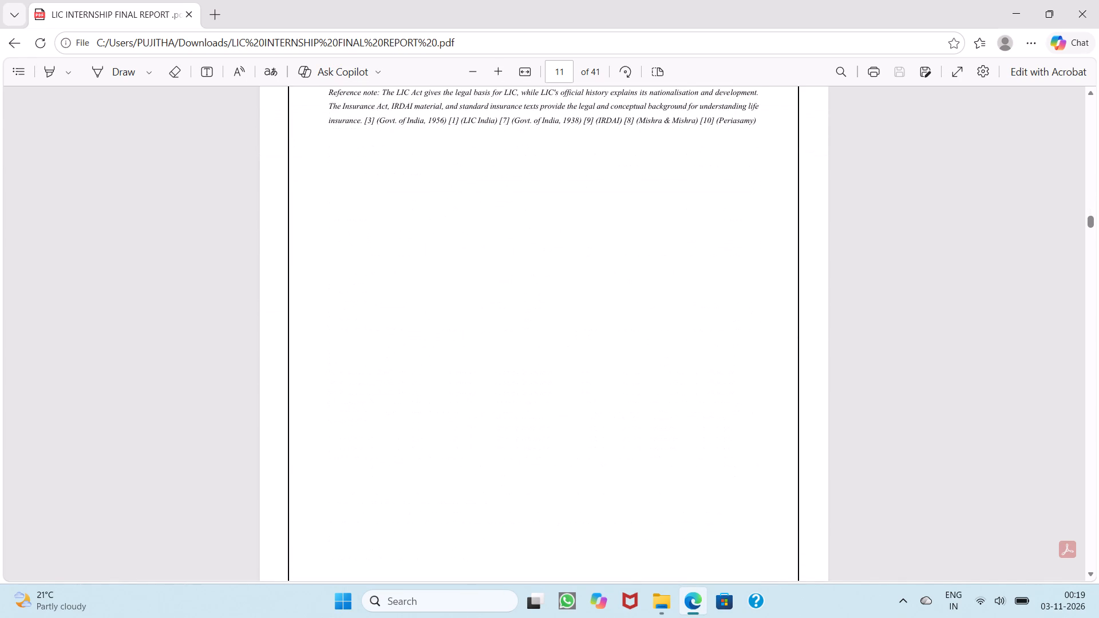
# Review the Objectives and Organisation Profile chapters, including the branch photo and the two organisation structure charts.
pyautogui.scroll(-5, 436, 244)
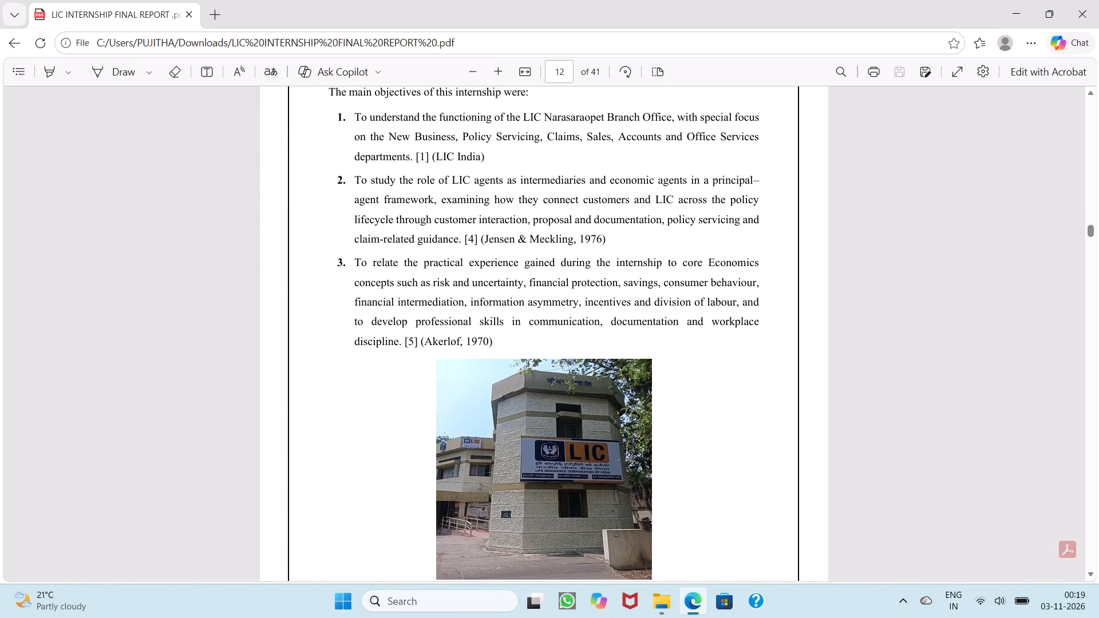
pyautogui.scroll(-6, 436, 244)
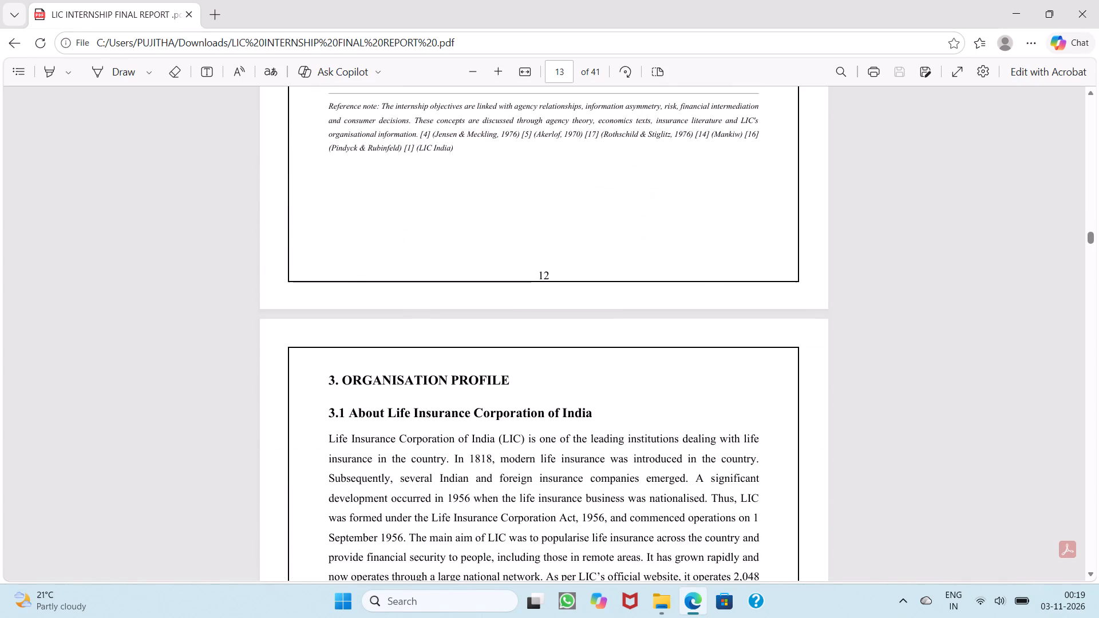
pyautogui.scroll(-6, 436, 244)
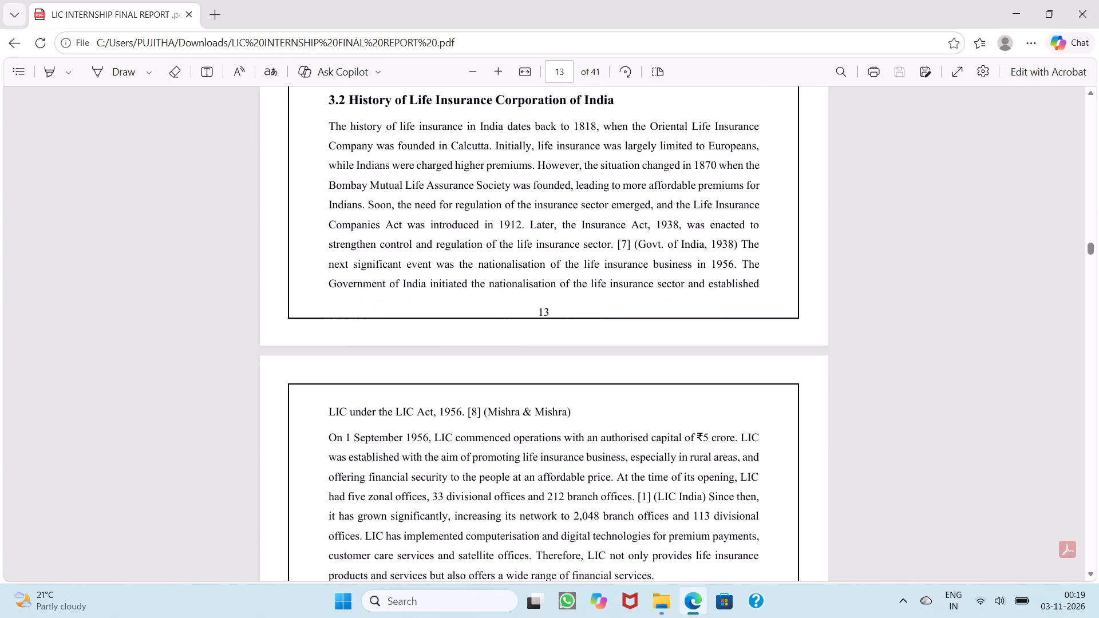
pyautogui.scroll(-6, 436, 244)
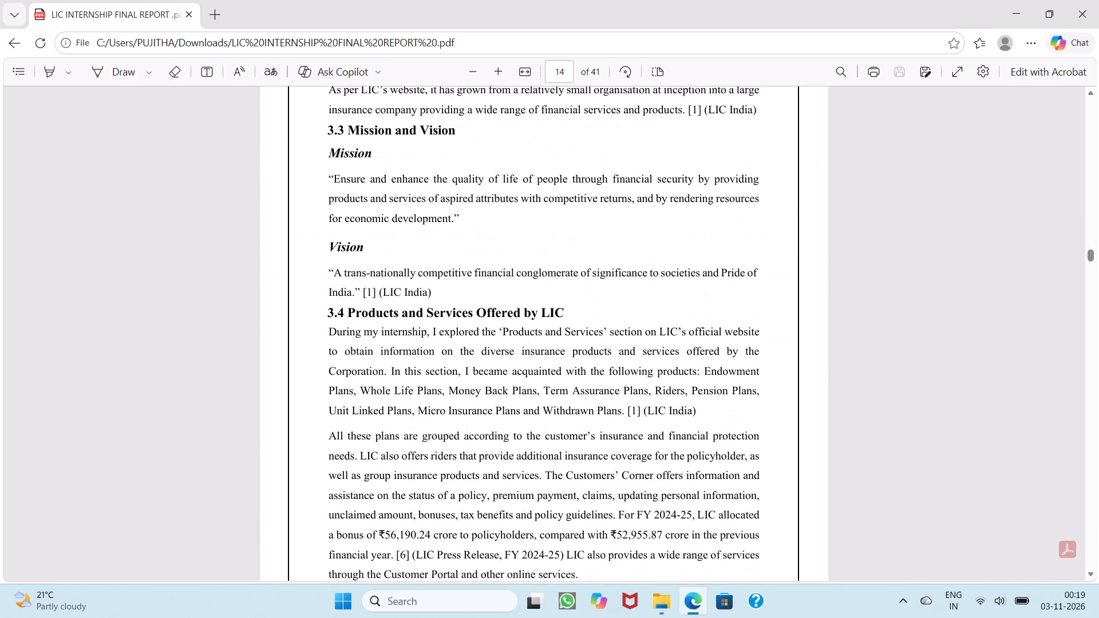
pyautogui.scroll(-12, 436, 244)
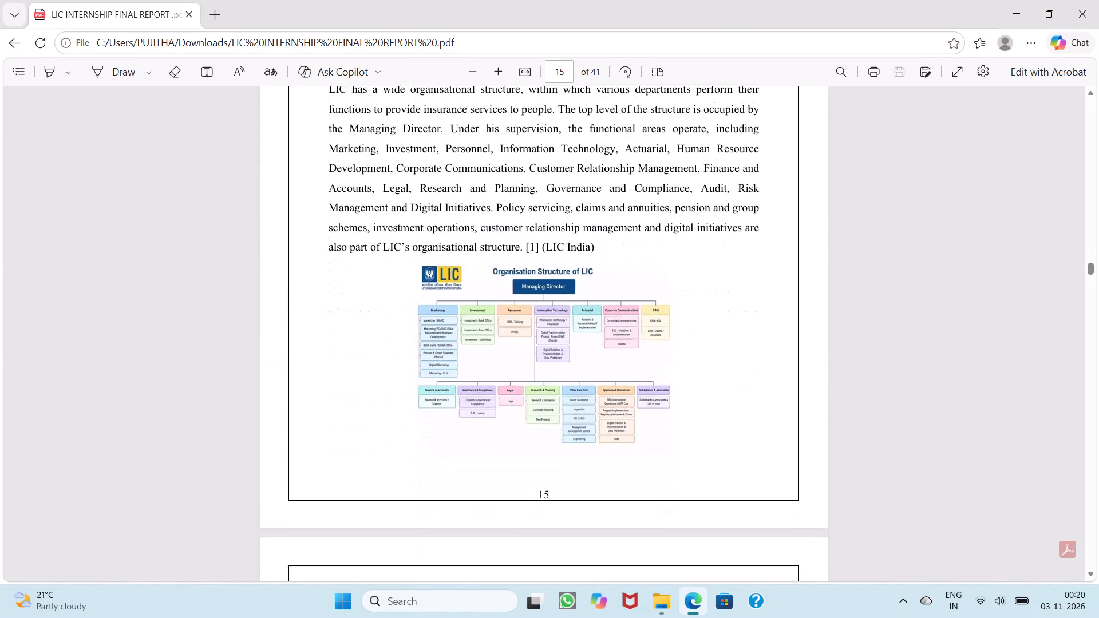
pyautogui.scroll(-7, 436, 244)
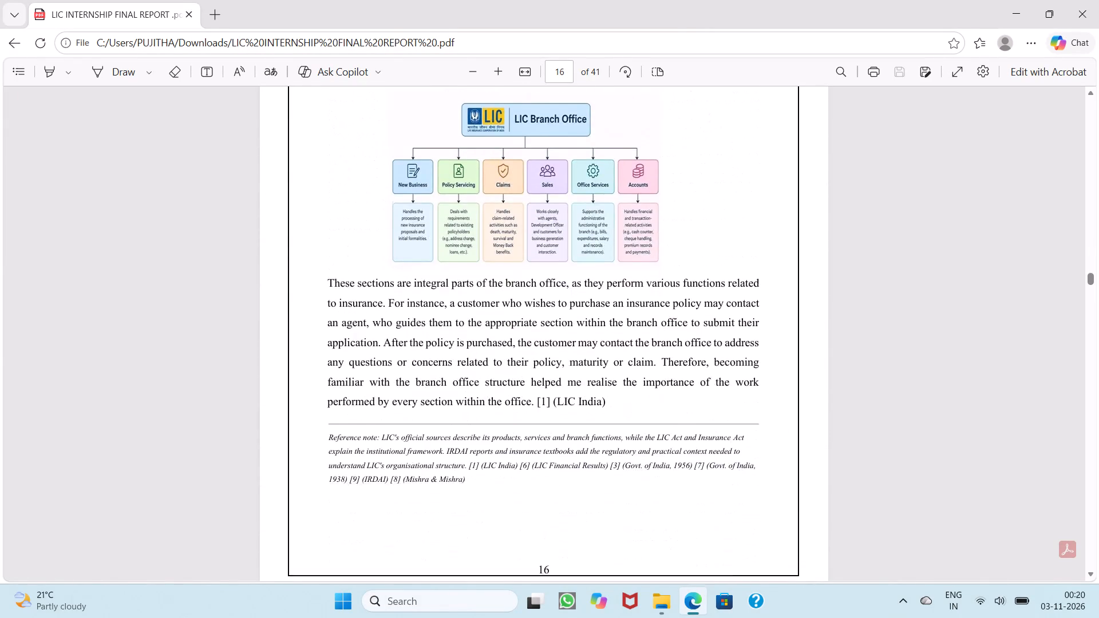
# Review section 4 on agent-customer interaction, rechecking the data sheet and proposal form images on page 18.
pyautogui.scroll(-6, 436, 244)
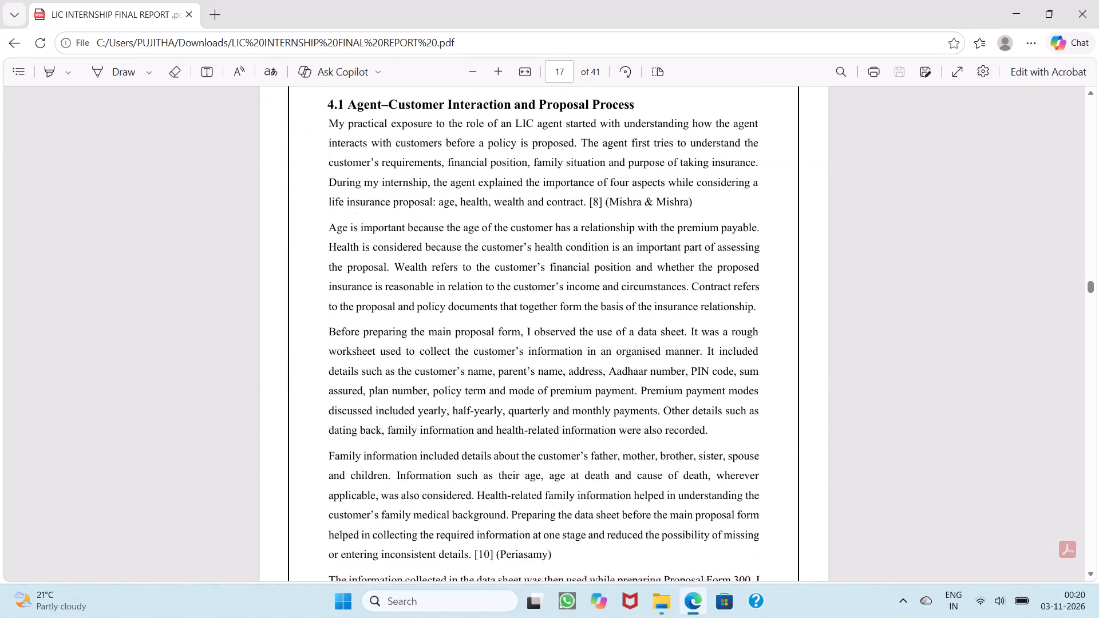
pyautogui.scroll(-6, 436, 244)
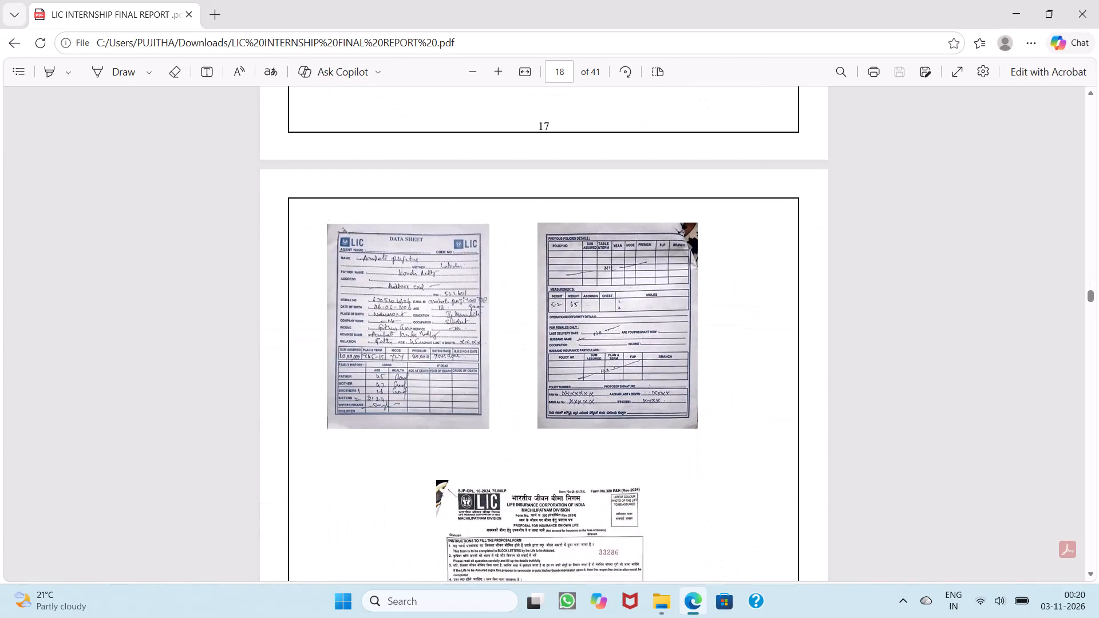
pyautogui.scroll(-8, 436, 244)
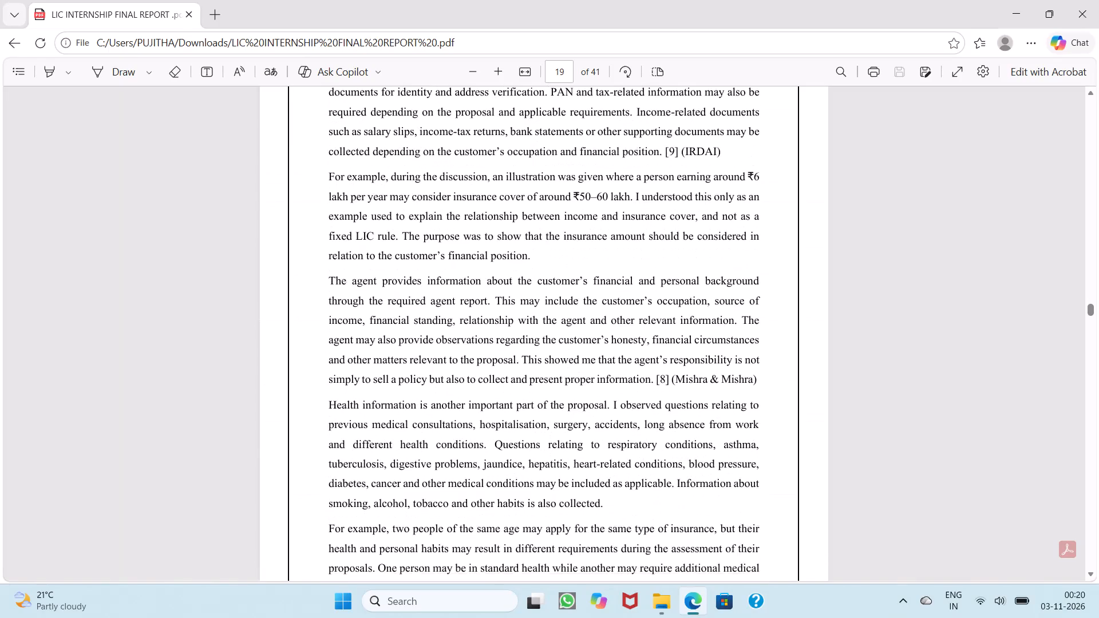
pyautogui.scroll(-7, 436, 244)
pyautogui.scroll(1, 436, 244)
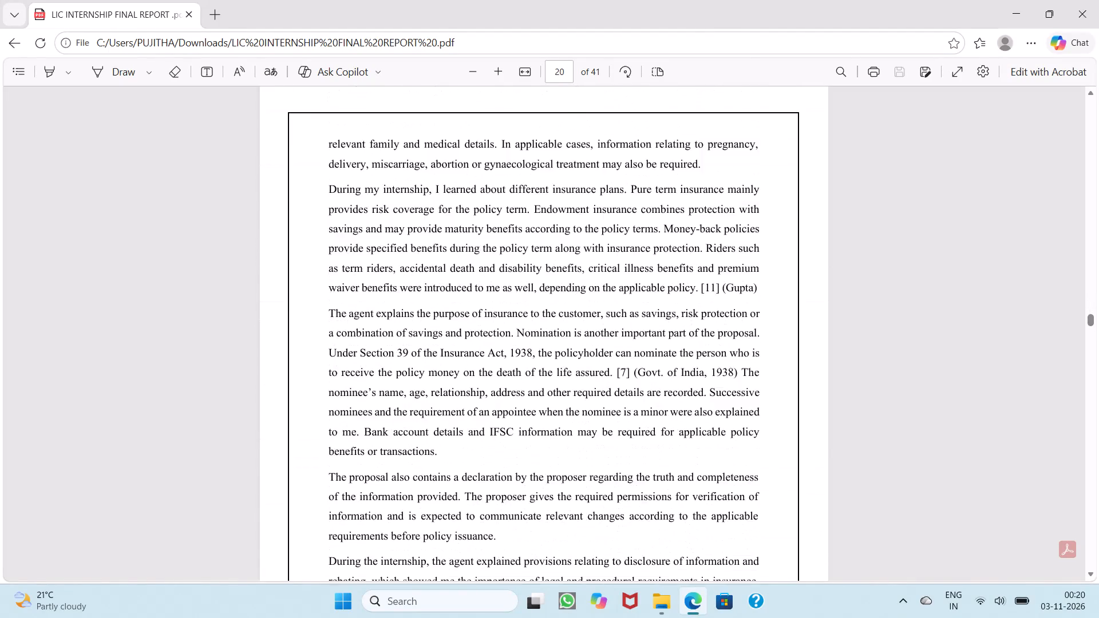
pyautogui.scroll(1, 436, 244)
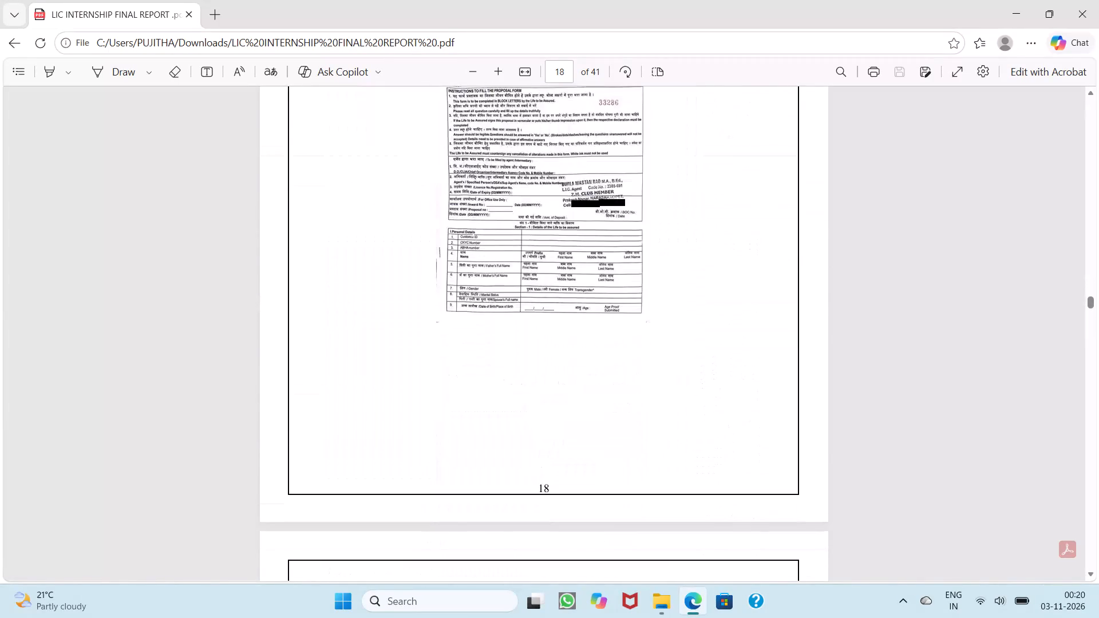
pyautogui.scroll(-8, 436, 244)
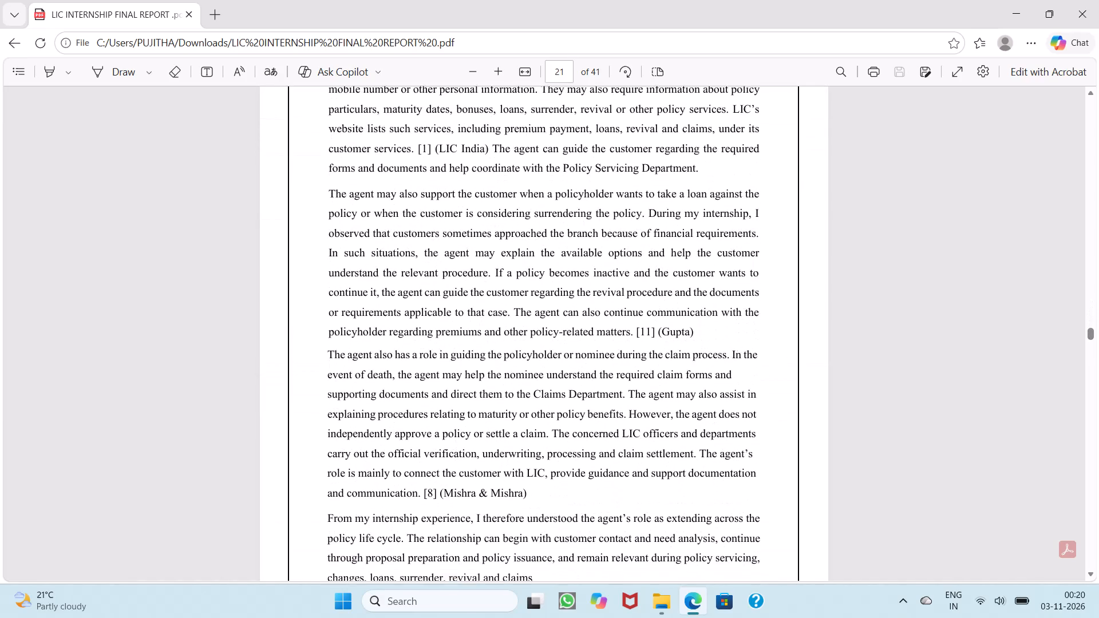
# Compare pages 21 to 24, checking the end of section 4 and the LIC Agent and Sales Department sections.
pyautogui.scroll(-4, 436, 244)
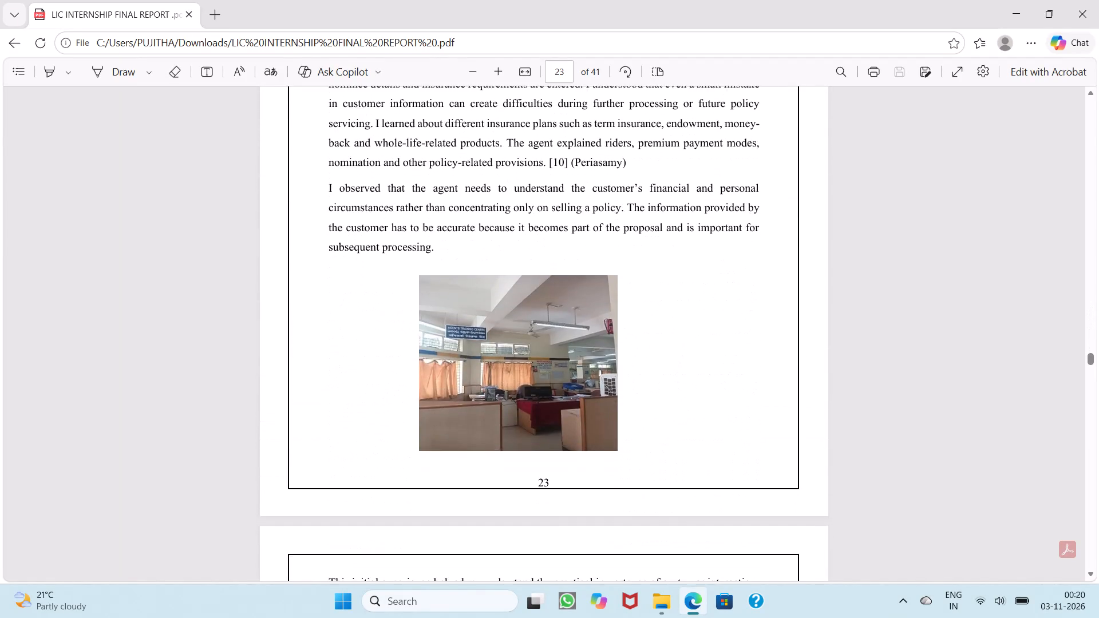
pyautogui.scroll(-1, 436, 244)
pyautogui.scroll(2, 436, 244)
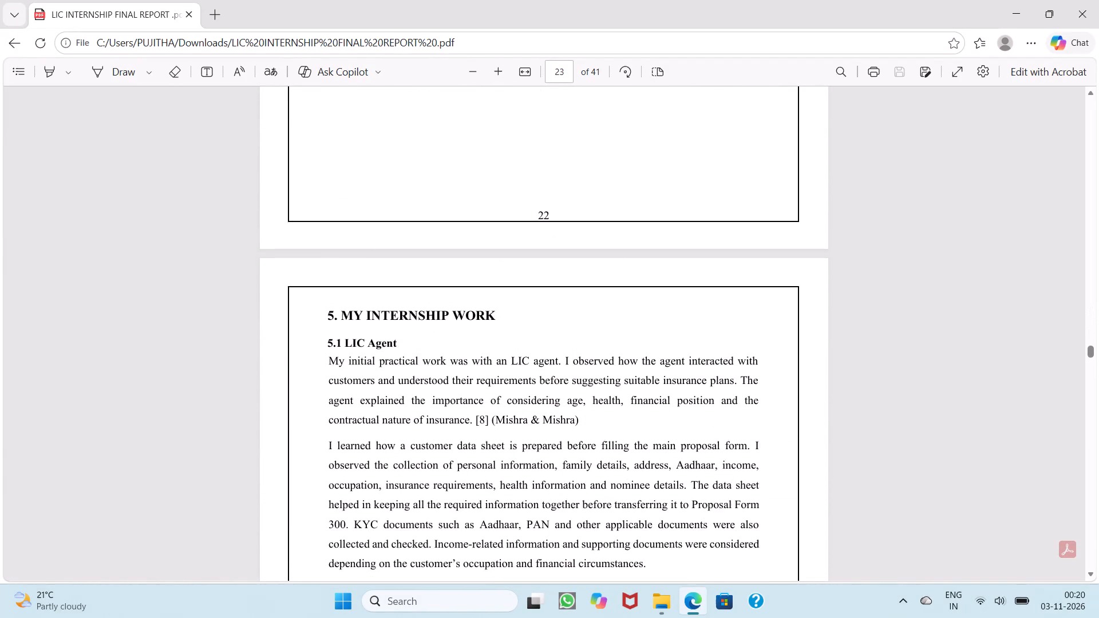
pyautogui.scroll(6, 436, 244)
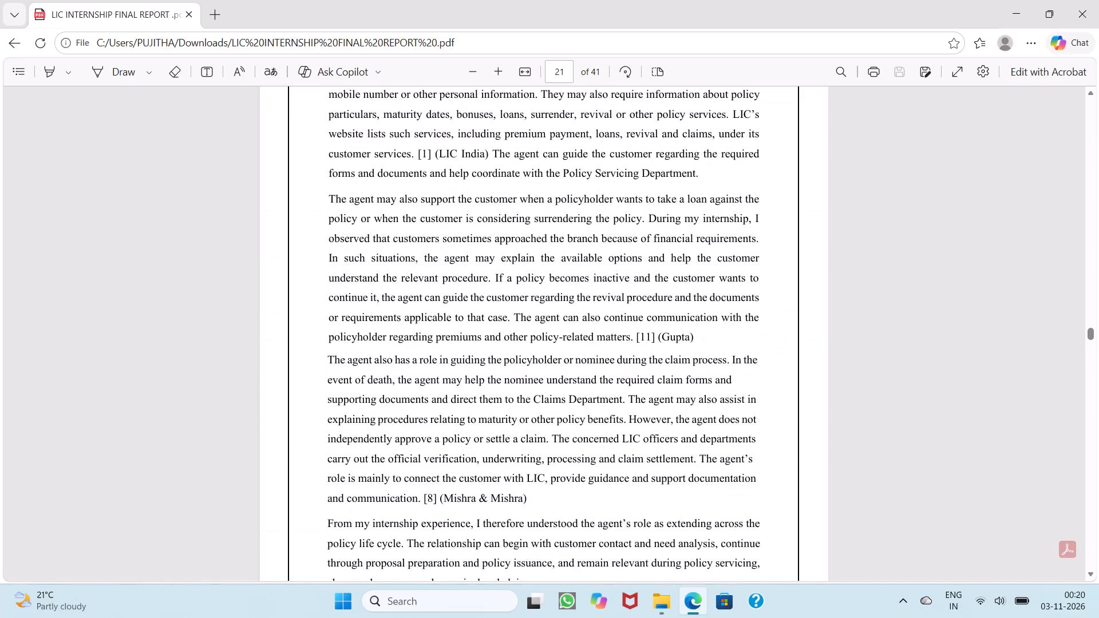
pyautogui.scroll(1, 436, 244)
pyautogui.scroll(-5, 436, 244)
pyautogui.scroll(1, 436, 244)
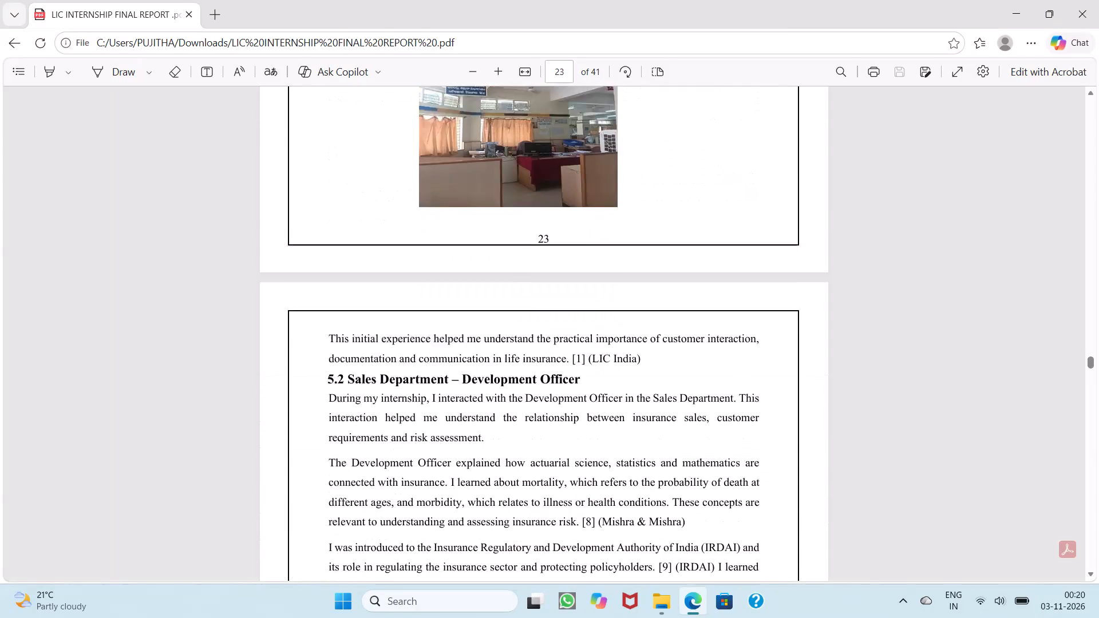
pyautogui.scroll(1, 436, 244)
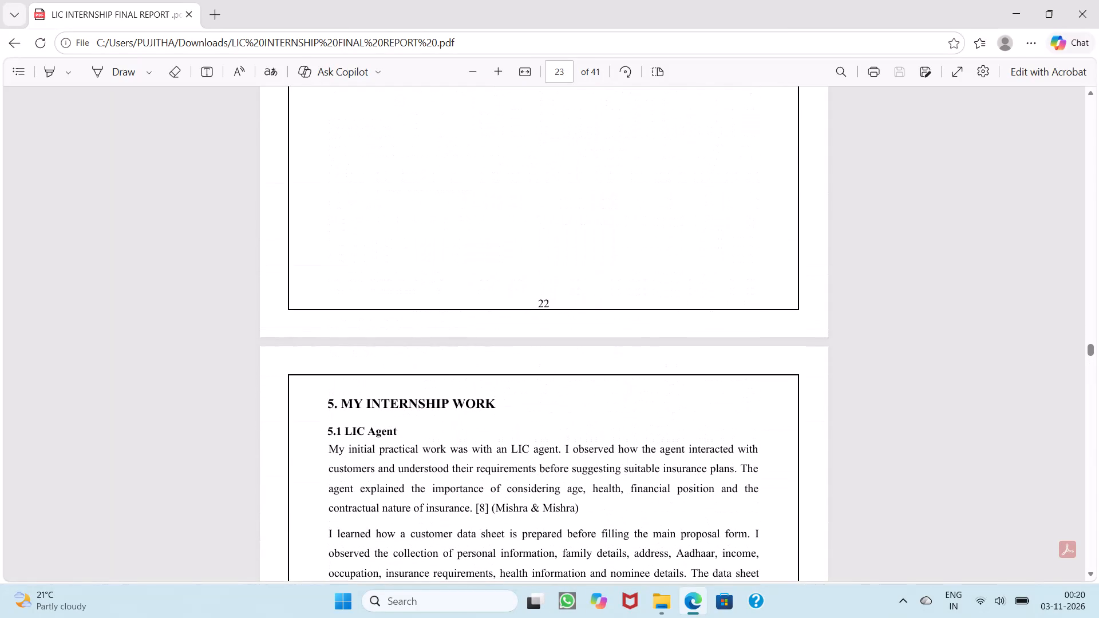
pyautogui.scroll(-5, 436, 244)
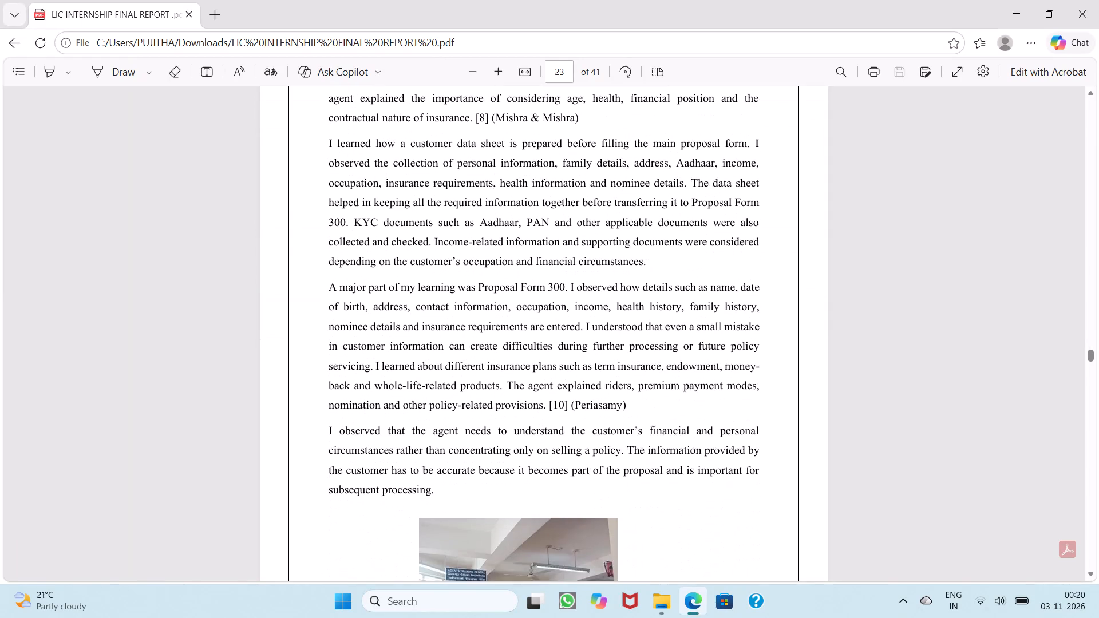
pyautogui.scroll(-4, 436, 244)
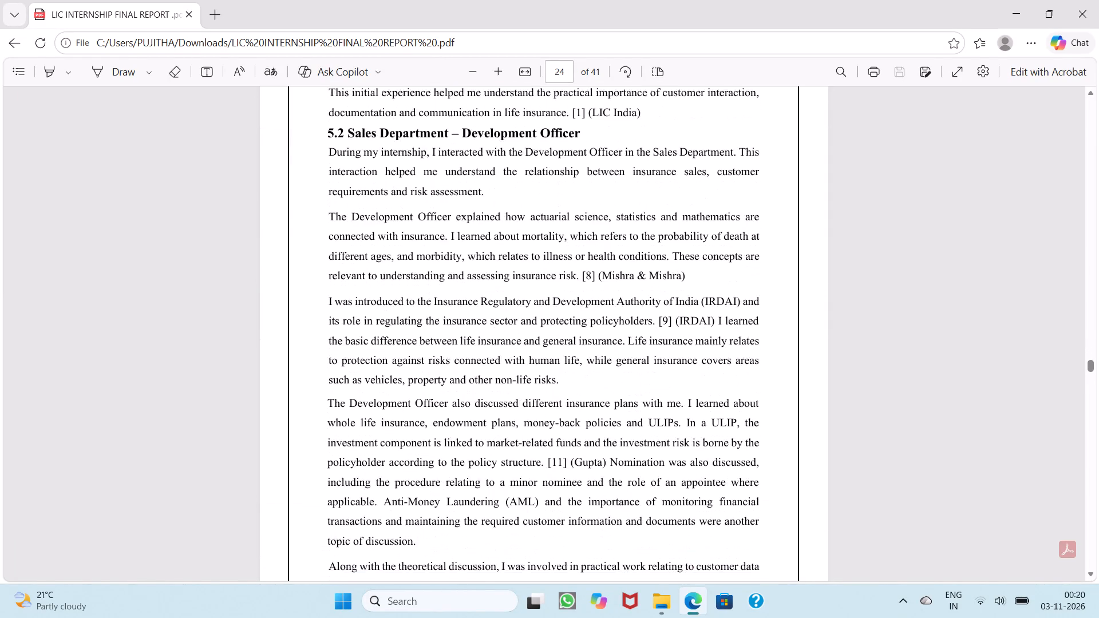
pyautogui.scroll(-2, 436, 244)
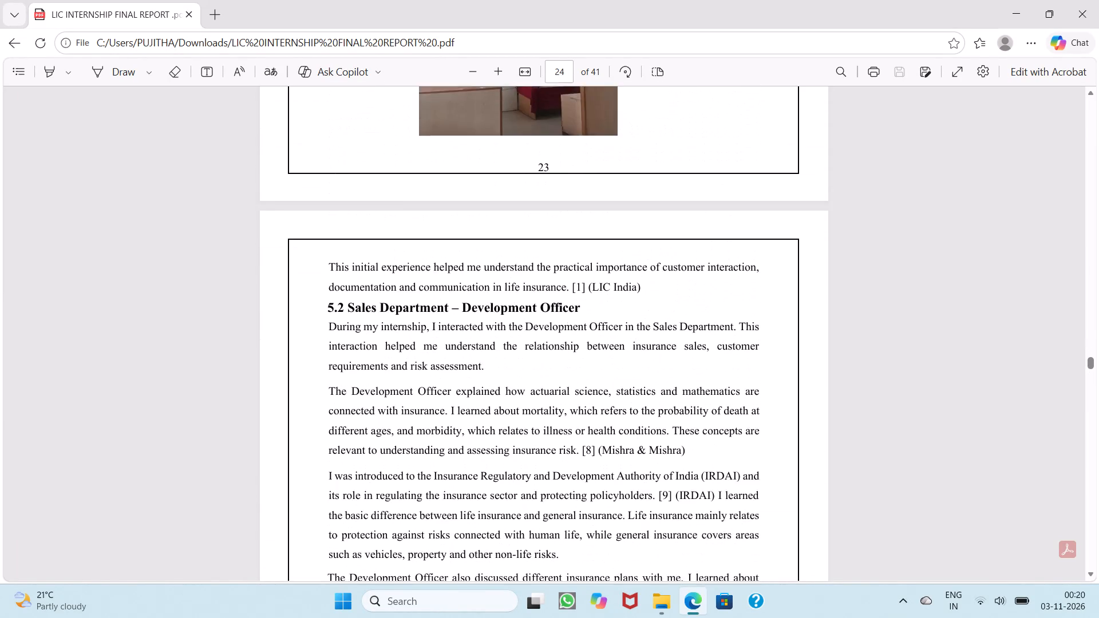
# Review pages 24 to 29 of the PDF, covering the New Business, Policy Servicing, Claims, Office Services and Accounts sections and their photos.
pyautogui.scroll(-3, 436, 244)
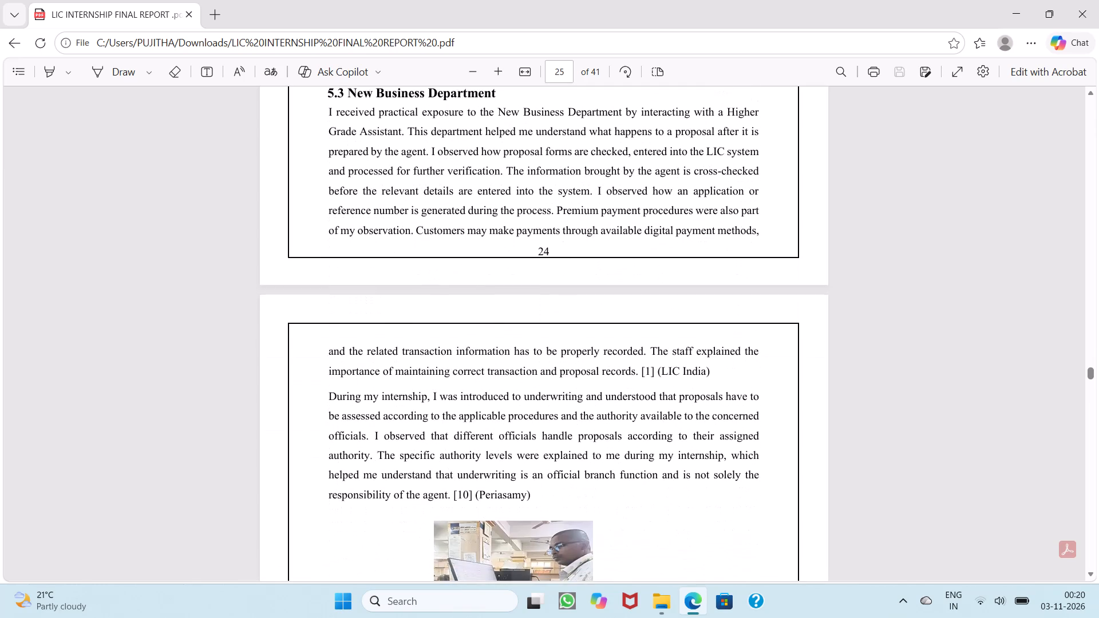
pyautogui.scroll(-5, 436, 244)
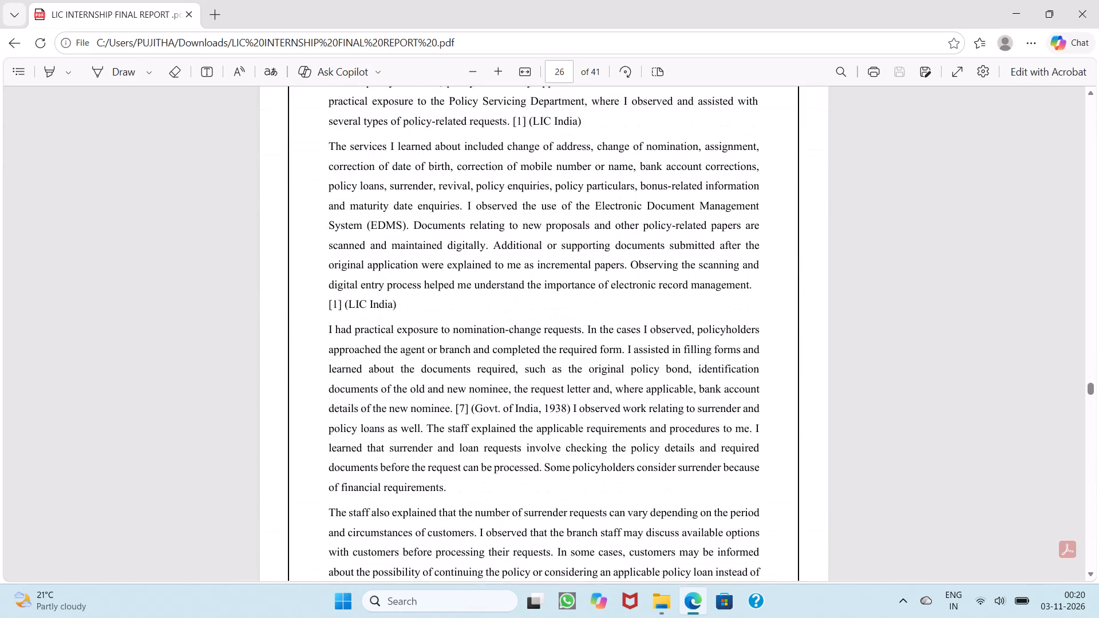
pyautogui.scroll(-6, 436, 244)
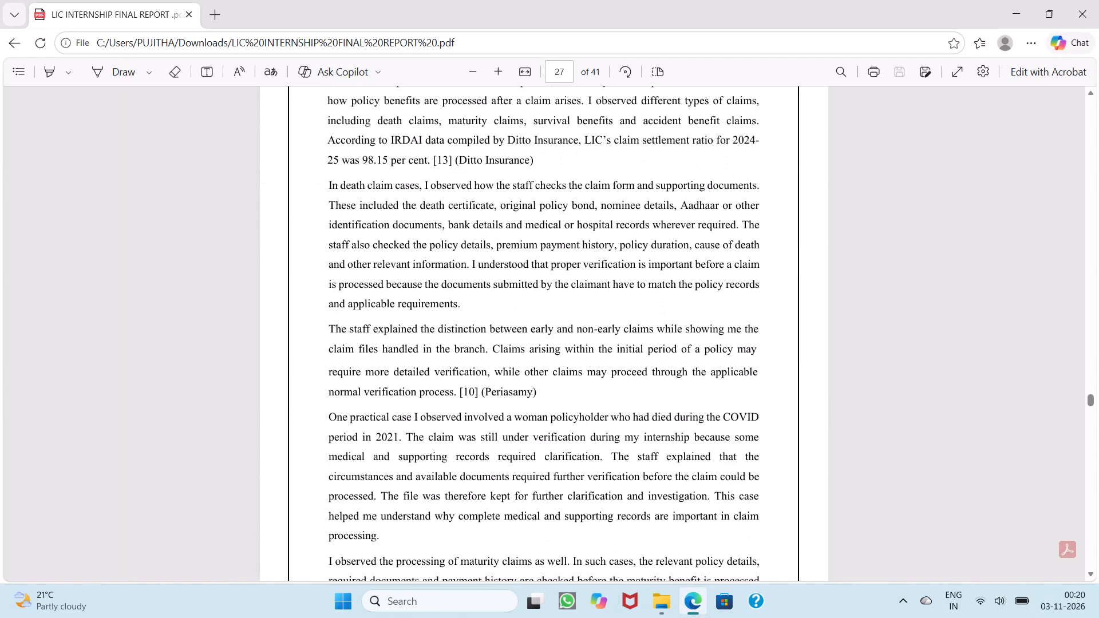
pyautogui.scroll(-6, 436, 244)
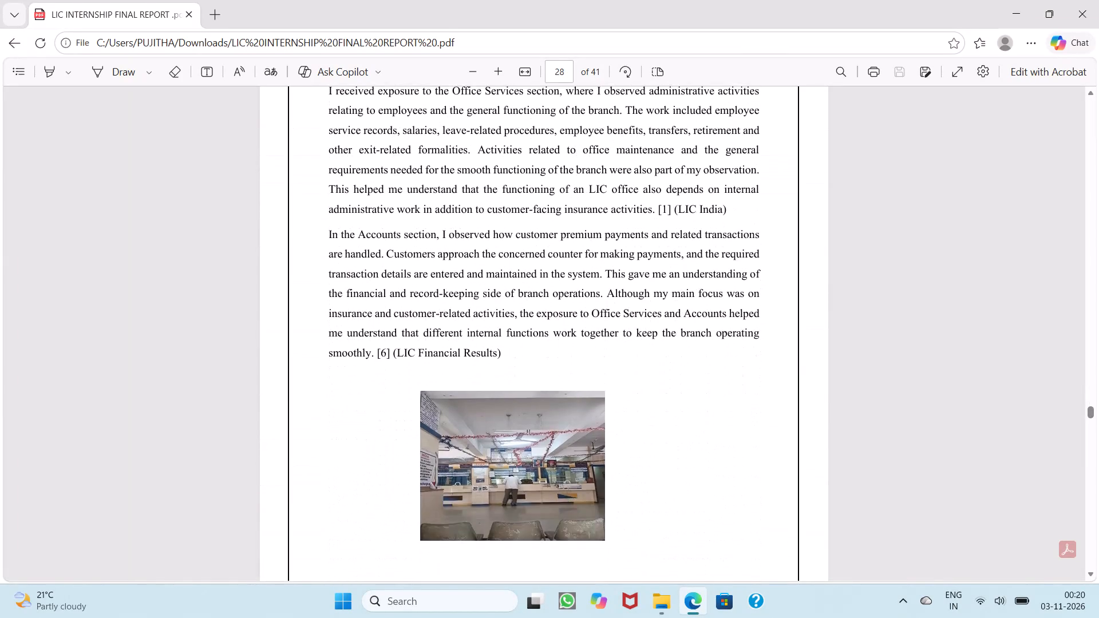
pyautogui.scroll(-6, 436, 244)
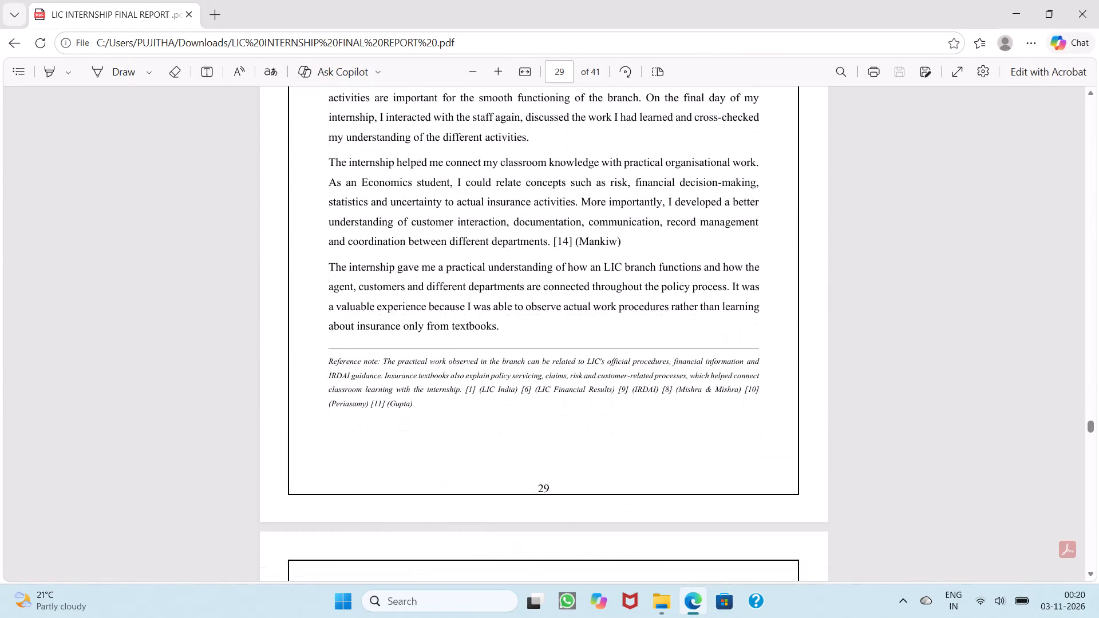
# Review pages 30 to 36, checking the skills development pages and chapter 7 on challenges for headings, bullets and page breaks.
pyautogui.scroll(-5, 436, 244)
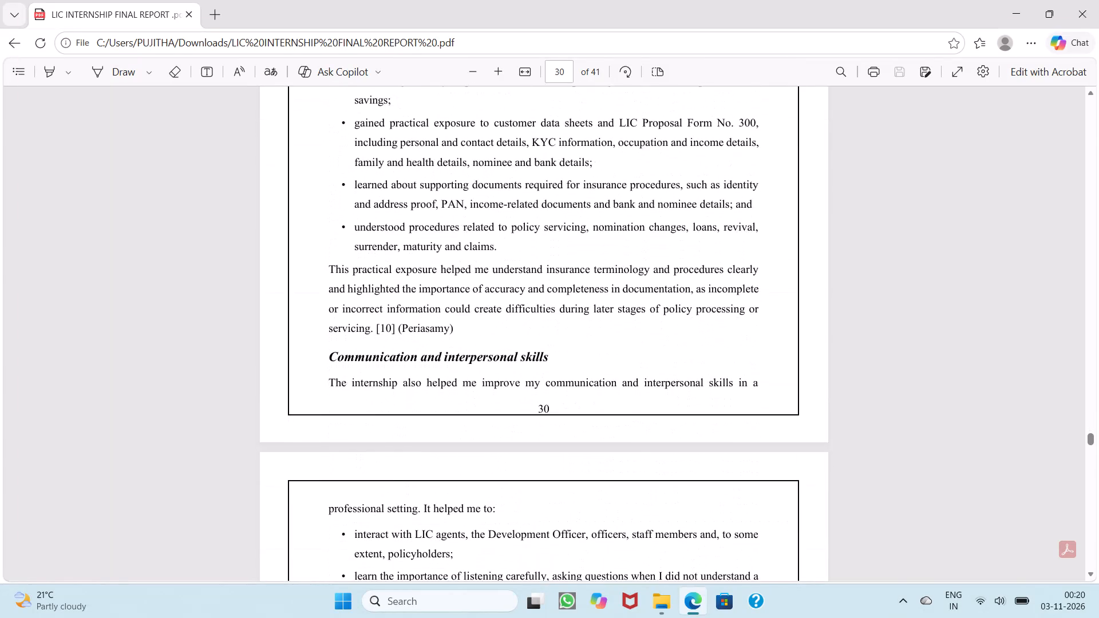
pyautogui.scroll(-6, 436, 244)
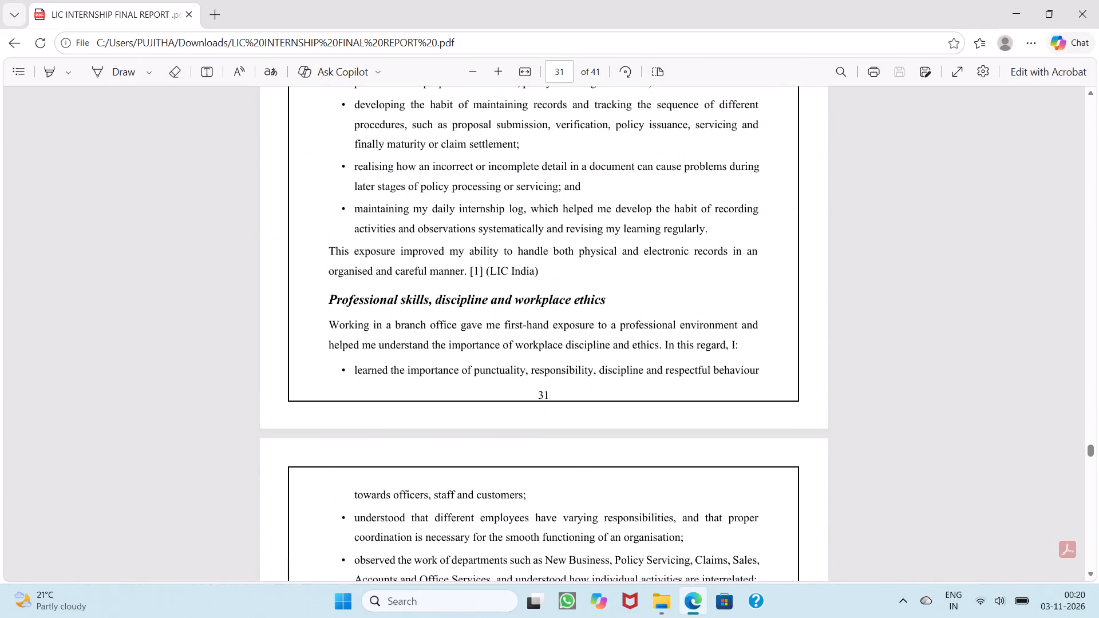
pyautogui.scroll(-7, 436, 244)
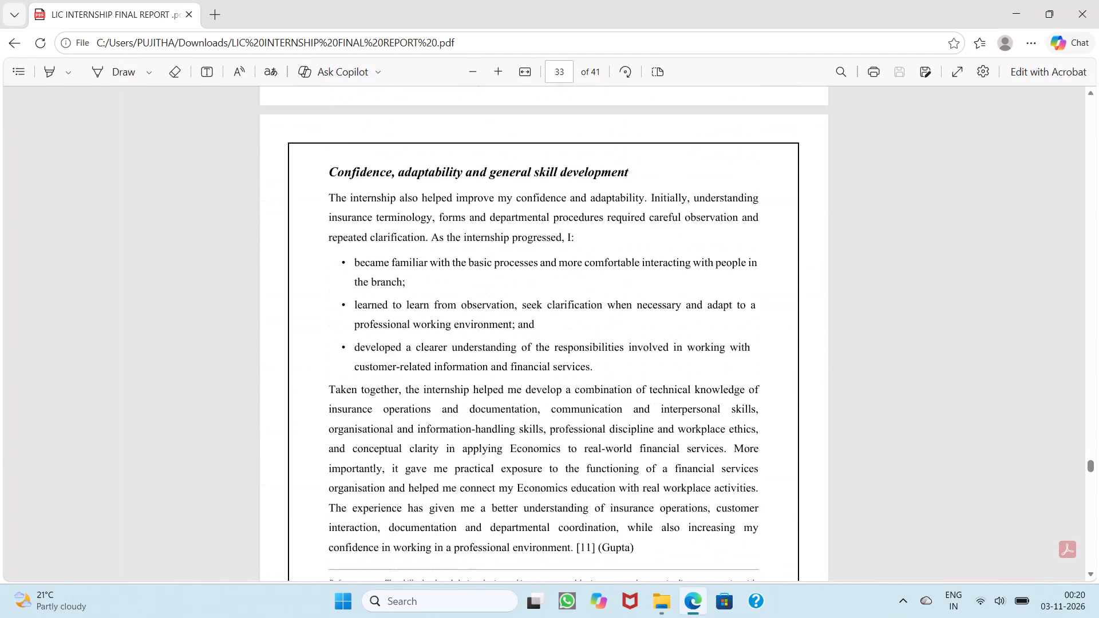
pyautogui.scroll(-7, 436, 244)
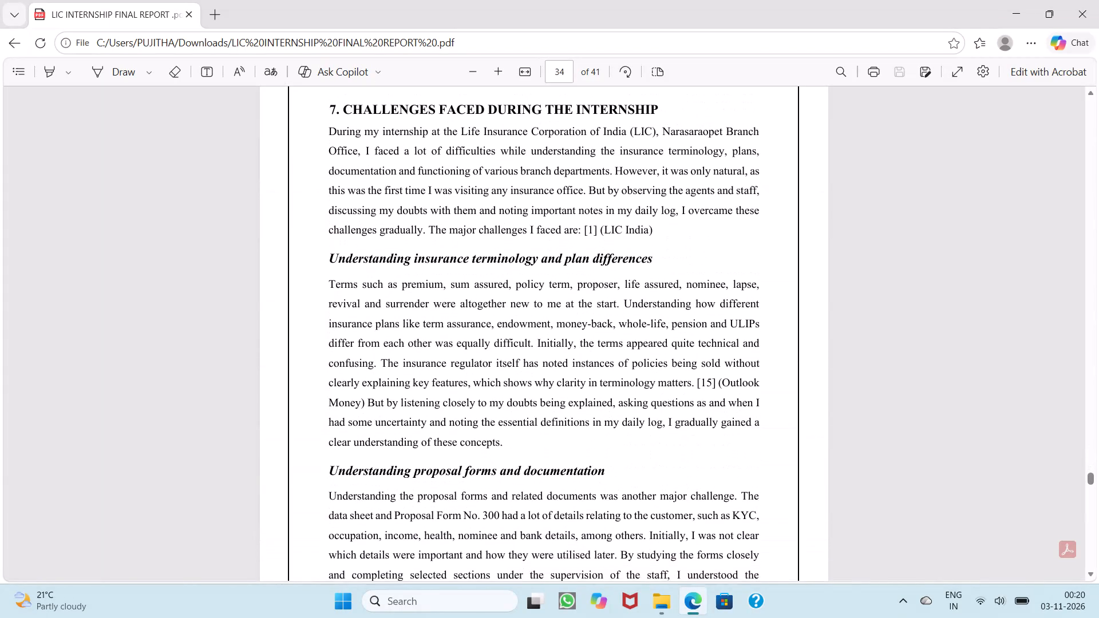
pyautogui.scroll(-7, 436, 244)
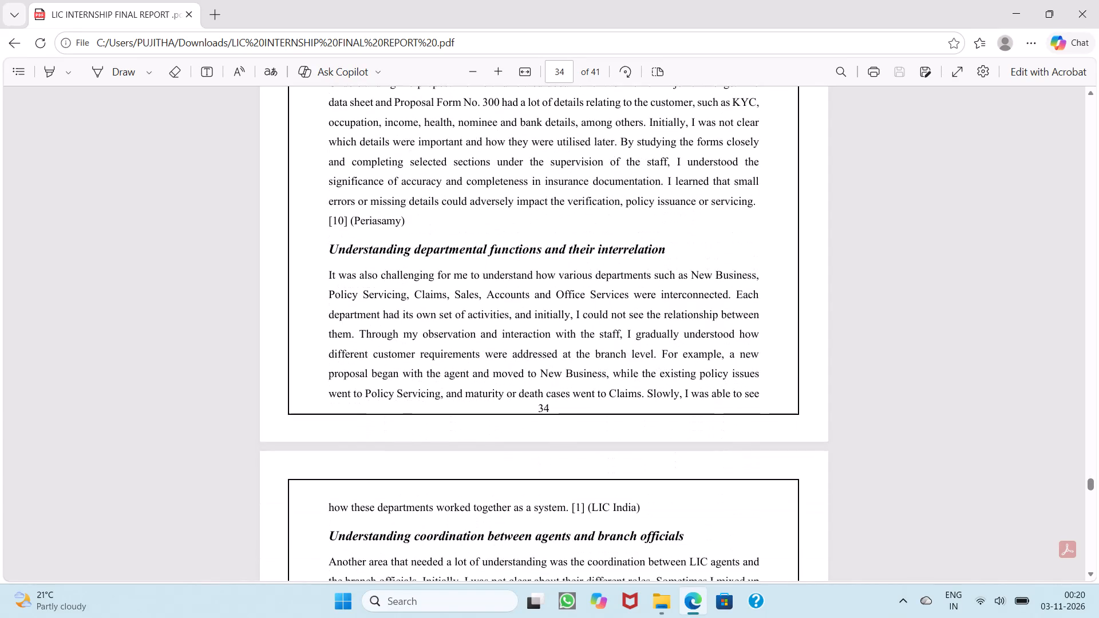
pyautogui.scroll(-7, 436, 244)
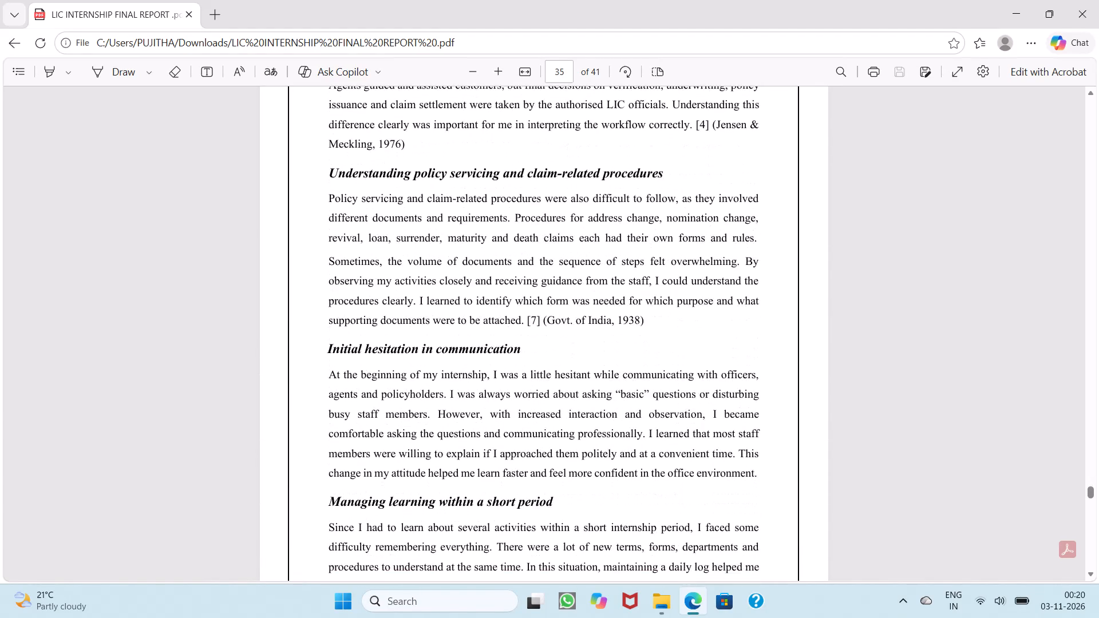
pyautogui.scroll(-6, 436, 244)
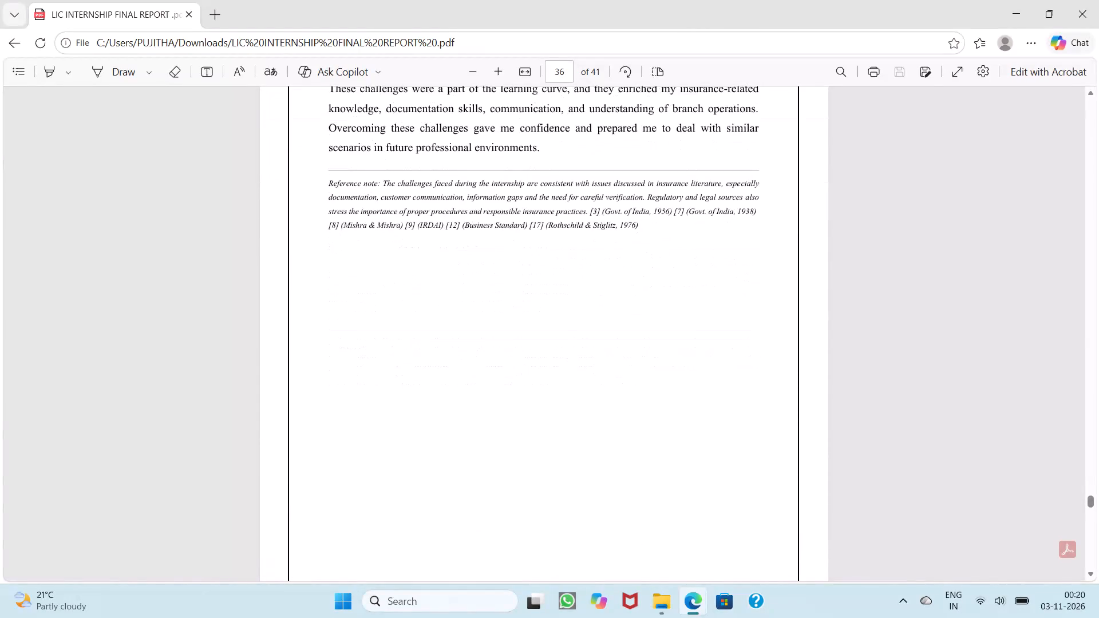
# Review the Learning Outcomes, Conclusion and References pages through to the final page 41, checking layout, citations and page numbers.
pyautogui.scroll(-6, 436, 244)
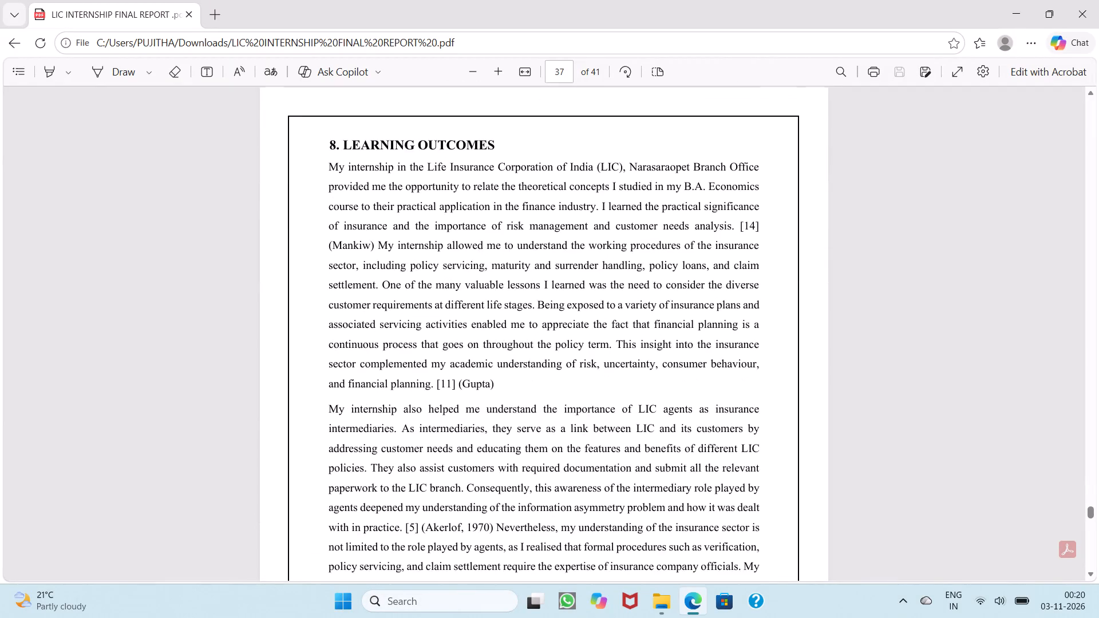
pyautogui.scroll(-7, 436, 244)
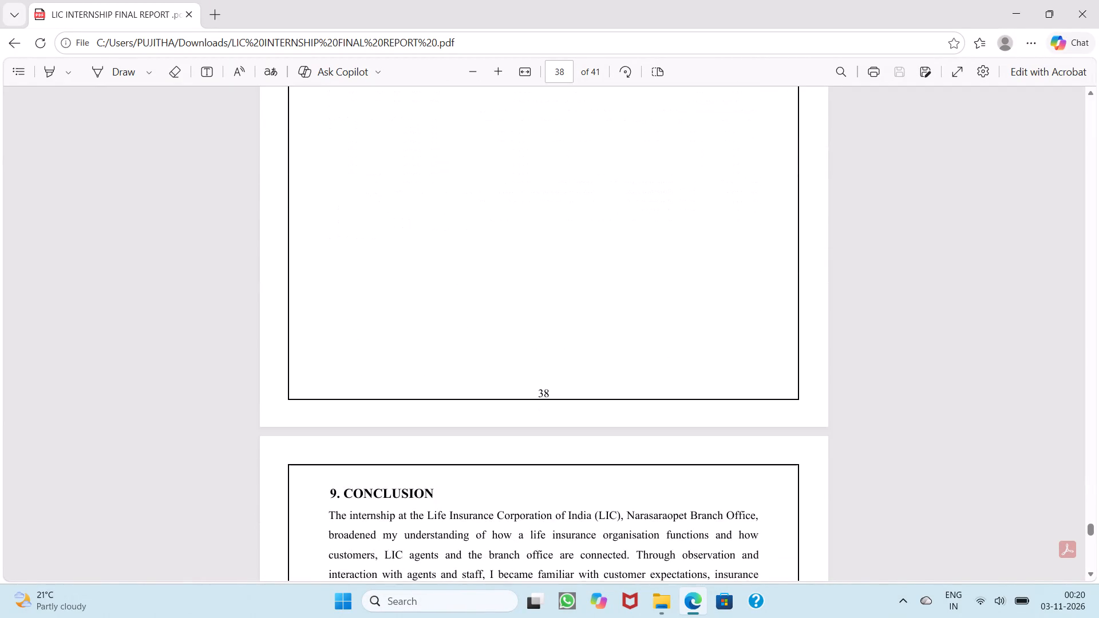
pyautogui.scroll(-7, 436, 244)
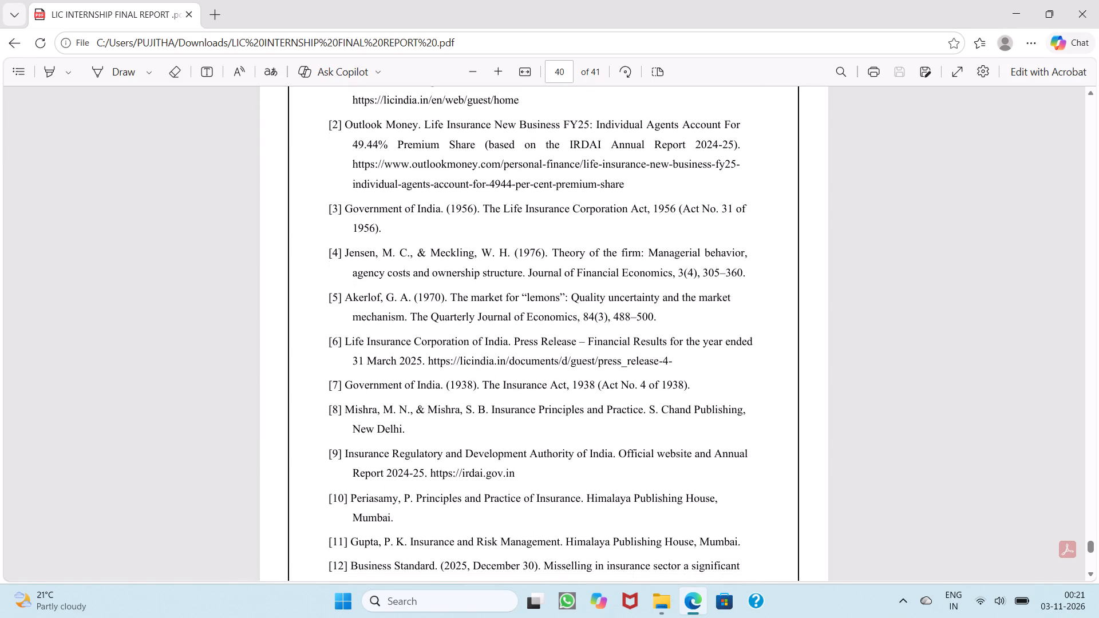
pyautogui.scroll(-2, 436, 244)
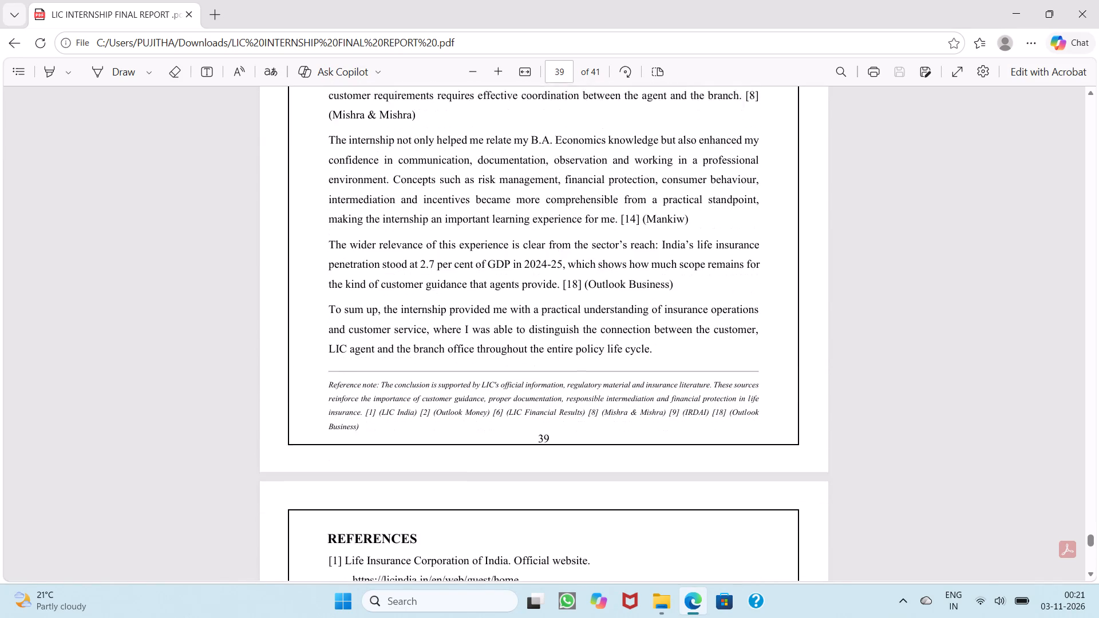
pyautogui.scroll(-6, 436, 244)
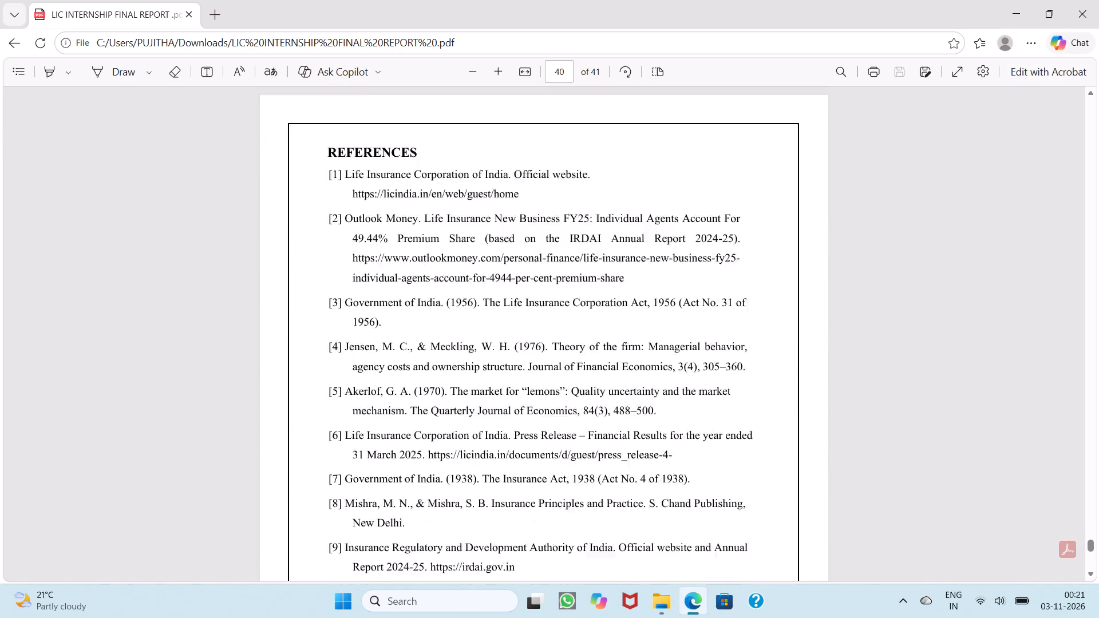
pyautogui.scroll(-4, 436, 244)
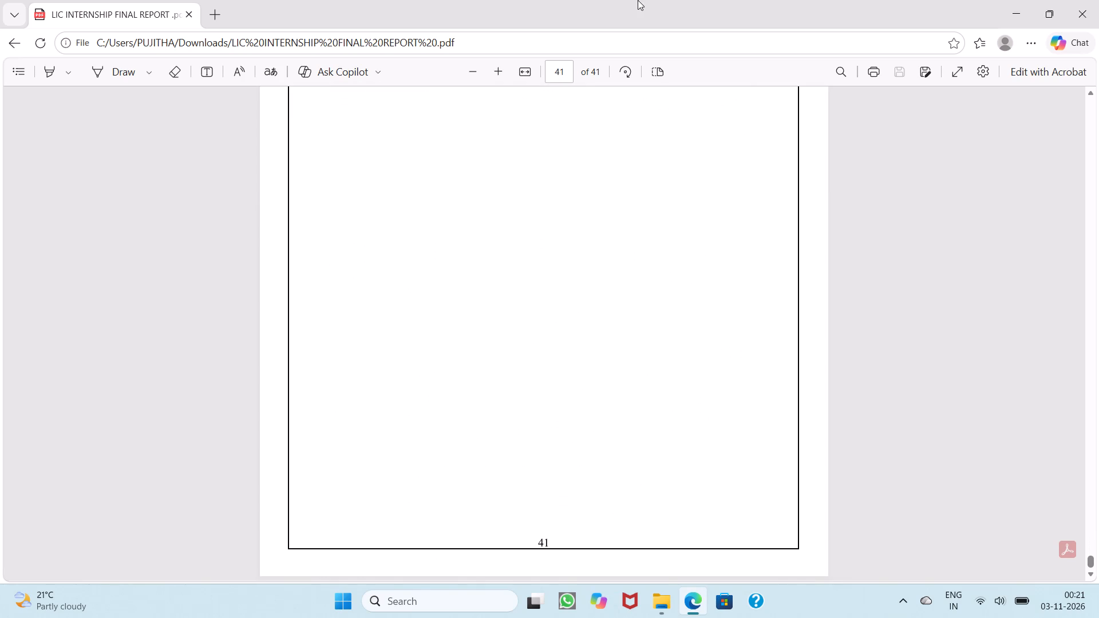
# Close the reviewed report PDF and the File Explorer window.
pyautogui.click(1098, 0)
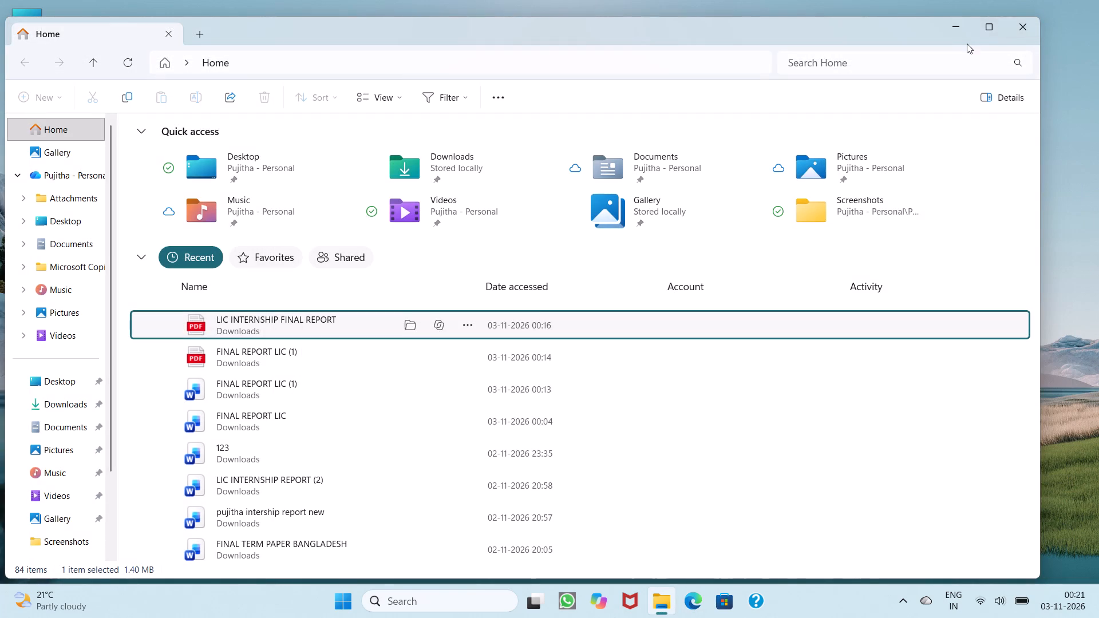
pyautogui.click(1023, 21)
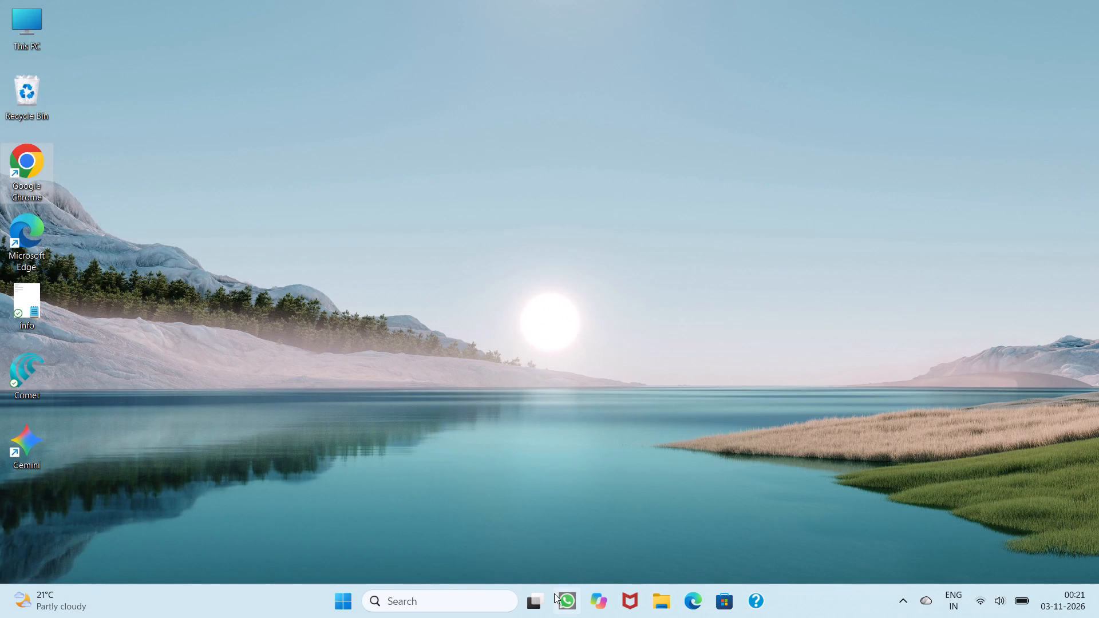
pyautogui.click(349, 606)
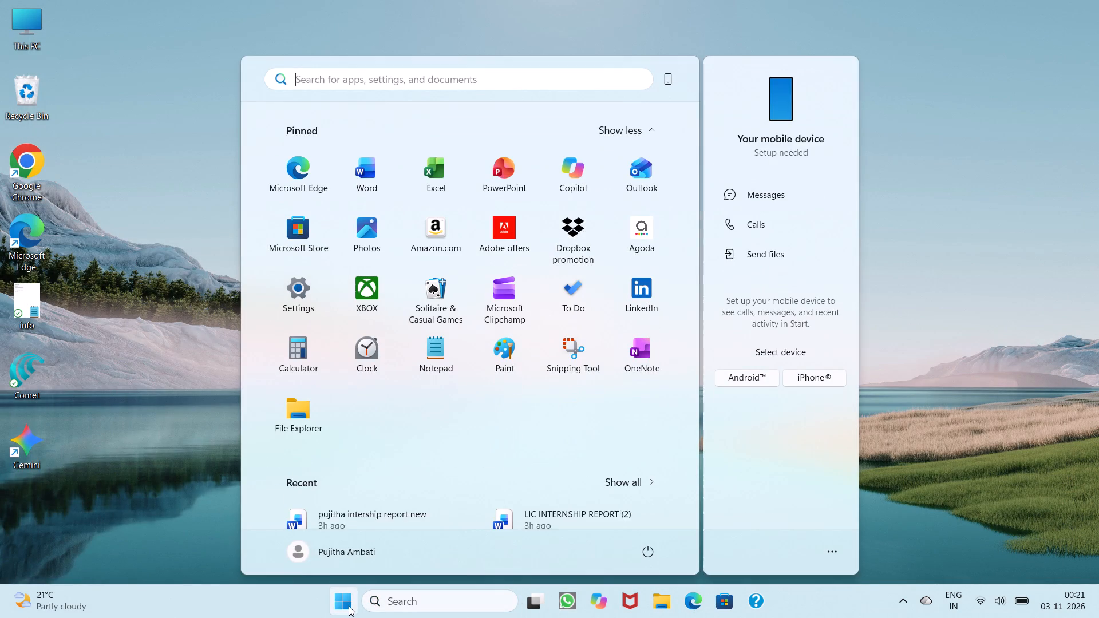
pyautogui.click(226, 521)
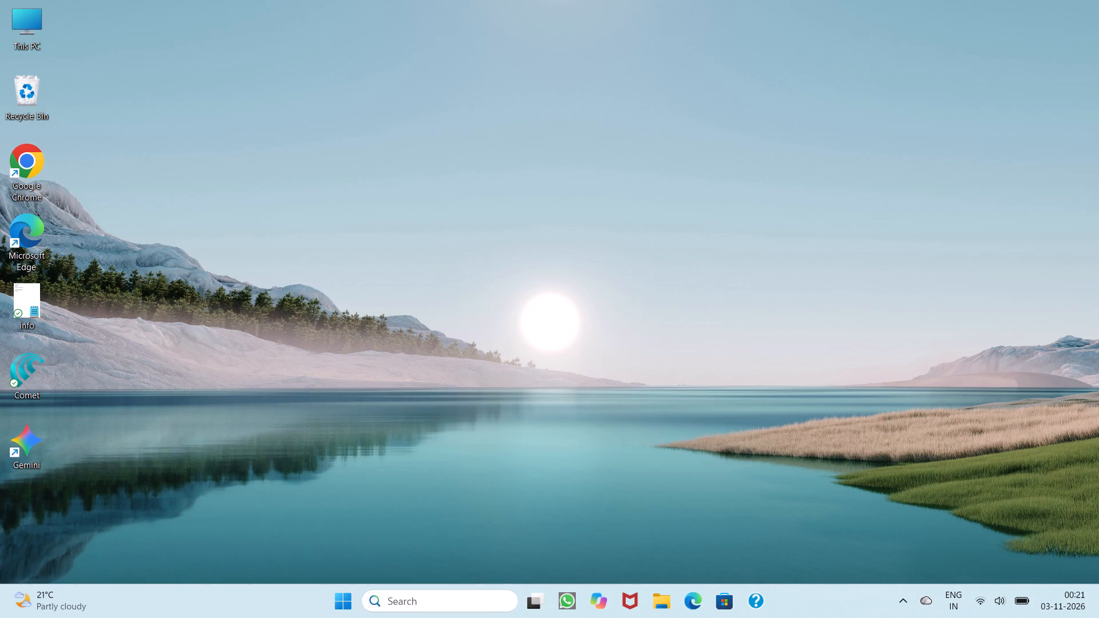